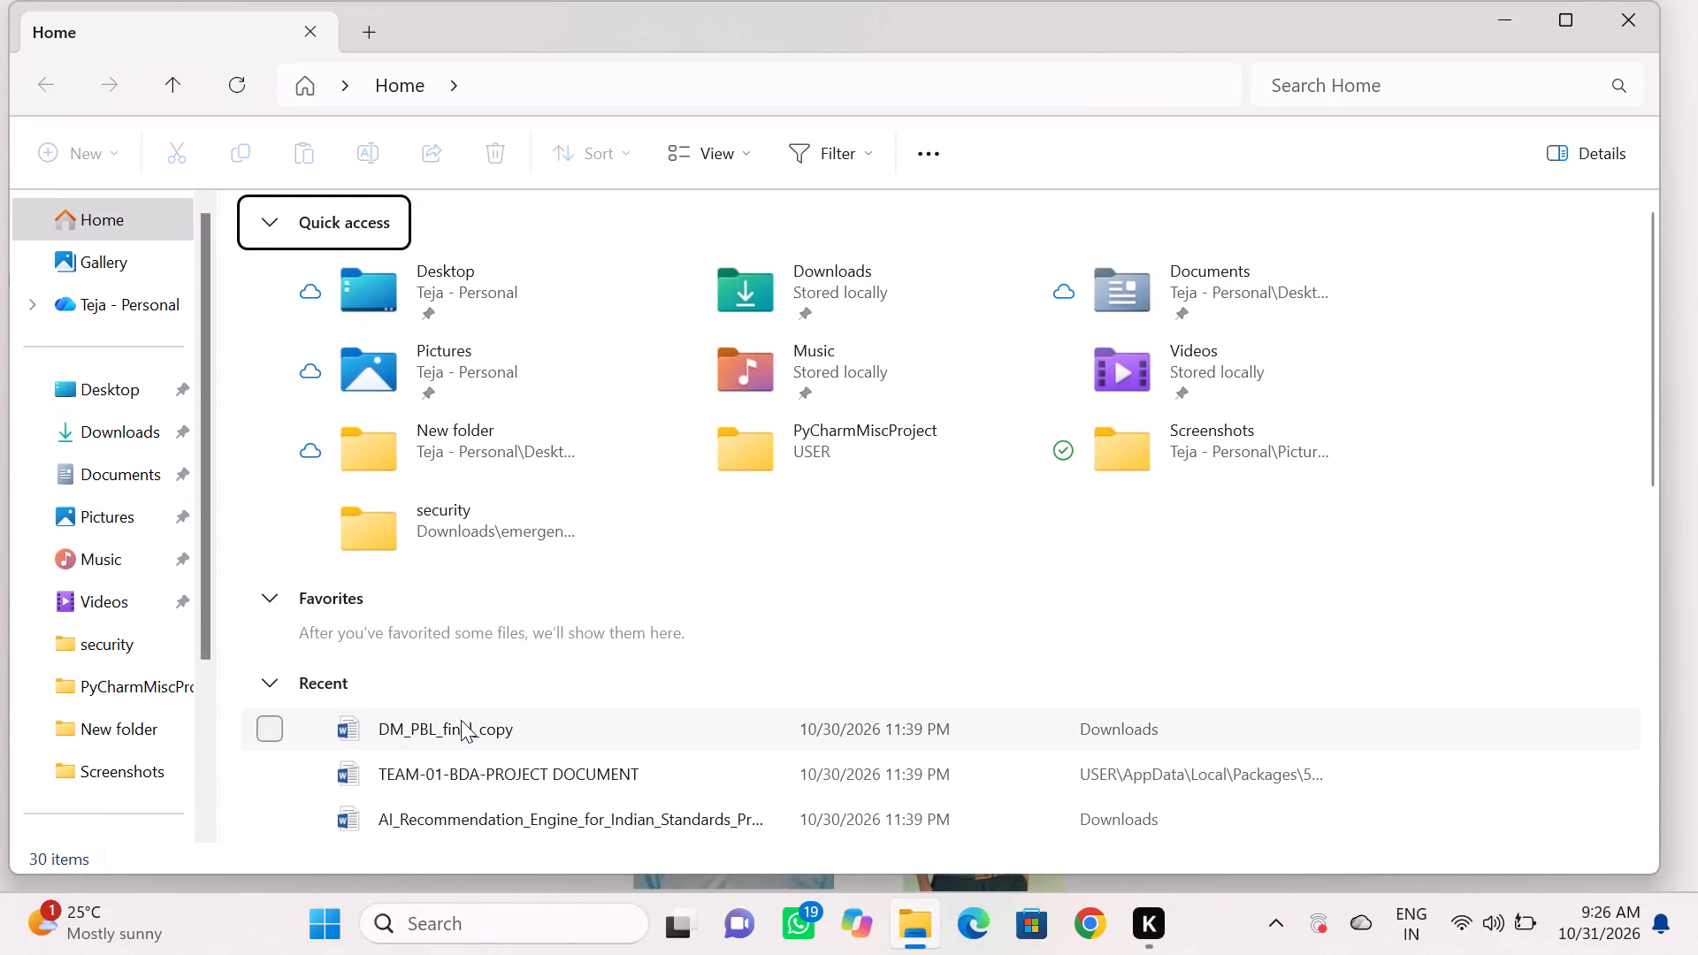
Open the Word document AI_Recommendation_Engine_for_Indian_Standards_Project_Report2 from the Downloads folder and maximize its window.
{"action": "left_click", "coordinate": [112, 433]}
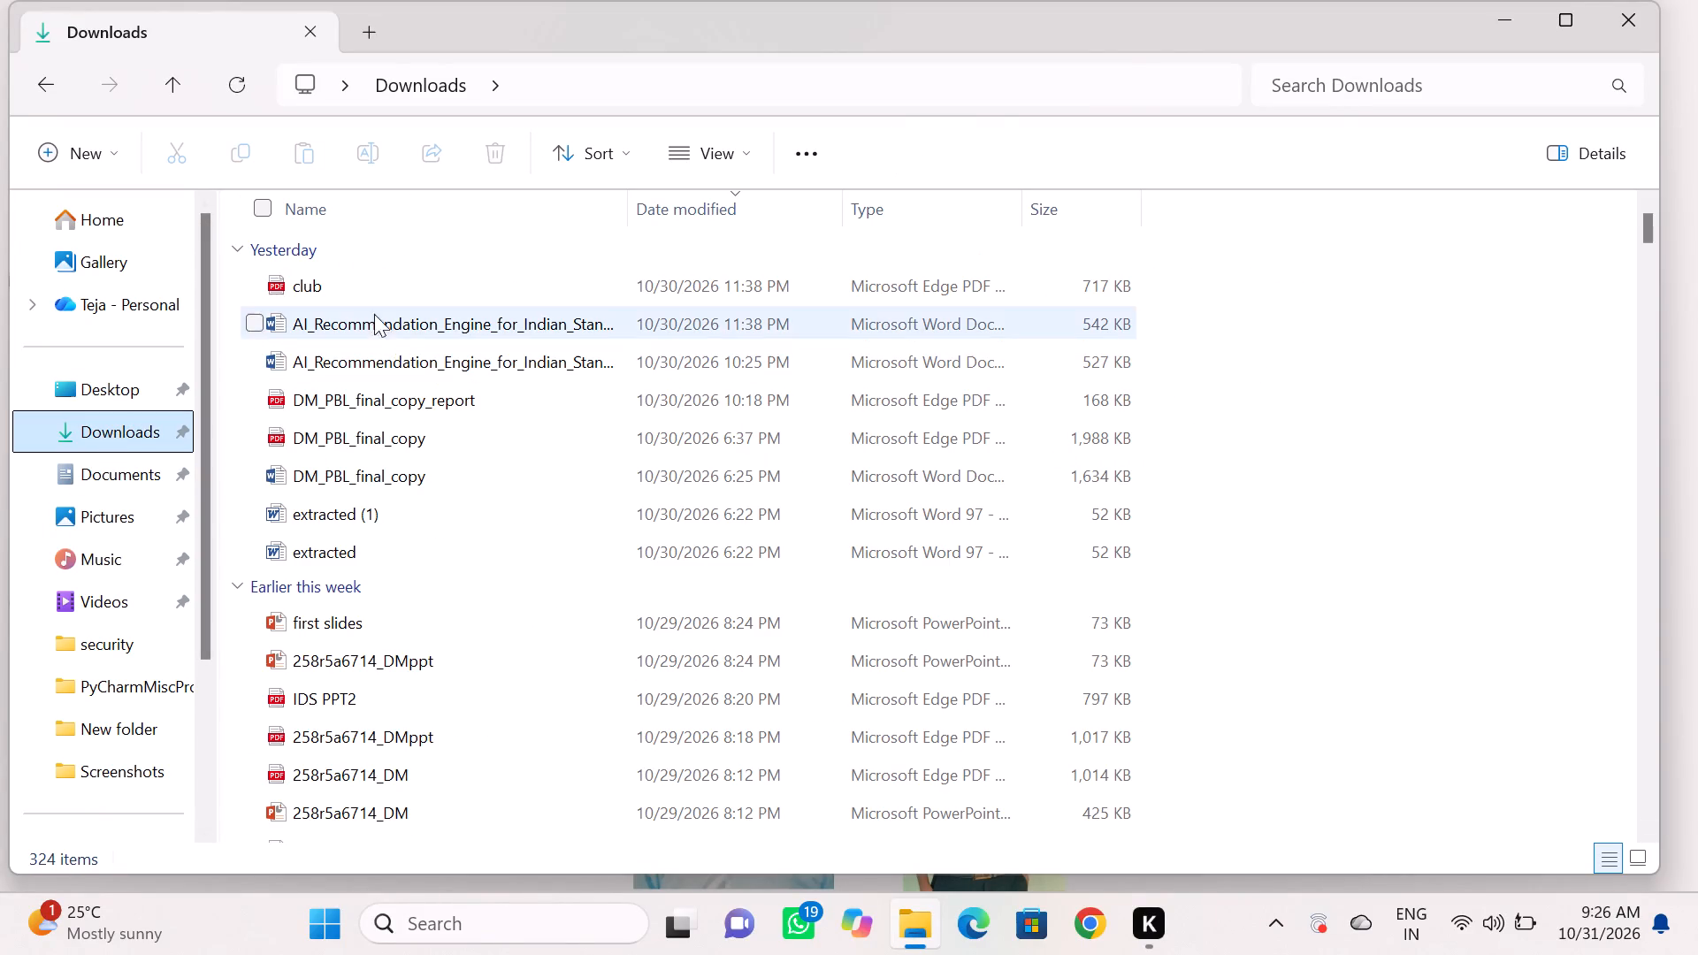
{"action": "double_click", "coordinate": [354, 321]}
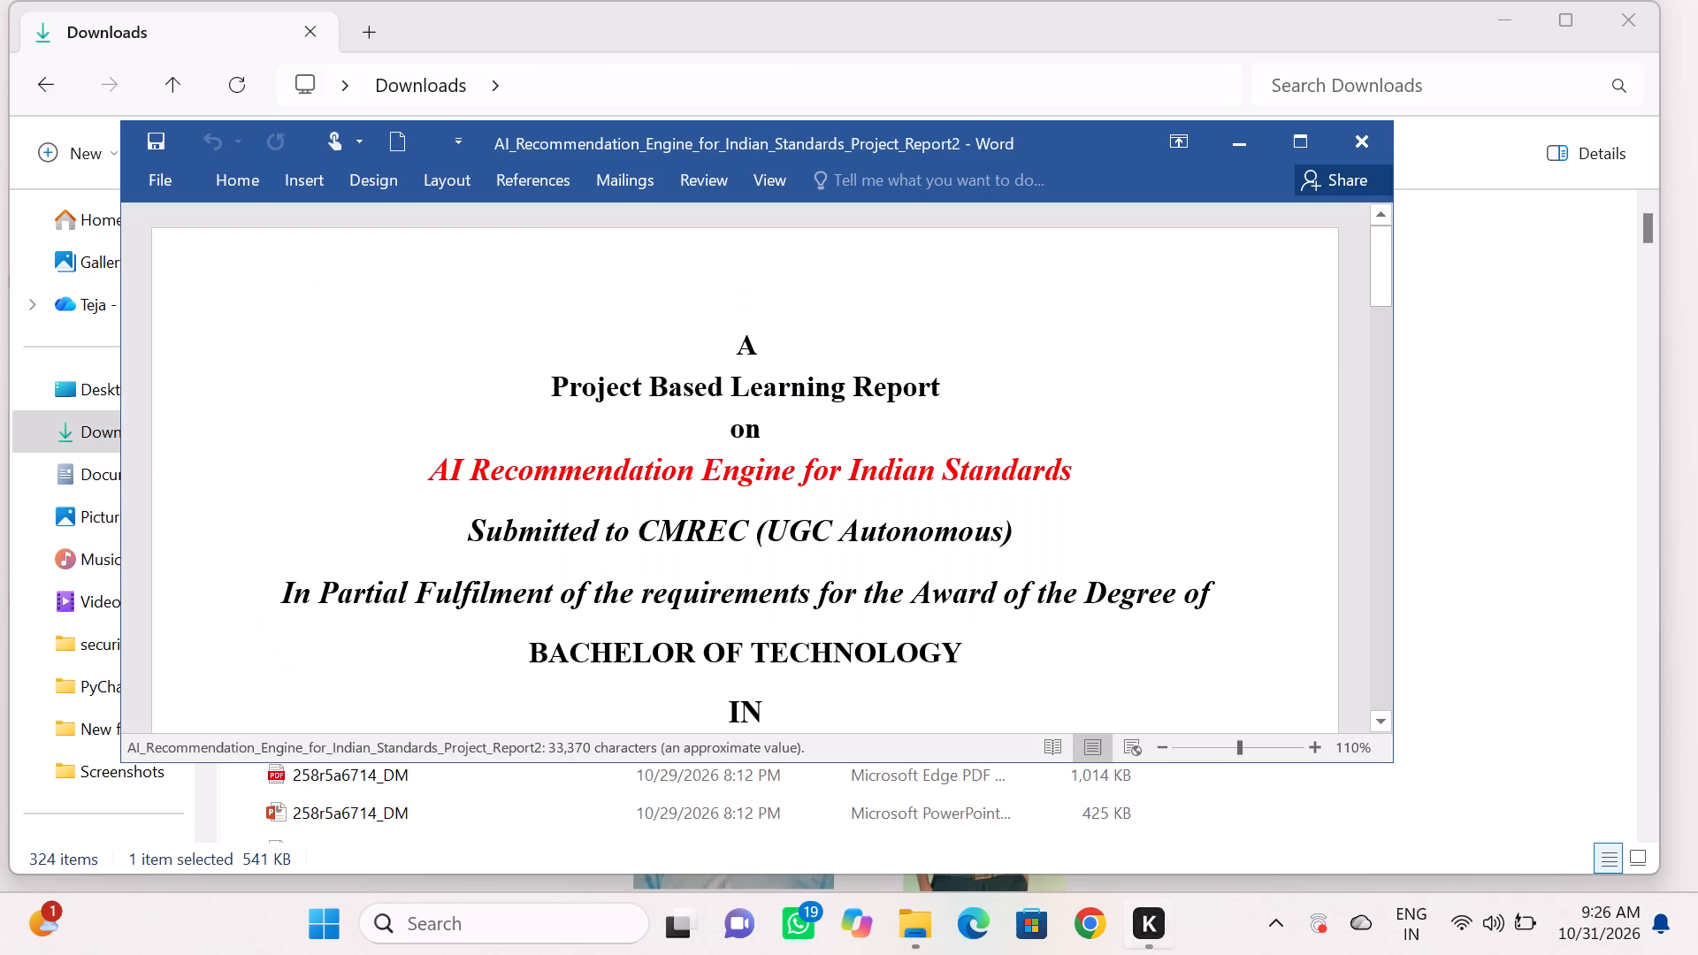
{"action": "left_click", "coordinate": [1315, 129]}
Review the report's front pages from the title page and certificate through the acknowledgment.
{"action": "scroll", "coordinate": [1075, 629], "scroll_direction": "down", "scroll_amount": 7}
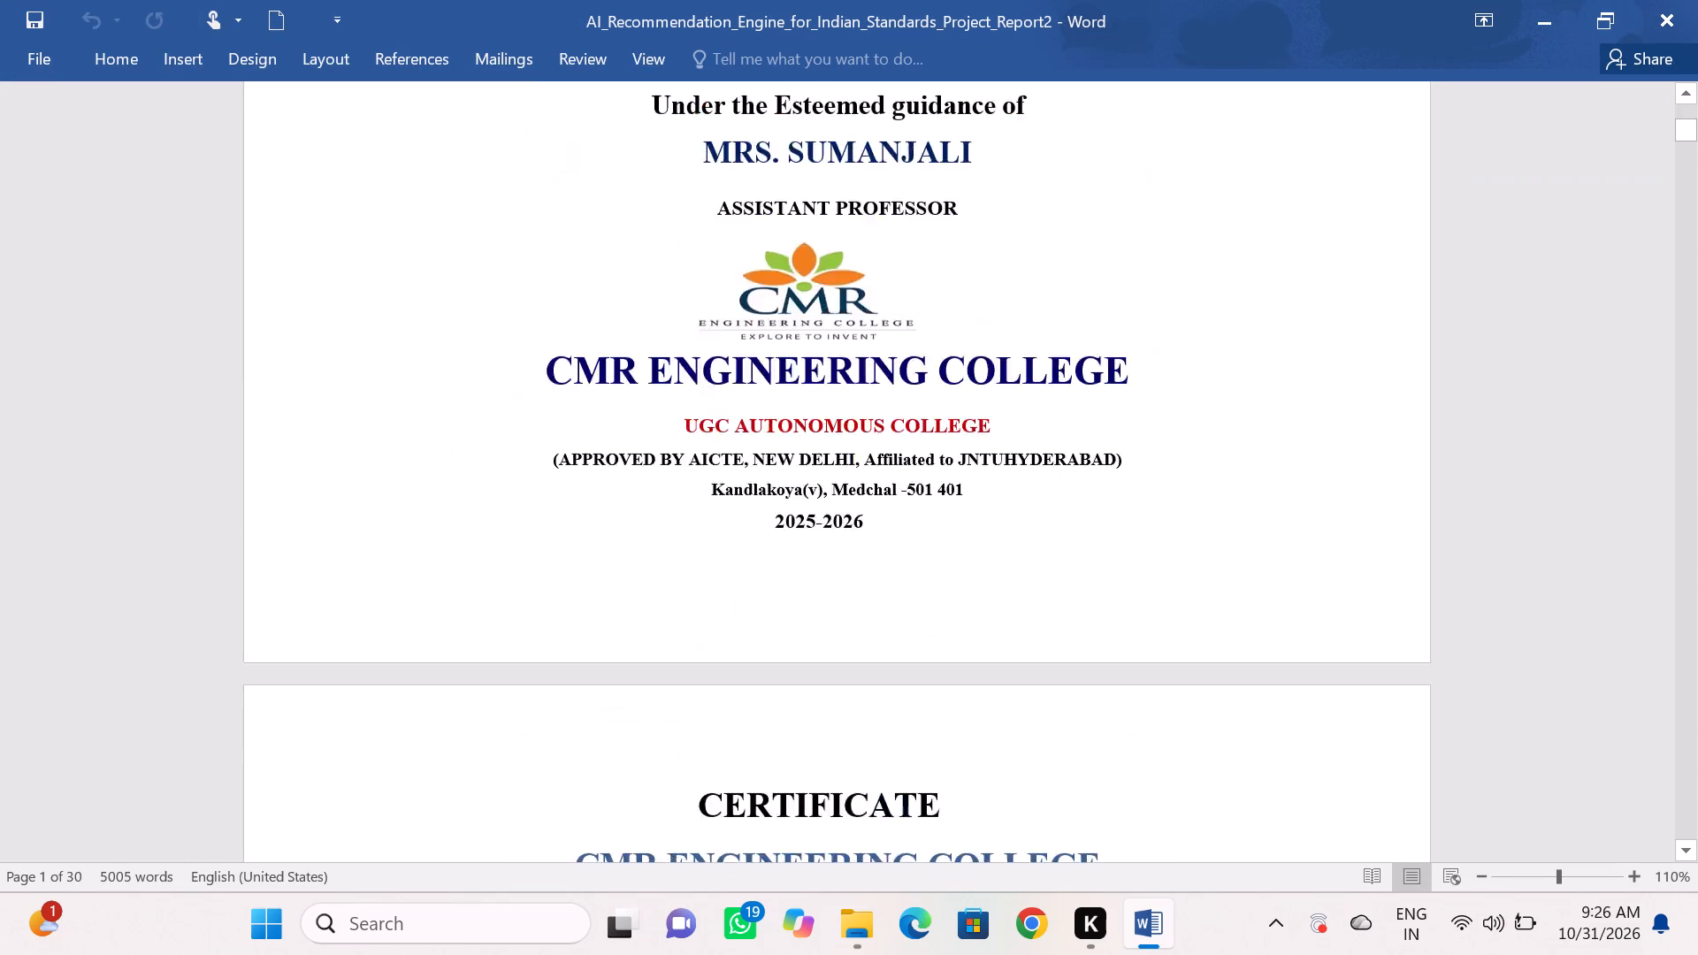
{"action": "scroll", "coordinate": [1075, 629], "scroll_direction": "down", "scroll_amount": 18}
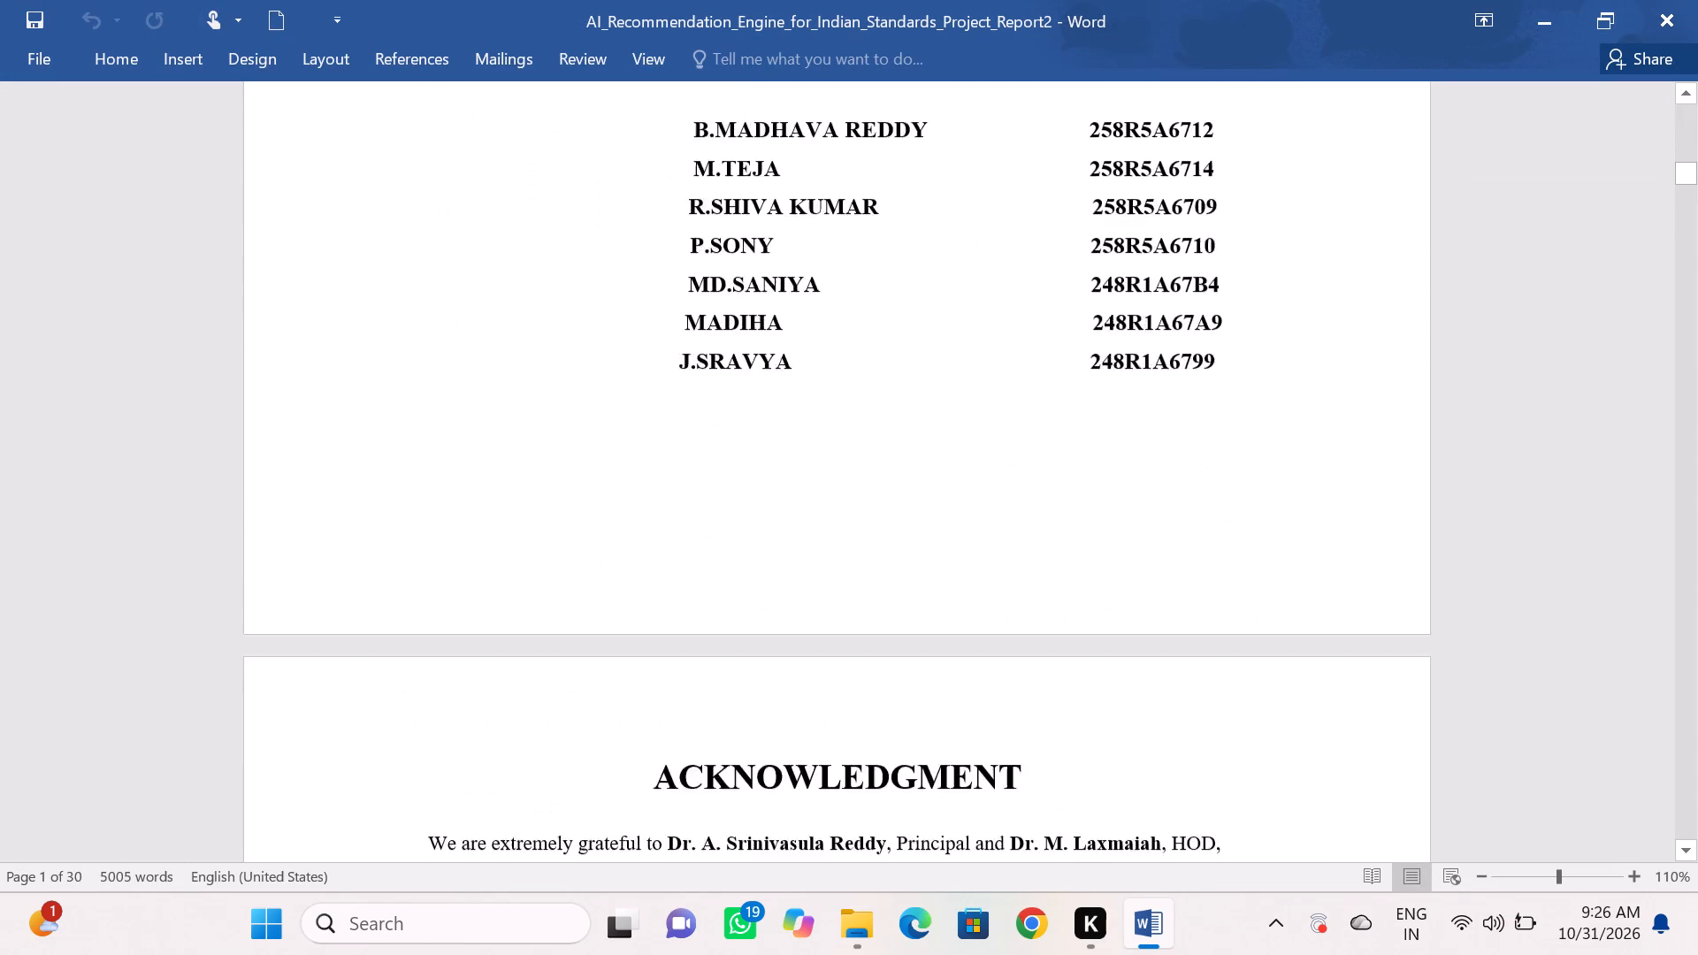
{"action": "scroll", "coordinate": [1075, 629], "scroll_direction": "down", "scroll_amount": 7}
{"action": "scroll", "coordinate": [1075, 629], "scroll_direction": "up", "scroll_amount": 6}
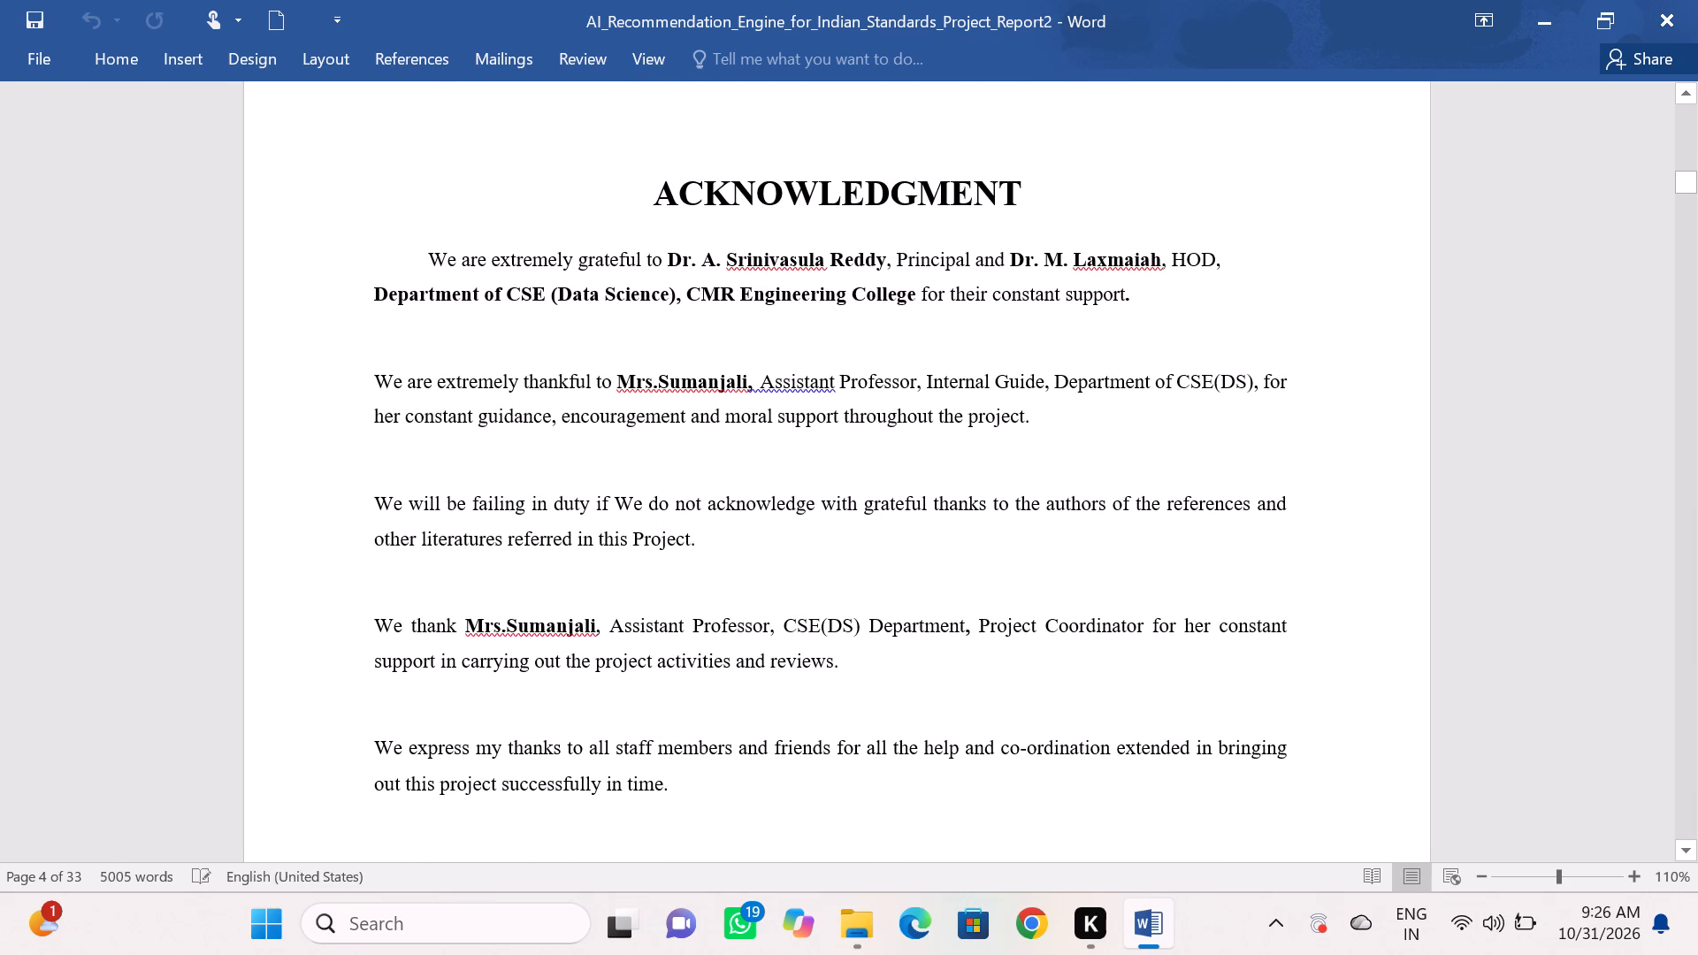
{"action": "scroll", "coordinate": [1075, 629], "scroll_direction": "down", "scroll_amount": 1}
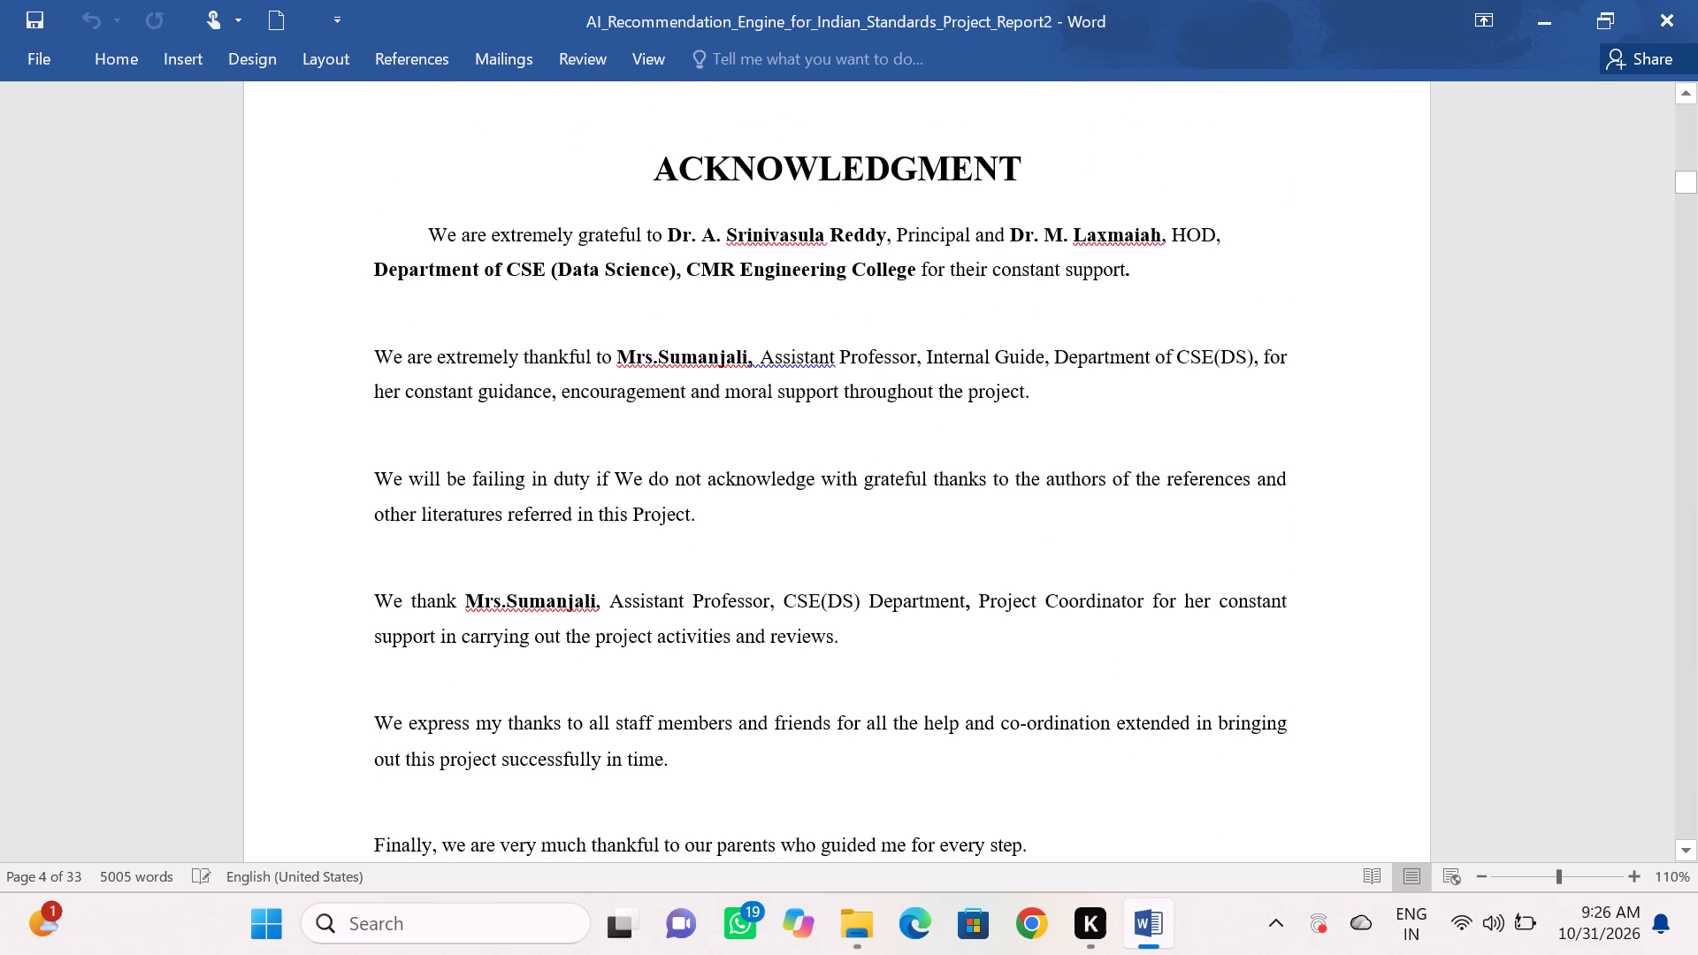
{"action": "scroll", "coordinate": [1075, 629], "scroll_direction": "down", "scroll_amount": 3}
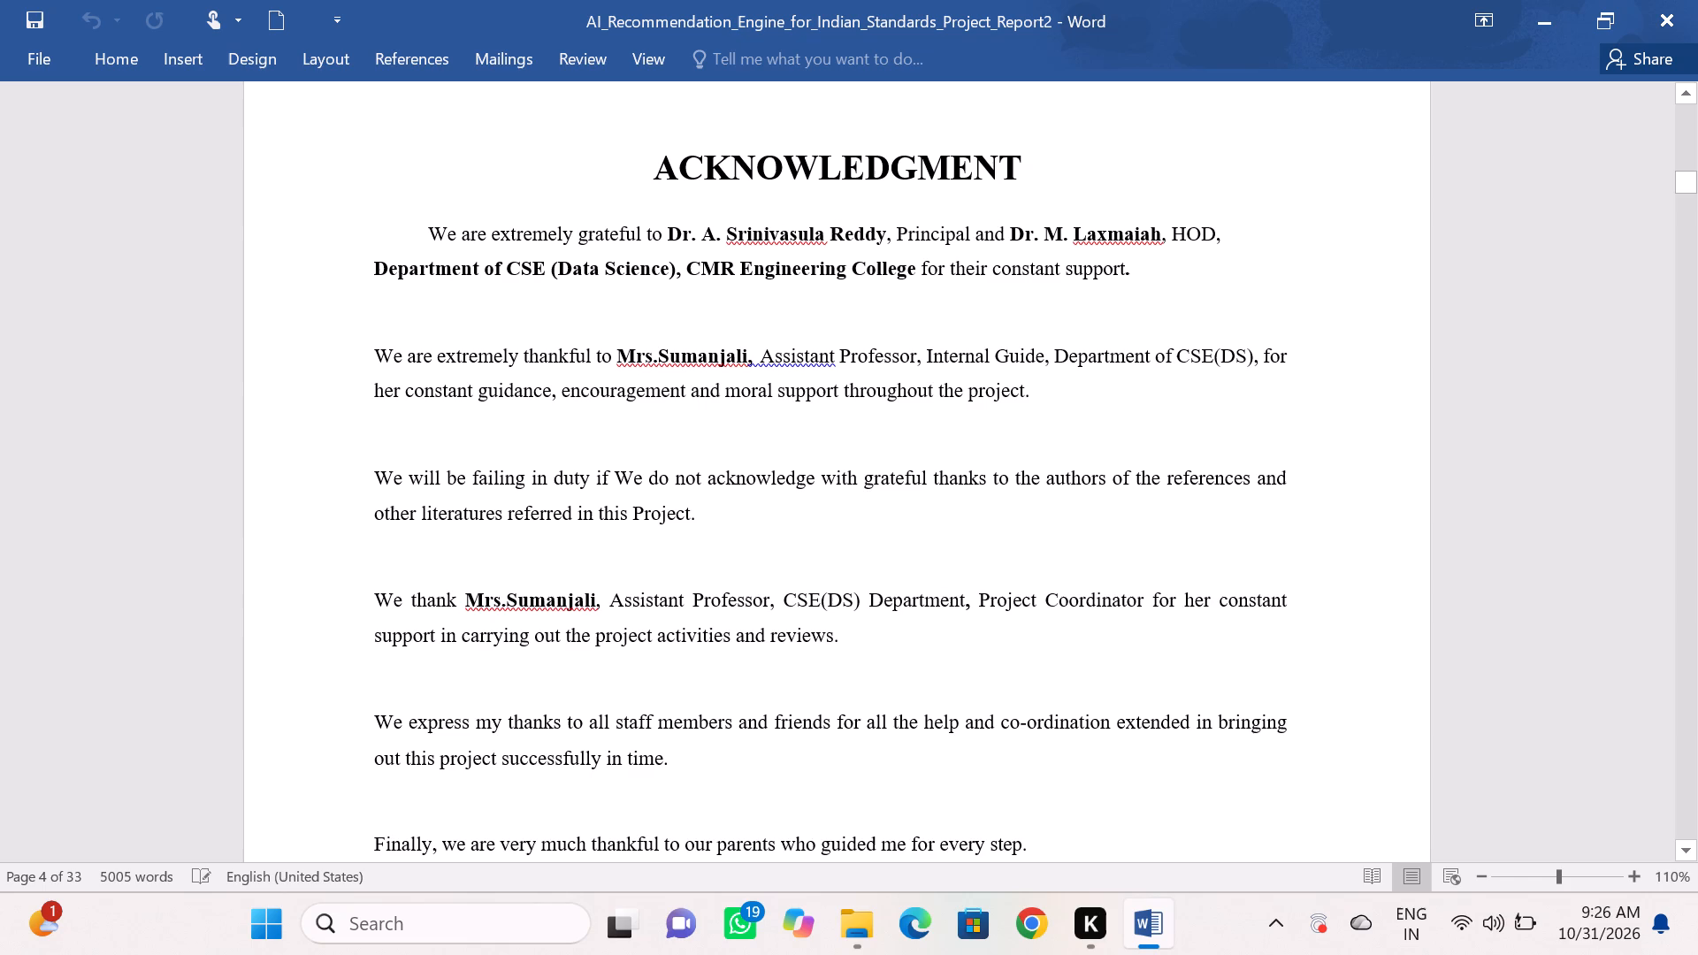
{"action": "scroll", "coordinate": [1075, 629], "scroll_direction": "down", "scroll_amount": 2}
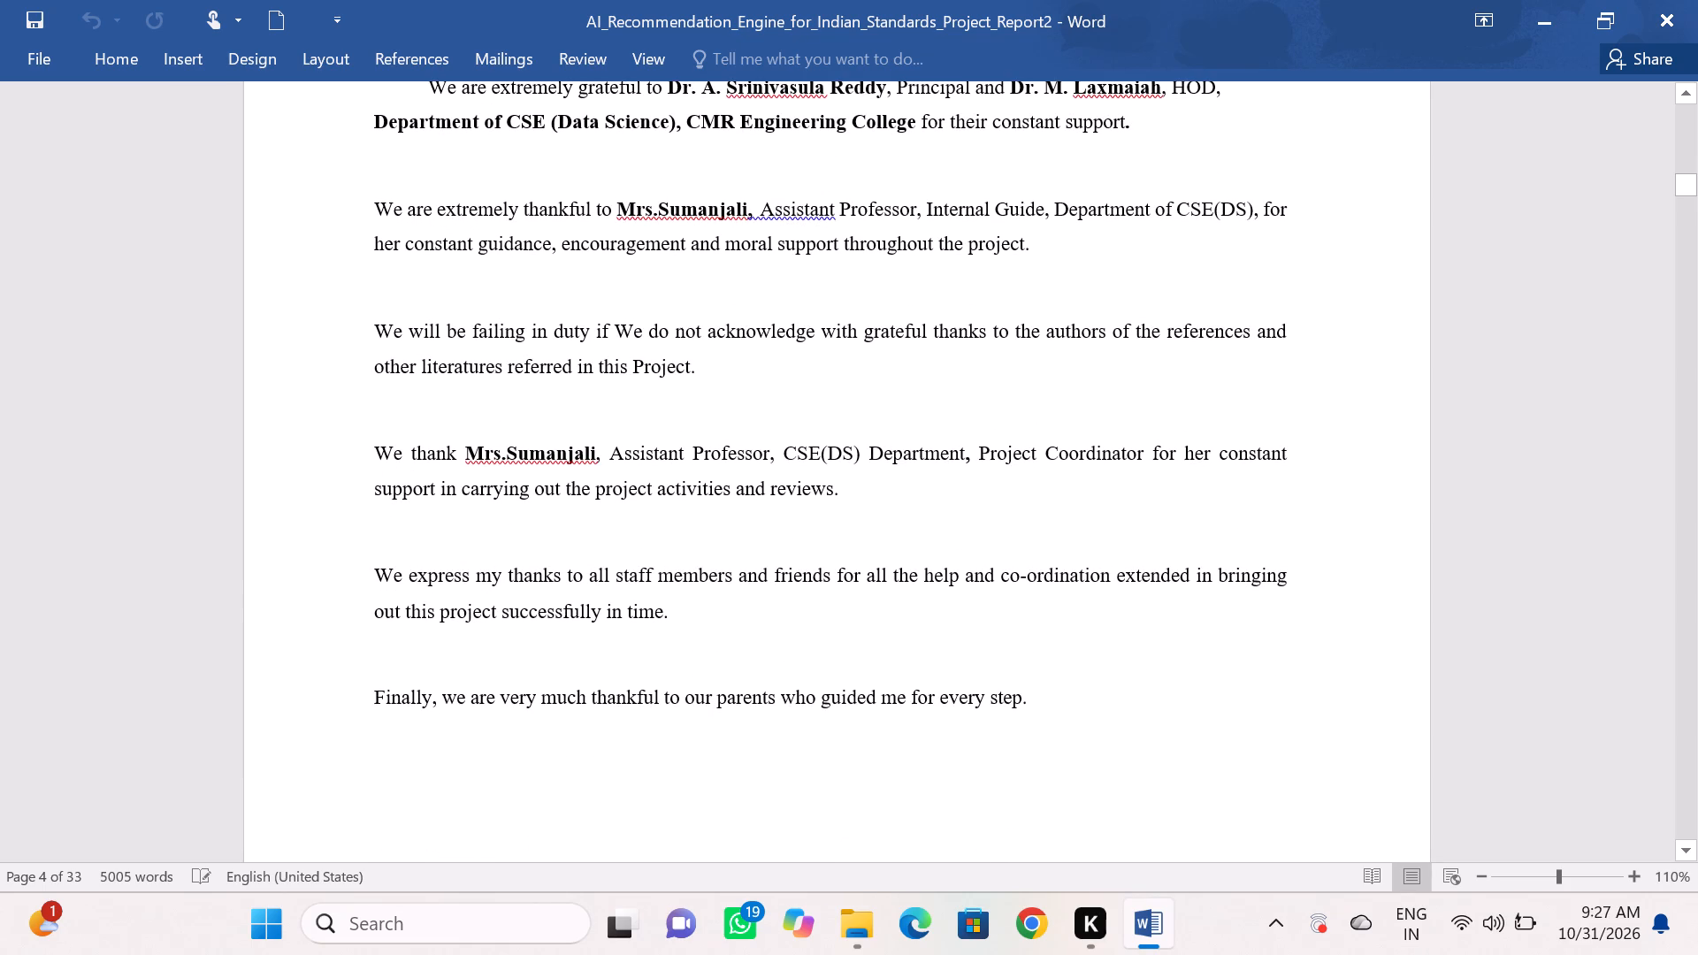
{"action": "scroll", "coordinate": [1075, 629], "scroll_direction": "down", "scroll_amount": 2}
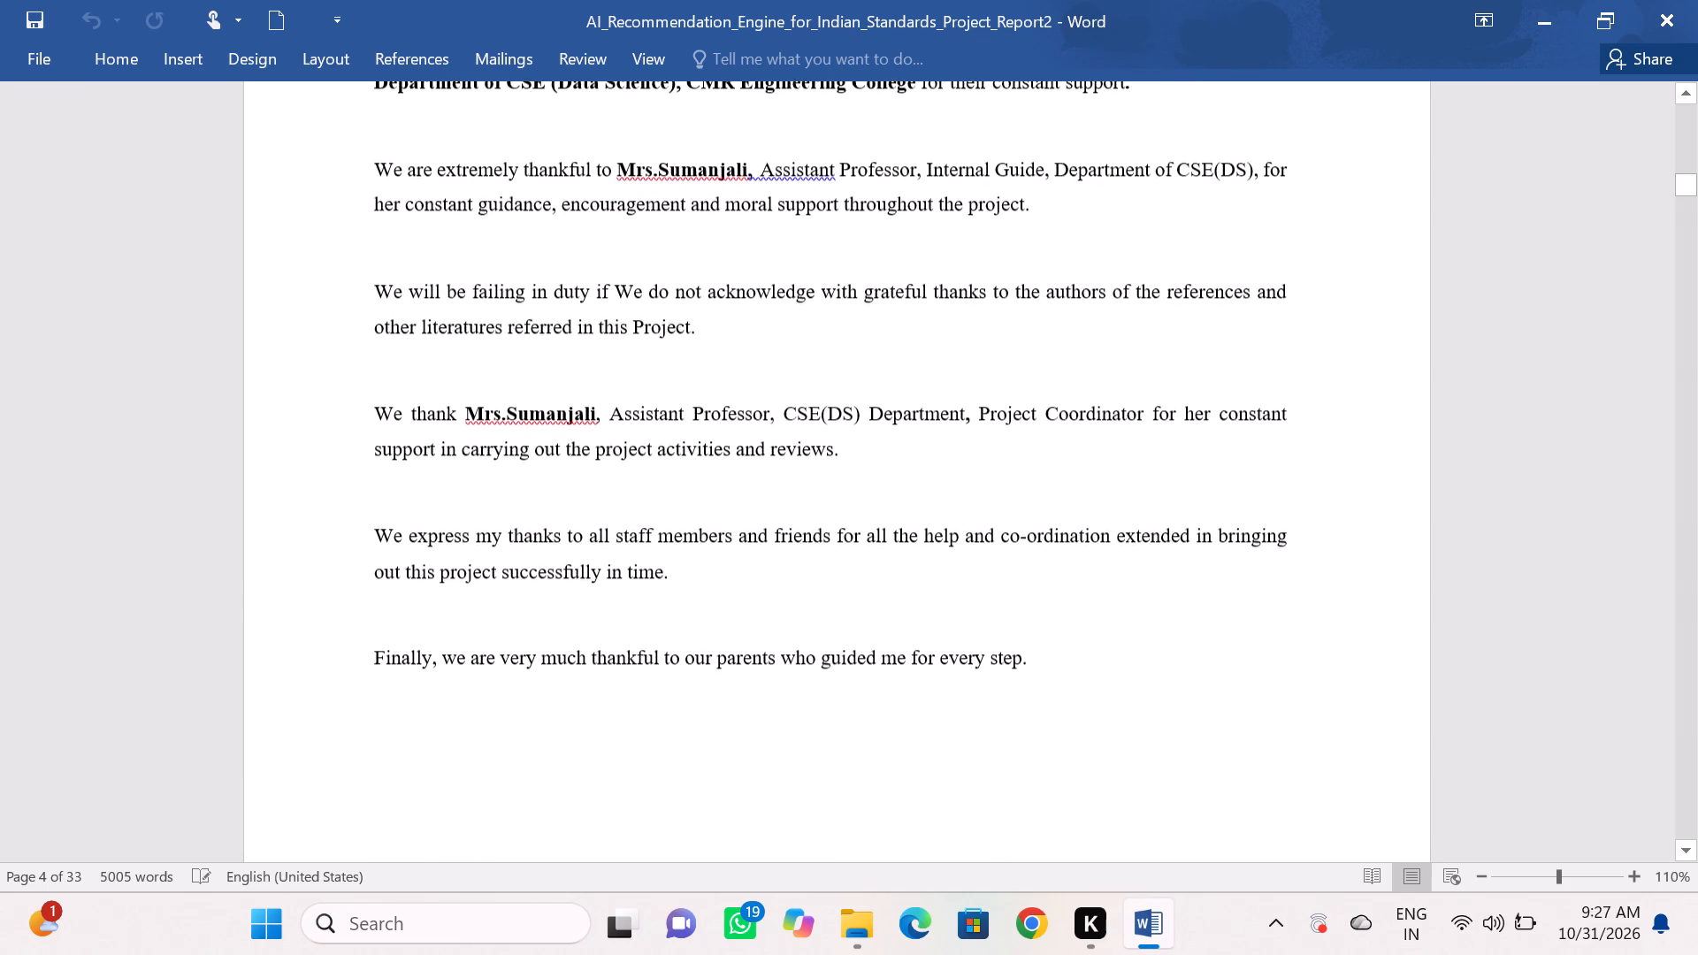
{"action": "scroll", "coordinate": [1075, 629], "scroll_direction": "down", "scroll_amount": 11}
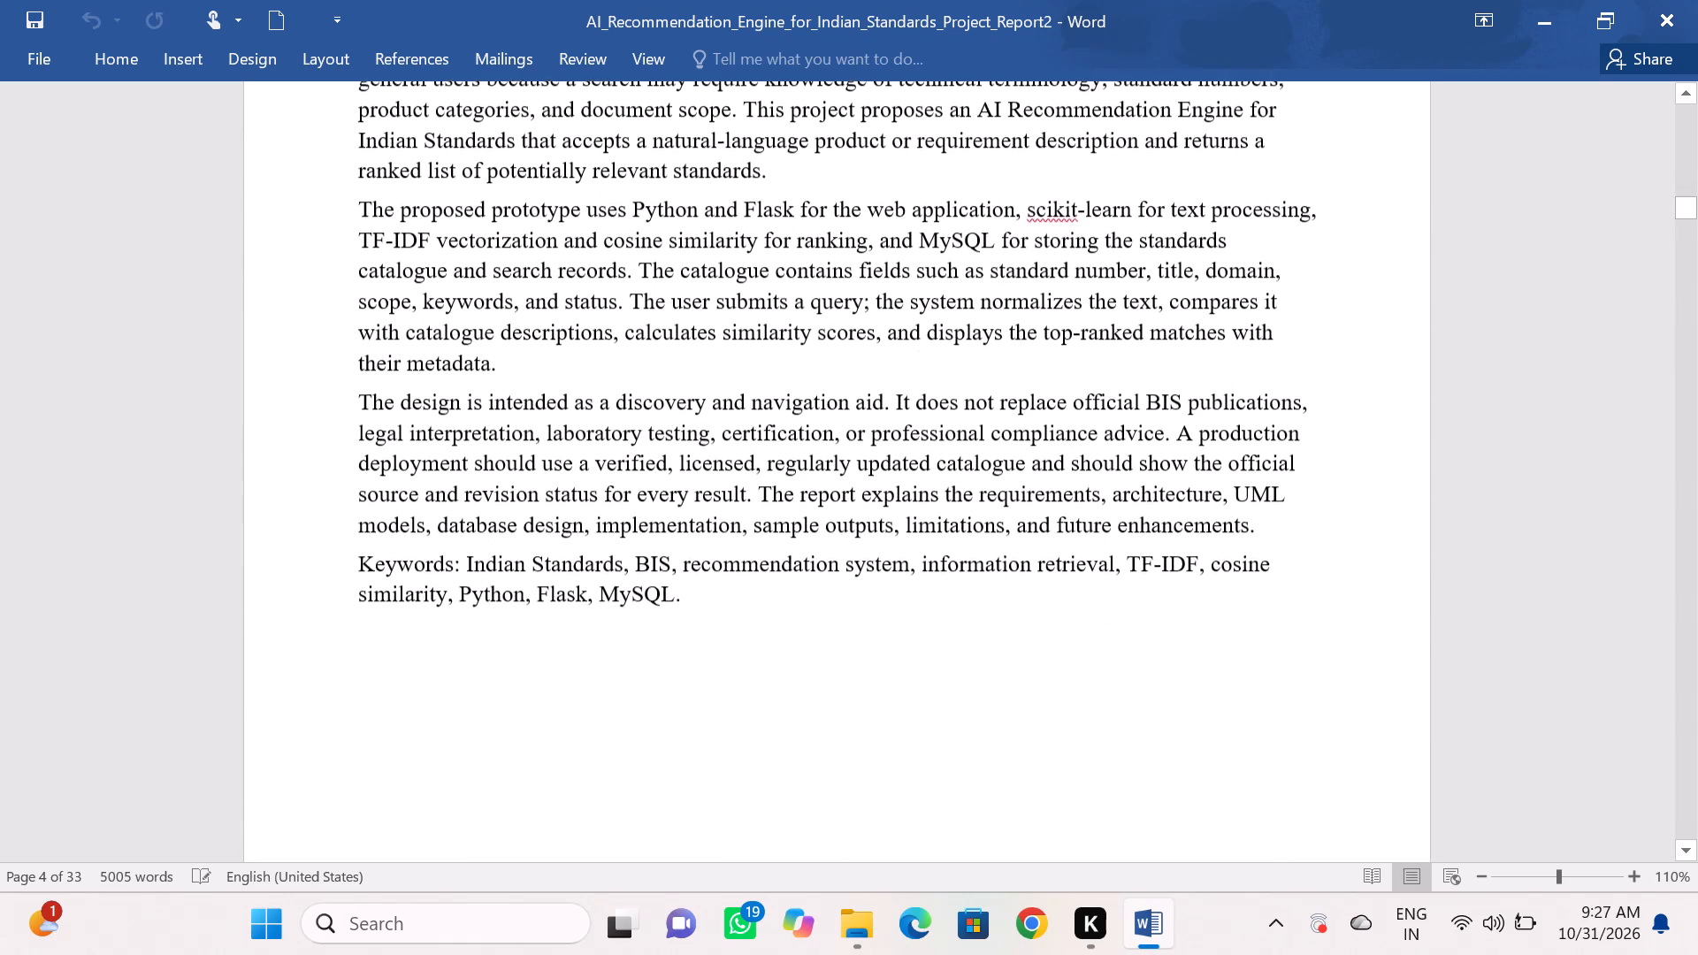
{"action": "scroll", "coordinate": [1075, 629], "scroll_direction": "down", "scroll_amount": 5}
{"action": "scroll", "coordinate": [1075, 629], "scroll_direction": "up", "scroll_amount": 15}
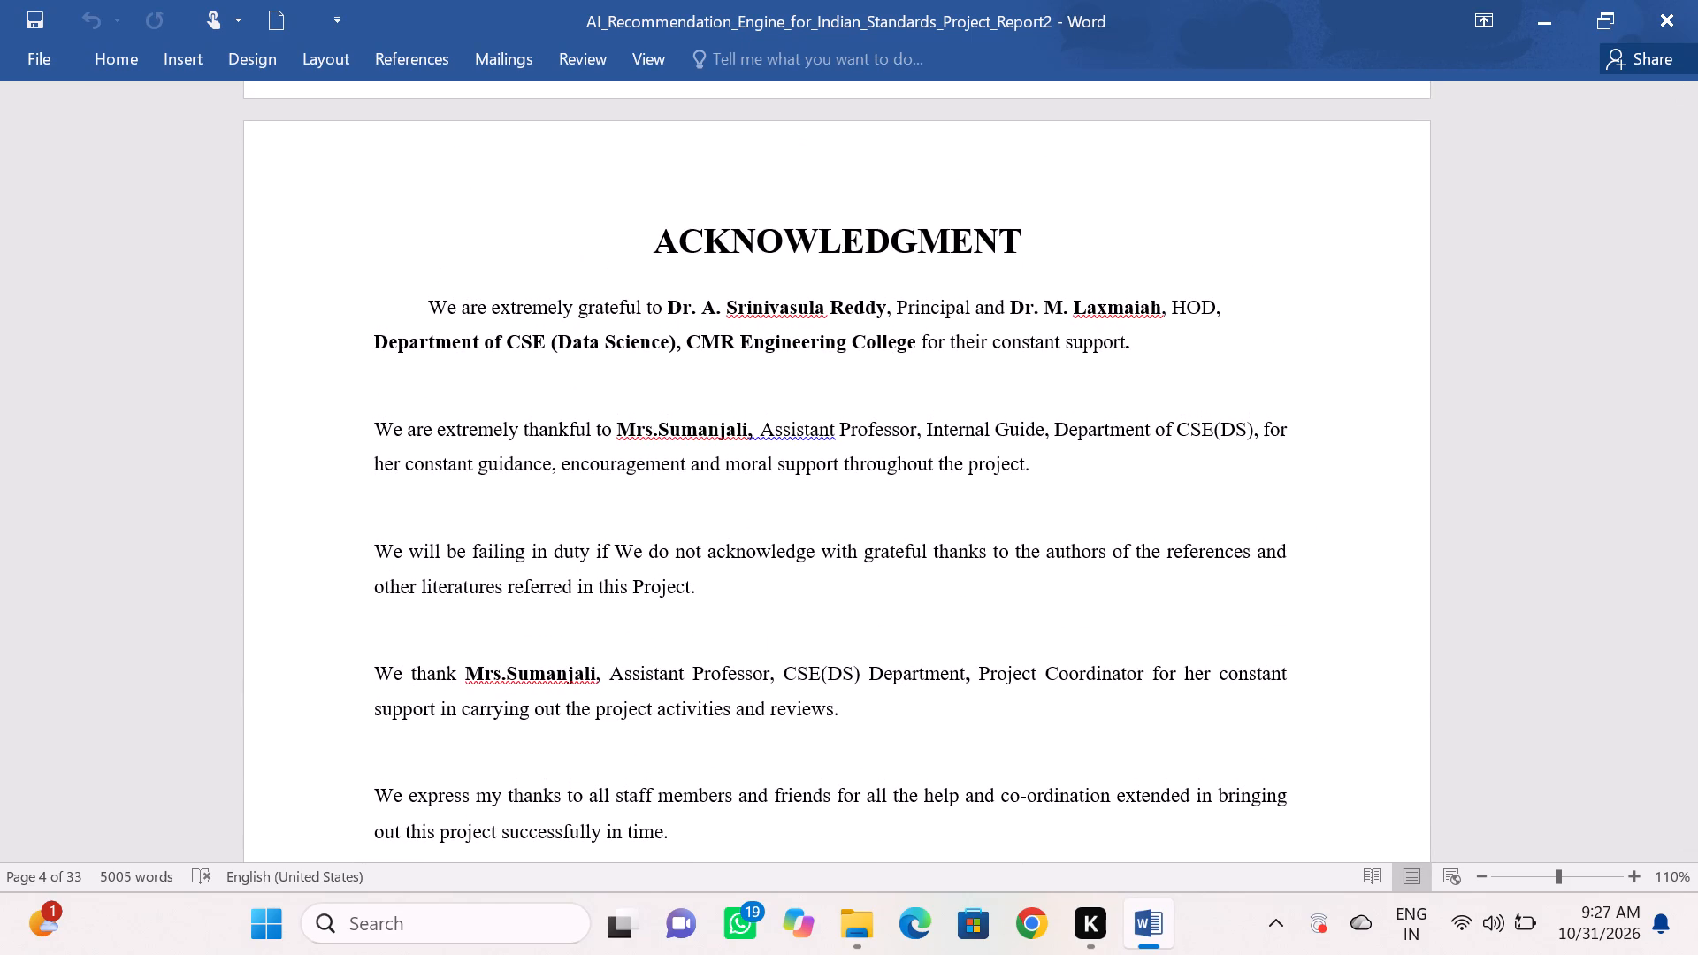
{"action": "scroll", "coordinate": [1075, 629], "scroll_direction": "down", "scroll_amount": 1}
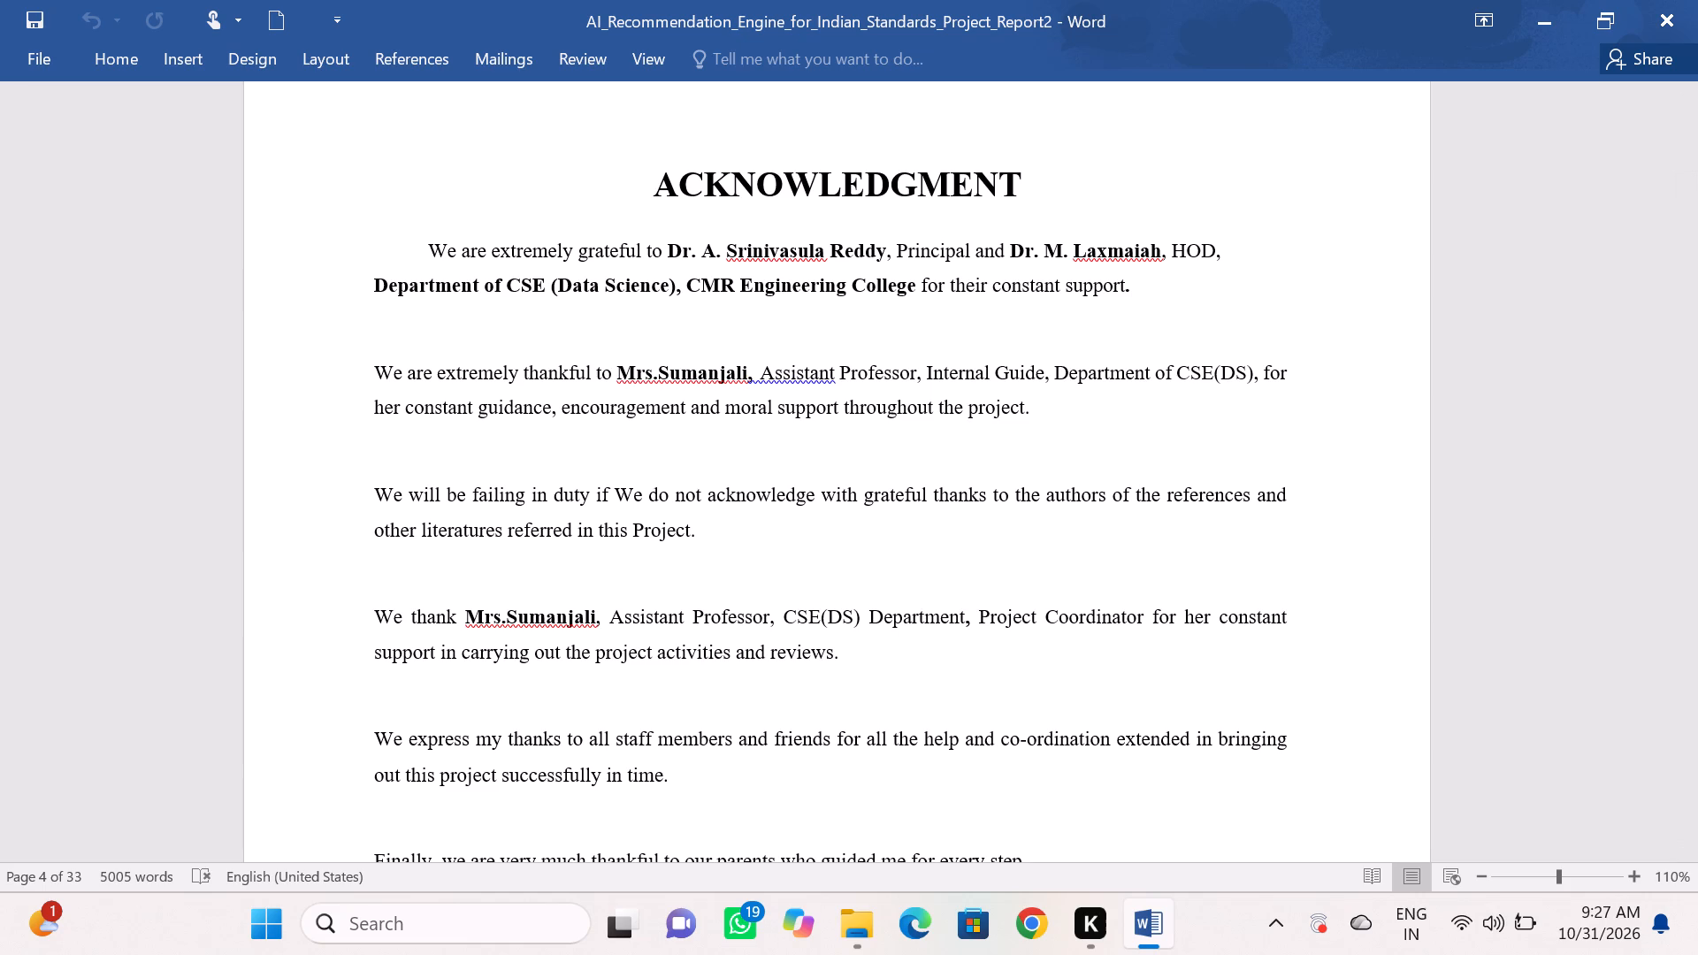
{"action": "scroll", "coordinate": [1075, 629], "scroll_direction": "down", "scroll_amount": 1}
Examine the report's abstract, contents page and list of figures, comparing them with the preceding front pages.
{"action": "scroll", "coordinate": [1075, 629], "scroll_direction": "down", "scroll_amount": 11}
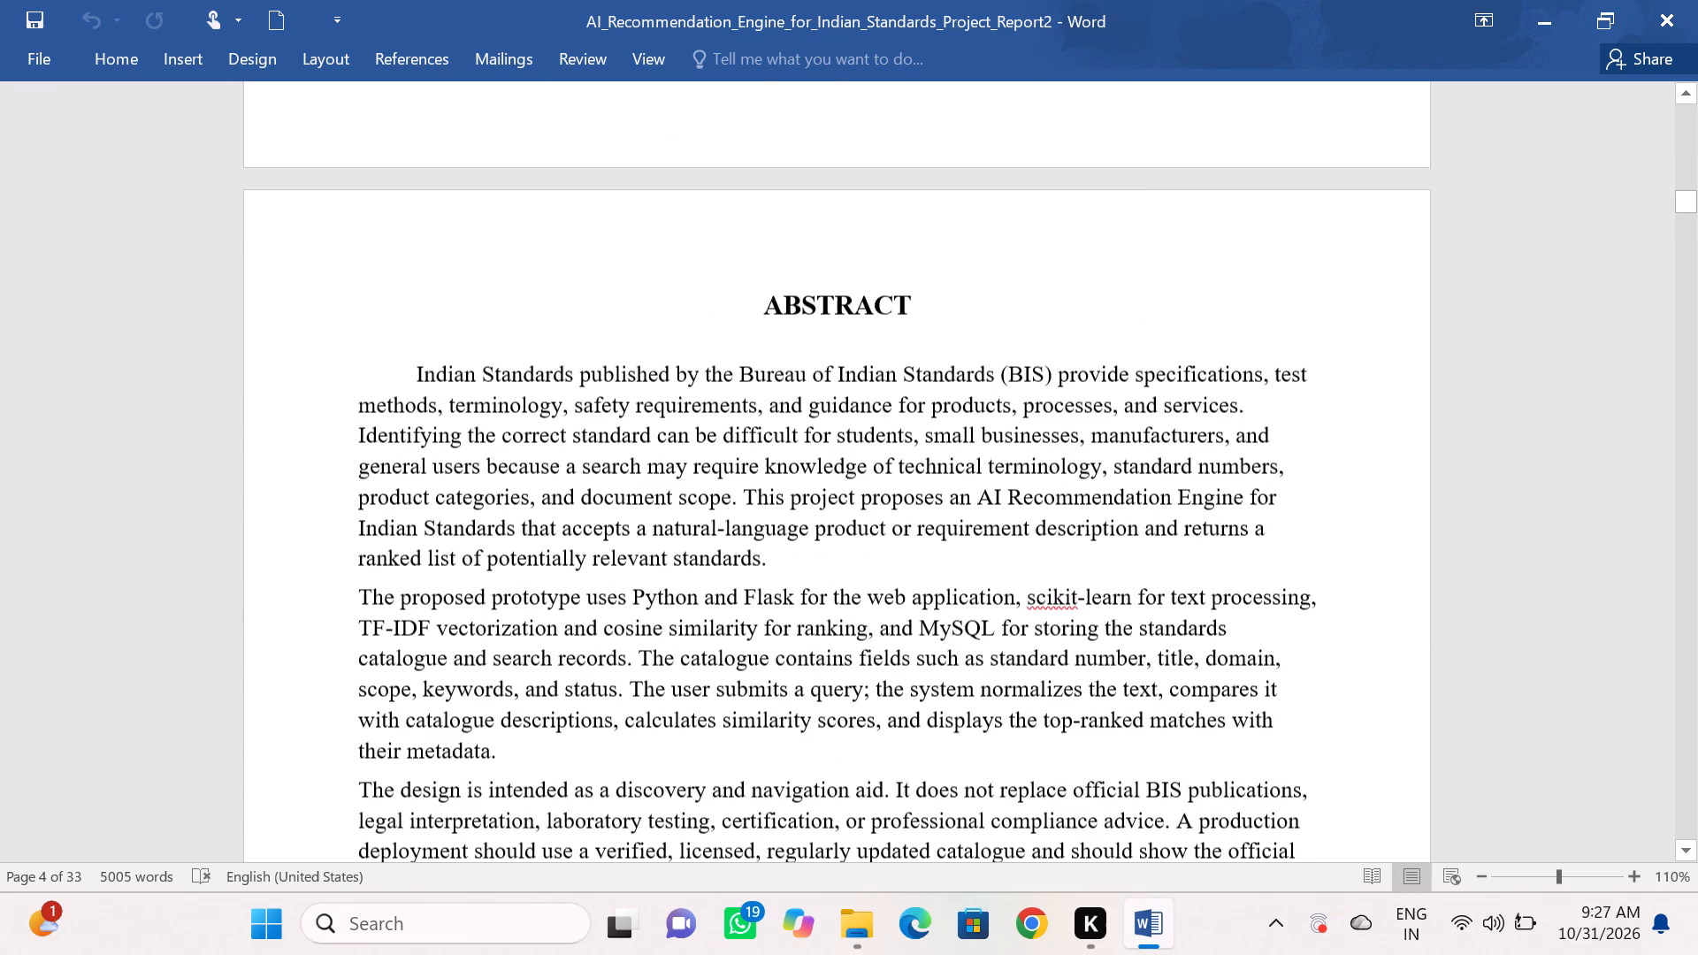
{"action": "scroll", "coordinate": [1075, 629], "scroll_direction": "down", "scroll_amount": 13}
{"action": "scroll", "coordinate": [1075, 629], "scroll_direction": "up", "scroll_amount": 3}
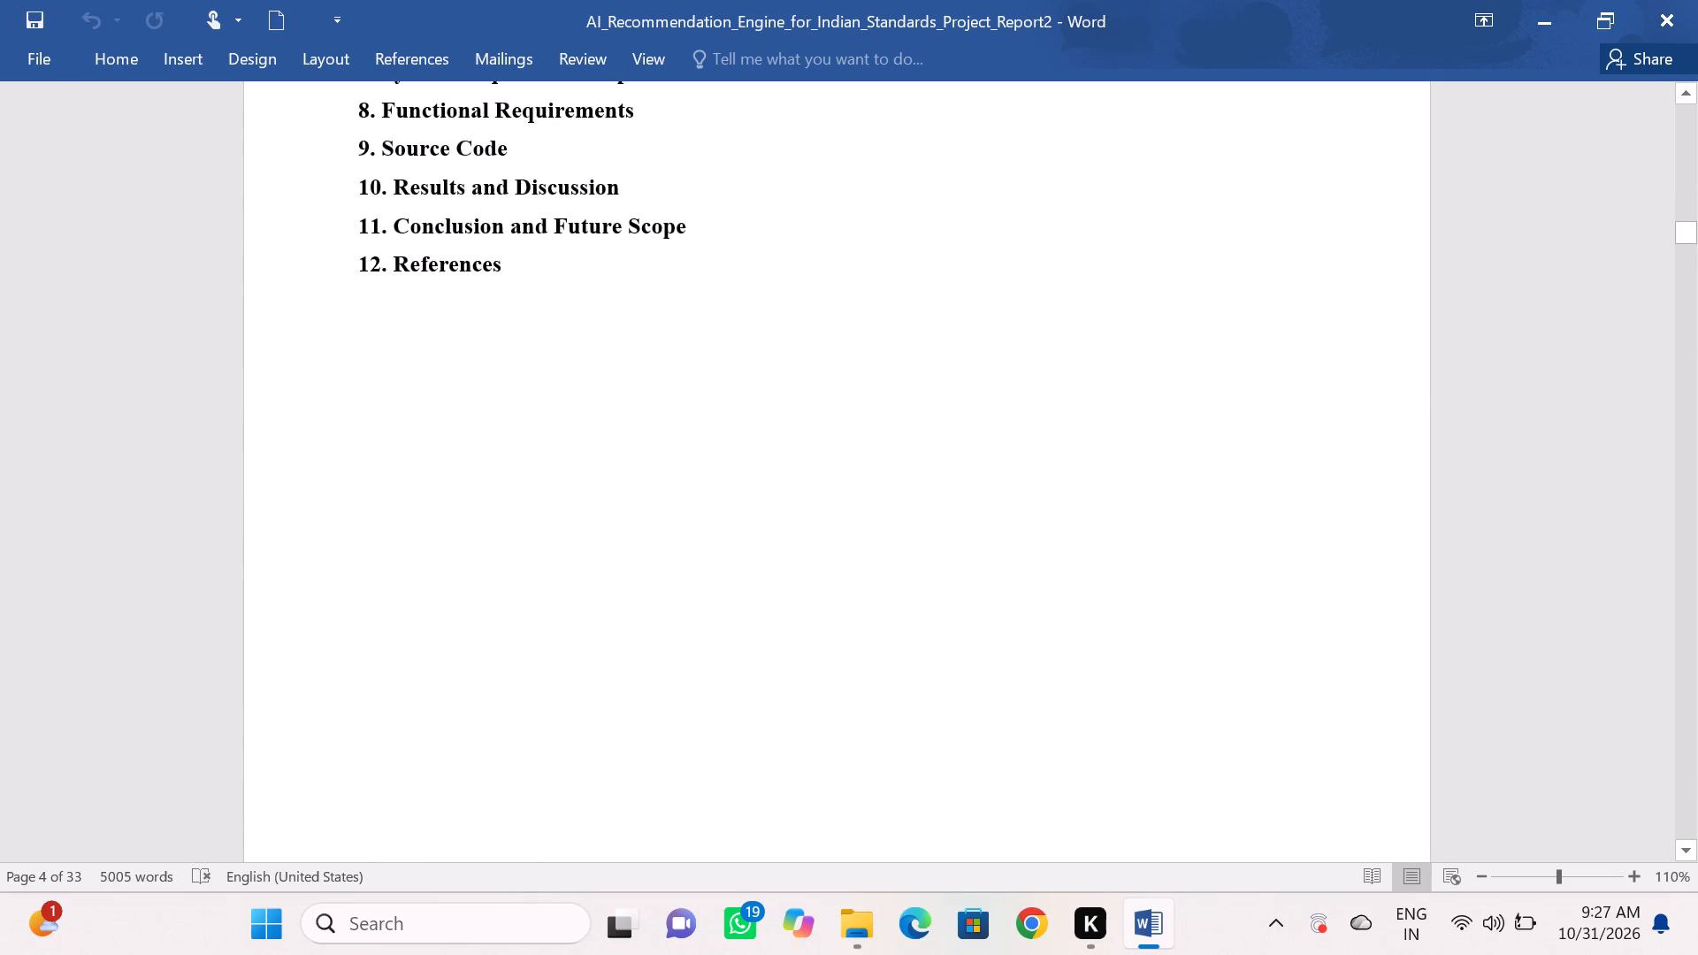
{"action": "scroll", "coordinate": [1075, 629], "scroll_direction": "up", "scroll_amount": 2}
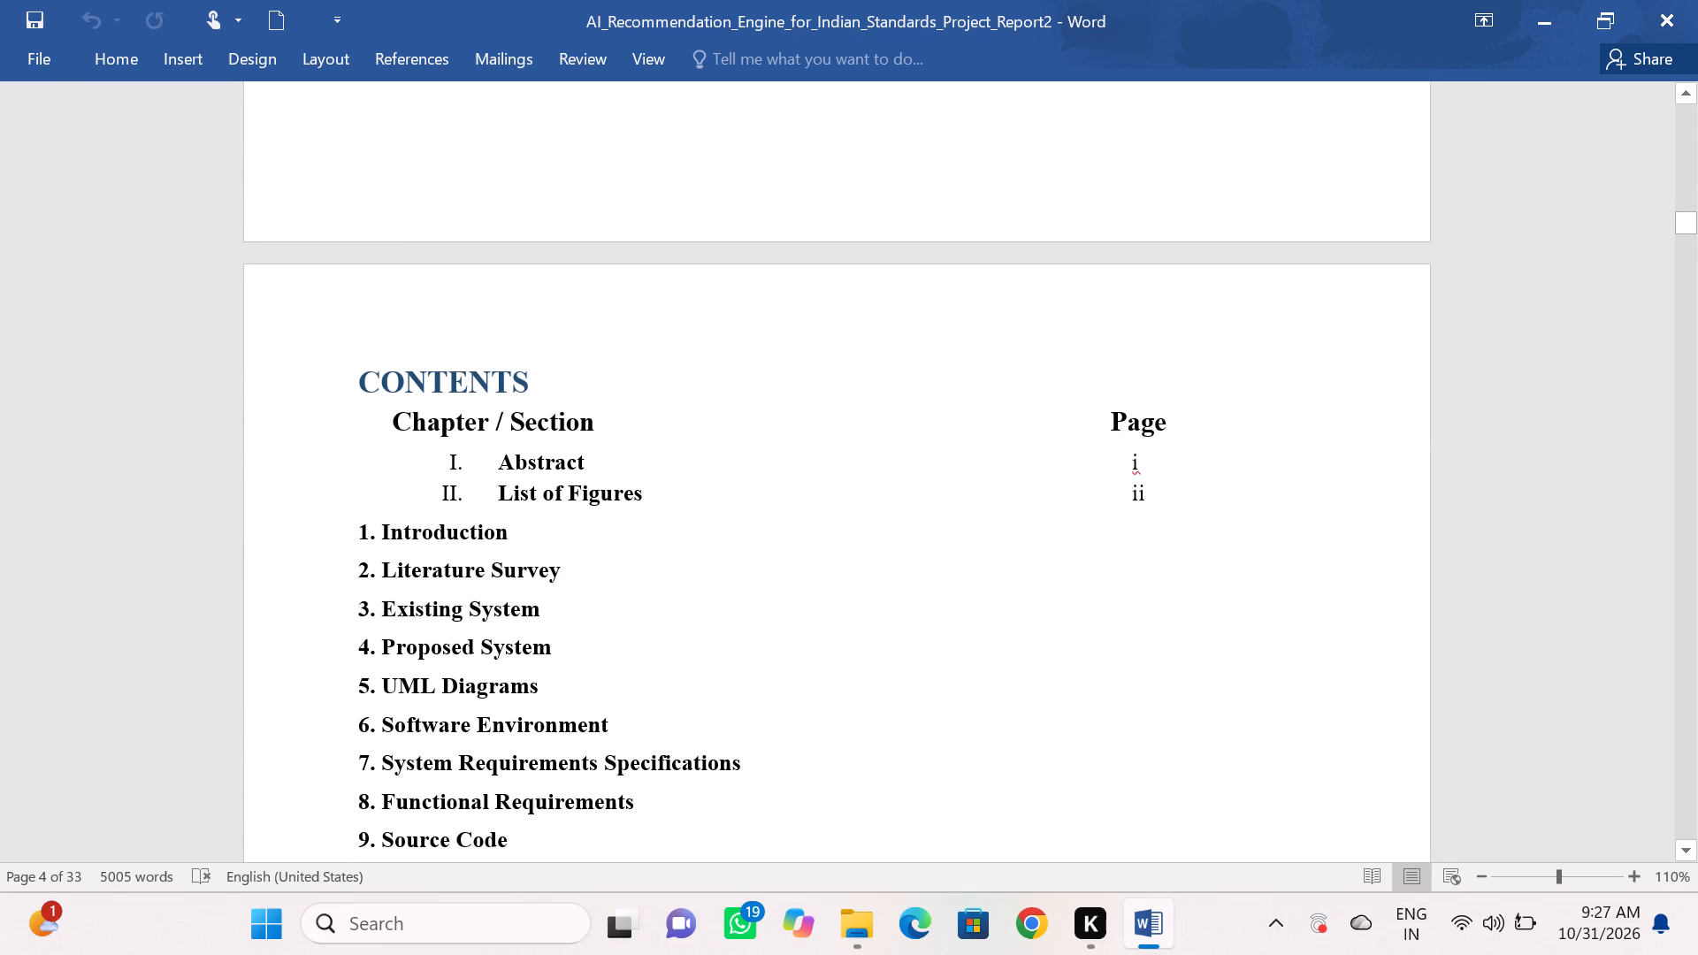
{"action": "scroll", "coordinate": [1075, 629], "scroll_direction": "down", "scroll_amount": 11}
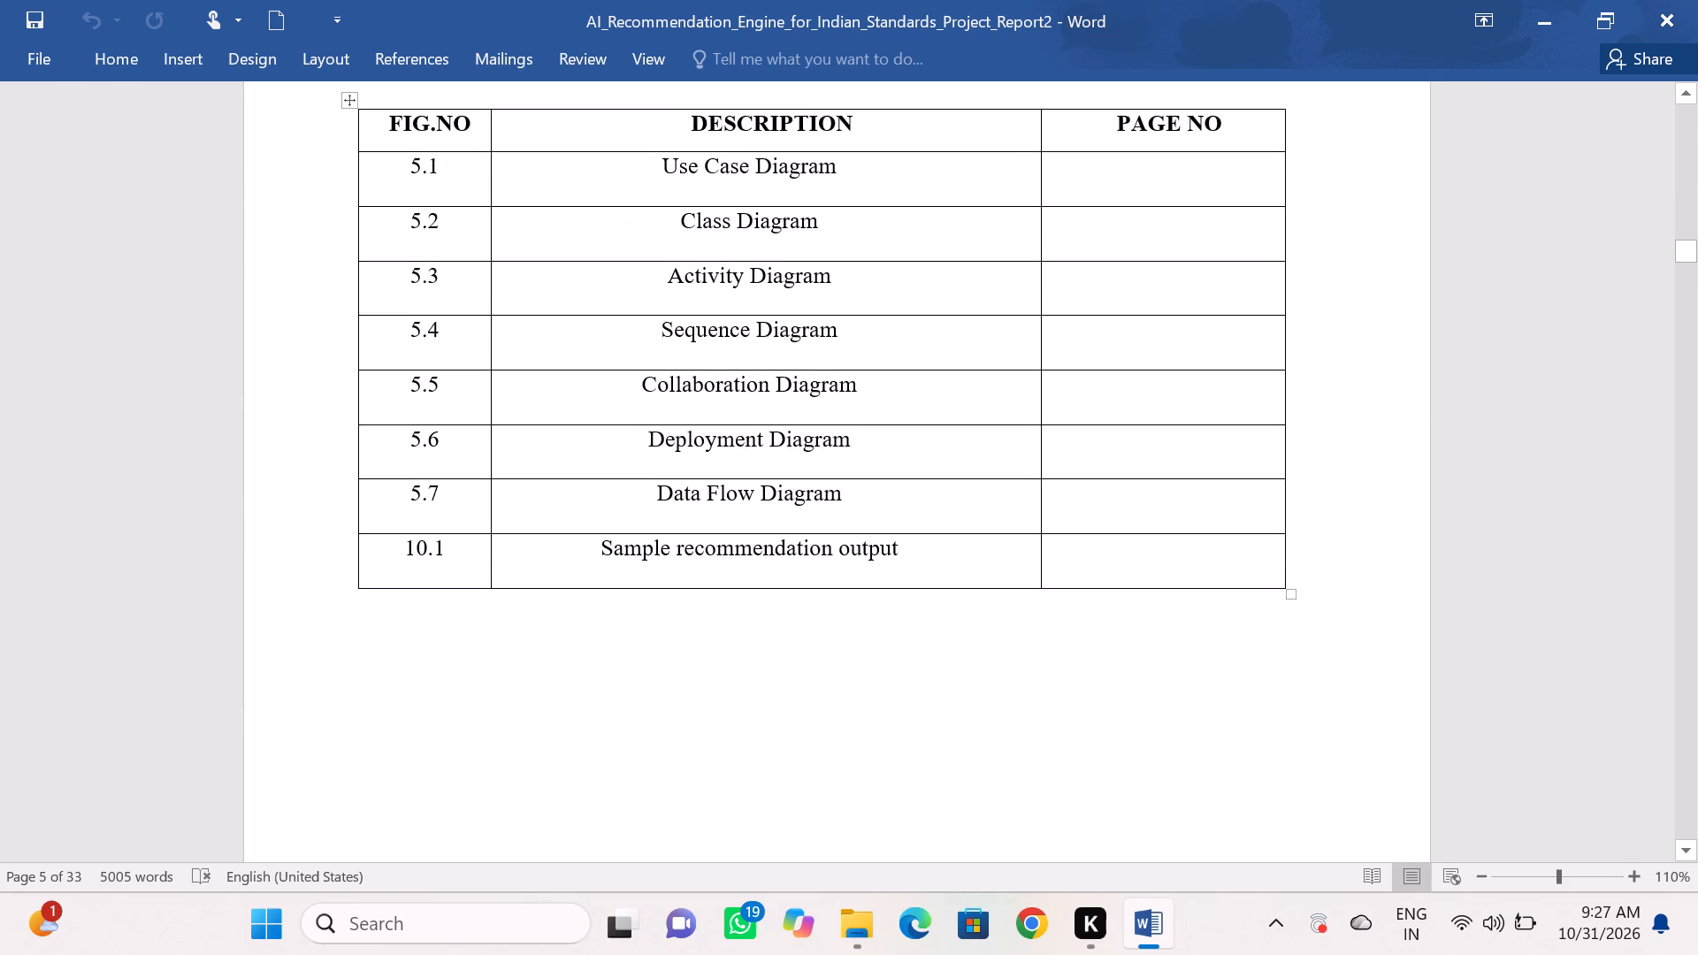
{"action": "scroll", "coordinate": [1075, 628], "scroll_direction": "up", "scroll_amount": 20}
{"action": "scroll", "coordinate": [1075, 627], "scroll_direction": "up", "scroll_amount": 6}
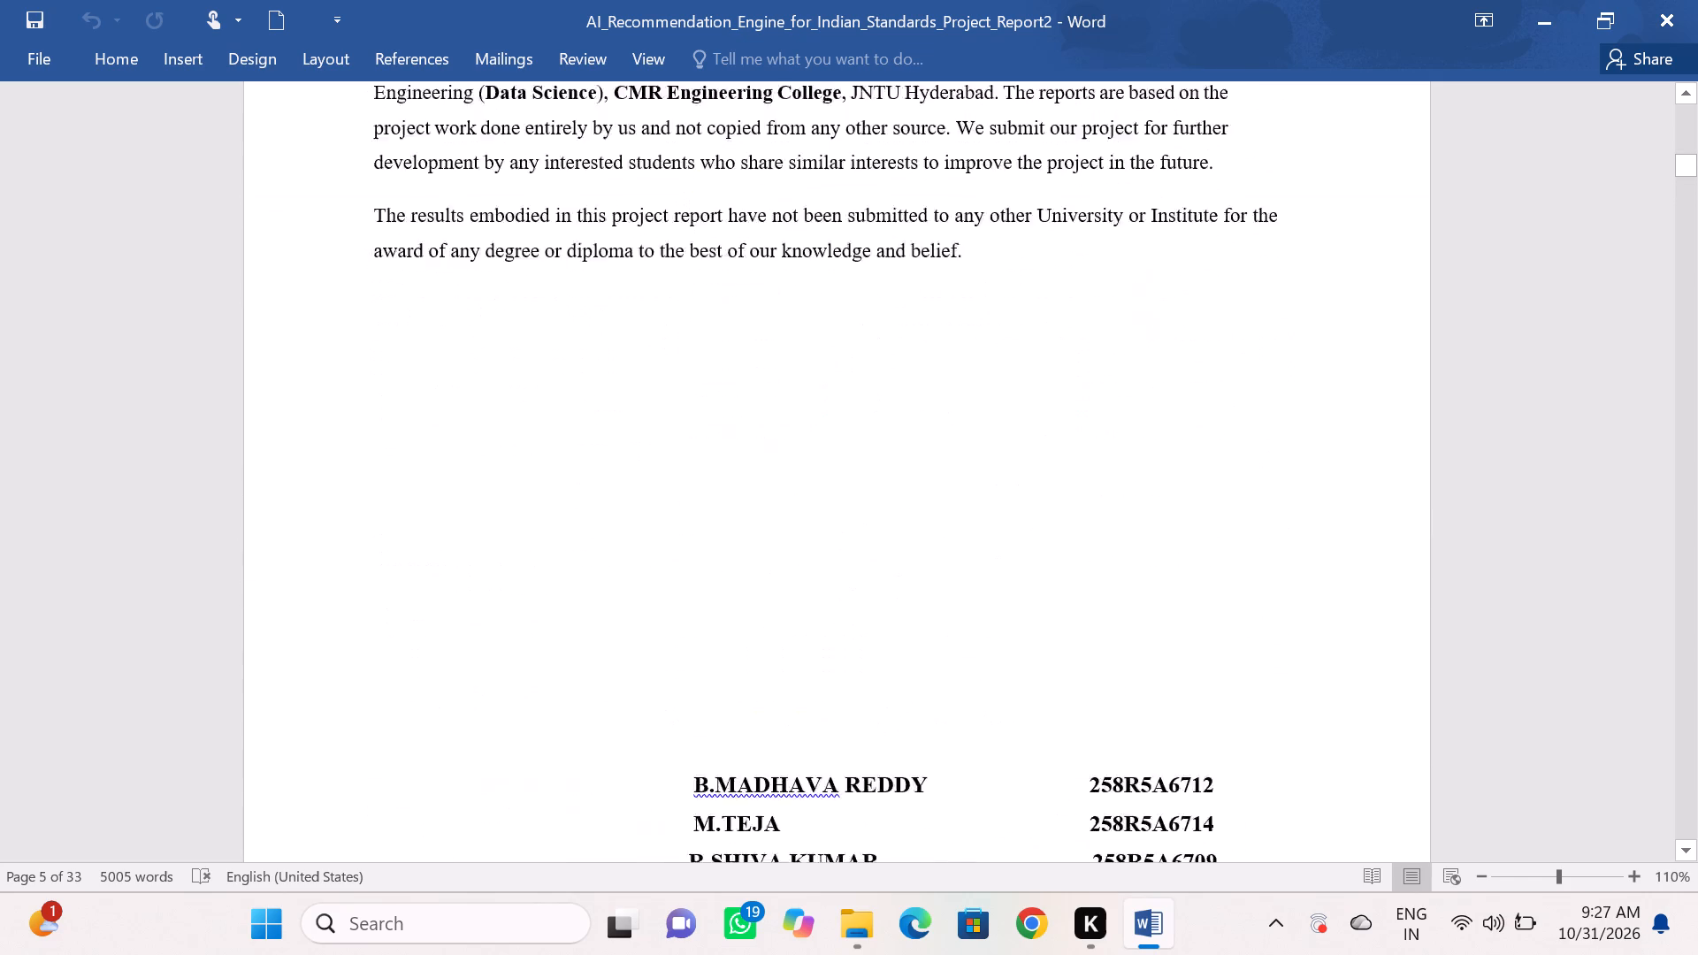
{"action": "scroll", "coordinate": [1075, 627], "scroll_direction": "up", "scroll_amount": 8}
{"action": "scroll", "coordinate": [1075, 627], "scroll_direction": "down", "scroll_amount": 19}
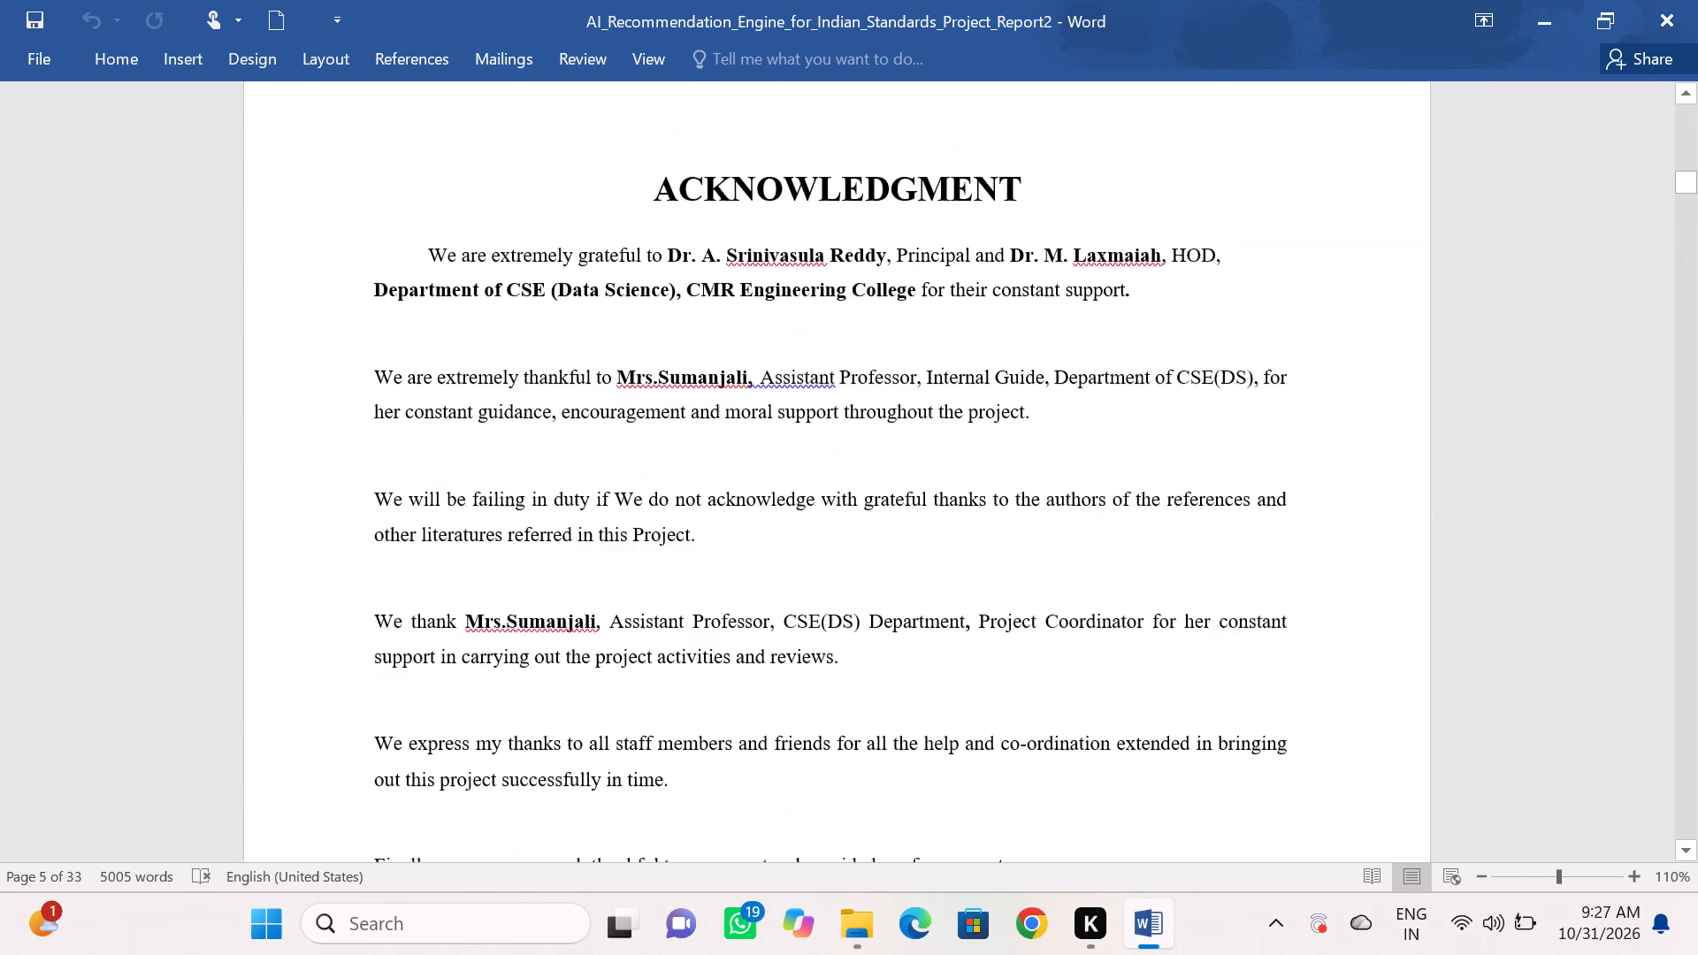
{"action": "scroll", "coordinate": [1075, 626], "scroll_direction": "down", "scroll_amount": 15}
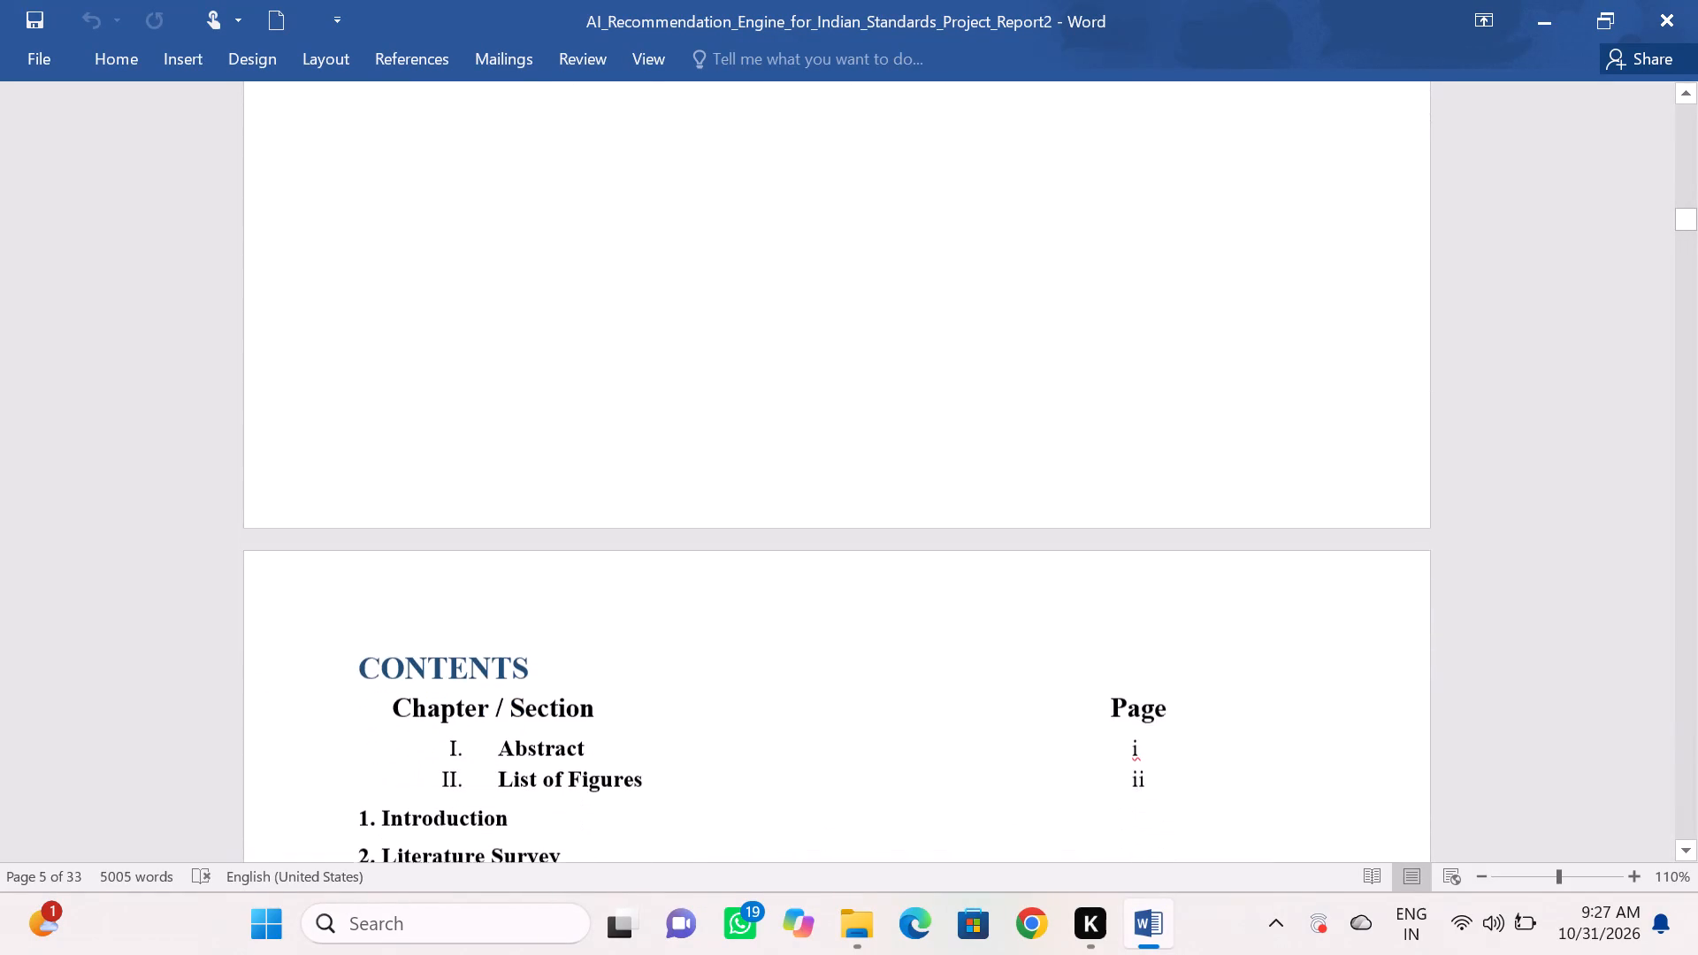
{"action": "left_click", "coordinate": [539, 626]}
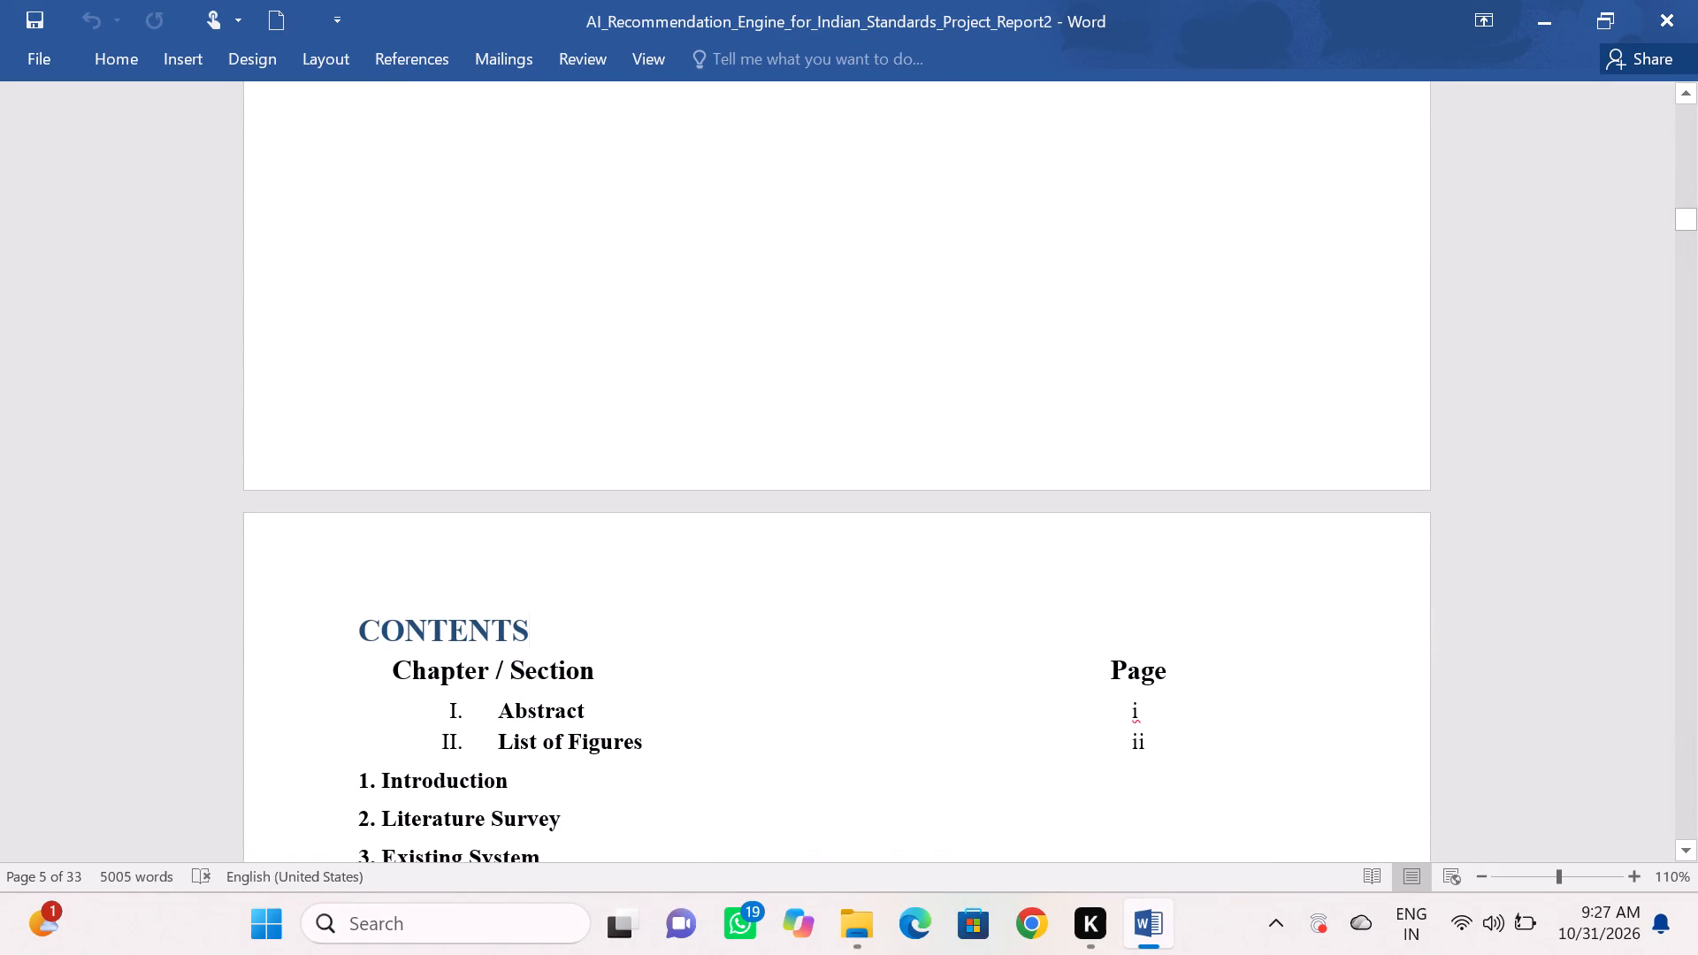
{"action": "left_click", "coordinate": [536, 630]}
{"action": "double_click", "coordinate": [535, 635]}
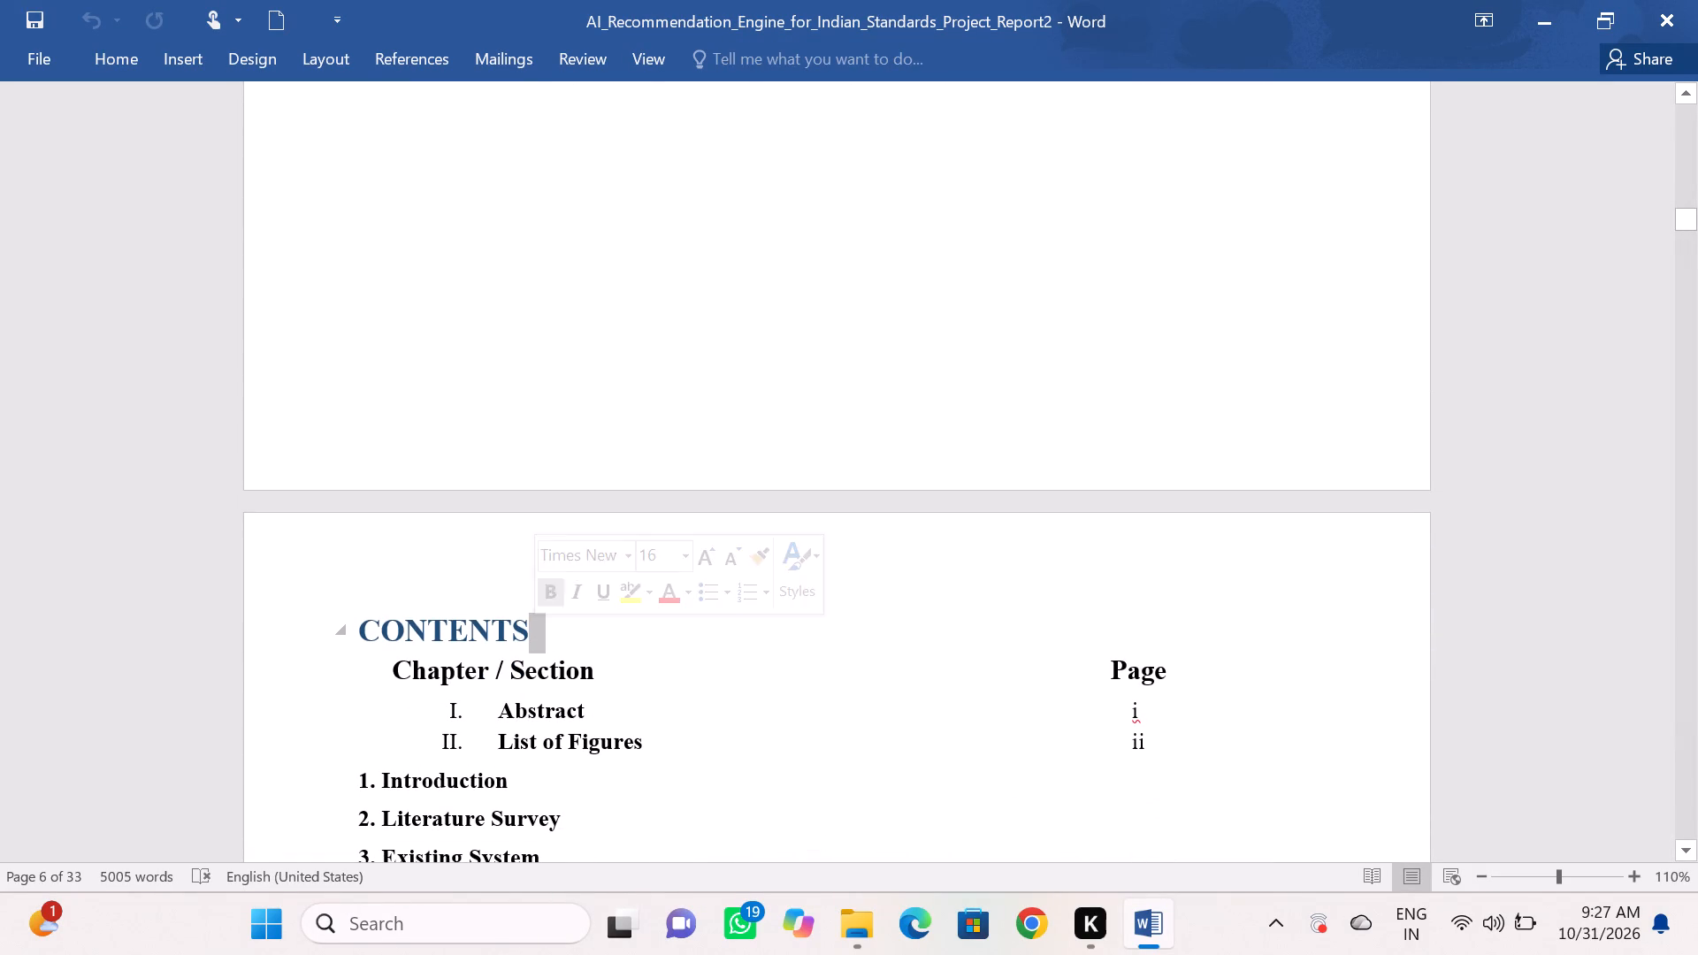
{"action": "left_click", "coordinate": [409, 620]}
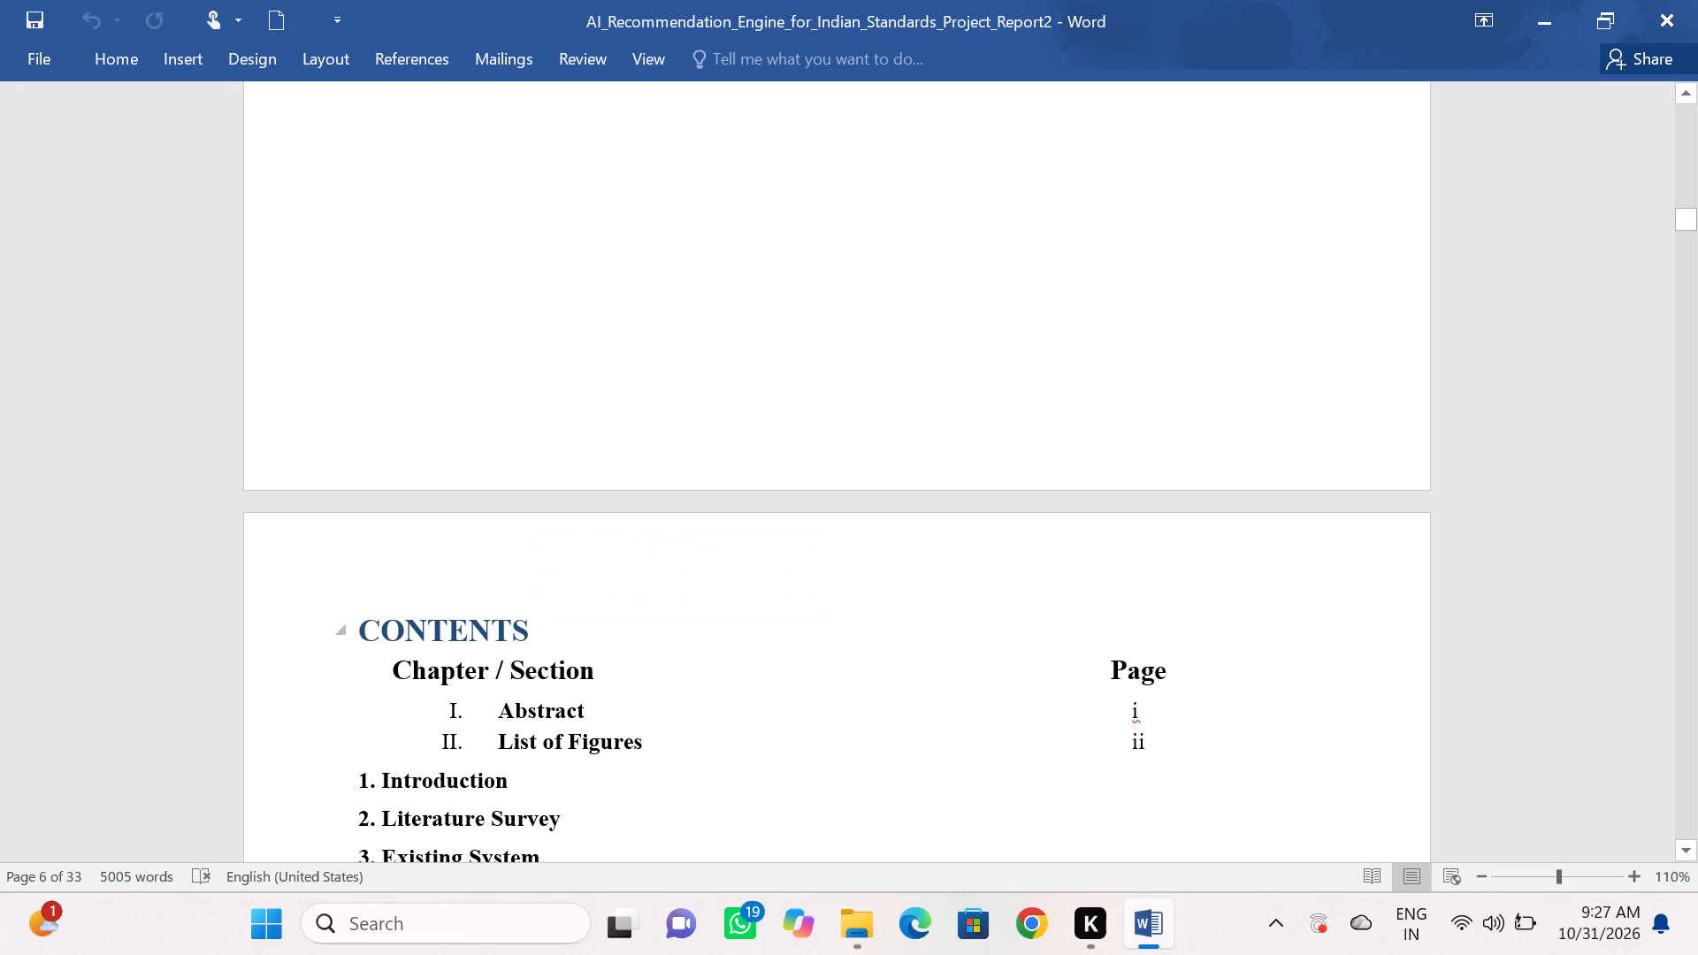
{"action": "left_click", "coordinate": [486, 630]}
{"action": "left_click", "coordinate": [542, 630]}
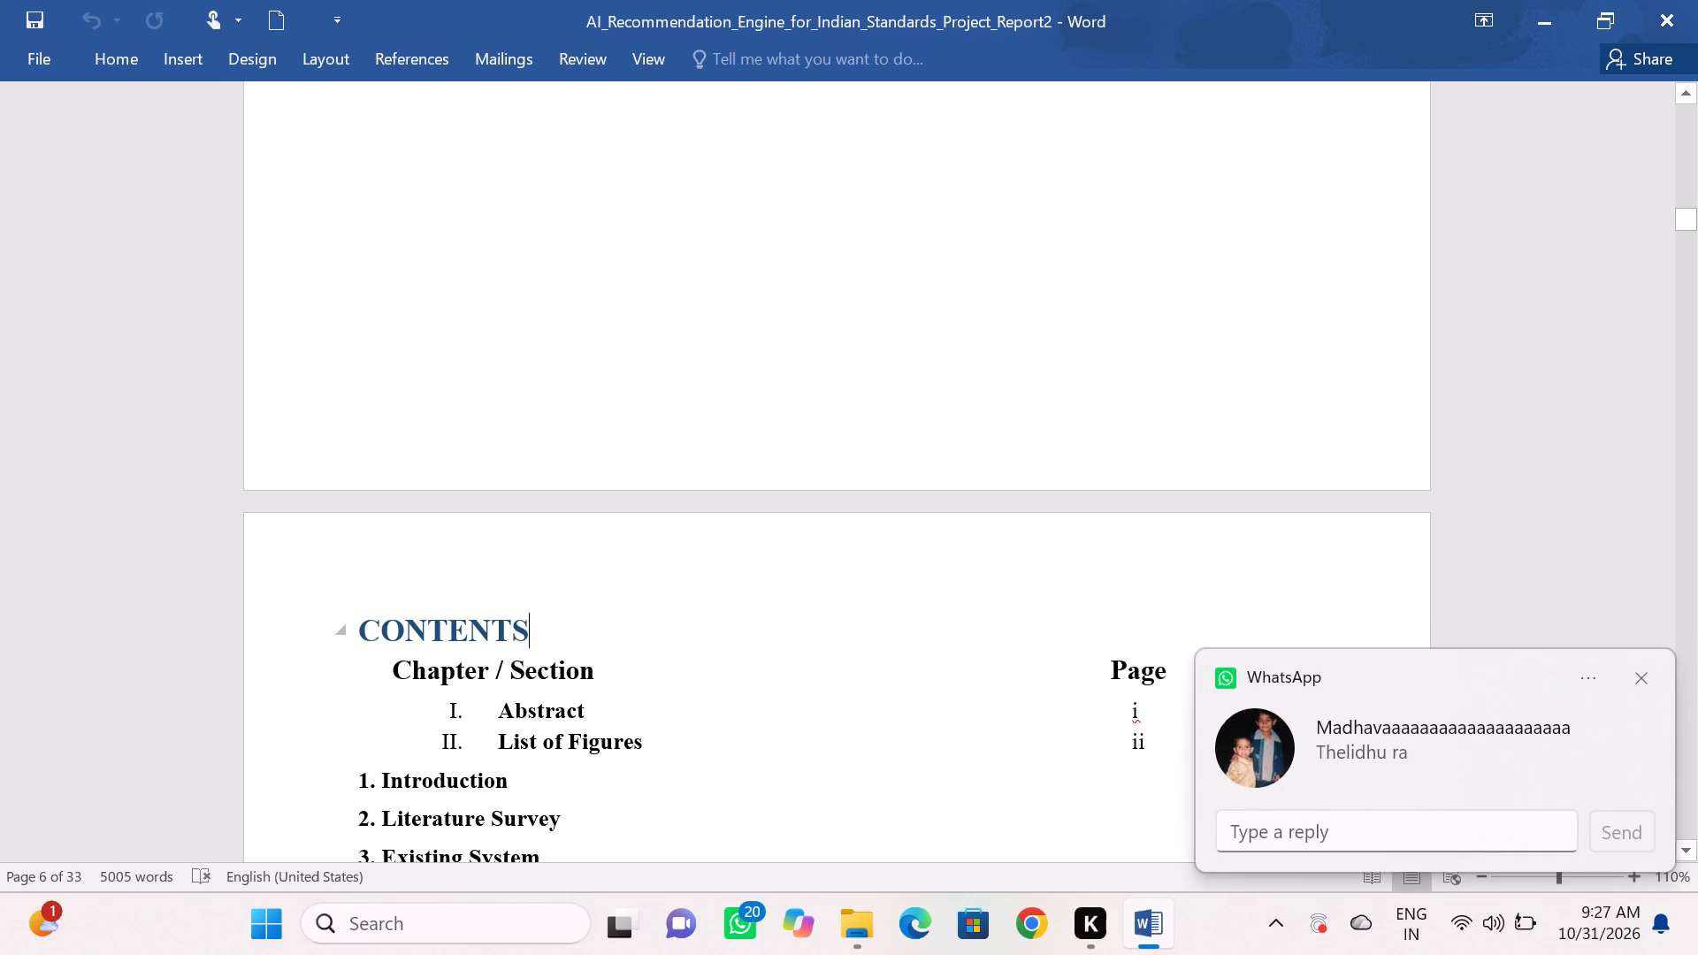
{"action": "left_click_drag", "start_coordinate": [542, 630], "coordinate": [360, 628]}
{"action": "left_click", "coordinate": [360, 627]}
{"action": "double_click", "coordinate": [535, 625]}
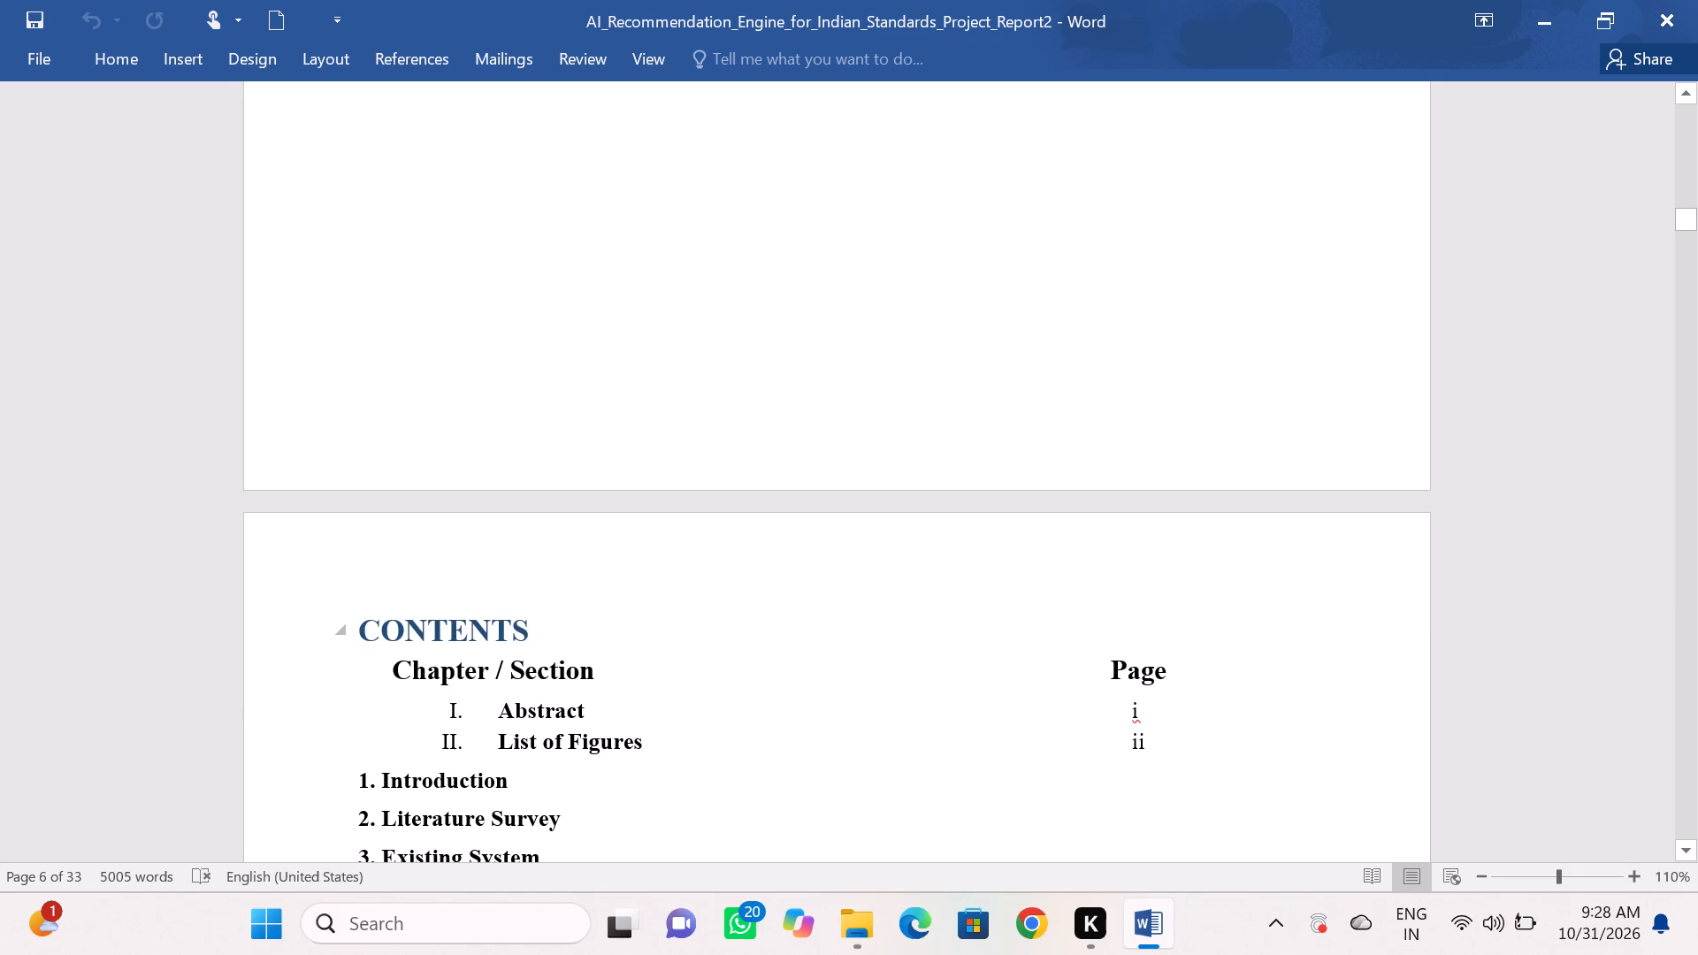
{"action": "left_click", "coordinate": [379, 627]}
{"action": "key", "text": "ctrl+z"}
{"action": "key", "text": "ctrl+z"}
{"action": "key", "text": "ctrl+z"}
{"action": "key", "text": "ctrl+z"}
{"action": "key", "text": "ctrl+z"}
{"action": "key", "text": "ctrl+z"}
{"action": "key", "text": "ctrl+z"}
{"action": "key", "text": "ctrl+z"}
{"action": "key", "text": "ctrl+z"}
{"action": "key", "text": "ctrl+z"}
Change the font colour of the CONTENTS heading at the top of the contents page to black.
{"action": "left_click", "coordinate": [531, 629]}
{"action": "left_click_drag", "start_coordinate": [360, 631], "coordinate": [546, 623]}
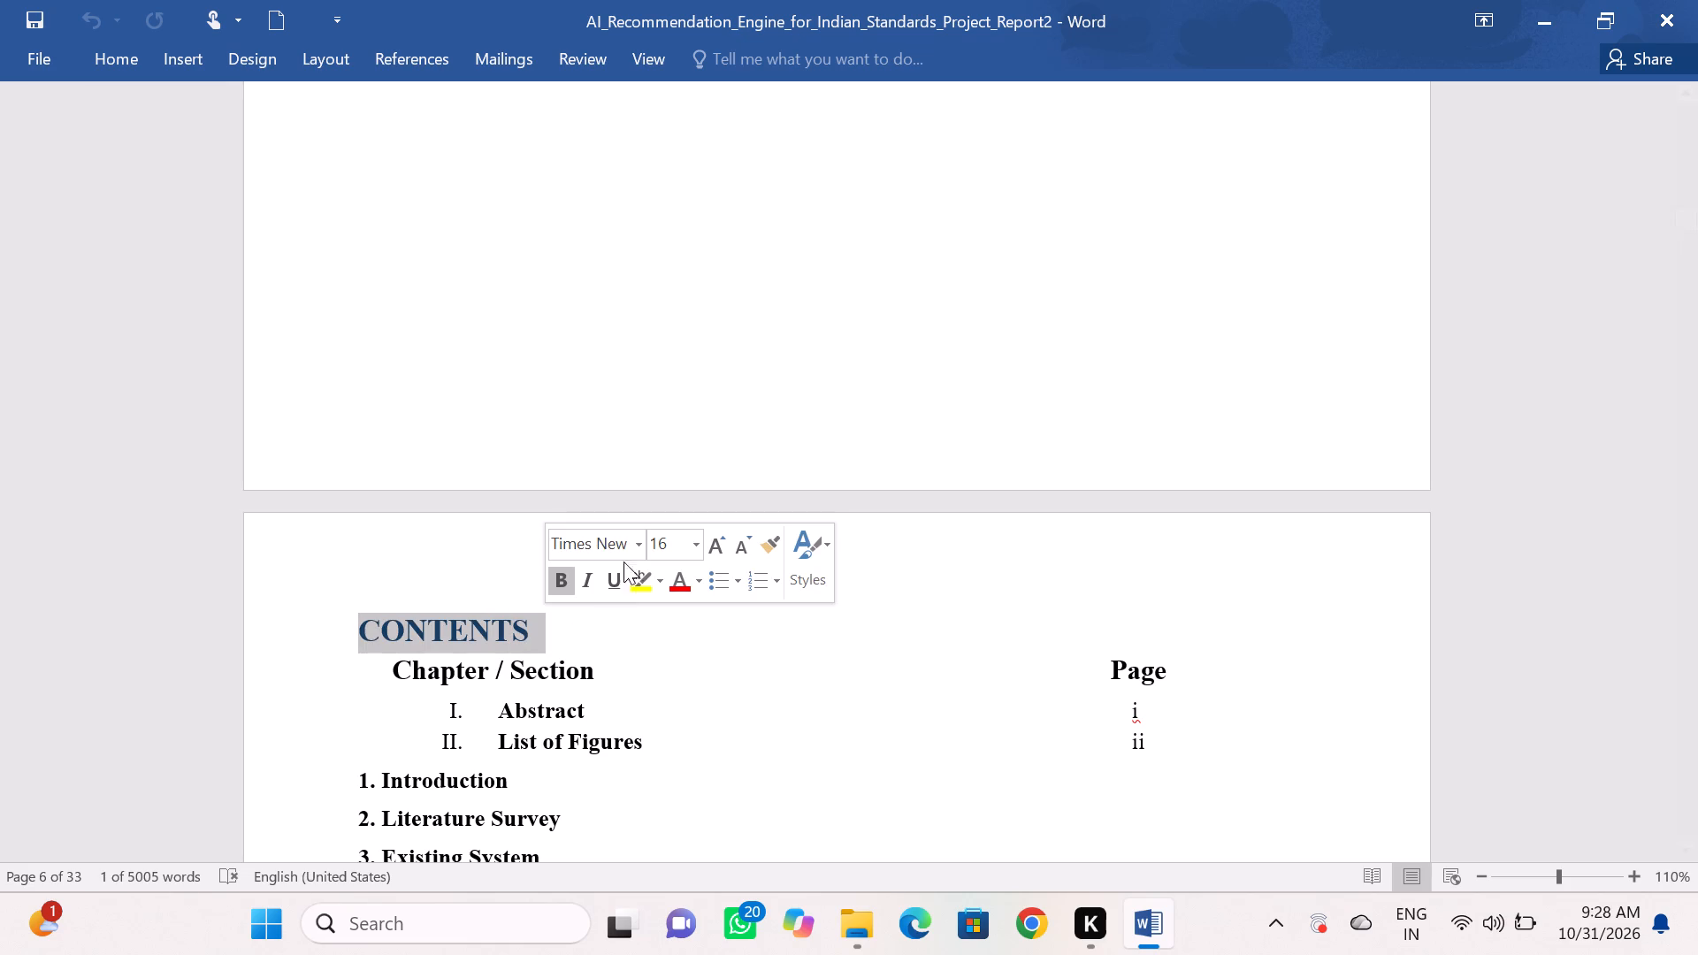
{"action": "left_click", "coordinate": [699, 583]}
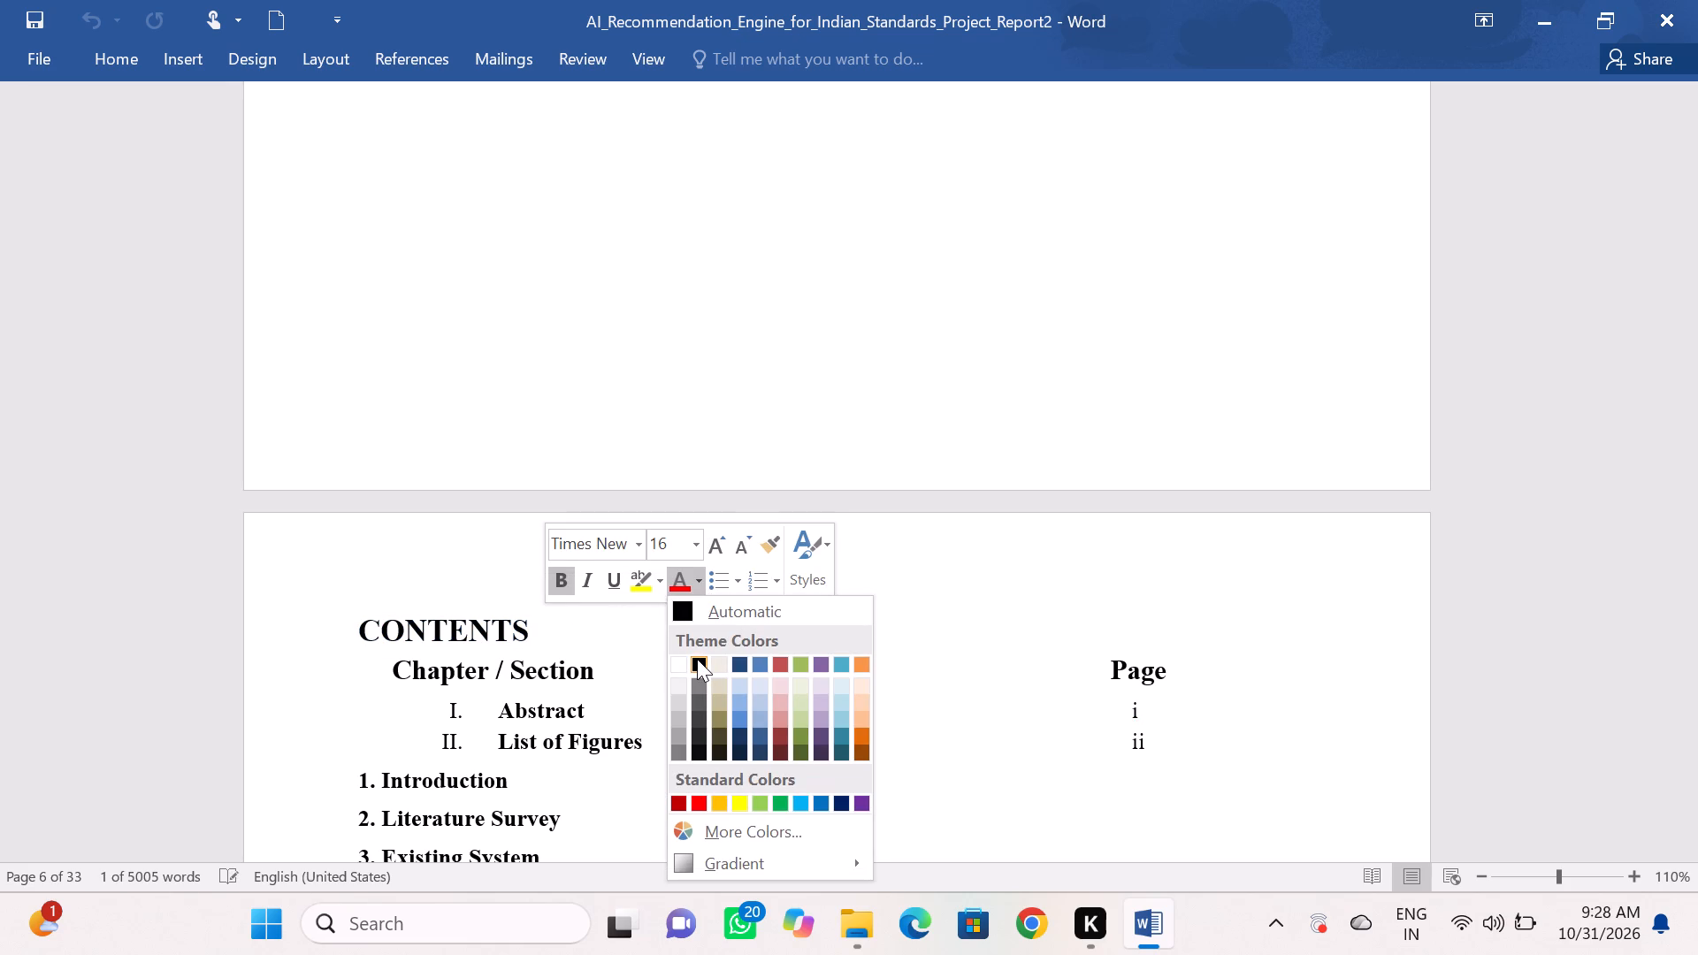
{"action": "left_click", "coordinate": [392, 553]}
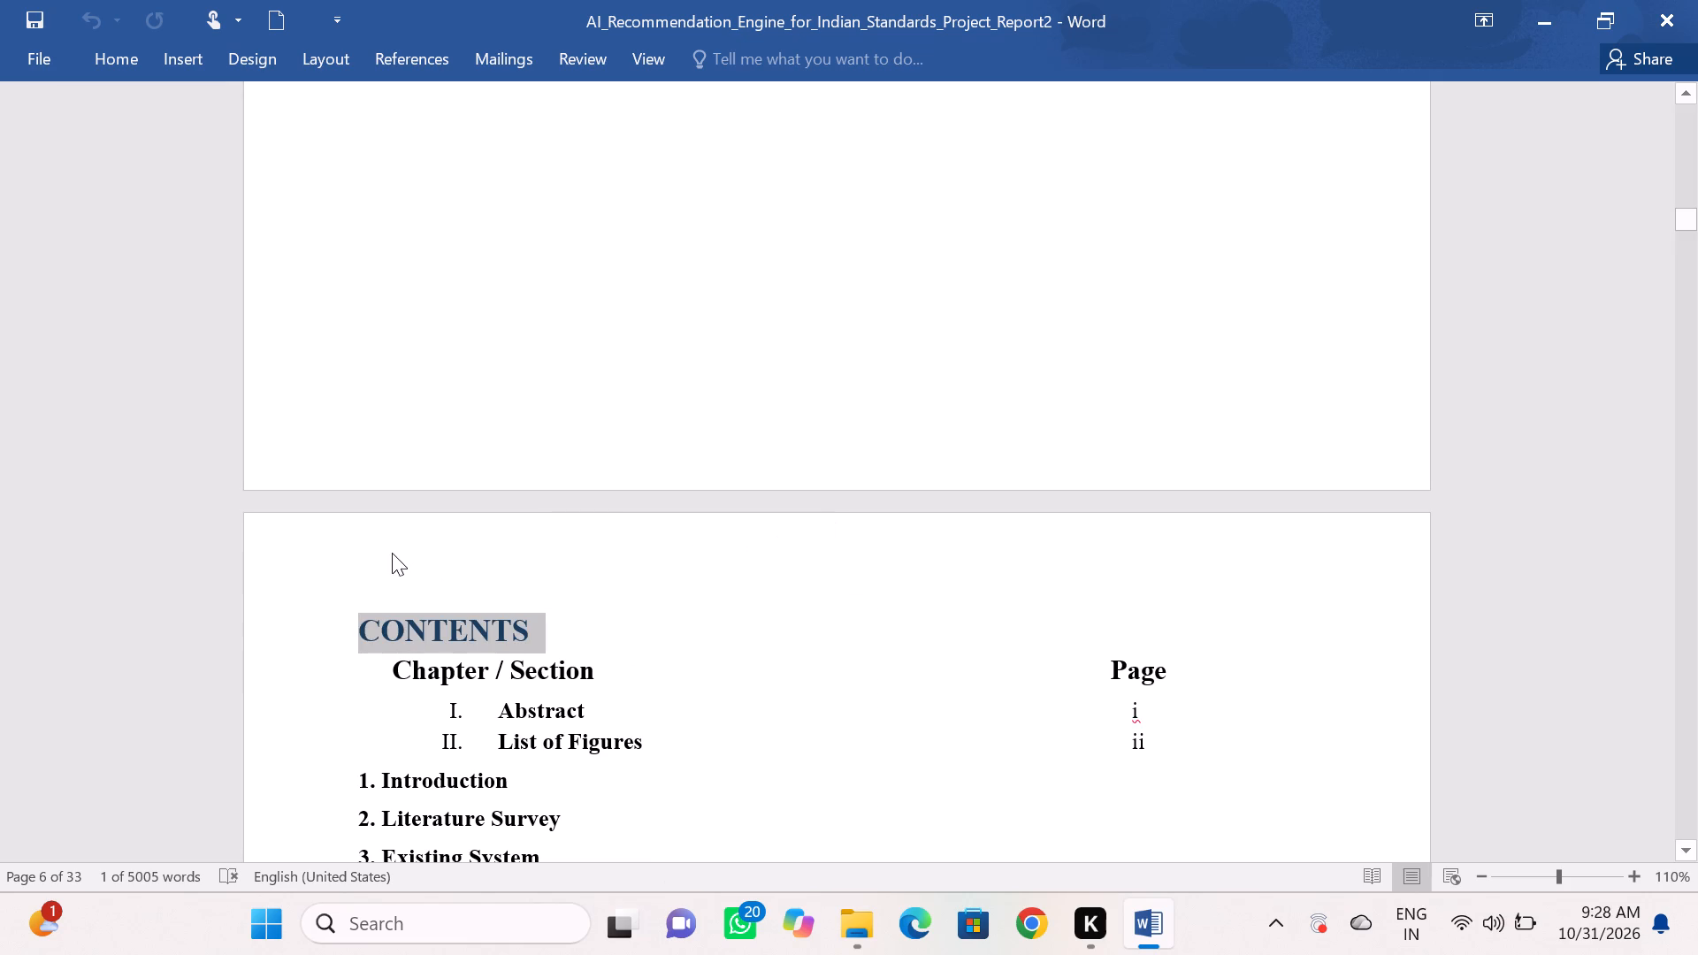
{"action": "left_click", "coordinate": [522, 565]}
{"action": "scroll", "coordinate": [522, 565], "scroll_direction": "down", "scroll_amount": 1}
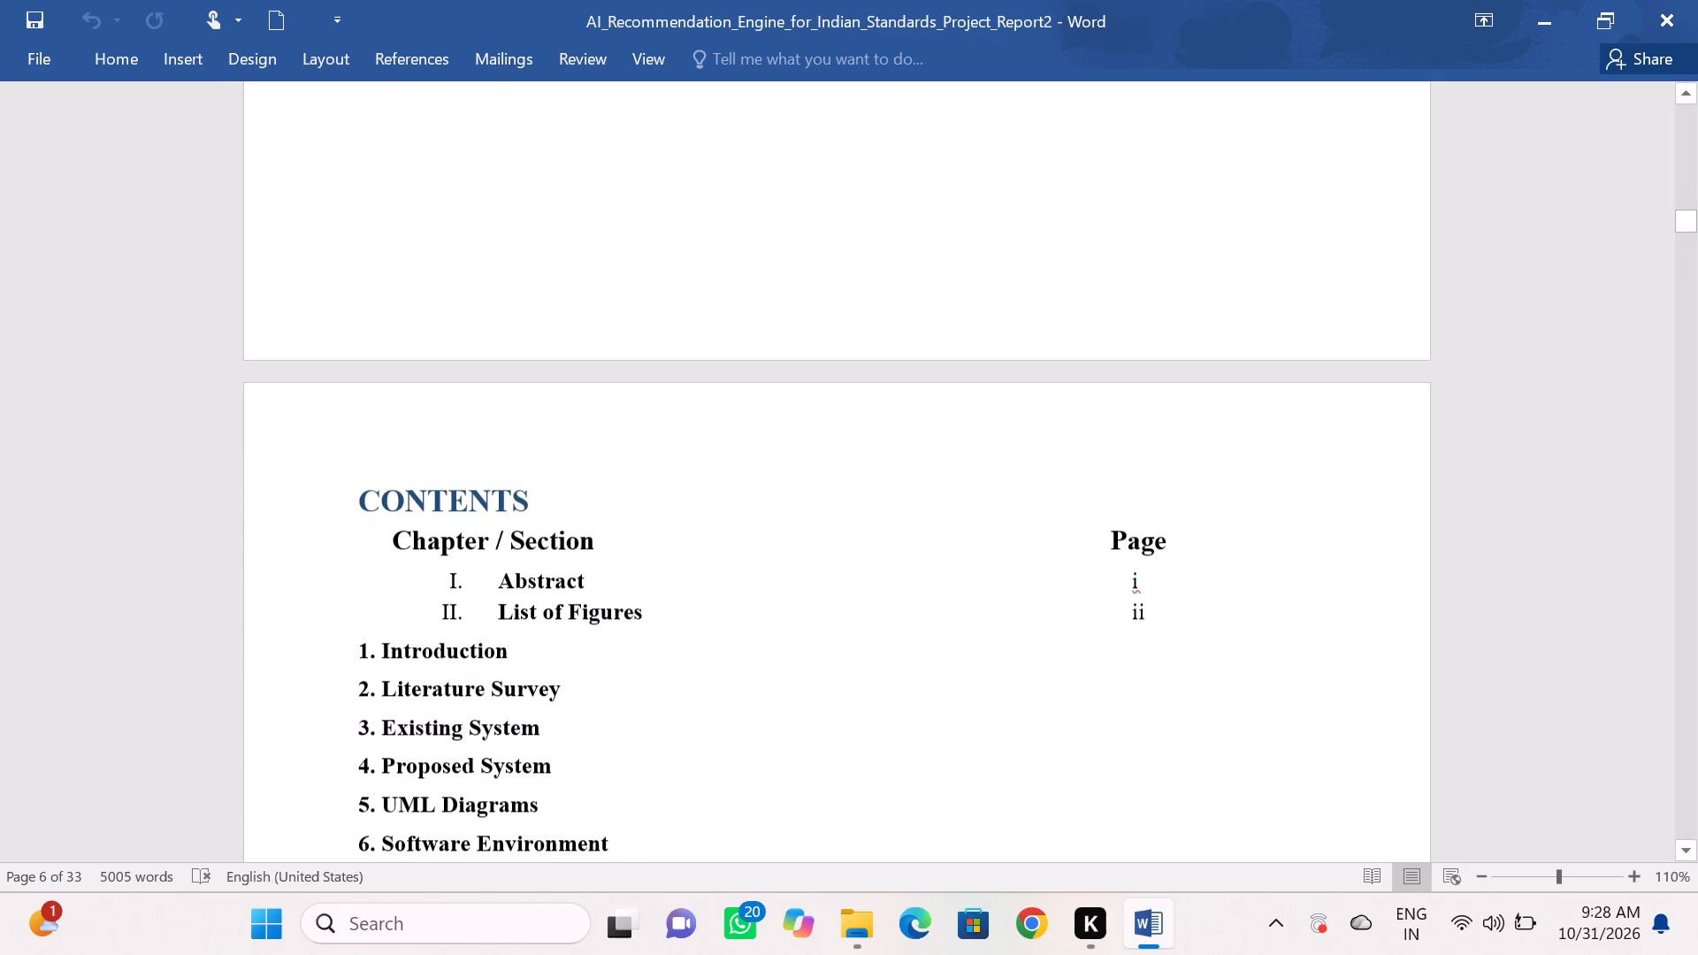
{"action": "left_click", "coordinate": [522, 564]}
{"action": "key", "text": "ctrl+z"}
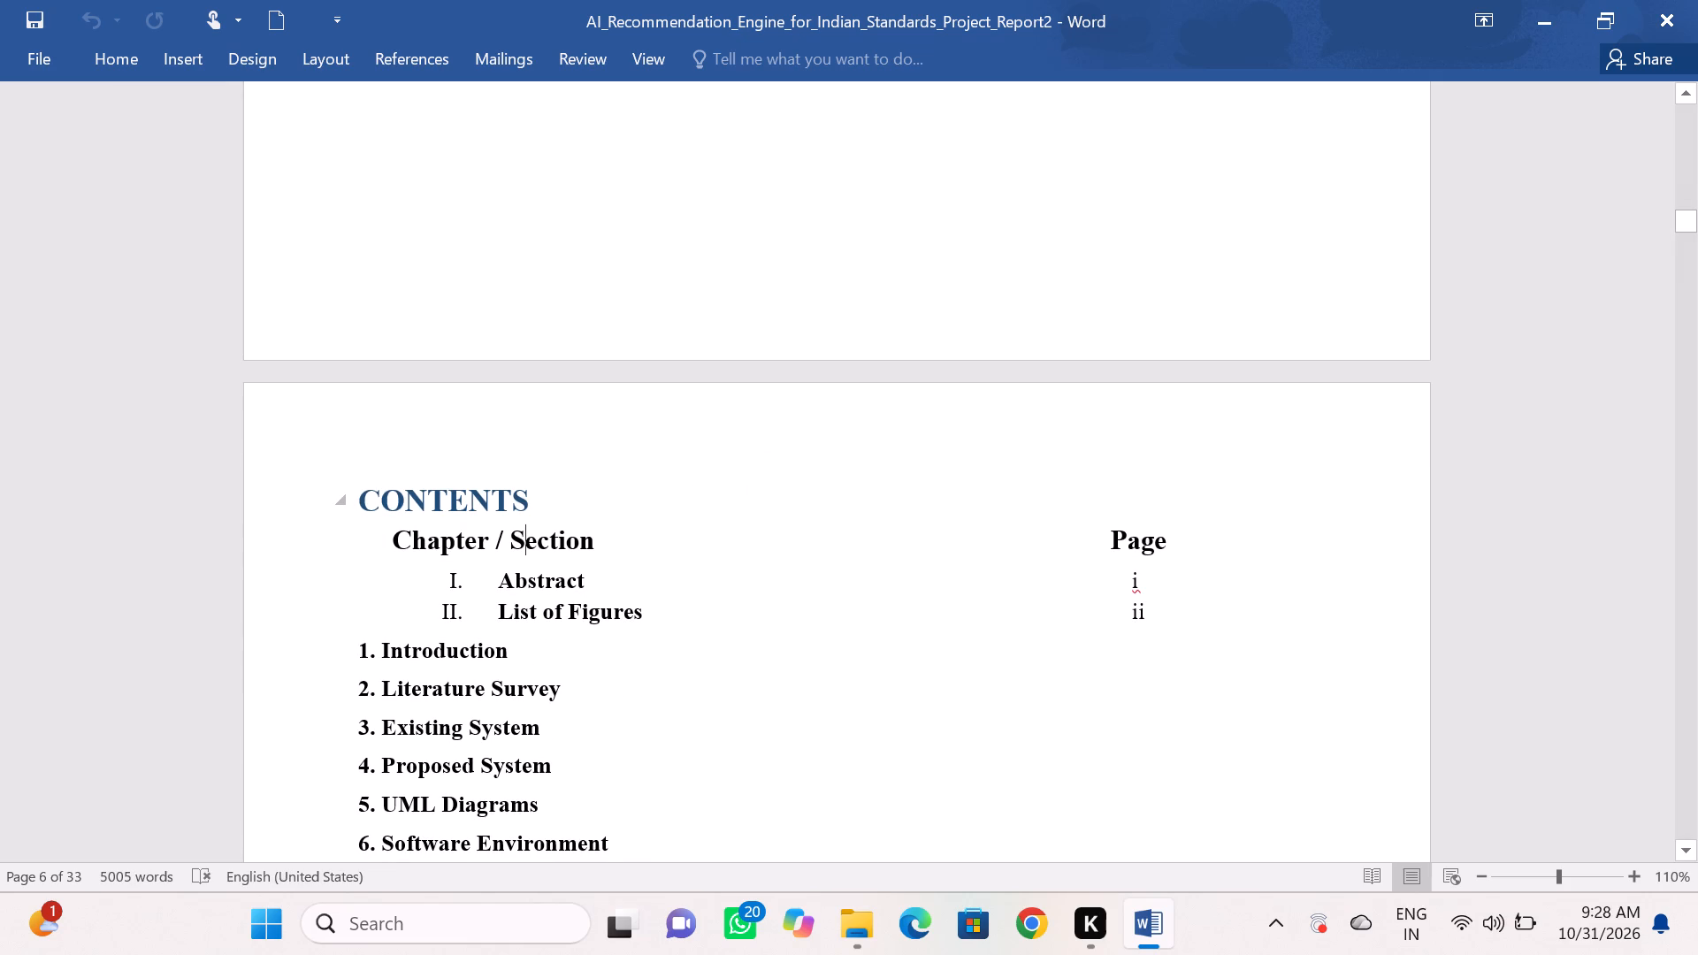
Select the CONTENTS heading text at the top of the contents page.
{"action": "left_click_drag", "start_coordinate": [525, 489], "coordinate": [382, 492]}
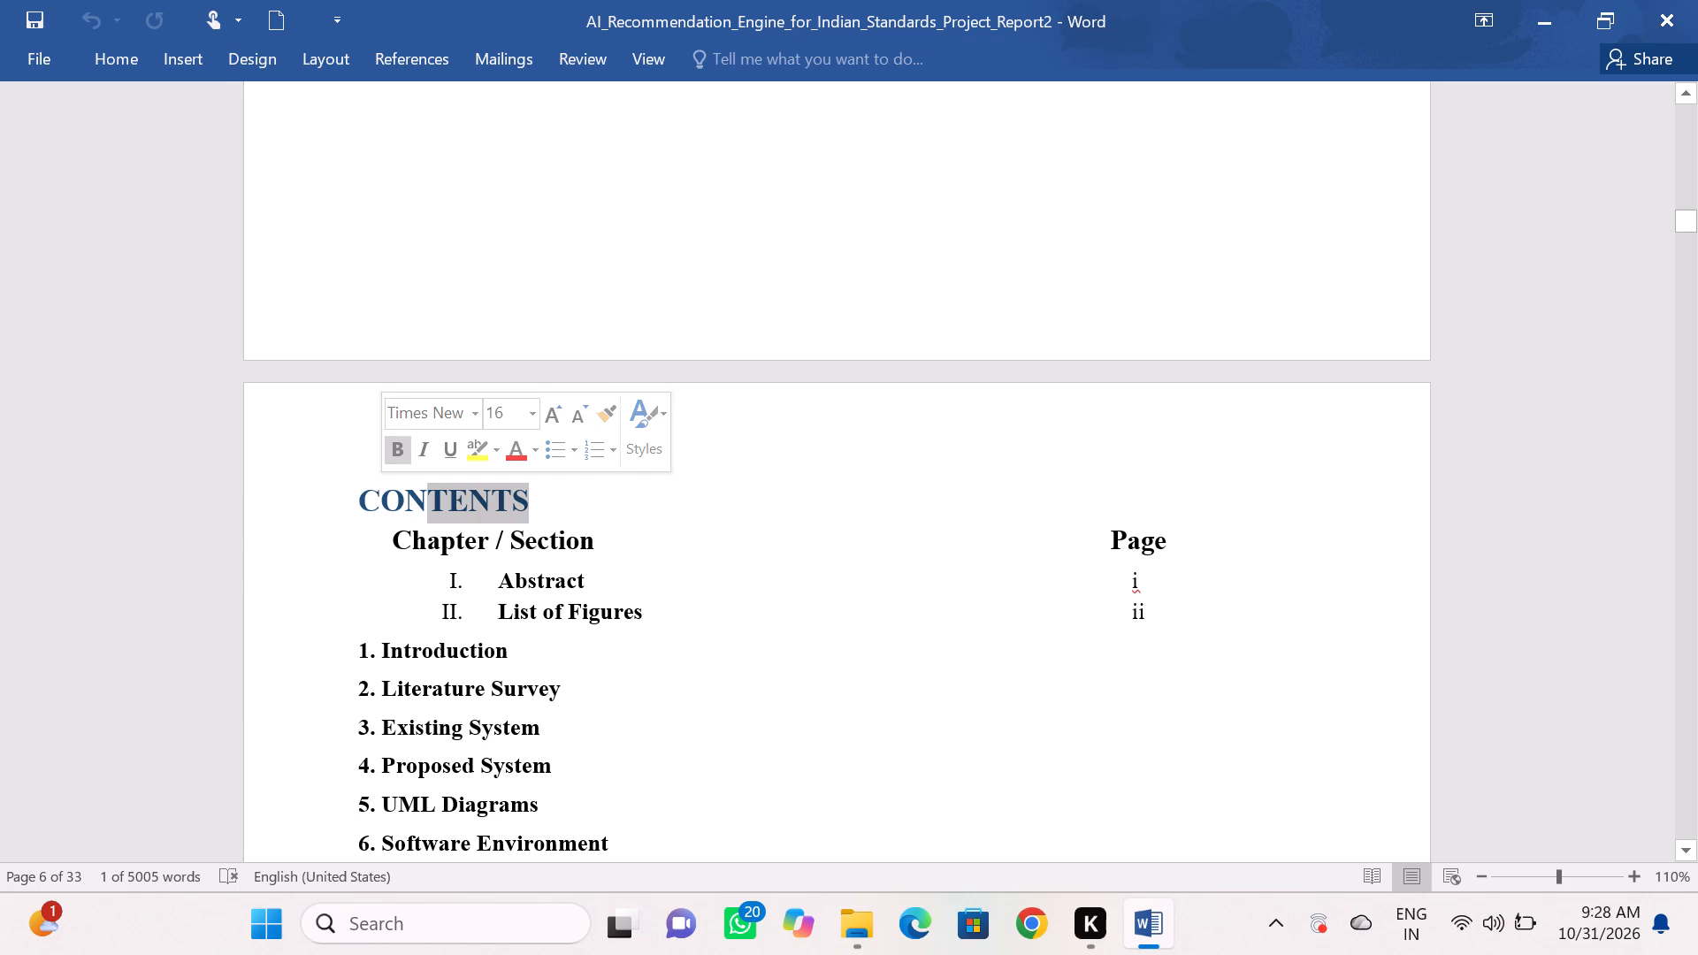
{"action": "left_click", "coordinate": [530, 501]}
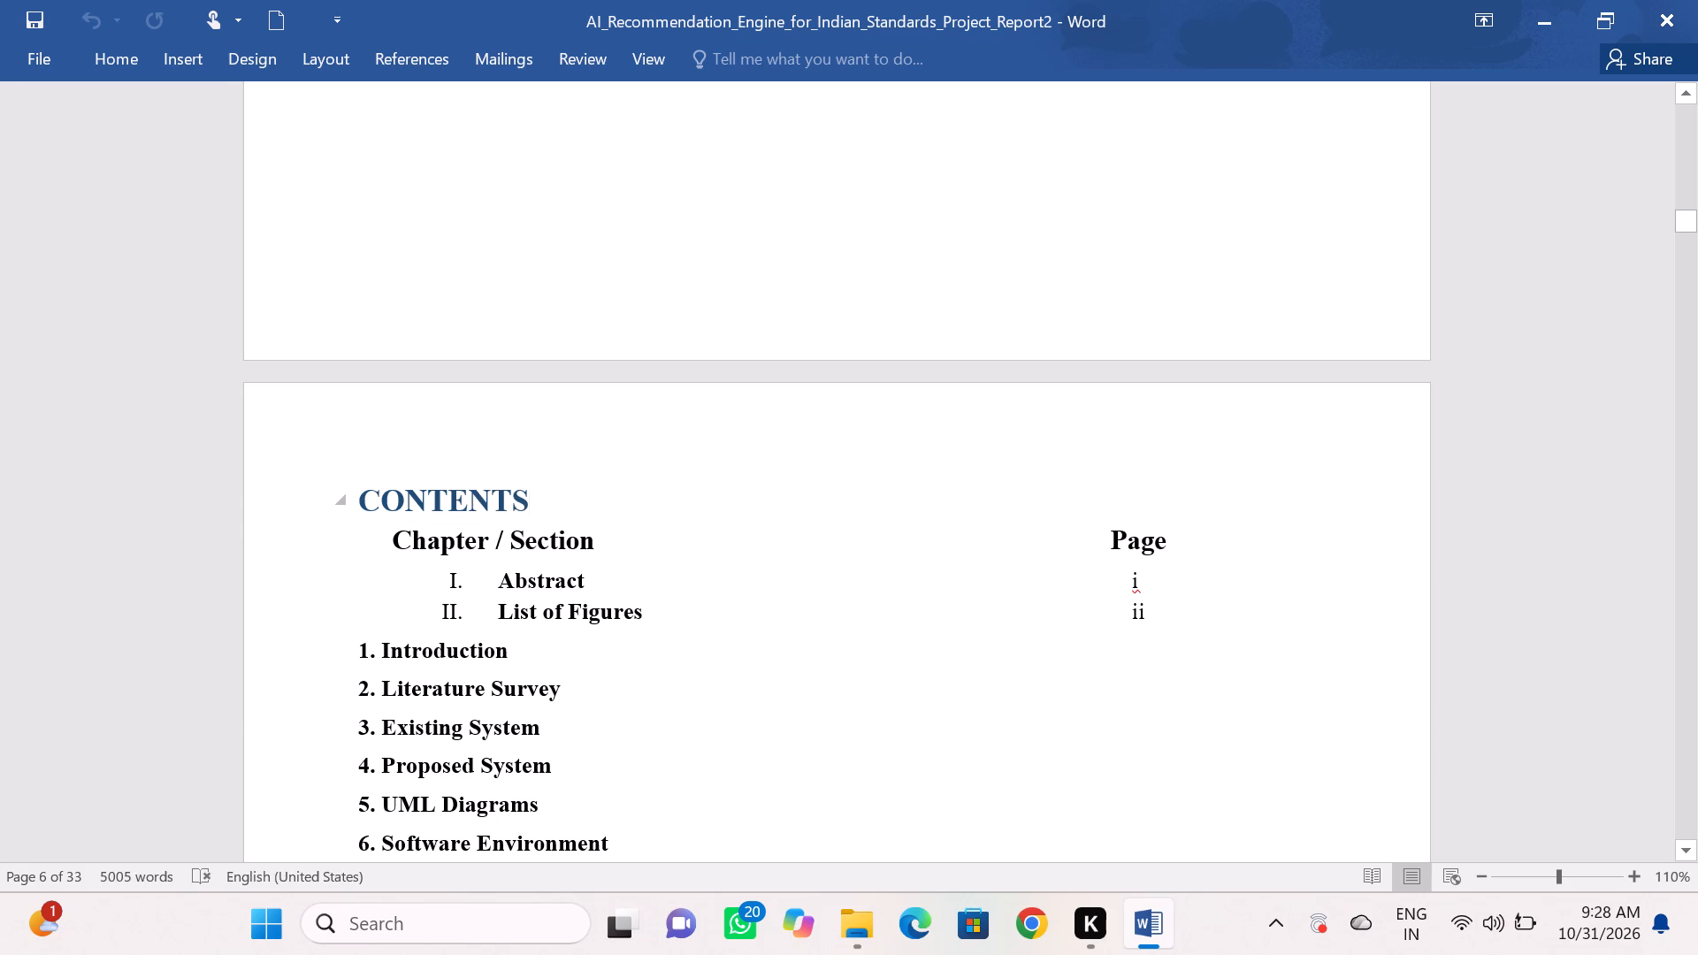
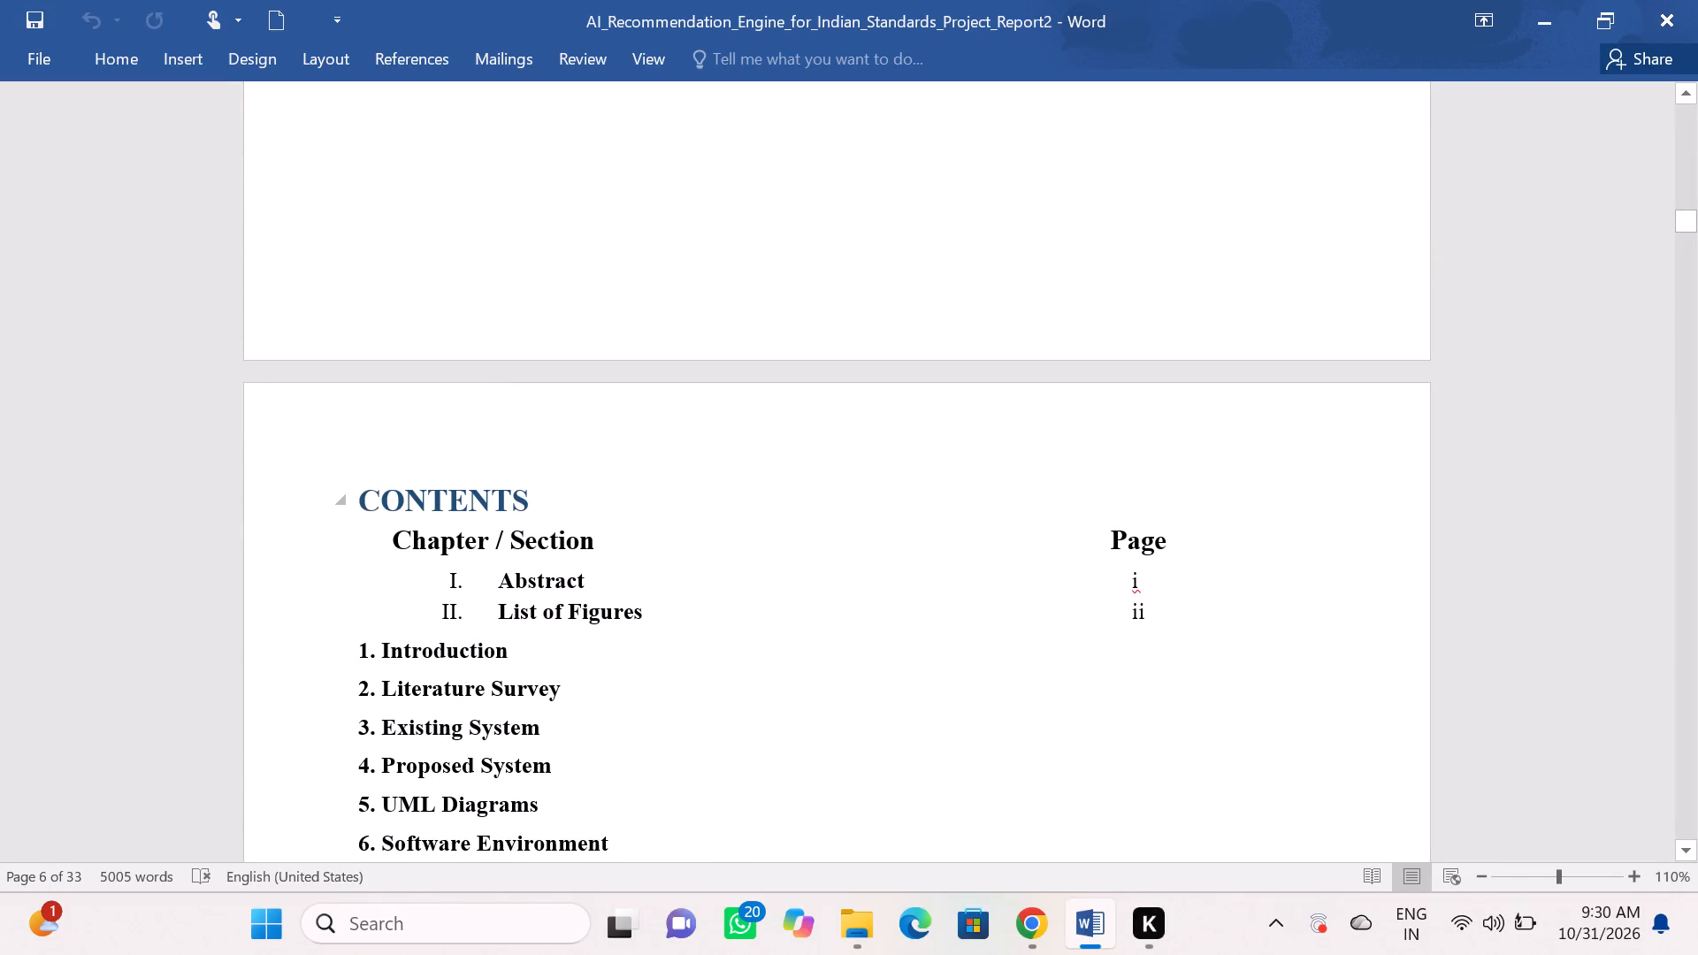
Set the font color of the CONTENTS heading to Automatic.
{"action": "left_click_drag", "start_coordinate": [563, 498], "coordinate": [240, 470]}
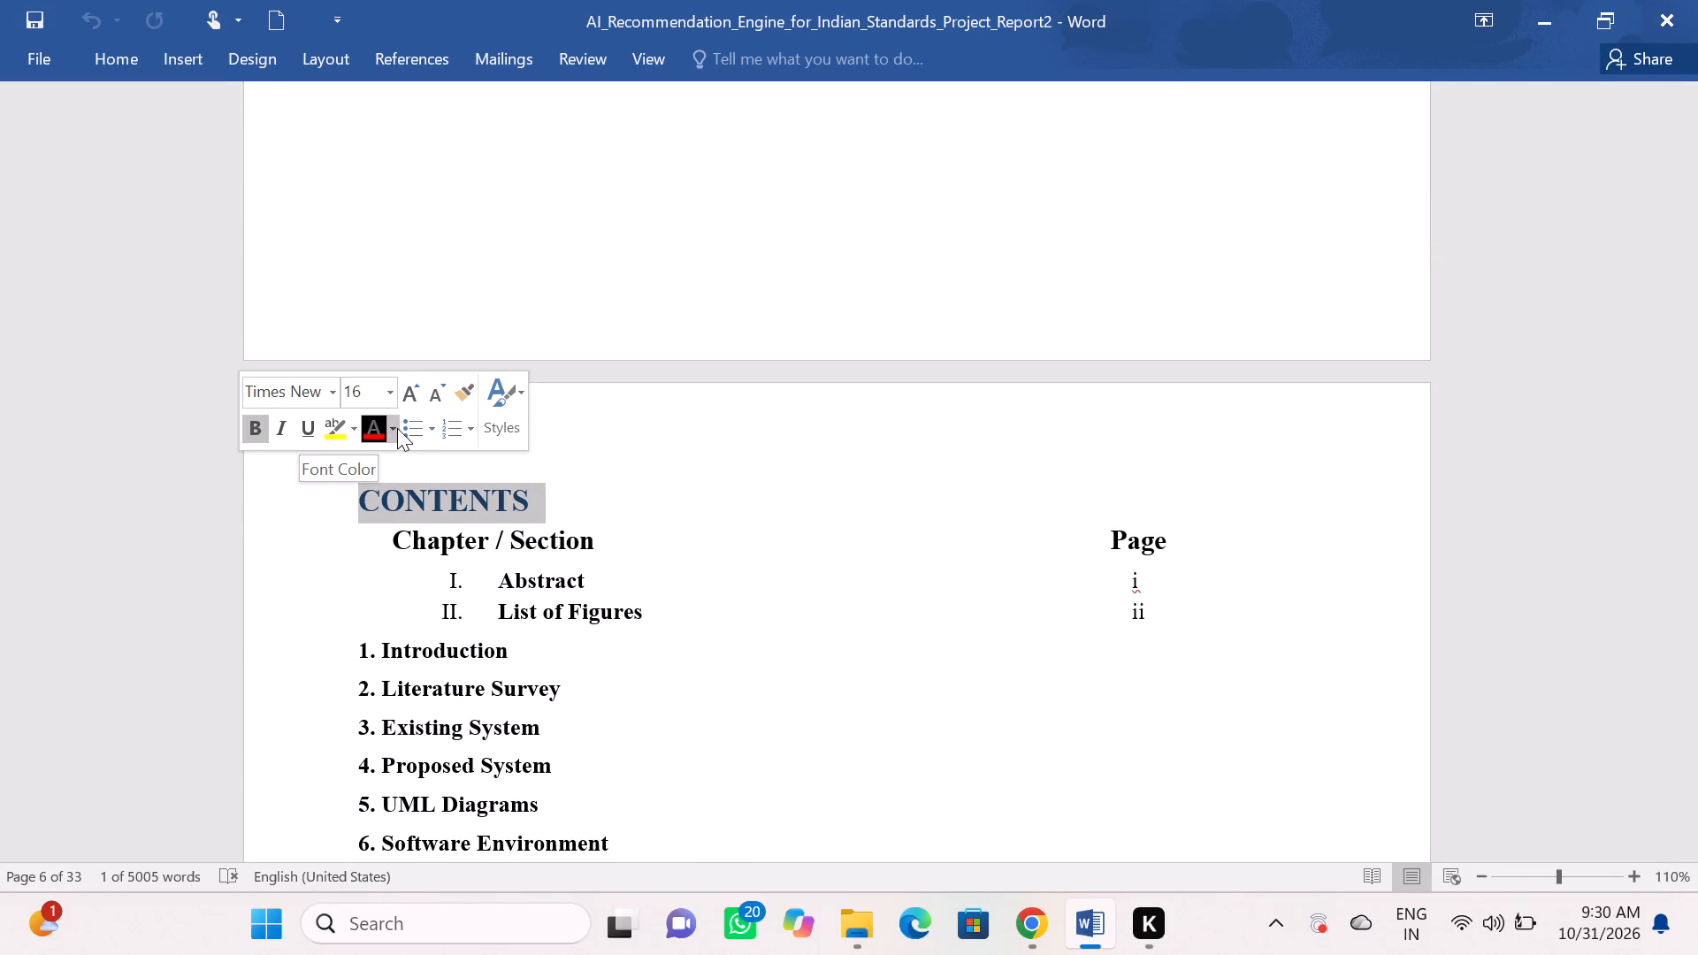
{"action": "left_click", "coordinate": [388, 425]}
{"action": "left_click", "coordinate": [375, 452]}
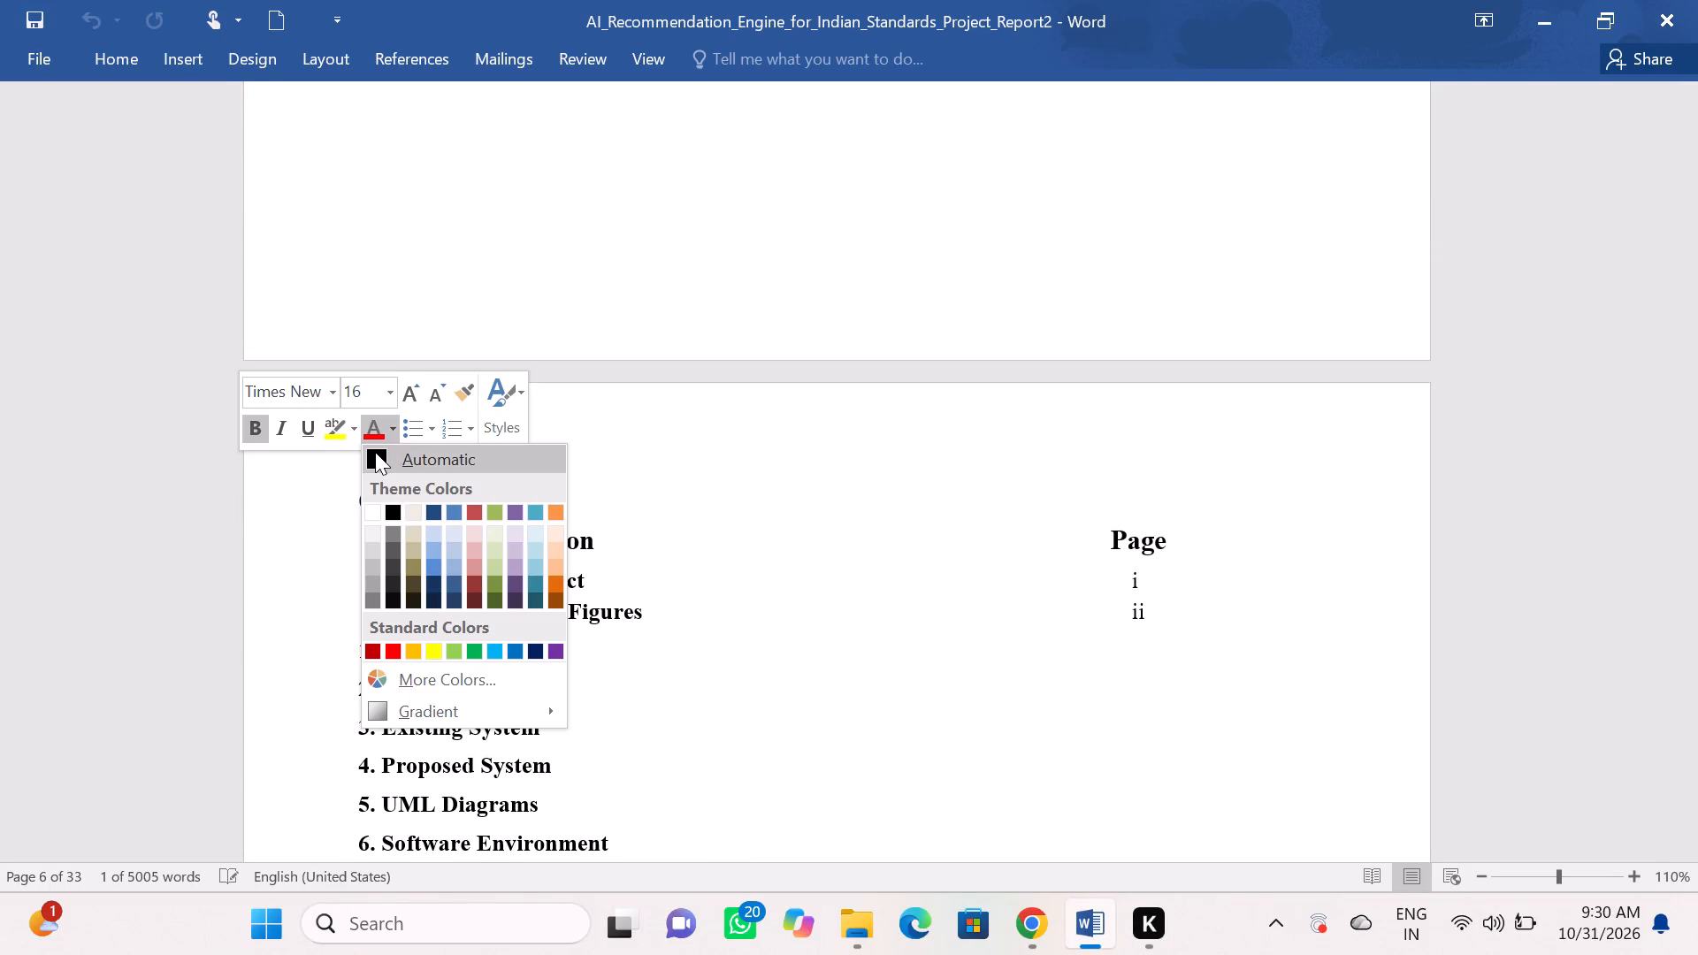
Set the font color of all text from the LIST OF FIGURES heading through the Appendix C submission checklist to Automatic, then clear the selection.
{"action": "scroll", "coordinate": [717, 497], "scroll_direction": "down", "scroll_amount": 9}
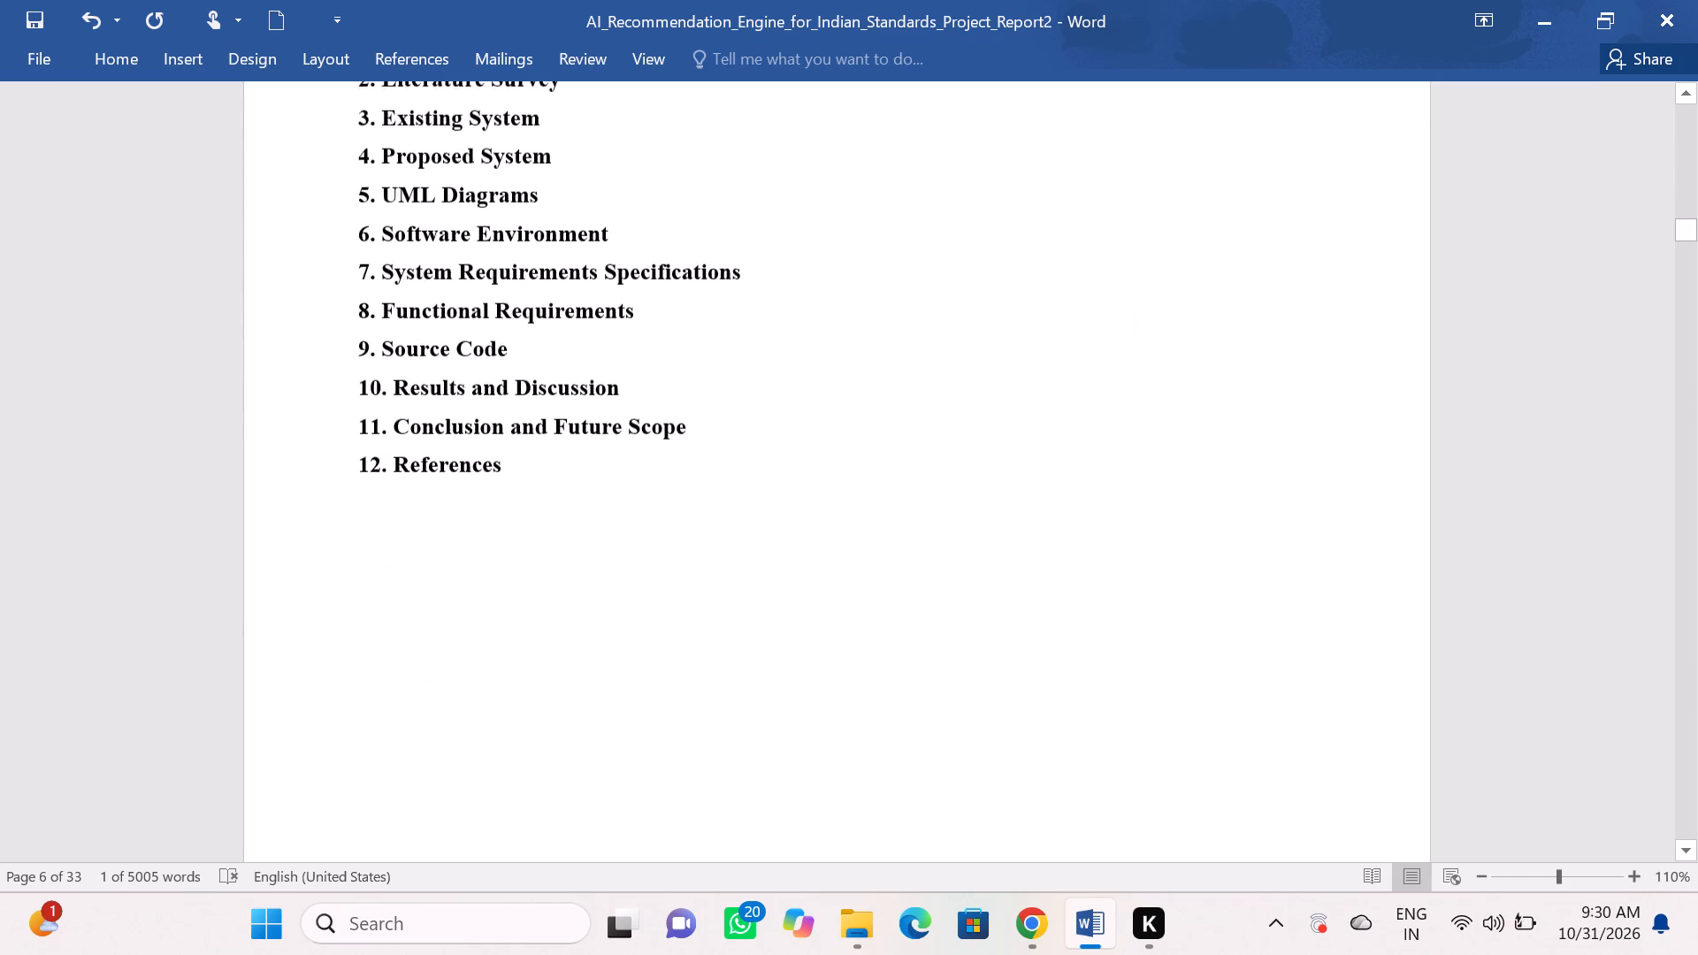
{"action": "scroll", "coordinate": [717, 486], "scroll_direction": "down", "scroll_amount": 18}
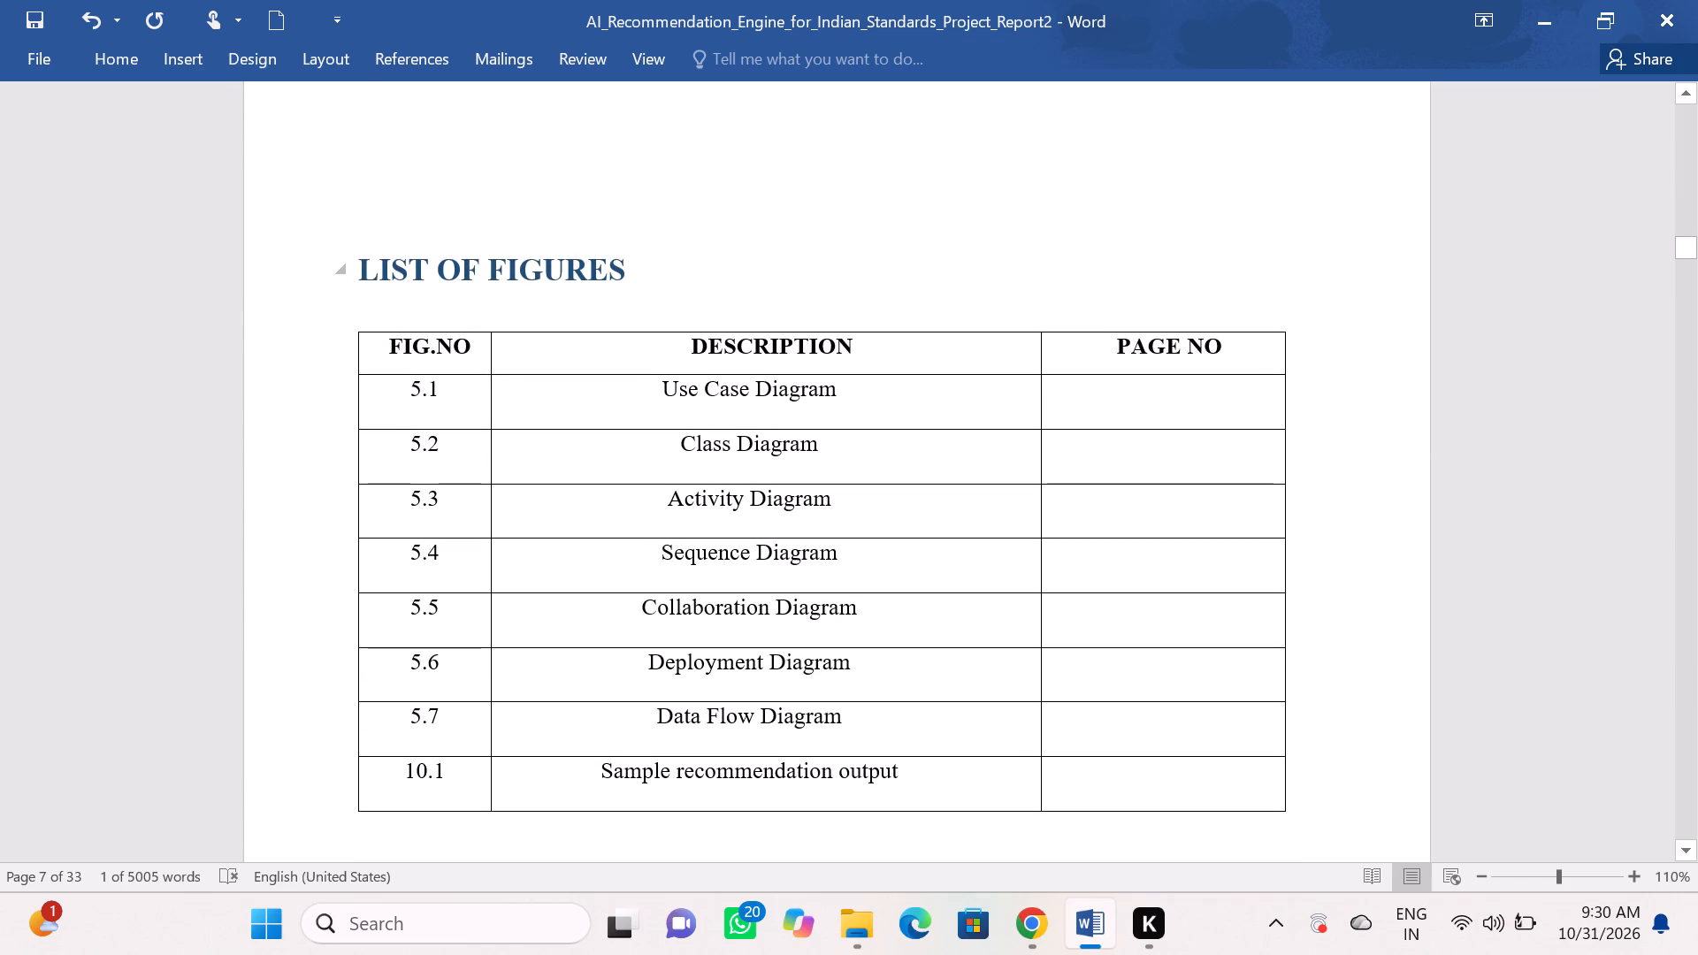
{"action": "left_click_drag", "start_coordinate": [359, 257], "coordinate": [348, 923]}
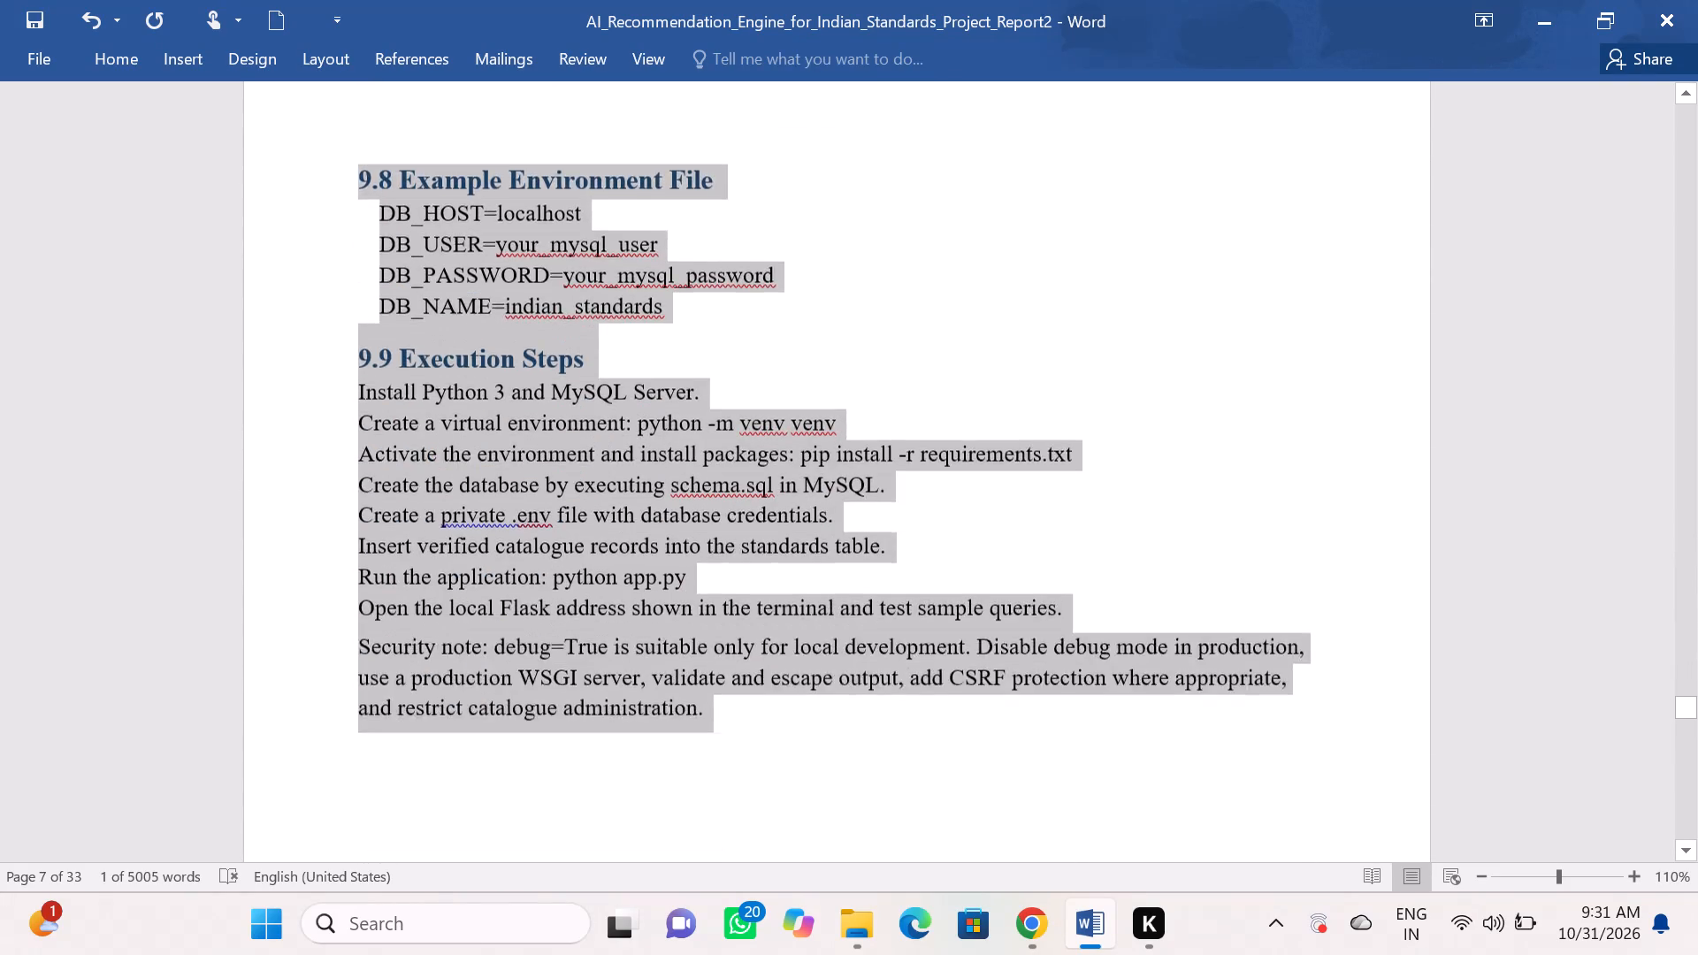
{"action": "left_click_drag", "start_coordinate": [348, 923], "coordinate": [348, 924]}
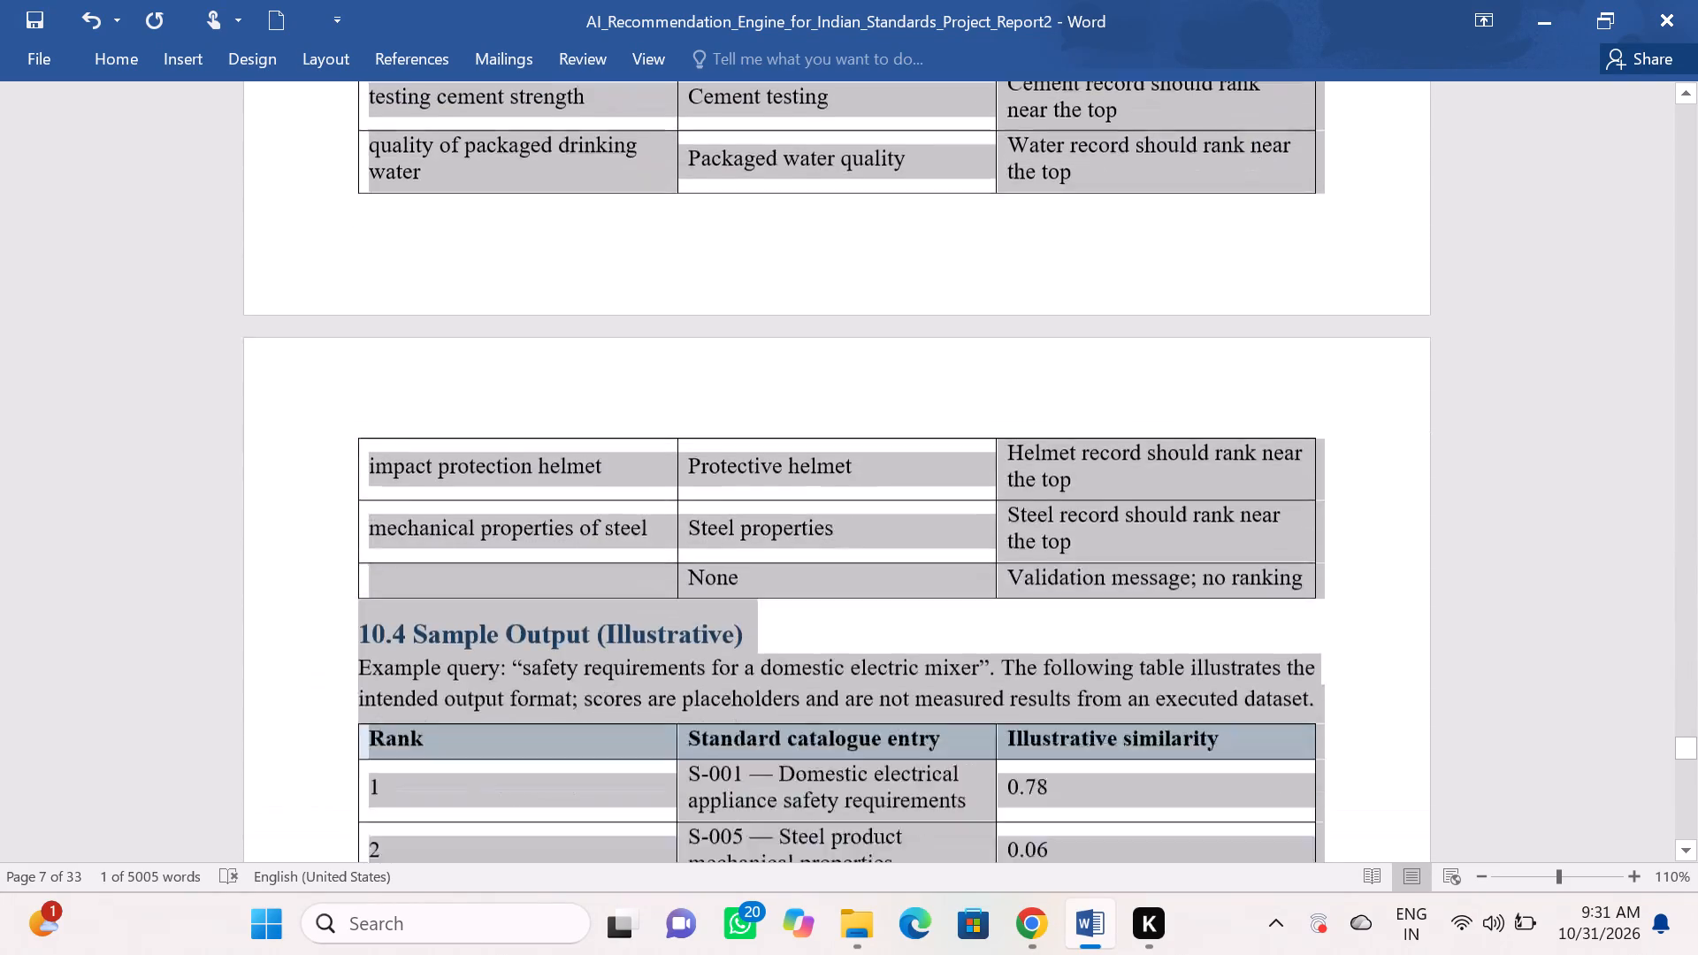
{"action": "left_click_drag", "start_coordinate": [348, 924], "coordinate": [352, 920]}
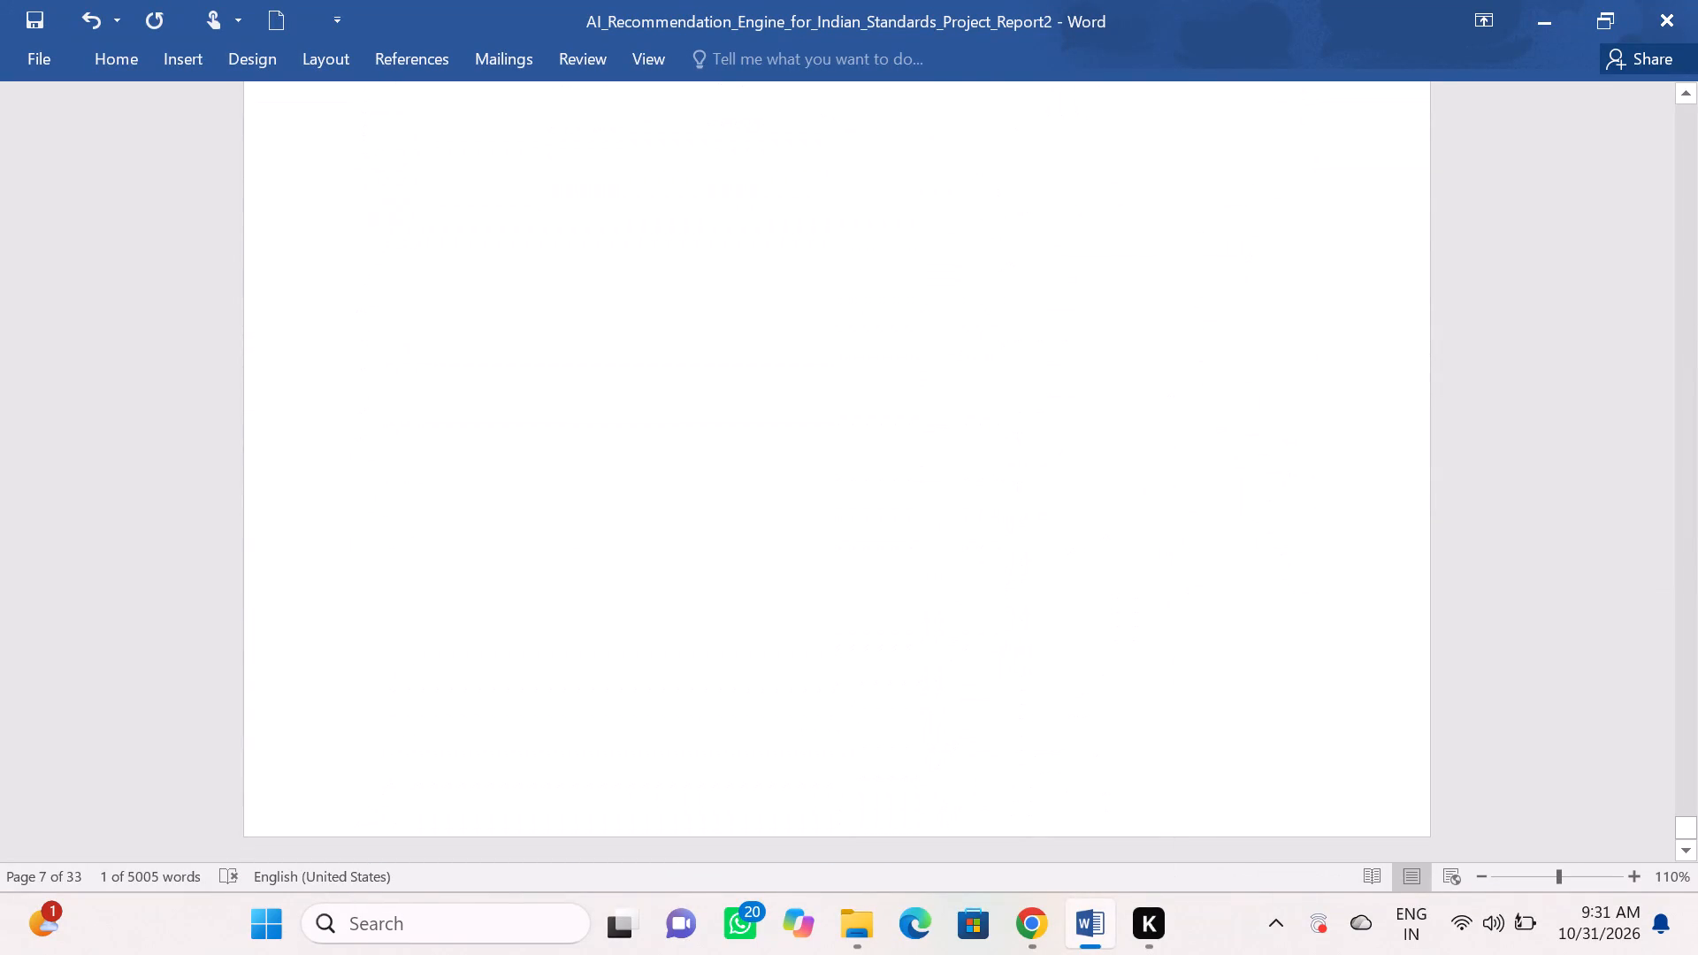
{"action": "left_click_drag", "start_coordinate": [352, 920], "coordinate": [319, 773]}
{"action": "scroll", "coordinate": [340, 954], "scroll_direction": "up", "scroll_amount": 2}
{"action": "left_click_drag", "start_coordinate": [319, 773], "coordinate": [768, 258]}
{"action": "left_click", "coordinate": [136, 57]}
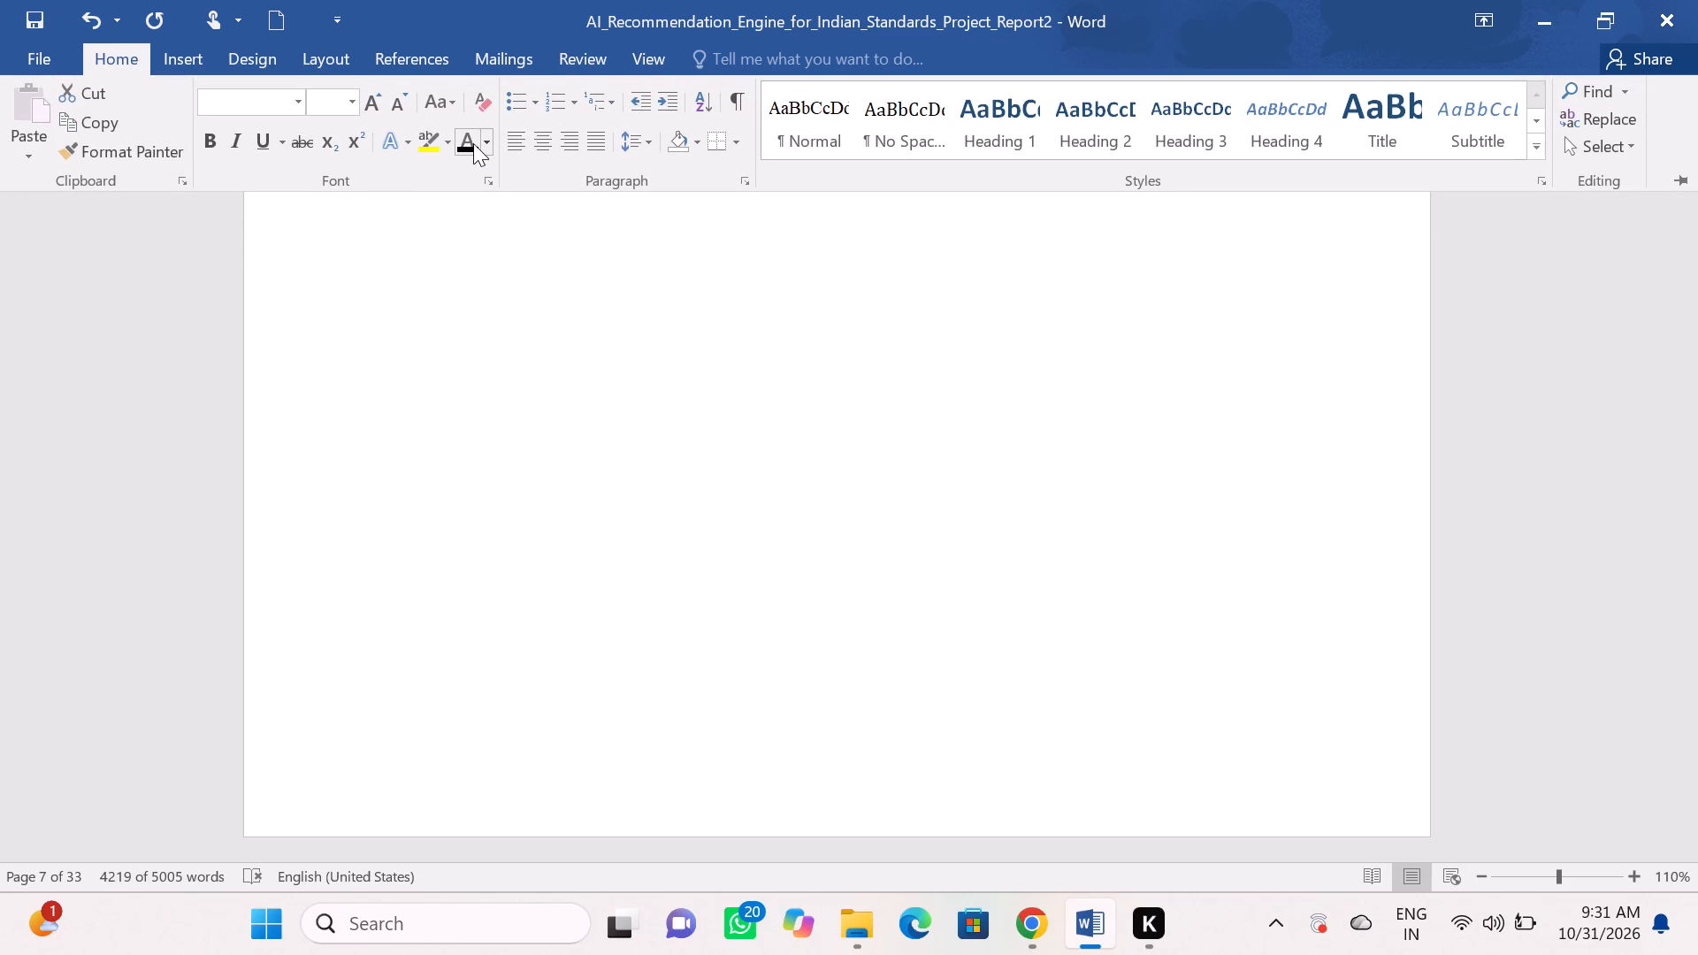
{"action": "left_click", "coordinate": [483, 142]}
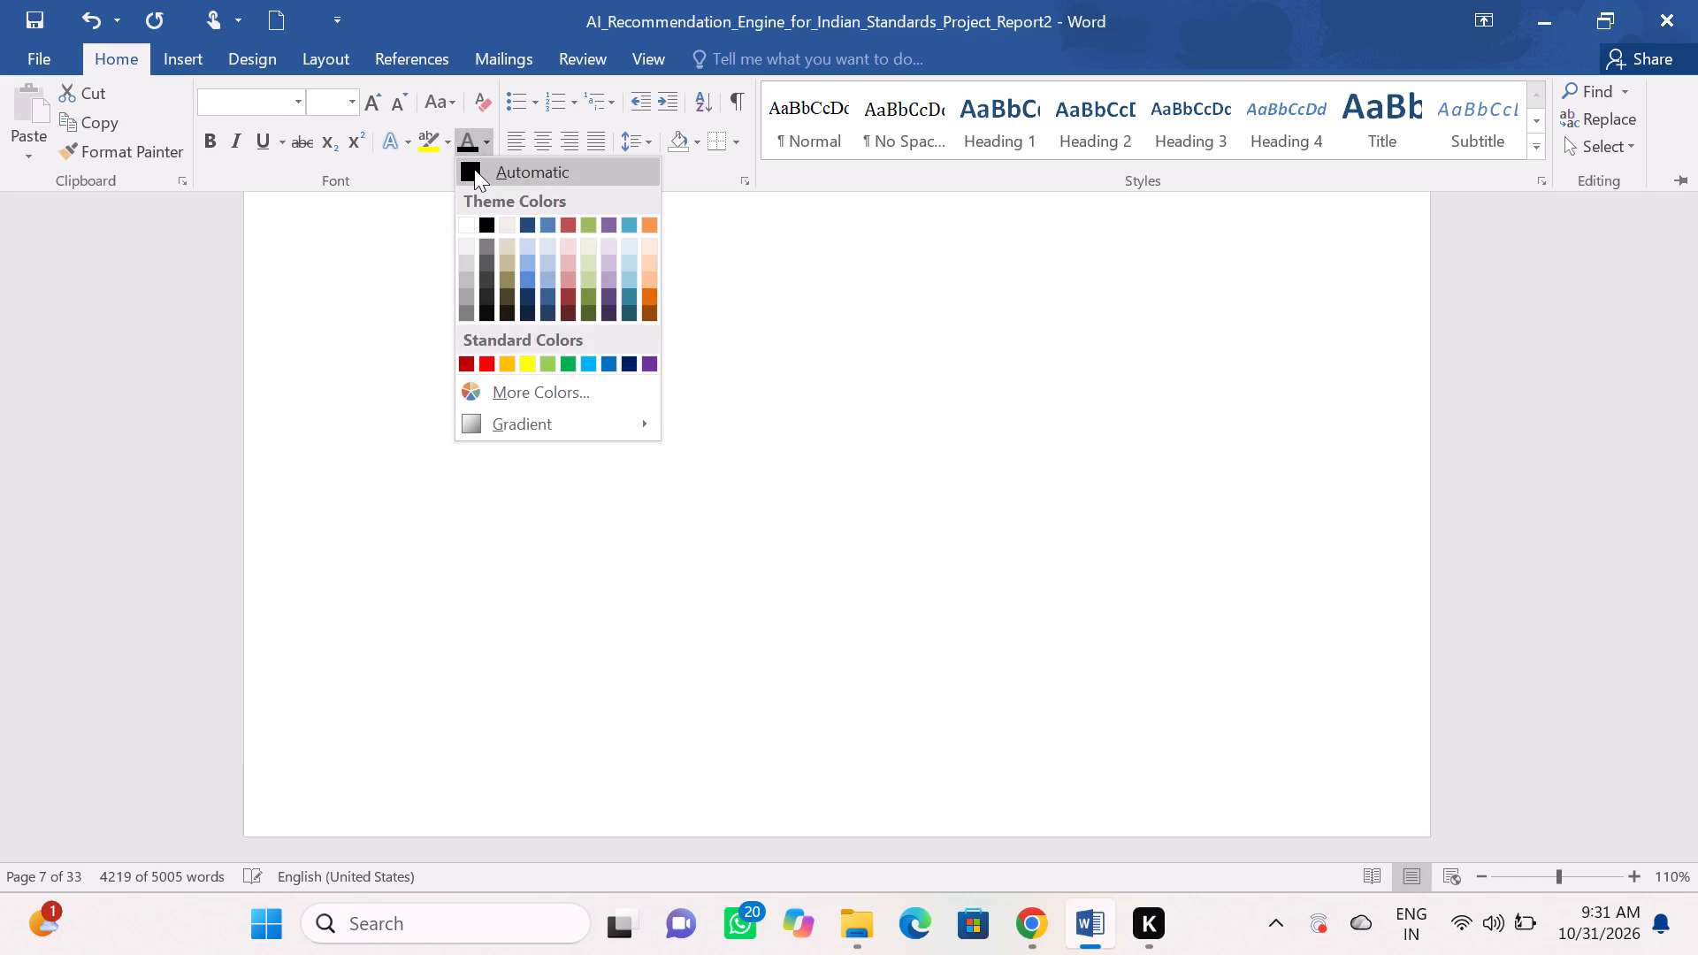
{"action": "left_click", "coordinate": [474, 169]}
{"action": "scroll", "coordinate": [528, 404], "scroll_direction": "up", "scroll_amount": 10}
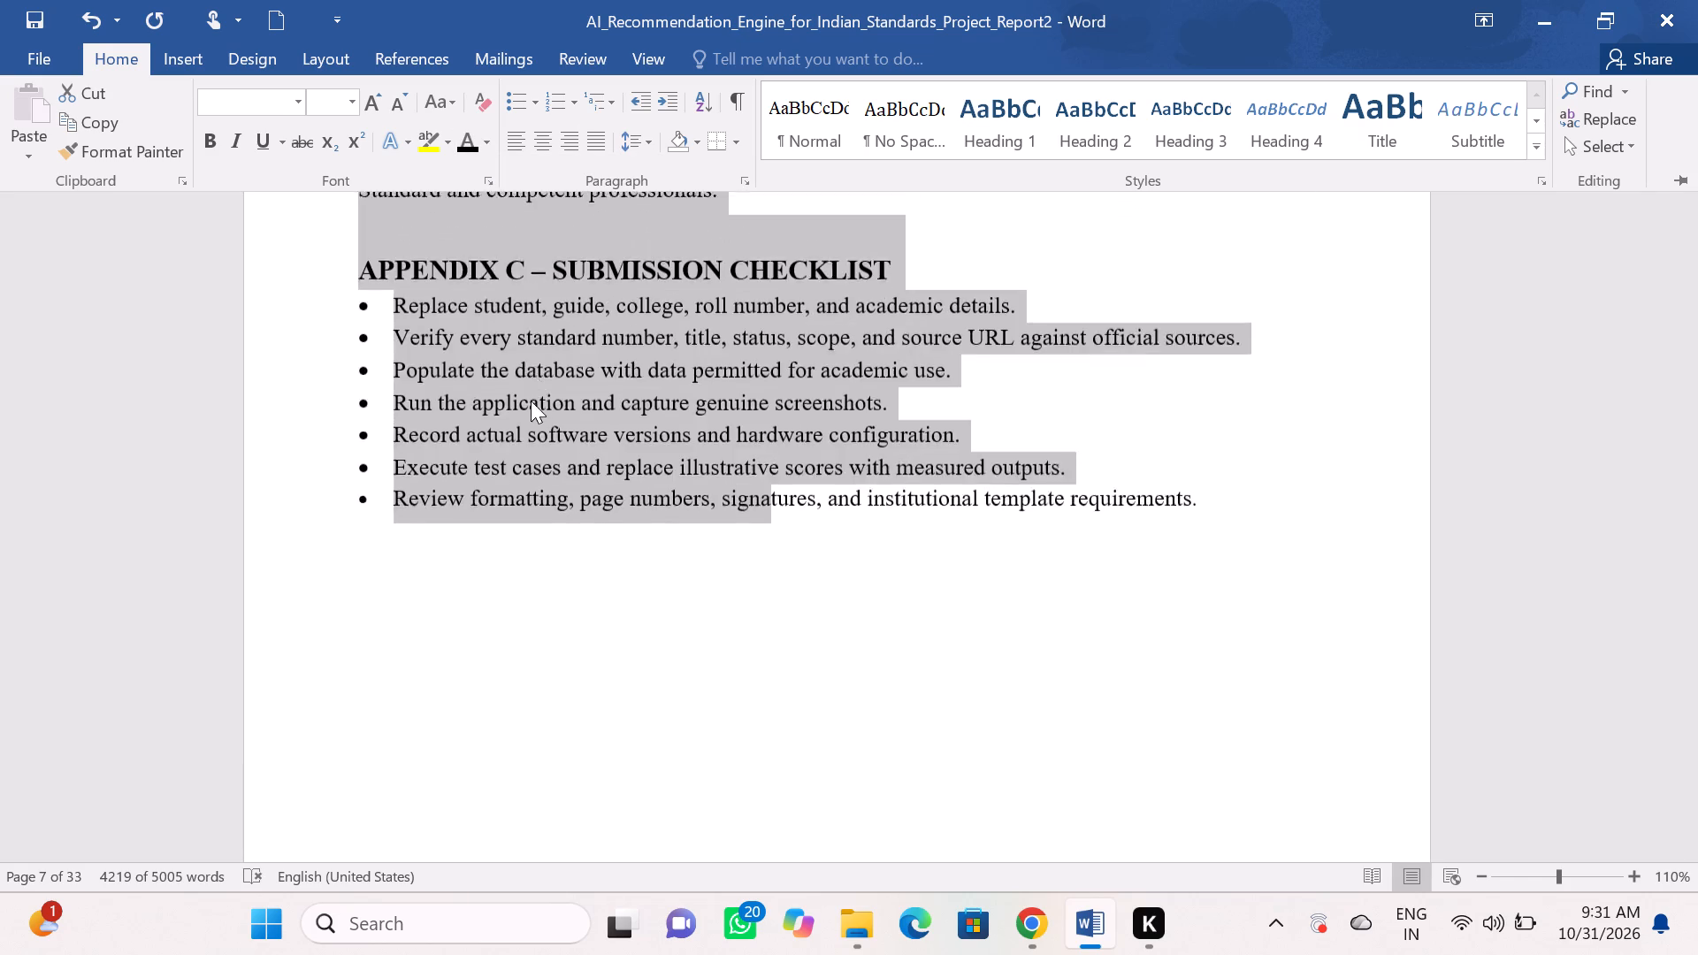
{"action": "scroll", "coordinate": [531, 401], "scroll_direction": "up", "scroll_amount": 5}
{"action": "left_click", "coordinate": [542, 387]}
{"action": "scroll", "coordinate": [542, 387], "scroll_direction": "up", "scroll_amount": 4}
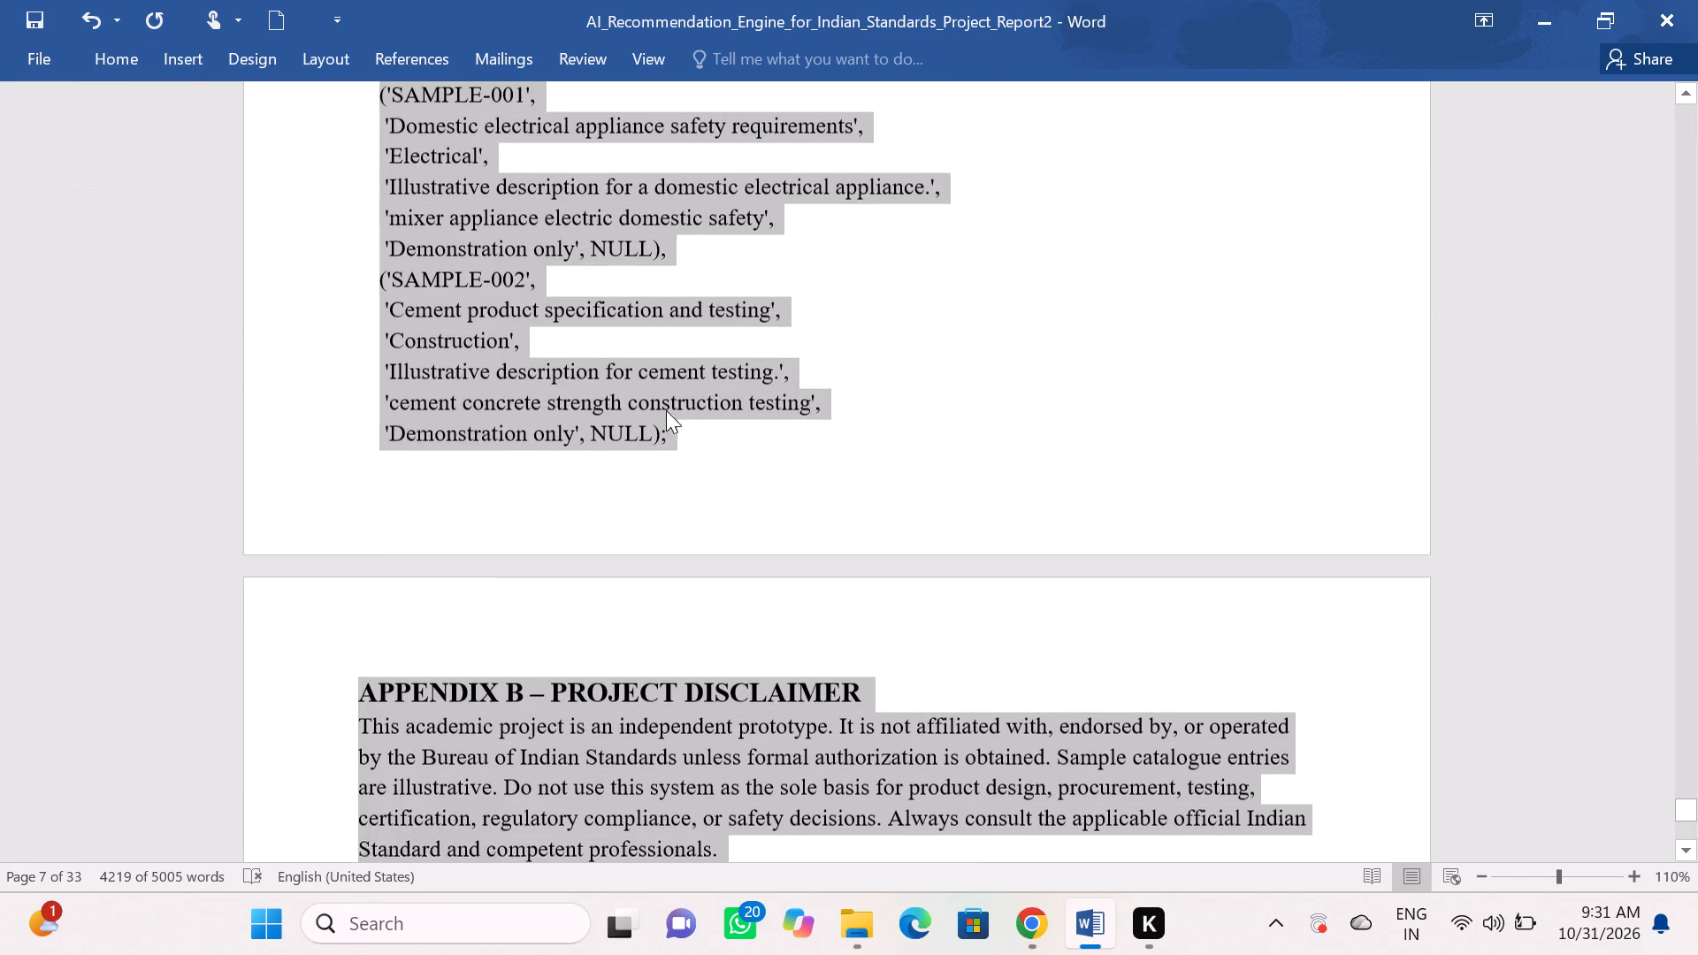
{"action": "left_click", "coordinate": [921, 416]}
Examine the heading formatting backward through the report, from Chapter 12 References to Chapter 7 System Requirements Specifications.
{"action": "scroll", "coordinate": [922, 416], "scroll_direction": "up", "scroll_amount": 20}
{"action": "scroll", "coordinate": [922, 416], "scroll_direction": "up", "scroll_amount": 4}
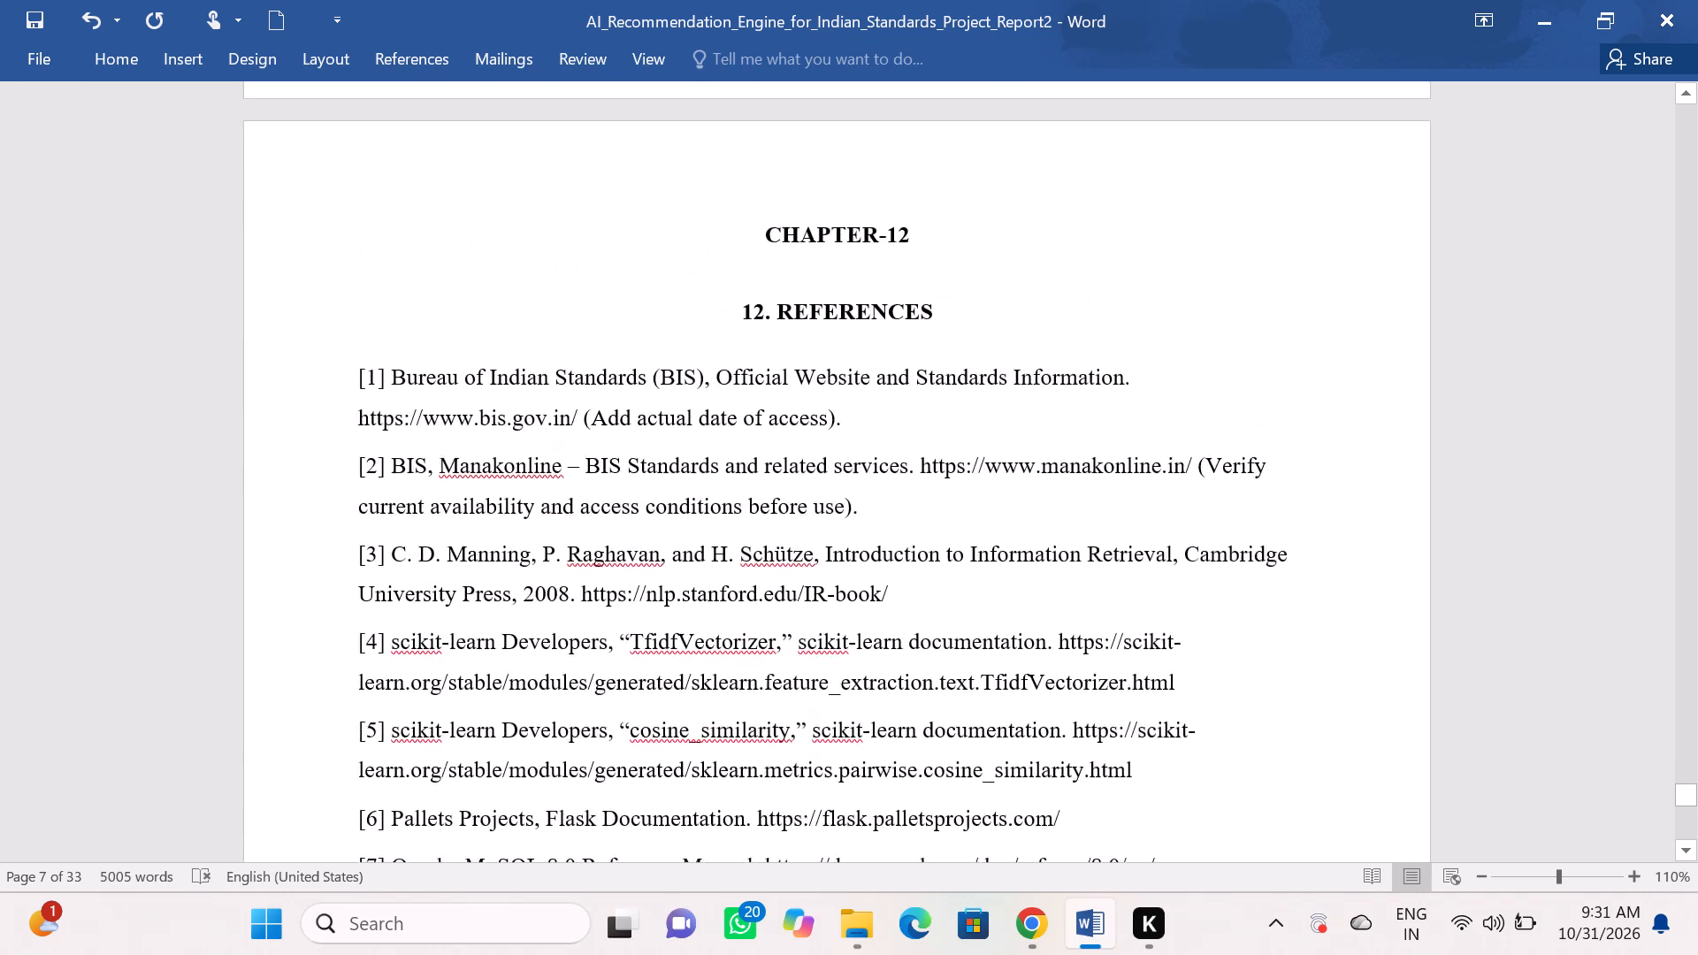
{"action": "scroll", "coordinate": [922, 416], "scroll_direction": "up", "scroll_amount": 20}
{"action": "scroll", "coordinate": [922, 416], "scroll_direction": "up", "scroll_amount": 20}
{"action": "scroll", "coordinate": [922, 416], "scroll_direction": "up", "scroll_amount": 8}
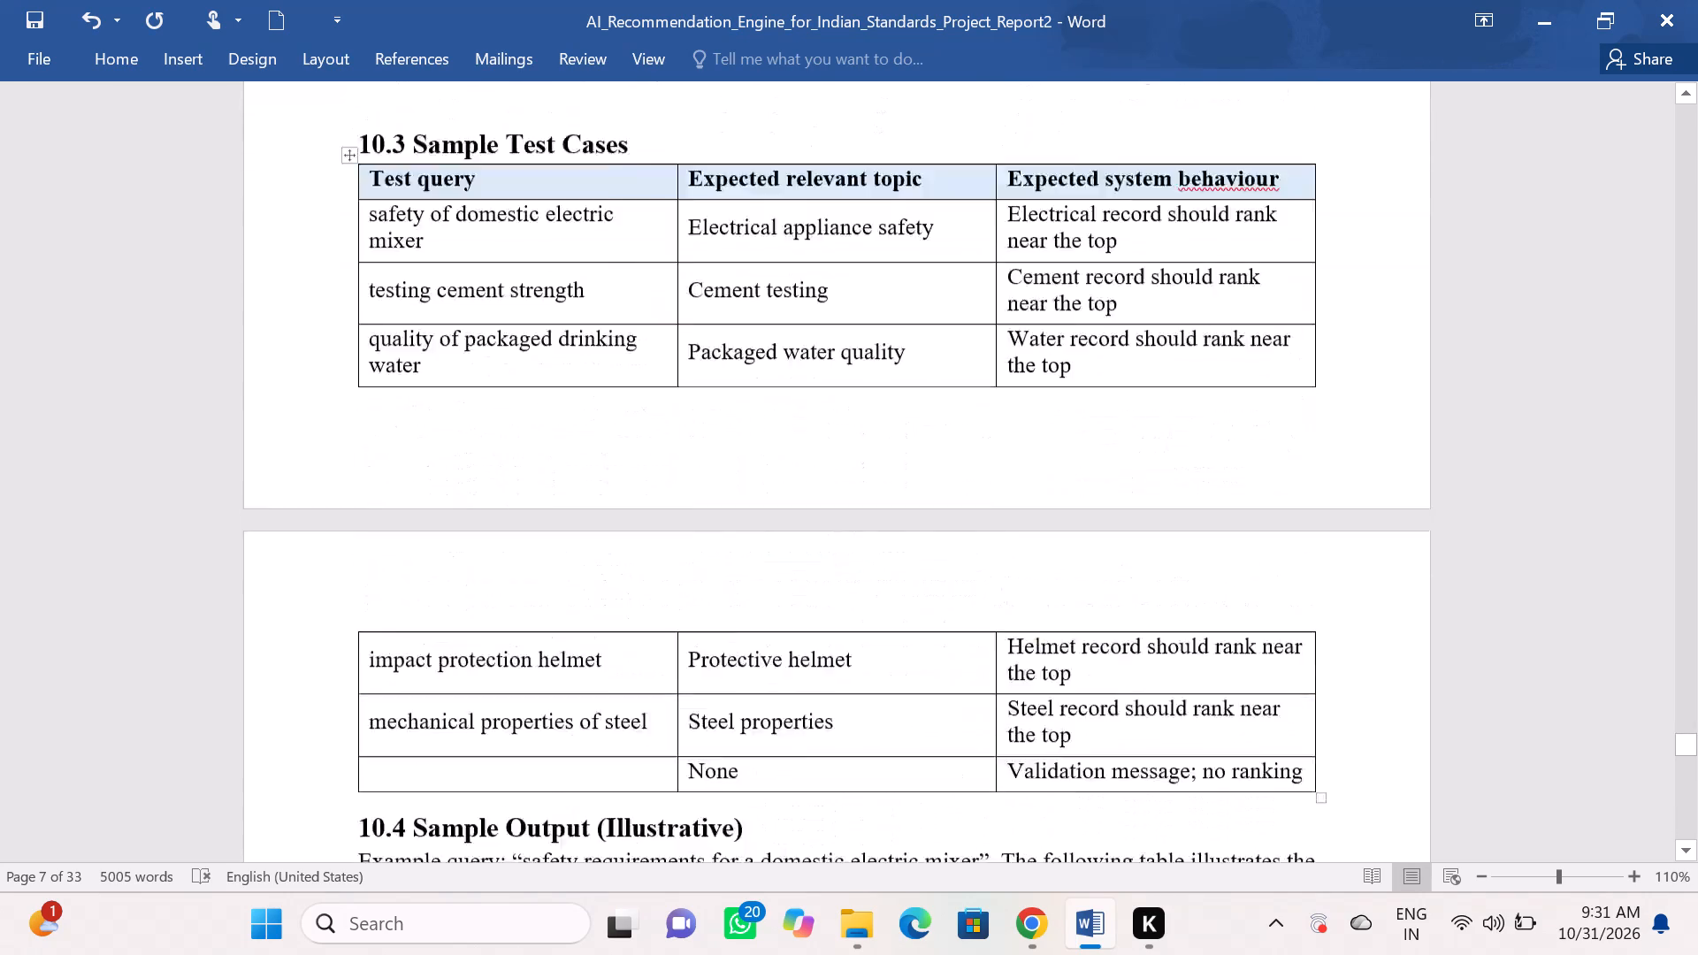
{"action": "scroll", "coordinate": [922, 416], "scroll_direction": "up", "scroll_amount": 9}
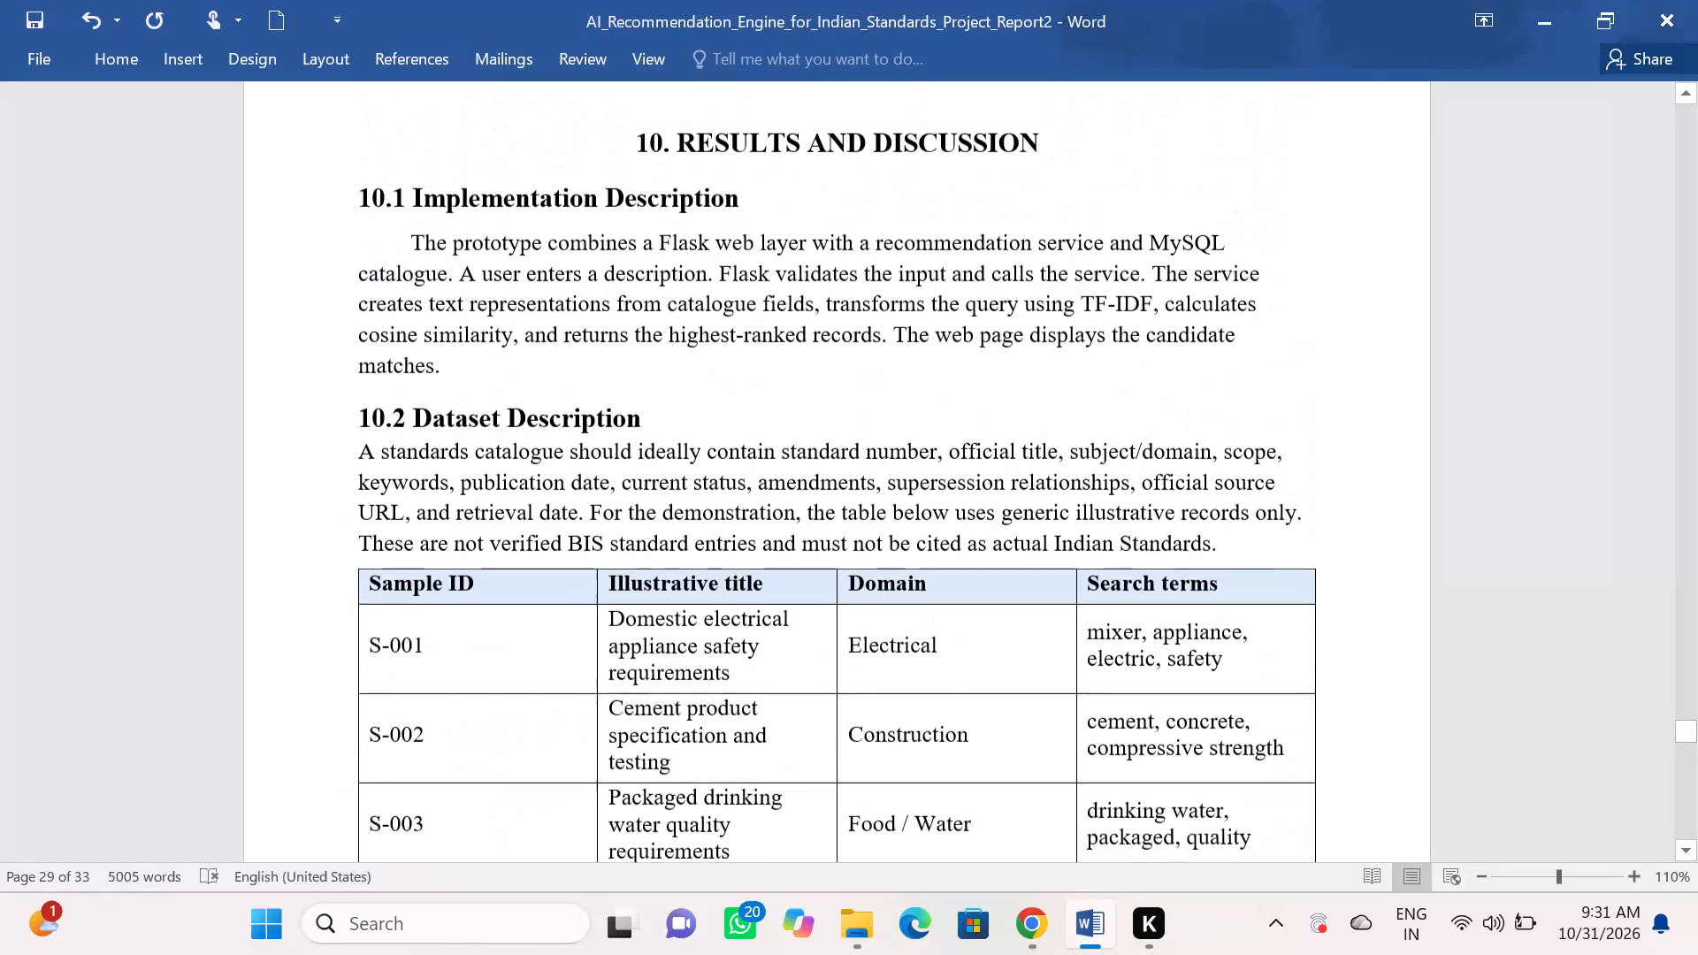
{"action": "left_click", "coordinate": [570, 619]}
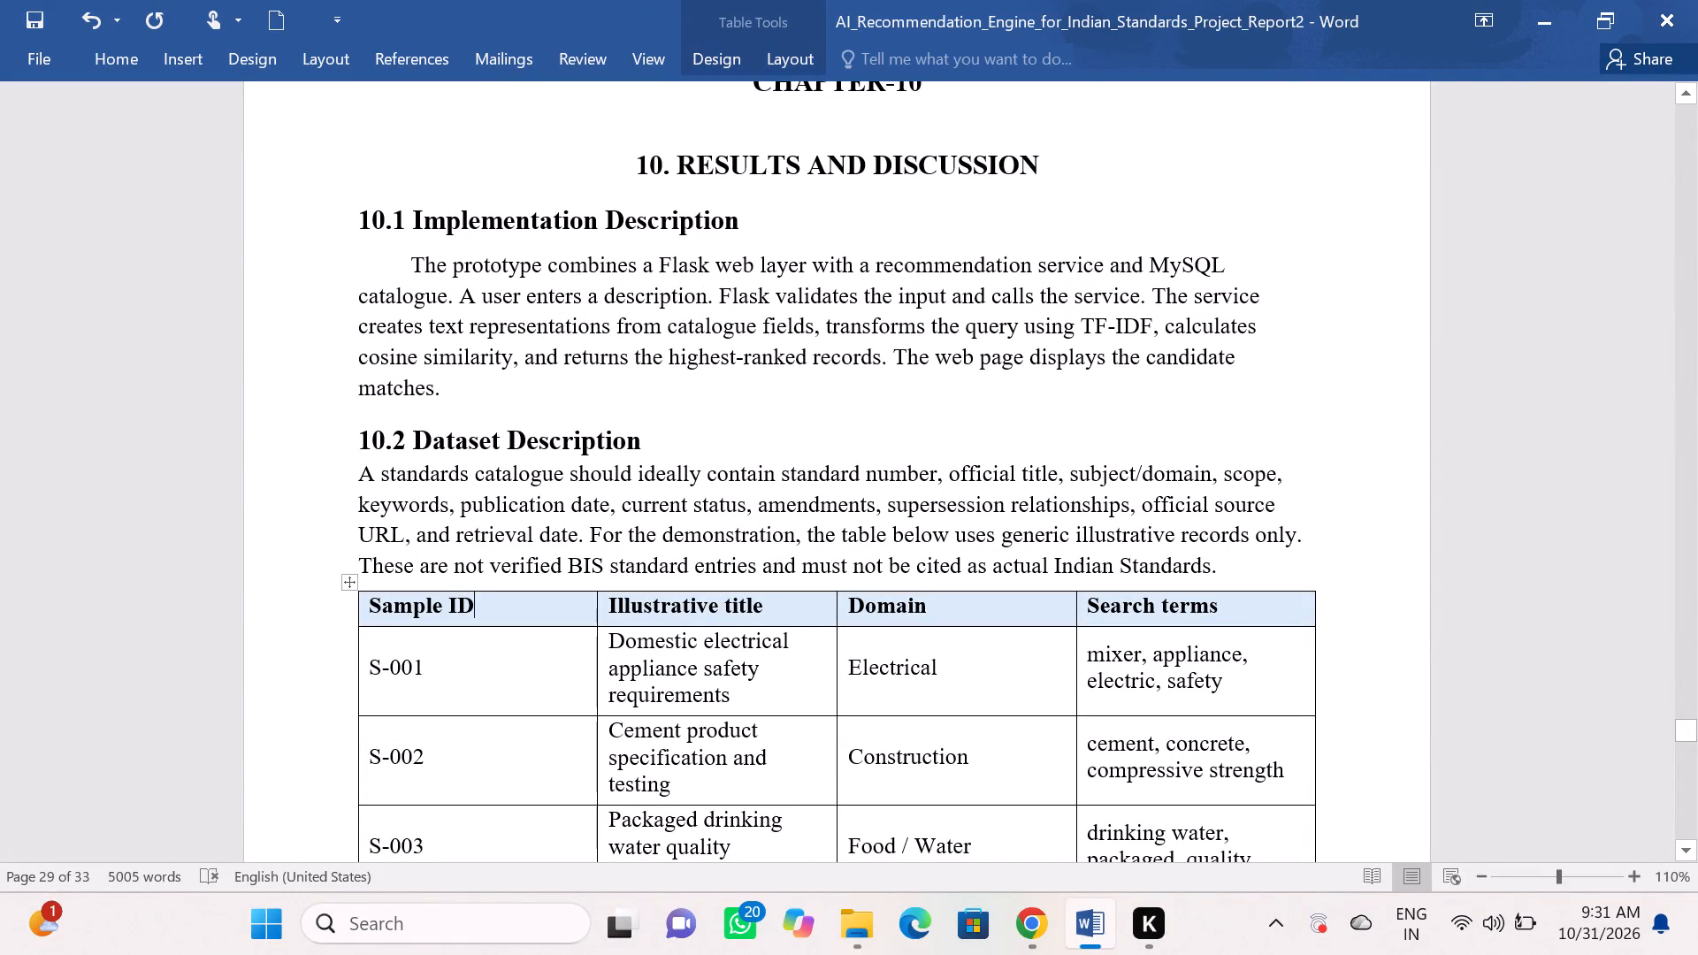
{"action": "scroll", "coordinate": [585, 615], "scroll_direction": "up", "scroll_amount": 18}
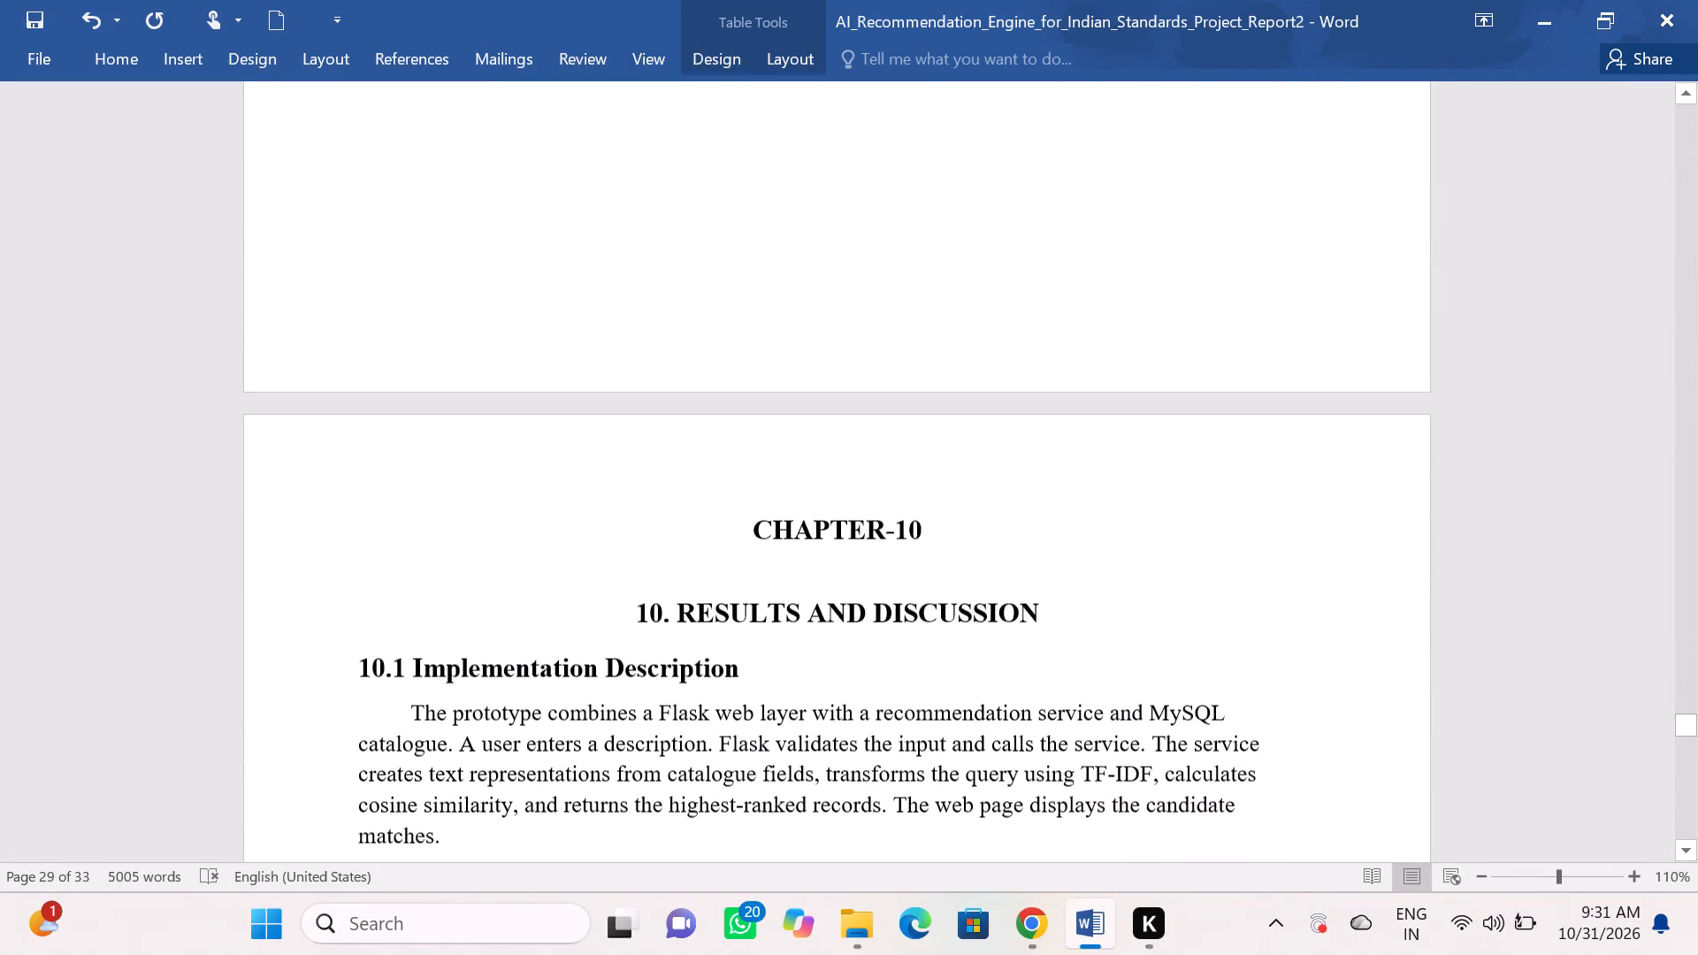
{"action": "scroll", "coordinate": [585, 615], "scroll_direction": "up", "scroll_amount": 20}
{"action": "scroll", "coordinate": [585, 615], "scroll_direction": "up", "scroll_amount": 20}
{"action": "scroll", "coordinate": [585, 615], "scroll_direction": "up", "scroll_amount": 10}
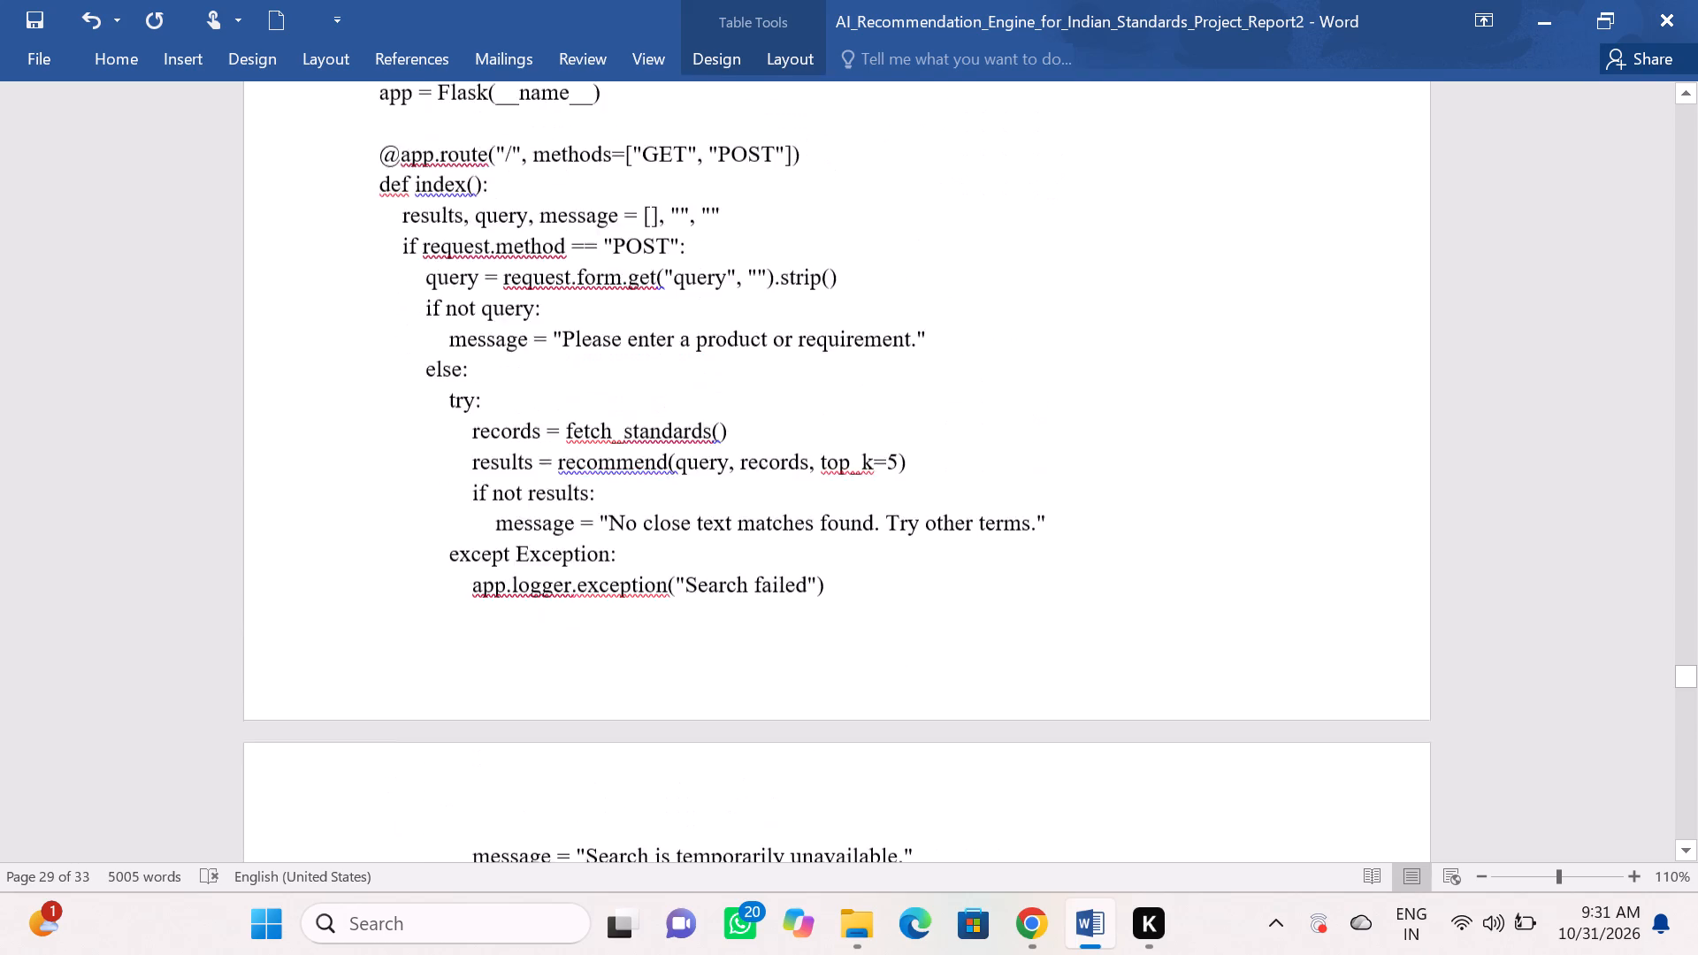
{"action": "scroll", "coordinate": [639, 859], "scroll_direction": "down", "scroll_amount": 1}
{"action": "scroll", "coordinate": [639, 859], "scroll_direction": "up", "scroll_amount": 20}
{"action": "scroll", "coordinate": [639, 859], "scroll_direction": "up", "scroll_amount": 18}
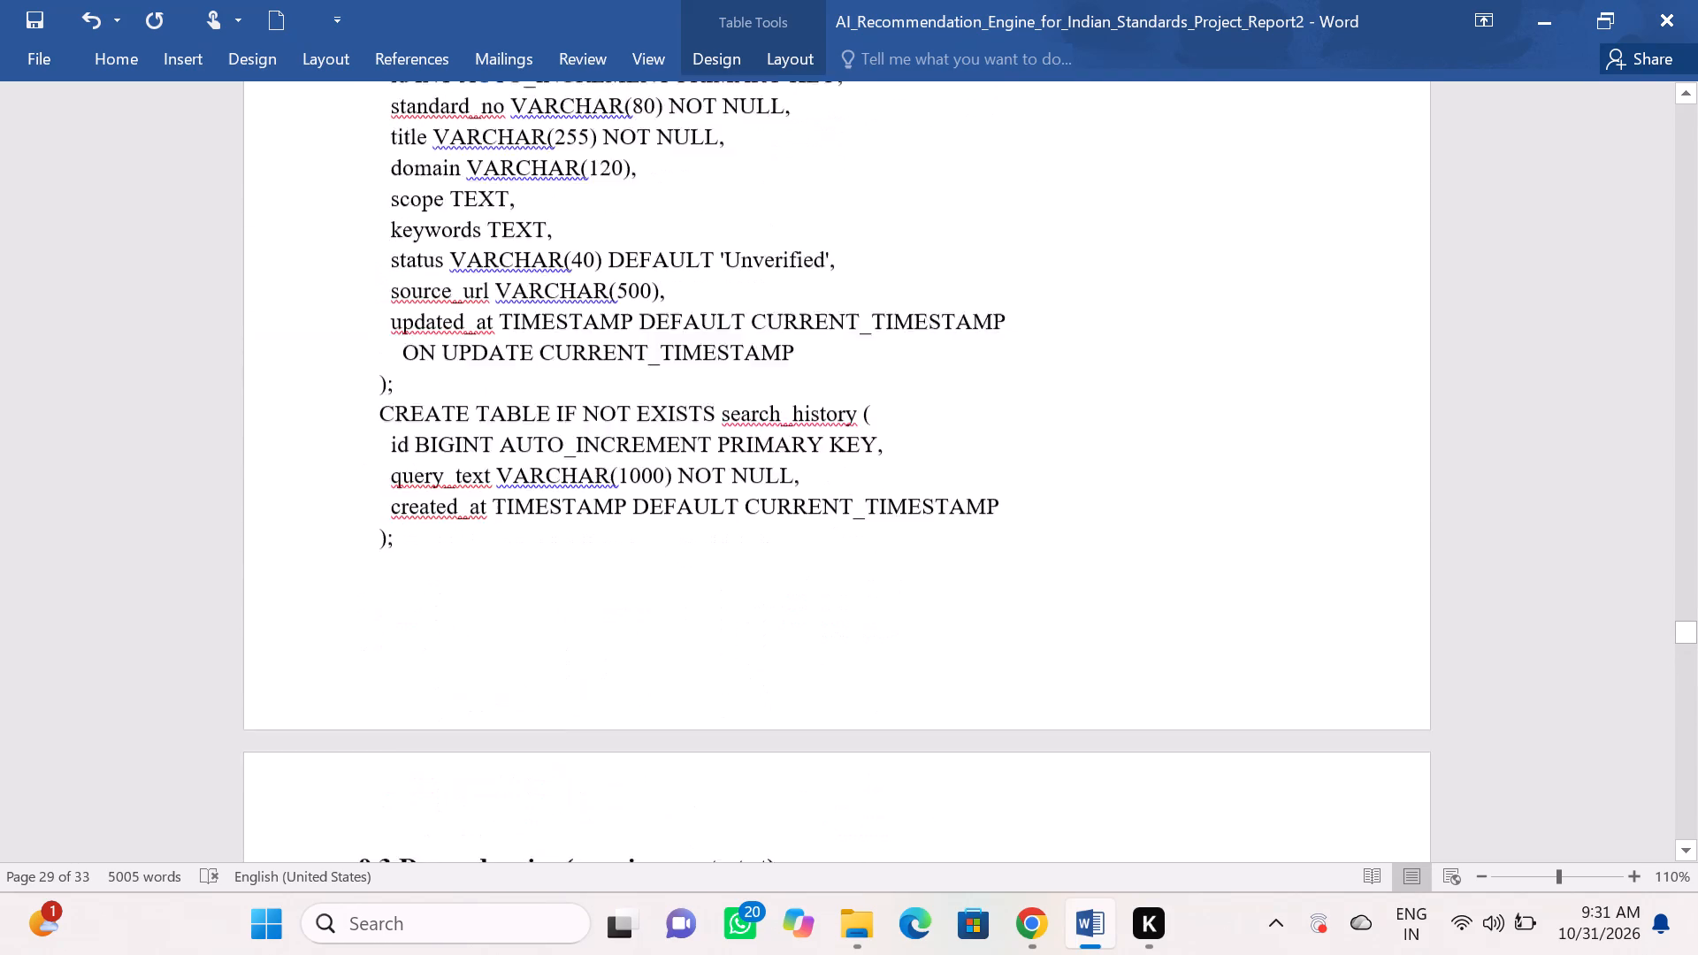
{"action": "scroll", "coordinate": [742, 923], "scroll_direction": "up", "scroll_amount": 8}
{"action": "scroll", "coordinate": [912, 954], "scroll_direction": "up", "scroll_amount": 4}
{"action": "scroll", "coordinate": [900, 635], "scroll_direction": "up", "scroll_amount": 7}
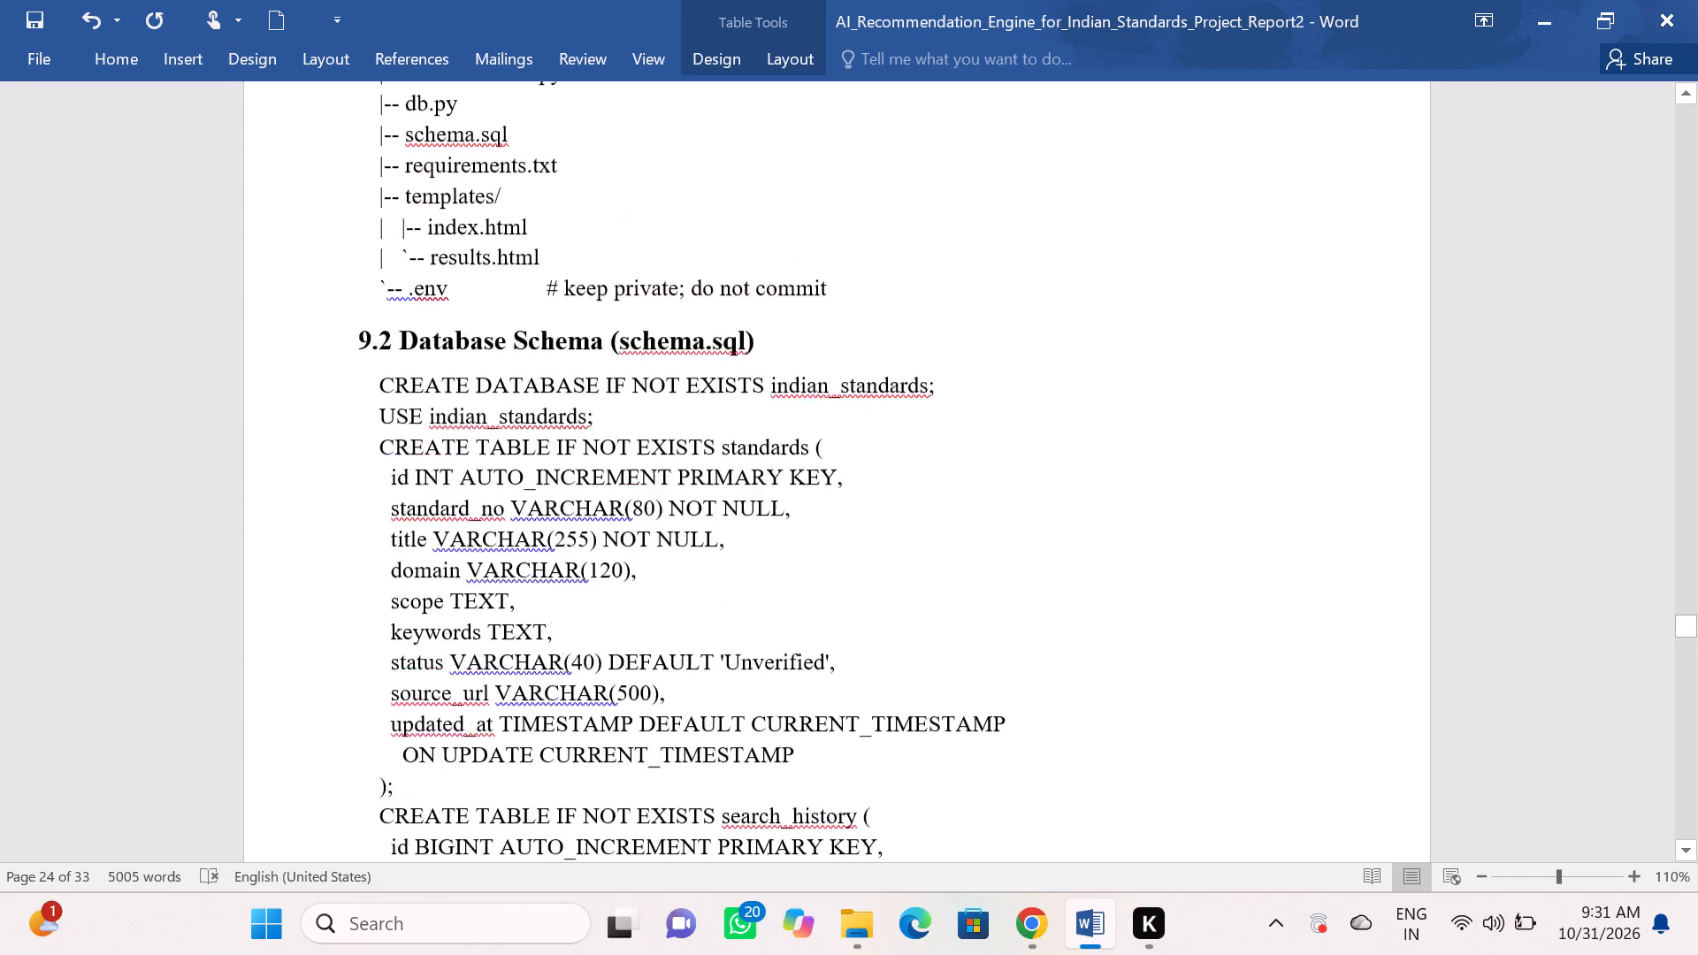
{"action": "scroll", "coordinate": [1051, 425], "scroll_direction": "up", "scroll_amount": 20}
{"action": "scroll", "coordinate": [1051, 425], "scroll_direction": "up", "scroll_amount": 12}
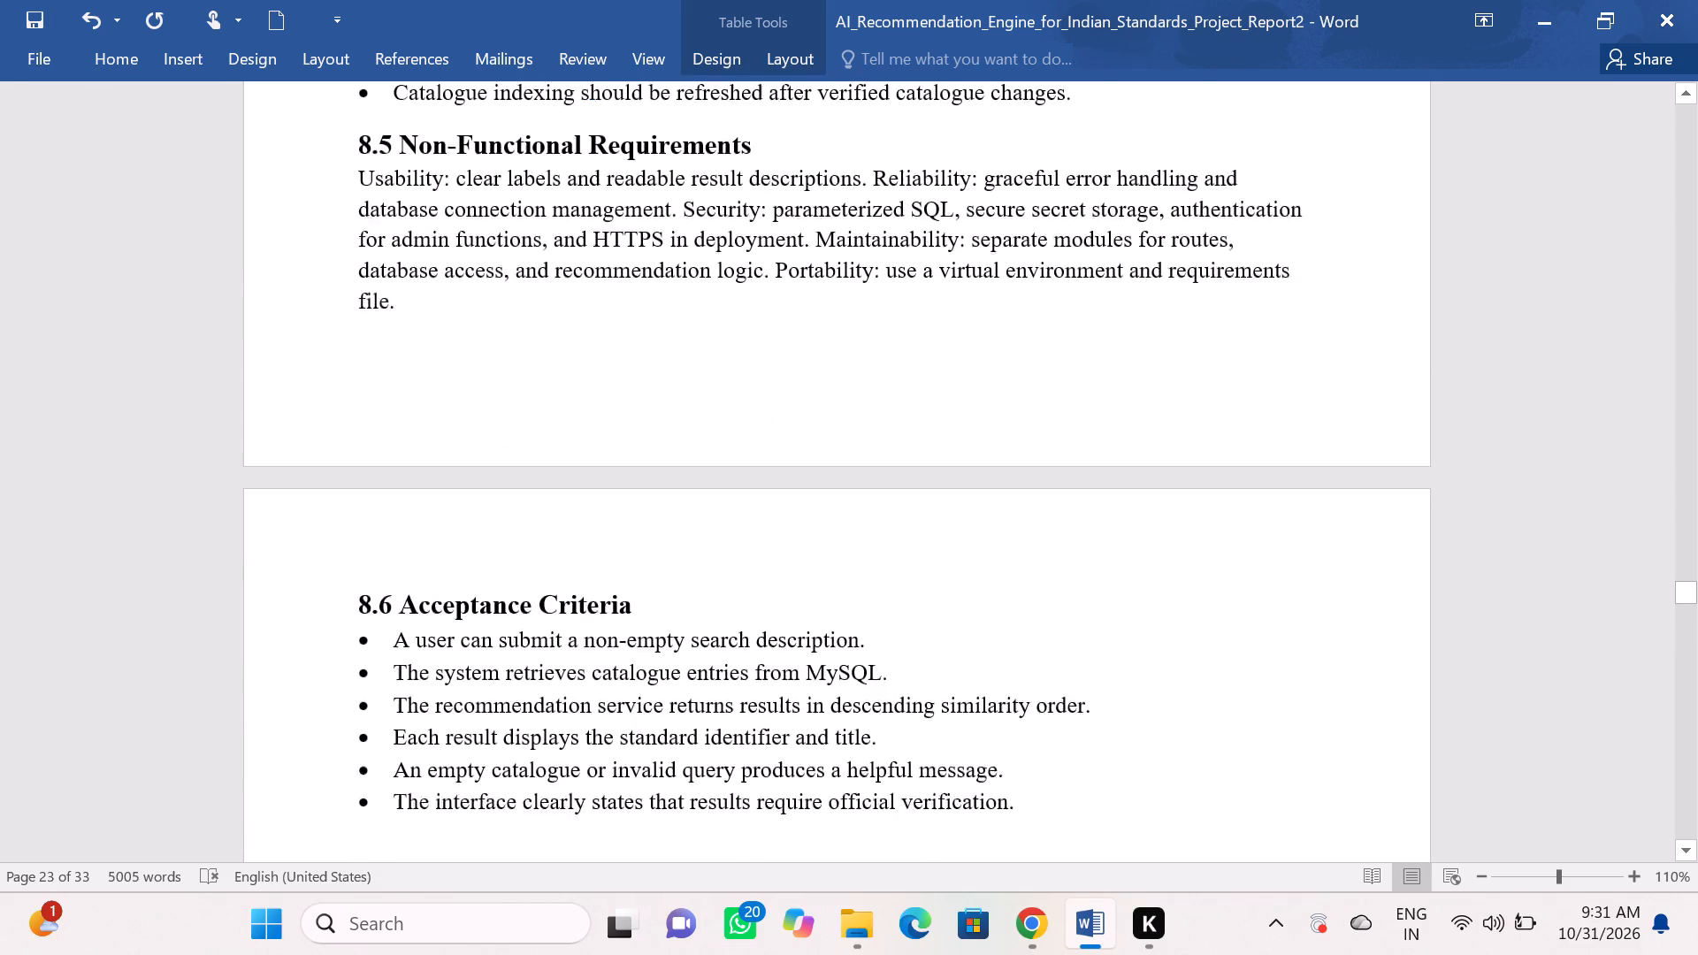
{"action": "scroll", "coordinate": [1067, 395], "scroll_direction": "up", "scroll_amount": 20}
{"action": "scroll", "coordinate": [1067, 395], "scroll_direction": "up", "scroll_amount": 5}
{"action": "scroll", "coordinate": [1067, 395], "scroll_direction": "up", "scroll_amount": 18}
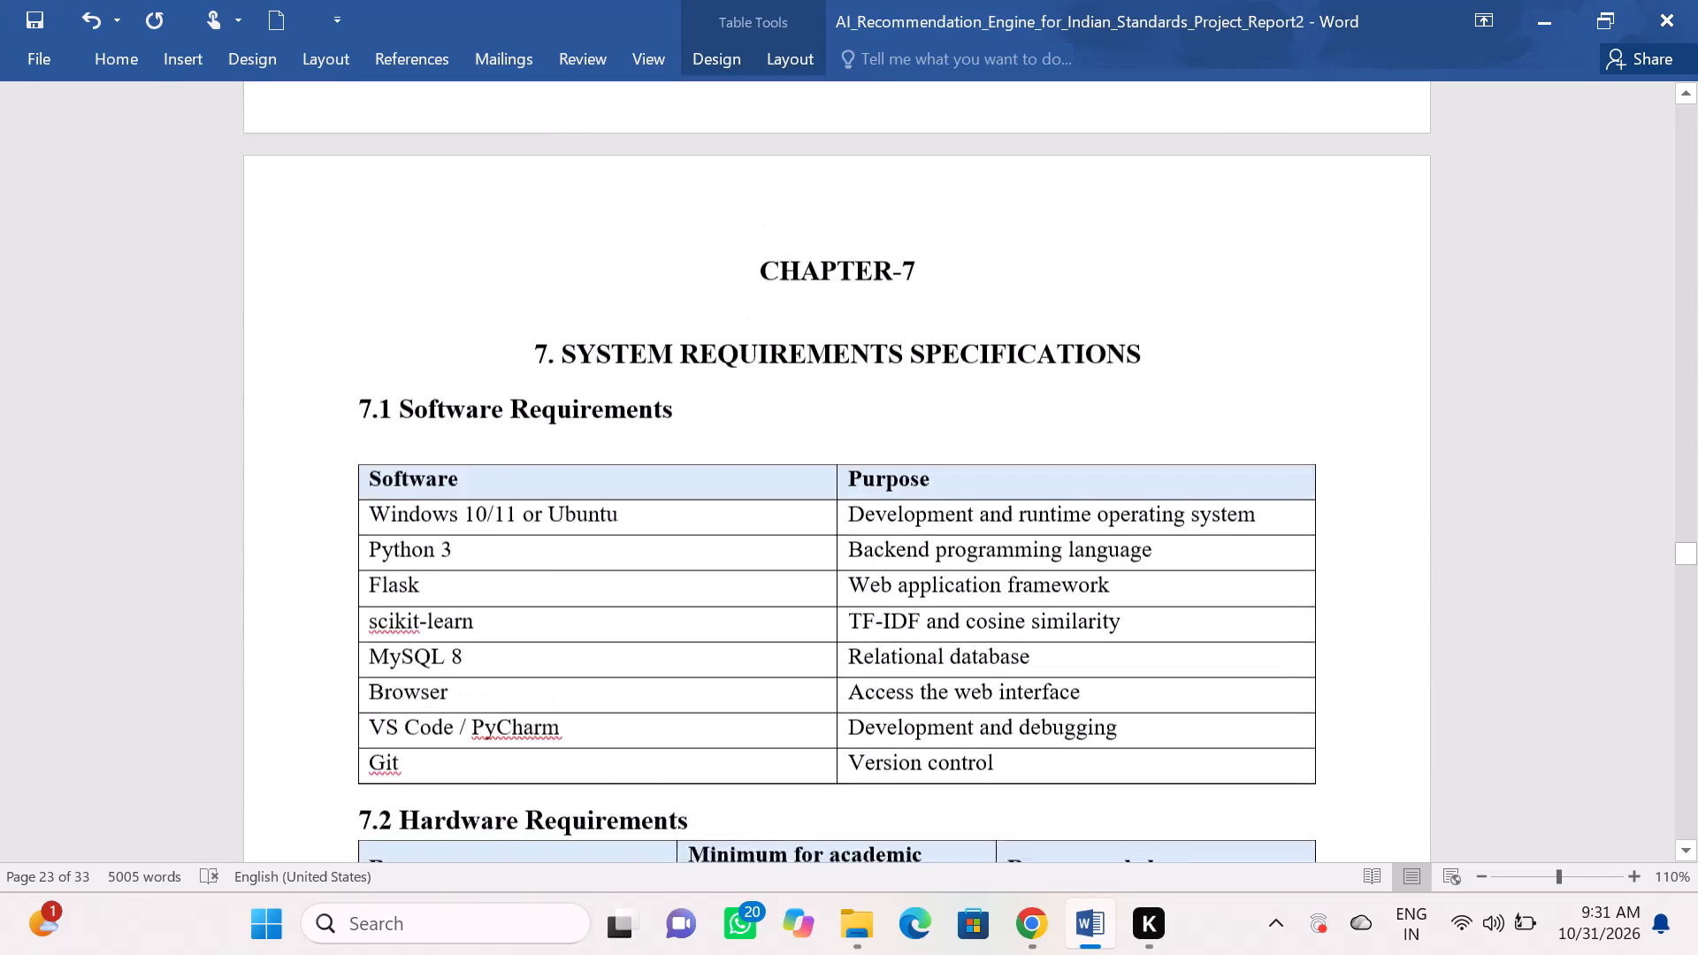
Examine the headings, diagrams and tables backward from Chapter 6 Software Environment through Chapter 4 to the end of Chapter 3.
{"action": "scroll", "coordinate": [1067, 395], "scroll_direction": "up", "scroll_amount": 15}
{"action": "right_click", "coordinate": [1052, 368]}
{"action": "scroll", "coordinate": [1052, 368], "scroll_direction": "up", "scroll_amount": 18}
{"action": "scroll", "coordinate": [1048, 370], "scroll_direction": "up", "scroll_amount": 10}
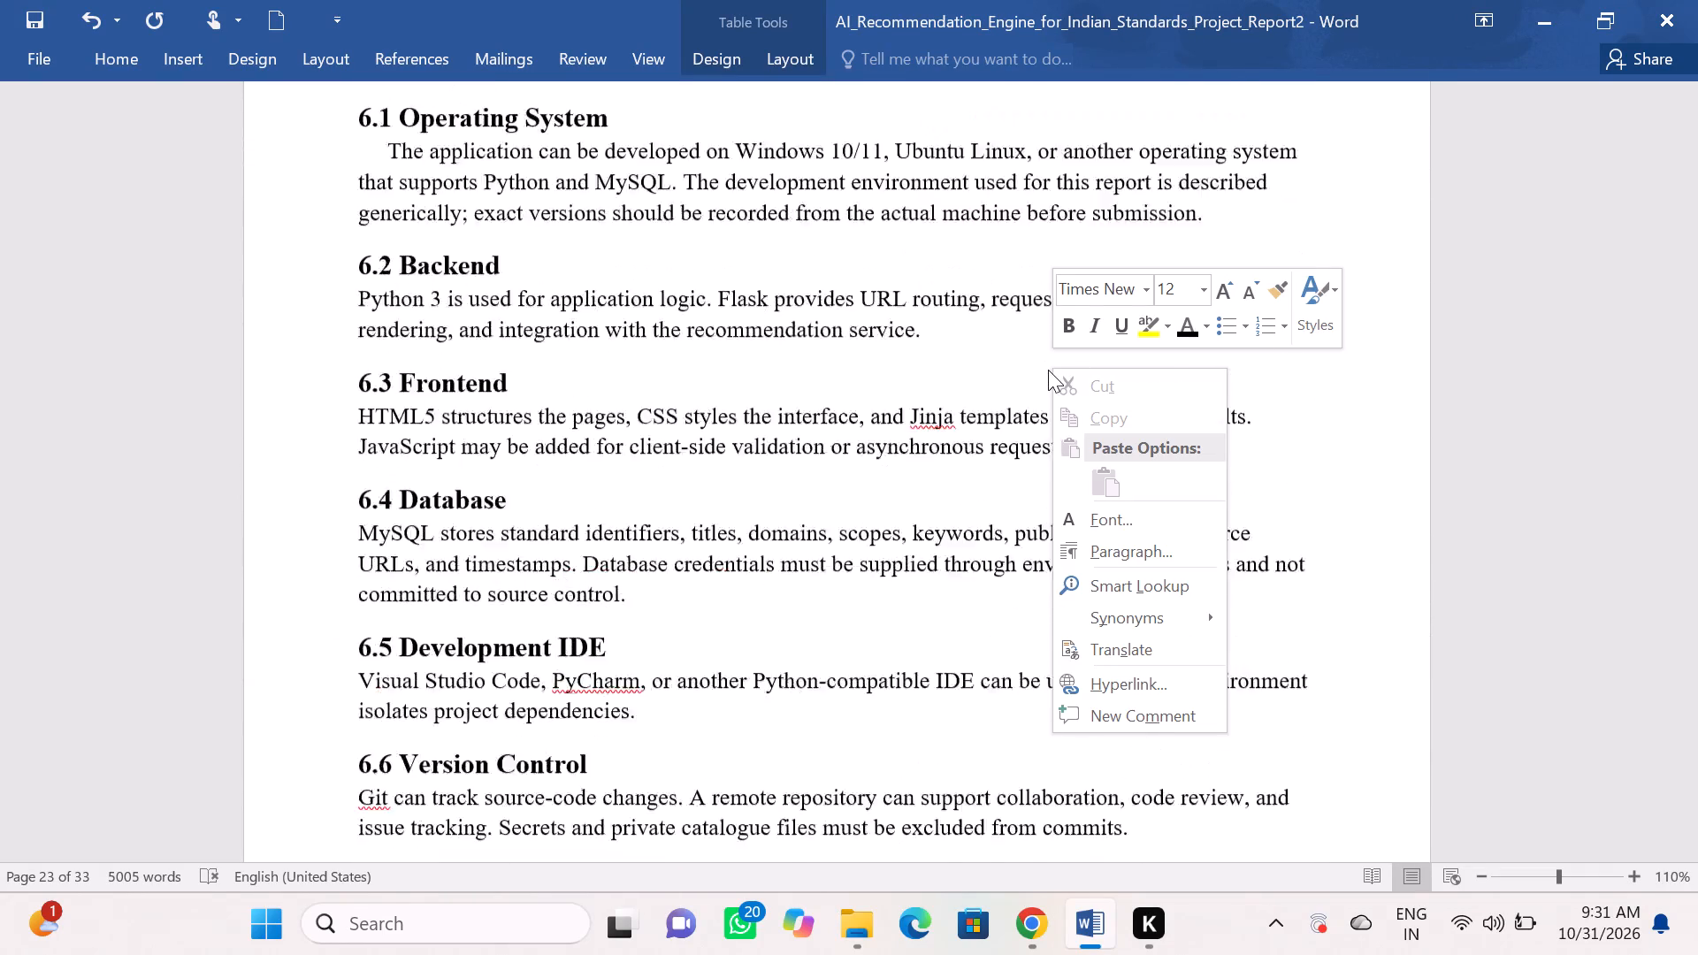
{"action": "scroll", "coordinate": [1047, 370], "scroll_direction": "up", "scroll_amount": 20}
{"action": "scroll", "coordinate": [1047, 370], "scroll_direction": "up", "scroll_amount": 16}
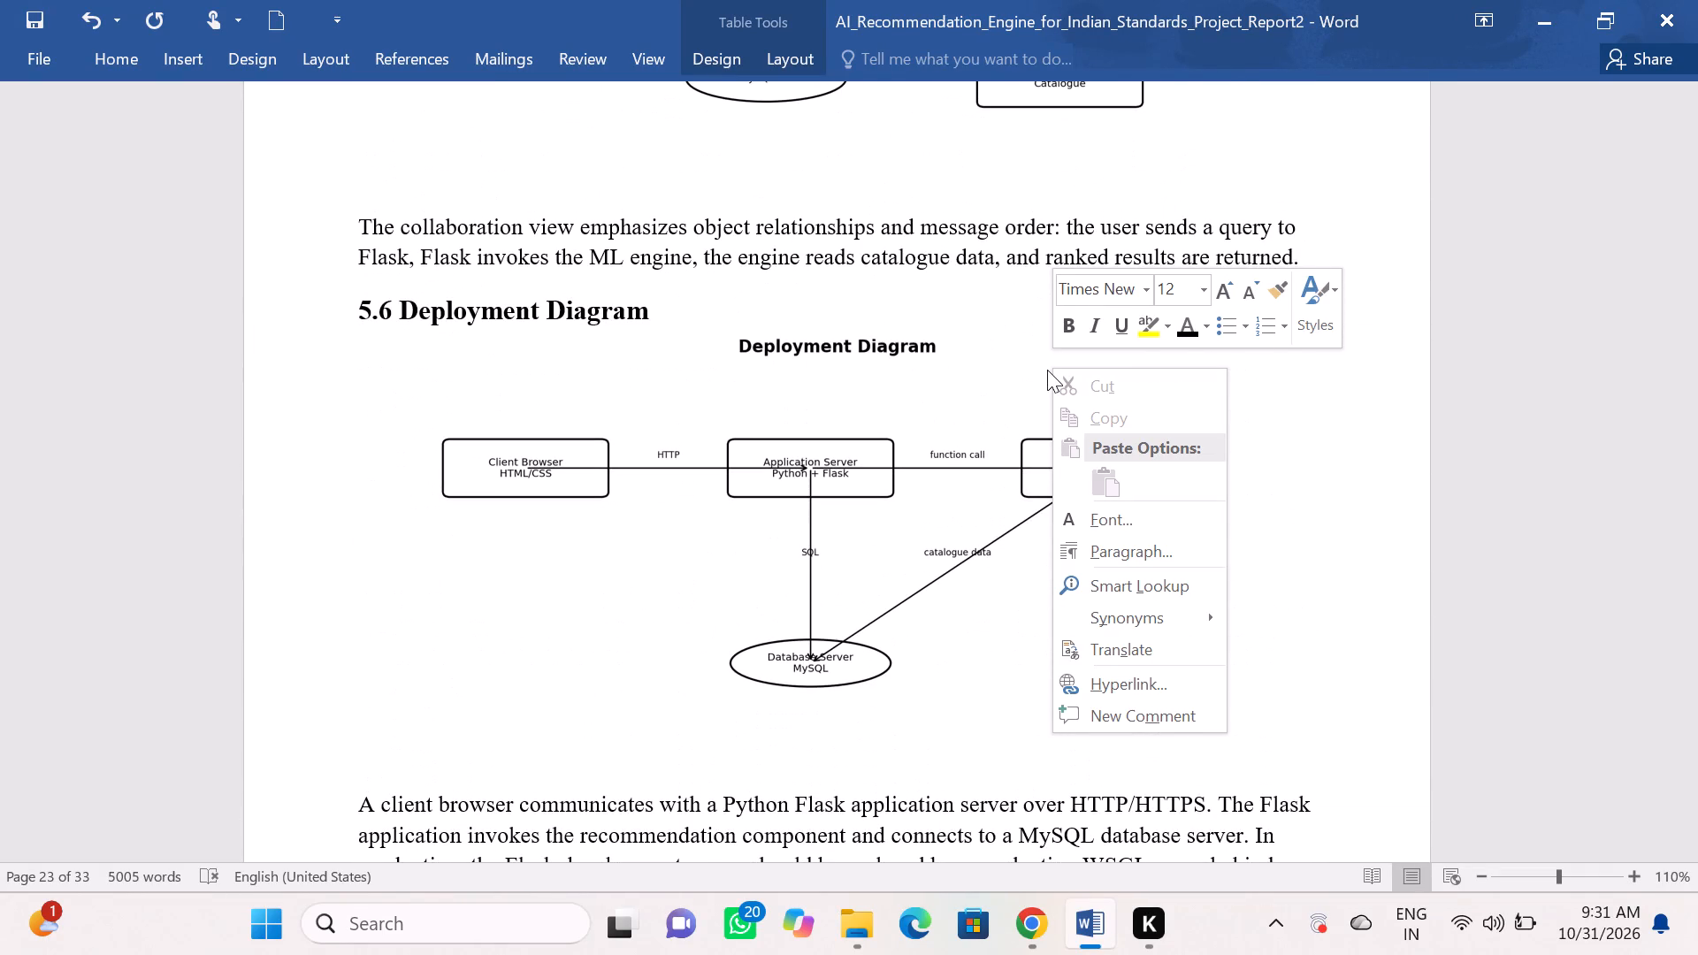
{"action": "left_click", "coordinate": [866, 544]}
{"action": "scroll", "coordinate": [874, 523], "scroll_direction": "up", "scroll_amount": 4}
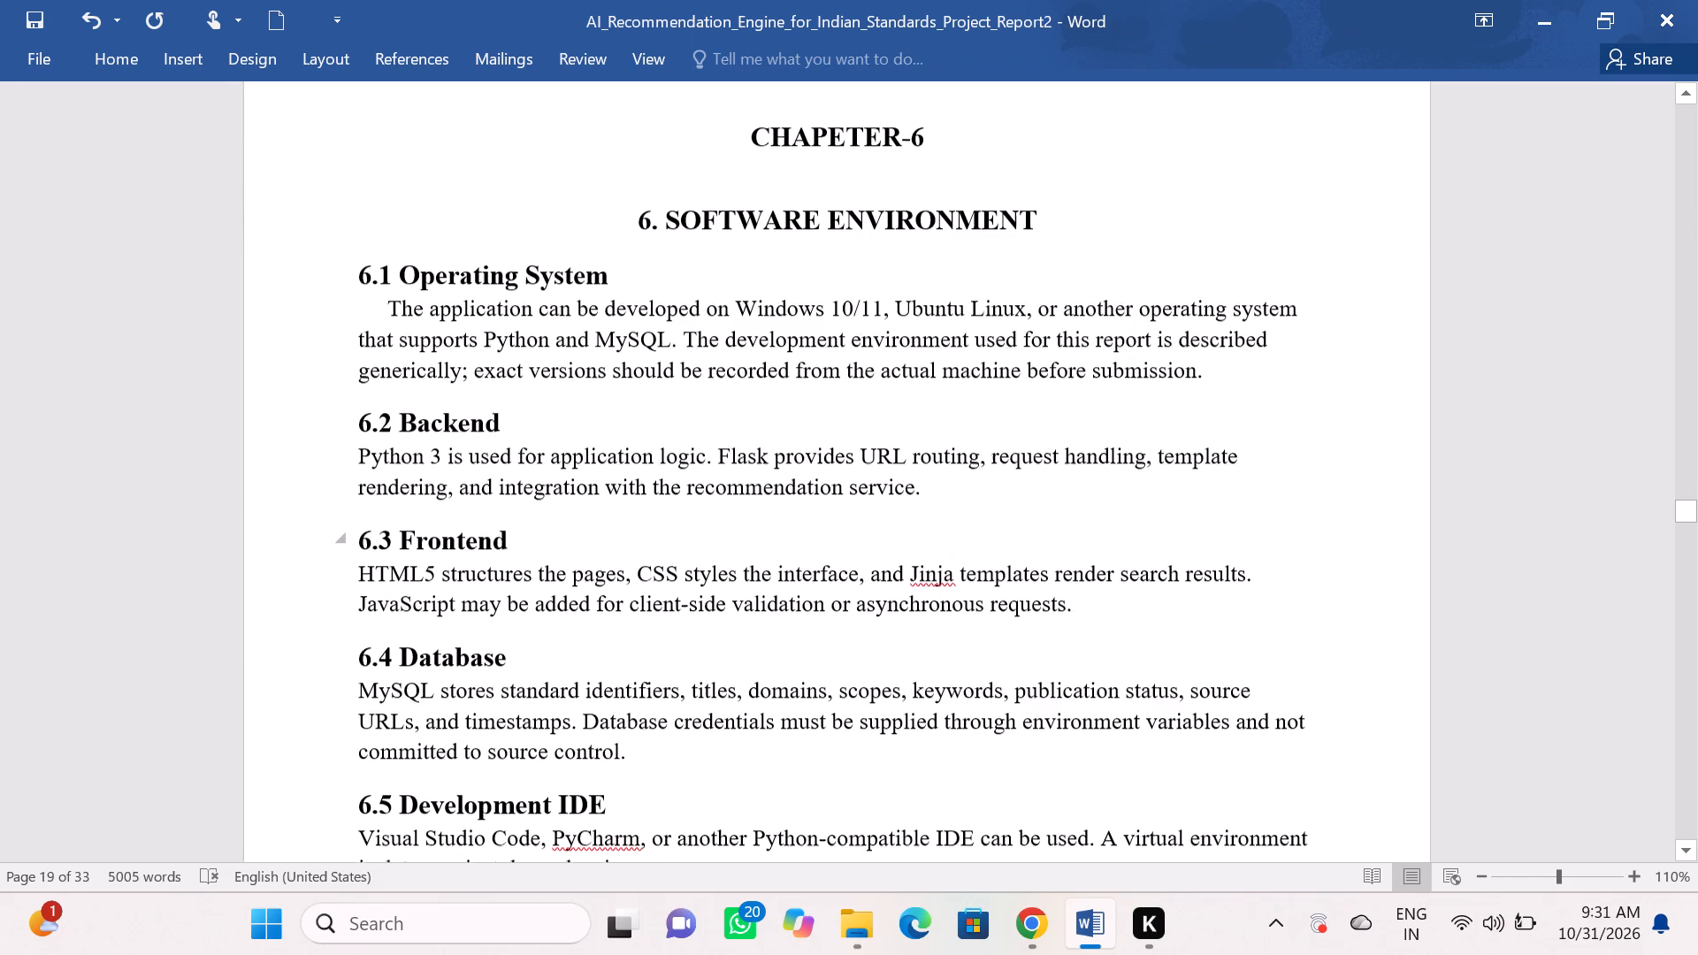
{"action": "scroll", "coordinate": [875, 523], "scroll_direction": "up", "scroll_amount": 2}
{"action": "scroll", "coordinate": [875, 523], "scroll_direction": "up", "scroll_amount": 20}
{"action": "scroll", "coordinate": [875, 523], "scroll_direction": "up", "scroll_amount": 11}
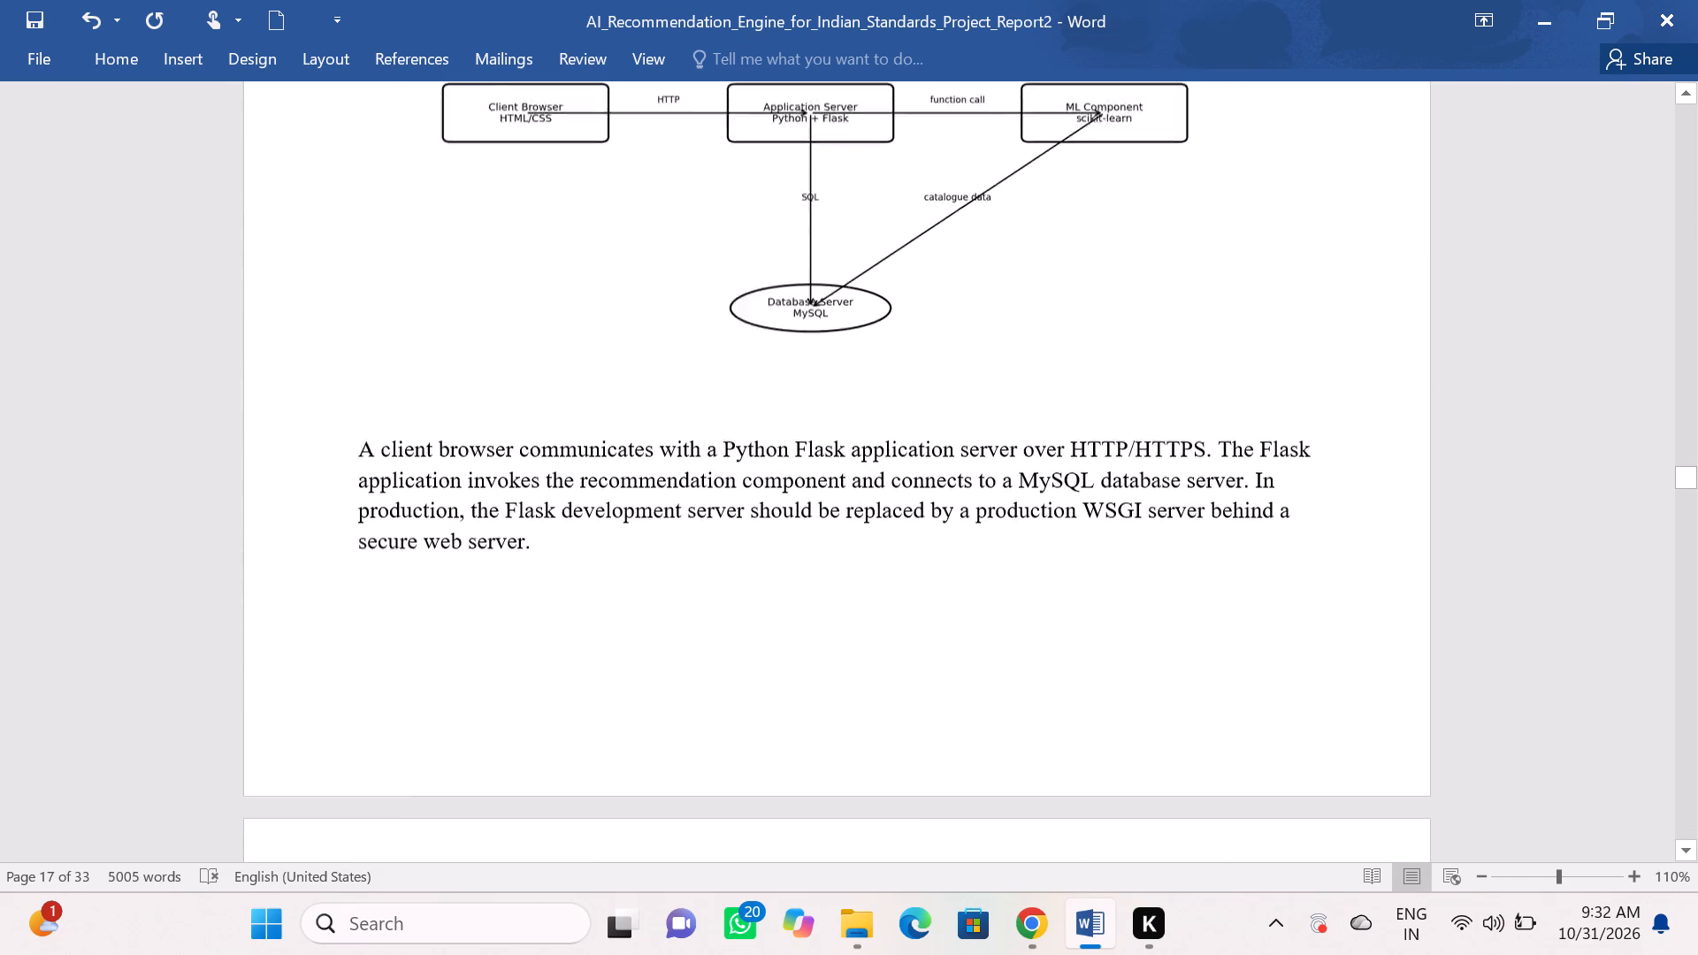
{"action": "scroll", "coordinate": [874, 537], "scroll_direction": "up", "scroll_amount": 3}
{"action": "scroll", "coordinate": [509, 485], "scroll_direction": "up", "scroll_amount": 9}
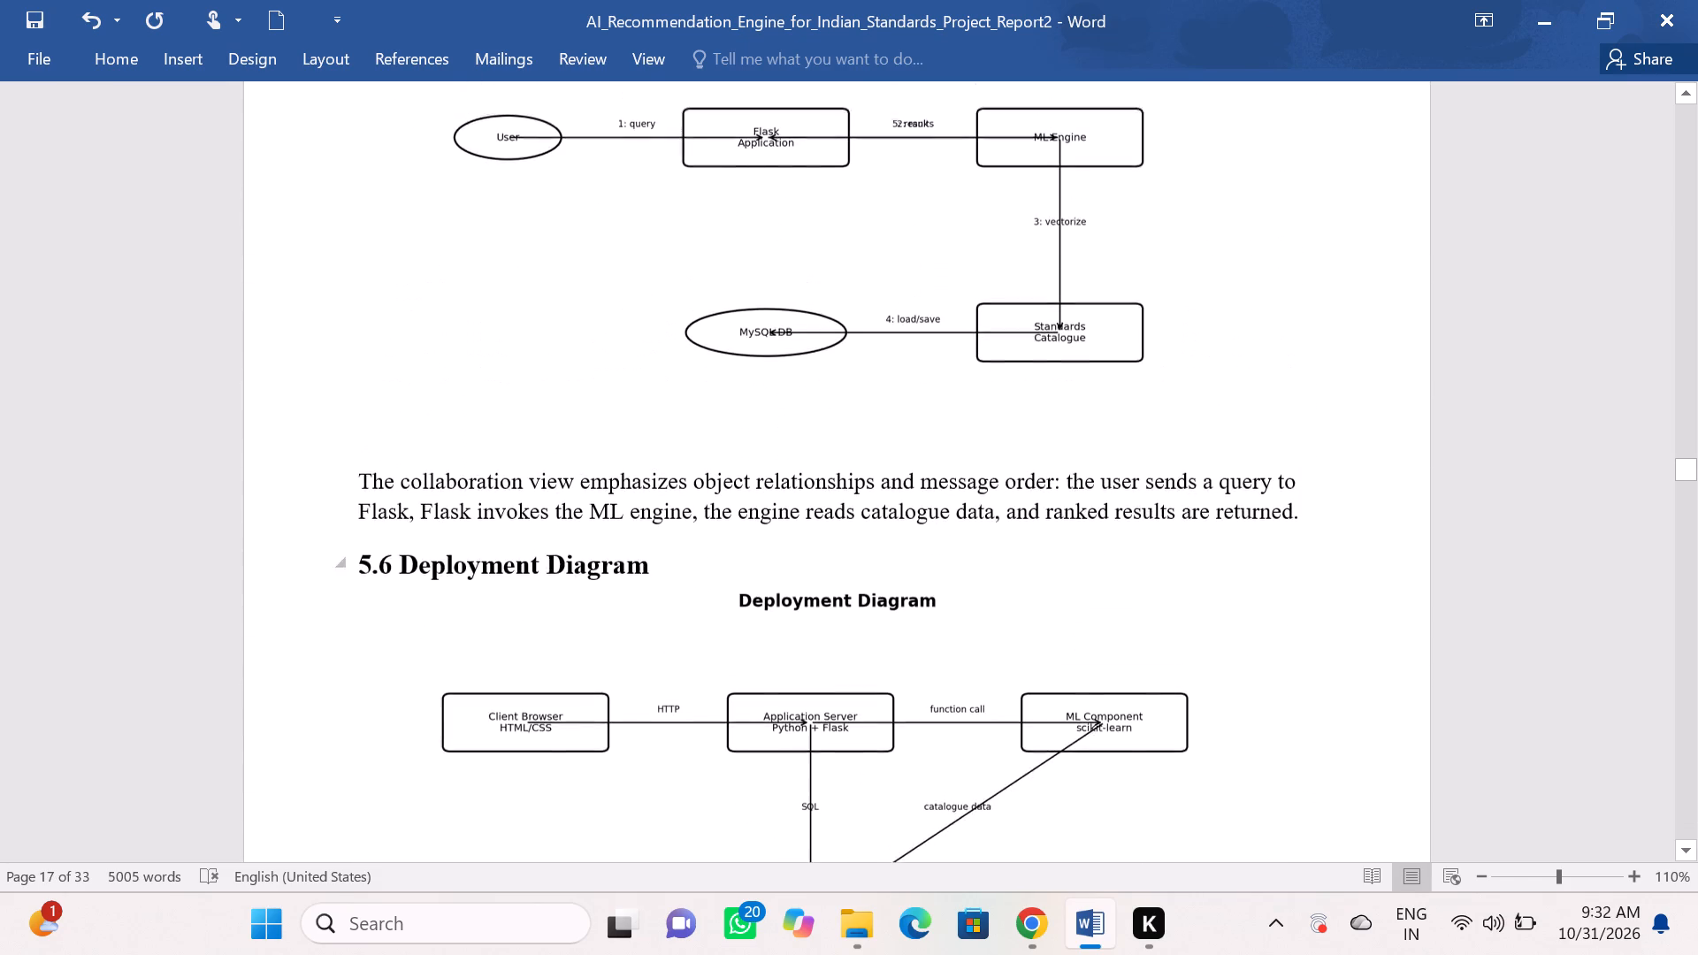
{"action": "scroll", "coordinate": [527, 508], "scroll_direction": "up", "scroll_amount": 14}
{"action": "scroll", "coordinate": [528, 500], "scroll_direction": "up", "scroll_amount": 7}
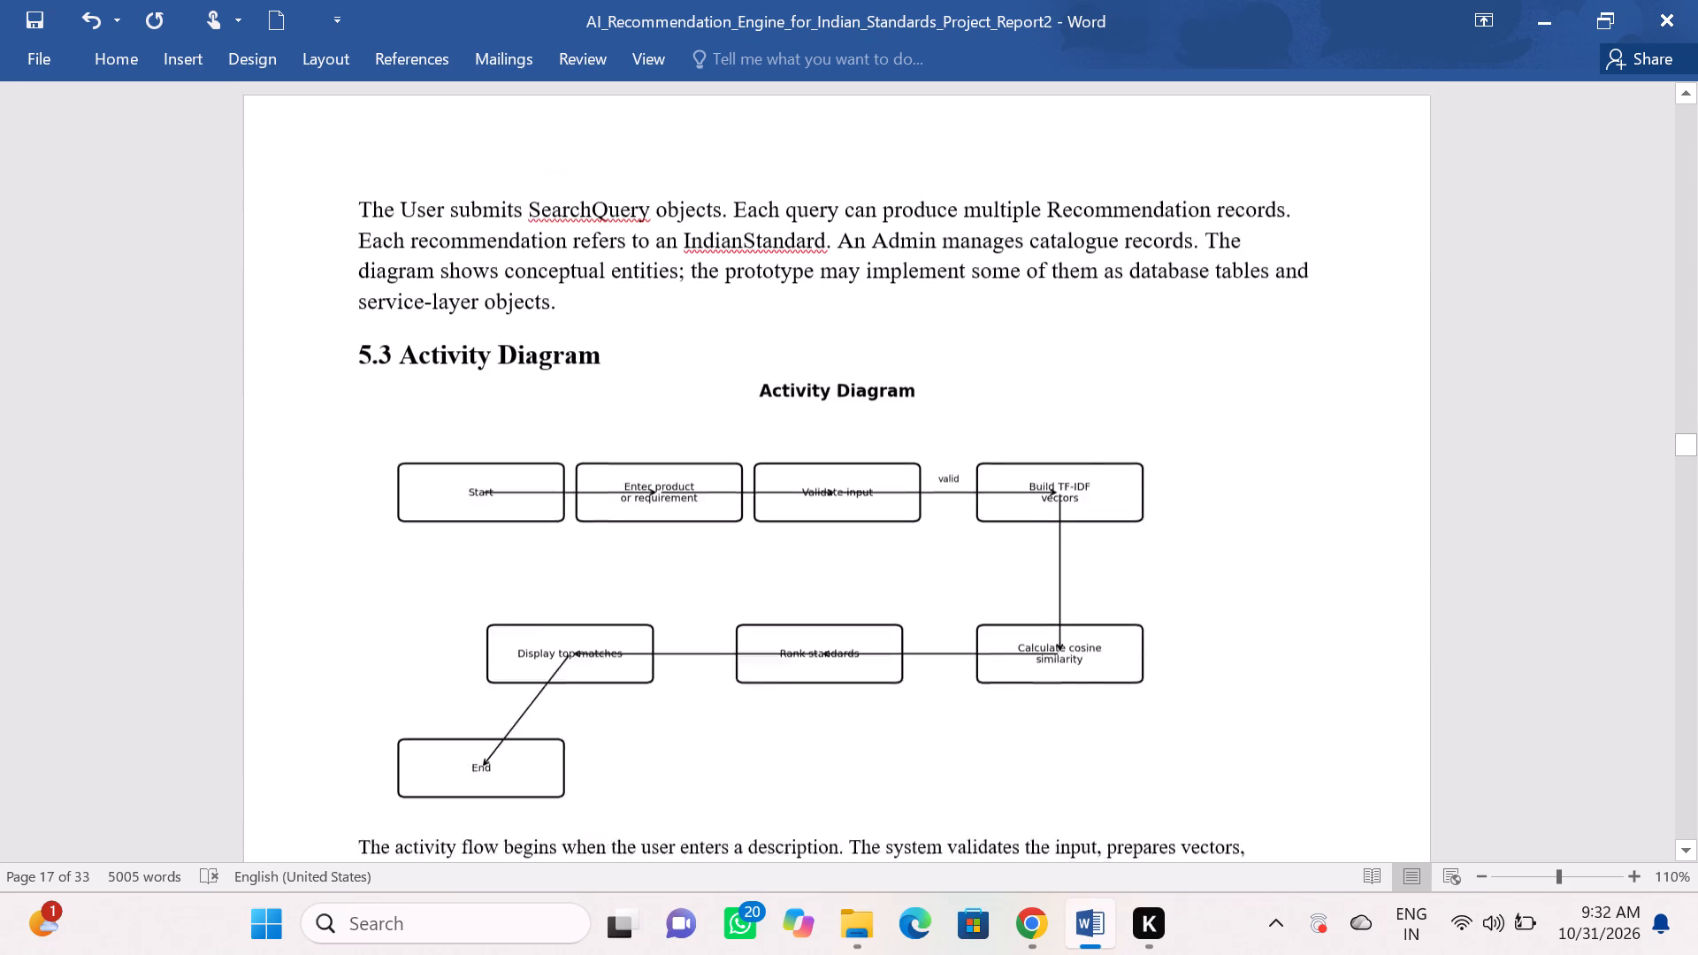
{"action": "scroll", "coordinate": [528, 500], "scroll_direction": "up", "scroll_amount": 20}
{"action": "scroll", "coordinate": [528, 500], "scroll_direction": "up", "scroll_amount": 20}
{"action": "scroll", "coordinate": [528, 500], "scroll_direction": "up", "scroll_amount": 10}
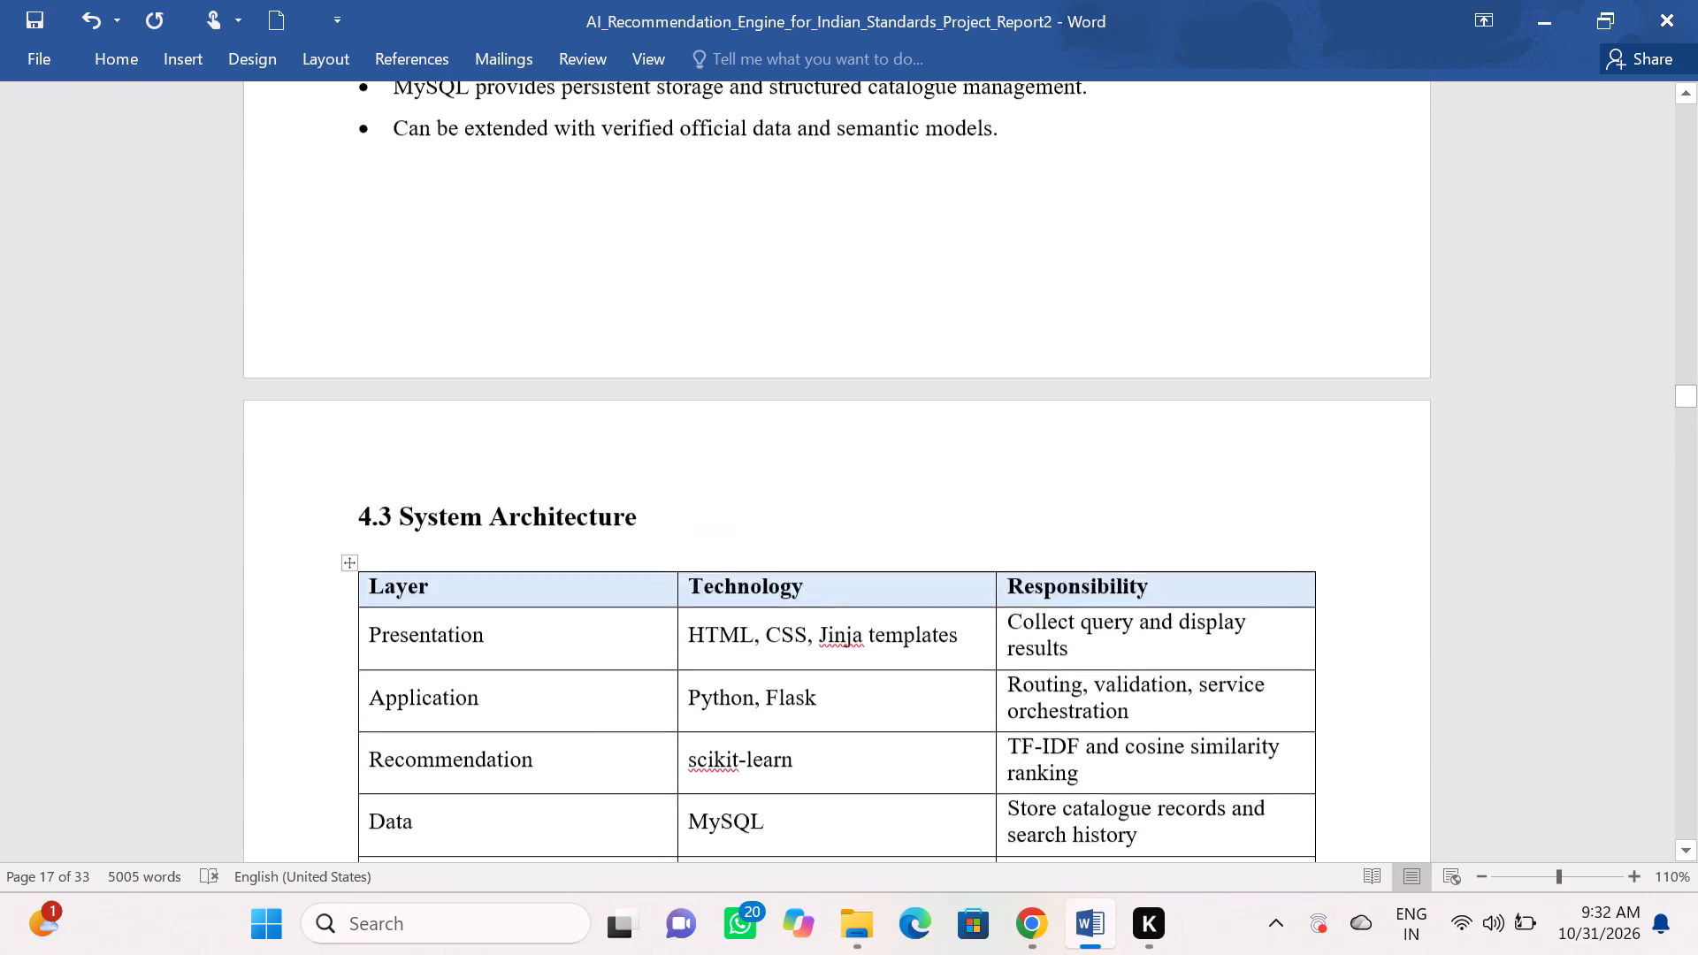
{"action": "scroll", "coordinate": [528, 500], "scroll_direction": "up", "scroll_amount": 17}
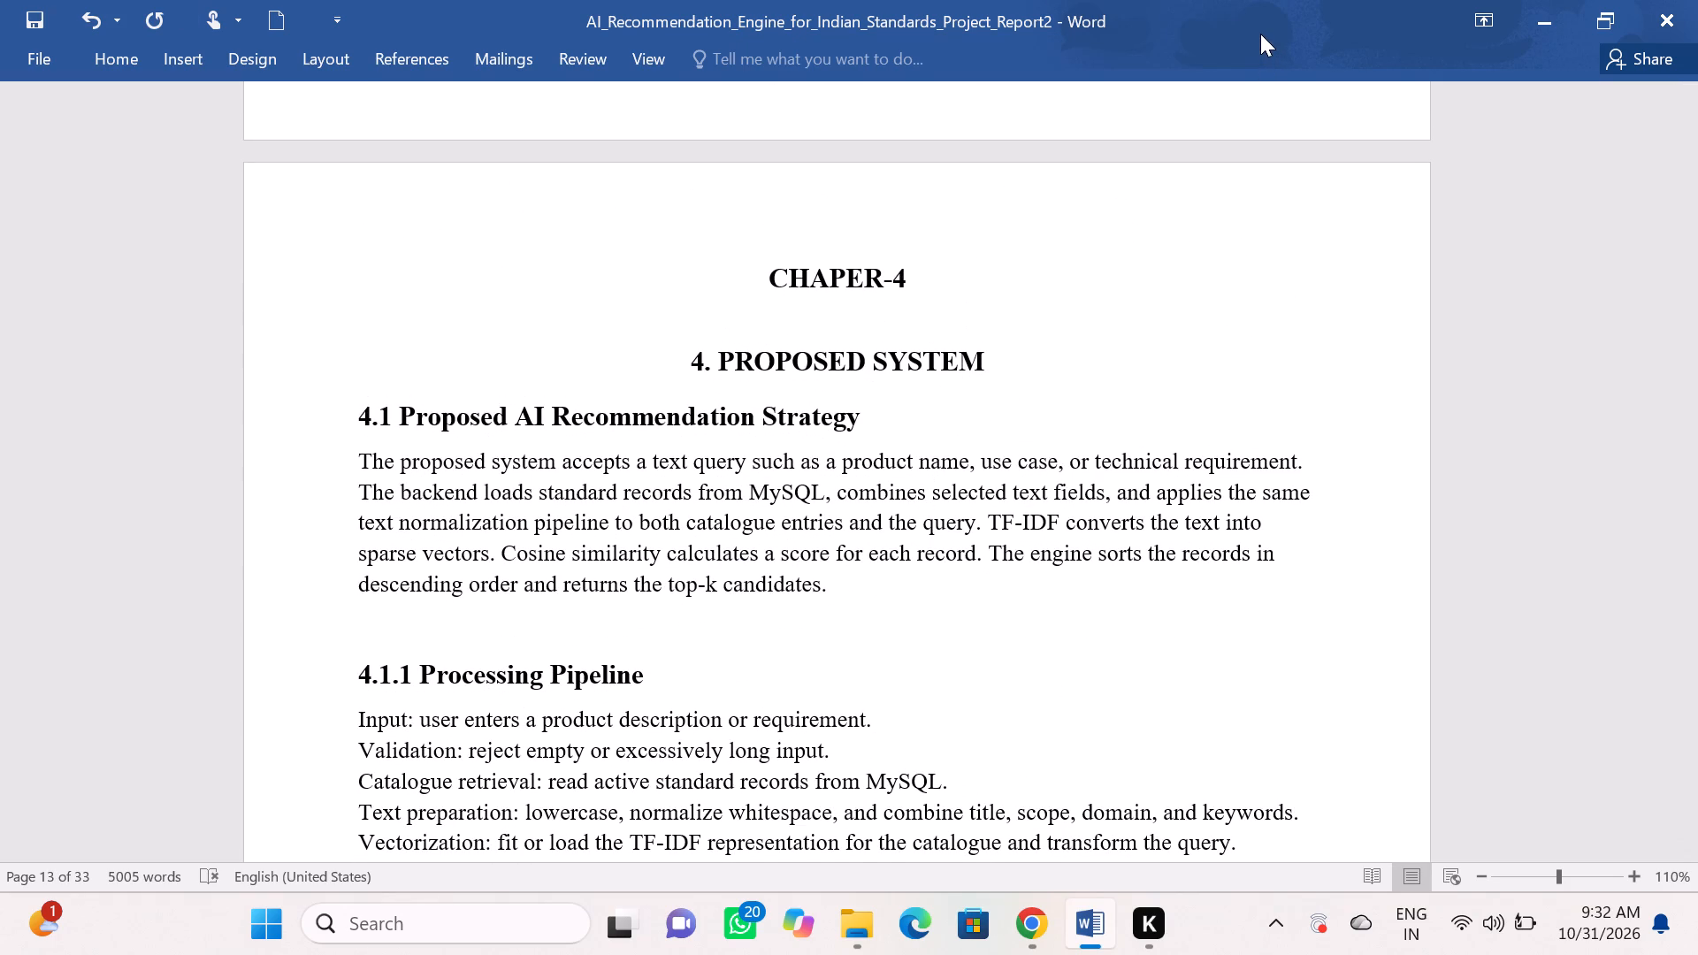
{"action": "scroll", "coordinate": [1260, 34], "scroll_direction": "up", "scroll_amount": 9}
{"action": "scroll", "coordinate": [529, 545], "scroll_direction": "up", "scroll_amount": 7}
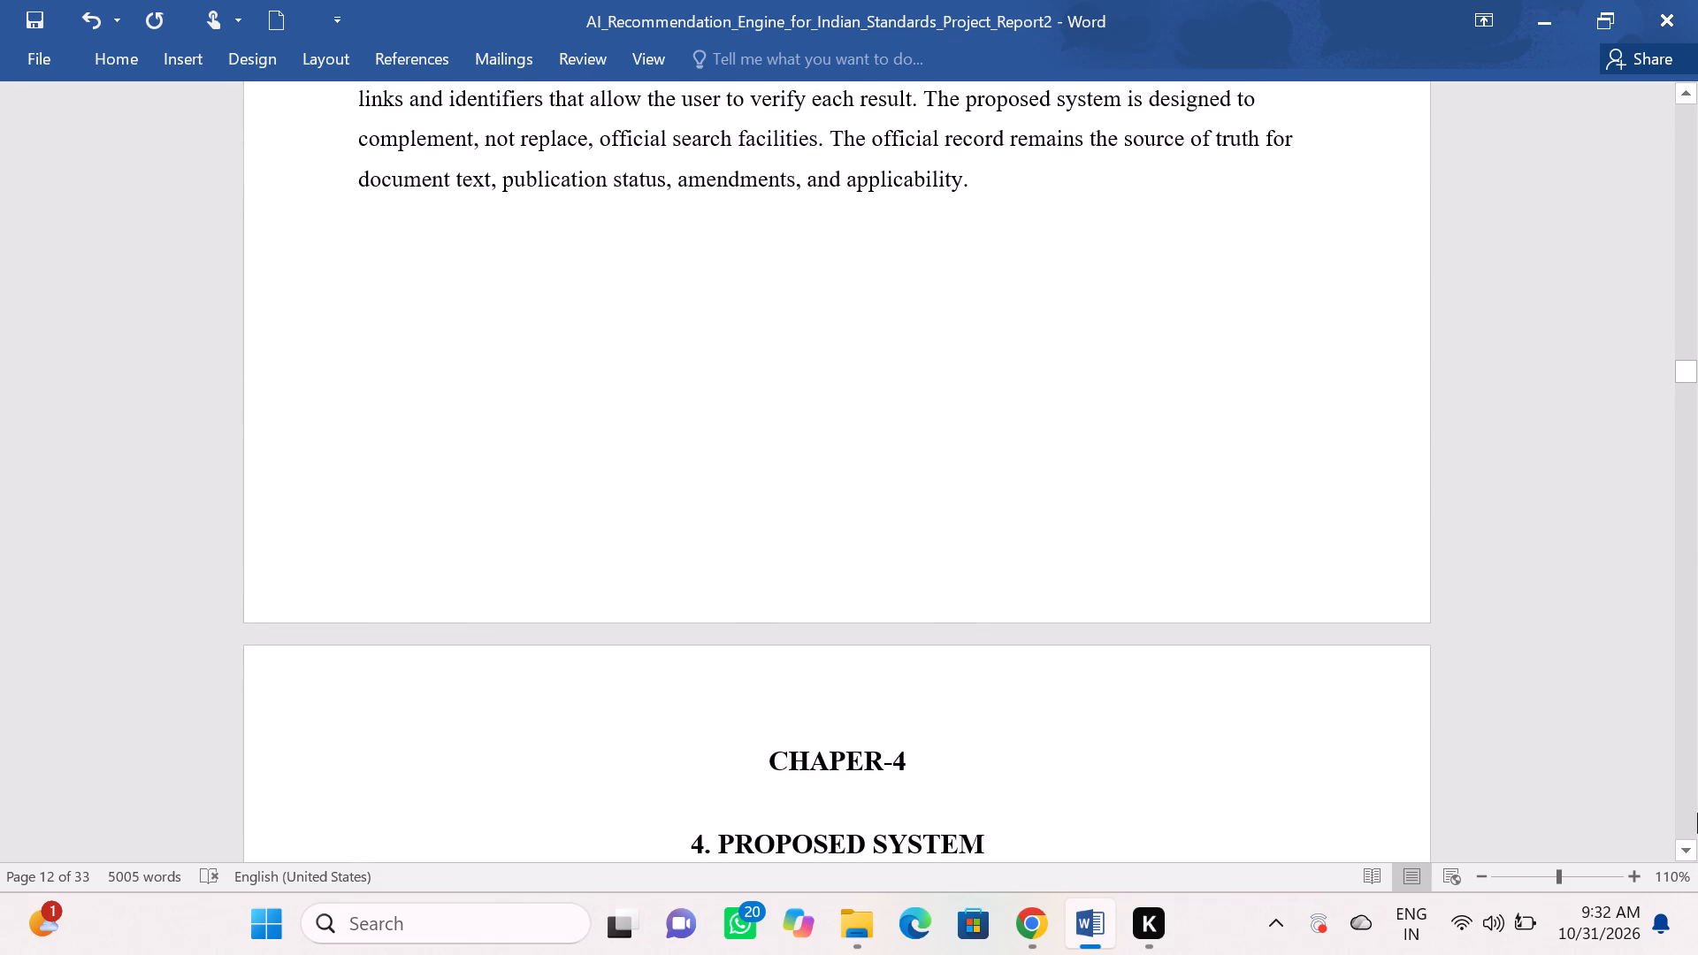
Return to the title page and recheck the front matter from the certificate and acknowledgment through the contents and list of figures.
{"action": "left_click_drag", "start_coordinate": [1692, 365], "coordinate": [1687, 372]}
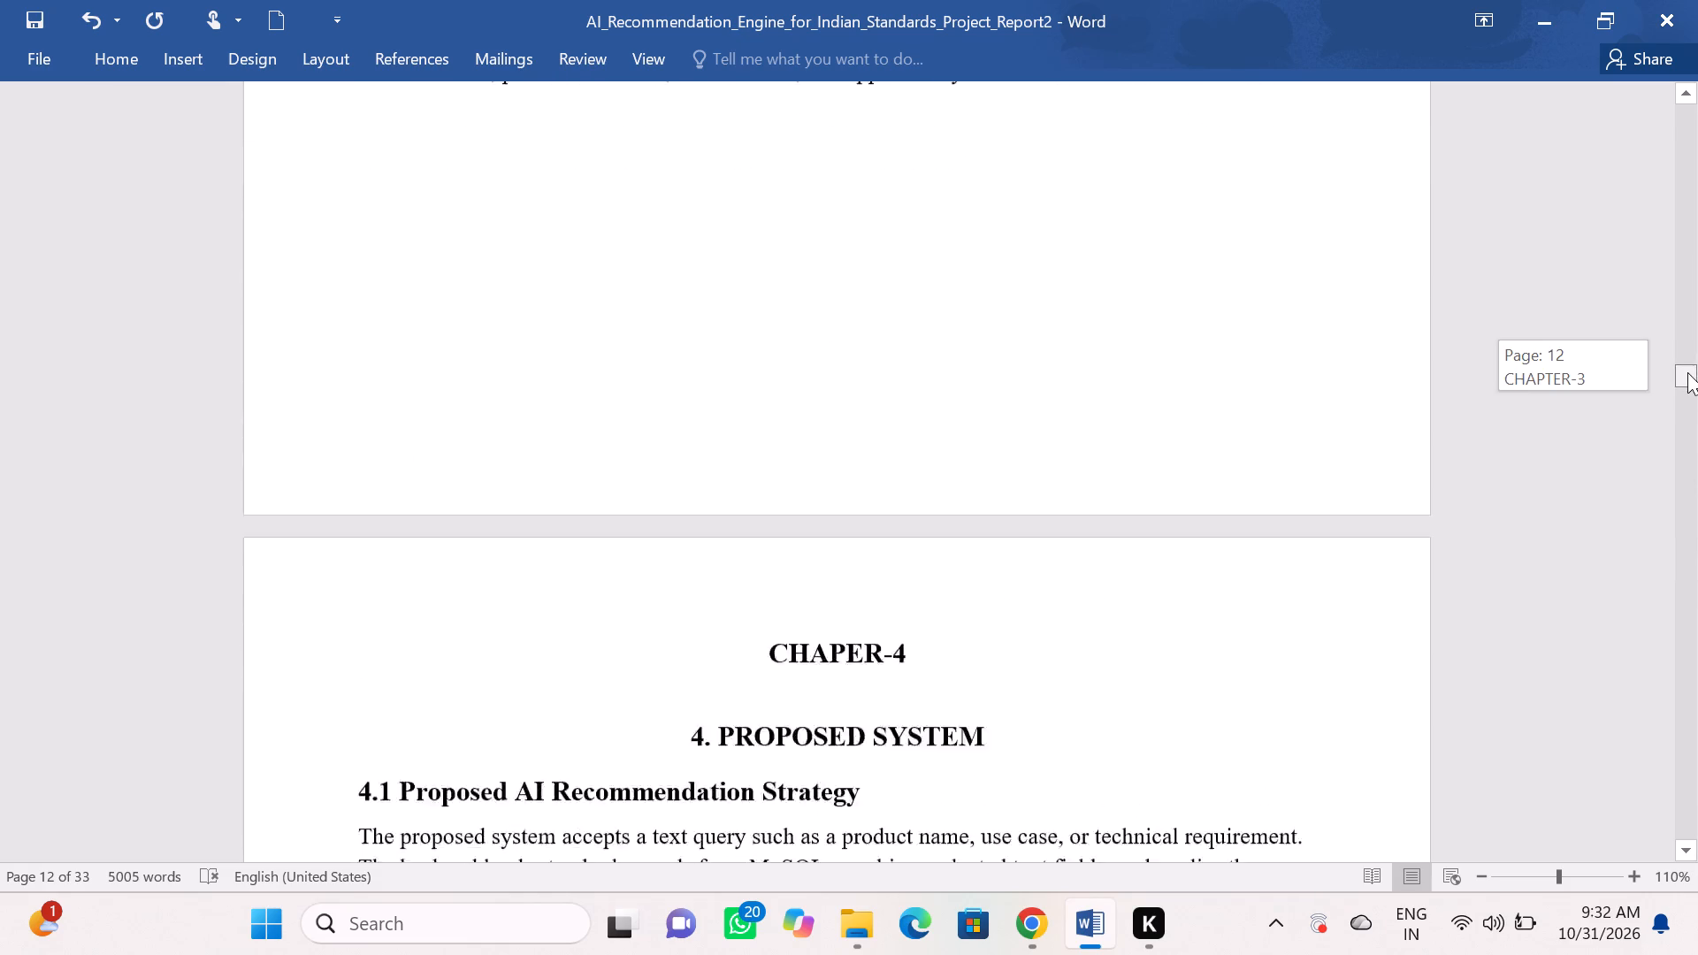
{"action": "left_click_drag", "start_coordinate": [1687, 372], "coordinate": [1697, 0]}
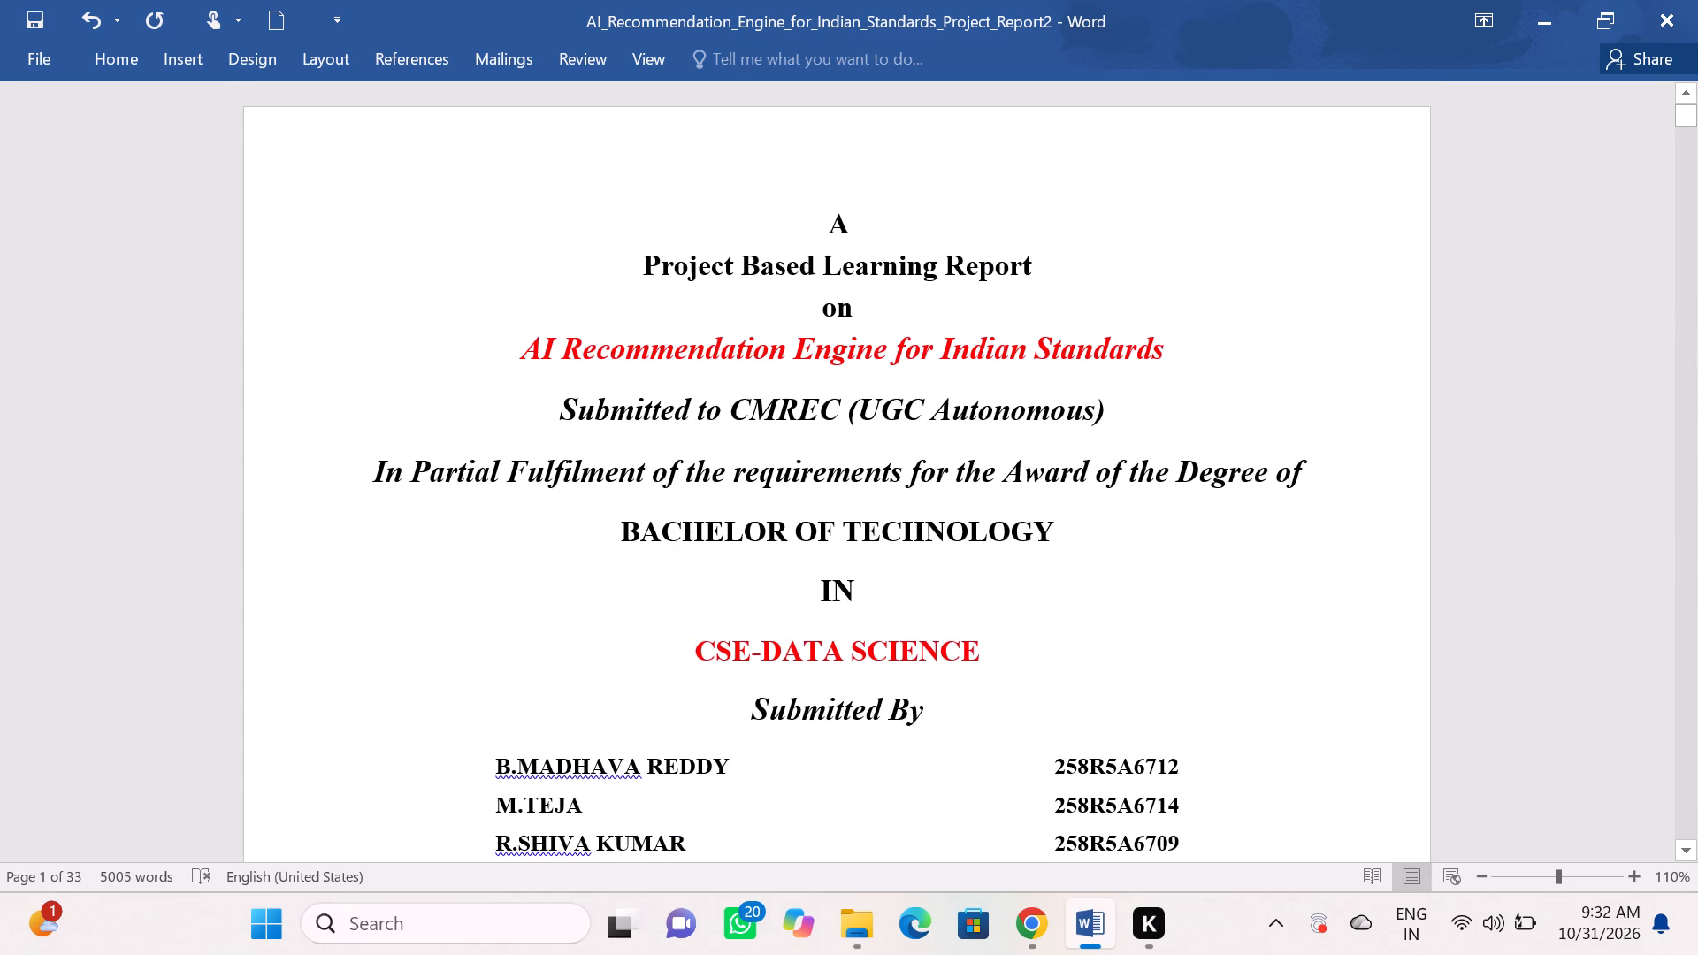
{"action": "scroll", "coordinate": [1419, 424], "scroll_direction": "down", "scroll_amount": 15}
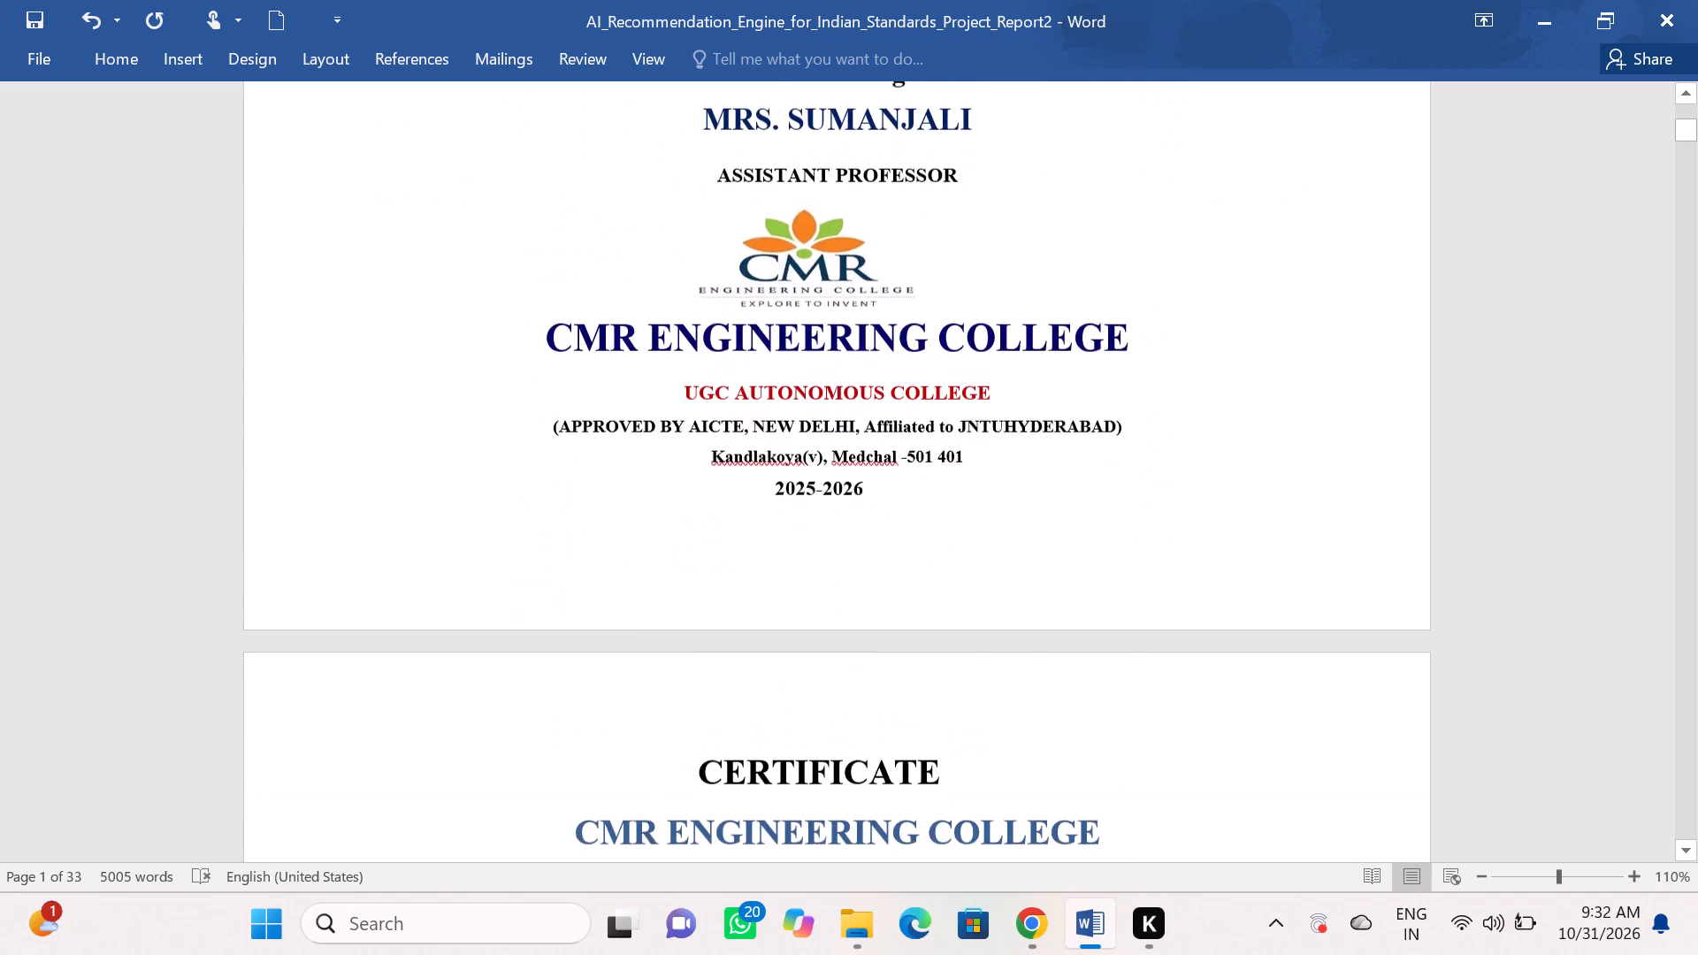
{"action": "scroll", "coordinate": [1418, 416], "scroll_direction": "up", "scroll_amount": 15}
{"action": "scroll", "coordinate": [1419, 411], "scroll_direction": "down", "scroll_amount": 18}
{"action": "scroll", "coordinate": [1421, 408], "scroll_direction": "down", "scroll_amount": 7}
{"action": "scroll", "coordinate": [1424, 401], "scroll_direction": "up", "scroll_amount": 1}
{"action": "scroll", "coordinate": [1424, 401], "scroll_direction": "down", "scroll_amount": 9}
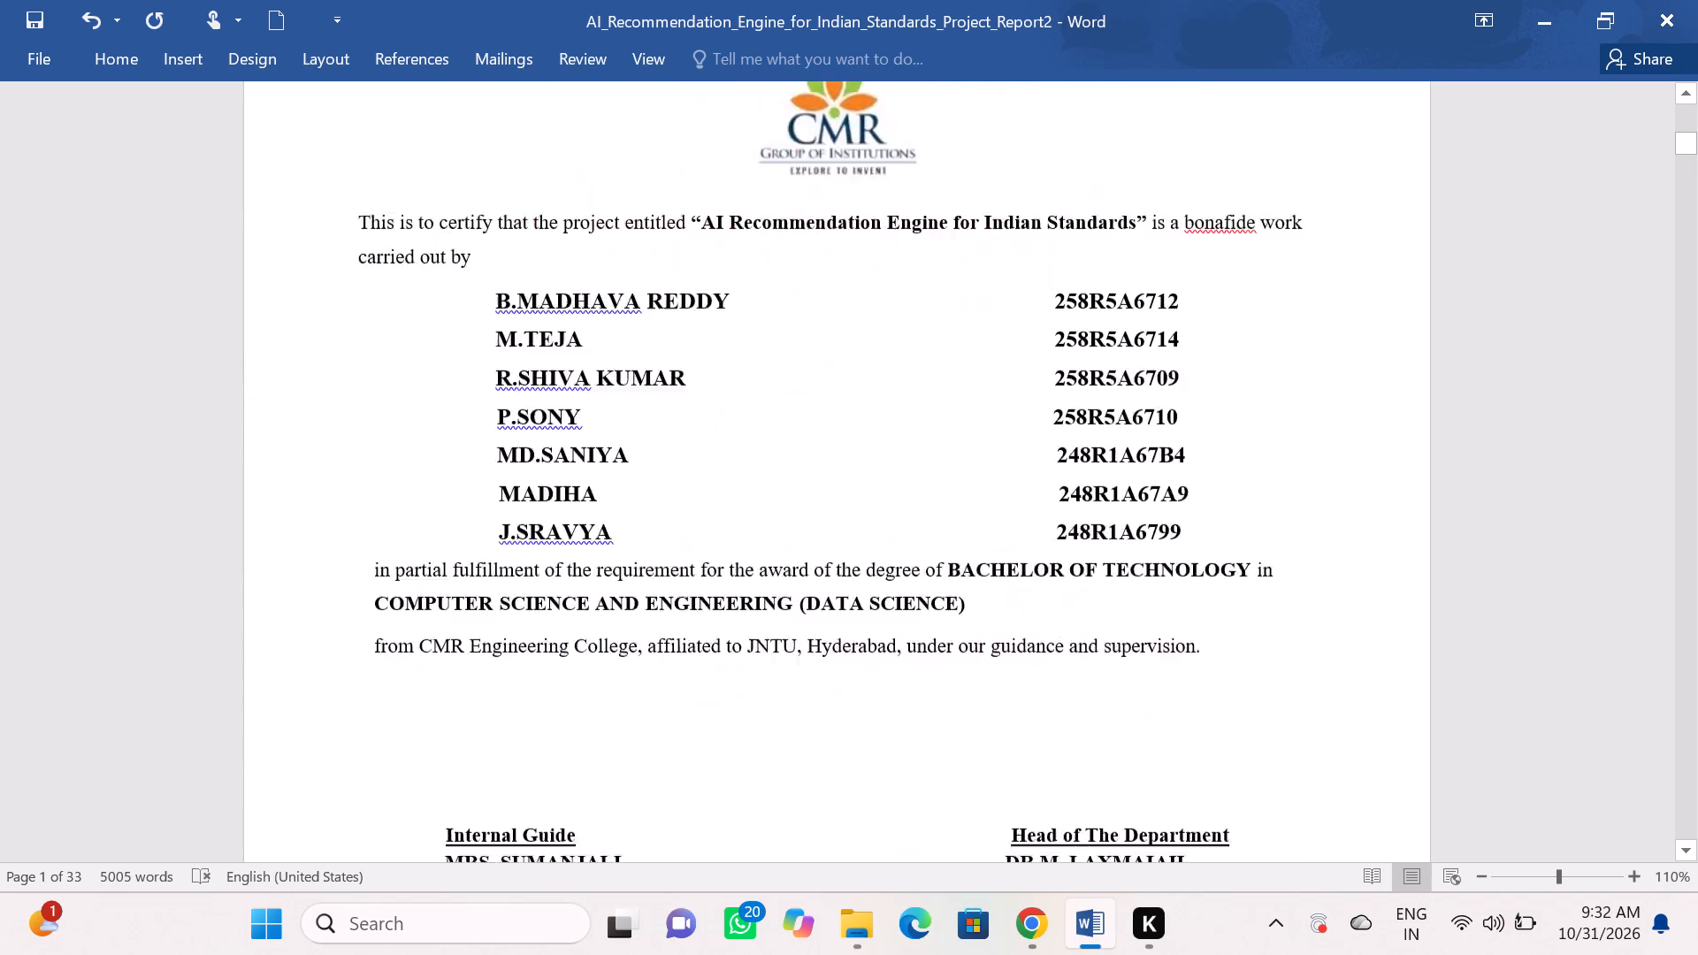
{"action": "scroll", "coordinate": [1428, 393], "scroll_direction": "down", "scroll_amount": 19}
{"action": "scroll", "coordinate": [1440, 373], "scroll_direction": "down", "scroll_amount": 17}
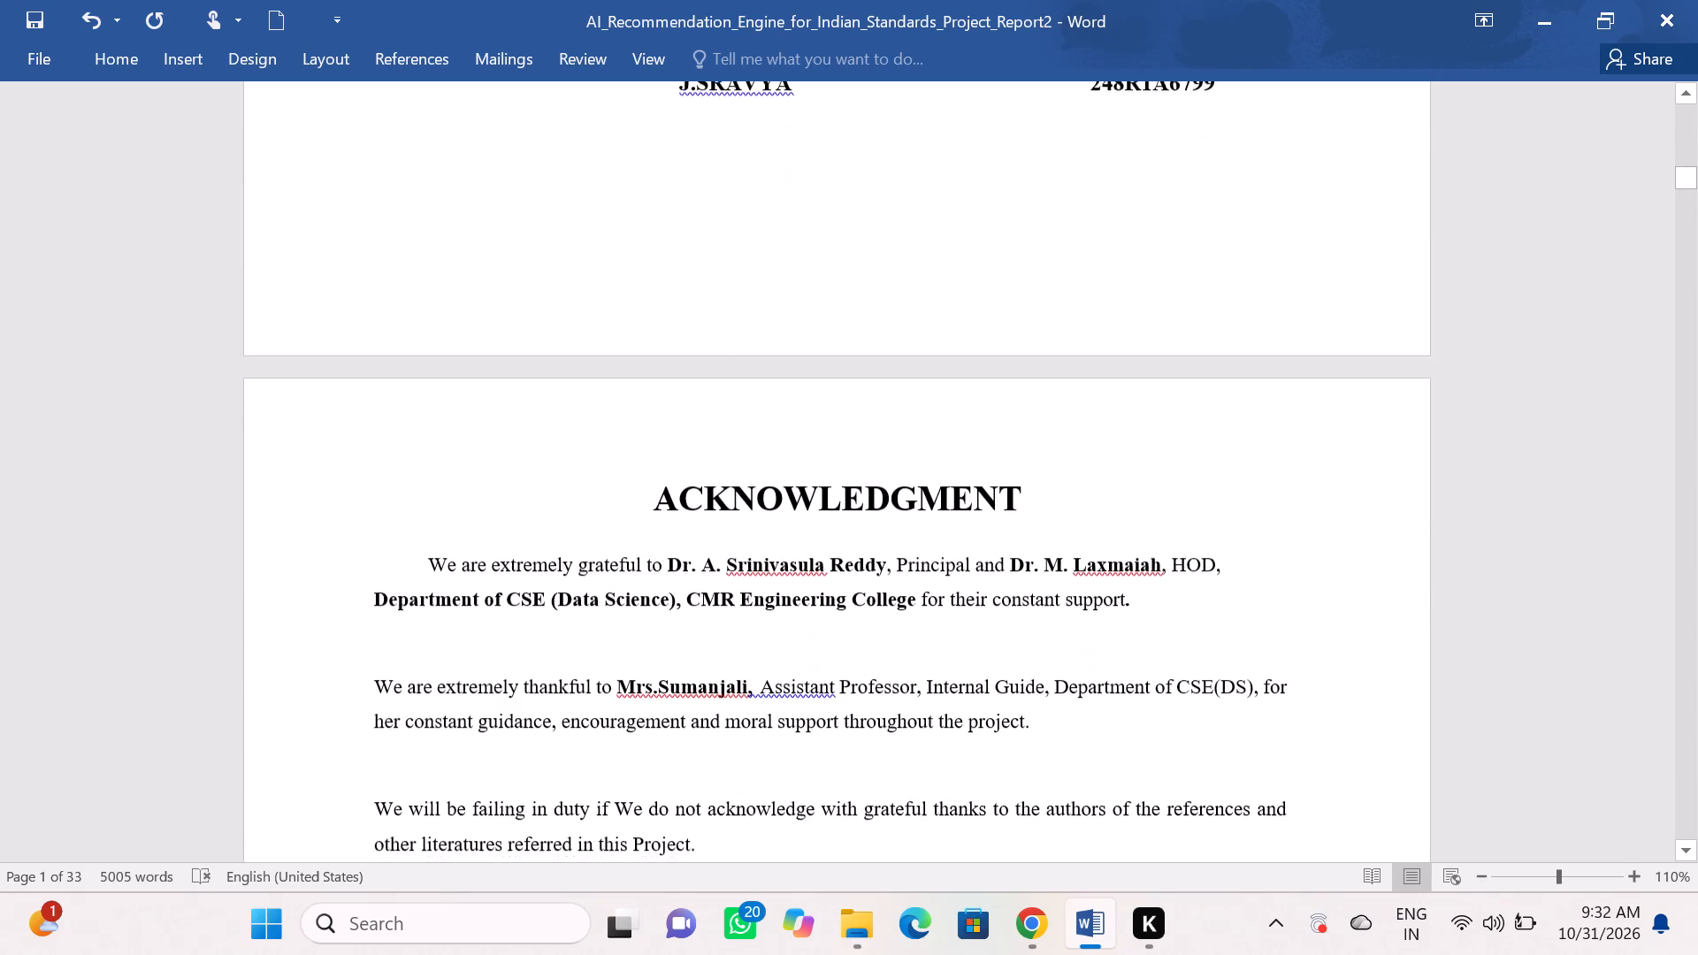
{"action": "scroll", "coordinate": [1443, 369], "scroll_direction": "down", "scroll_amount": 2}
{"action": "scroll", "coordinate": [1443, 369], "scroll_direction": "up", "scroll_amount": 1}
{"action": "scroll", "coordinate": [1444, 368], "scroll_direction": "down", "scroll_amount": 12}
{"action": "scroll", "coordinate": [1444, 368], "scroll_direction": "down", "scroll_amount": 12}
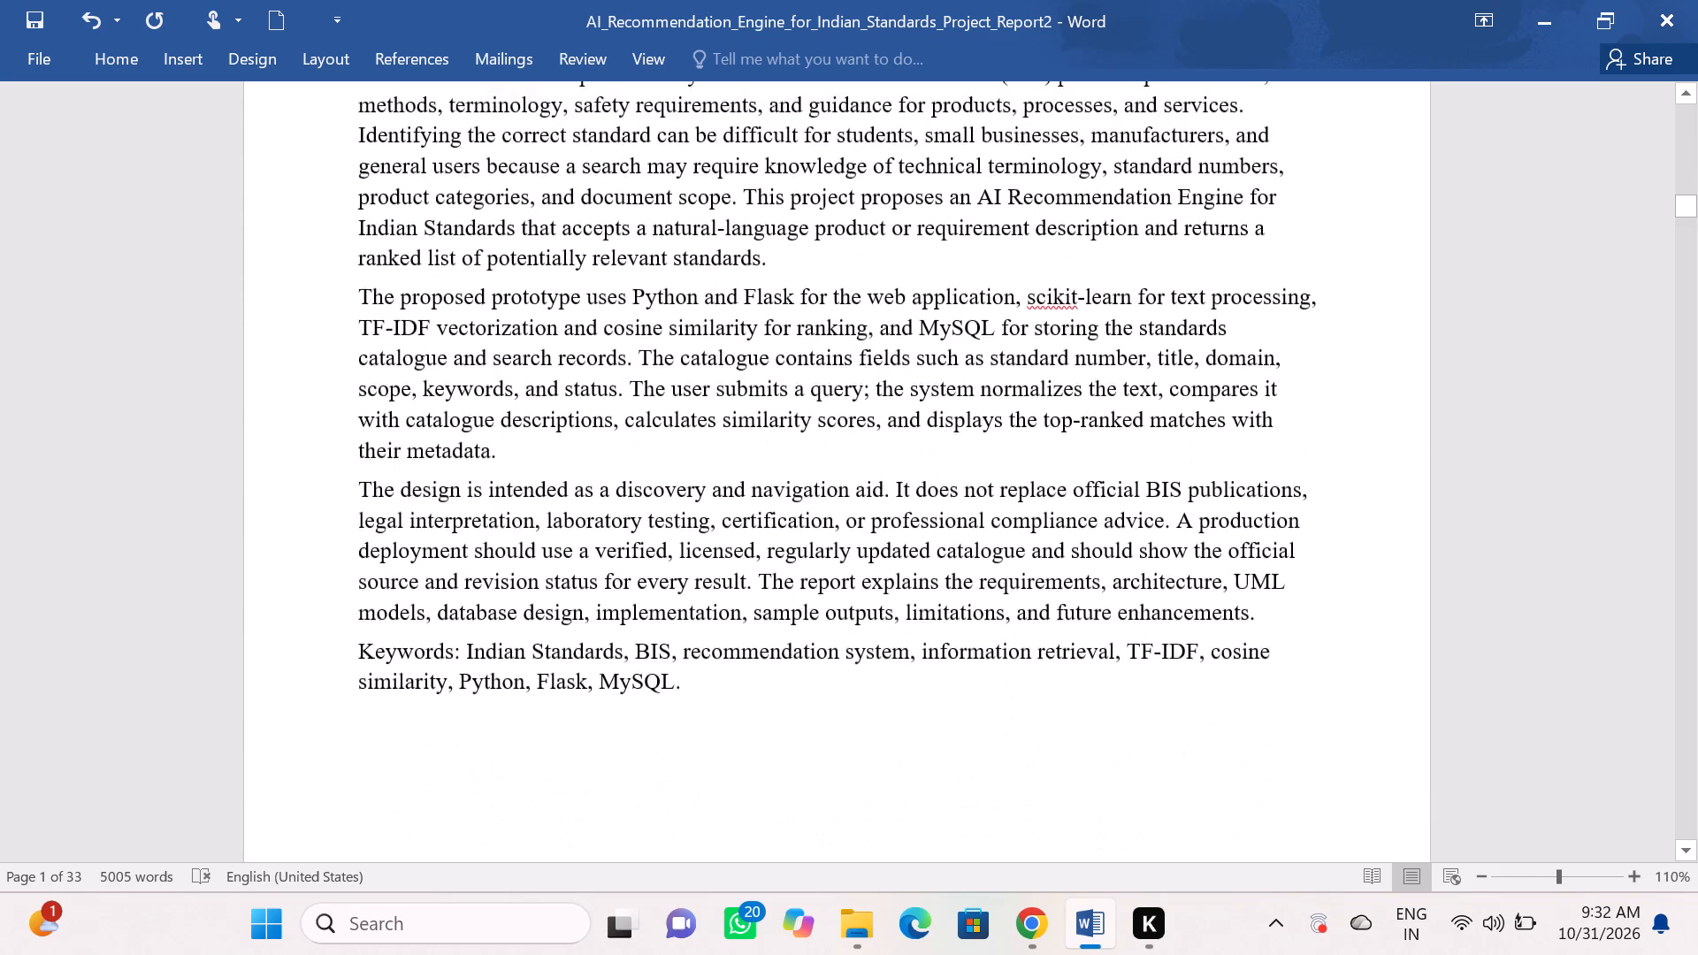
{"action": "scroll", "coordinate": [1444, 368], "scroll_direction": "down", "scroll_amount": 20}
{"action": "scroll", "coordinate": [1449, 355], "scroll_direction": "down", "scroll_amount": 3}
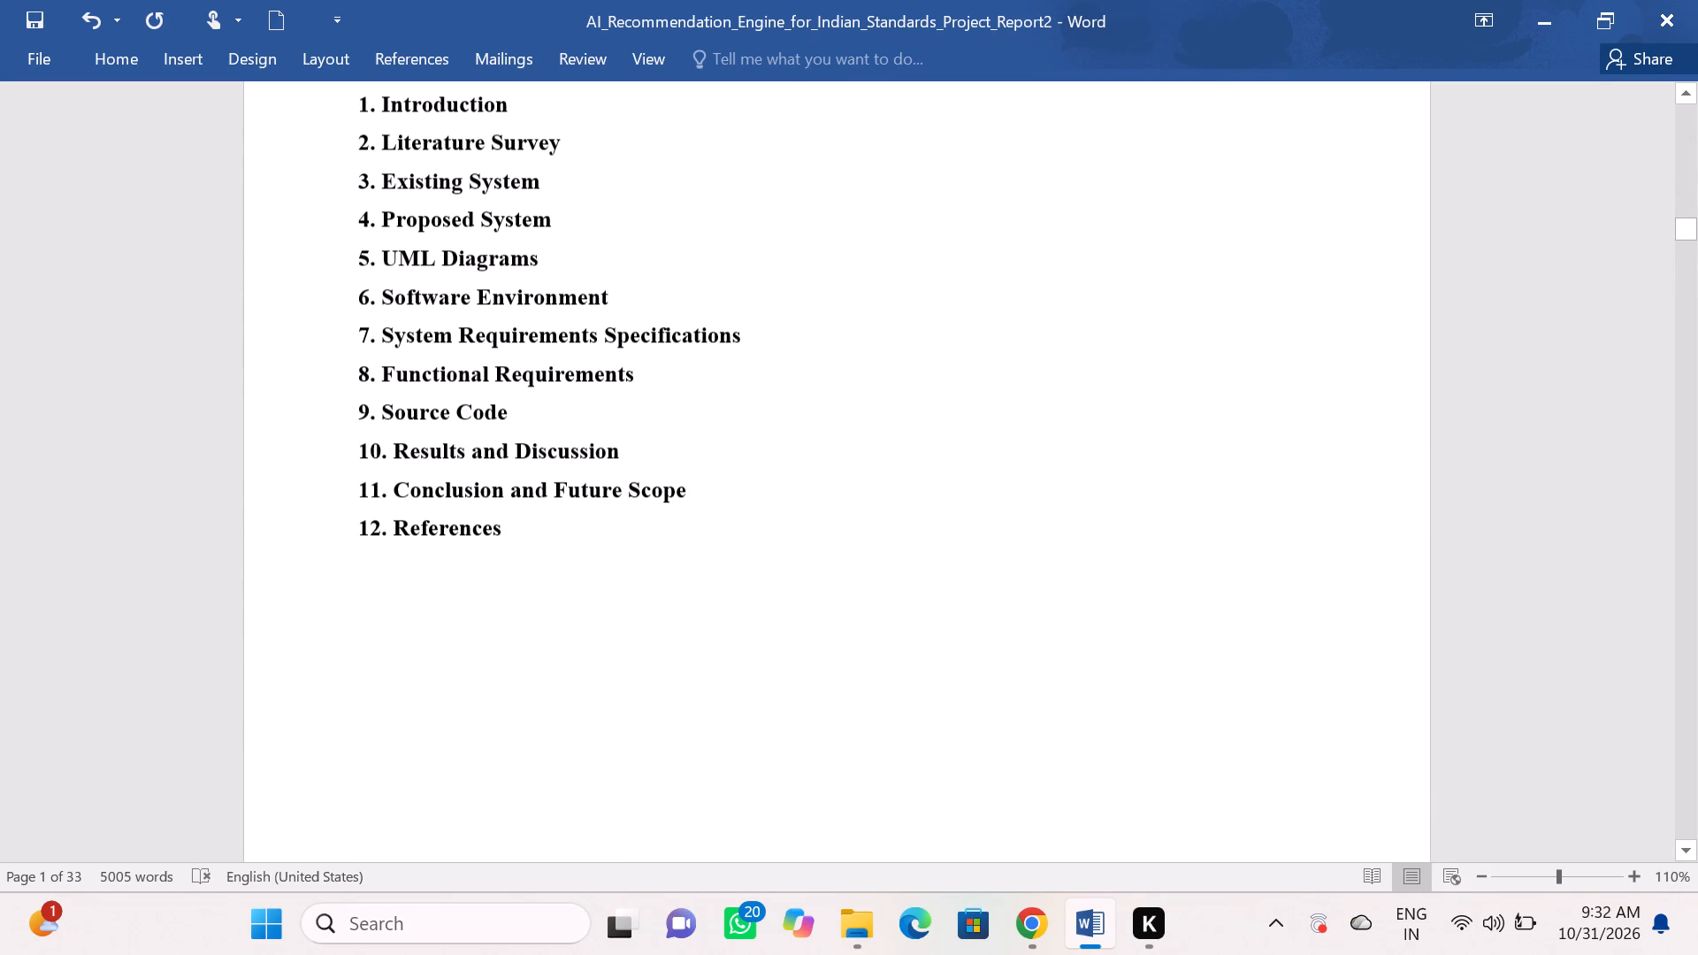
{"action": "scroll", "coordinate": [1001, 259], "scroll_direction": "down", "scroll_amount": 12}
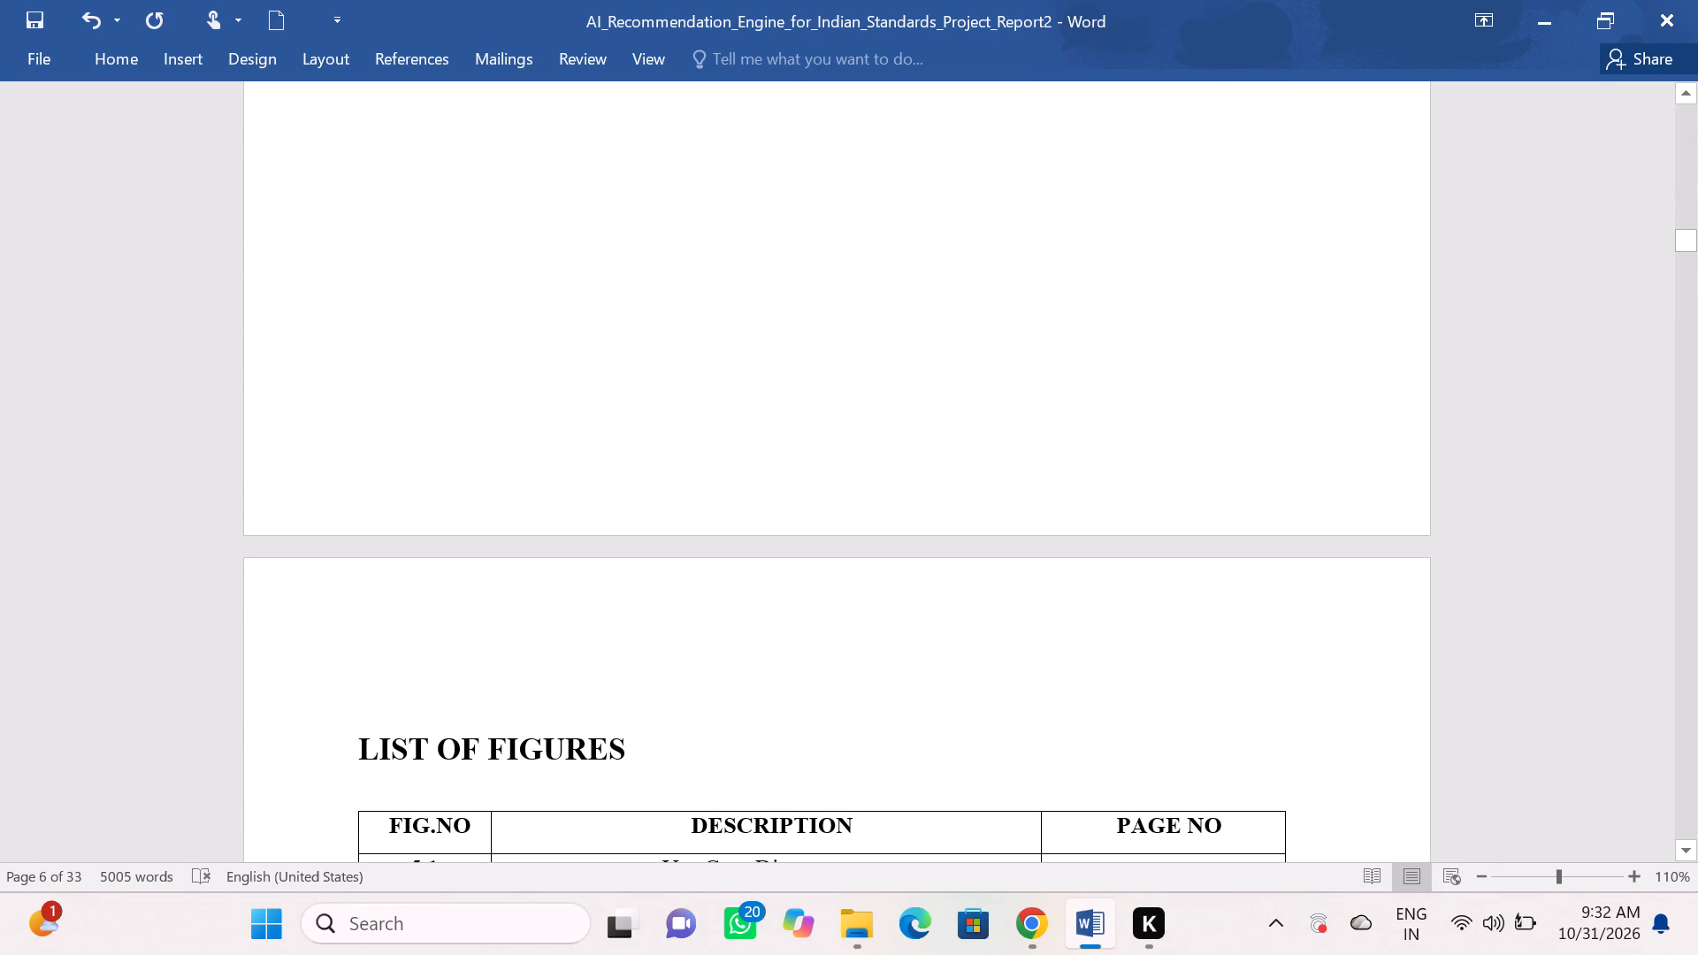
Go to the last page of the report.
{"action": "left_click_drag", "start_coordinate": [1687, 248], "coordinate": [1687, 248]}
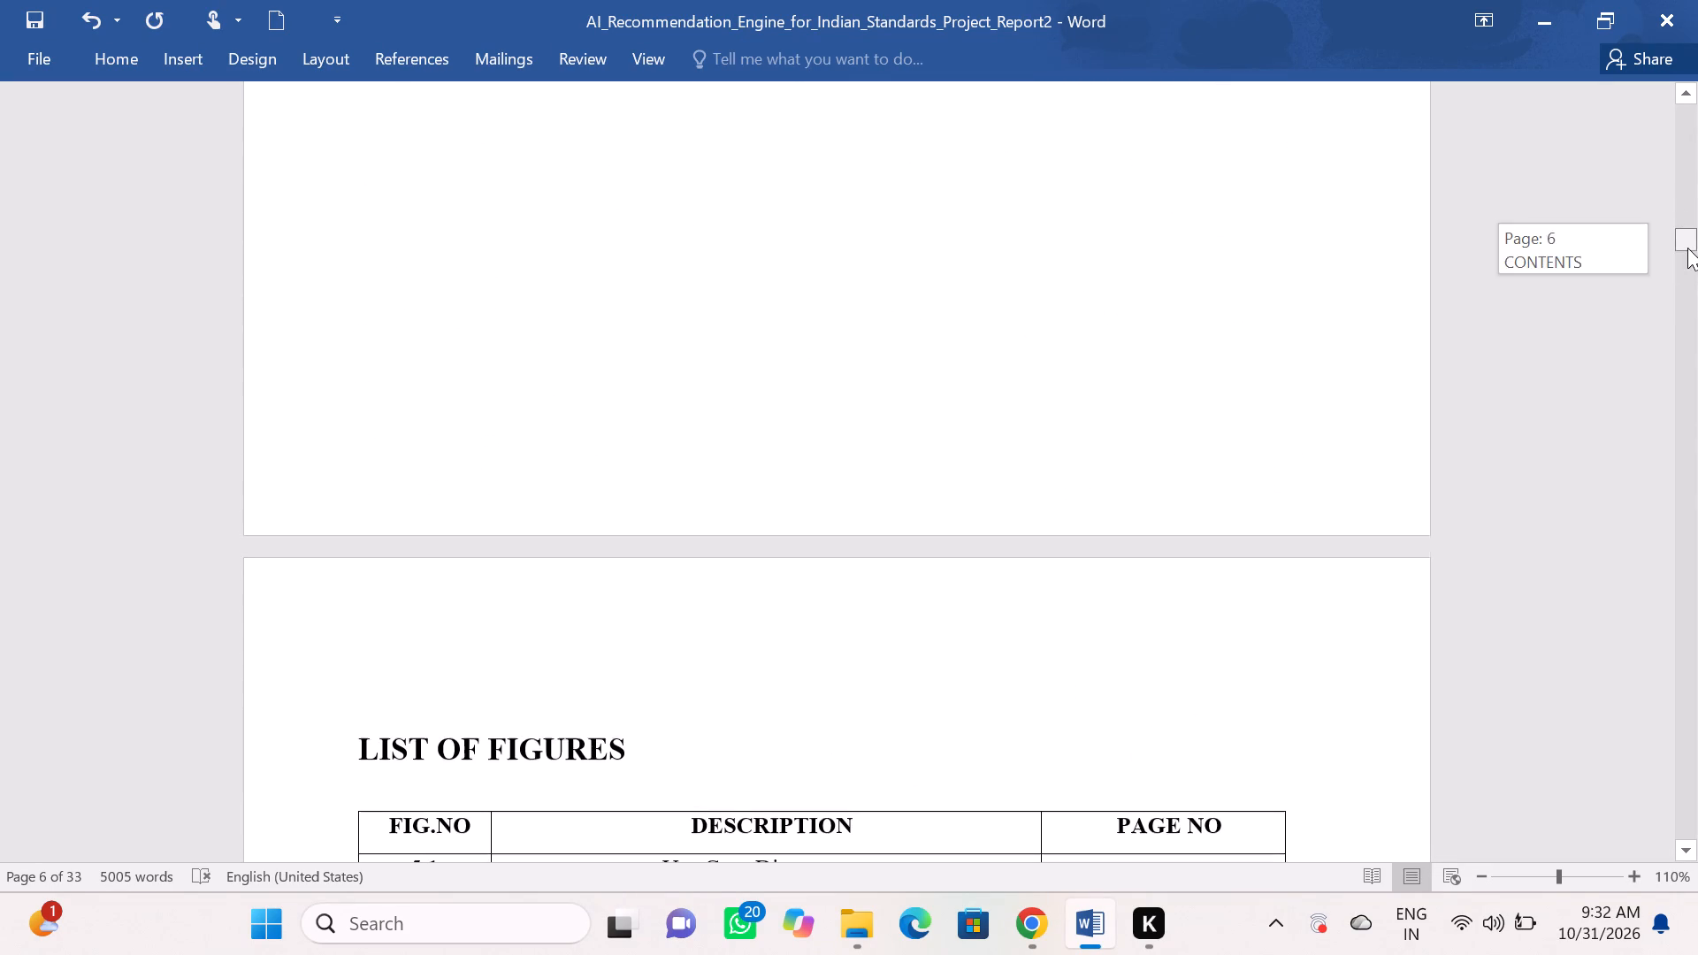
{"action": "left_click_drag", "start_coordinate": [1687, 248], "coordinate": [1545, 941]}
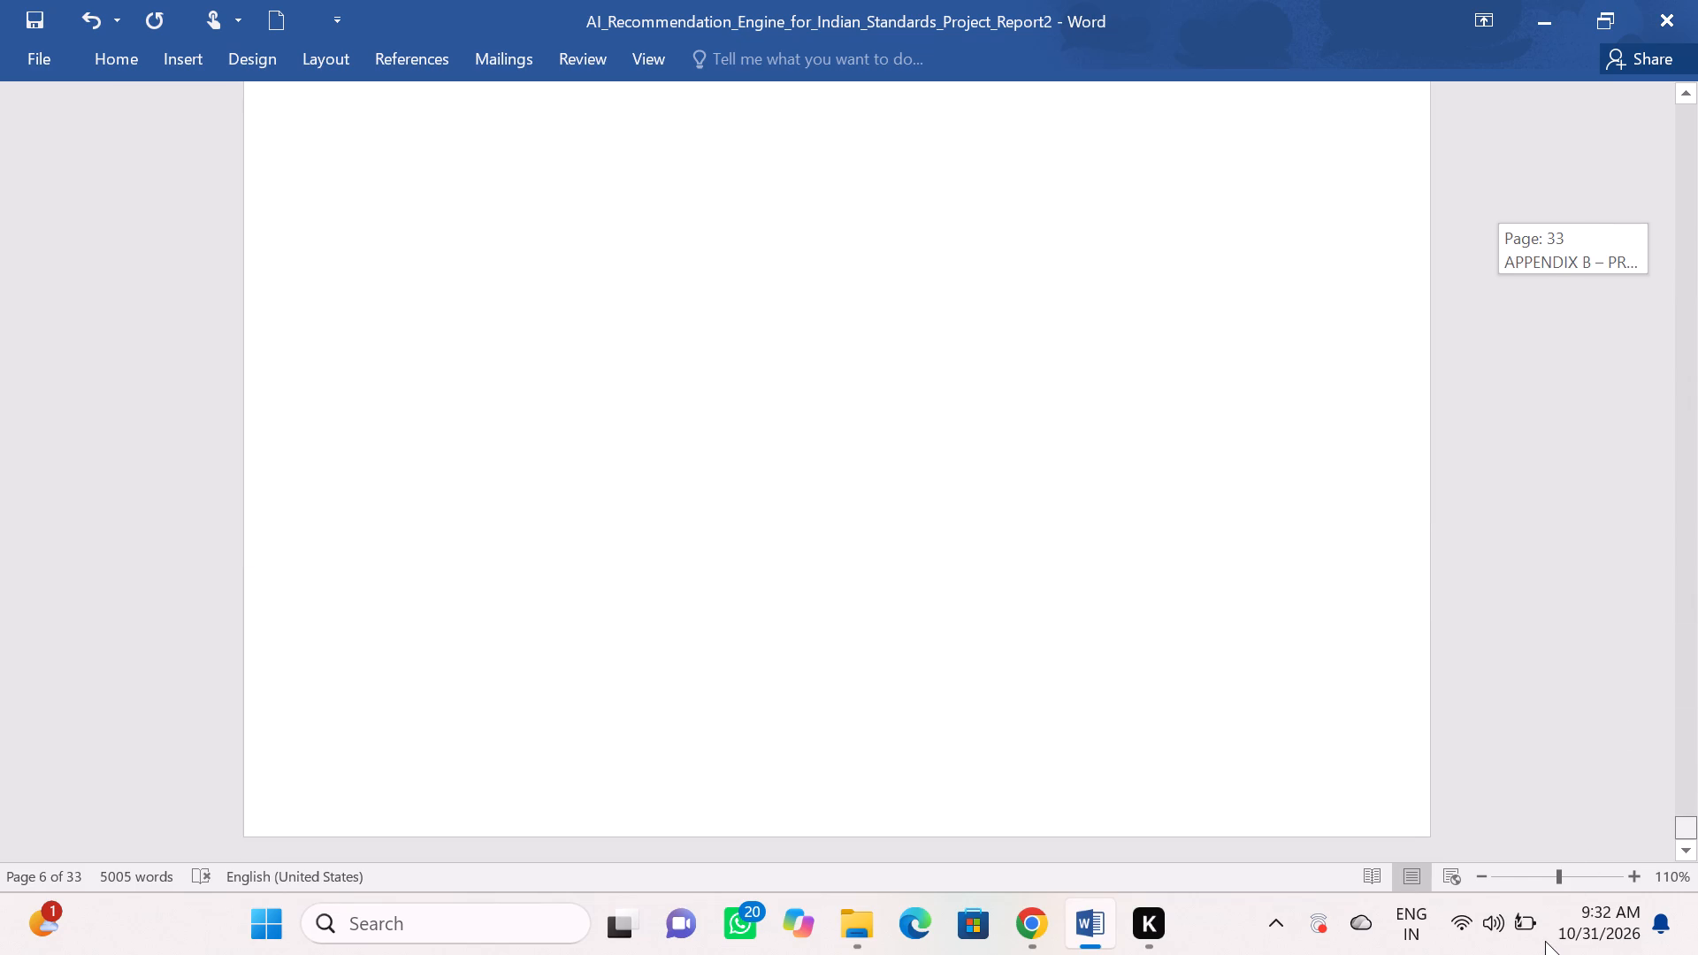
Insert blank lines after reference [9] in Chapter 12 so that the Appendix A – Sample SQL Inserts heading starts on a new page.
{"action": "left_click_drag", "start_coordinate": [1545, 941], "coordinate": [1548, 891]}
{"action": "left_click_drag", "start_coordinate": [1694, 825], "coordinate": [1687, 800]}
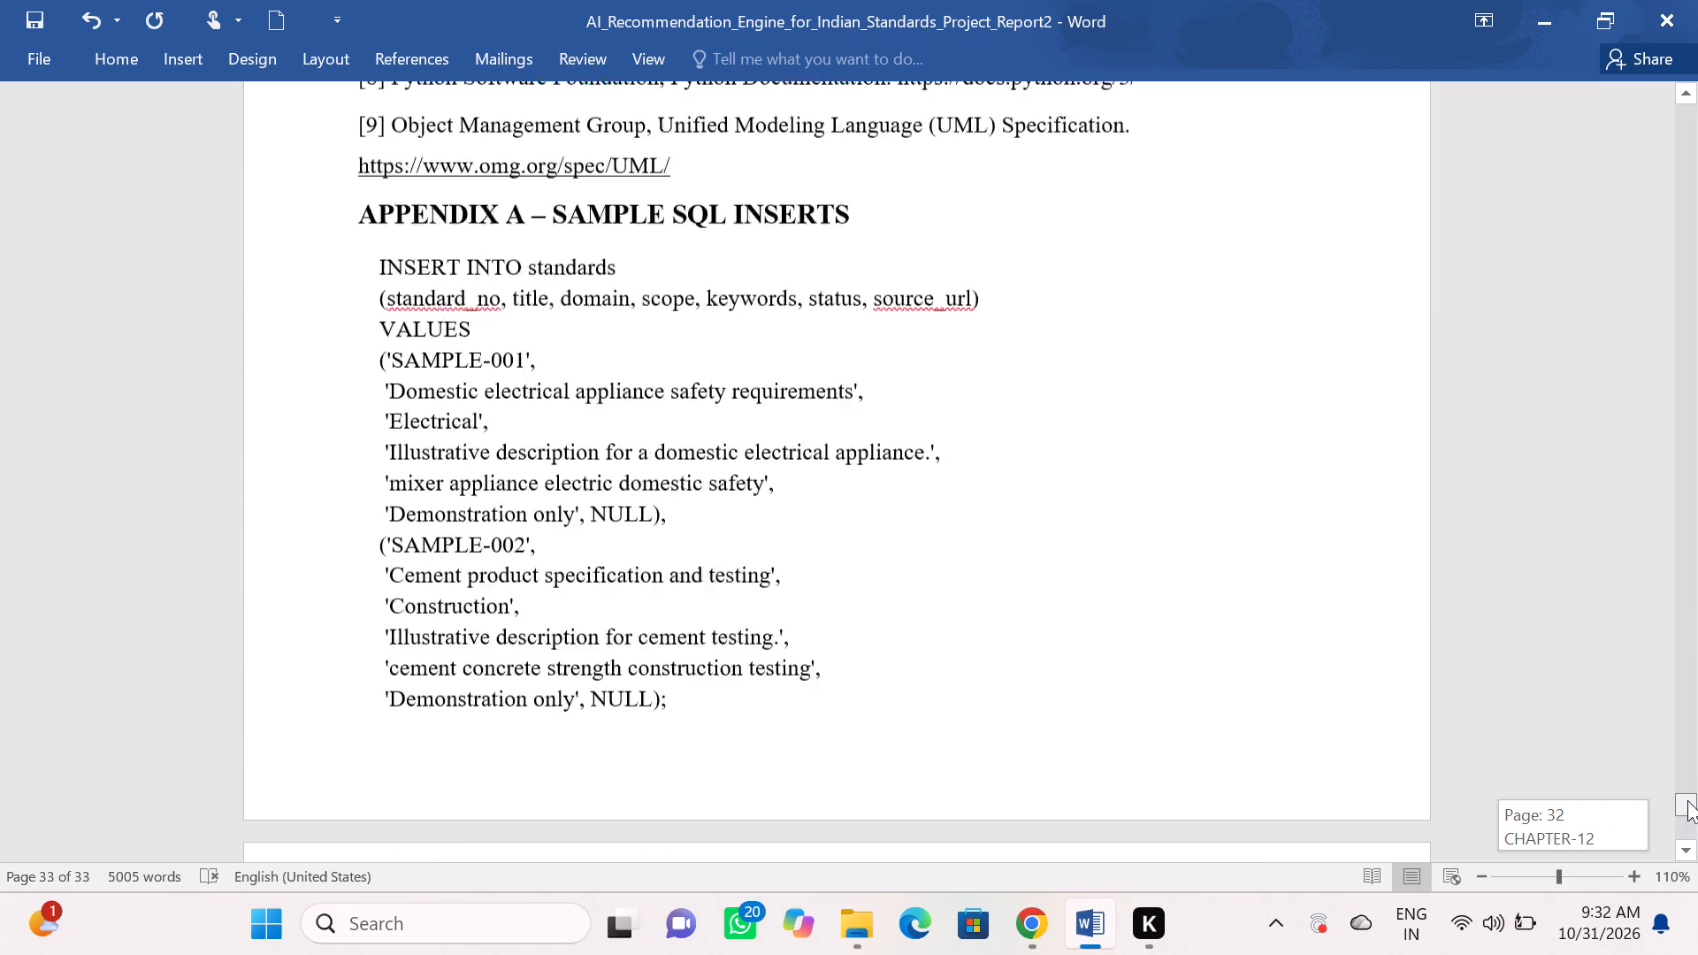
{"action": "left_click_drag", "start_coordinate": [1687, 800], "coordinate": [1687, 799]}
{"action": "left_click_drag", "start_coordinate": [1678, 782], "coordinate": [1679, 772]}
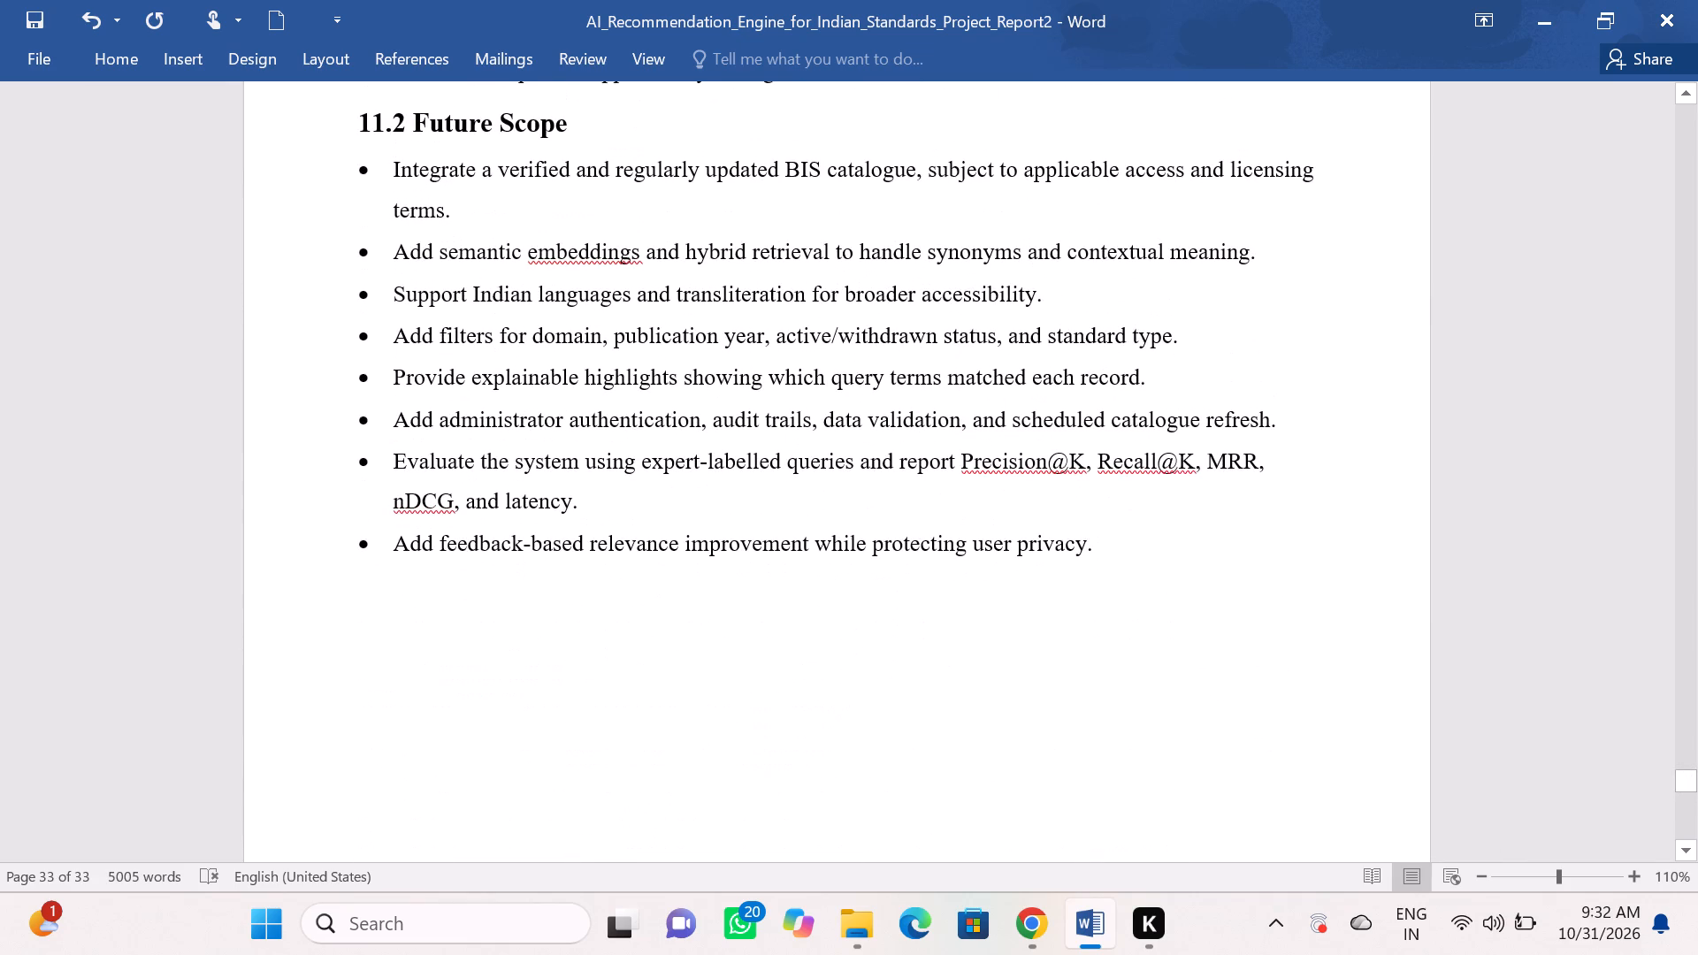
{"action": "scroll", "coordinate": [1427, 713], "scroll_direction": "down", "scroll_amount": 10}
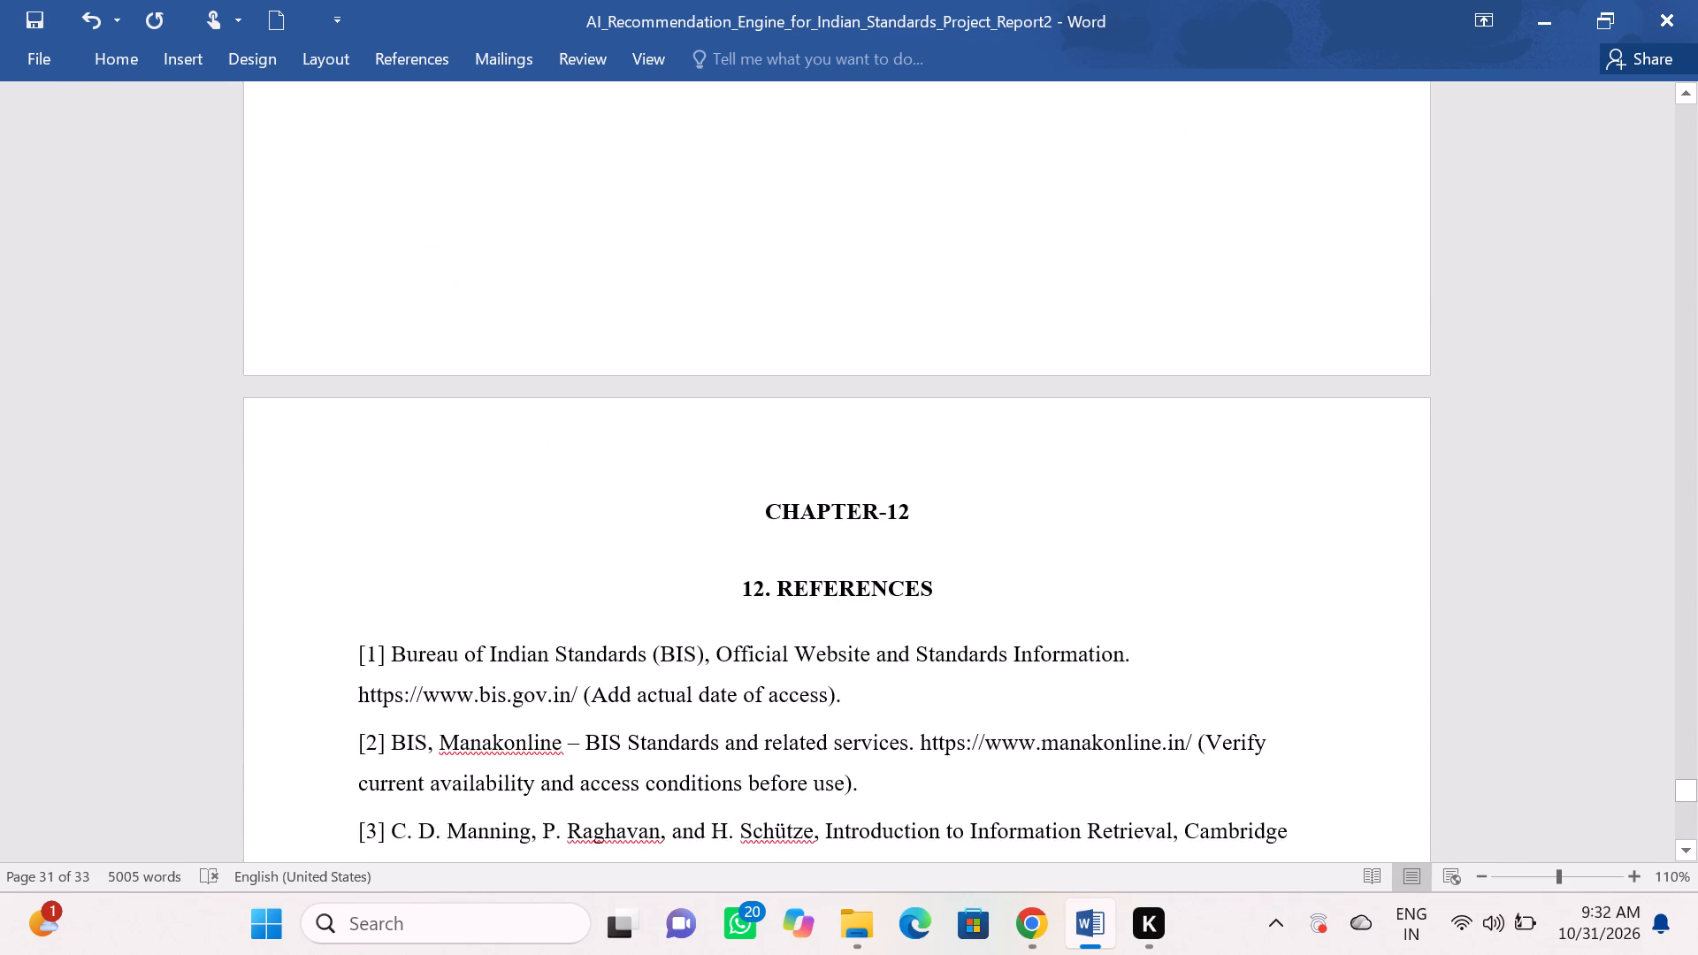
{"action": "scroll", "coordinate": [1427, 699], "scroll_direction": "down", "scroll_amount": 17}
{"action": "scroll", "coordinate": [1429, 685], "scroll_direction": "up", "scroll_amount": 4}
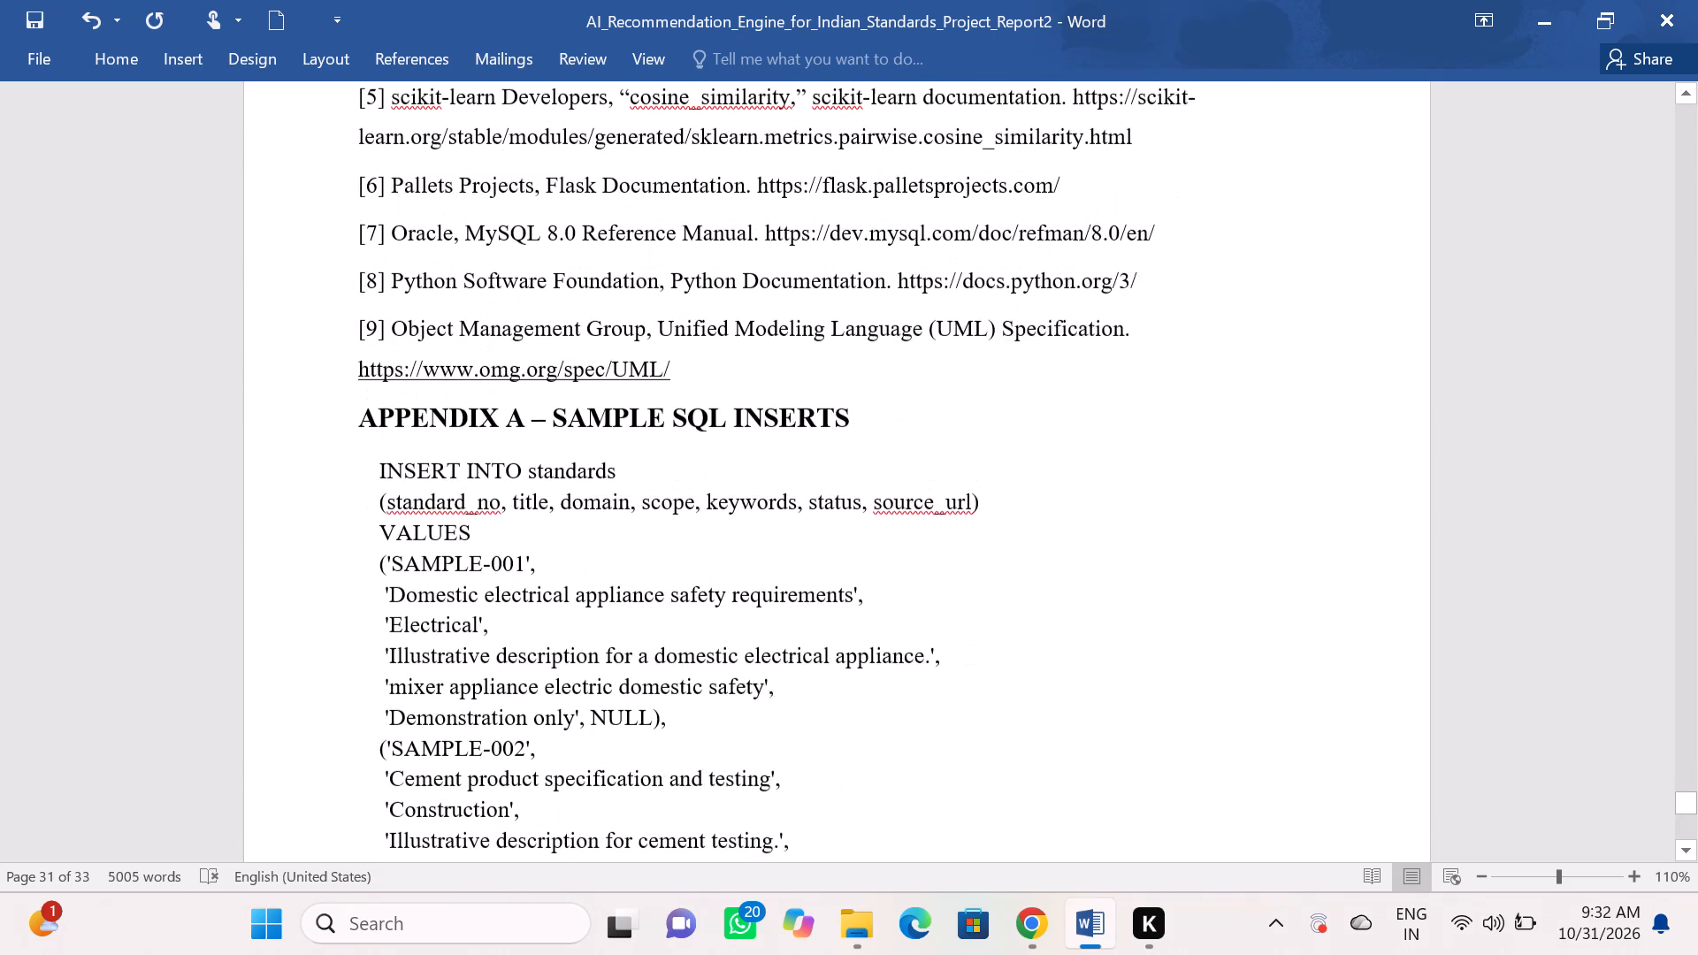
{"action": "left_click", "coordinate": [761, 381]}
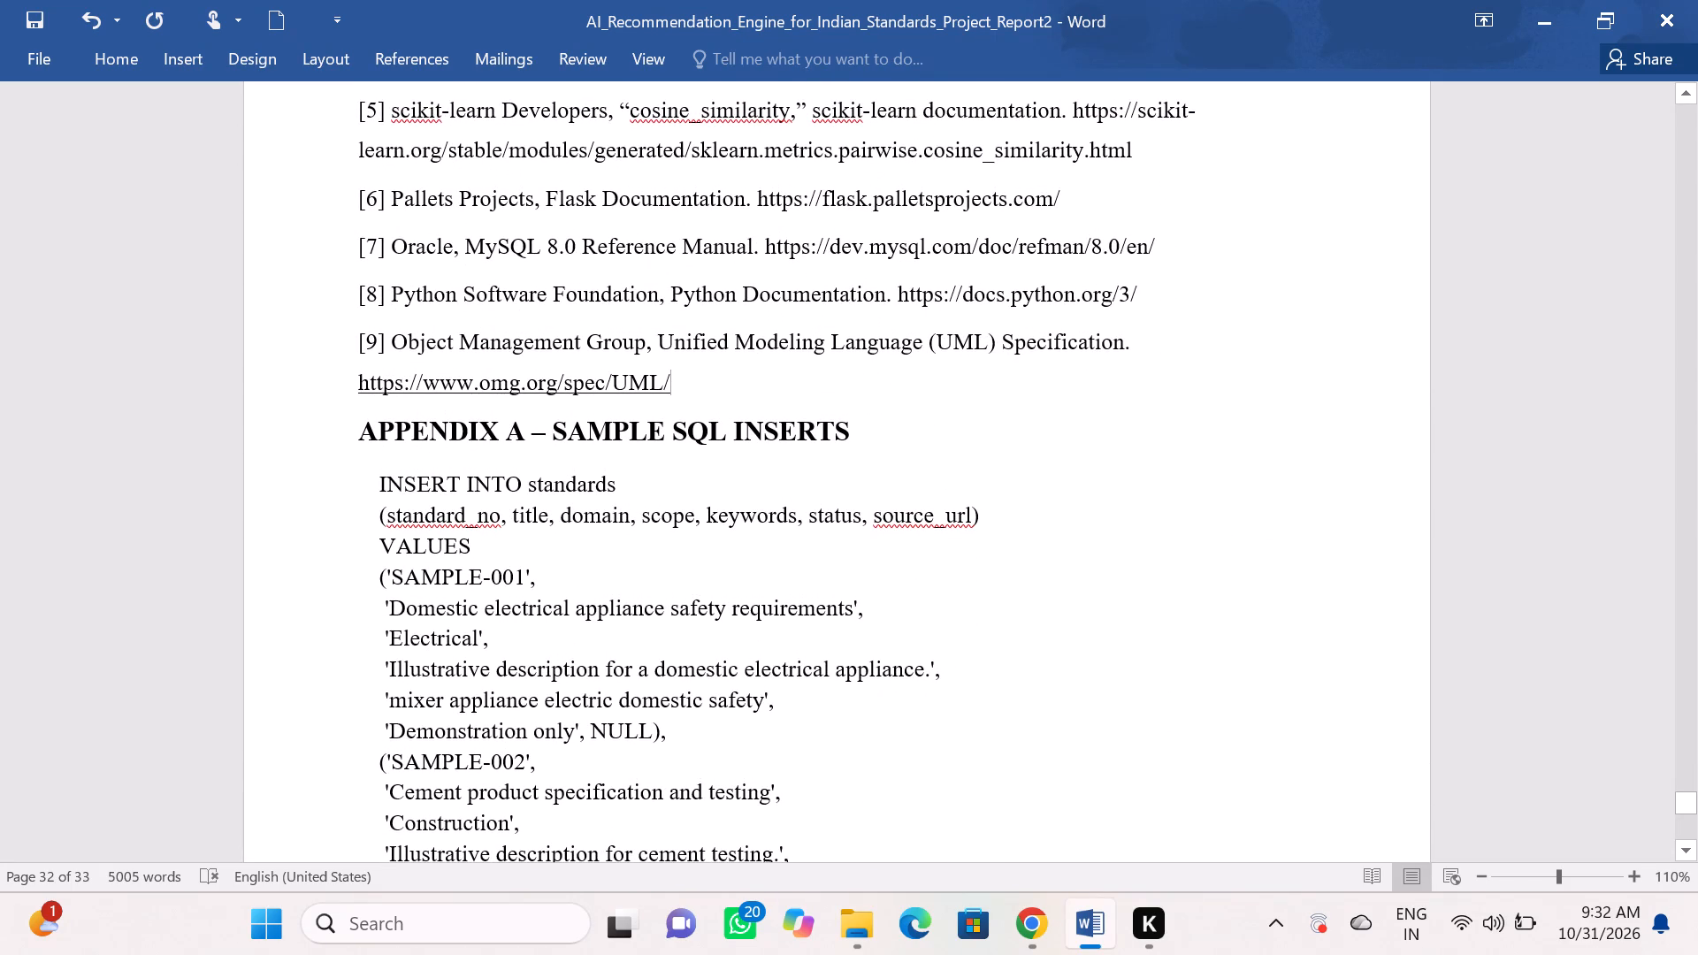
{"action": "key", "text": "Return"}
{"action": "key", "text": "Return"}
{"action": "key", "text": "Return"}
{"action": "key", "text": "Return"}
{"action": "key", "text": "Return"}
{"action": "key", "text": "Return"}
{"action": "key", "text": "Return"}
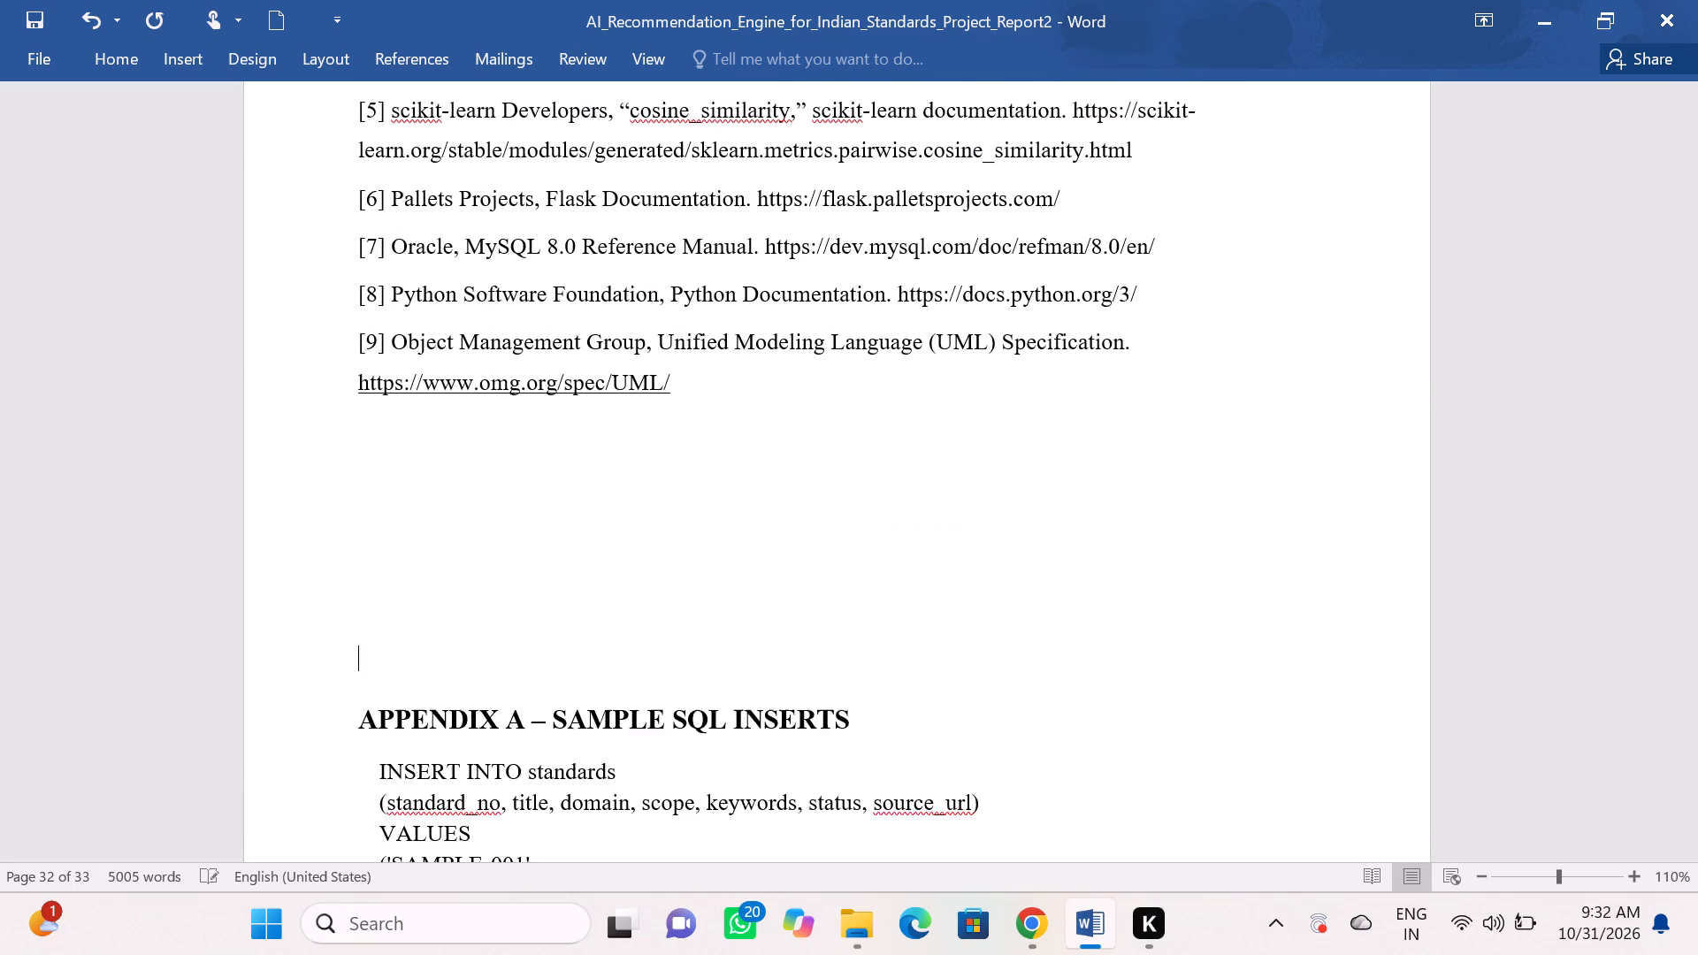
{"action": "key", "text": "Return"}
{"action": "key", "text": "Return"}
{"action": "key", "text": "Return"}
{"action": "key", "text": "Return"}
{"action": "key", "text": "Return"}
{"action": "key", "text": "Return"}
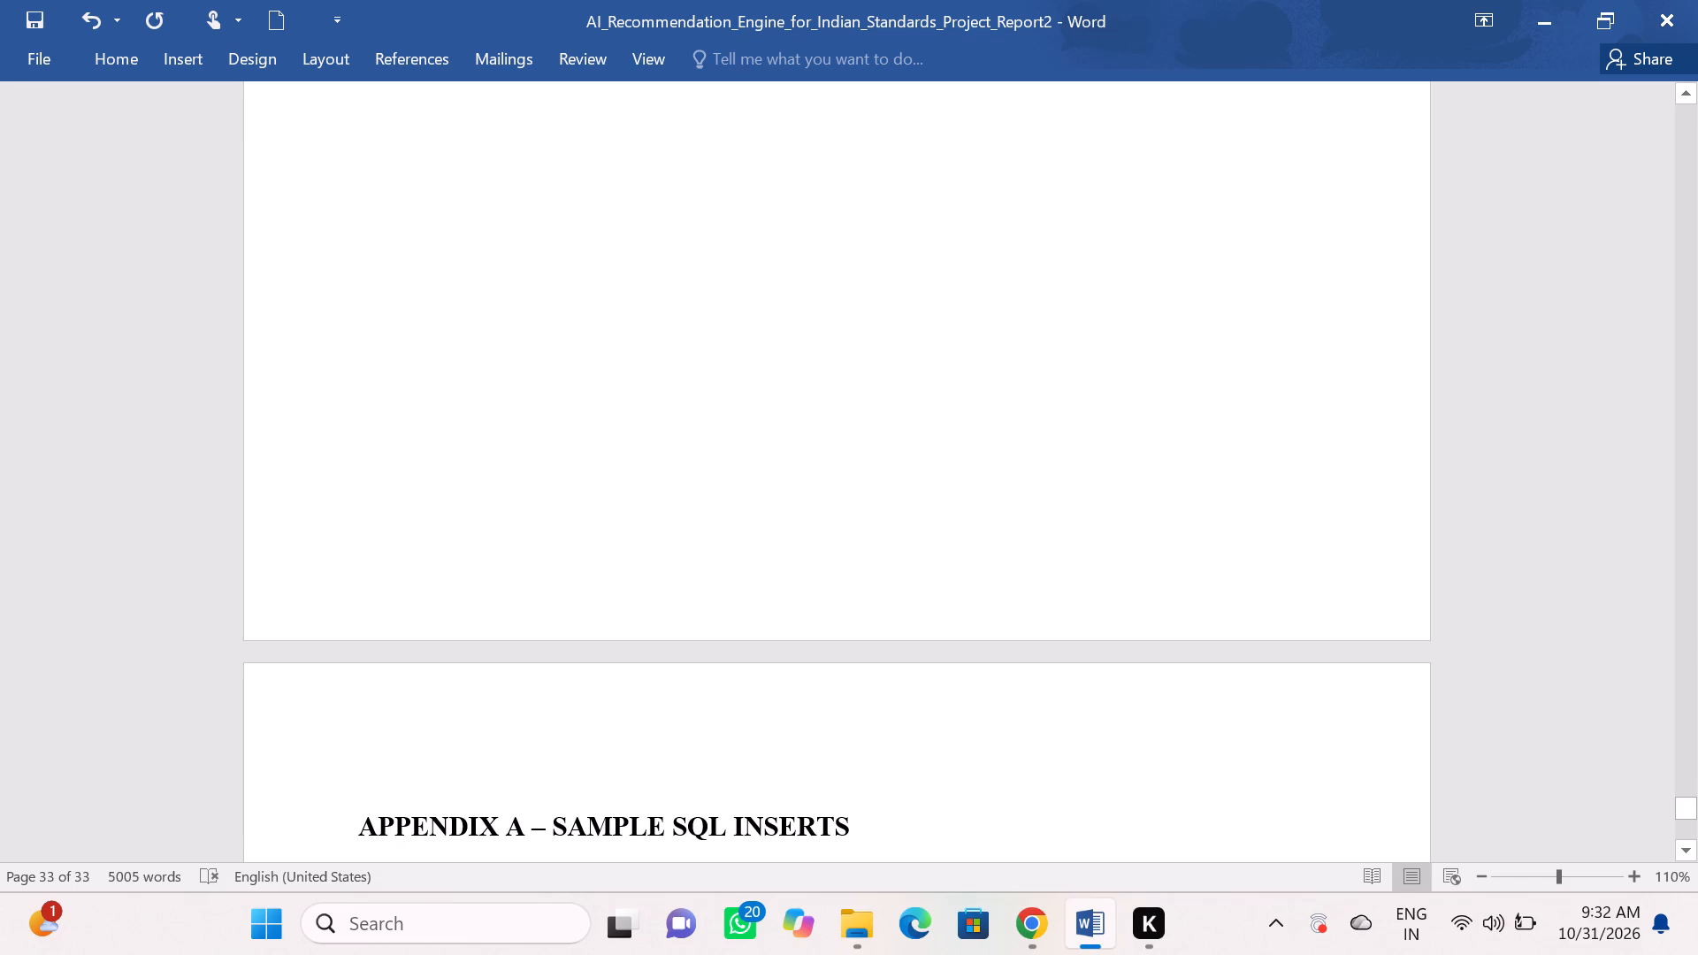
Examine the layout of Appendices A, B and C through the end of the report.
{"action": "scroll", "coordinate": [685, 704], "scroll_direction": "down", "scroll_amount": 16}
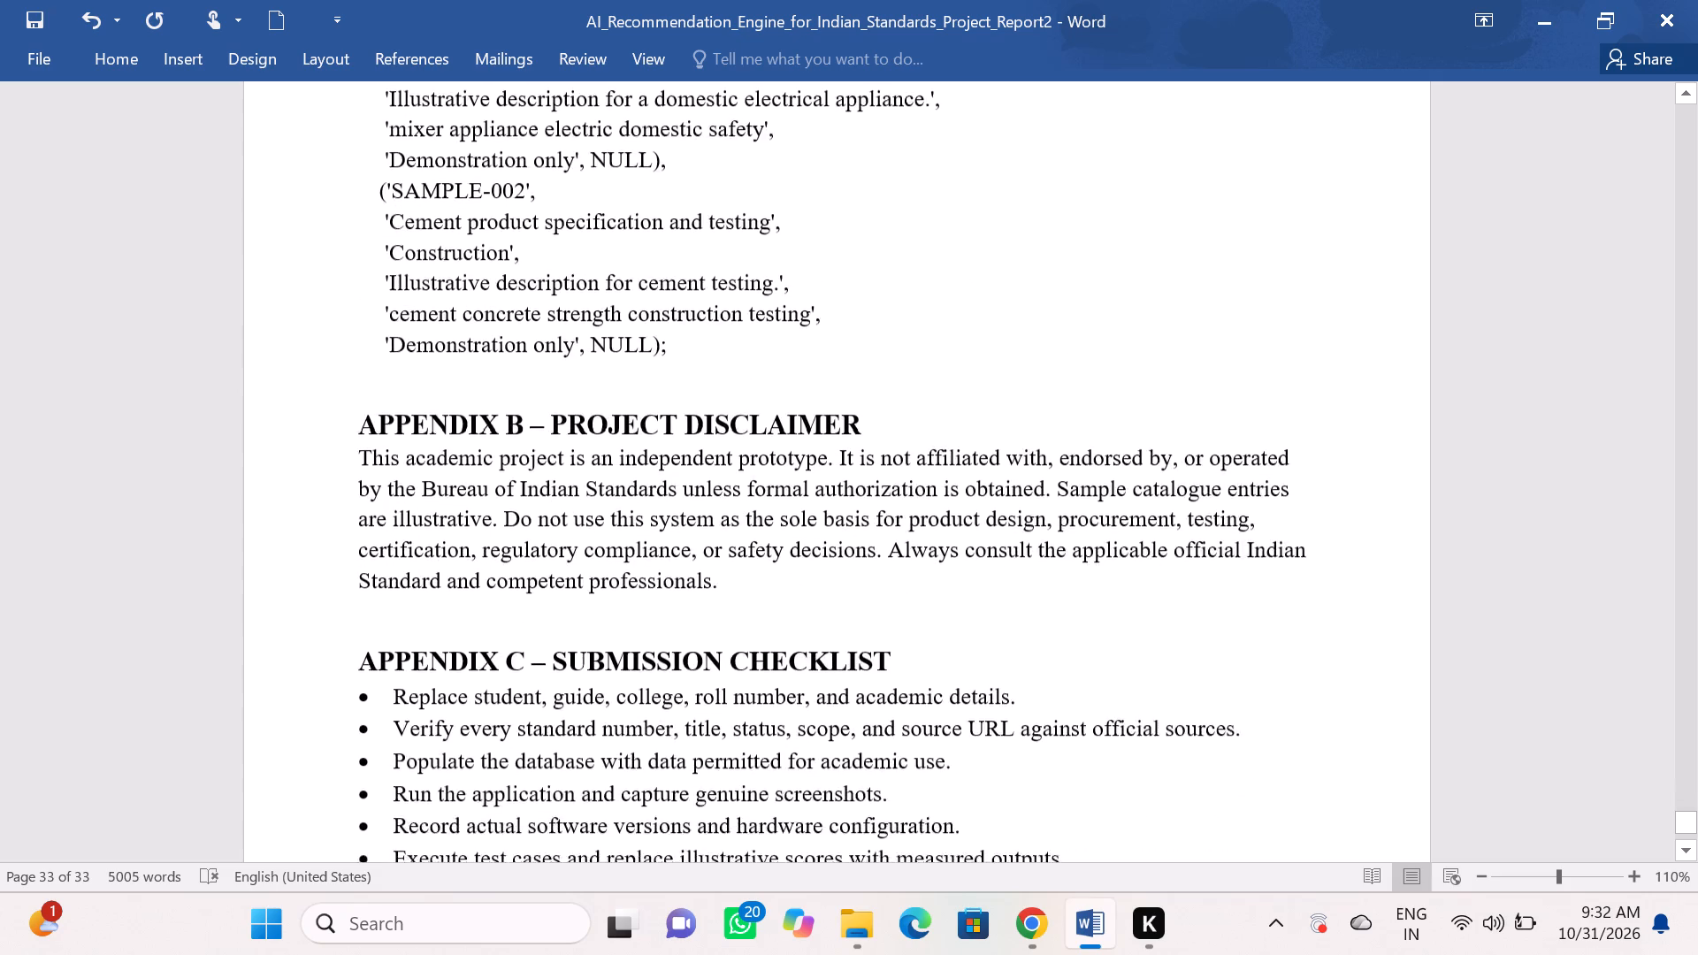
{"action": "scroll", "coordinate": [685, 700], "scroll_direction": "down", "scroll_amount": 15}
{"action": "scroll", "coordinate": [610, 642], "scroll_direction": "down", "scroll_amount": 5}
{"action": "scroll", "coordinate": [610, 642], "scroll_direction": "up", "scroll_amount": 4}
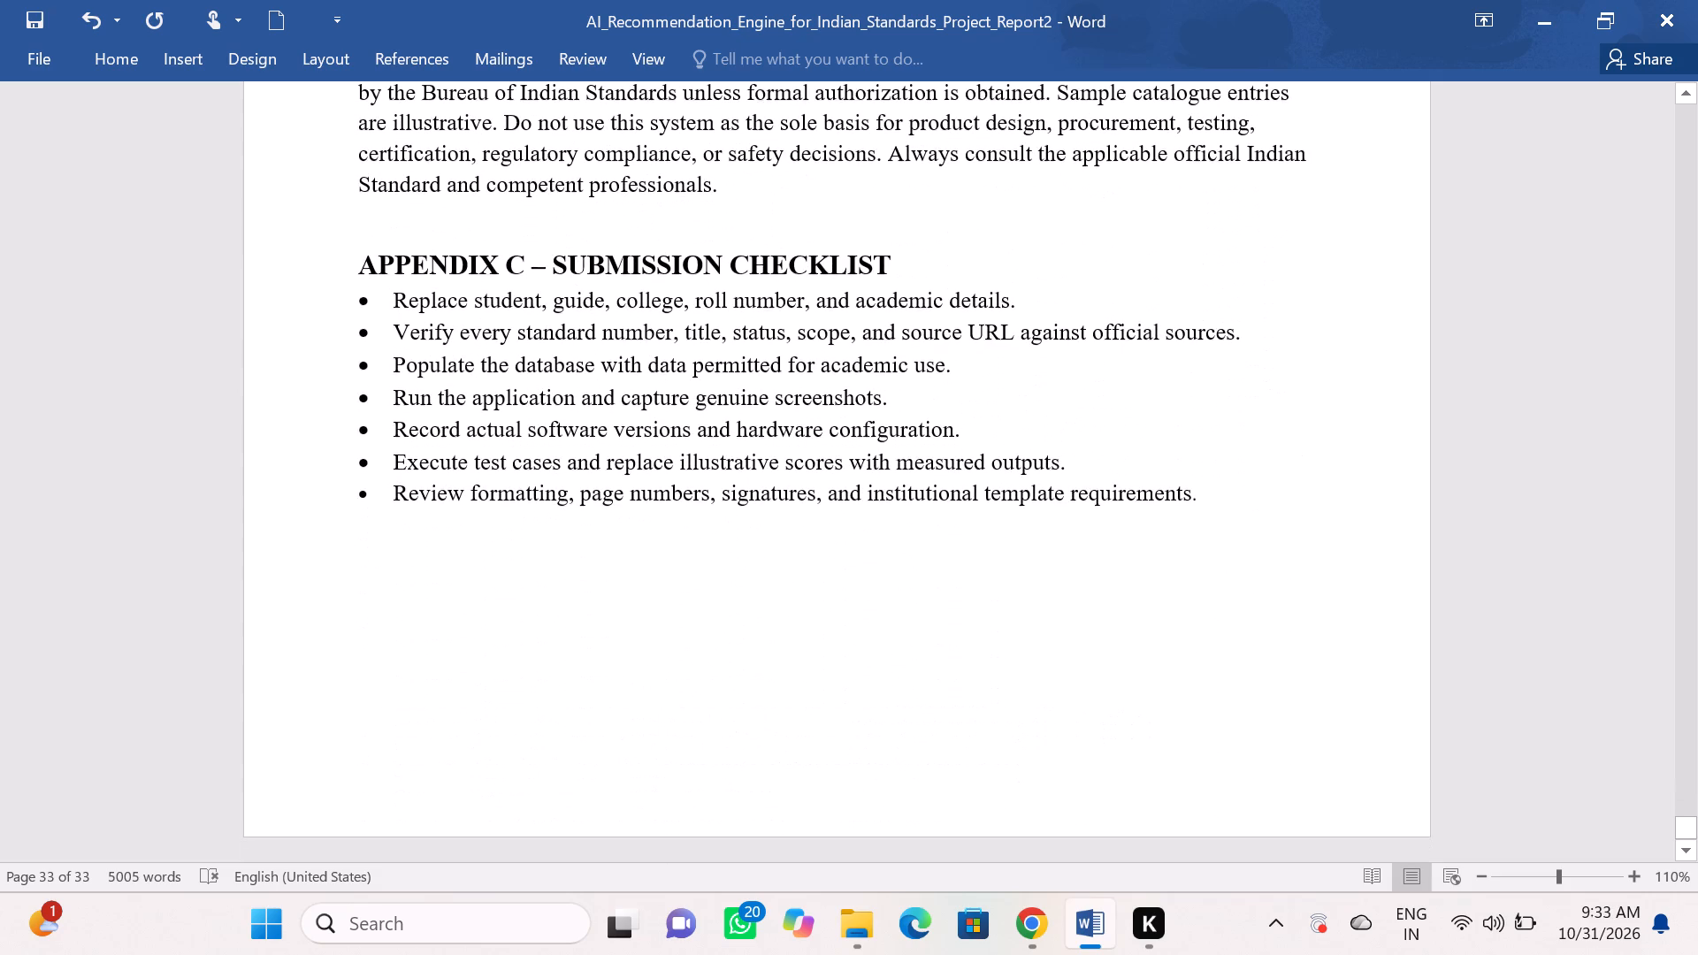
Go back from the appendices to the sample output table in section 10.4.
{"action": "scroll", "coordinate": [610, 642], "scroll_direction": "up", "scroll_amount": 10}
{"action": "scroll", "coordinate": [609, 637], "scroll_direction": "up", "scroll_amount": 20}
{"action": "scroll", "coordinate": [609, 637], "scroll_direction": "up", "scroll_amount": 8}
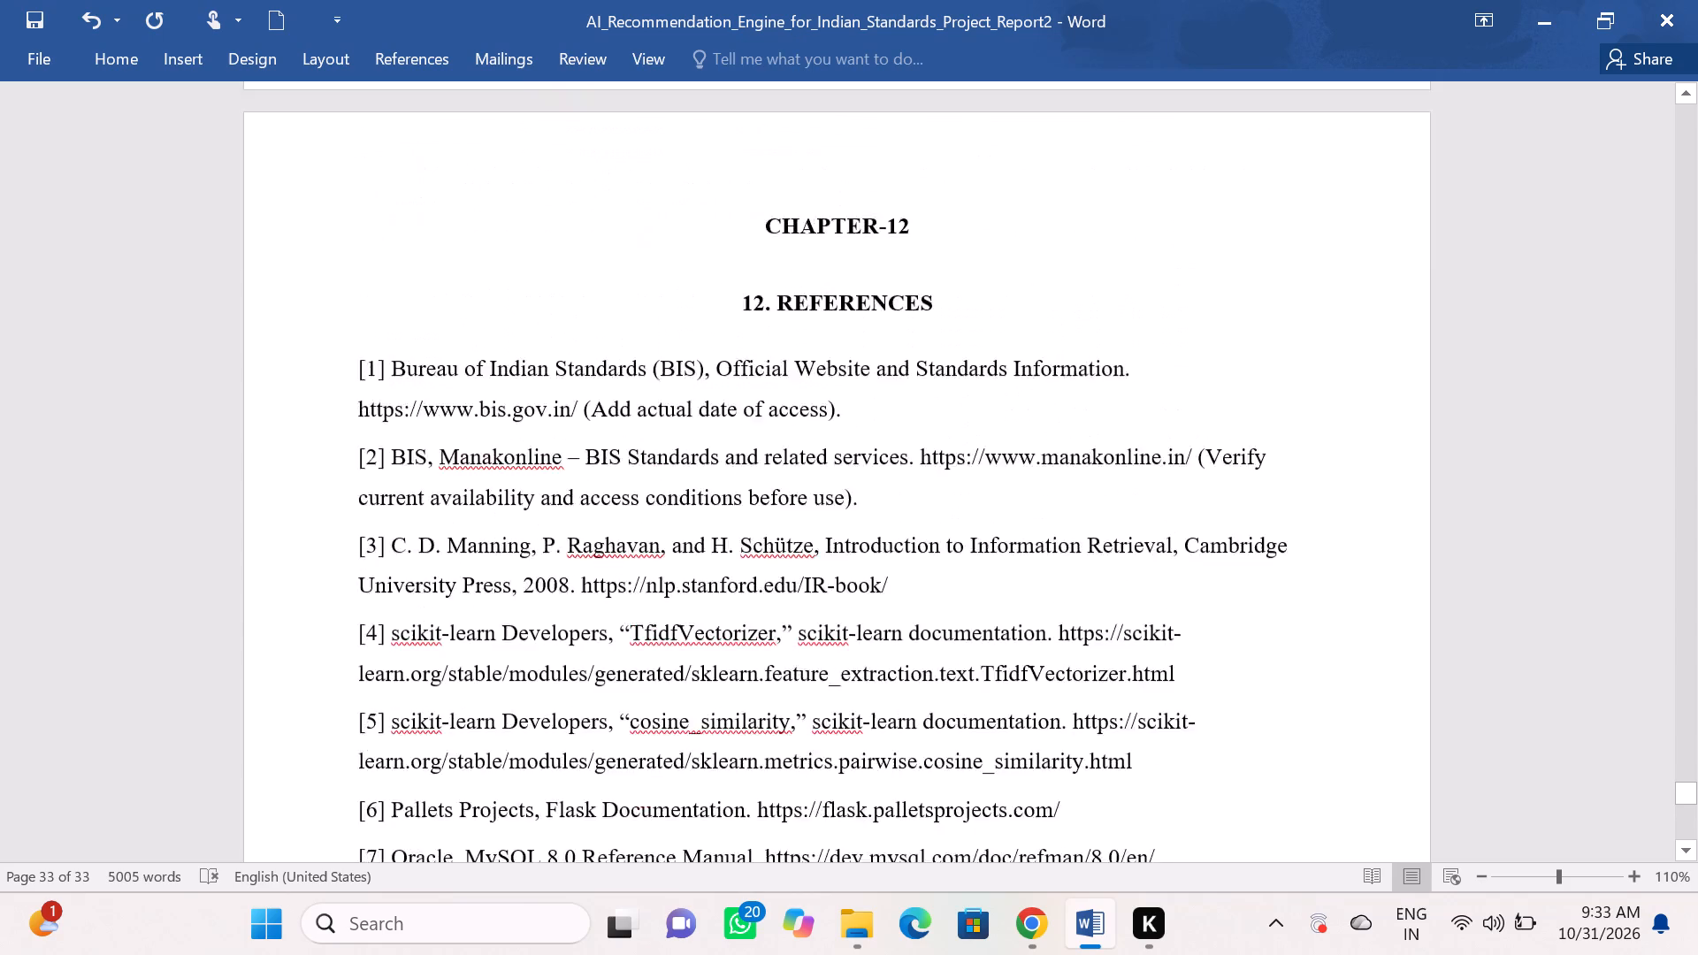
{"action": "scroll", "coordinate": [609, 637], "scroll_direction": "up", "scroll_amount": 20}
{"action": "scroll", "coordinate": [609, 637], "scroll_direction": "up", "scroll_amount": 12}
{"action": "scroll", "coordinate": [609, 635], "scroll_direction": "up", "scroll_amount": 9}
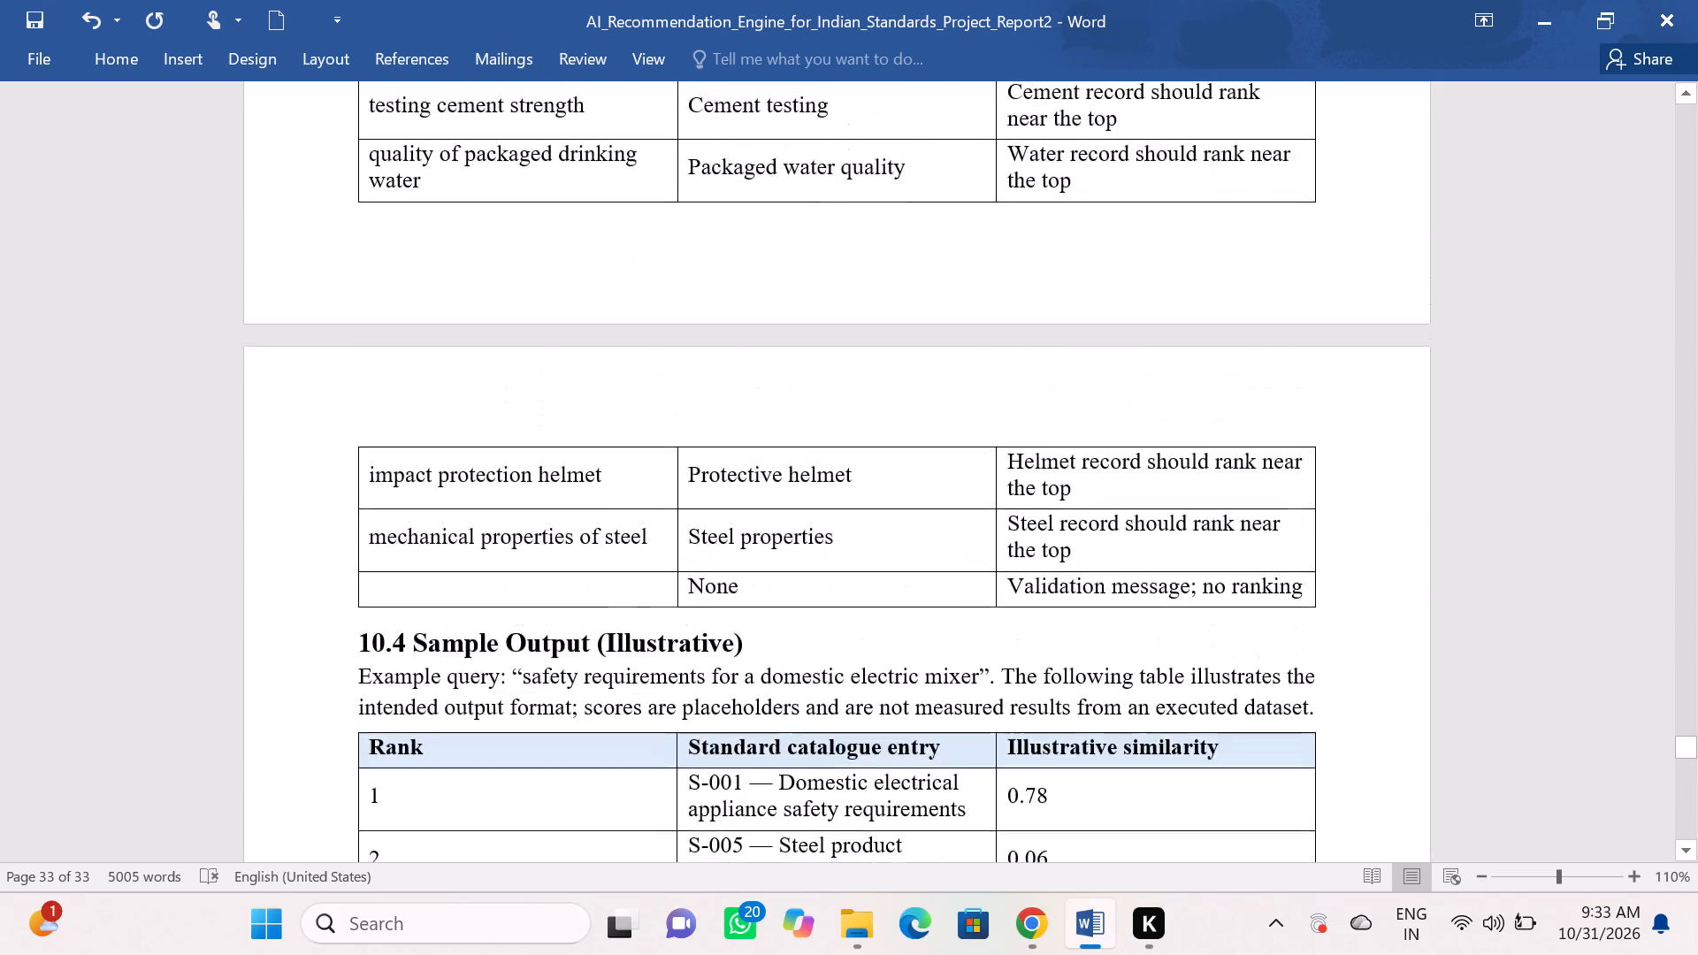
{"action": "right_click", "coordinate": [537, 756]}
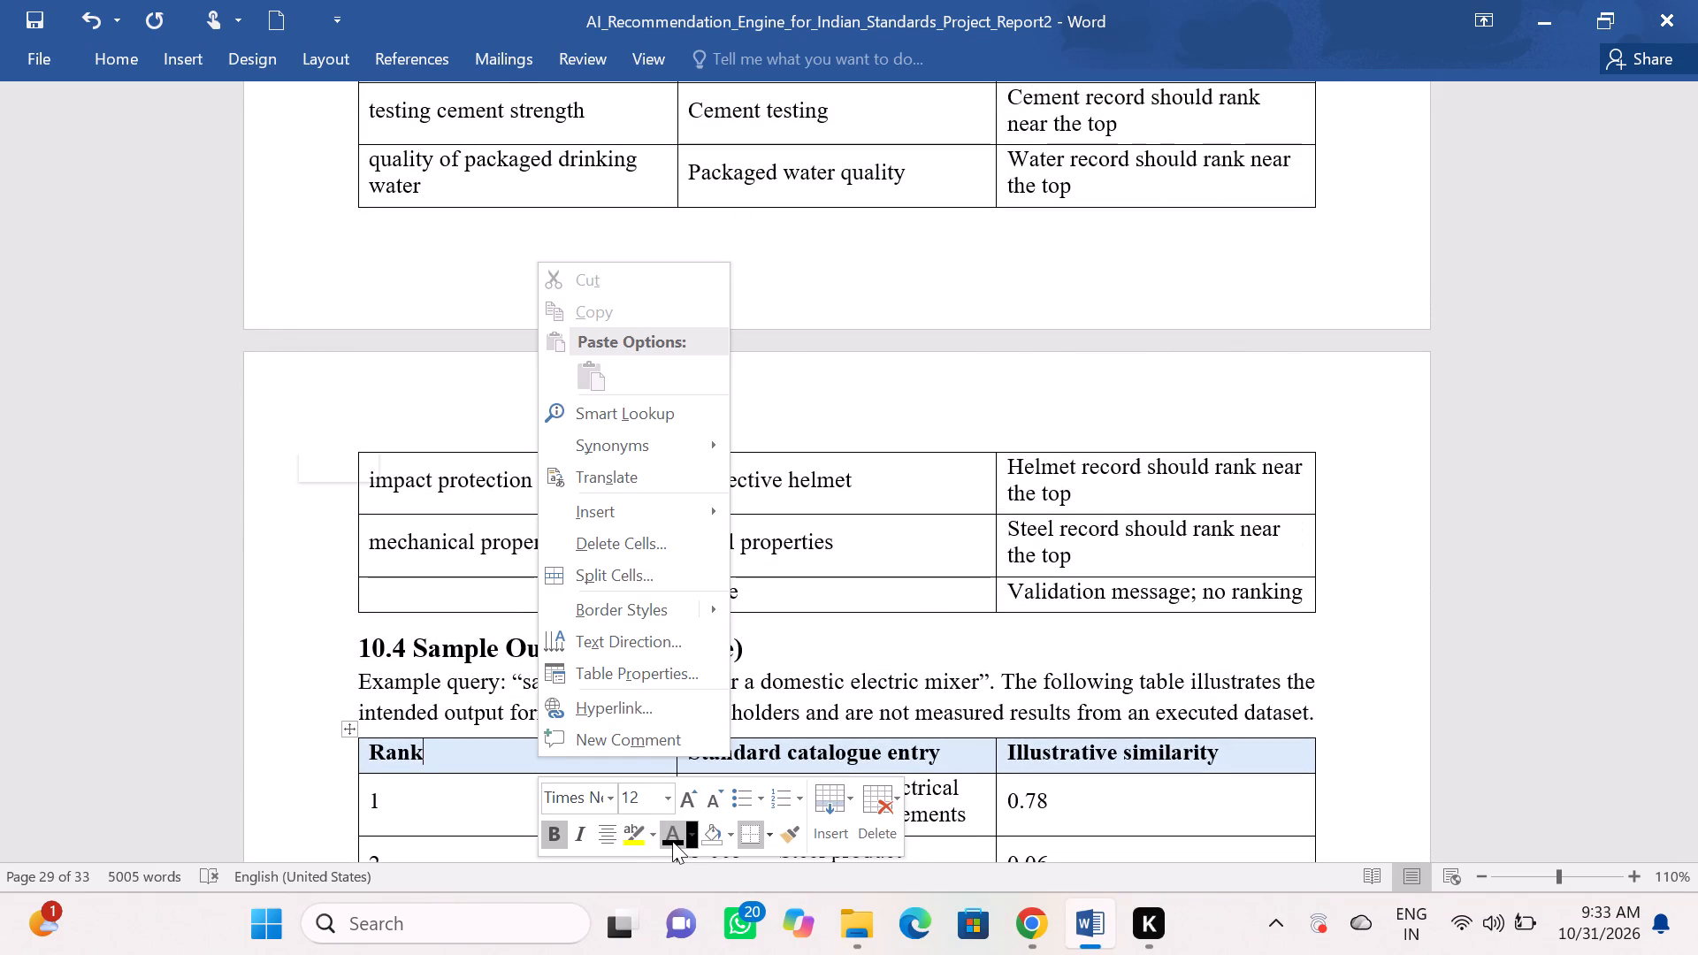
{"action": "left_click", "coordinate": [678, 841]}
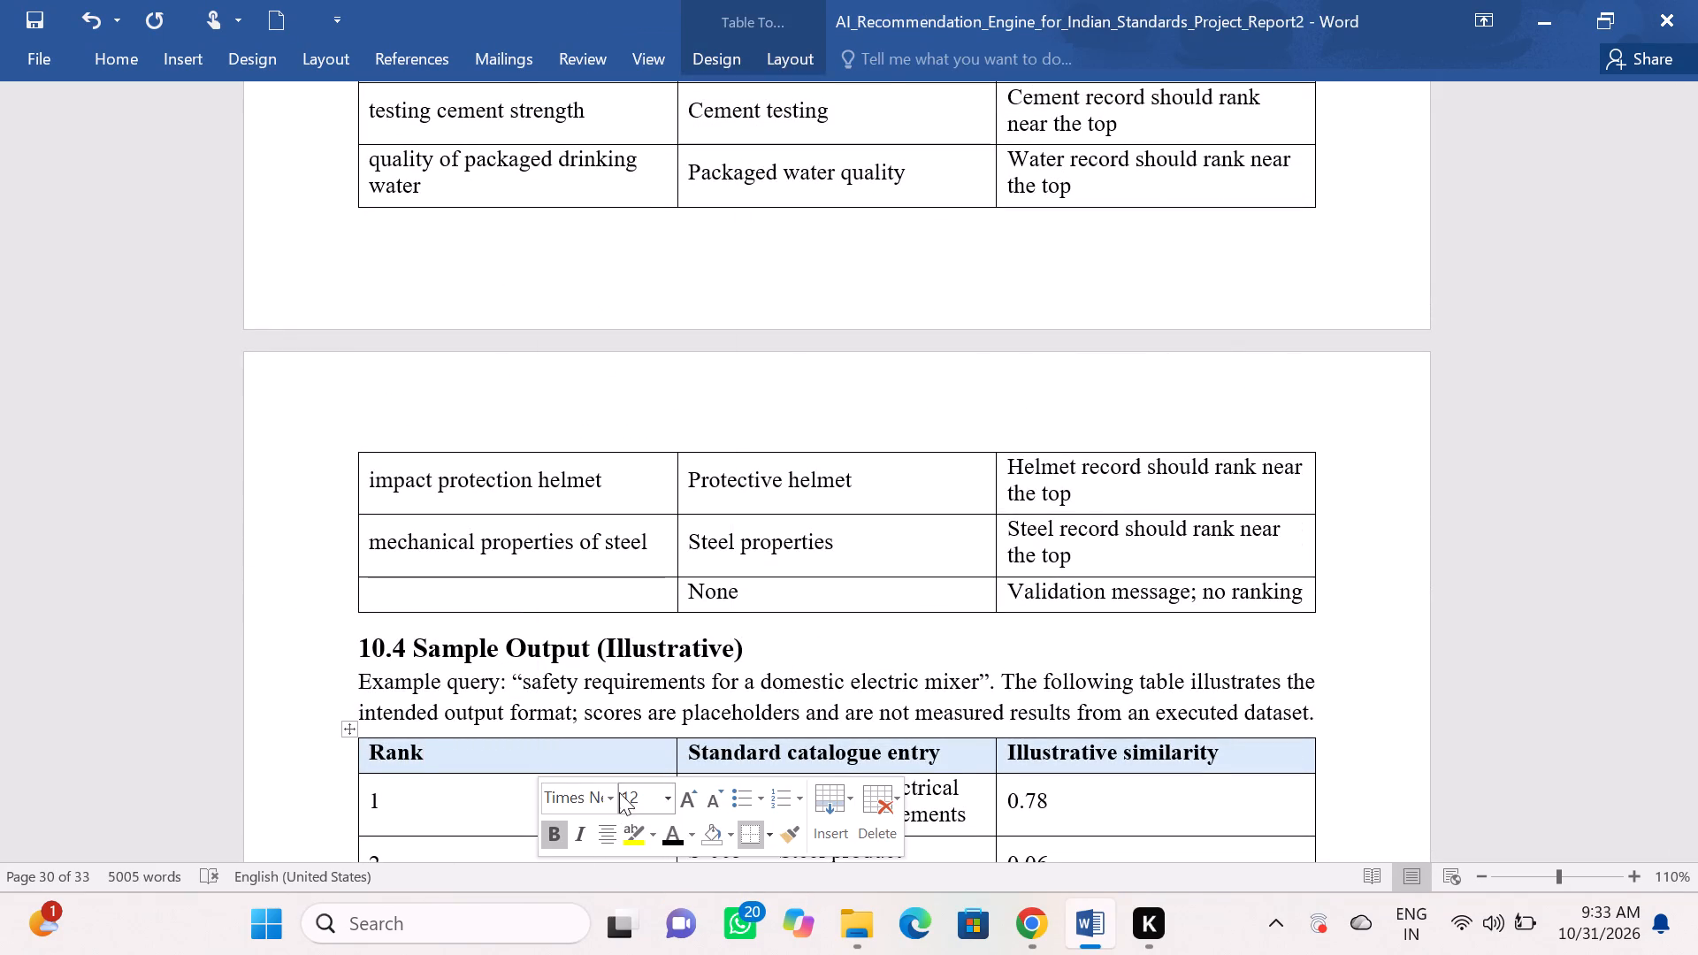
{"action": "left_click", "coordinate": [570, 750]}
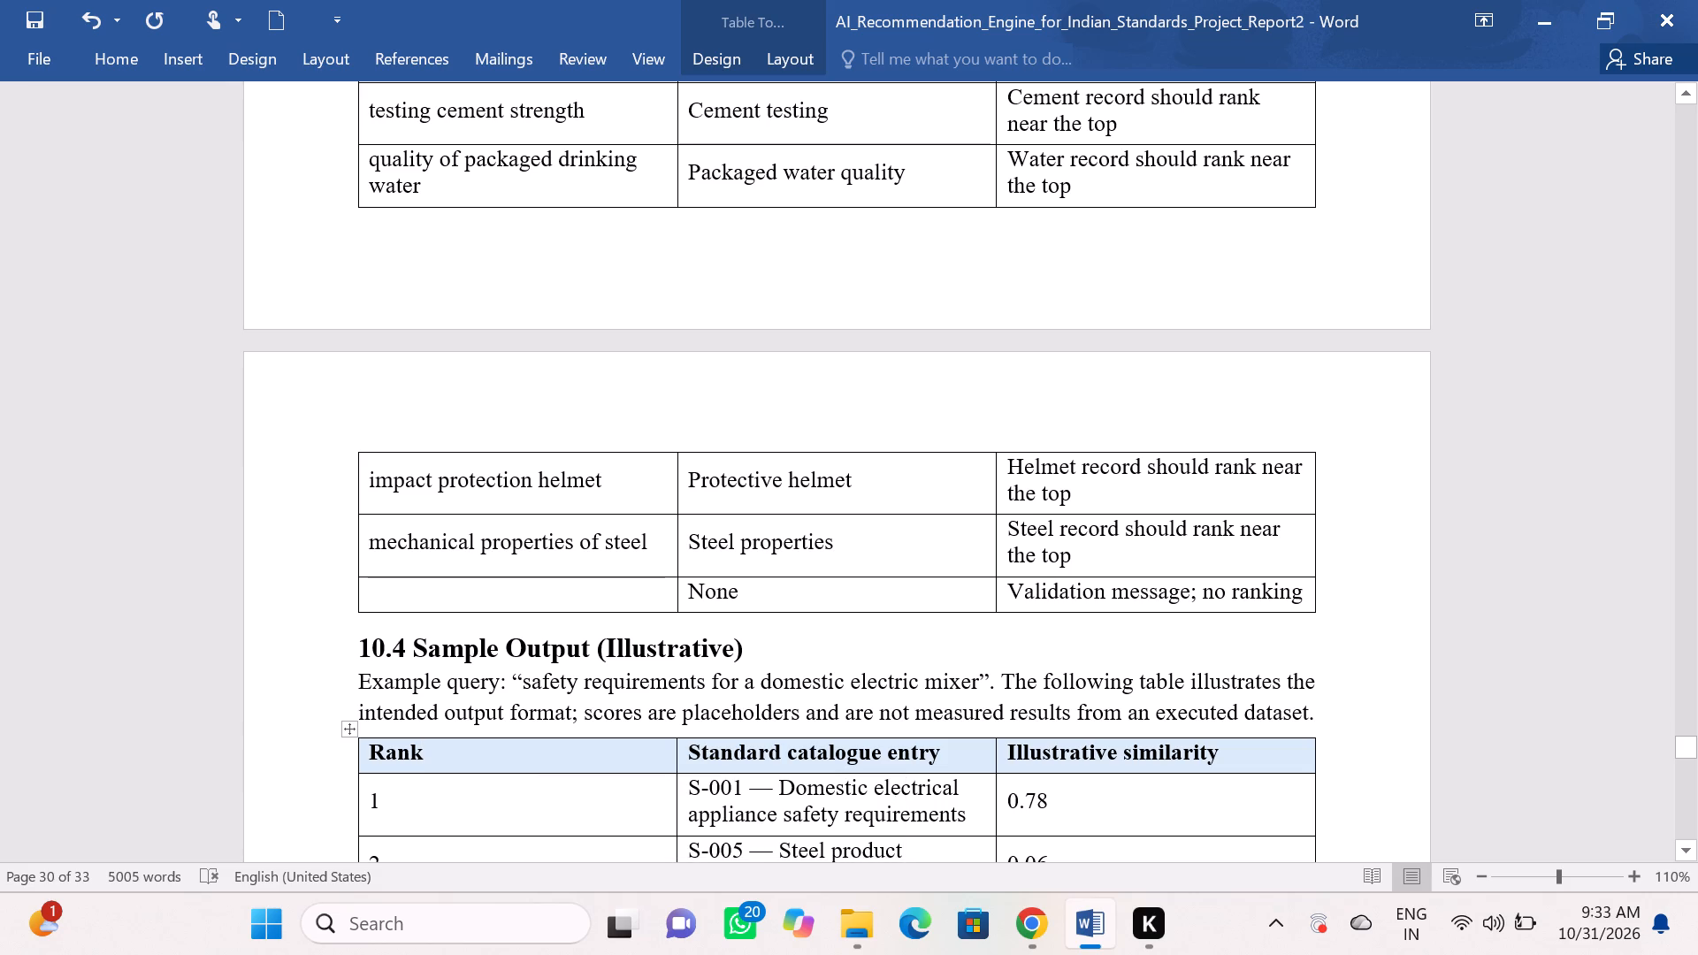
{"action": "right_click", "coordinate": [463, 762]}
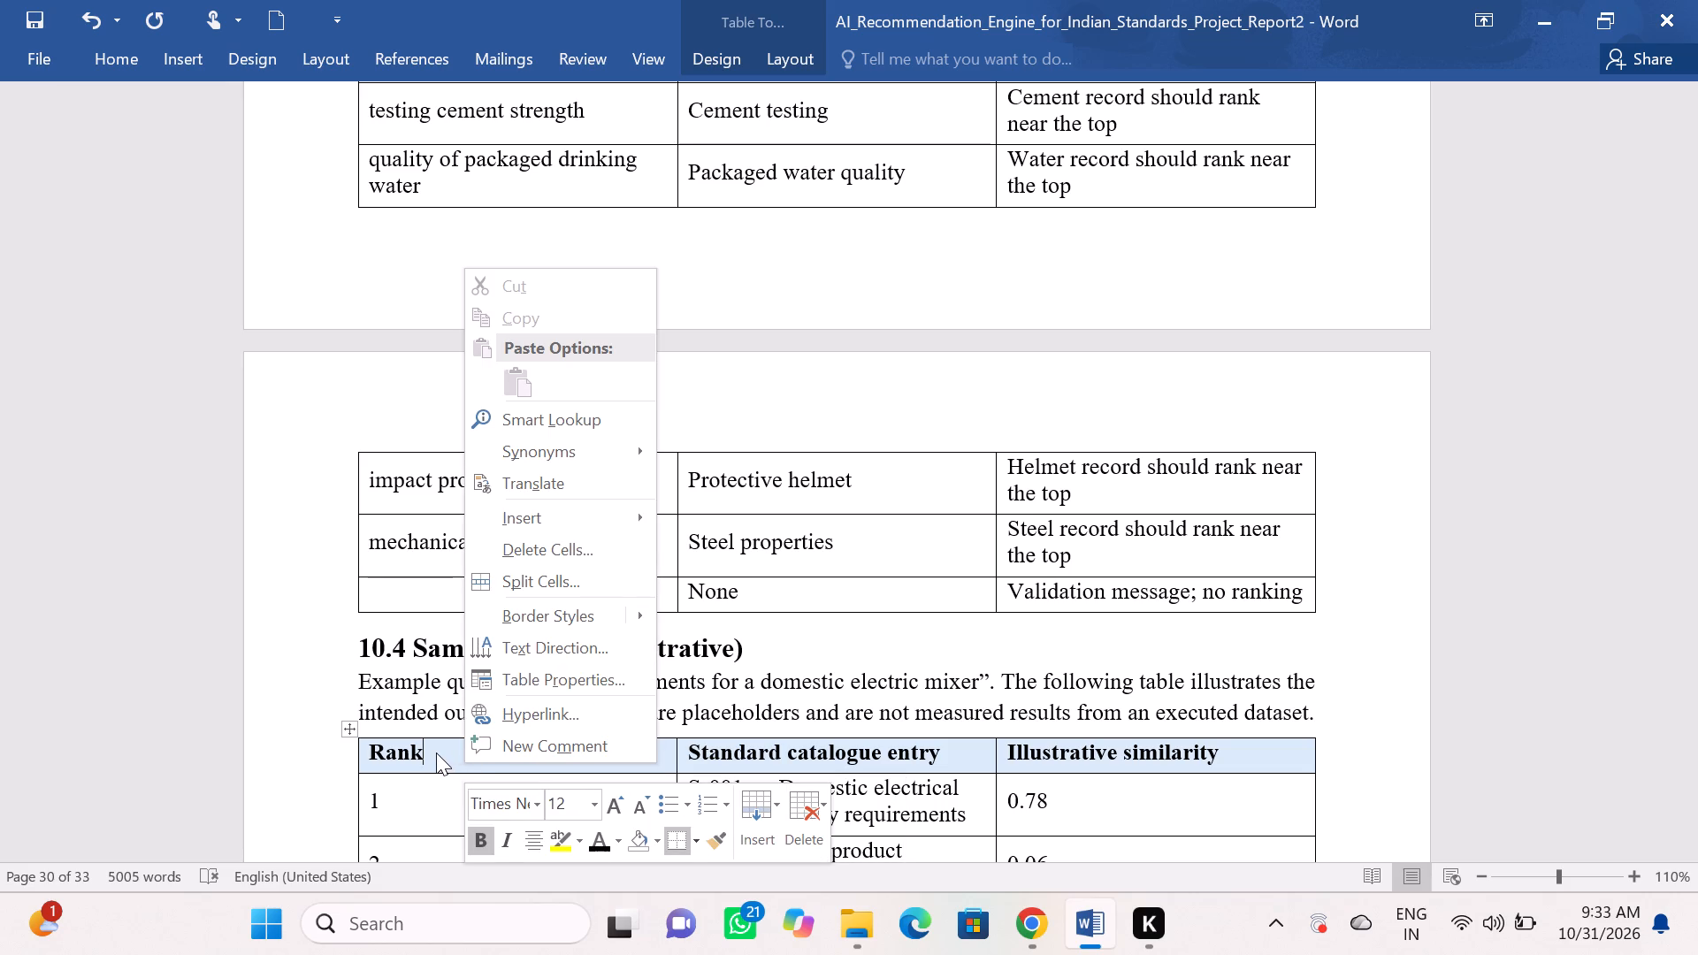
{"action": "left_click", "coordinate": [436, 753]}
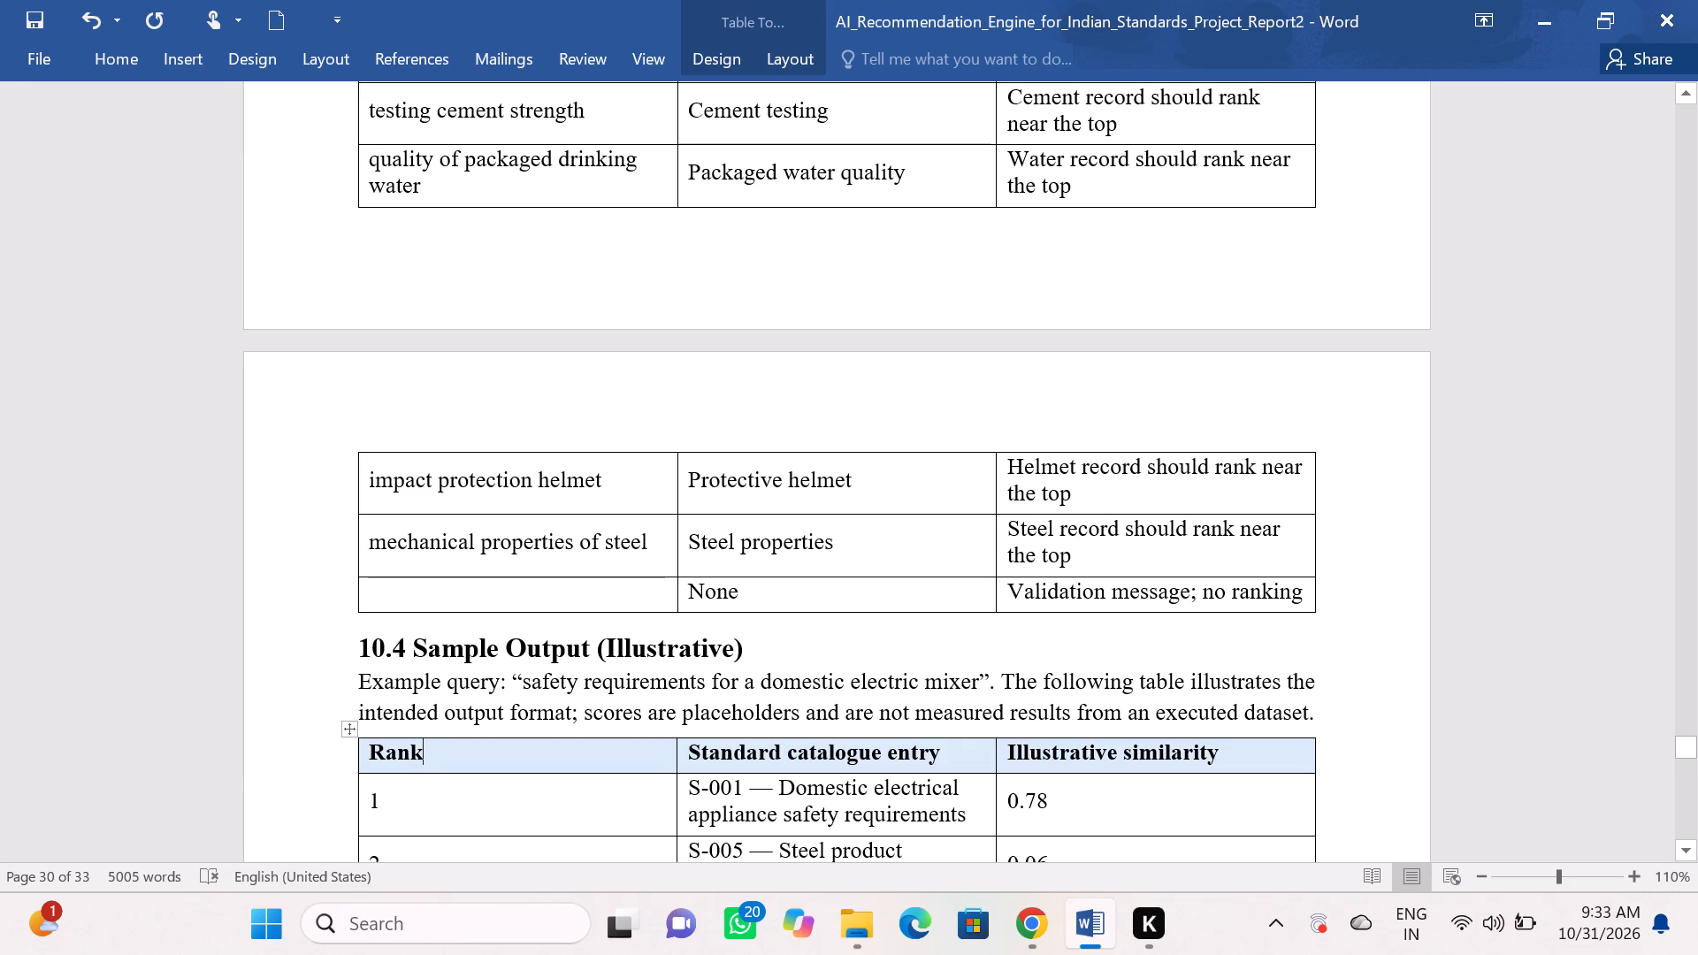
Set the shading of the Rank header cell in the 10.4 Sample Output table to white.
{"action": "right_click", "coordinate": [471, 753]}
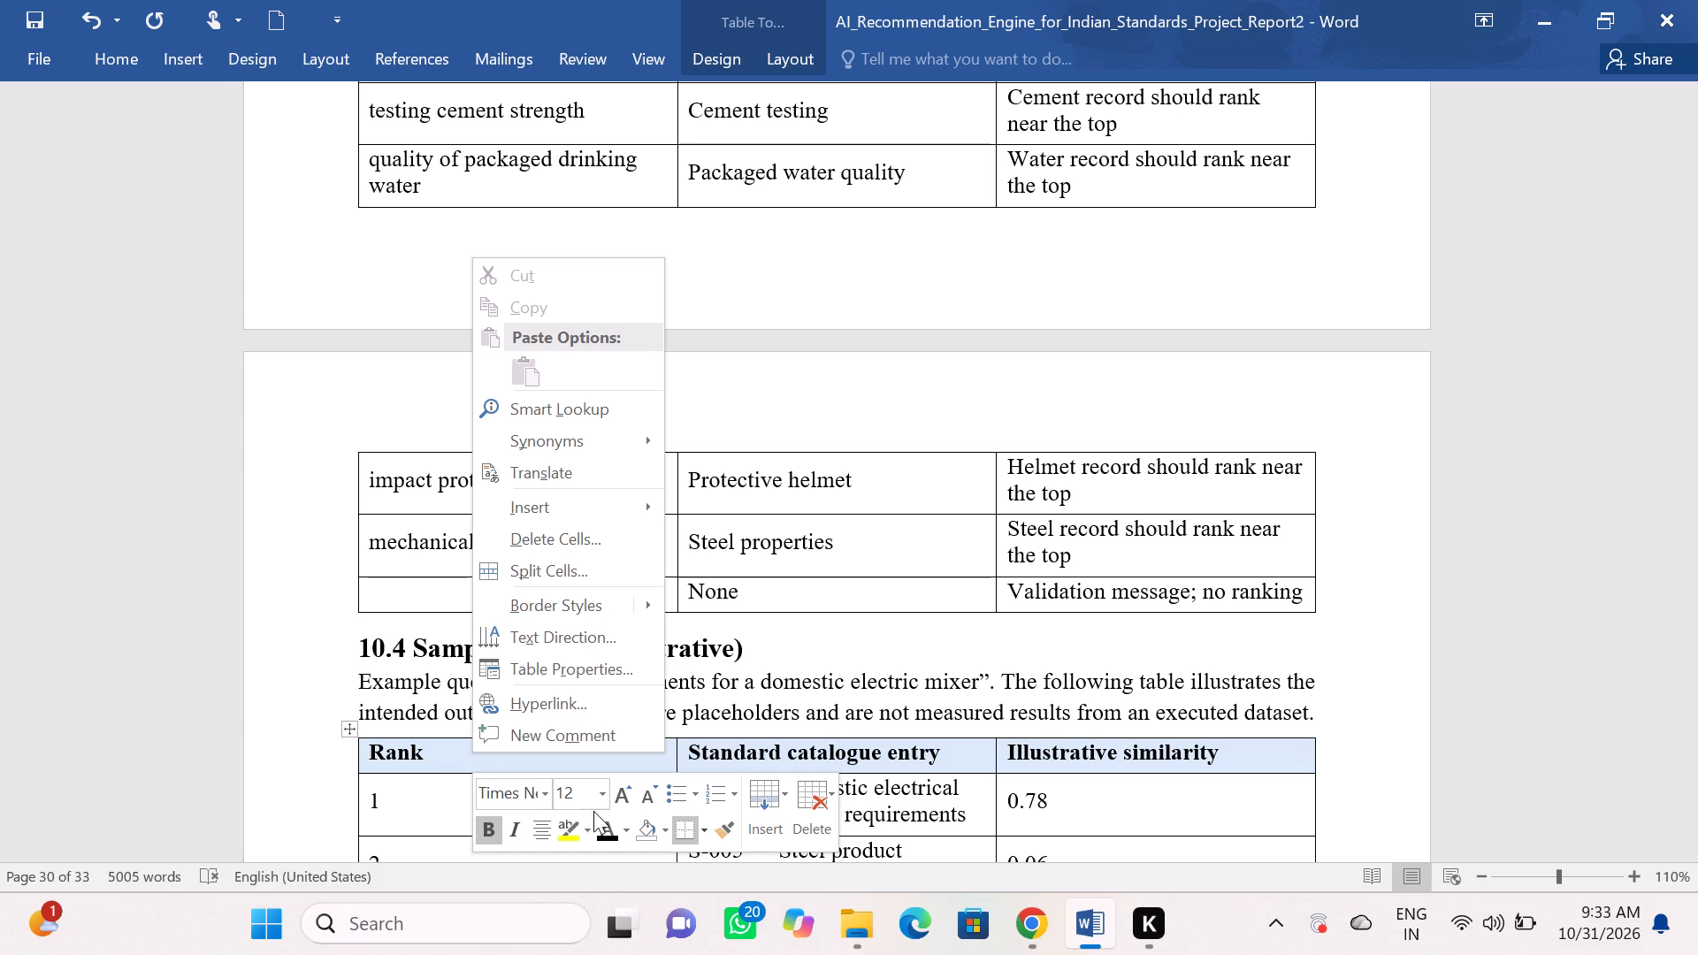
{"action": "left_click", "coordinate": [667, 830]}
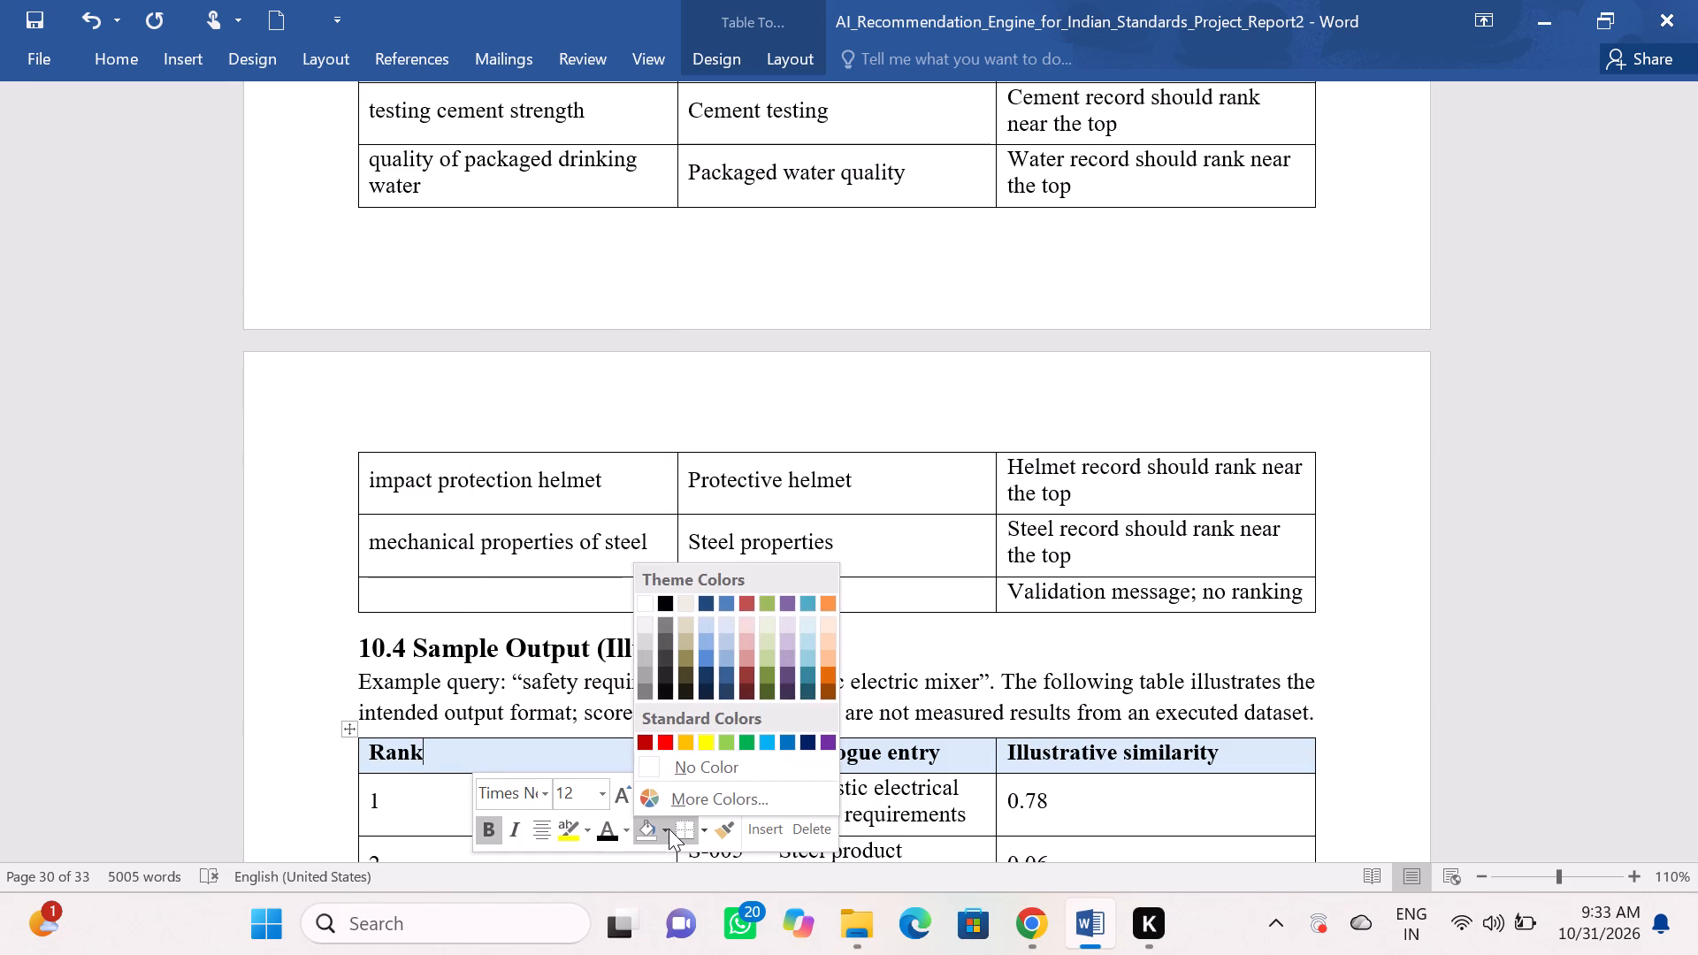
{"action": "left_click", "coordinate": [651, 599]}
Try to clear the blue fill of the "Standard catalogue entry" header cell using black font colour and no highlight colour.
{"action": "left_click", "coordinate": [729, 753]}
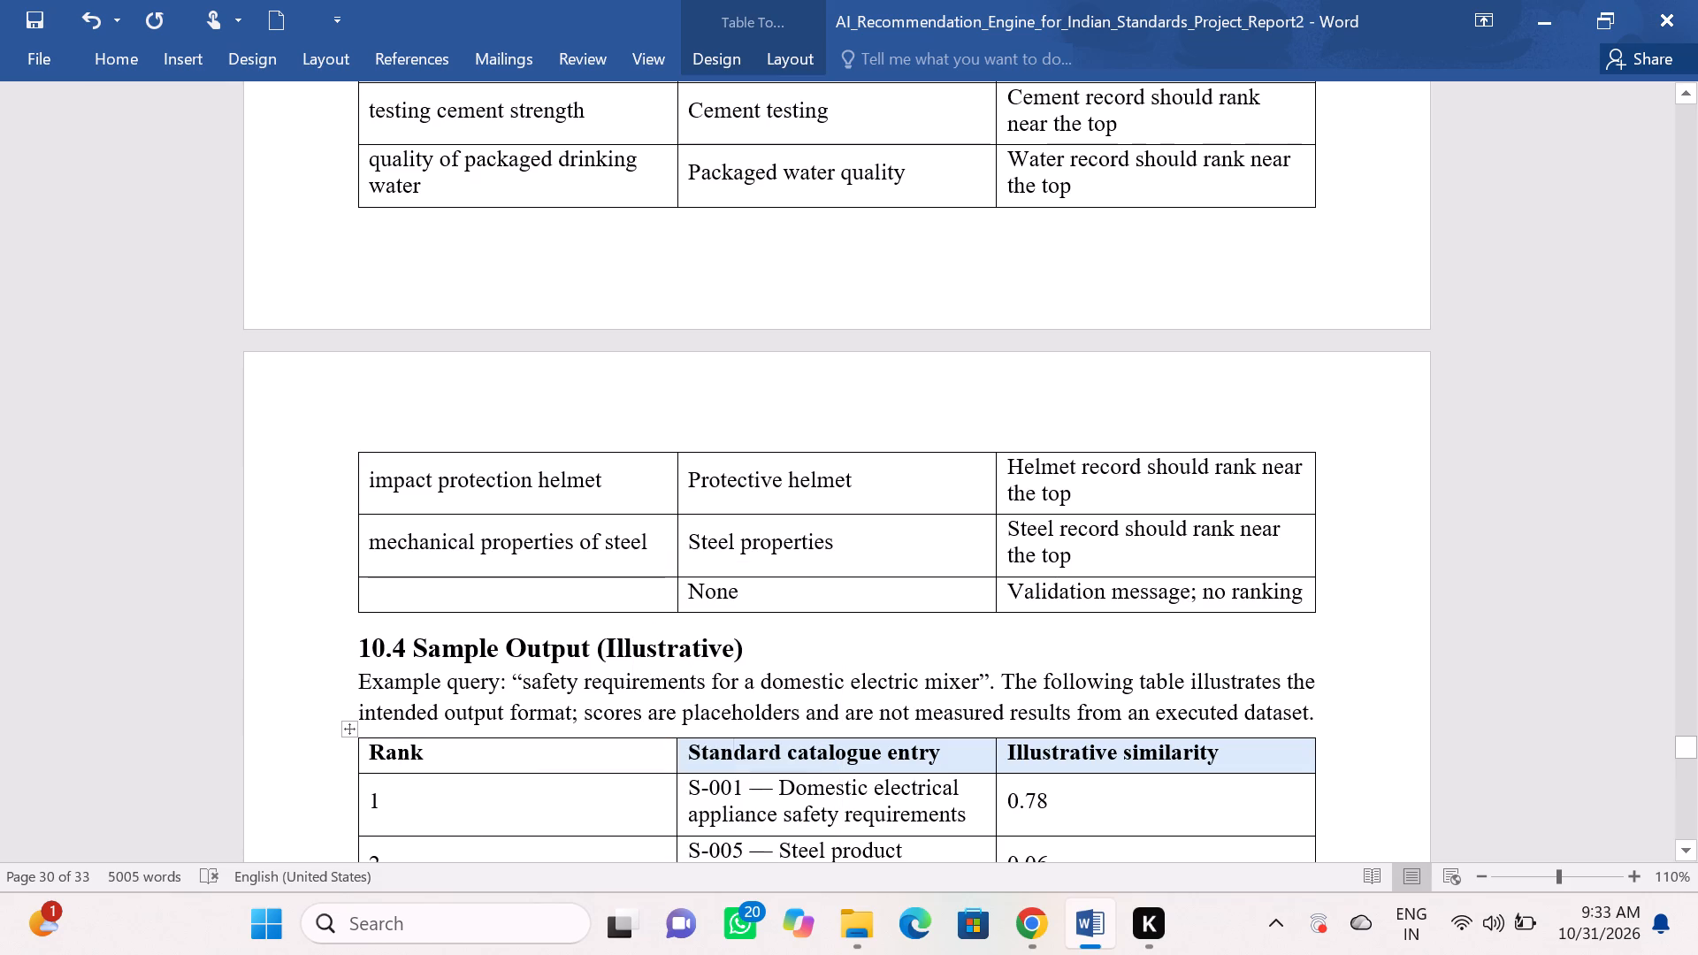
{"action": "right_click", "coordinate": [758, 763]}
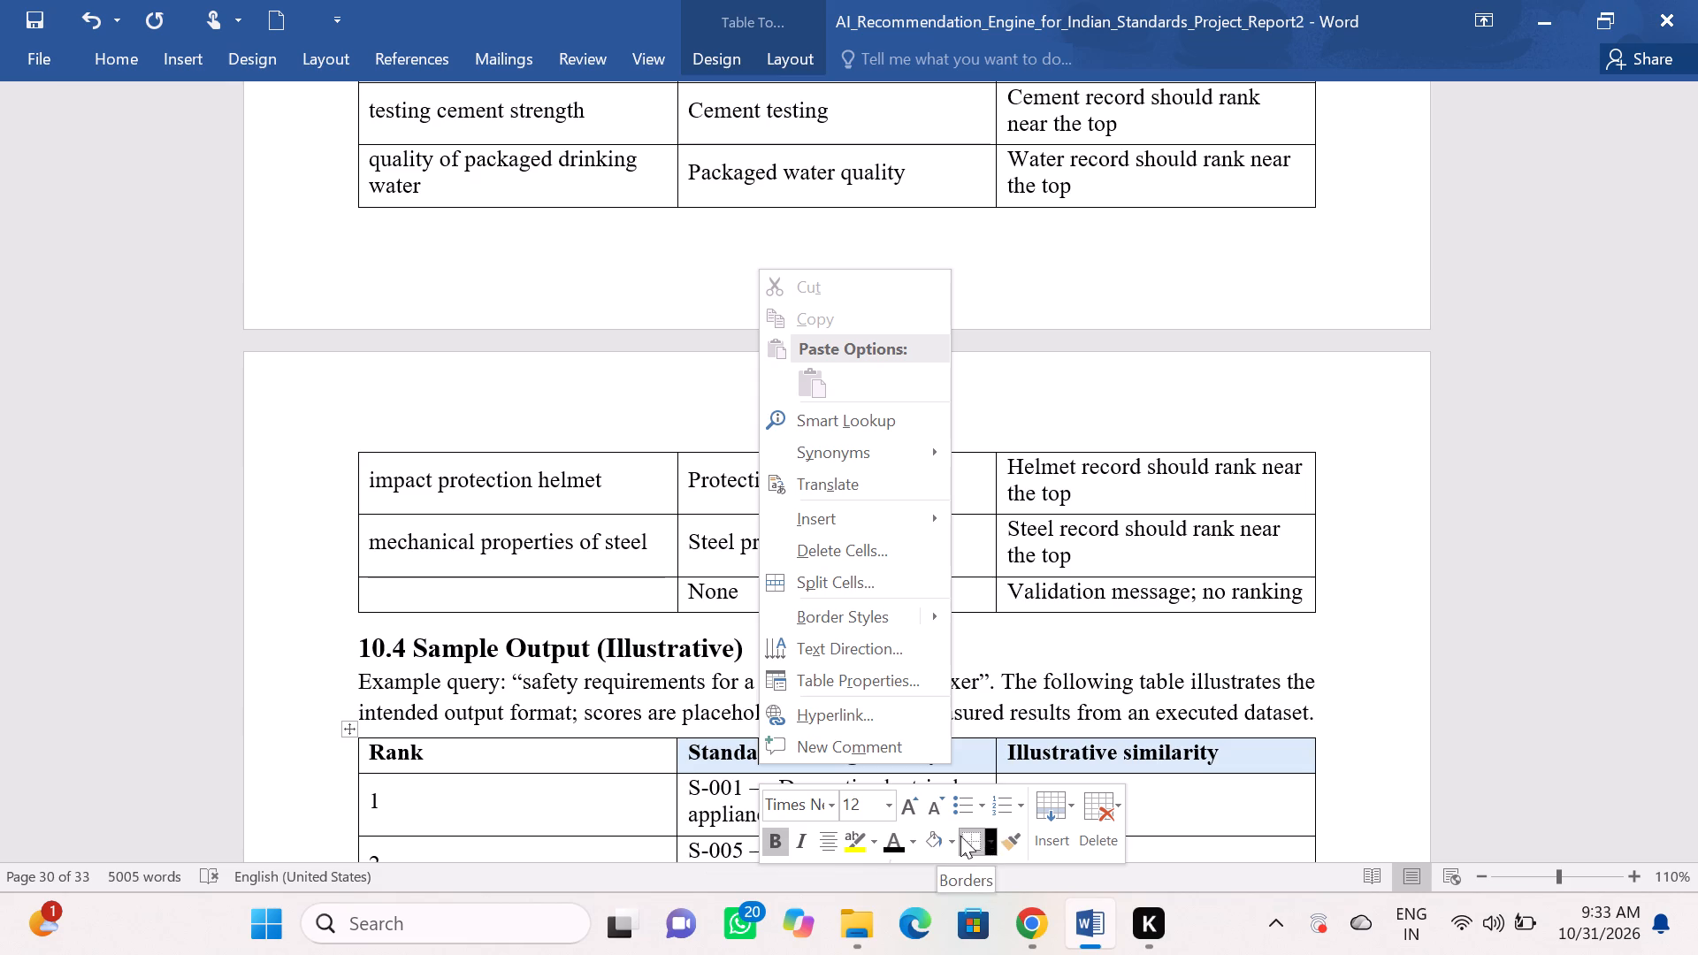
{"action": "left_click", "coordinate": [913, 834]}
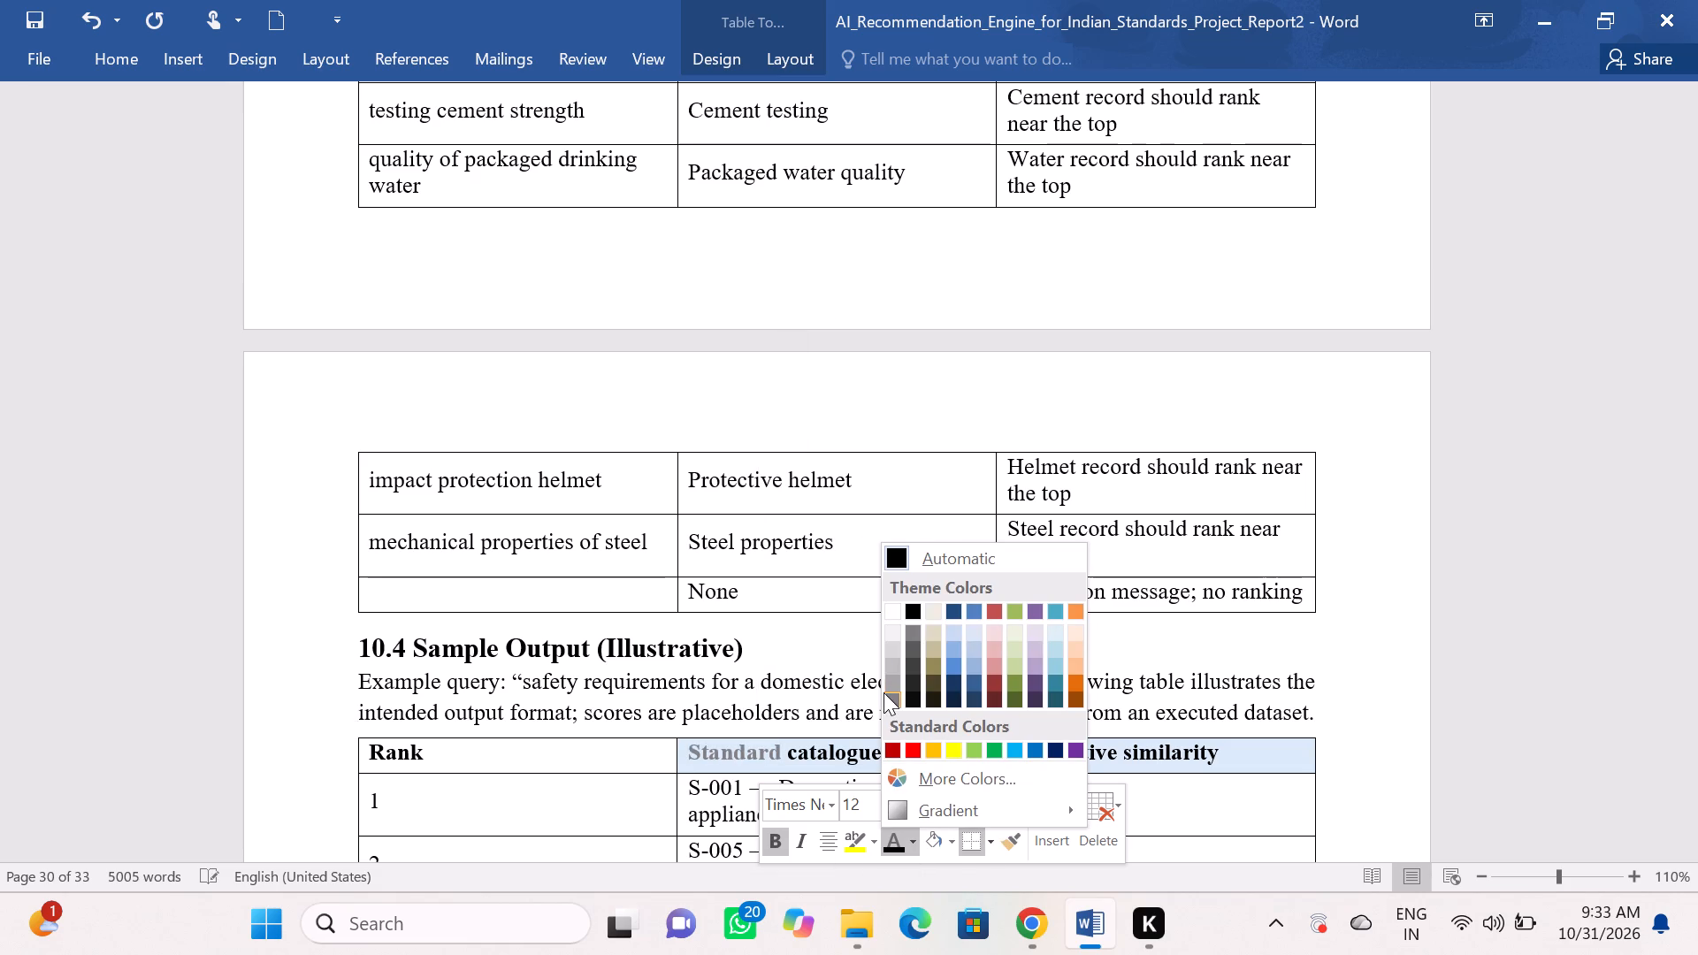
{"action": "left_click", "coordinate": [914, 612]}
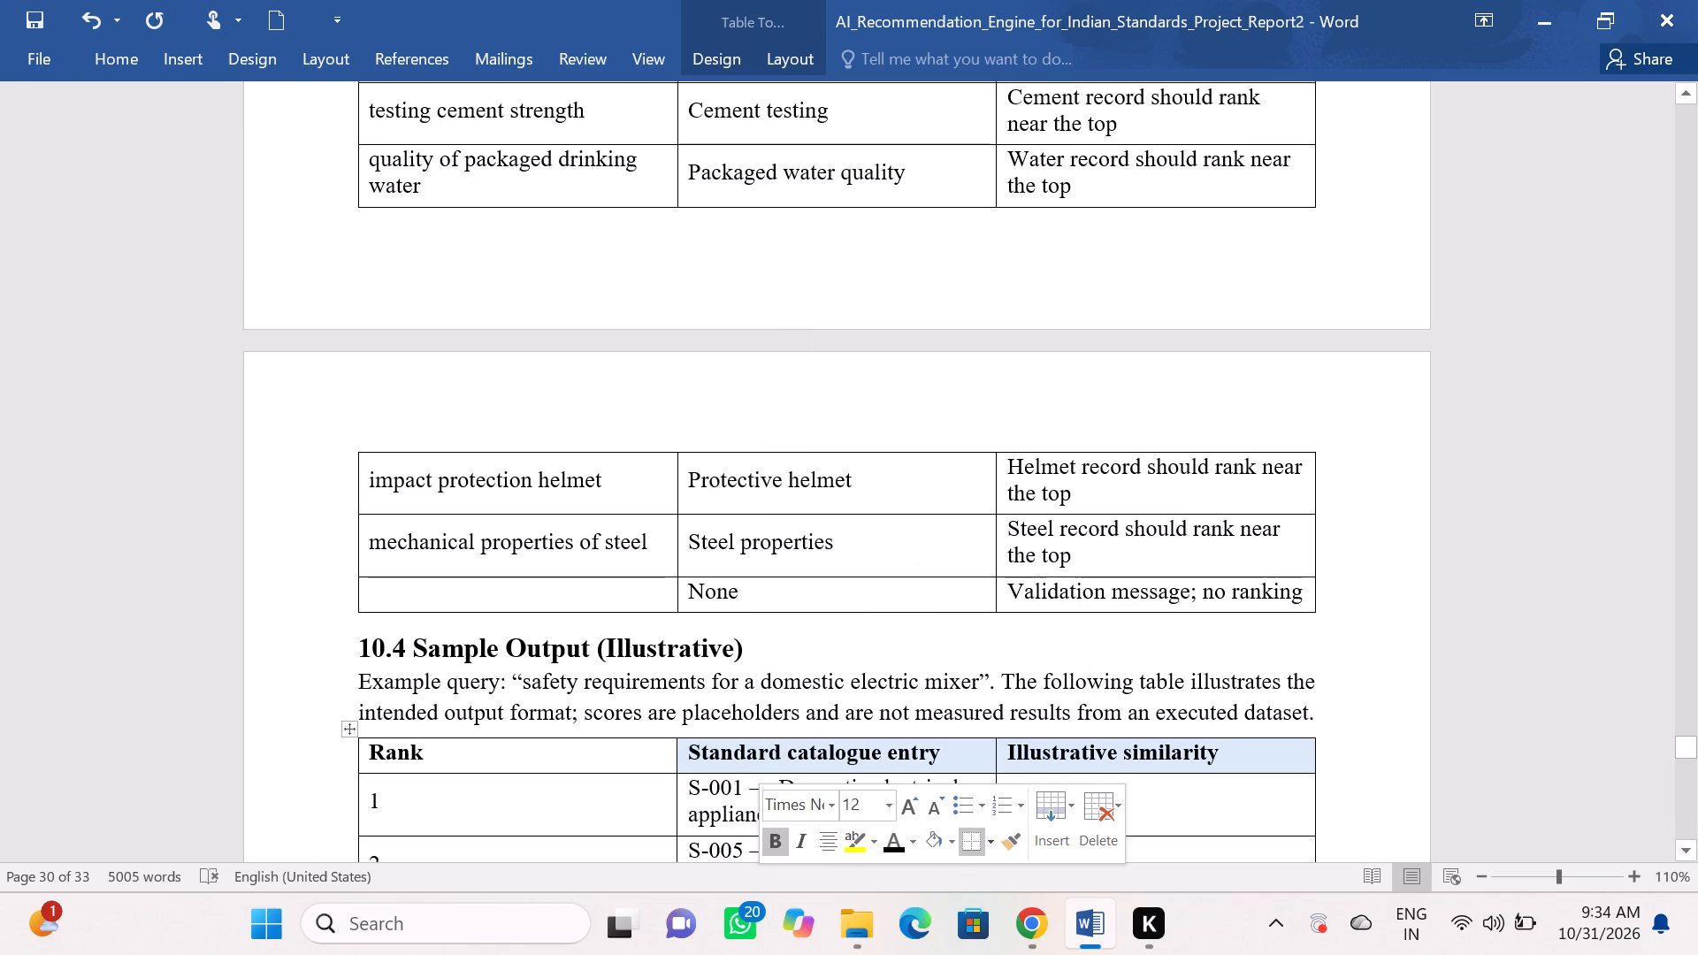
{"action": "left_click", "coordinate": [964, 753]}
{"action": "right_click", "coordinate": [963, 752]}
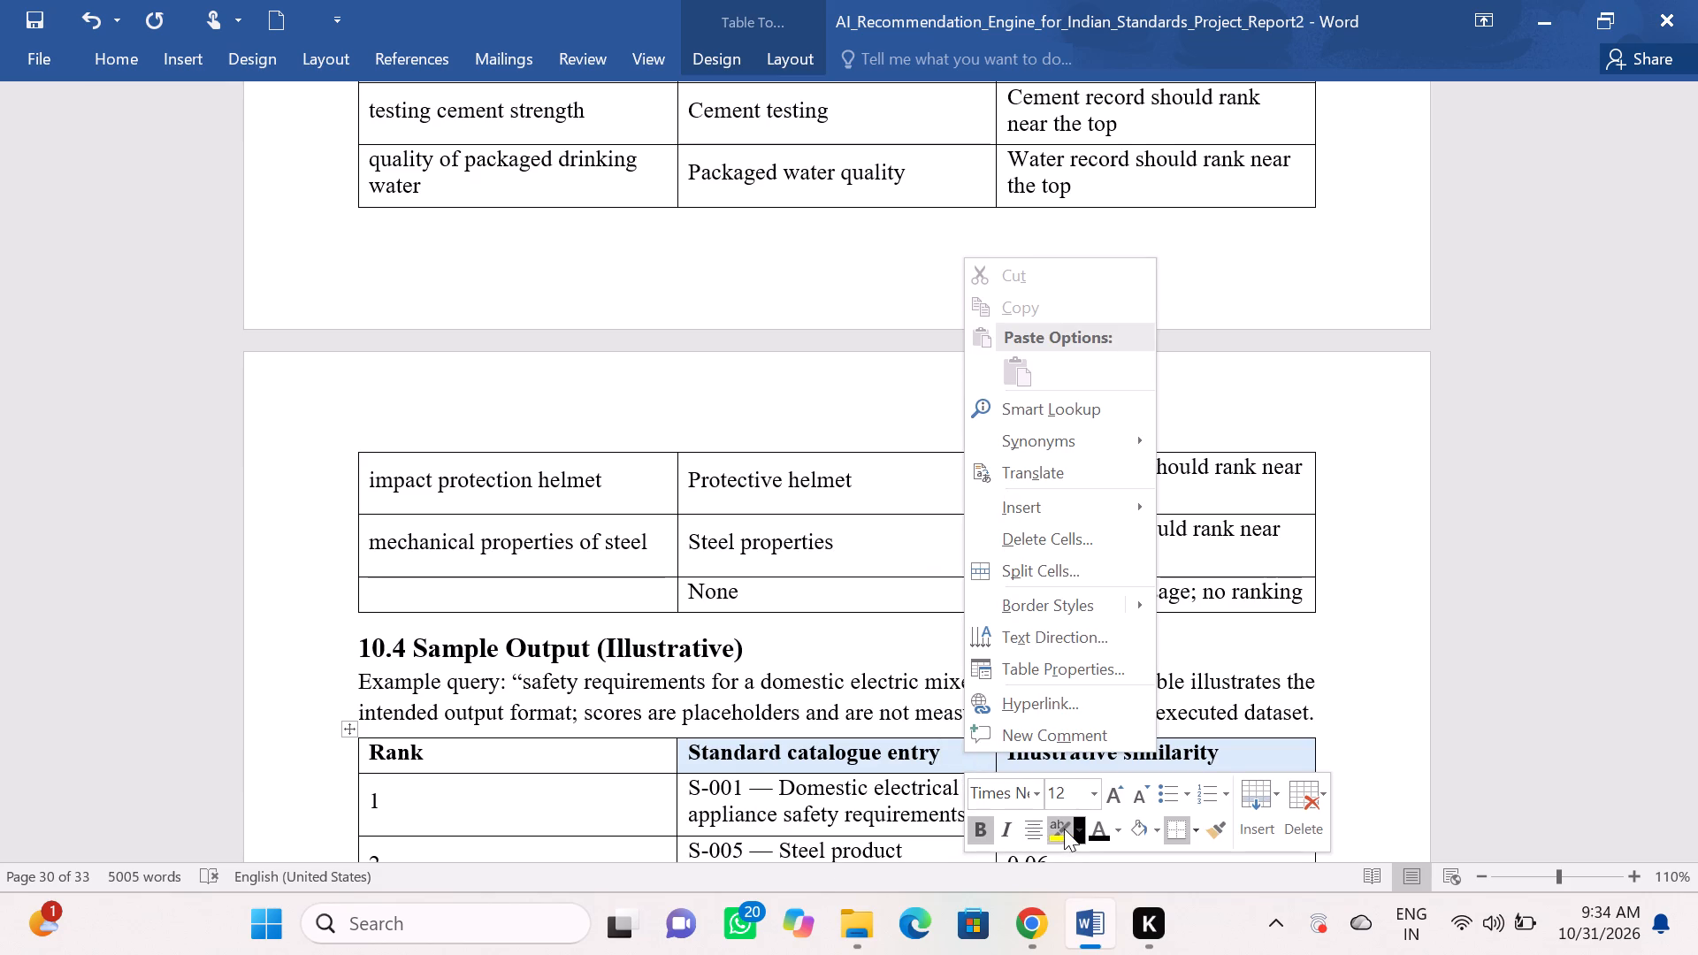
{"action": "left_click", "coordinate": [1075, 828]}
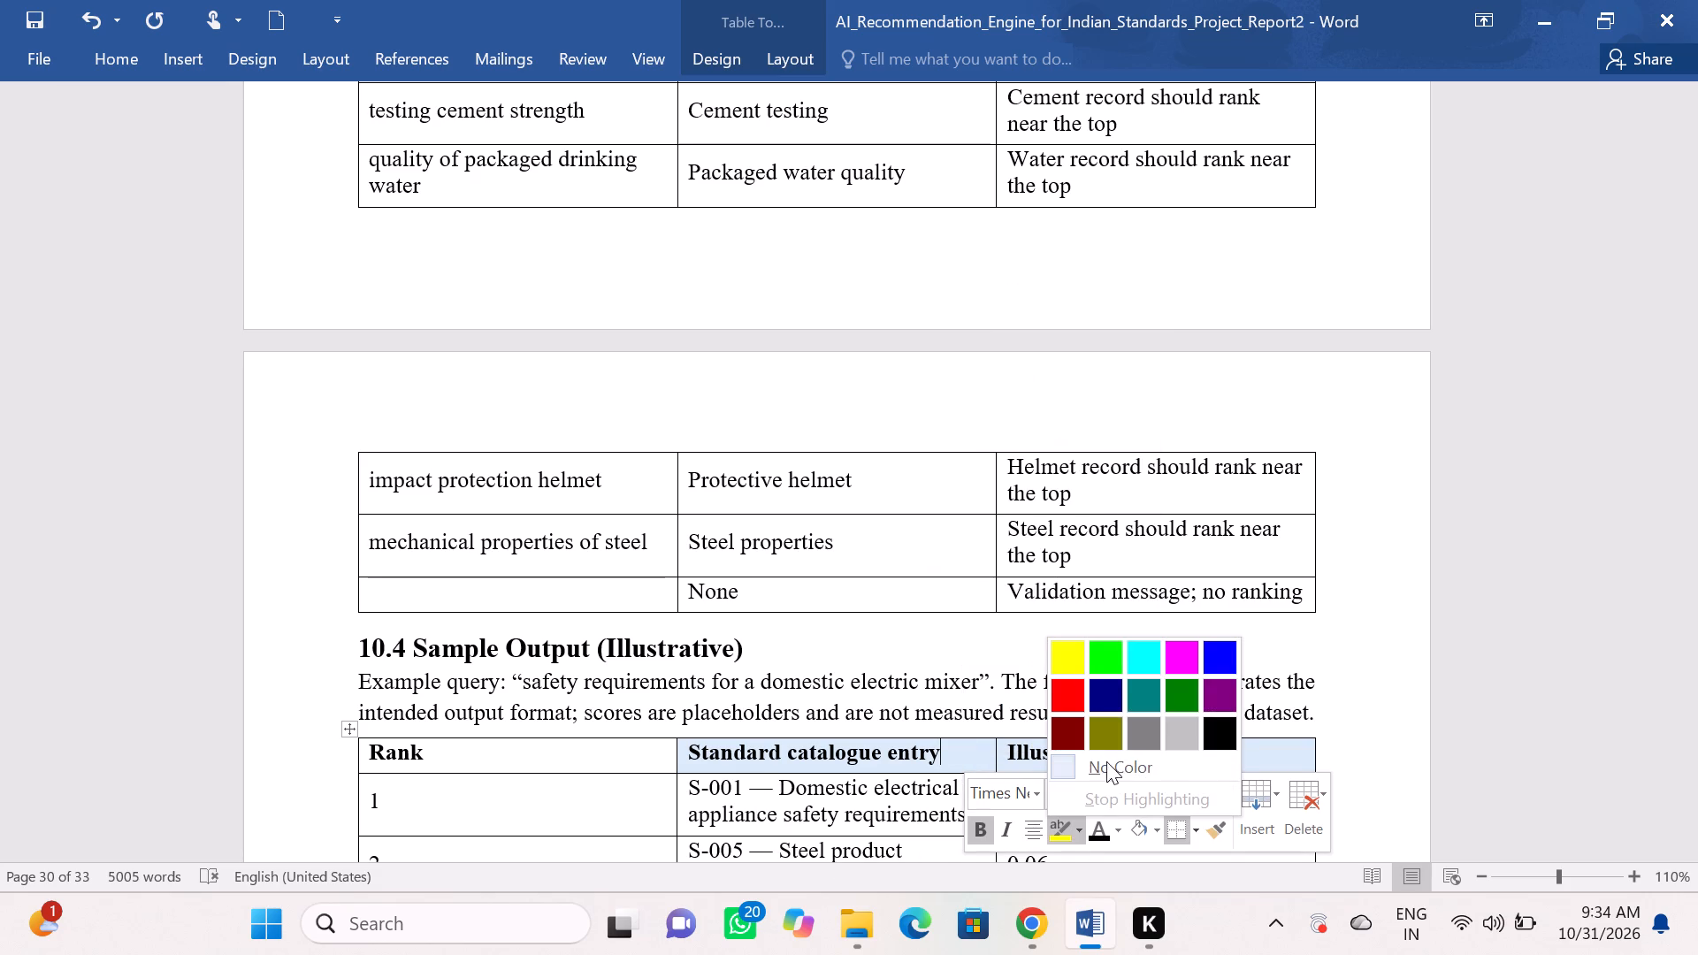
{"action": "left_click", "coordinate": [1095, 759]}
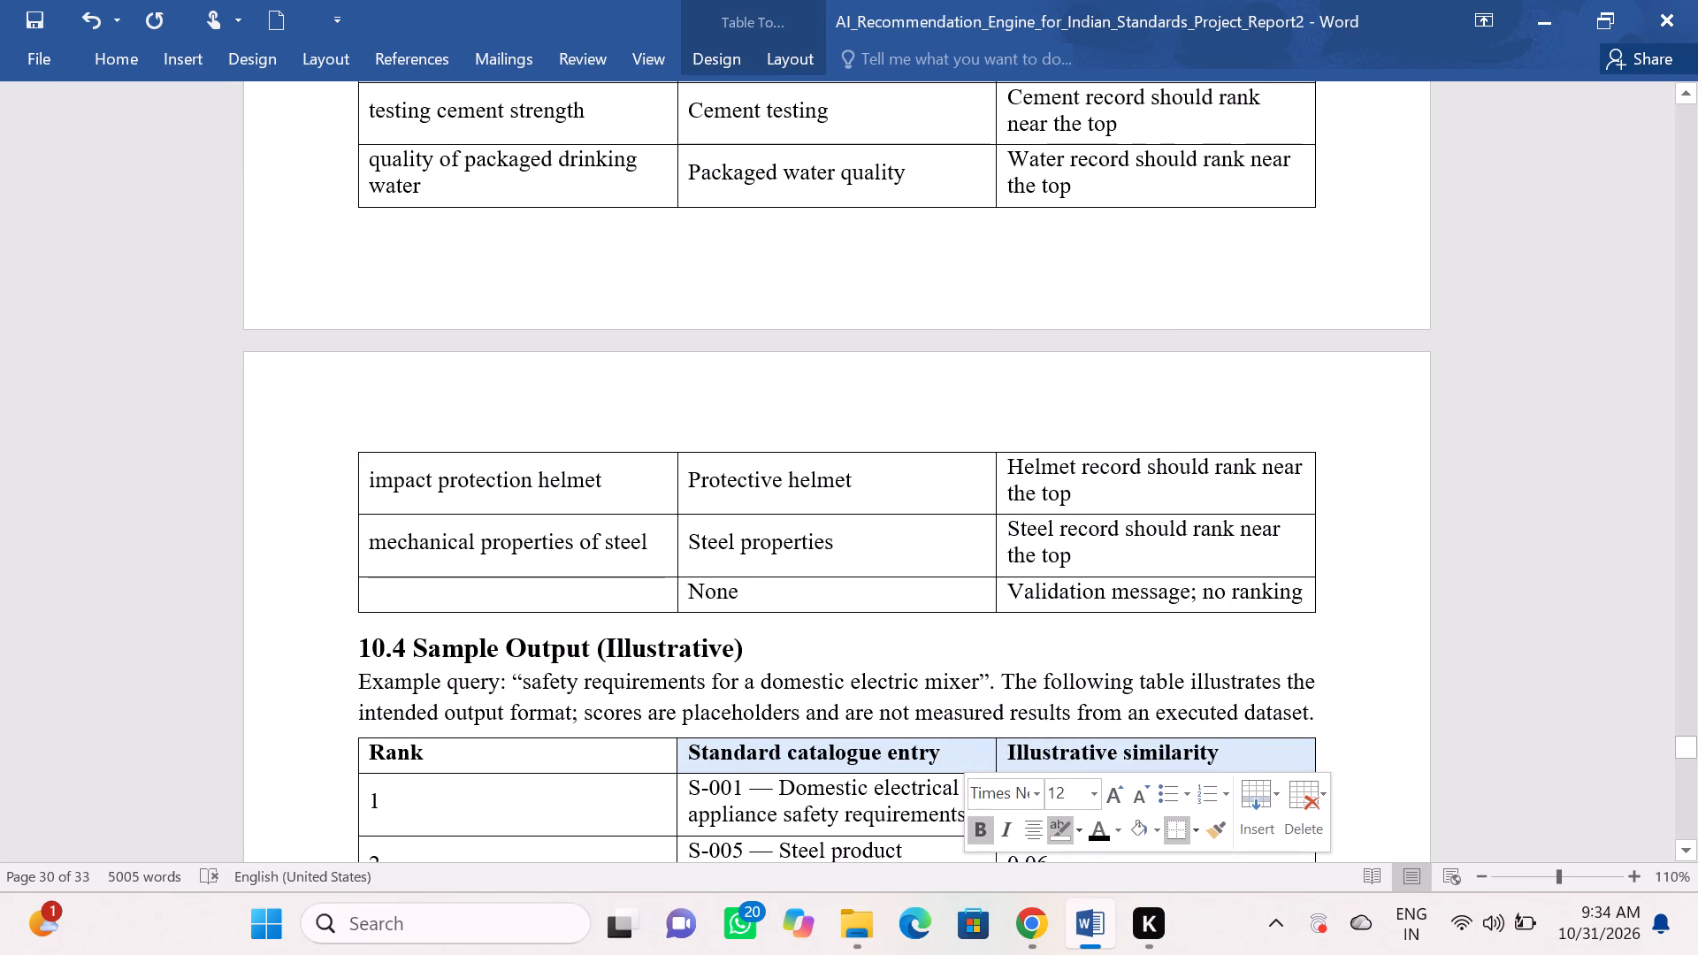
Set the shading of the "Standard catalogue entry" header cell in the 10.4 table to white.
{"action": "left_click", "coordinate": [975, 751]}
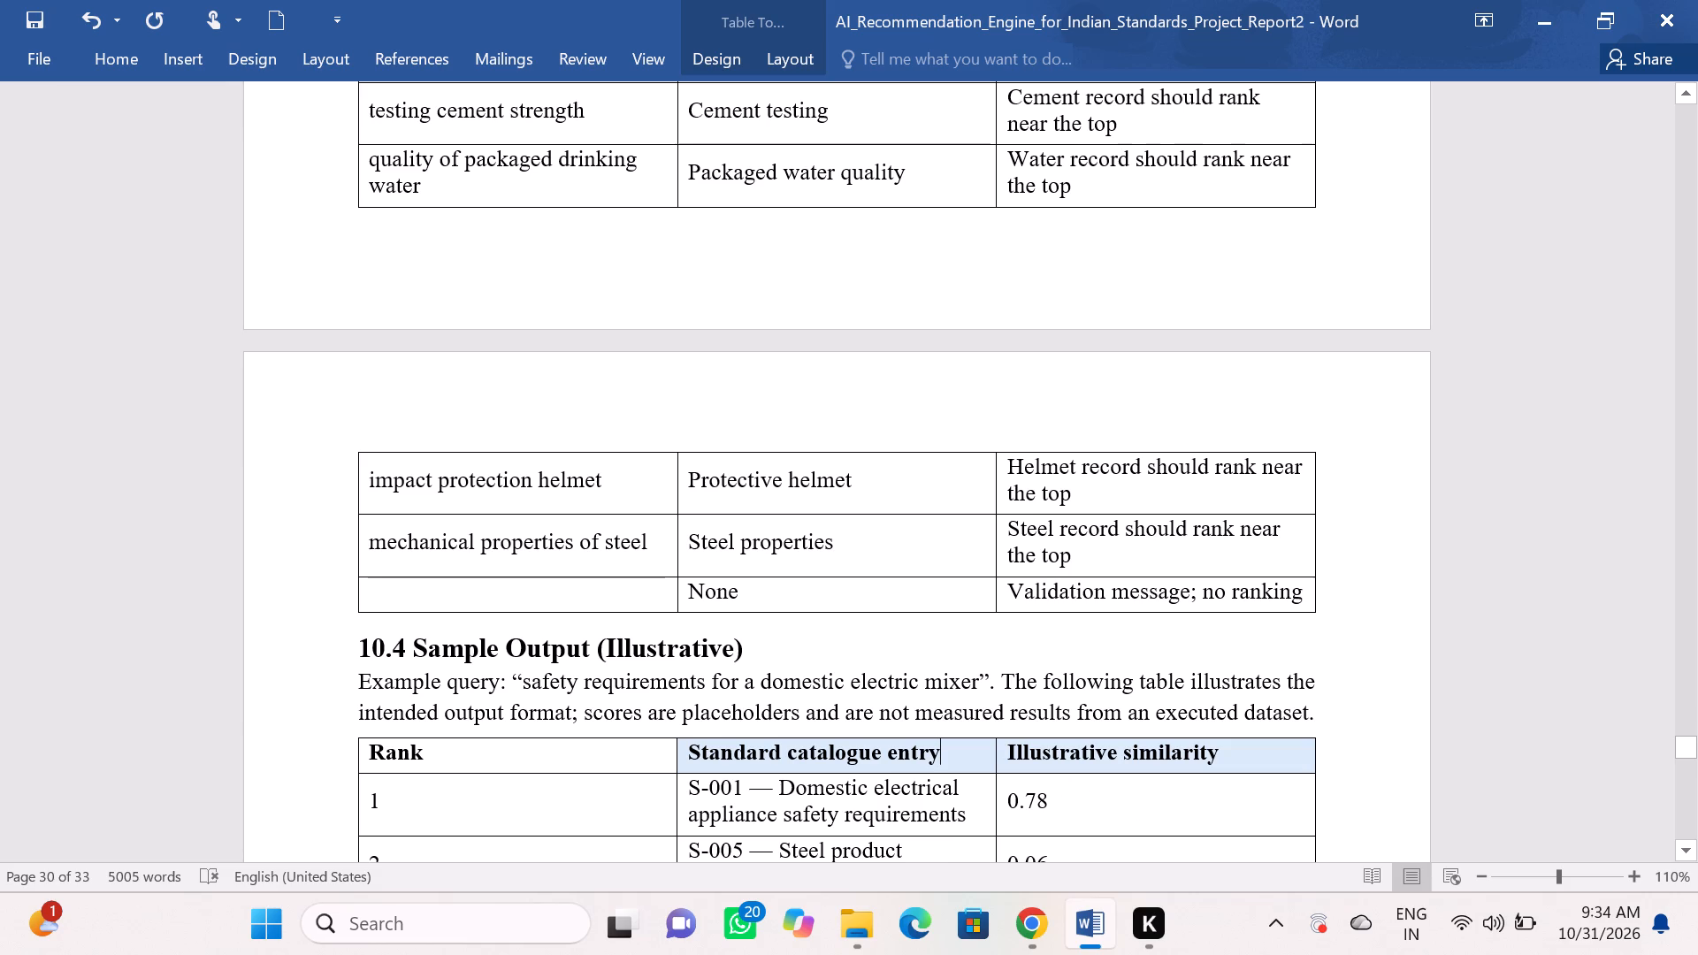
{"action": "right_click", "coordinate": [959, 751]}
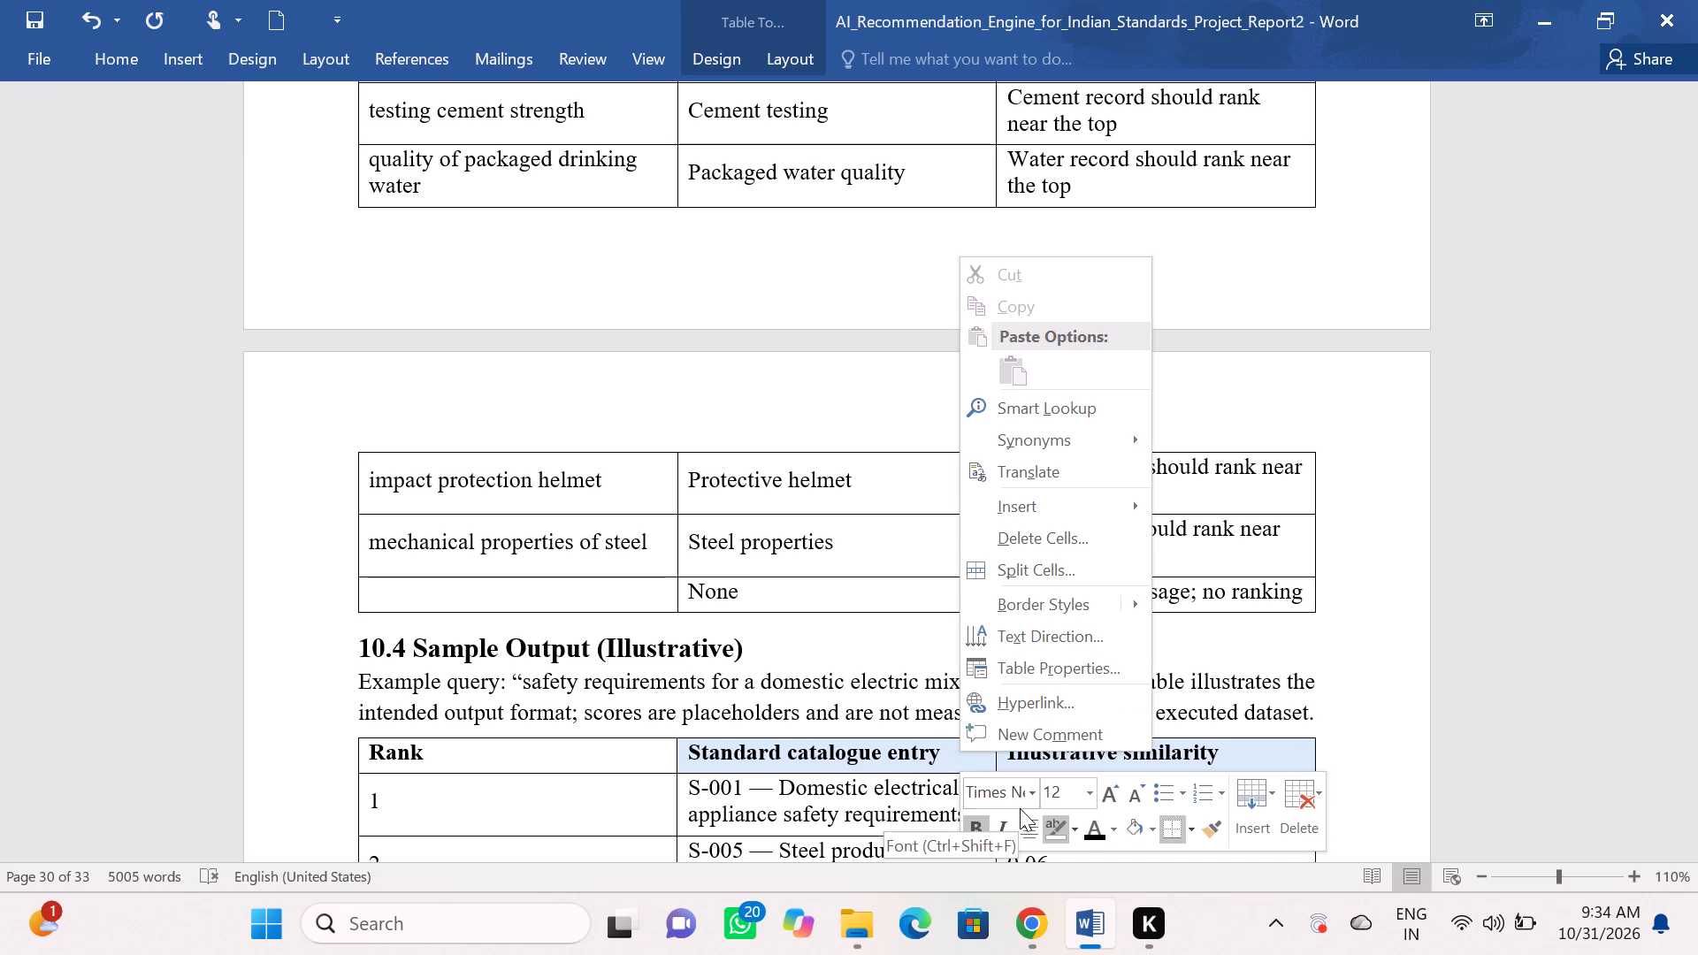
{"action": "left_click", "coordinate": [1147, 821]}
{"action": "left_click", "coordinate": [1131, 602]}
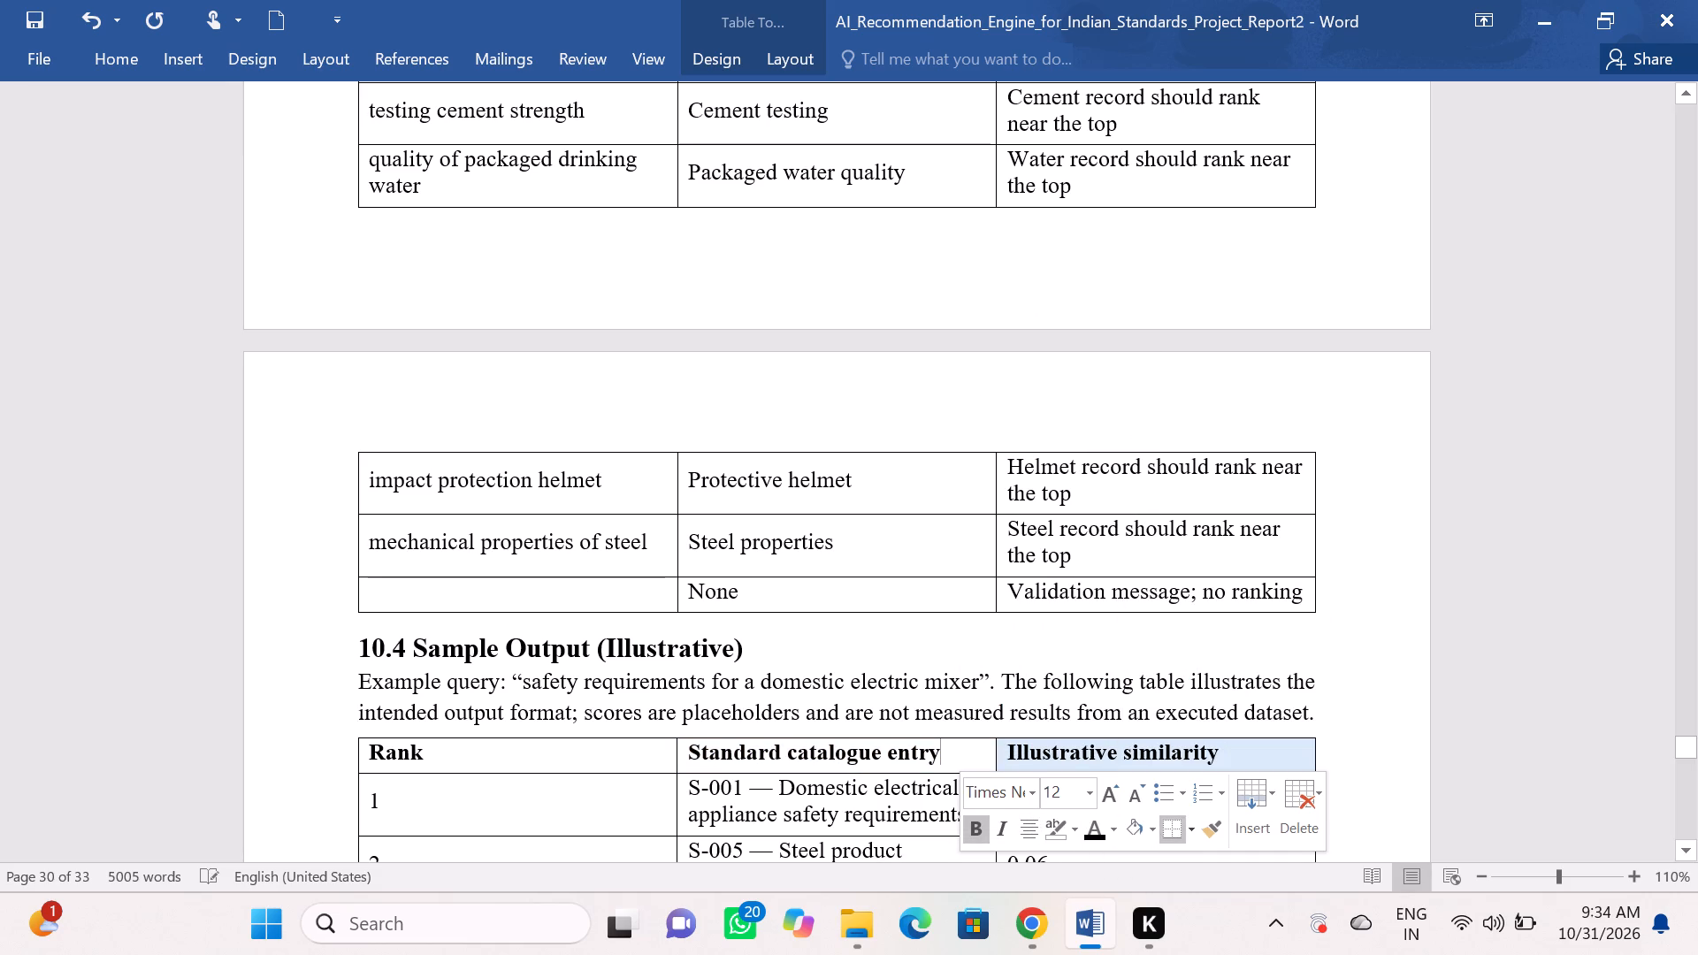
Set the shading of the "Illustrative similarity" header cell in the 10.4 table to white.
{"action": "left_click", "coordinate": [1224, 758]}
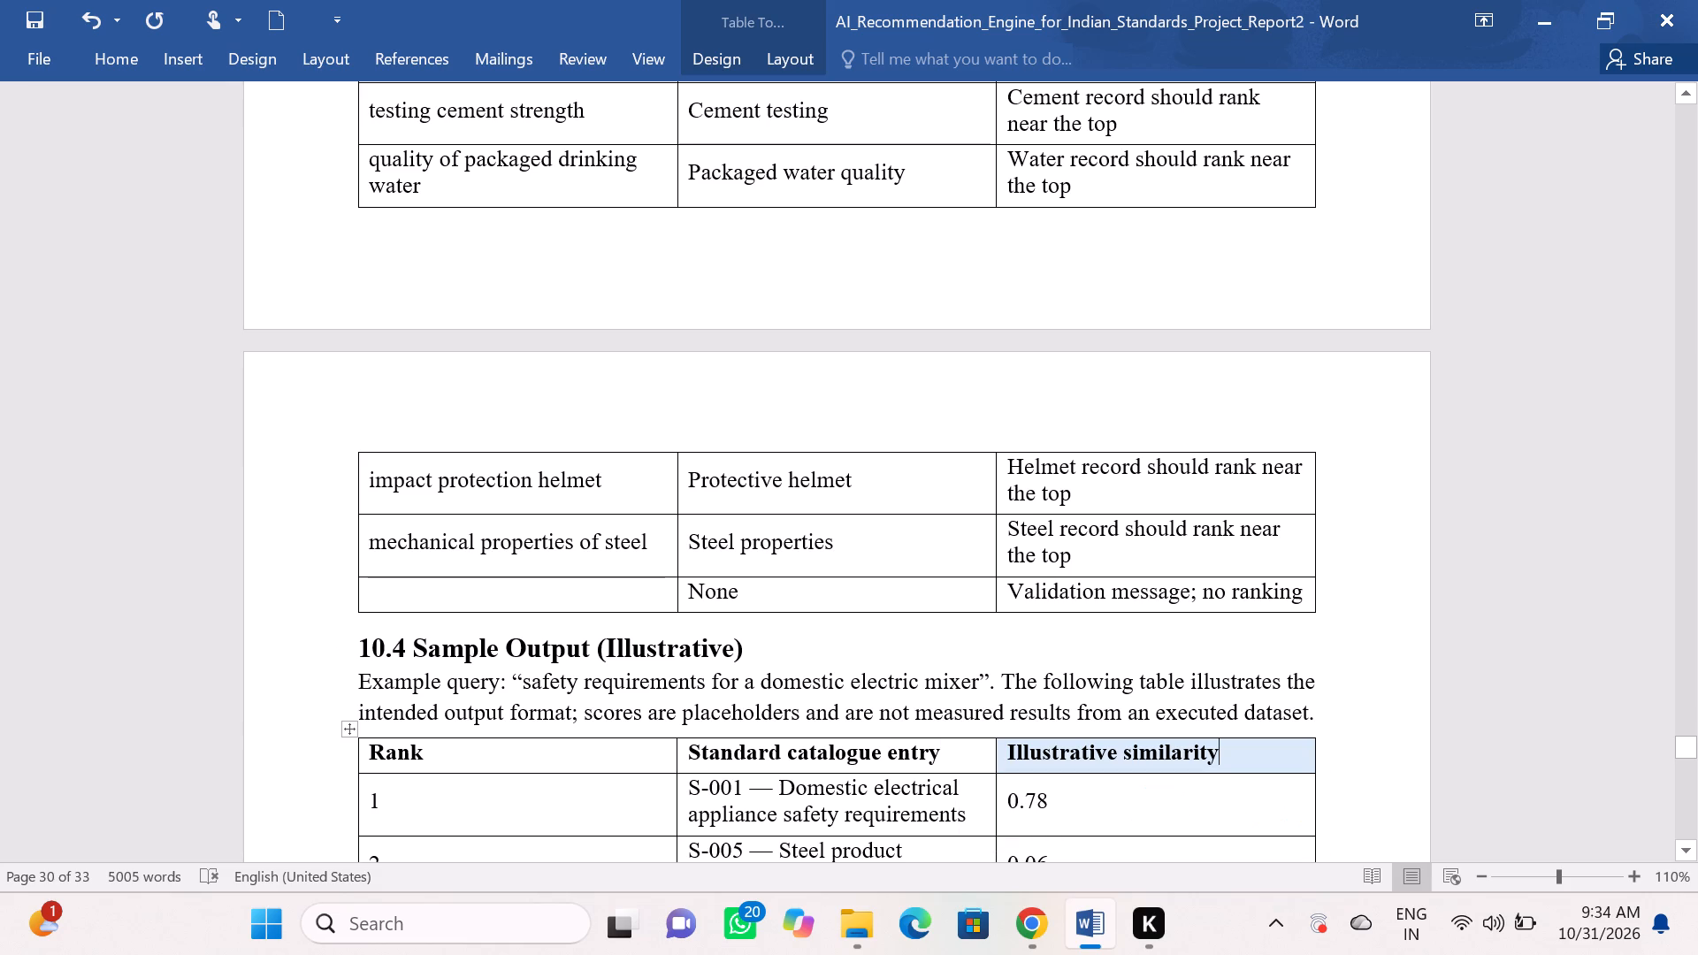
{"action": "right_click", "coordinate": [1225, 757]}
{"action": "left_click", "coordinate": [1376, 832]}
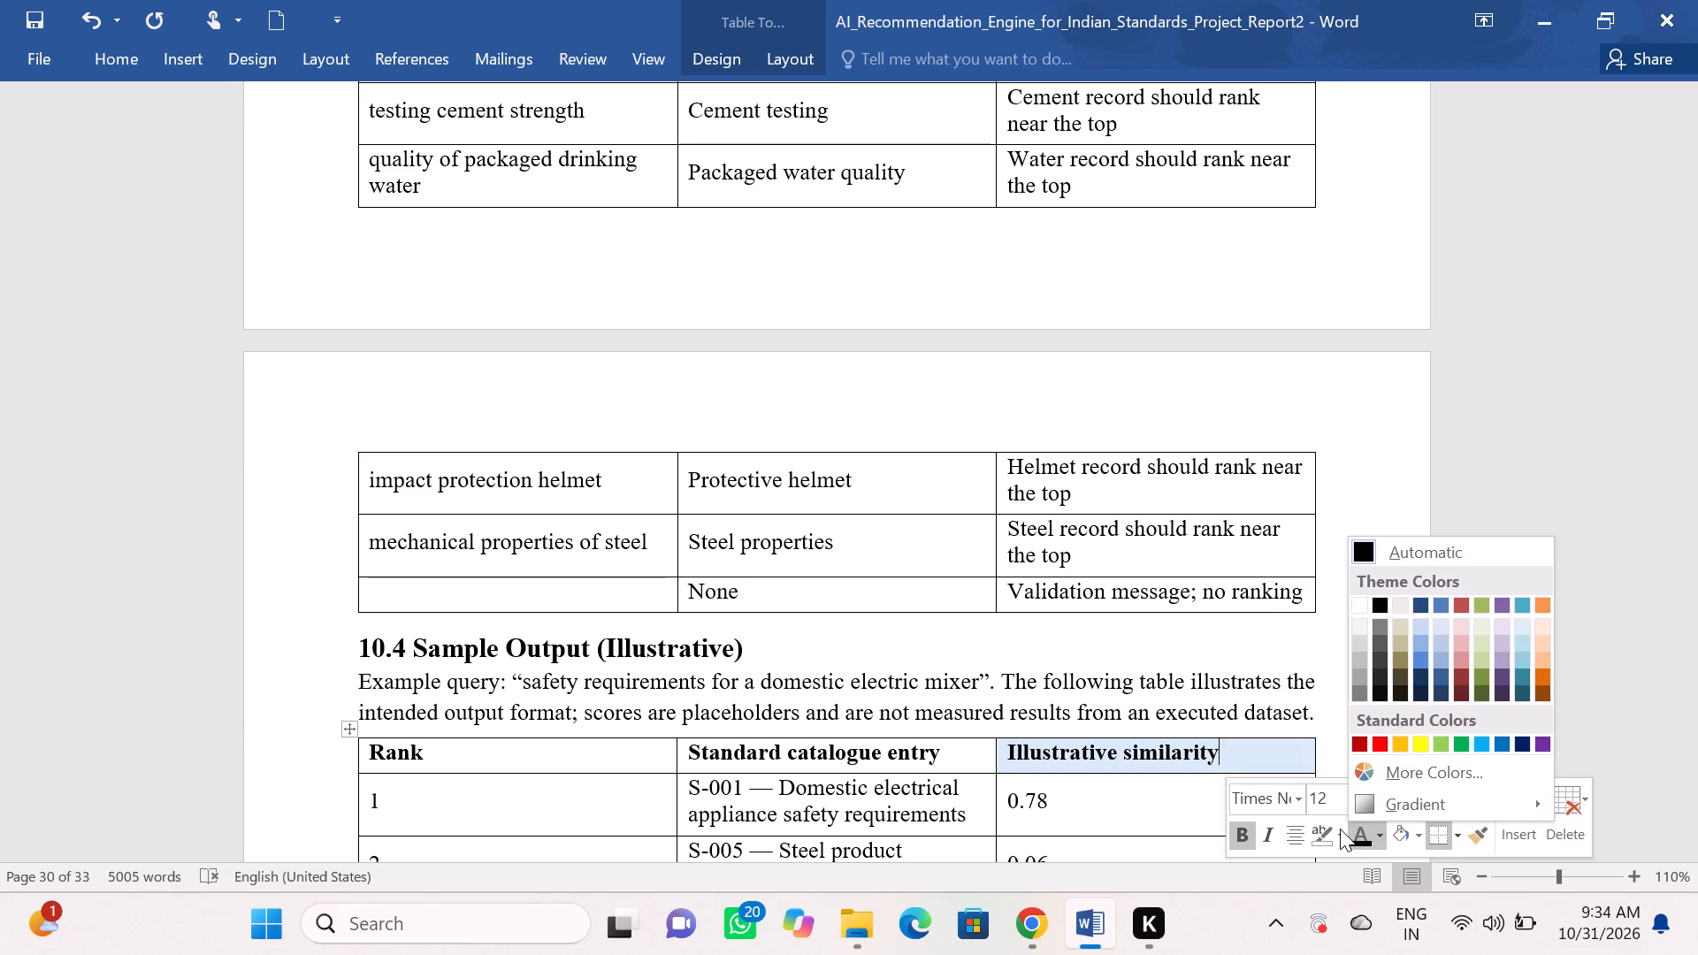
{"action": "left_click", "coordinate": [1340, 829]}
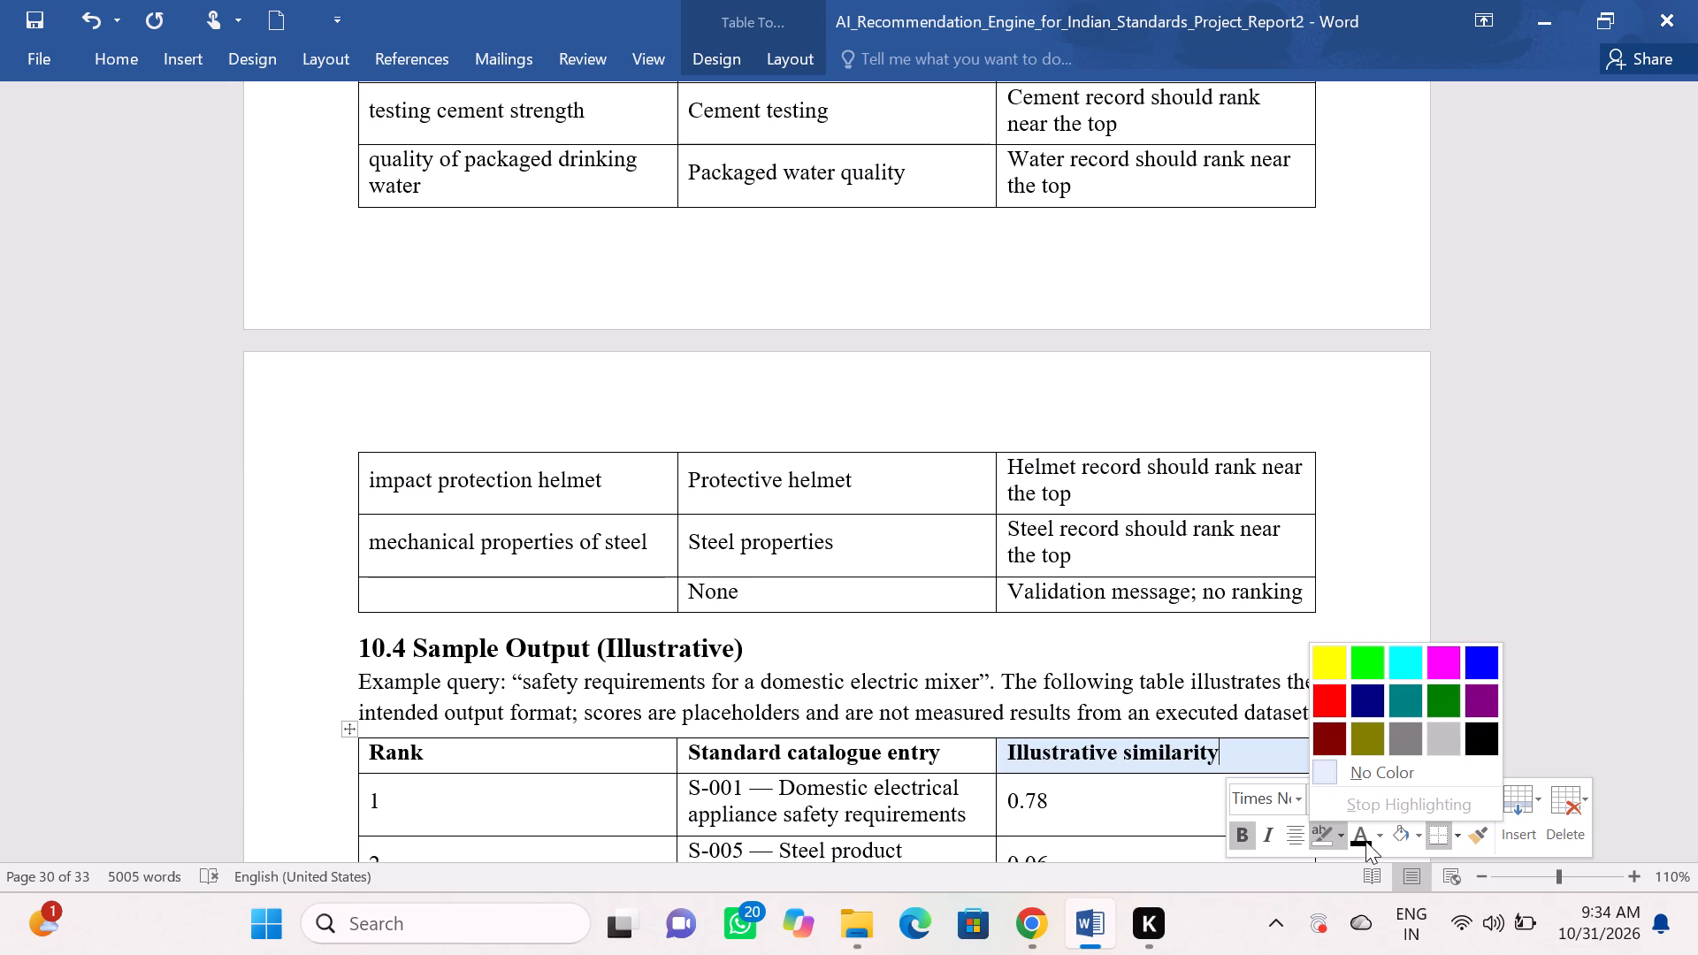
{"action": "left_click", "coordinate": [1373, 826]}
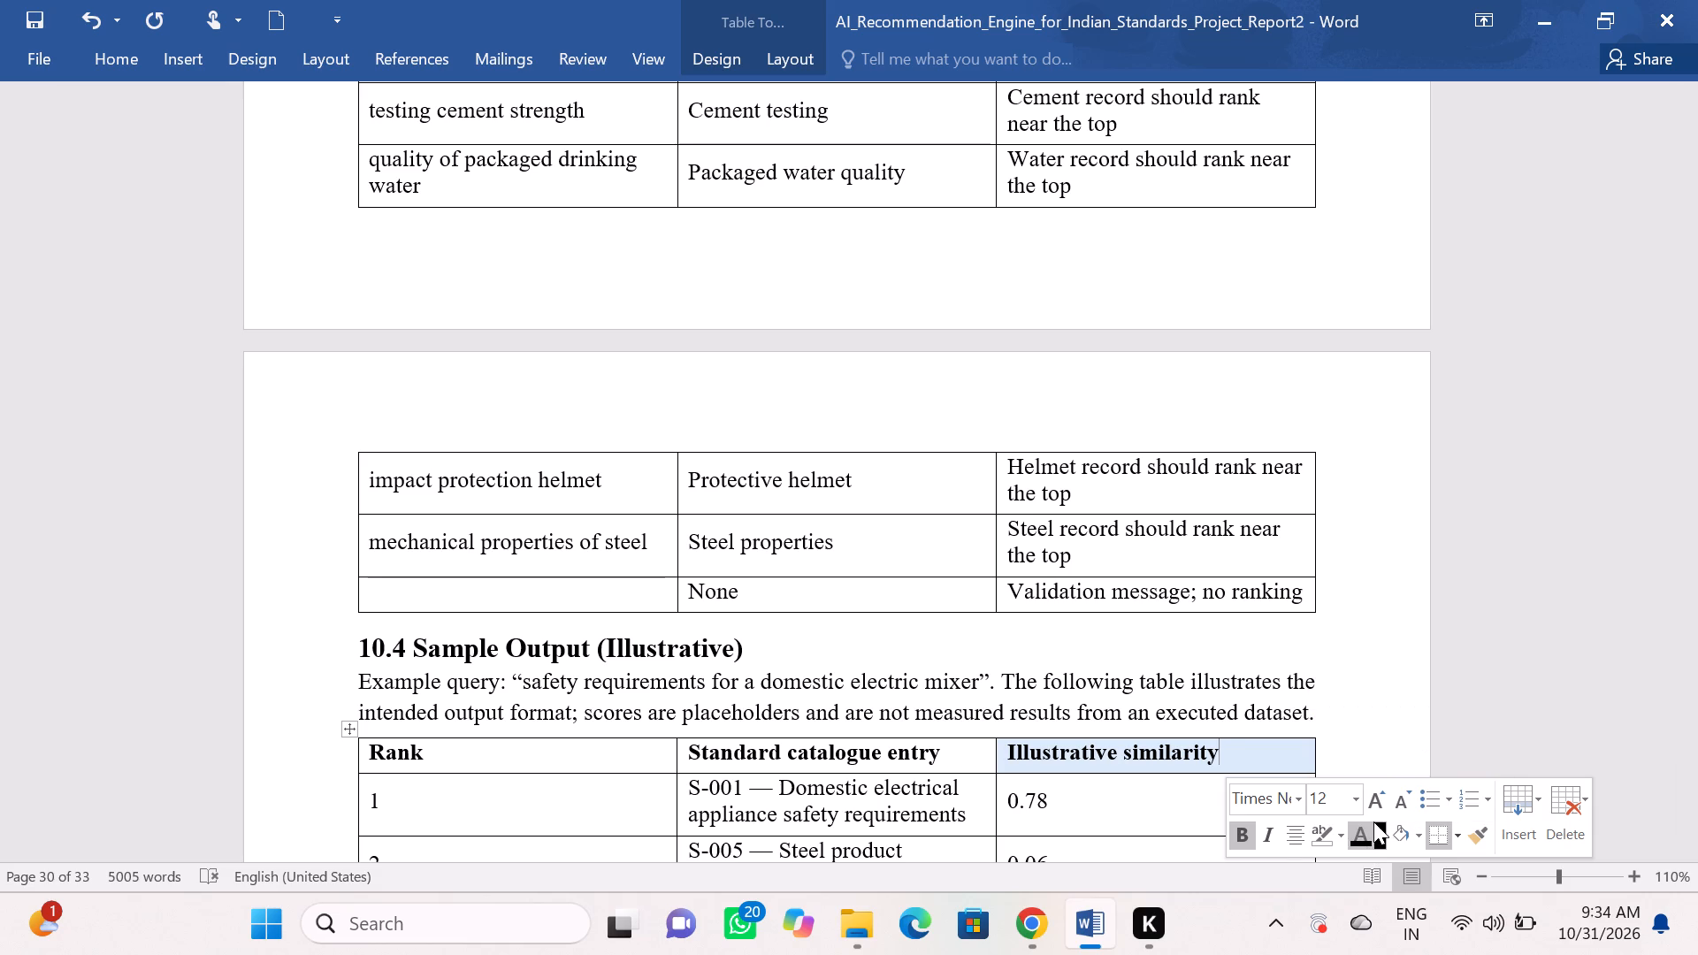
{"action": "left_click", "coordinate": [1373, 826]}
{"action": "left_click", "coordinate": [1379, 836]}
{"action": "left_click", "coordinate": [1360, 607]}
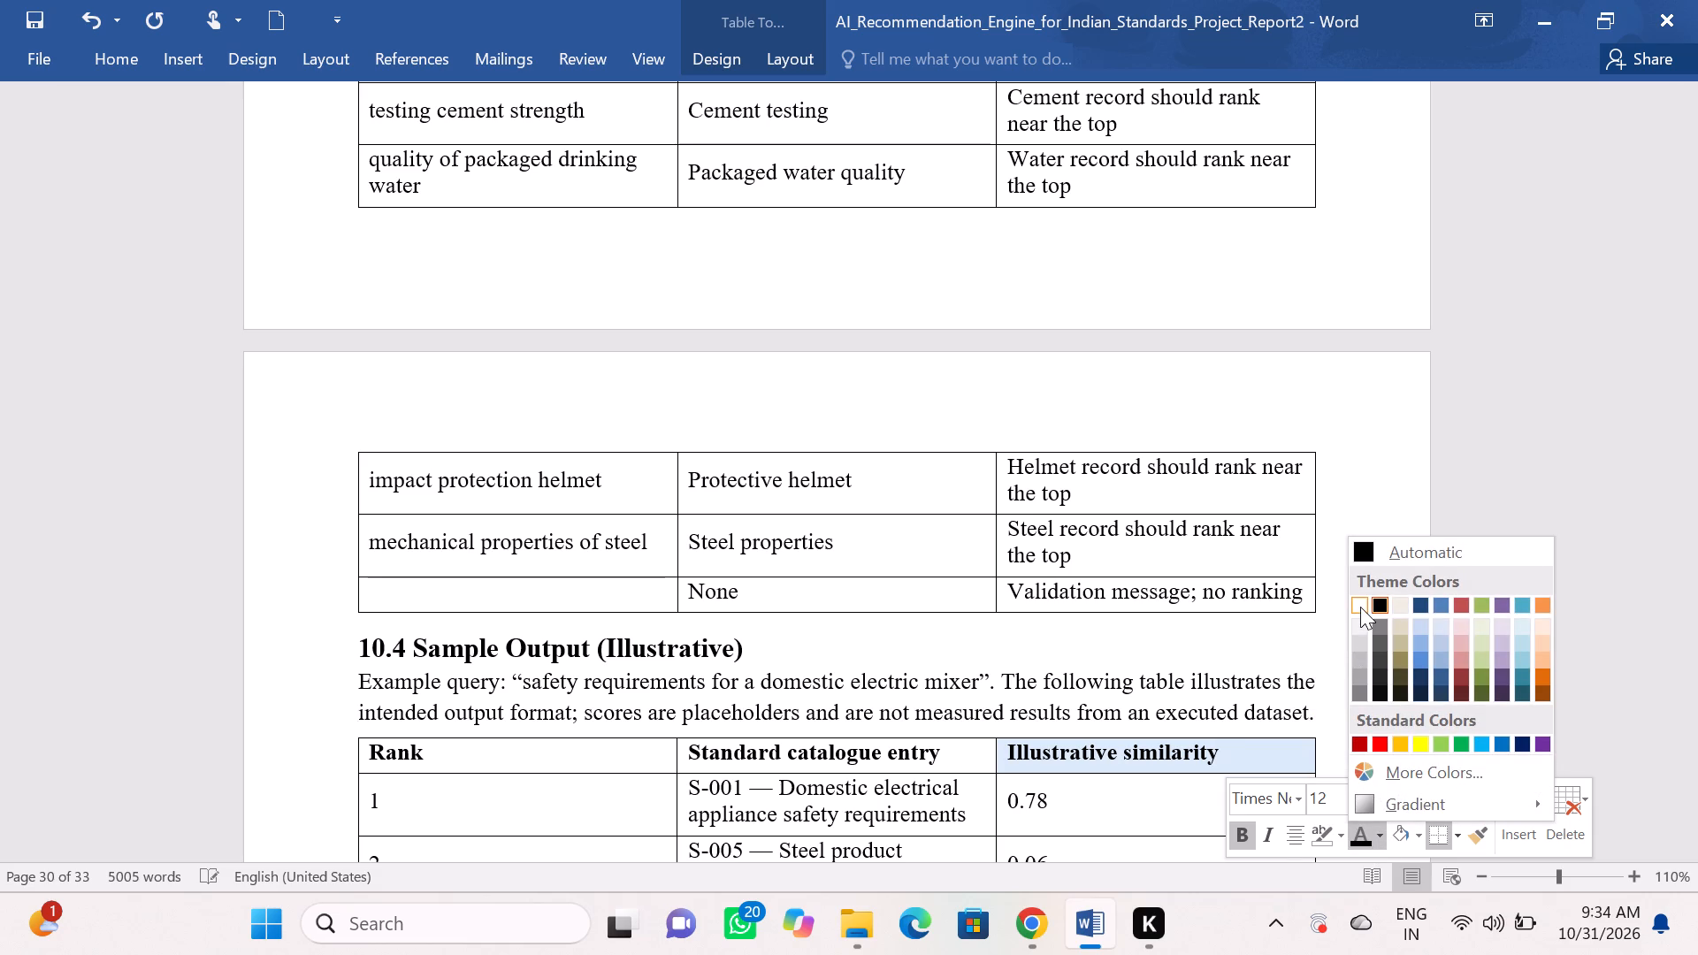
{"action": "left_click", "coordinate": [1422, 834]}
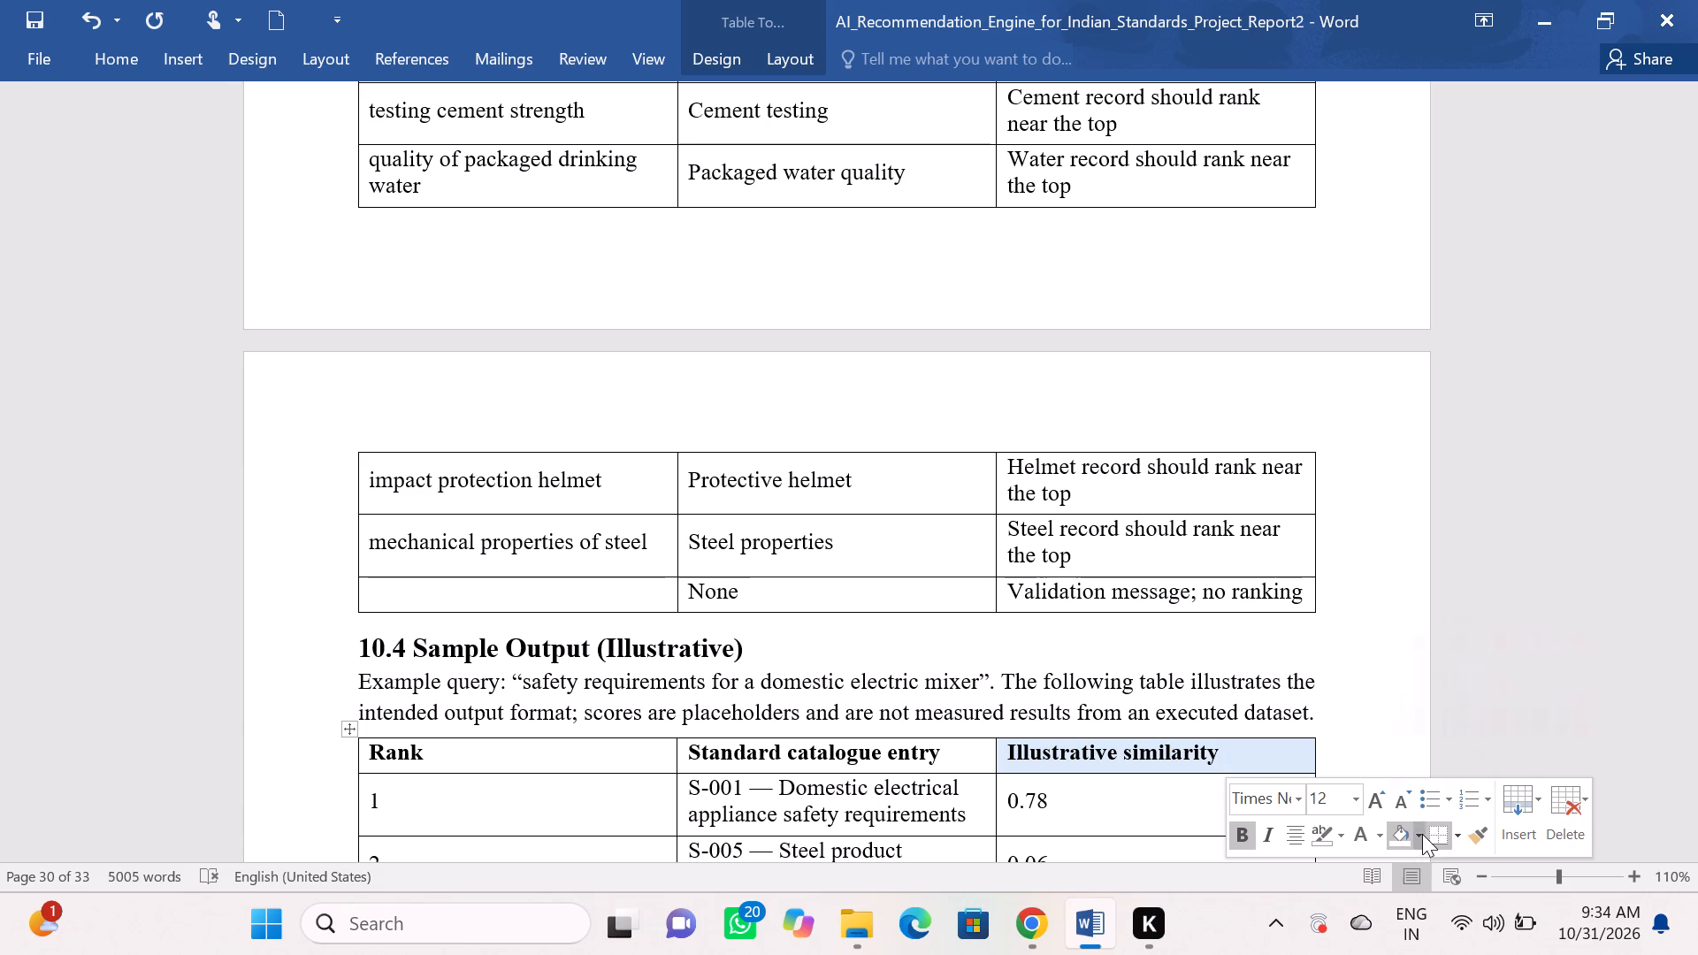
{"action": "left_click", "coordinate": [1400, 608]}
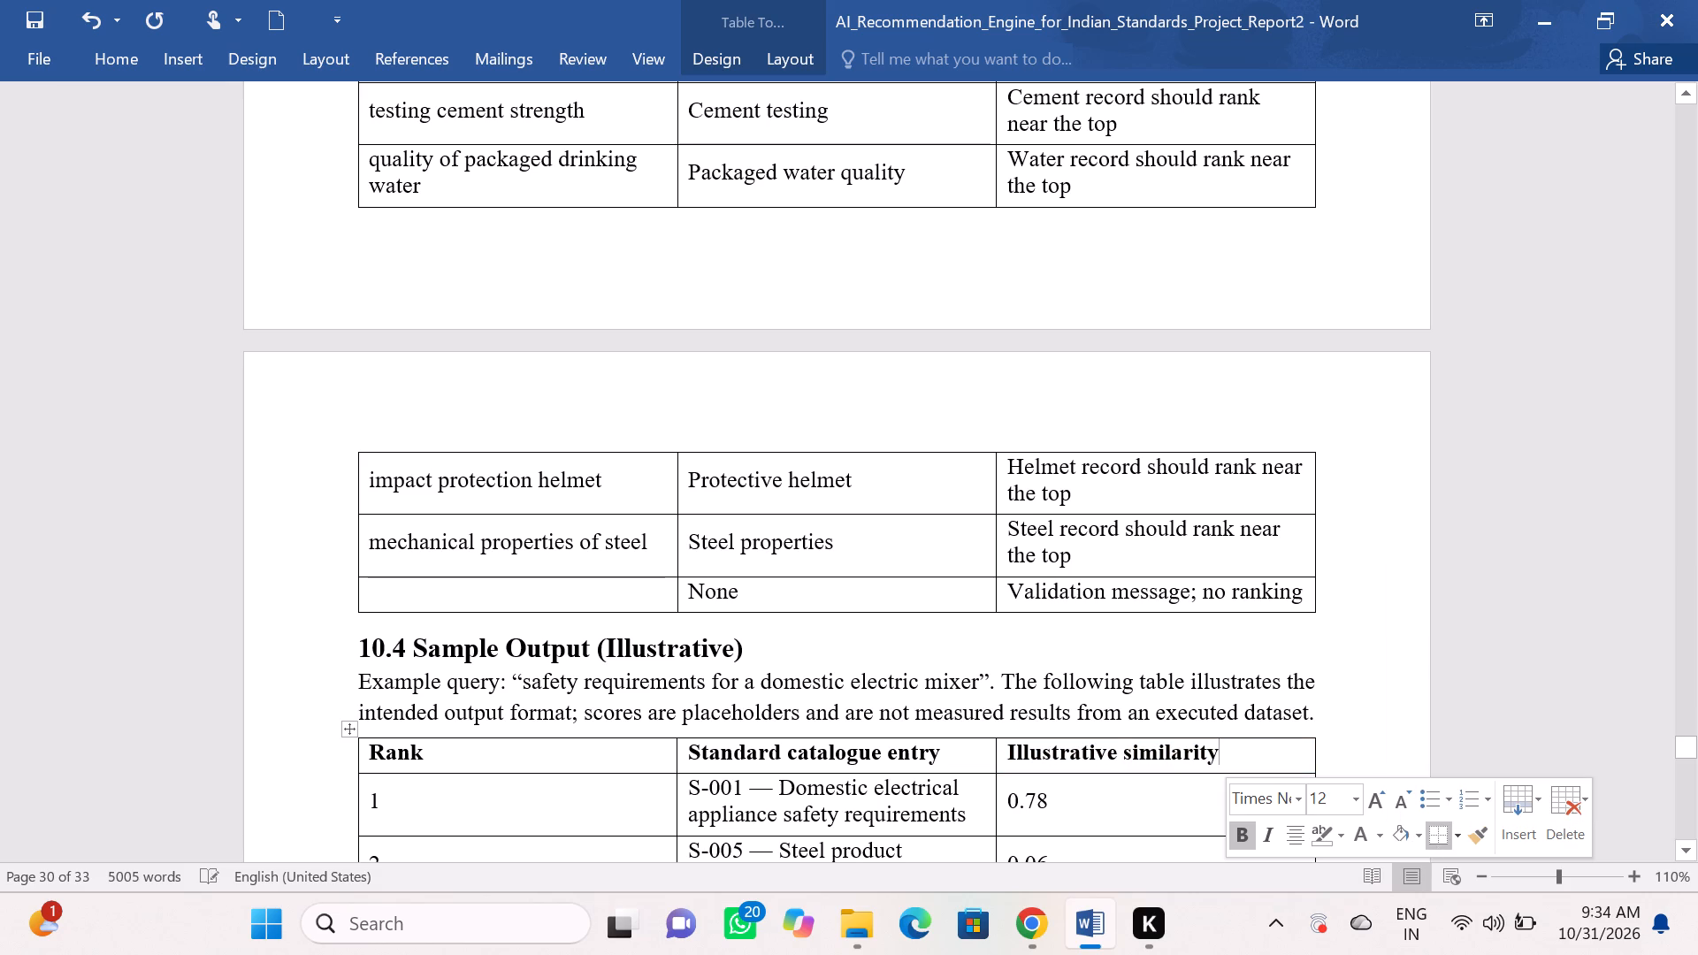
Set the shading of all three header cells in the 10.3 Sample Test Cases table to white.
{"action": "scroll", "coordinate": [1339, 611], "scroll_direction": "up", "scroll_amount": 3}
{"action": "scroll", "coordinate": [1341, 611], "scroll_direction": "down", "scroll_amount": 4}
{"action": "scroll", "coordinate": [1341, 611], "scroll_direction": "up", "scroll_amount": 2}
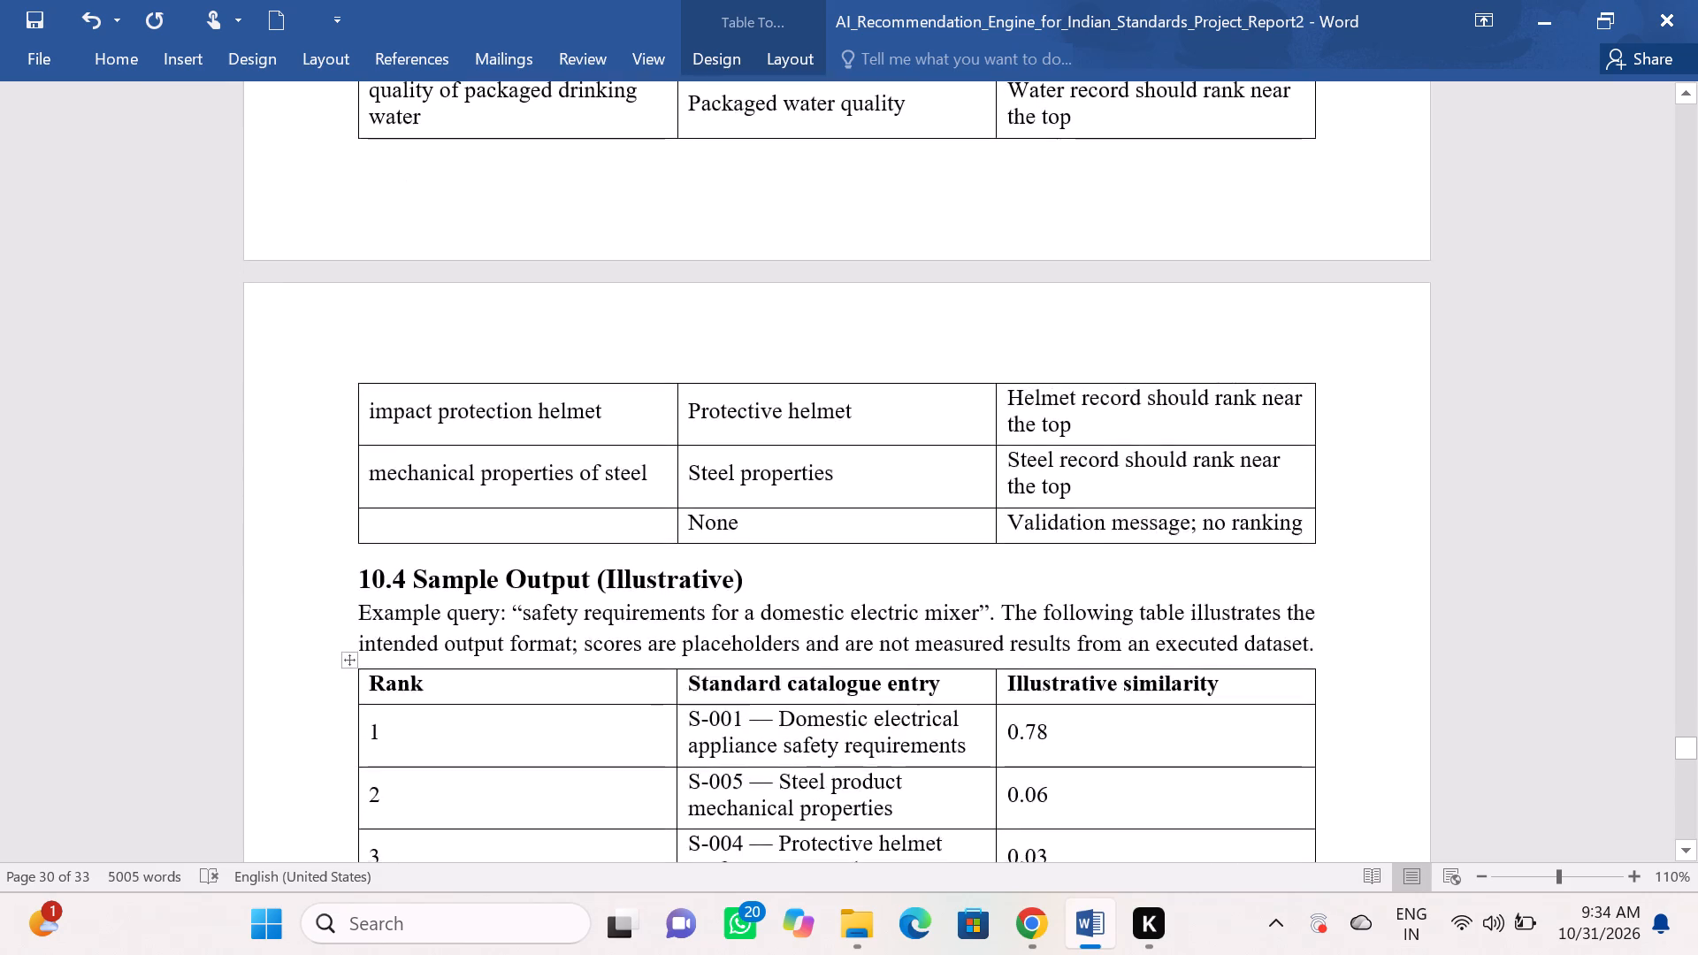
{"action": "scroll", "coordinate": [1341, 611], "scroll_direction": "up", "scroll_amount": 3}
{"action": "left_click_drag", "start_coordinate": [1295, 393], "coordinate": [1291, 359]}
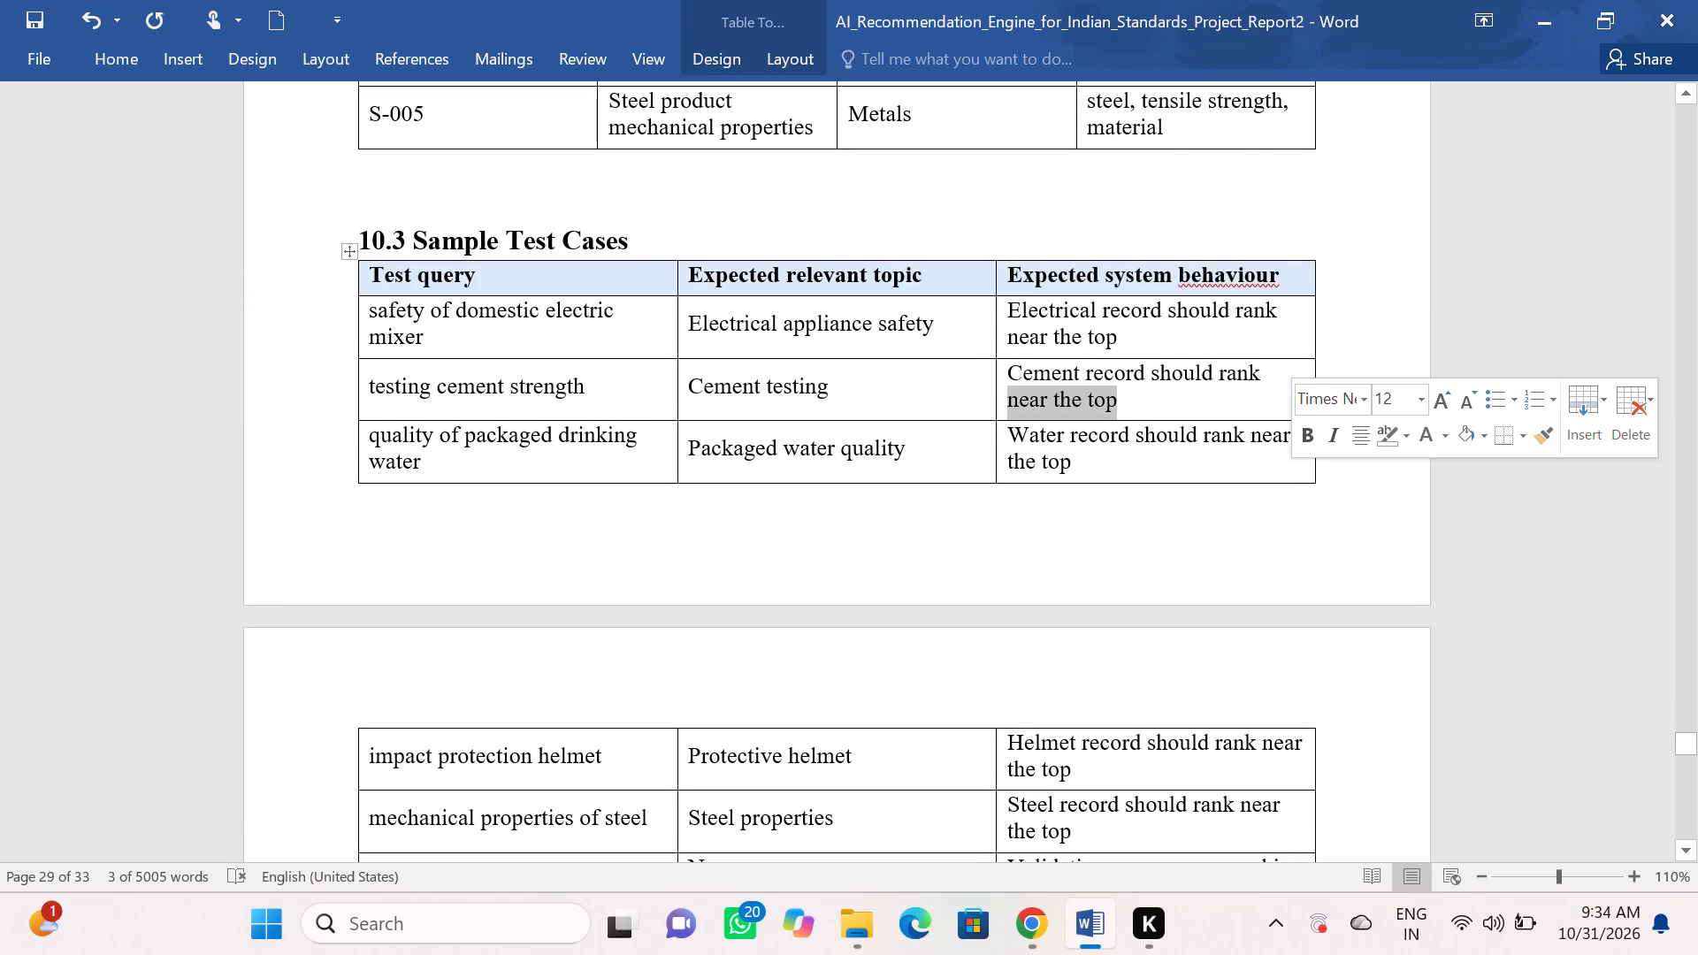
{"action": "left_click", "coordinate": [1296, 275]}
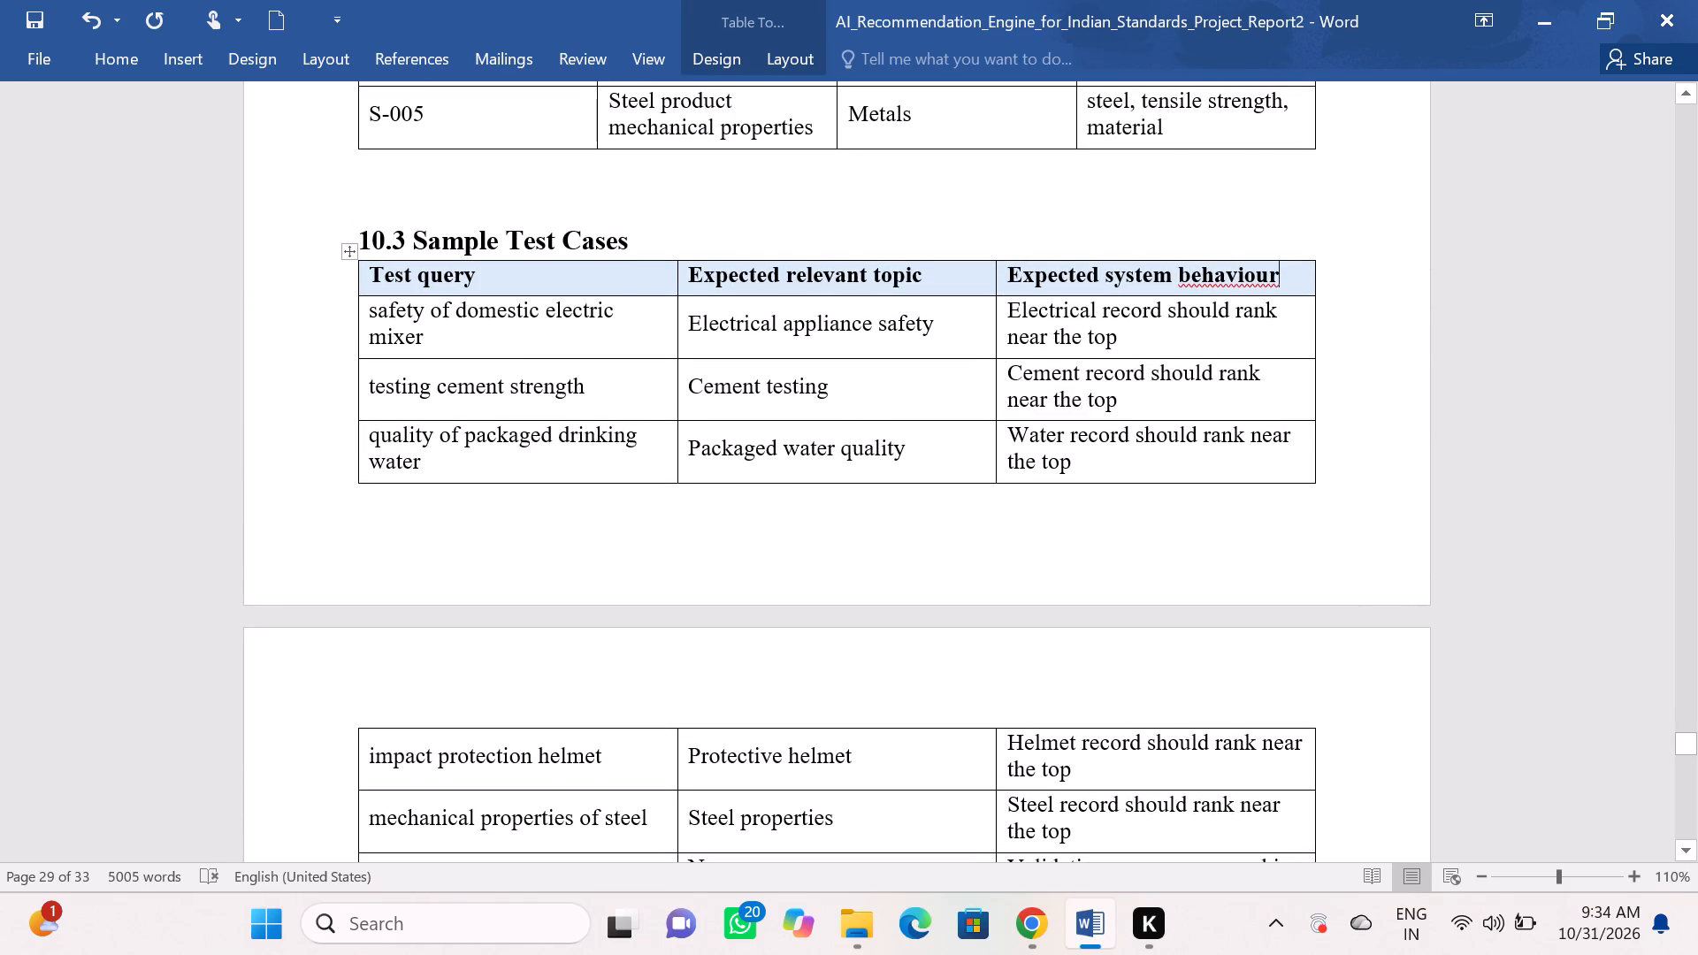
{"action": "right_click", "coordinate": [1296, 288]}
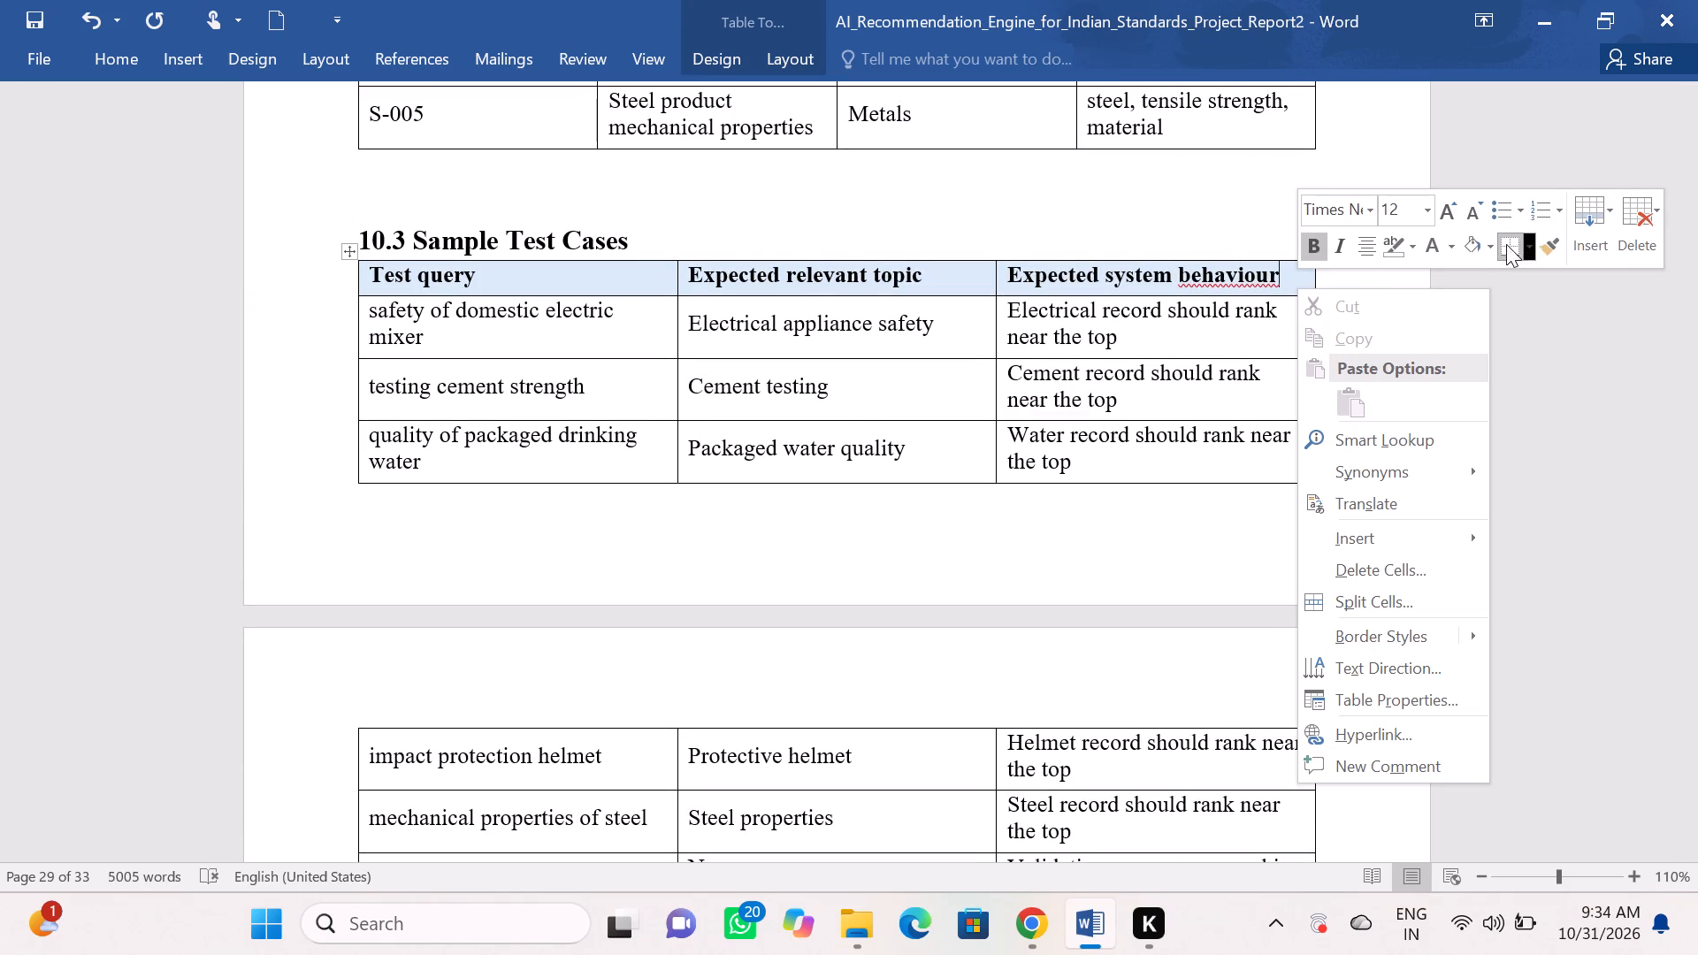
{"action": "left_click", "coordinate": [1489, 246]}
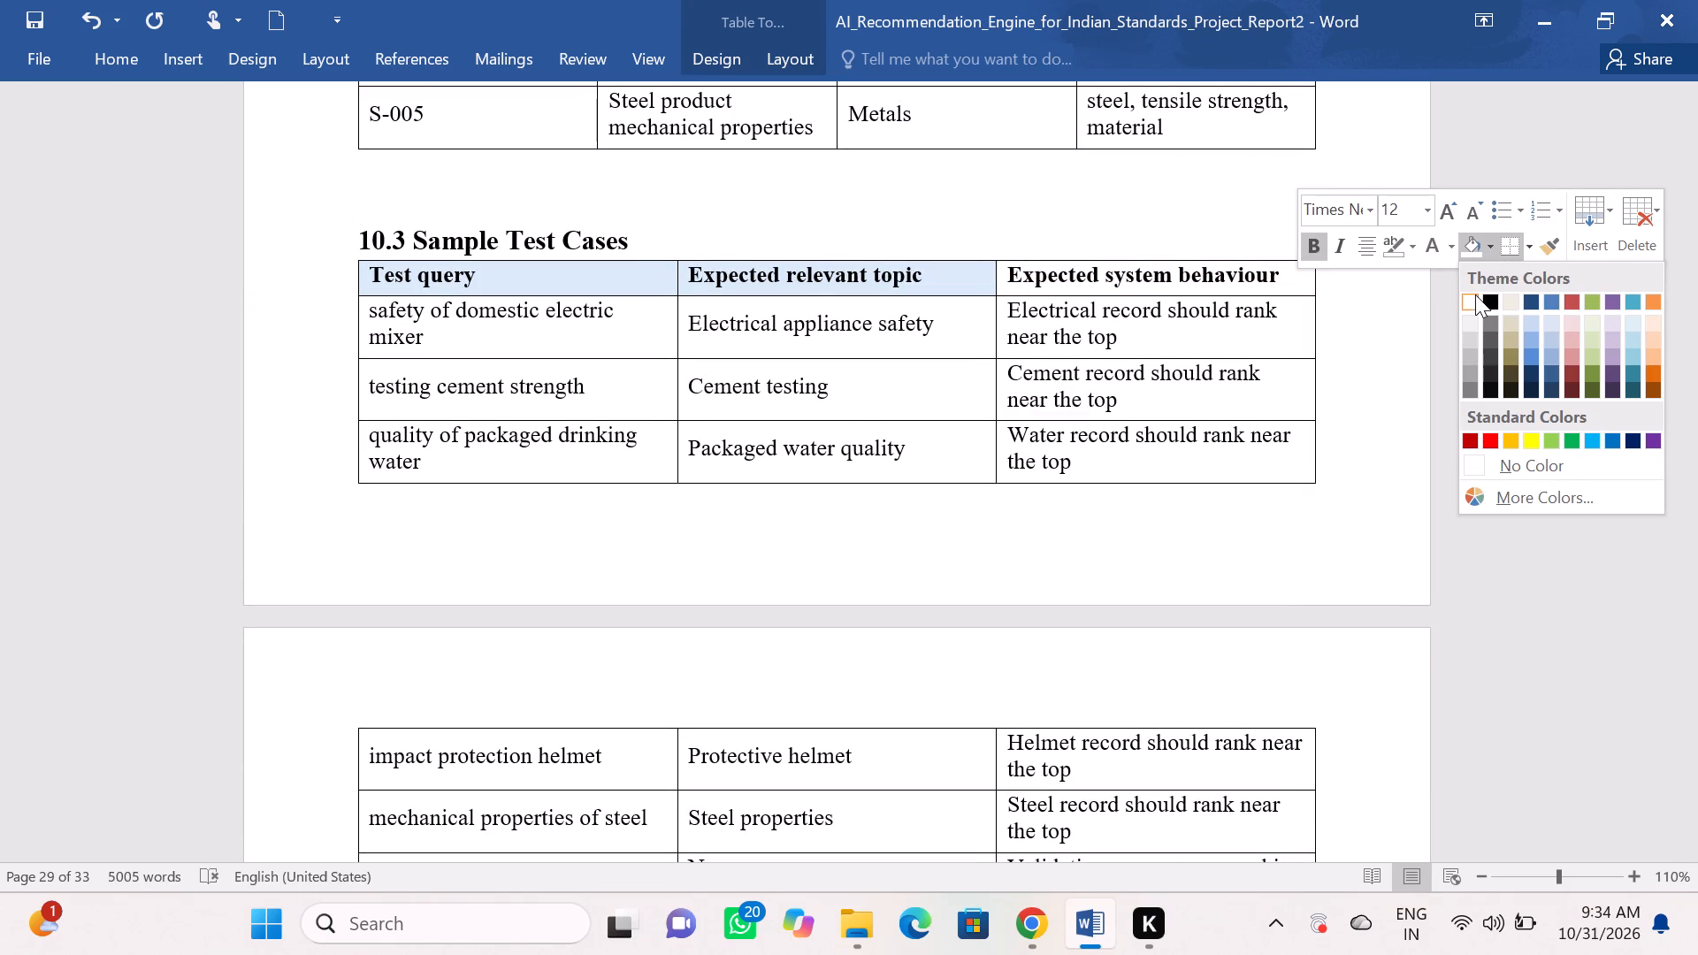
{"action": "left_click", "coordinate": [1475, 294]}
{"action": "right_click", "coordinate": [945, 278]}
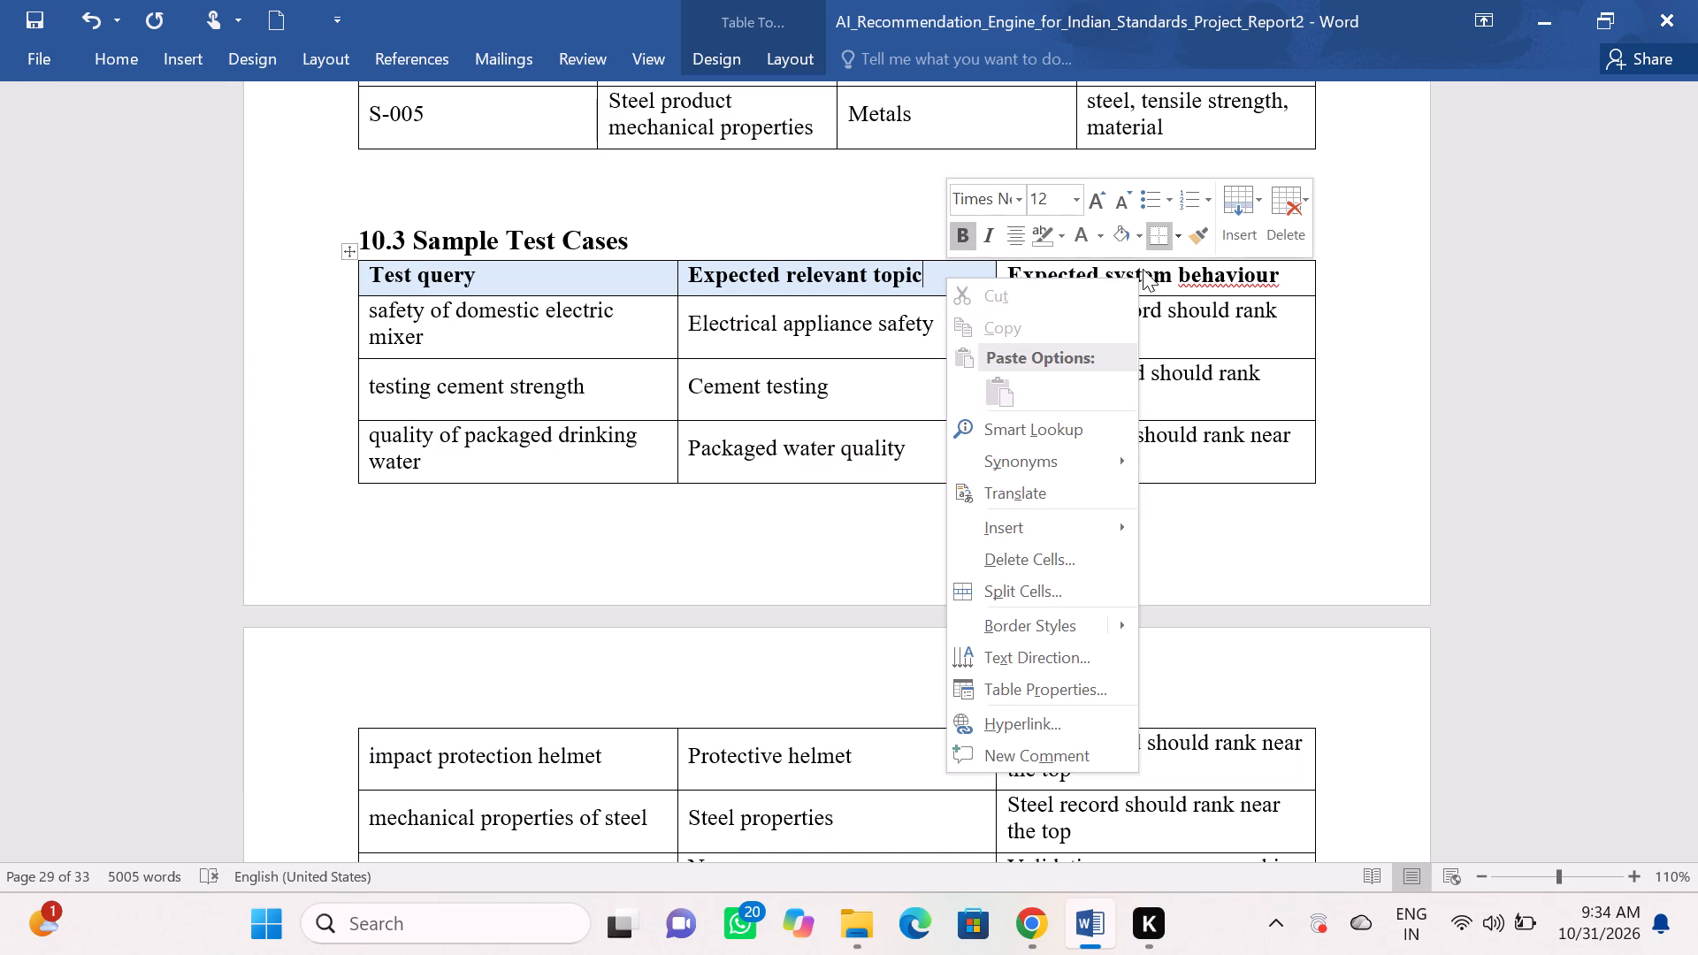
{"action": "left_click", "coordinate": [1134, 236]}
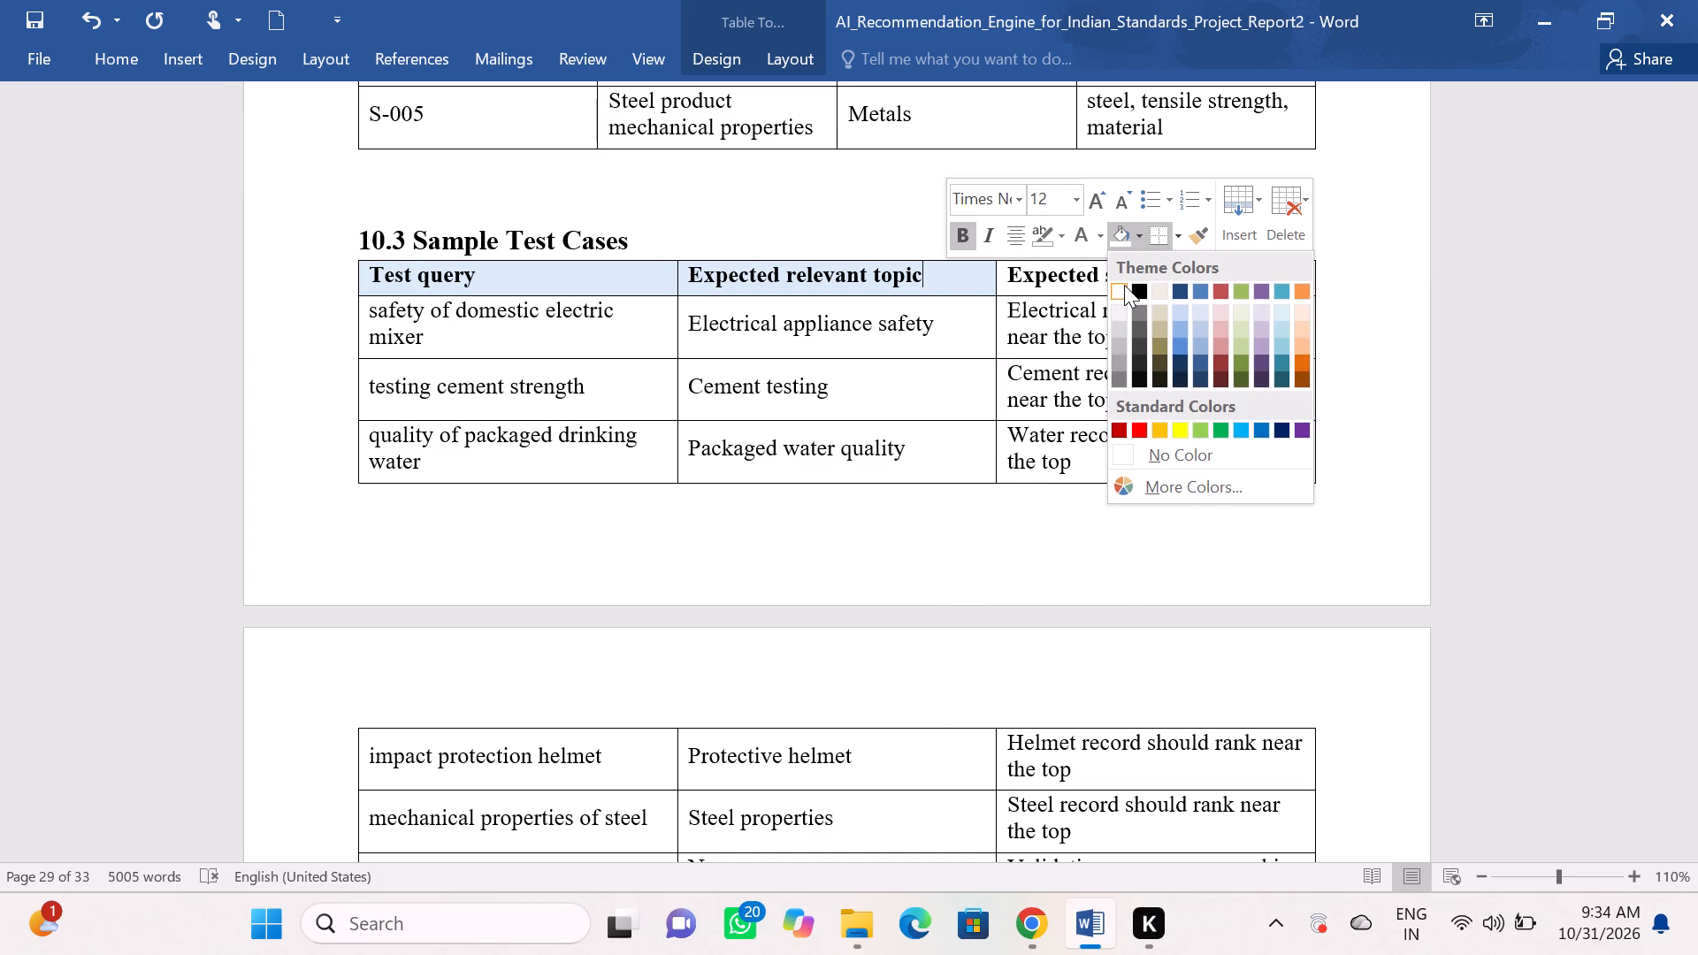
{"action": "left_click", "coordinate": [1124, 285]}
{"action": "left_click", "coordinate": [583, 280]}
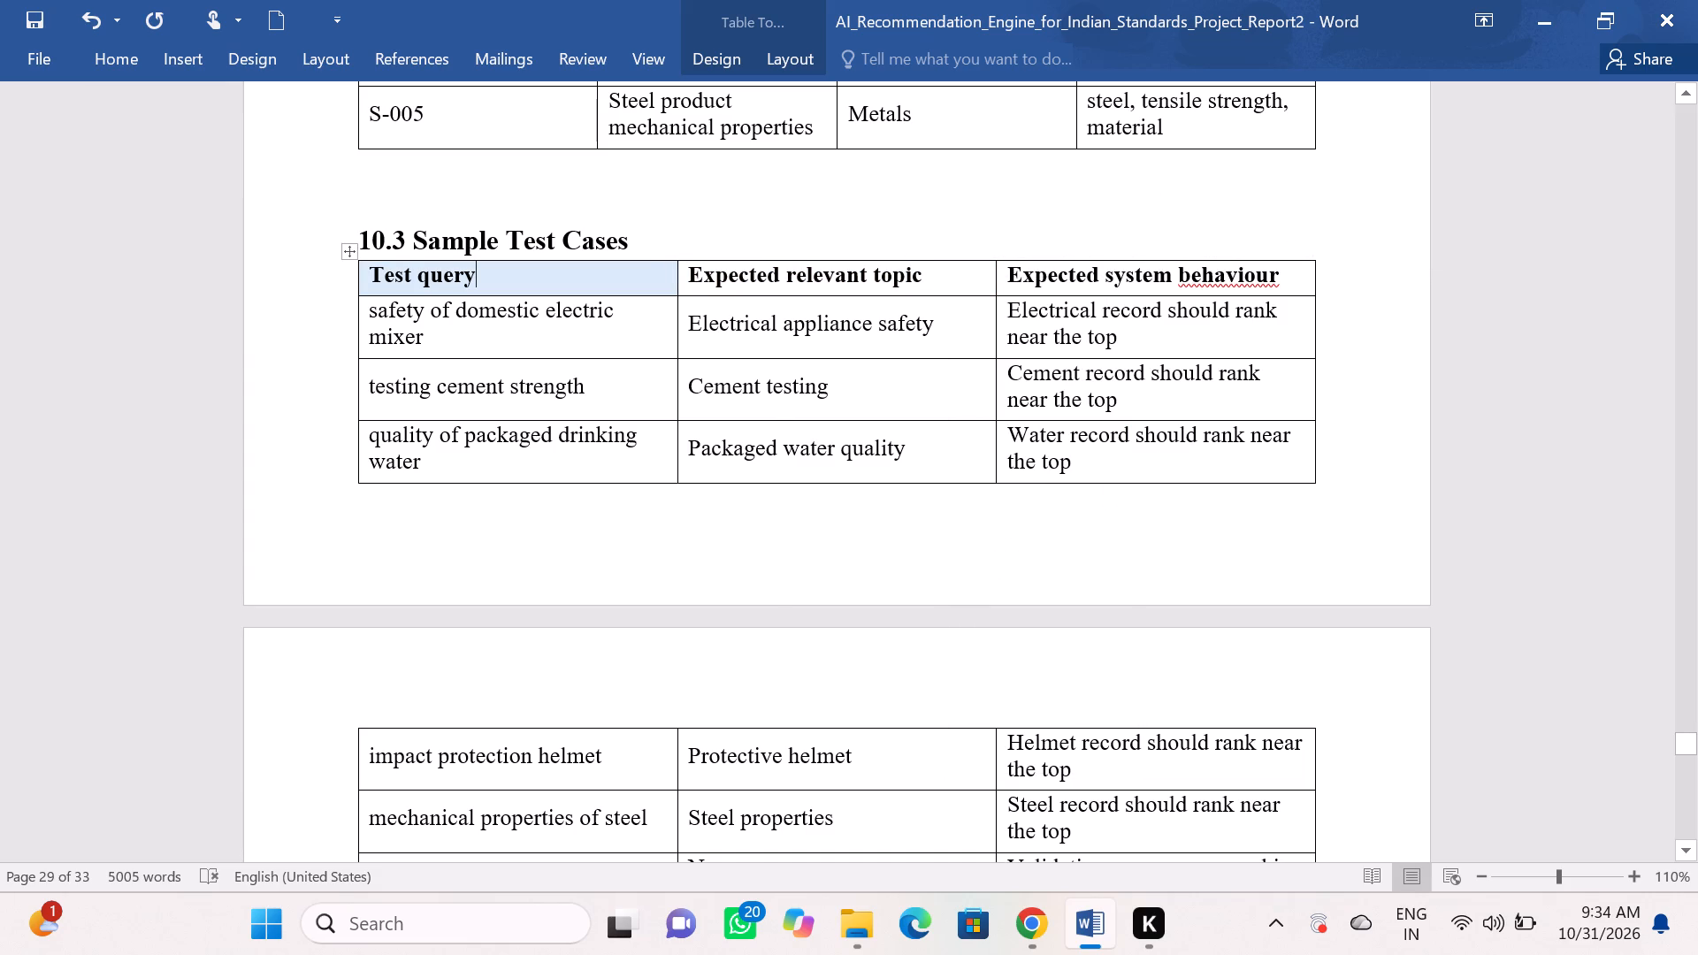
{"action": "right_click", "coordinate": [583, 280]}
{"action": "left_click", "coordinate": [750, 246]}
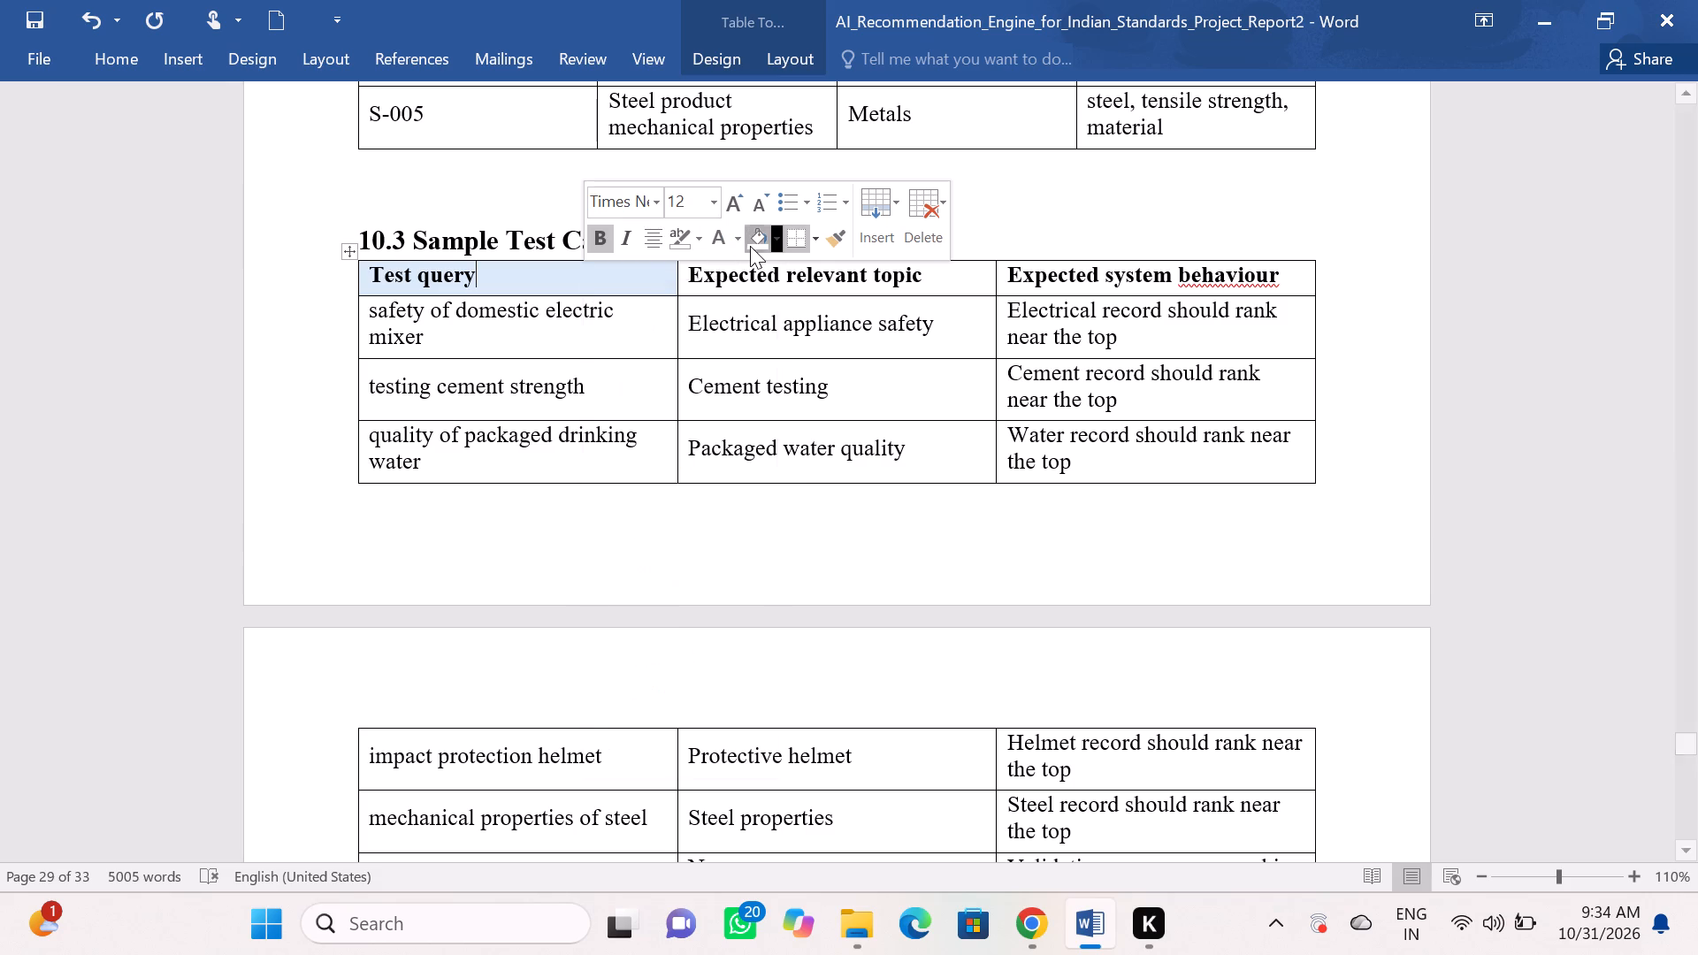
Set the shading of the entire header row in the 10.2 Dataset Description table to white.
{"action": "scroll", "coordinate": [646, 298], "scroll_direction": "up", "scroll_amount": 8}
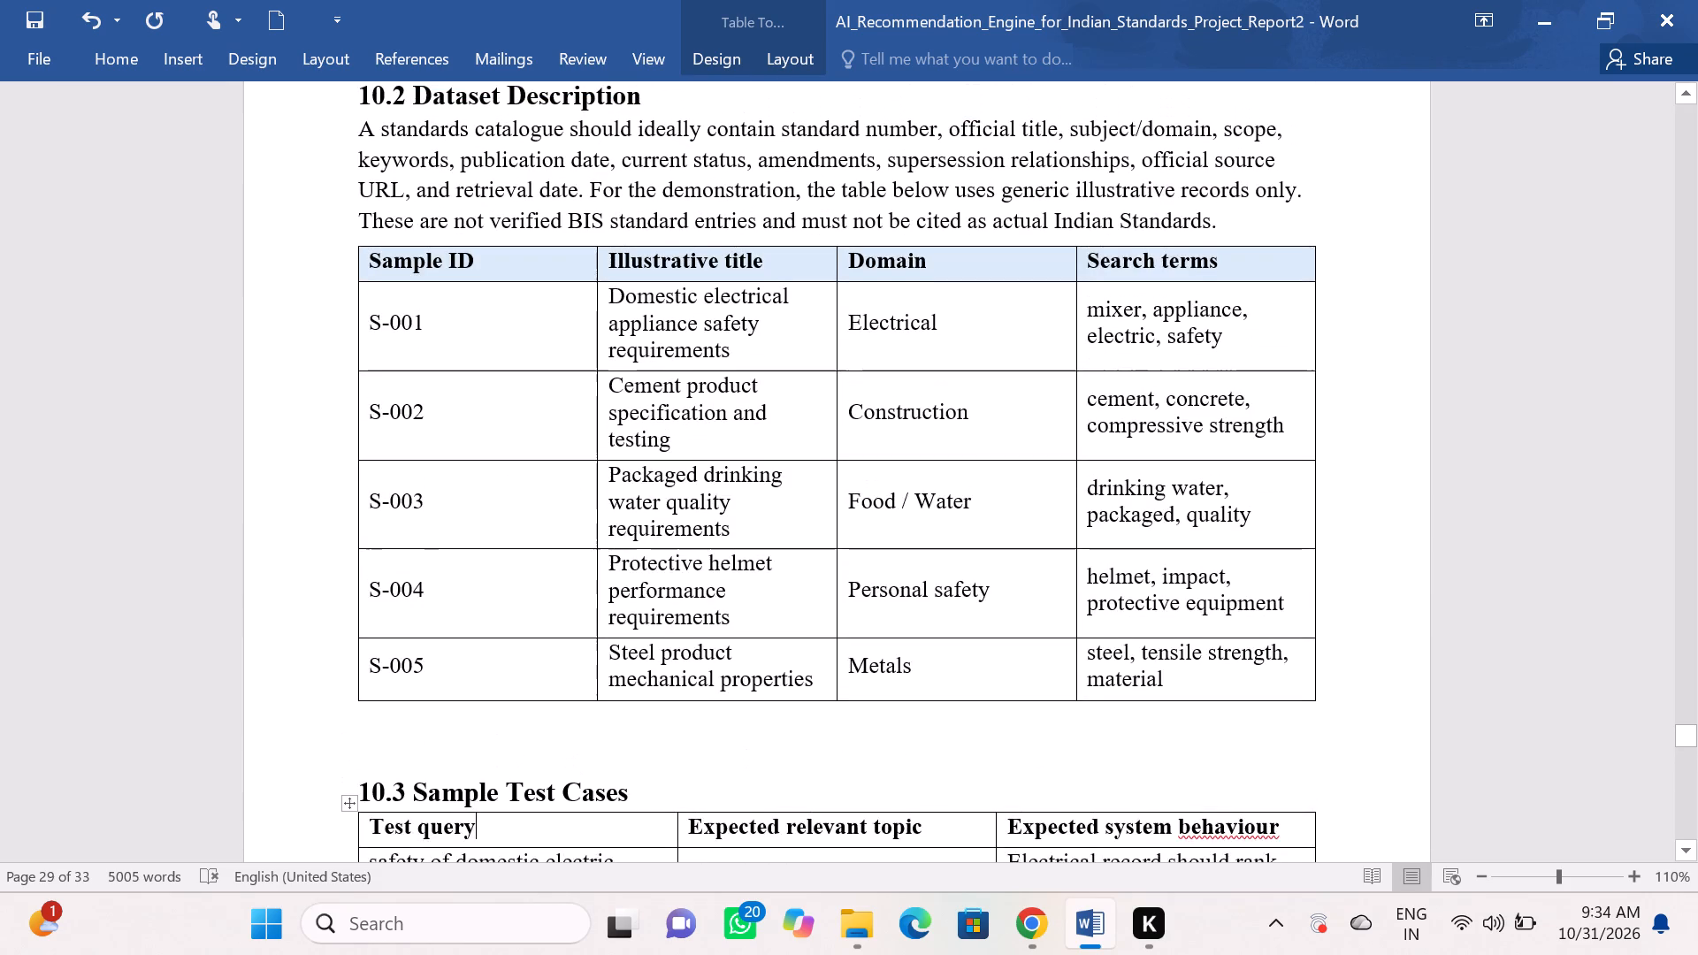
{"action": "scroll", "coordinate": [646, 298], "scroll_direction": "up", "scroll_amount": 1}
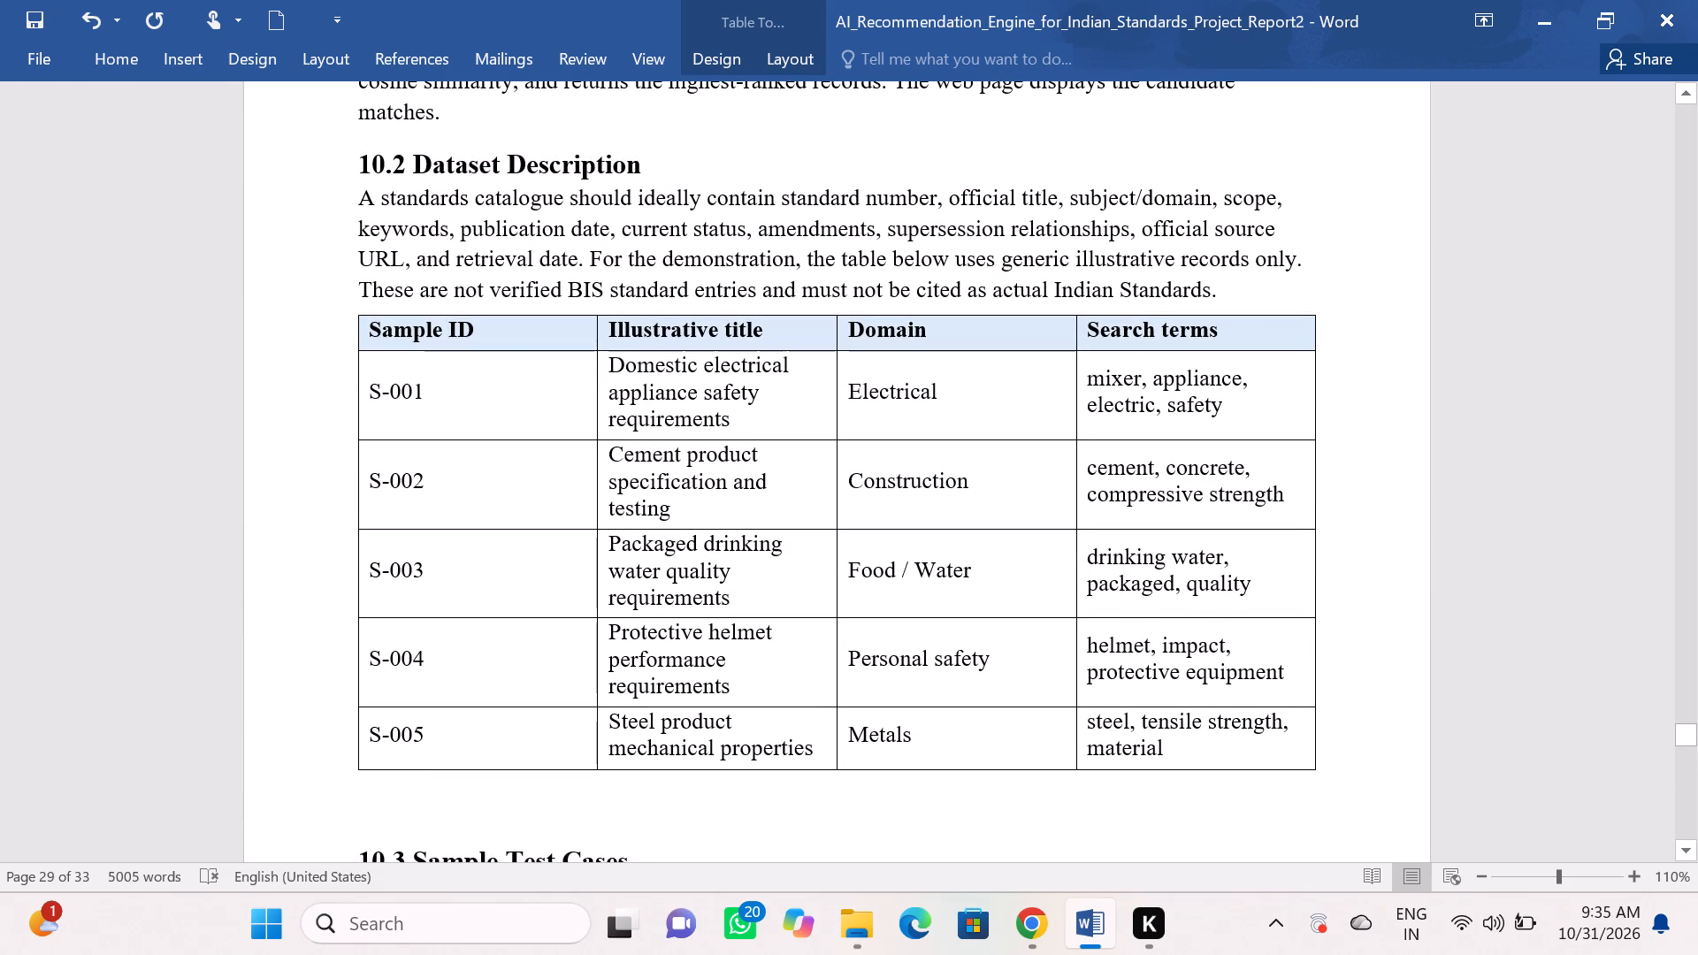
{"action": "left_click", "coordinate": [1247, 337]}
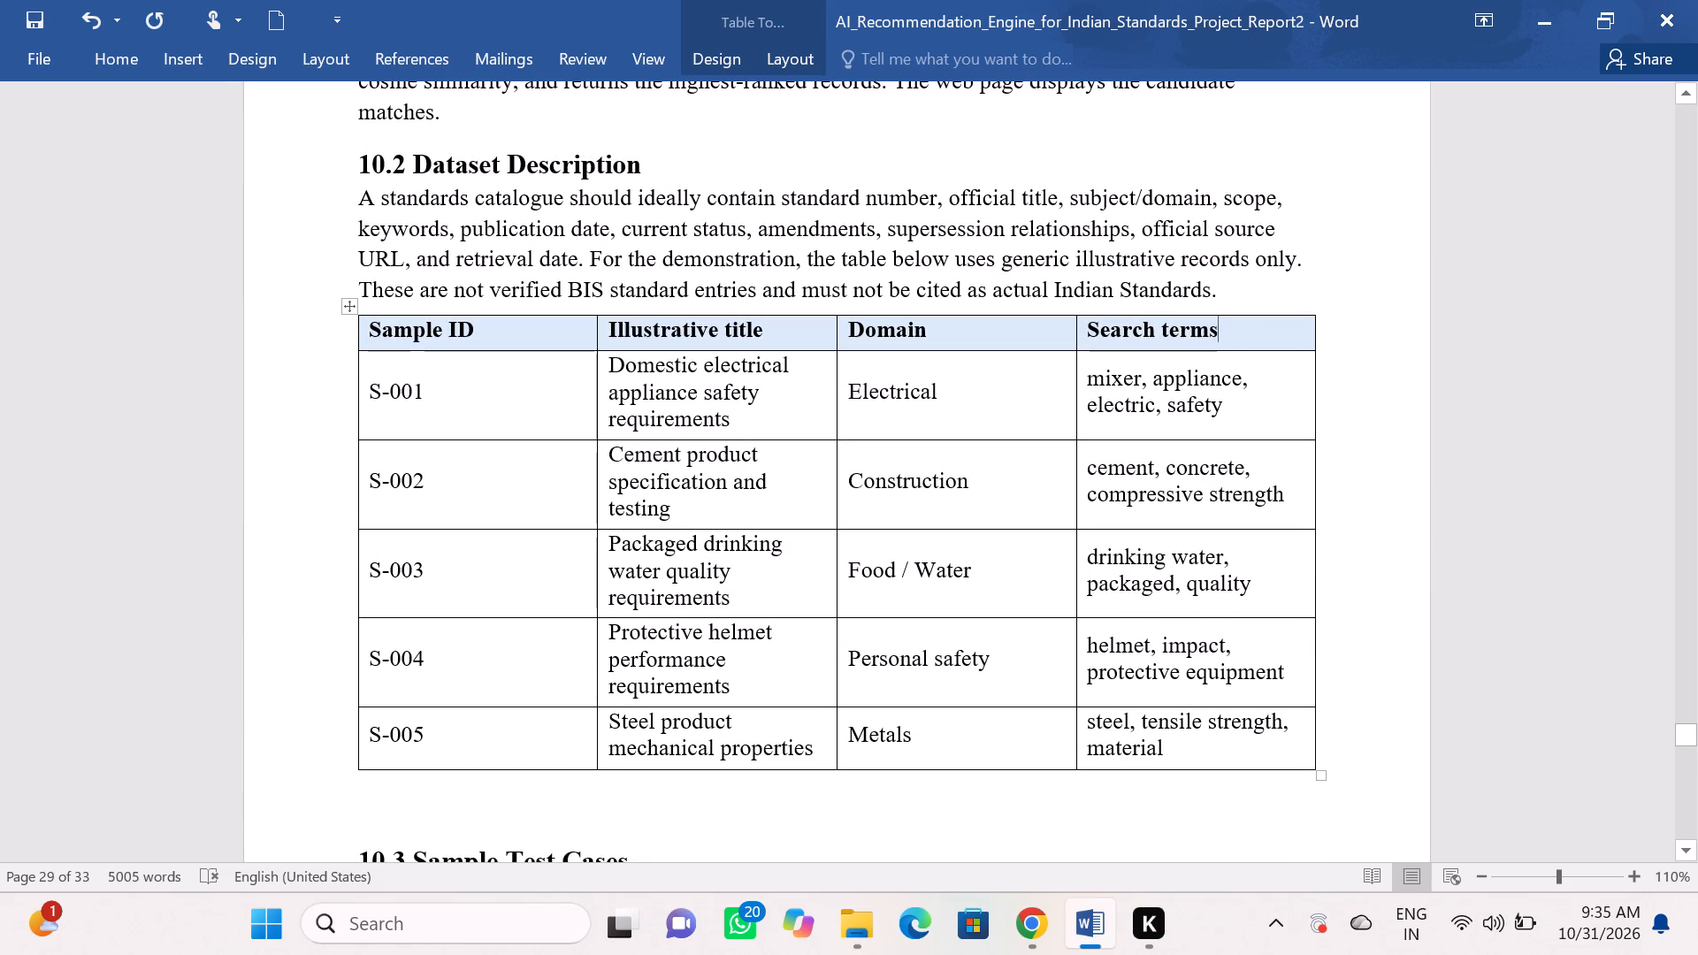
{"action": "left_click_drag", "start_coordinate": [1318, 330], "coordinate": [1311, 332]}
{"action": "left_click_drag", "start_coordinate": [1311, 332], "coordinate": [274, 345]}
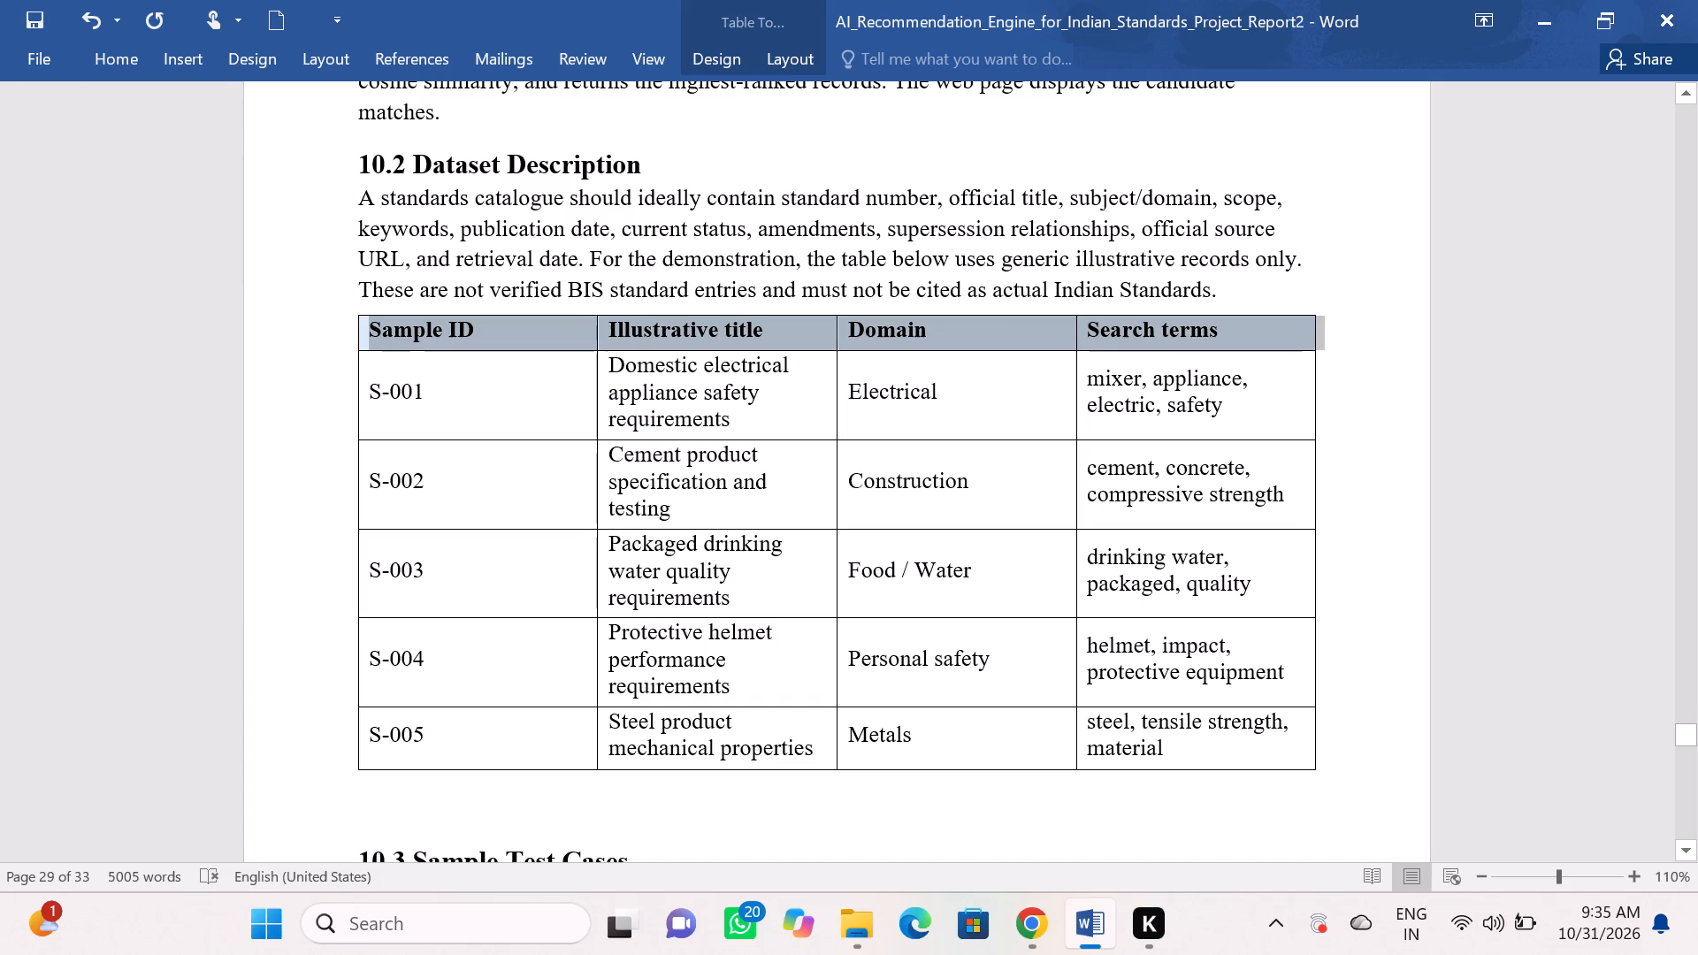
{"action": "left_click_drag", "start_coordinate": [274, 345], "coordinate": [387, 345]}
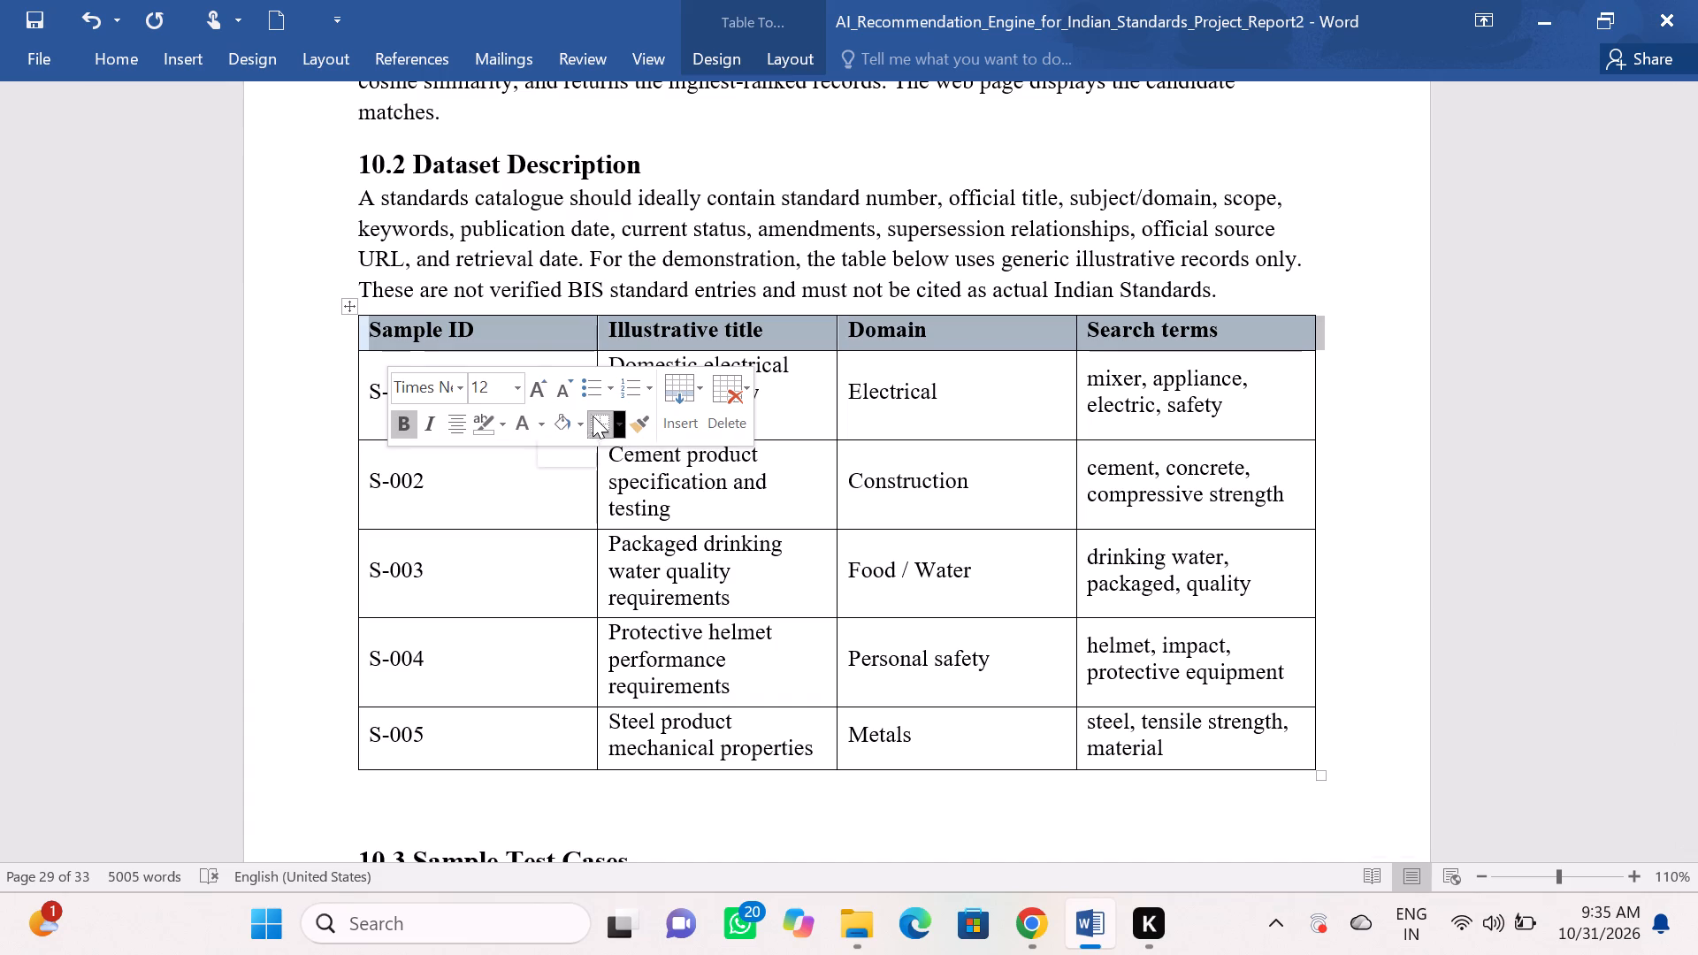
{"action": "left_click", "coordinate": [577, 418]}
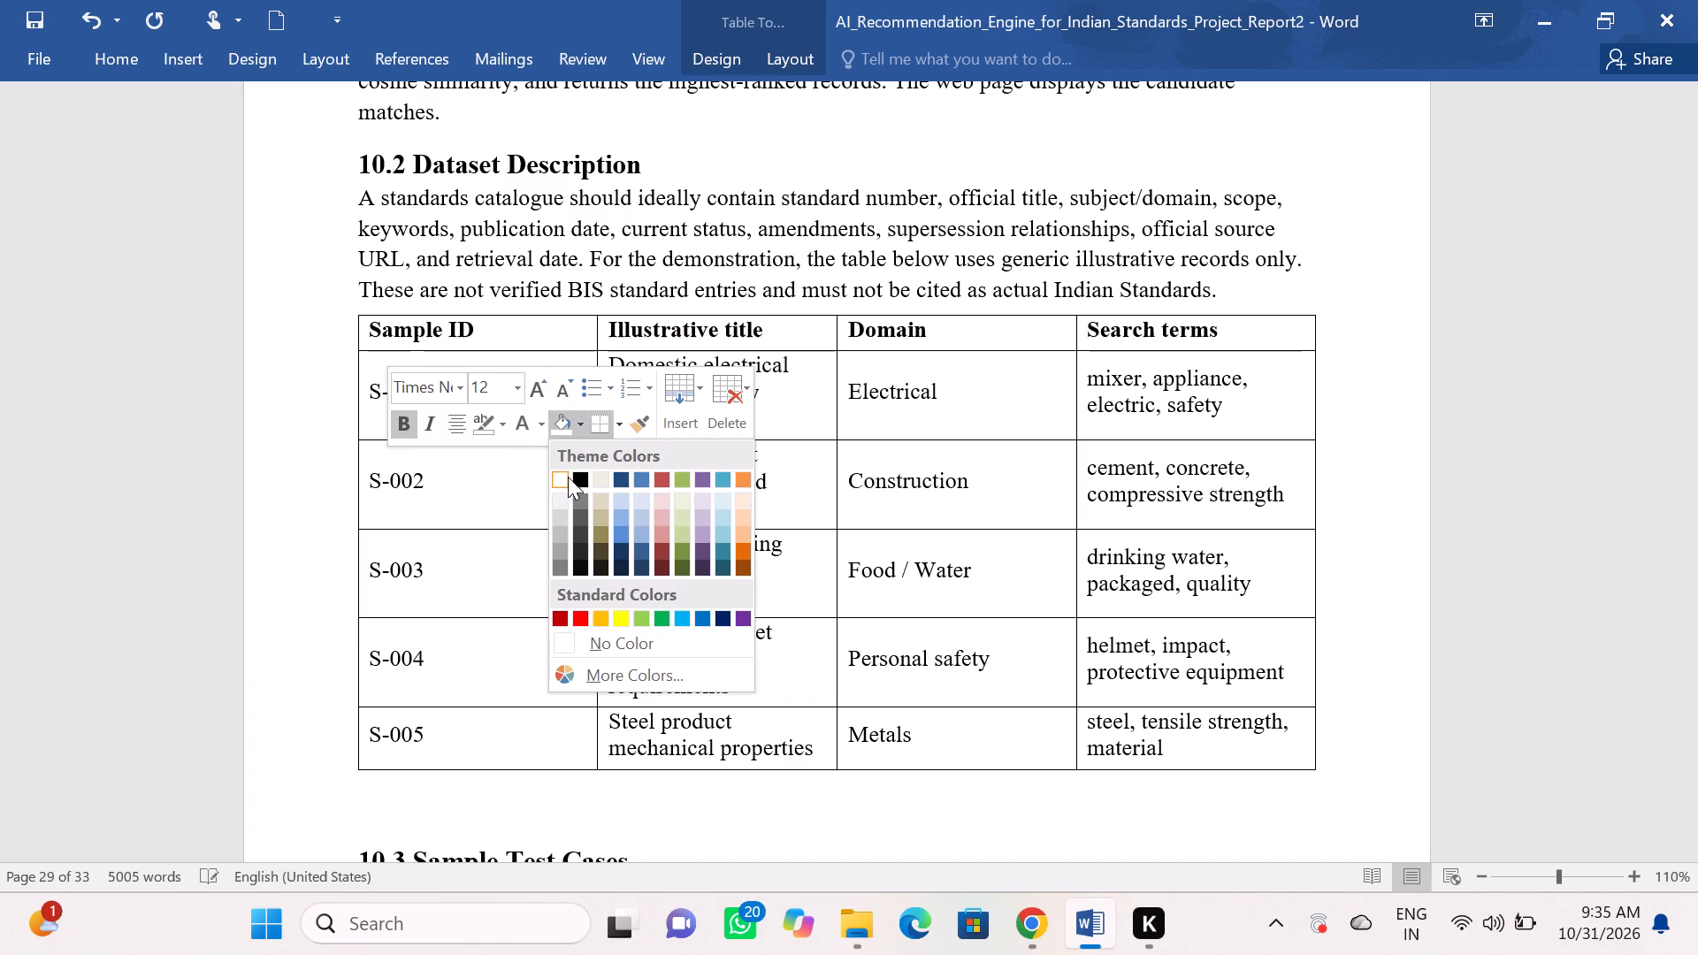
{"action": "left_click", "coordinate": [568, 477]}
{"action": "left_click", "coordinate": [901, 259]}
Set the header row shading of the 8.2 Input Design, Stages, Types and Media table to white.
{"action": "scroll", "coordinate": [901, 259], "scroll_direction": "up", "scroll_amount": 4}
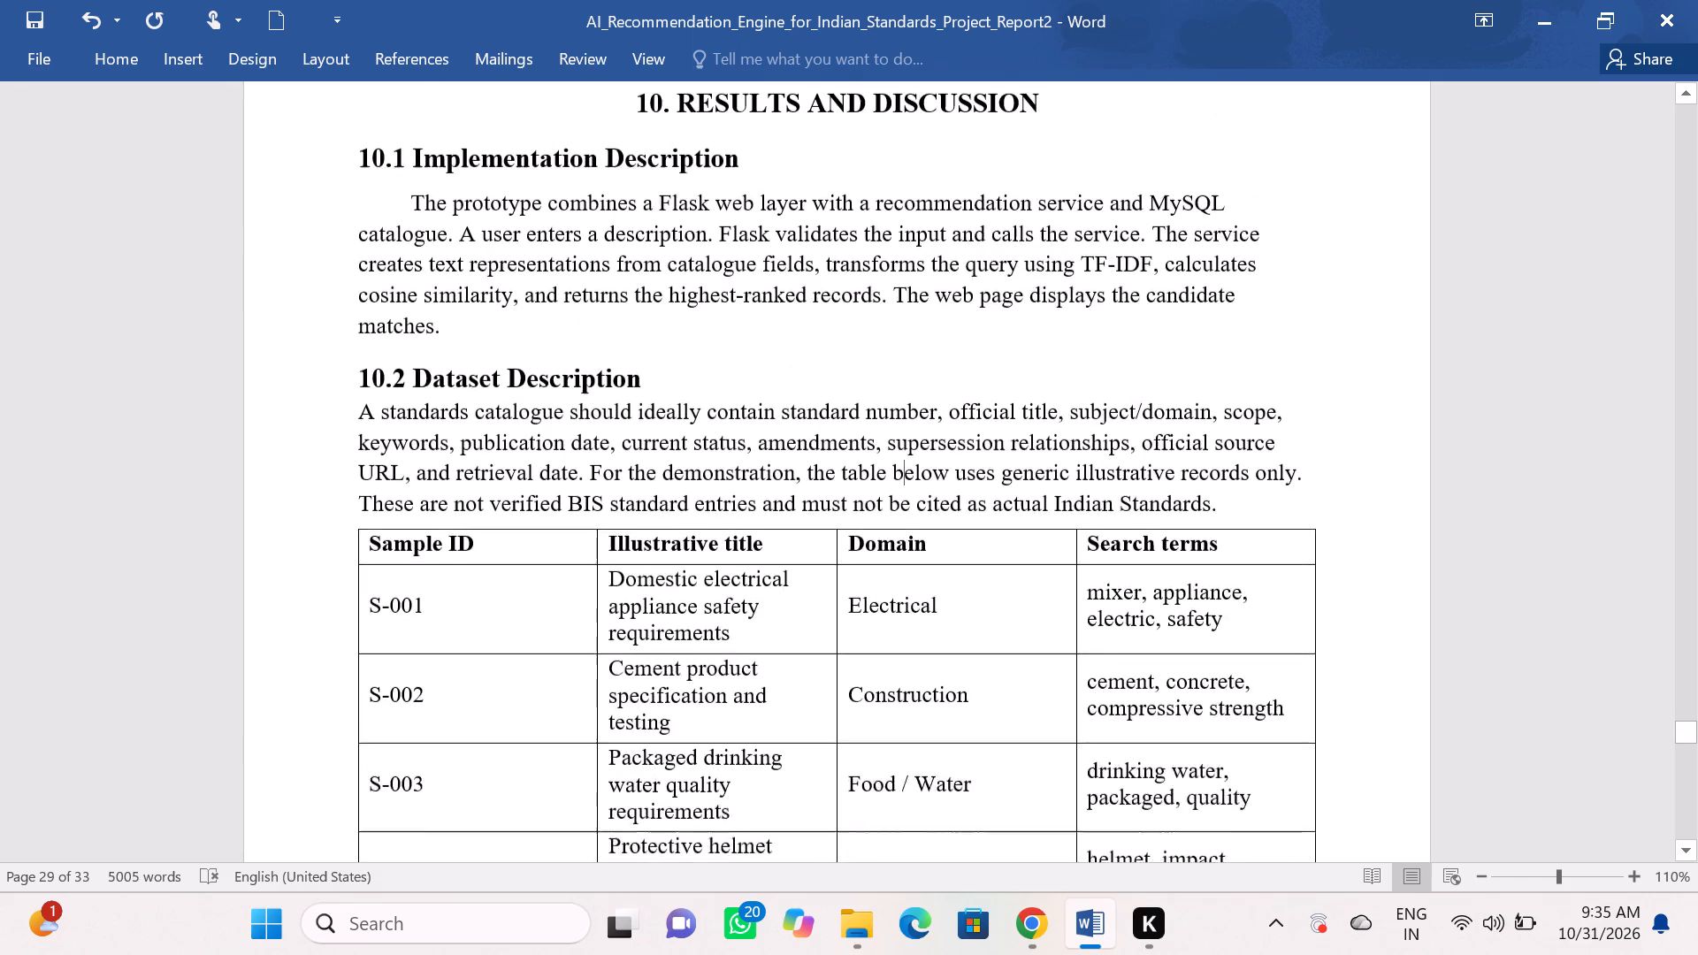
{"action": "scroll", "coordinate": [901, 259], "scroll_direction": "up", "scroll_amount": 17}
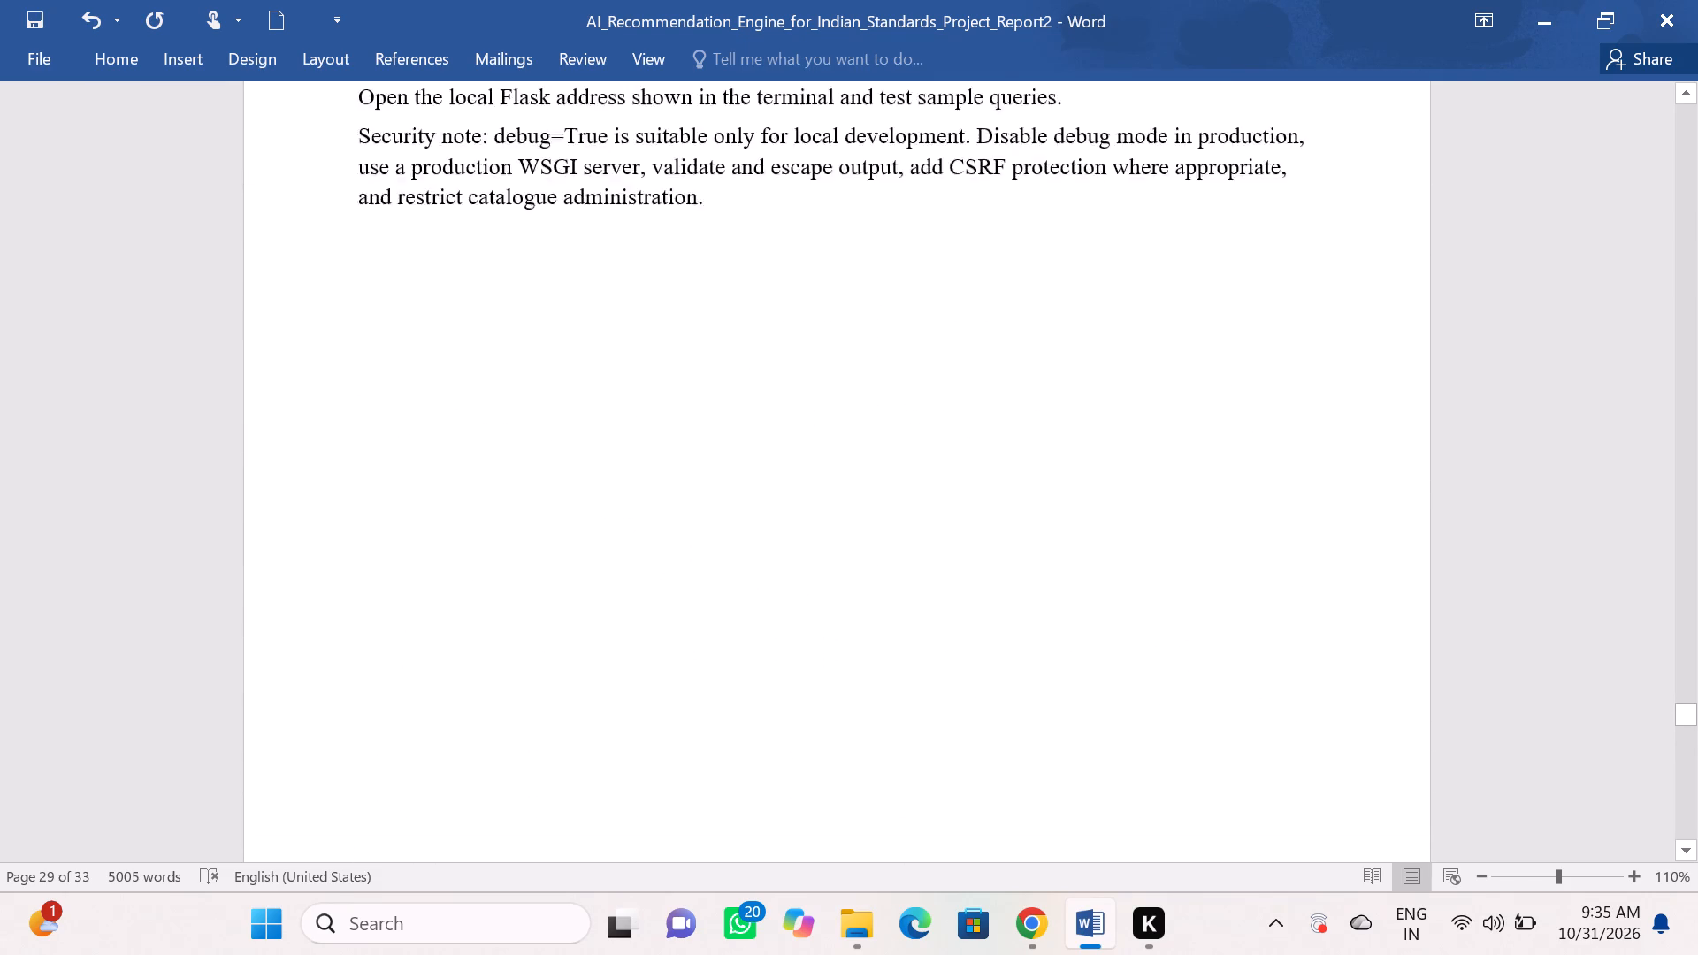
{"action": "scroll", "coordinate": [901, 259], "scroll_direction": "up", "scroll_amount": 11}
{"action": "scroll", "coordinate": [899, 260], "scroll_direction": "up", "scroll_amount": 16}
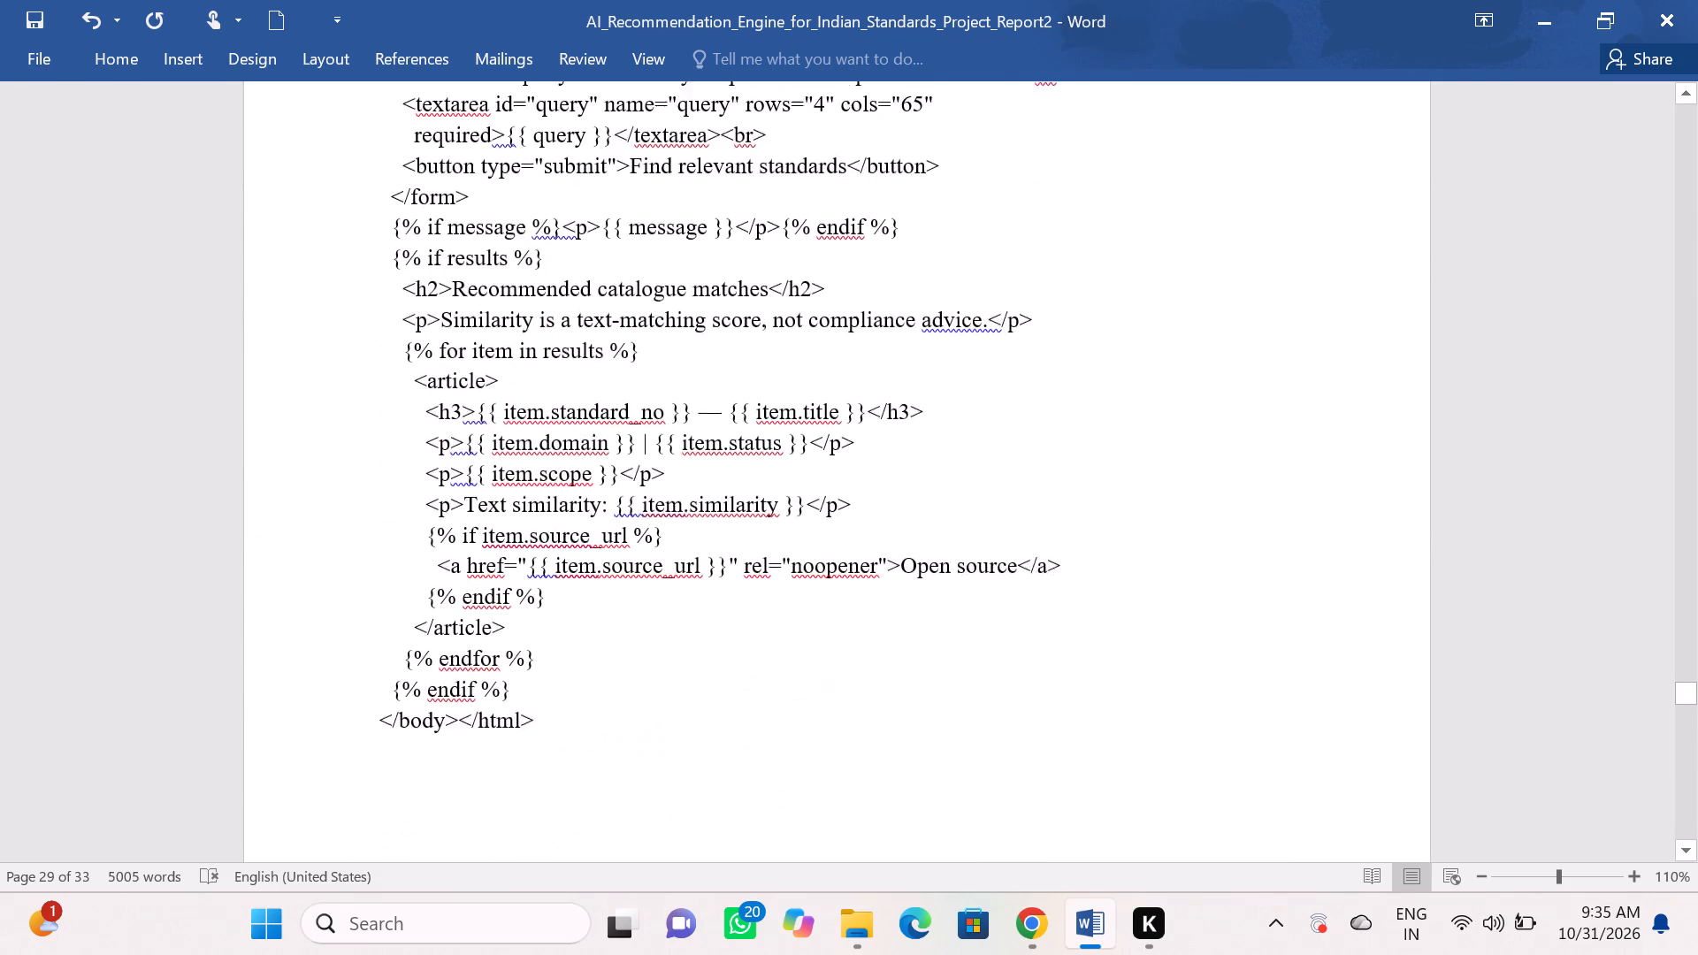
{"action": "scroll", "coordinate": [899, 260], "scroll_direction": "up", "scroll_amount": 17}
{"action": "scroll", "coordinate": [899, 260], "scroll_direction": "up", "scroll_amount": 4}
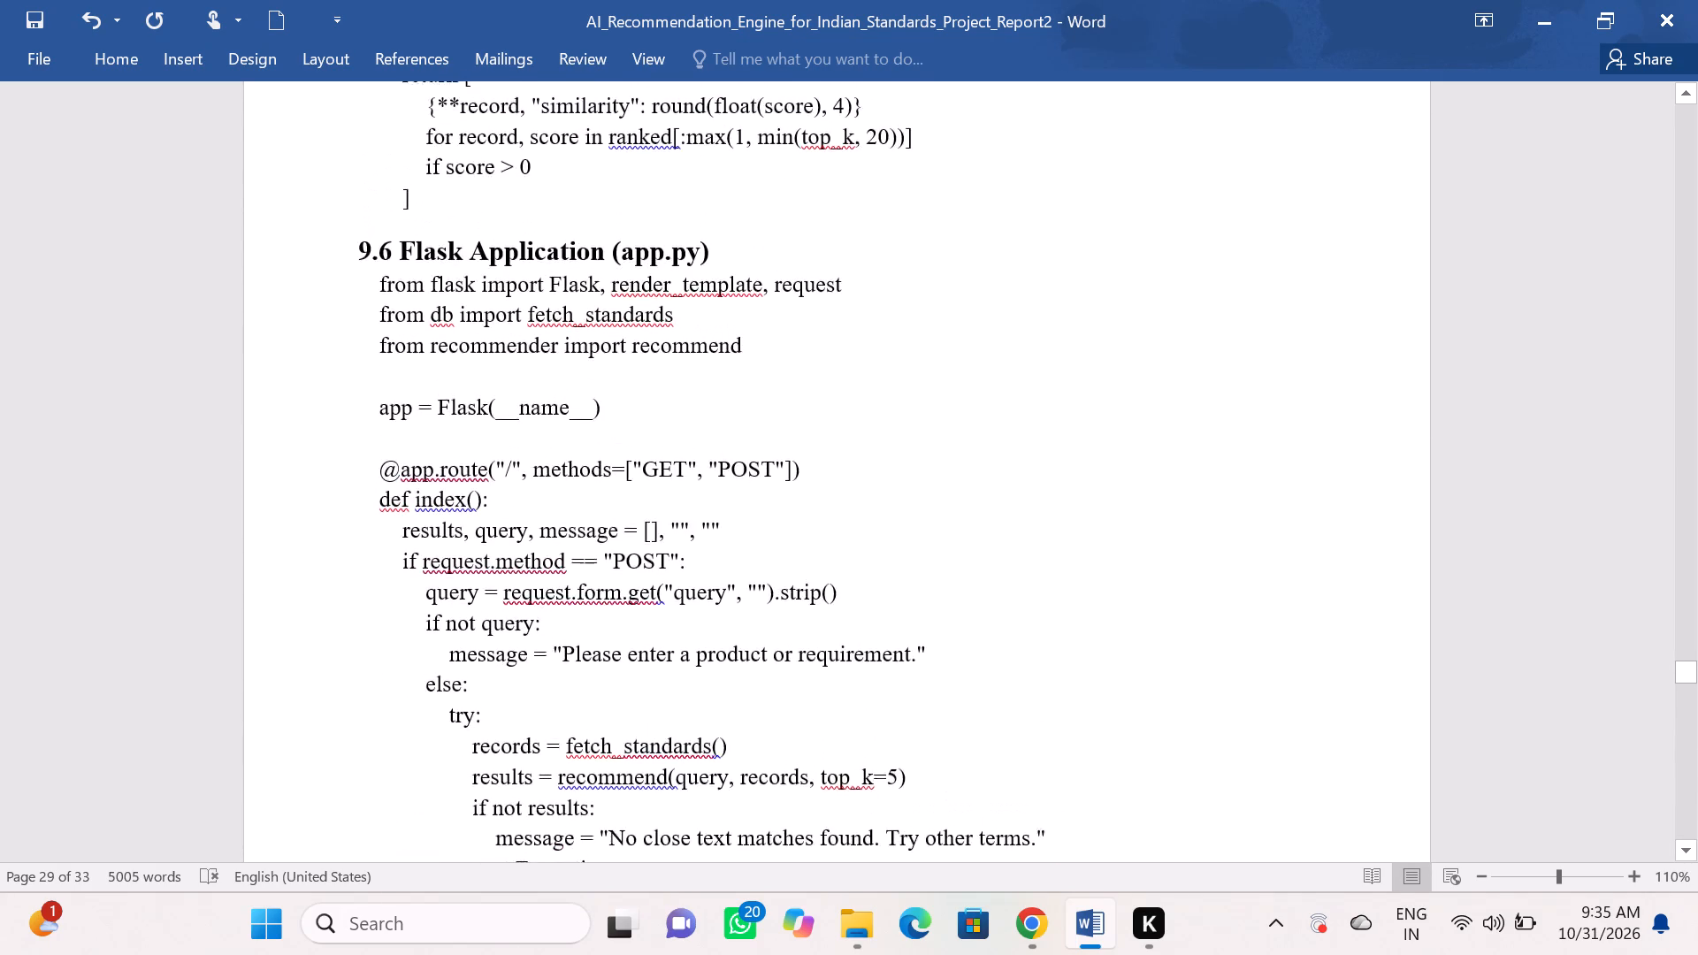
{"action": "scroll", "coordinate": [899, 260], "scroll_direction": "up", "scroll_amount": 18}
{"action": "scroll", "coordinate": [899, 260], "scroll_direction": "up", "scroll_amount": 3}
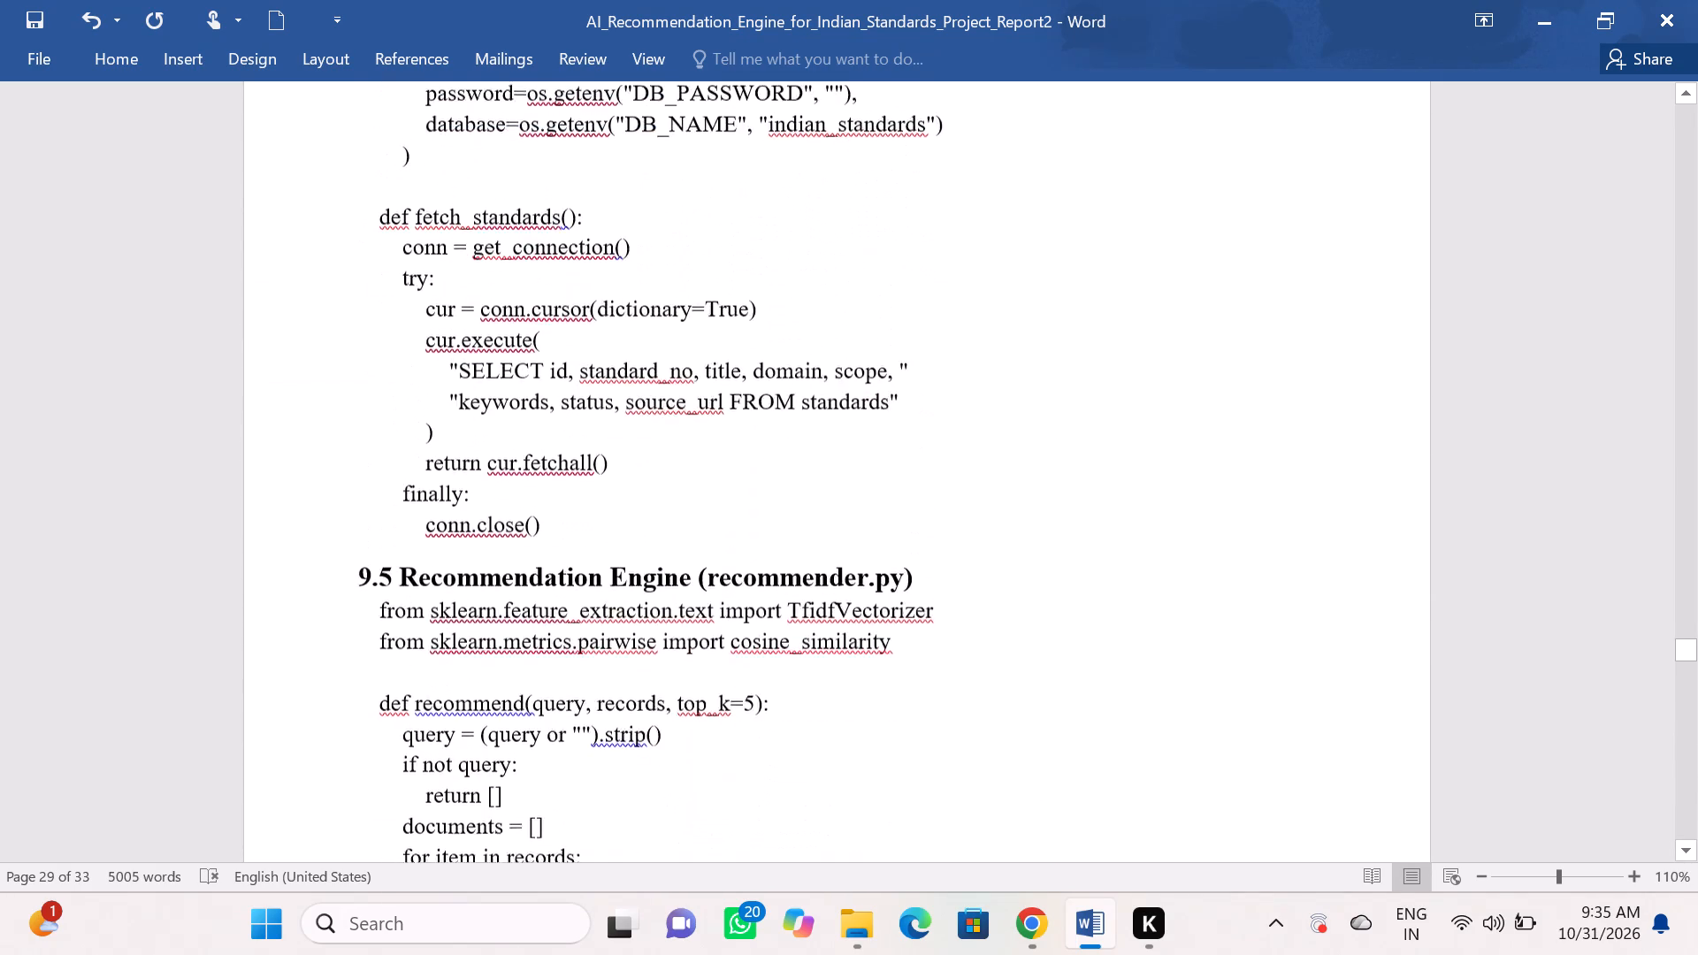
{"action": "scroll", "coordinate": [899, 260], "scroll_direction": "up", "scroll_amount": 20}
{"action": "scroll", "coordinate": [899, 260], "scroll_direction": "up", "scroll_amount": 8}
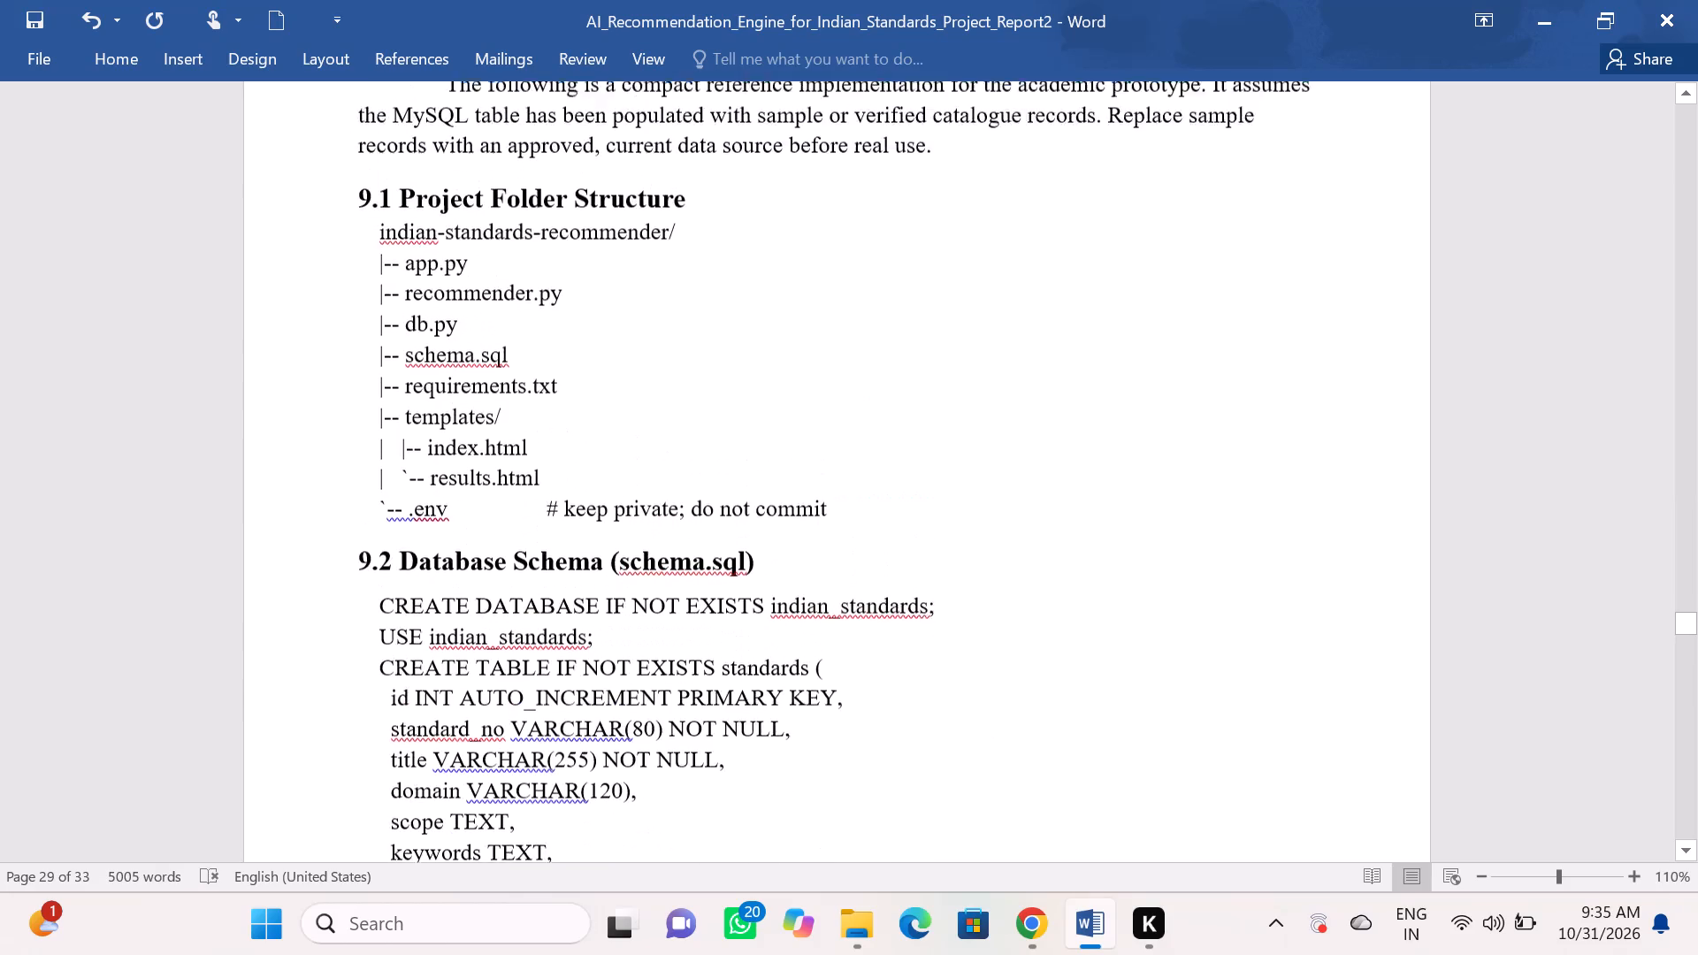
{"action": "scroll", "coordinate": [899, 260], "scroll_direction": "up", "scroll_amount": 20}
{"action": "scroll", "coordinate": [899, 260], "scroll_direction": "up", "scroll_amount": 7}
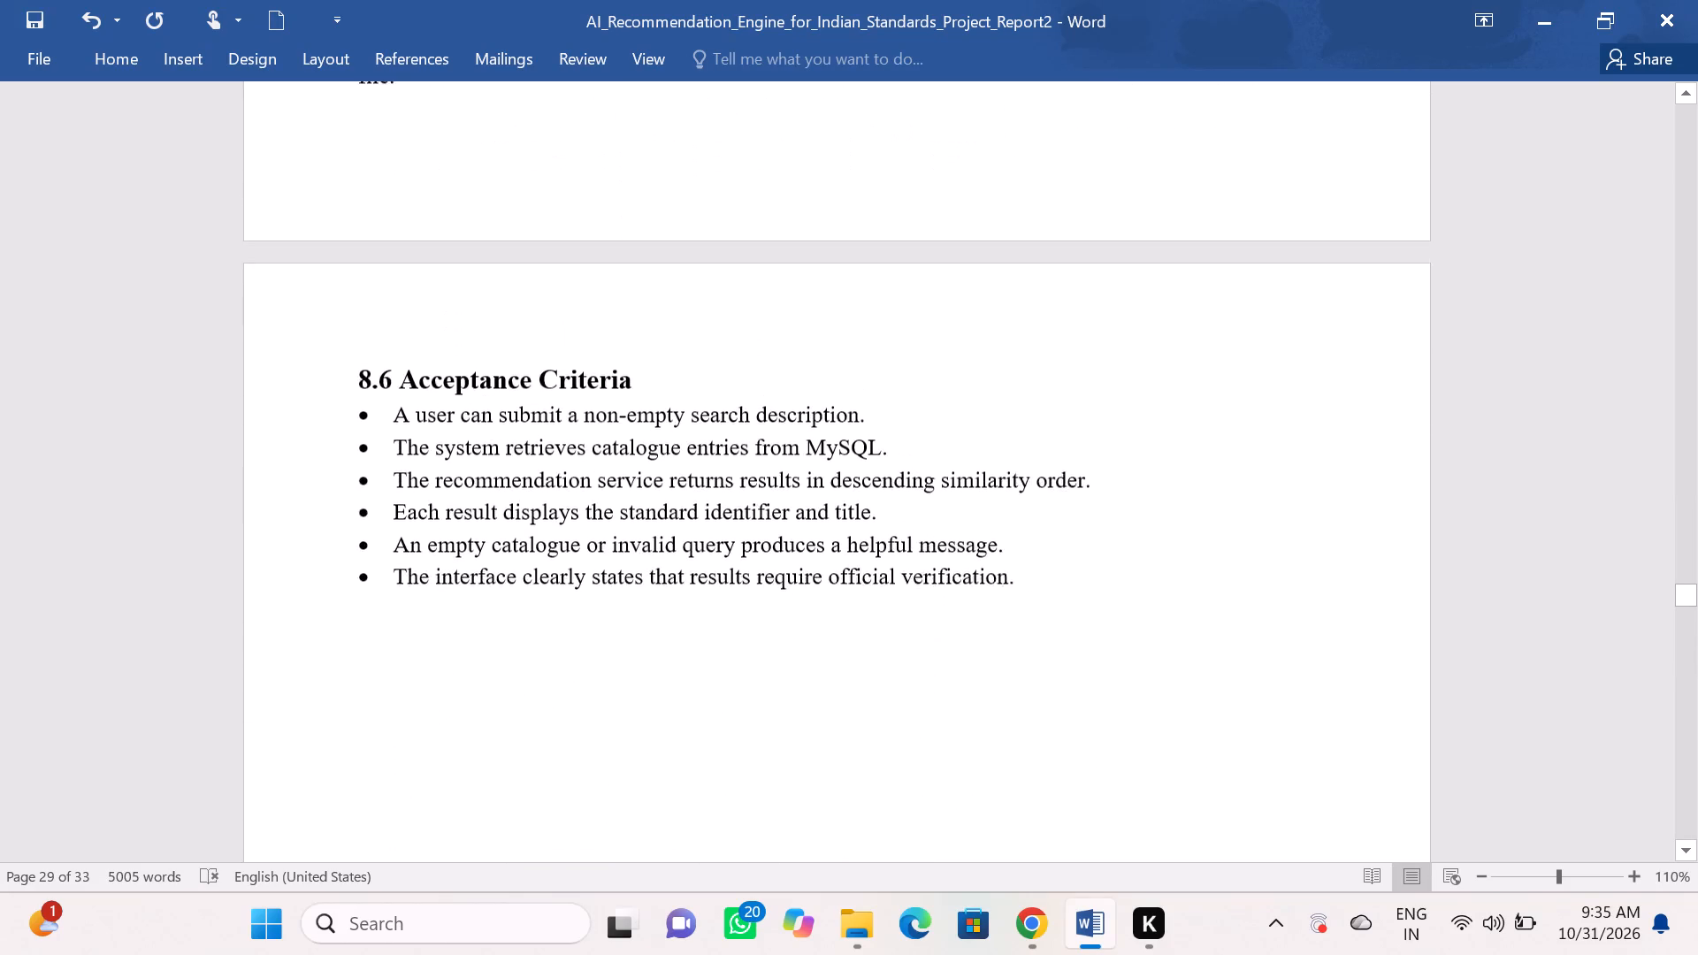
{"action": "scroll", "coordinate": [899, 260], "scroll_direction": "up", "scroll_amount": 15}
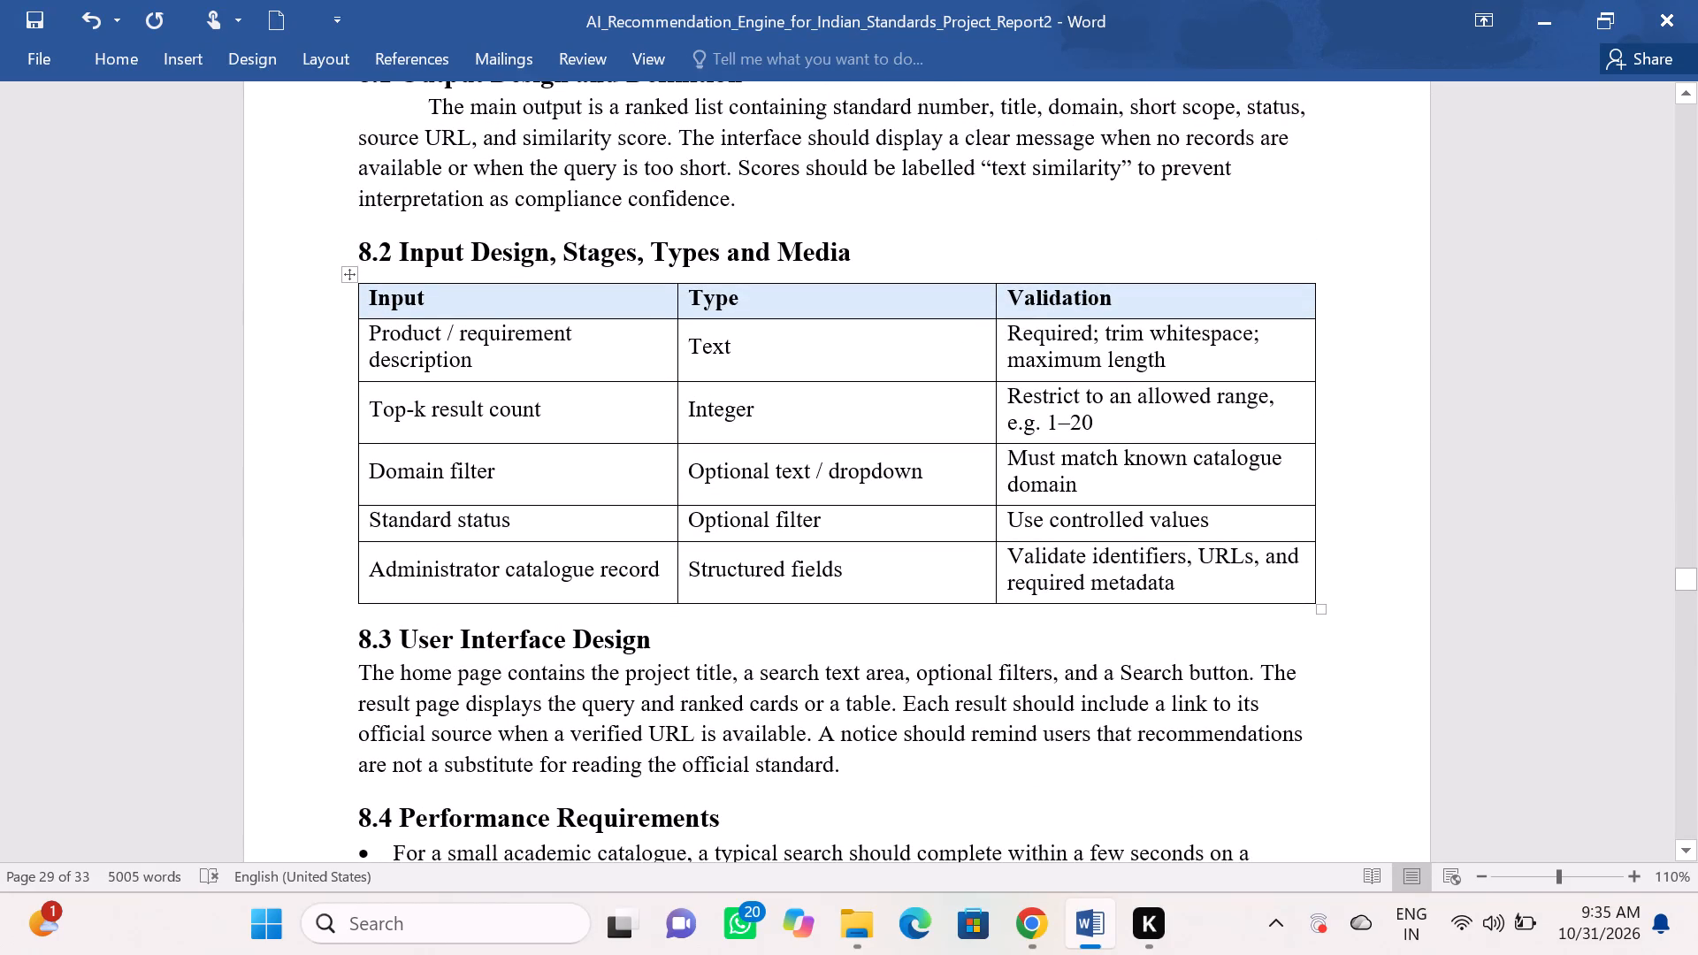
{"action": "left_click_drag", "start_coordinate": [1169, 300], "coordinate": [370, 304]}
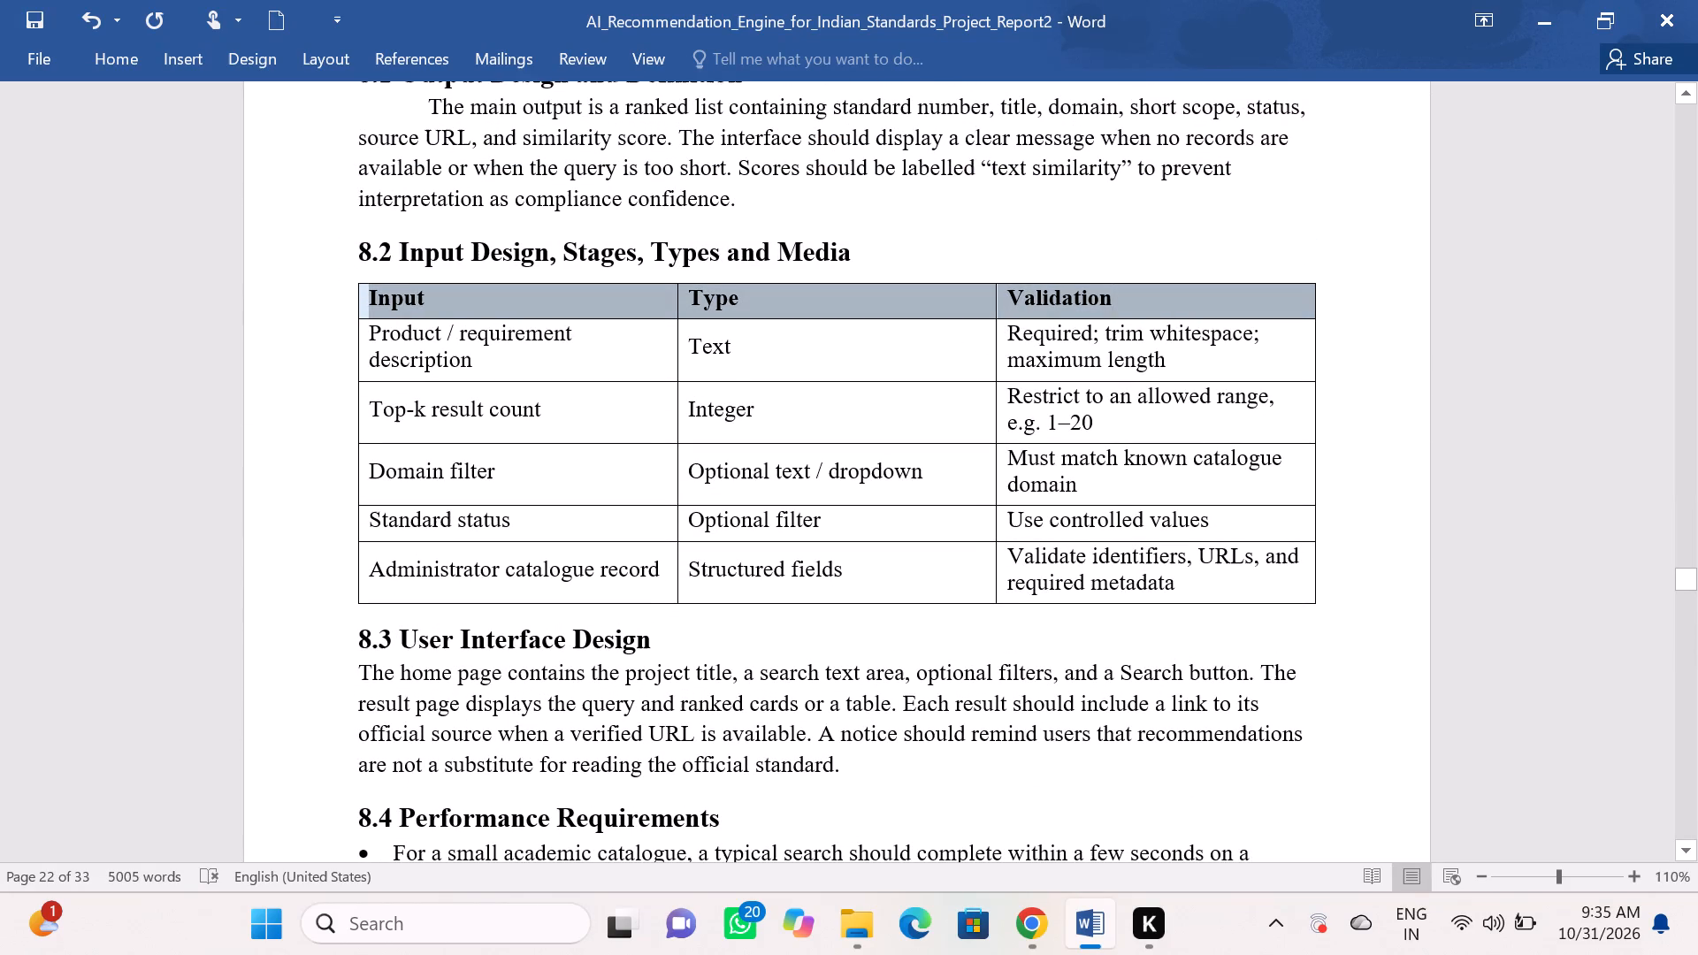
{"action": "left_click_drag", "start_coordinate": [370, 304], "coordinate": [368, 306]}
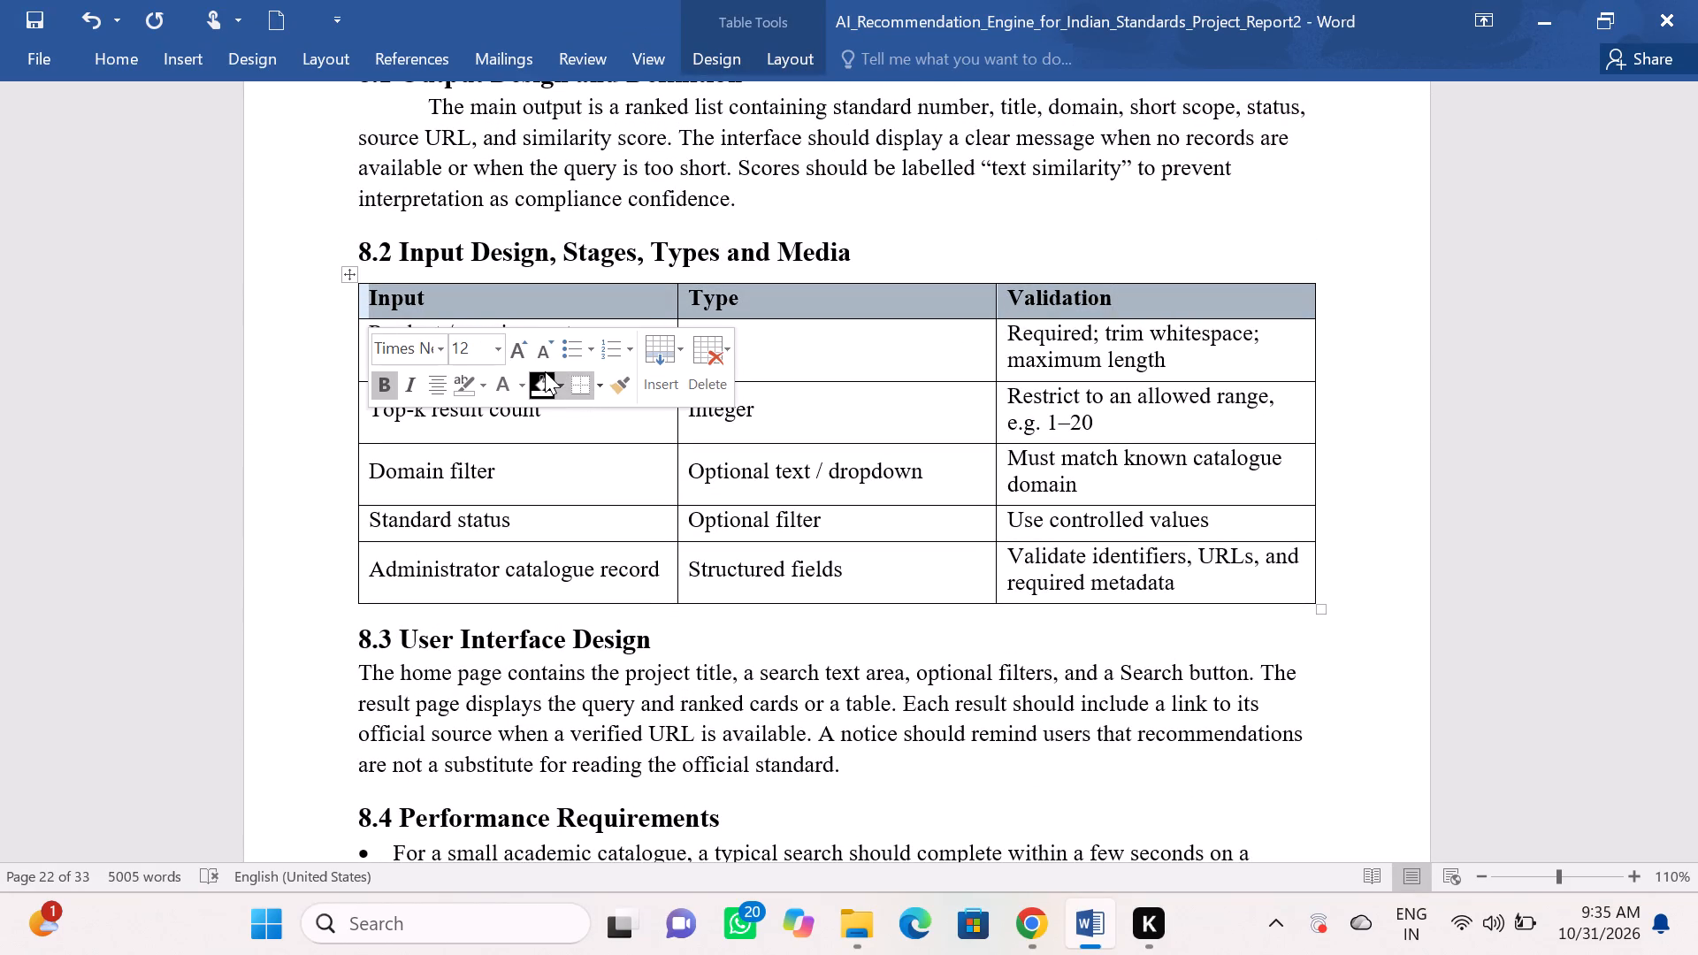
{"action": "left_click", "coordinate": [555, 384]}
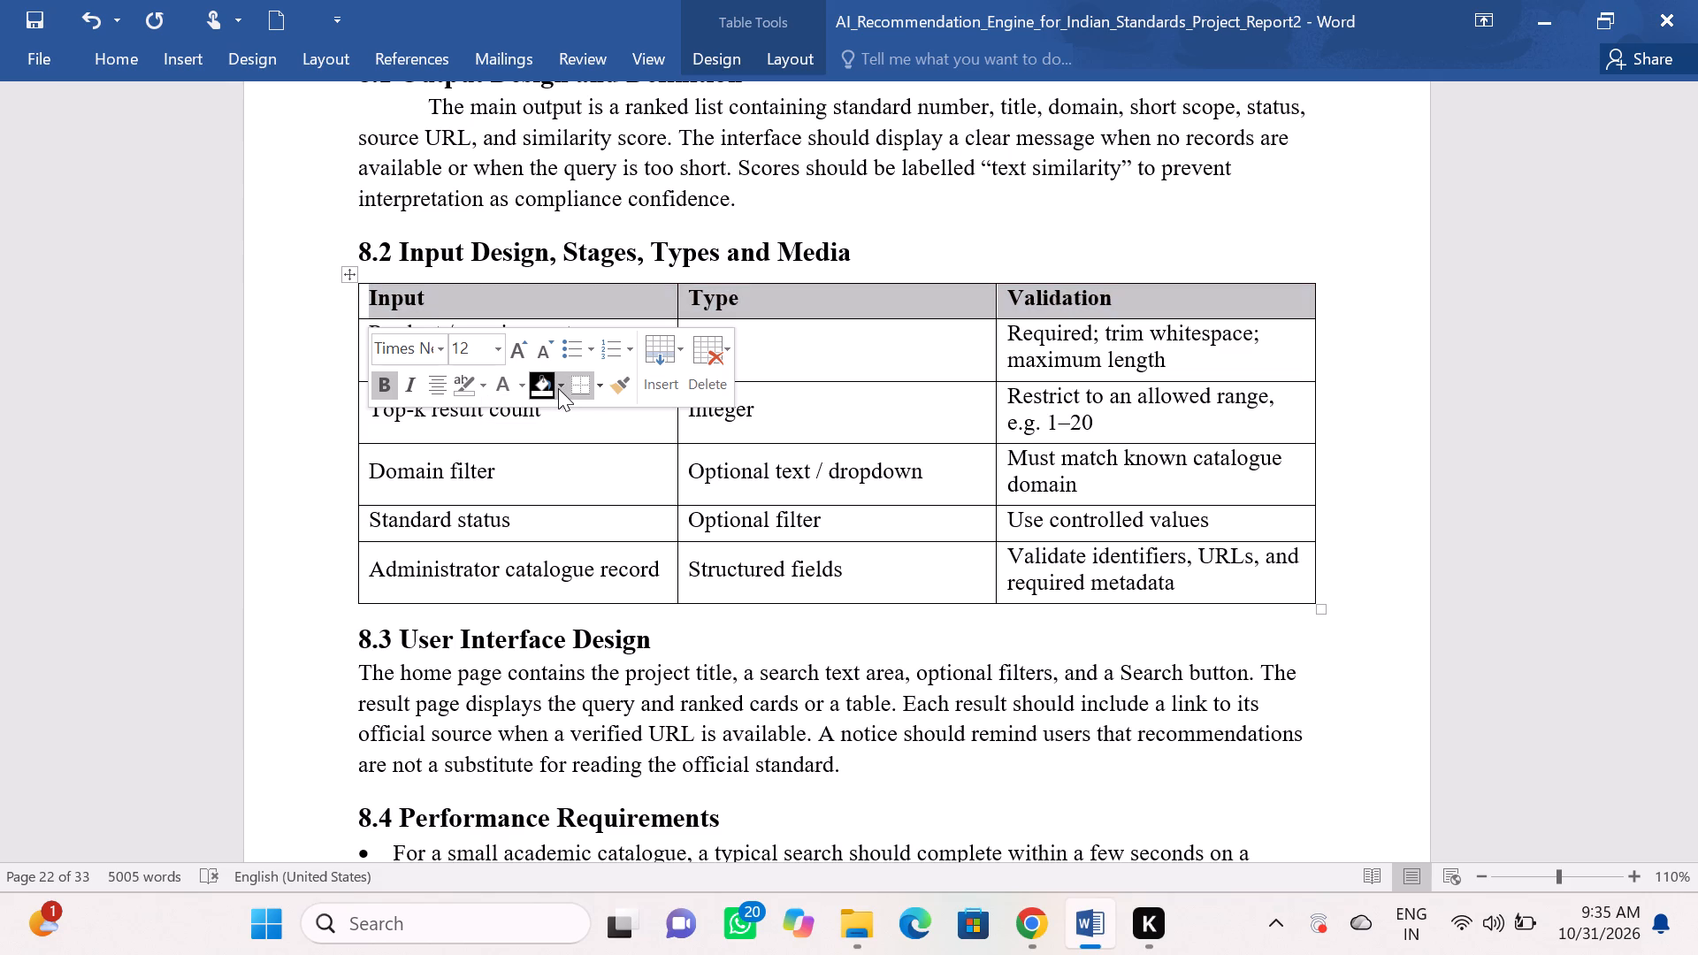
{"action": "left_click", "coordinate": [1031, 251]}
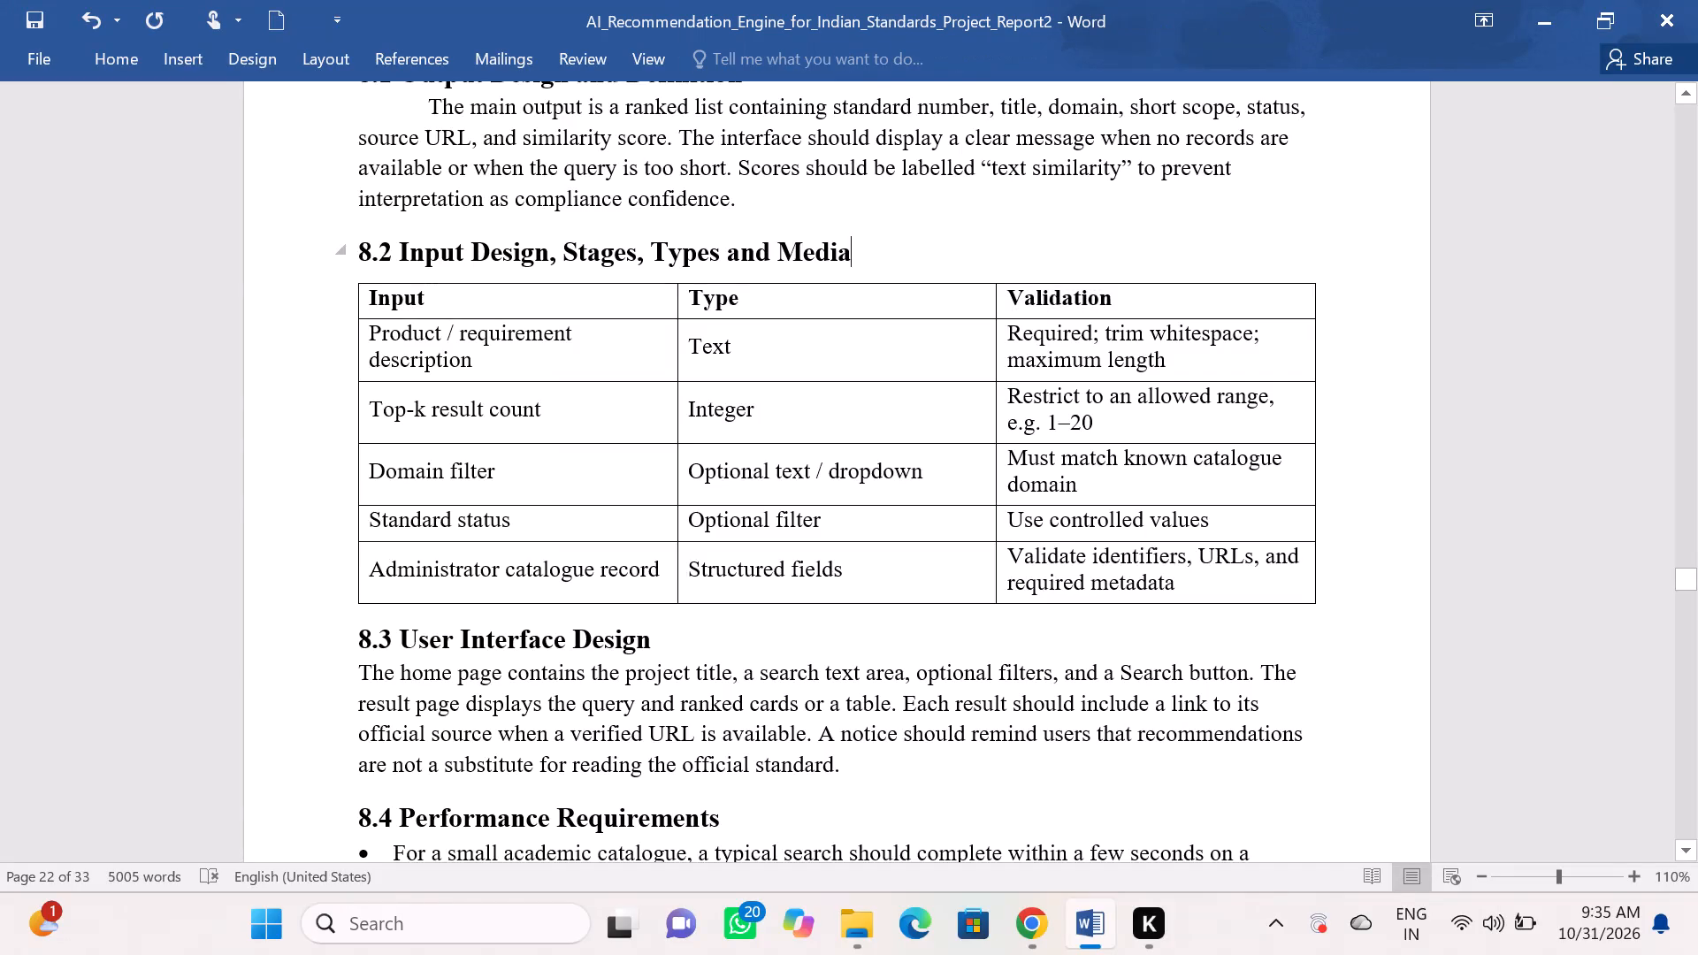
Set the shading of the header row in the 7.2 Hardware Requirements table to white.
{"action": "scroll", "coordinate": [1031, 251], "scroll_direction": "up", "scroll_amount": 19}
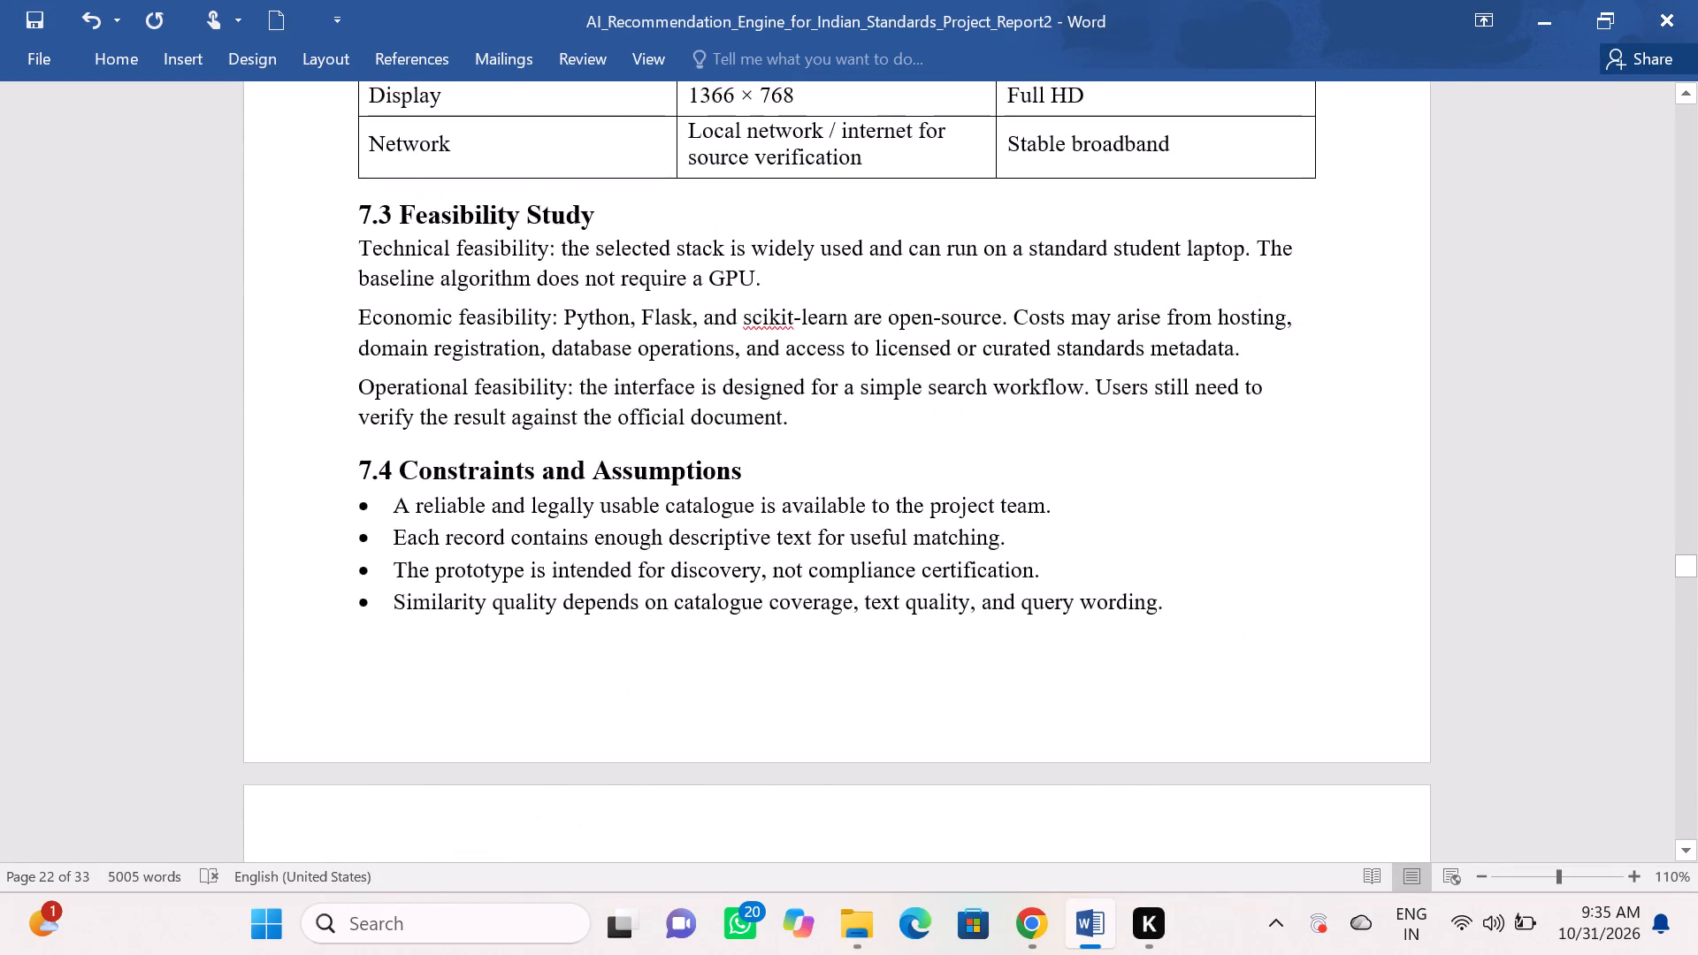
{"action": "scroll", "coordinate": [1031, 251], "scroll_direction": "up", "scroll_amount": 2}
{"action": "left_click_drag", "start_coordinate": [1182, 424], "coordinate": [767, 403]}
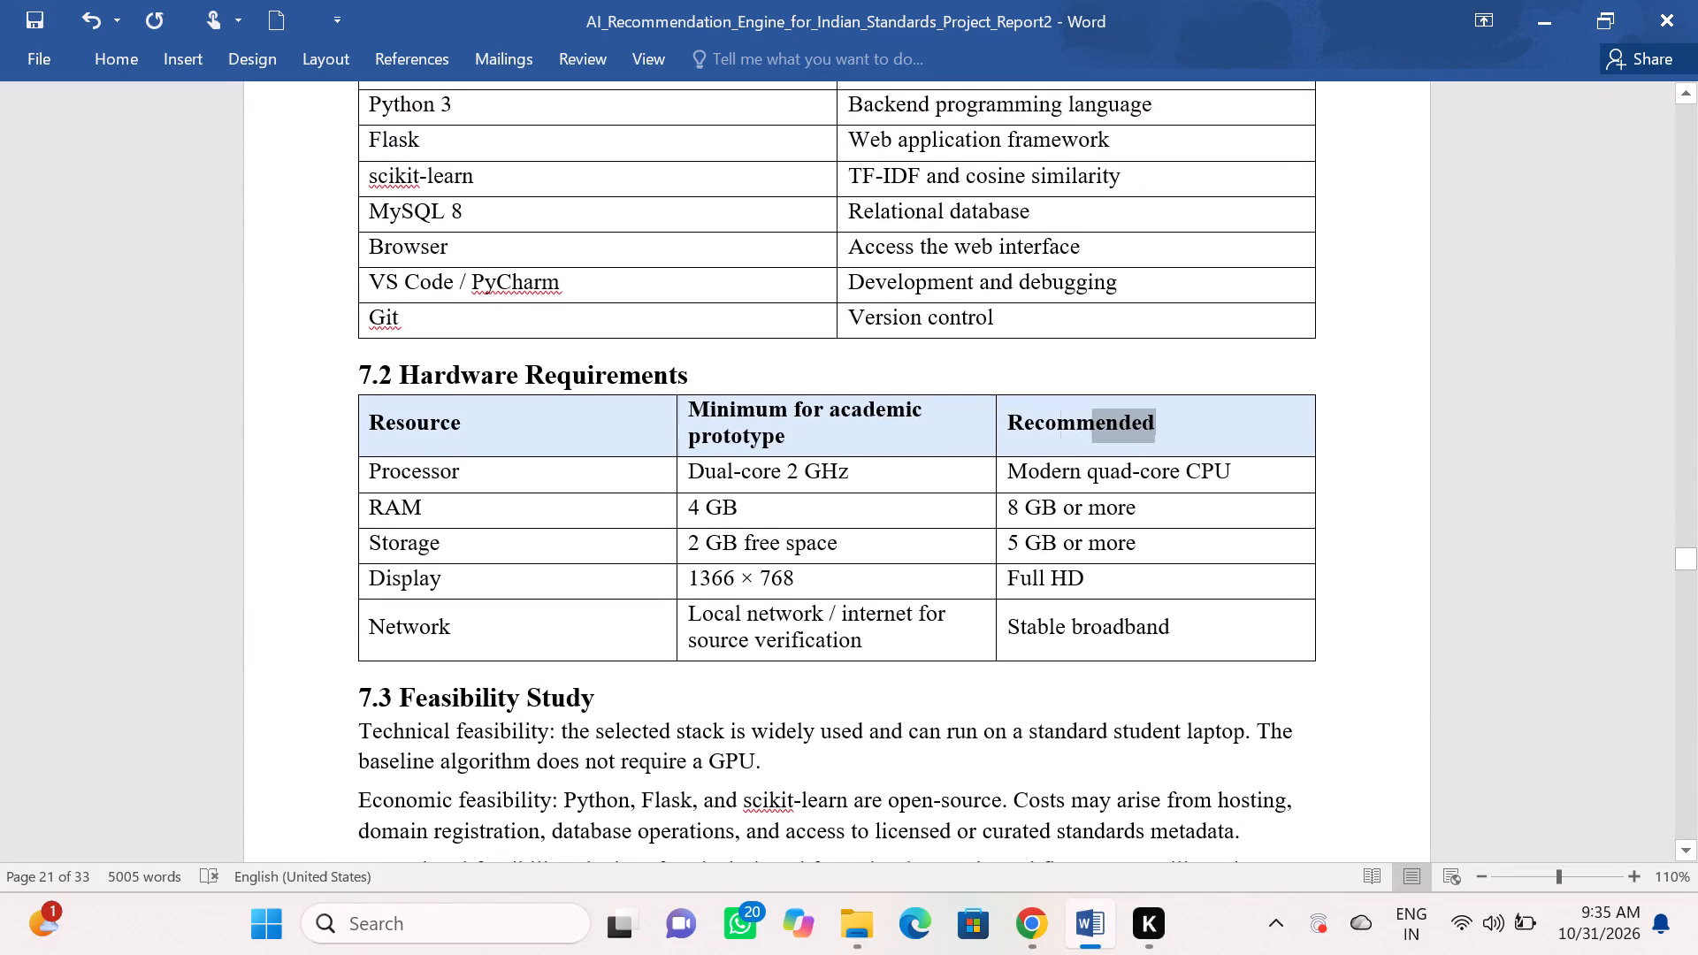
{"action": "left_click_drag", "start_coordinate": [767, 403], "coordinate": [215, 435]}
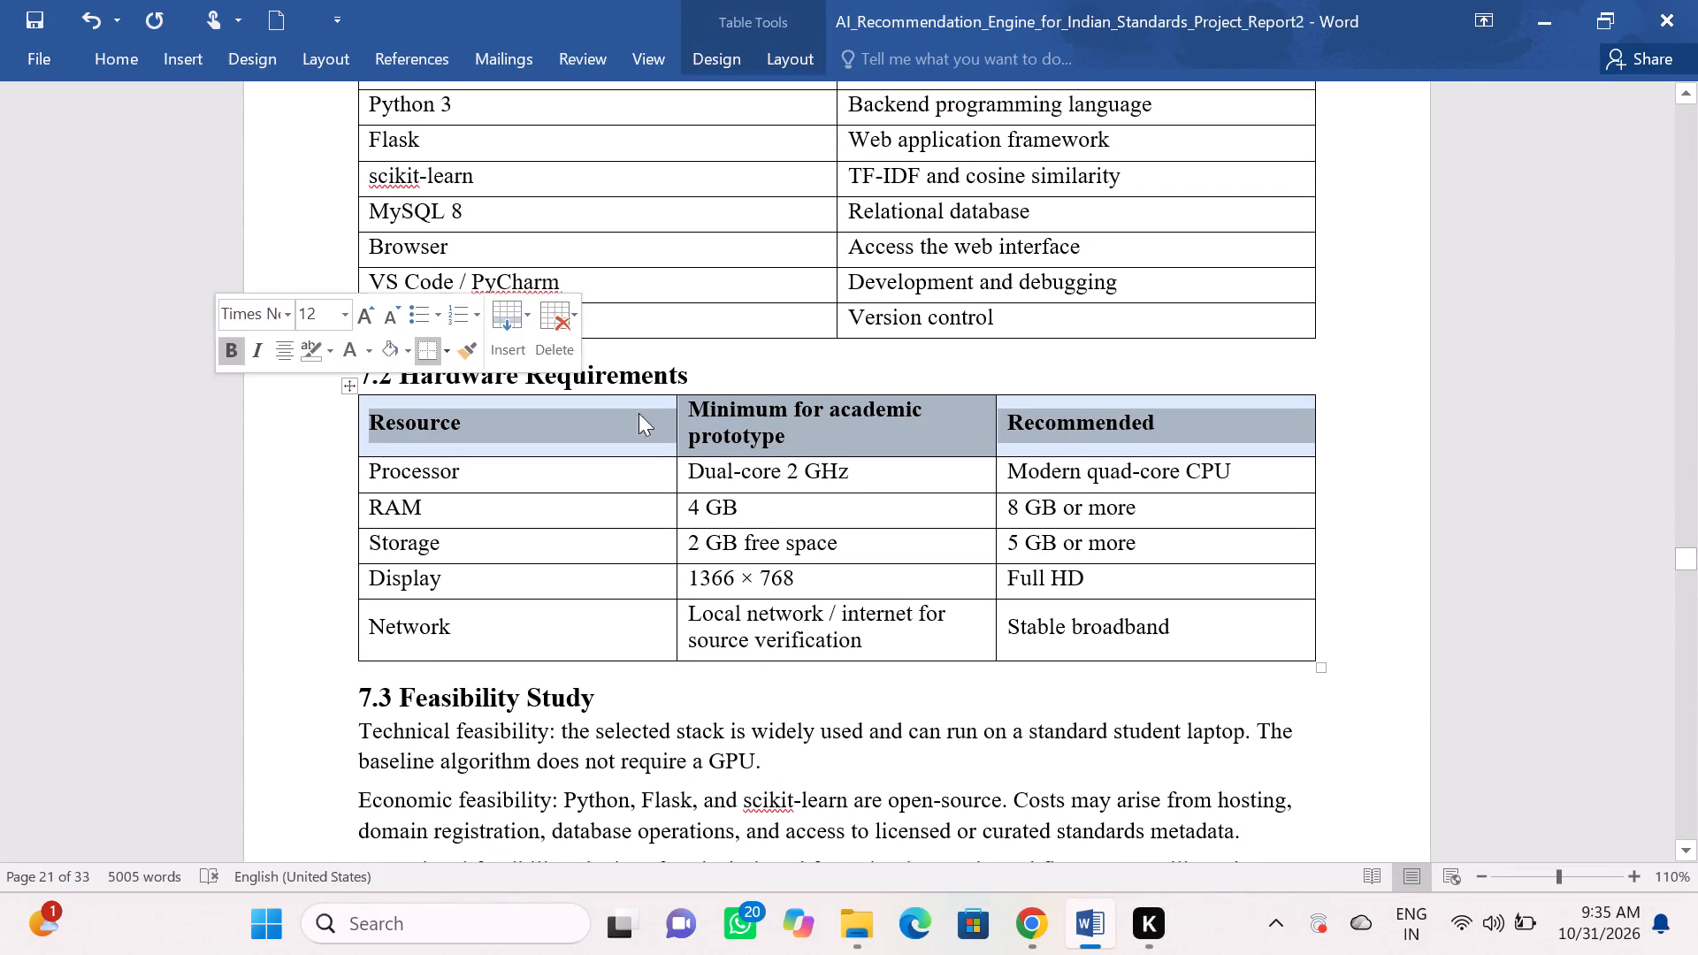
{"action": "right_click", "coordinate": [596, 417]}
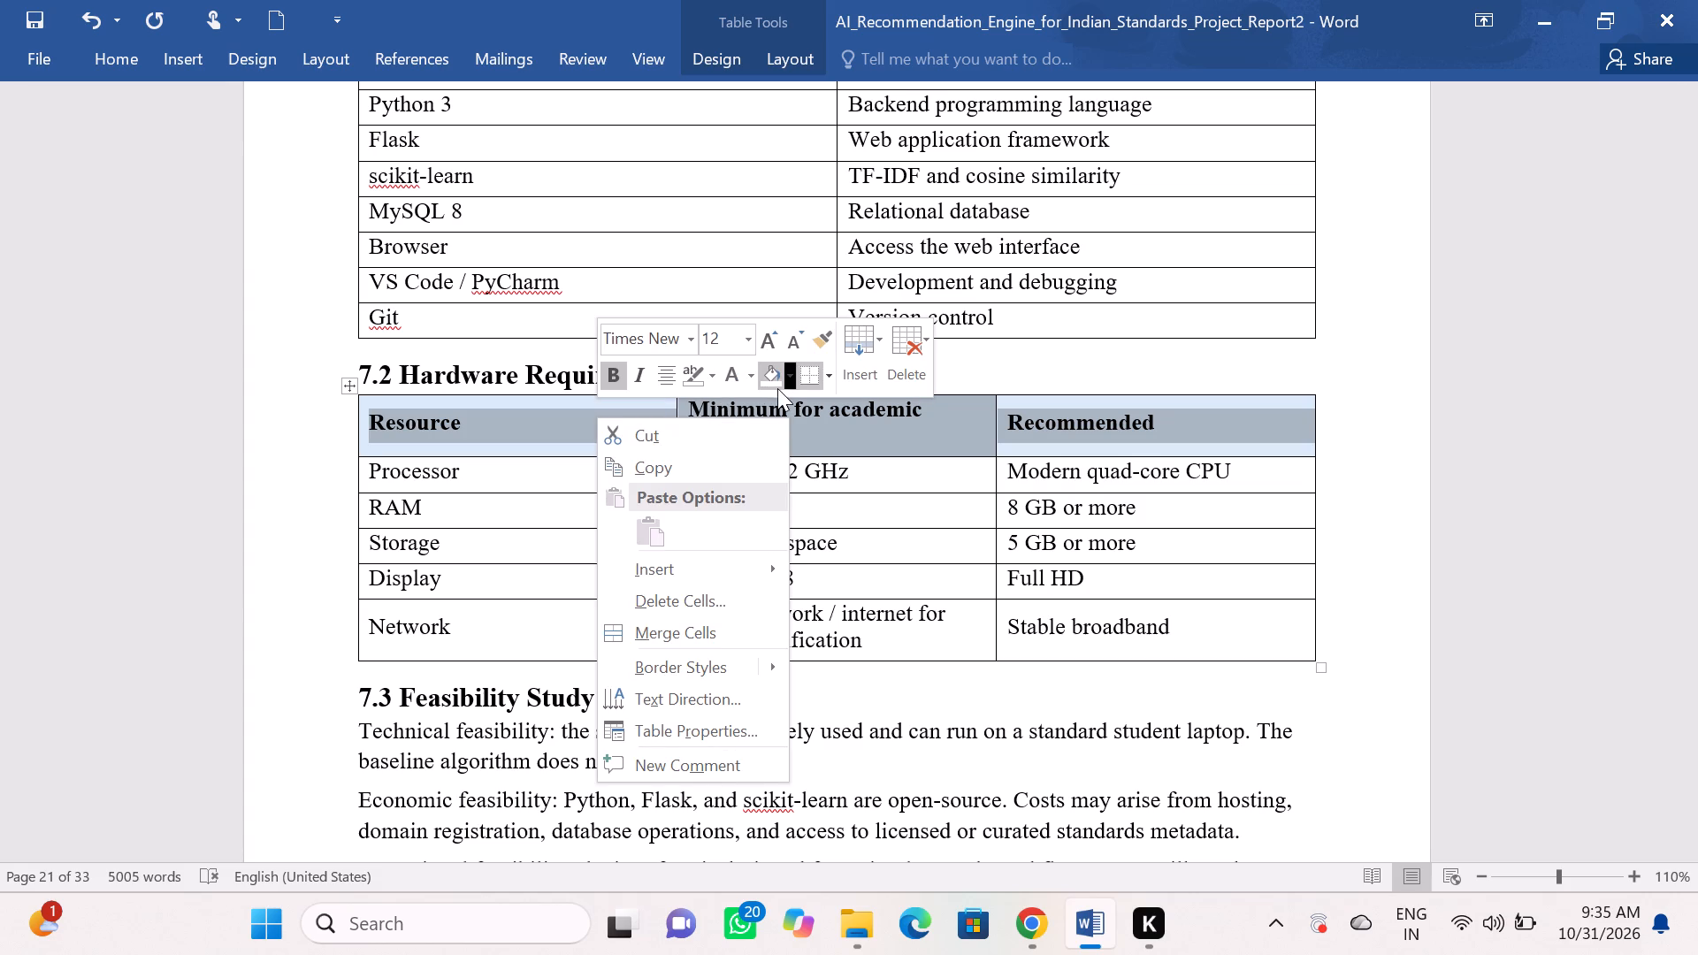
{"action": "left_click", "coordinate": [764, 354]}
{"action": "left_click", "coordinate": [763, 376]}
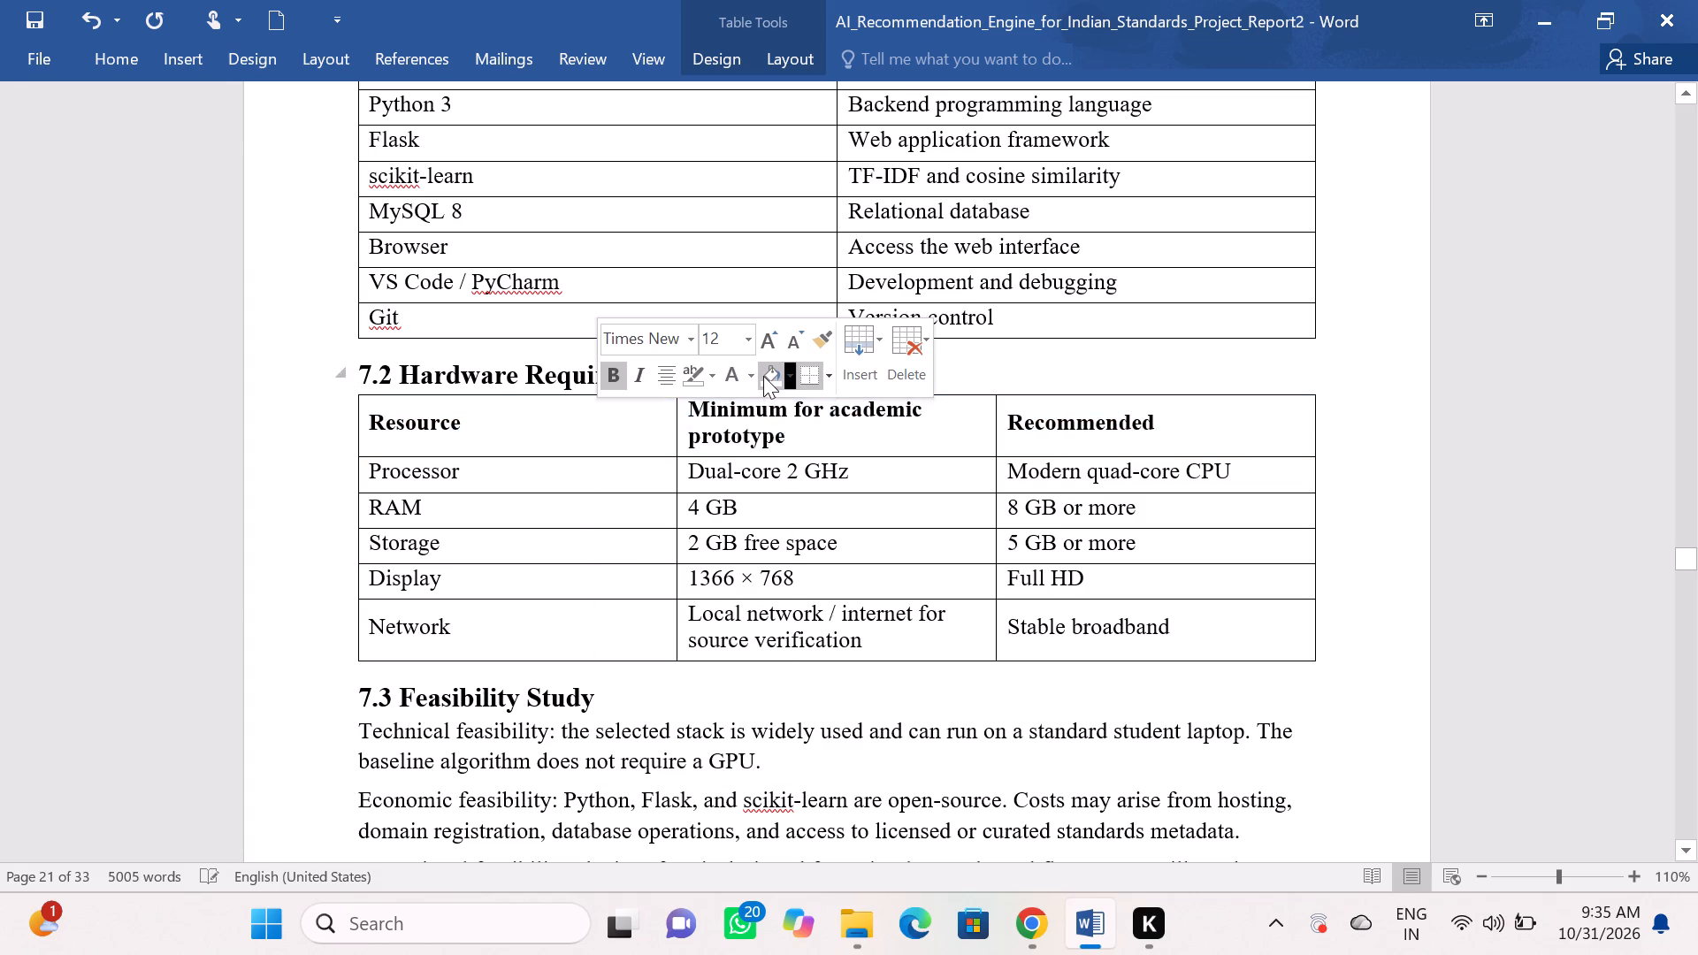
Set the shading of the header row in the 7.1 Software Requirements table to white.
{"action": "scroll", "coordinate": [400, 360], "scroll_direction": "up", "scroll_amount": 7}
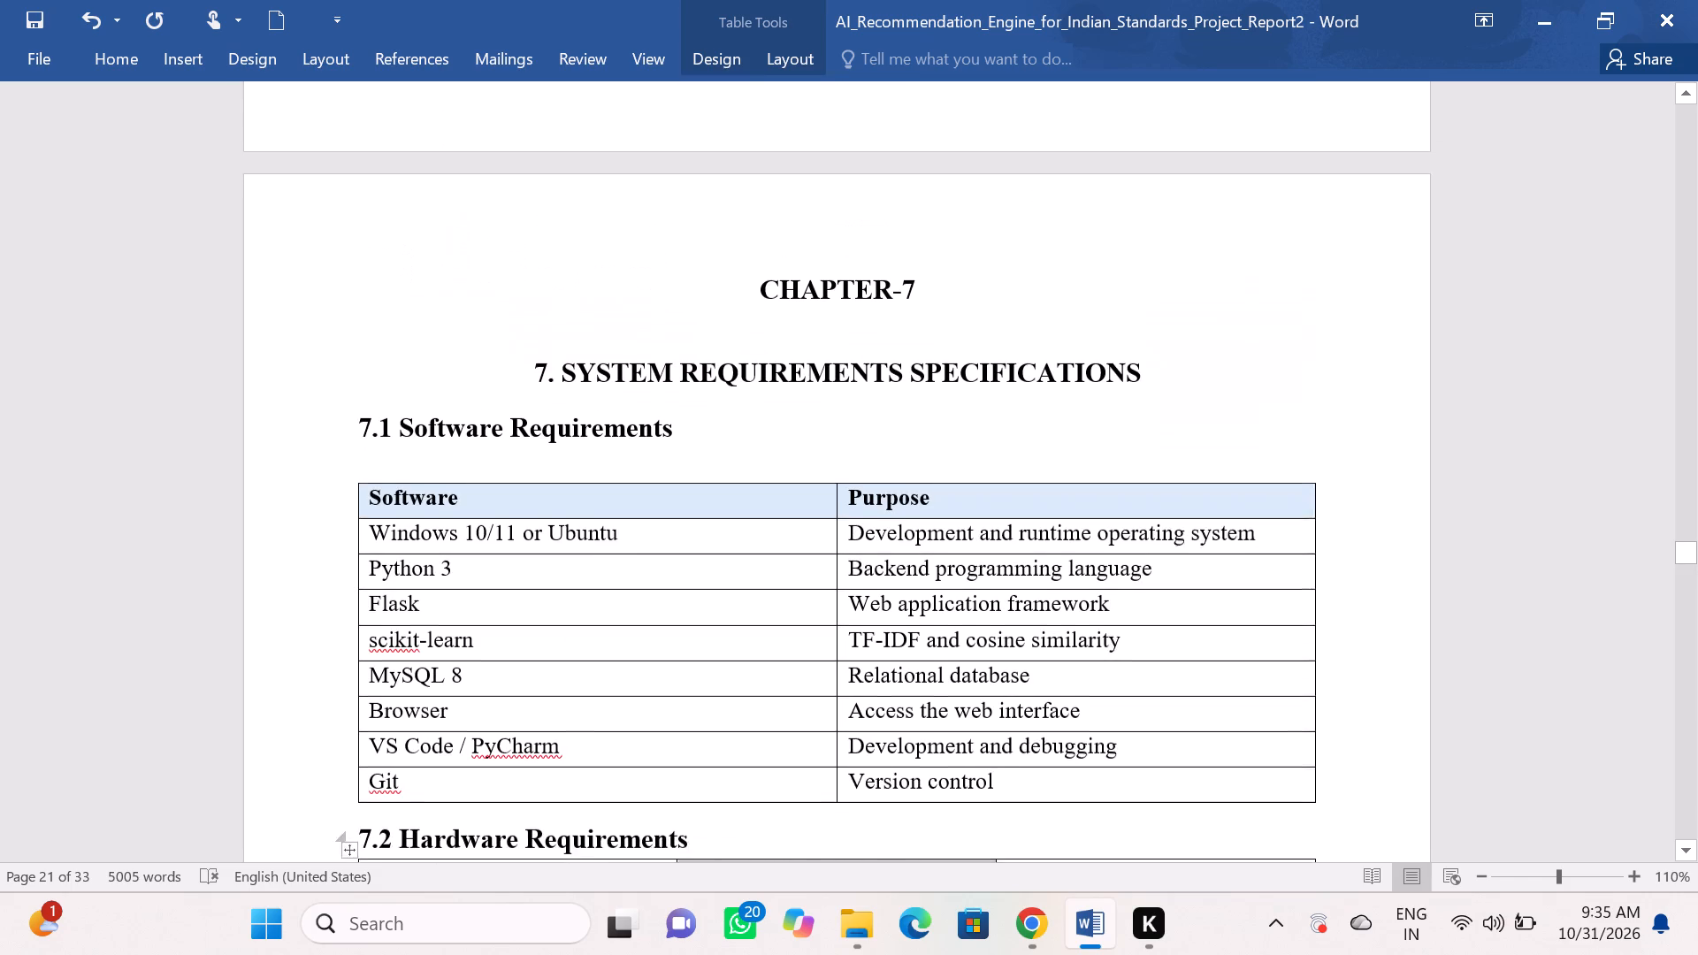
{"action": "left_click_drag", "start_coordinate": [1040, 517], "coordinate": [767, 525]}
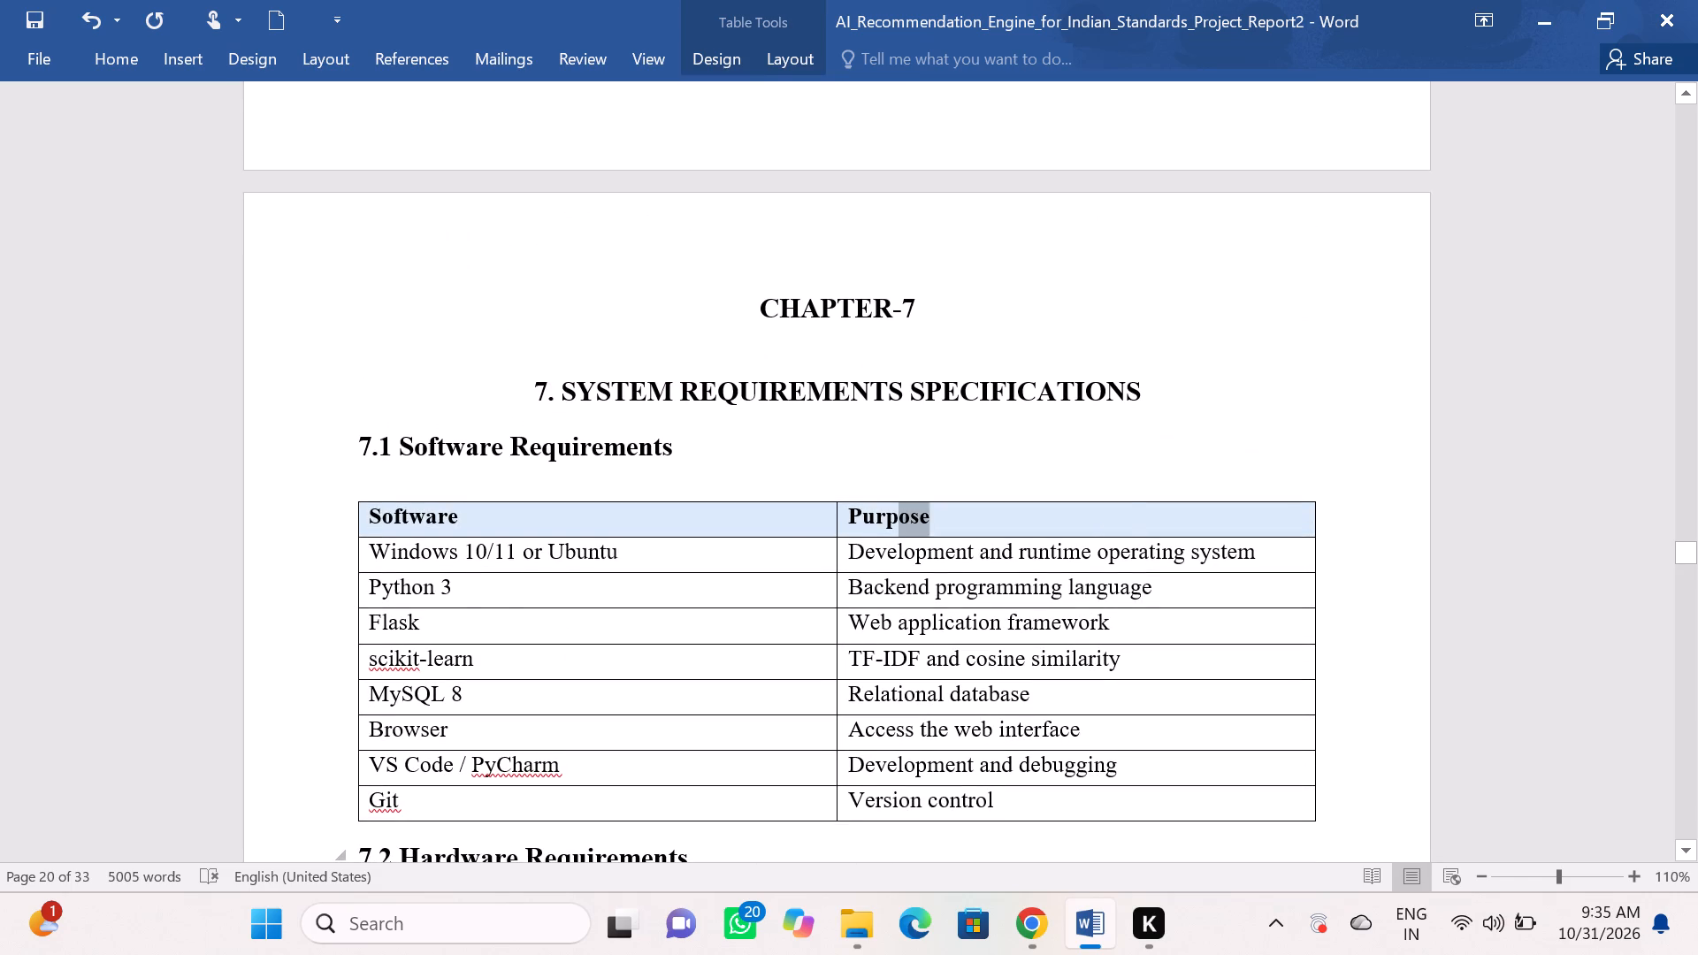
{"action": "left_click_drag", "start_coordinate": [767, 525], "coordinate": [433, 508]}
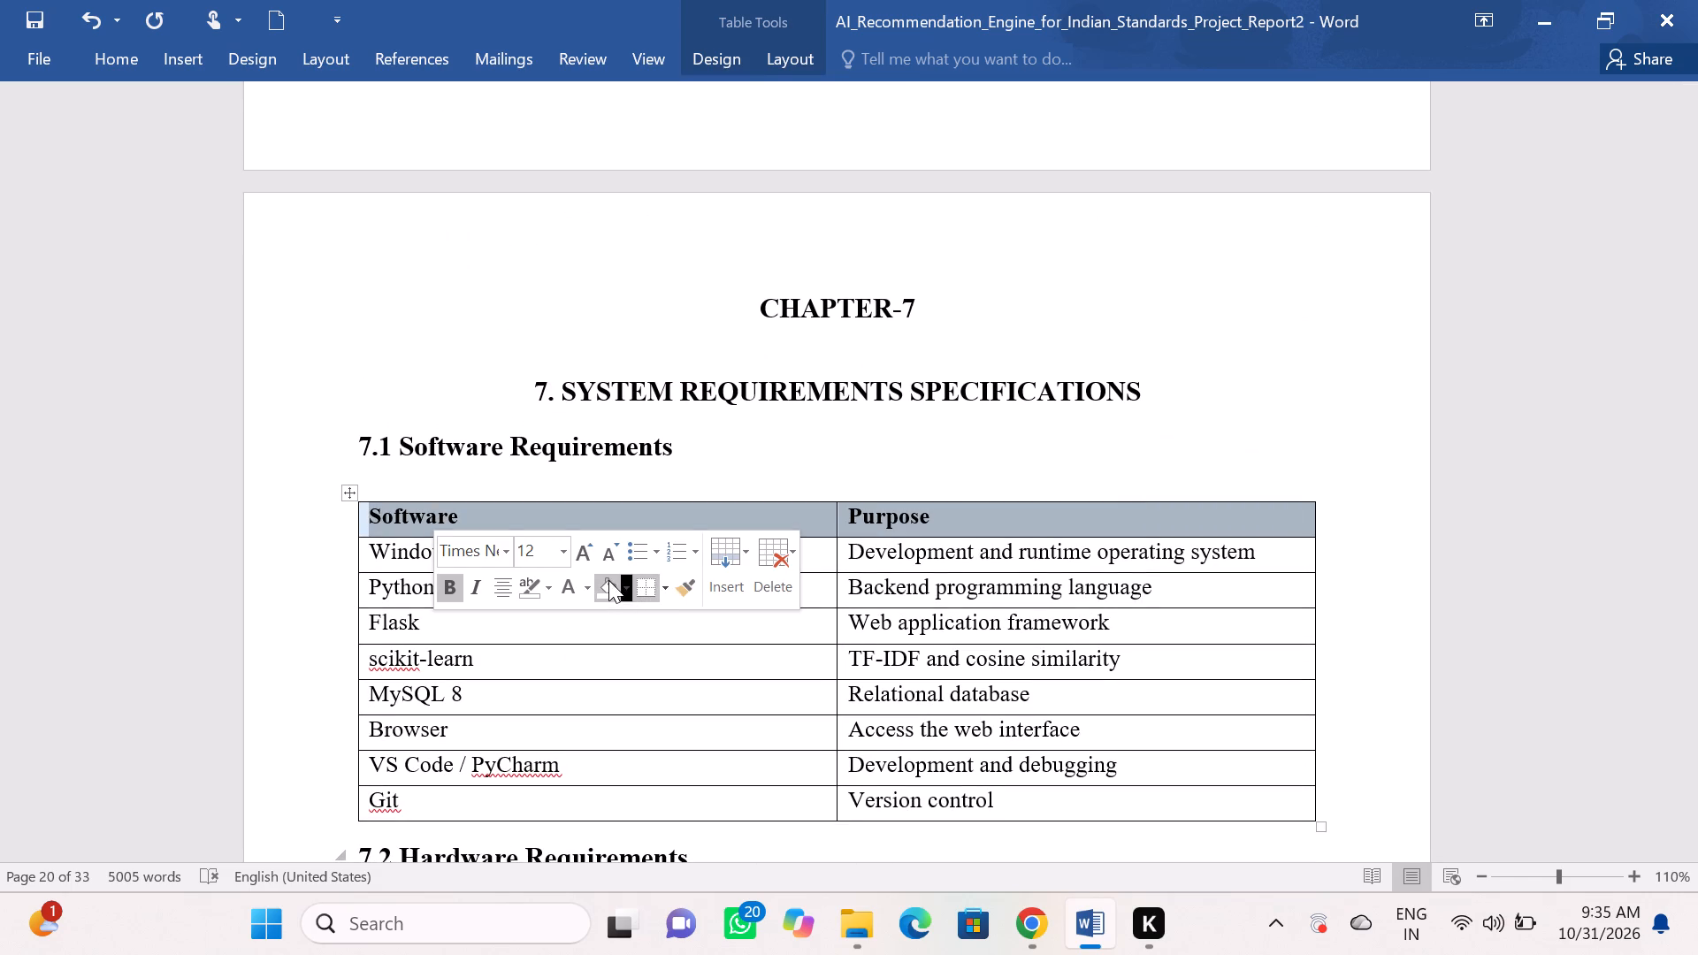
{"action": "left_click", "coordinate": [608, 580]}
Set the header row shading of the Component and Suggested version / package table in Chapter 6 to white.
{"action": "scroll", "coordinate": [789, 439], "scroll_direction": "up", "scroll_amount": 15}
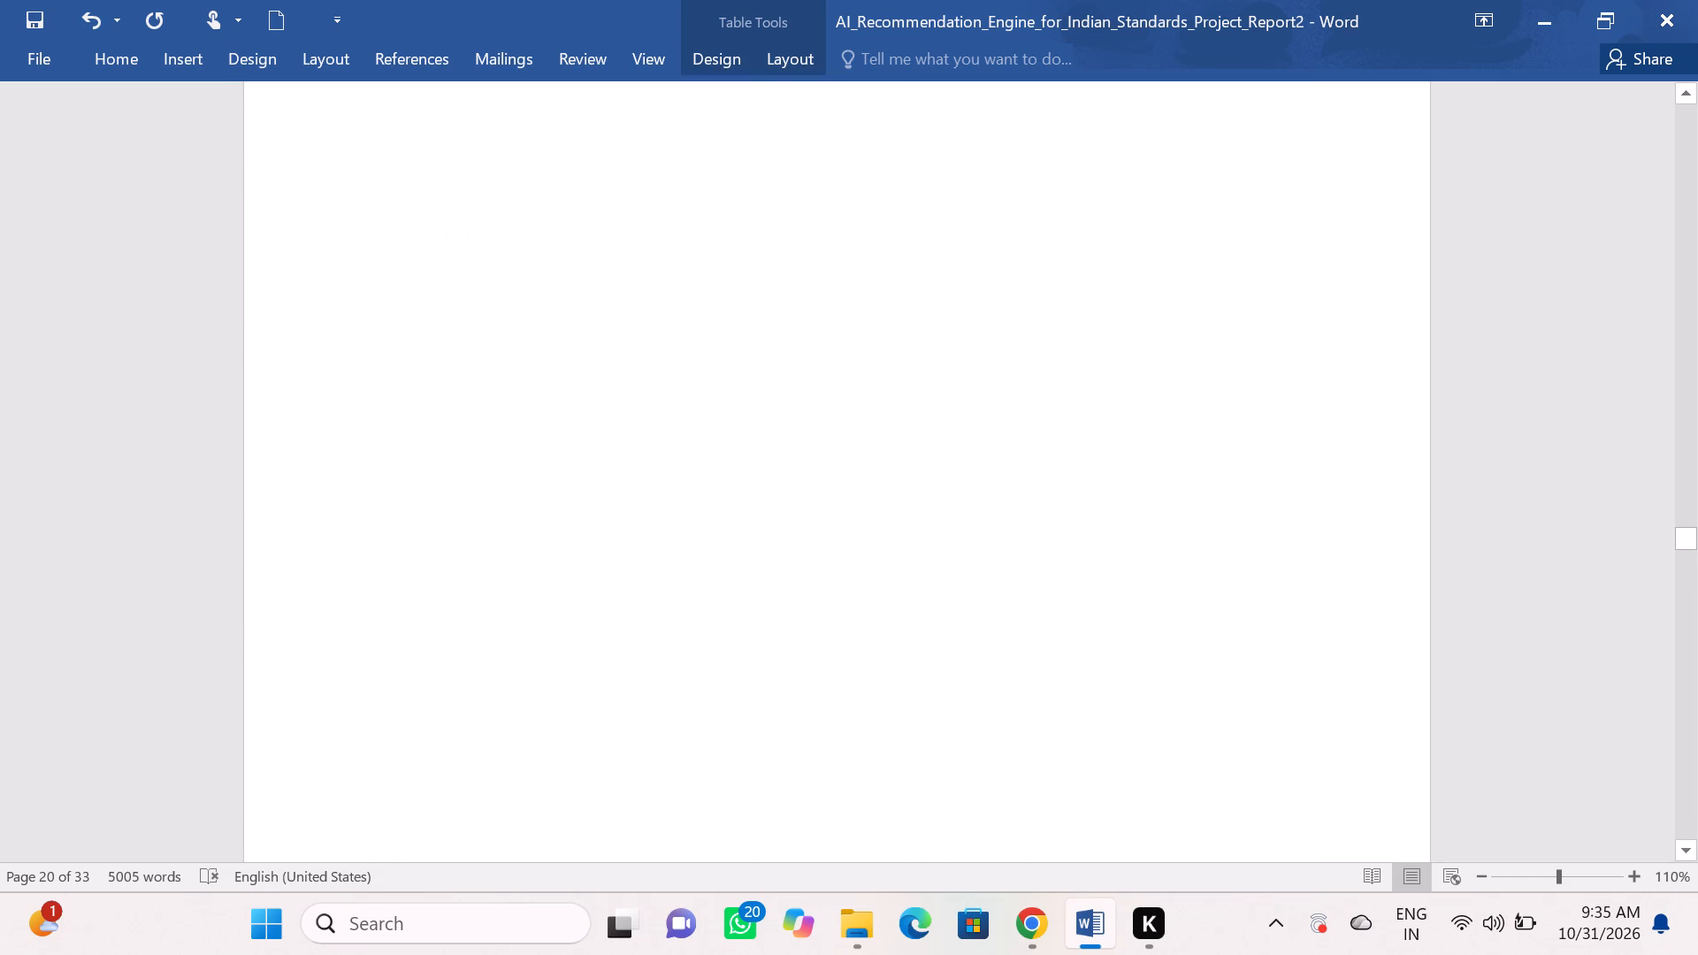
{"action": "scroll", "coordinate": [792, 436], "scroll_direction": "up", "scroll_amount": 11}
{"action": "left_click_drag", "start_coordinate": [1159, 548], "coordinate": [1156, 548]}
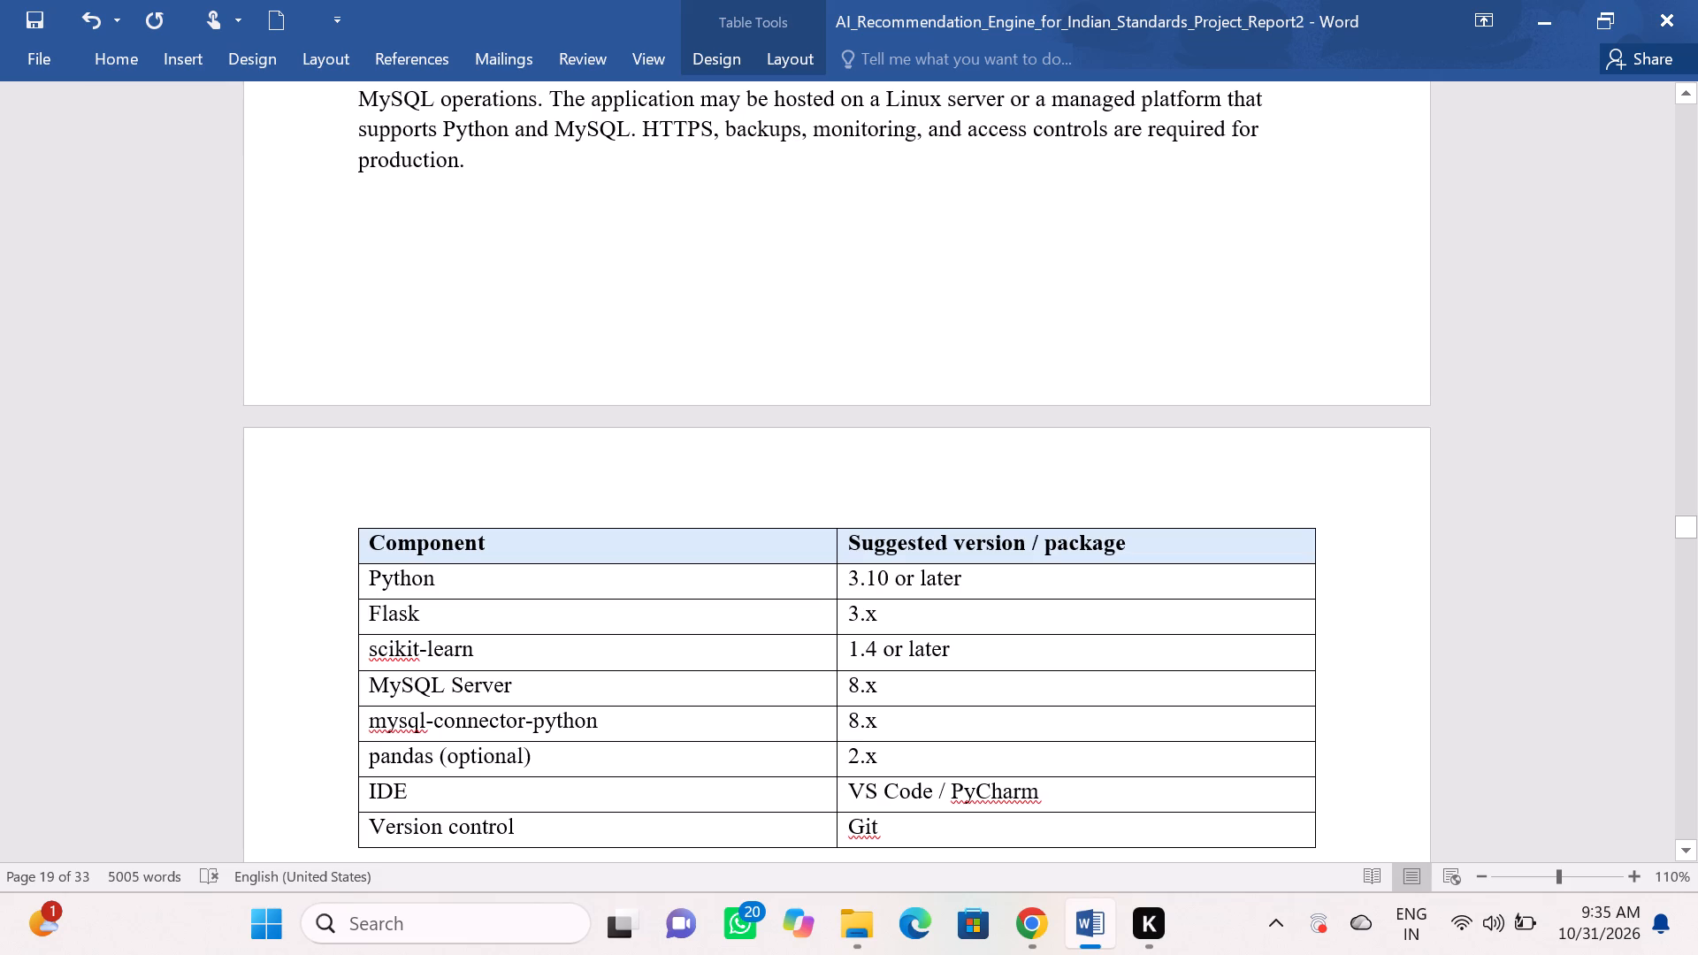
{"action": "left_click_drag", "start_coordinate": [1156, 548], "coordinate": [456, 550]}
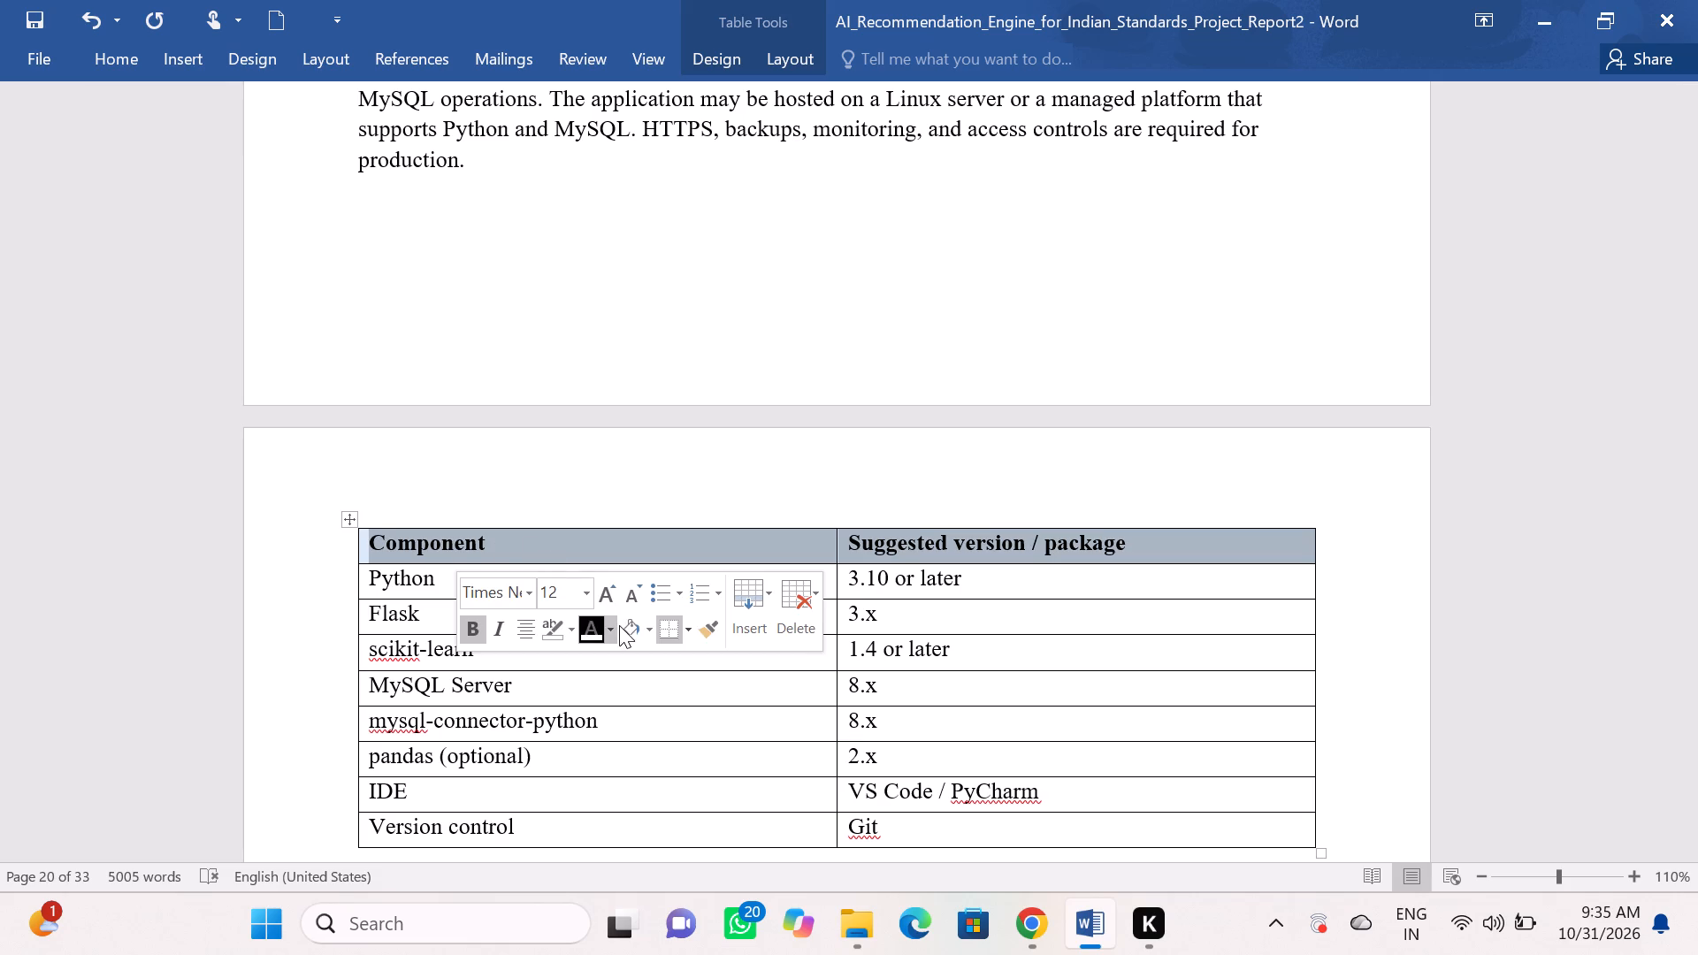
{"action": "left_click", "coordinate": [619, 625]}
Set the shading of the header row in the 4.3 System Architecture table to white.
{"action": "scroll", "coordinate": [672, 505], "scroll_direction": "up", "scroll_amount": 15}
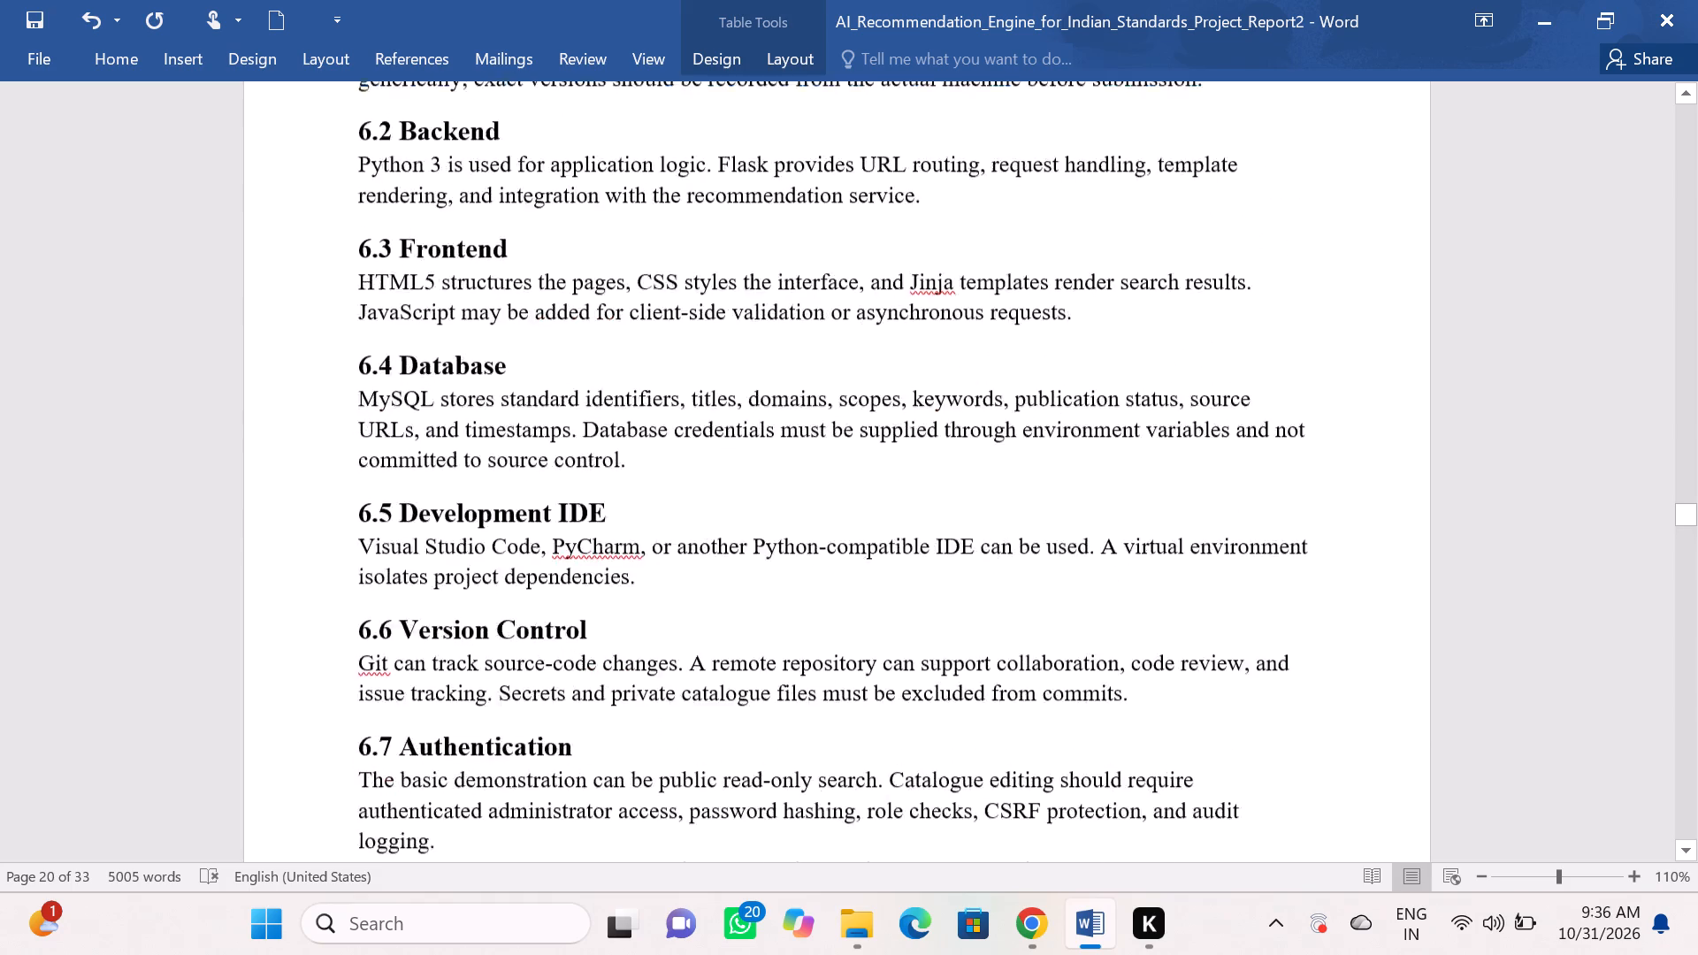
{"action": "scroll", "coordinate": [672, 503], "scroll_direction": "up", "scroll_amount": 10}
{"action": "scroll", "coordinate": [672, 502], "scroll_direction": "up", "scroll_amount": 11}
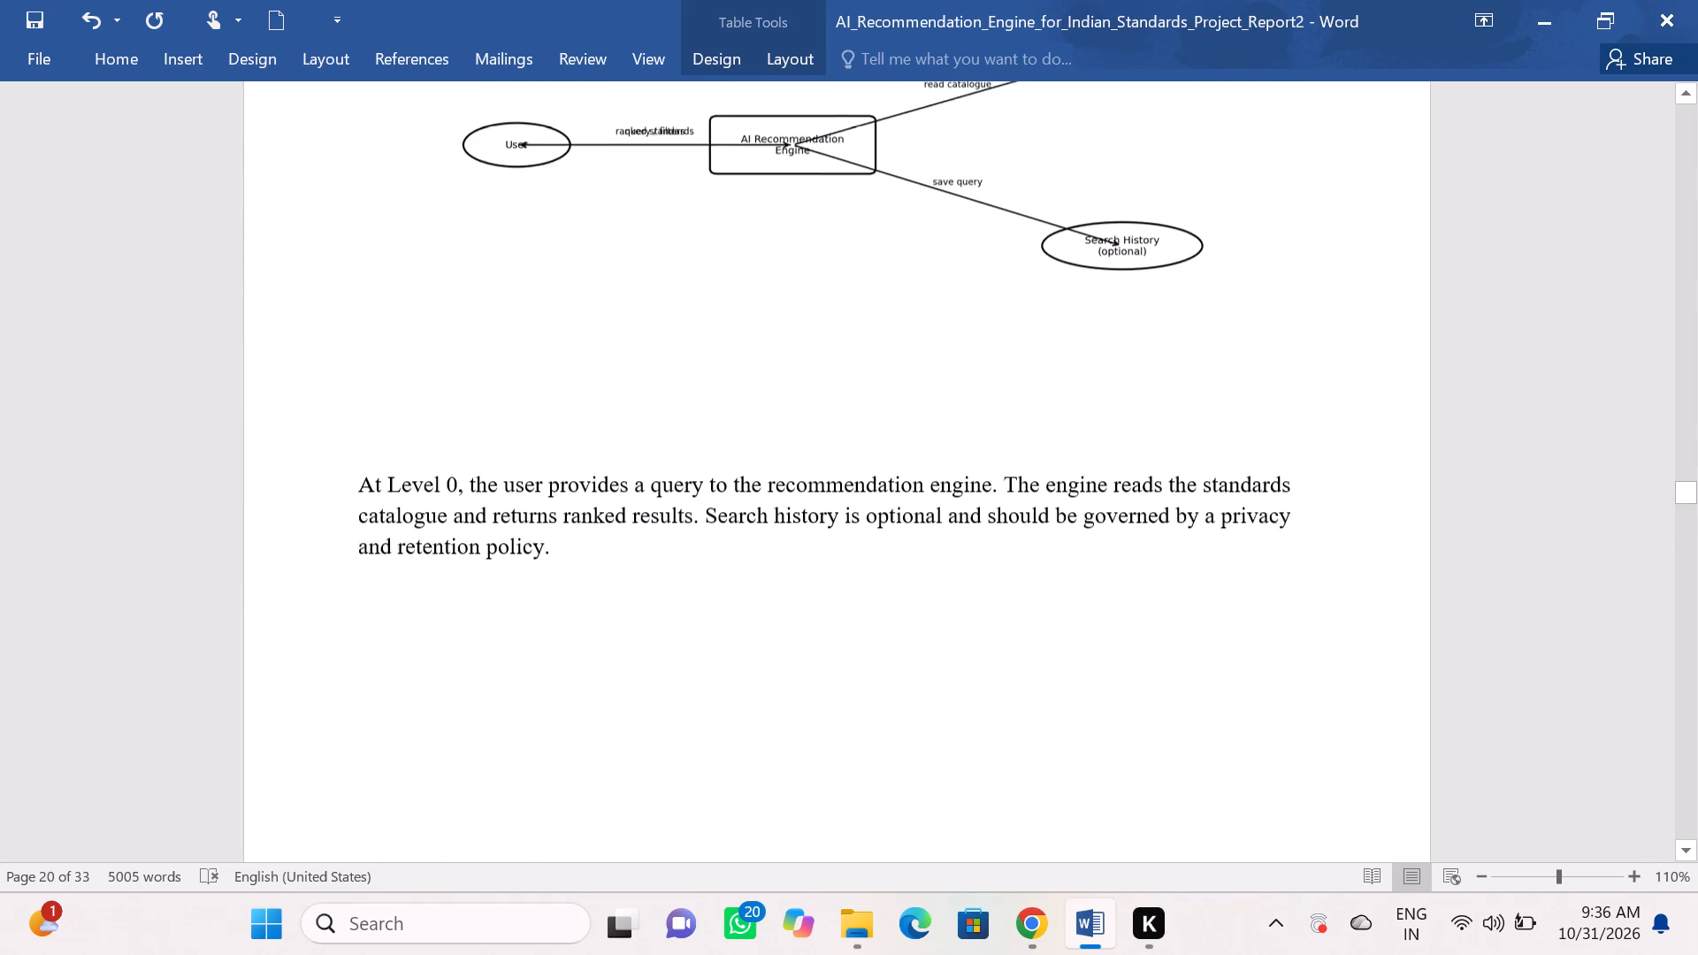
{"action": "scroll", "coordinate": [672, 501], "scroll_direction": "up", "scroll_amount": 18}
{"action": "scroll", "coordinate": [676, 497], "scroll_direction": "up", "scroll_amount": 6}
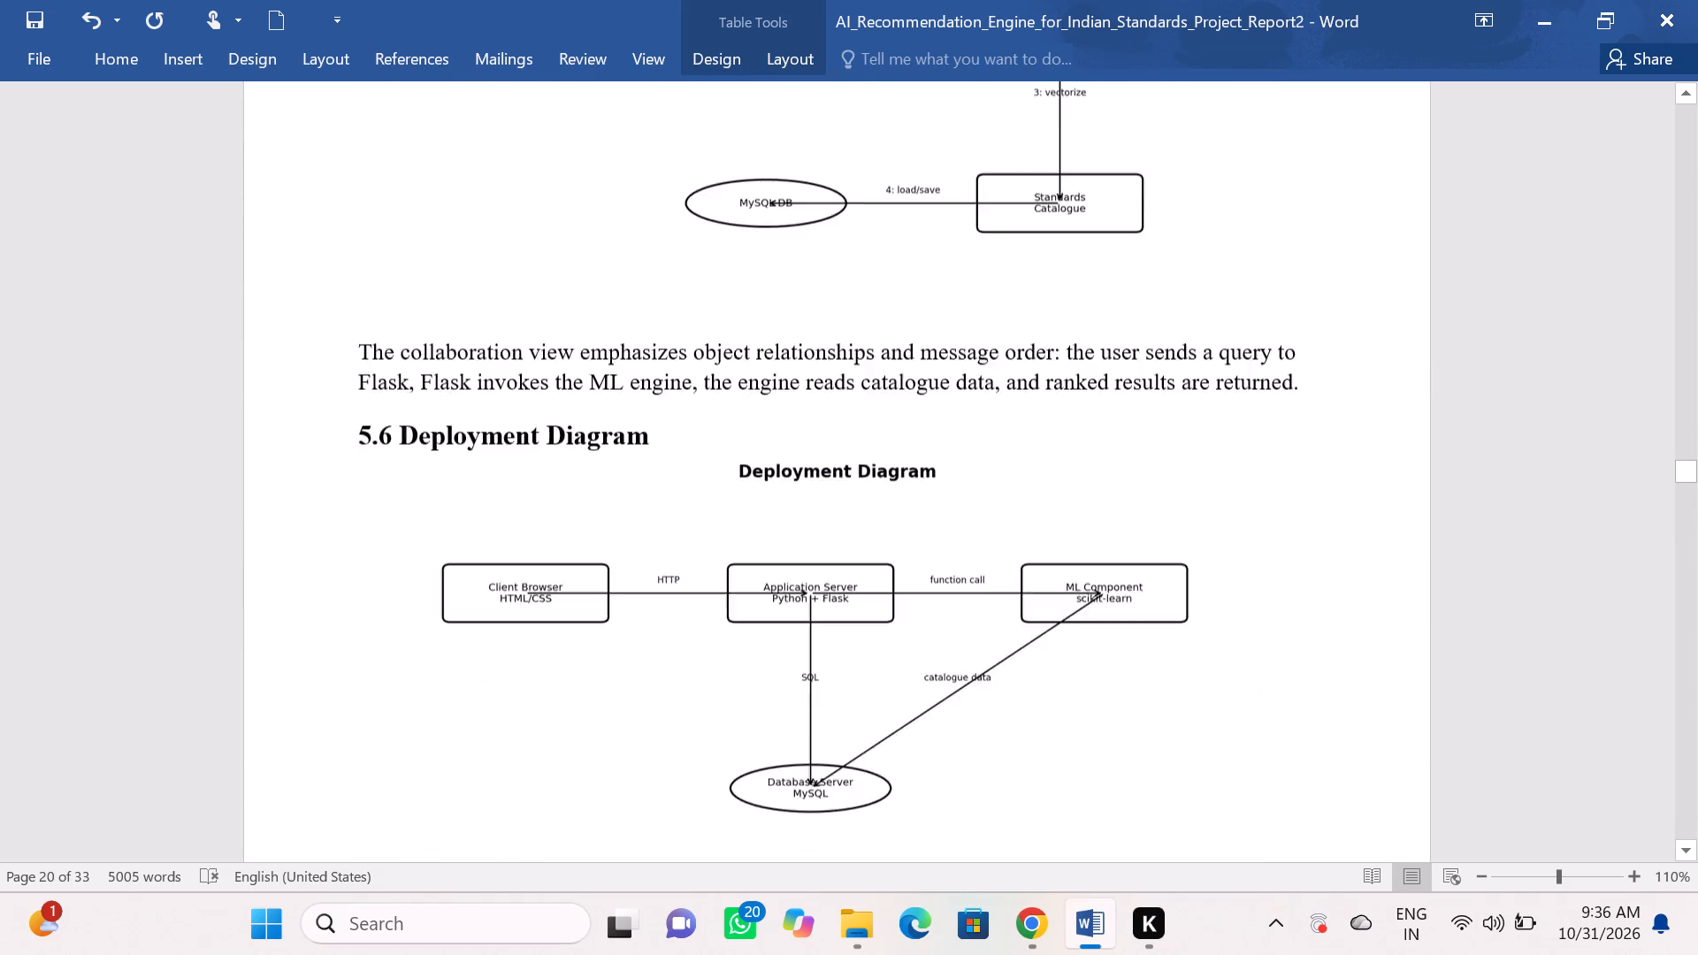
{"action": "scroll", "coordinate": [676, 497], "scroll_direction": "up", "scroll_amount": 13}
{"action": "right_click", "coordinate": [676, 497]}
{"action": "scroll", "coordinate": [676, 497], "scroll_direction": "up", "scroll_amount": 13}
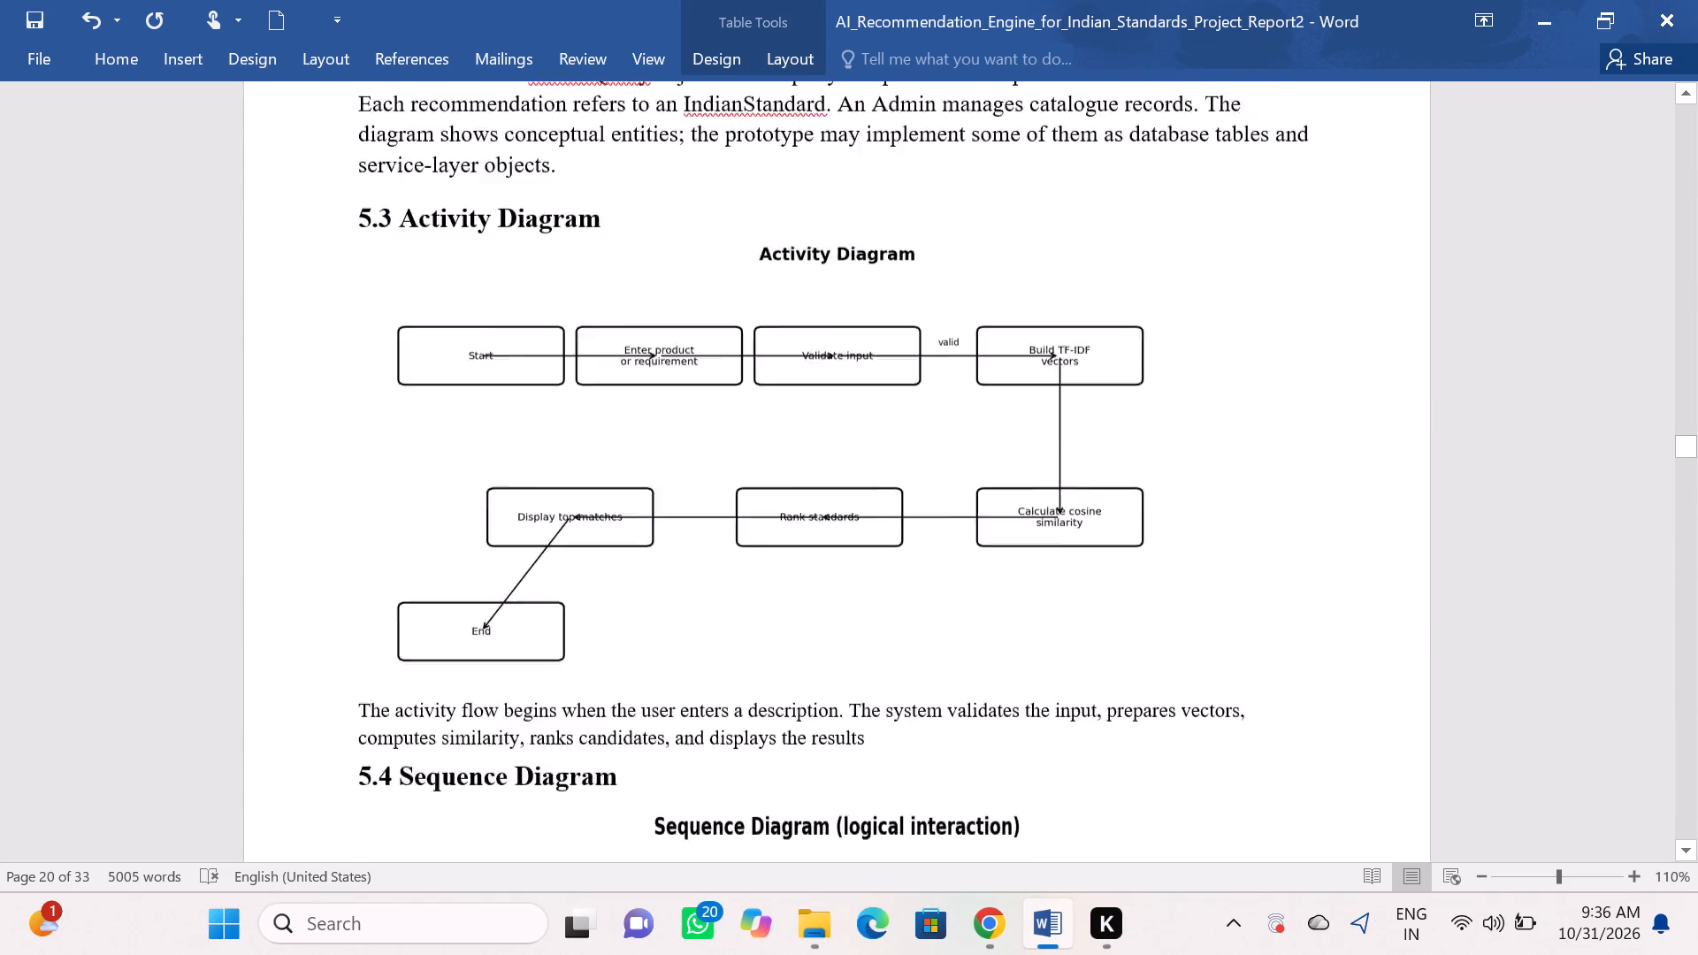
{"action": "scroll", "coordinate": [676, 497], "scroll_direction": "up", "scroll_amount": 6}
{"action": "left_click", "coordinate": [509, 409]}
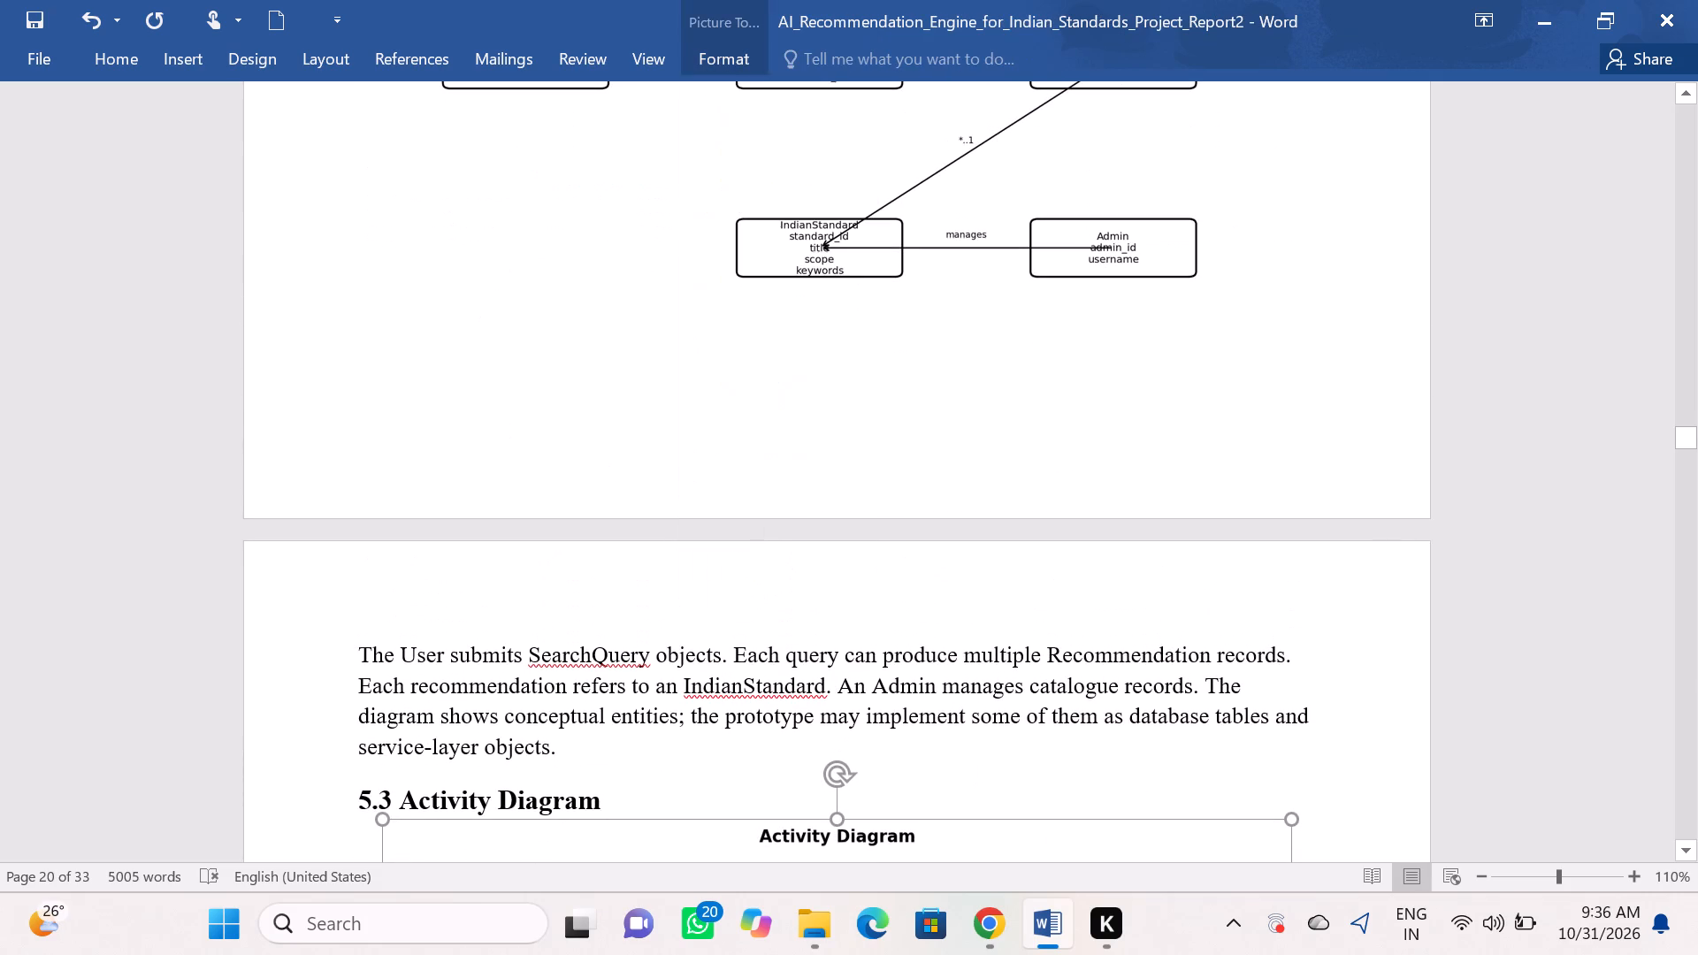
{"action": "scroll", "coordinate": [509, 409], "scroll_direction": "up", "scroll_amount": 20}
{"action": "scroll", "coordinate": [509, 409], "scroll_direction": "up", "scroll_amount": 11}
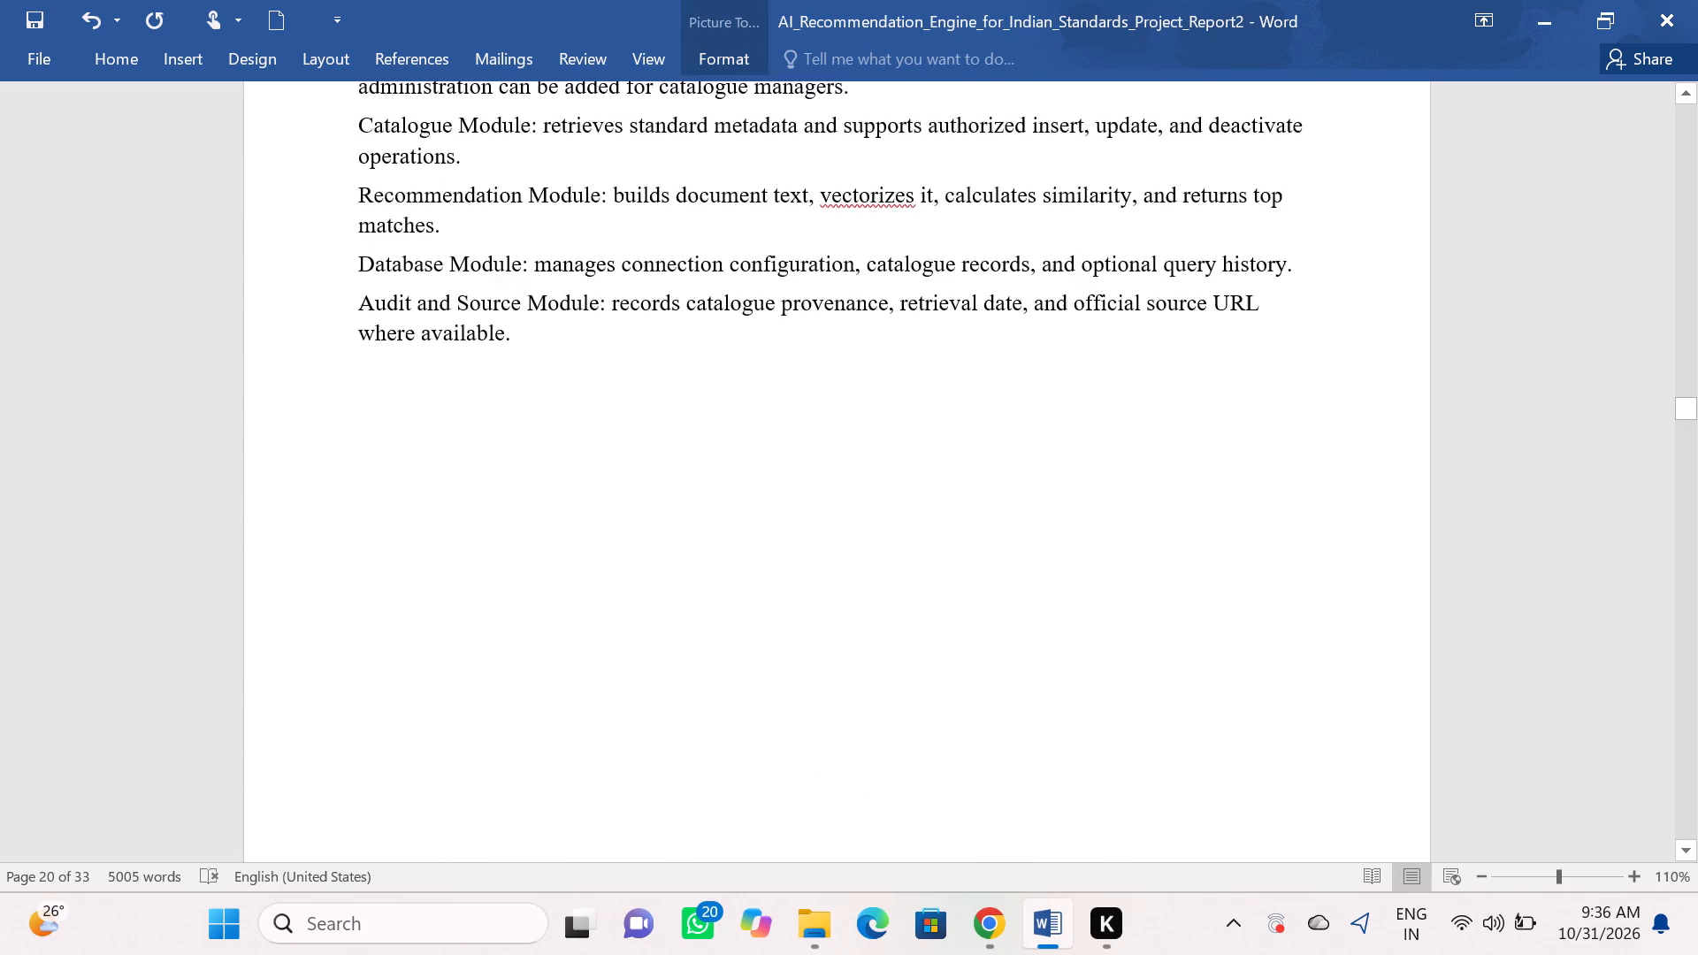
{"action": "scroll", "coordinate": [509, 409], "scroll_direction": "up", "scroll_amount": 11}
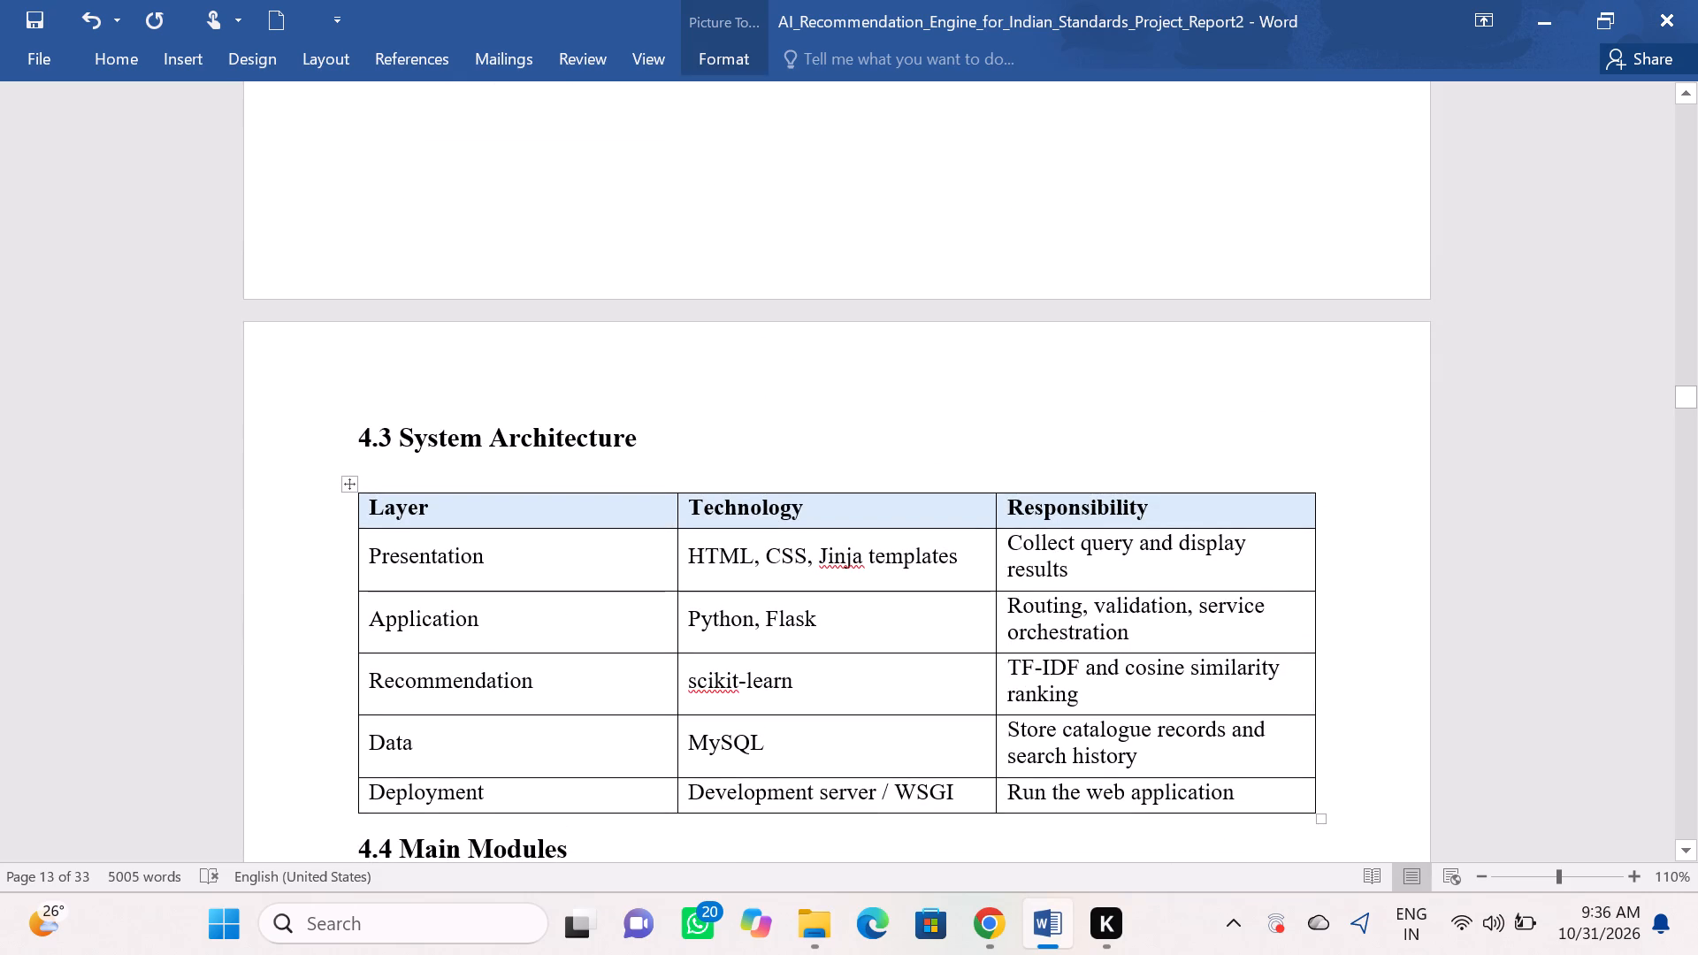
{"action": "left_click_drag", "start_coordinate": [1206, 510], "coordinate": [521, 510]}
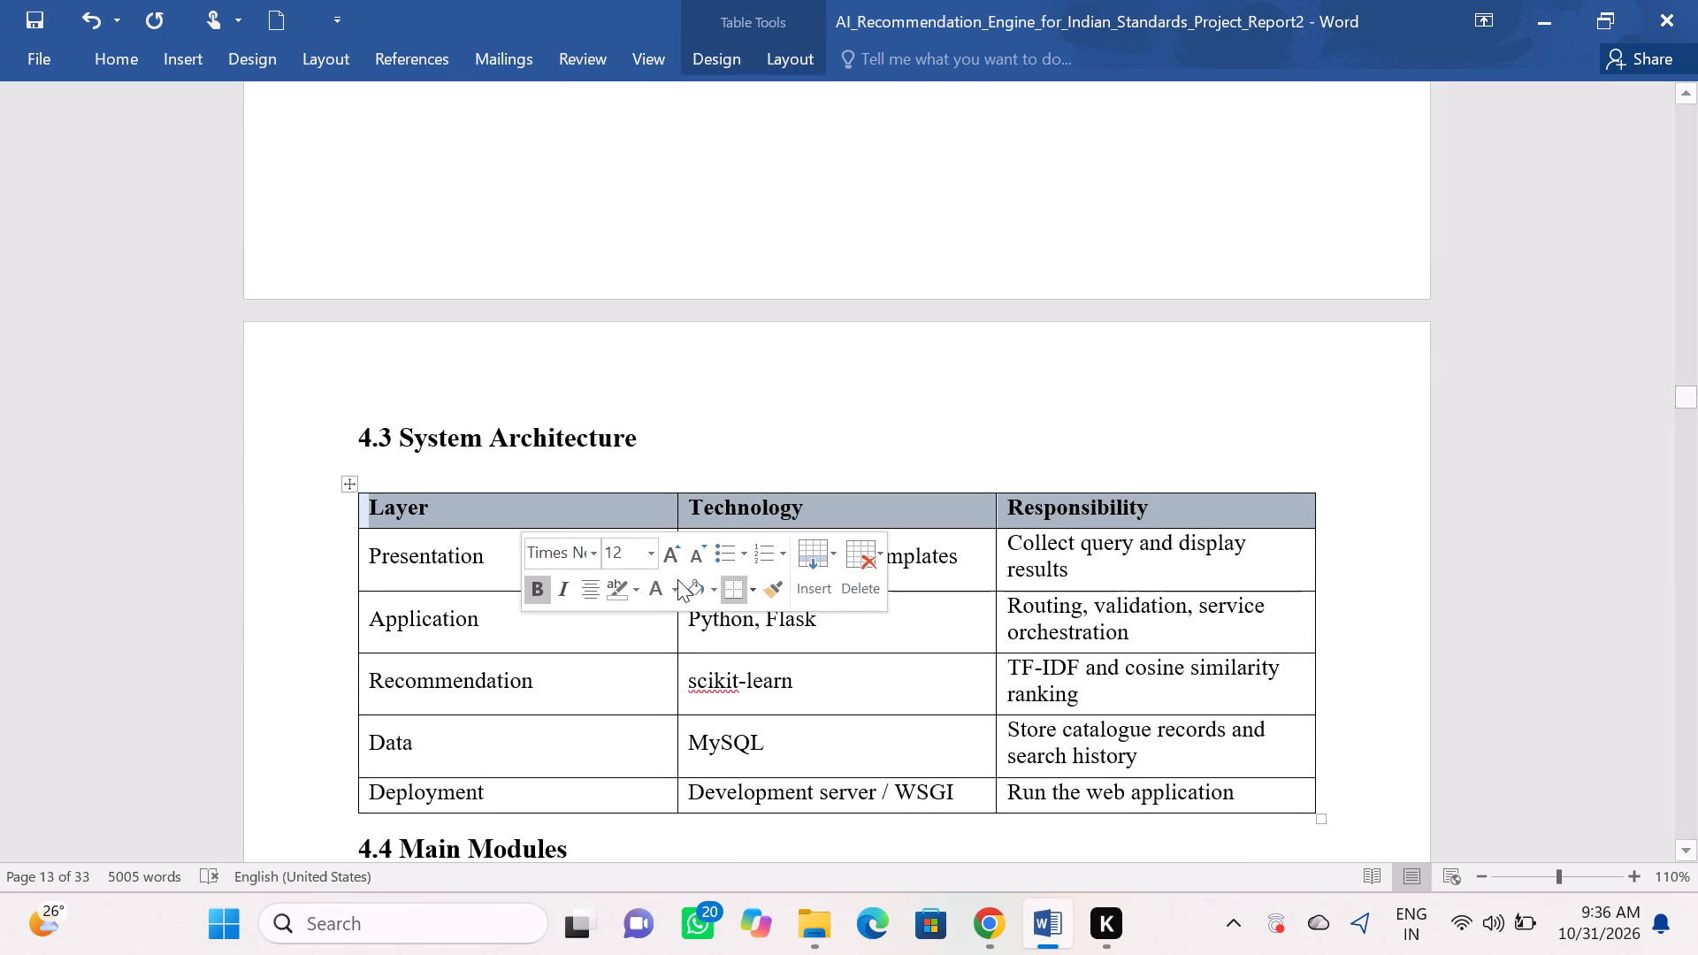
{"action": "left_click", "coordinate": [693, 597]}
Set the header row shading of the 2.4 Related Recommendation Approaches table to white.
{"action": "scroll", "coordinate": [758, 470], "scroll_direction": "up", "scroll_amount": 5}
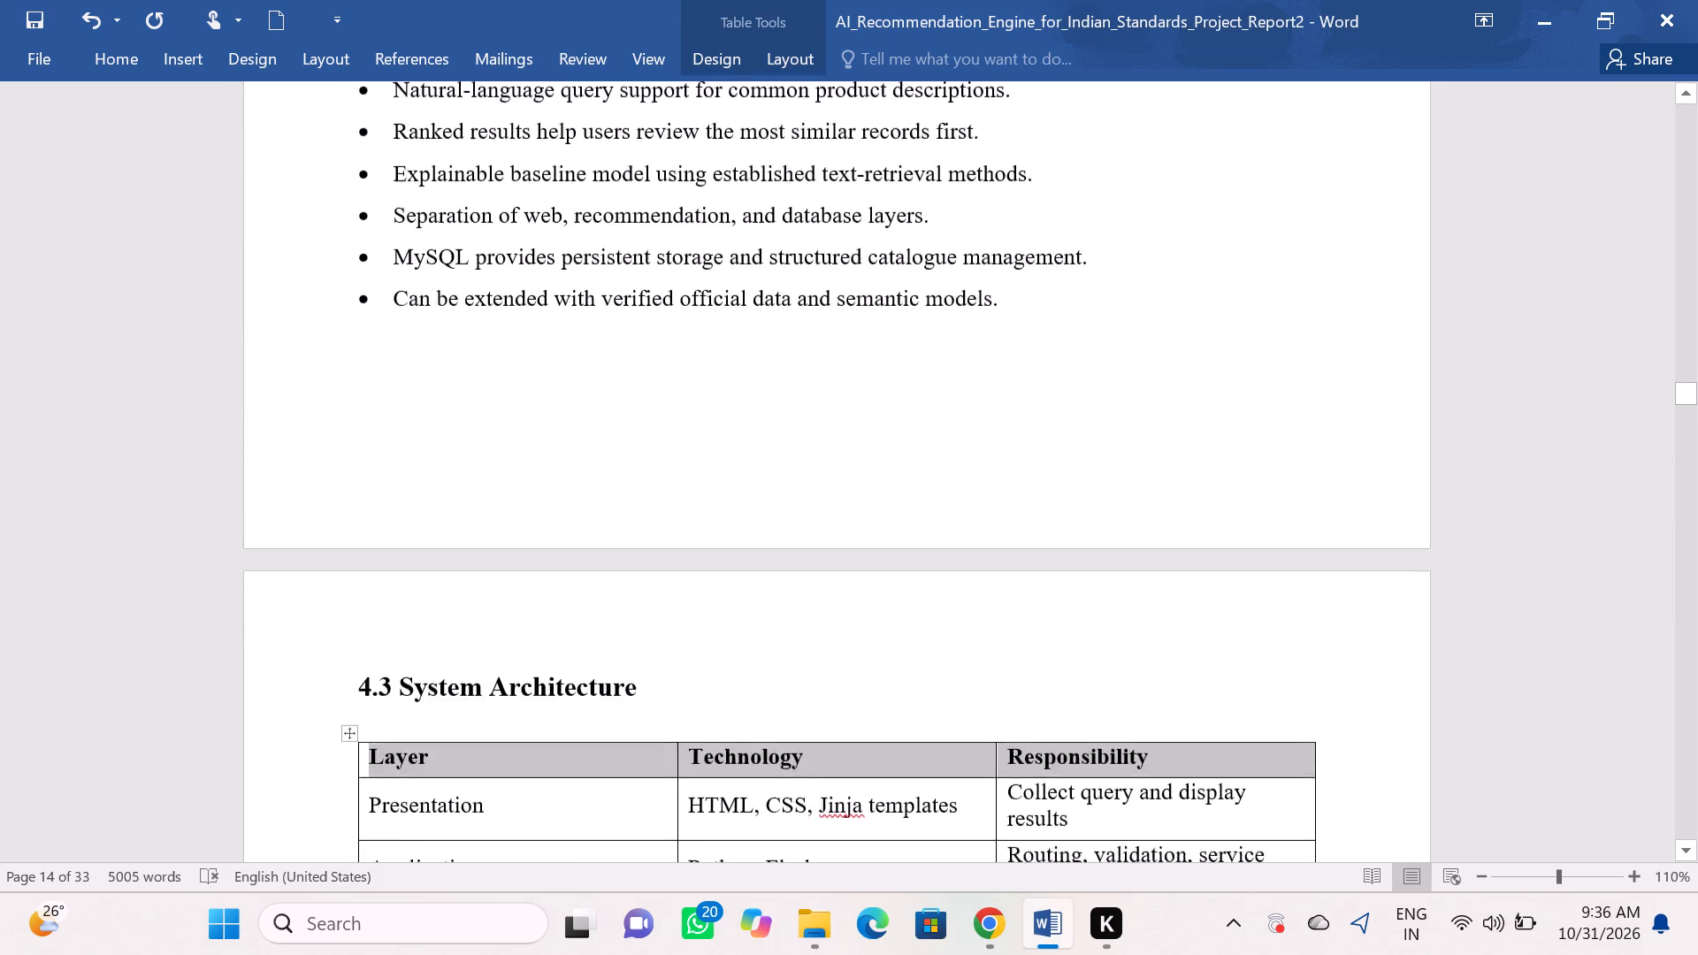
{"action": "scroll", "coordinate": [758, 470], "scroll_direction": "up", "scroll_amount": 17}
{"action": "scroll", "coordinate": [758, 470], "scroll_direction": "up", "scroll_amount": 6}
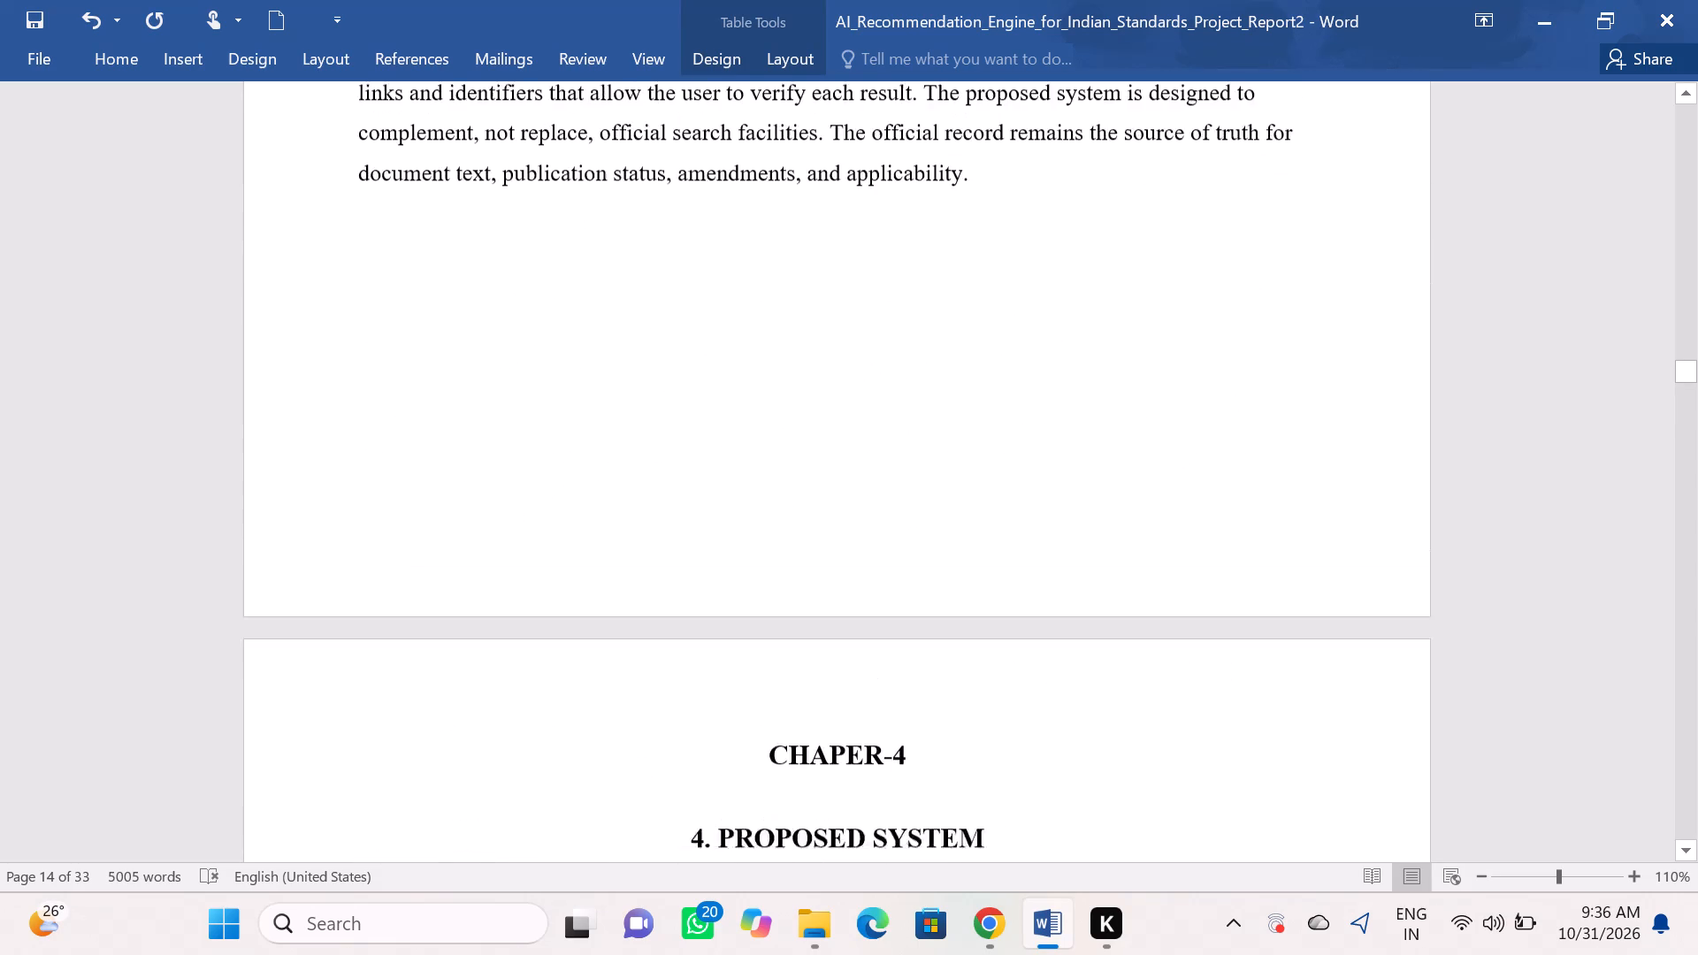
{"action": "scroll", "coordinate": [758, 470], "scroll_direction": "up", "scroll_amount": 17}
{"action": "scroll", "coordinate": [758, 470], "scroll_direction": "up", "scroll_amount": 12}
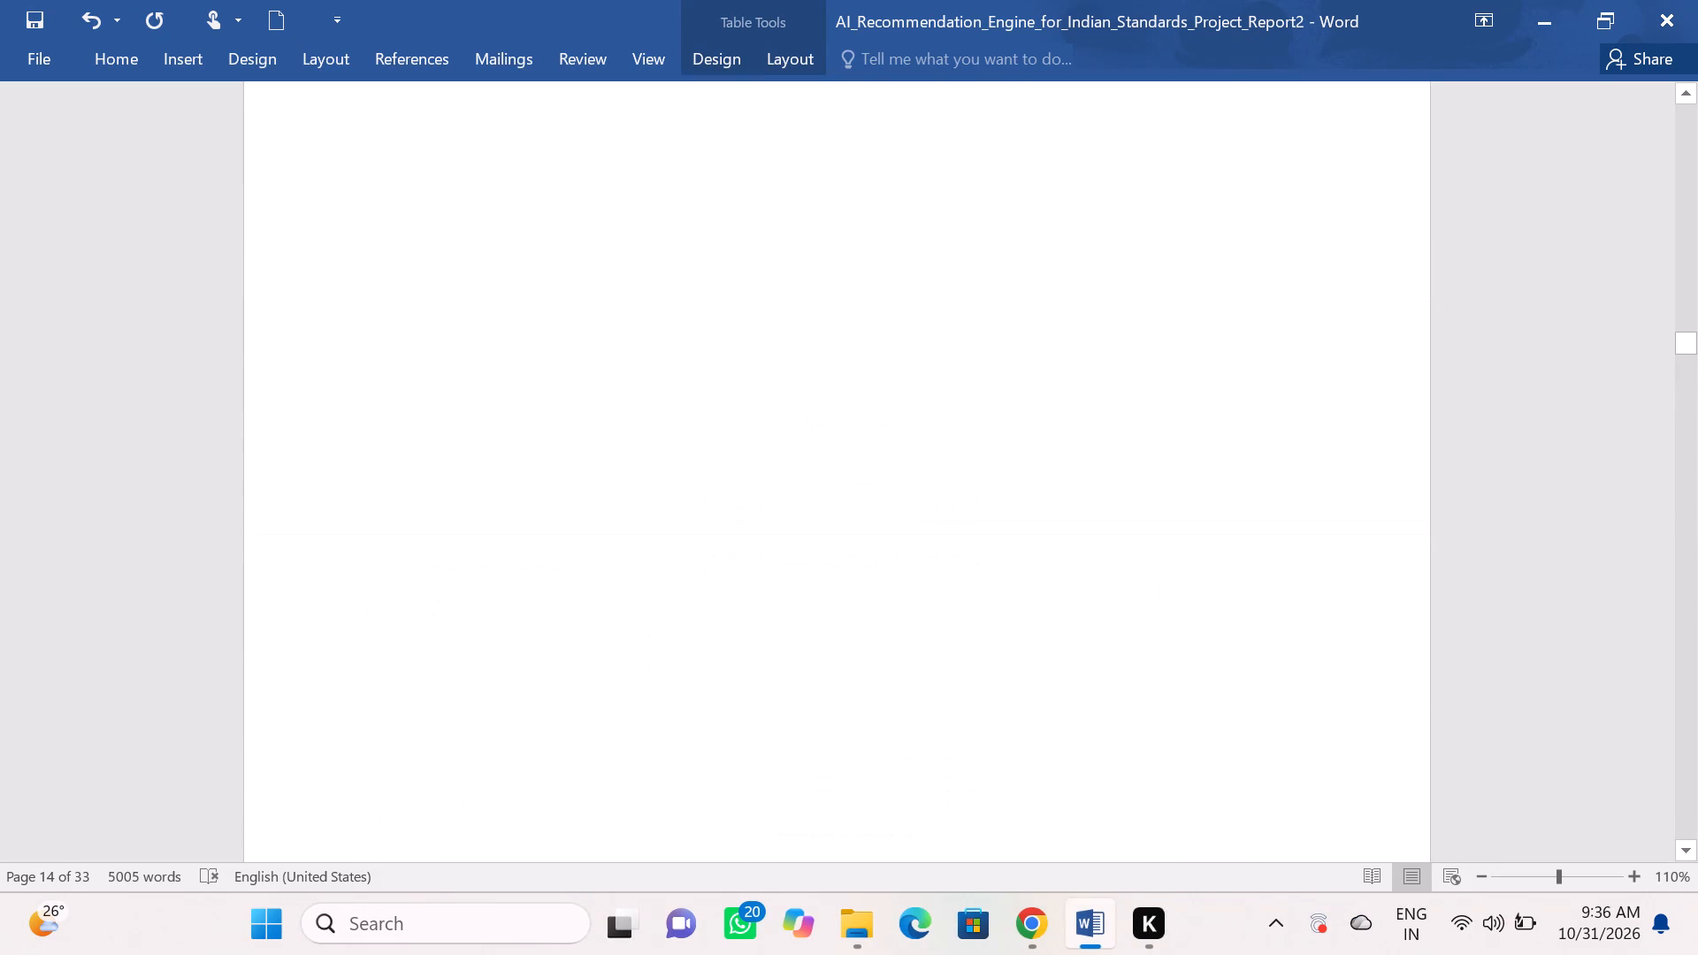
{"action": "scroll", "coordinate": [758, 470], "scroll_direction": "up", "scroll_amount": 18}
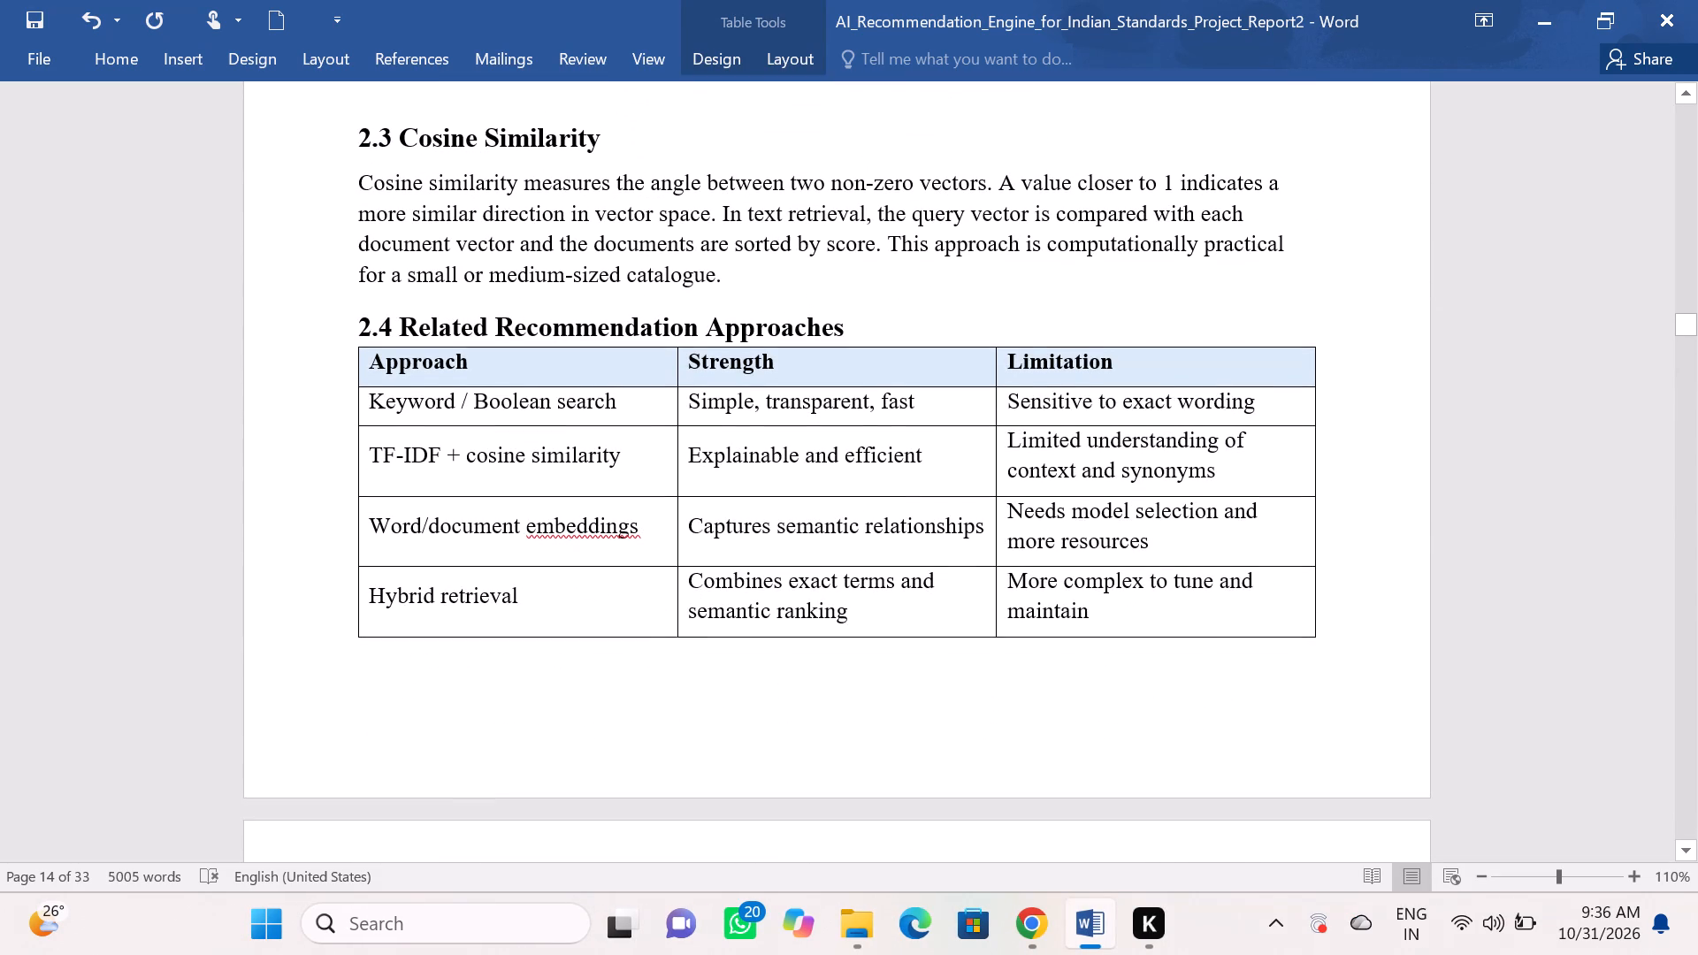
{"action": "left_click_drag", "start_coordinate": [1124, 363], "coordinate": [475, 349]}
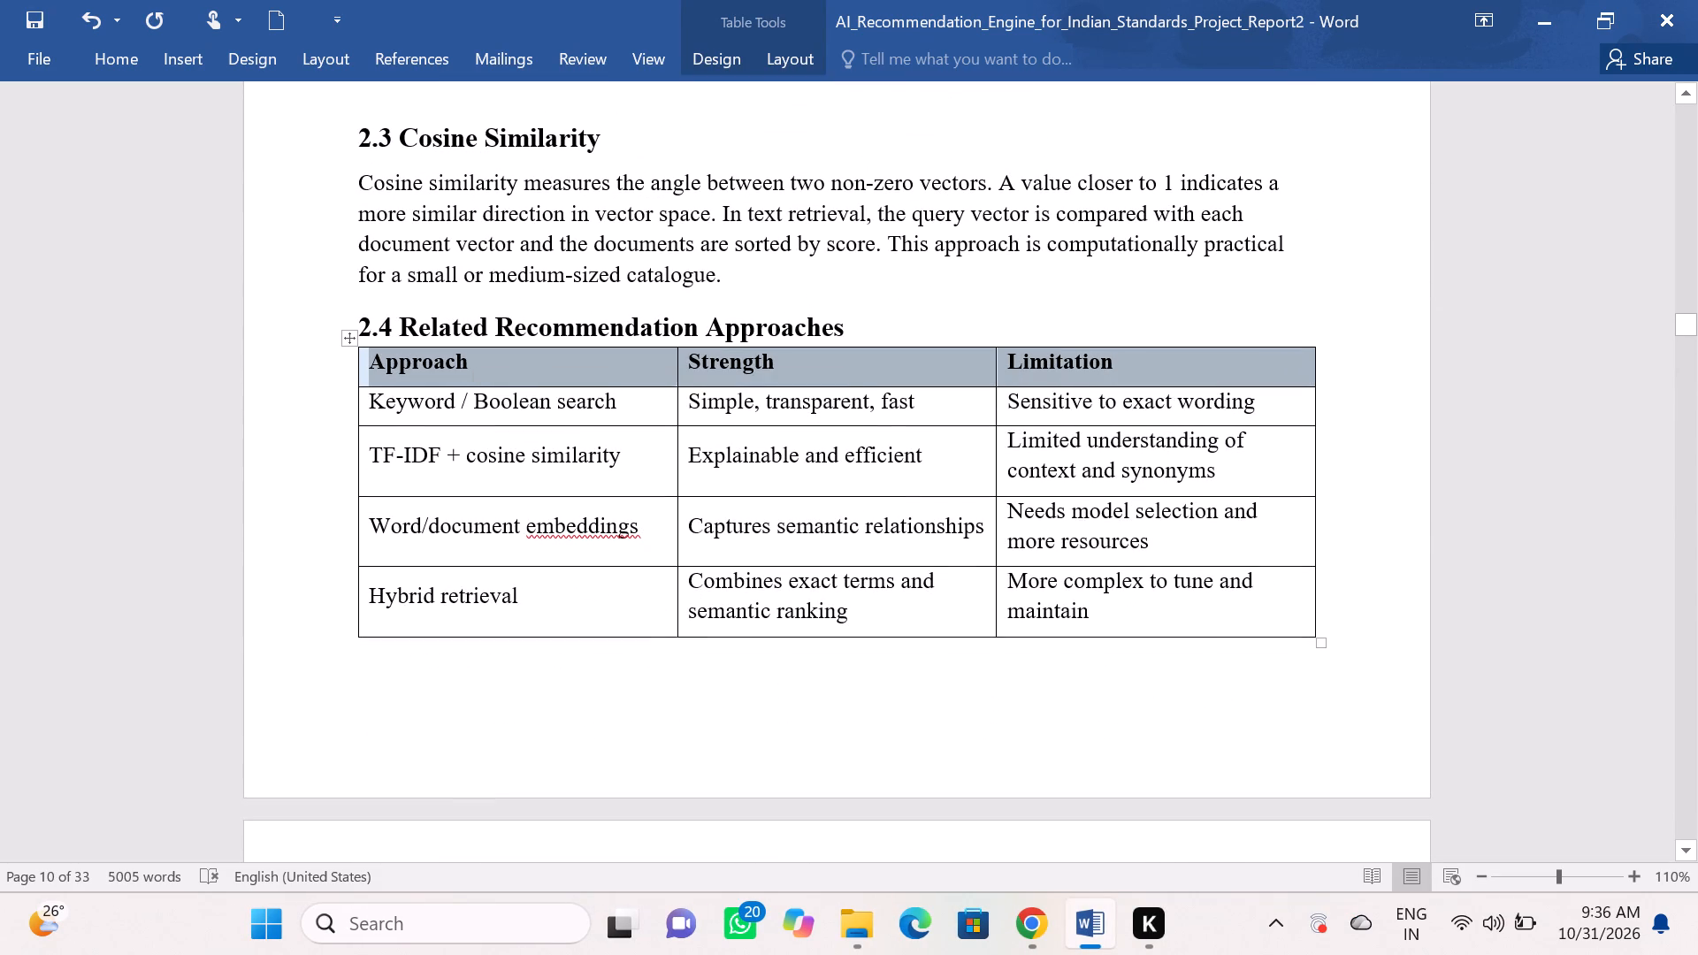
{"action": "left_click", "coordinate": [650, 433]}
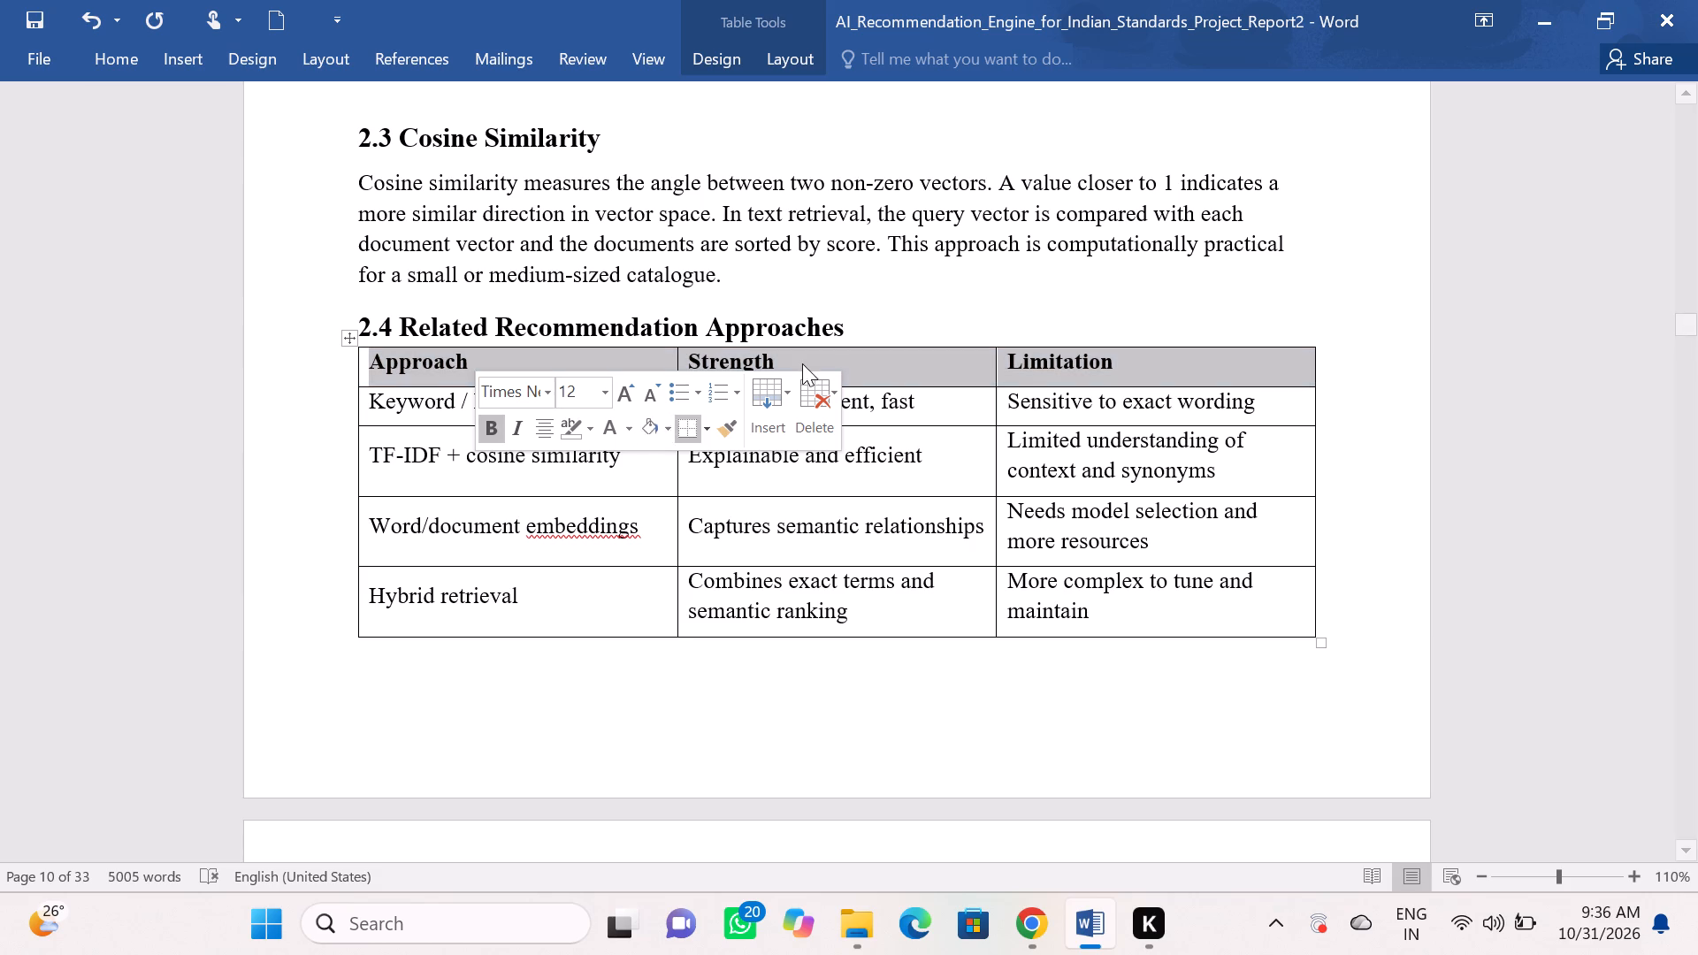
{"action": "scroll", "coordinate": [802, 363], "scroll_direction": "up", "scroll_amount": 6}
{"action": "scroll", "coordinate": [802, 363], "scroll_direction": "up", "scroll_amount": 17}
{"action": "scroll", "coordinate": [802, 363], "scroll_direction": "up", "scroll_amount": 5}
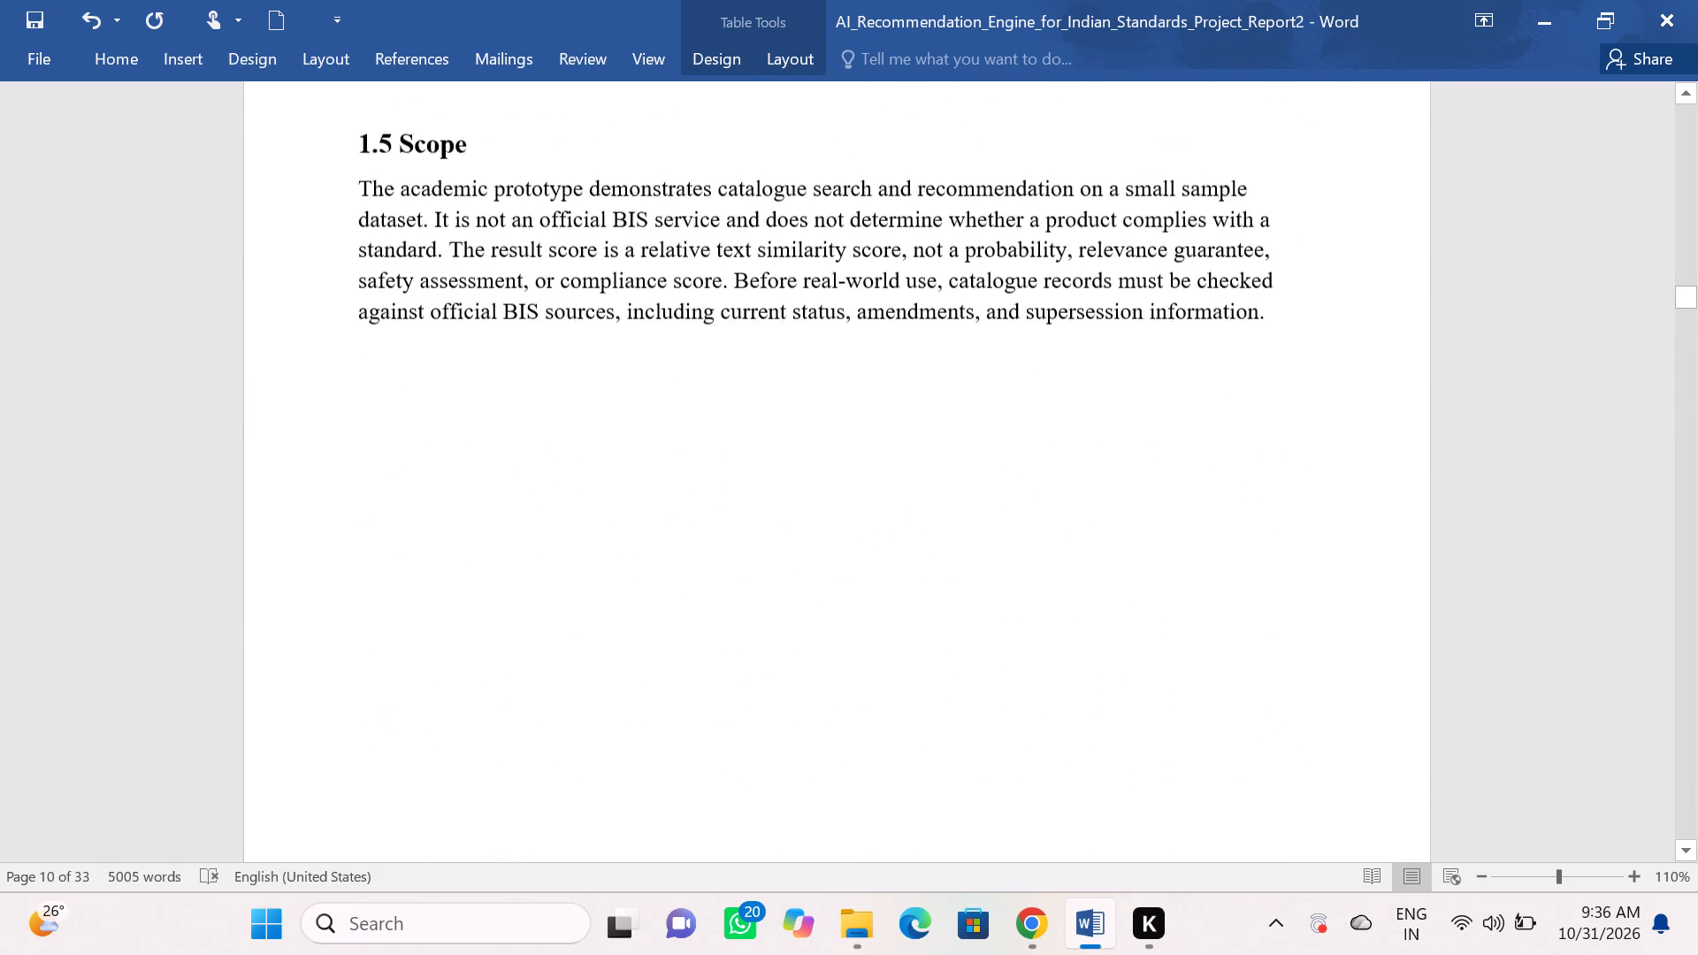
{"action": "scroll", "coordinate": [802, 363], "scroll_direction": "up", "scroll_amount": 13}
{"action": "scroll", "coordinate": [802, 363], "scroll_direction": "up", "scroll_amount": 17}
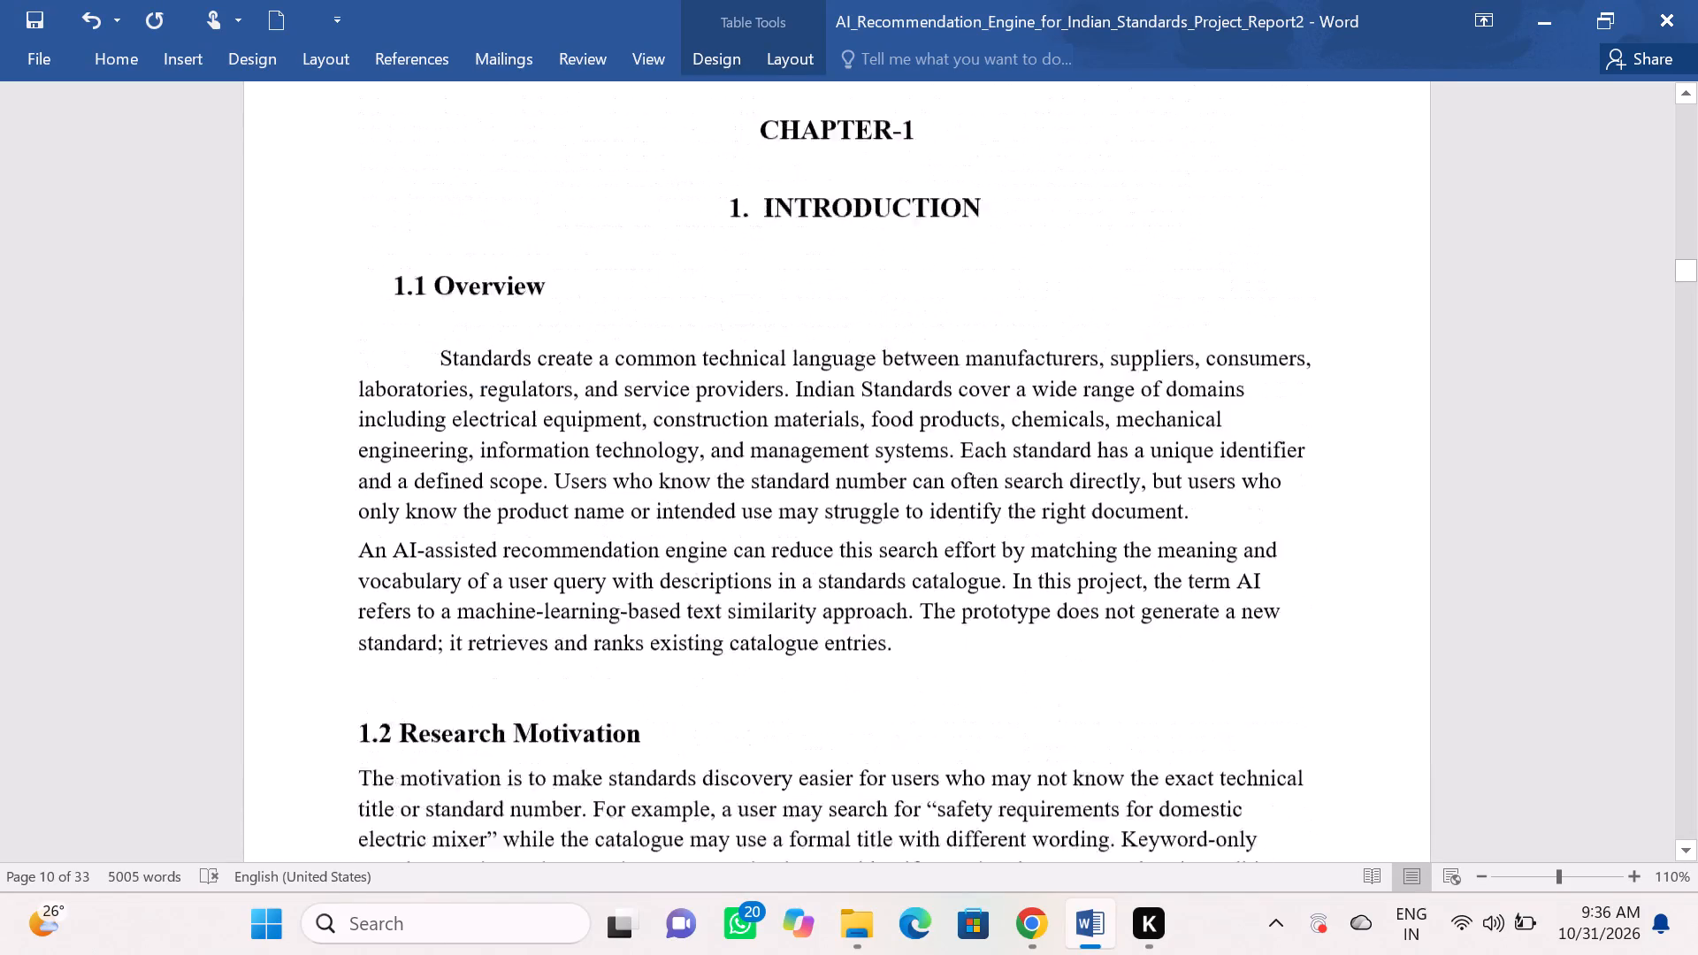
{"action": "scroll", "coordinate": [802, 363], "scroll_direction": "up", "scroll_amount": 19}
{"action": "scroll", "coordinate": [802, 363], "scroll_direction": "up", "scroll_amount": 6}
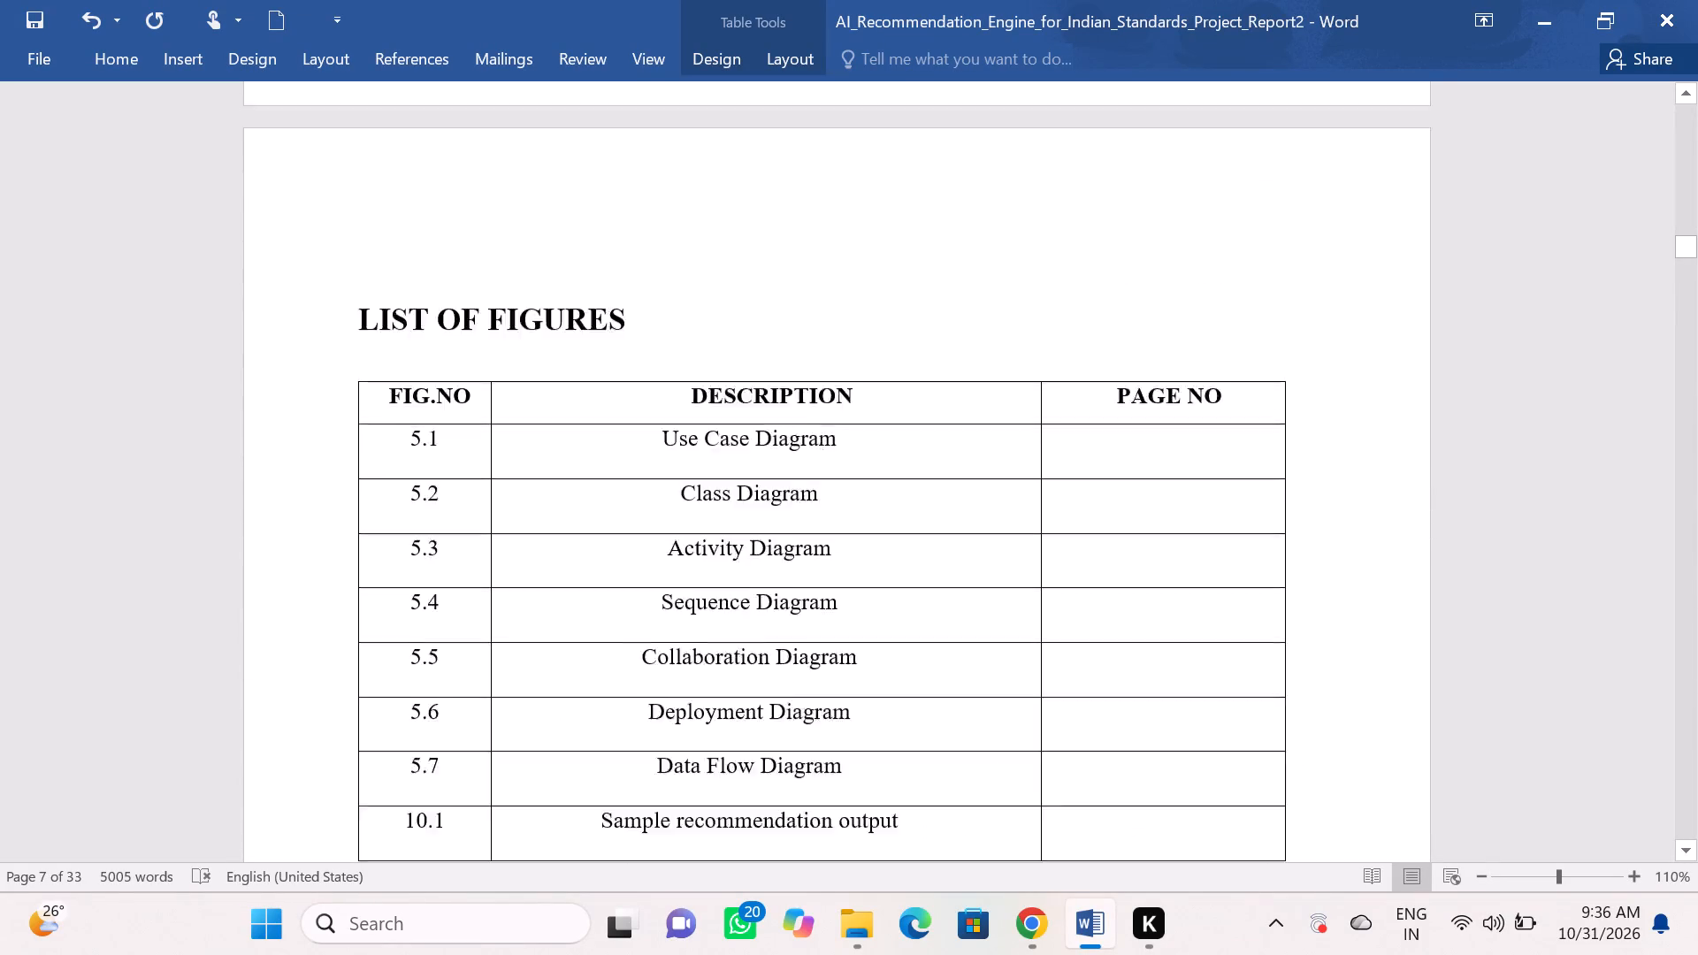
{"action": "scroll", "coordinate": [802, 363], "scroll_direction": "up", "scroll_amount": 18}
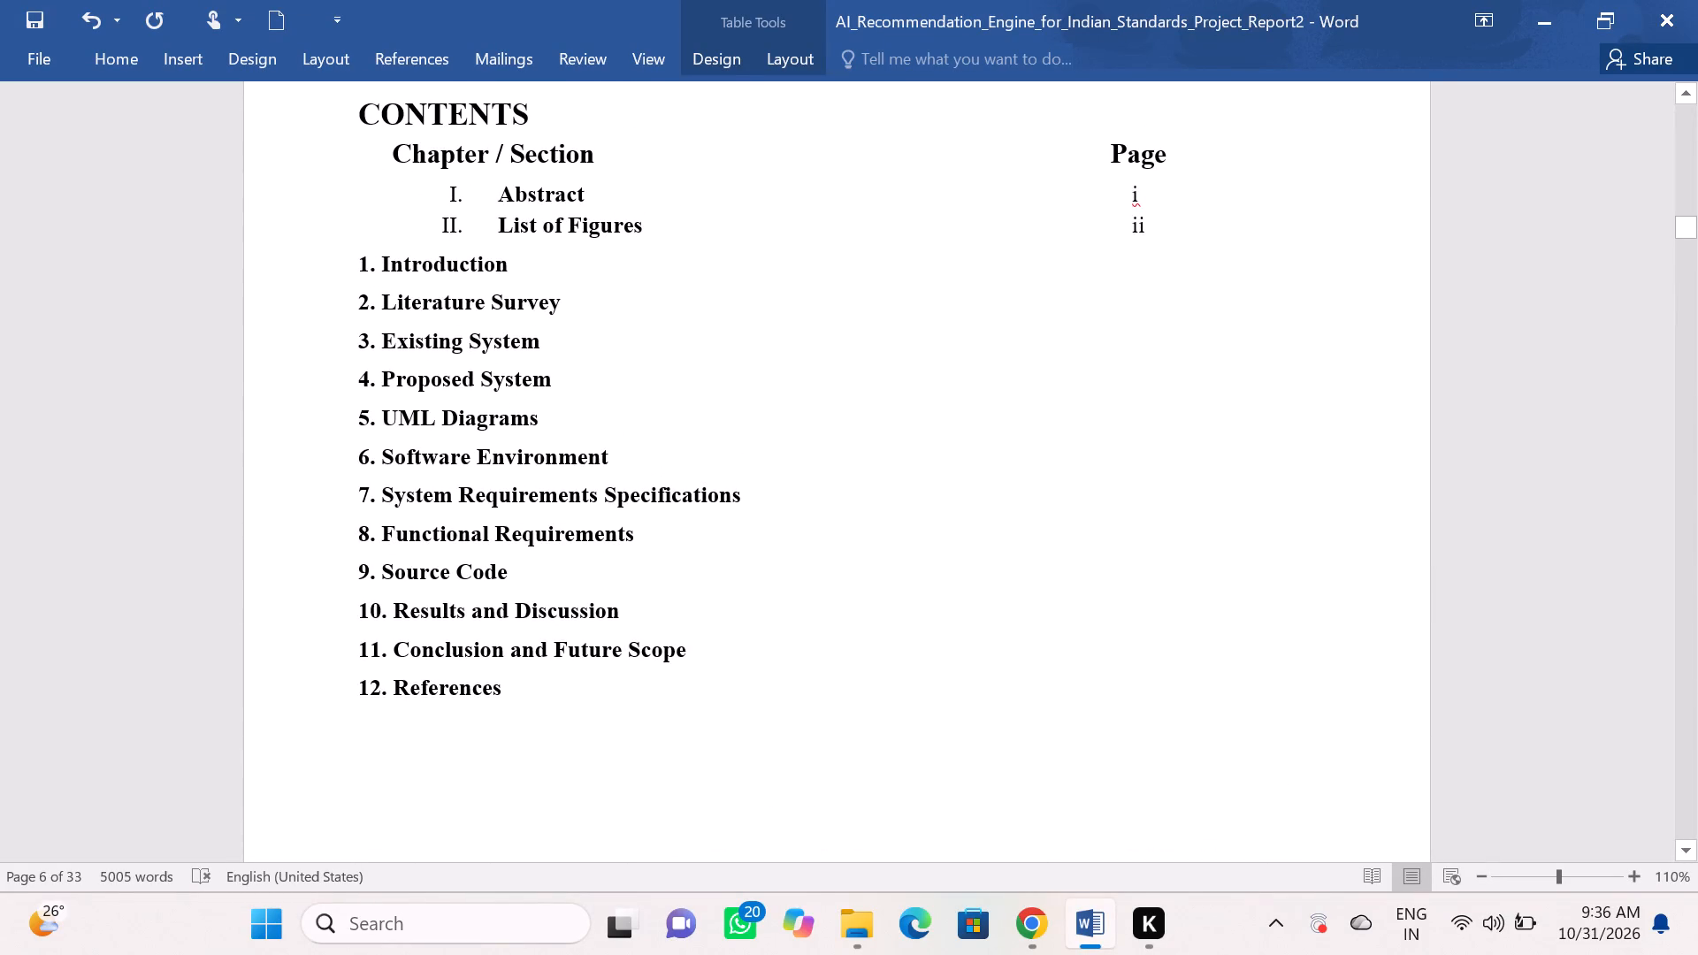
{"action": "scroll", "coordinate": [1024, 309], "scroll_direction": "up", "scroll_amount": 5}
{"action": "scroll", "coordinate": [1357, 474], "scroll_direction": "down", "scroll_amount": 4}
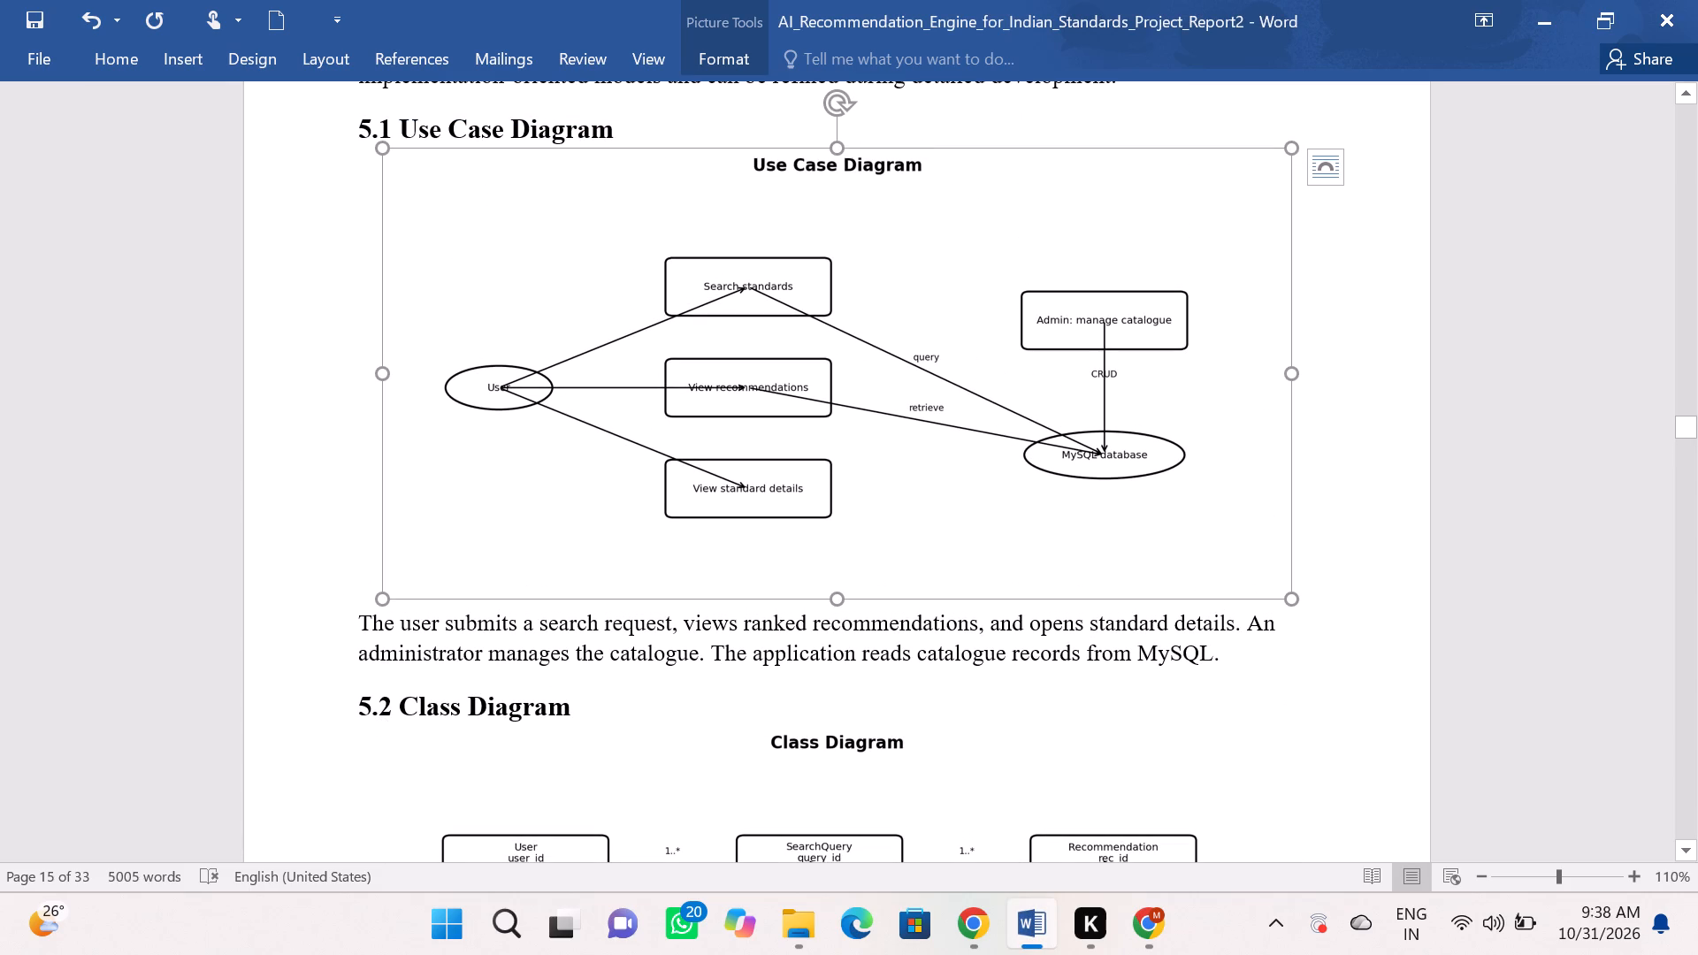
{"action": "right_click", "coordinate": [952, 435]}
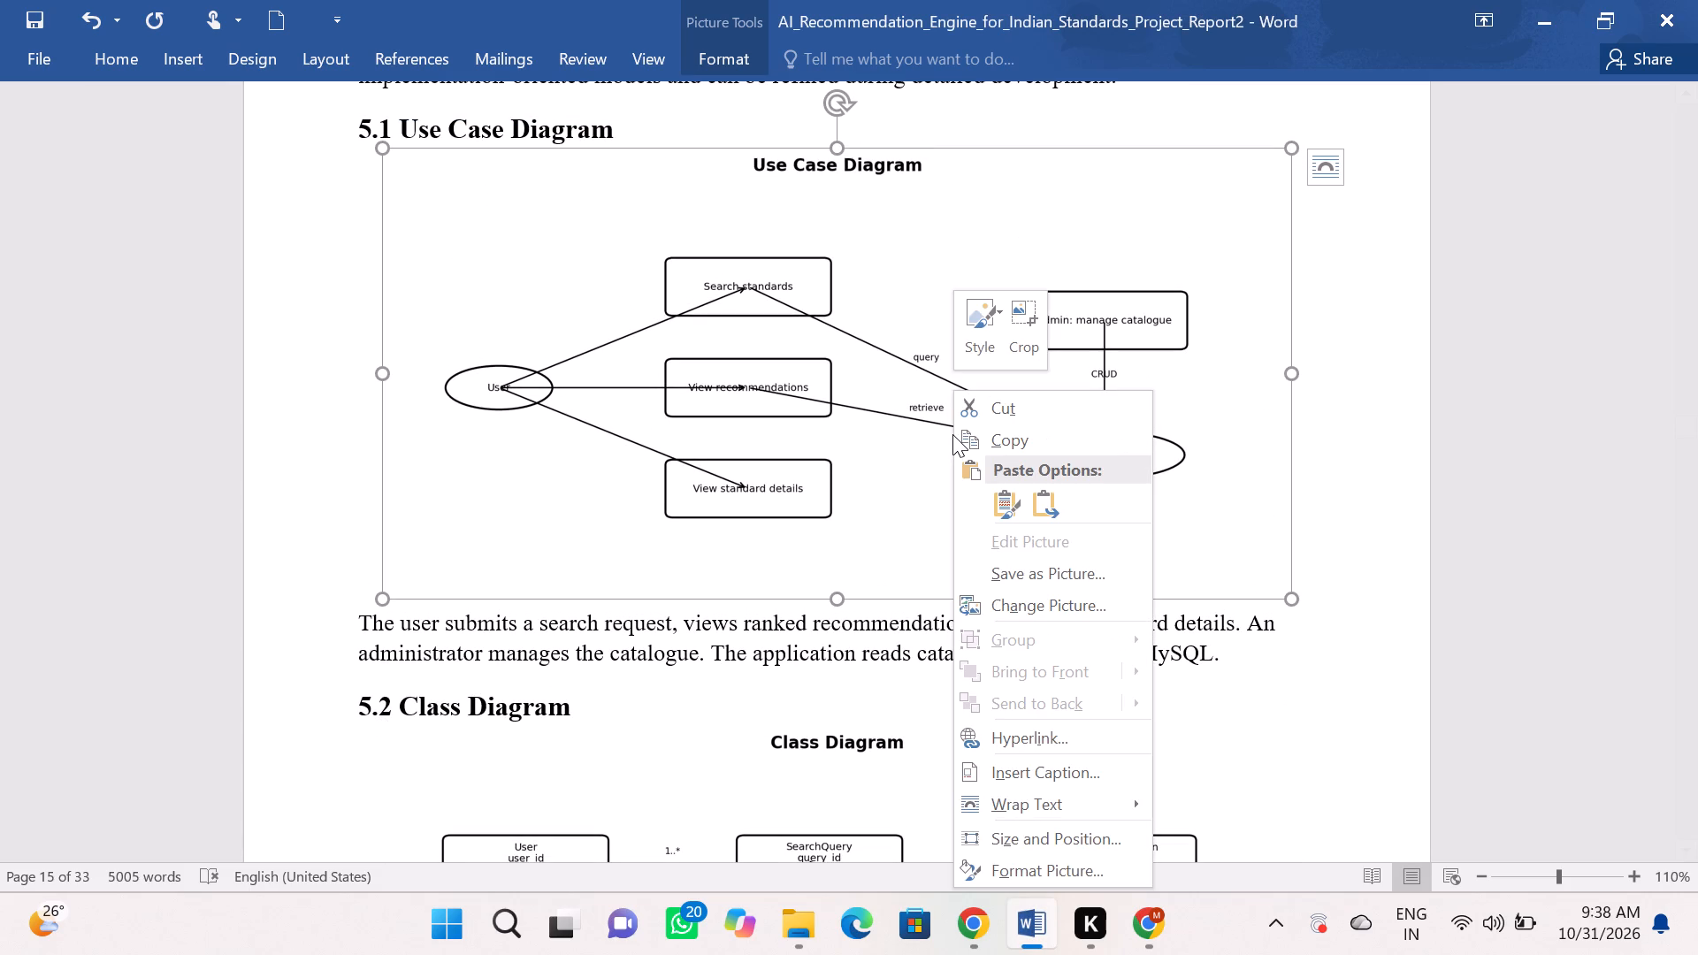
{"action": "scroll", "coordinate": [992, 580], "scroll_direction": "down", "scroll_amount": 1}
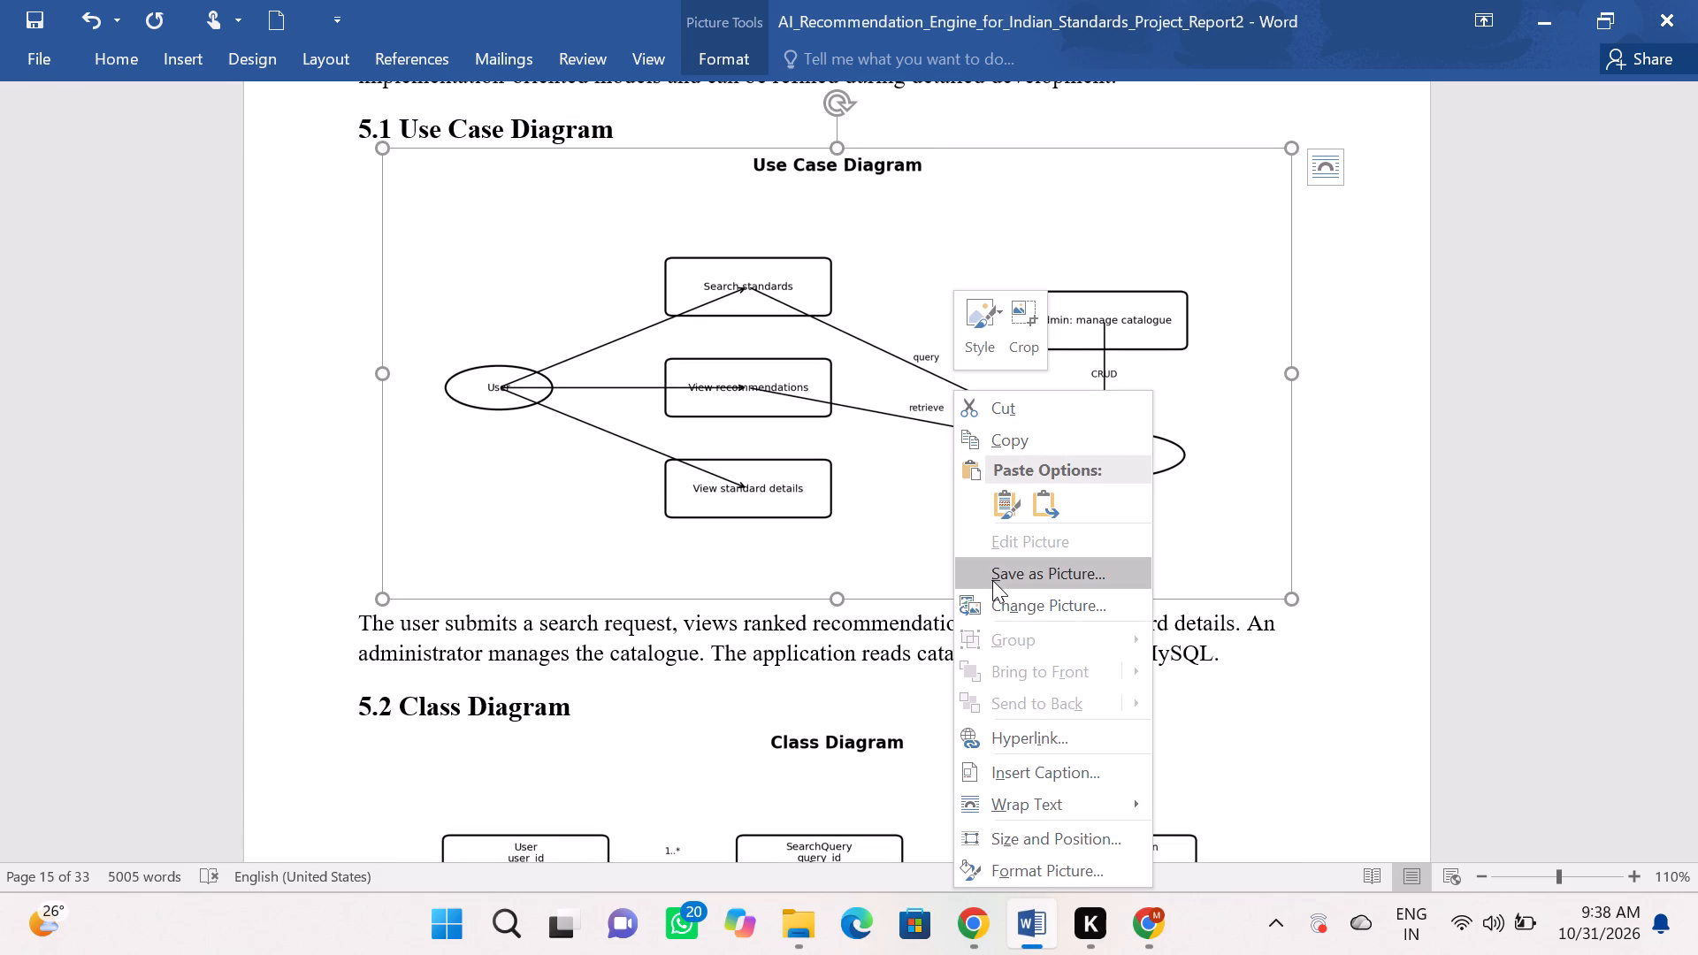
{"action": "scroll", "coordinate": [992, 580], "scroll_direction": "down", "scroll_amount": 5}
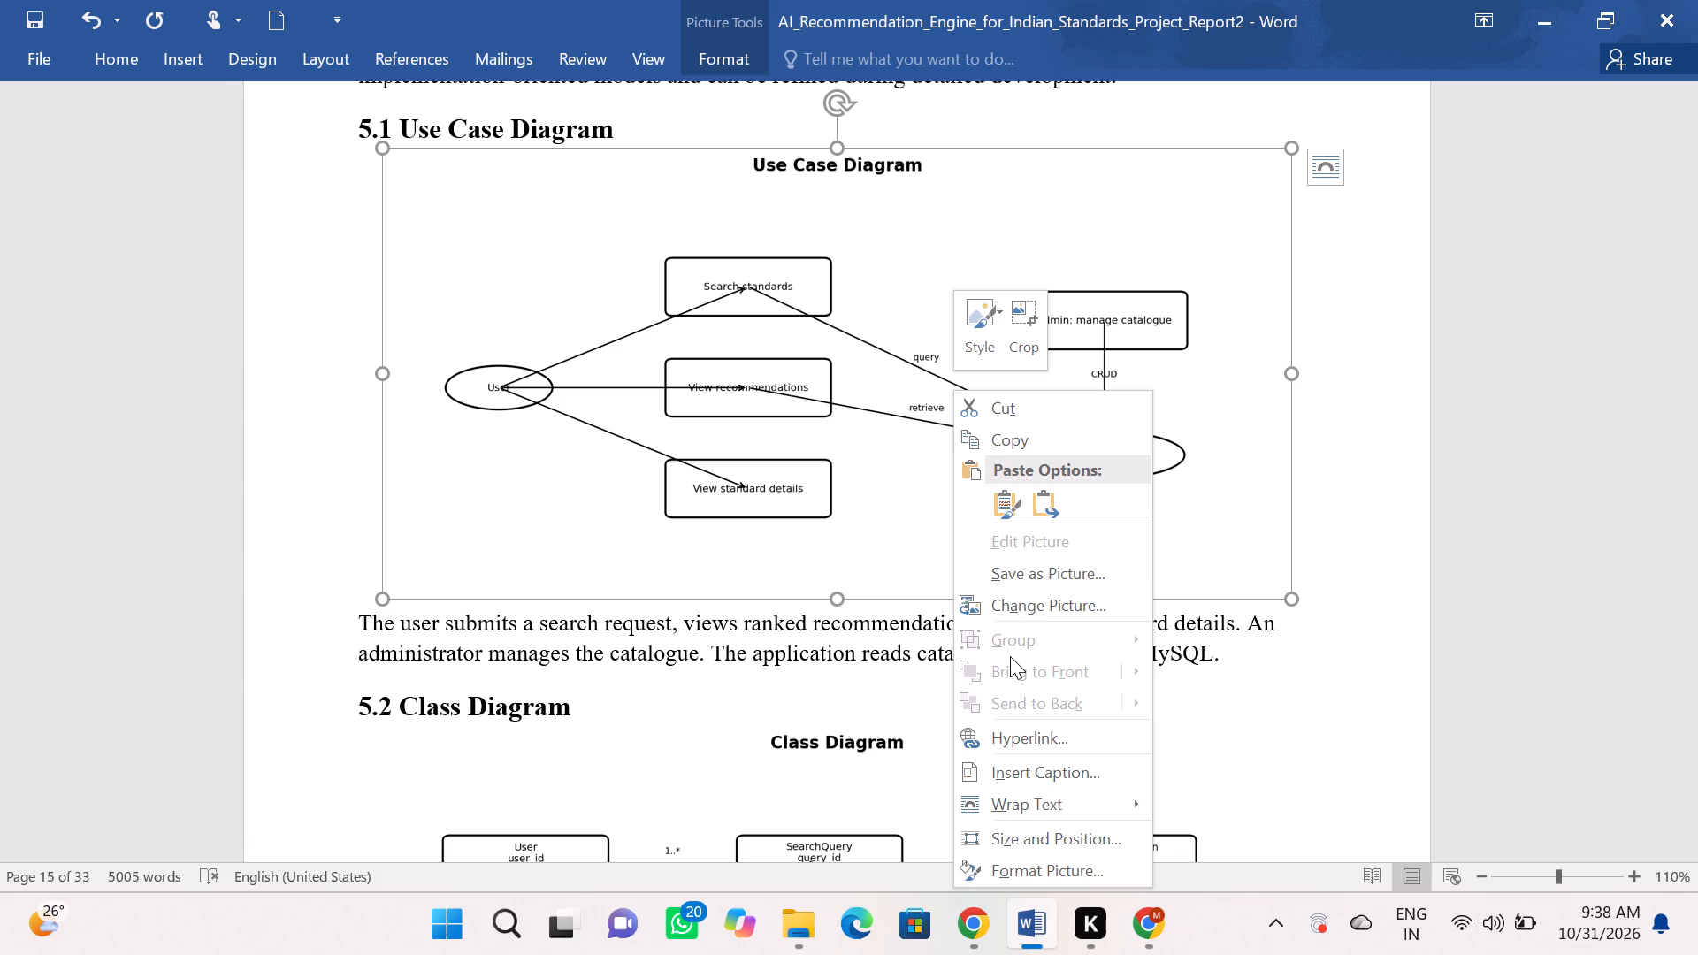
{"action": "scroll", "coordinate": [1031, 577], "scroll_direction": "down", "scroll_amount": 4}
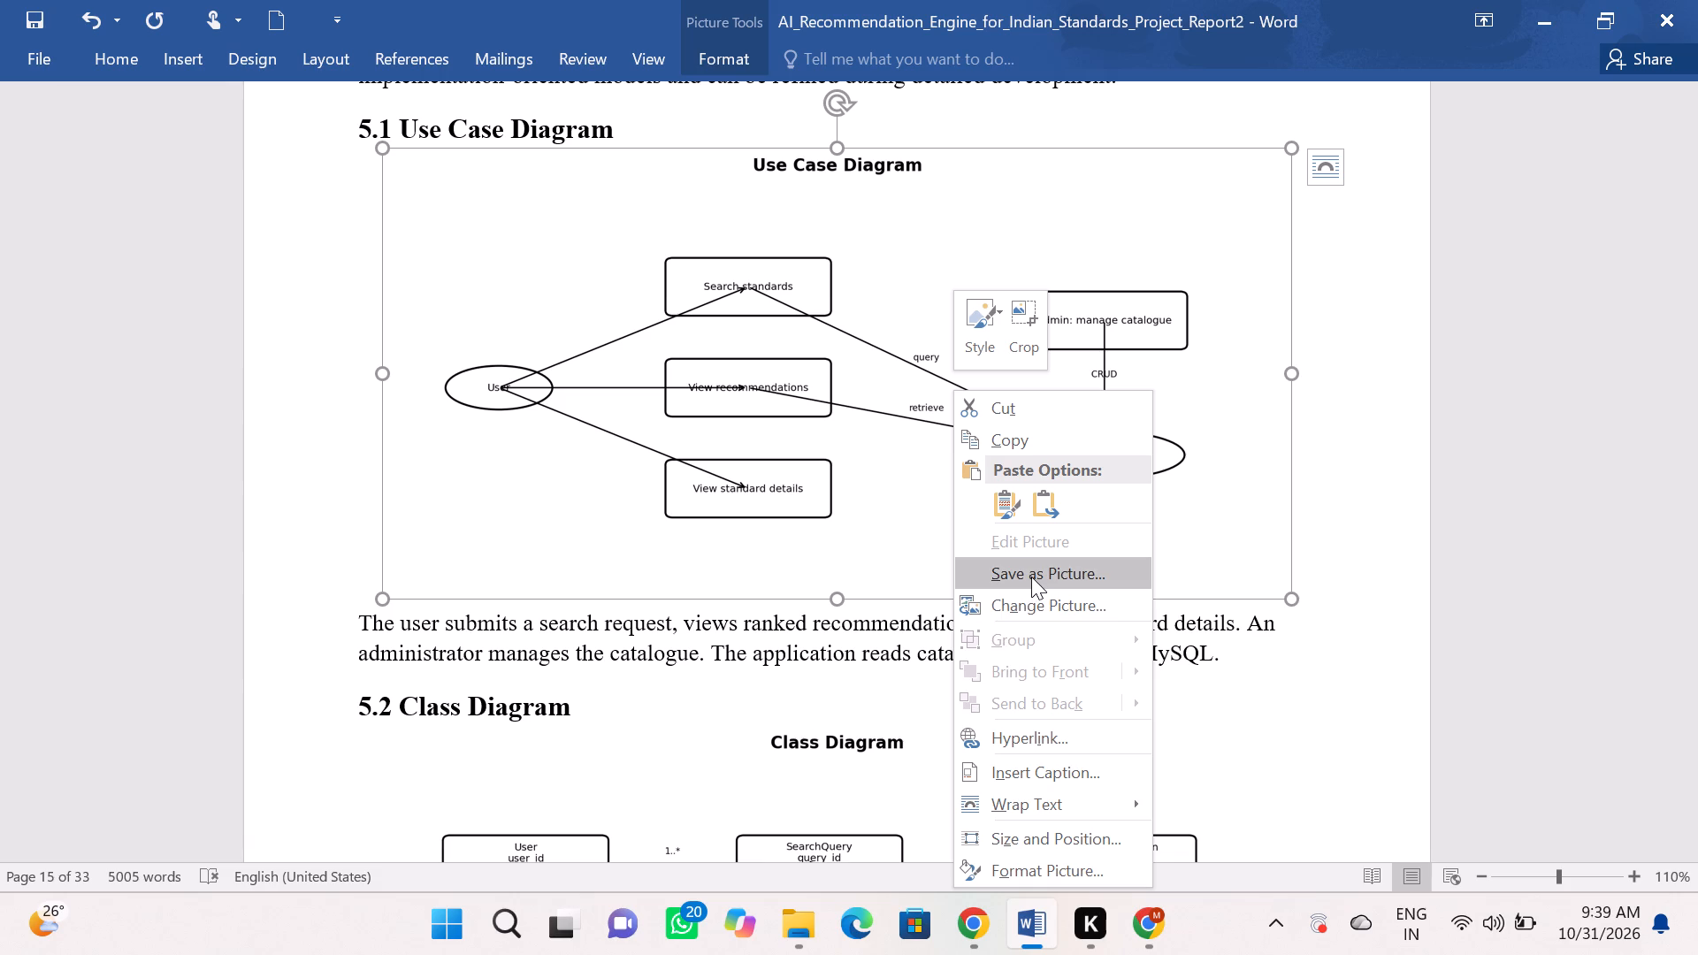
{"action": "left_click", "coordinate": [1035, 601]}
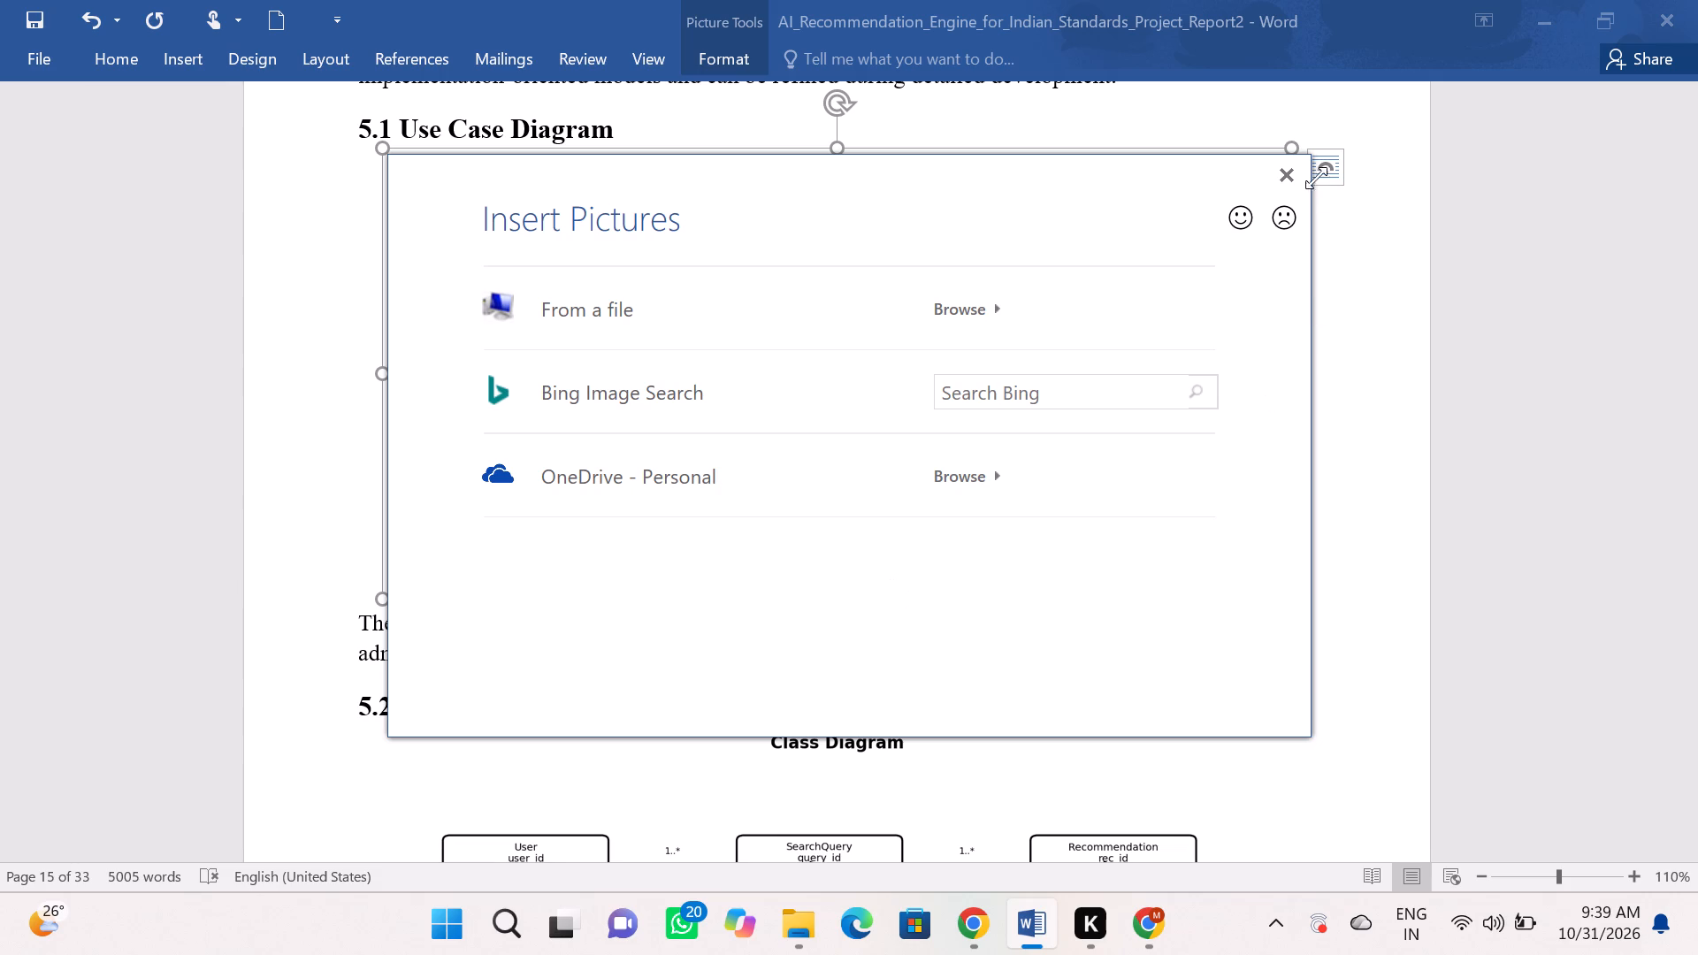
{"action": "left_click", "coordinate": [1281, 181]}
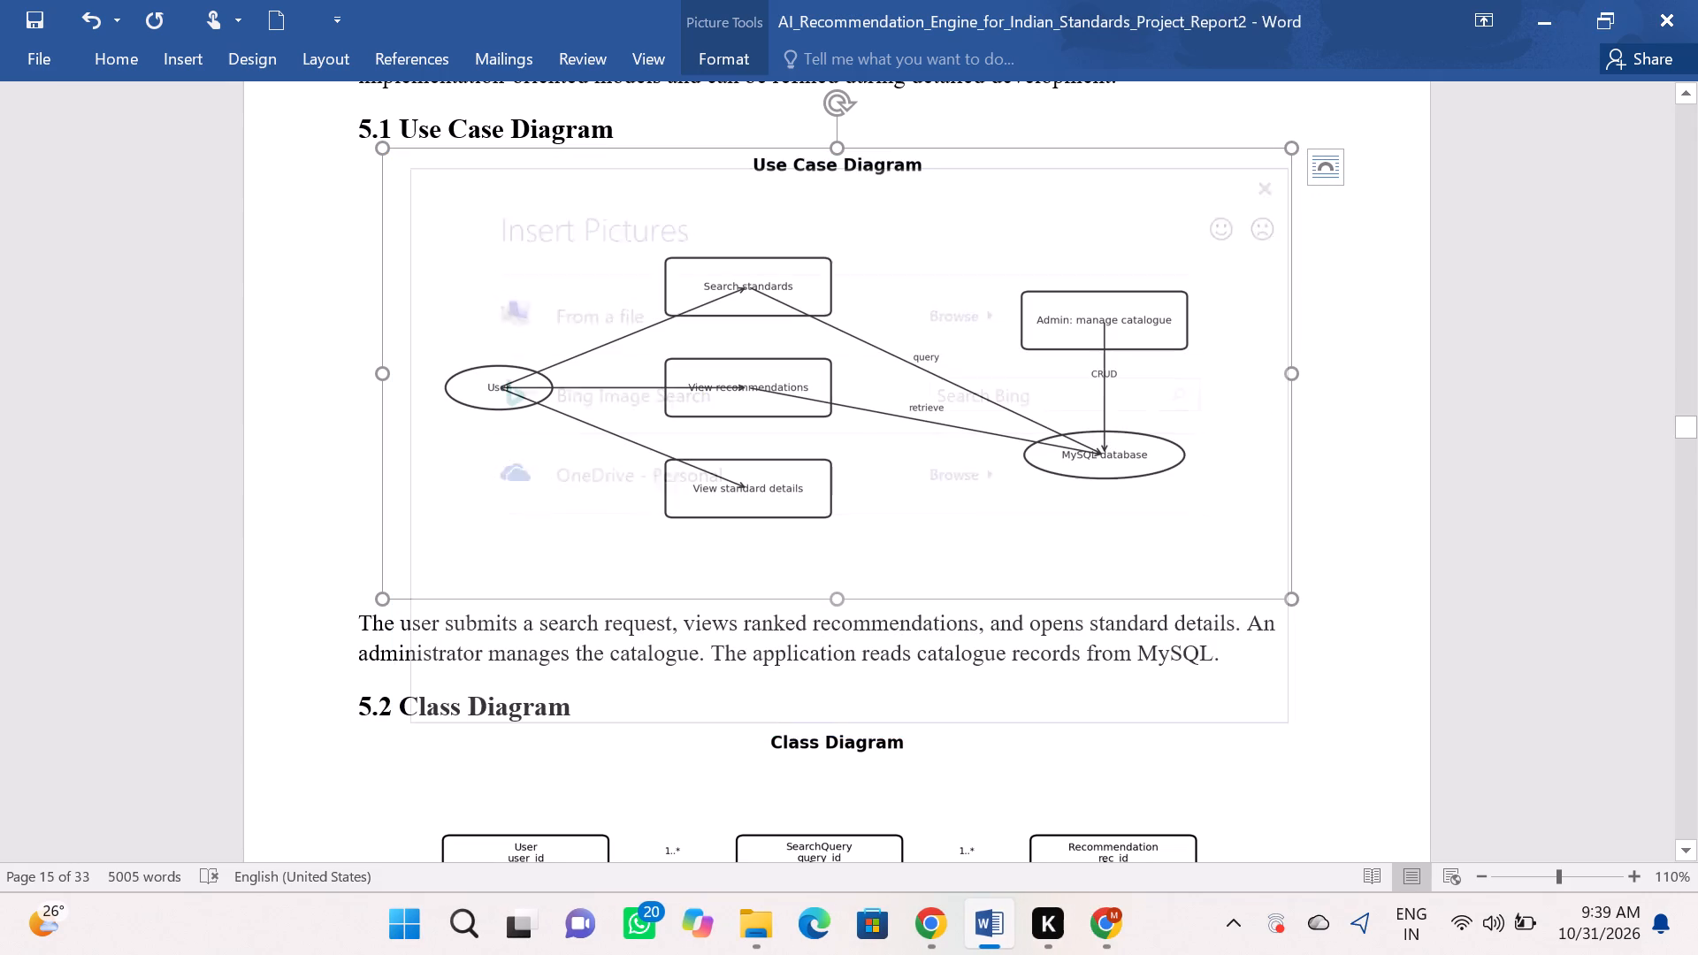
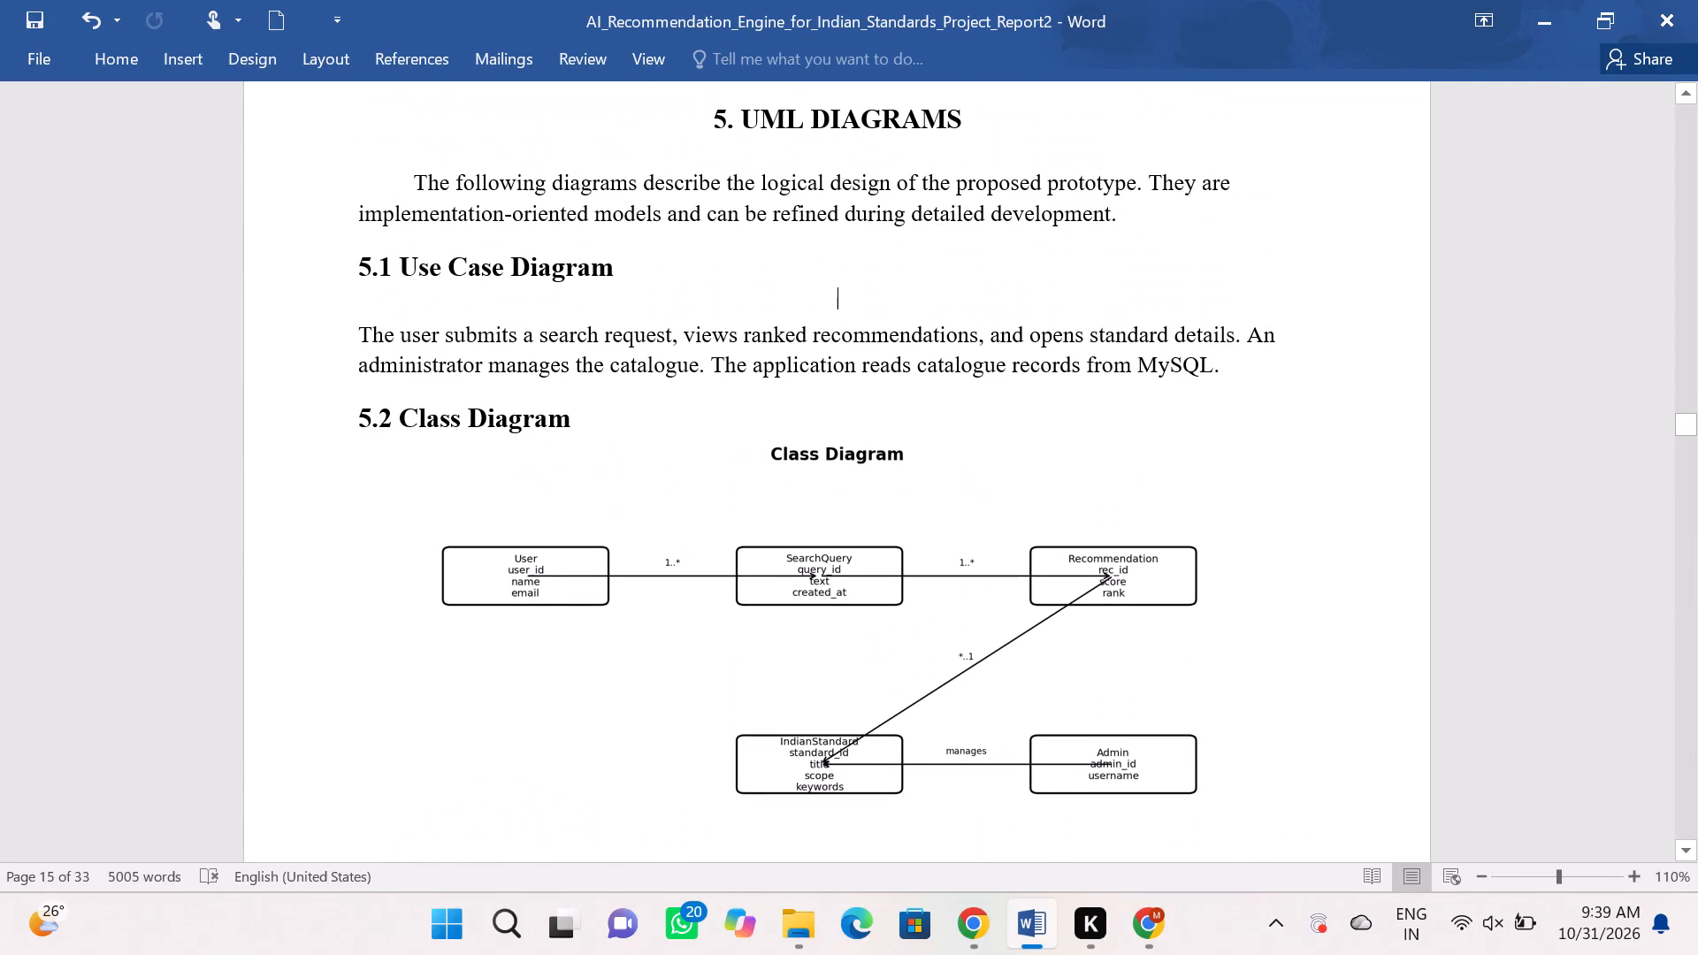
Paste the Use Case Diagram picture from the clipboard on the empty line beneath the 5.1 Use Case Diagram heading.
{"action": "key", "text": "ctrl+v"}
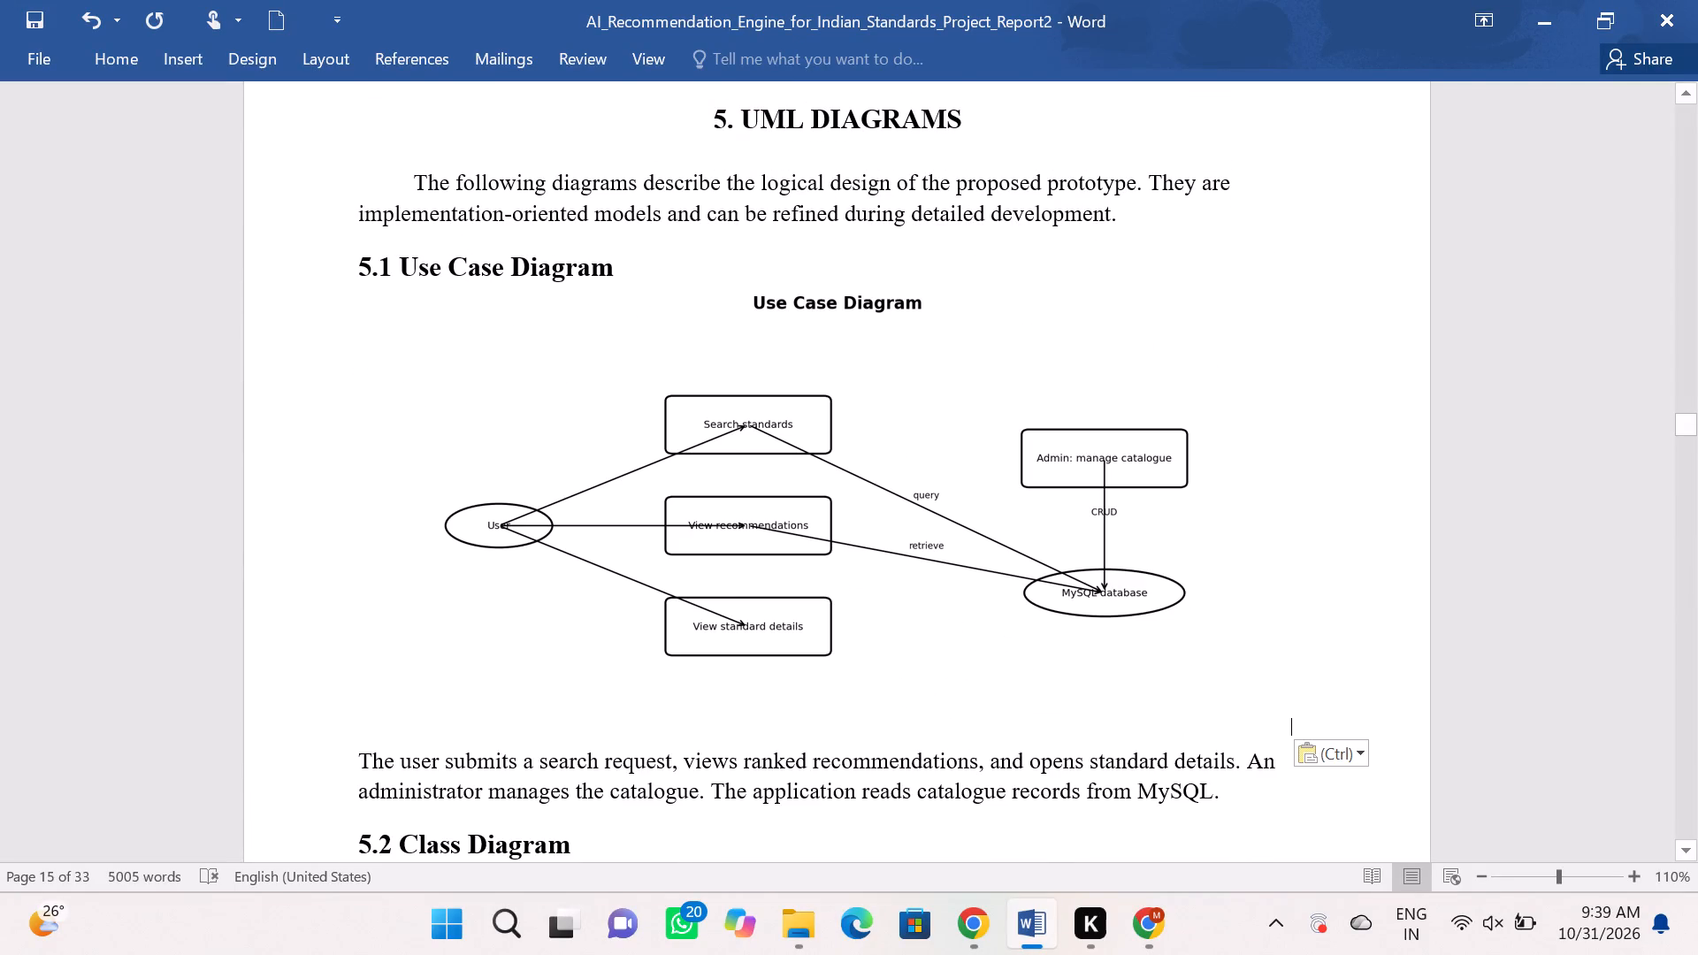
Try to cut the pasted 5.1 Use Case Diagram picture, and bring up its cut, paste and picture options.
{"action": "key", "text": "ctrl+x"}
{"action": "right_click", "coordinate": [832, 442]}
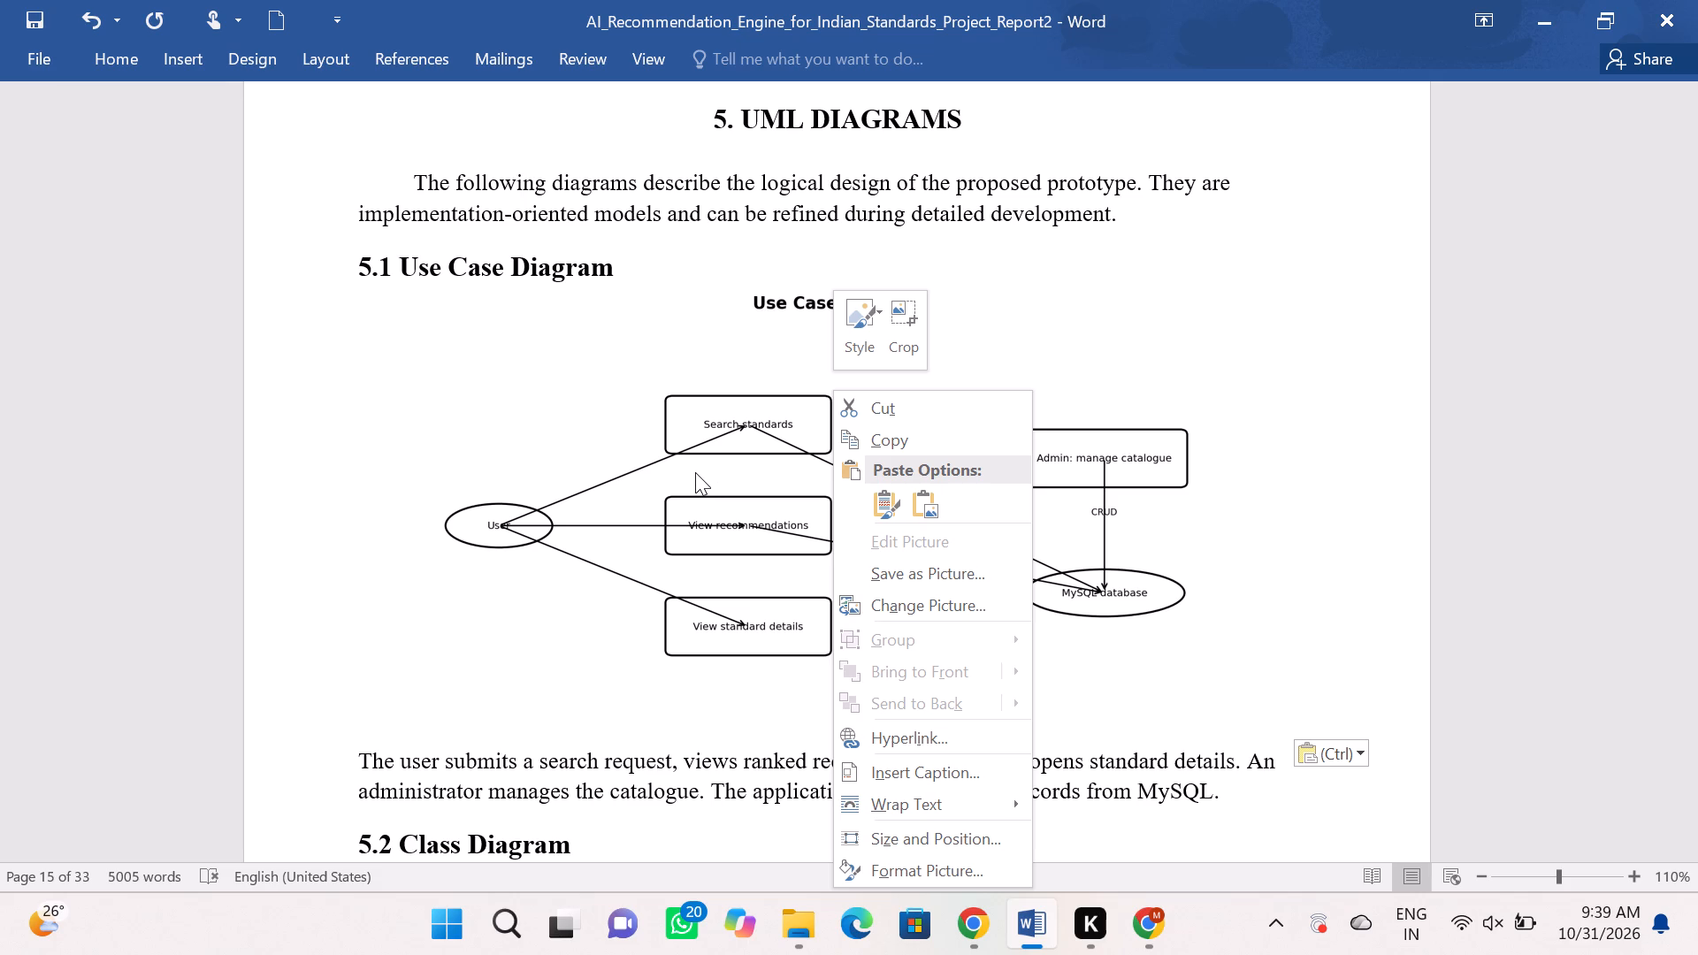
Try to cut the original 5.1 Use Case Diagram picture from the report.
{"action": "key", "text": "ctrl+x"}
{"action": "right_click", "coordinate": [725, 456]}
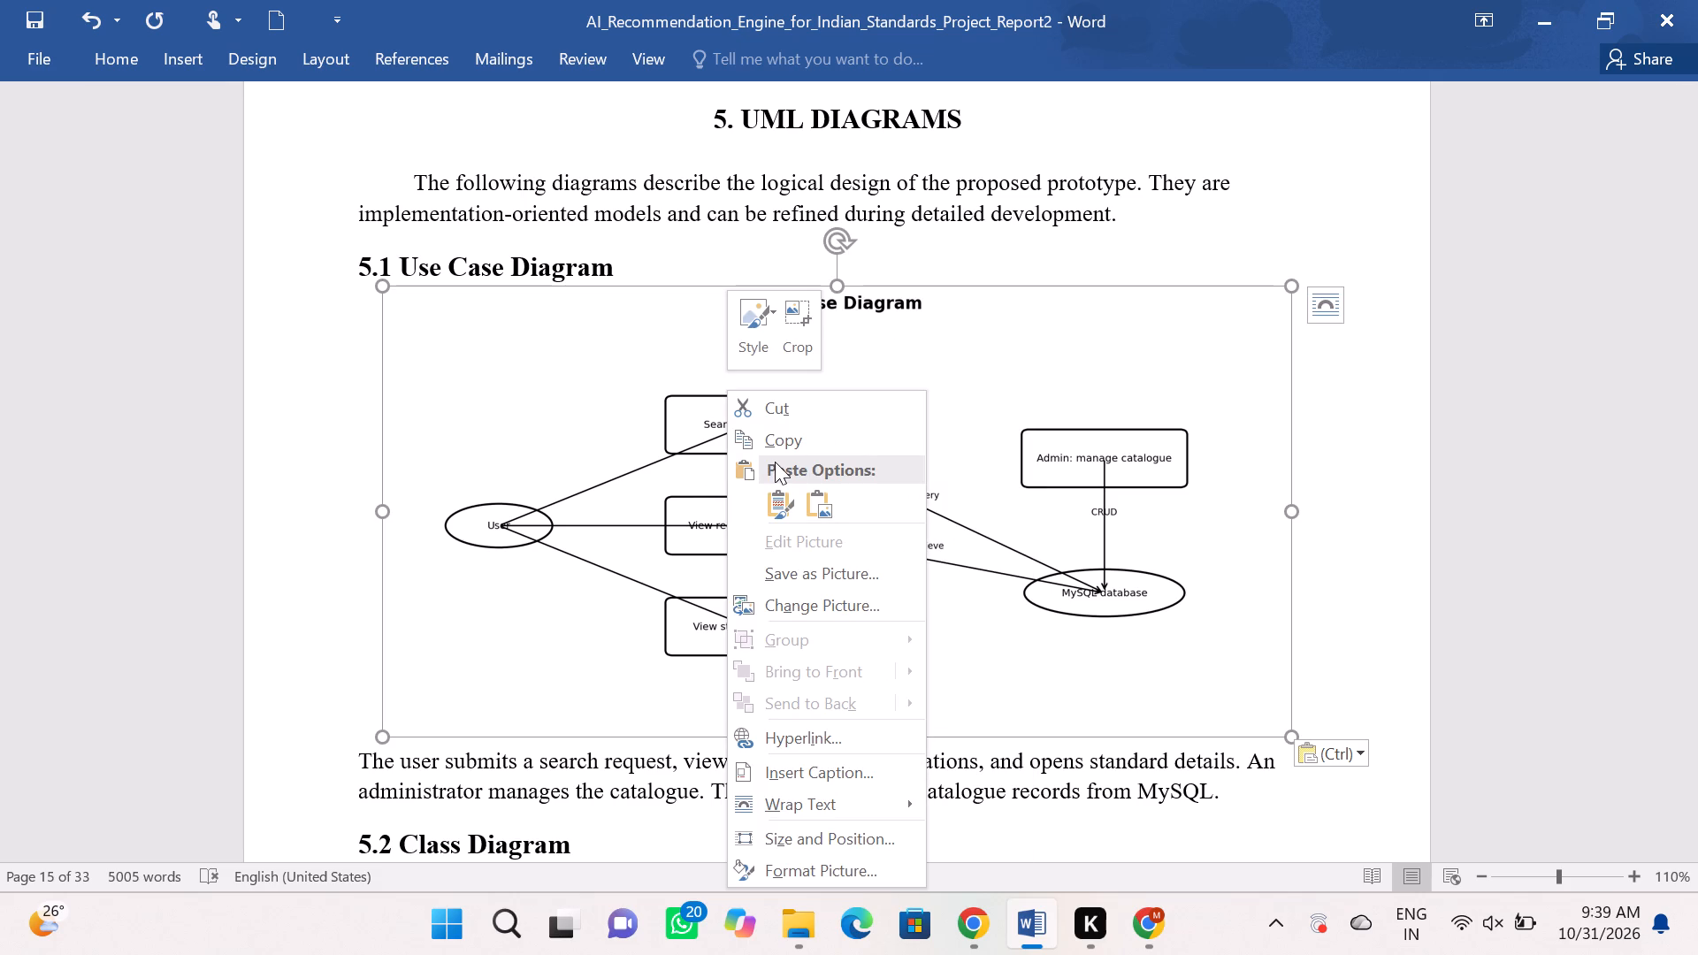
Look back through chapters 4 and 3 up to section 3.2, and return to the 5.1 Use Case Diagram.
{"action": "scroll", "coordinate": [780, 445], "scroll_direction": "down", "scroll_amount": 3}
{"action": "scroll", "coordinate": [724, 653], "scroll_direction": "down", "scroll_amount": 2}
{"action": "scroll", "coordinate": [723, 654], "scroll_direction": "up", "scroll_amount": 1}
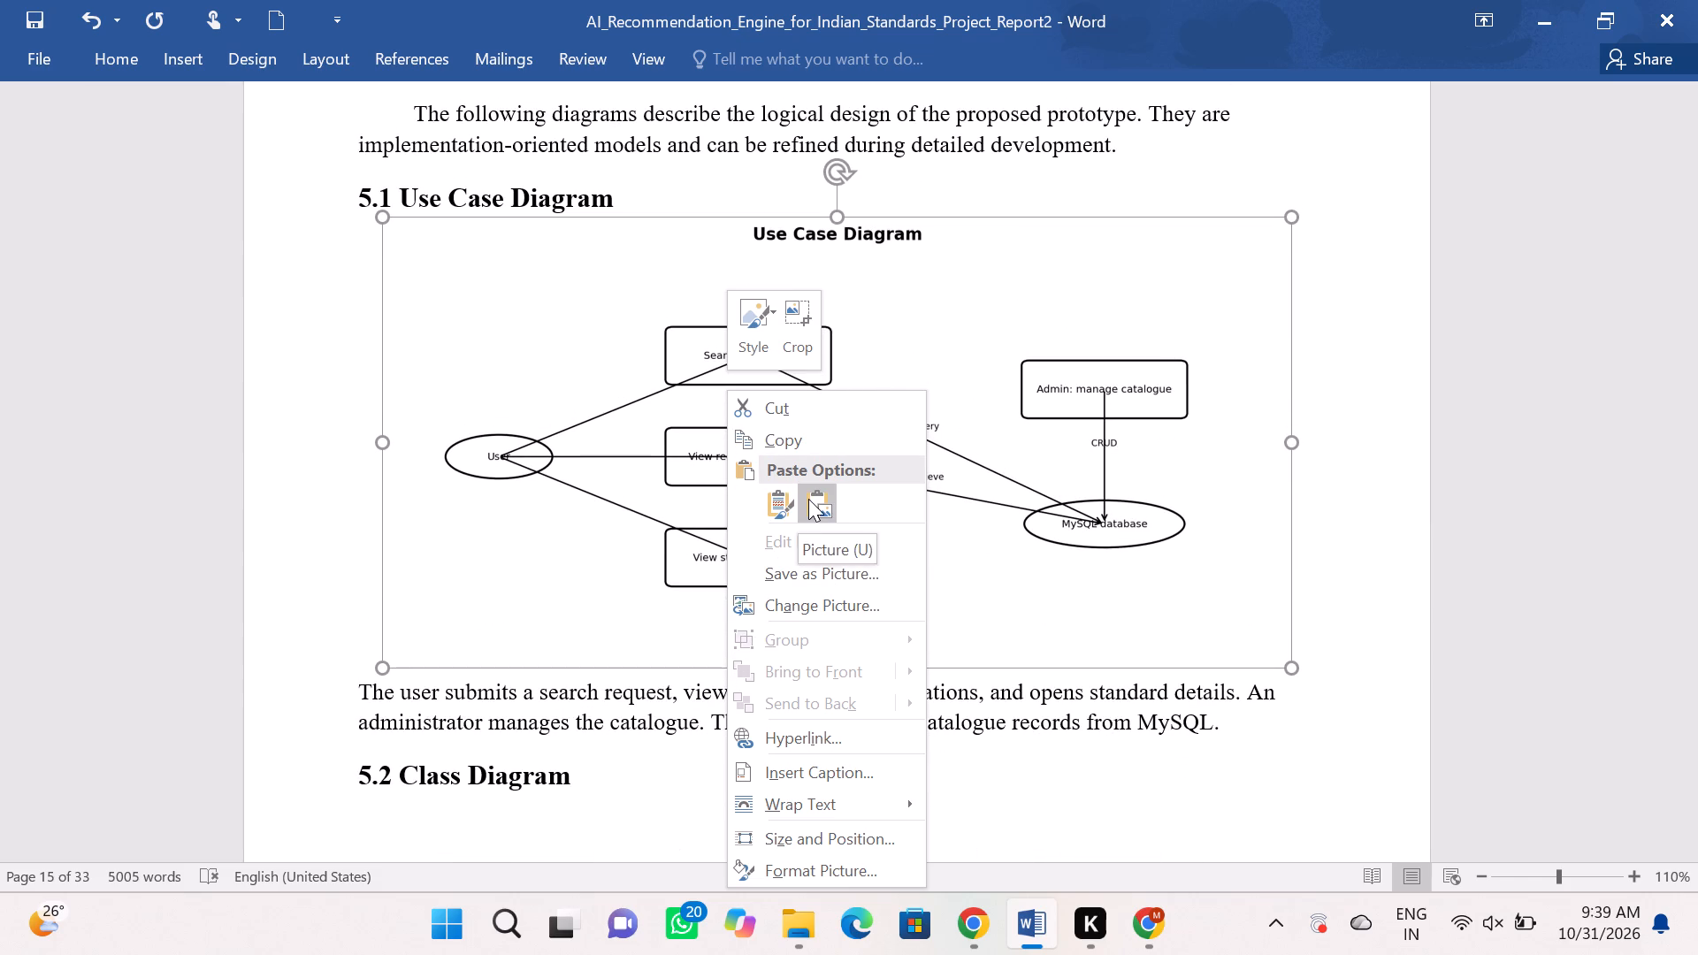
{"action": "scroll", "coordinate": [767, 465], "scroll_direction": "up", "scroll_amount": 9}
{"action": "scroll", "coordinate": [536, 461], "scroll_direction": "up", "scroll_amount": 5}
{"action": "scroll", "coordinate": [536, 461], "scroll_direction": "down", "scroll_amount": 2}
{"action": "scroll", "coordinate": [536, 461], "scroll_direction": "up", "scroll_amount": 13}
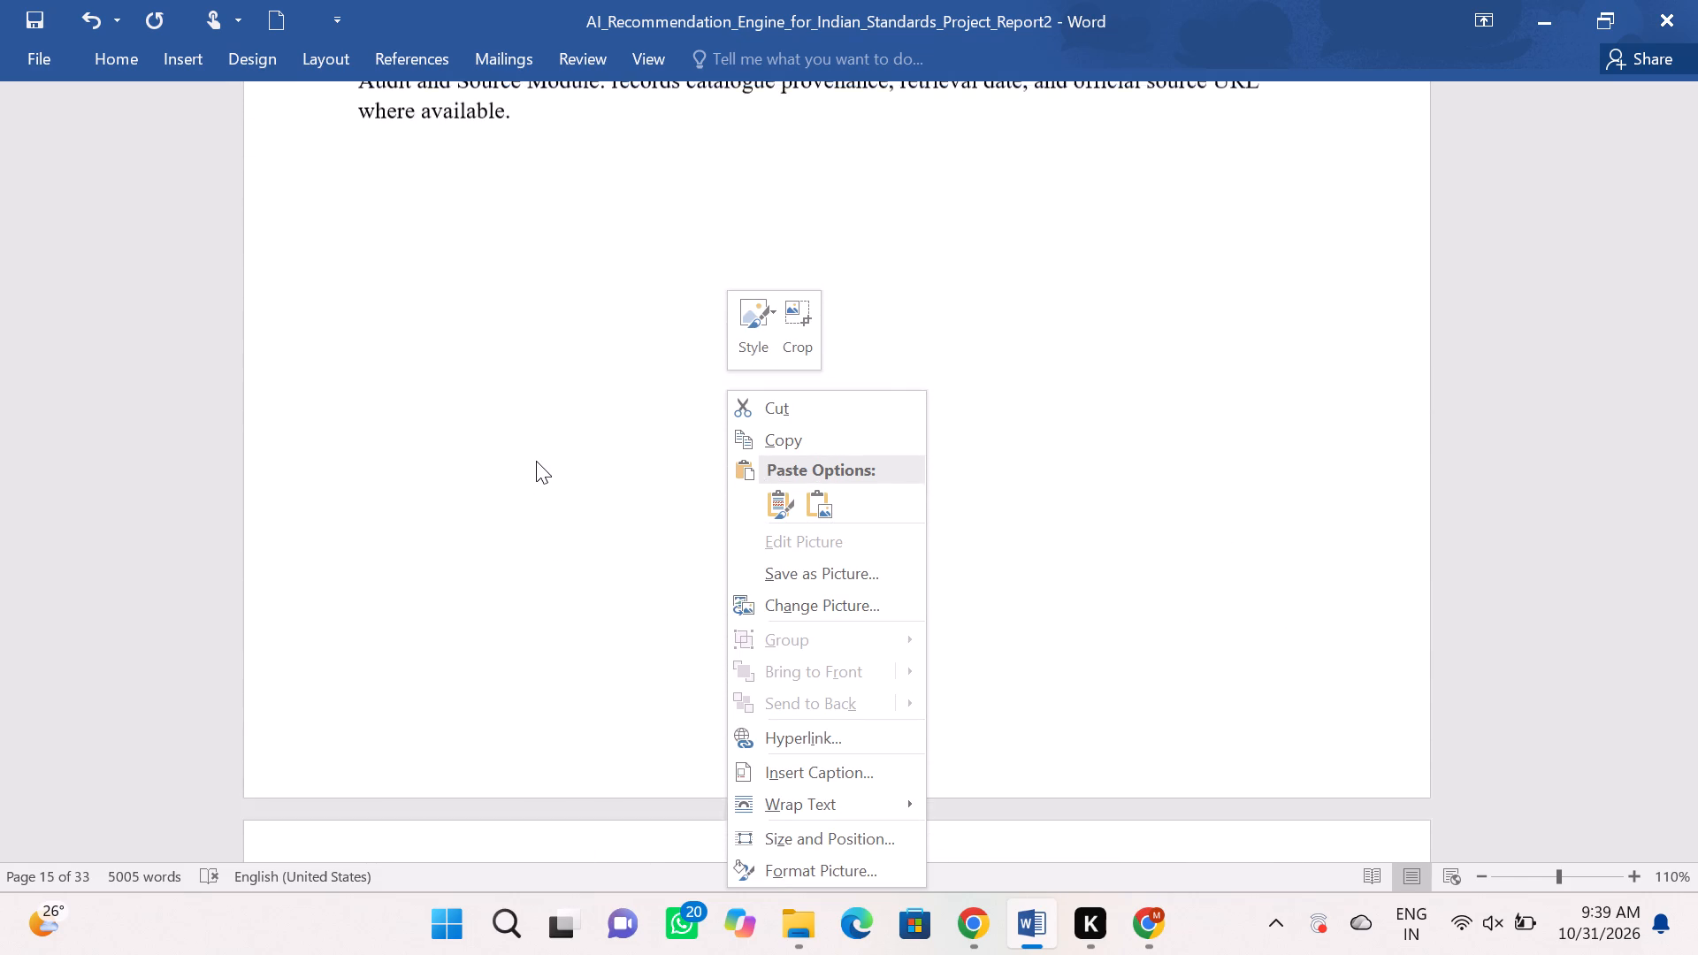
{"action": "scroll", "coordinate": [536, 461], "scroll_direction": "up", "scroll_amount": 18}
{"action": "scroll", "coordinate": [536, 461], "scroll_direction": "down", "scroll_amount": 2}
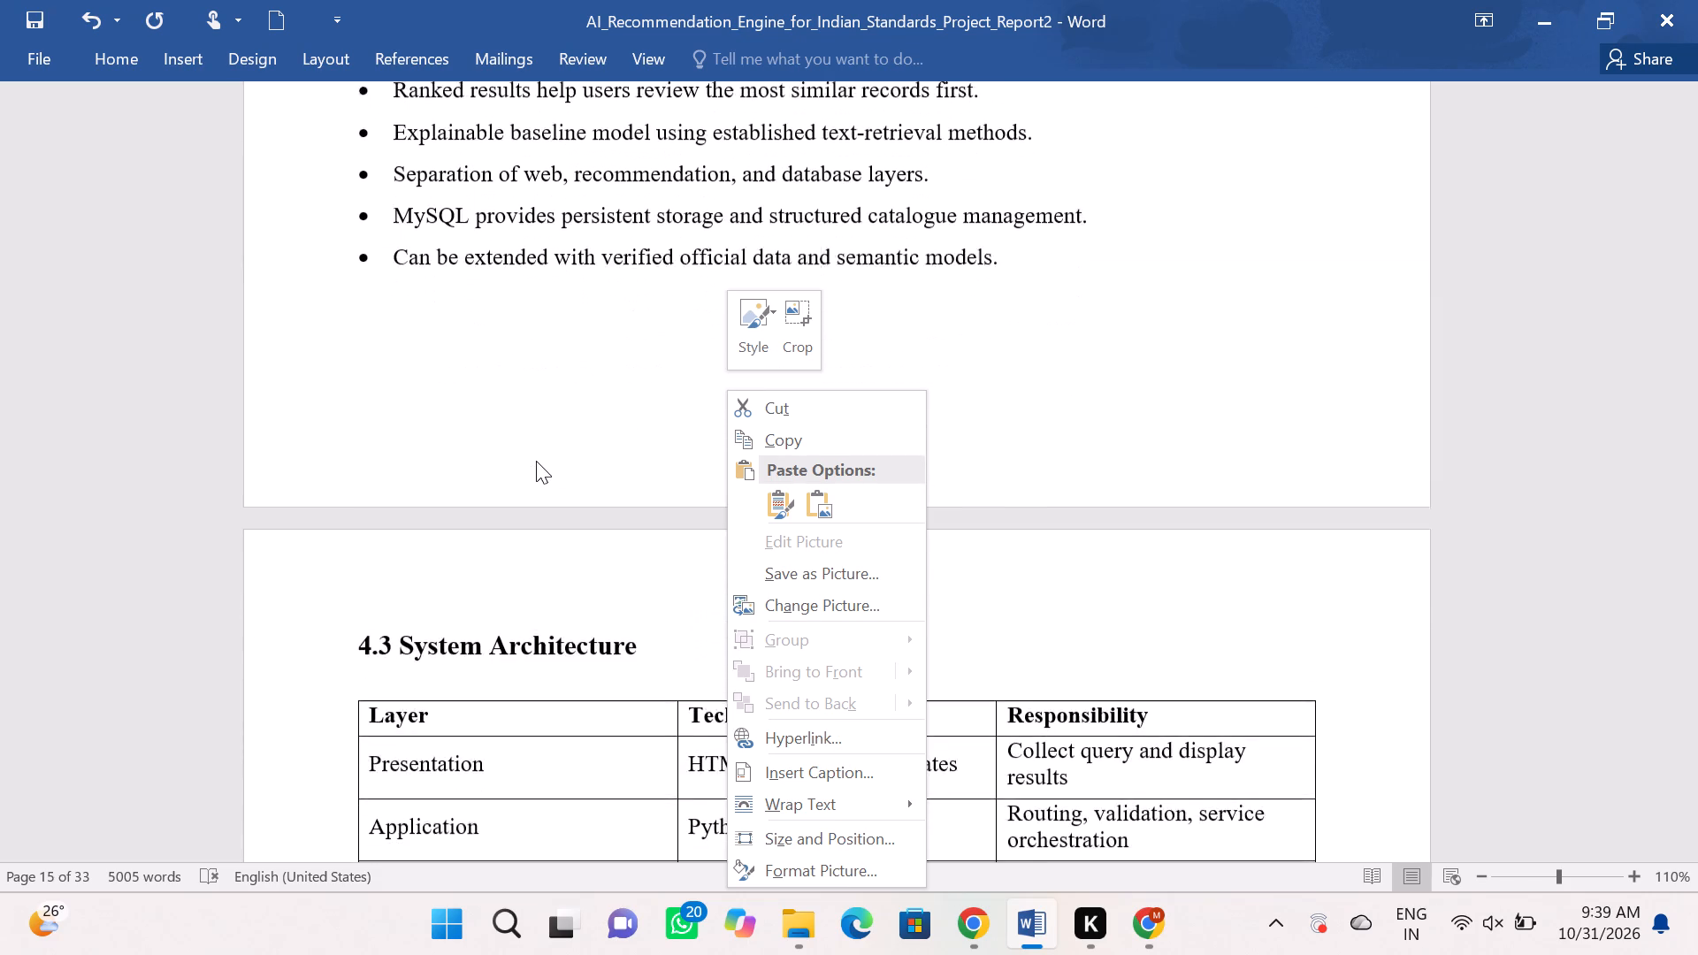
{"action": "scroll", "coordinate": [536, 461], "scroll_direction": "down", "scroll_amount": 6}
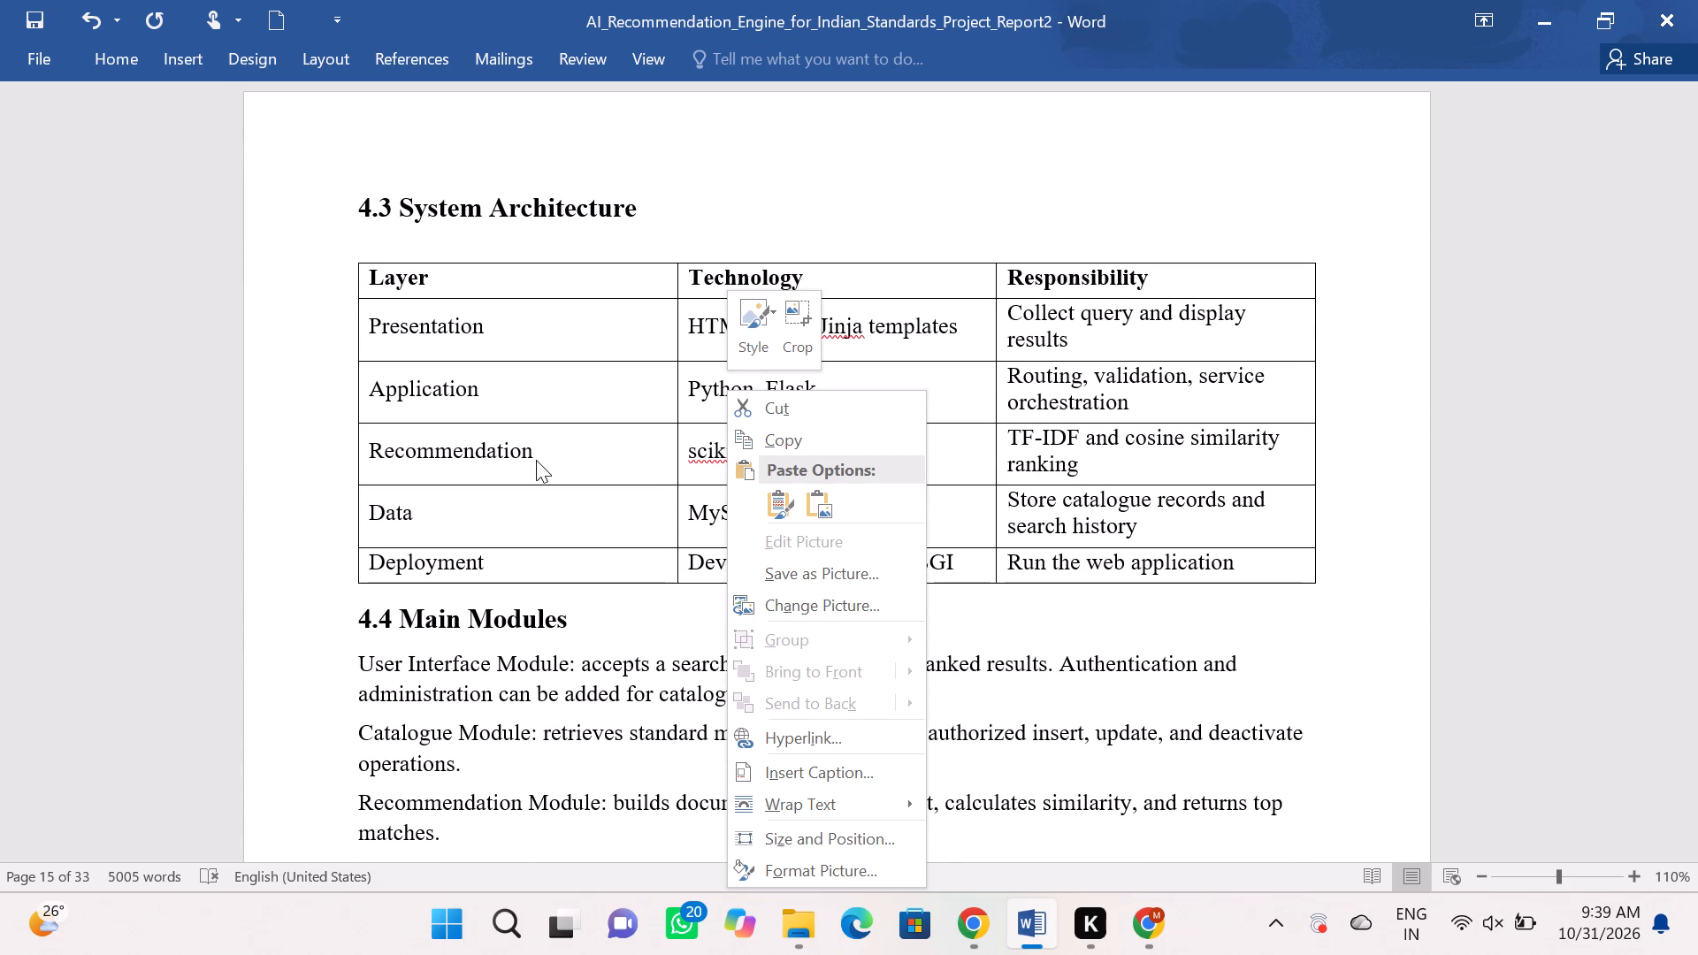
{"action": "scroll", "coordinate": [546, 471], "scroll_direction": "down", "scroll_amount": 5}
{"action": "scroll", "coordinate": [577, 497], "scroll_direction": "up", "scroll_amount": 11}
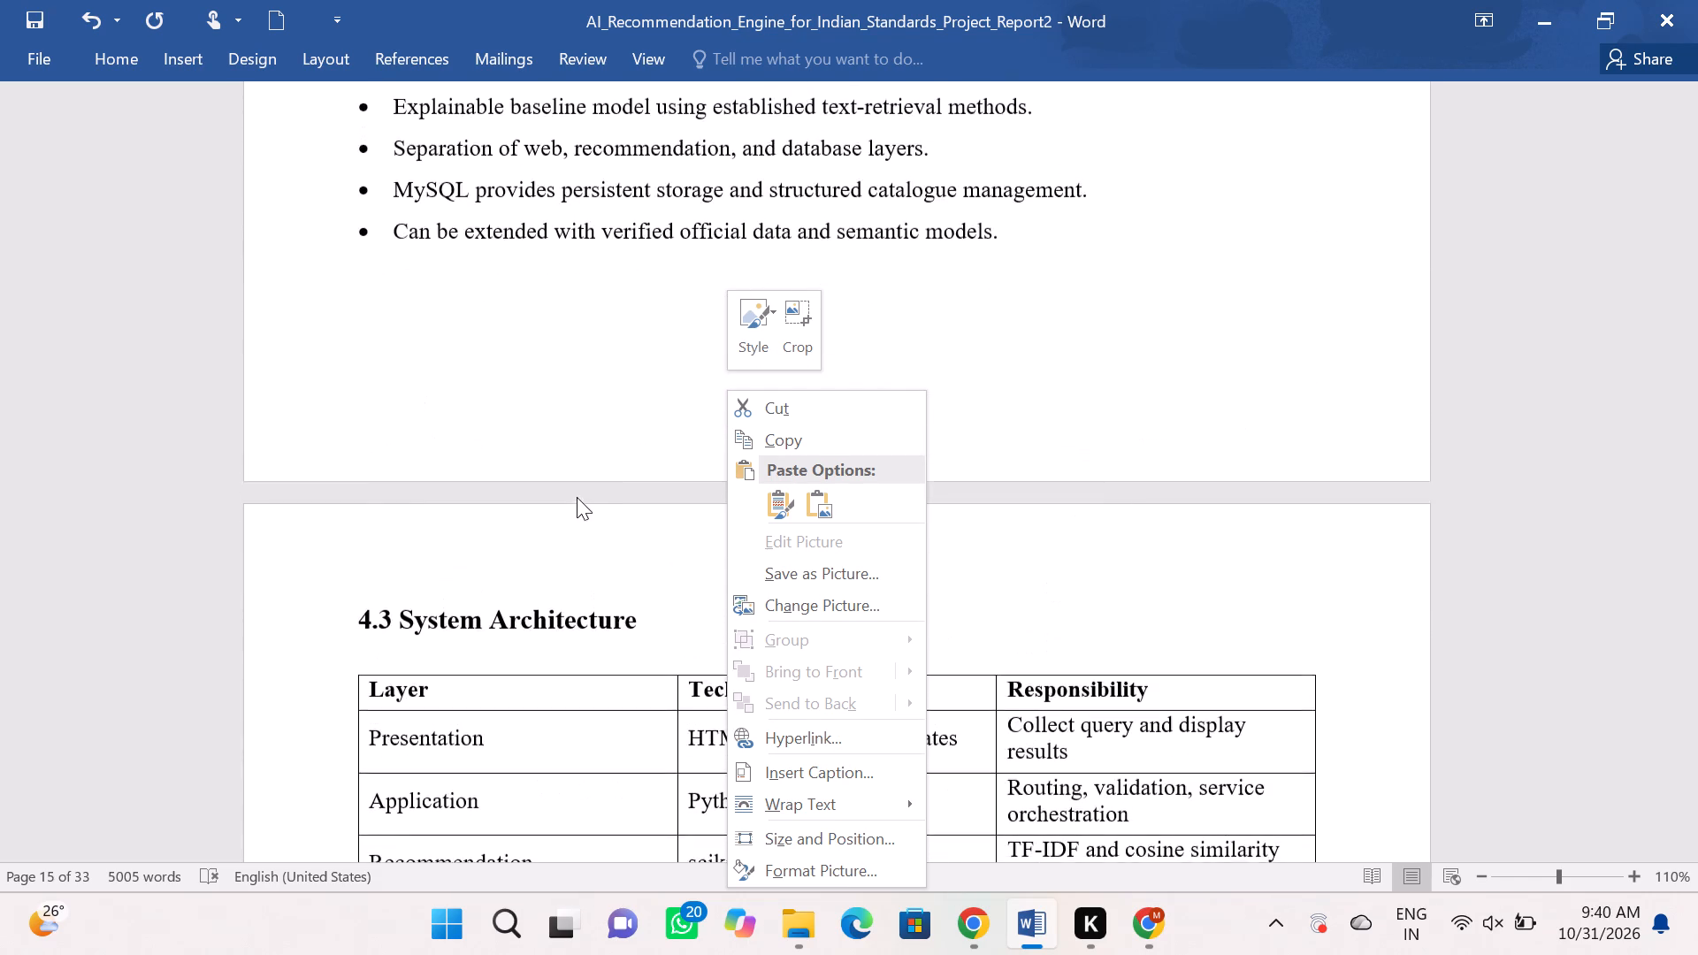
{"action": "scroll", "coordinate": [577, 497], "scroll_direction": "up", "scroll_amount": 16}
{"action": "scroll", "coordinate": [577, 497], "scroll_direction": "up", "scroll_amount": 17}
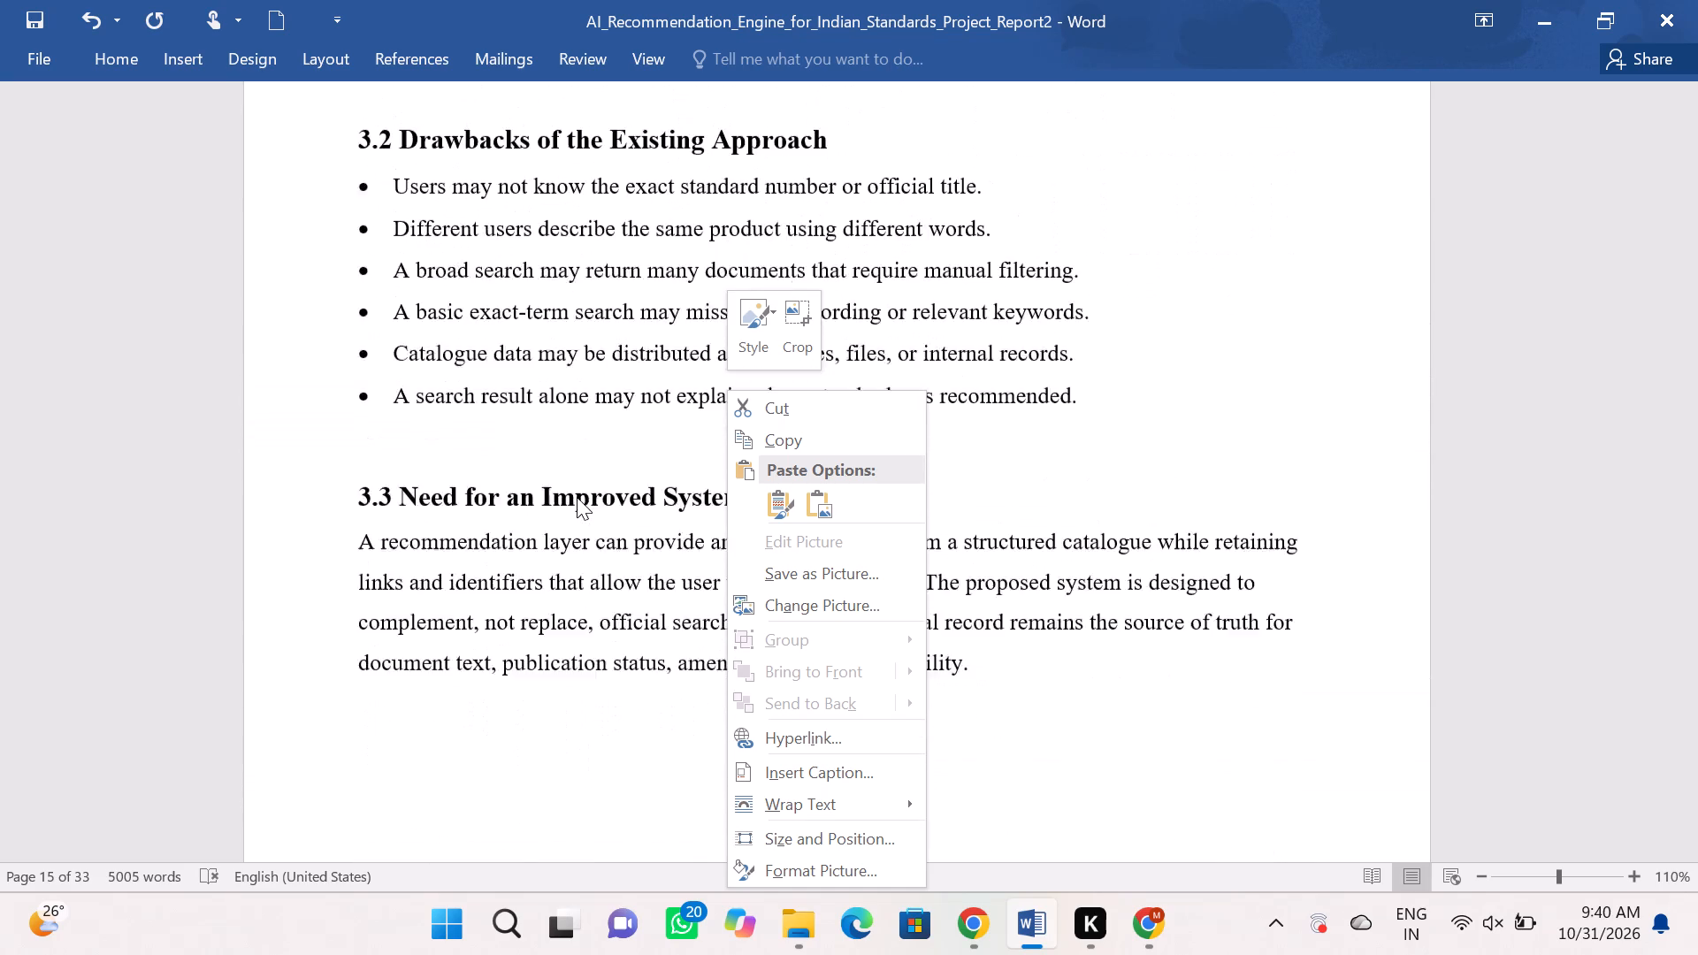
{"action": "scroll", "coordinate": [577, 497], "scroll_direction": "up", "scroll_amount": 13}
{"action": "scroll", "coordinate": [577, 497], "scroll_direction": "down", "scroll_amount": 20}
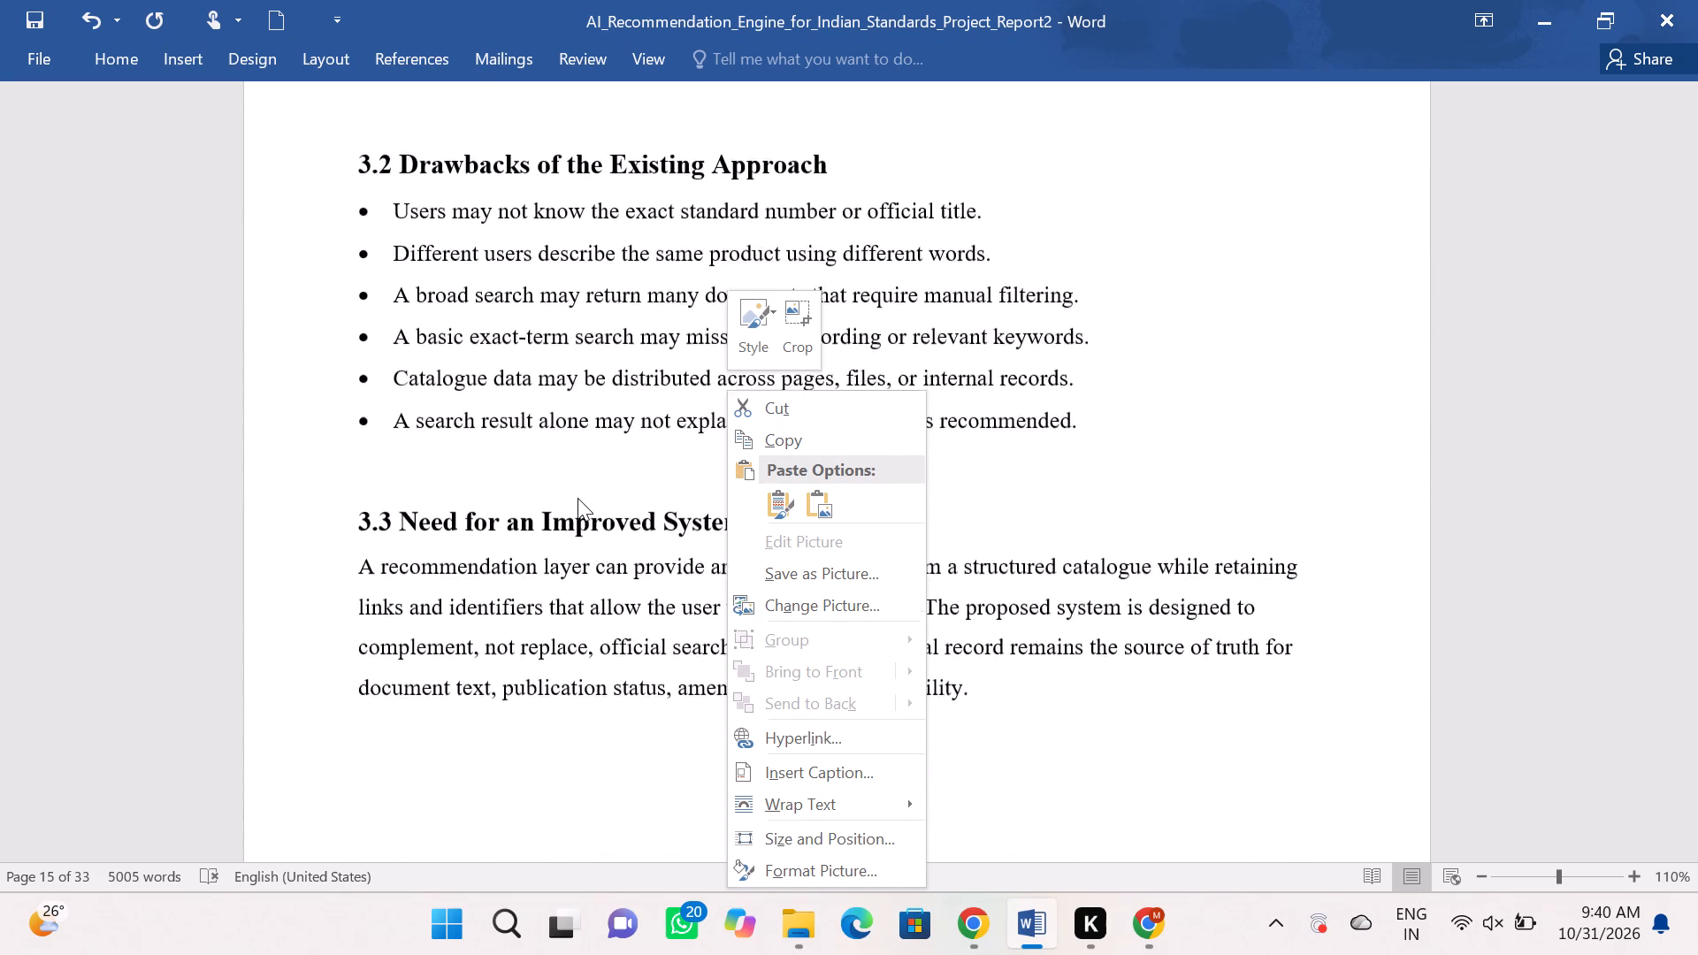
{"action": "scroll", "coordinate": [577, 498], "scroll_direction": "down", "scroll_amount": 7}
{"action": "scroll", "coordinate": [577, 498], "scroll_direction": "down", "scroll_amount": 20}
{"action": "scroll", "coordinate": [577, 498], "scroll_direction": "down", "scroll_amount": 10}
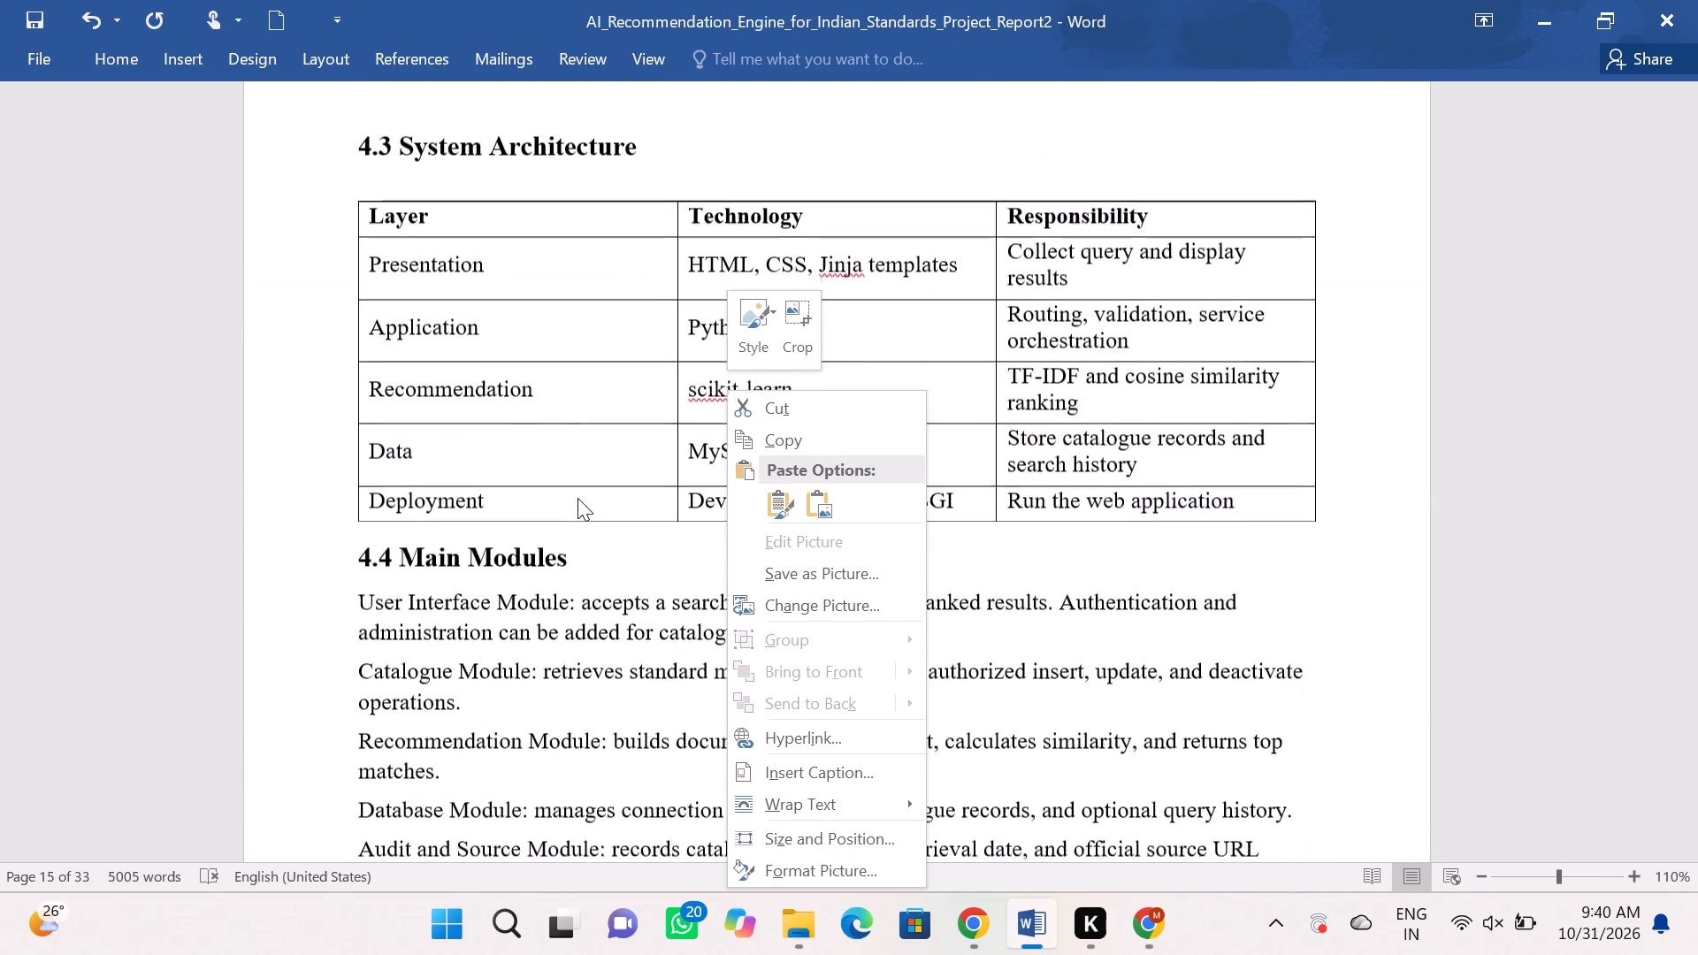
{"action": "scroll", "coordinate": [577, 498], "scroll_direction": "down", "scroll_amount": 16}
{"action": "scroll", "coordinate": [578, 498], "scroll_direction": "down", "scroll_amount": 6}
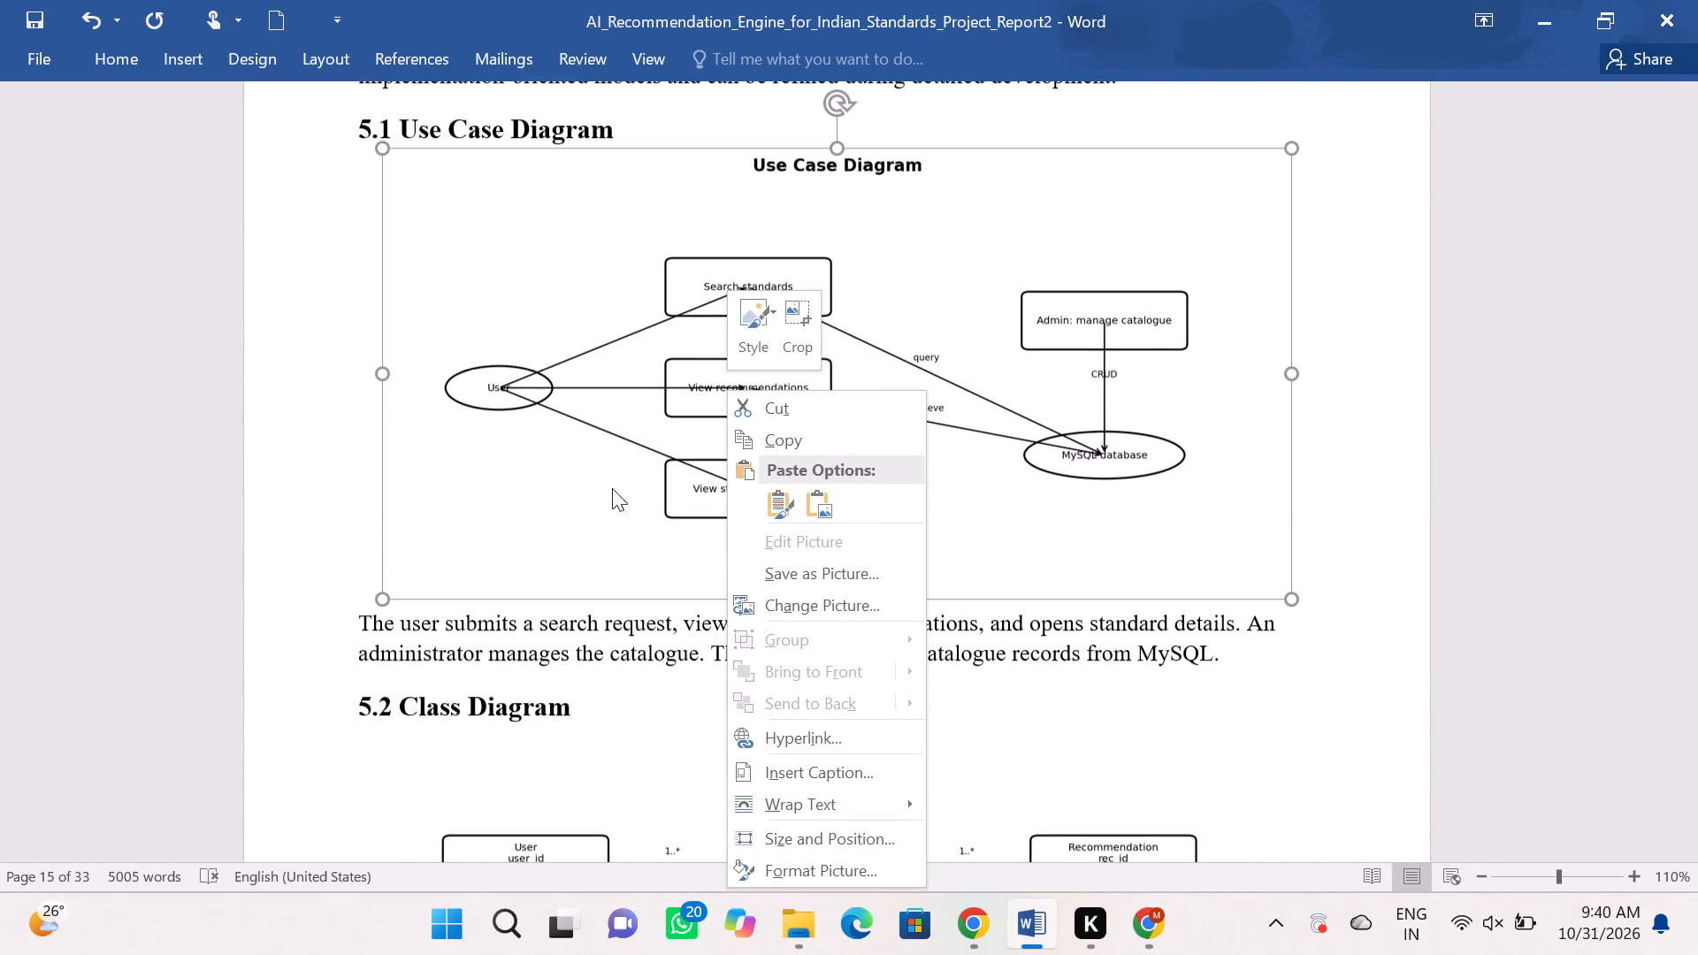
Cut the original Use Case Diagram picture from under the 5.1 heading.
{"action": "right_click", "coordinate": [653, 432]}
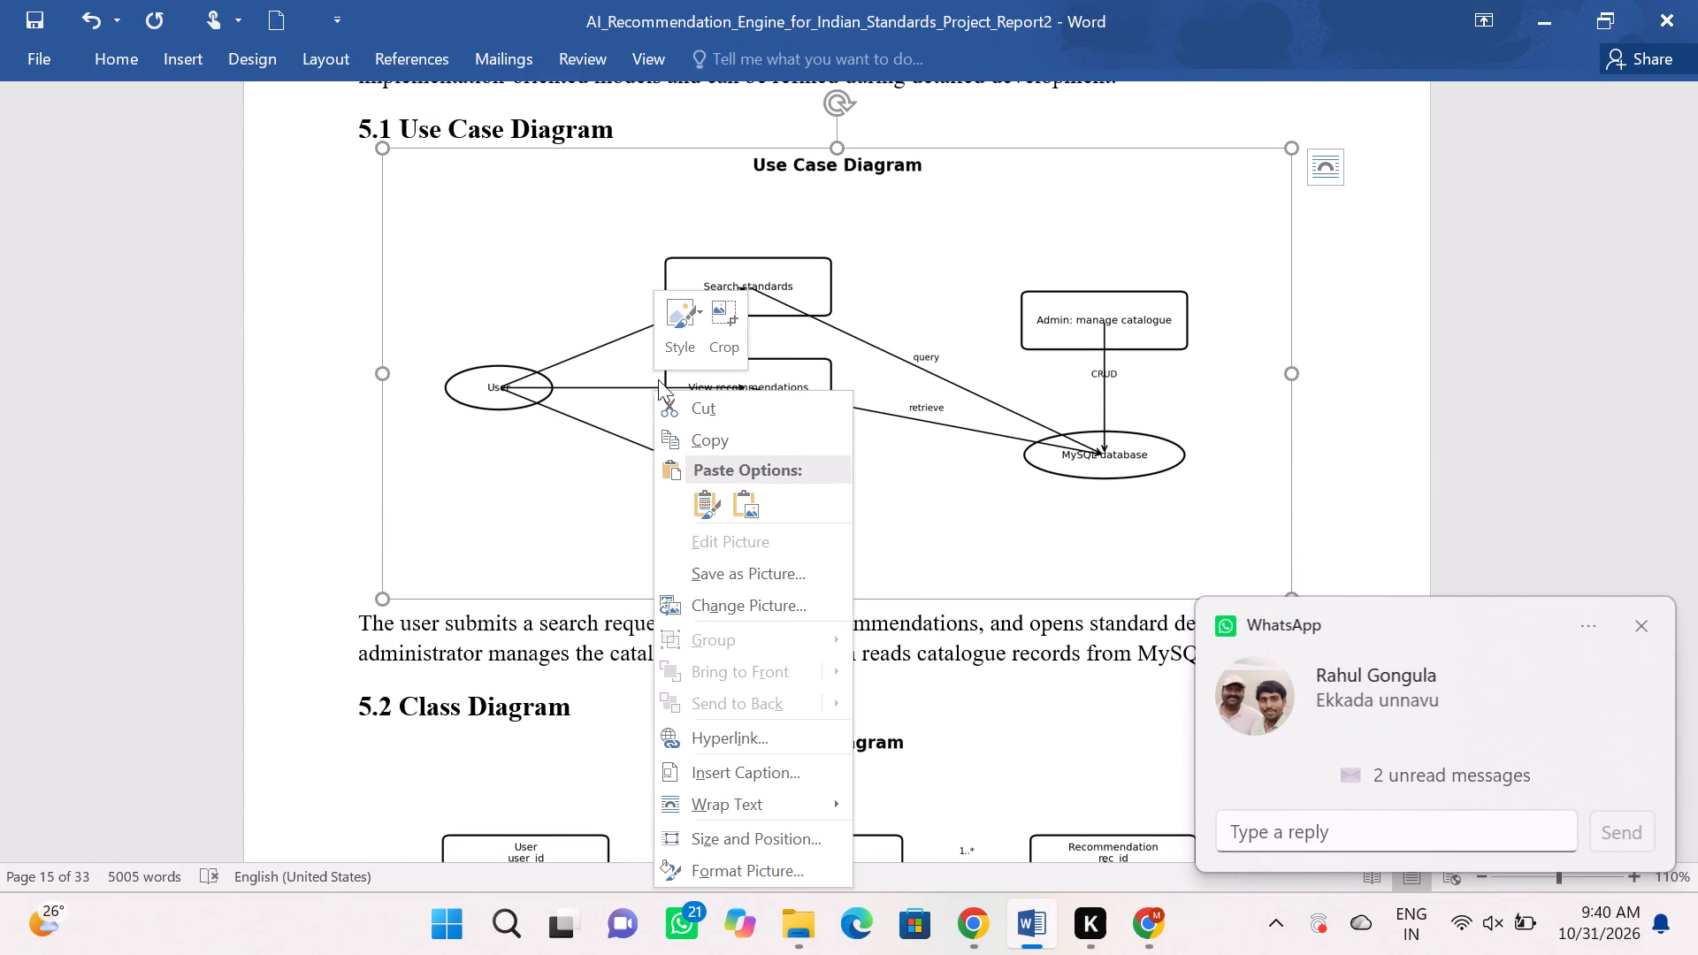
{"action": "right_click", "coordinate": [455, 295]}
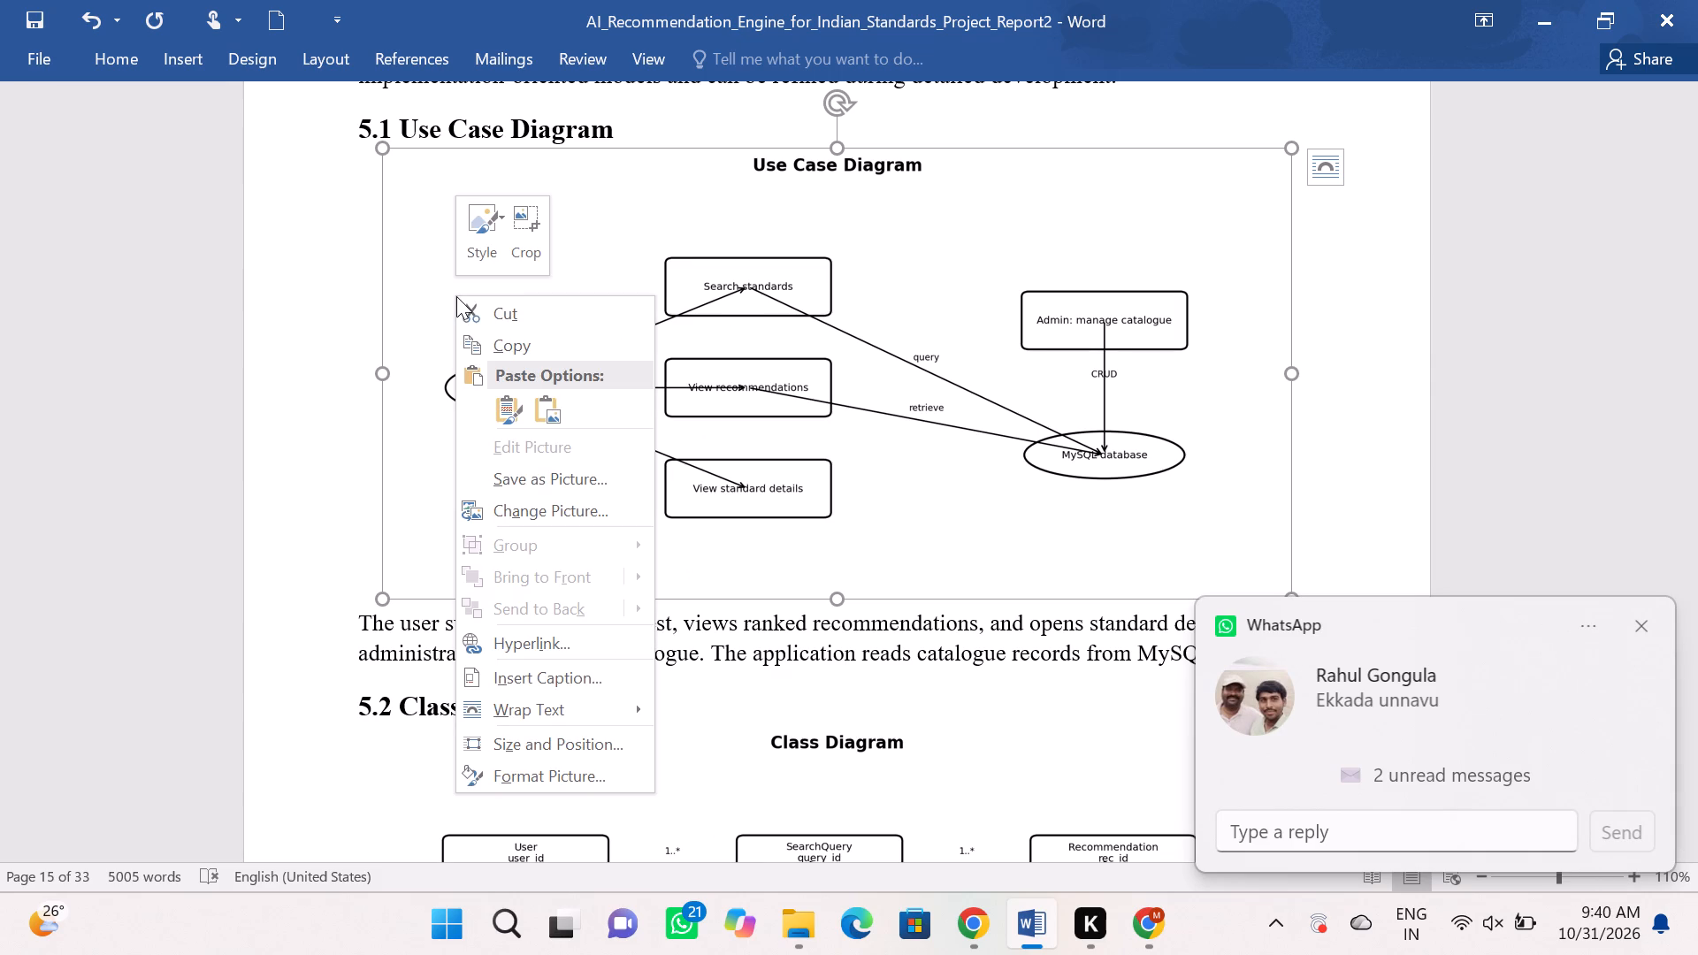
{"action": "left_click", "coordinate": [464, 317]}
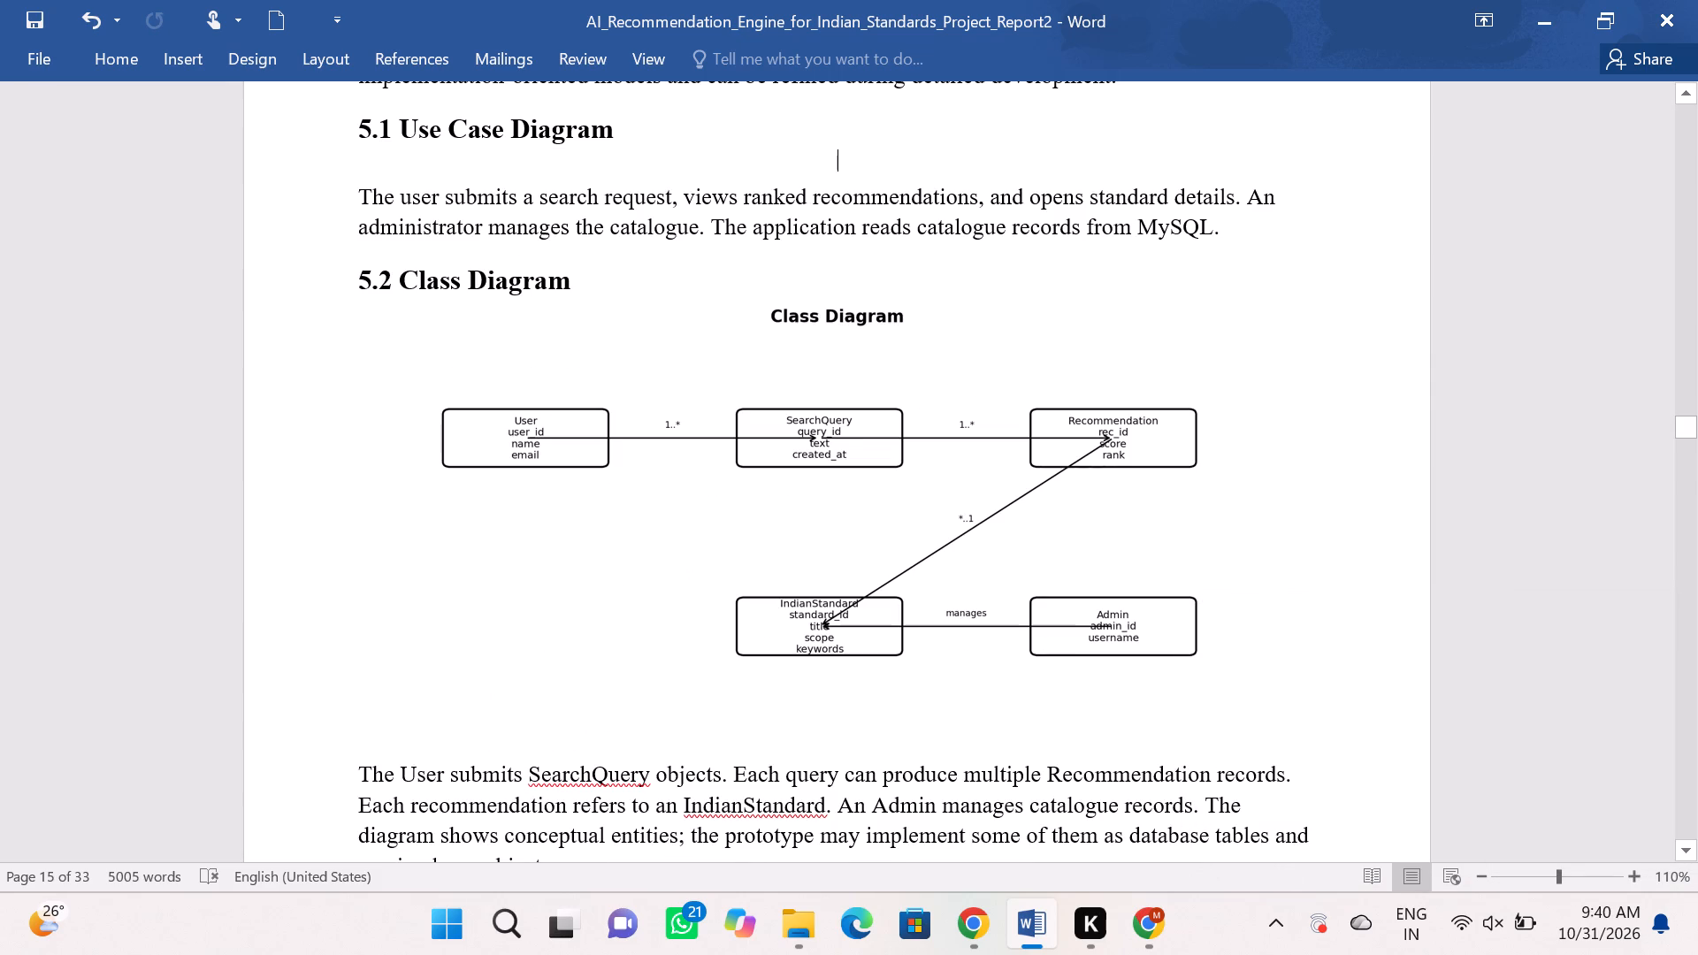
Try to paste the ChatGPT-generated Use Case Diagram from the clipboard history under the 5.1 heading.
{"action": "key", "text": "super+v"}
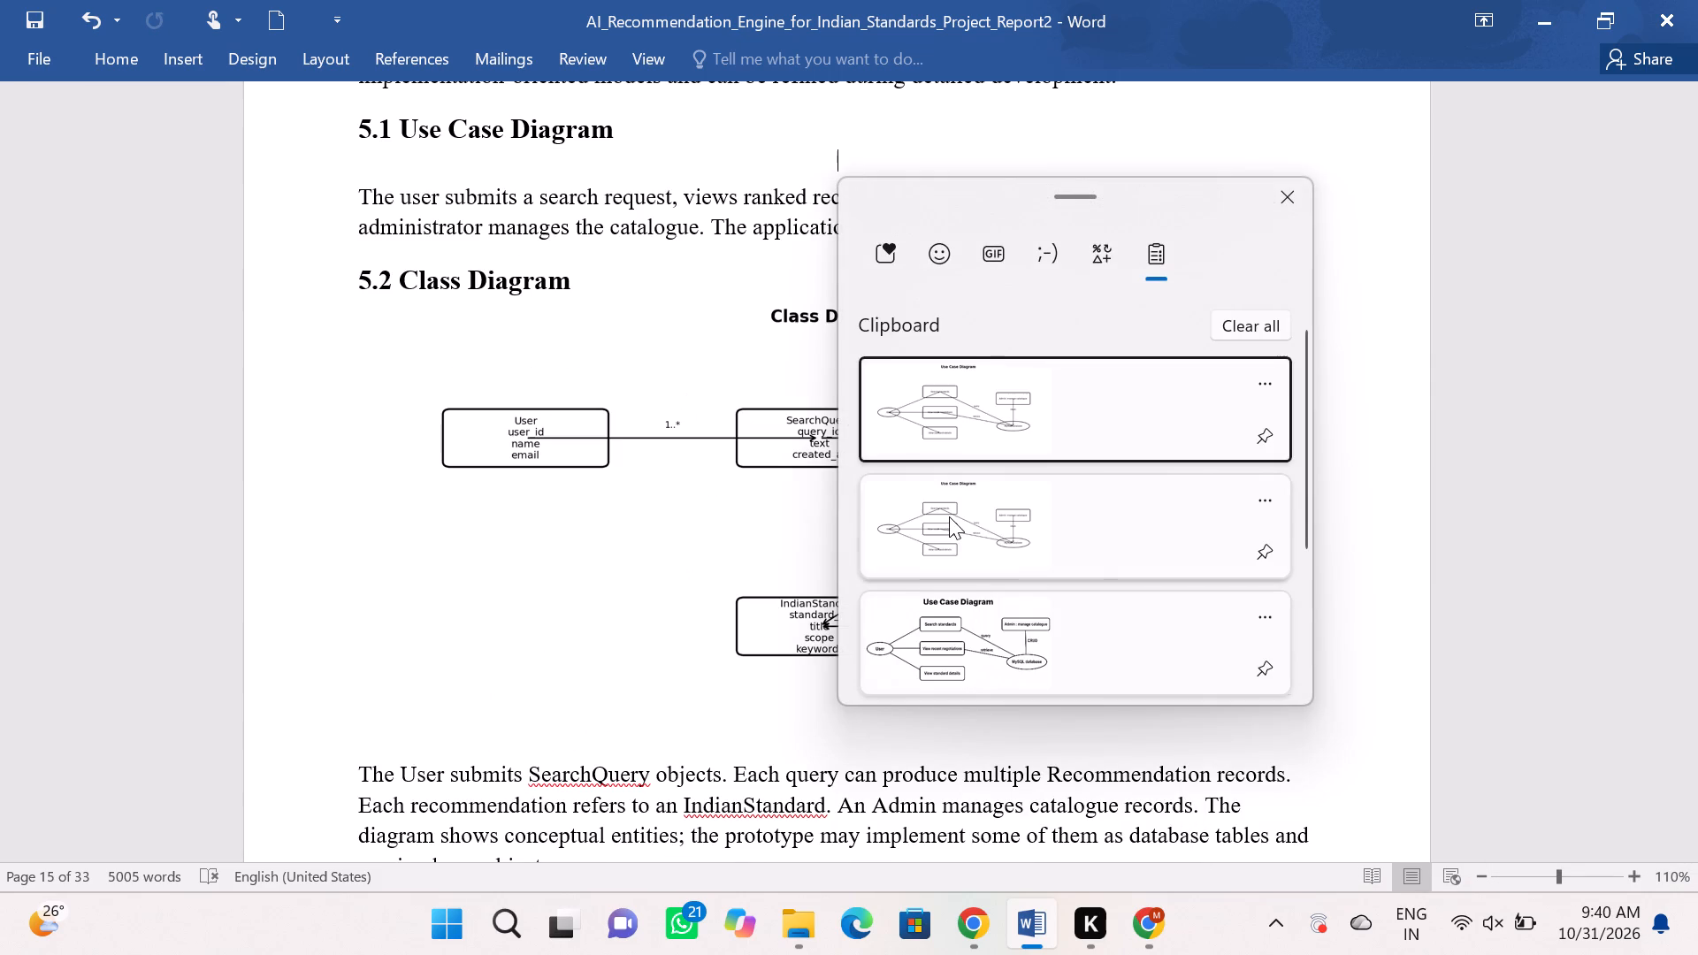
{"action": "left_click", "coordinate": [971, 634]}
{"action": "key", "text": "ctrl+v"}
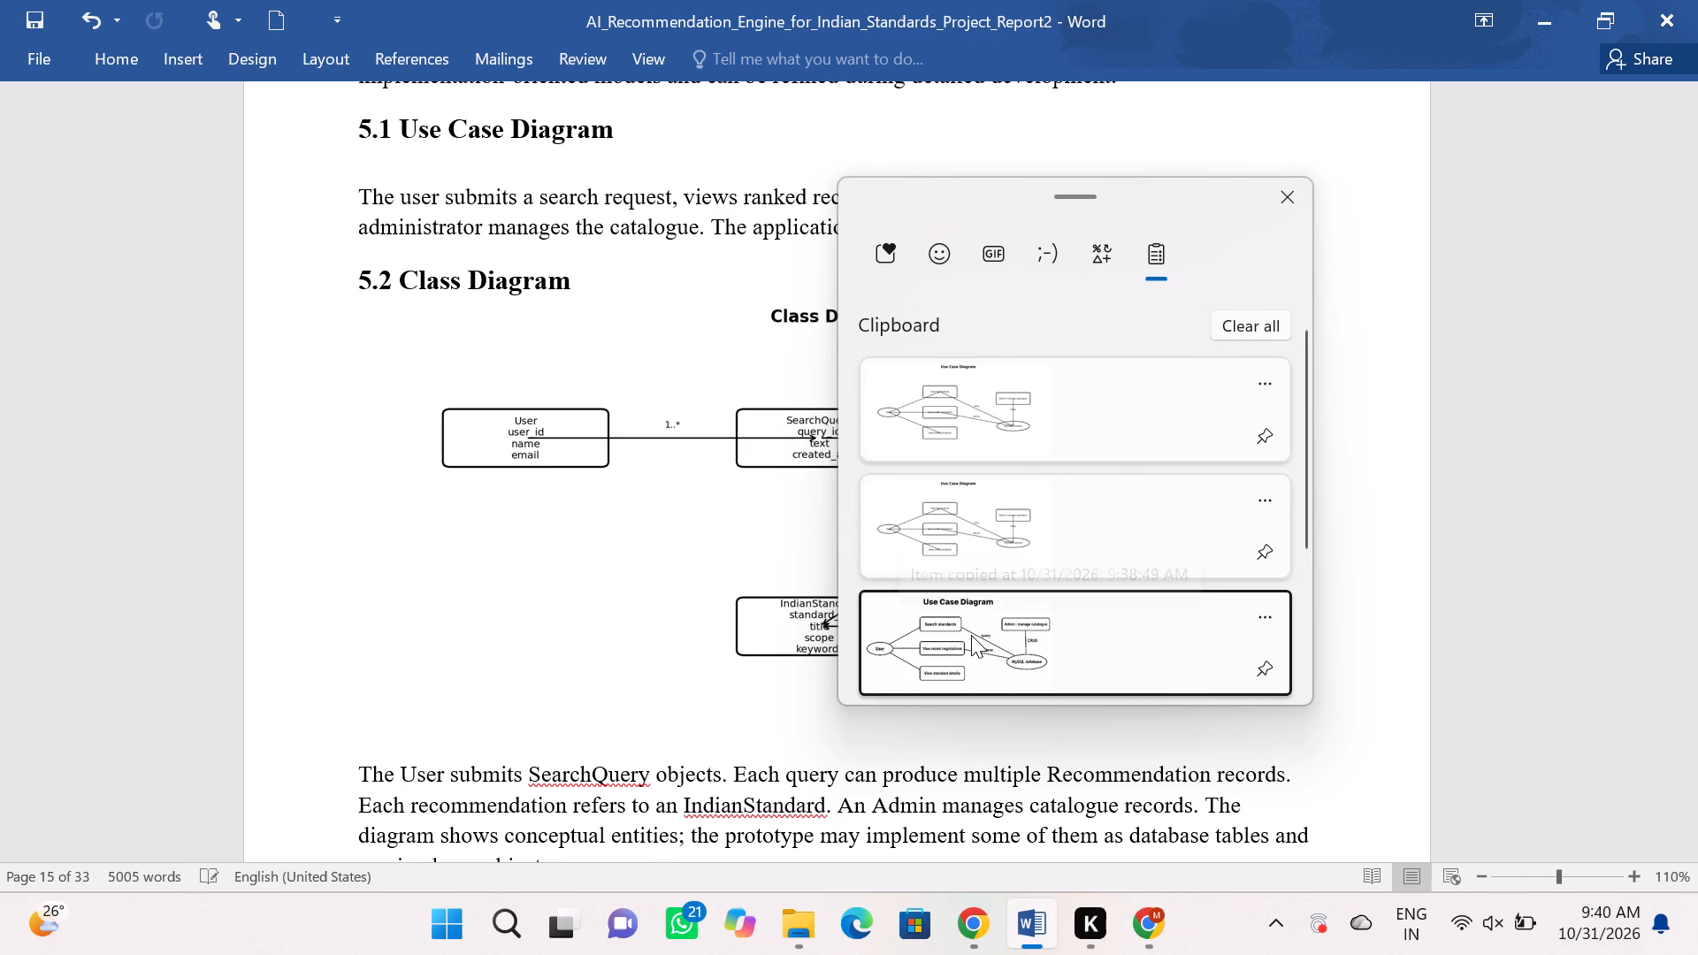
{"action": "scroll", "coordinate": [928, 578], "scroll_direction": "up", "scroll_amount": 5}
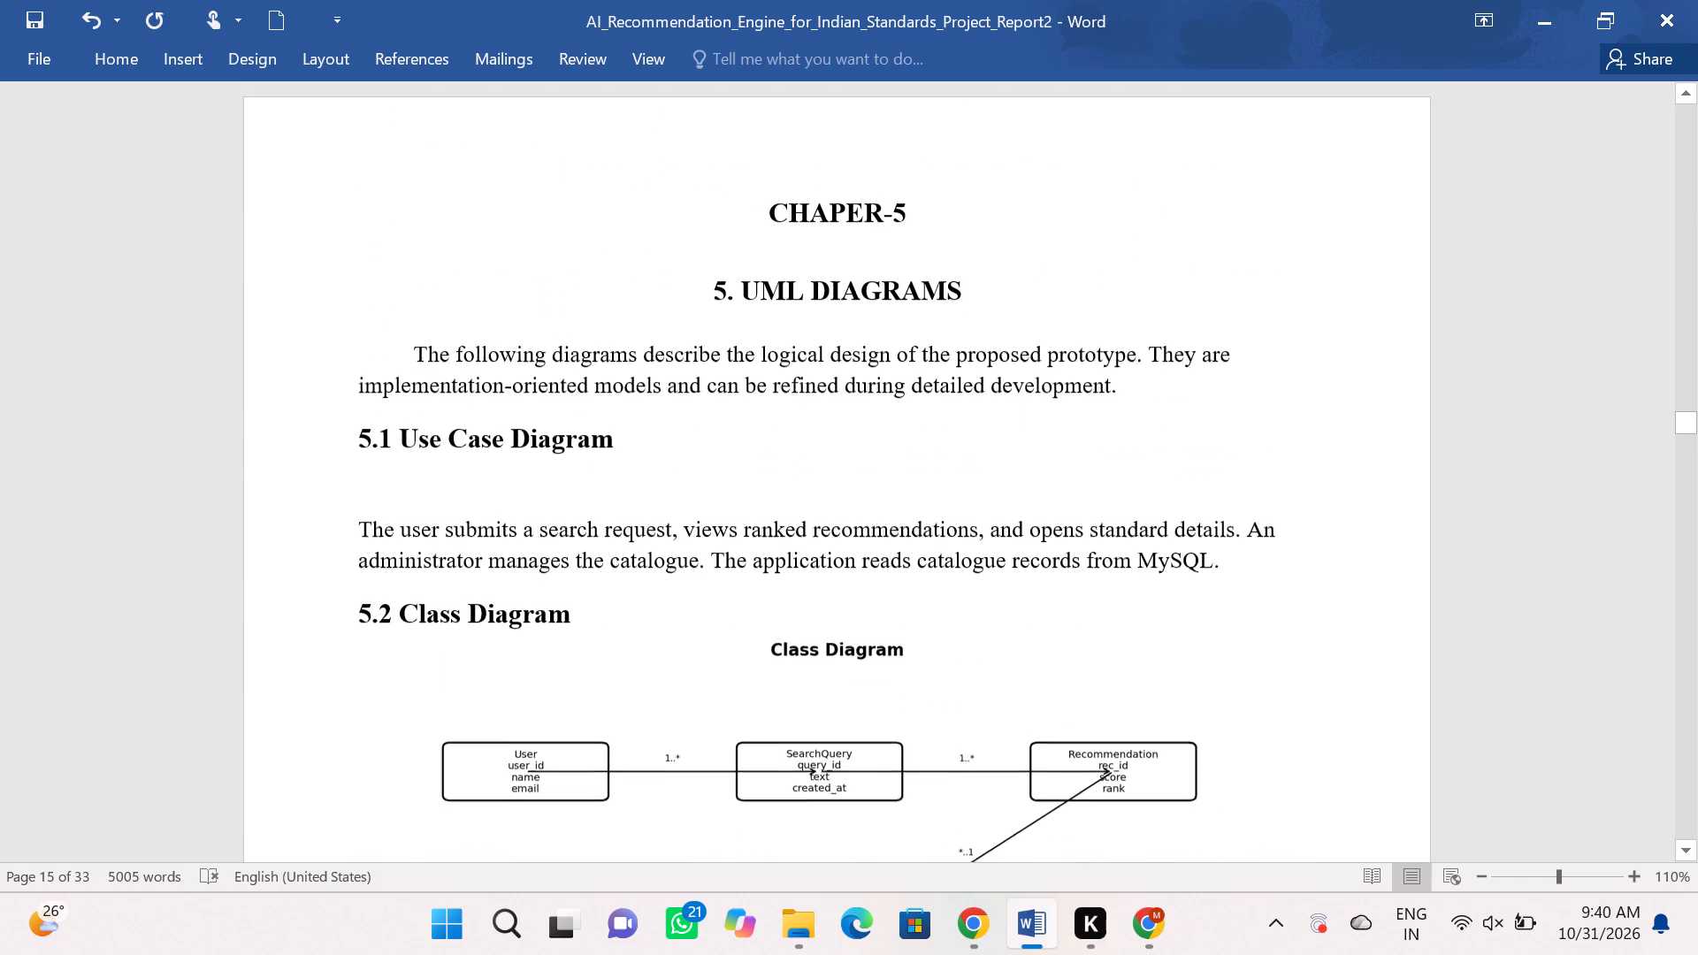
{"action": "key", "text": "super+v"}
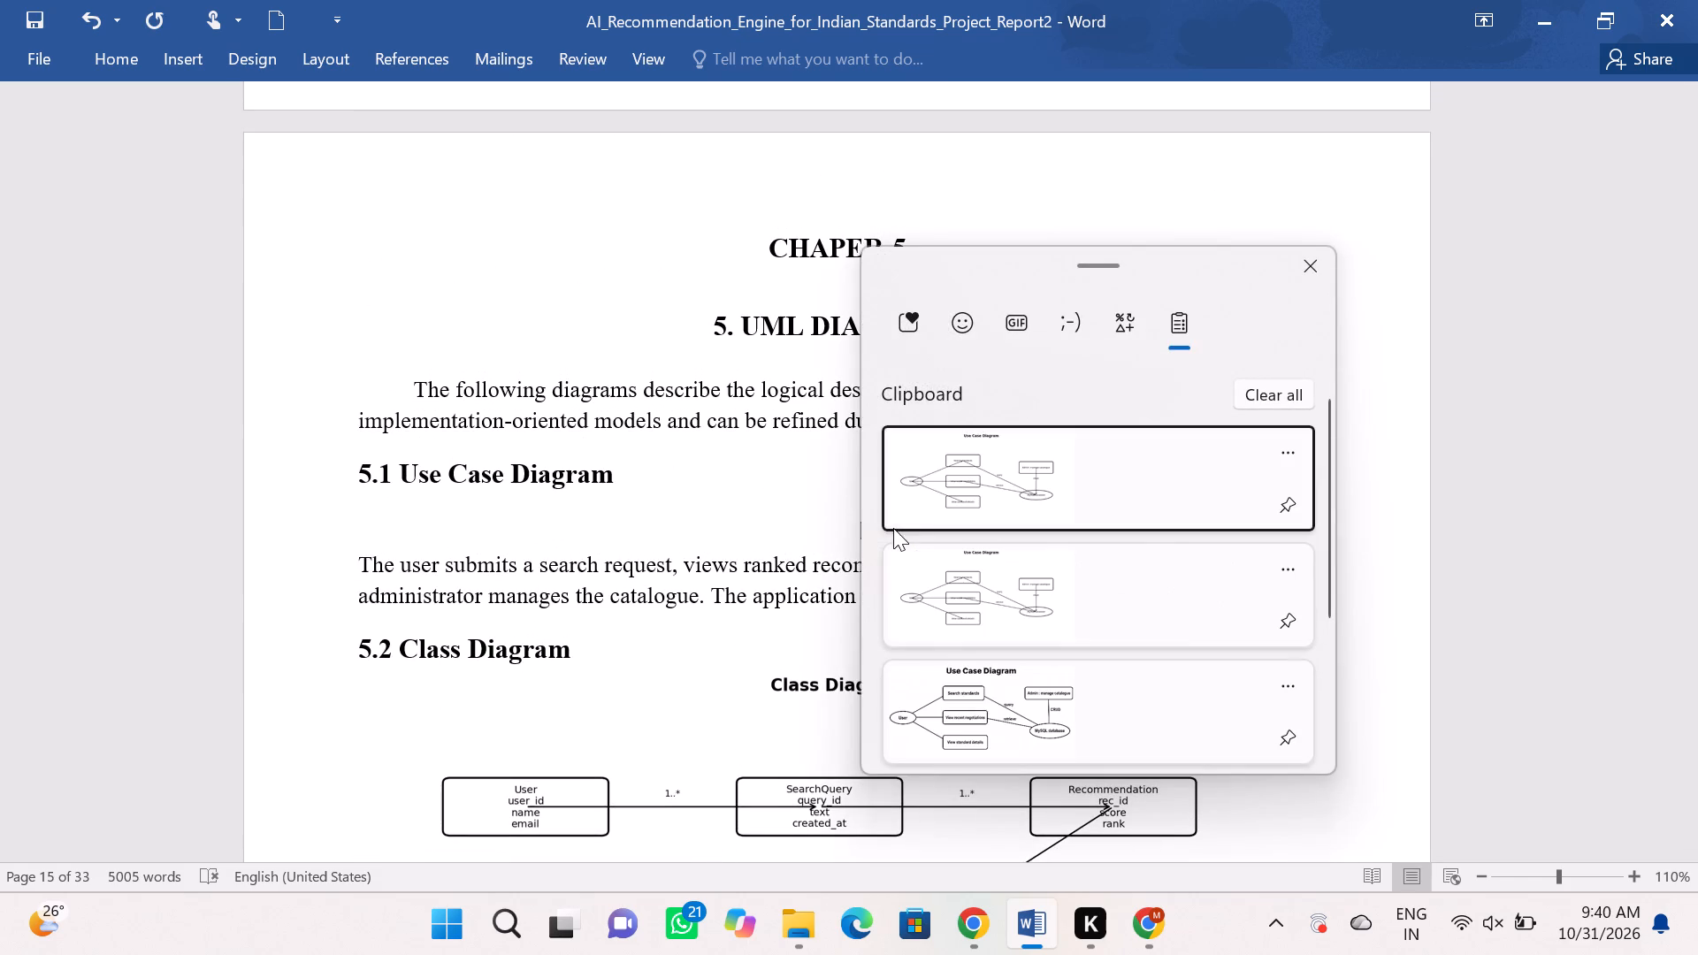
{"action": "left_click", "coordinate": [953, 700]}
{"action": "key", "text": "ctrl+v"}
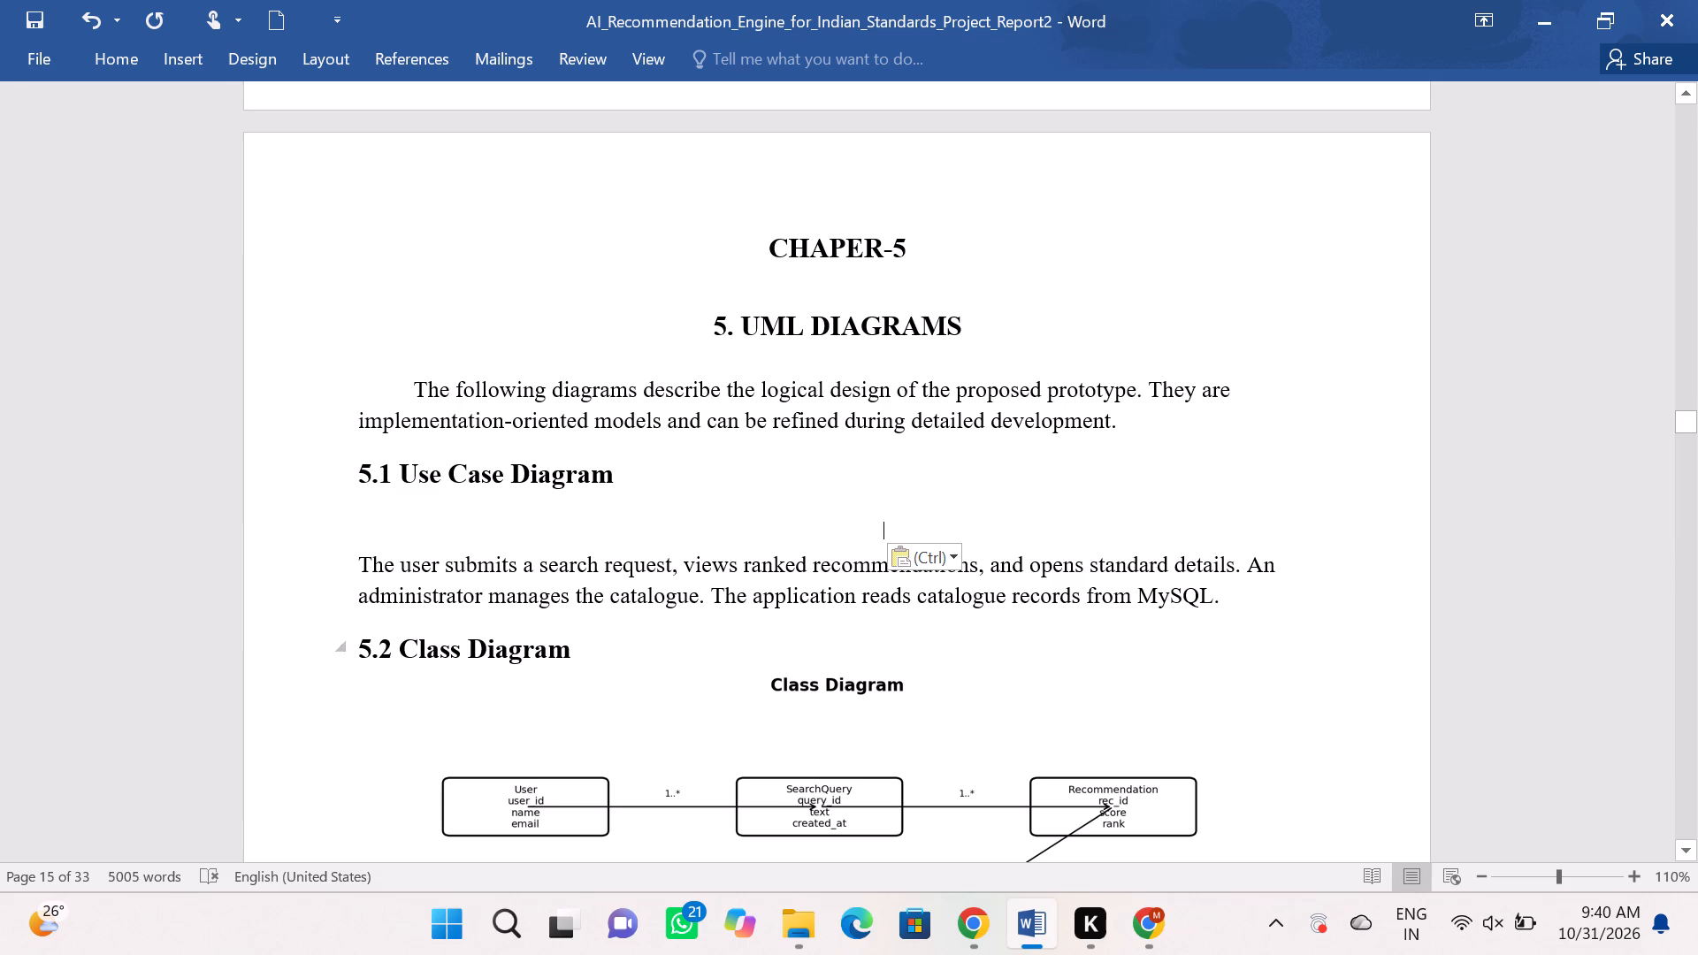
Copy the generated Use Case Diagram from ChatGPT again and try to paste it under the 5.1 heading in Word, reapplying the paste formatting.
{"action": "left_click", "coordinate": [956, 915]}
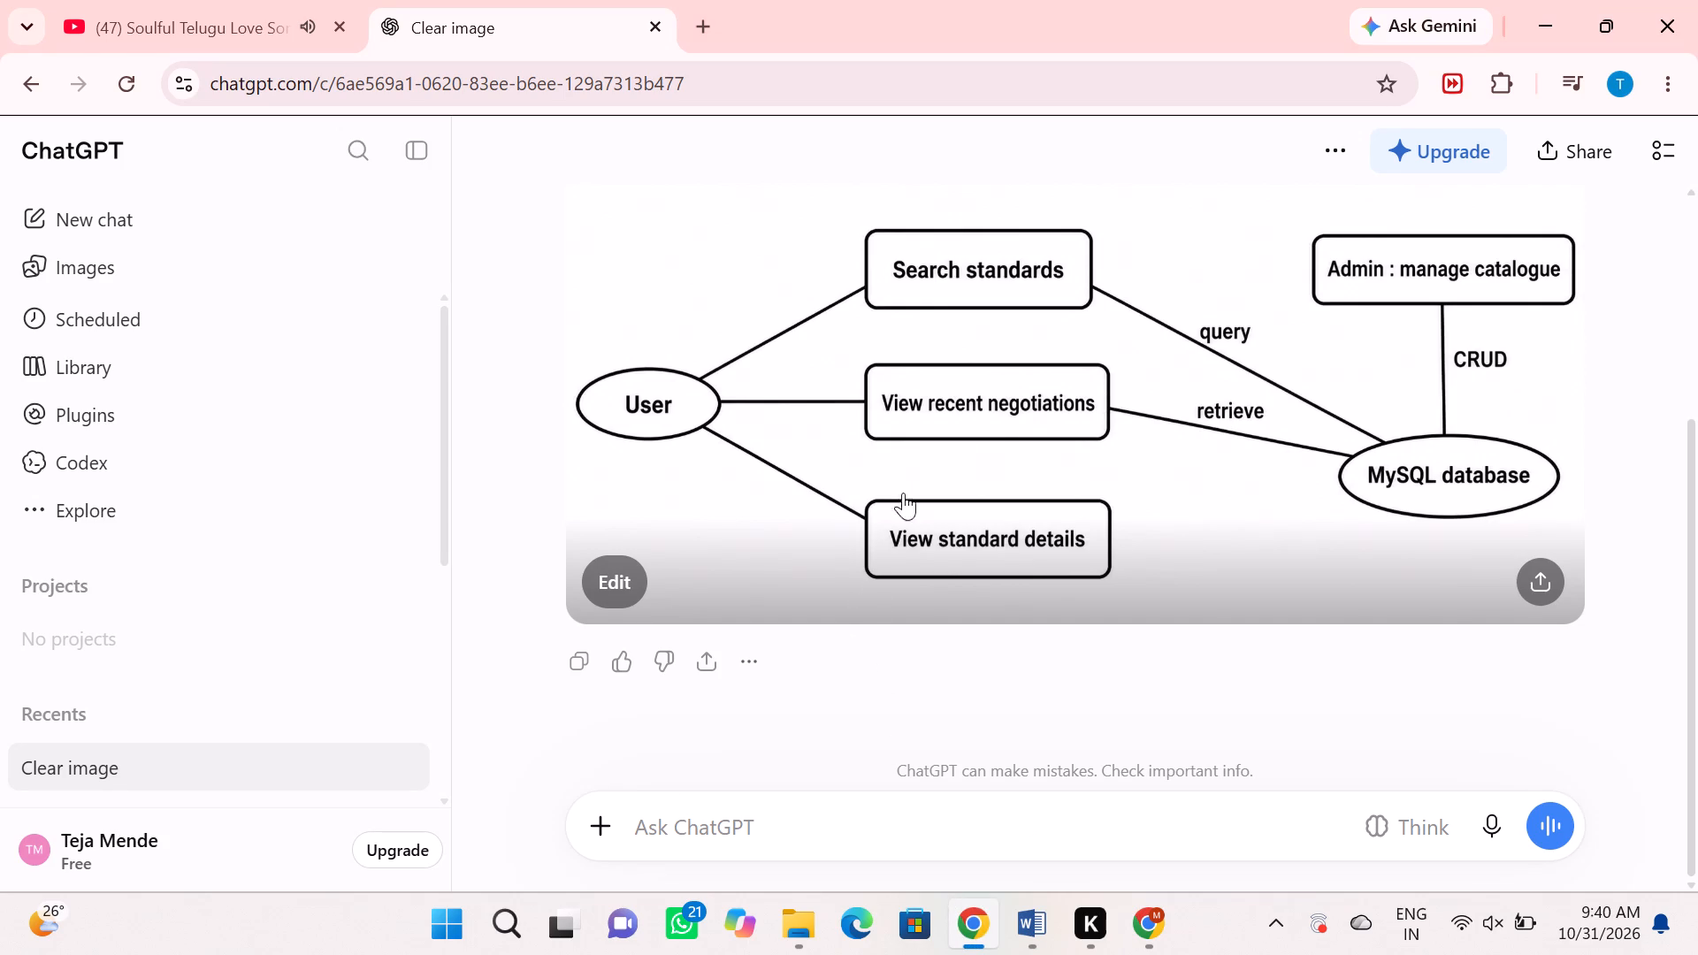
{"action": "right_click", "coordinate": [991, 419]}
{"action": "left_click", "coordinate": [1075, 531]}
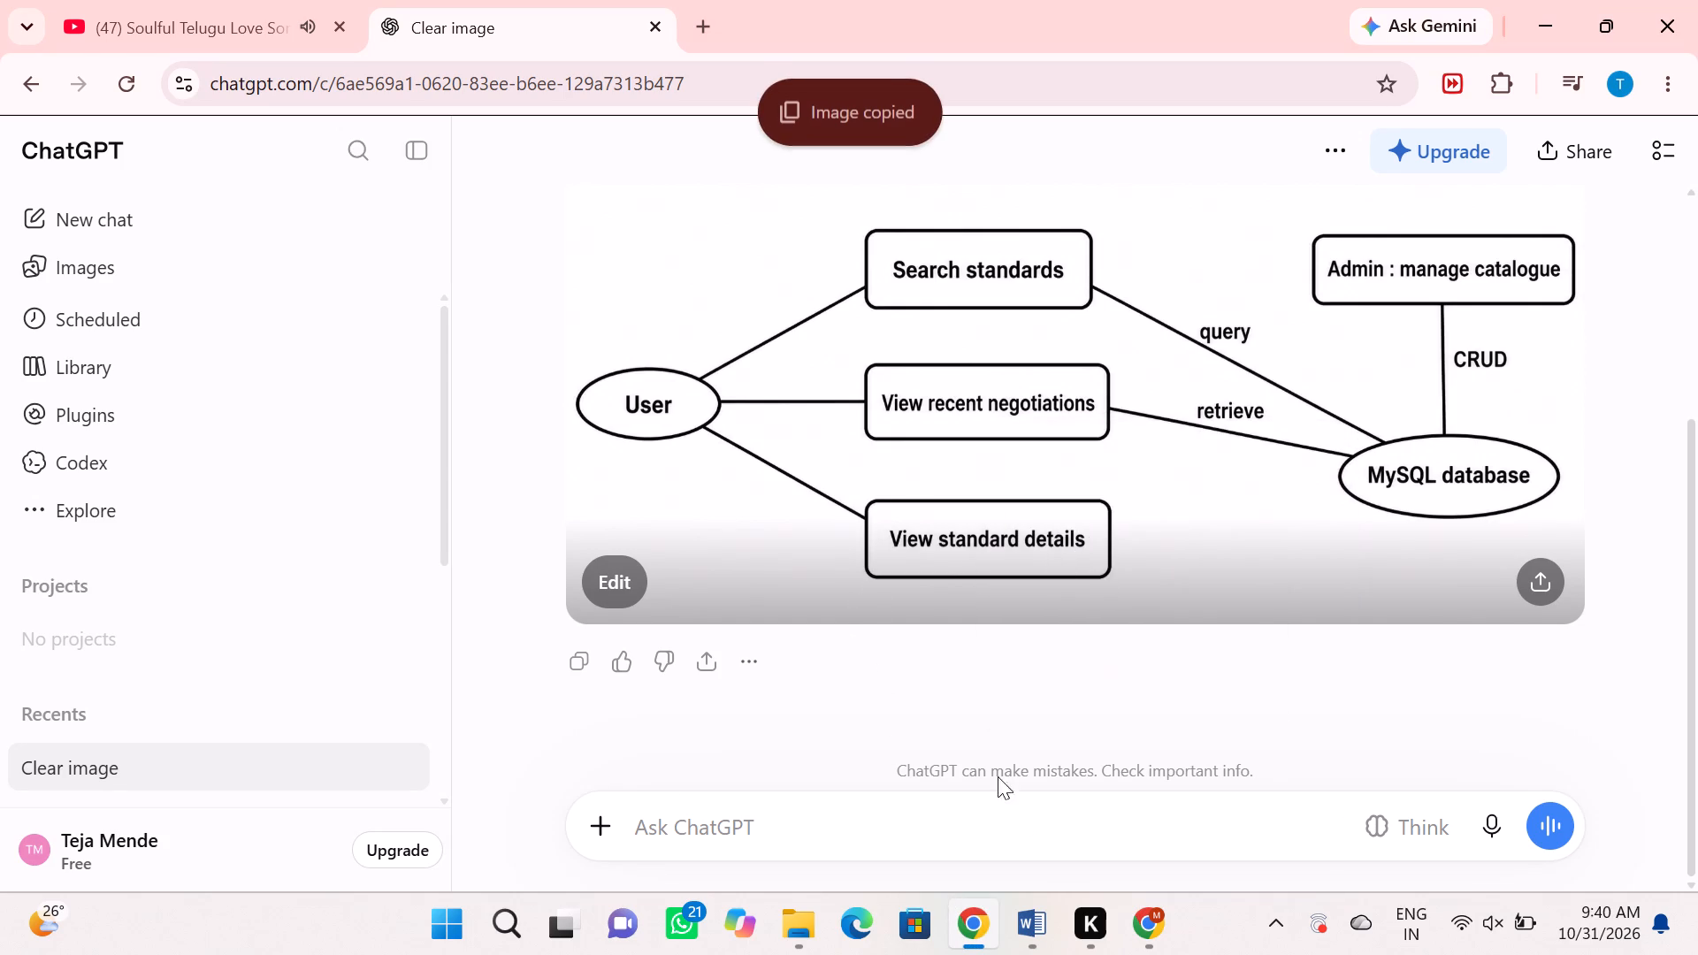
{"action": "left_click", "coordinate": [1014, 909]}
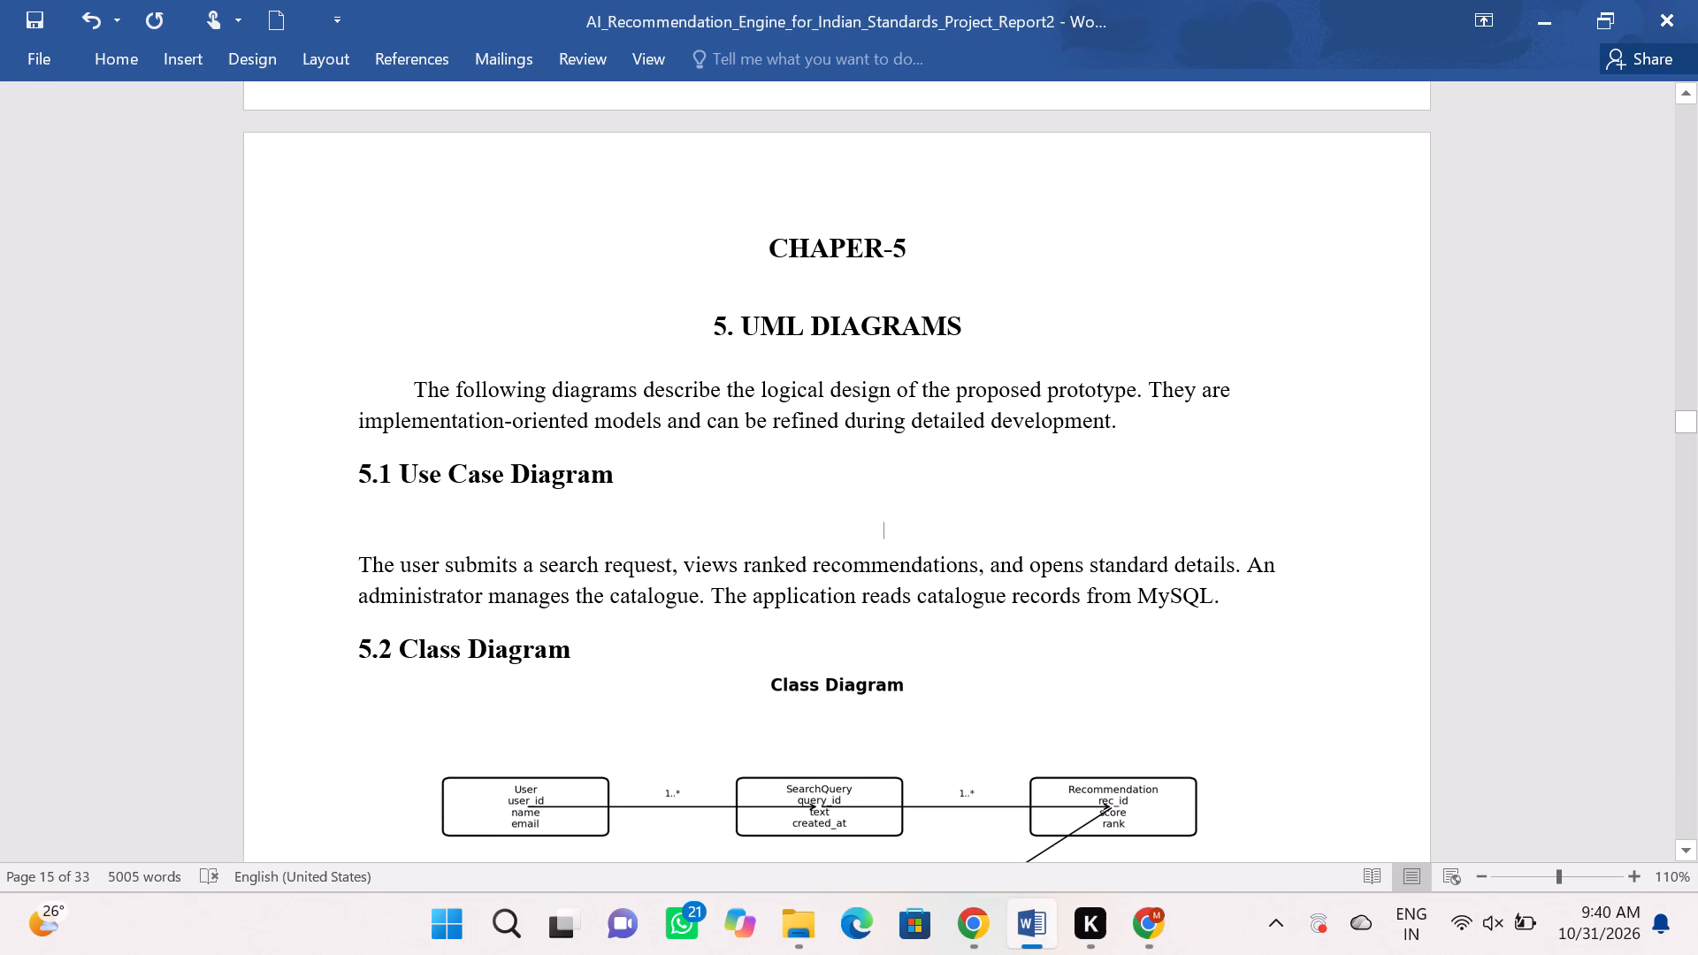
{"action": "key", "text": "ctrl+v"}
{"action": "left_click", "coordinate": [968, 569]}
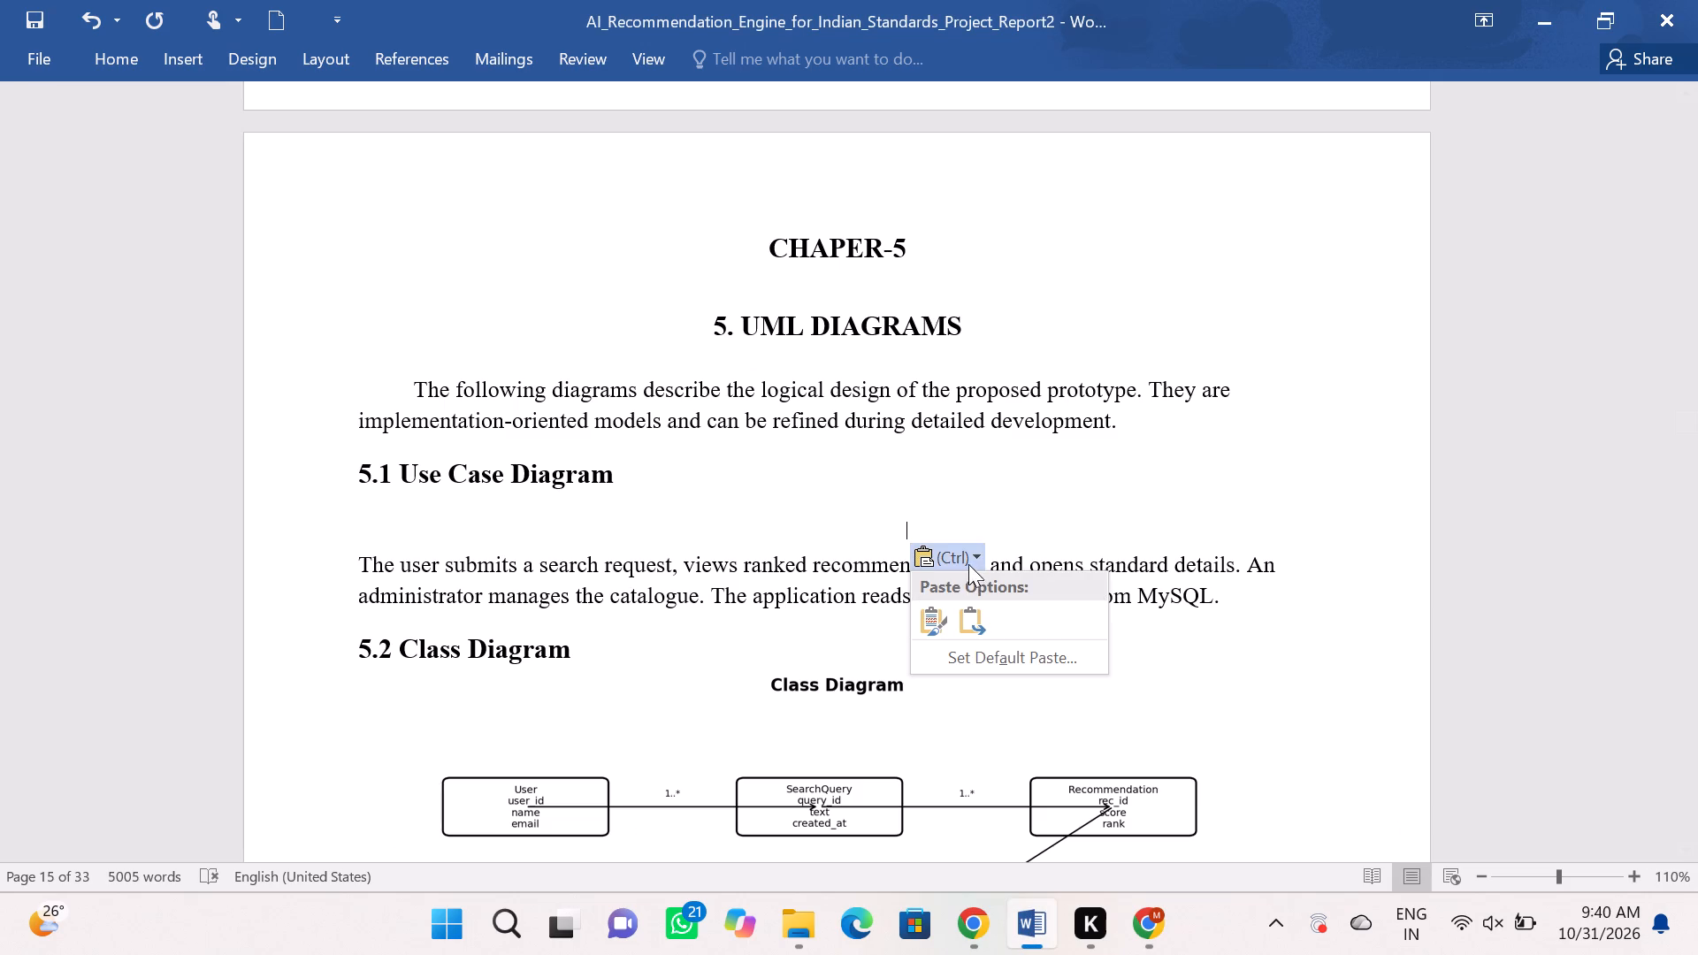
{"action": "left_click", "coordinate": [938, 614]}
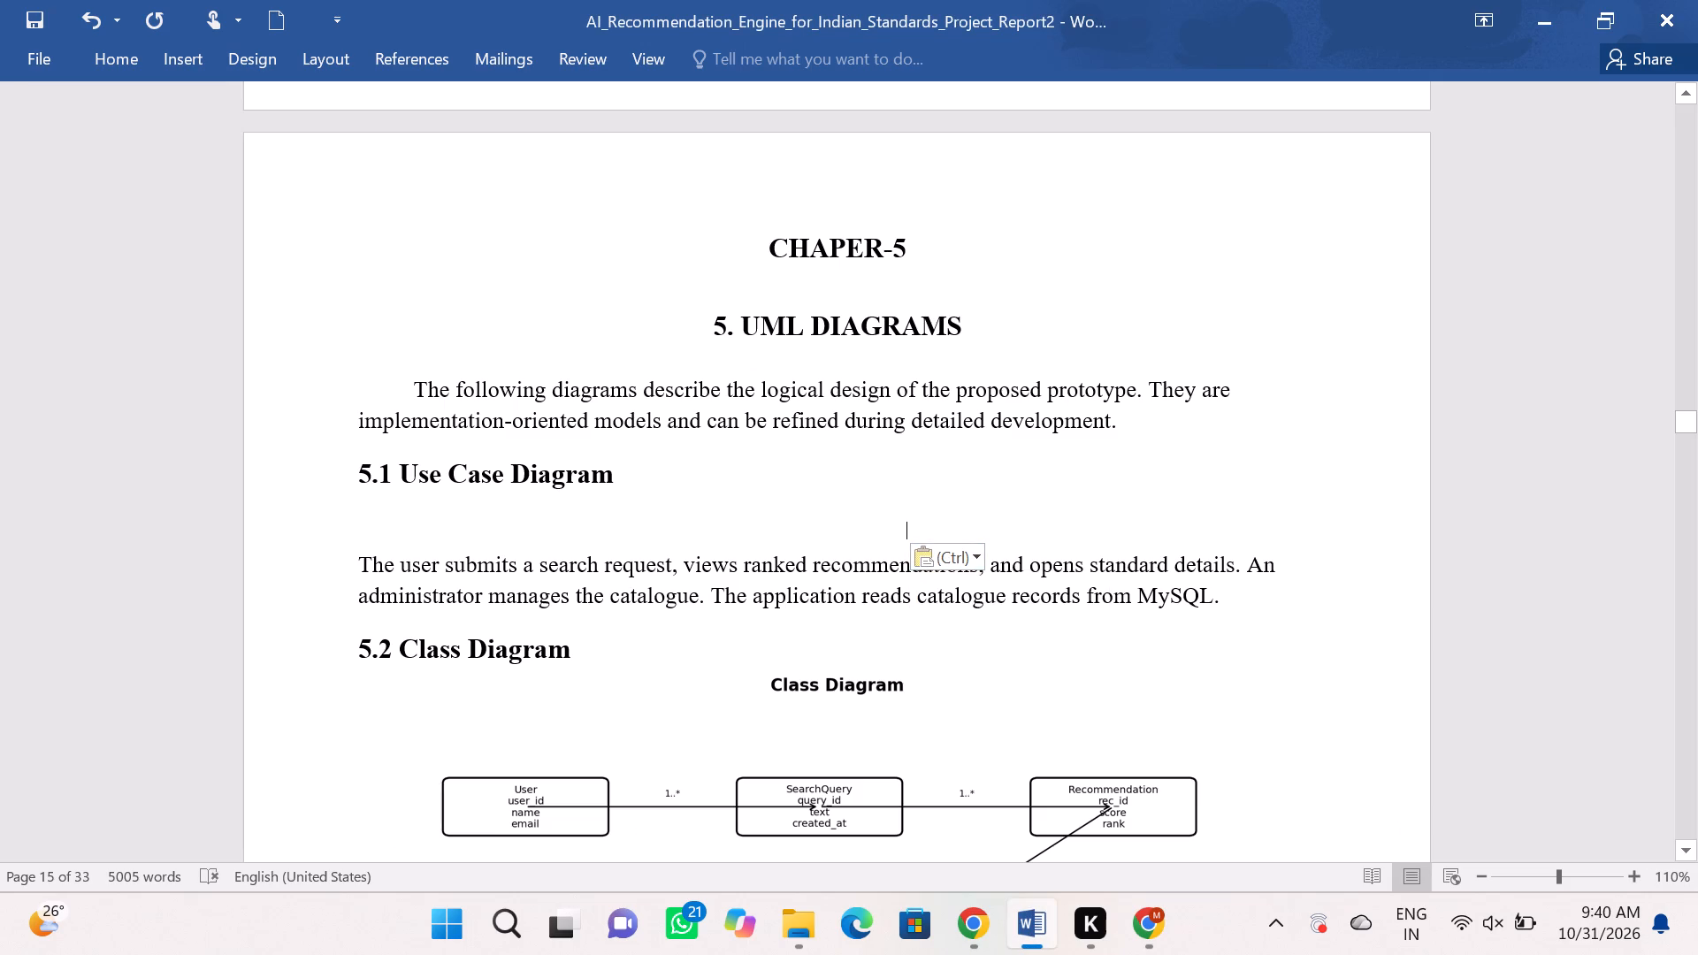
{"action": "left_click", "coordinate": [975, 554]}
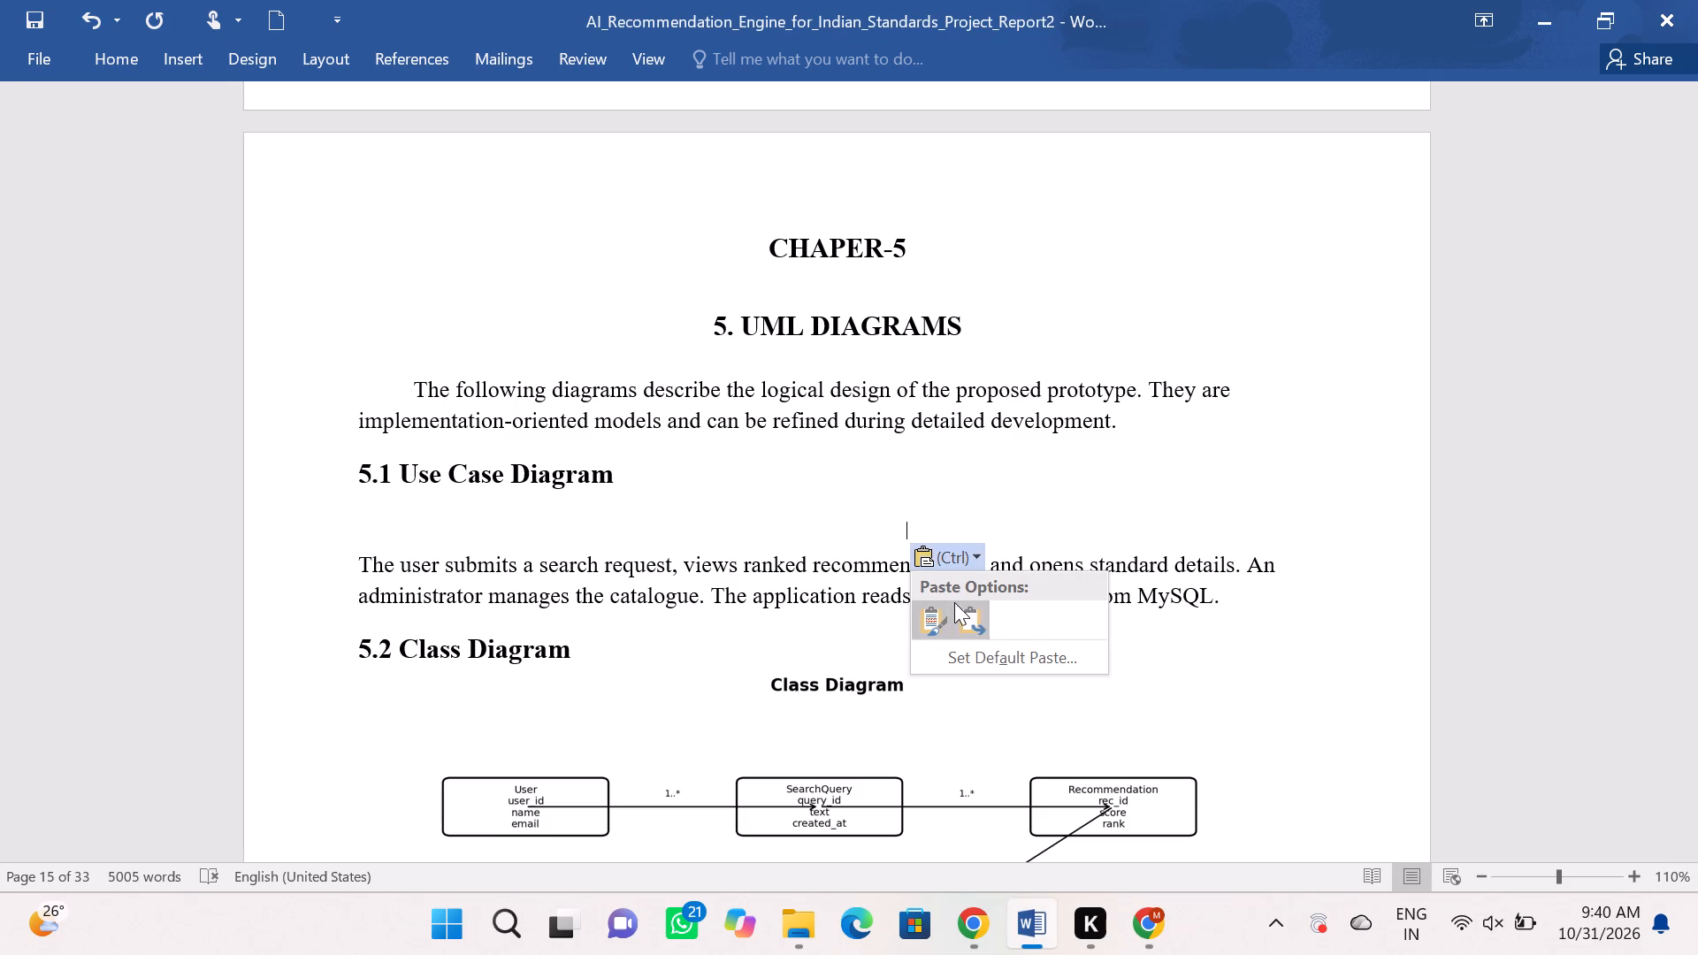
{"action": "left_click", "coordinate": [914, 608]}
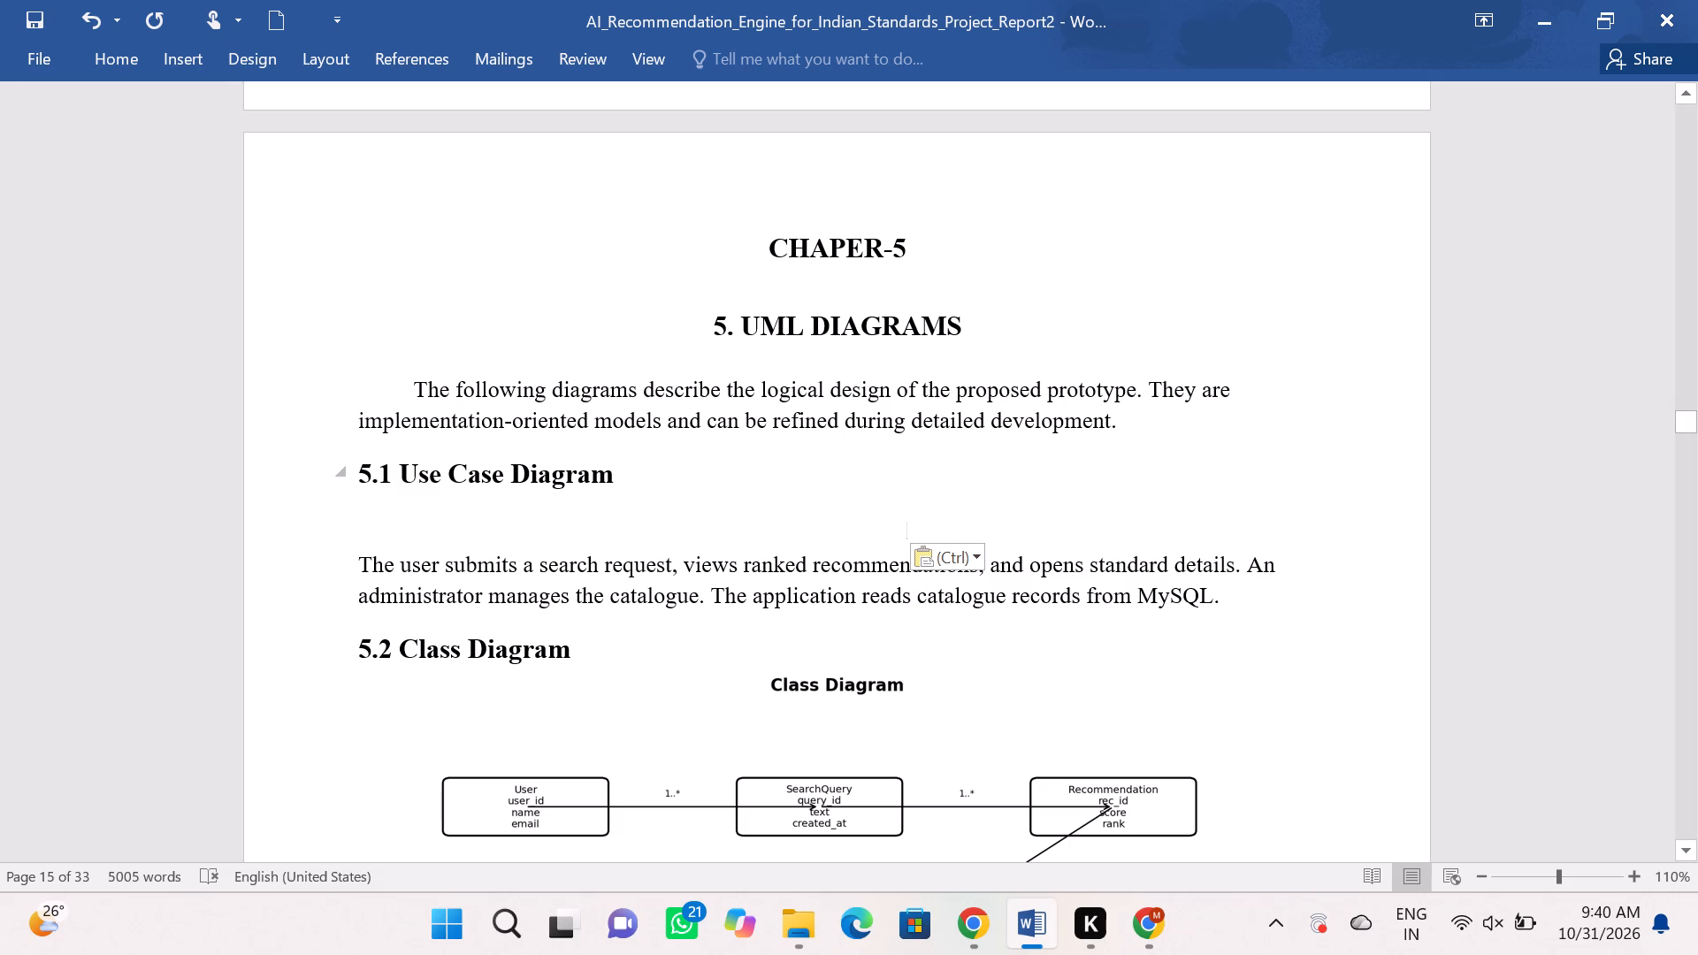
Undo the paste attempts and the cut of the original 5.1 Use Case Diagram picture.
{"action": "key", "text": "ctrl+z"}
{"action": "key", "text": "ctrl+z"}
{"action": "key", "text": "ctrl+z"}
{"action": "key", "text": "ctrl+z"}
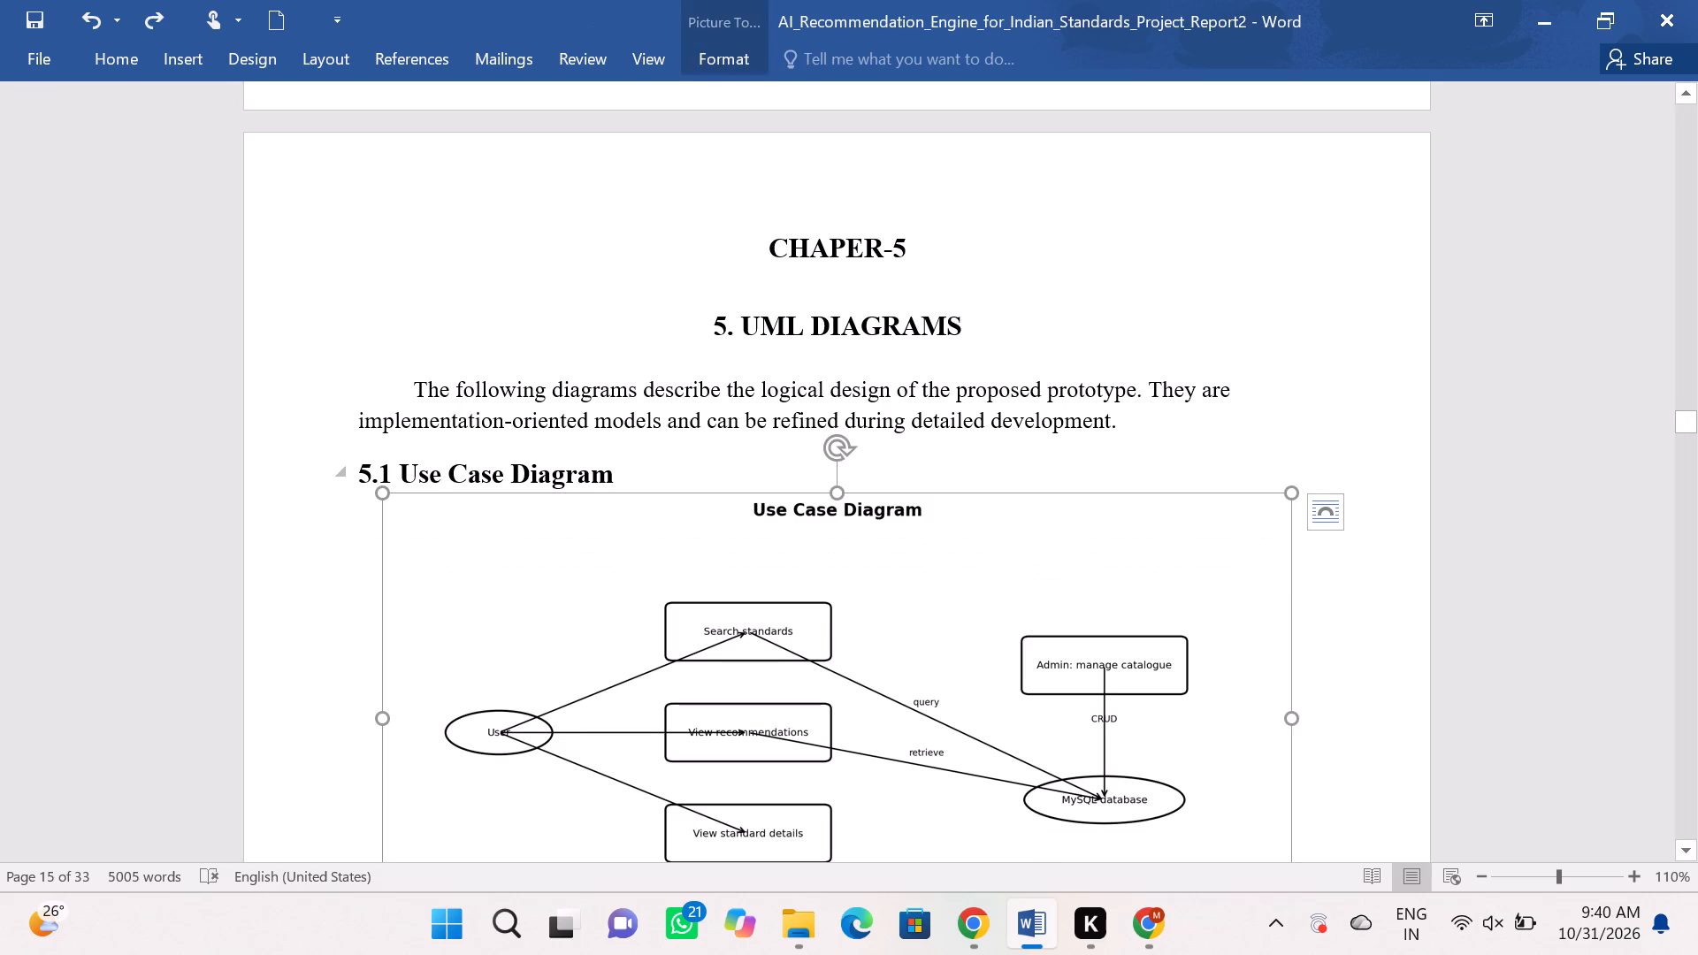
Download the generated Use Case Diagram image from the ChatGPT conversation in Chrome, and dismiss the scan notice and sharing dialog.
{"action": "left_click", "coordinate": [998, 918]}
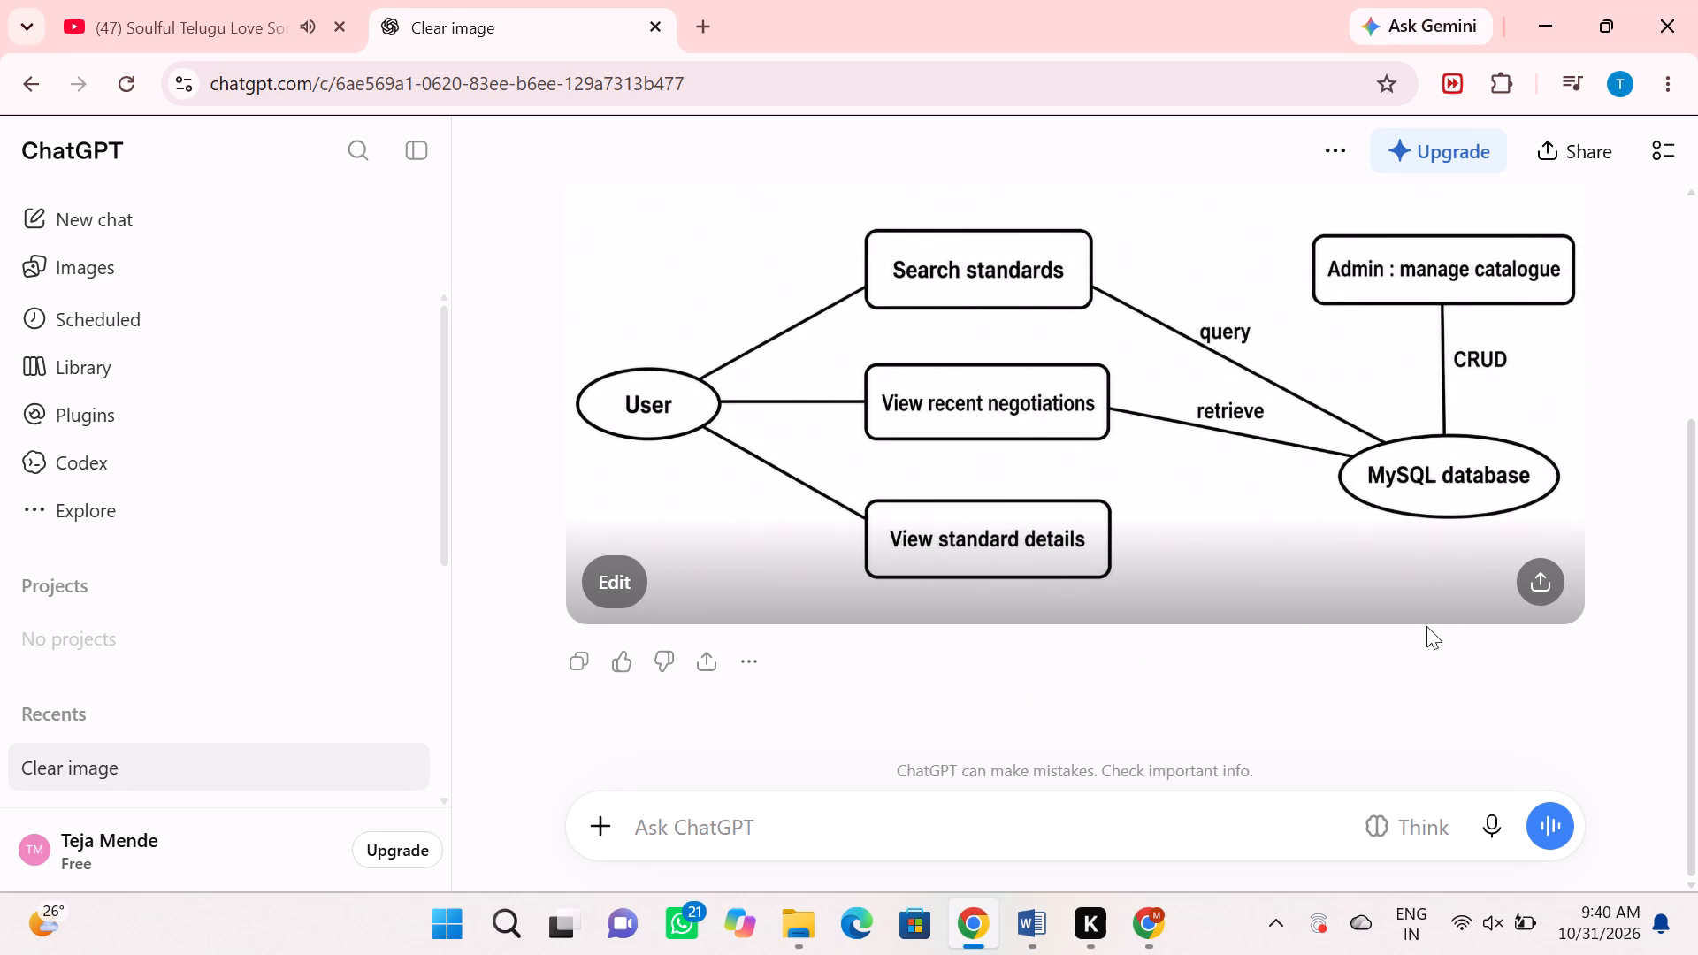
{"action": "left_click", "coordinate": [1546, 576]}
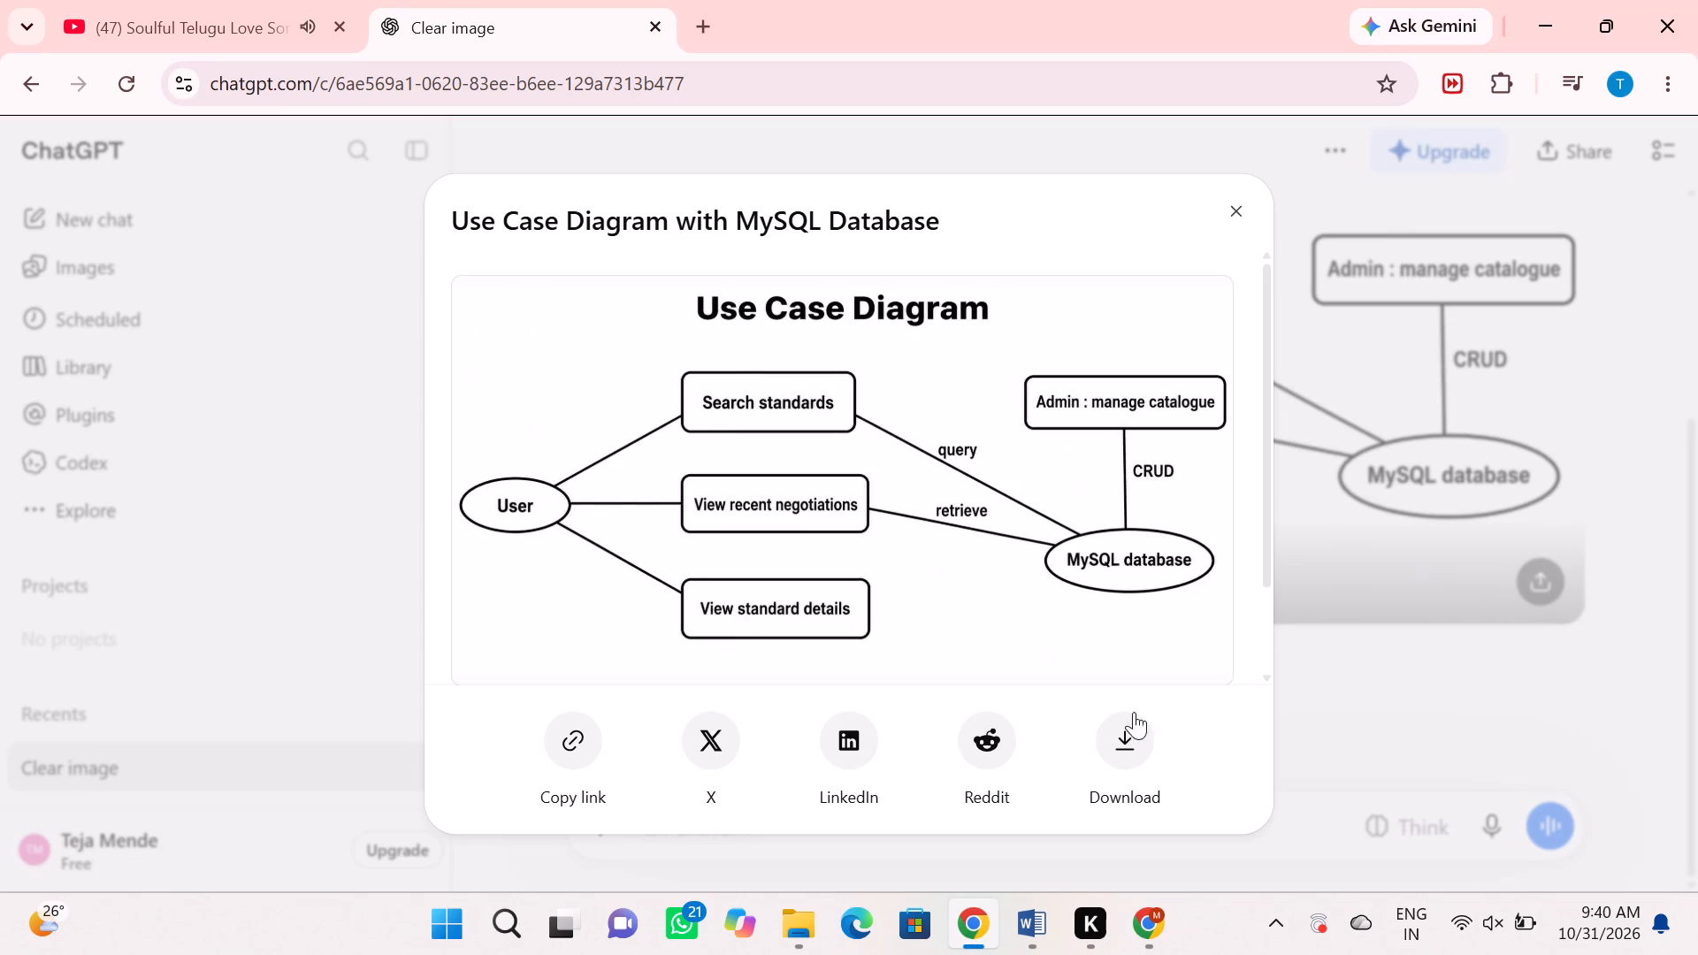
{"action": "left_click", "coordinate": [1105, 747]}
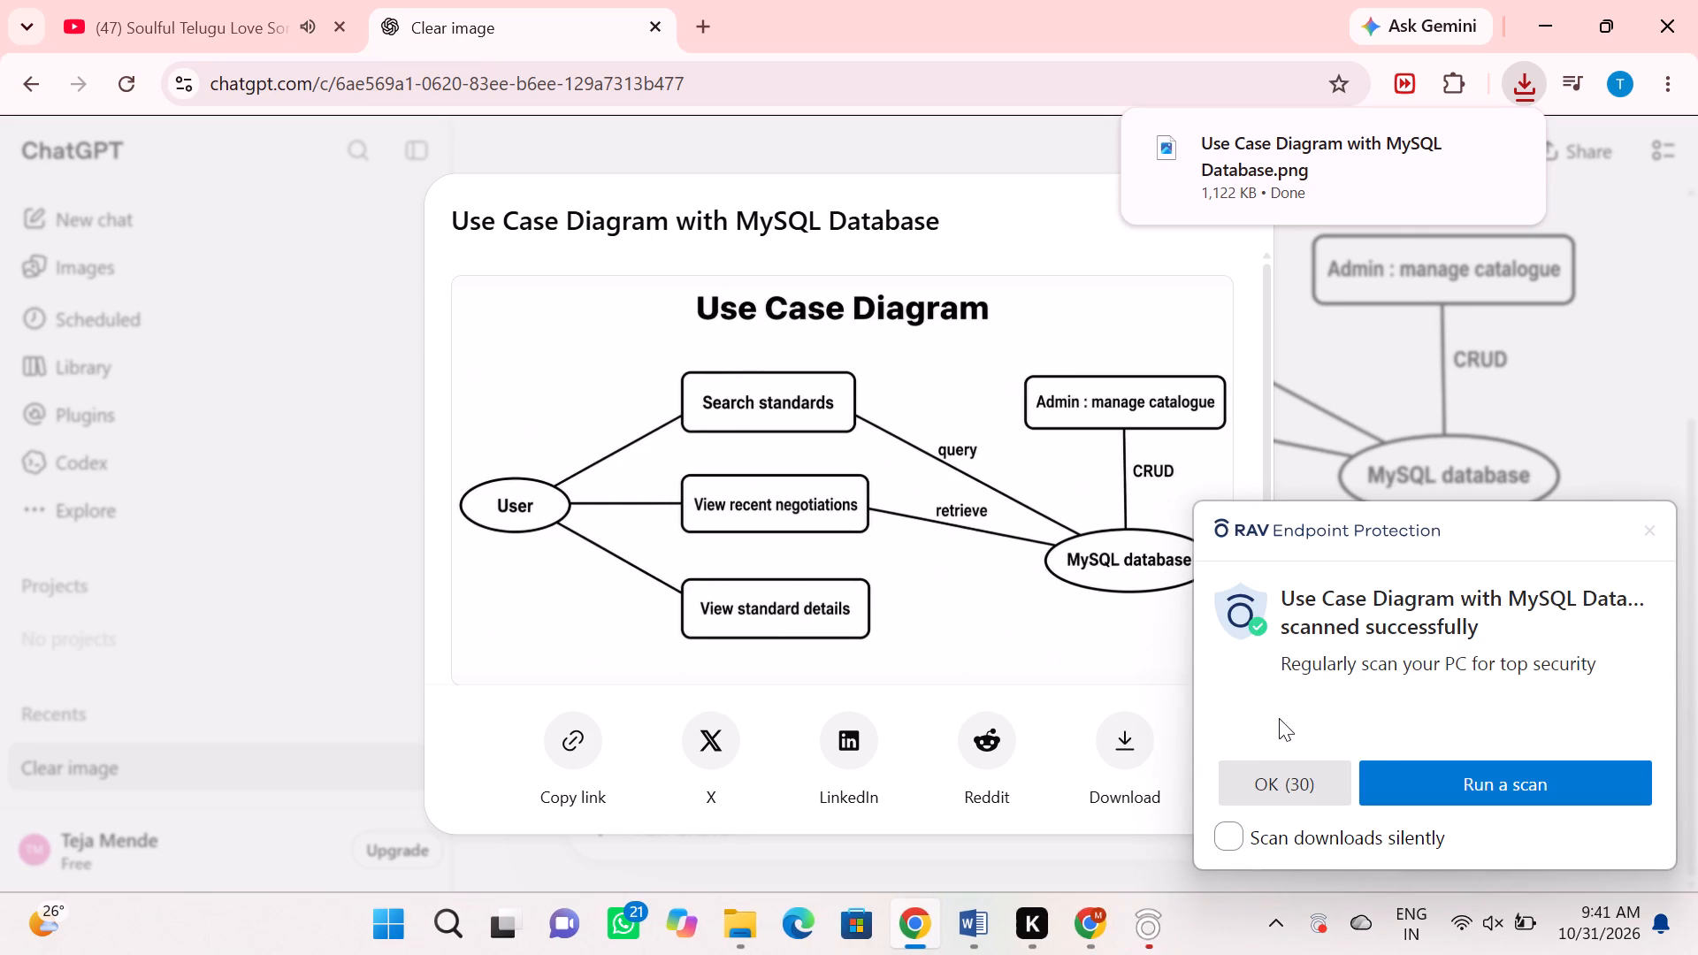
{"action": "left_click", "coordinate": [1651, 526]}
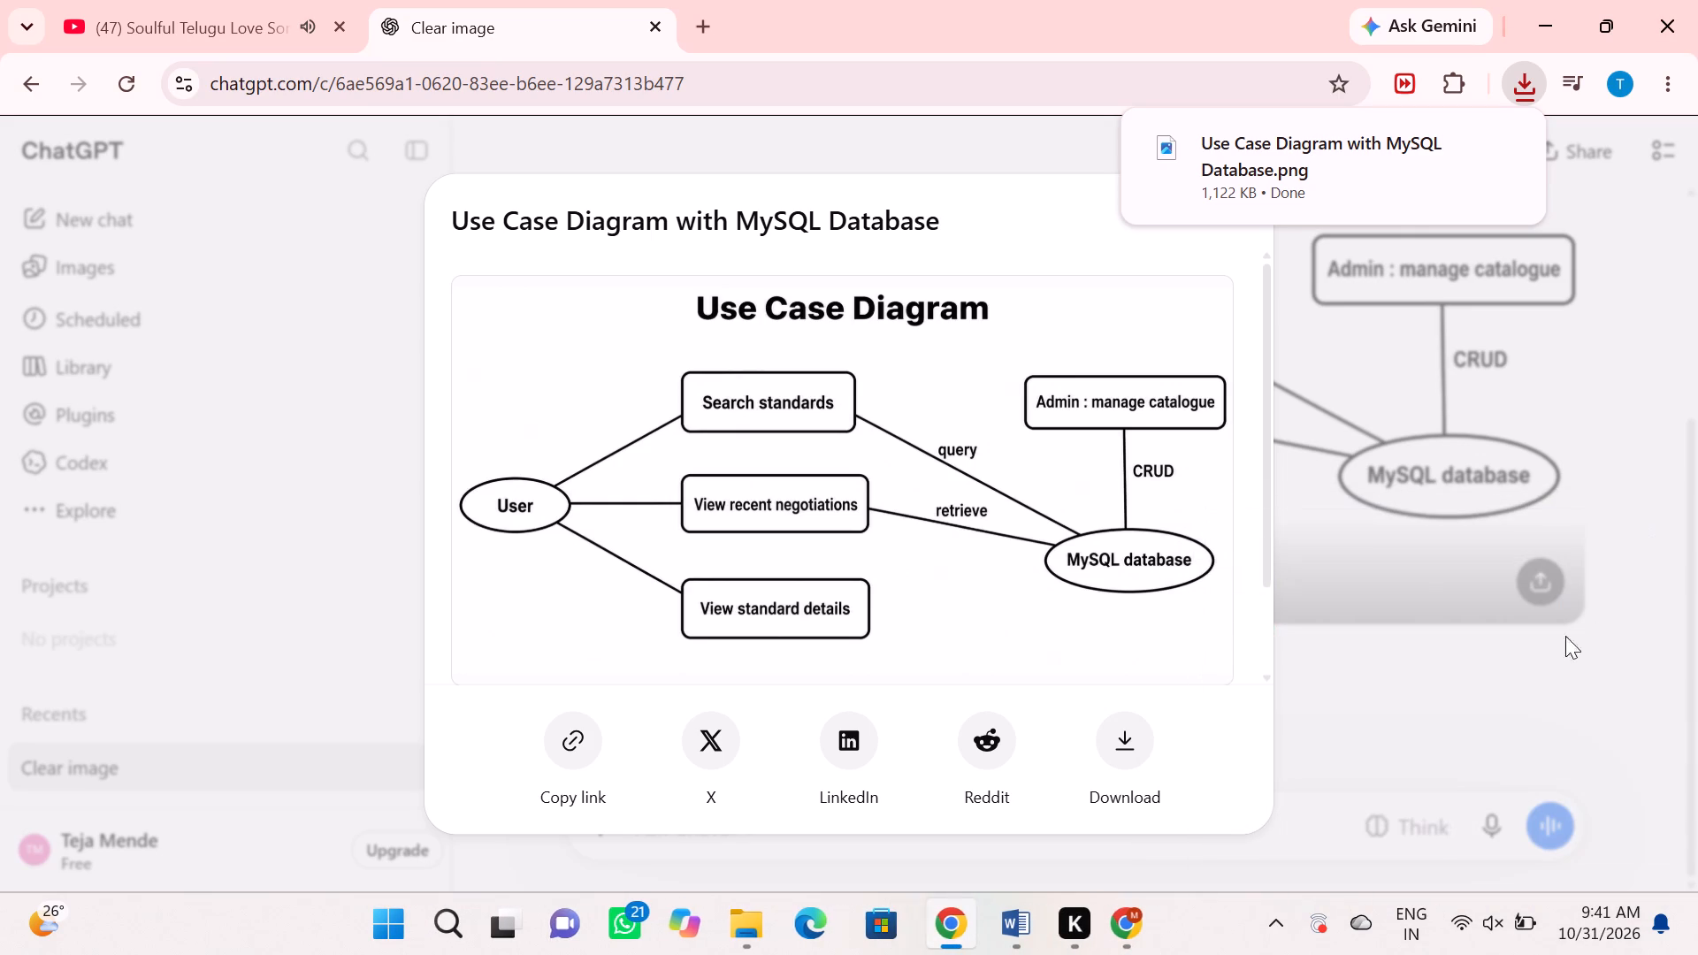
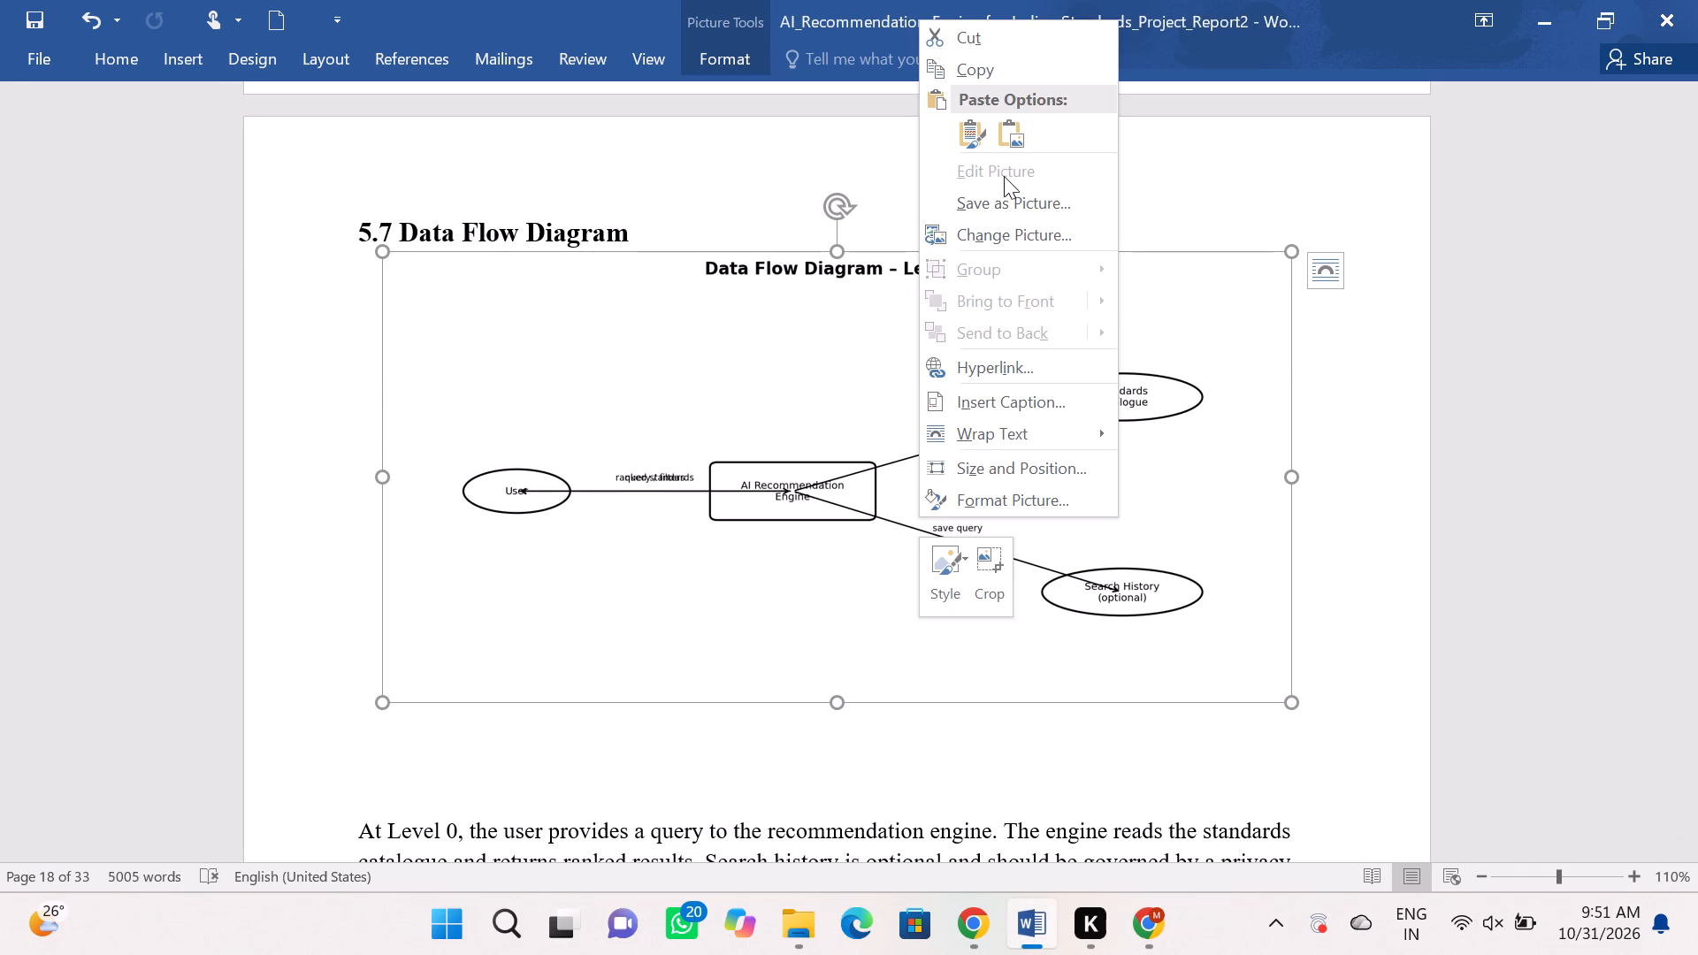
{"action": "left_click", "coordinate": [993, 241]}
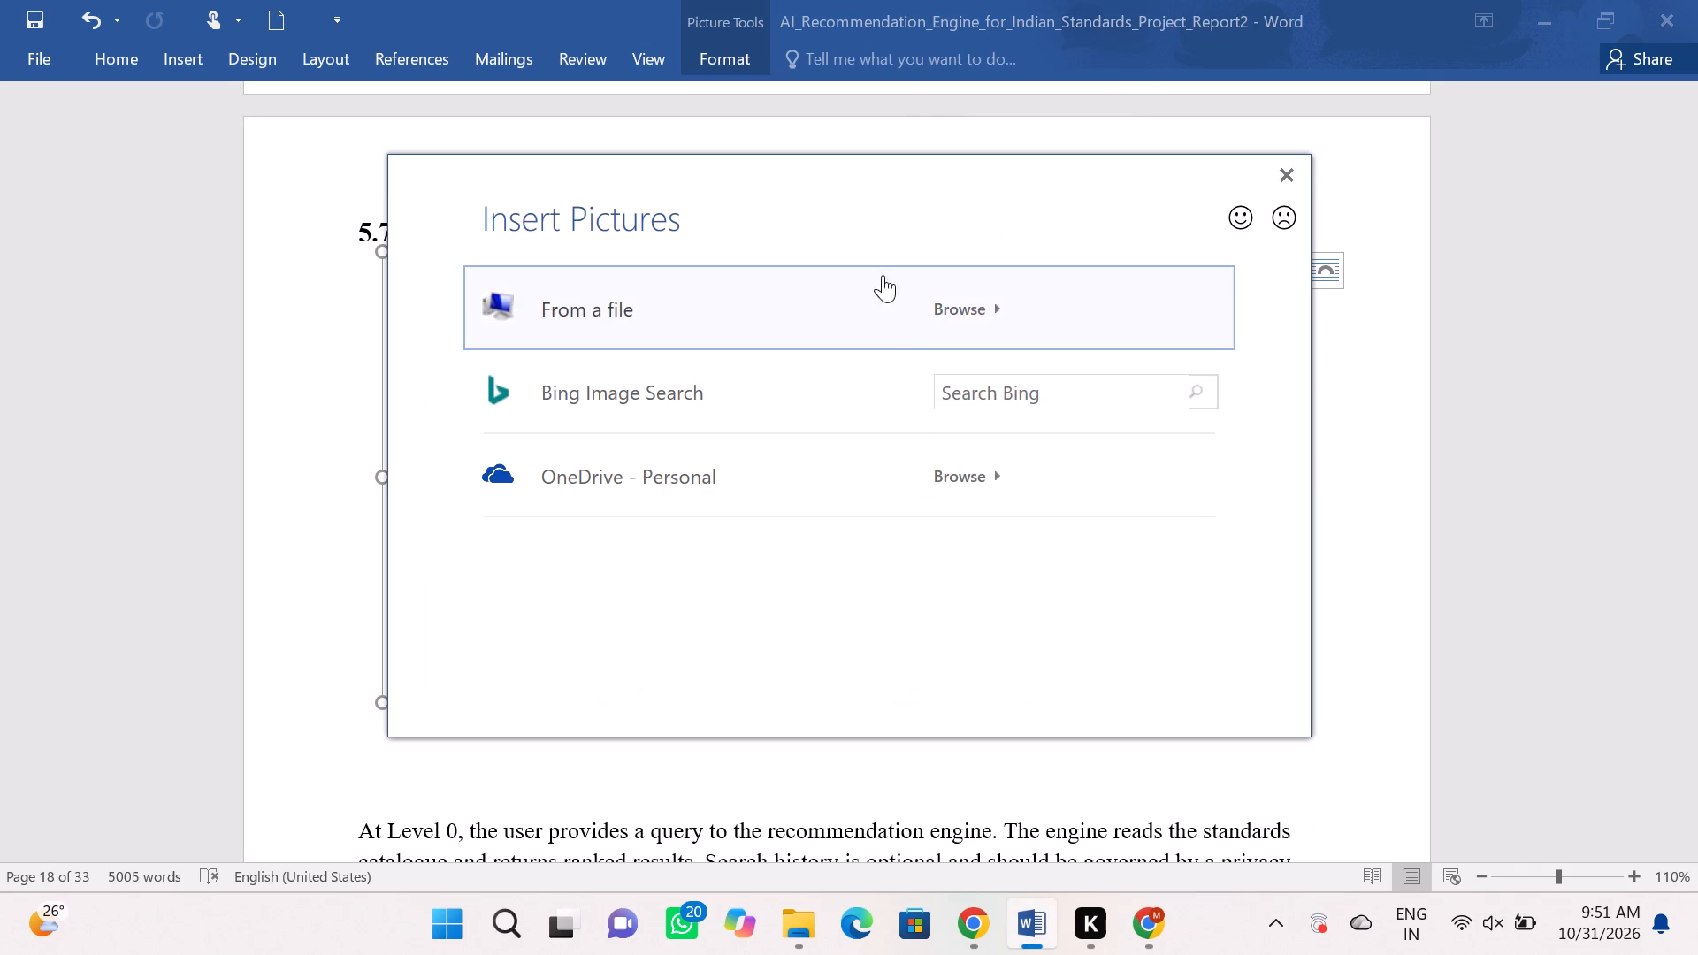
{"action": "left_click", "coordinate": [954, 291]}
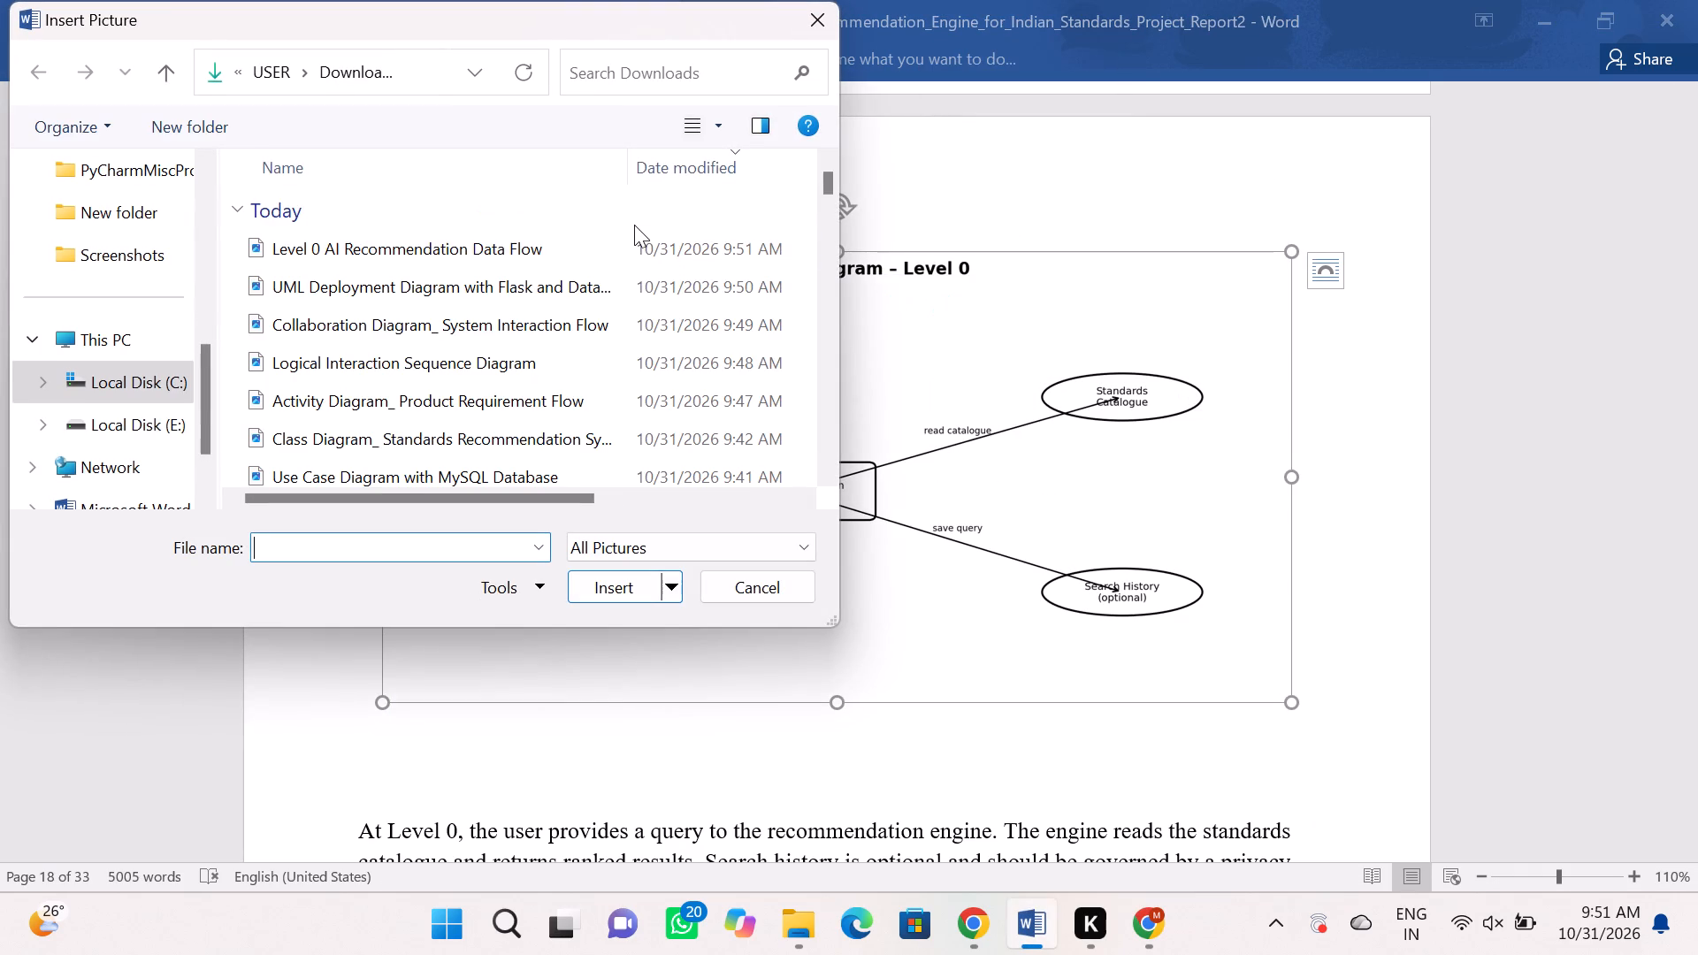
{"action": "left_click", "coordinate": [614, 259]}
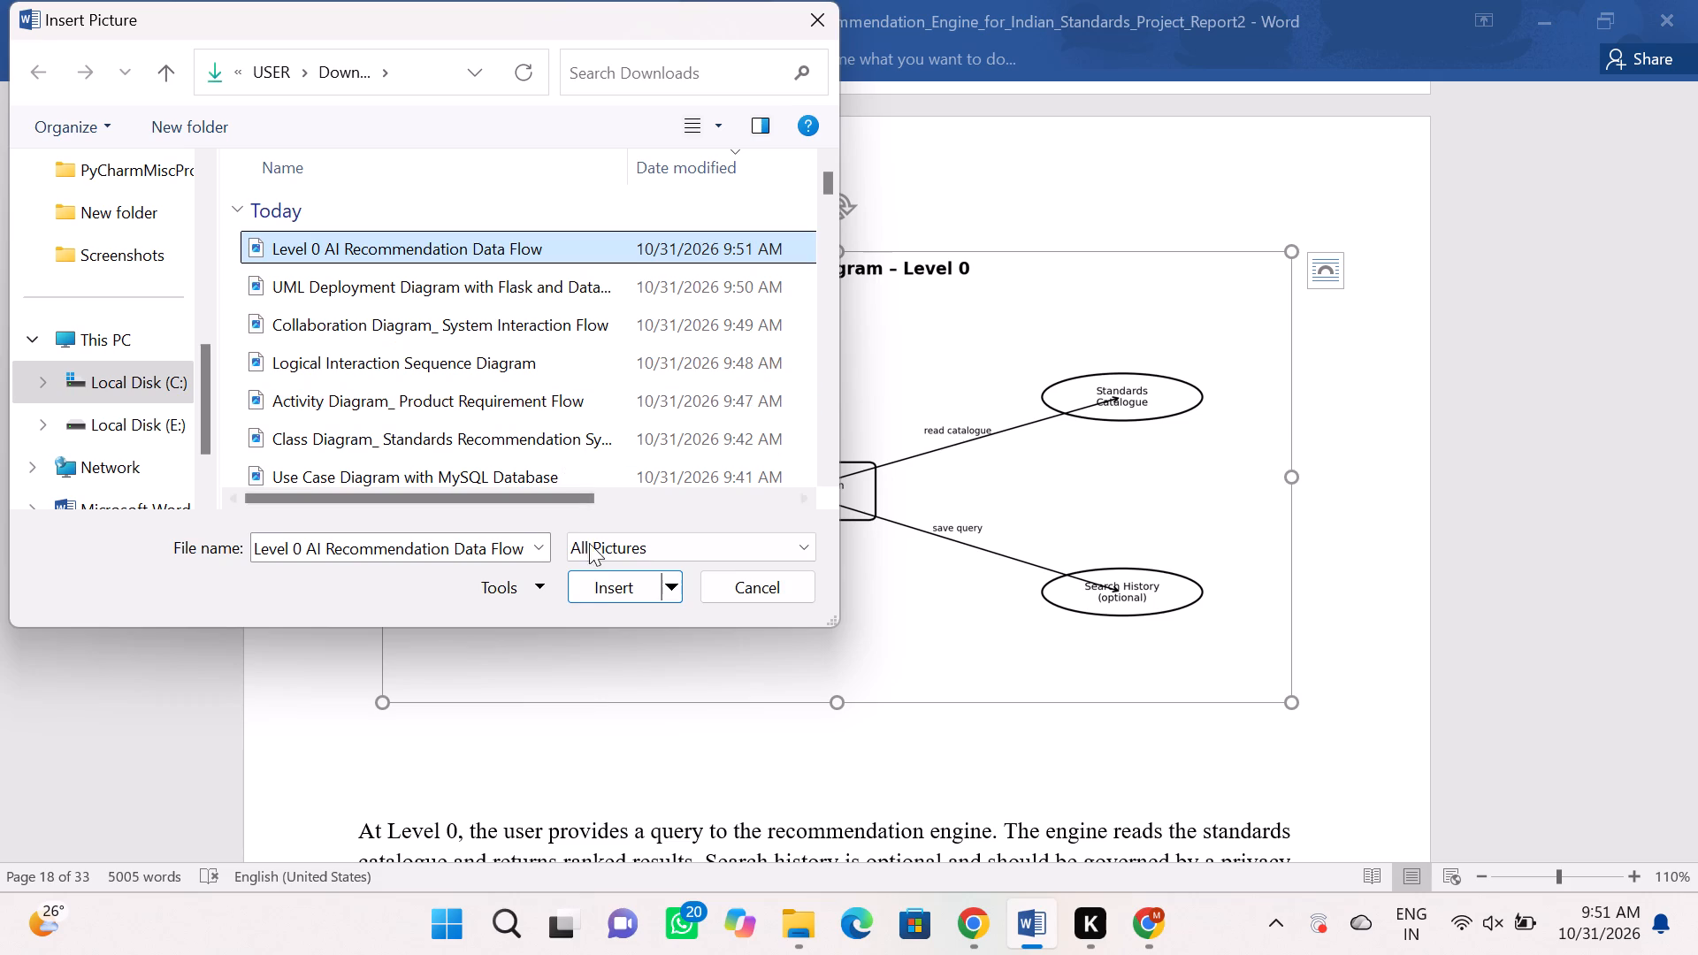
{"action": "left_click", "coordinate": [604, 576]}
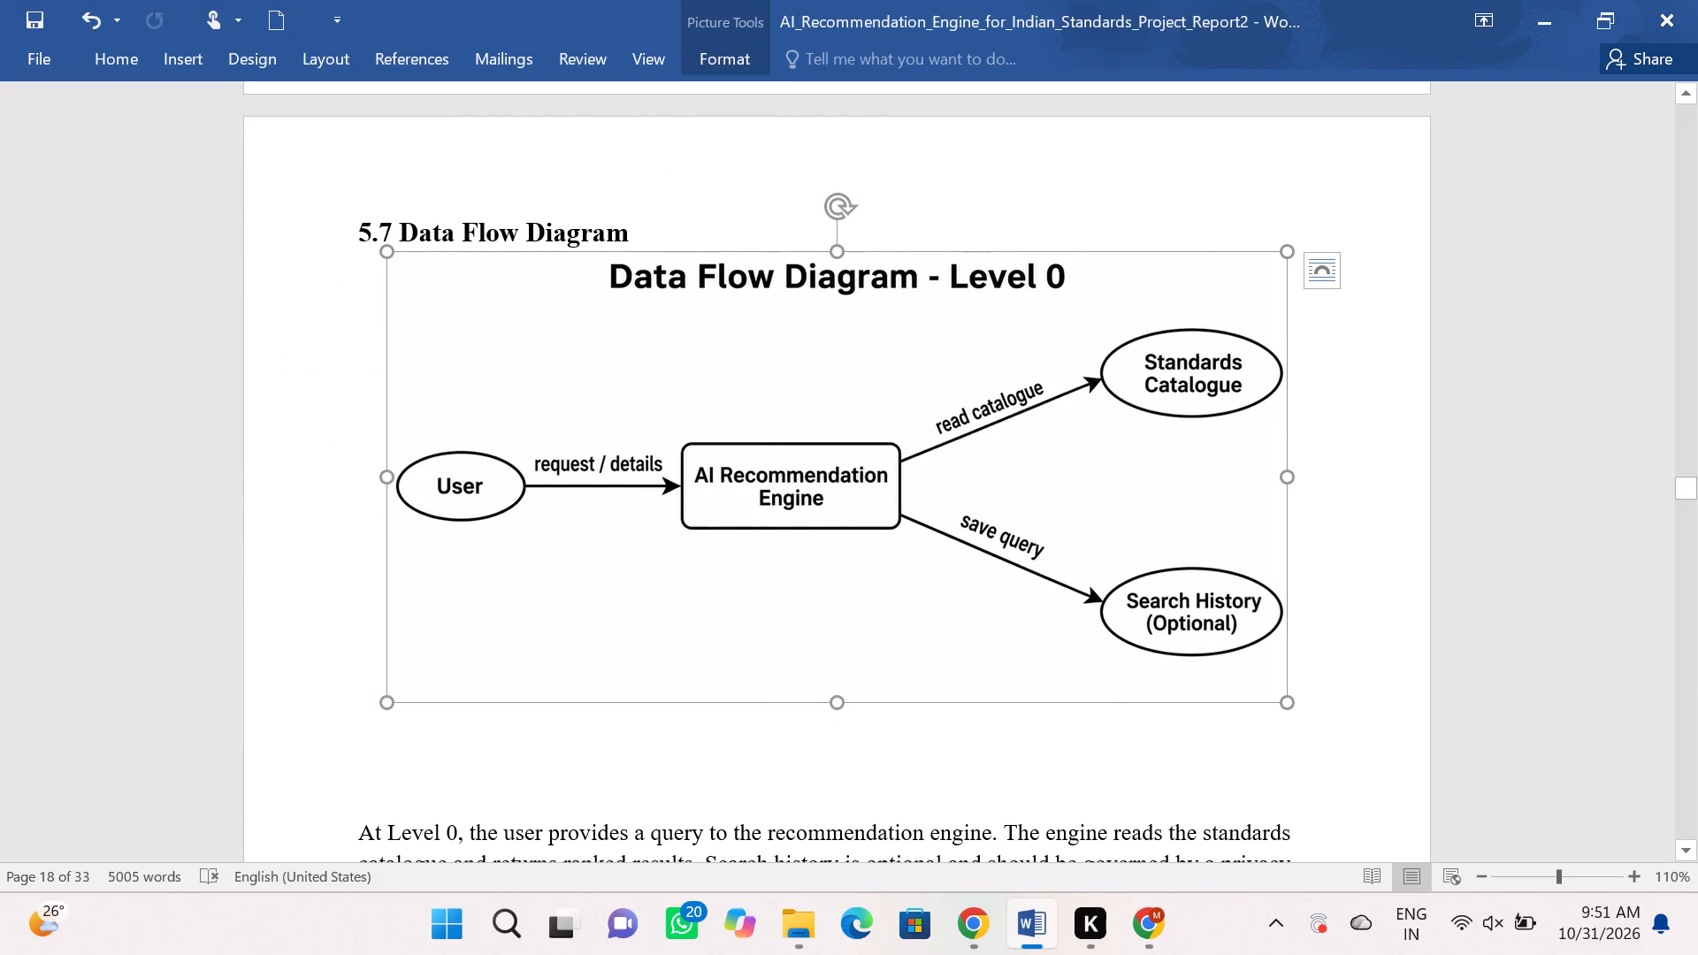
Check back over the replaced chapter 5 diagrams and save the report.
{"action": "scroll", "coordinate": [779, 385], "scroll_direction": "up", "scroll_amount": 5}
{"action": "scroll", "coordinate": [780, 384], "scroll_direction": "up", "scroll_amount": 20}
{"action": "scroll", "coordinate": [780, 384], "scroll_direction": "up", "scroll_amount": 7}
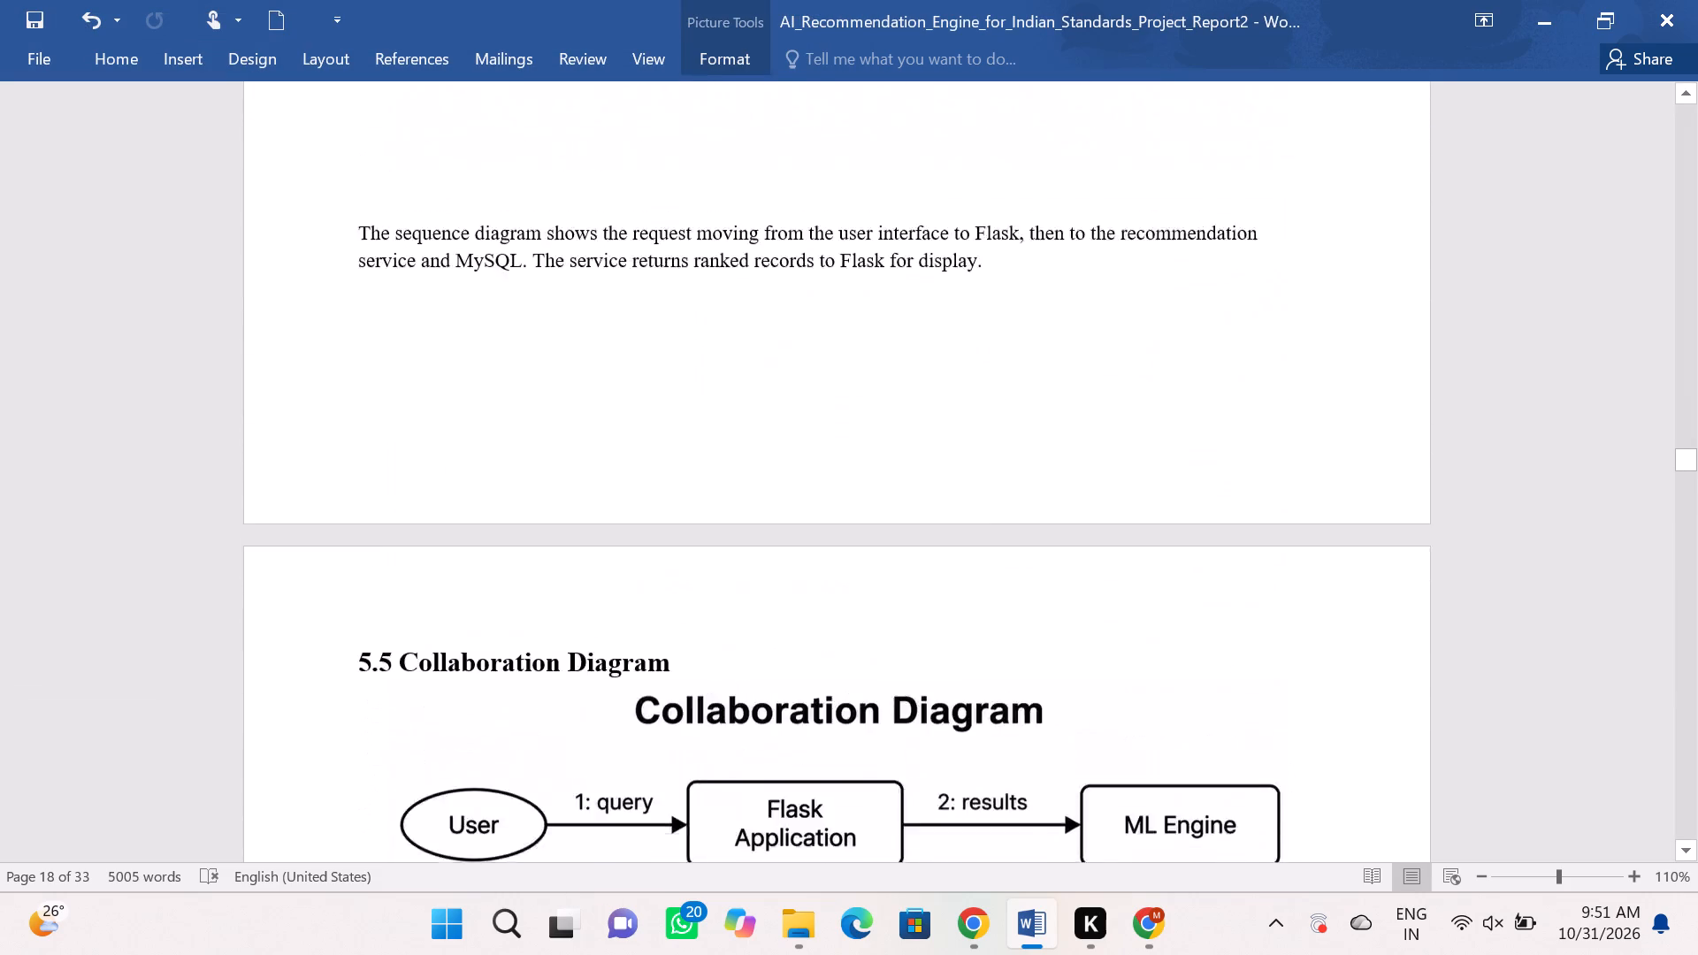
{"action": "scroll", "coordinate": [780, 384], "scroll_direction": "up", "scroll_amount": 10}
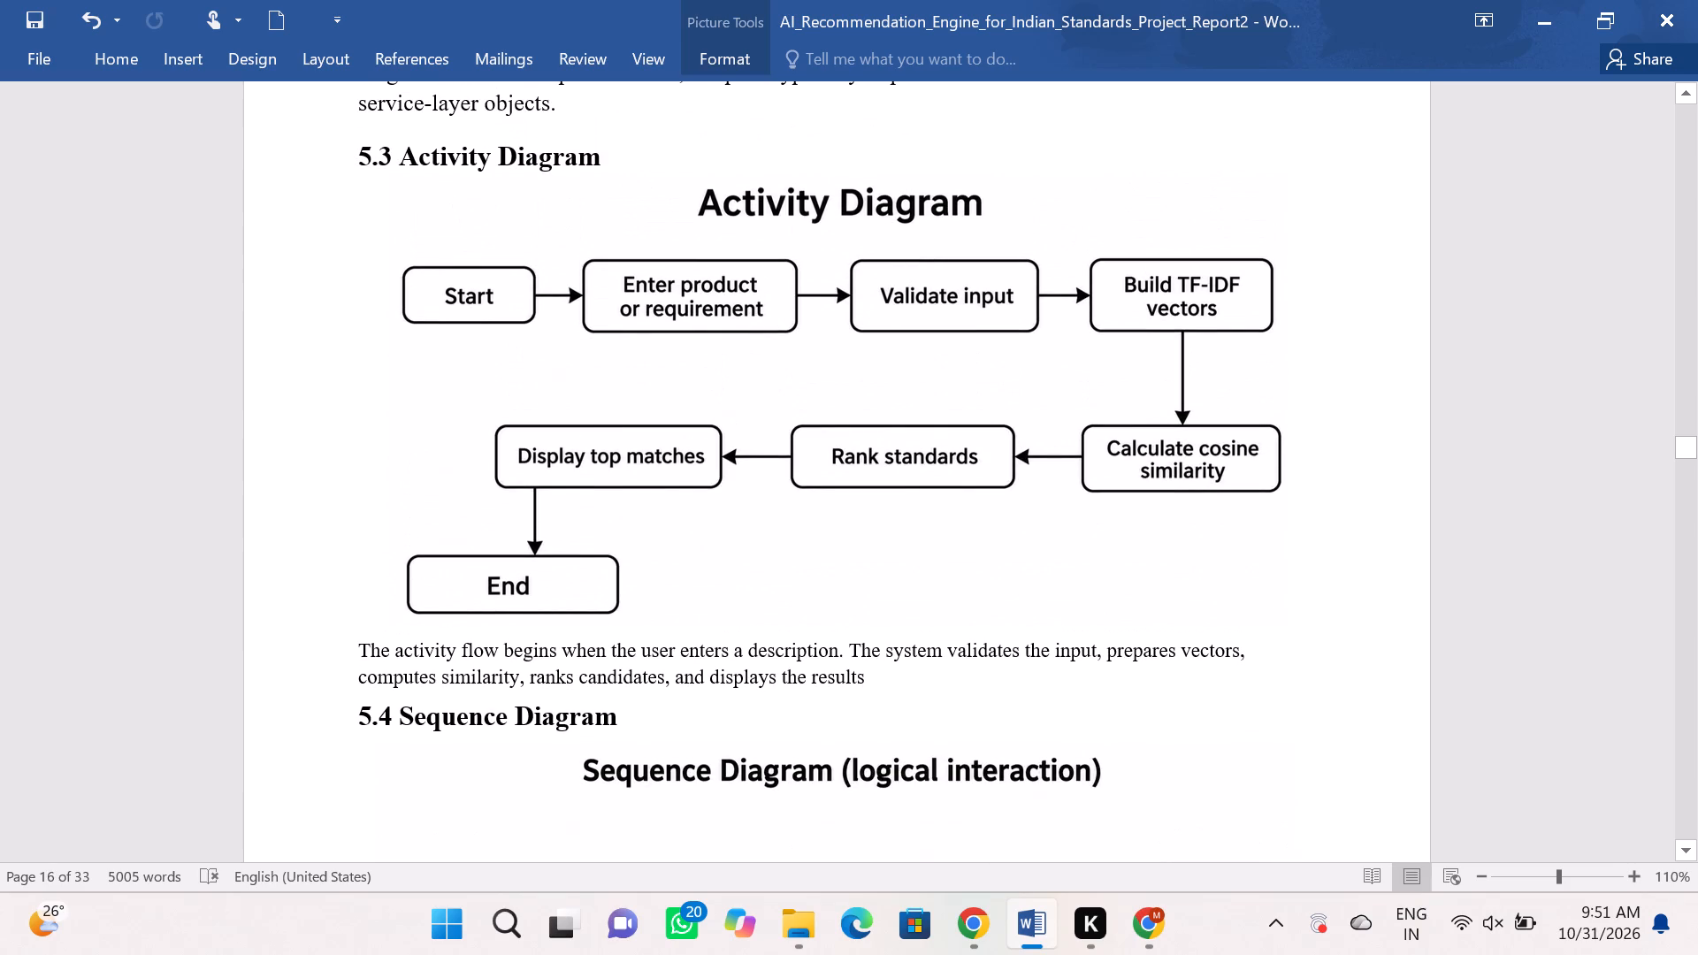
{"action": "scroll", "coordinate": [900, 763], "scroll_direction": "up", "scroll_amount": 20}
{"action": "scroll", "coordinate": [900, 763], "scroll_direction": "up", "scroll_amount": 20}
{"action": "scroll", "coordinate": [900, 763], "scroll_direction": "up", "scroll_amount": 2}
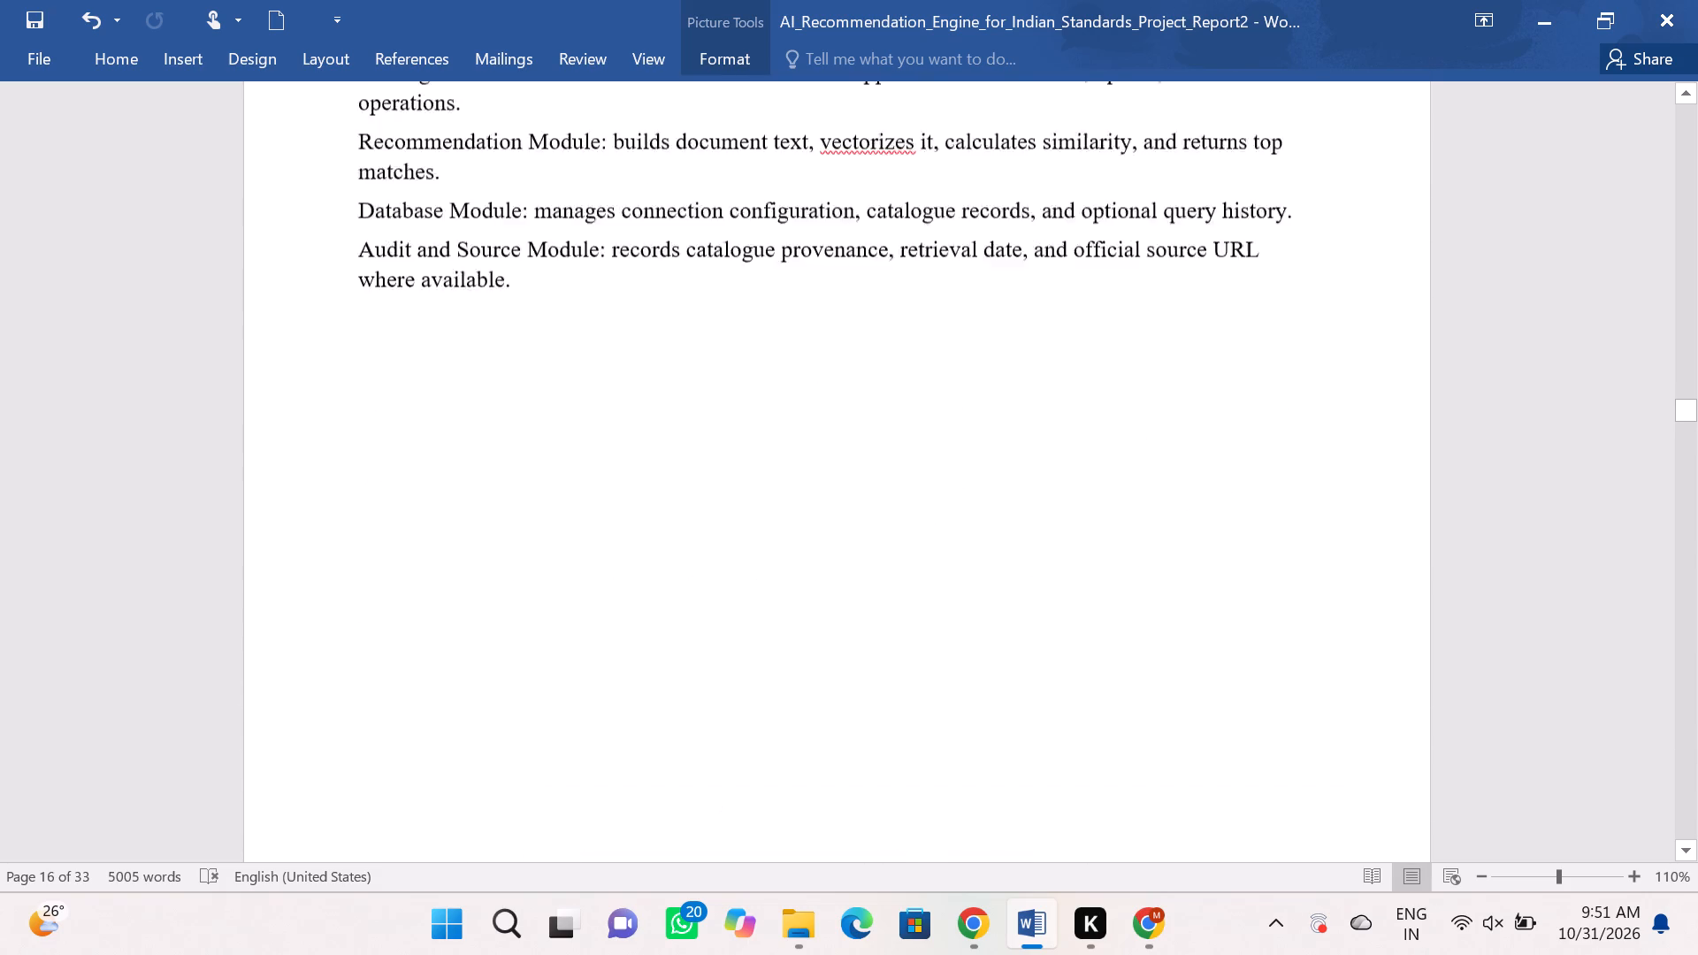
{"action": "scroll", "coordinate": [877, 775], "scroll_direction": "up", "scroll_amount": 20}
{"action": "scroll", "coordinate": [877, 775], "scroll_direction": "up", "scroll_amount": 11}
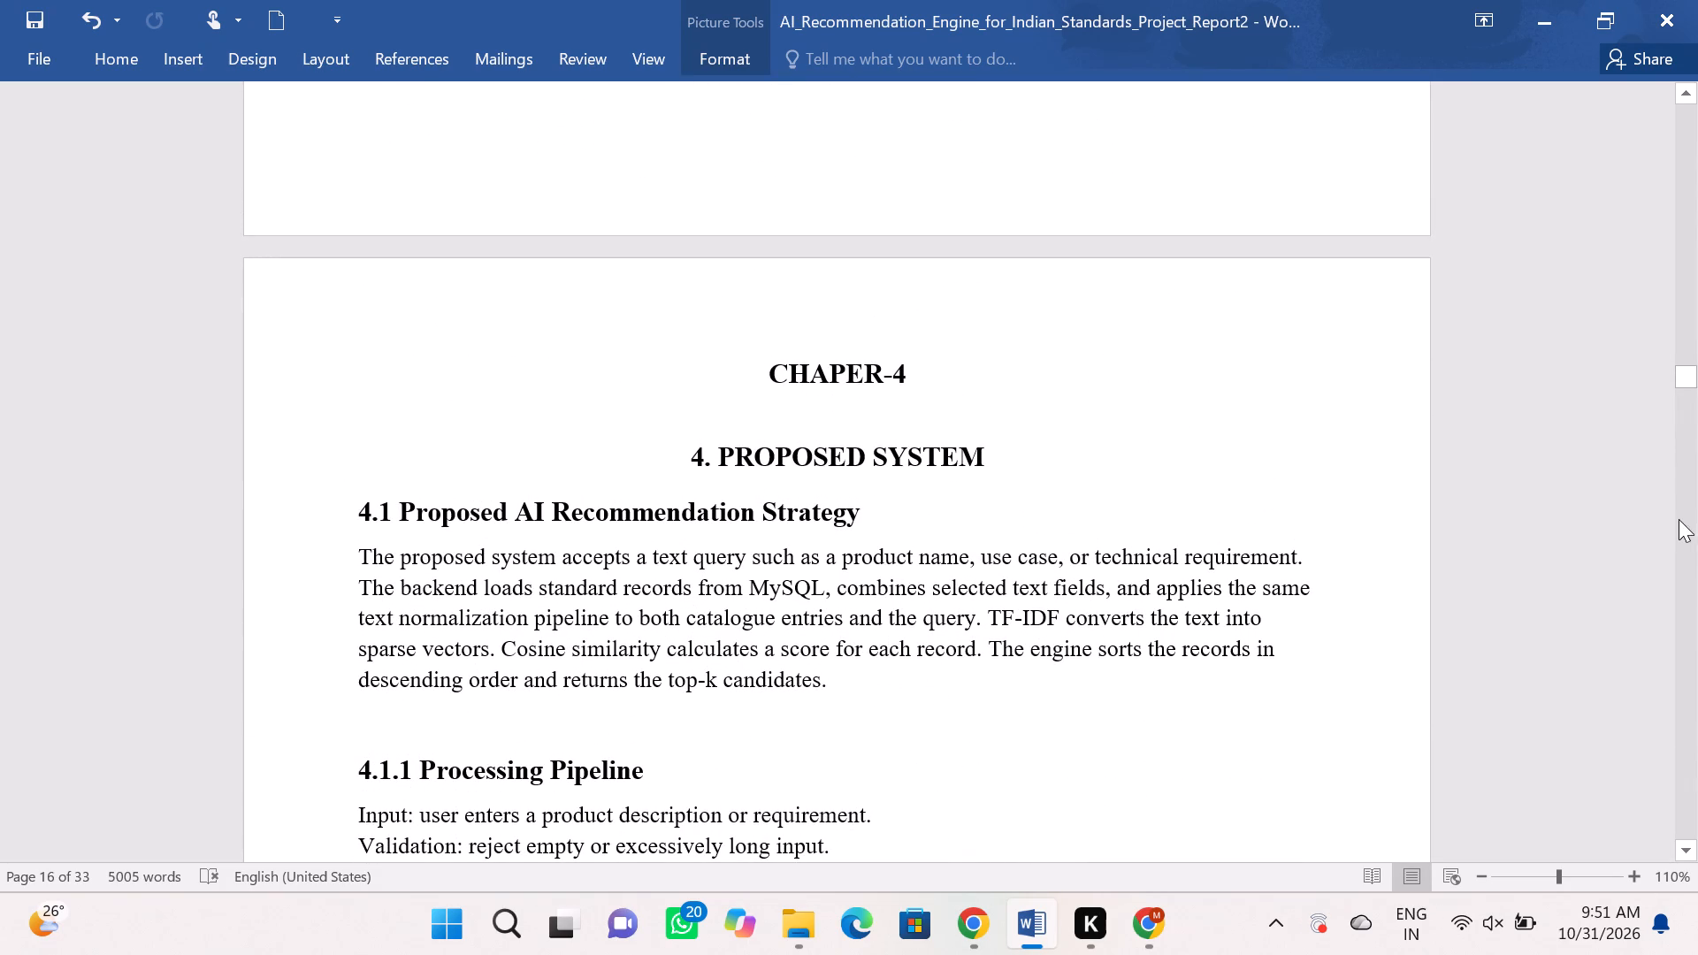
{"action": "key", "text": "ctrl+s"}
Review the report's front matter from the title page through the Certificate and Declaration to the Acknowledgment.
{"action": "left_click_drag", "start_coordinate": [1688, 374], "coordinate": [1697, 122]}
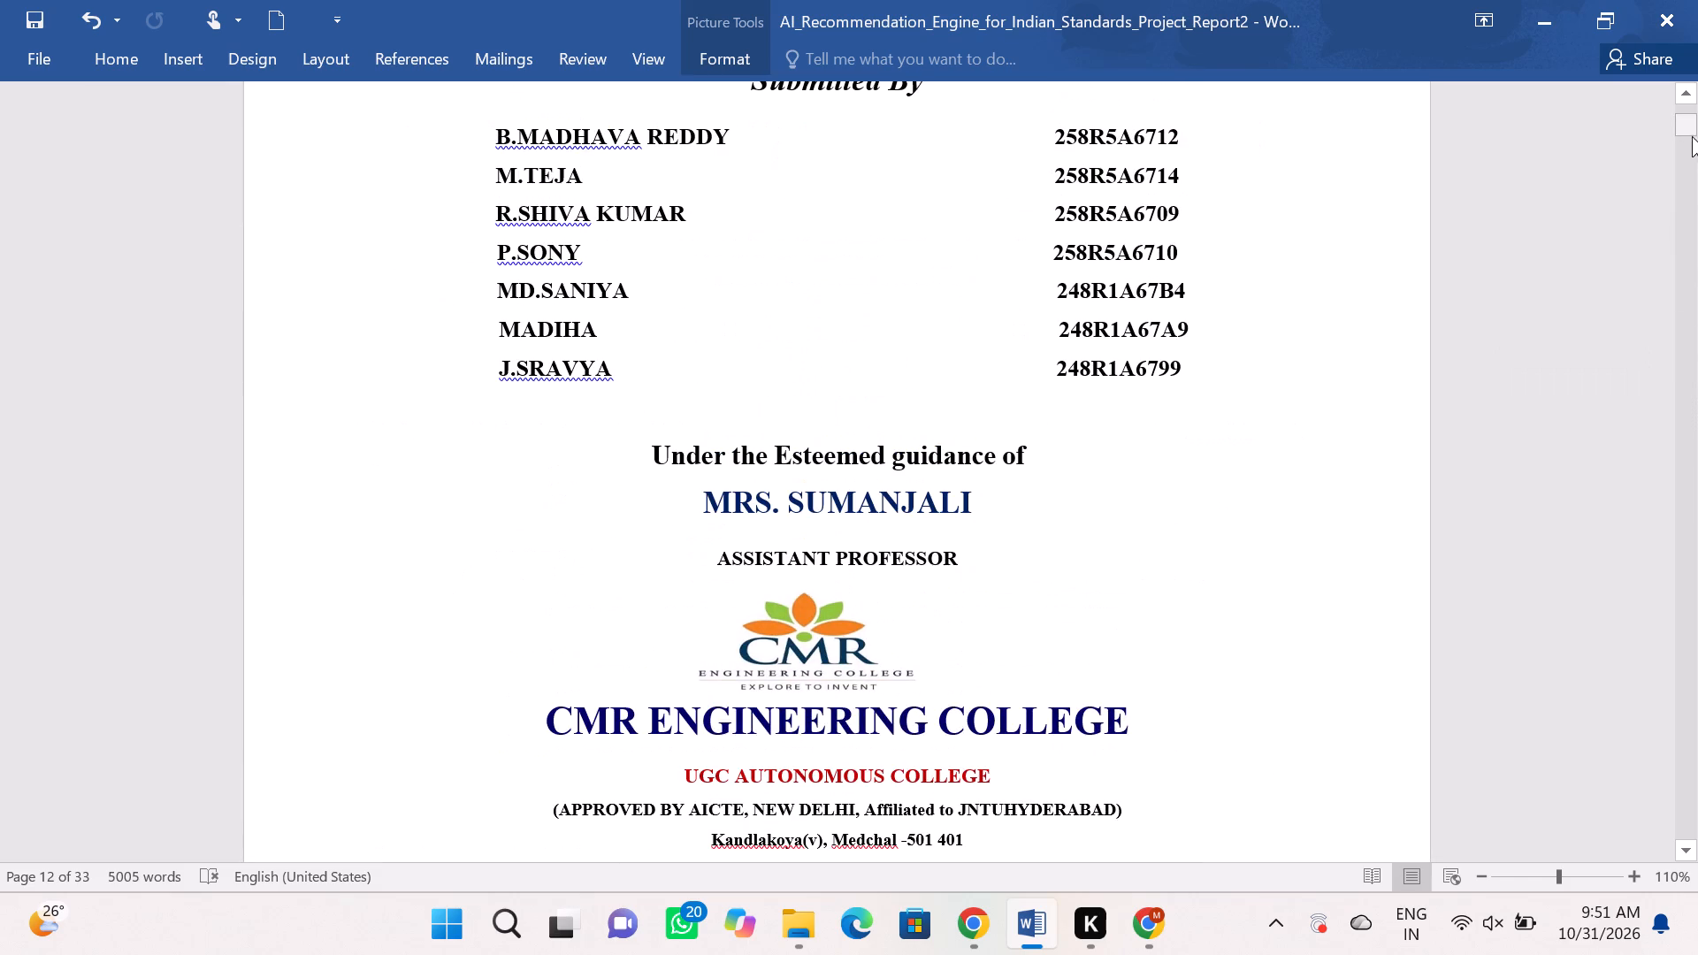
{"action": "left_click", "coordinate": [1688, 141]}
{"action": "left_click_drag", "start_coordinate": [1685, 141], "coordinate": [1690, 132]}
{"action": "scroll", "coordinate": [1506, 249], "scroll_direction": "up", "scroll_amount": 6}
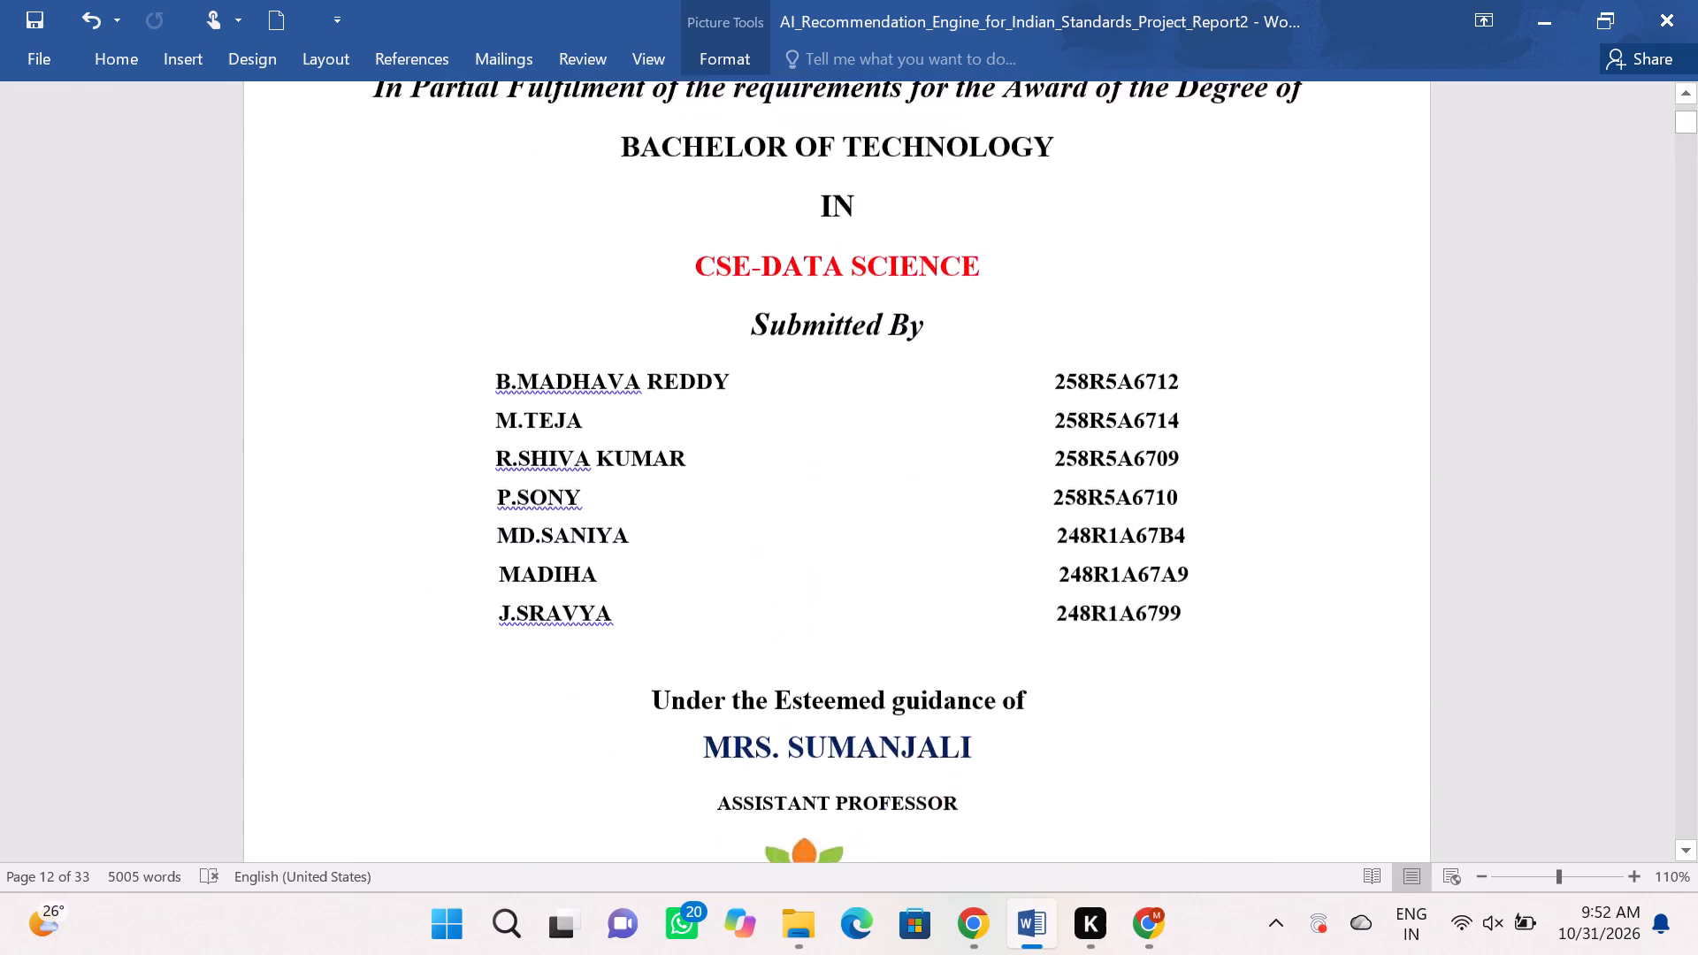
{"action": "scroll", "coordinate": [1493, 227], "scroll_direction": "up", "scroll_amount": 3}
{"action": "scroll", "coordinate": [1493, 227], "scroll_direction": "down", "scroll_amount": 3}
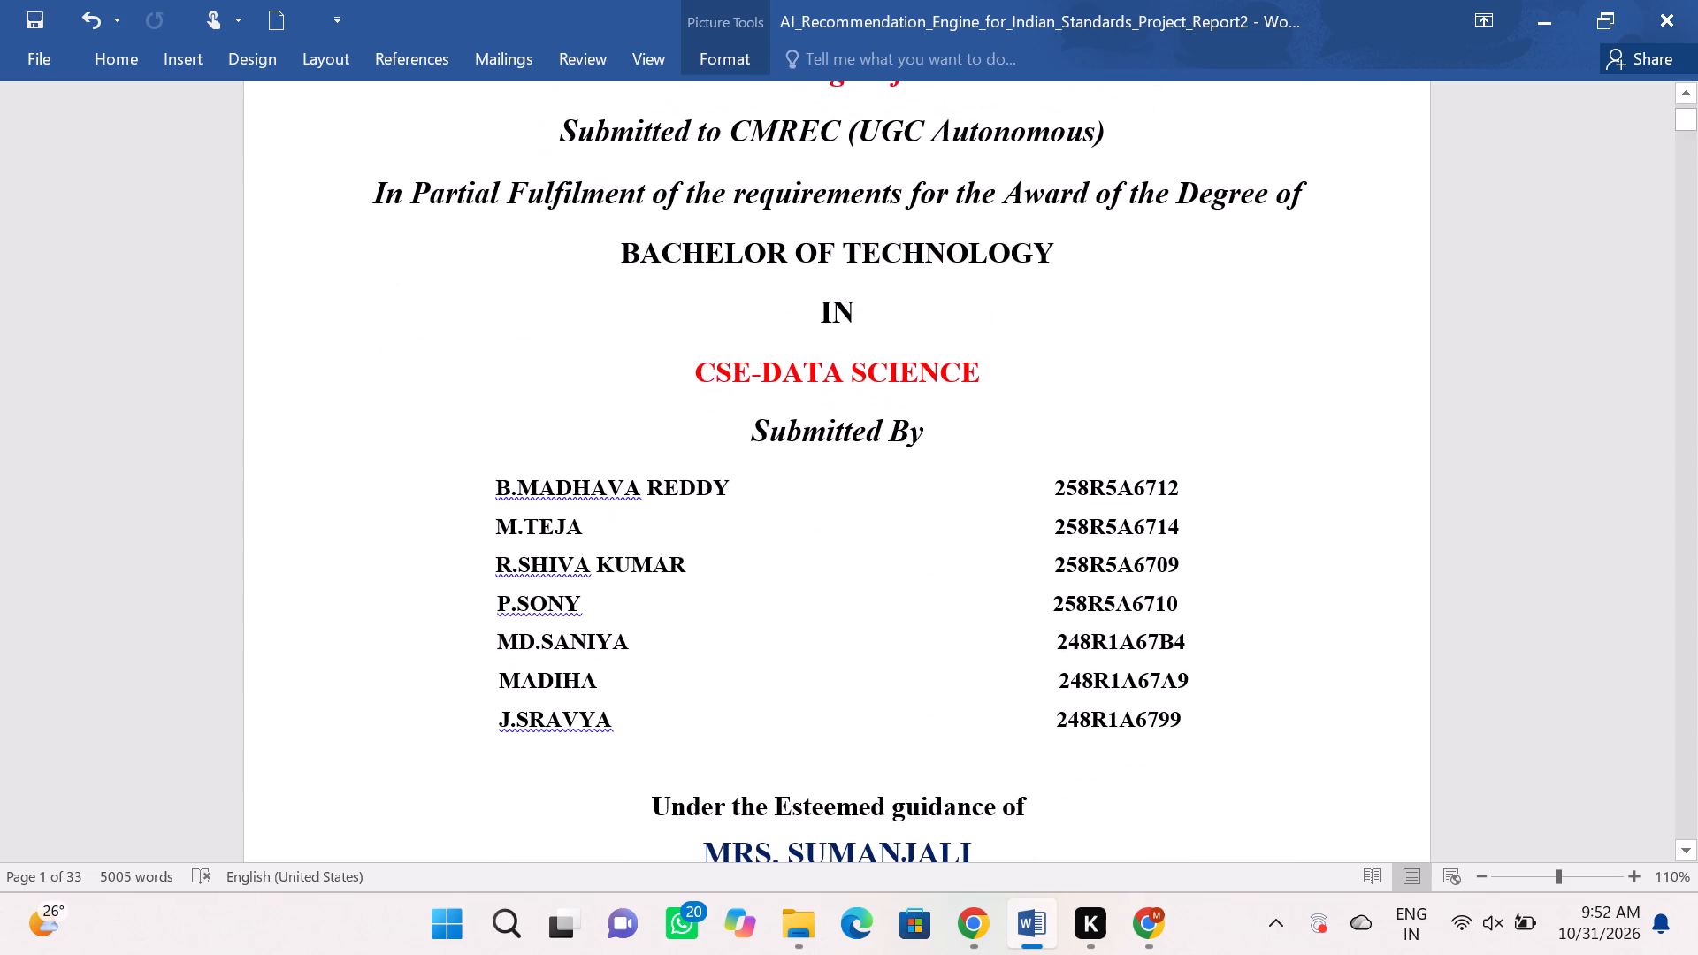
{"action": "scroll", "coordinate": [1029, 253], "scroll_direction": "up", "scroll_amount": 2}
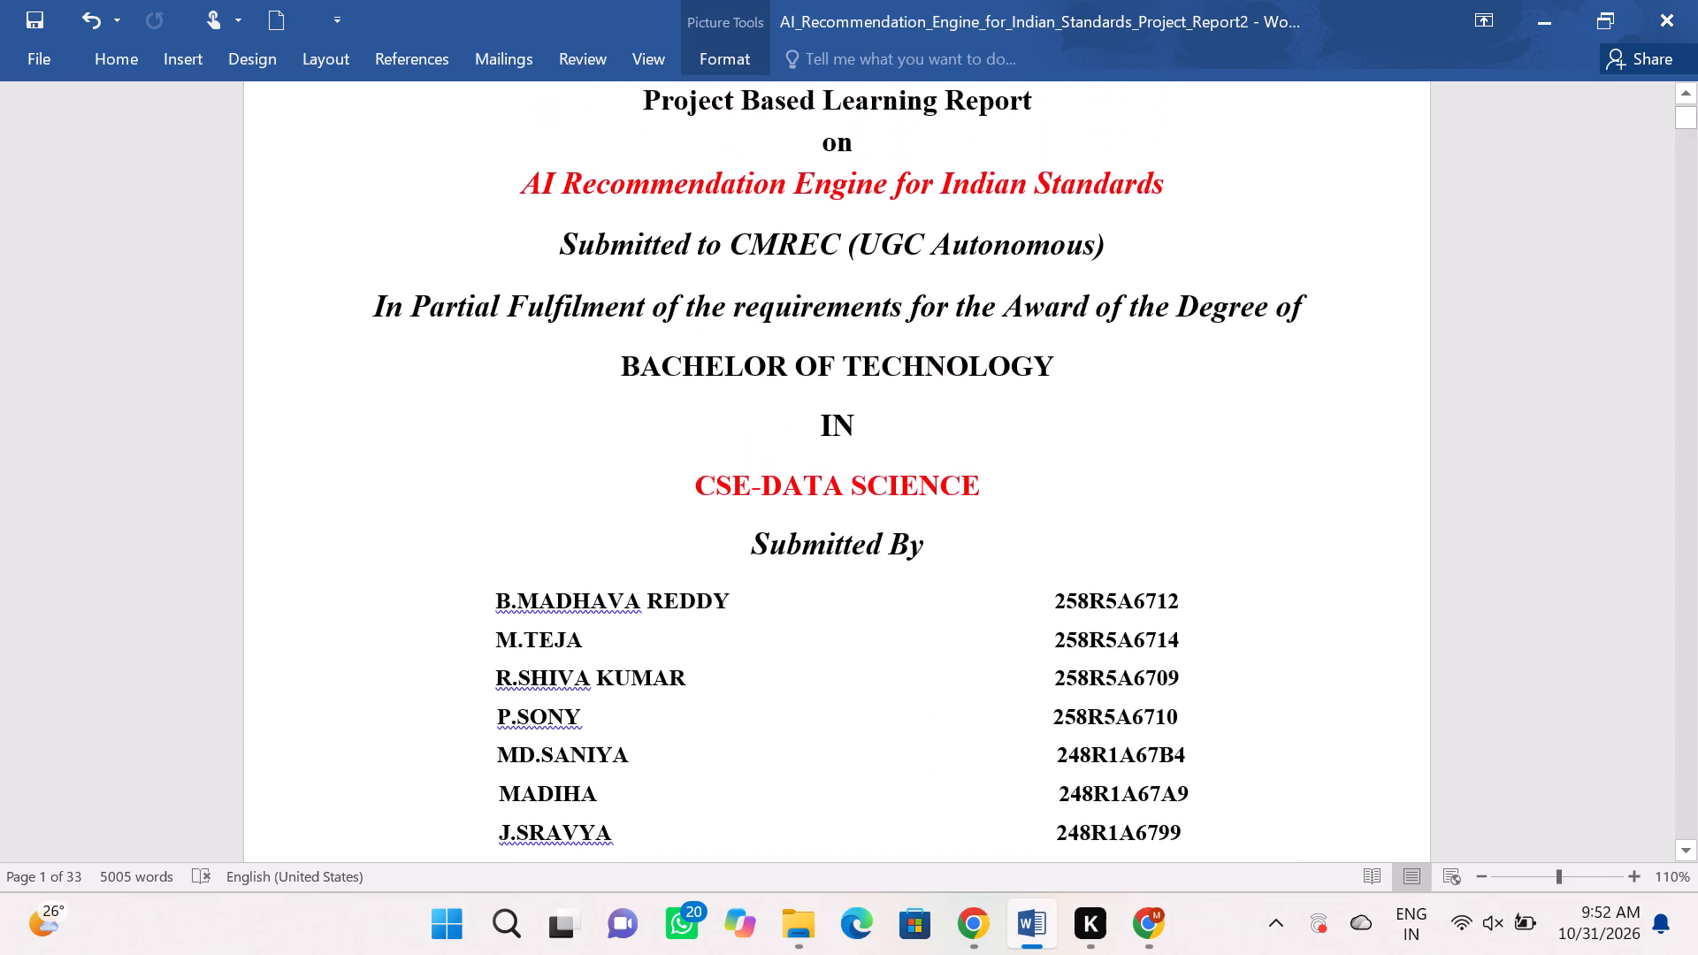
{"action": "scroll", "coordinate": [1029, 253], "scroll_direction": "up", "scroll_amount": 3}
{"action": "scroll", "coordinate": [1029, 253], "scroll_direction": "down", "scroll_amount": 8}
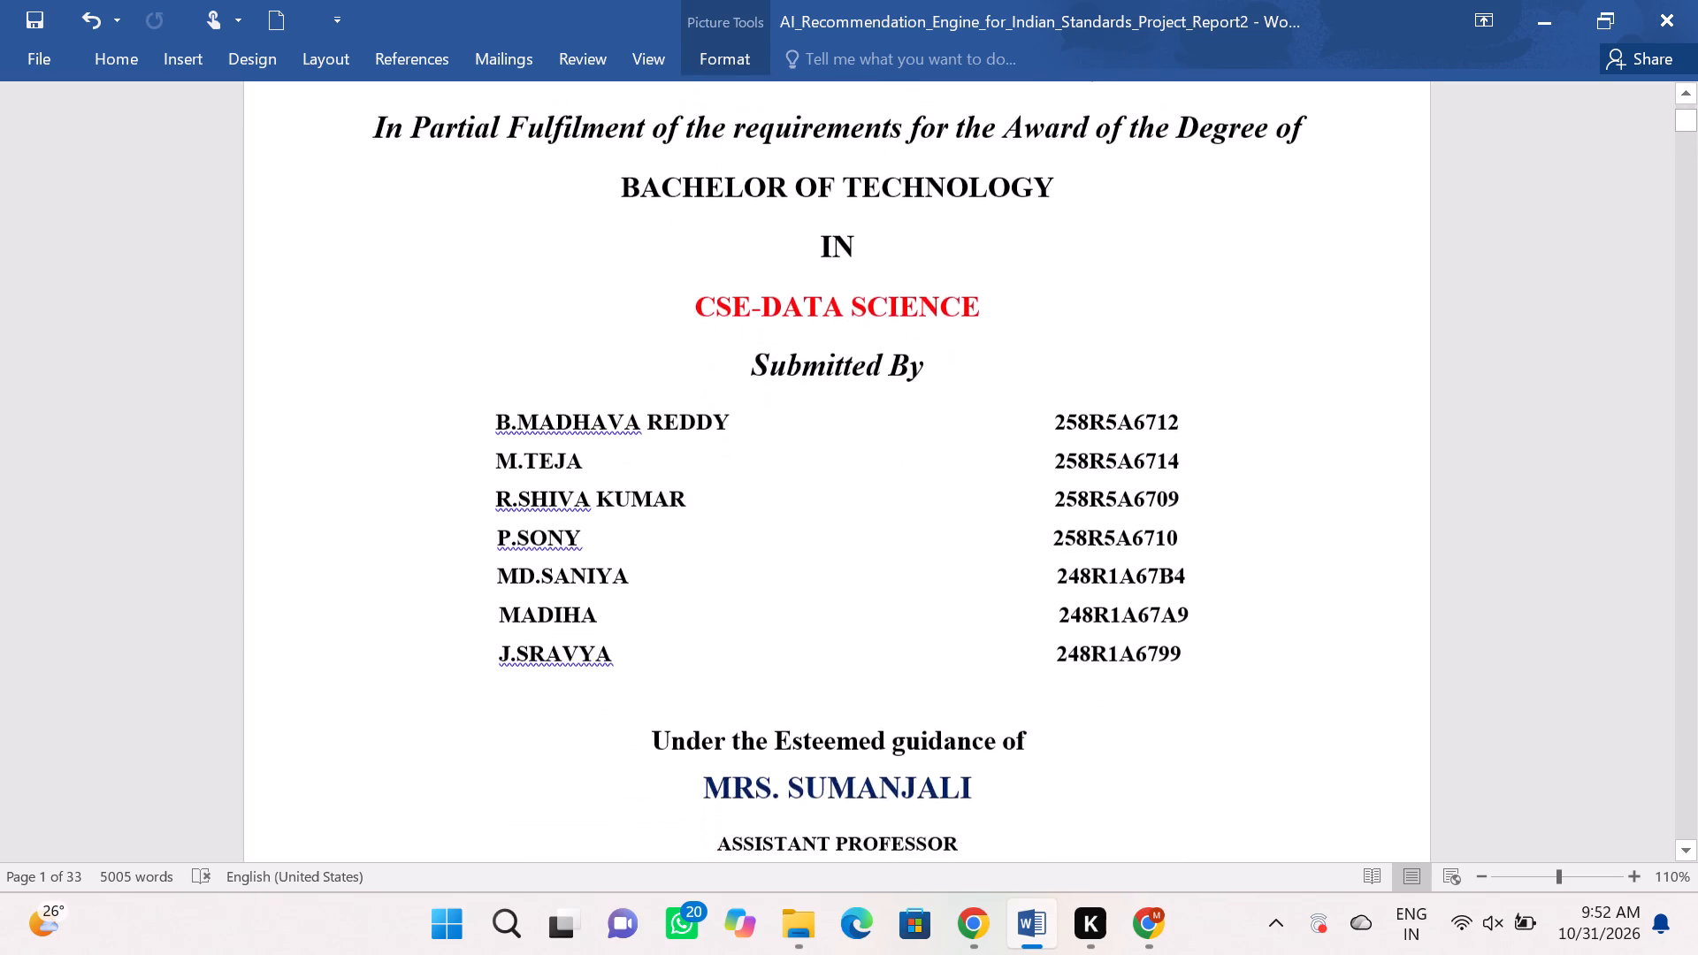
{"action": "scroll", "coordinate": [1029, 253], "scroll_direction": "down", "scroll_amount": 16}
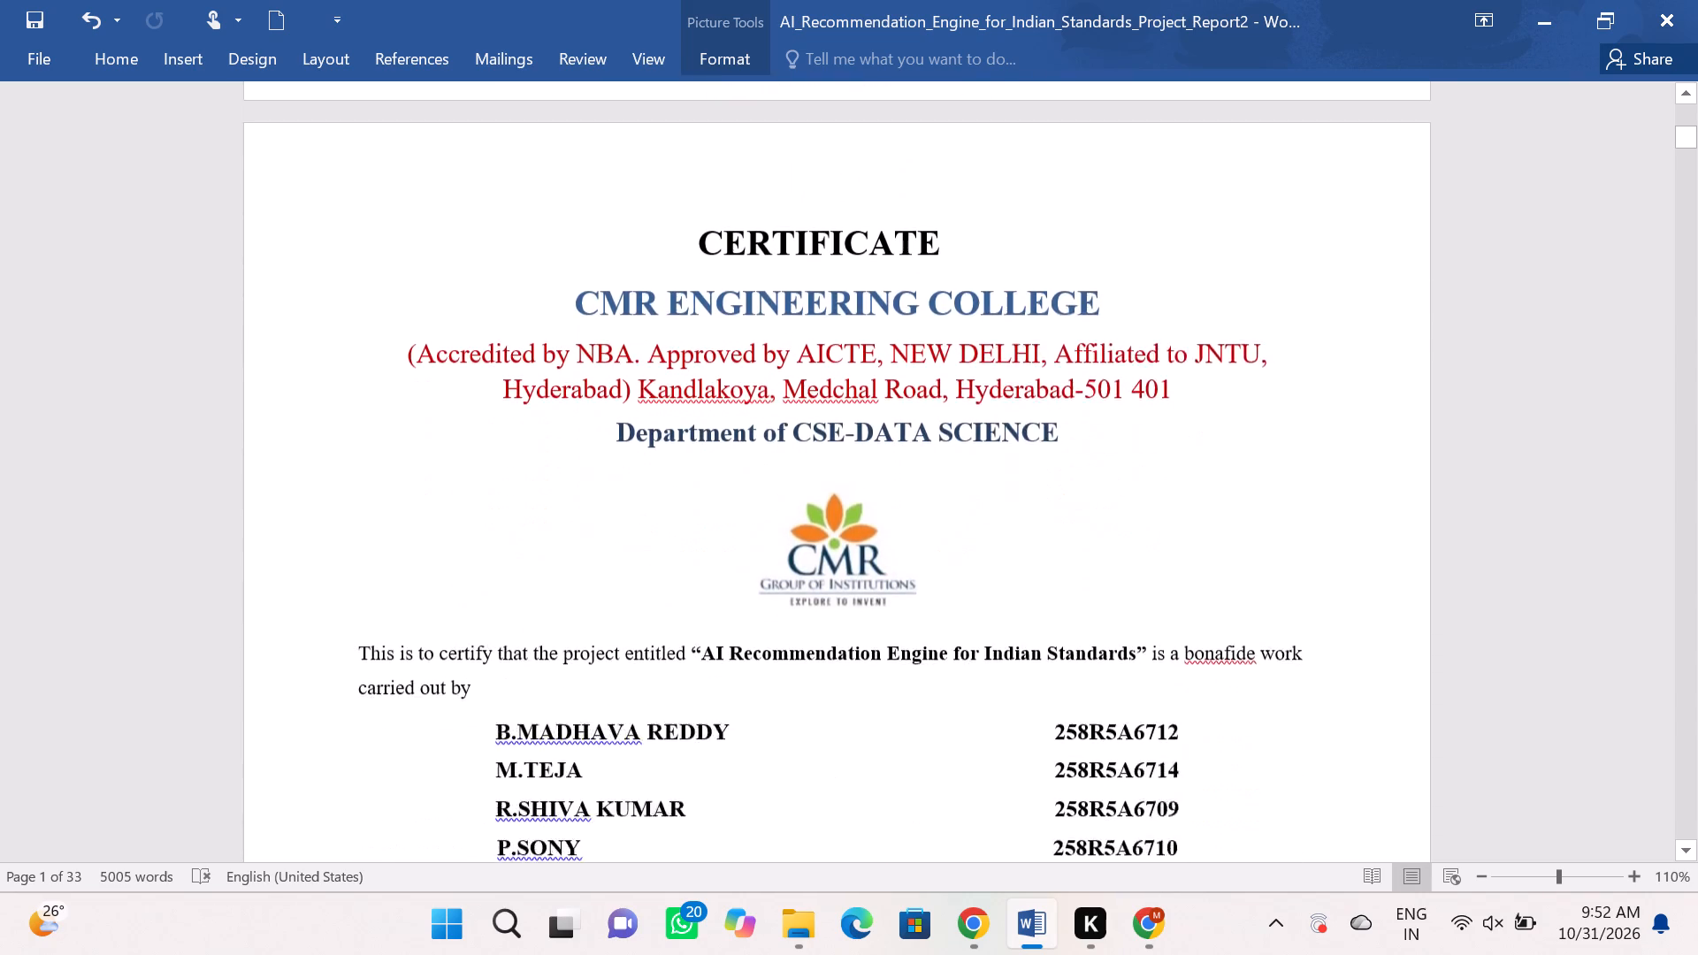
{"action": "scroll", "coordinate": [1024, 261], "scroll_direction": "down", "scroll_amount": 4}
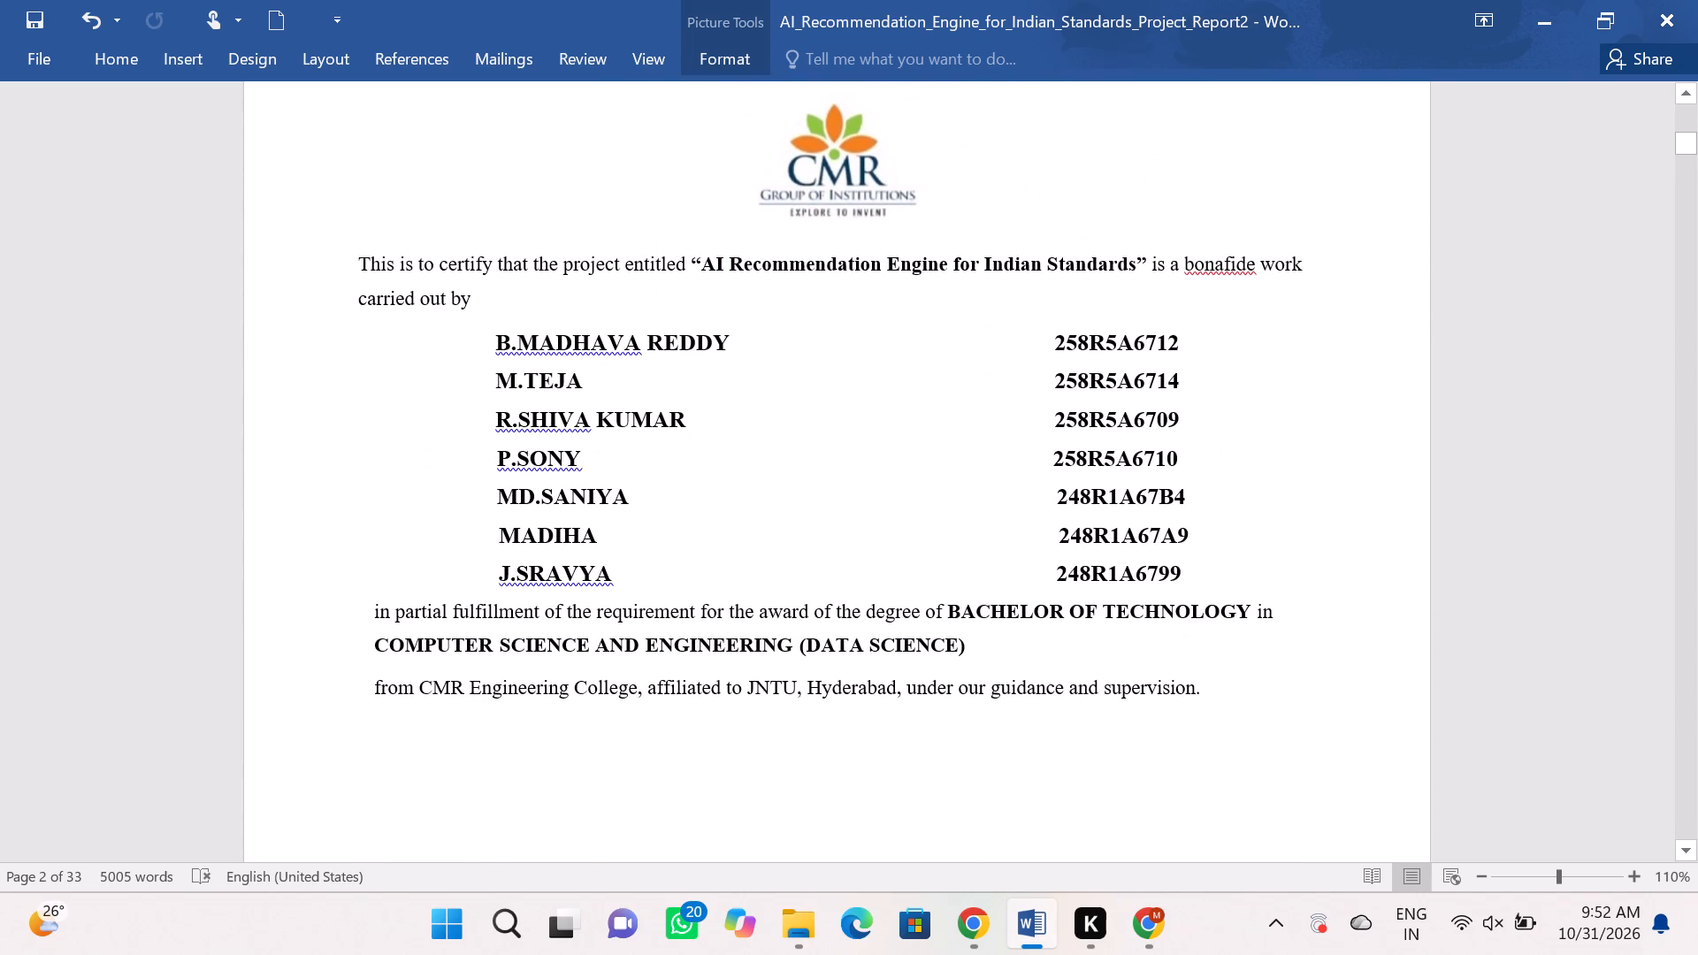
{"action": "scroll", "coordinate": [966, 332], "scroll_direction": "down", "scroll_amount": 15}
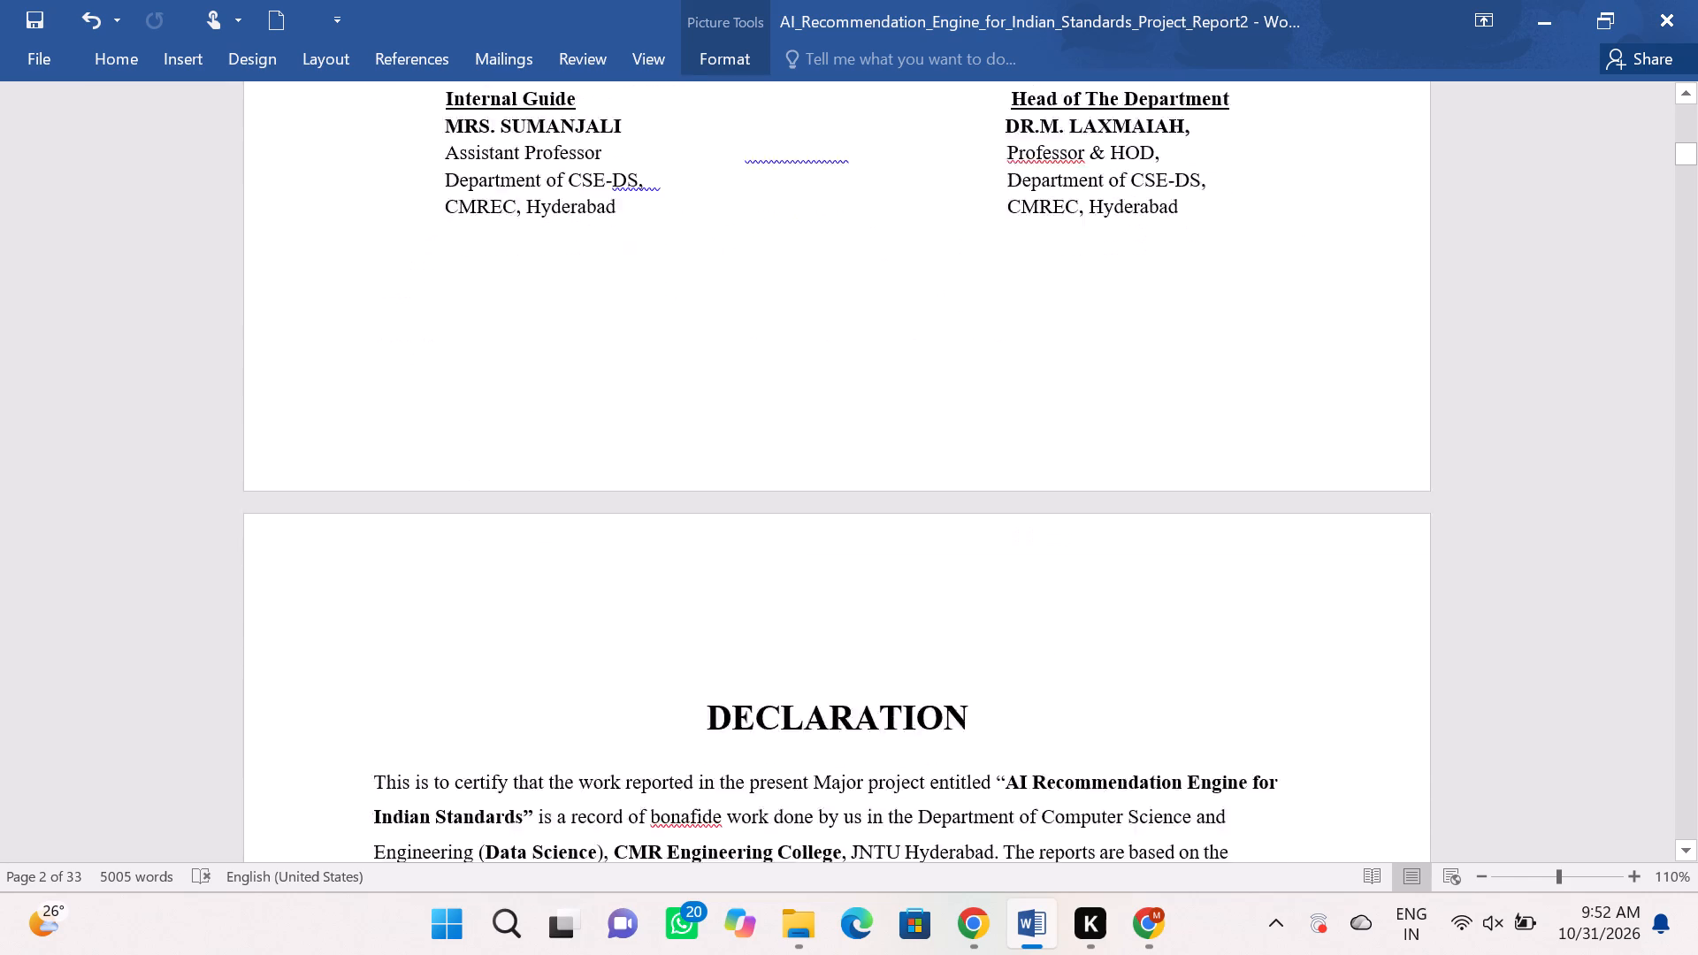
{"action": "scroll", "coordinate": [968, 319], "scroll_direction": "down", "scroll_amount": 16}
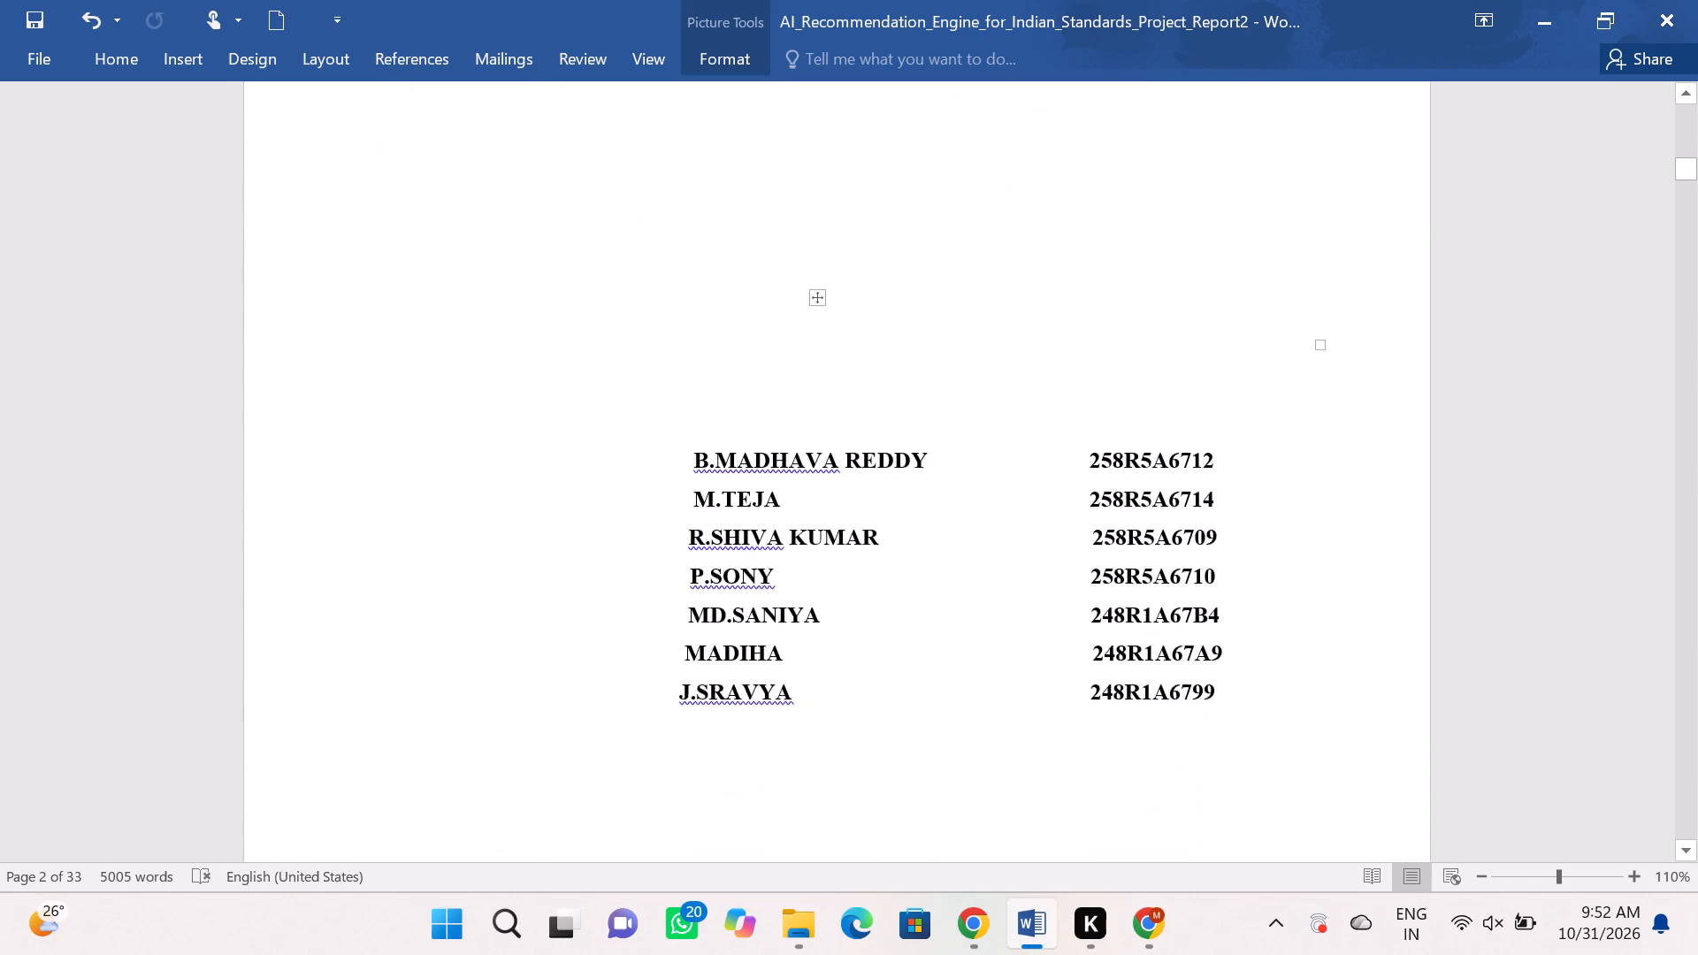
{"action": "scroll", "coordinate": [968, 317], "scroll_direction": "down", "scroll_amount": 9}
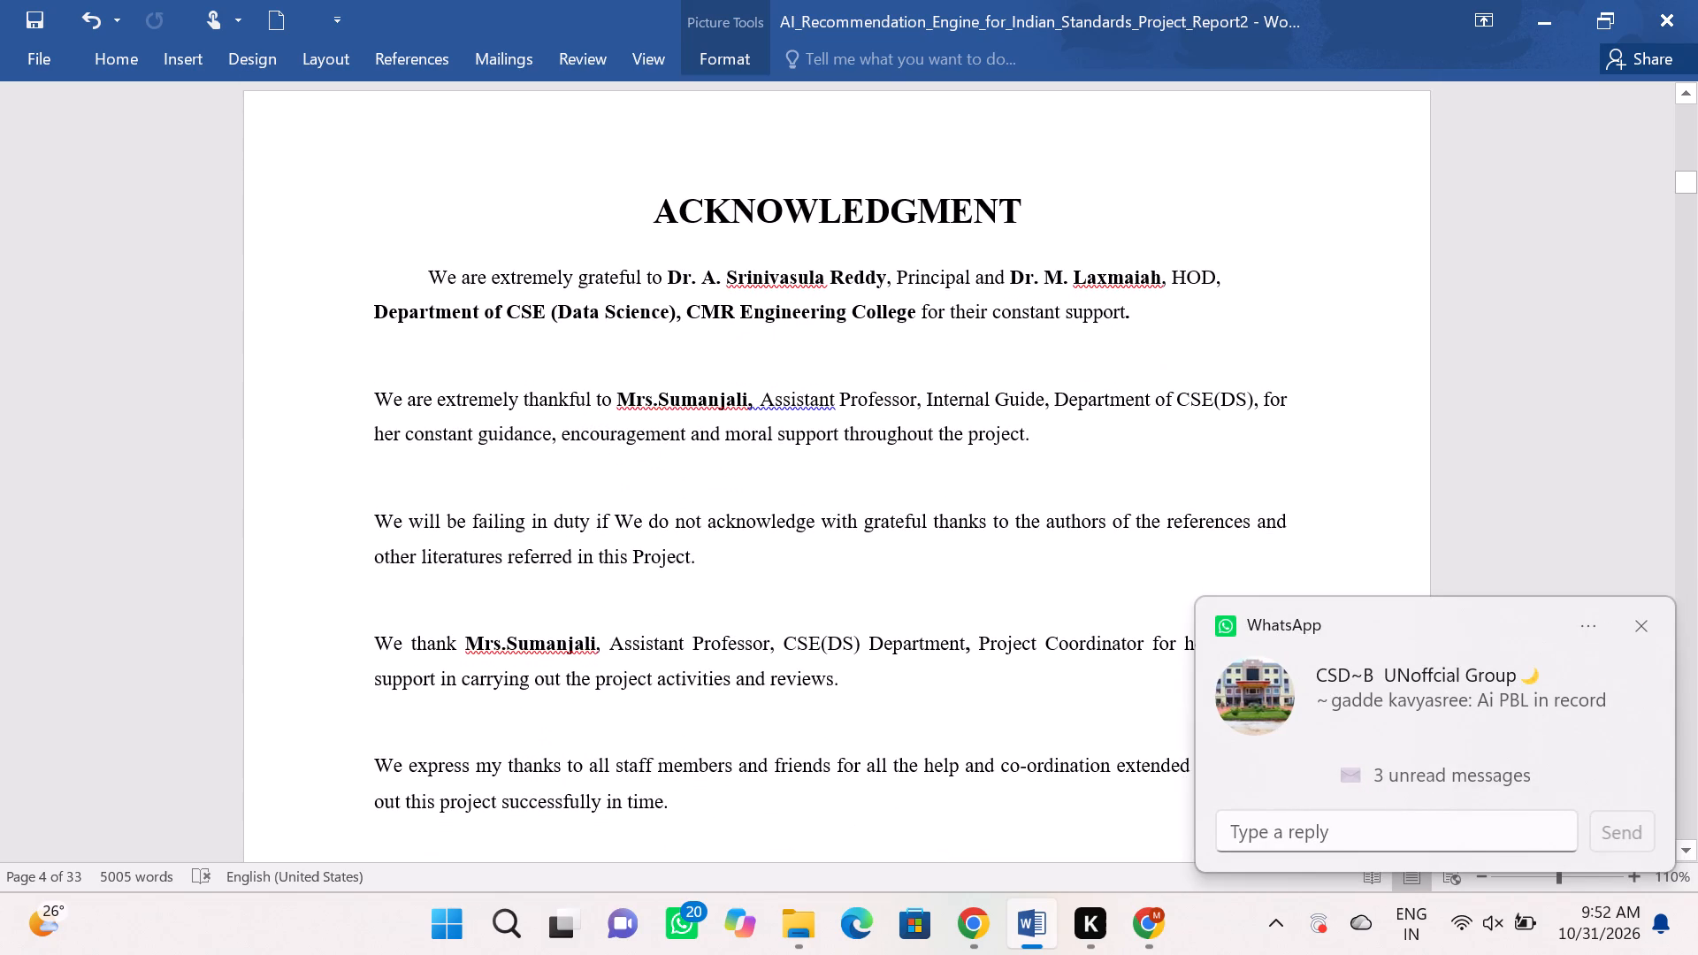
Replace the Principal's name after "Dr." in the first paragraph of the Acknowledgment with the new Principal's initial and name.
{"action": "left_click", "coordinate": [881, 279]}
{"action": "key", "text": "Right"}
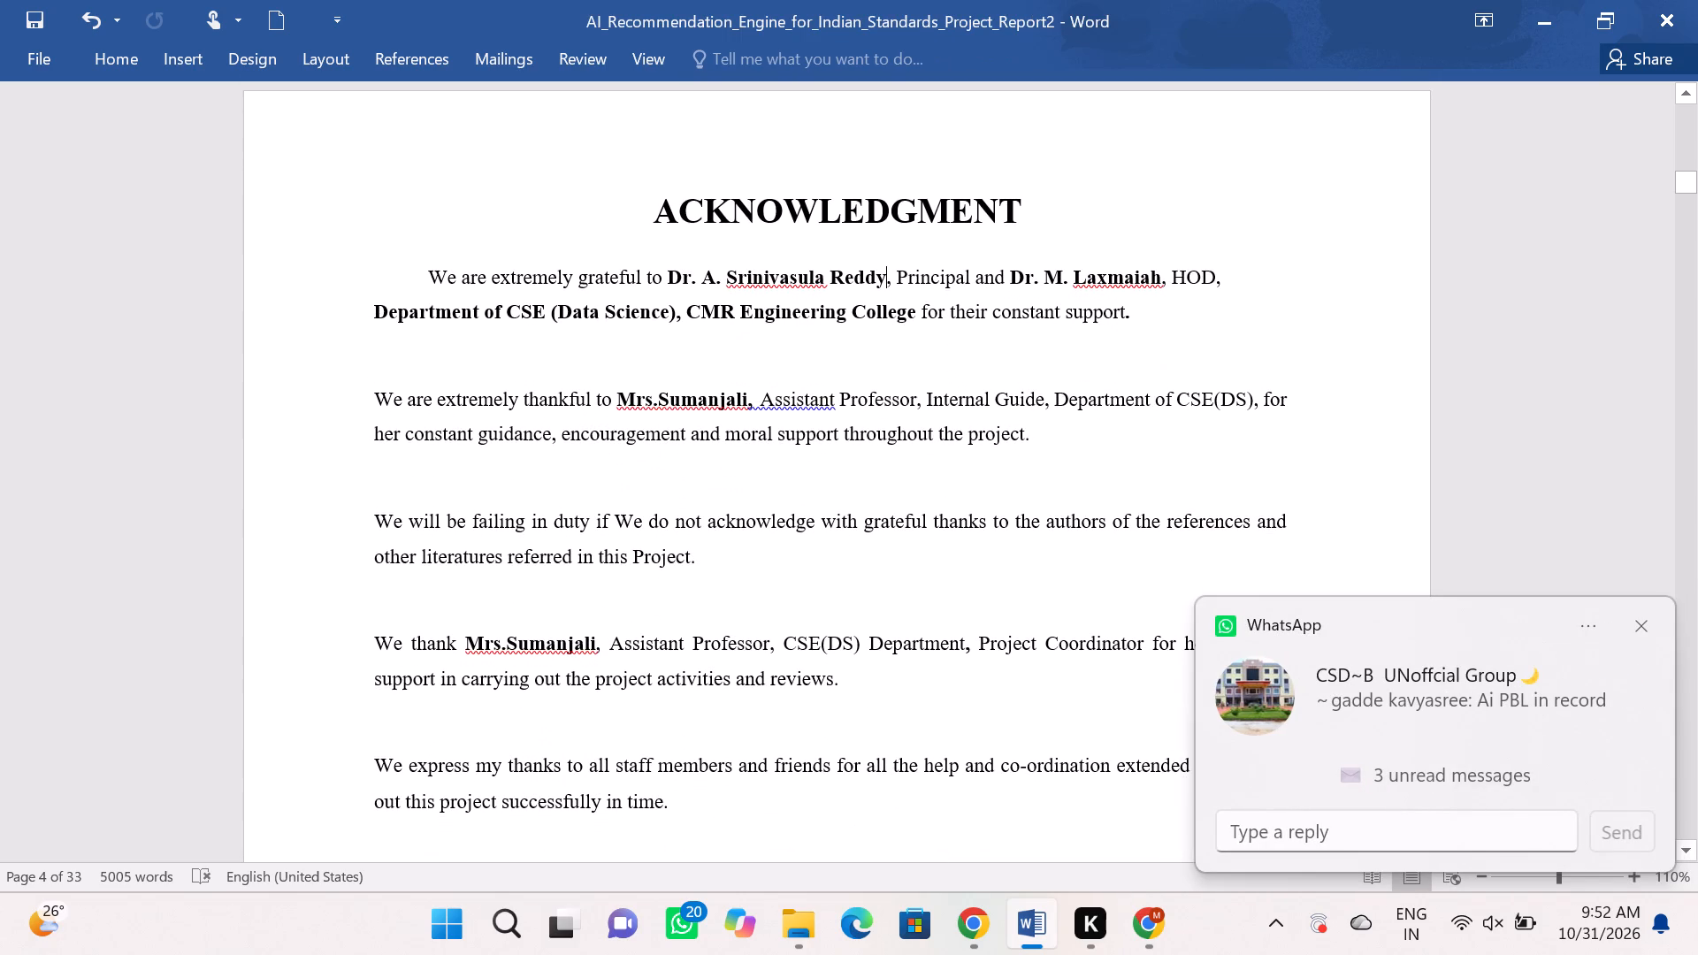
{"action": "key", "text": "BackSpace"}
{"action": "key", "text": "BackSpace"}
{"action": "key", "text": "BackSpace"}
{"action": "key", "text": "BackSpace"}
{"action": "key", "text": "BackSpace"}
{"action": "key", "text": "BackSpace"}
{"action": "key", "text": "BackSpace"}
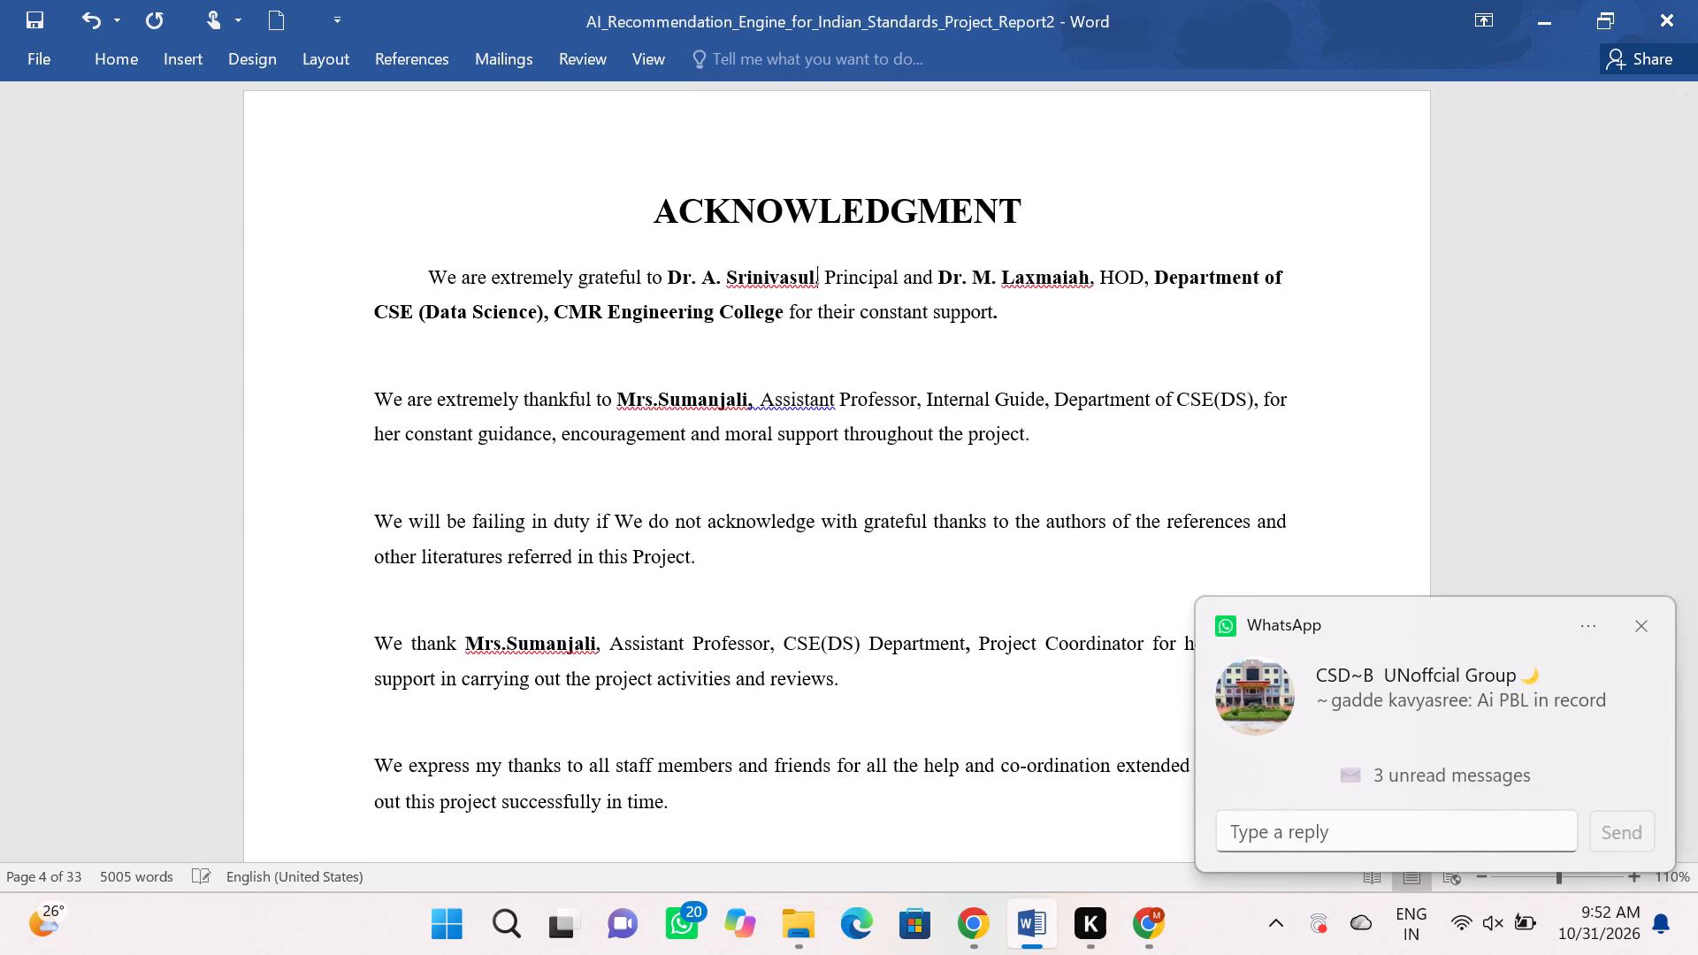
{"action": "key", "text": "BackSpace"}
{"action": "key", "text": "BackSpace"}
{"action": "key", "text": "BackSpace"}
{"action": "key", "text": "BackSpace"}
{"action": "key", "text": "BackSpace"}
{"action": "key", "text": "BackSpace"}
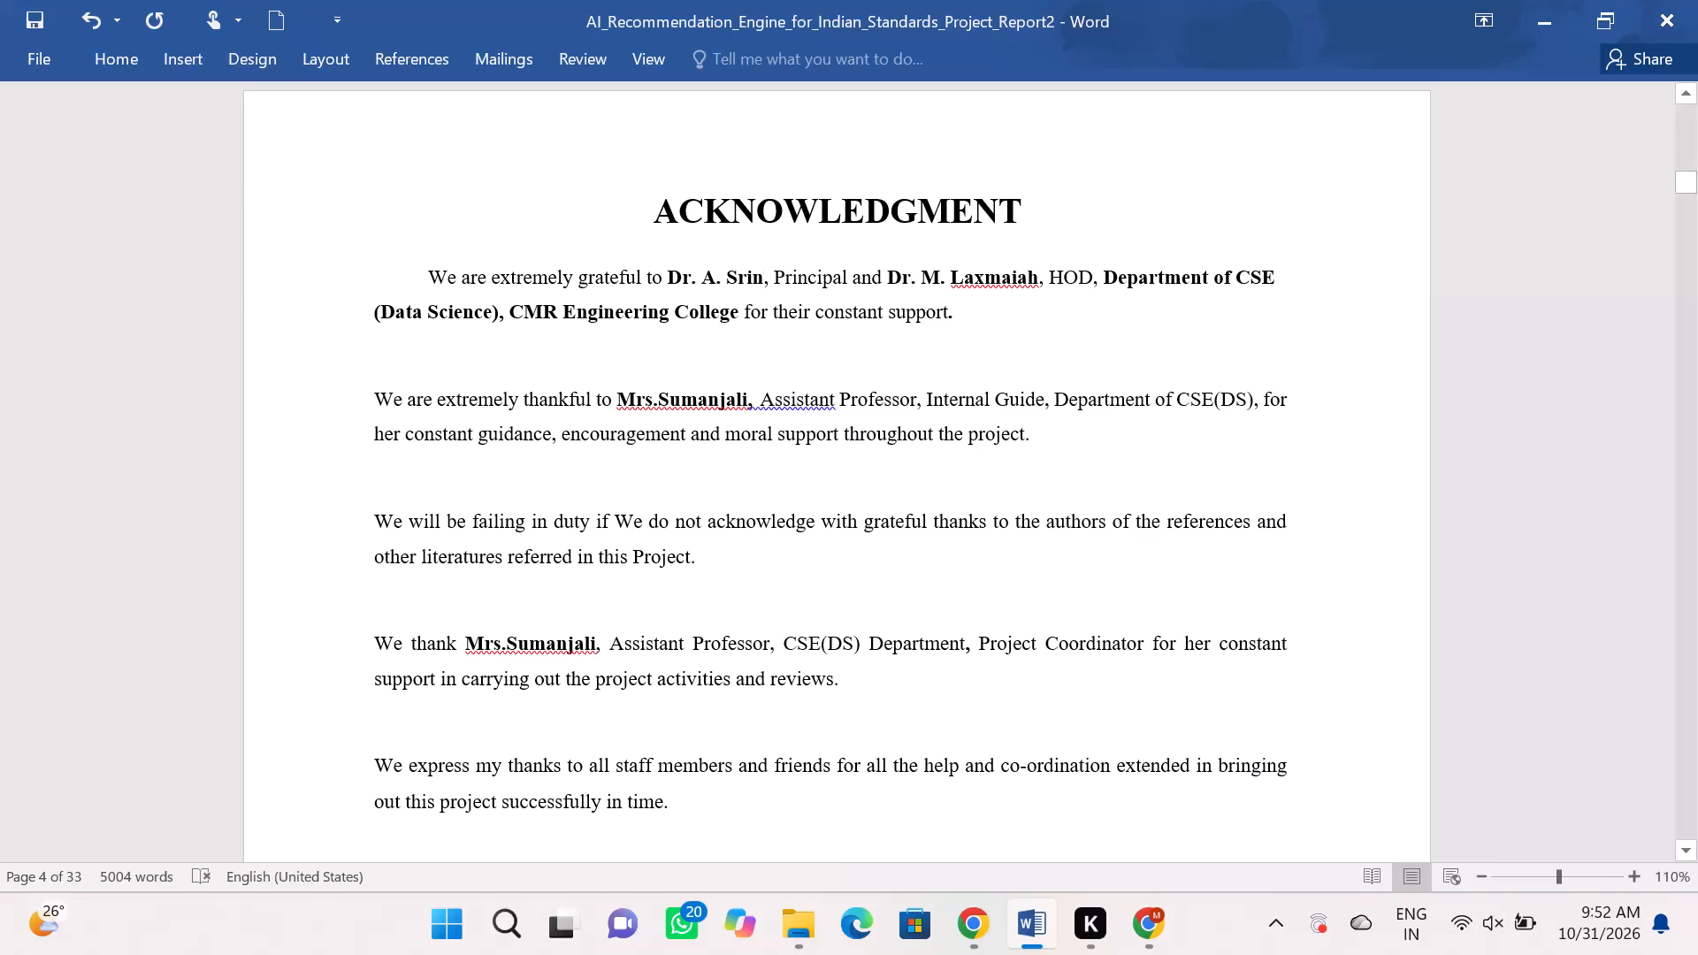
{"action": "key", "text": "BackSpace"}
{"action": "key", "text": "BackSpace"}
{"action": "key", "text": "BackSpace"}
{"action": "key", "text": "BackSpace"}
{"action": "key", "text": "BackSpace"}
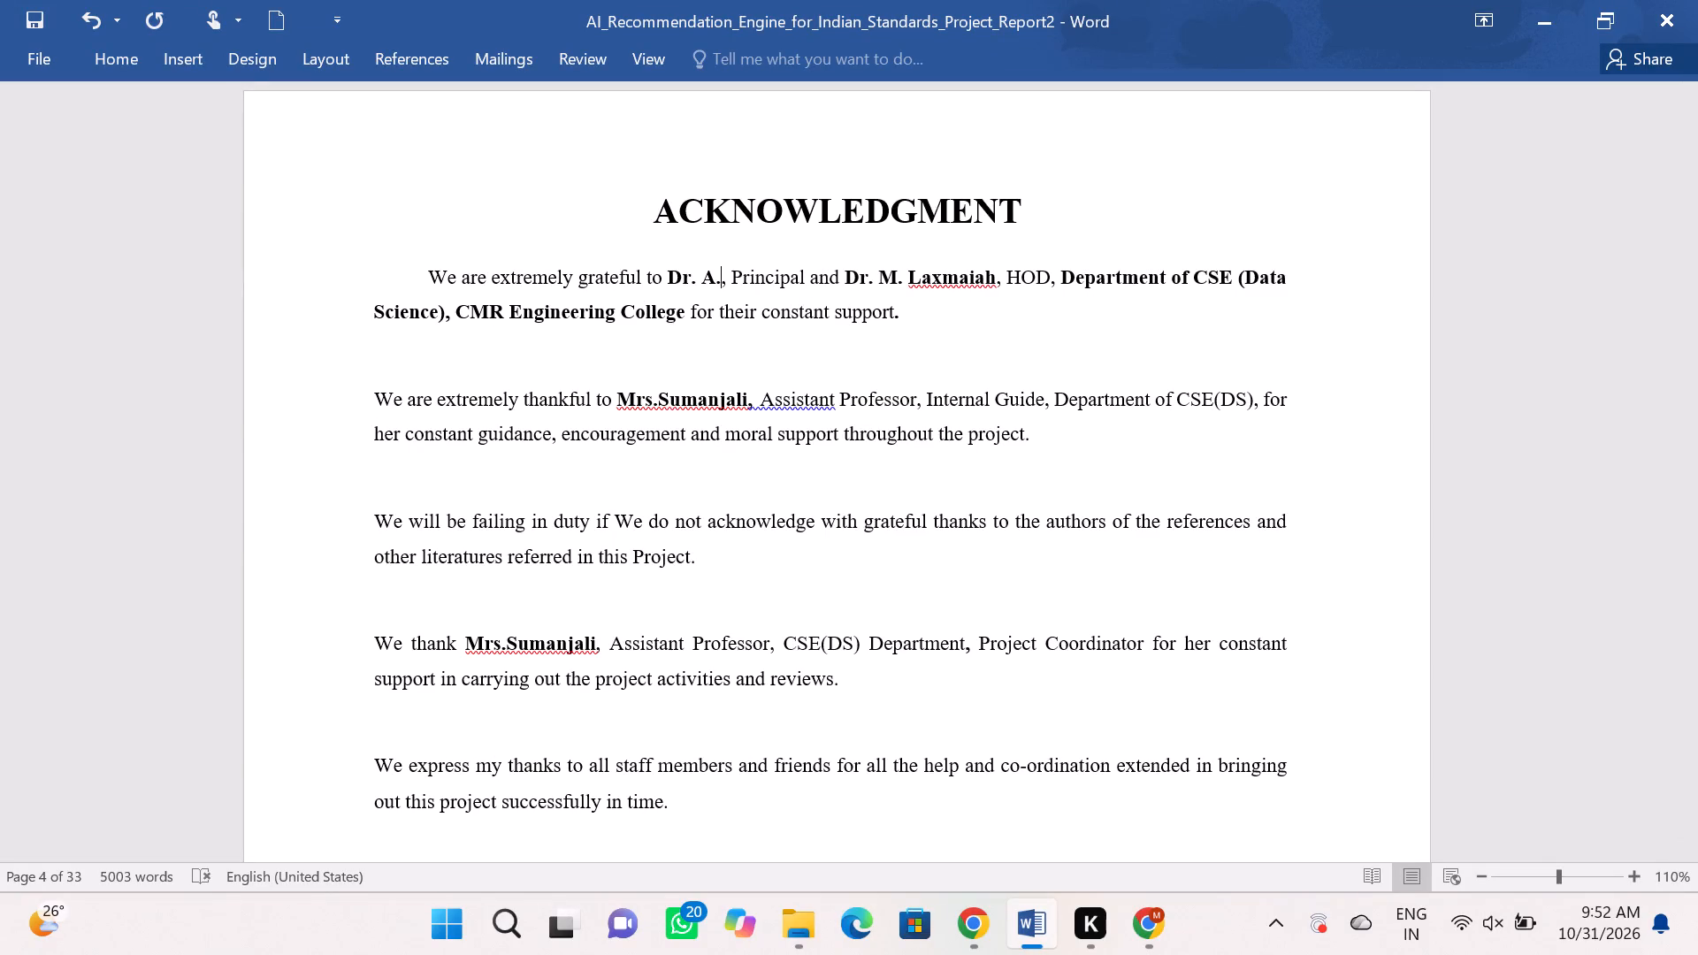
{"action": "key", "text": "BackSpace"}
{"action": "key", "text": "BackSpace"}
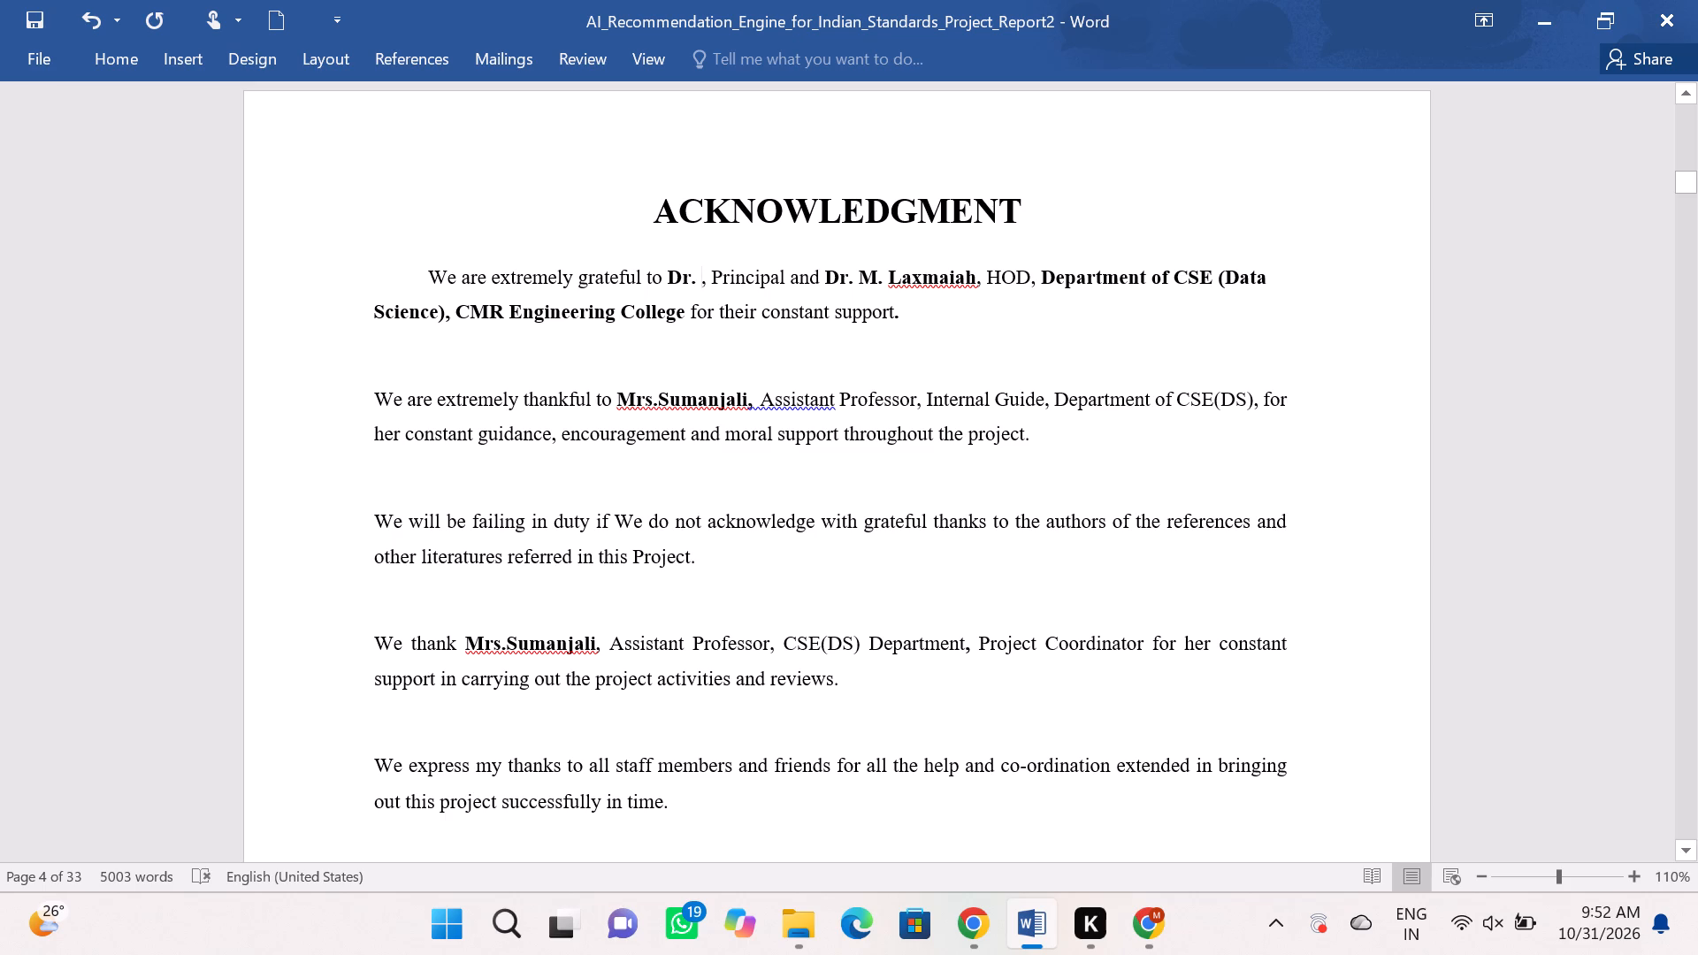
{"action": "scroll", "coordinate": [952, 214], "scroll_direction": "up", "scroll_amount": 1}
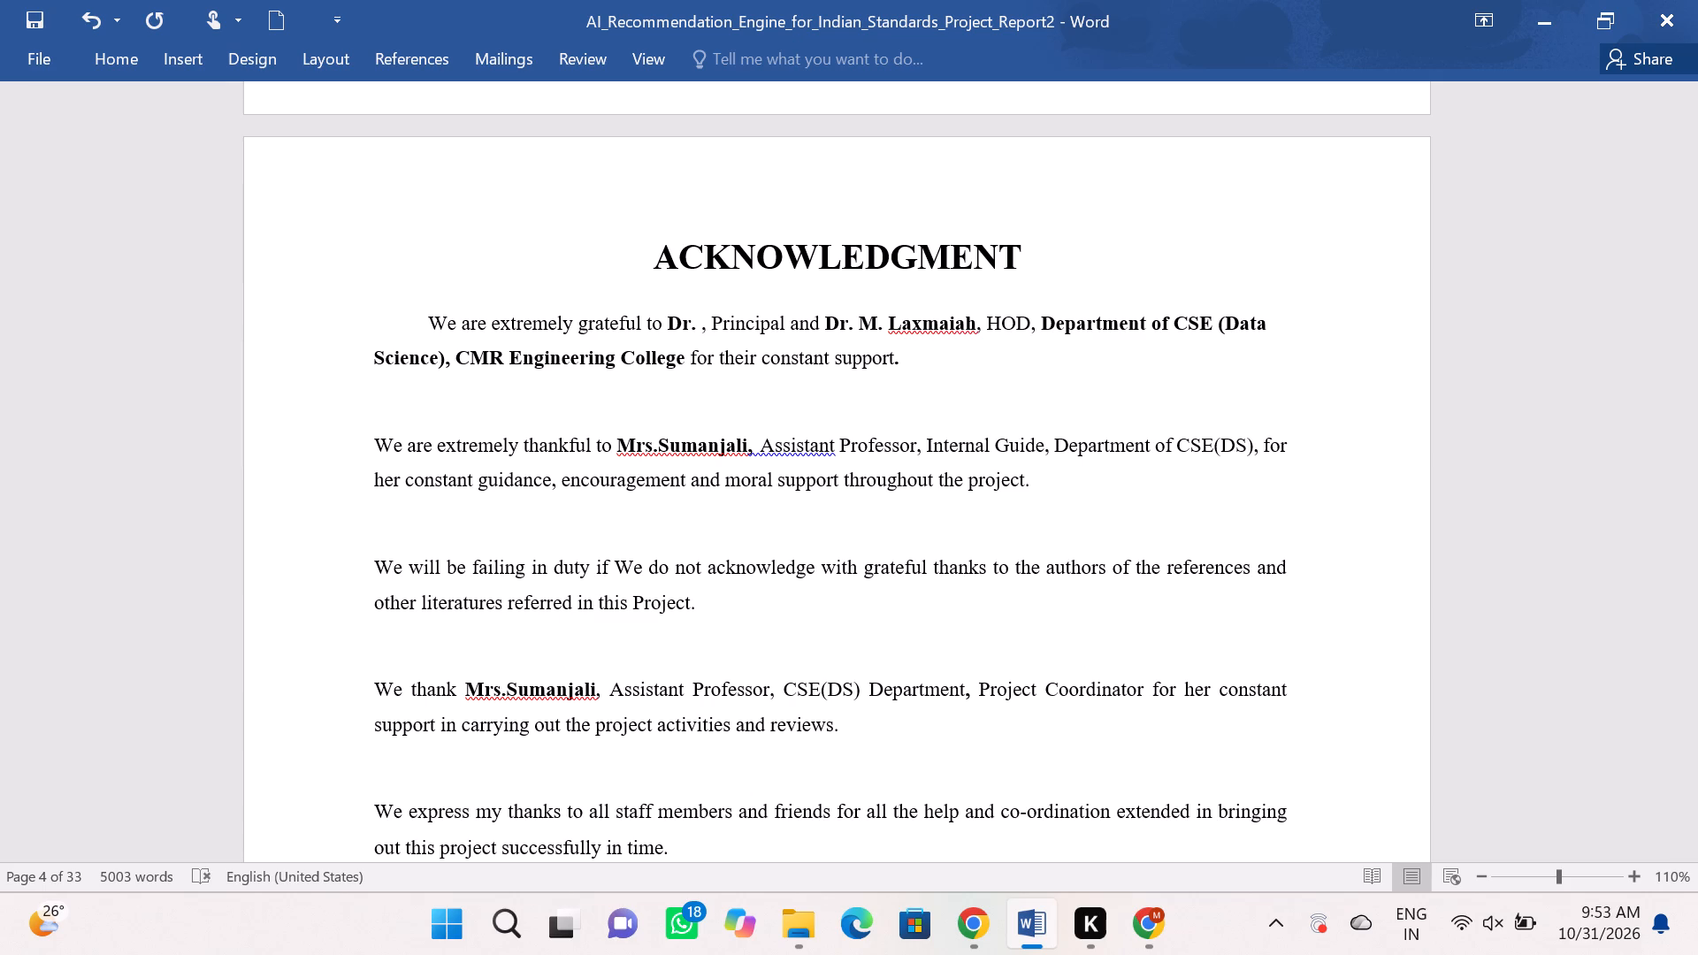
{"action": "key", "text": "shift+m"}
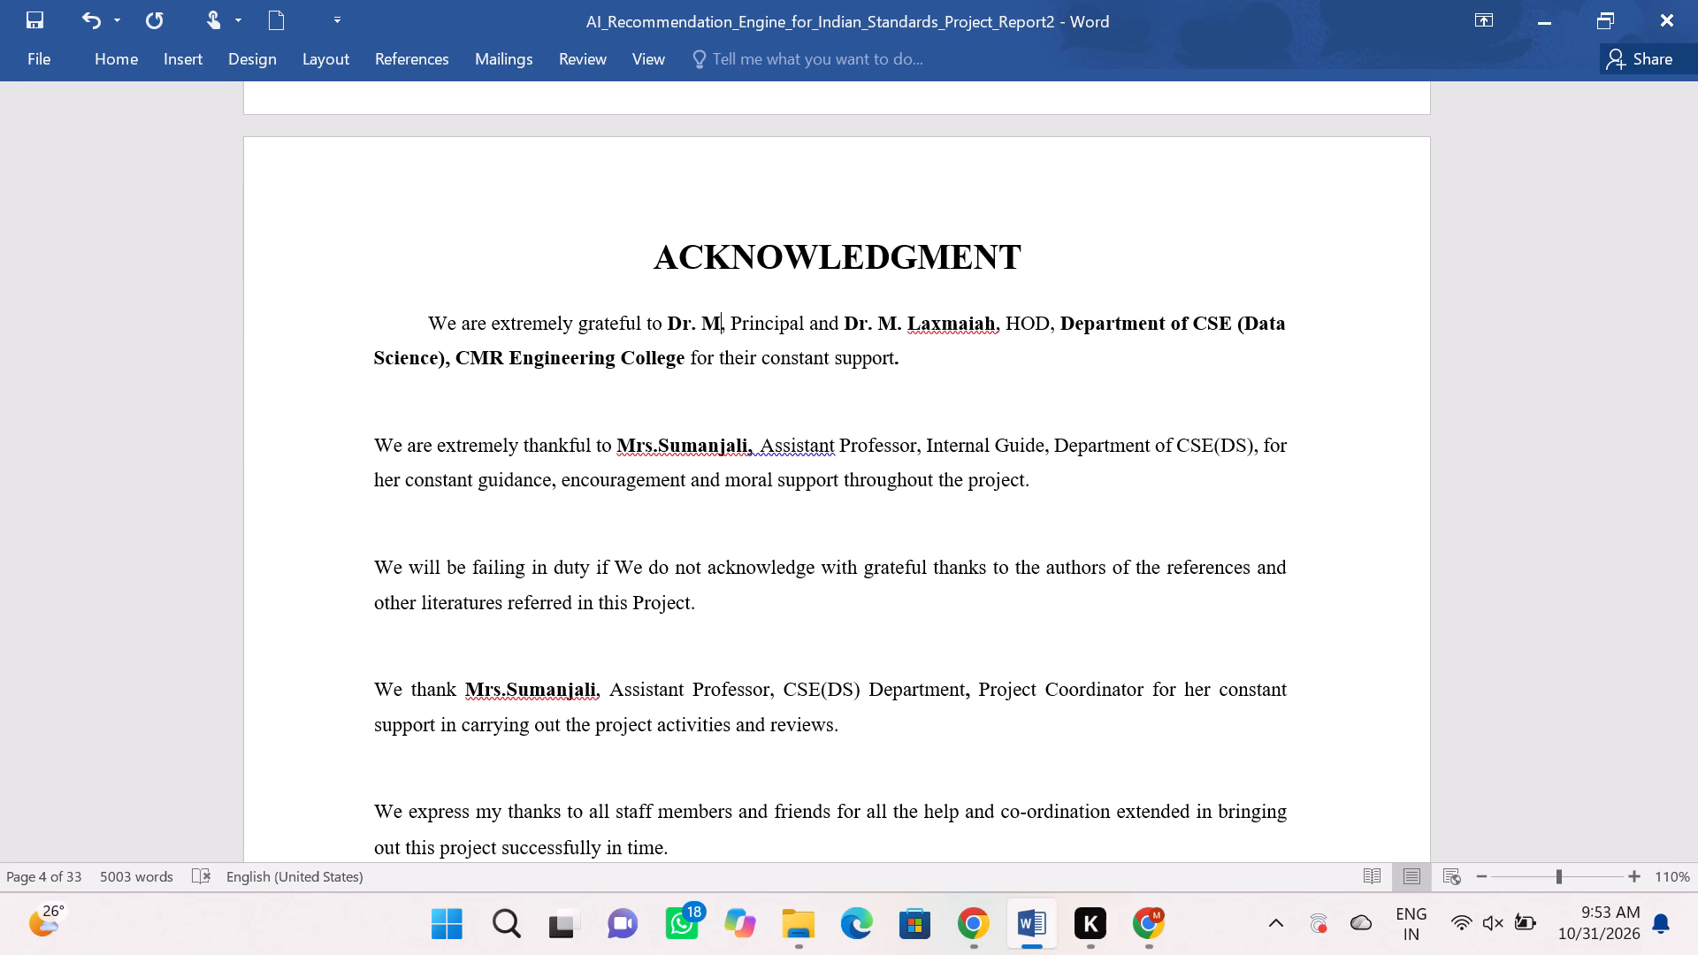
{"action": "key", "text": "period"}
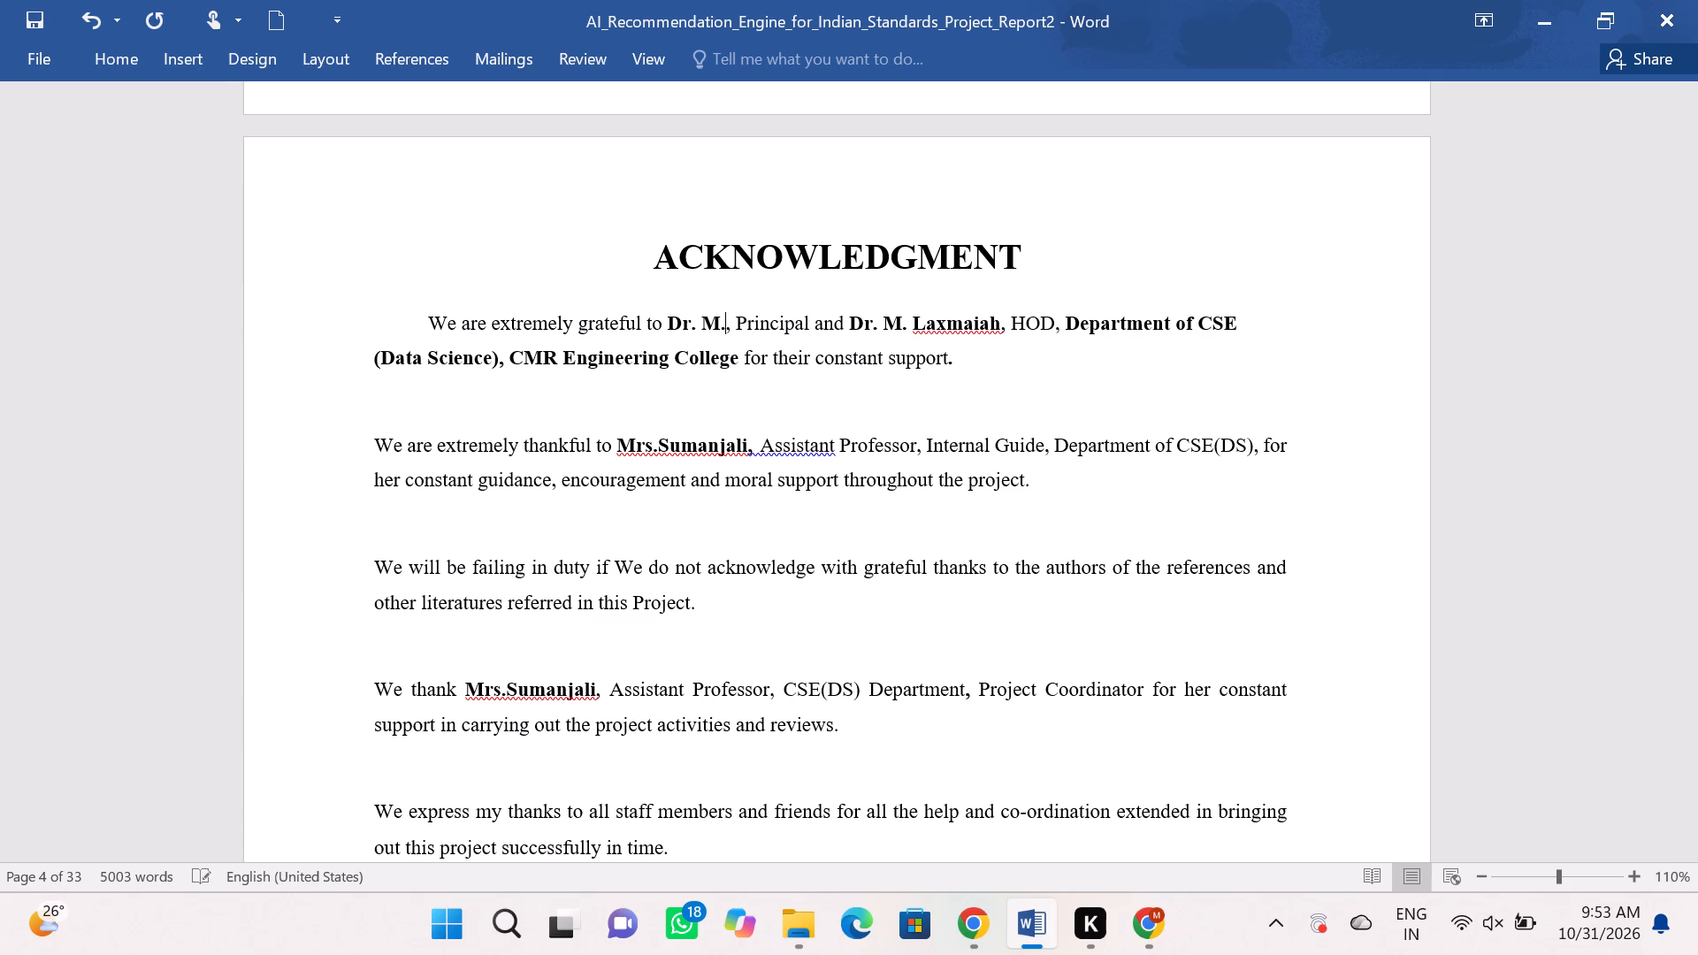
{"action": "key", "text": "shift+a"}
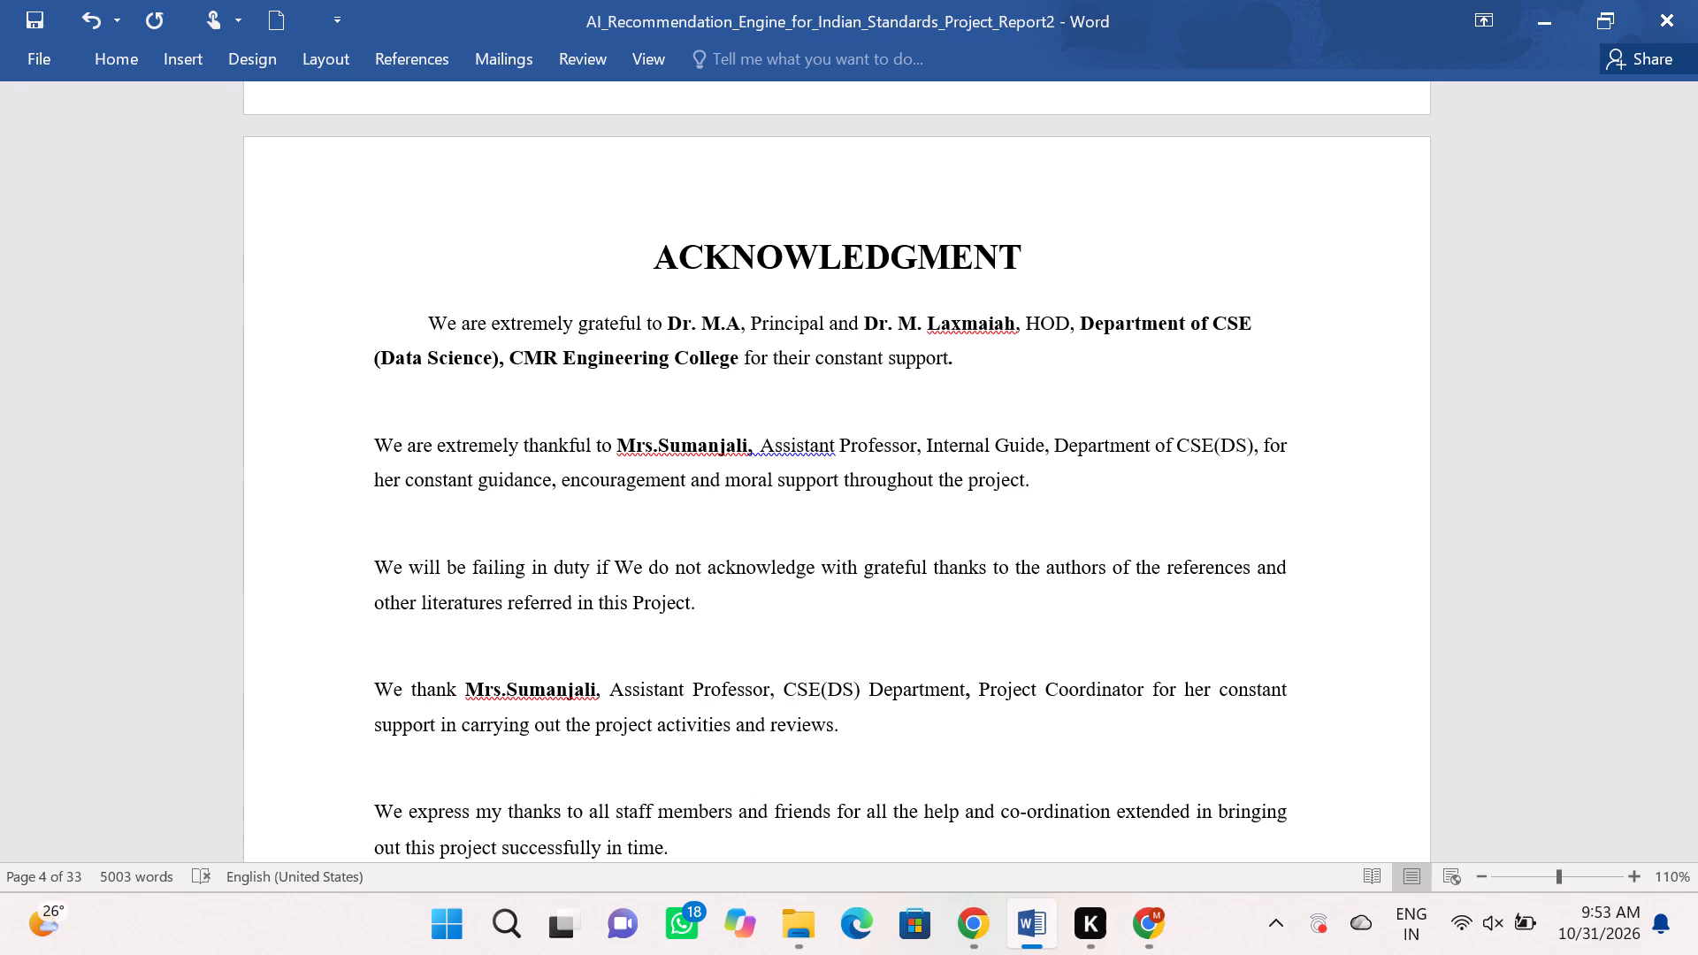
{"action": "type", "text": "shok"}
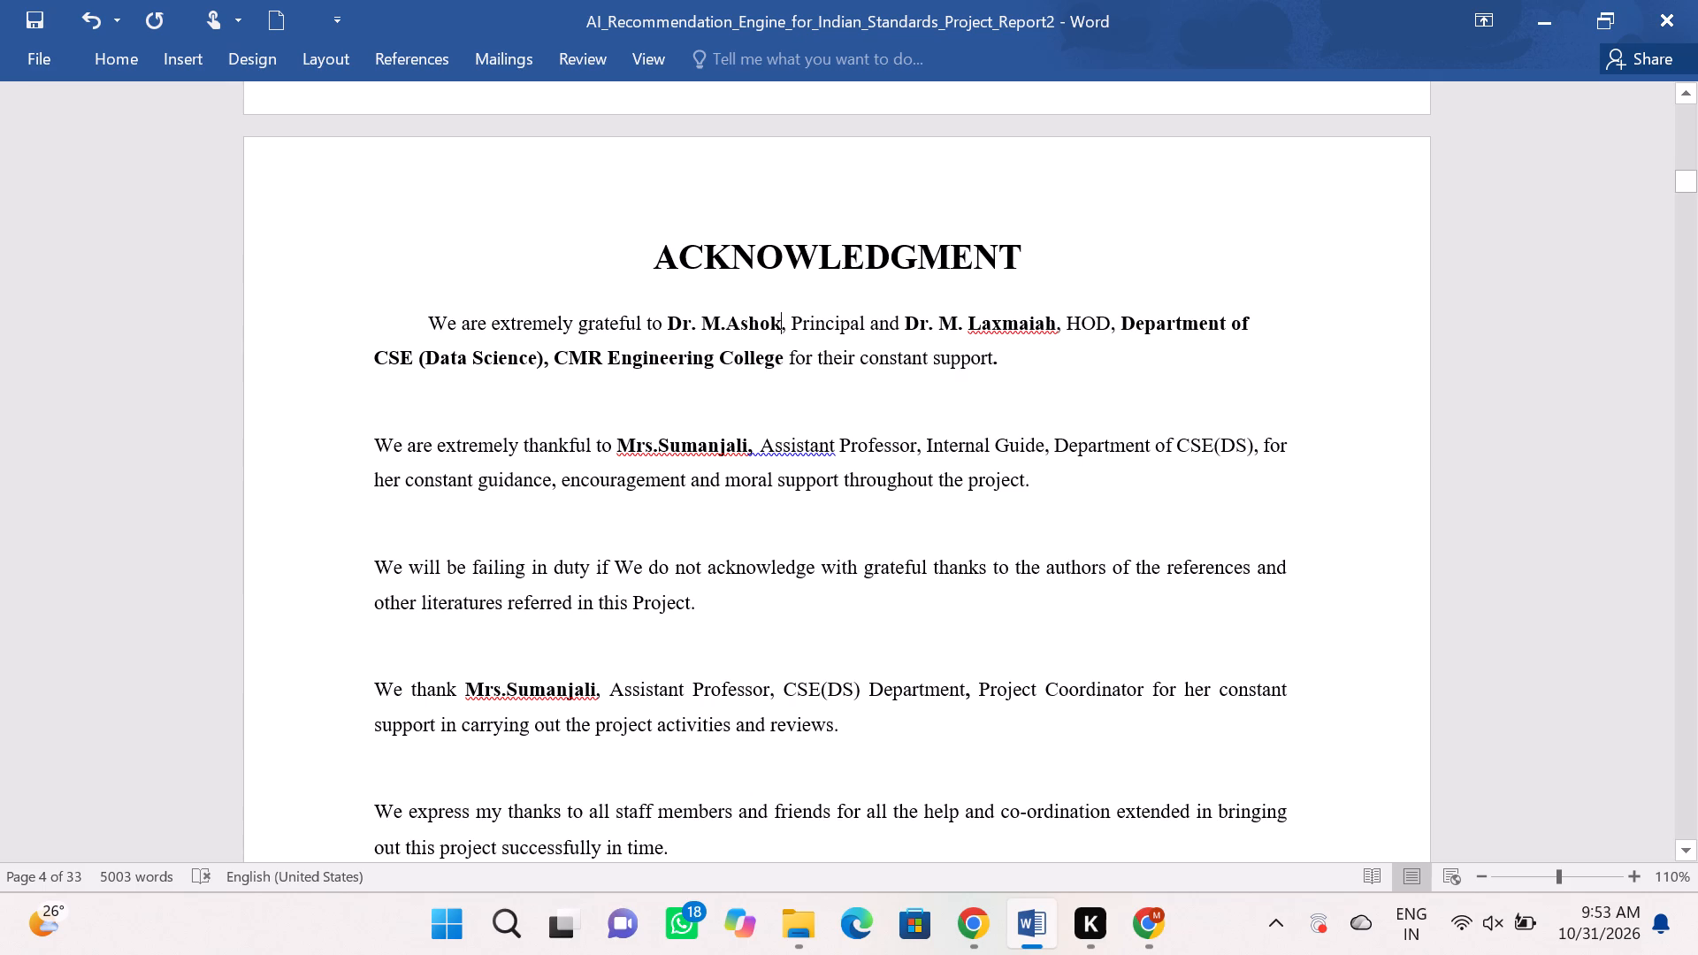
Insert the initial "N." before the internal guide's name in the second paragraph of the Acknowledgment.
{"action": "scroll", "coordinate": [1019, 476], "scroll_direction": "up", "scroll_amount": 12}
{"action": "scroll", "coordinate": [1019, 476], "scroll_direction": "down", "scroll_amount": 10}
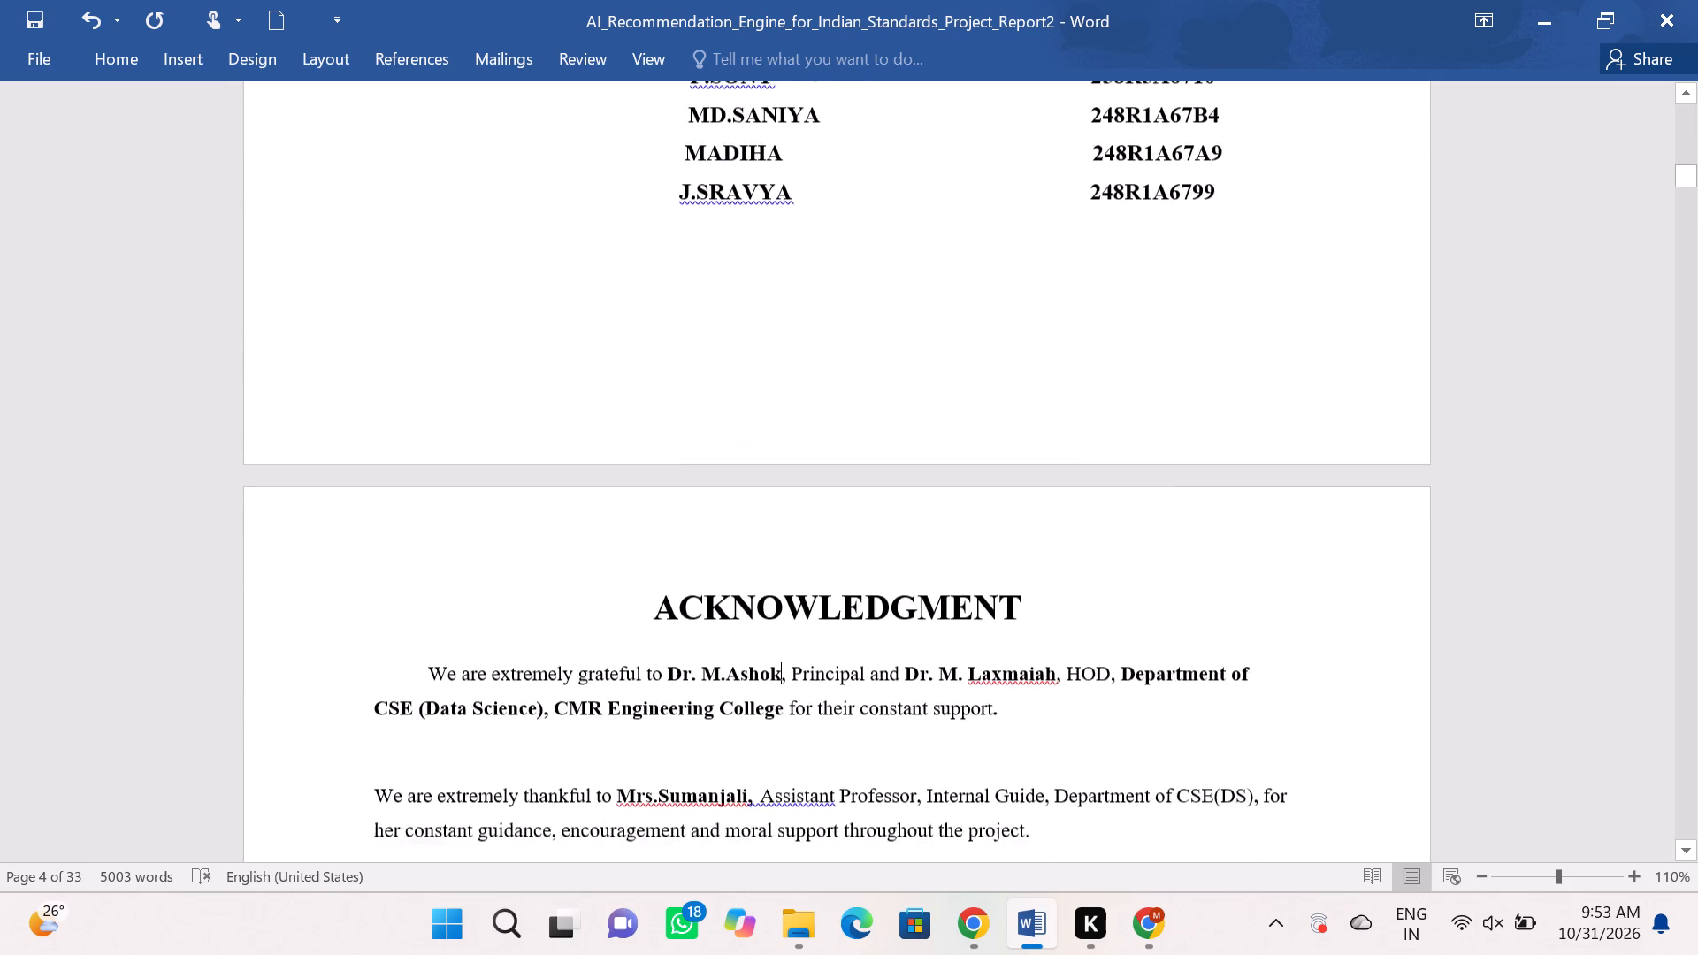
{"action": "scroll", "coordinate": [1019, 476], "scroll_direction": "down", "scroll_amount": 2}
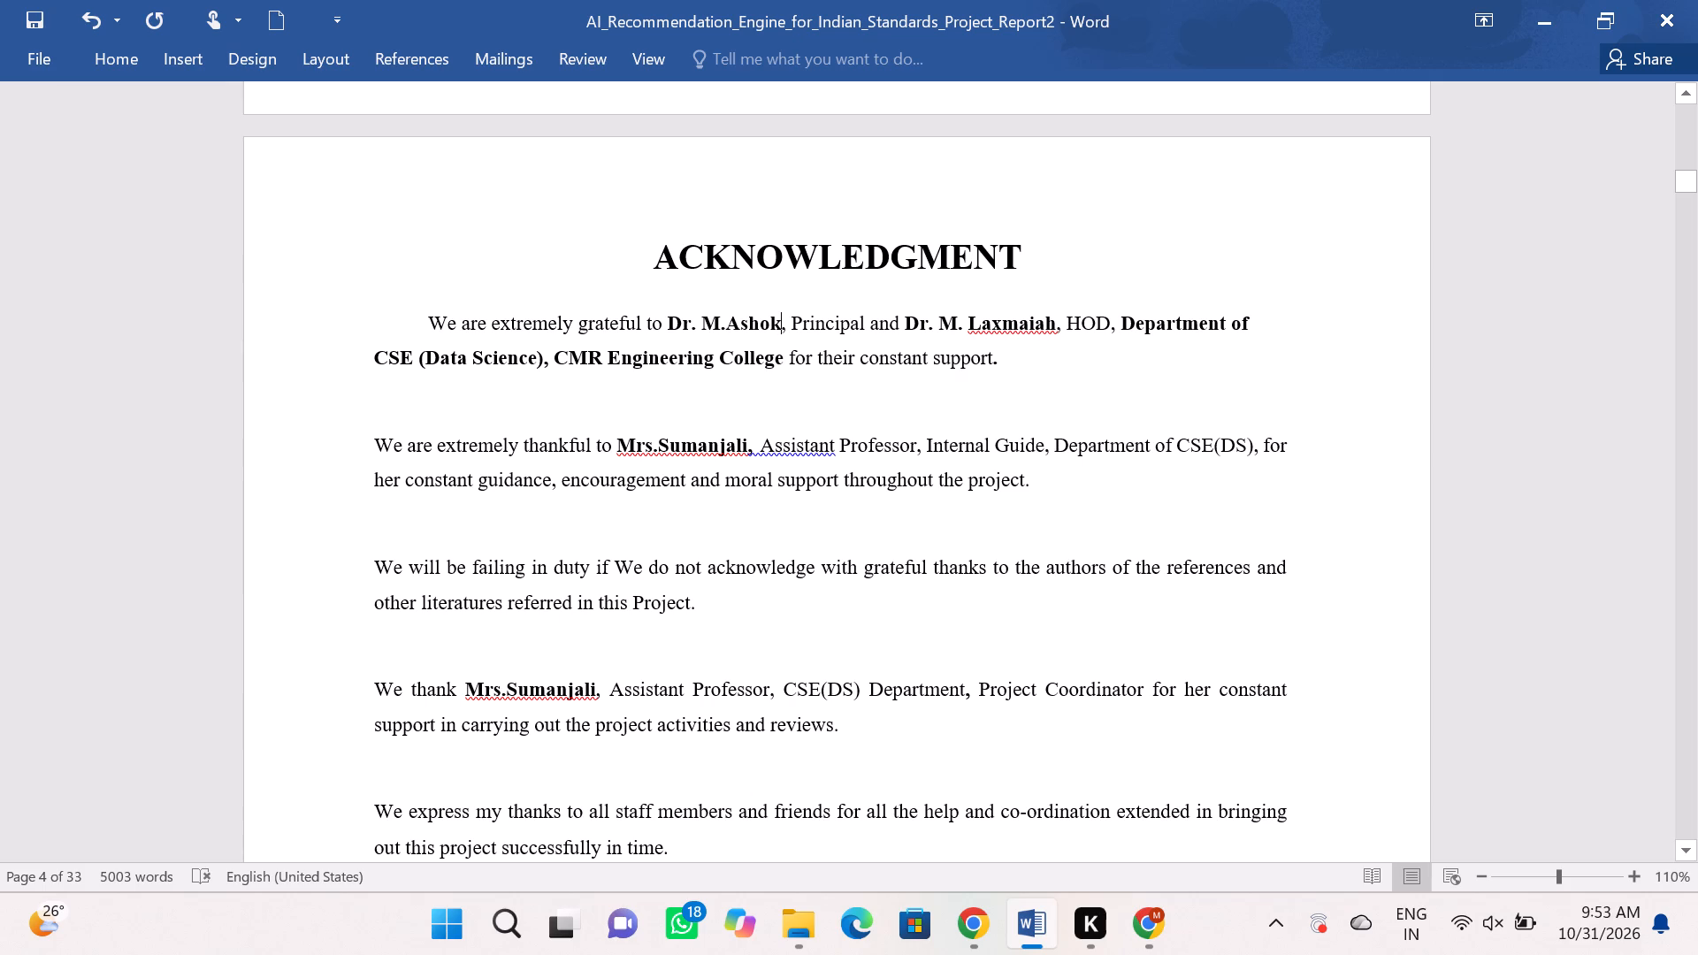
{"action": "scroll", "coordinate": [975, 758], "scroll_direction": "up", "scroll_amount": 6}
{"action": "scroll", "coordinate": [1052, 954], "scroll_direction": "up", "scroll_amount": 6}
{"action": "scroll", "coordinate": [1086, 837], "scroll_direction": "up", "scroll_amount": 5}
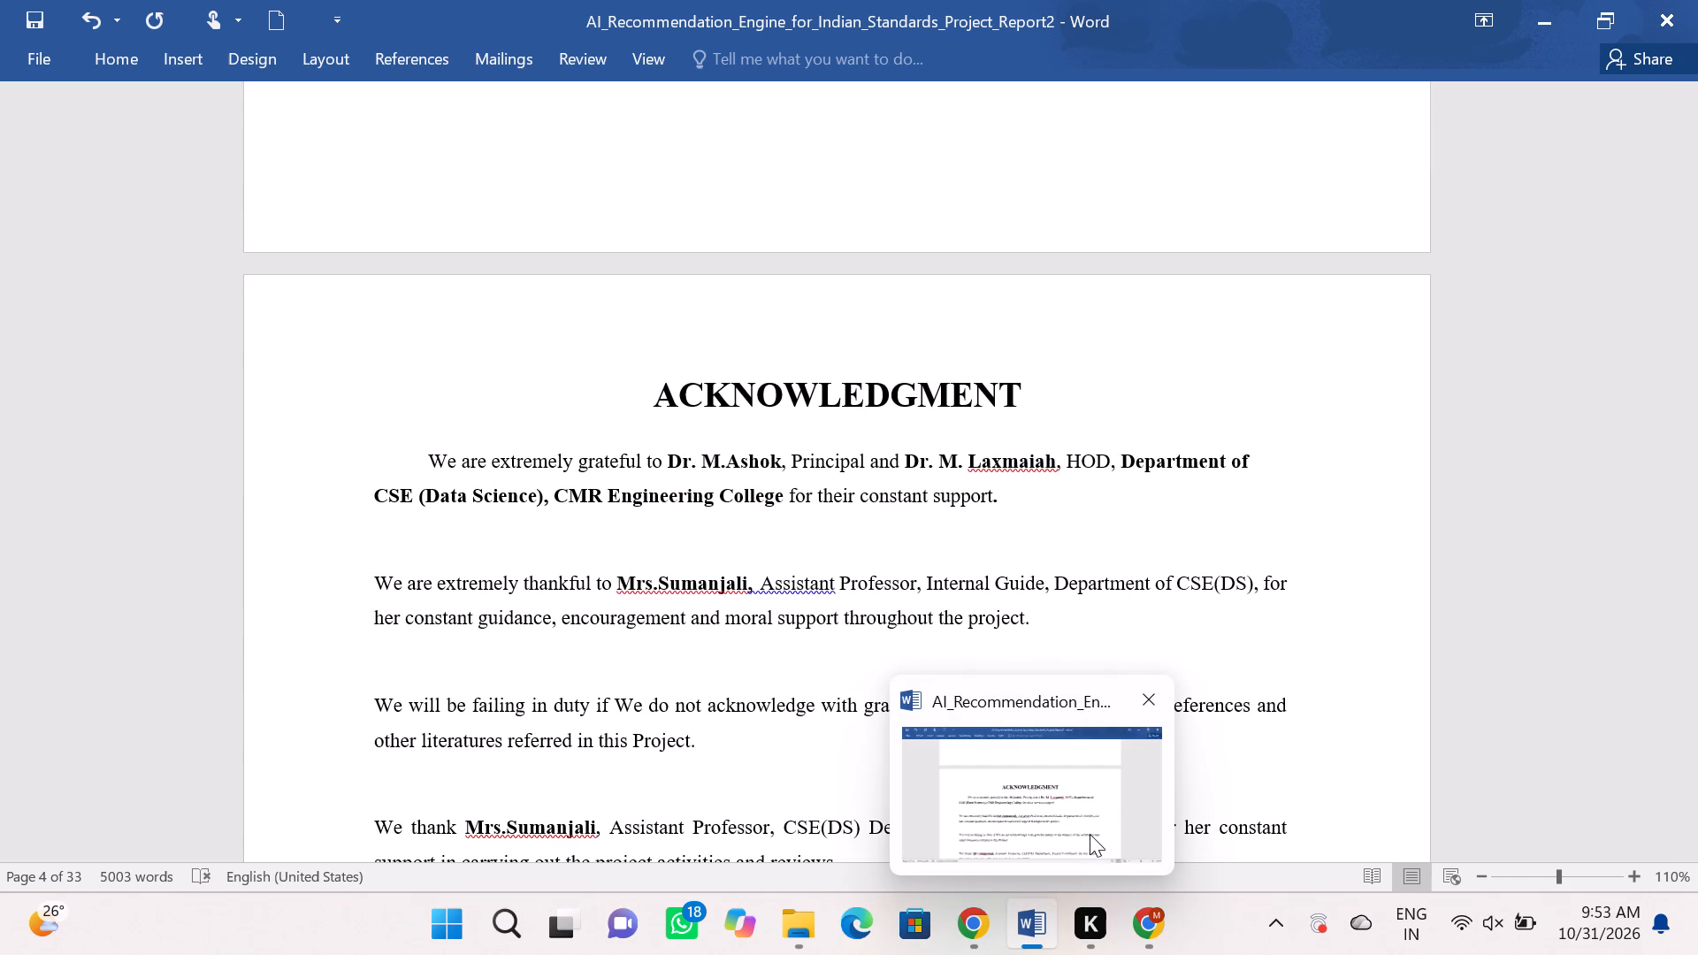
{"action": "scroll", "coordinate": [1111, 586], "scroll_direction": "down", "scroll_amount": 2}
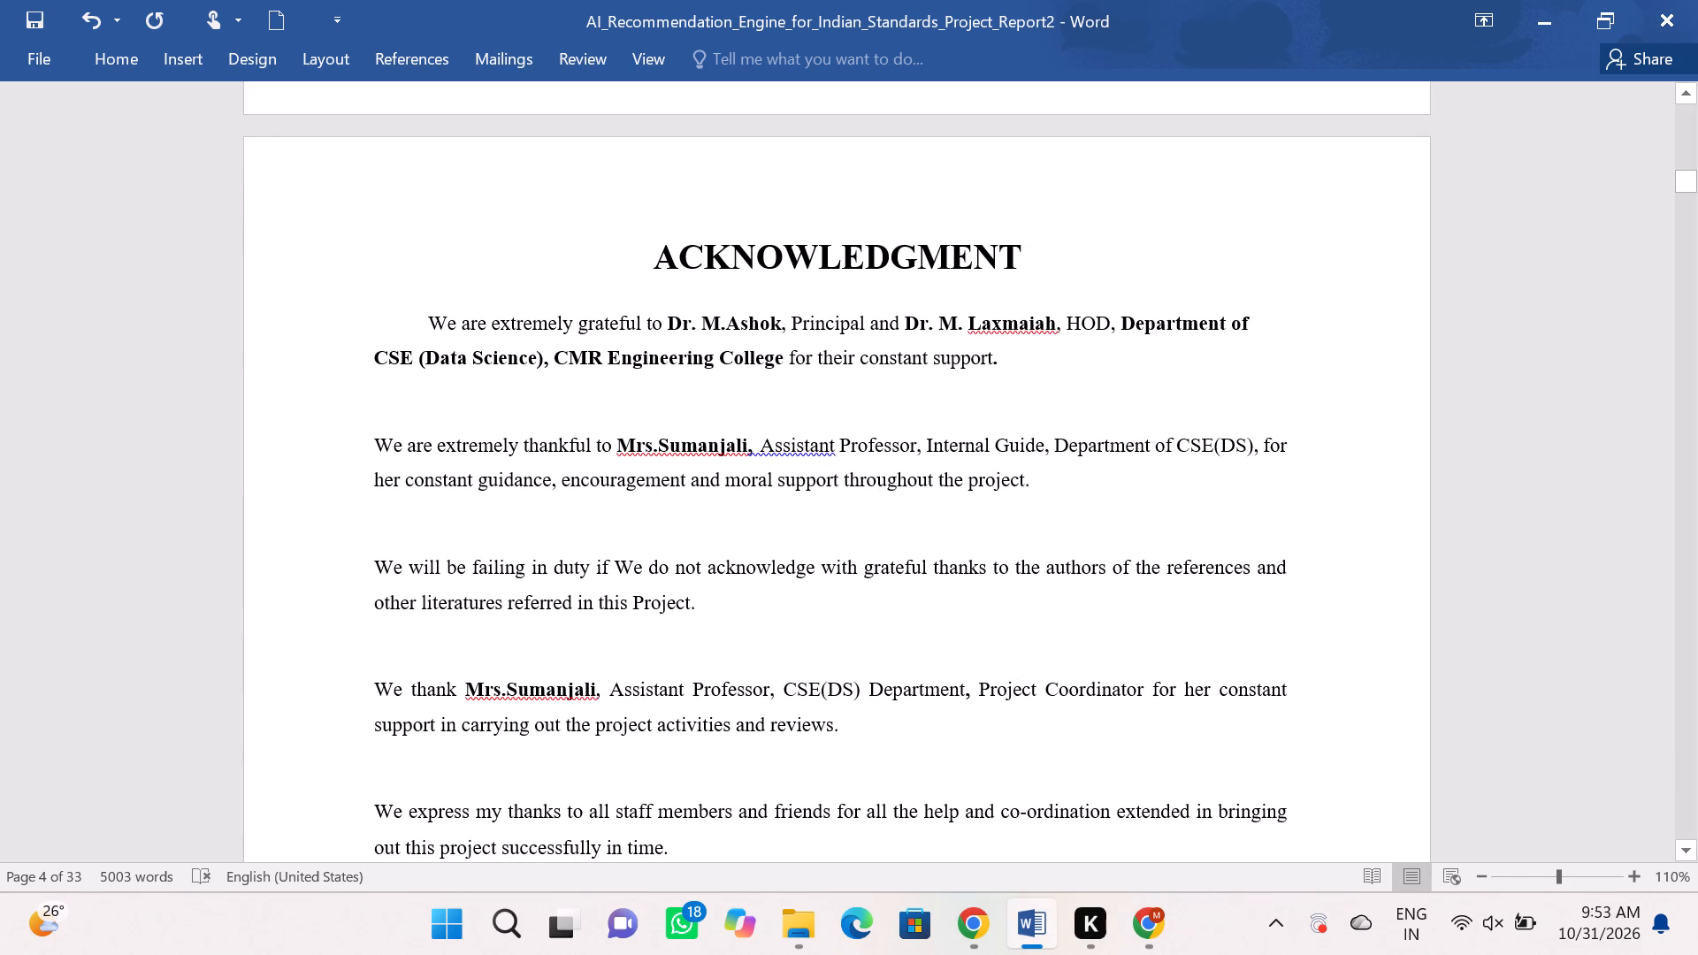
{"action": "left_click", "coordinate": [654, 453]}
{"action": "type", "text": "N."}
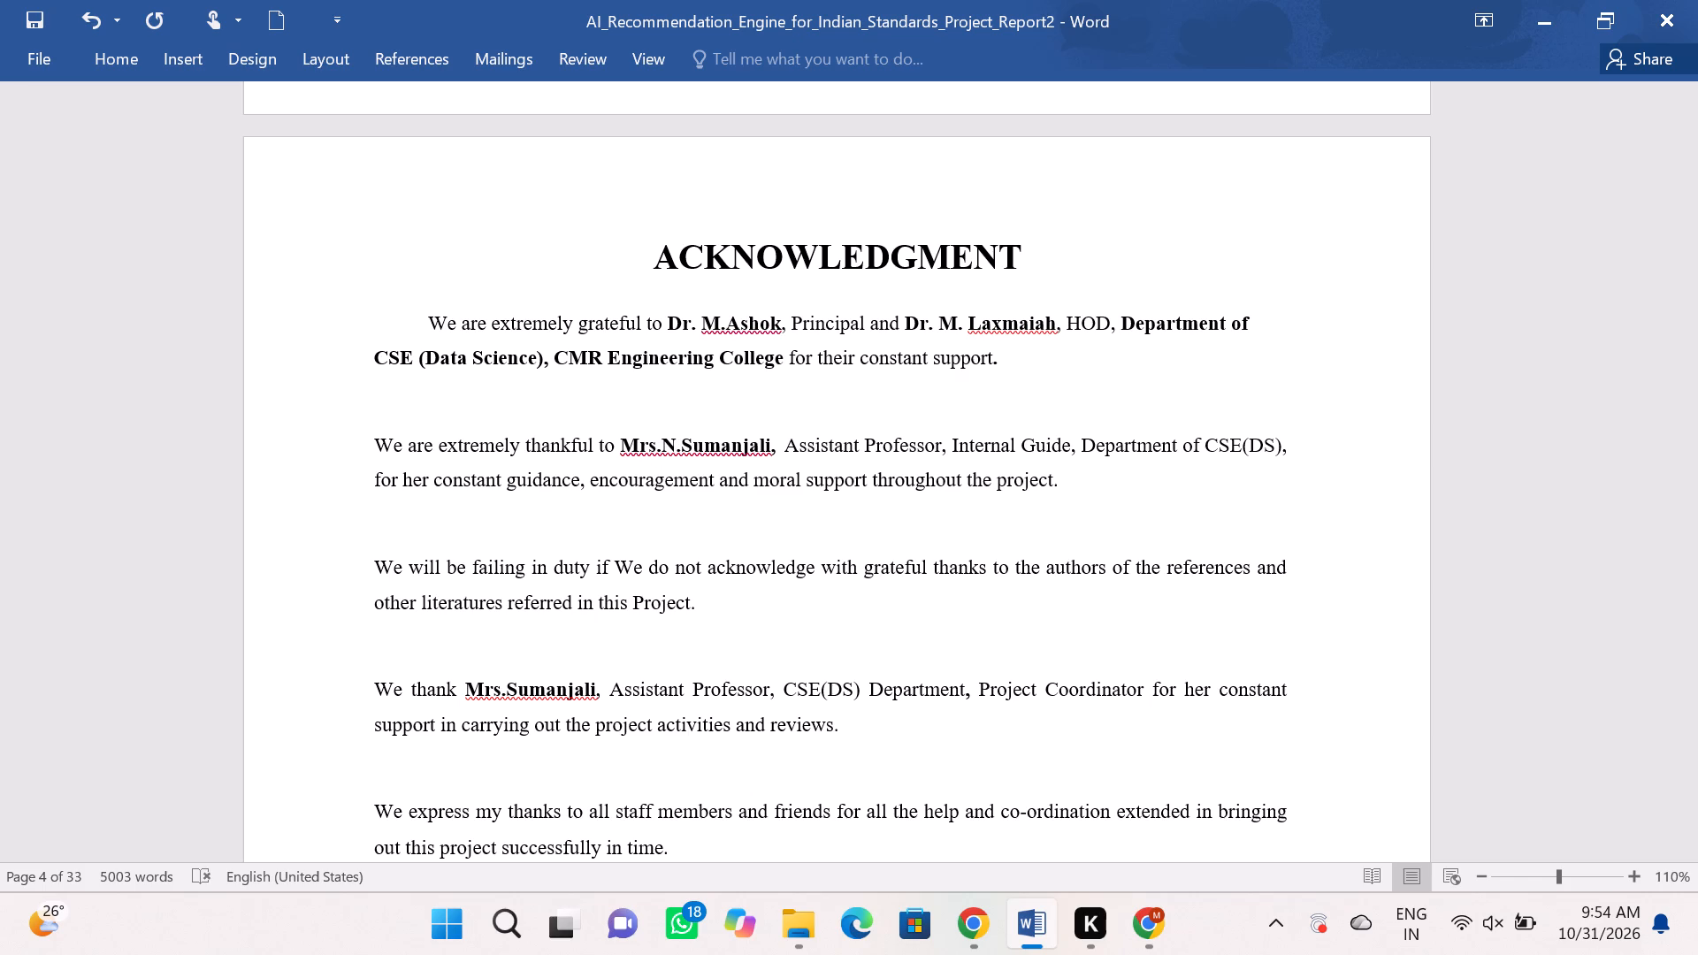
On the cover page, replace the space before the guide's name with the initial "N.", matching the name's bold blue formatting.
{"action": "scroll", "coordinate": [737, 478], "scroll_direction": "up", "scroll_amount": 3}
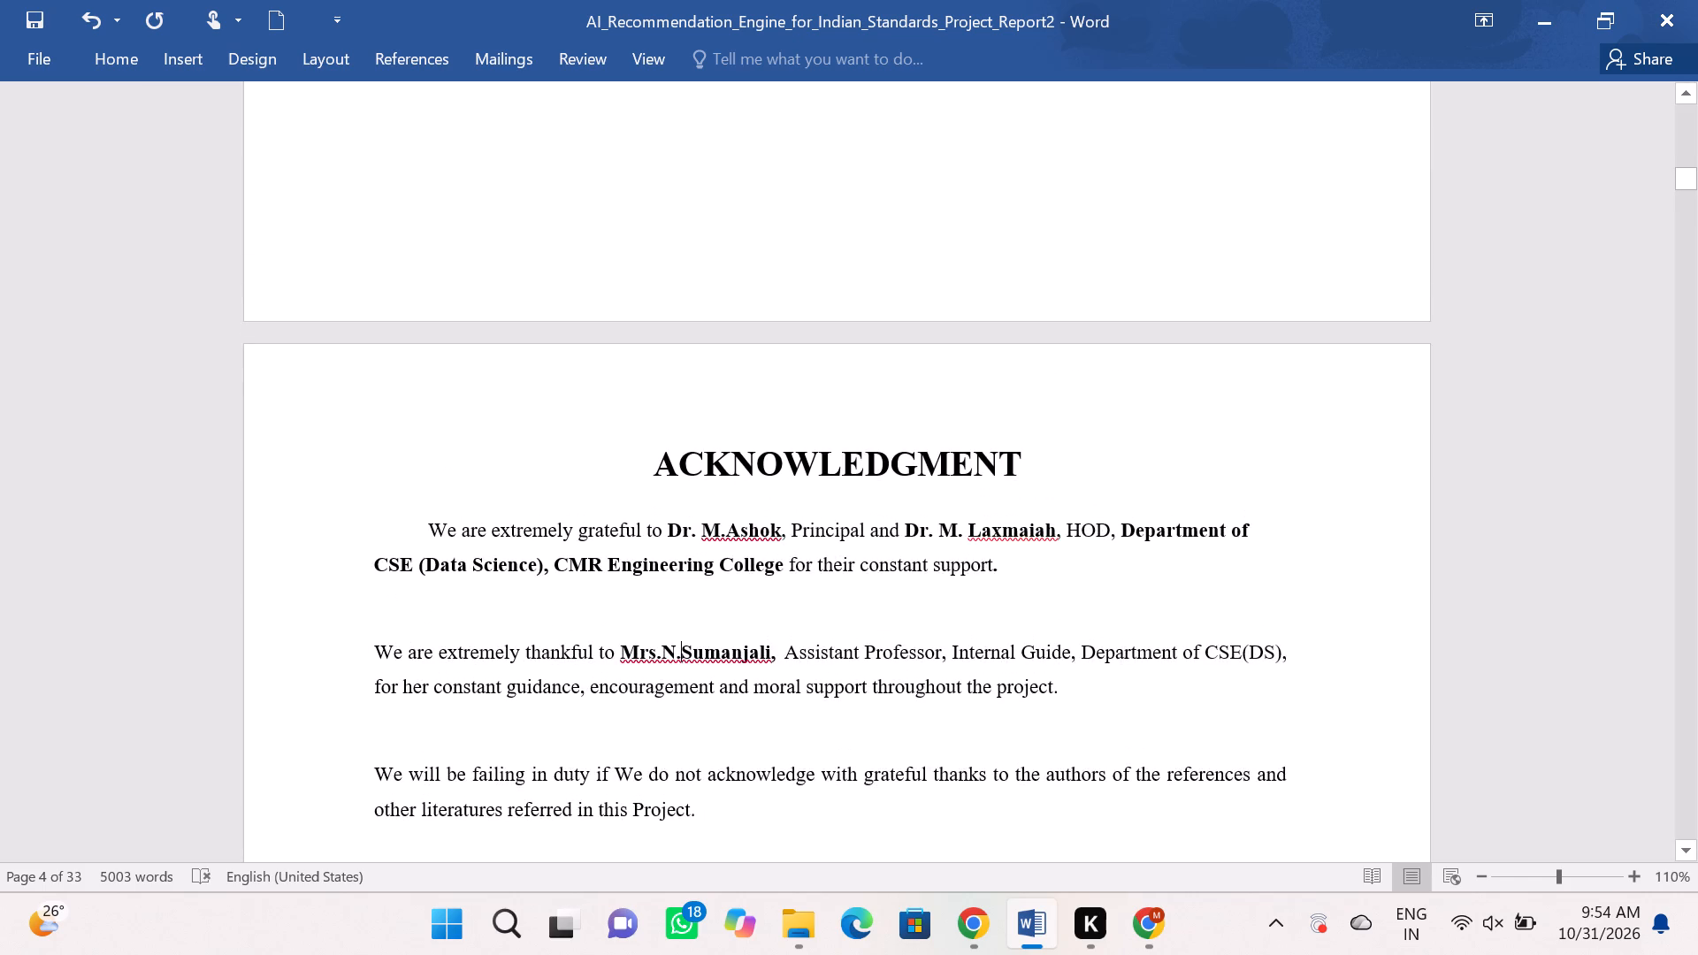
{"action": "scroll", "coordinate": [738, 480], "scroll_direction": "up", "scroll_amount": 19}
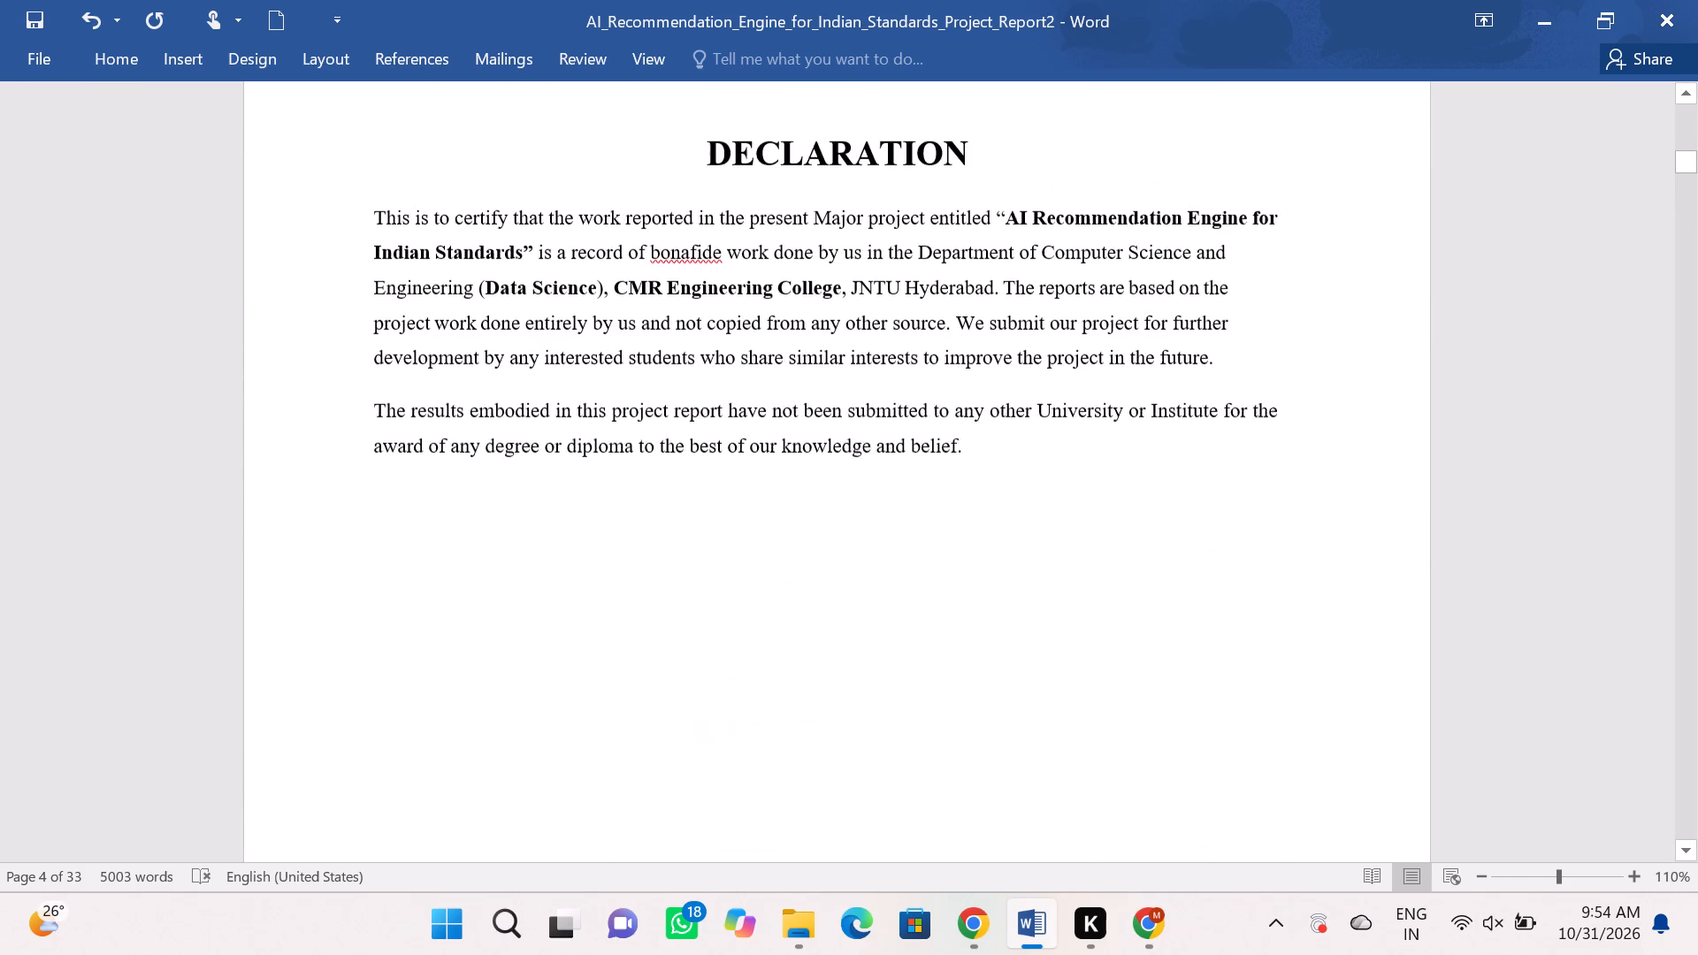
{"action": "scroll", "coordinate": [704, 499], "scroll_direction": "up", "scroll_amount": 12}
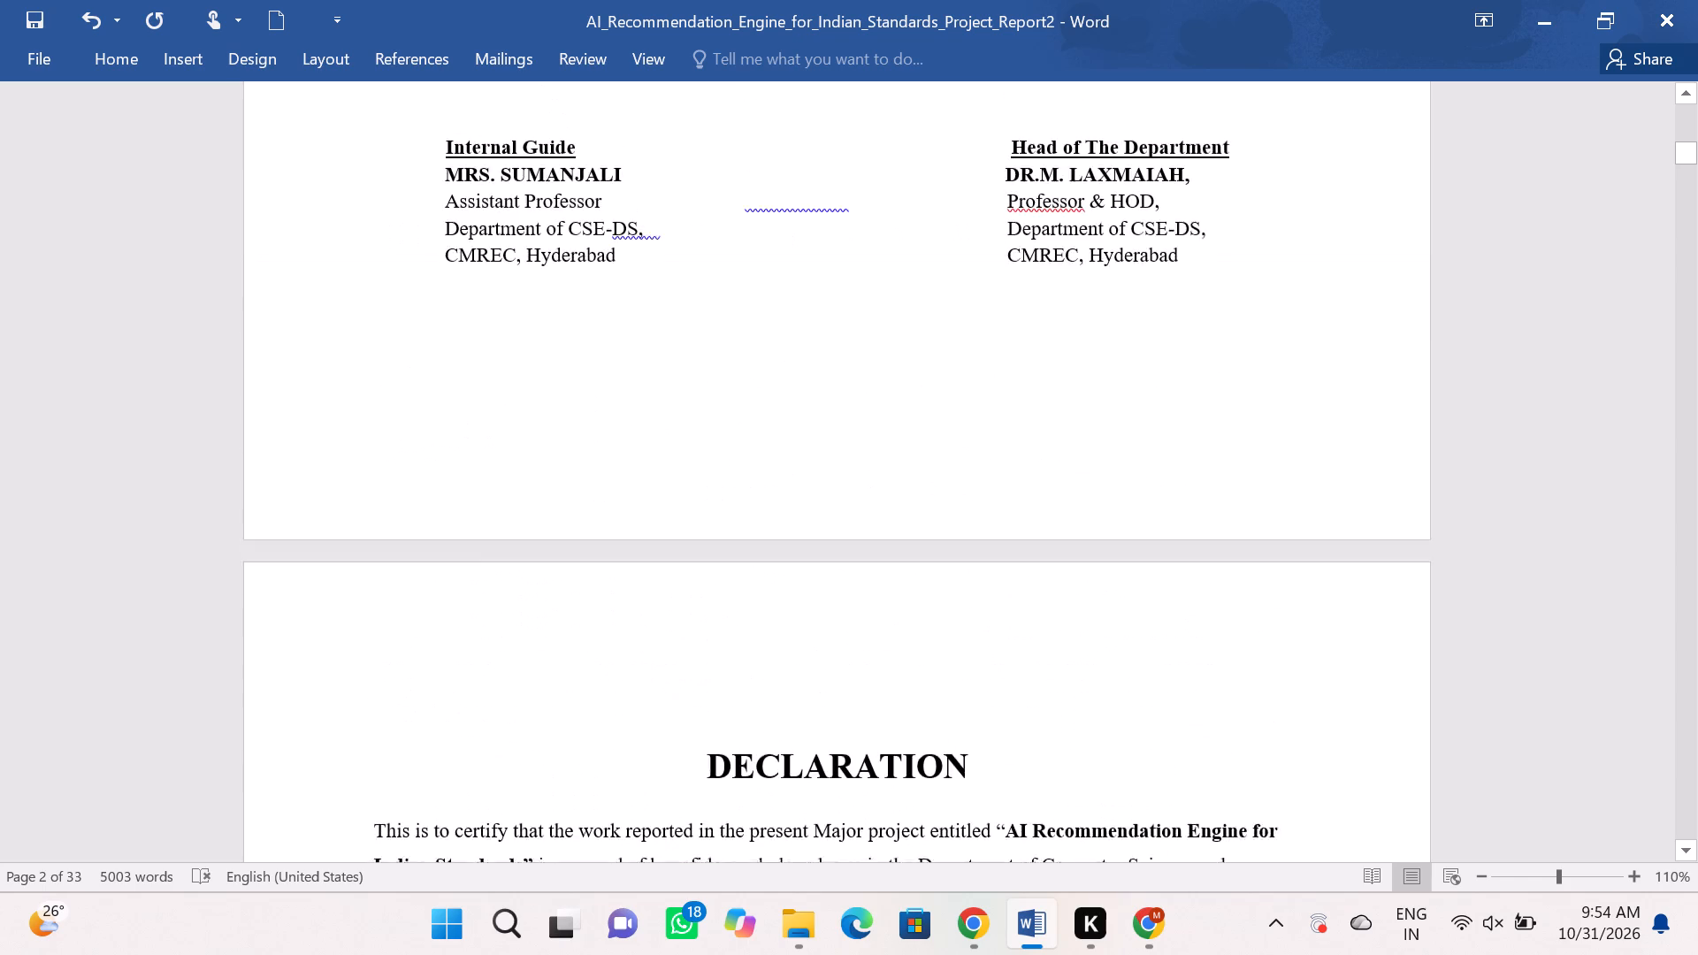
{"action": "scroll", "coordinate": [704, 499], "scroll_direction": "up", "scroll_amount": 20}
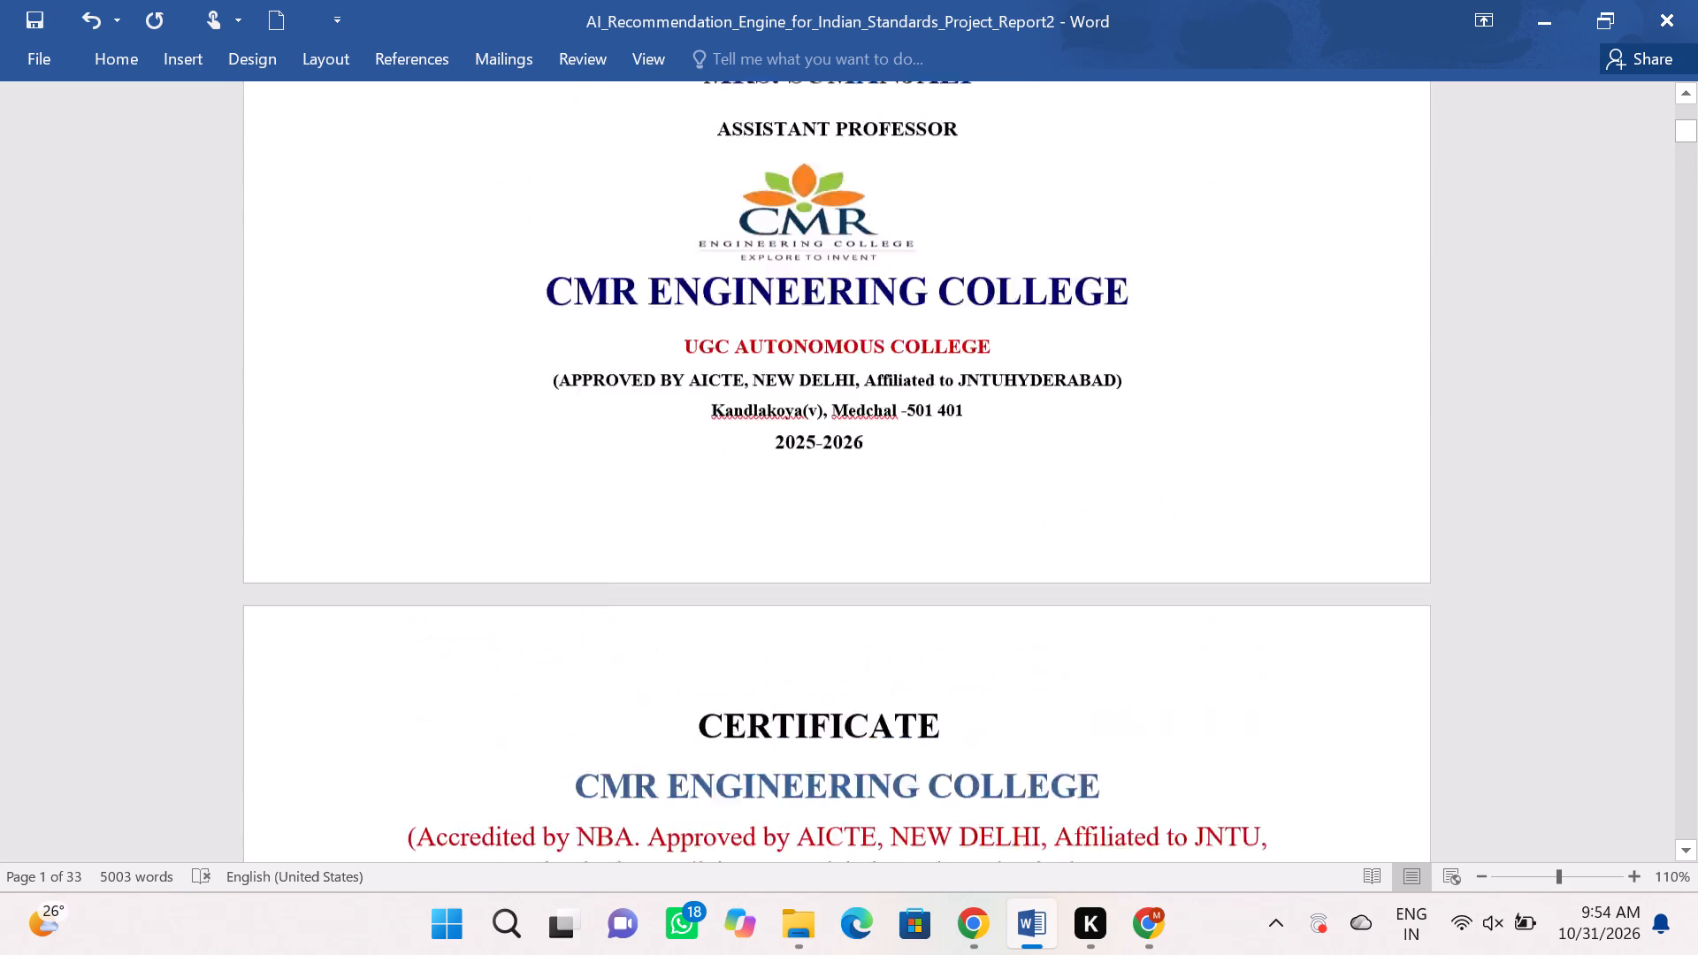
{"action": "scroll", "coordinate": [704, 499], "scroll_direction": "up", "scroll_amount": 2}
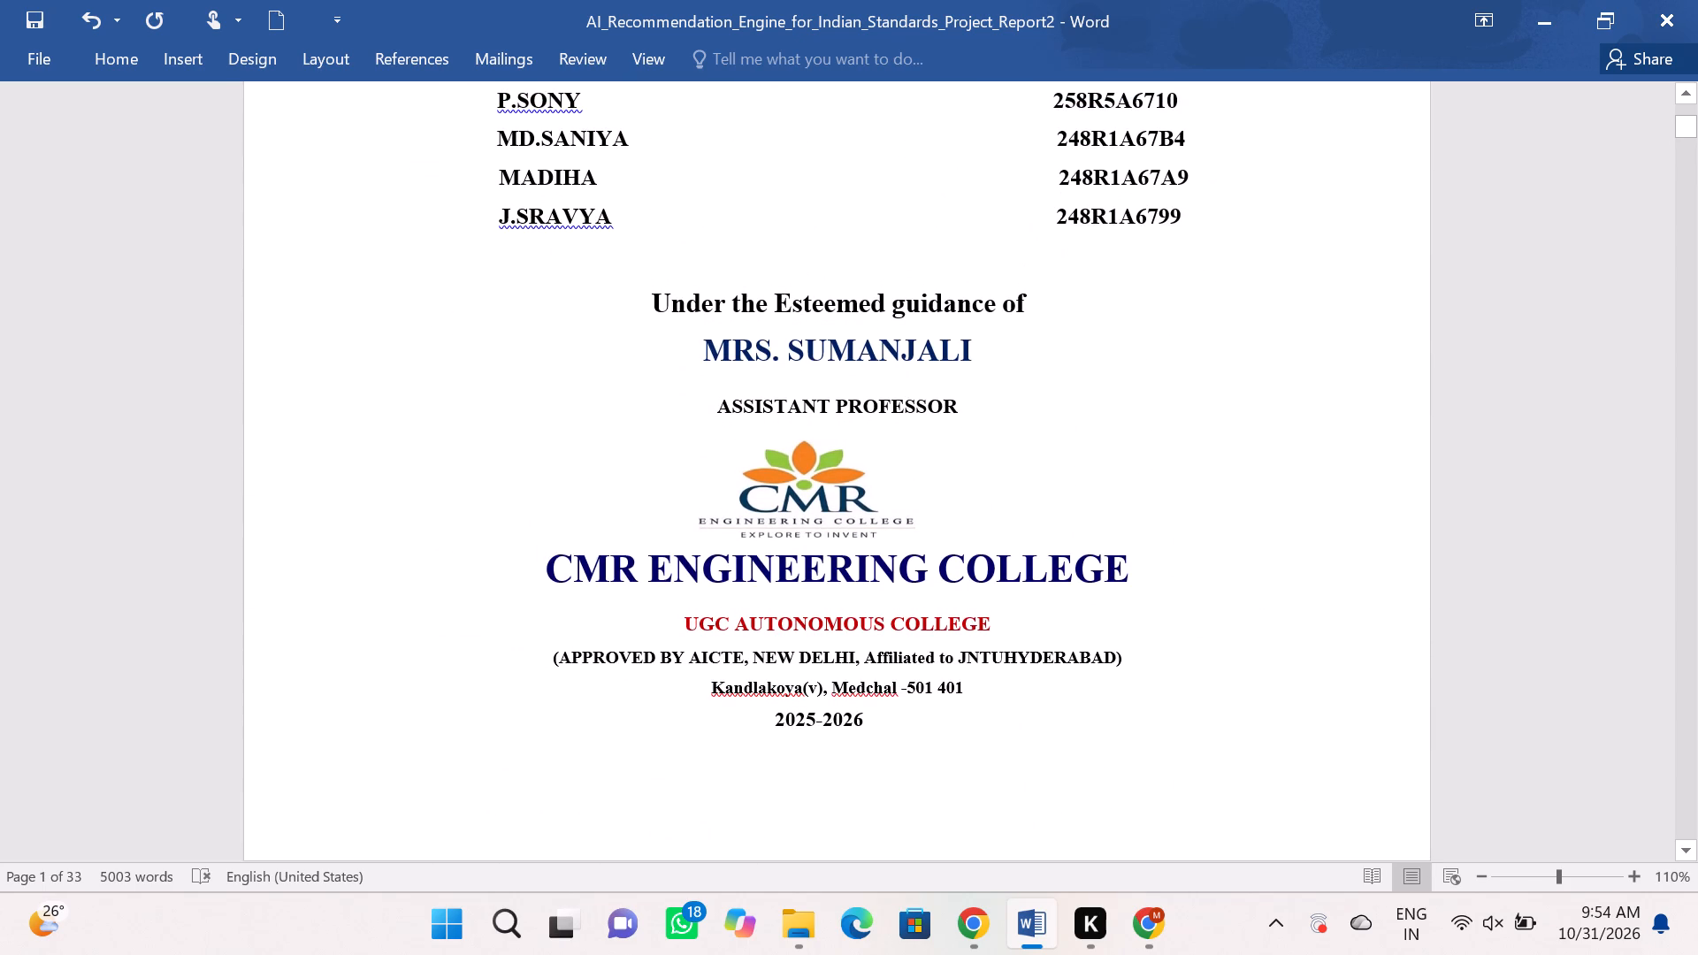
{"action": "left_click", "coordinate": [785, 343]}
{"action": "key", "text": "BackSpace"}
{"action": "type", "text": "N."}
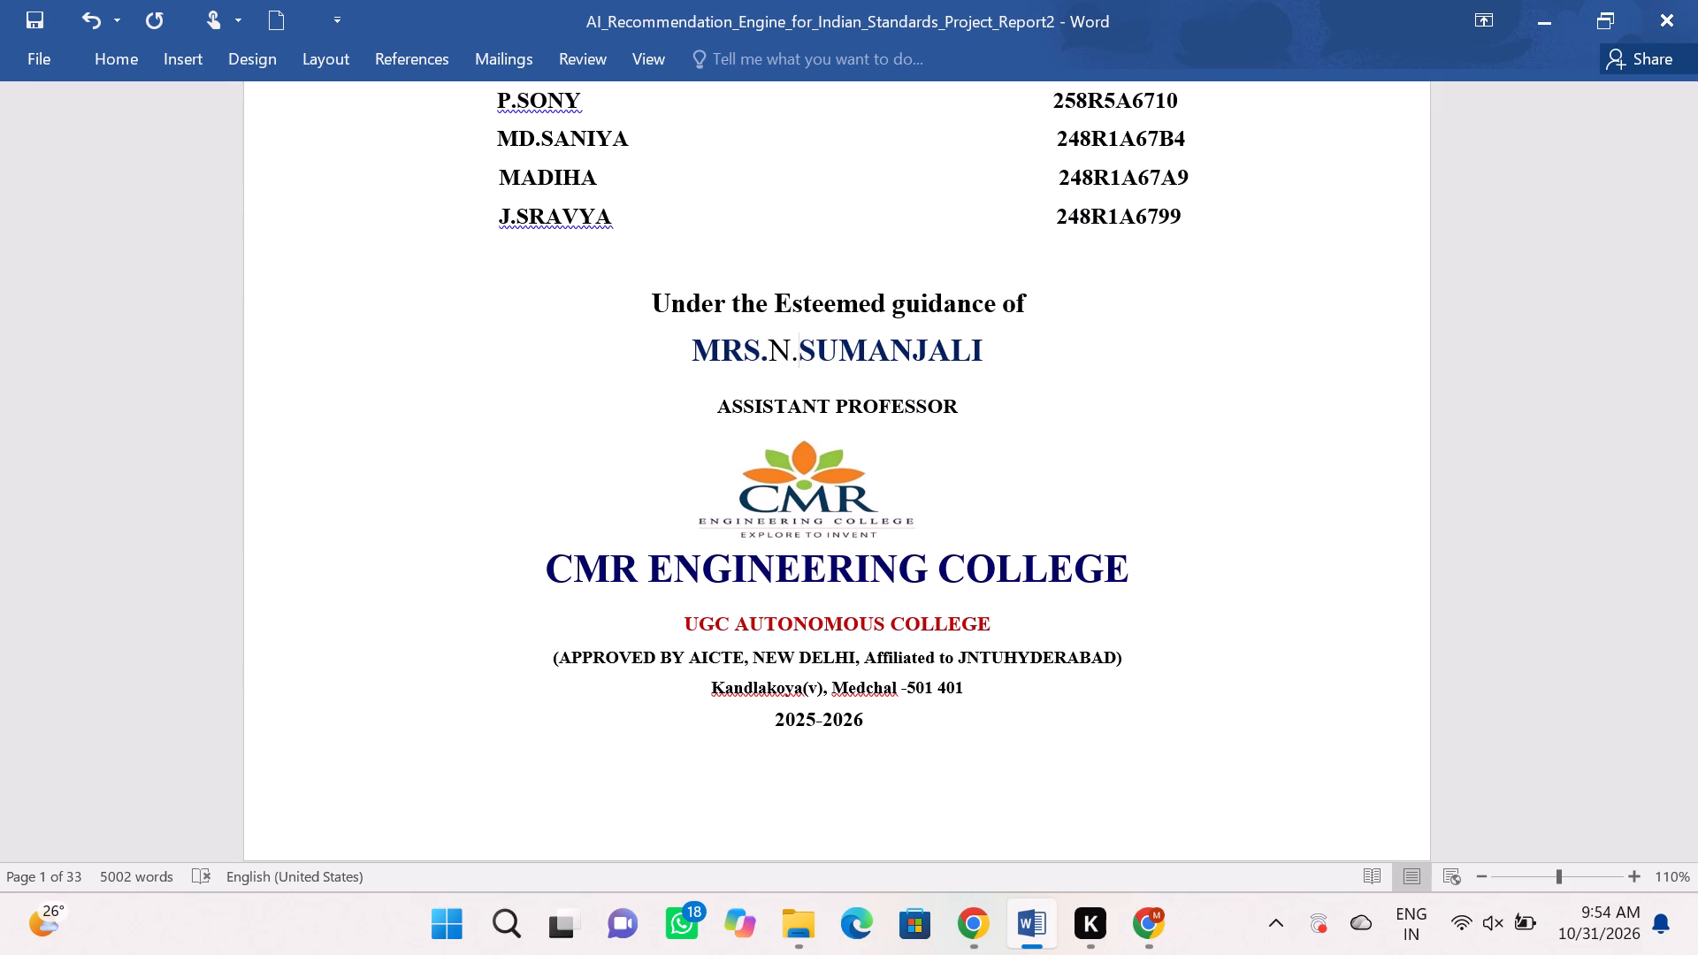
{"action": "key", "text": "BackSpace"}
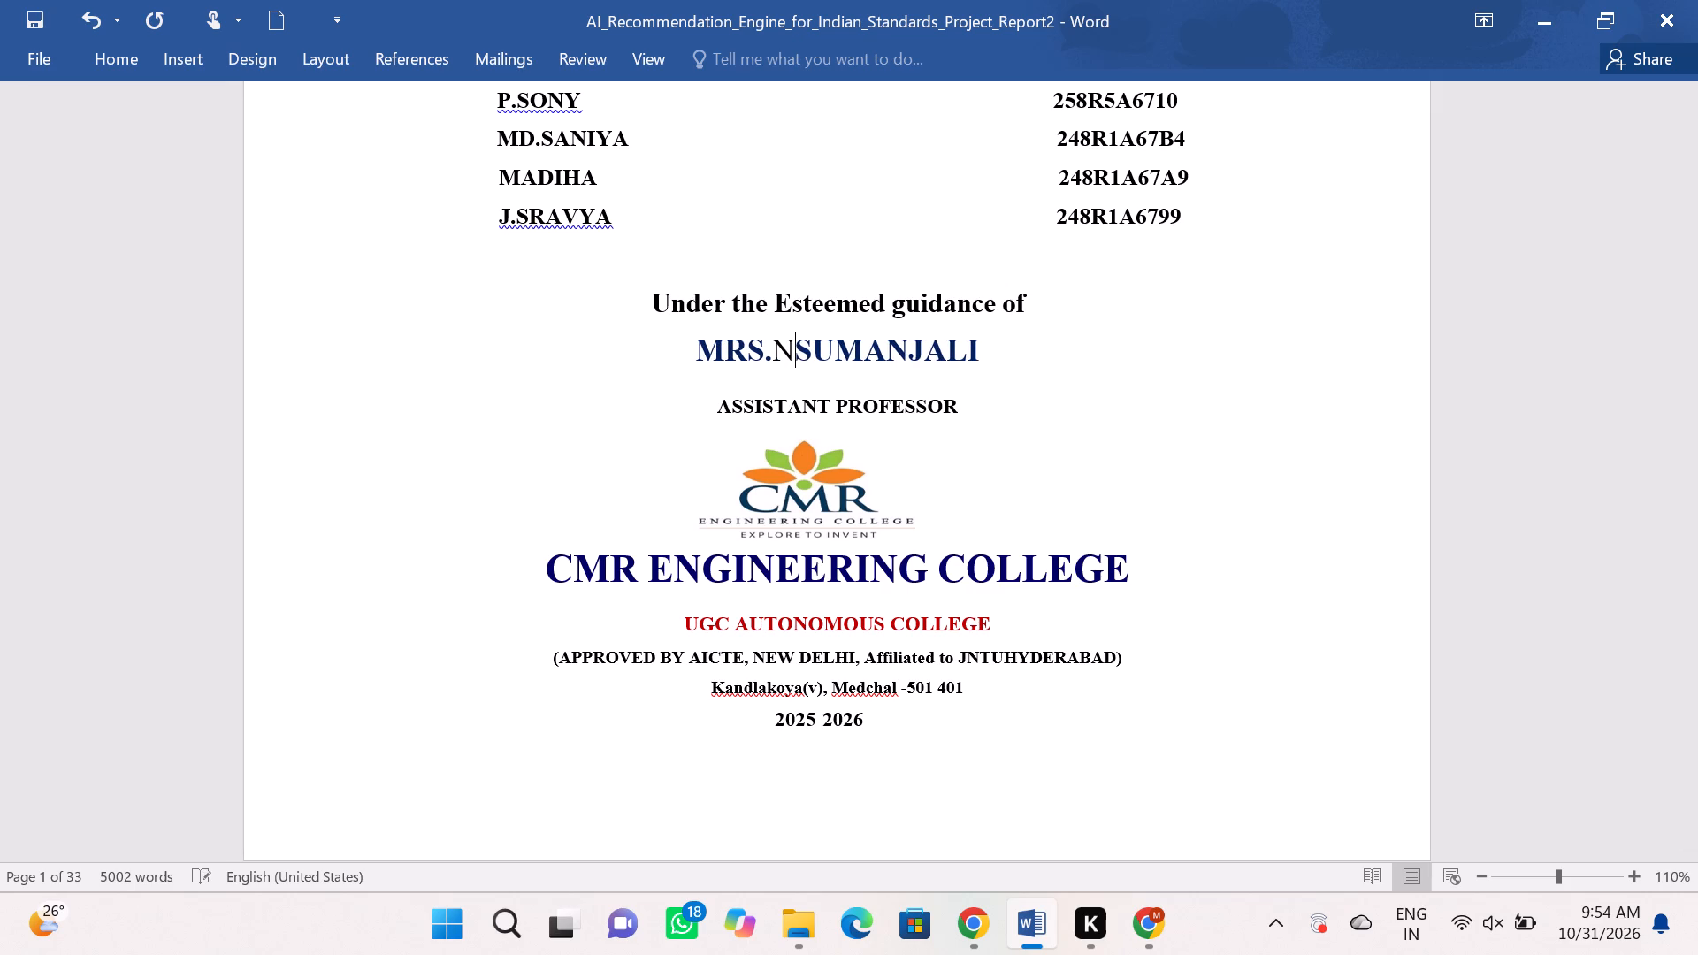
{"action": "key", "text": "BackSpace"}
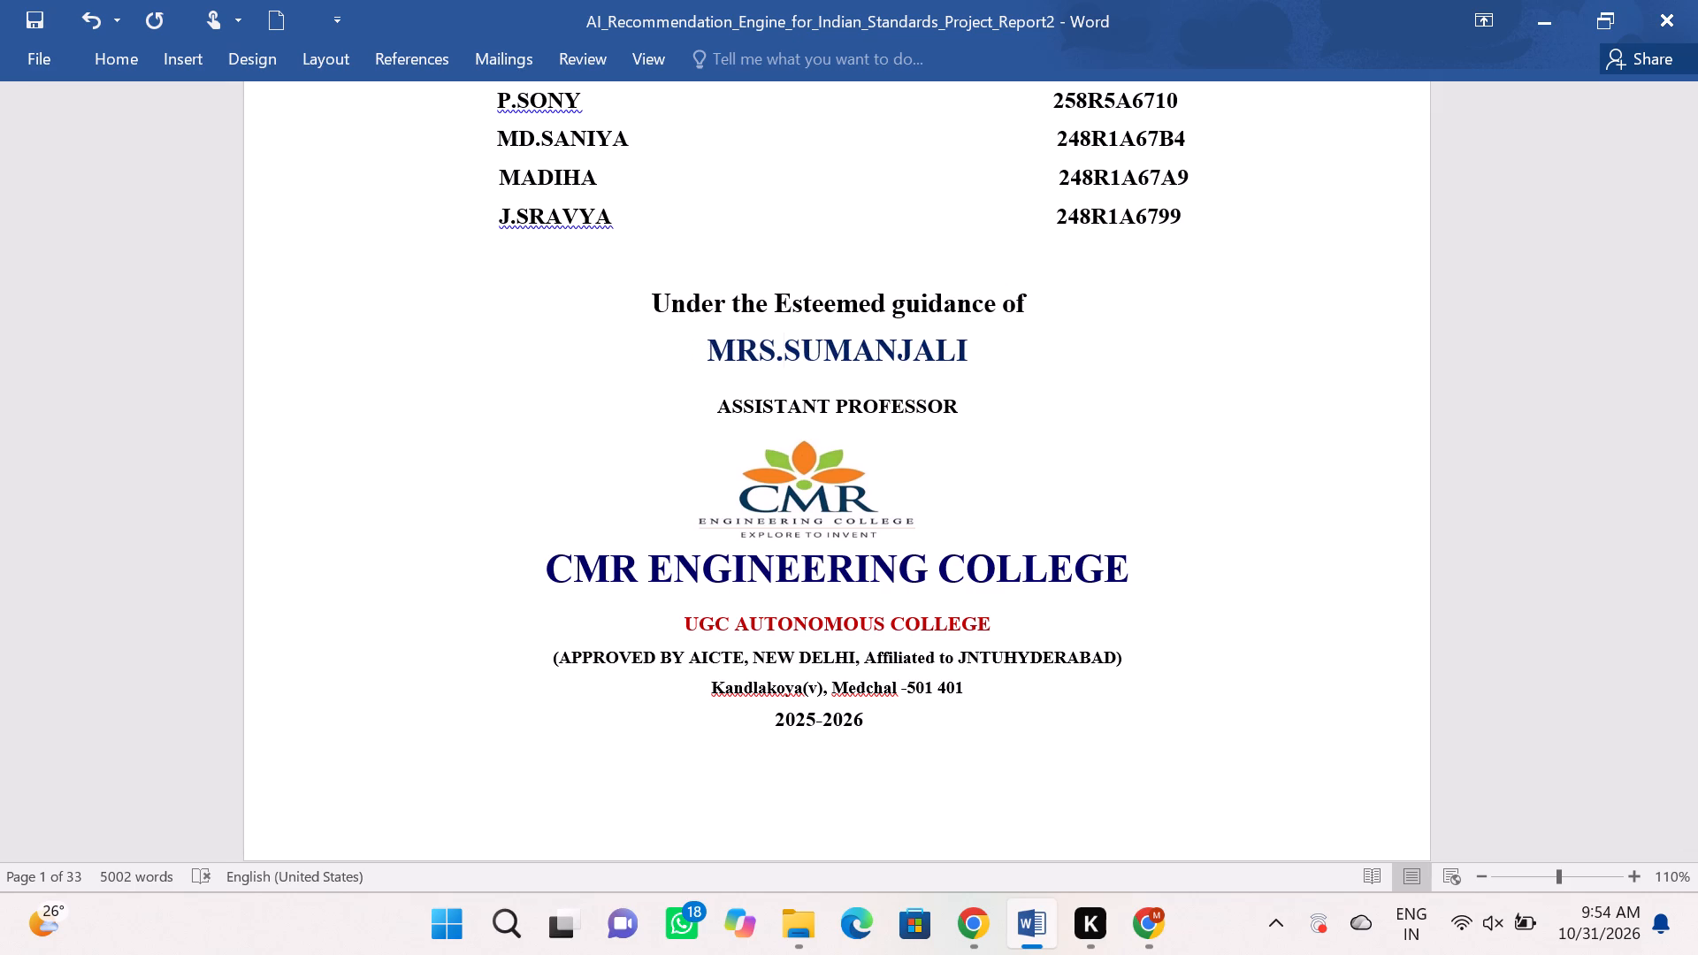
{"action": "key", "text": "n"}
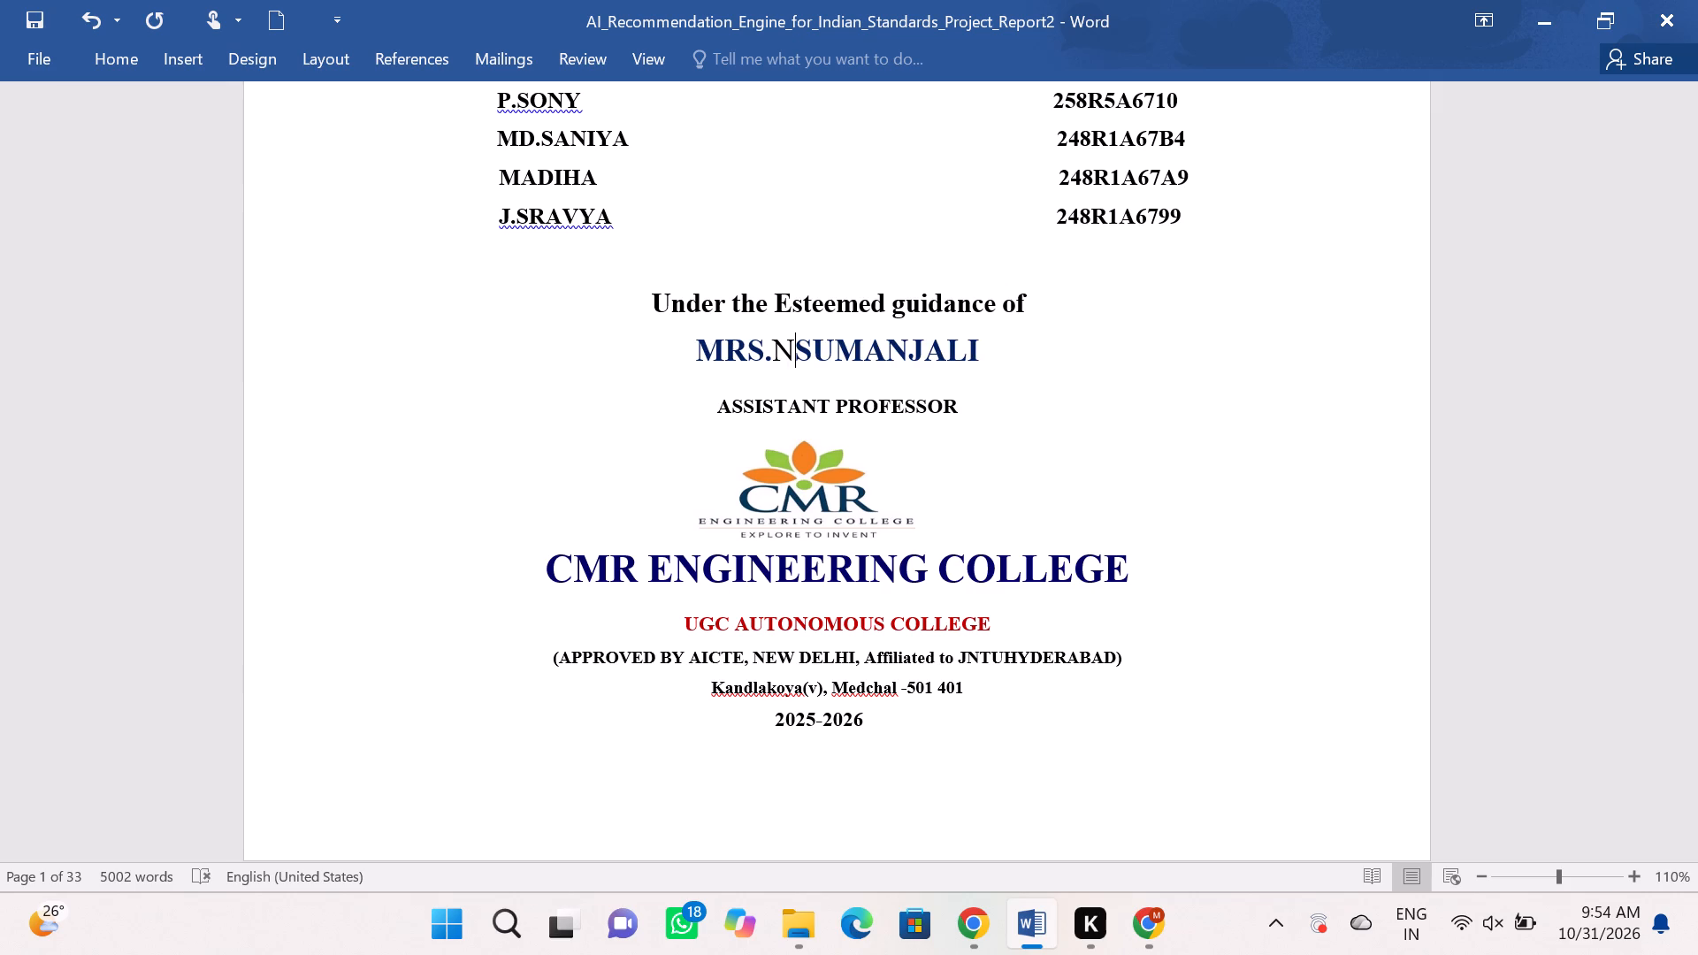
{"action": "key", "text": "BackSpace"}
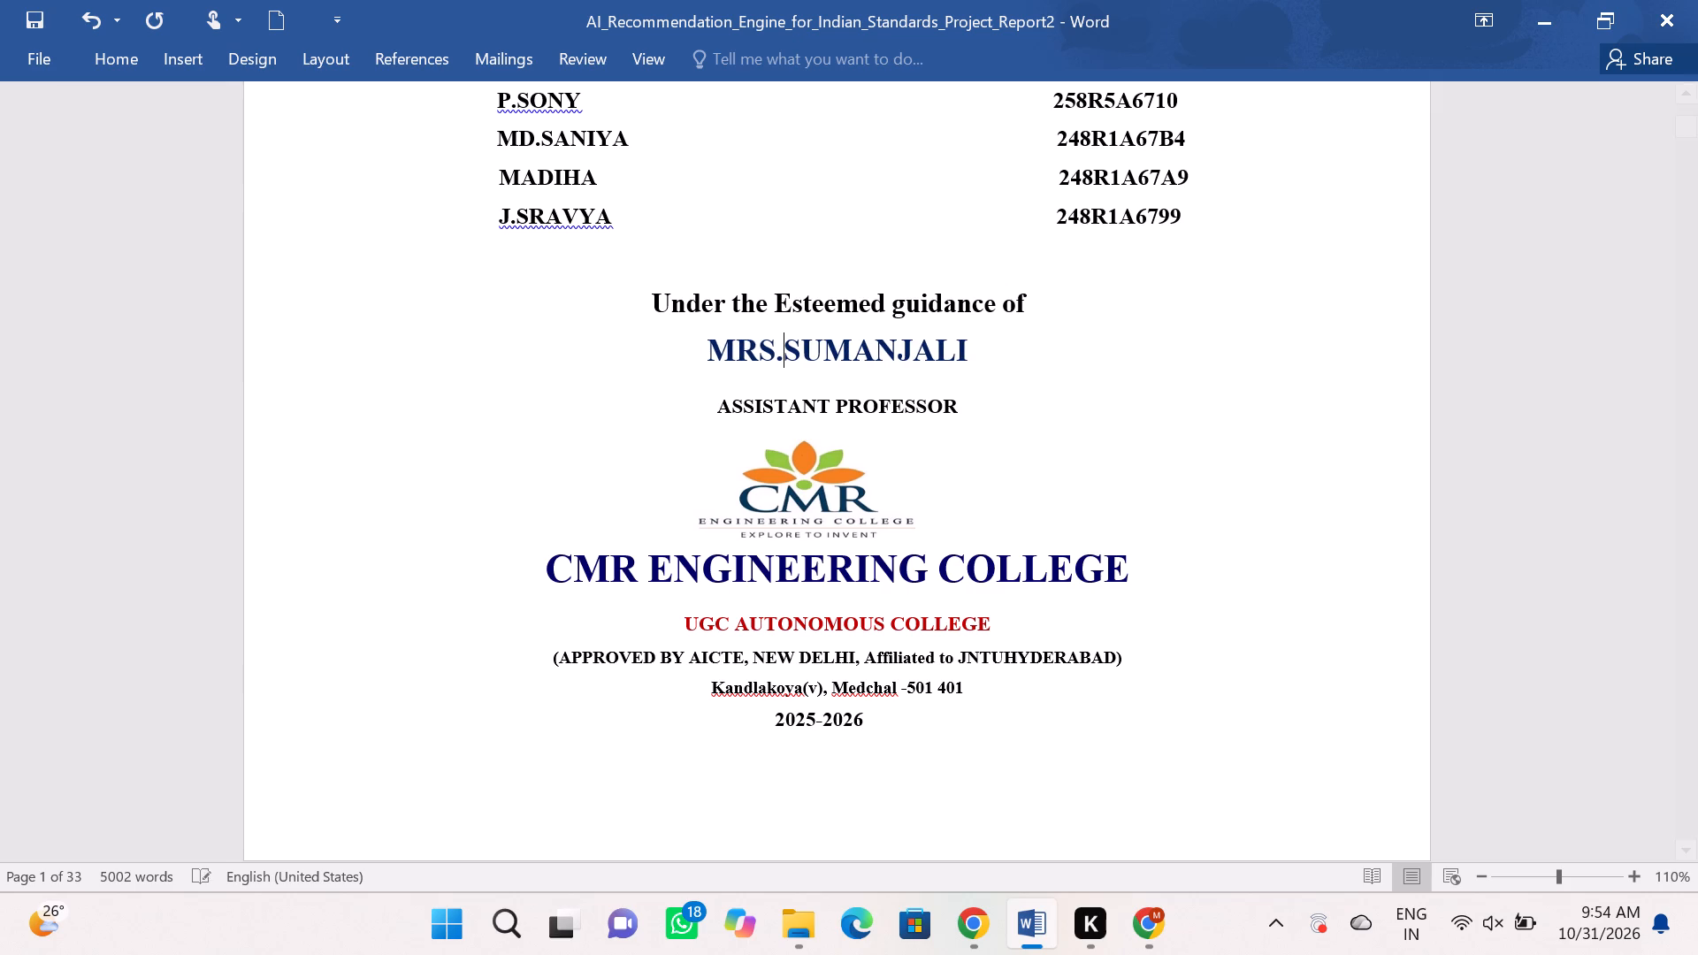
{"action": "key", "text": "Right"}
{"action": "key", "text": "BackSpace"}
{"action": "key", "text": "n"}
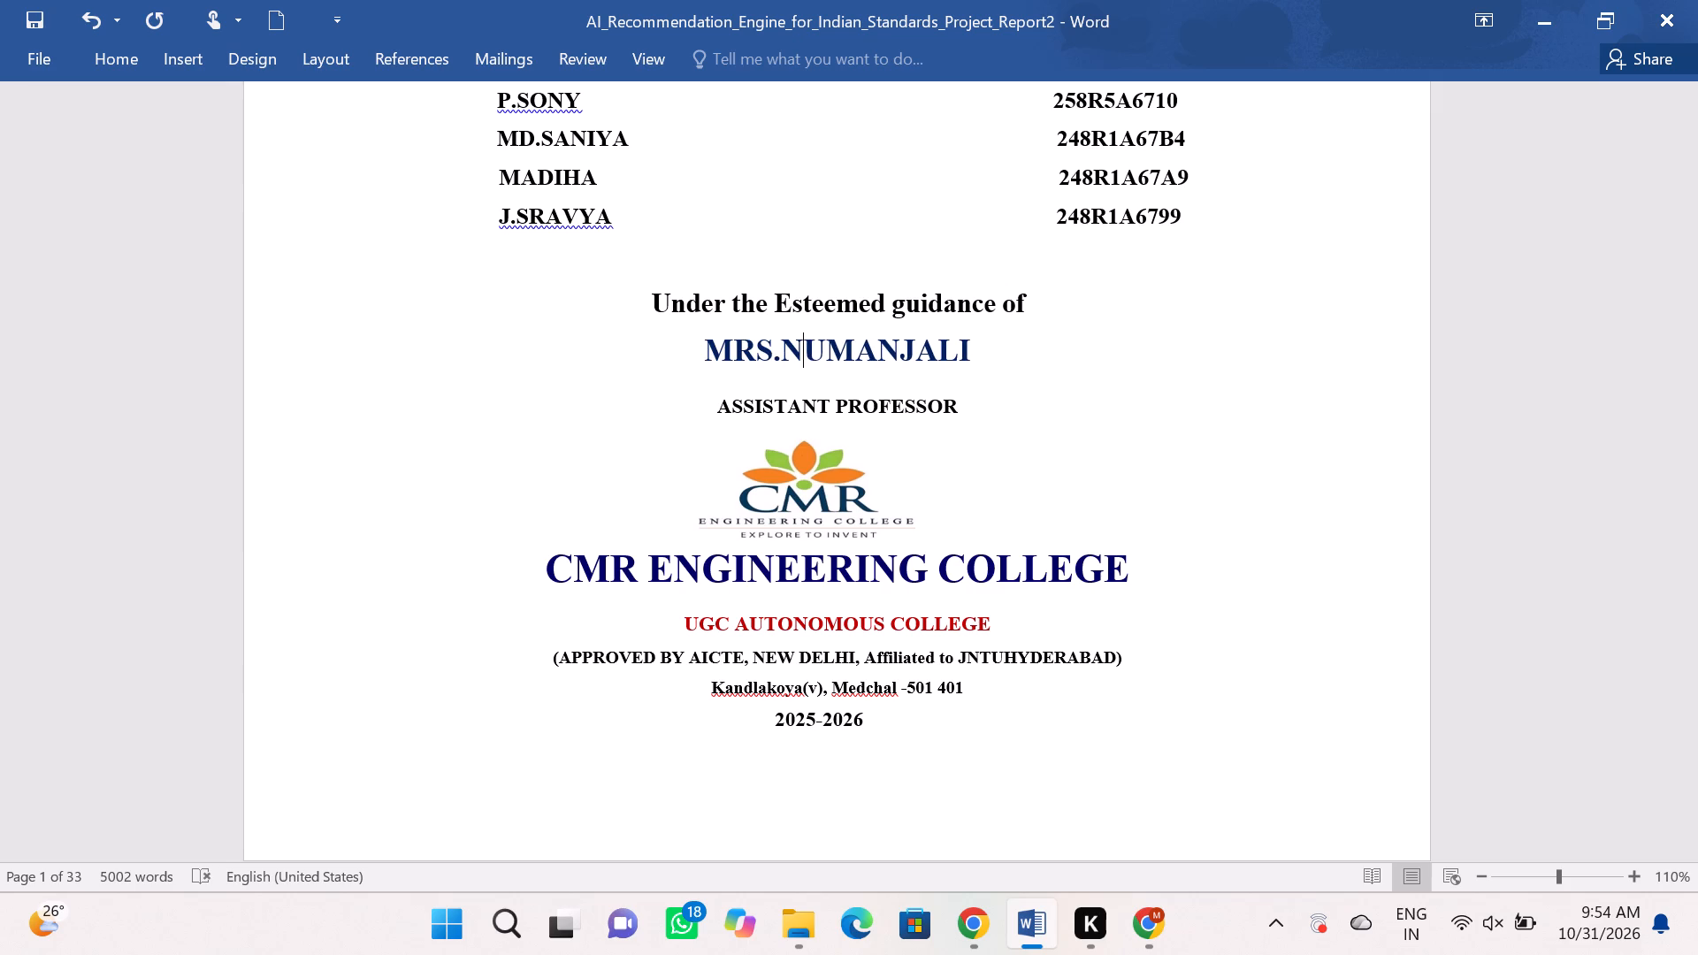
{"action": "key", "text": "s"}
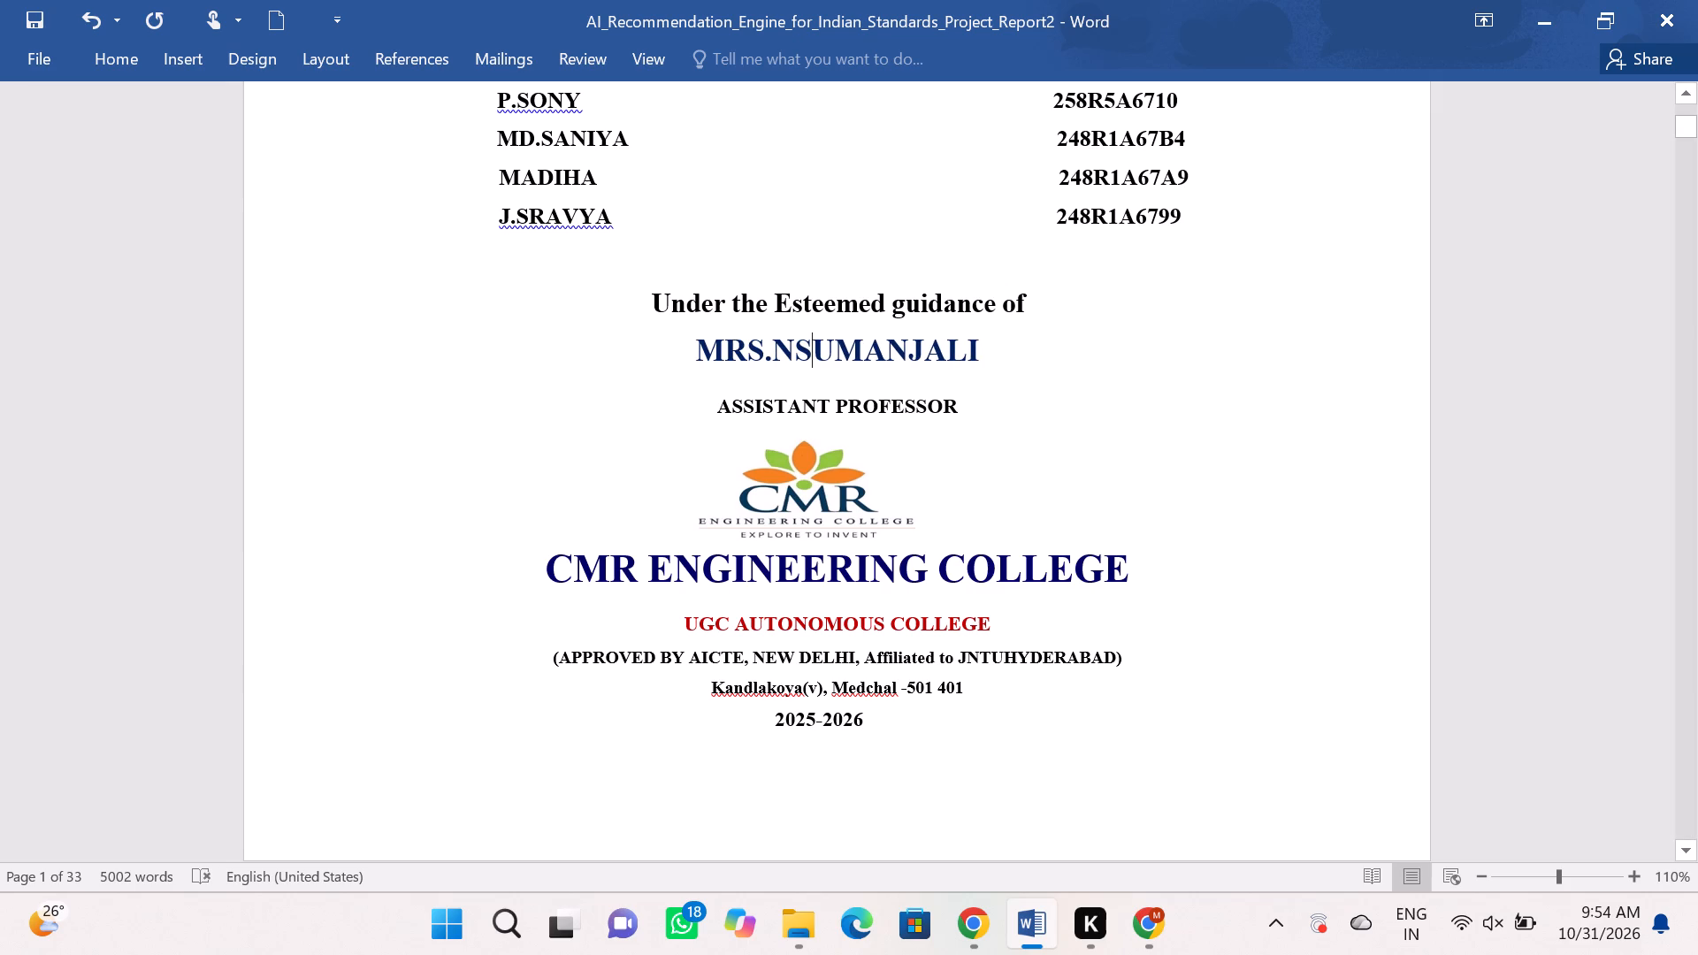
{"action": "left_click", "coordinate": [793, 348]}
{"action": "key", "text": "period"}
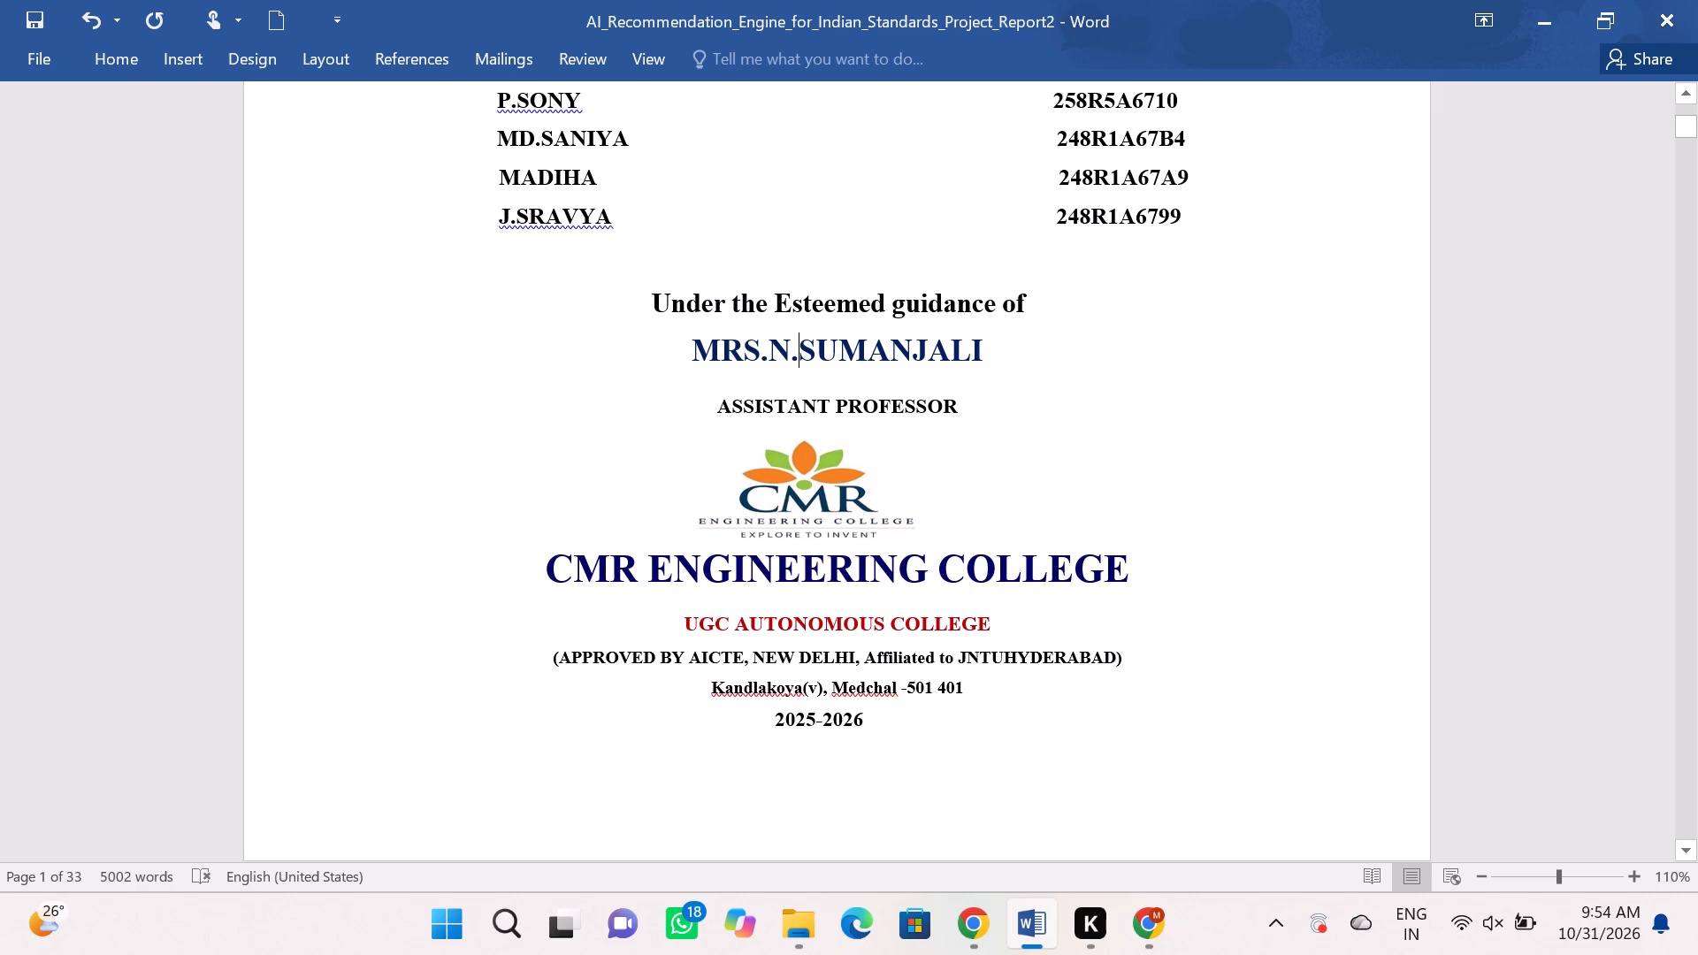
On the Certificate page, replace the space before the name under Internal Guide with the initial "N.".
{"action": "scroll", "coordinate": [1014, 549], "scroll_direction": "down", "scroll_amount": 3}
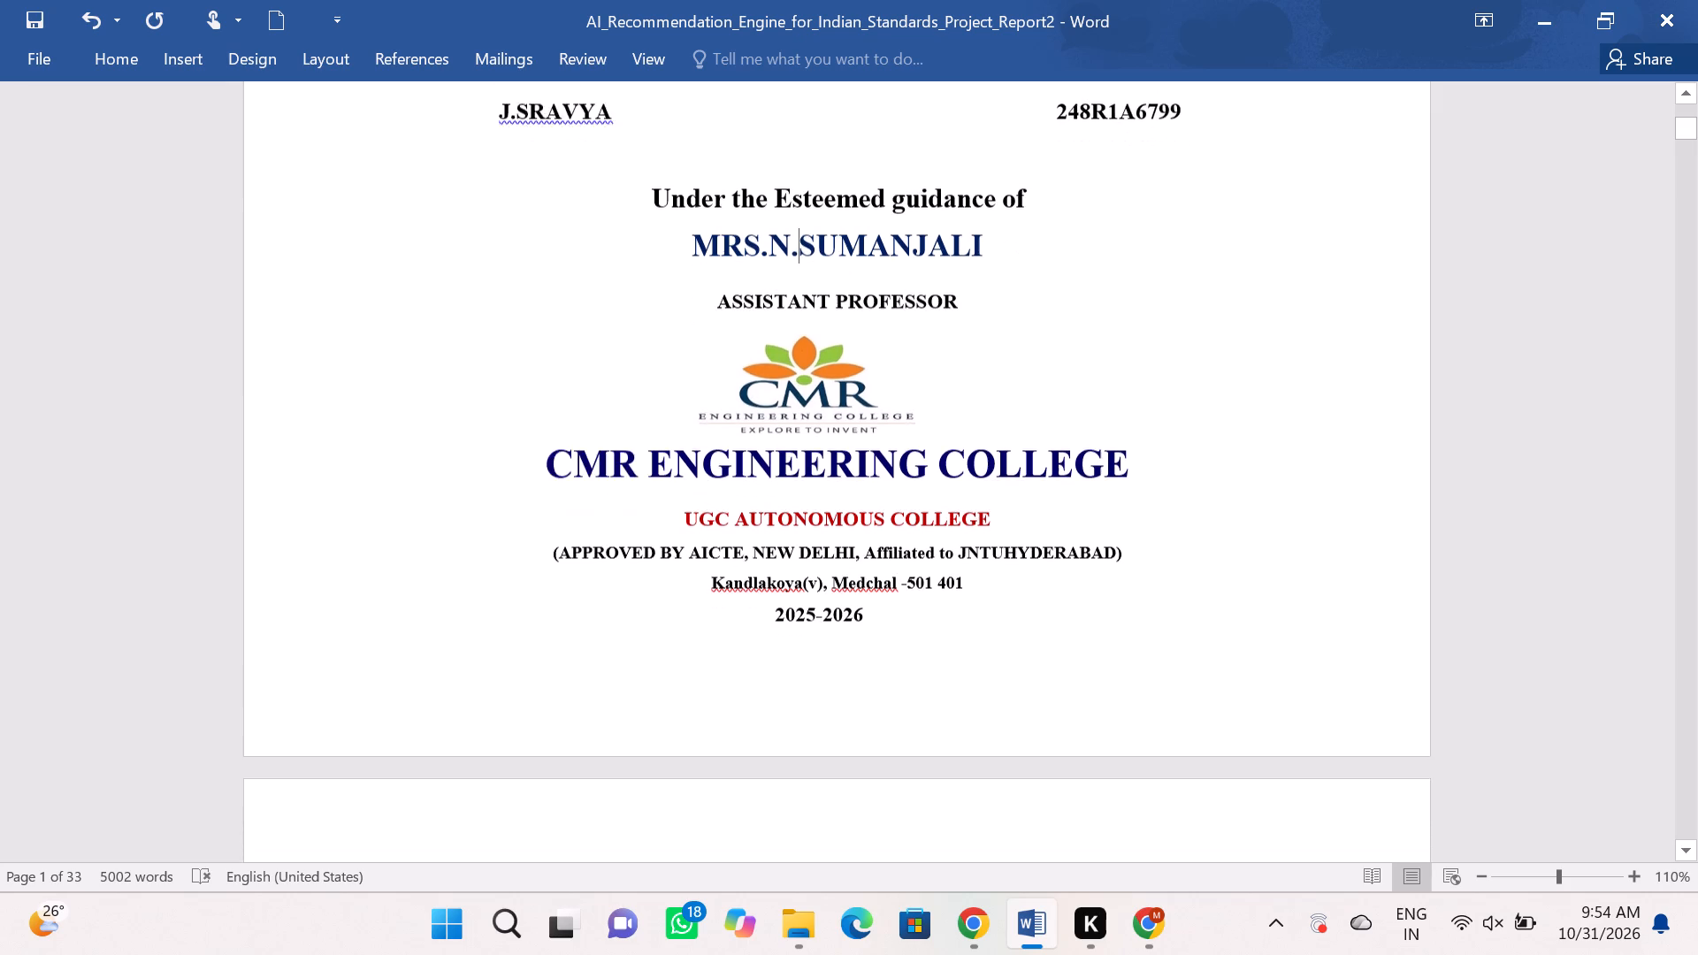
{"action": "scroll", "coordinate": [1014, 549], "scroll_direction": "down", "scroll_amount": 12}
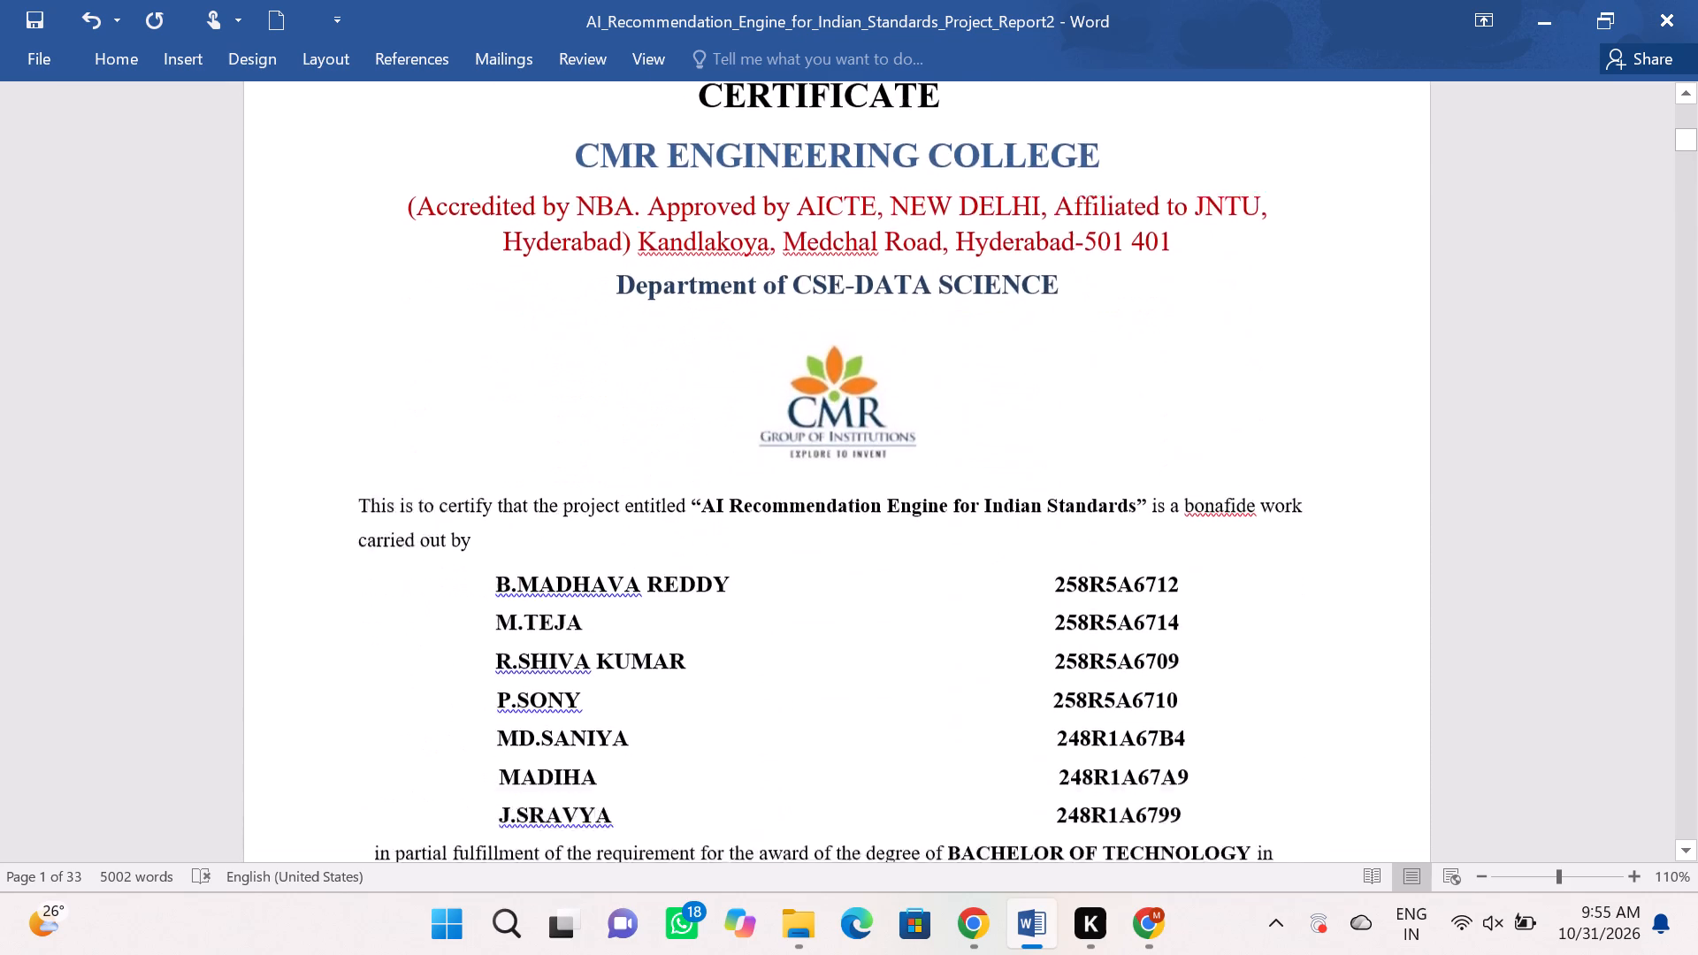
{"action": "scroll", "coordinate": [1021, 562], "scroll_direction": "up", "scroll_amount": 5}
{"action": "scroll", "coordinate": [1021, 562], "scroll_direction": "down", "scroll_amount": 6}
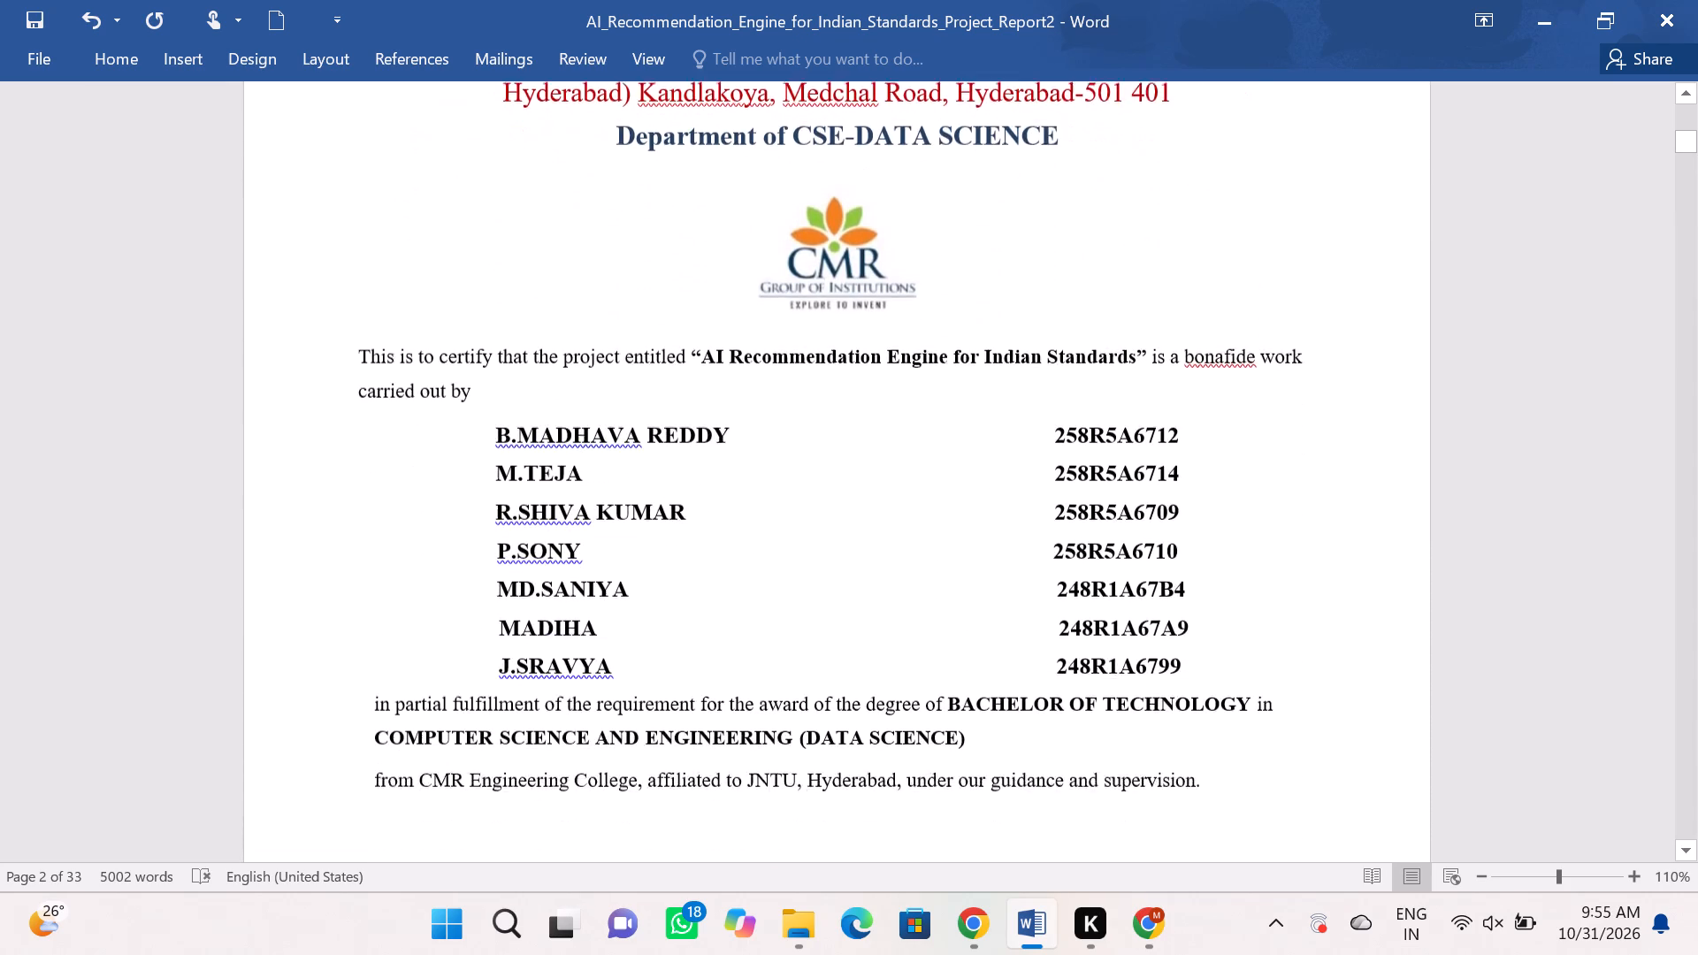
{"action": "scroll", "coordinate": [1021, 562], "scroll_direction": "down", "scroll_amount": 3}
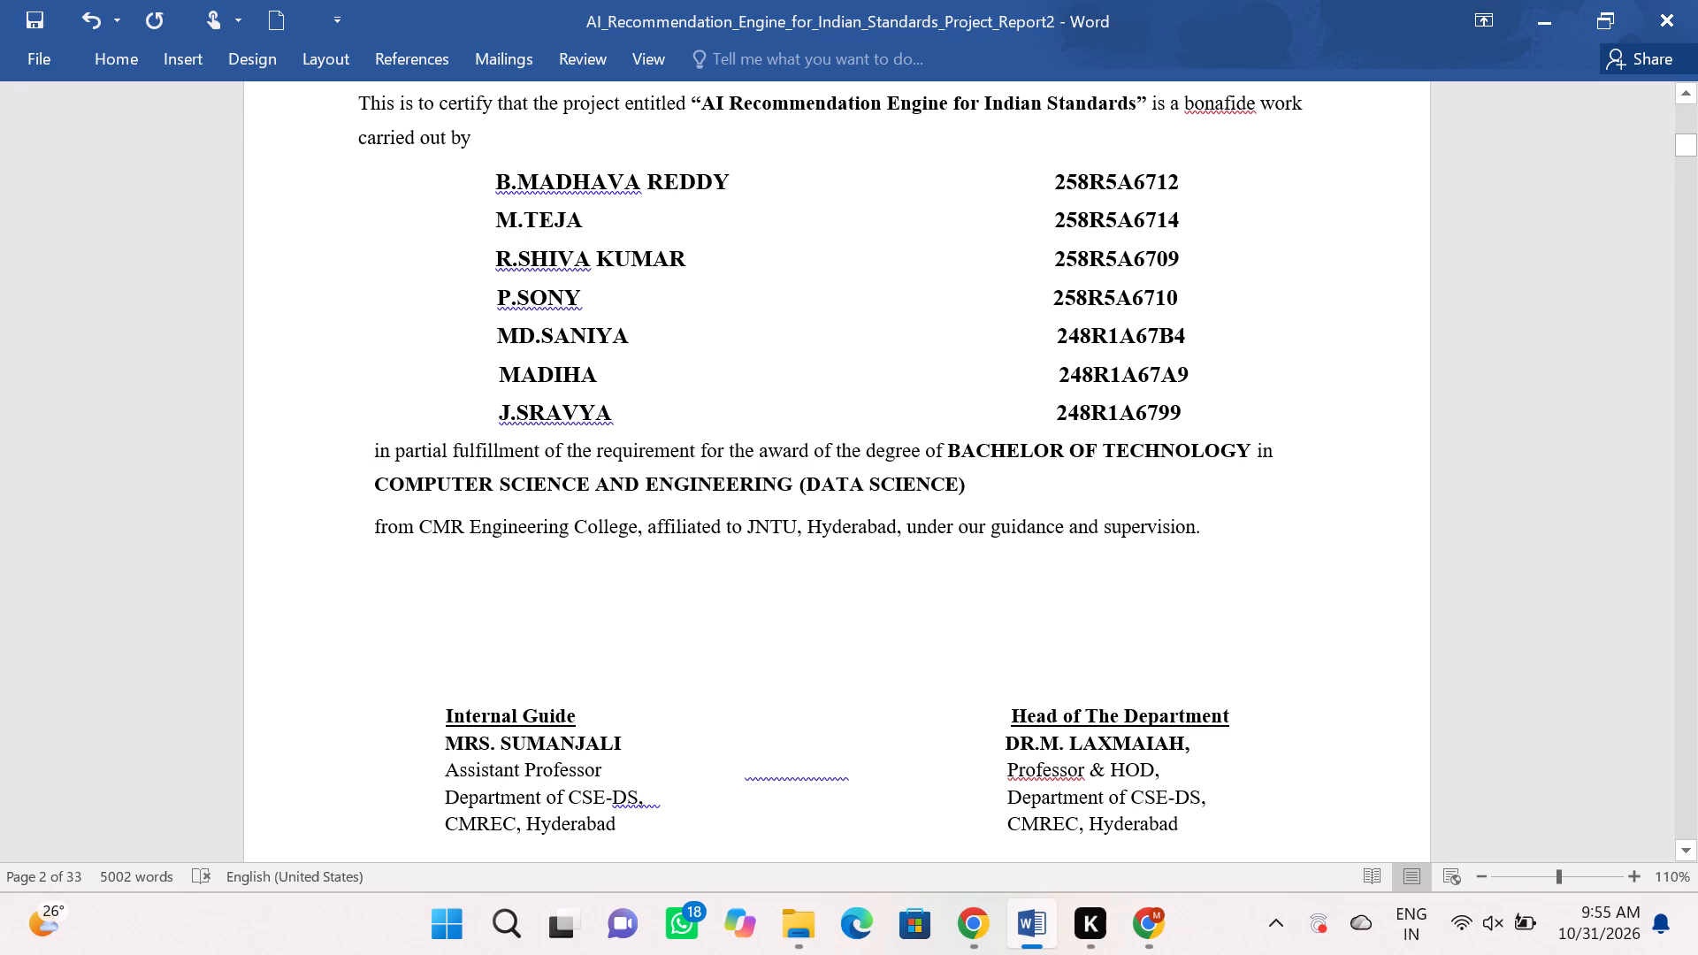
{"action": "scroll", "coordinate": [903, 570], "scroll_direction": "down", "scroll_amount": 2}
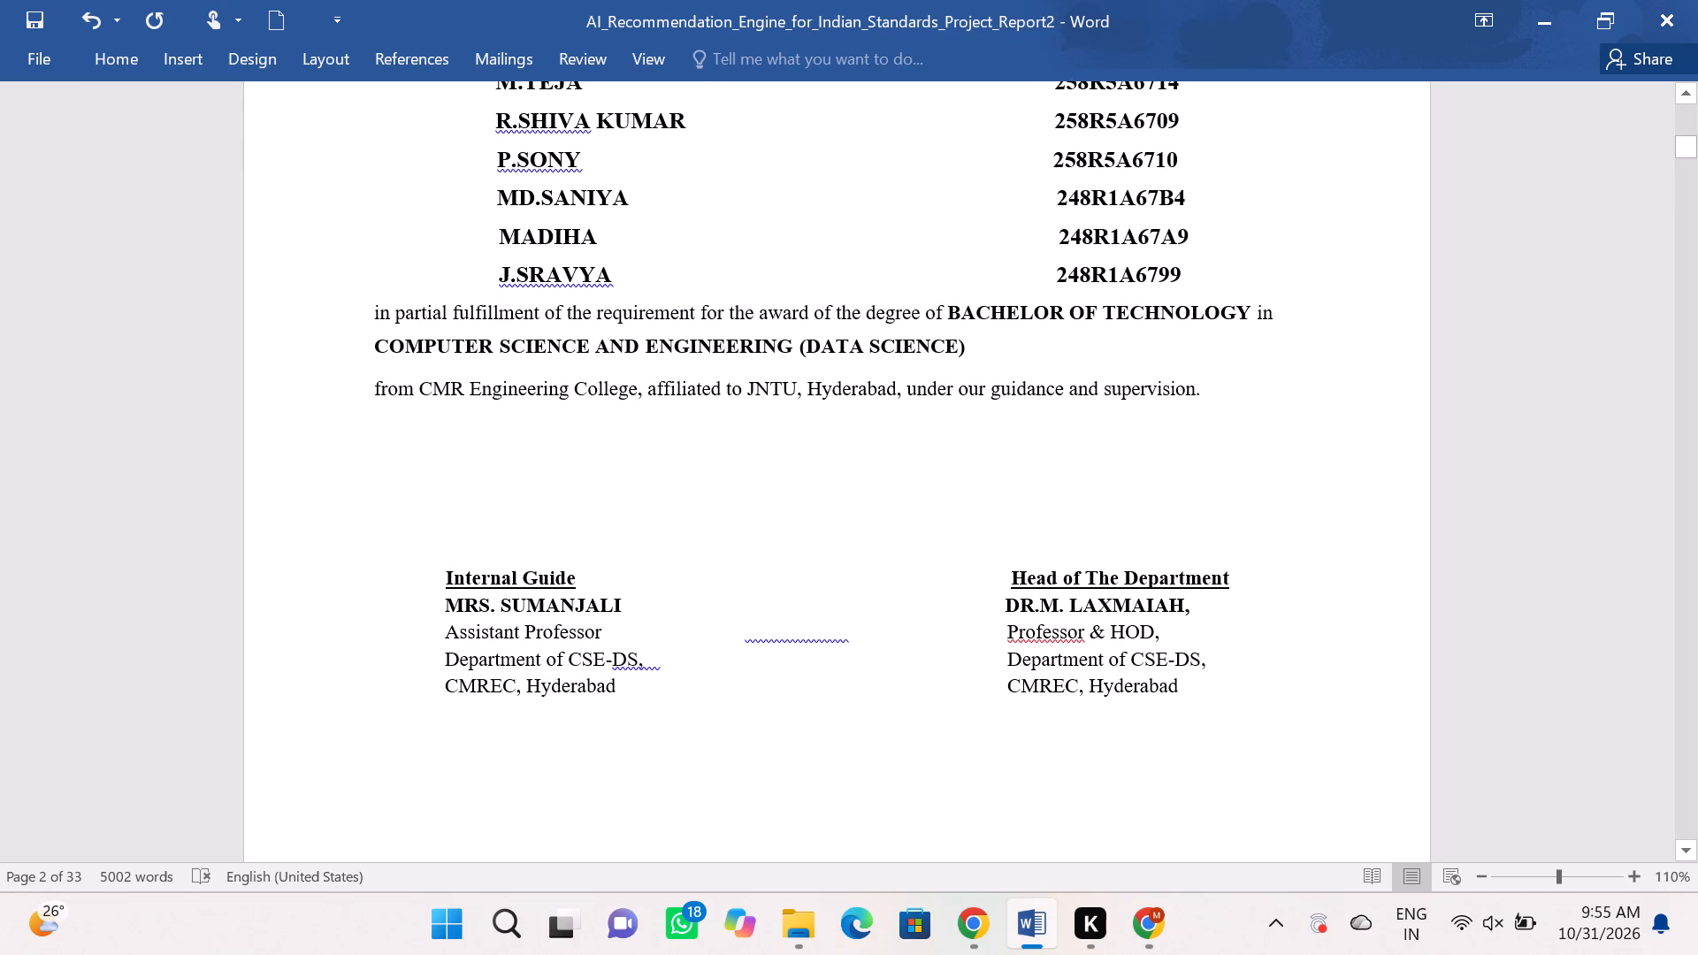
{"action": "left_click", "coordinate": [499, 610]}
{"action": "key", "text": "BackSpace"}
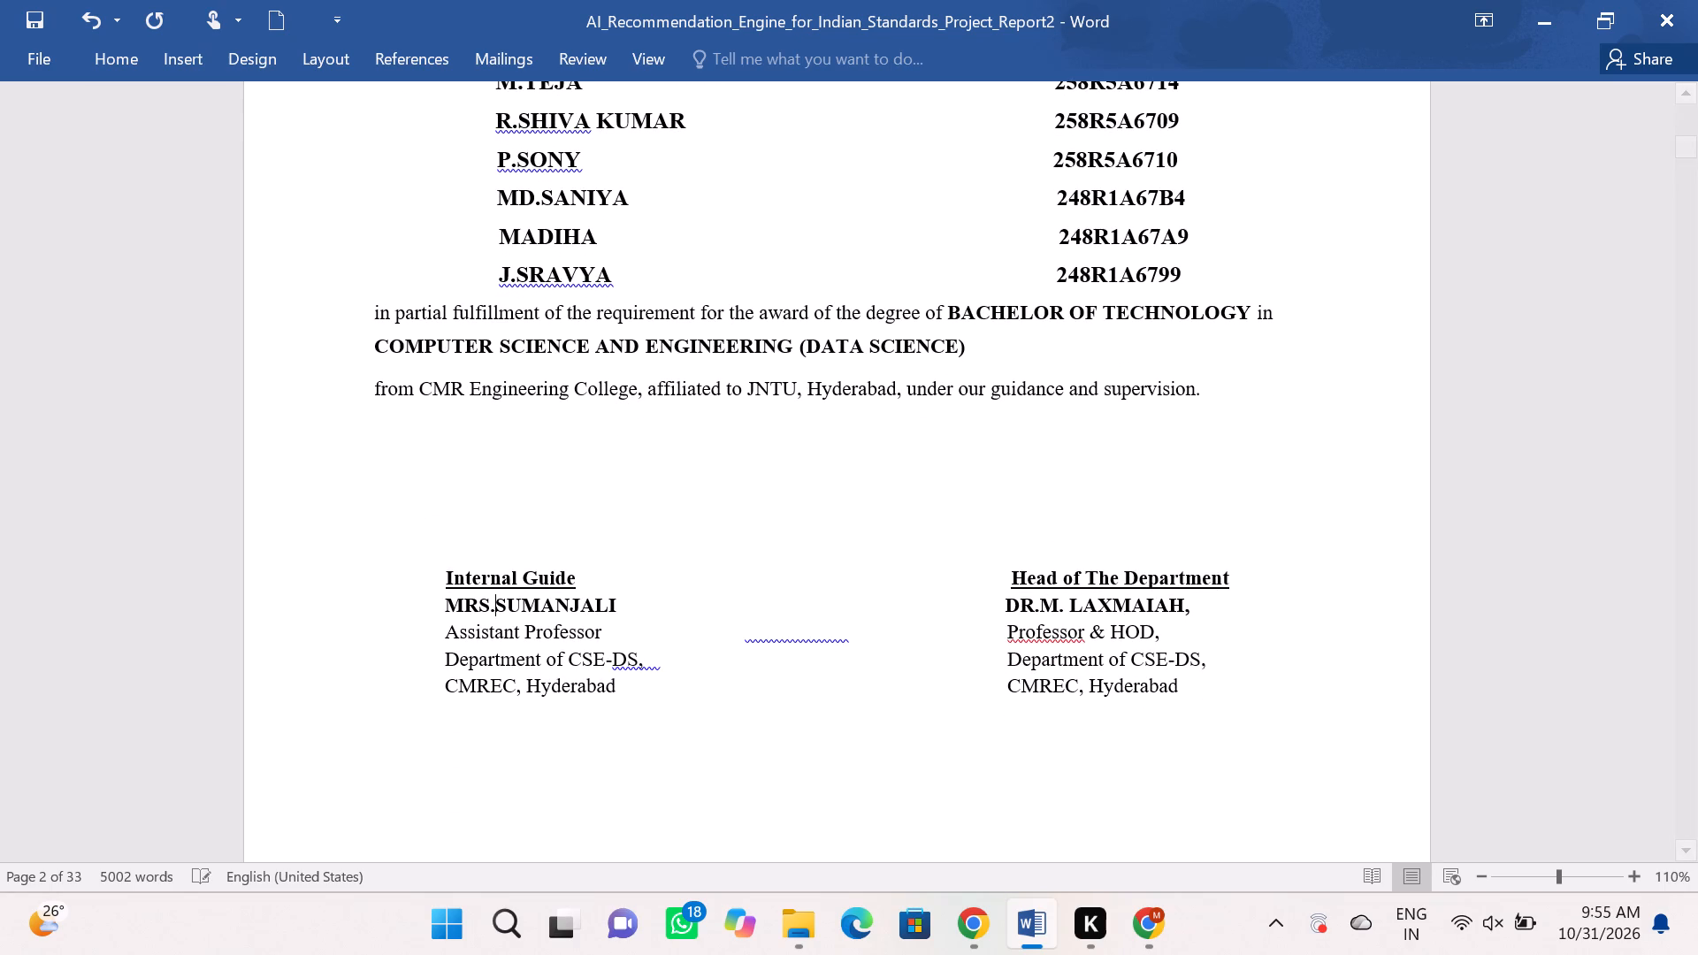
{"action": "key", "text": "shift+n"}
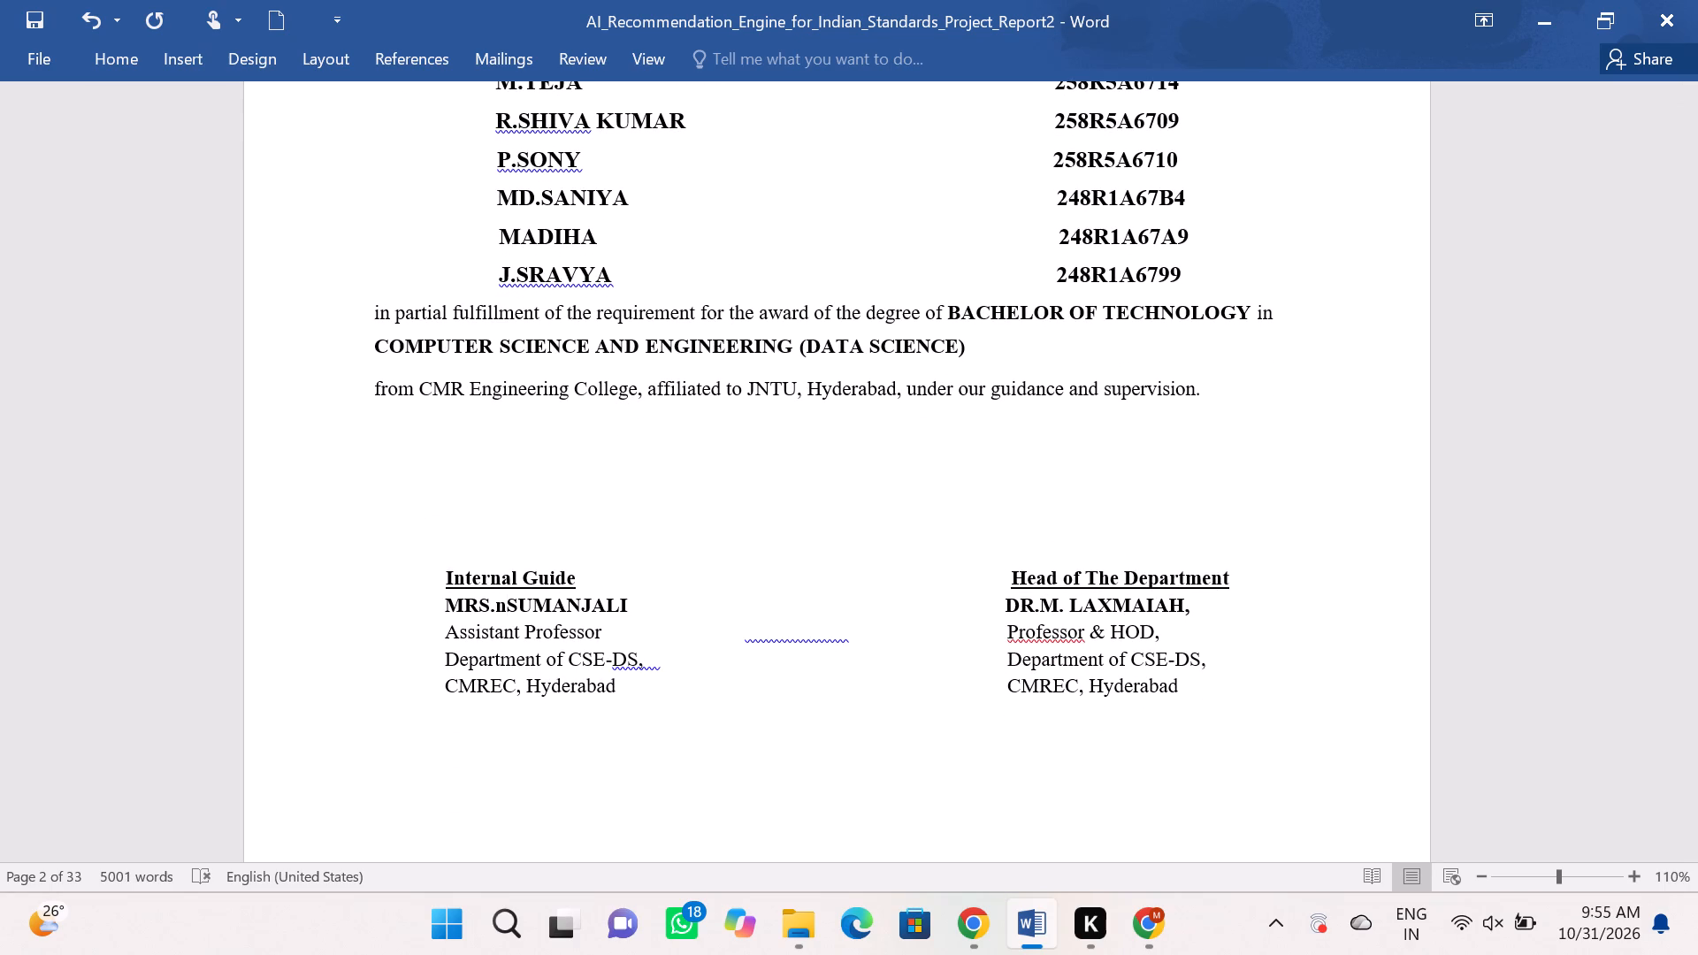
{"action": "key", "text": "BackSpace"}
{"action": "type", "text": "N."}
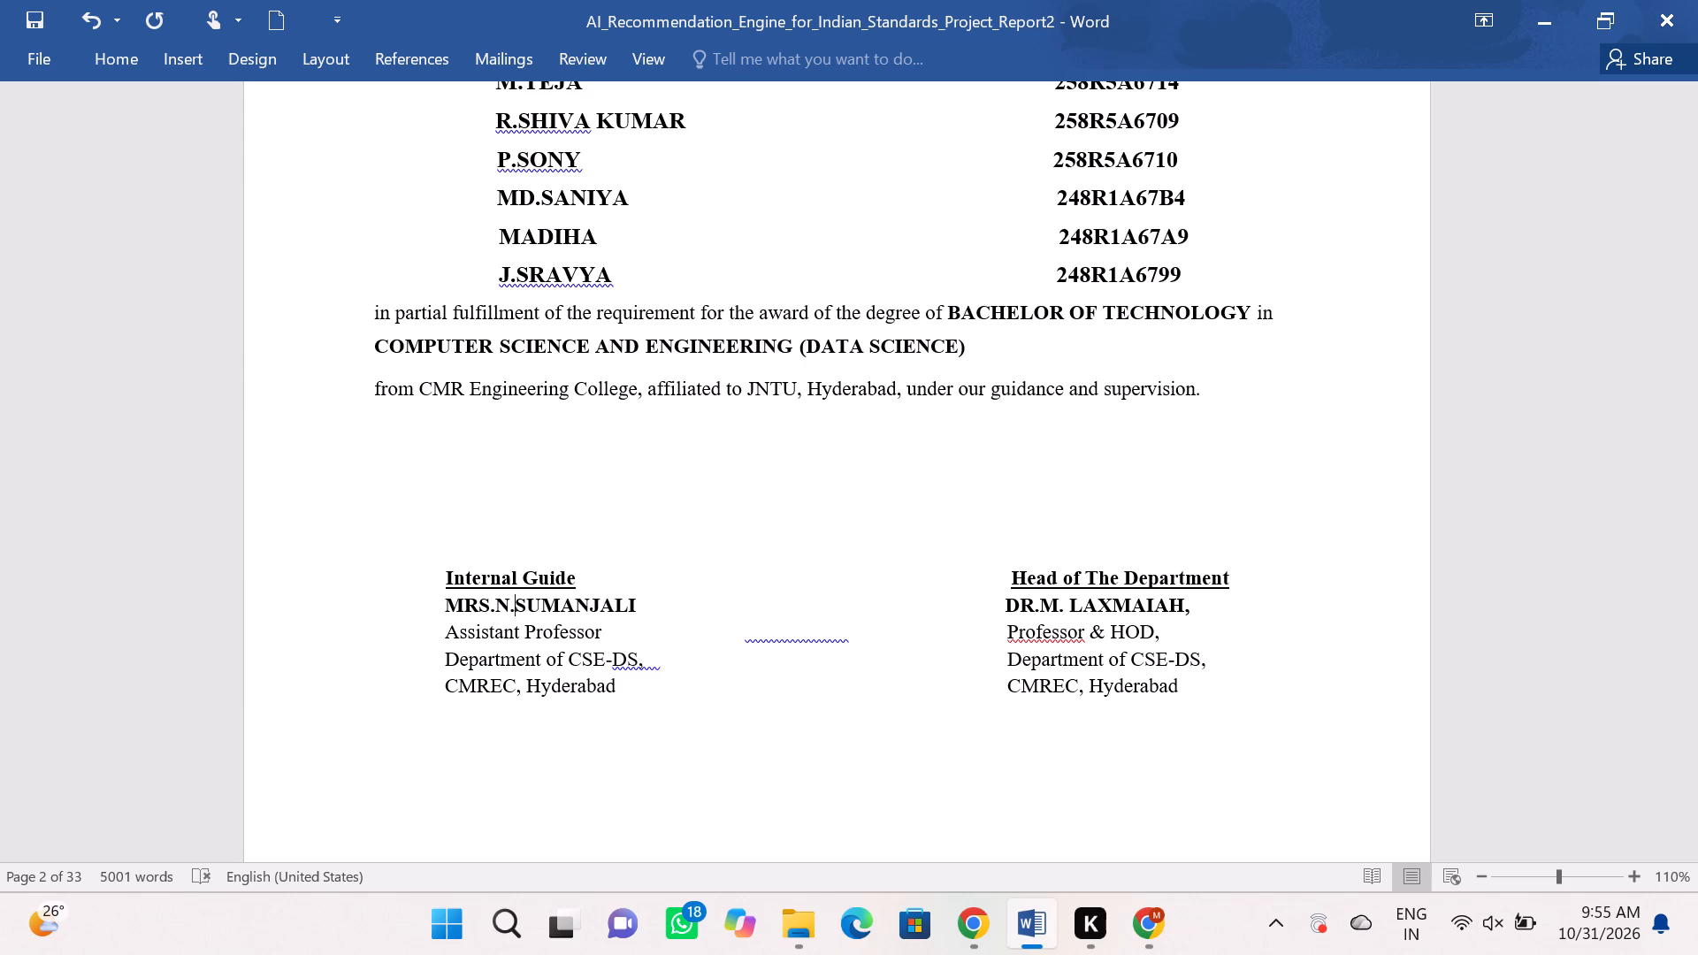
Insert the initial "N." before the Project Coordinator's name in the fourth paragraph of the Acknowledgment.
{"action": "scroll", "coordinate": [499, 610], "scroll_direction": "down", "scroll_amount": 2}
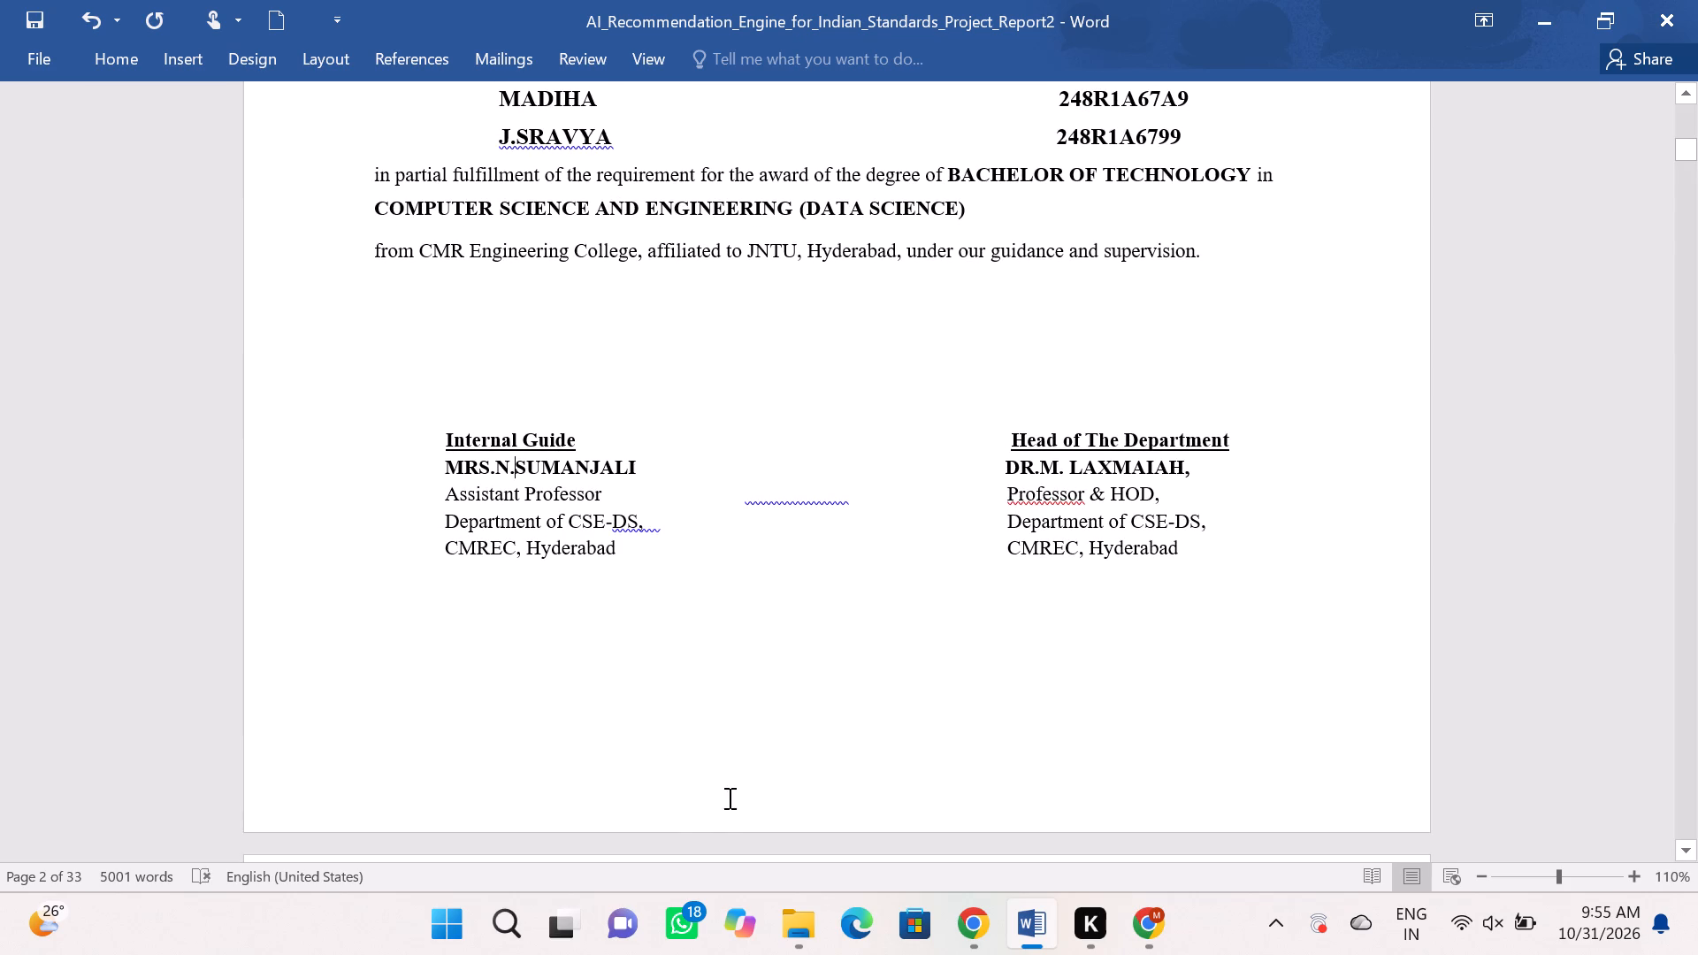
{"action": "scroll", "coordinate": [725, 713], "scroll_direction": "down", "scroll_amount": 7}
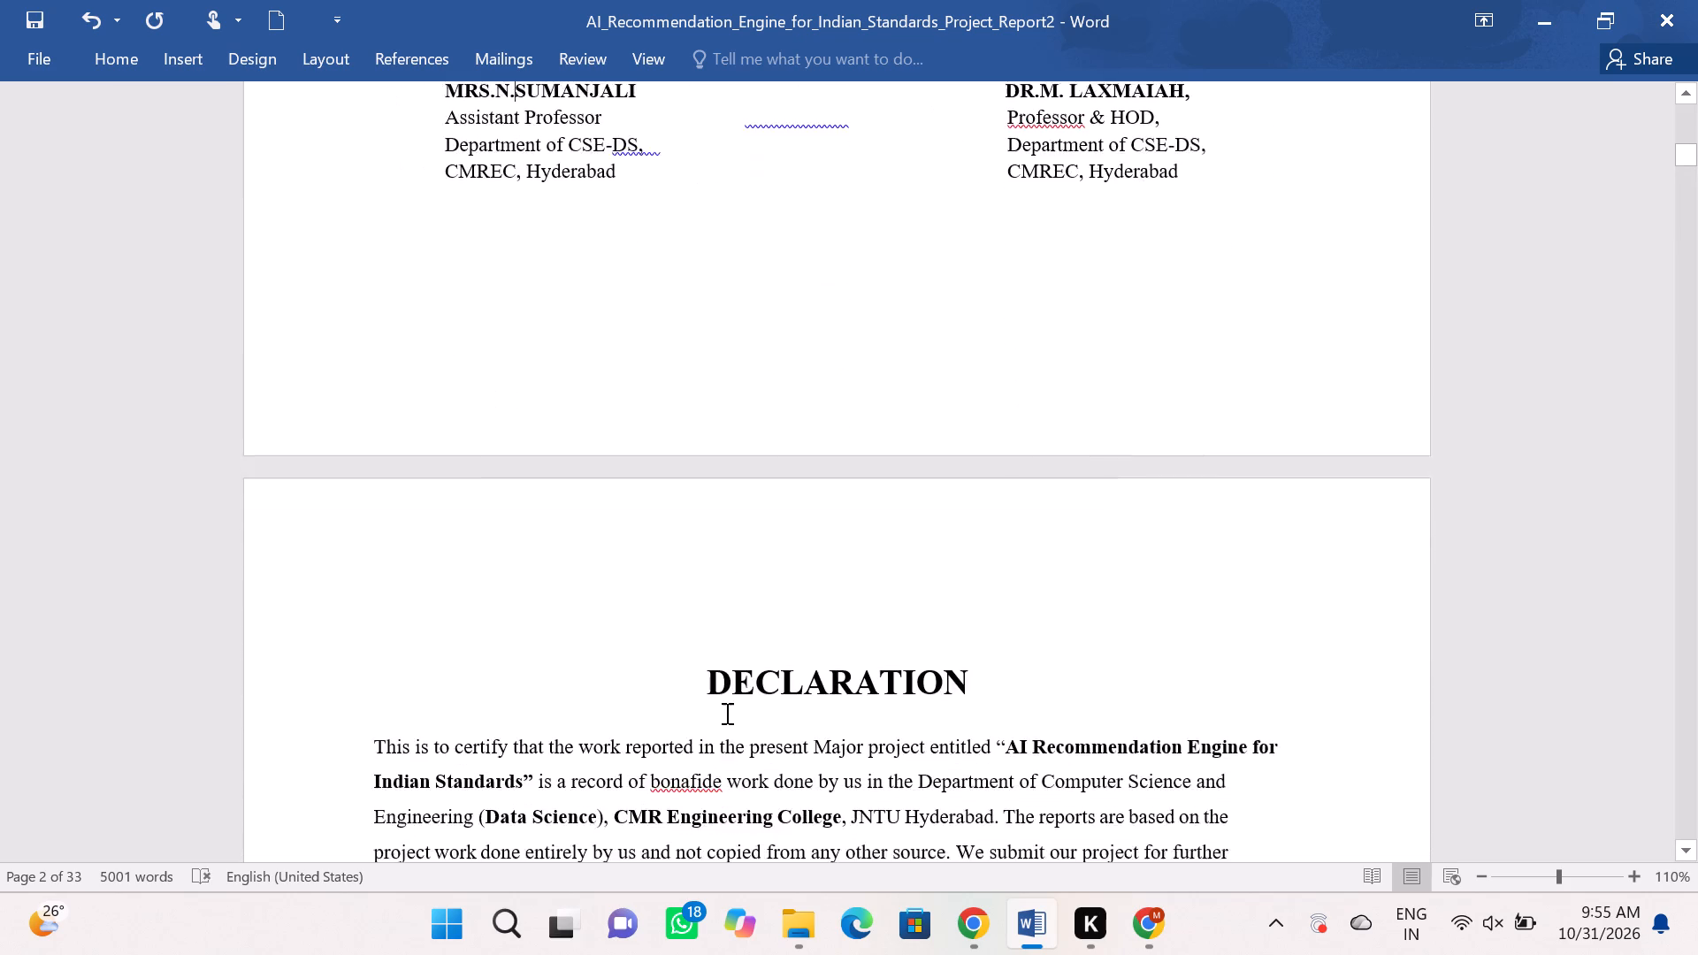
{"action": "scroll", "coordinate": [725, 713], "scroll_direction": "down", "scroll_amount": 3}
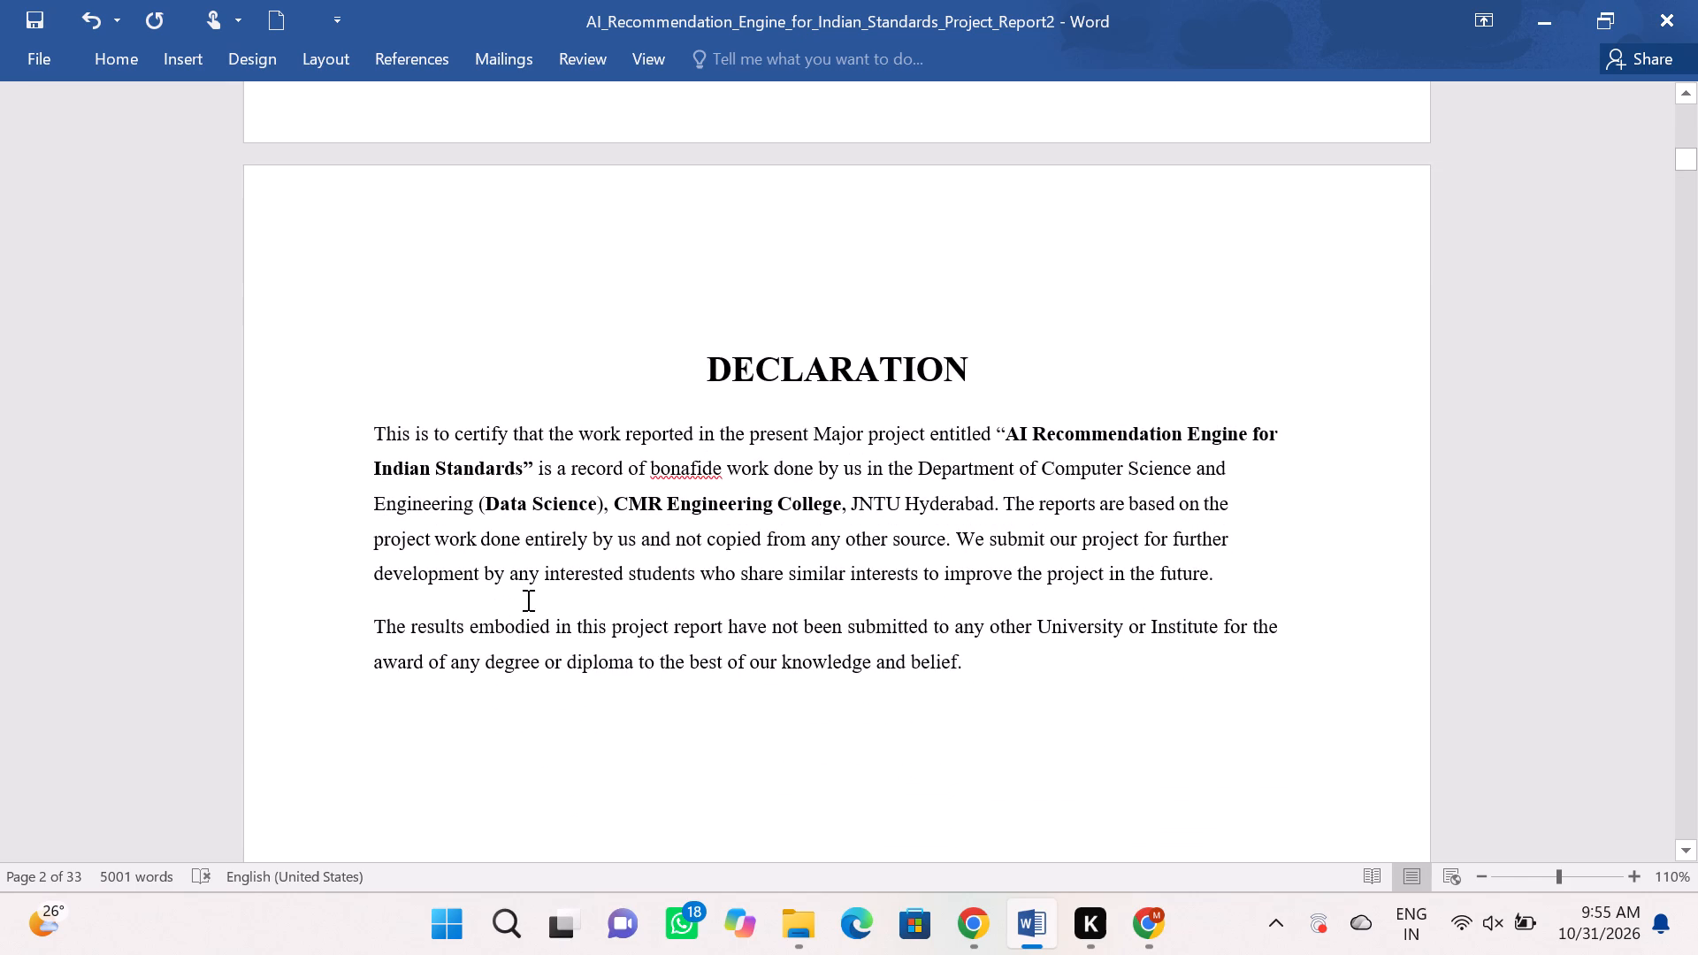
{"action": "scroll", "coordinate": [531, 598], "scroll_direction": "down", "scroll_amount": 2}
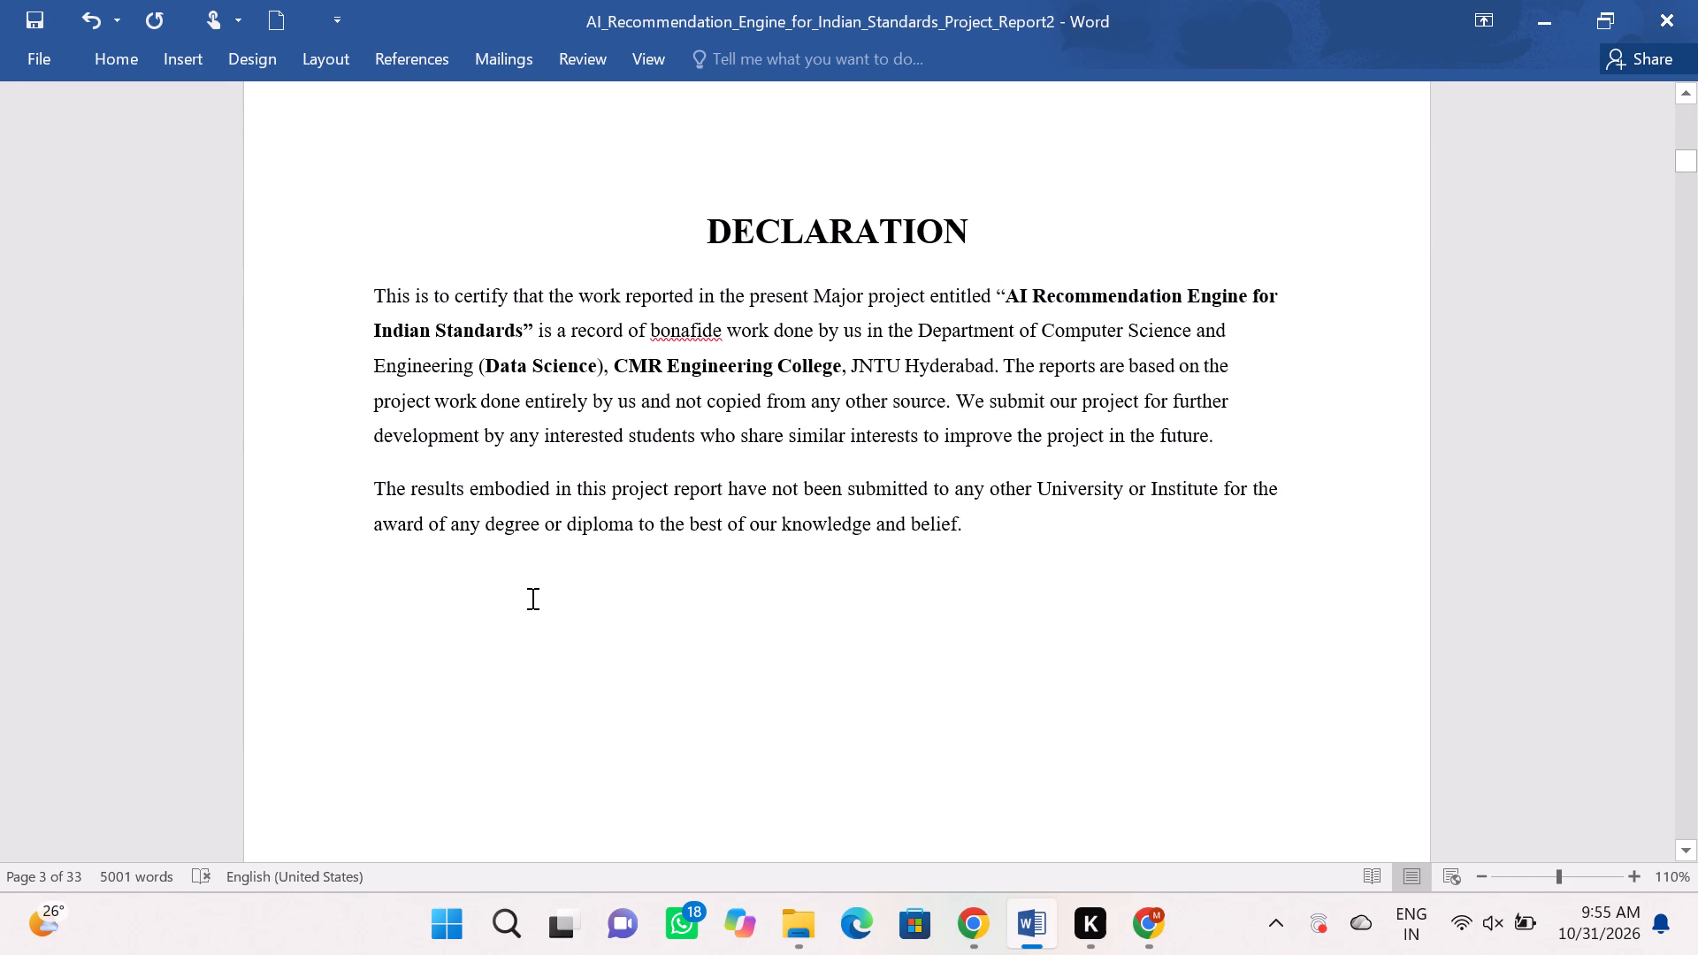
{"action": "scroll", "coordinate": [531, 598], "scroll_direction": "down", "scroll_amount": 3}
{"action": "scroll", "coordinate": [531, 598], "scroll_direction": "up", "scroll_amount": 2}
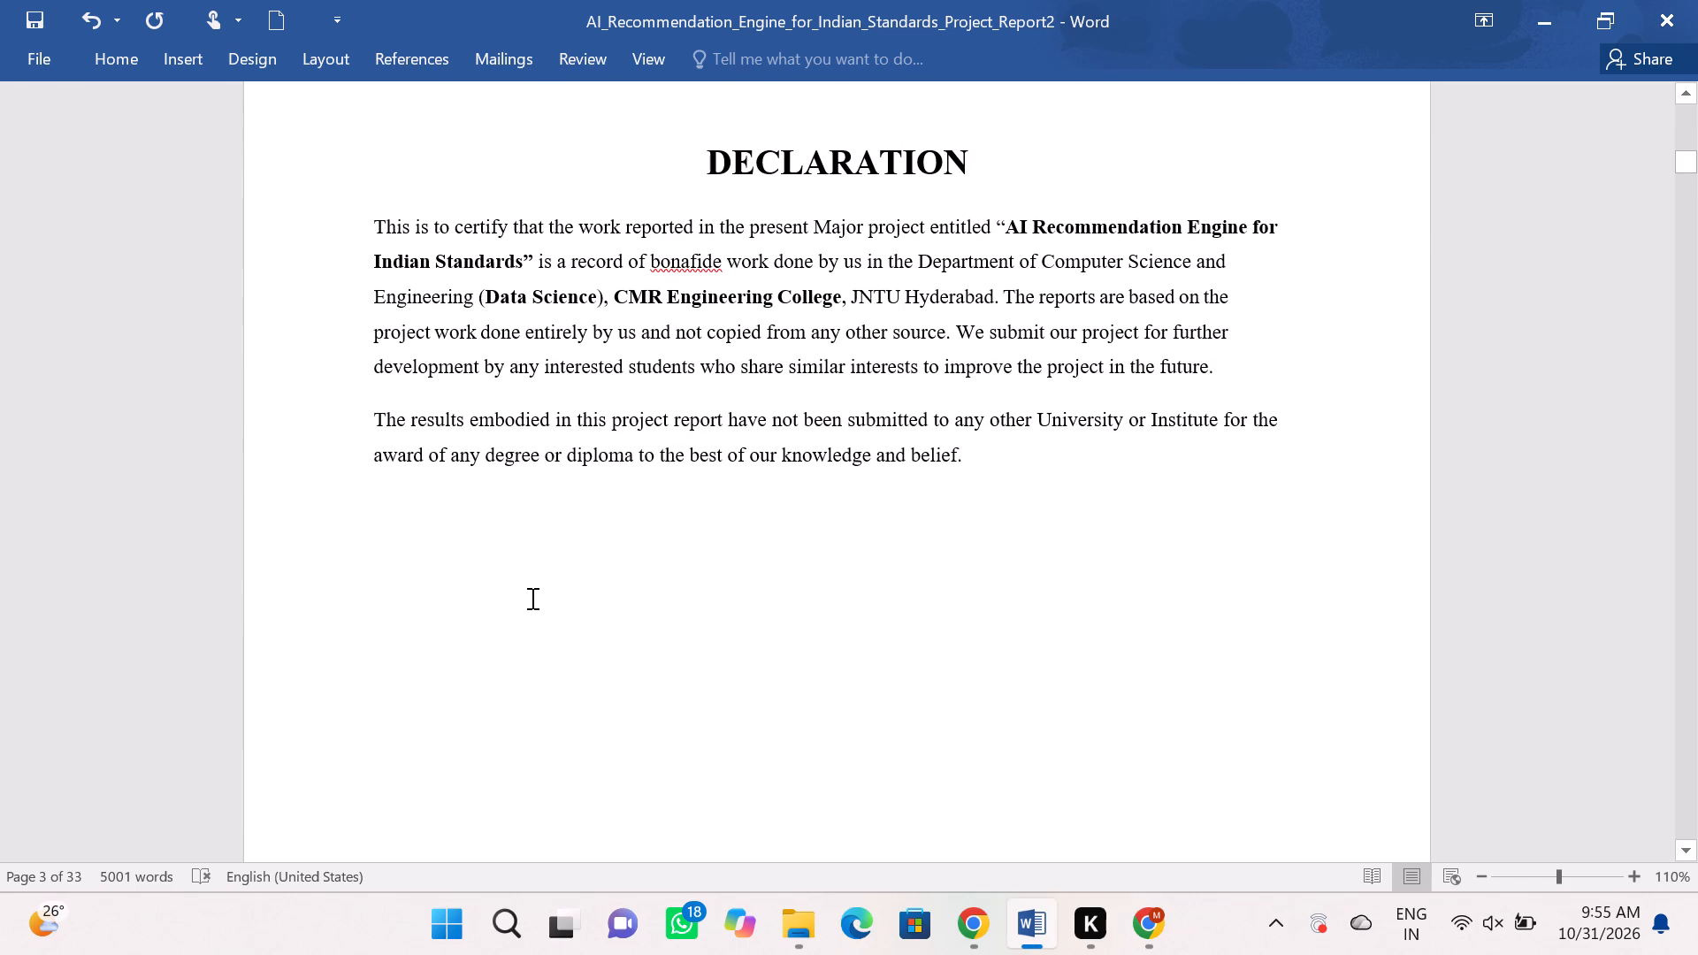
{"action": "scroll", "coordinate": [531, 598], "scroll_direction": "down", "scroll_amount": 8}
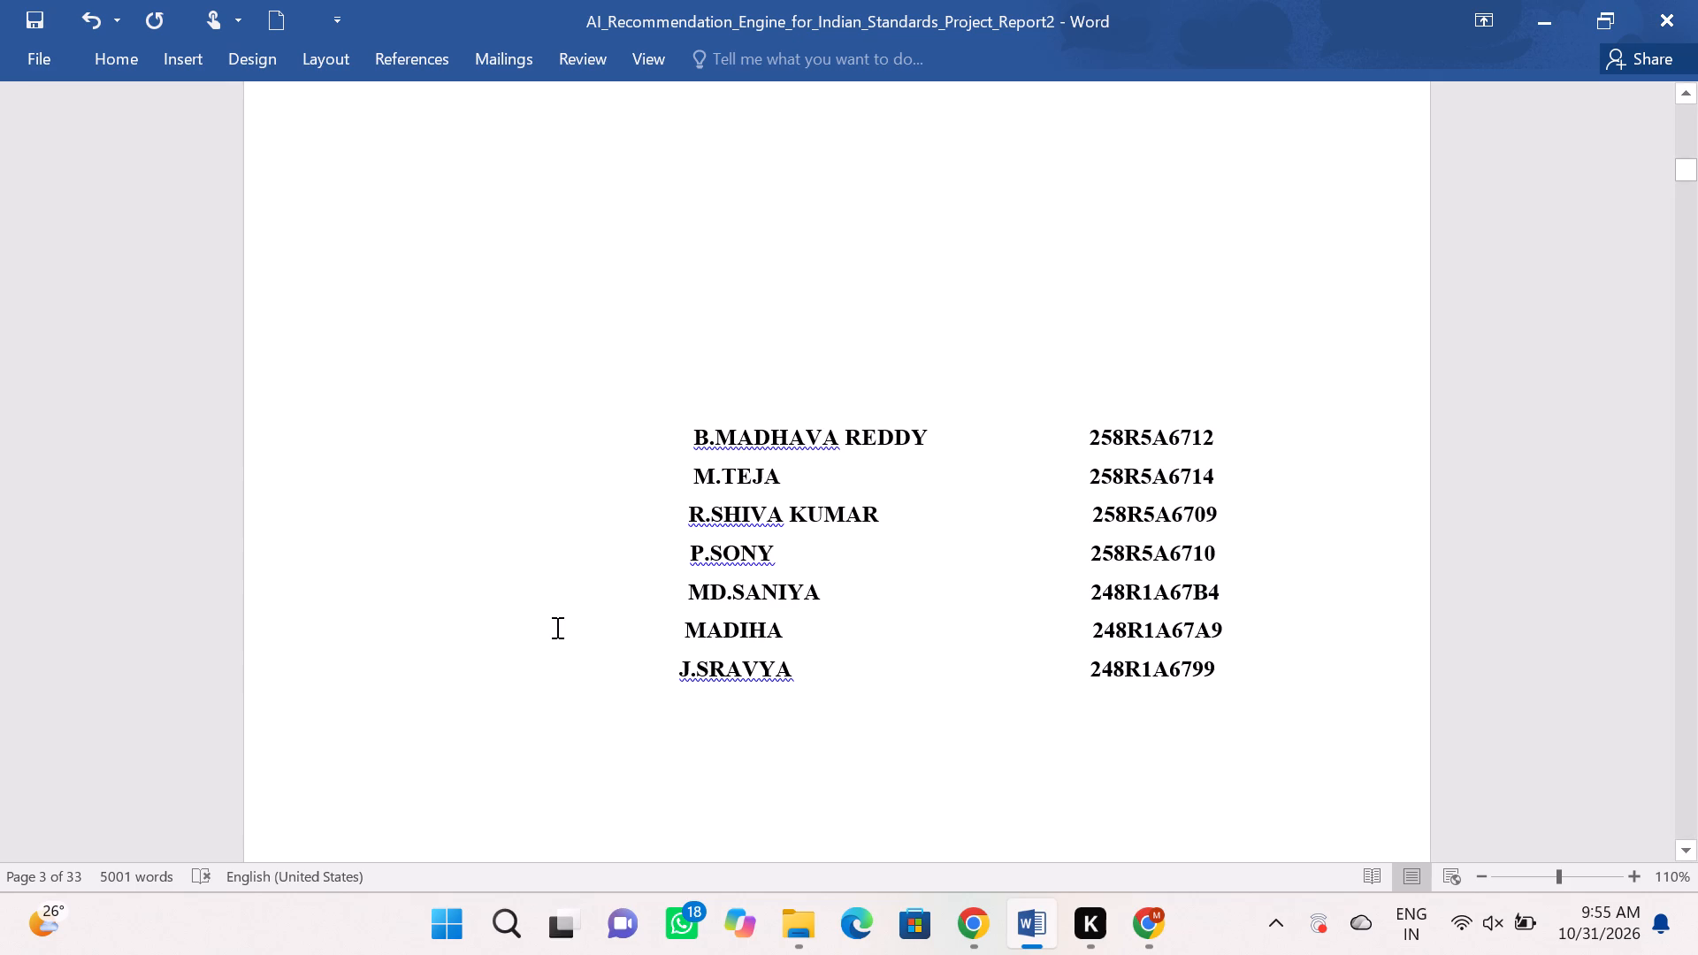
{"action": "scroll", "coordinate": [555, 627], "scroll_direction": "down", "scroll_amount": 12}
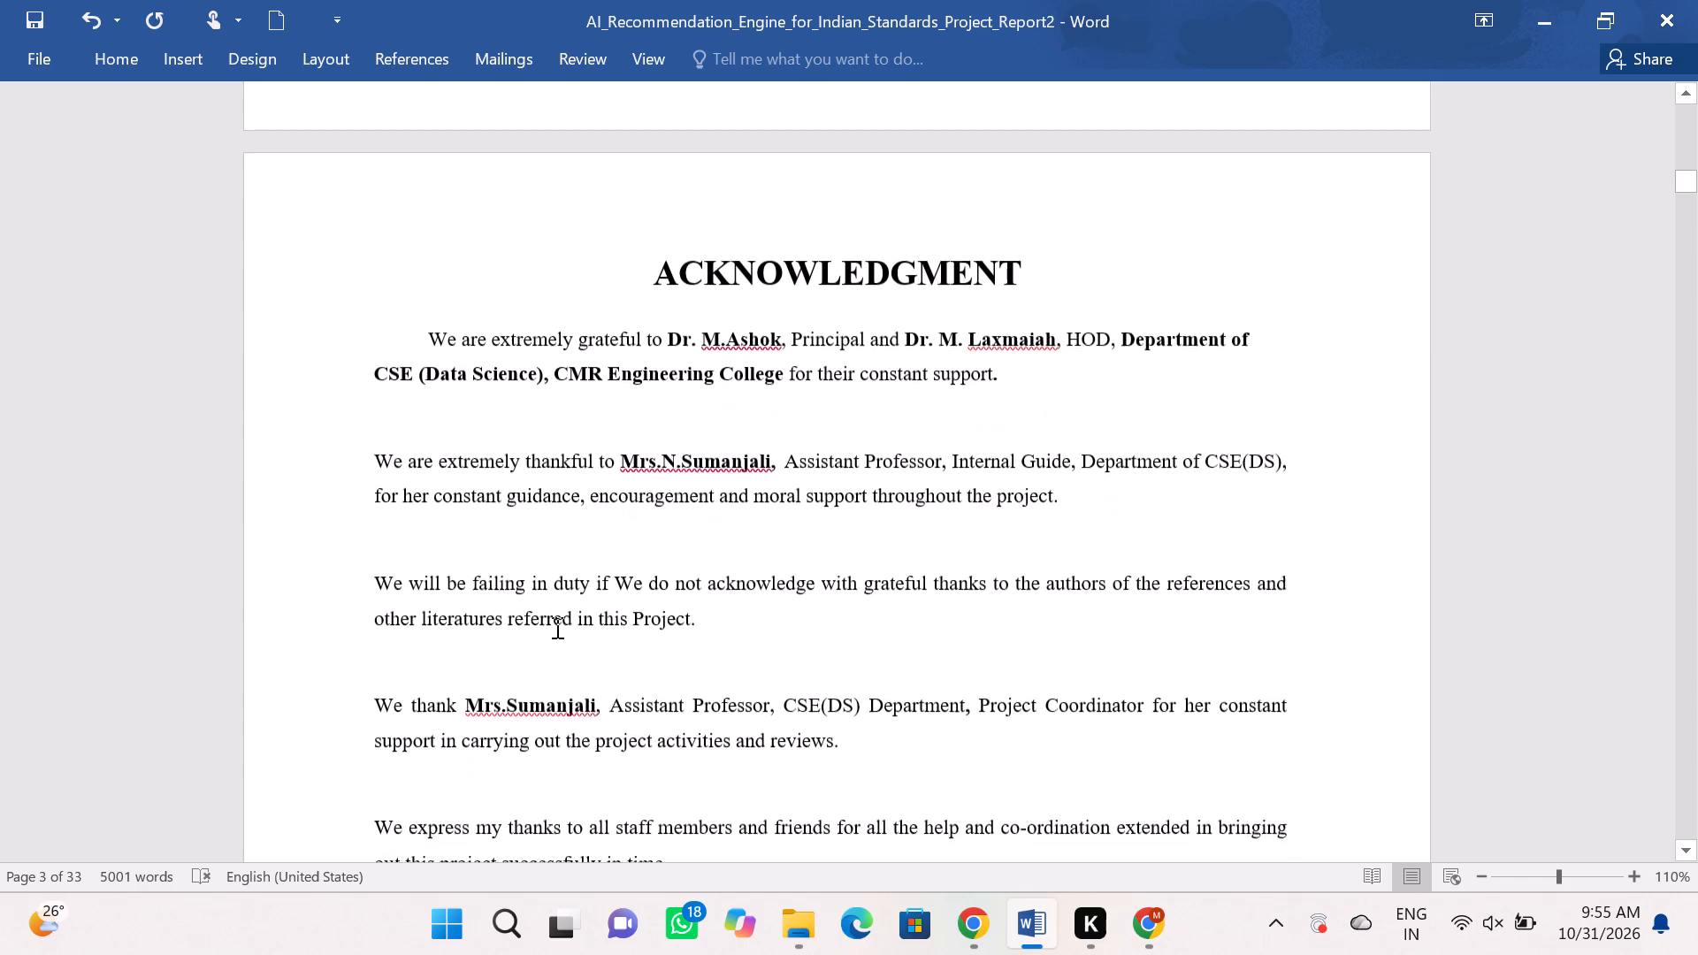
{"action": "scroll", "coordinate": [652, 578], "scroll_direction": "down", "scroll_amount": 2}
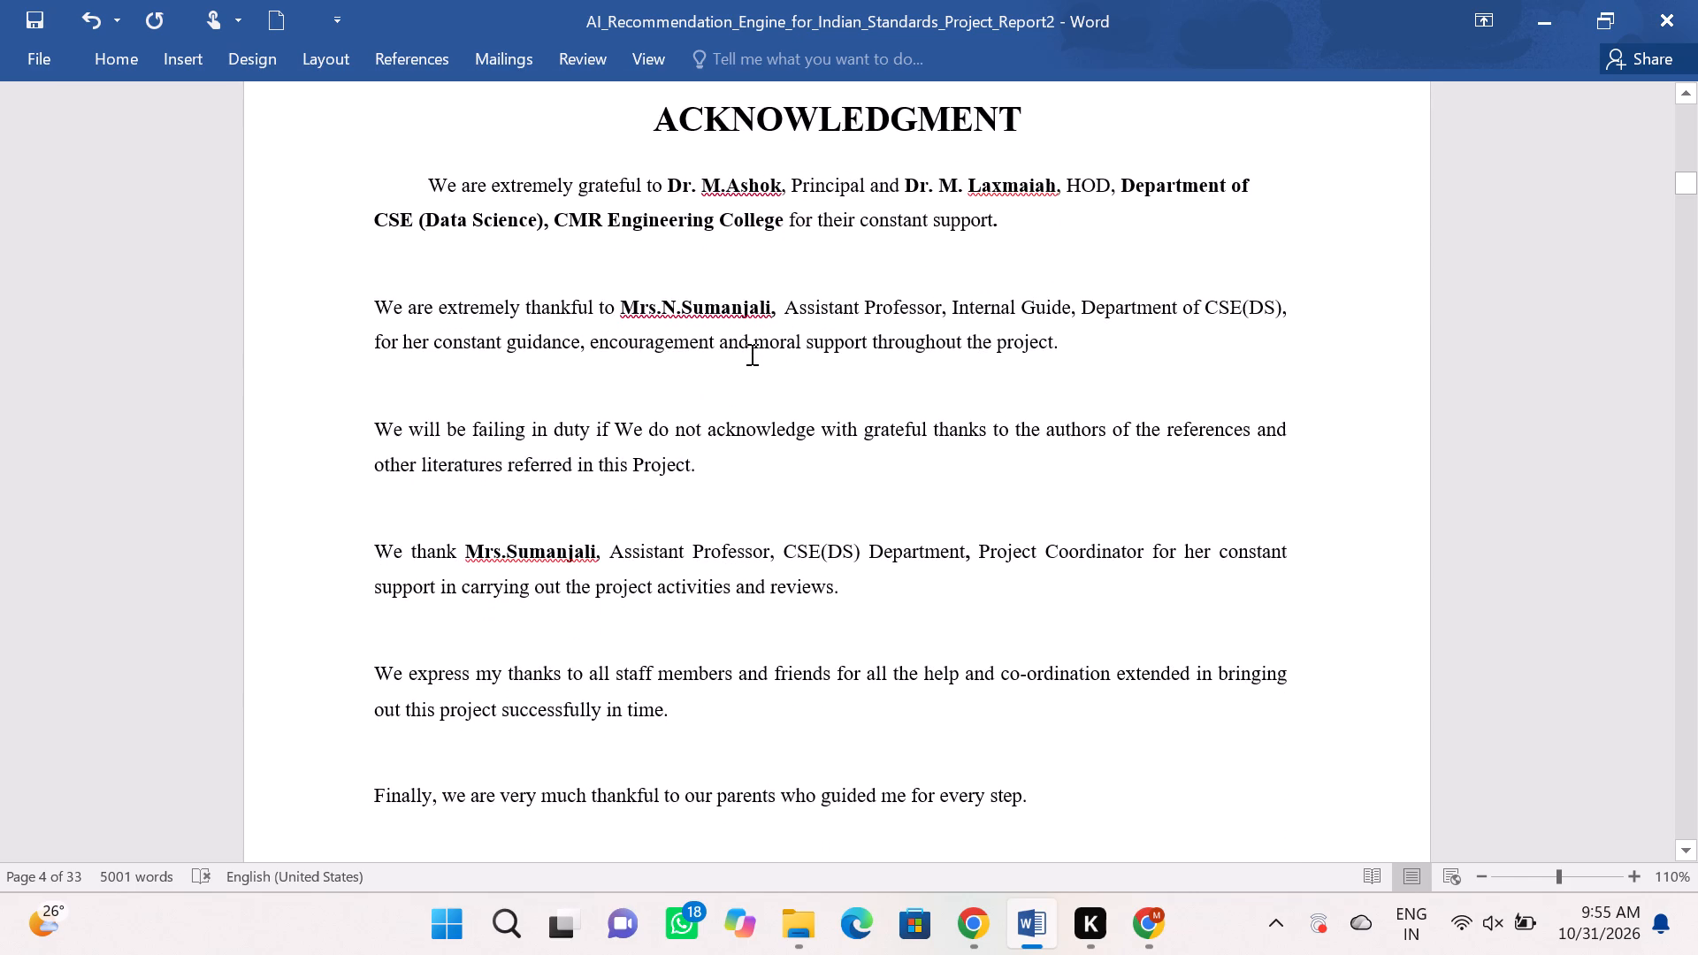
{"action": "scroll", "coordinate": [749, 355], "scroll_direction": "down", "scroll_amount": 1}
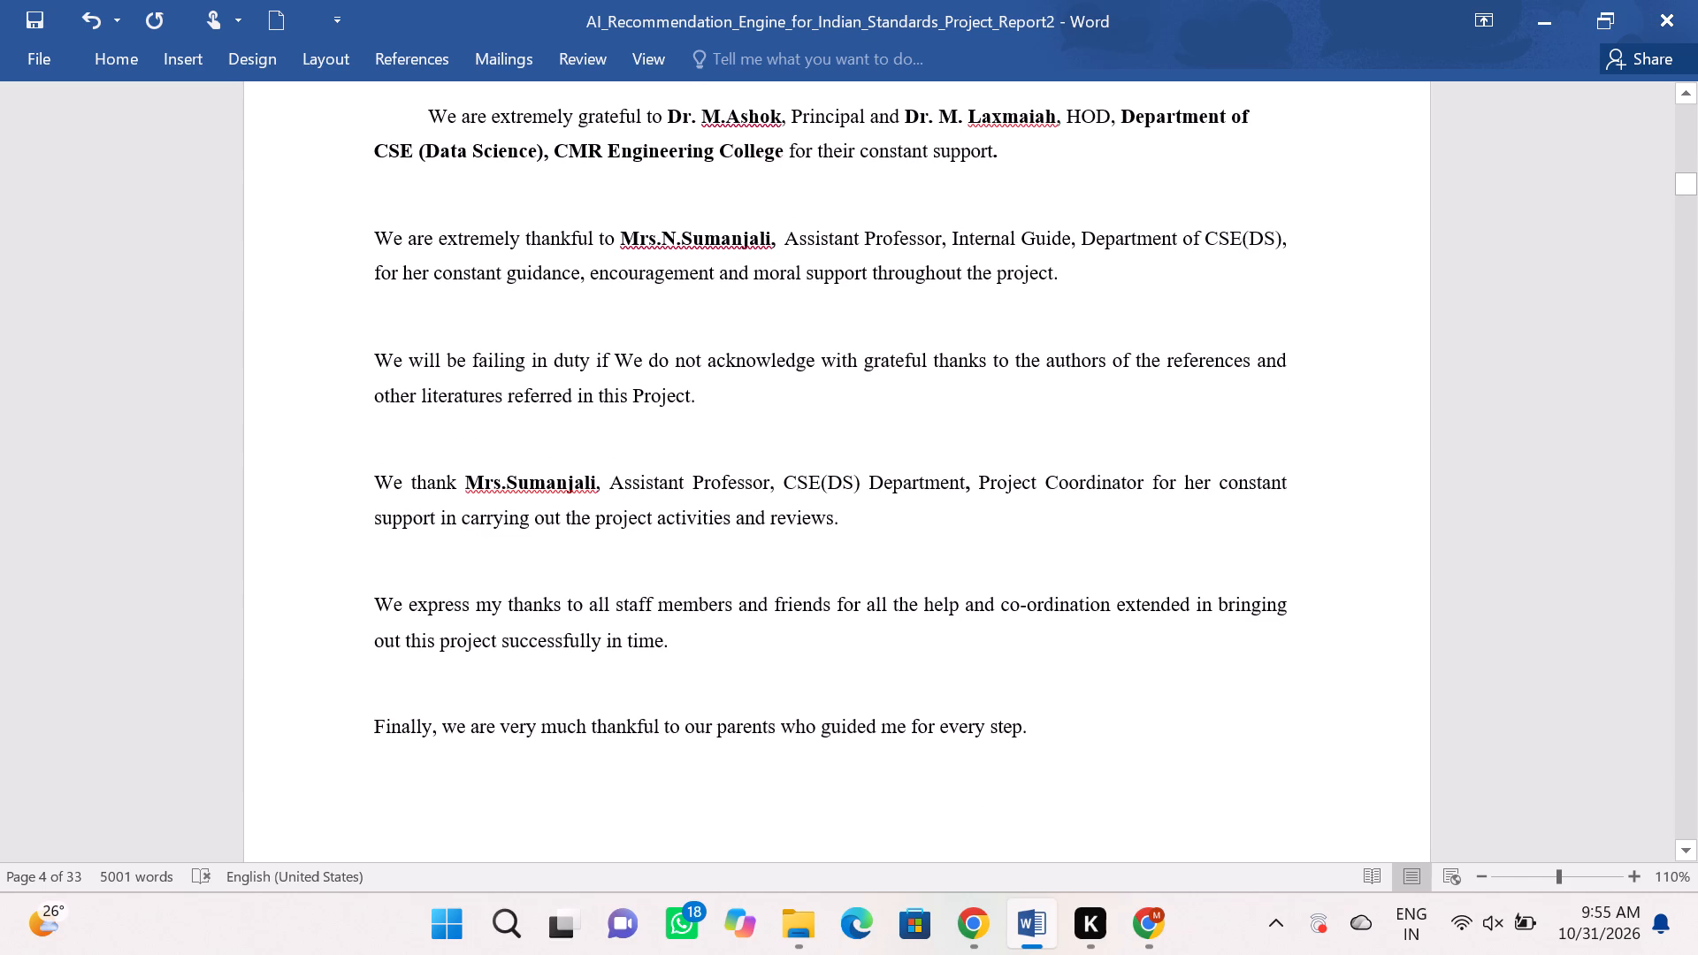
{"action": "left_click", "coordinate": [507, 482]}
{"action": "type", "text": "N."}
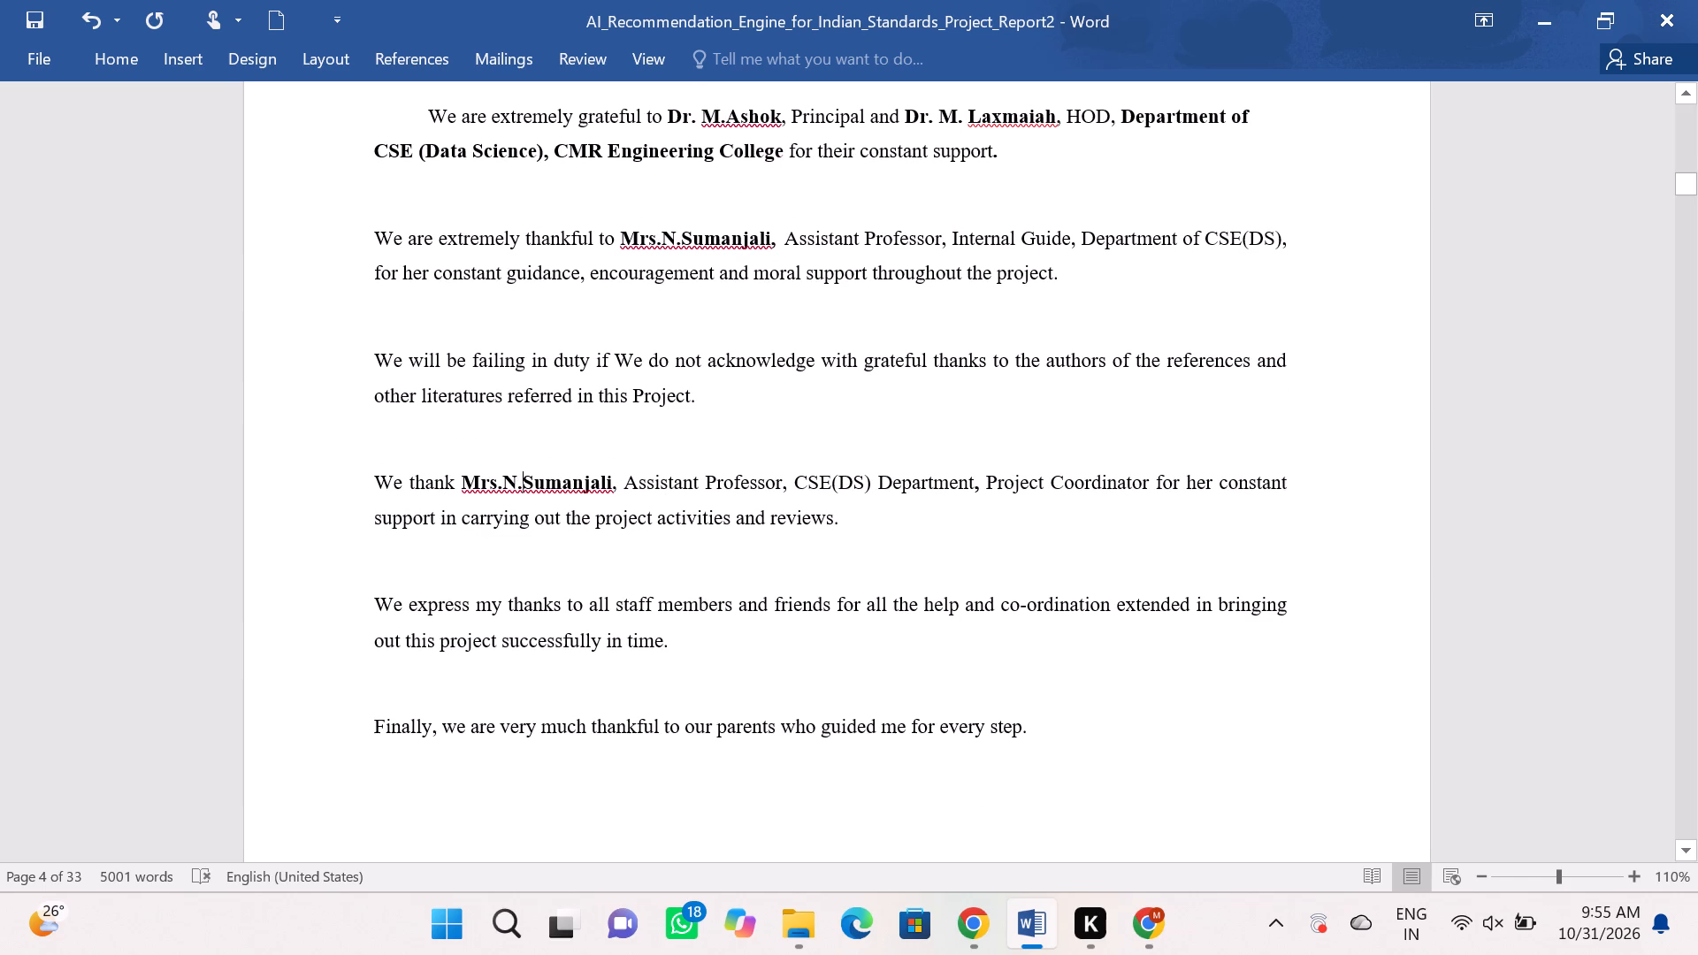
{"action": "scroll", "coordinate": [585, 610], "scroll_direction": "down", "scroll_amount": 1}
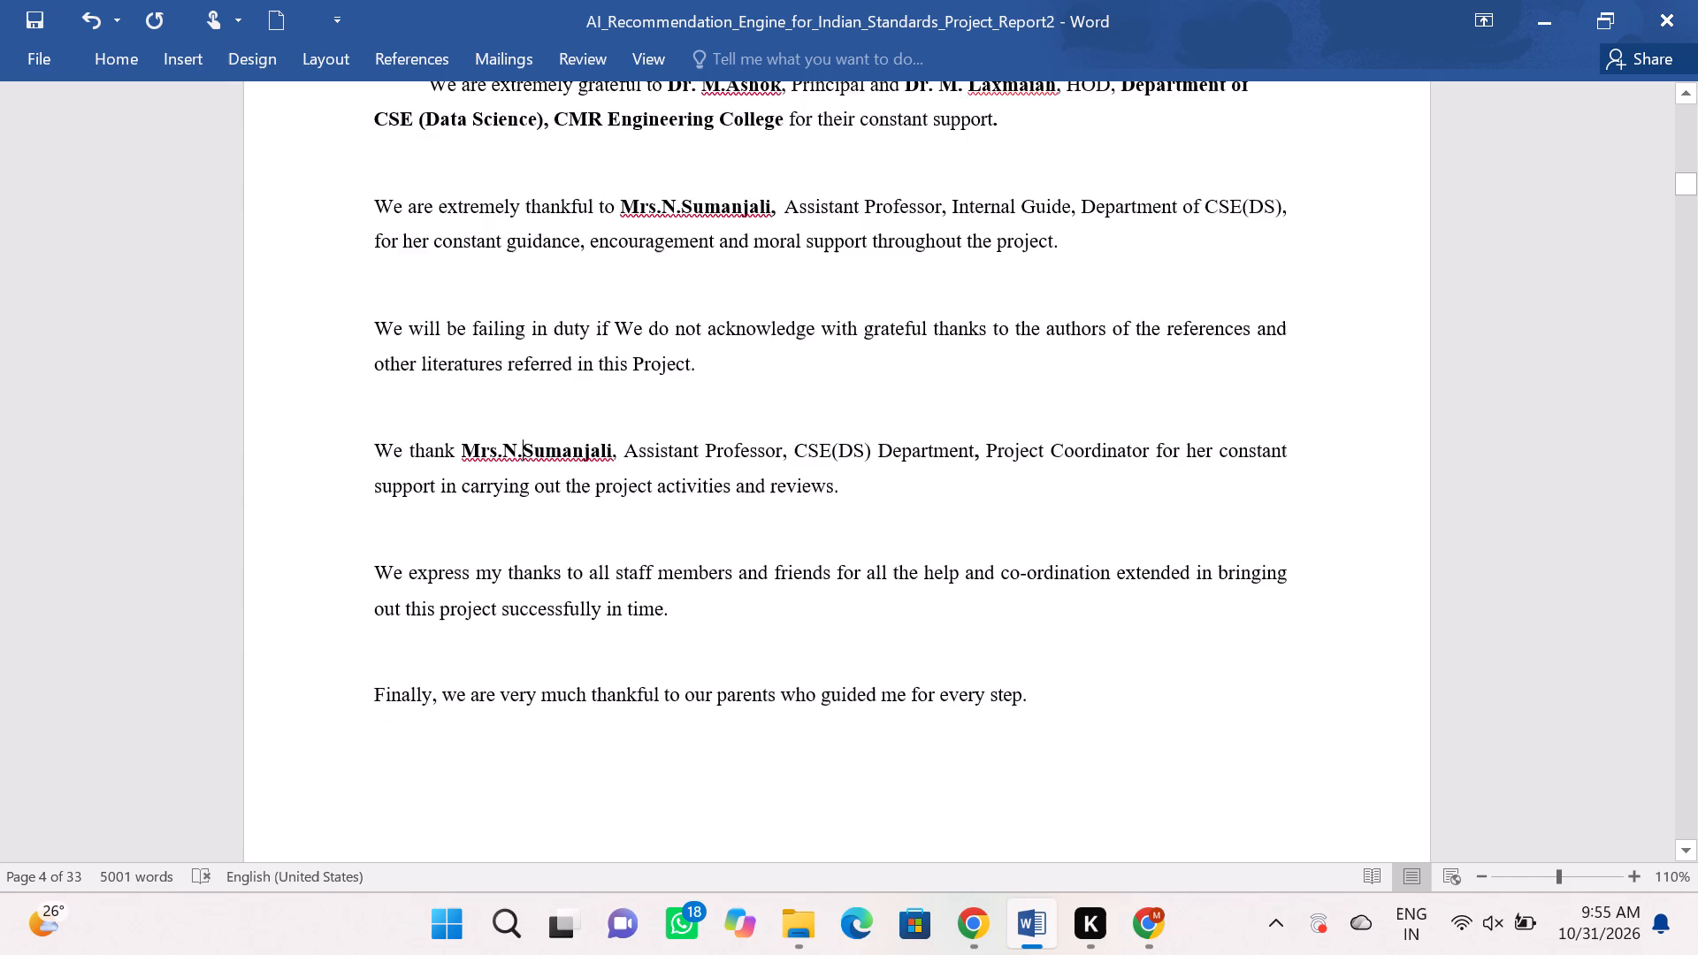
Review the rest of the Acknowledgment, the Abstract, the Contents and the List of Figures for remaining corrections.
{"action": "scroll", "coordinate": [585, 610], "scroll_direction": "down", "scroll_amount": 5}
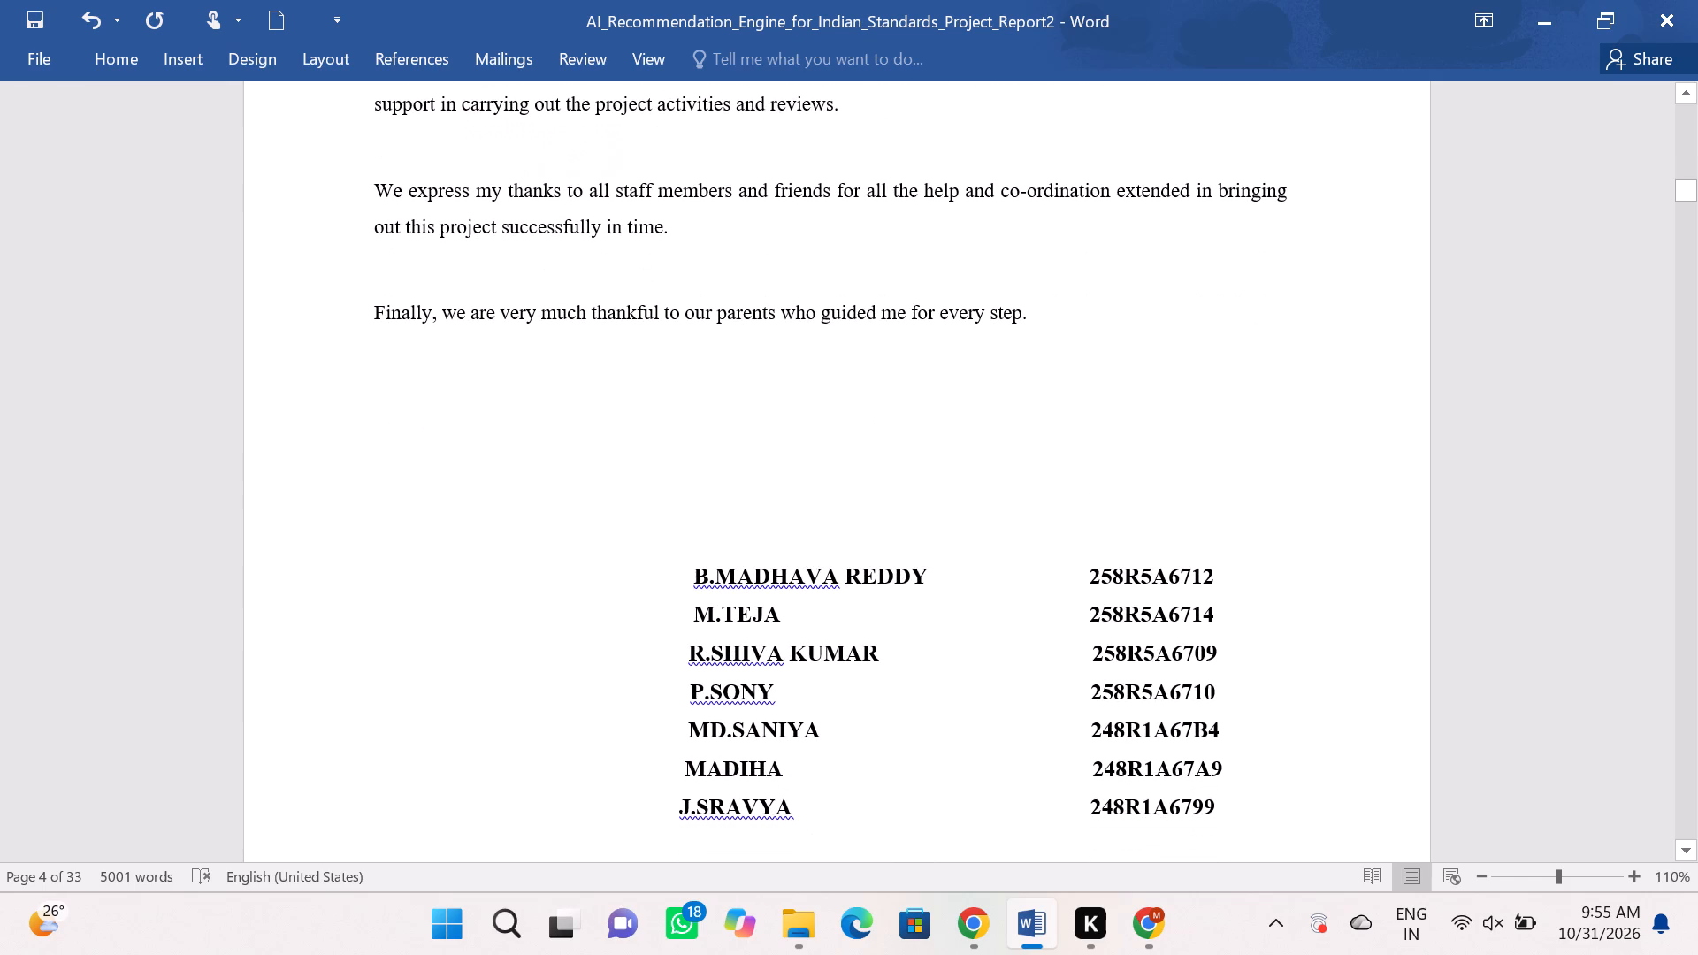
{"action": "scroll", "coordinate": [585, 610], "scroll_direction": "down", "scroll_amount": 6}
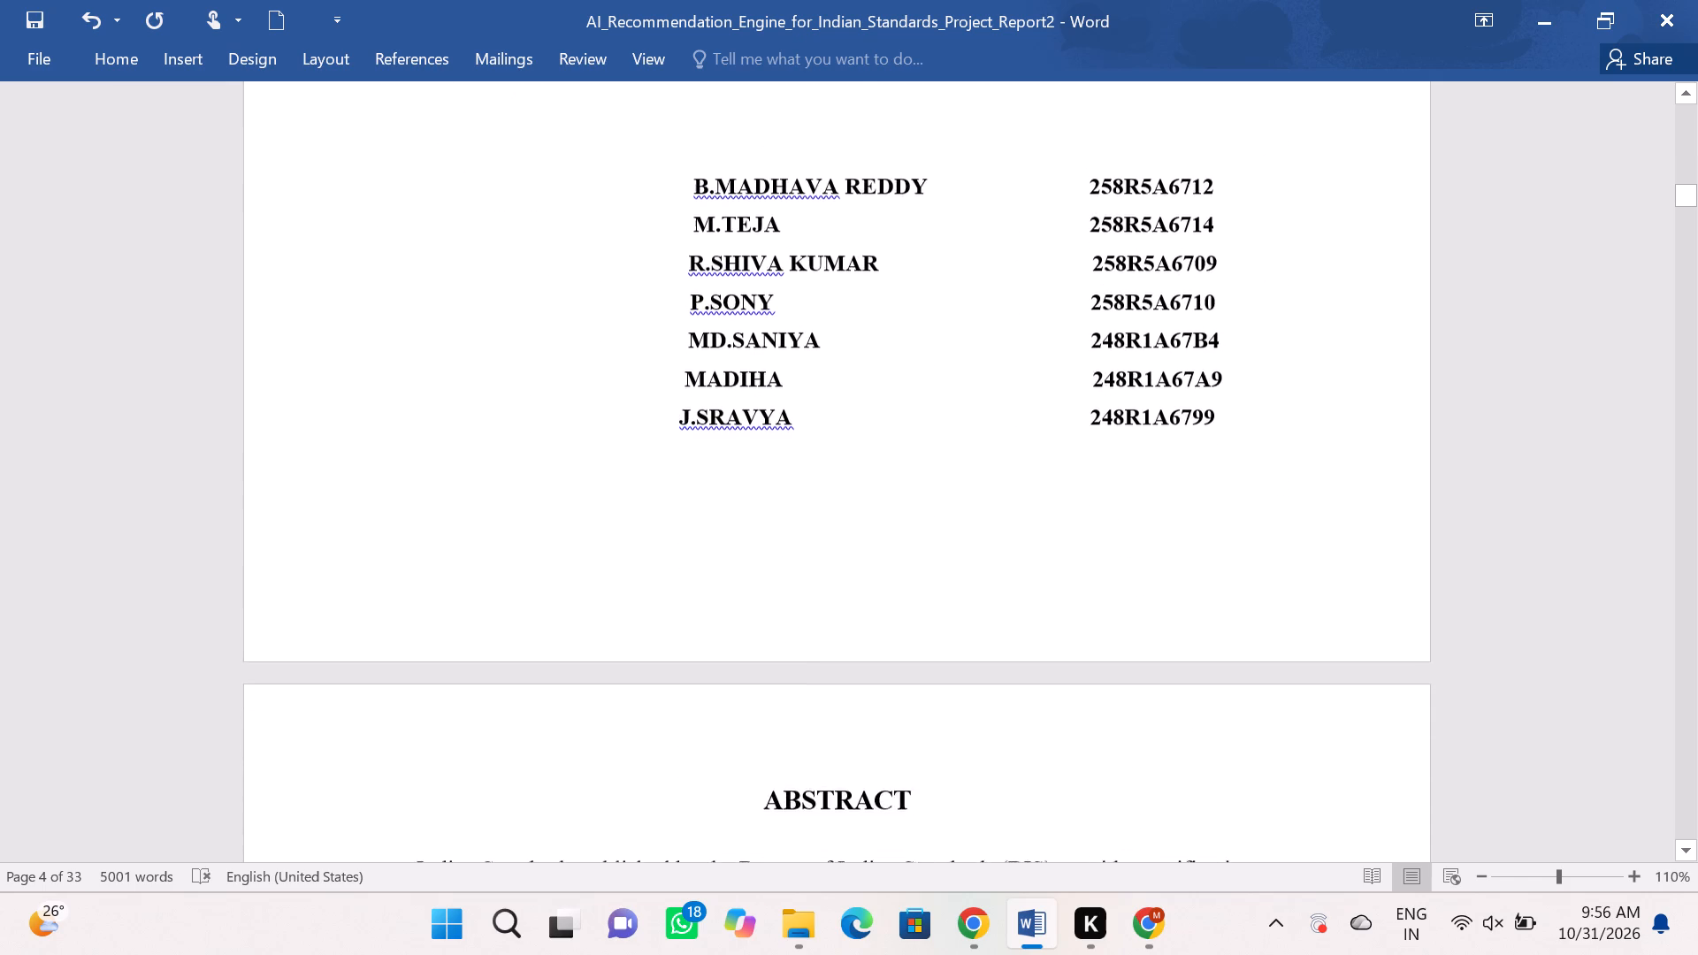
{"action": "scroll", "coordinate": [585, 610], "scroll_direction": "down", "scroll_amount": 8}
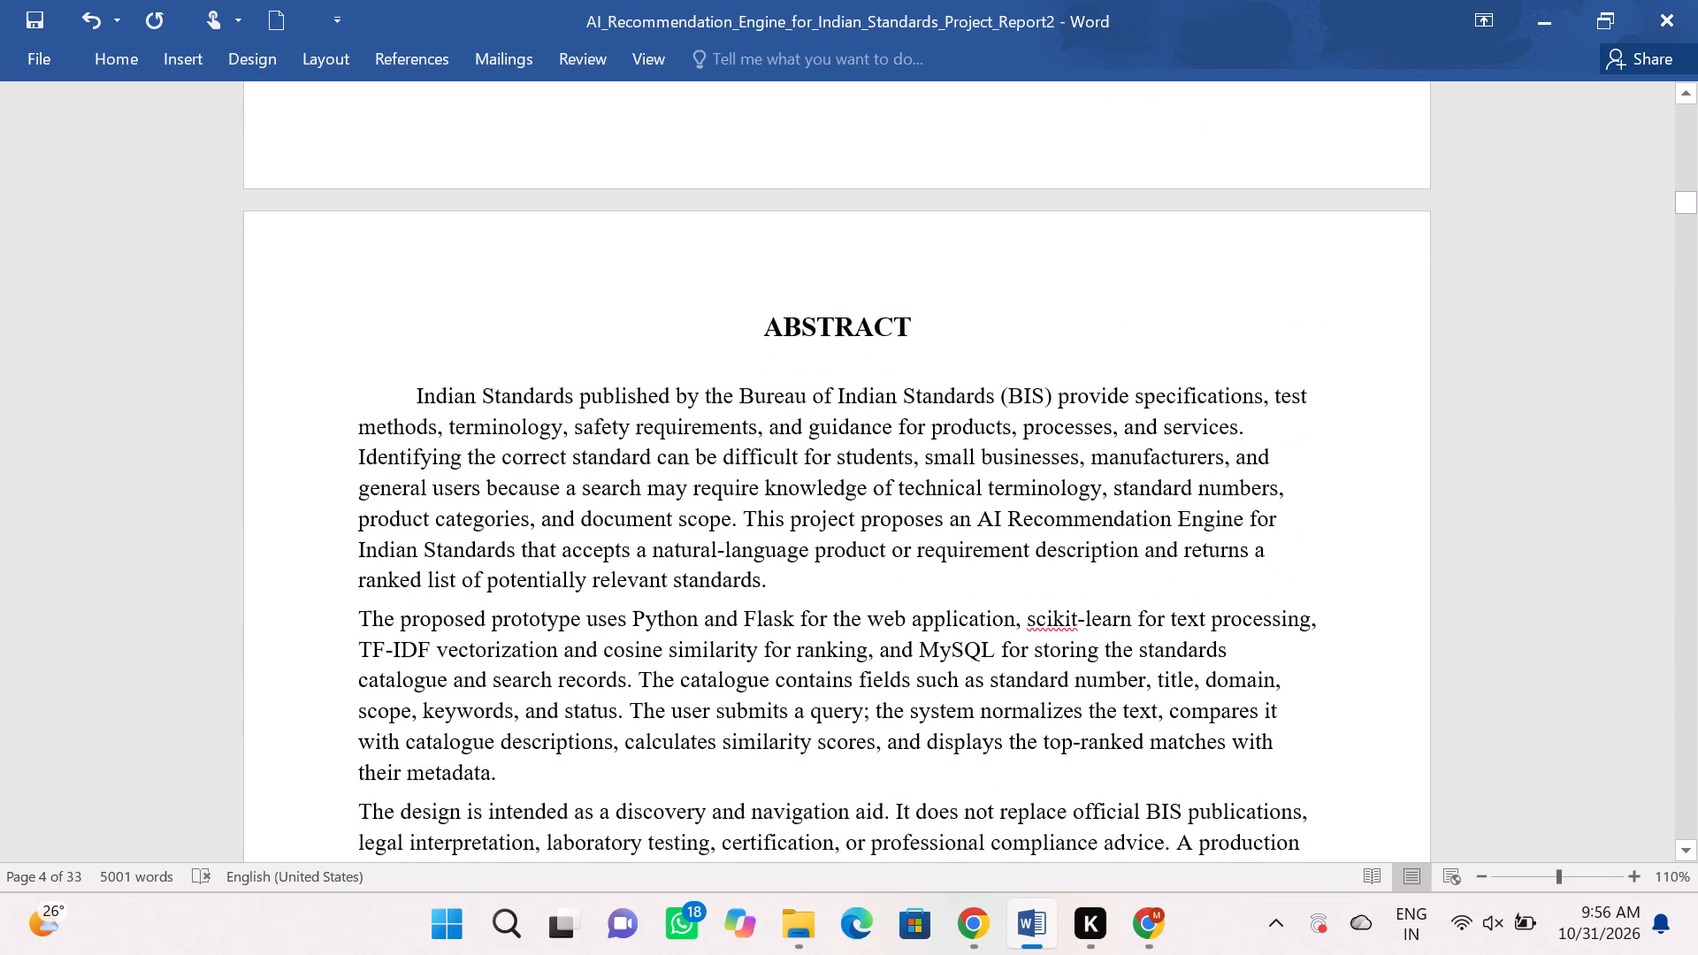
{"action": "scroll", "coordinate": [585, 610], "scroll_direction": "down", "scroll_amount": 7}
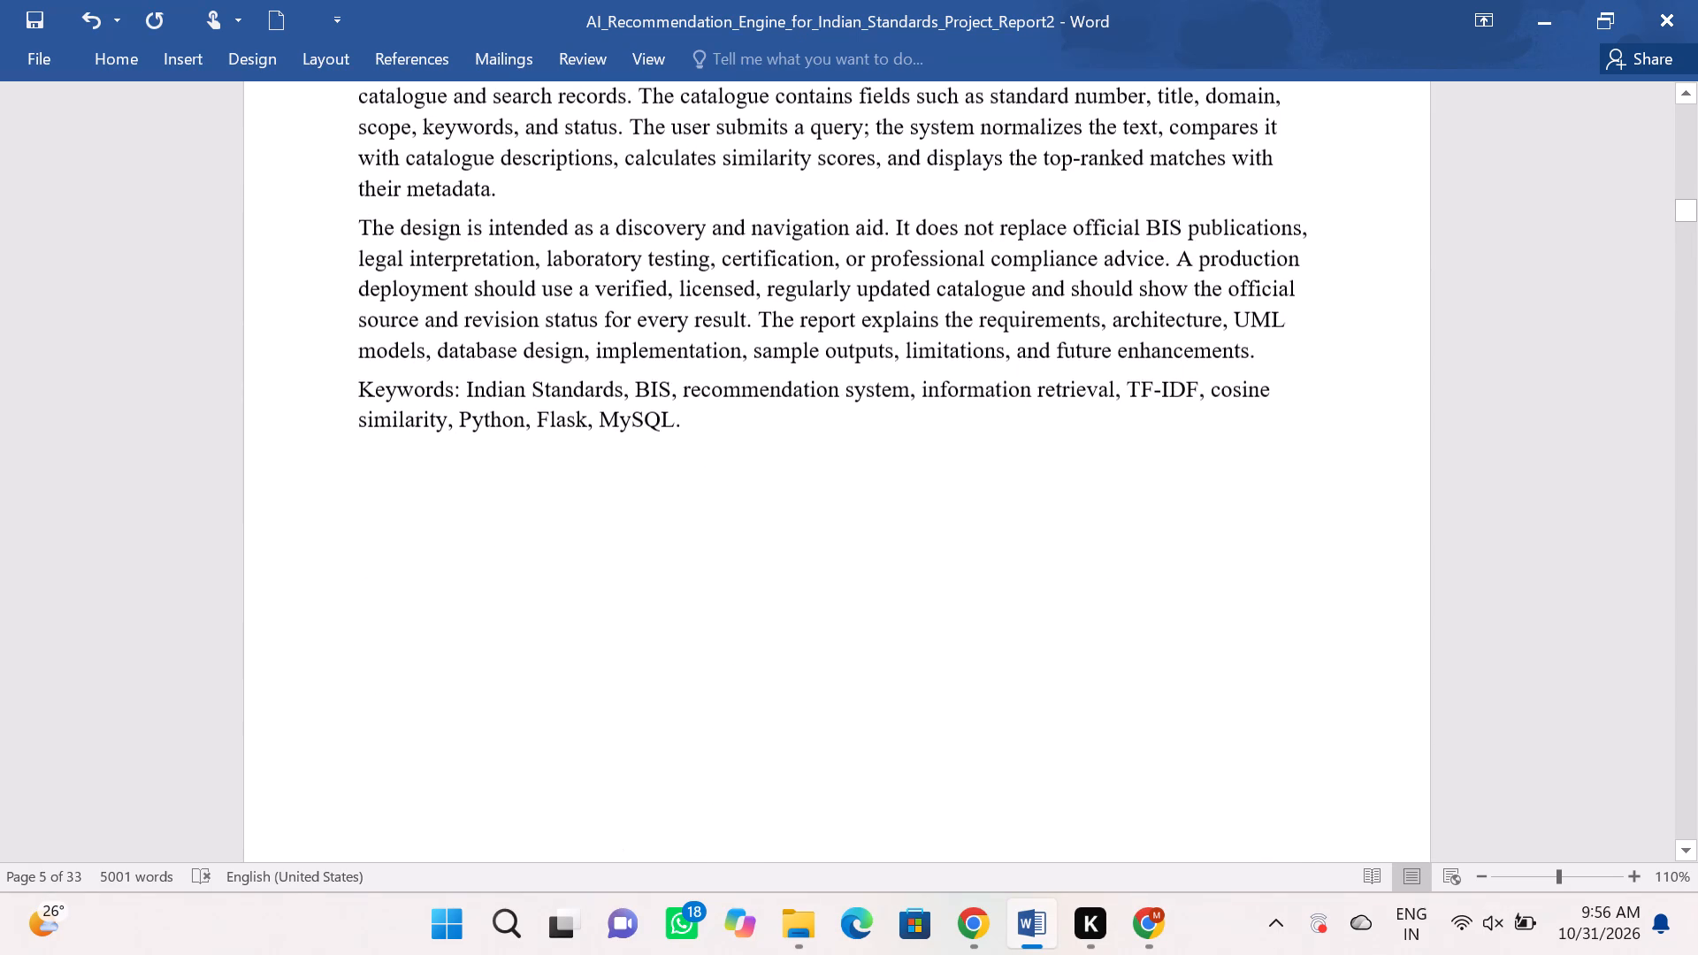
{"action": "scroll", "coordinate": [586, 610], "scroll_direction": "down", "scroll_amount": 15}
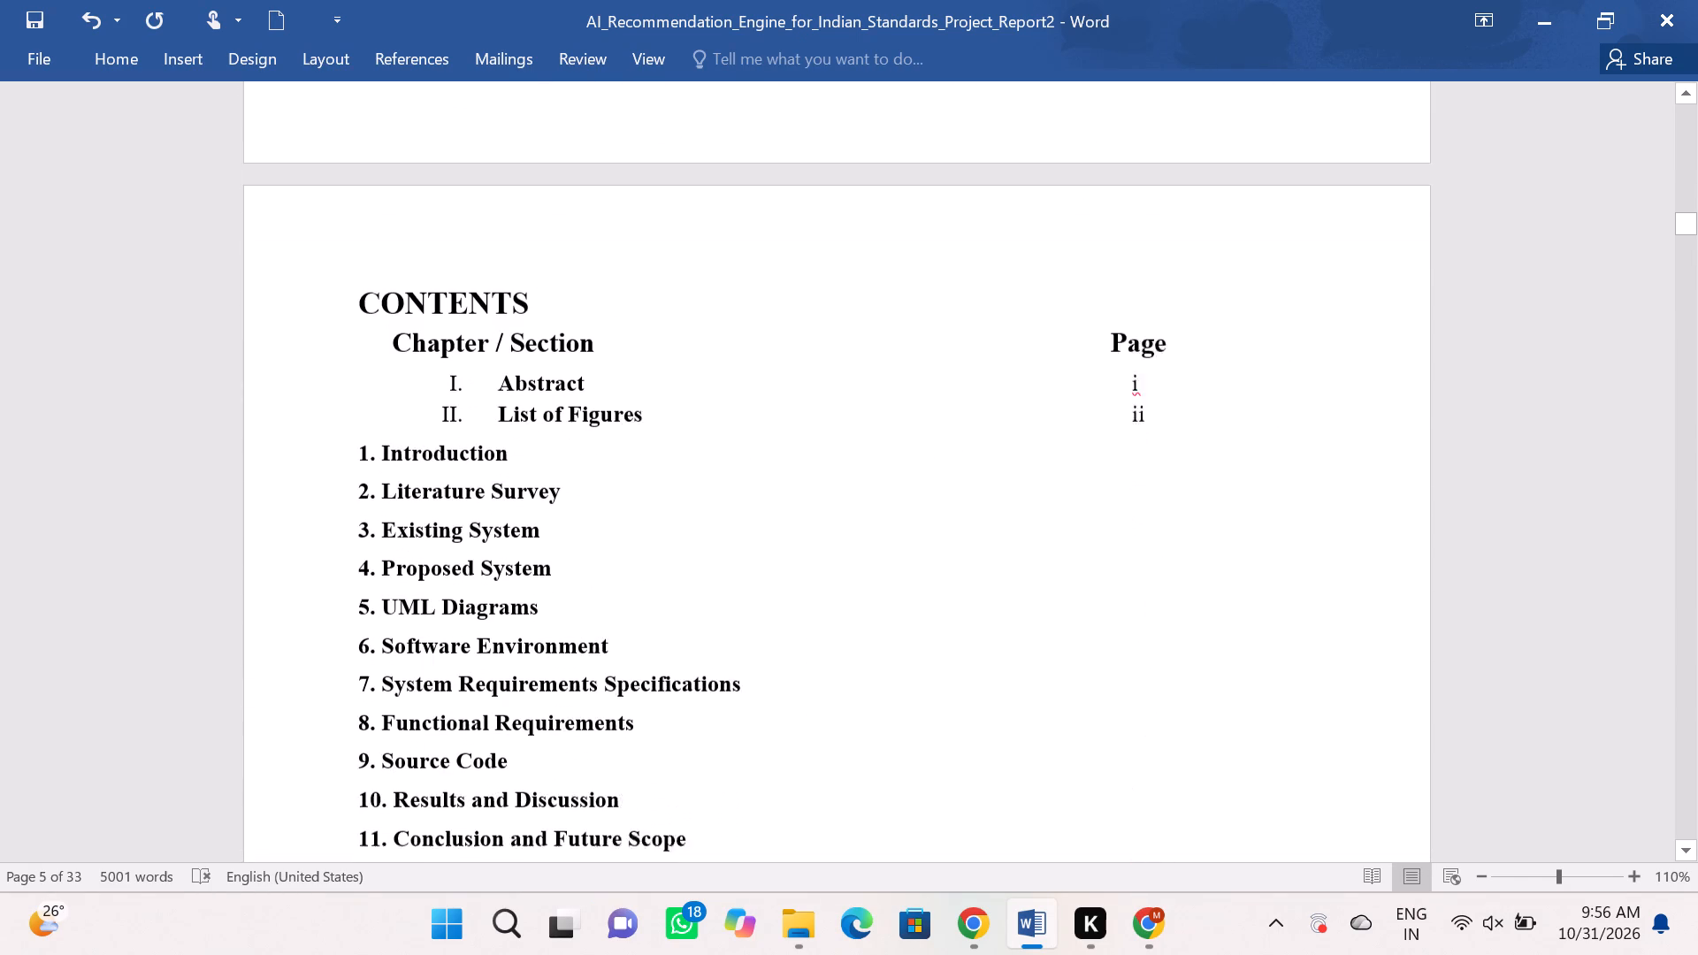
{"action": "scroll", "coordinate": [627, 792], "scroll_direction": "down", "scroll_amount": 16}
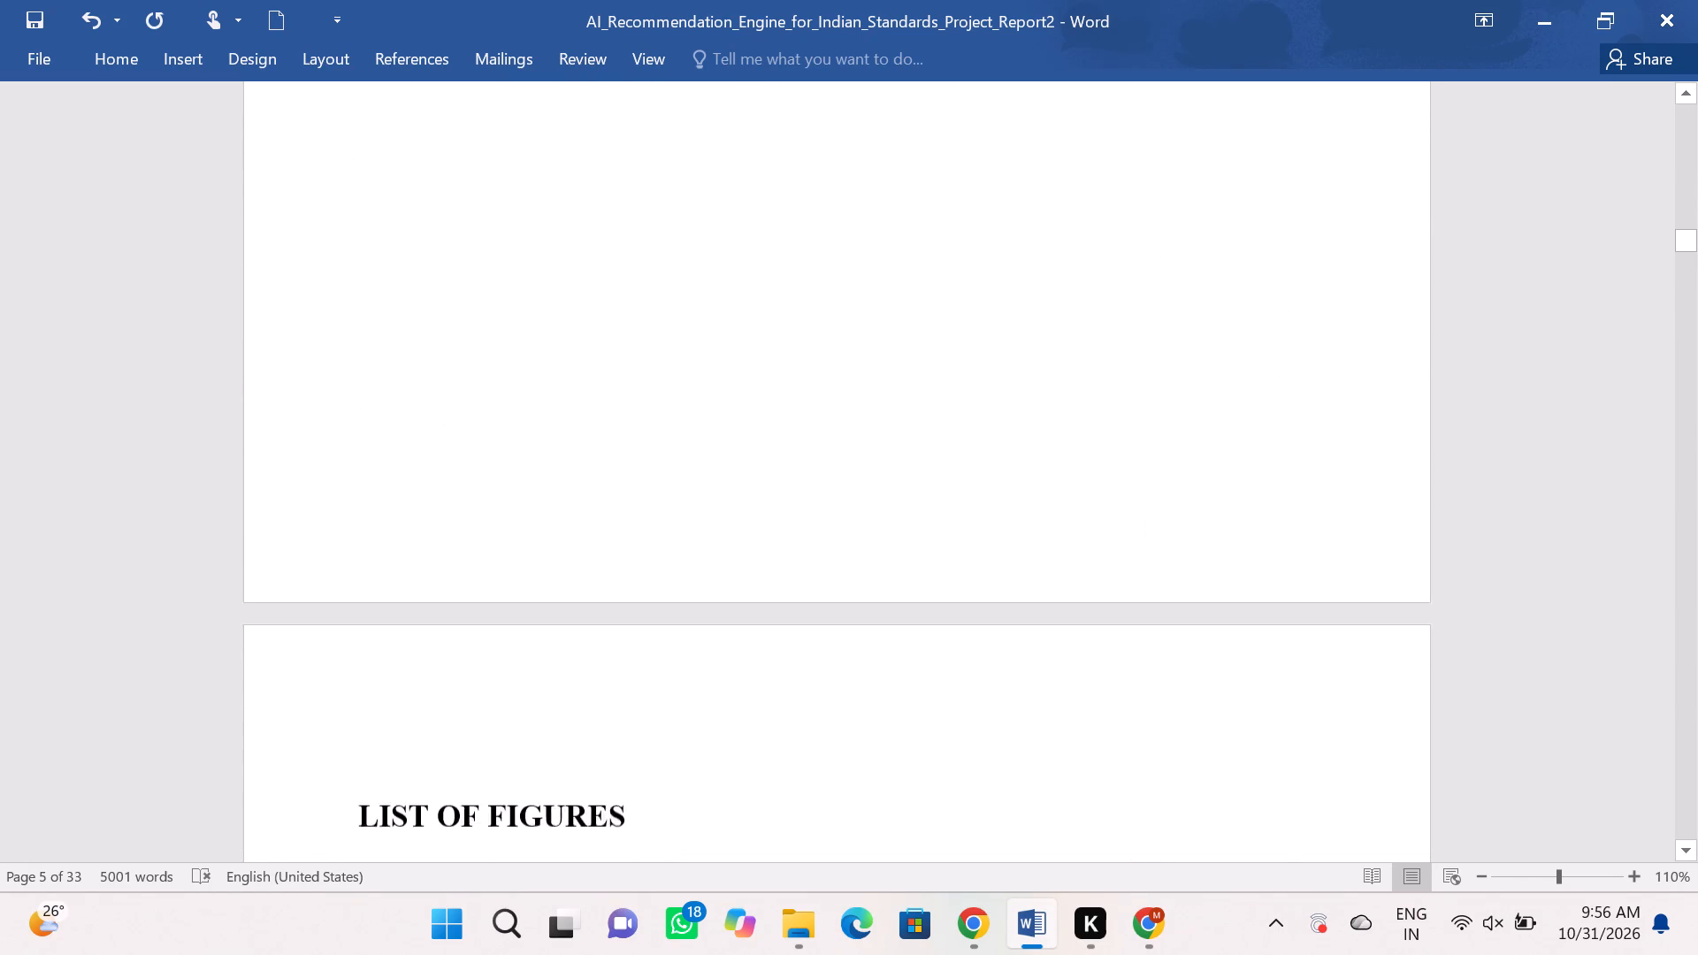
{"action": "scroll", "coordinate": [648, 757], "scroll_direction": "down", "scroll_amount": 7}
{"action": "scroll", "coordinate": [754, 763], "scroll_direction": "down", "scroll_amount": 1}
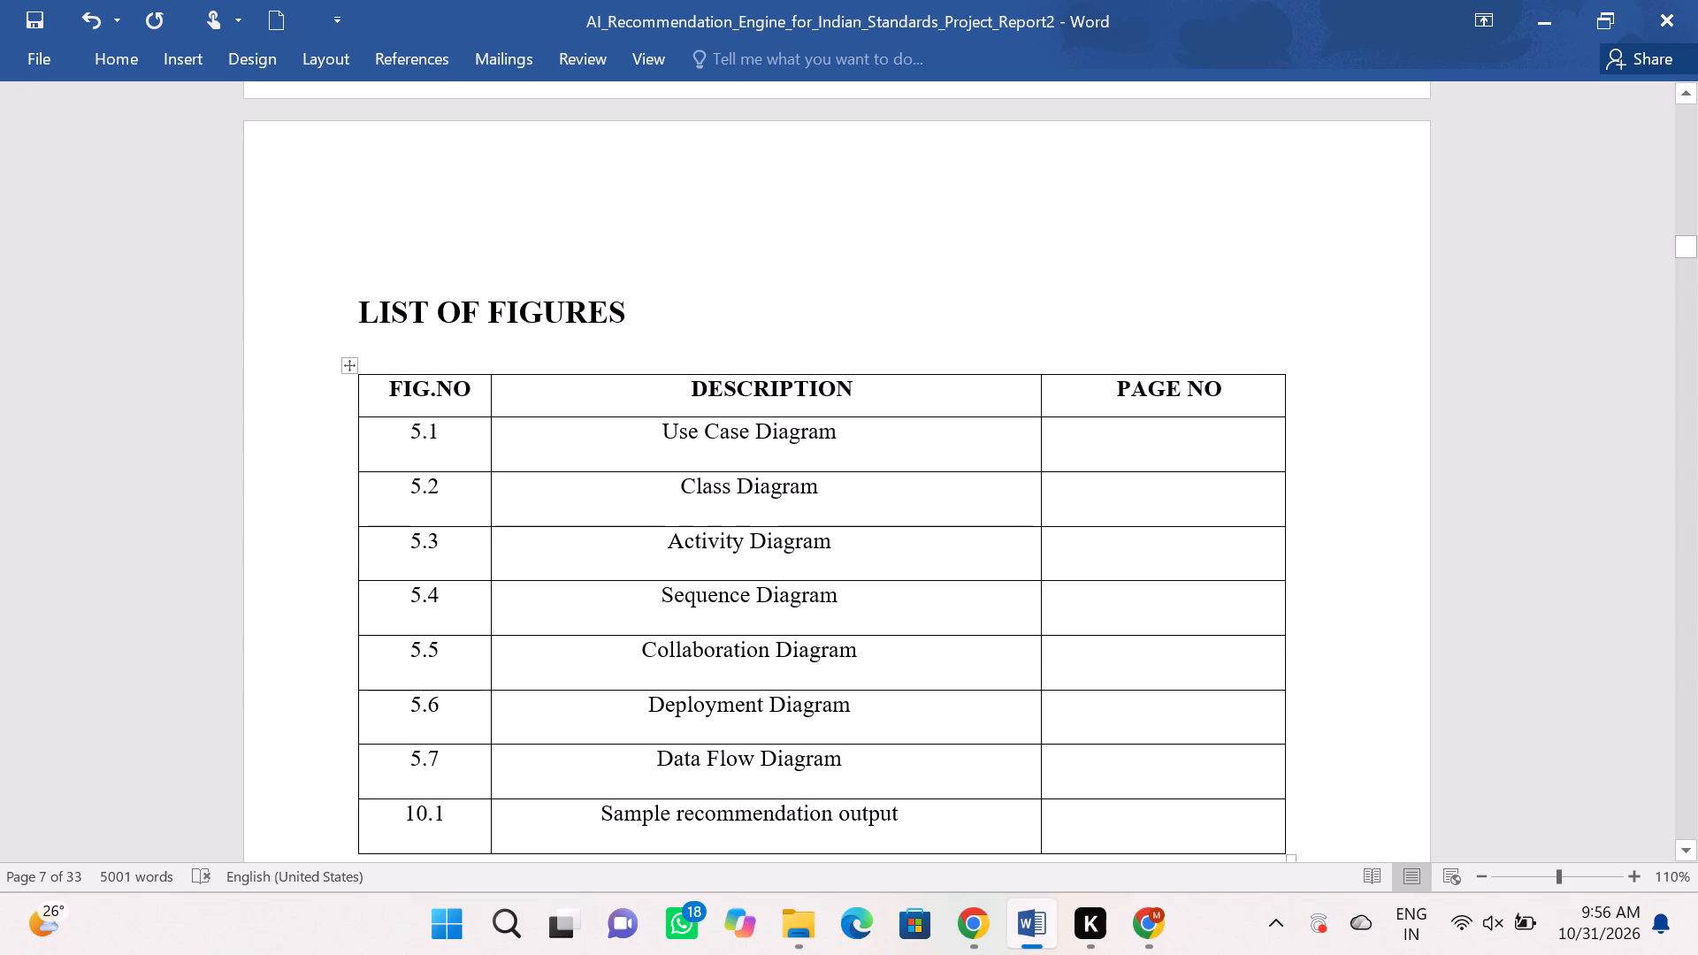
Read through the Introduction chapter and the start of chapter 2, up to section 2.4 Related Recommendation Approaches.
{"action": "scroll", "coordinate": [754, 763], "scroll_direction": "down", "scroll_amount": 12}
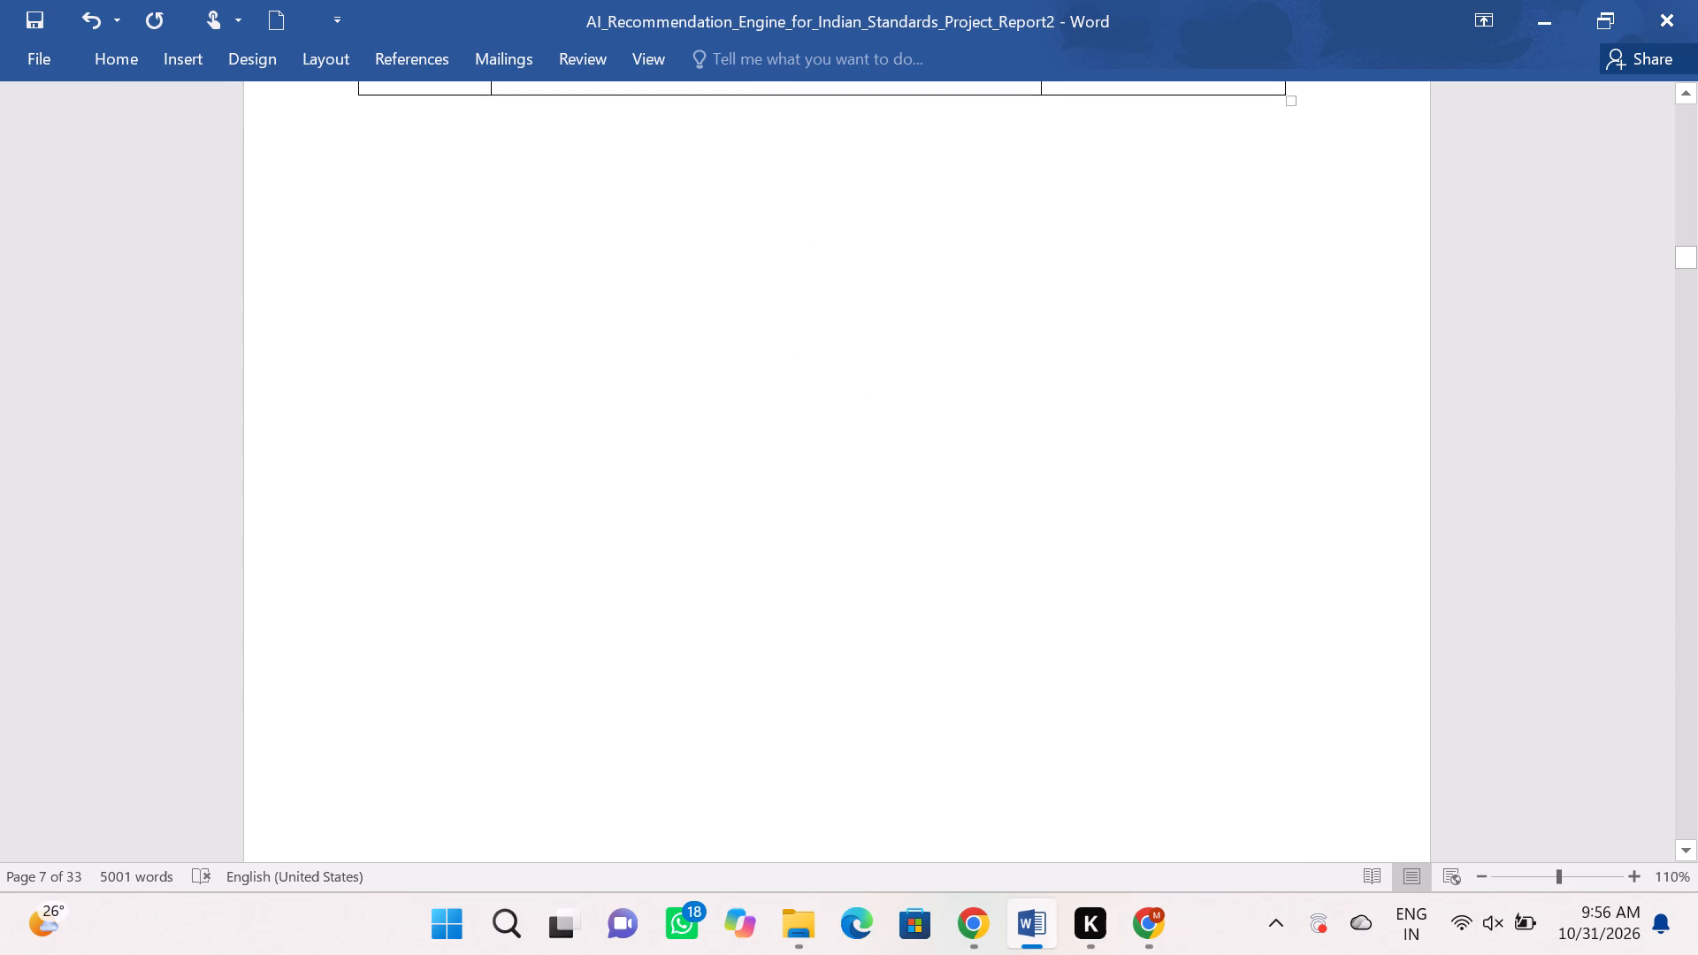
{"action": "scroll", "coordinate": [753, 762], "scroll_direction": "down", "scroll_amount": 13}
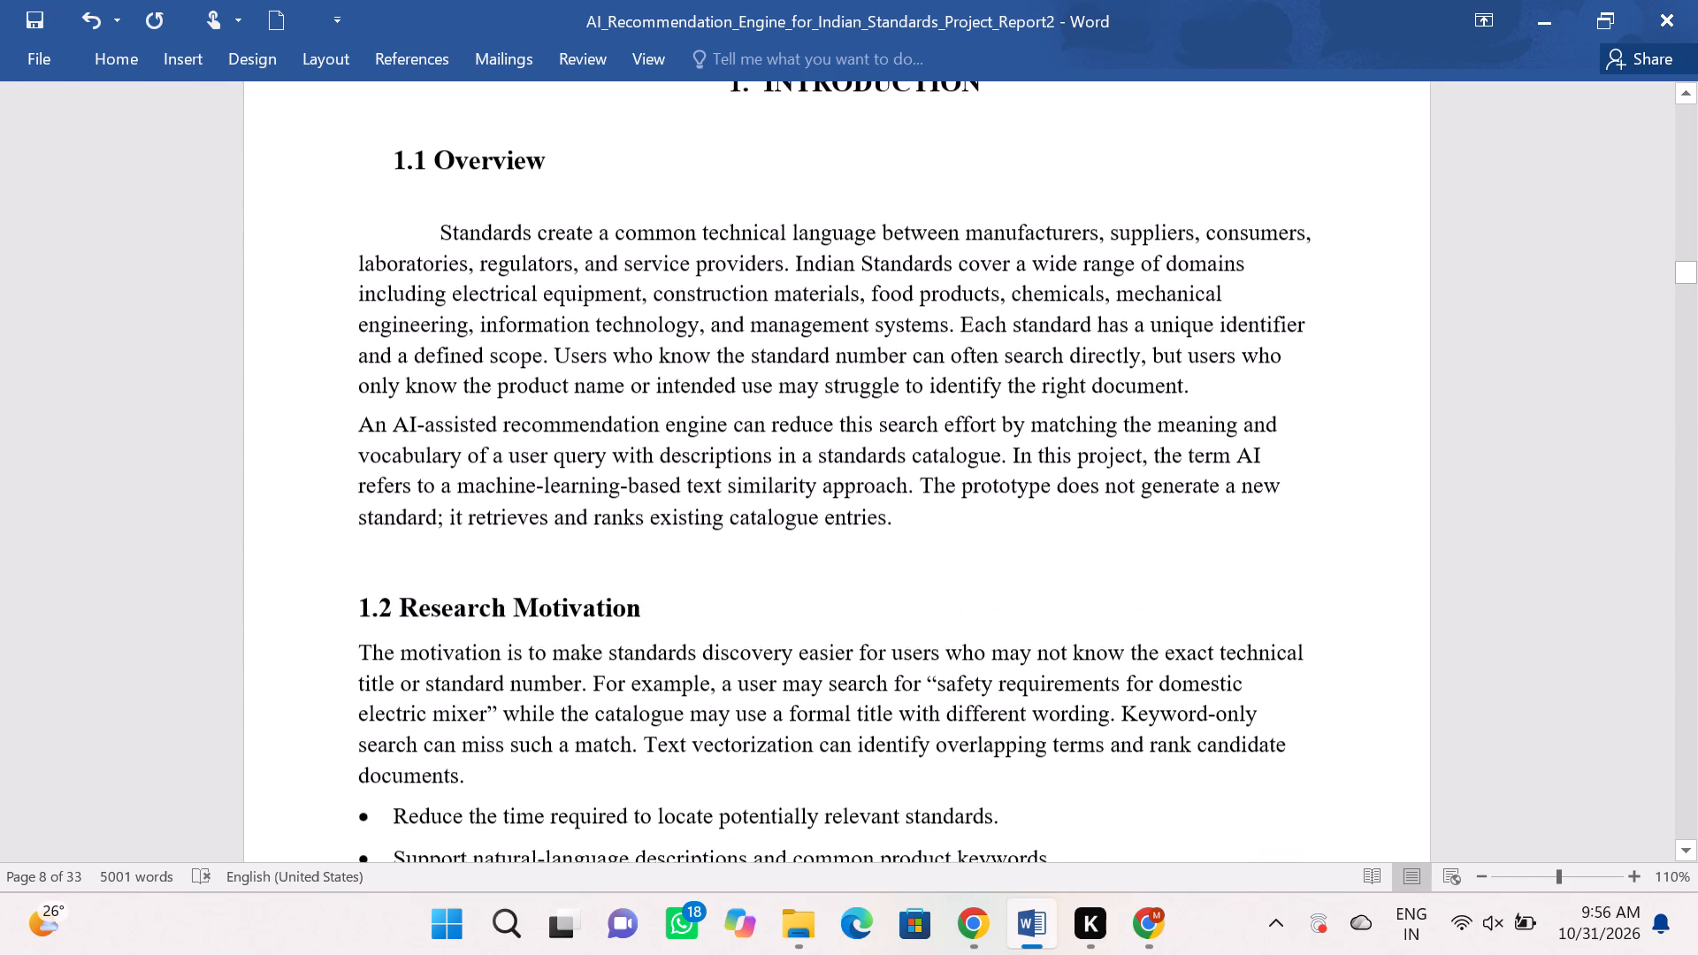
{"action": "scroll", "coordinate": [752, 760], "scroll_direction": "down", "scroll_amount": 9}
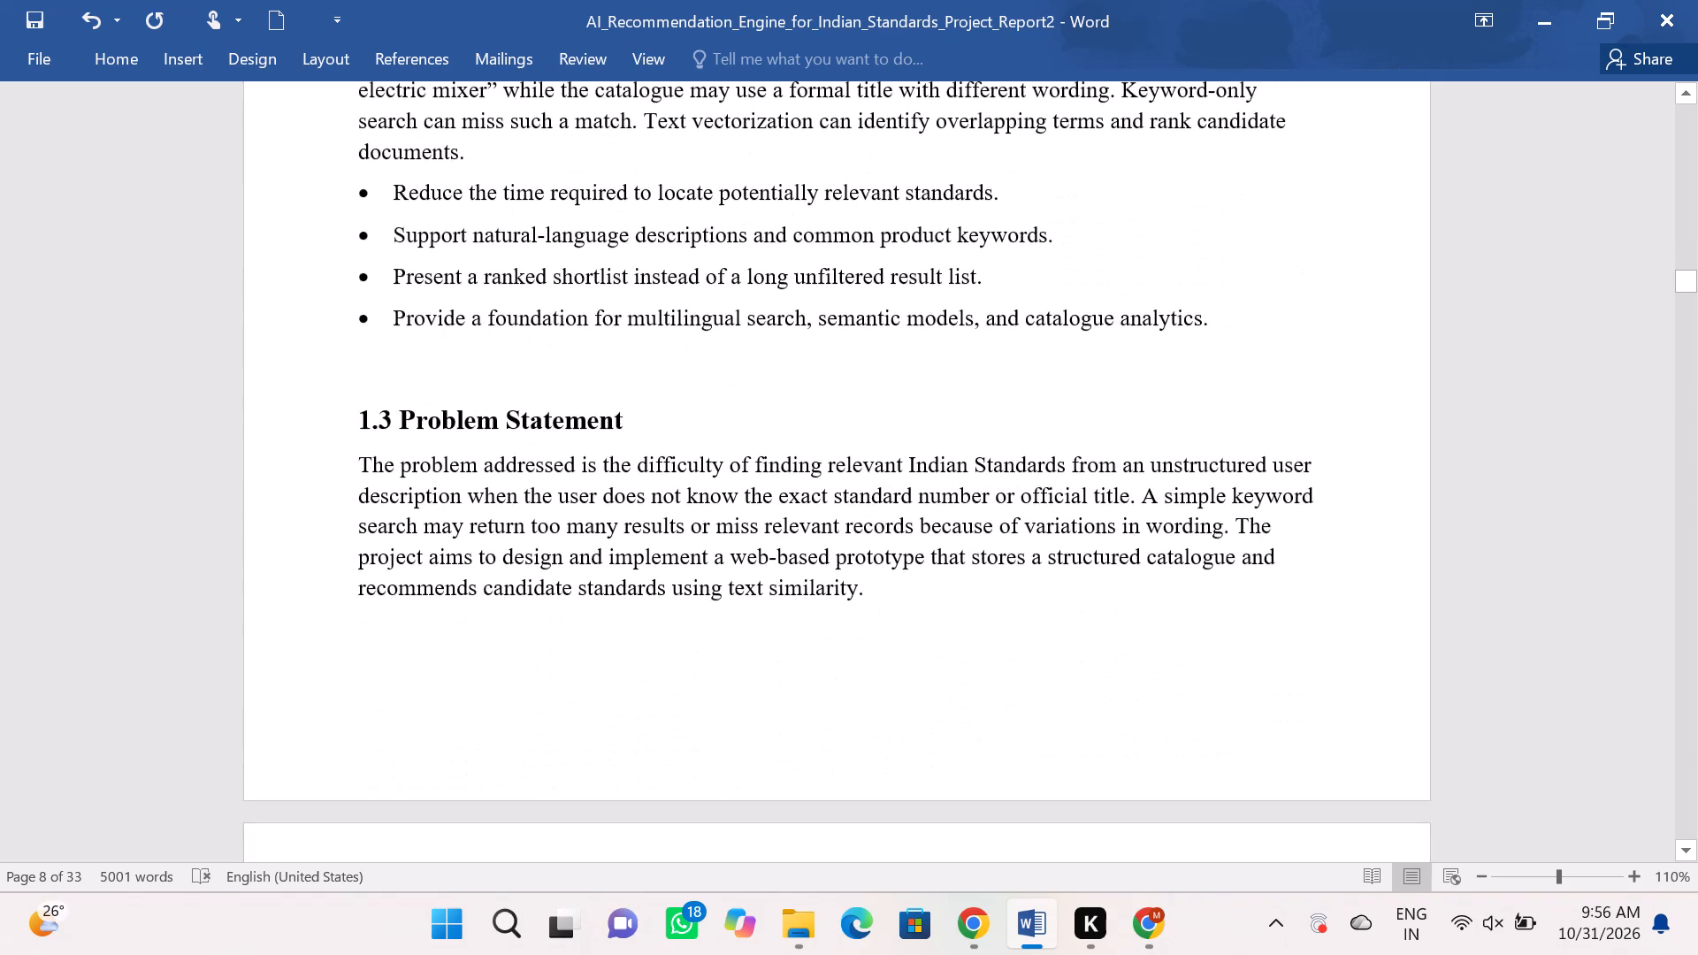
{"action": "scroll", "coordinate": [743, 699], "scroll_direction": "down", "scroll_amount": 18}
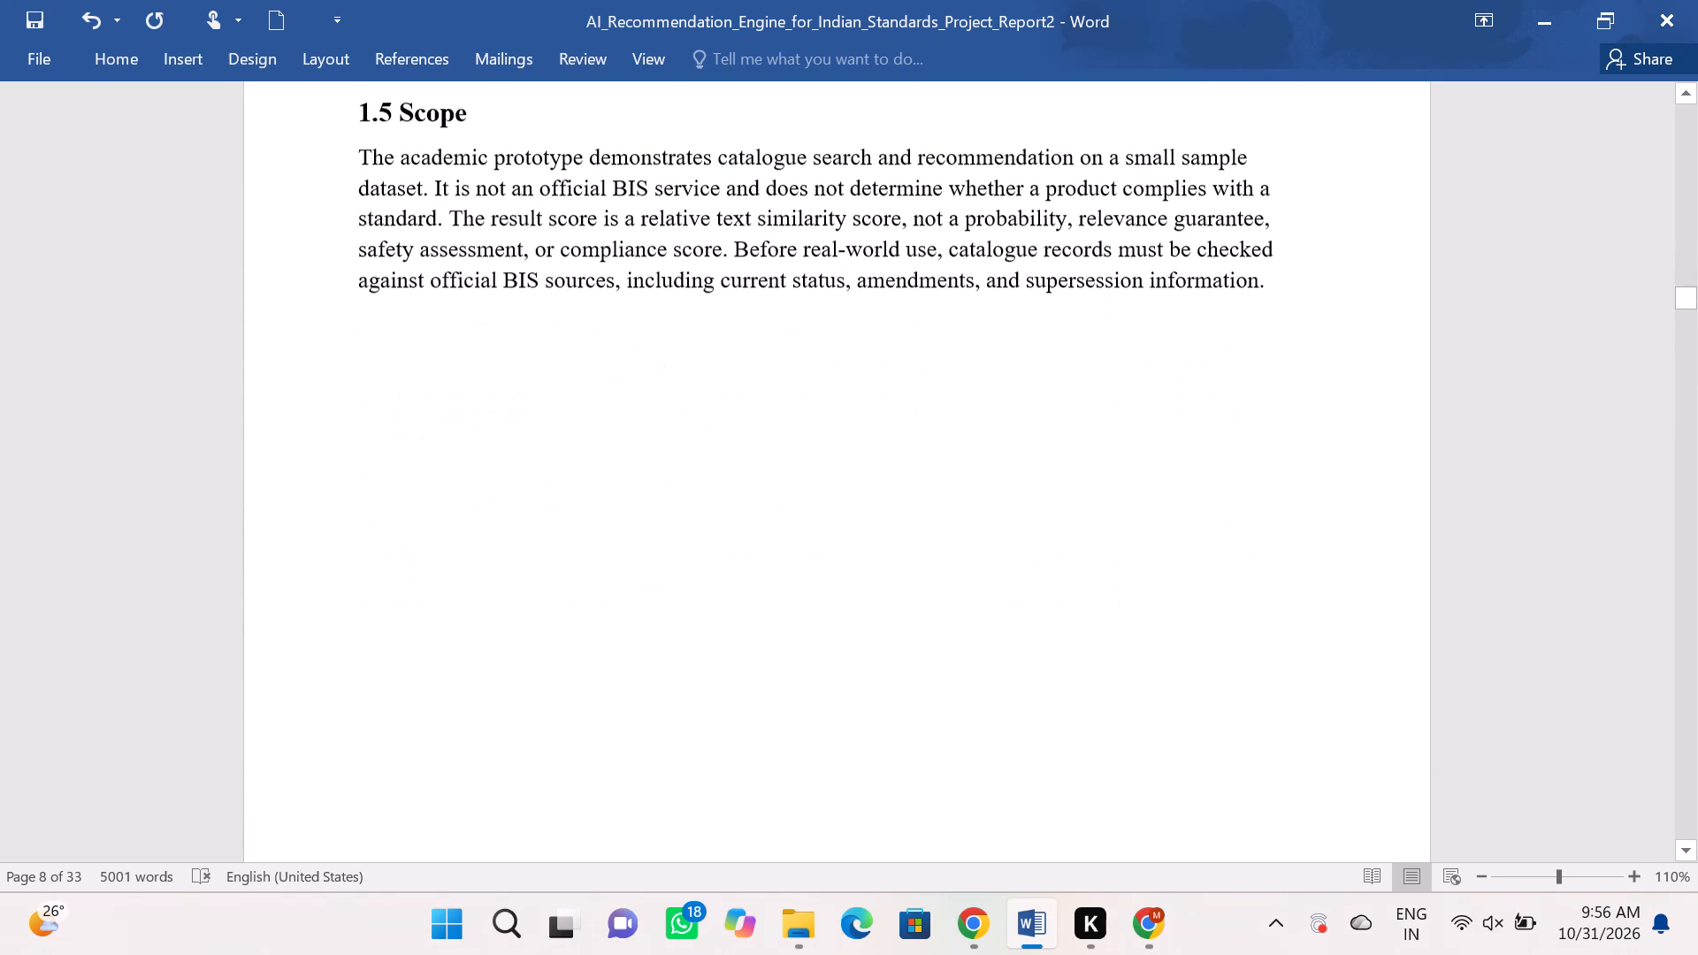
{"action": "scroll", "coordinate": [741, 686], "scroll_direction": "down", "scroll_amount": 17}
{"action": "scroll", "coordinate": [741, 685], "scroll_direction": "down", "scroll_amount": 5}
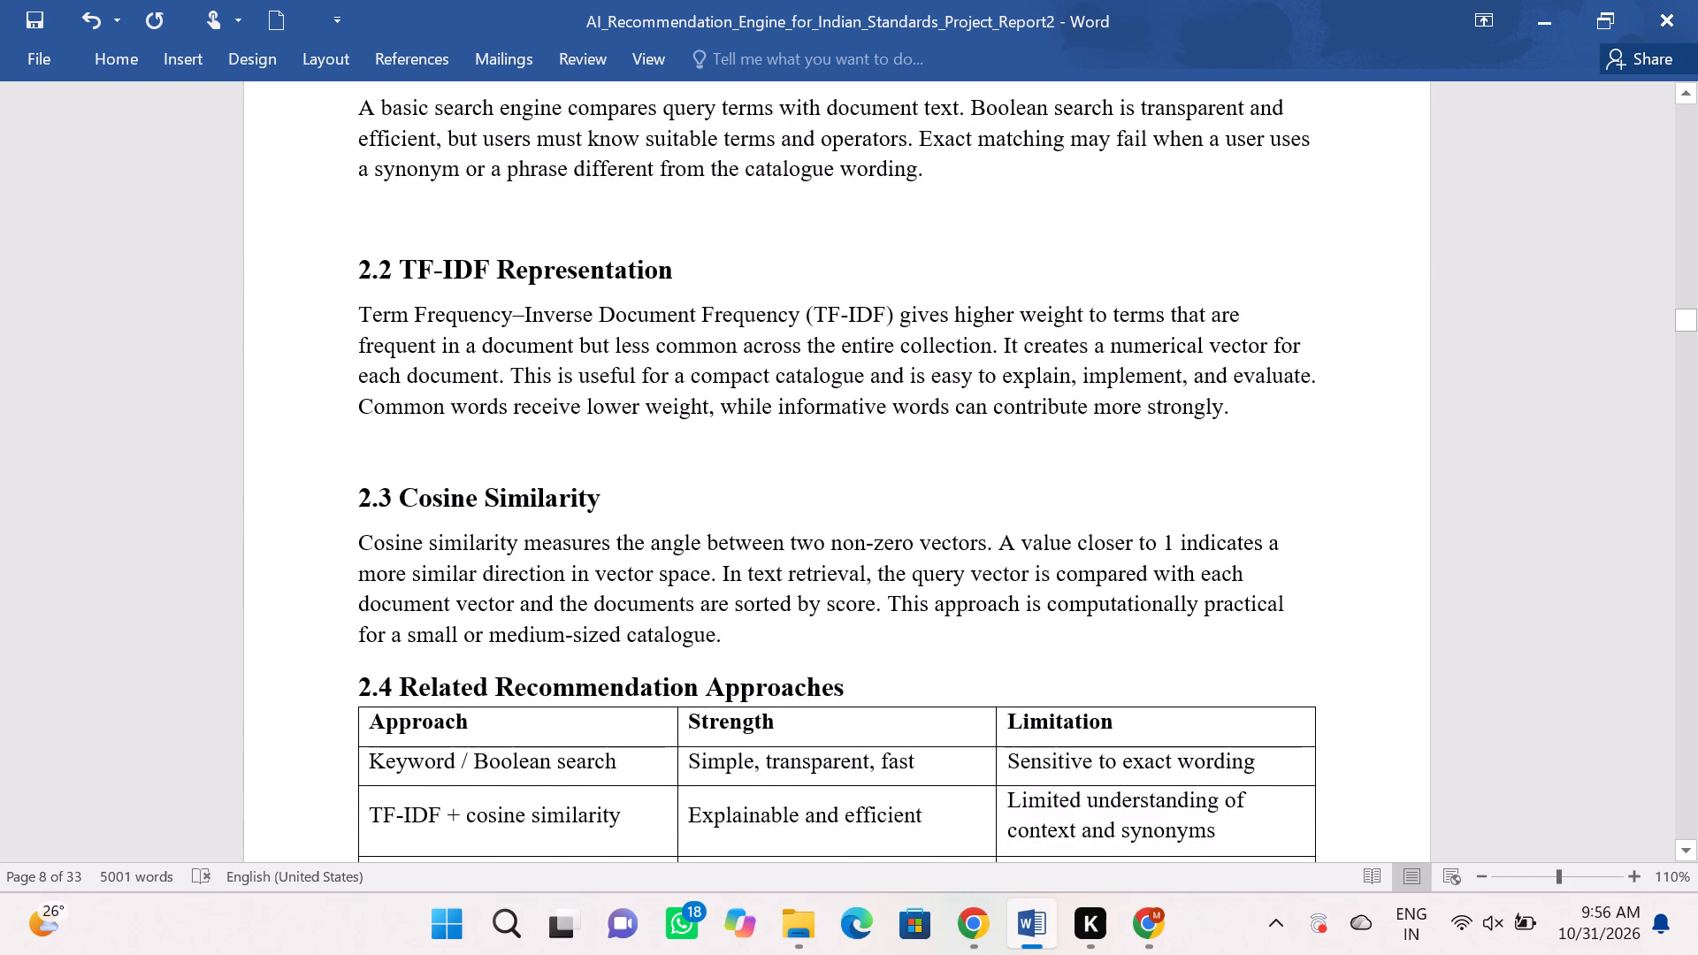
Look back through the report from chapter 2 to the cover page.
{"action": "scroll", "coordinate": [749, 631], "scroll_direction": "up", "scroll_amount": 19}
{"action": "scroll", "coordinate": [749, 631], "scroll_direction": "up", "scroll_amount": 9}
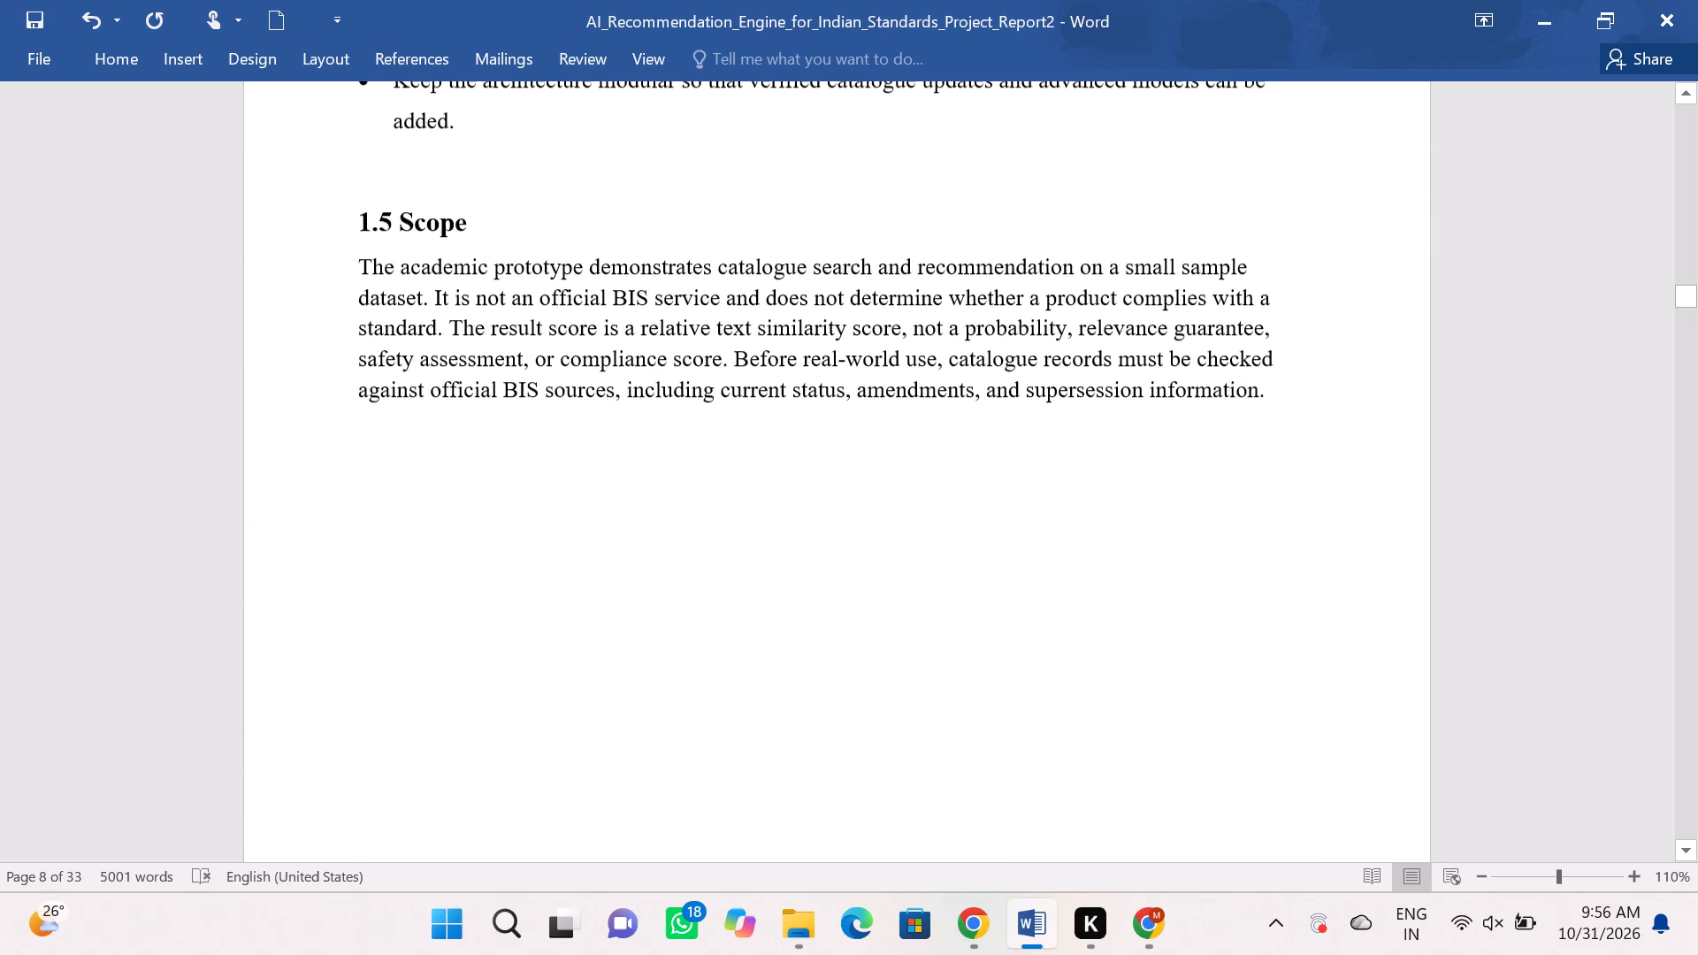
{"action": "scroll", "coordinate": [749, 631], "scroll_direction": "up", "scroll_amount": 13}
{"action": "scroll", "coordinate": [749, 631], "scroll_direction": "up", "scroll_amount": 14}
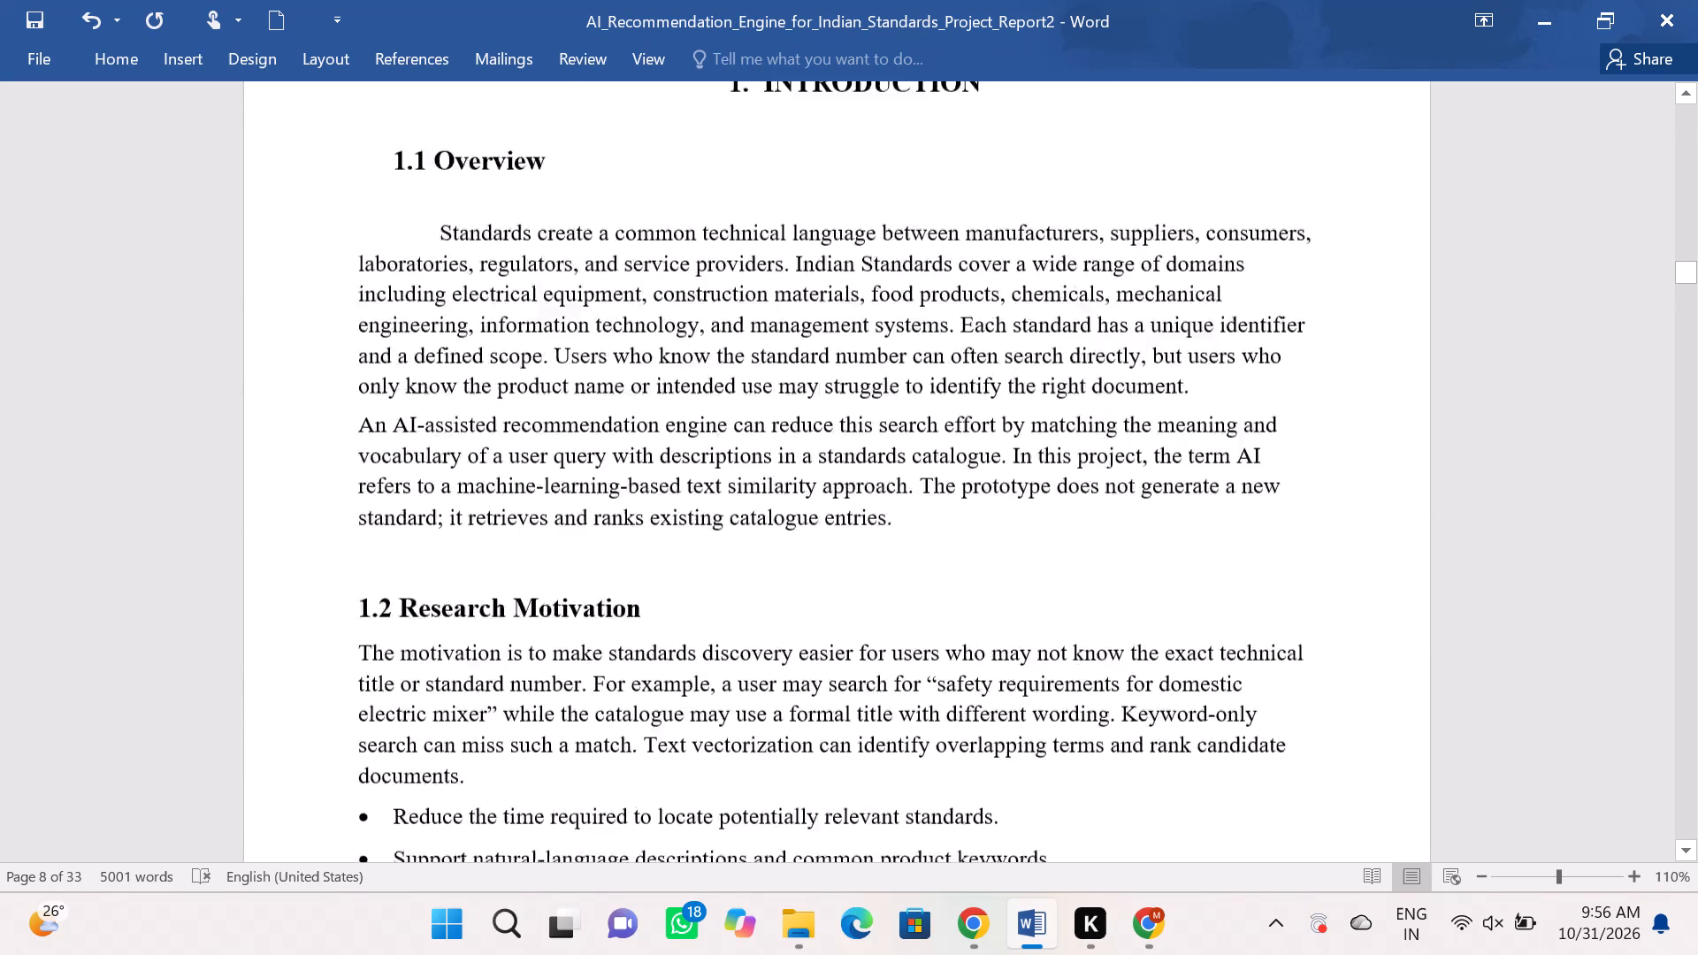
{"action": "scroll", "coordinate": [749, 631], "scroll_direction": "up", "scroll_amount": 6}
{"action": "scroll", "coordinate": [749, 631], "scroll_direction": "up", "scroll_amount": 20}
{"action": "scroll", "coordinate": [749, 631], "scroll_direction": "up", "scroll_amount": 10}
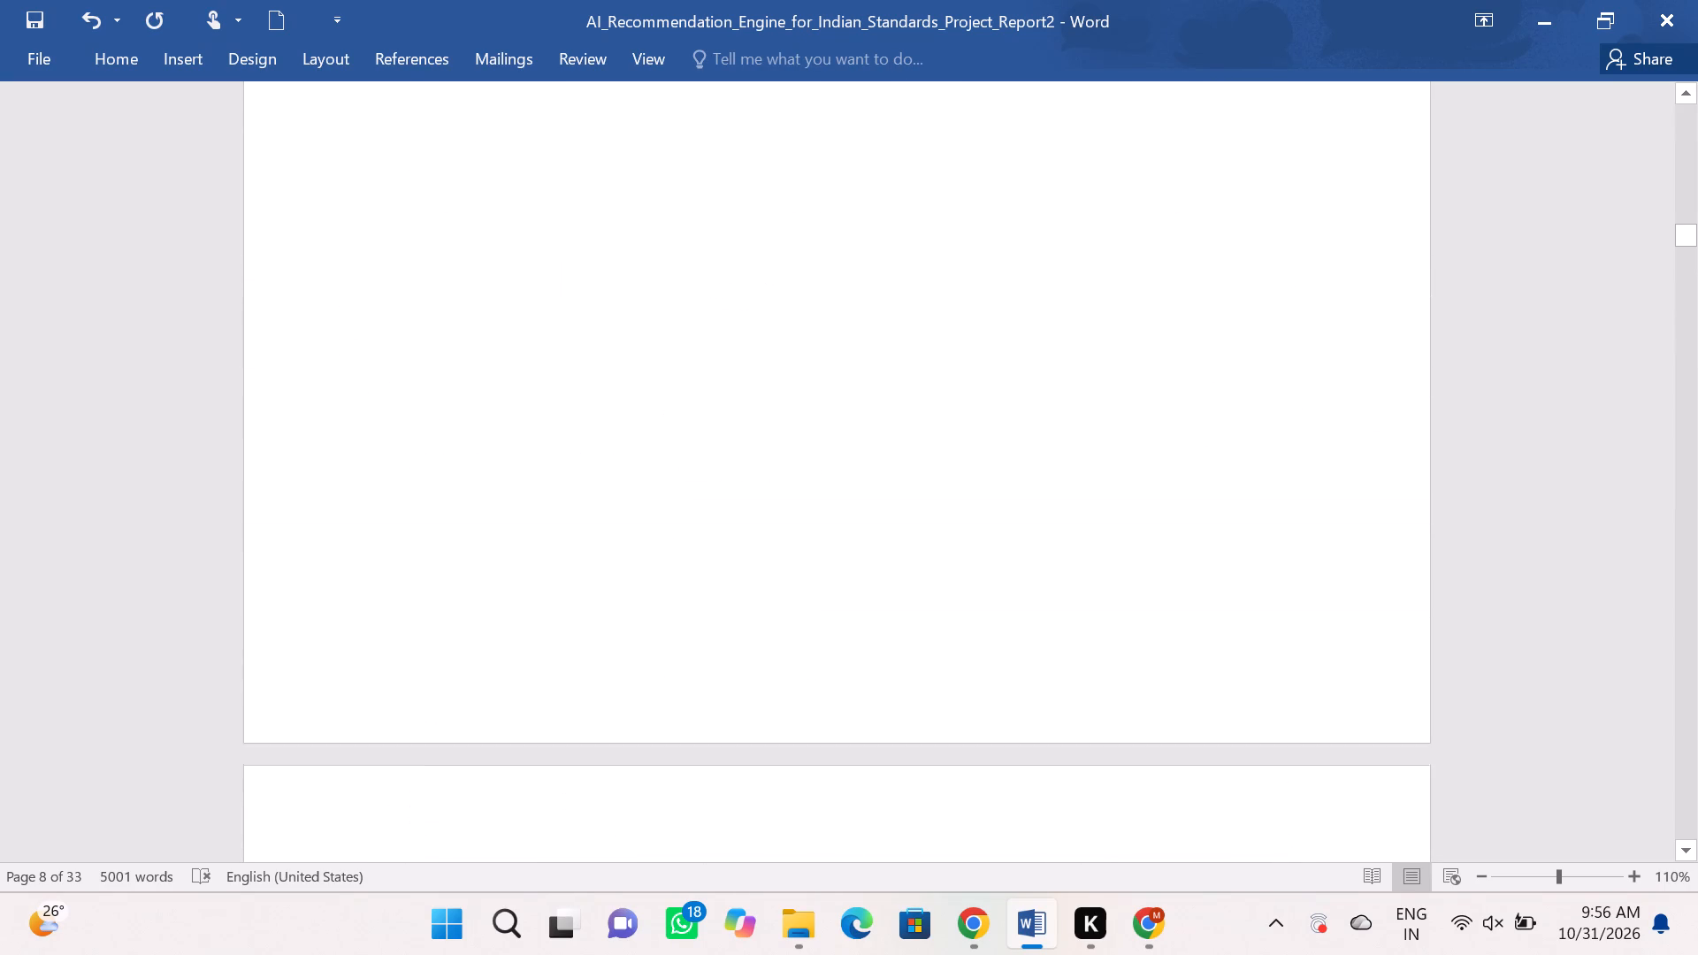
{"action": "scroll", "coordinate": [749, 631], "scroll_direction": "up", "scroll_amount": 20}
{"action": "scroll", "coordinate": [749, 631], "scroll_direction": "up", "scroll_amount": 17}
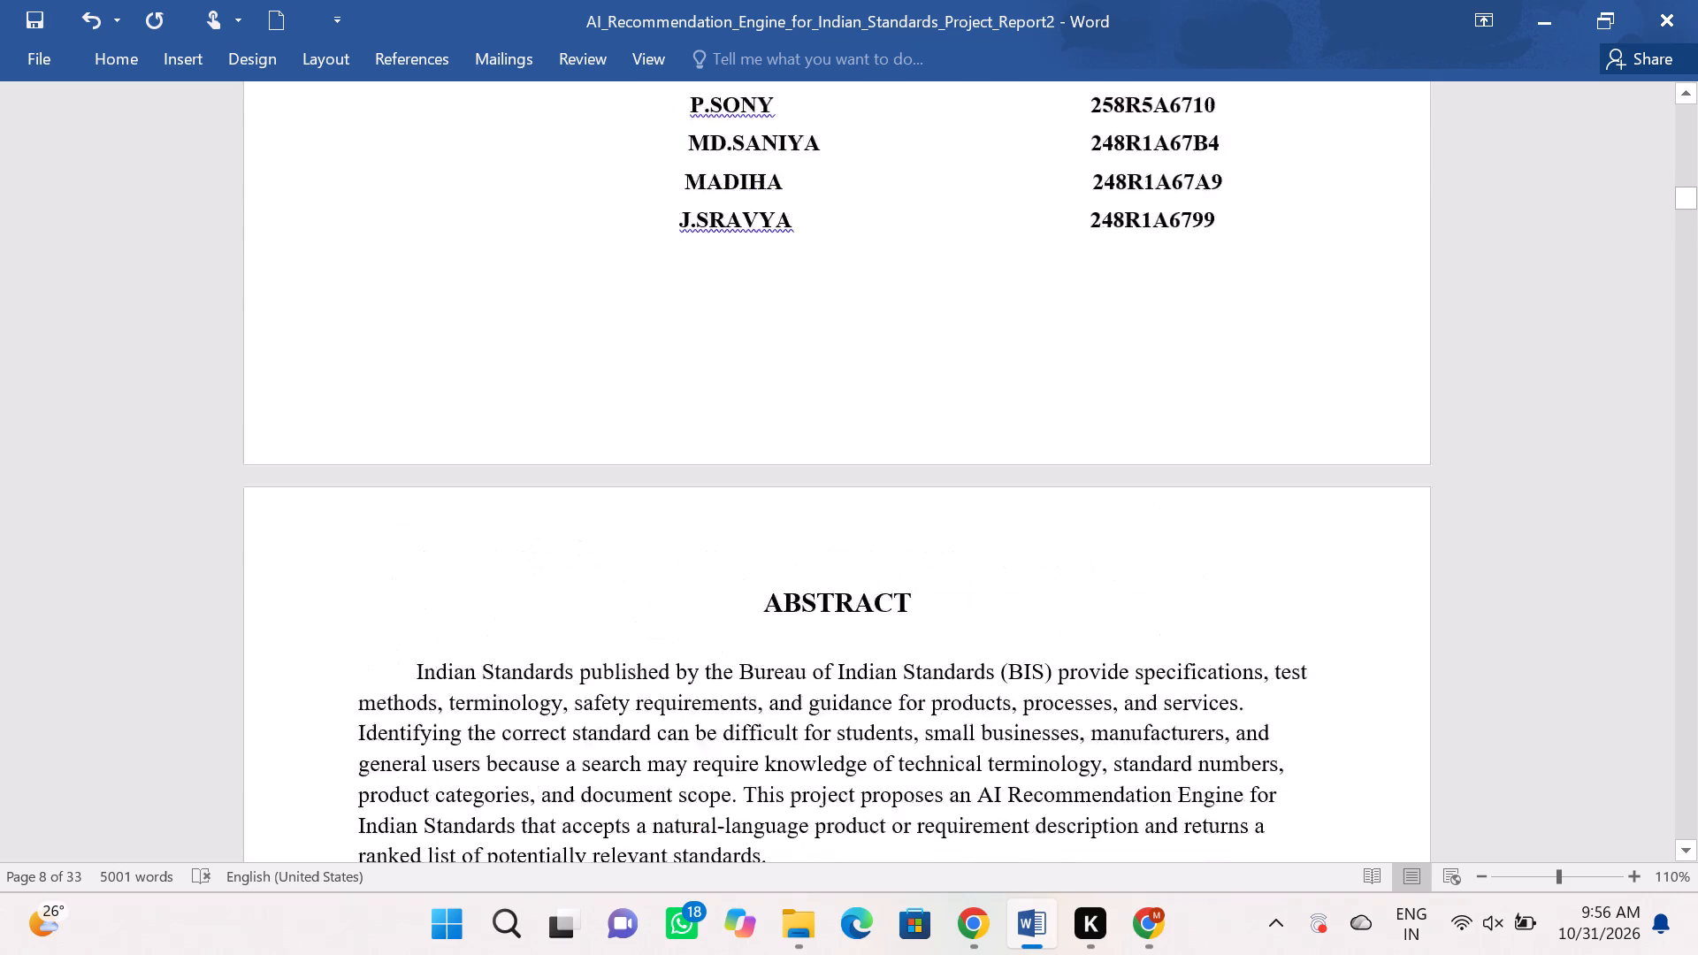
{"action": "scroll", "coordinate": [749, 630], "scroll_direction": "up", "scroll_amount": 20}
{"action": "scroll", "coordinate": [749, 630], "scroll_direction": "up", "scroll_amount": 17}
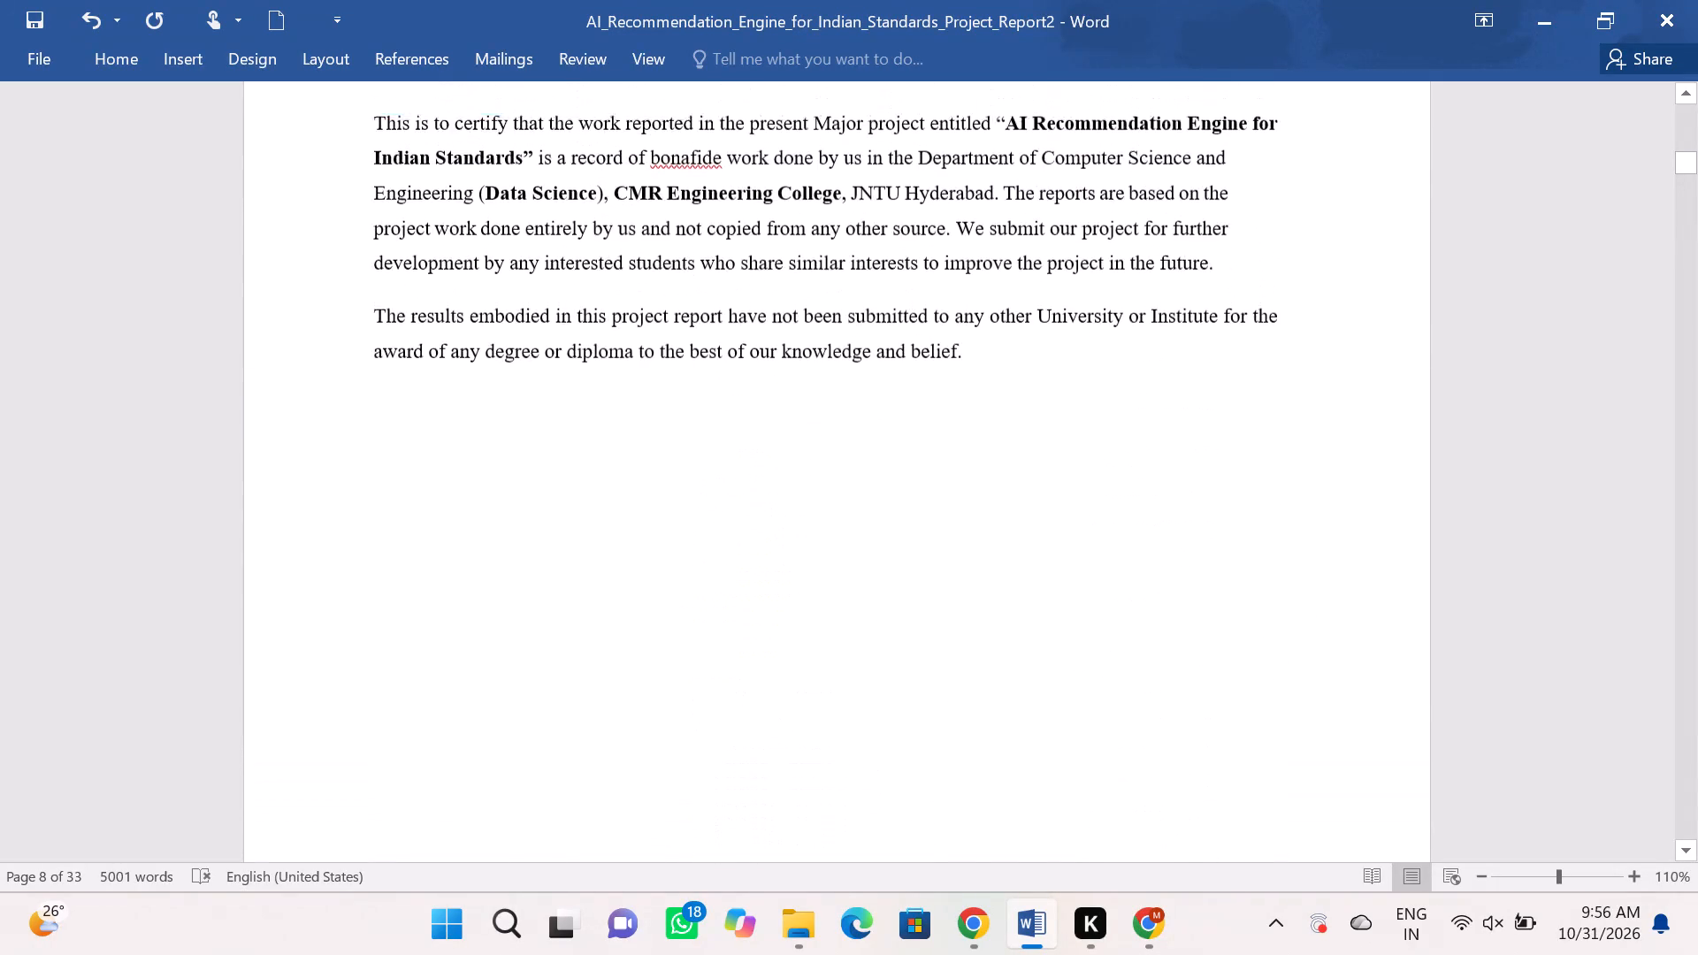
{"action": "scroll", "coordinate": [748, 629], "scroll_direction": "up", "scroll_amount": 15}
{"action": "scroll", "coordinate": [748, 629], "scroll_direction": "up", "scroll_amount": 7}
{"action": "scroll", "coordinate": [748, 629], "scroll_direction": "up", "scroll_amount": 14}
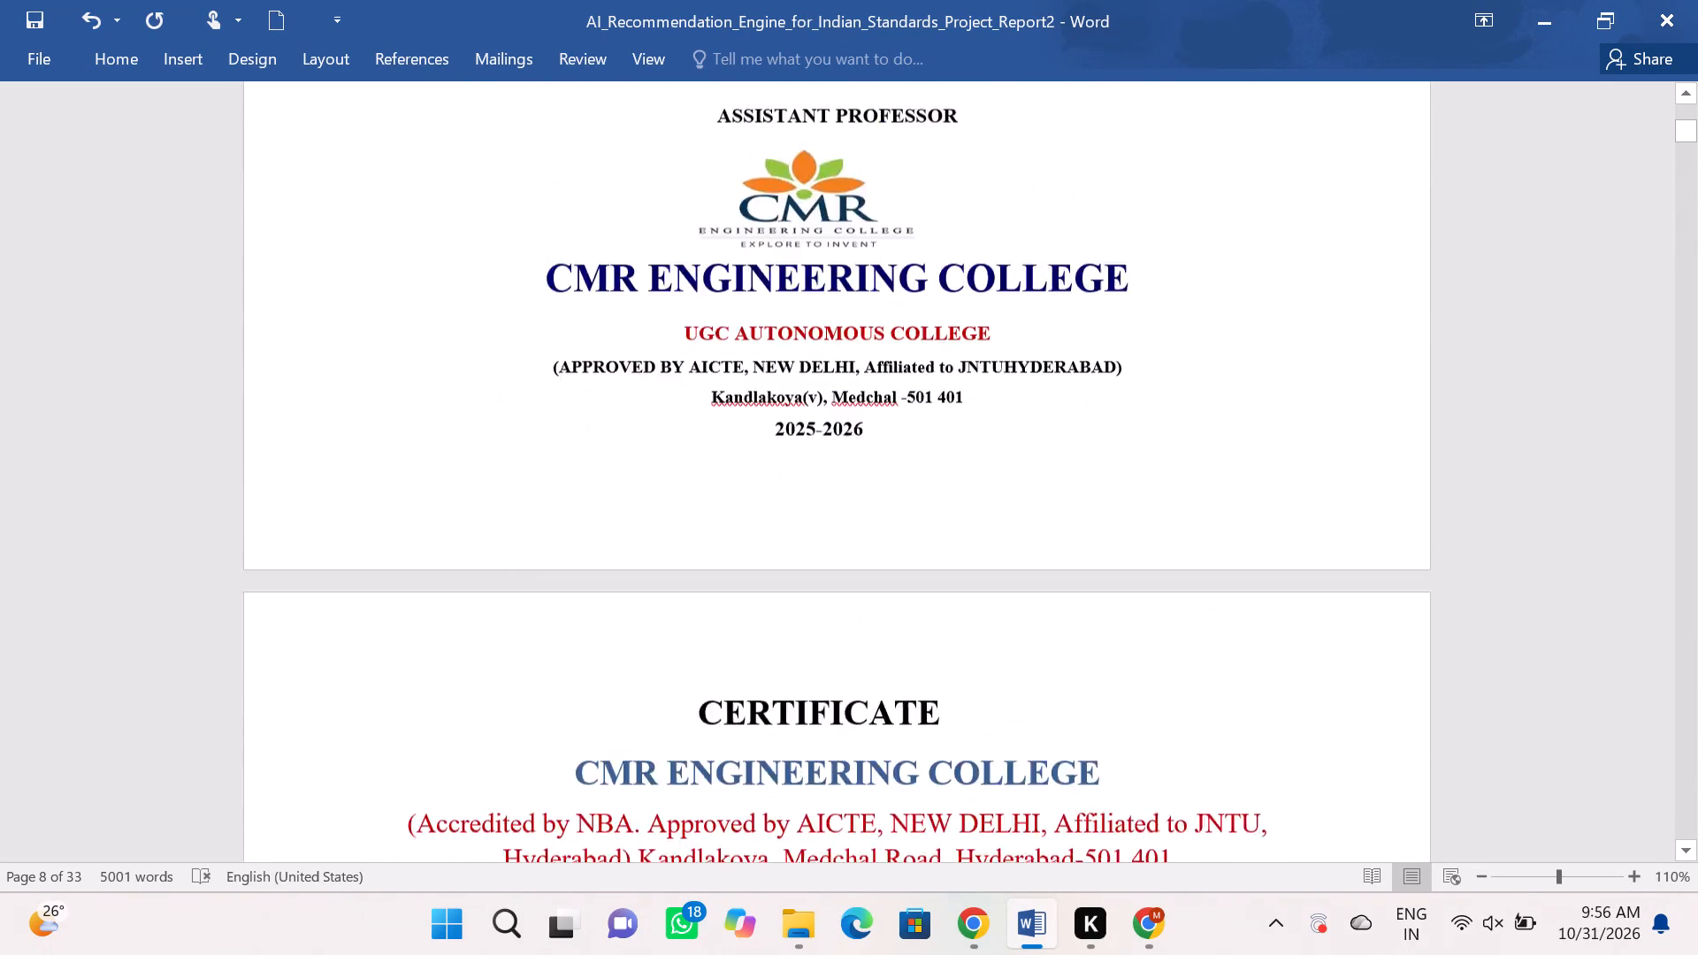
{"action": "scroll", "coordinate": [748, 629], "scroll_direction": "up", "scroll_amount": 7}
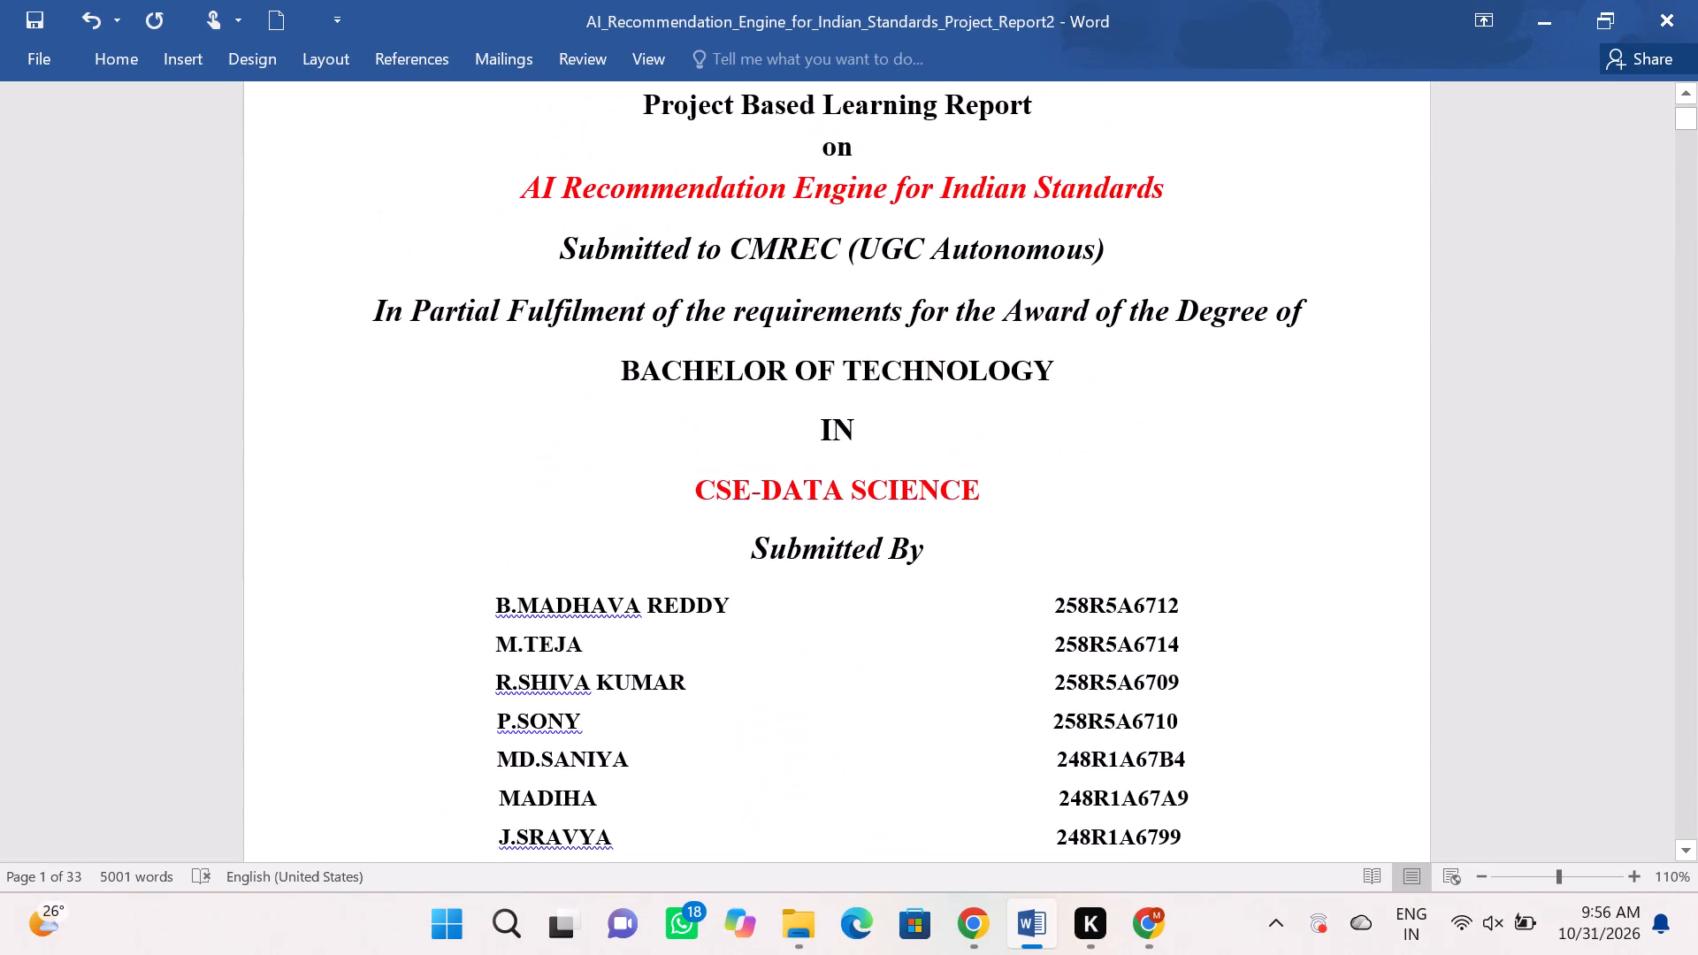
{"action": "scroll", "coordinate": [748, 629], "scroll_direction": "up", "scroll_amount": 9}
Recheck the names and details on the cover page, the Certificate page and the Declaration page.
{"action": "scroll", "coordinate": [748, 629], "scroll_direction": "down", "scroll_amount": 8}
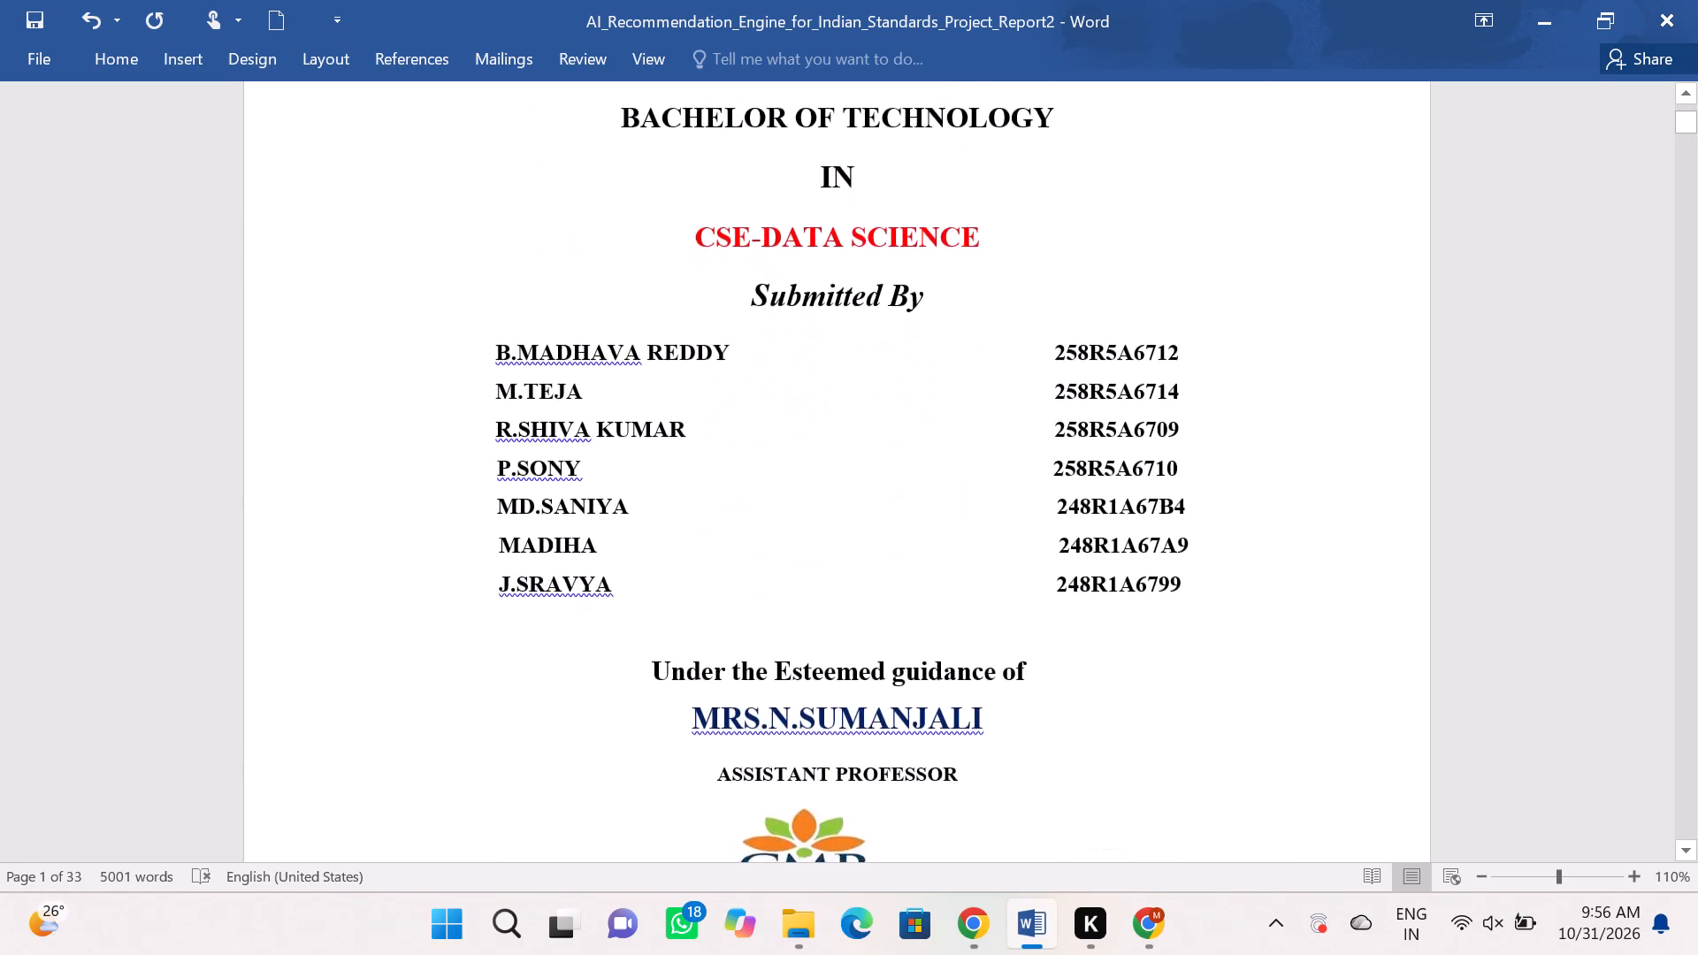
{"action": "scroll", "coordinate": [748, 629], "scroll_direction": "down", "scroll_amount": 18}
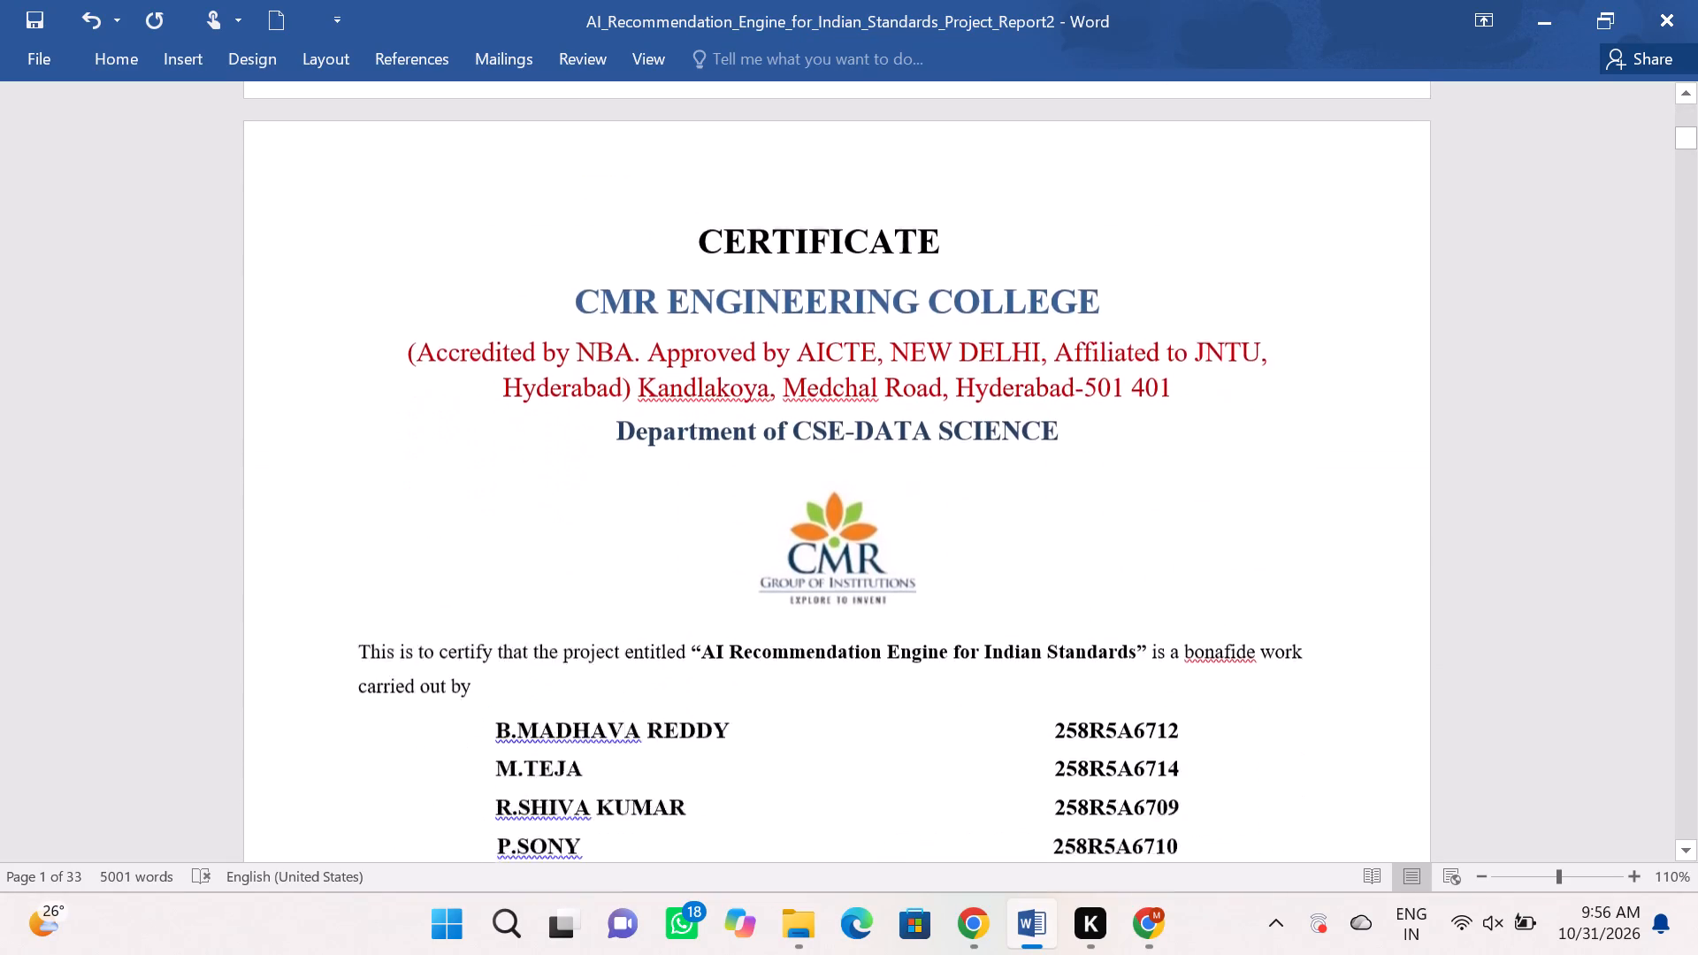
{"action": "scroll", "coordinate": [748, 629], "scroll_direction": "down", "scroll_amount": 18}
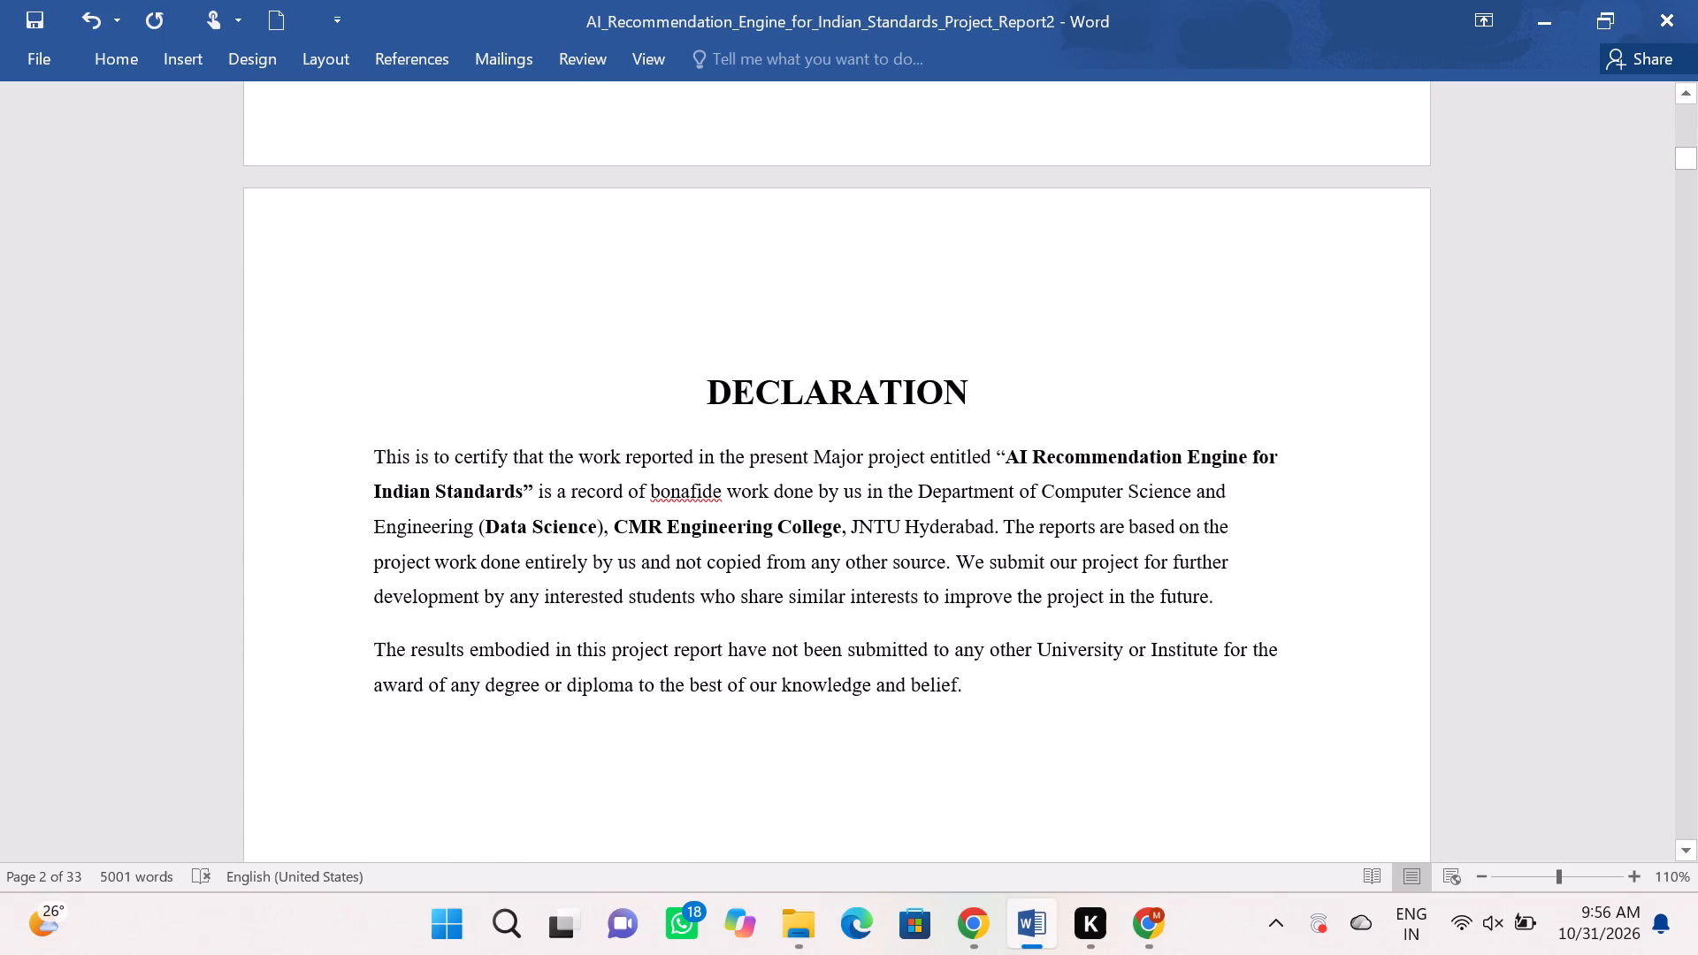
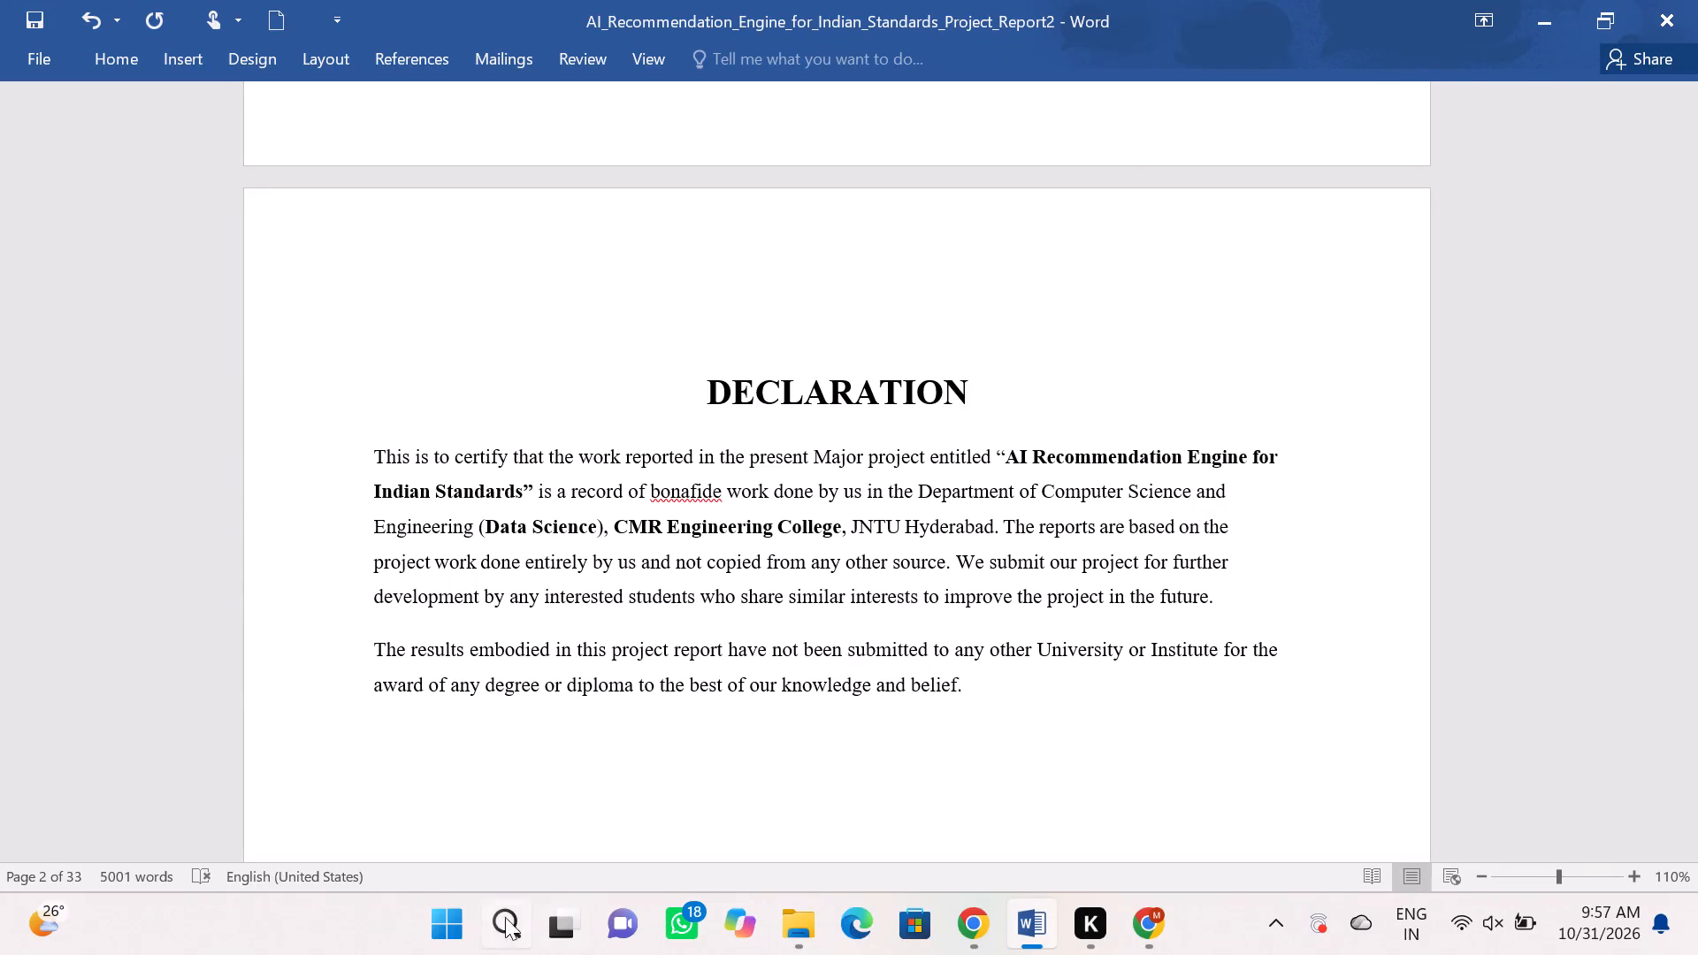
Switch to File Explorer and look through the recent files in the Downloads folder.
{"action": "left_click", "coordinate": [793, 933]}
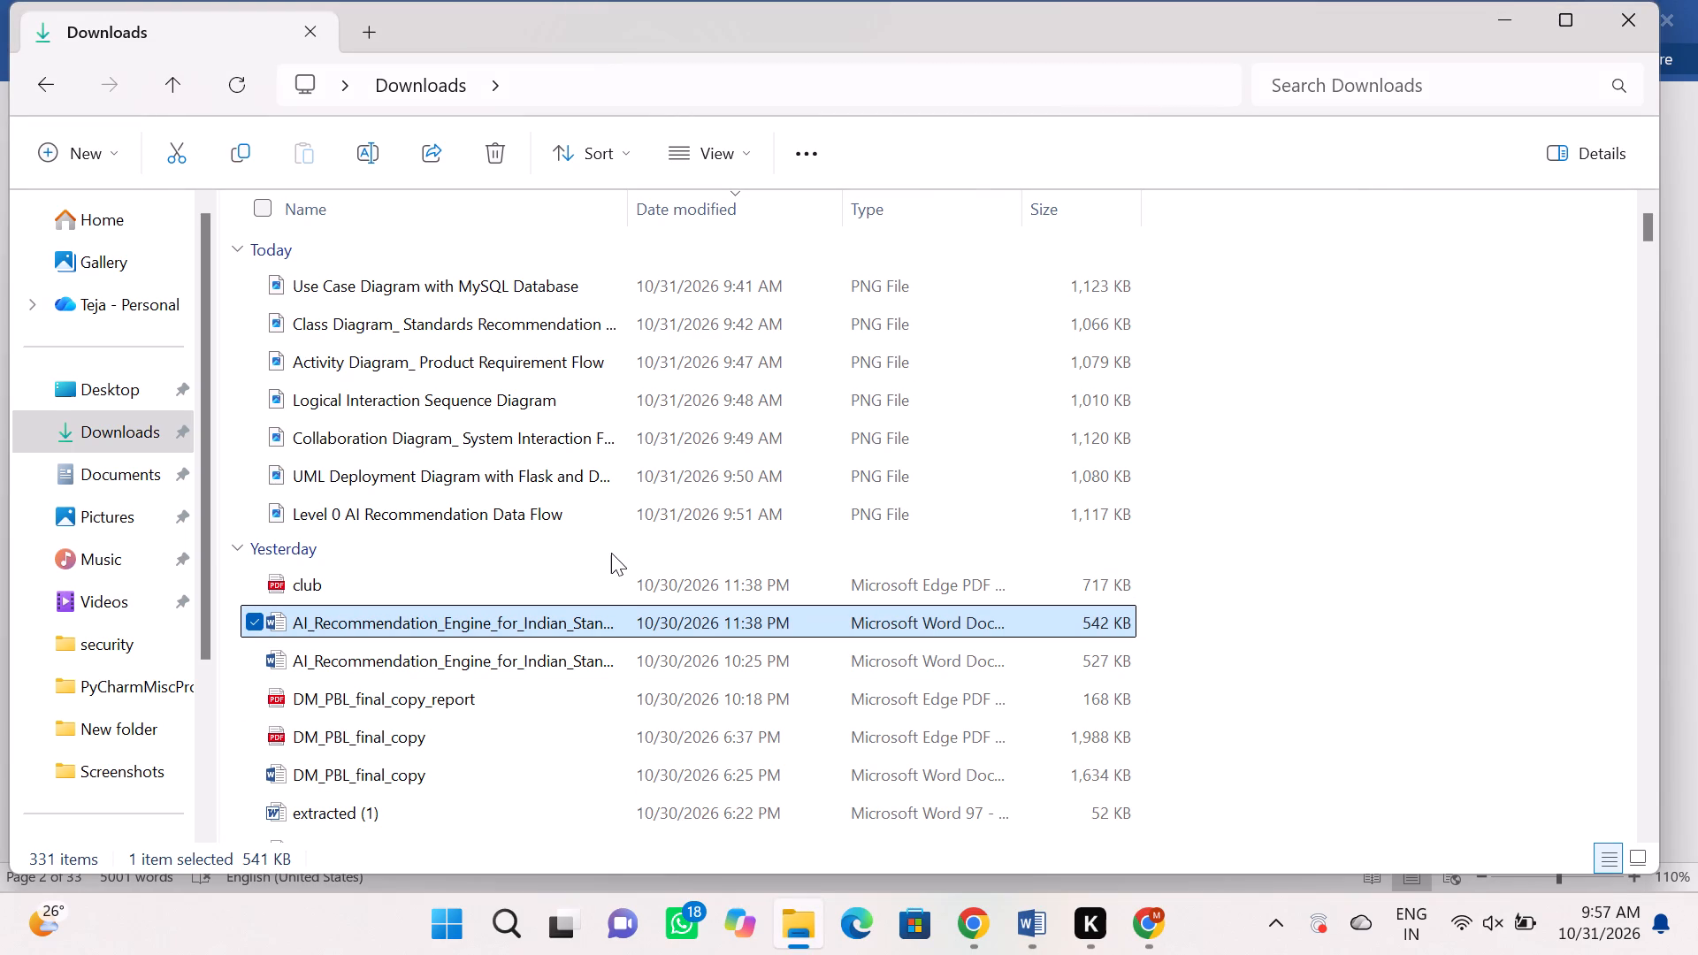
{"action": "scroll", "coordinate": [611, 553], "scroll_direction": "up", "scroll_amount": 6}
{"action": "scroll", "coordinate": [679, 412], "scroll_direction": "up", "scroll_amount": 5}
{"action": "scroll", "coordinate": [442, 585], "scroll_direction": "down", "scroll_amount": 2}
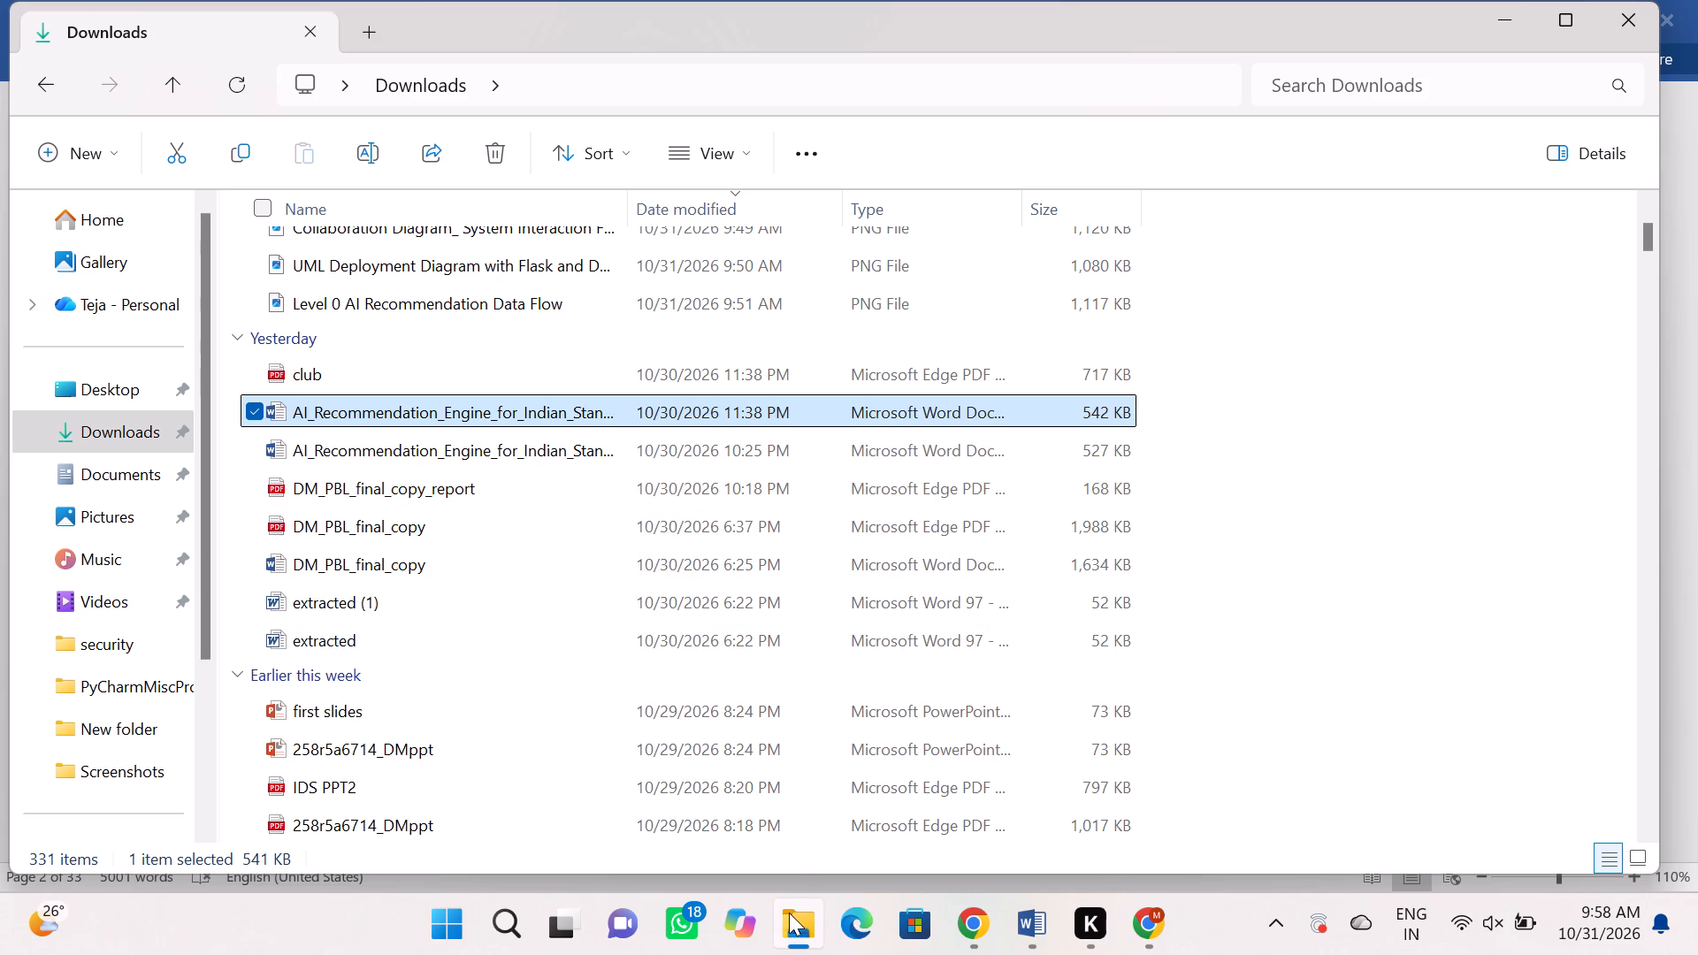
Switch to WhatsApp.
{"action": "left_click", "coordinate": [675, 915]}
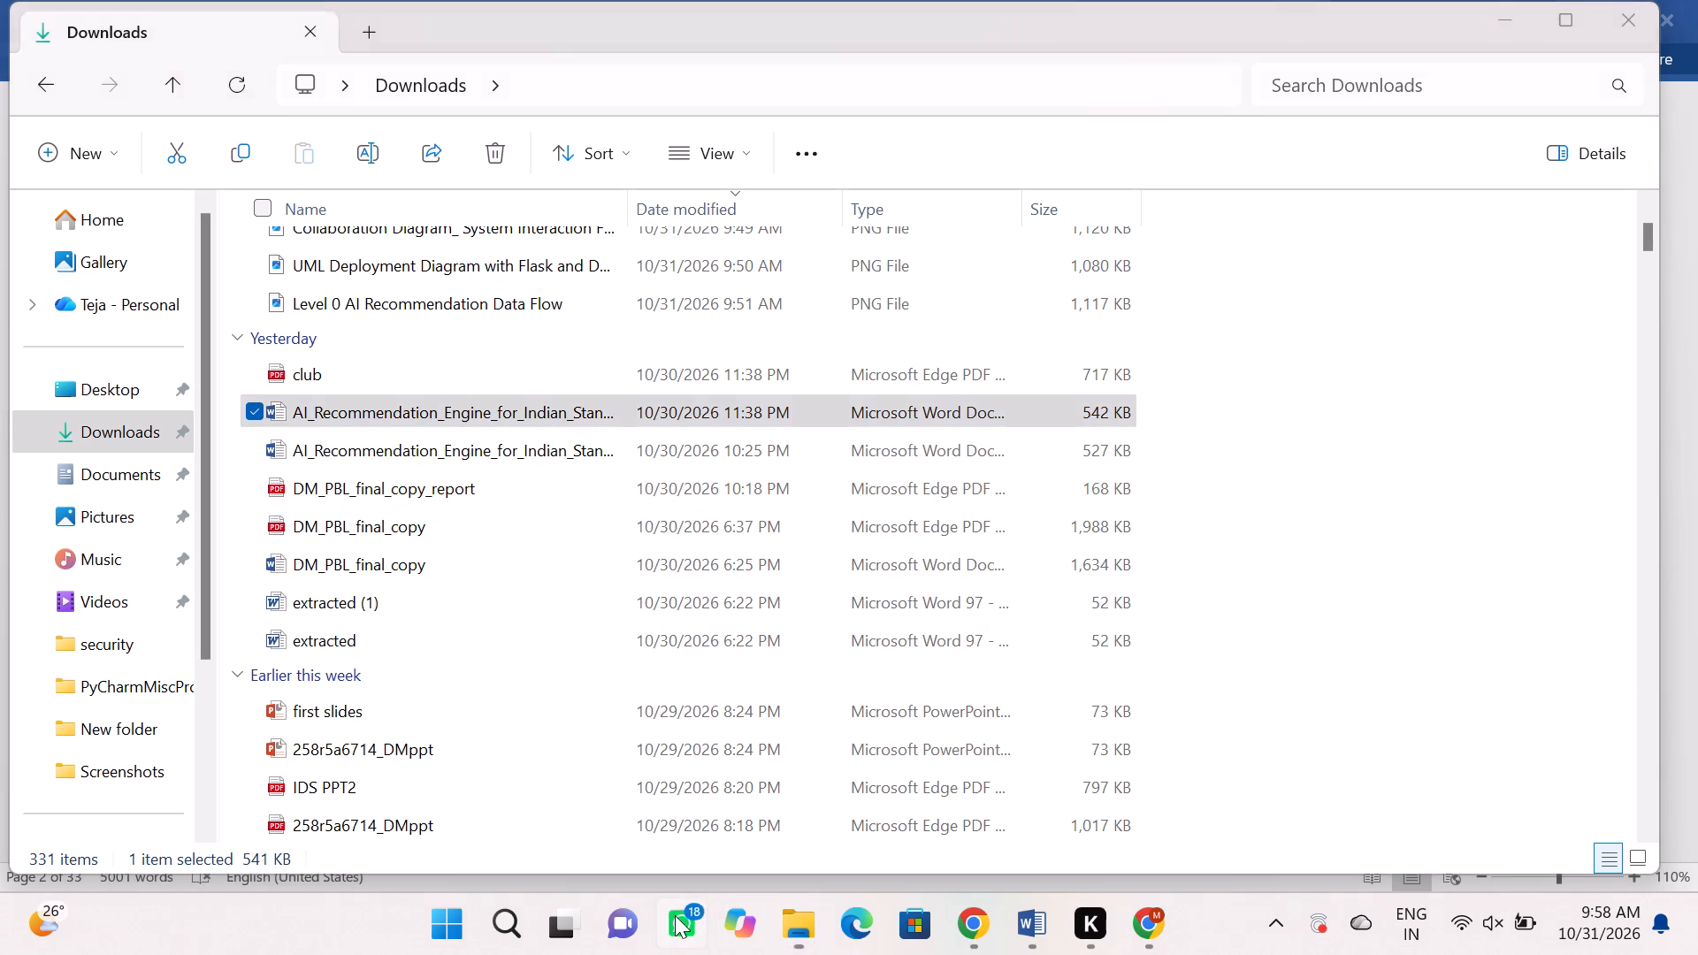
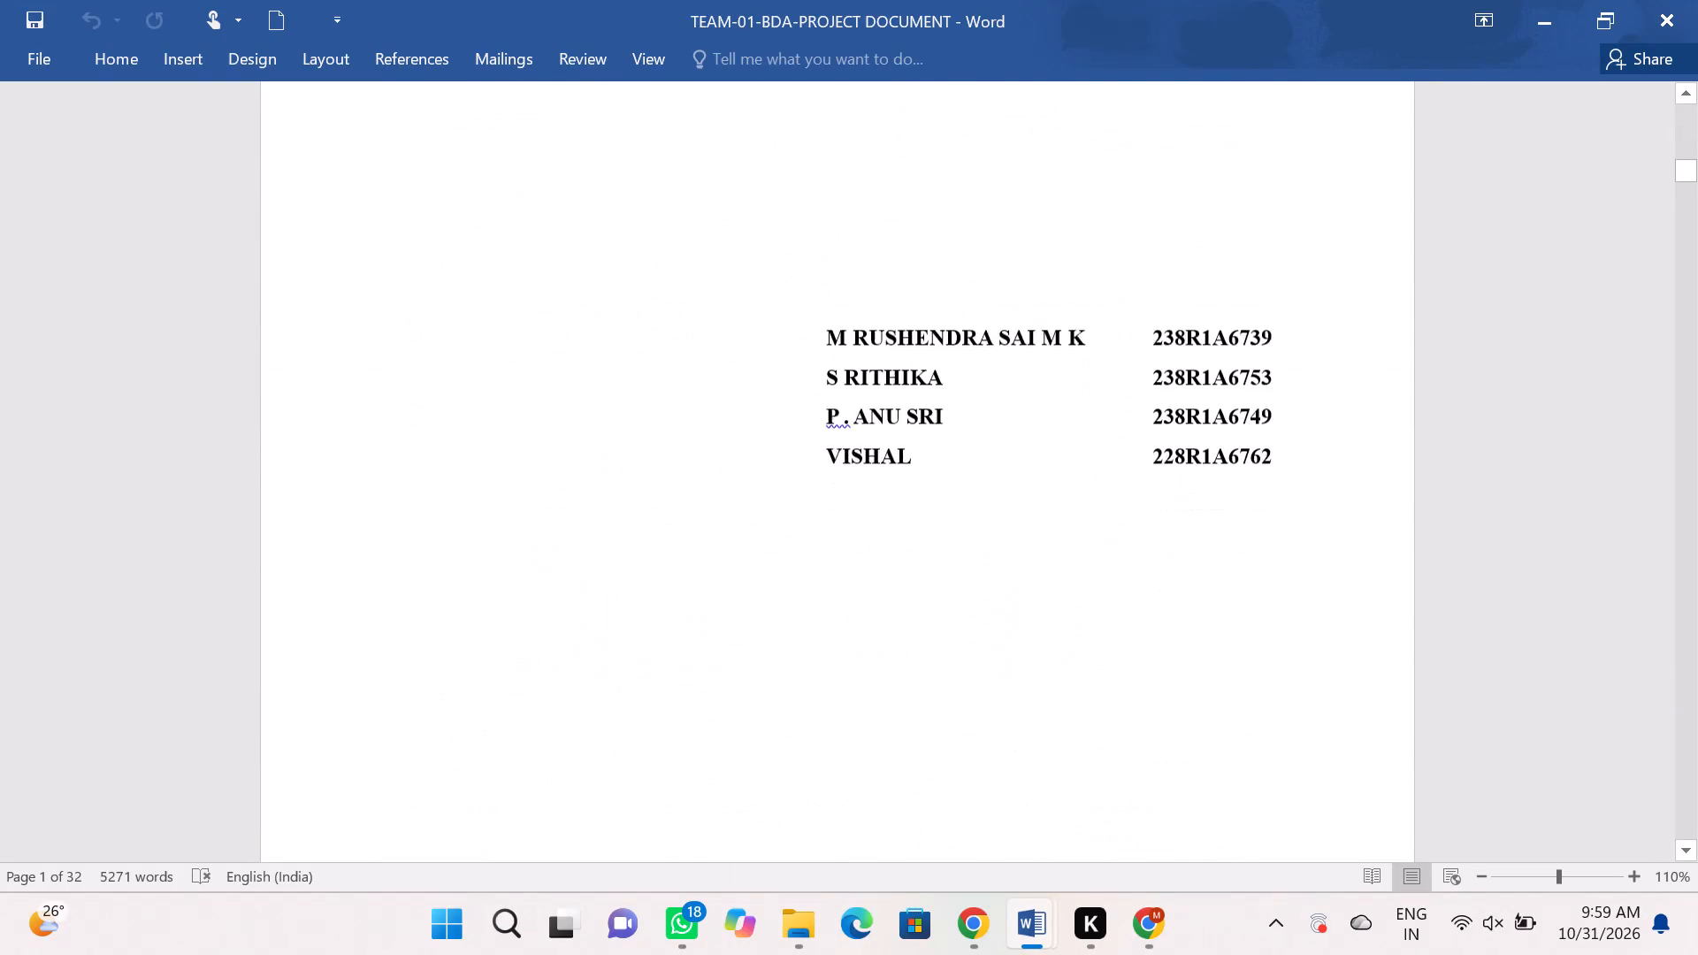
In TEAM-01-BDA-PROJECT DOCUMENT, copy the whole contents page, from the CONTENTS heading through 12. REFERENCES with its page numbers.
{"action": "scroll", "coordinate": [775, 453], "scroll_direction": "down", "scroll_amount": 15}
{"action": "scroll", "coordinate": [775, 453], "scroll_direction": "down", "scroll_amount": 15}
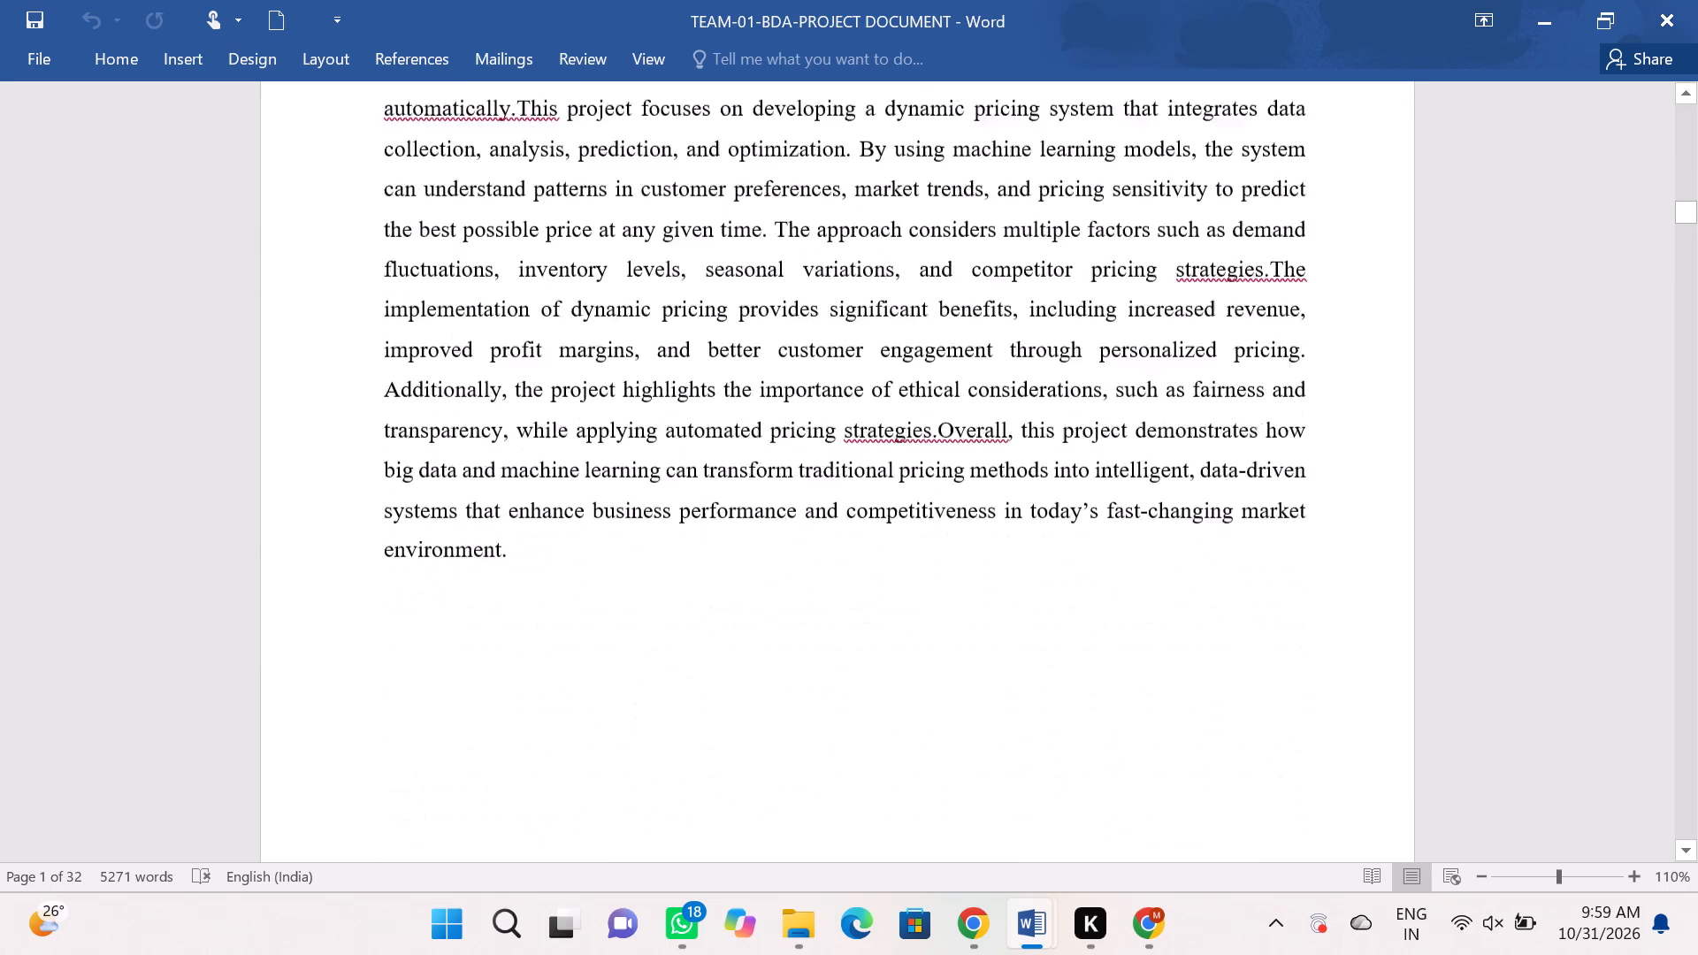
{"action": "scroll", "coordinate": [775, 453], "scroll_direction": "down", "scroll_amount": 5}
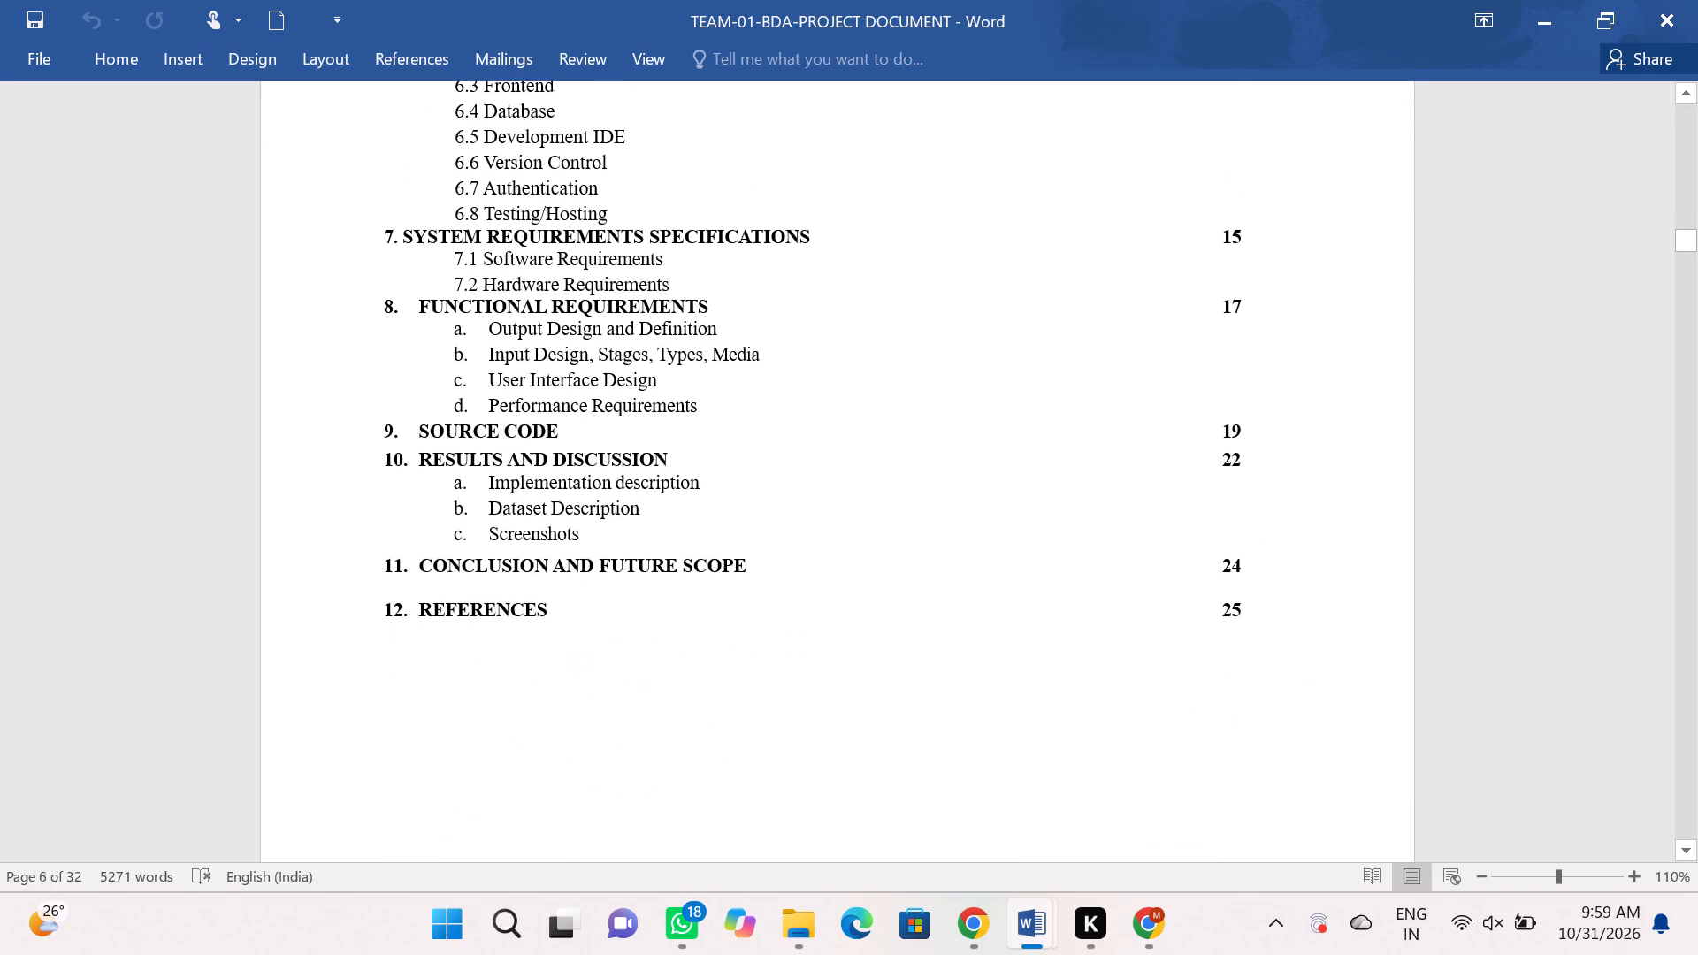
{"action": "scroll", "coordinate": [775, 453], "scroll_direction": "up", "scroll_amount": 8}
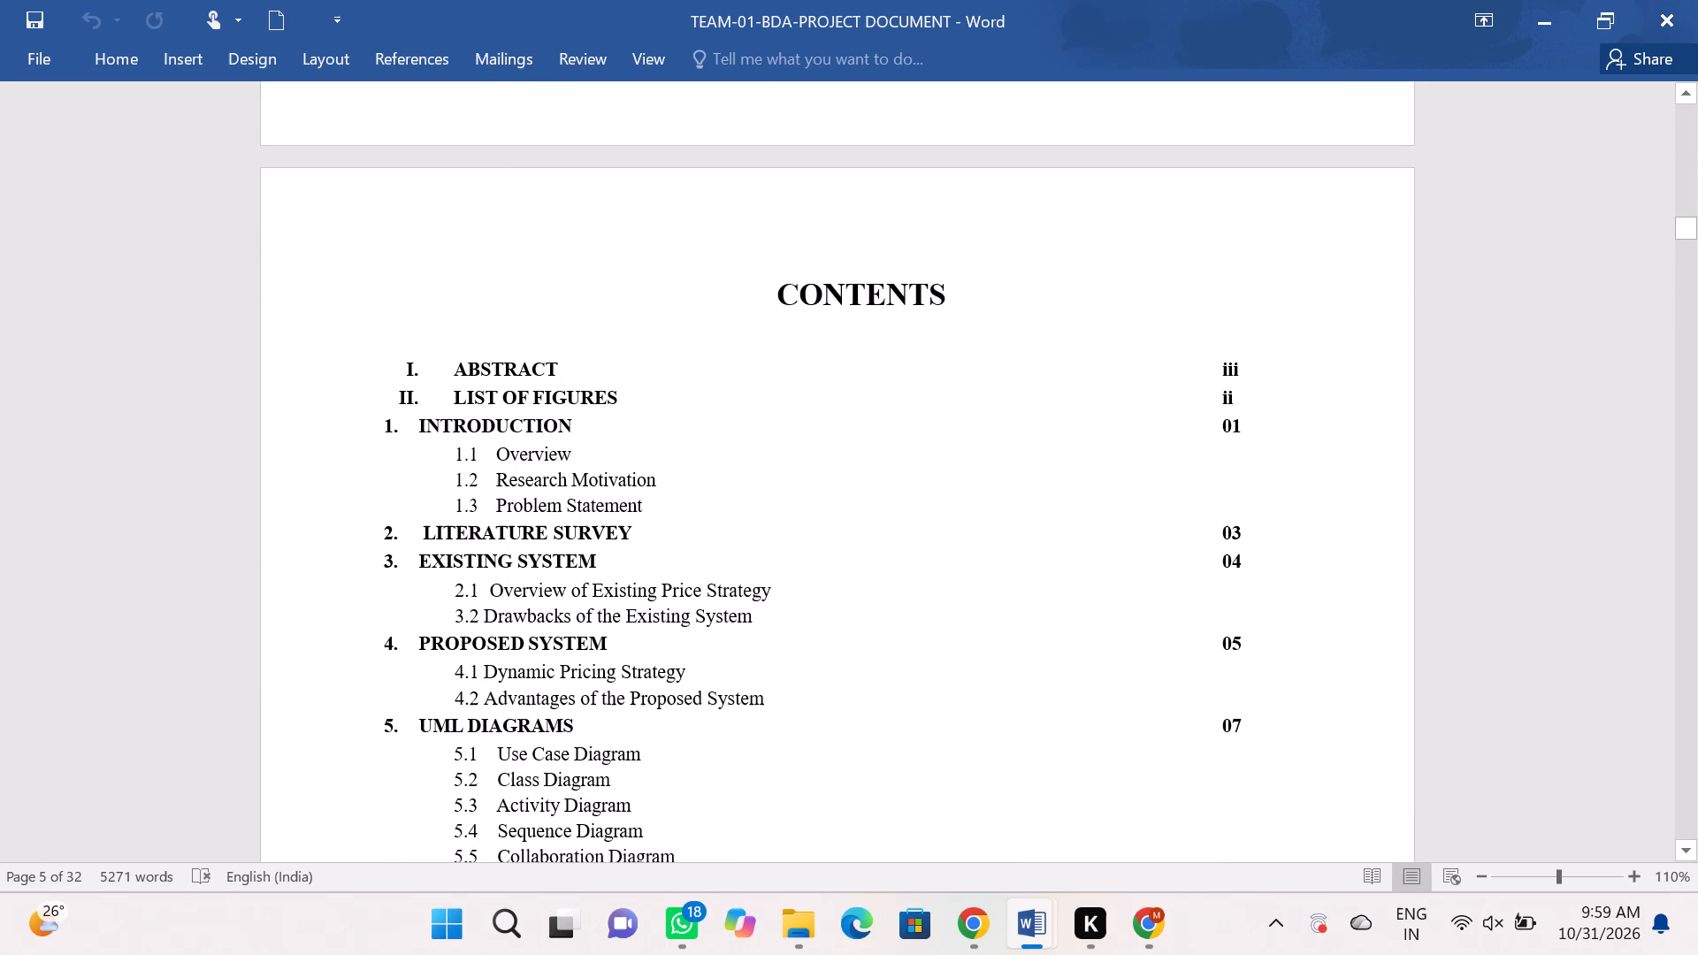
{"action": "left_click_drag", "start_coordinate": [700, 299], "coordinate": [889, 731]}
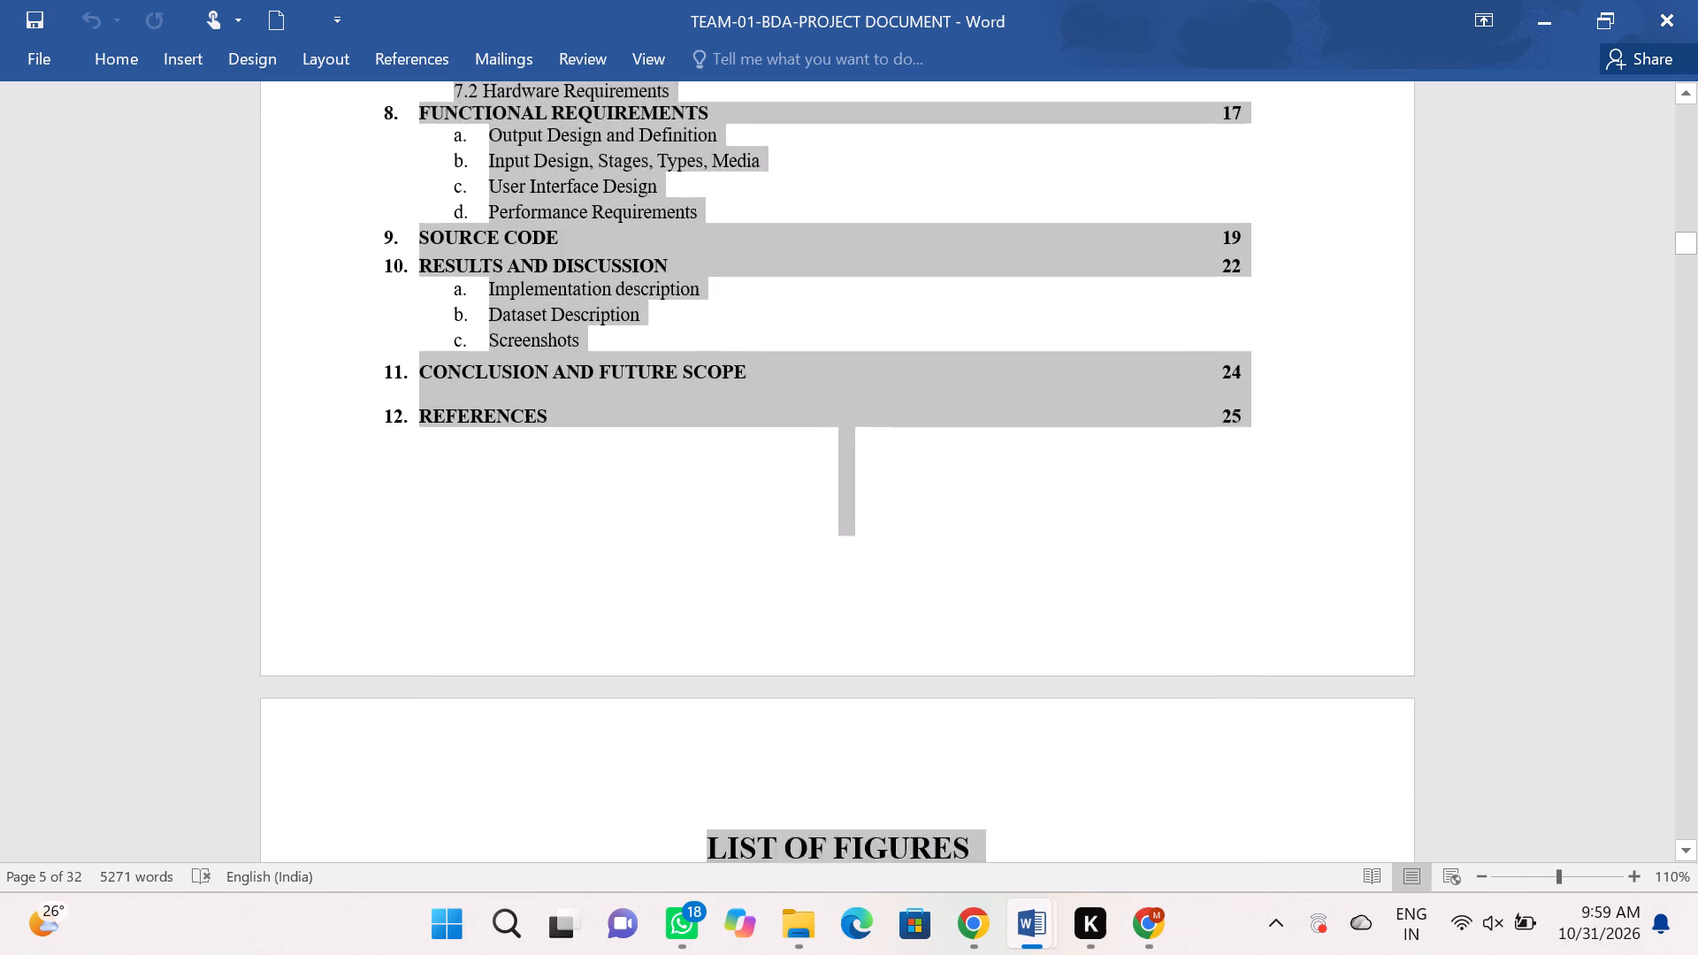
{"action": "left_click_drag", "start_coordinate": [889, 731], "coordinate": [994, 317]}
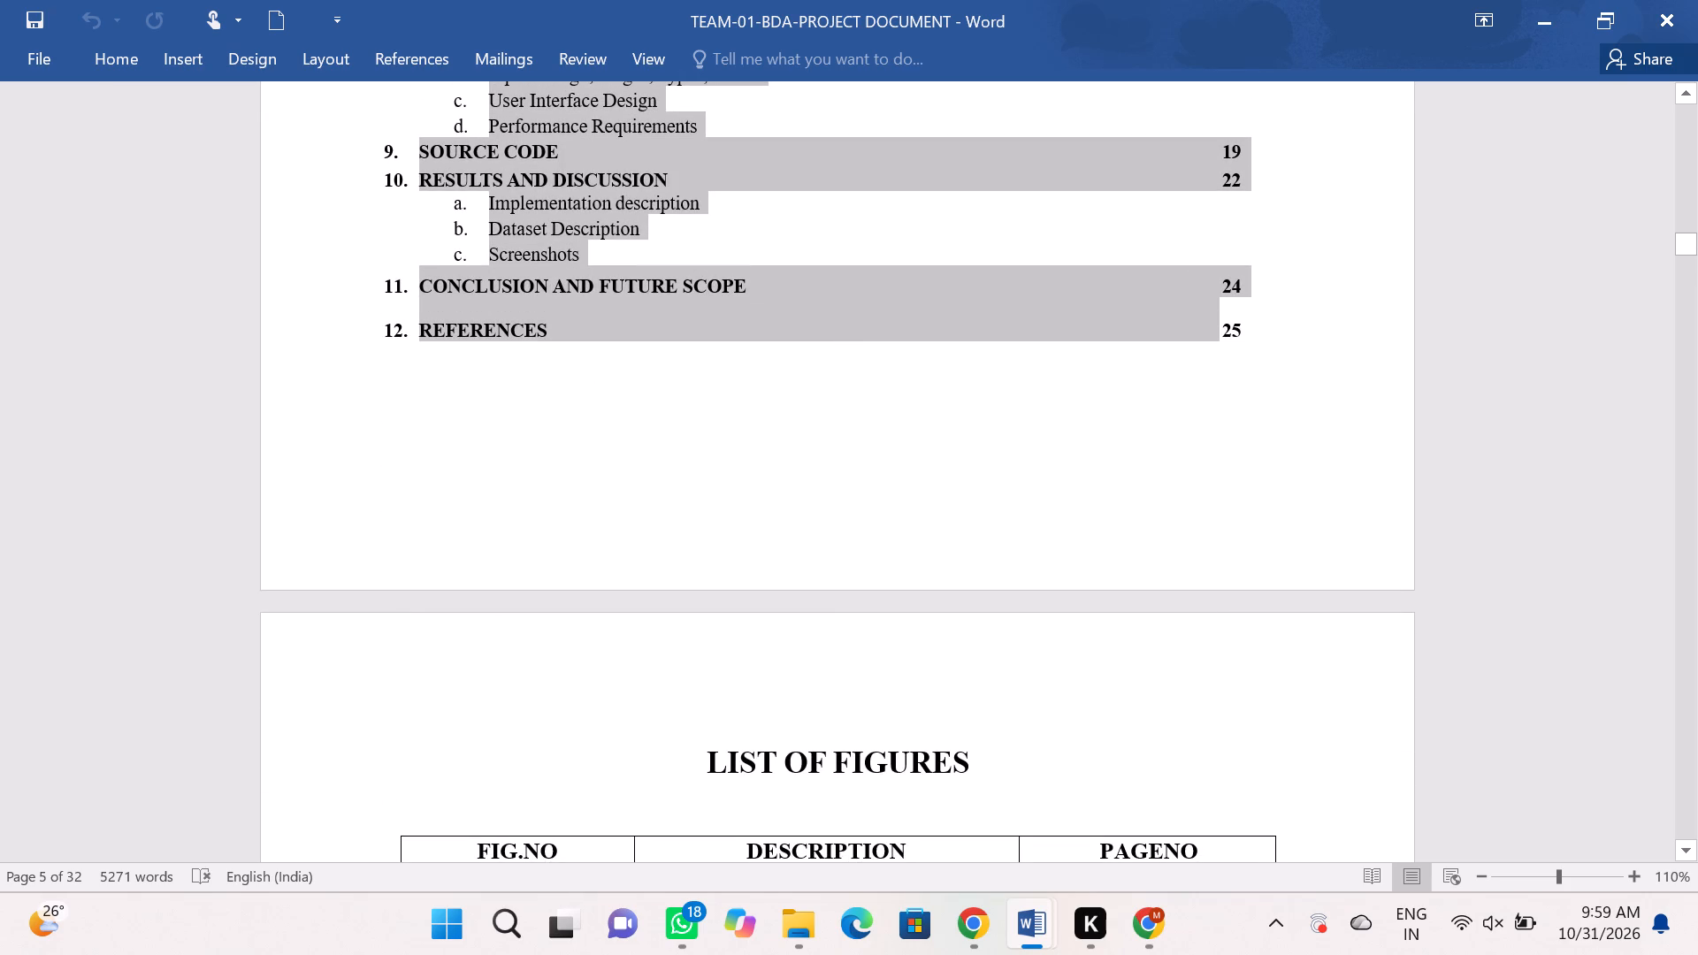
{"action": "left_click_drag", "start_coordinate": [994, 317], "coordinate": [1261, 326]}
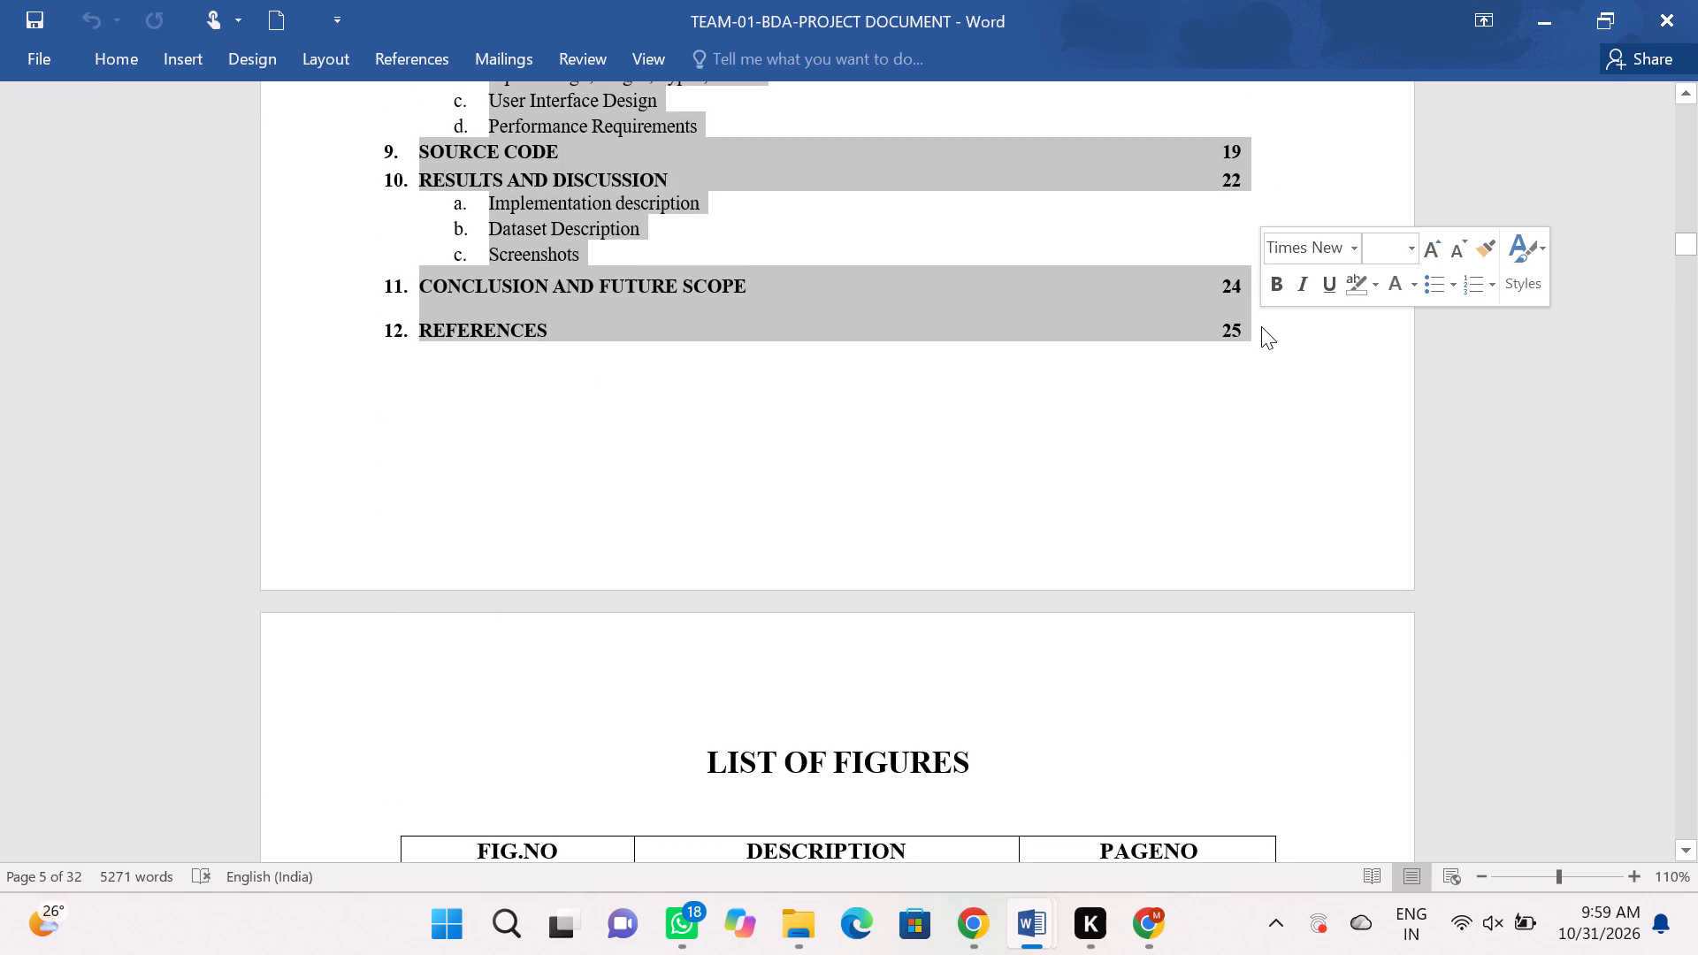
{"action": "scroll", "coordinate": [1107, 443], "scroll_direction": "up", "scroll_amount": 2}
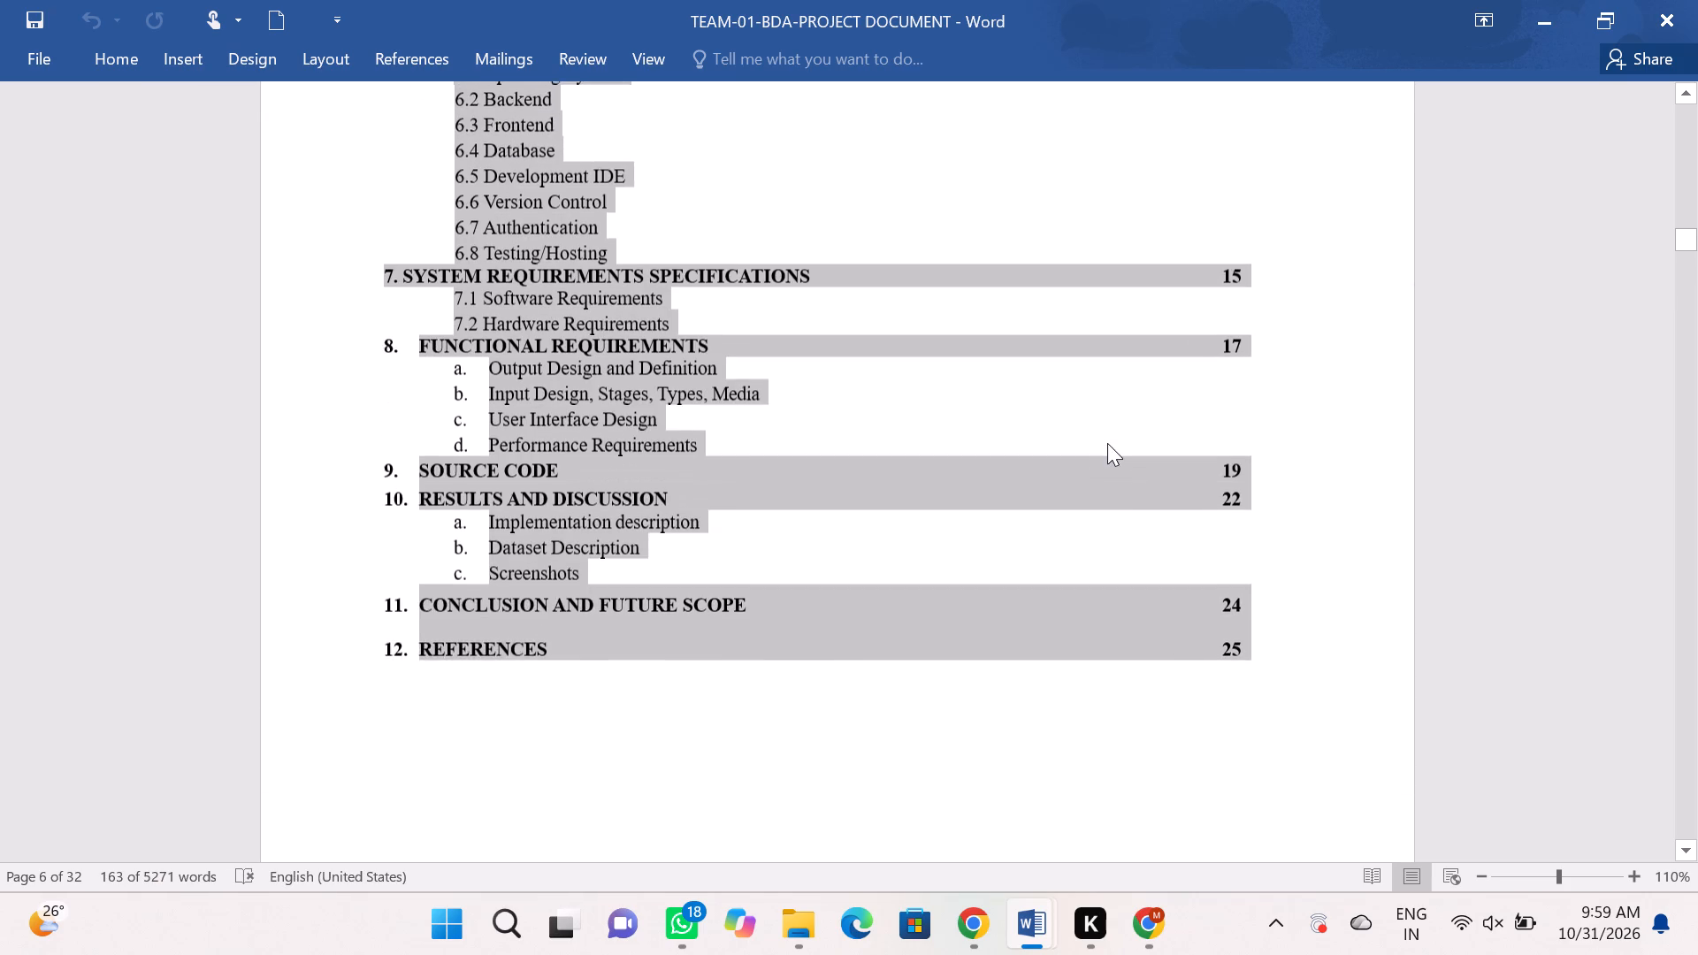
{"action": "scroll", "coordinate": [1107, 443], "scroll_direction": "up", "scroll_amount": 4}
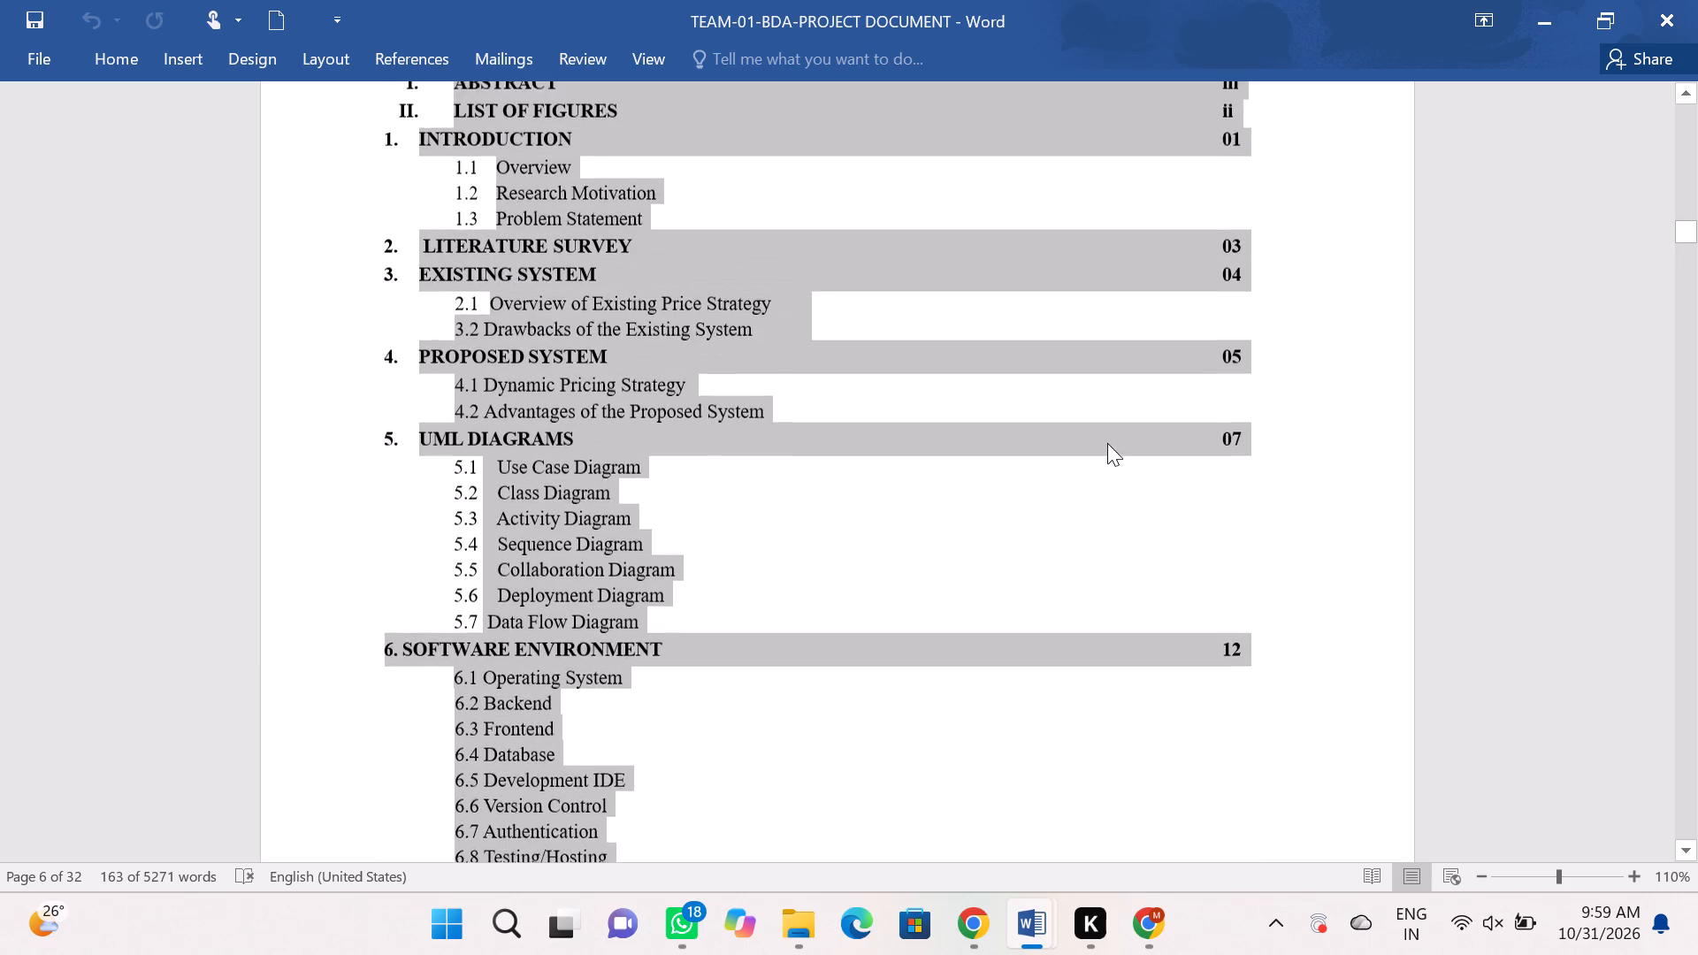
{"action": "scroll", "coordinate": [1107, 443], "scroll_direction": "up", "scroll_amount": 1}
{"action": "key", "text": "ctrl+c"}
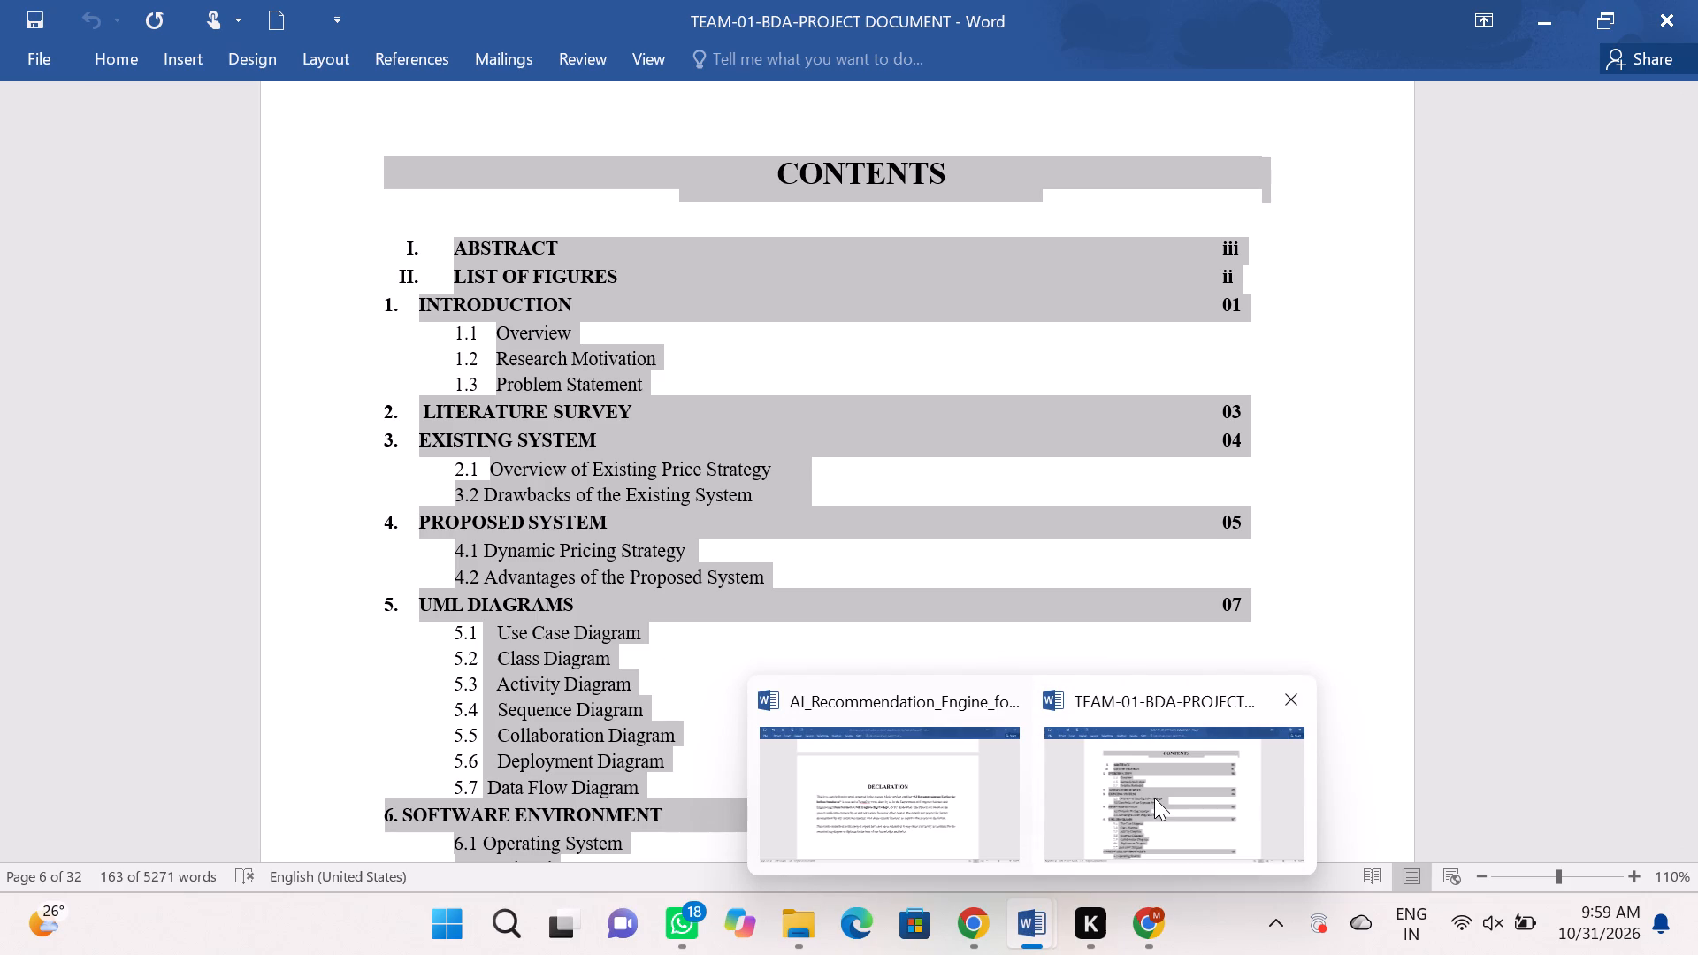
Switch to the AI Recommendation Engine report and delete its existing contents list, from the CONTENTS heading through 12. References.
{"action": "left_click", "coordinate": [825, 768]}
{"action": "scroll", "coordinate": [825, 768], "scroll_direction": "up", "scroll_amount": 4}
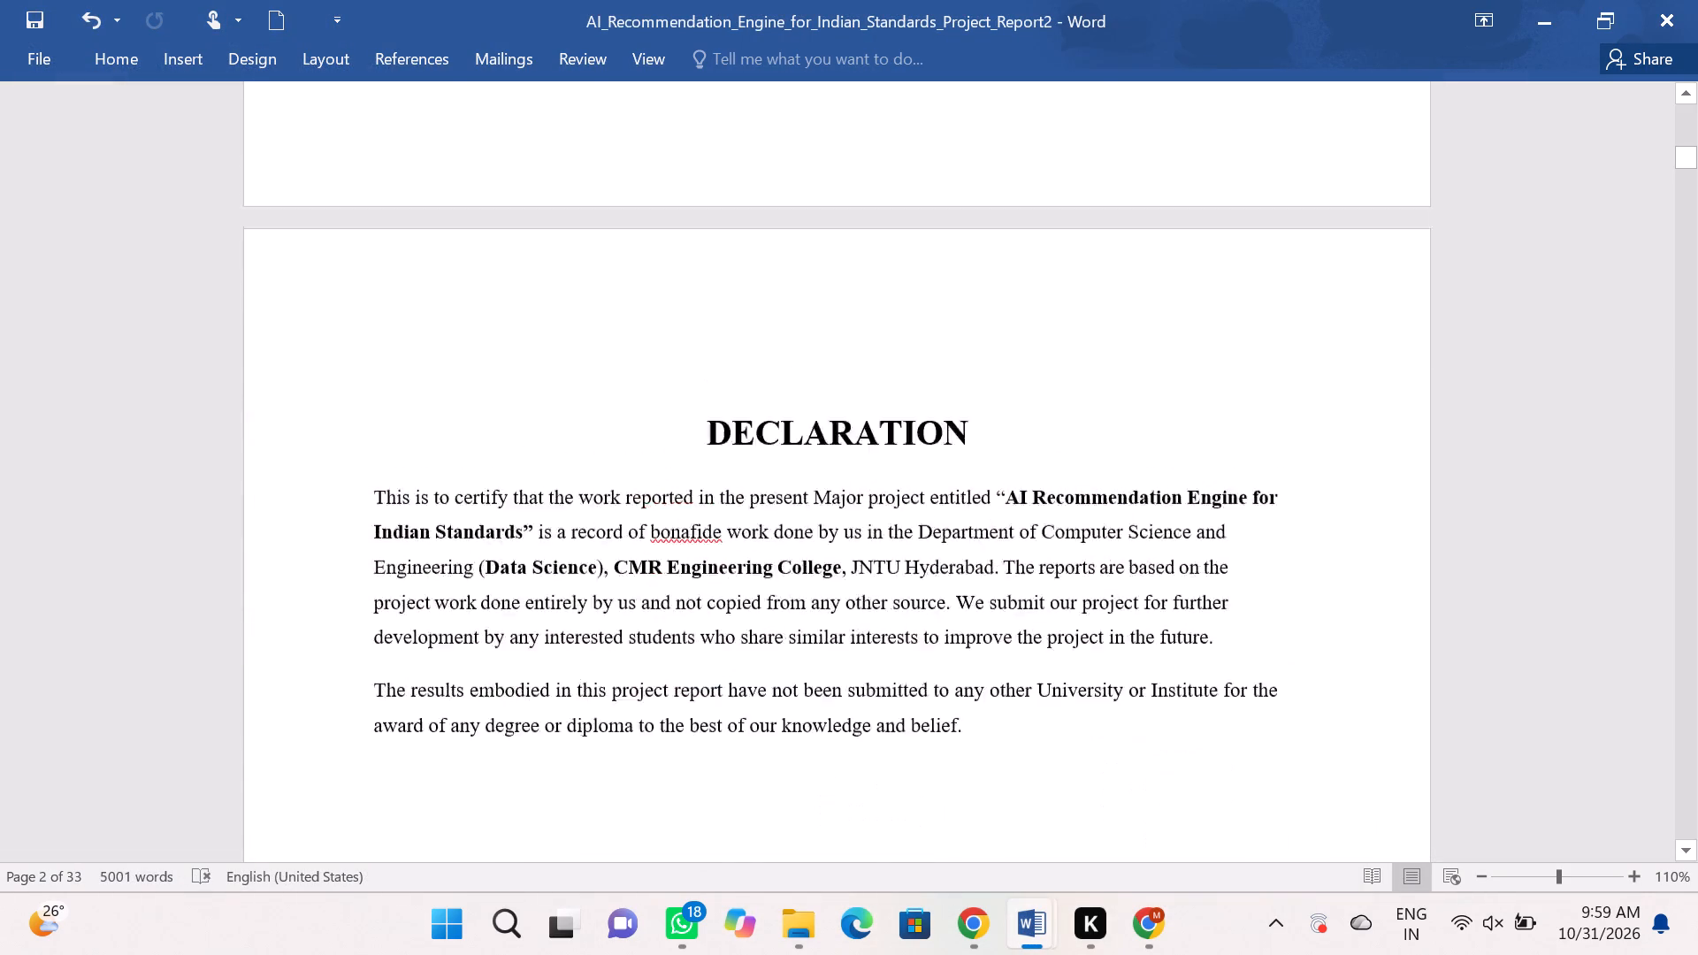
{"action": "scroll", "coordinate": [825, 768], "scroll_direction": "up", "scroll_amount": 13}
{"action": "scroll", "coordinate": [830, 775], "scroll_direction": "down", "scroll_amount": 14}
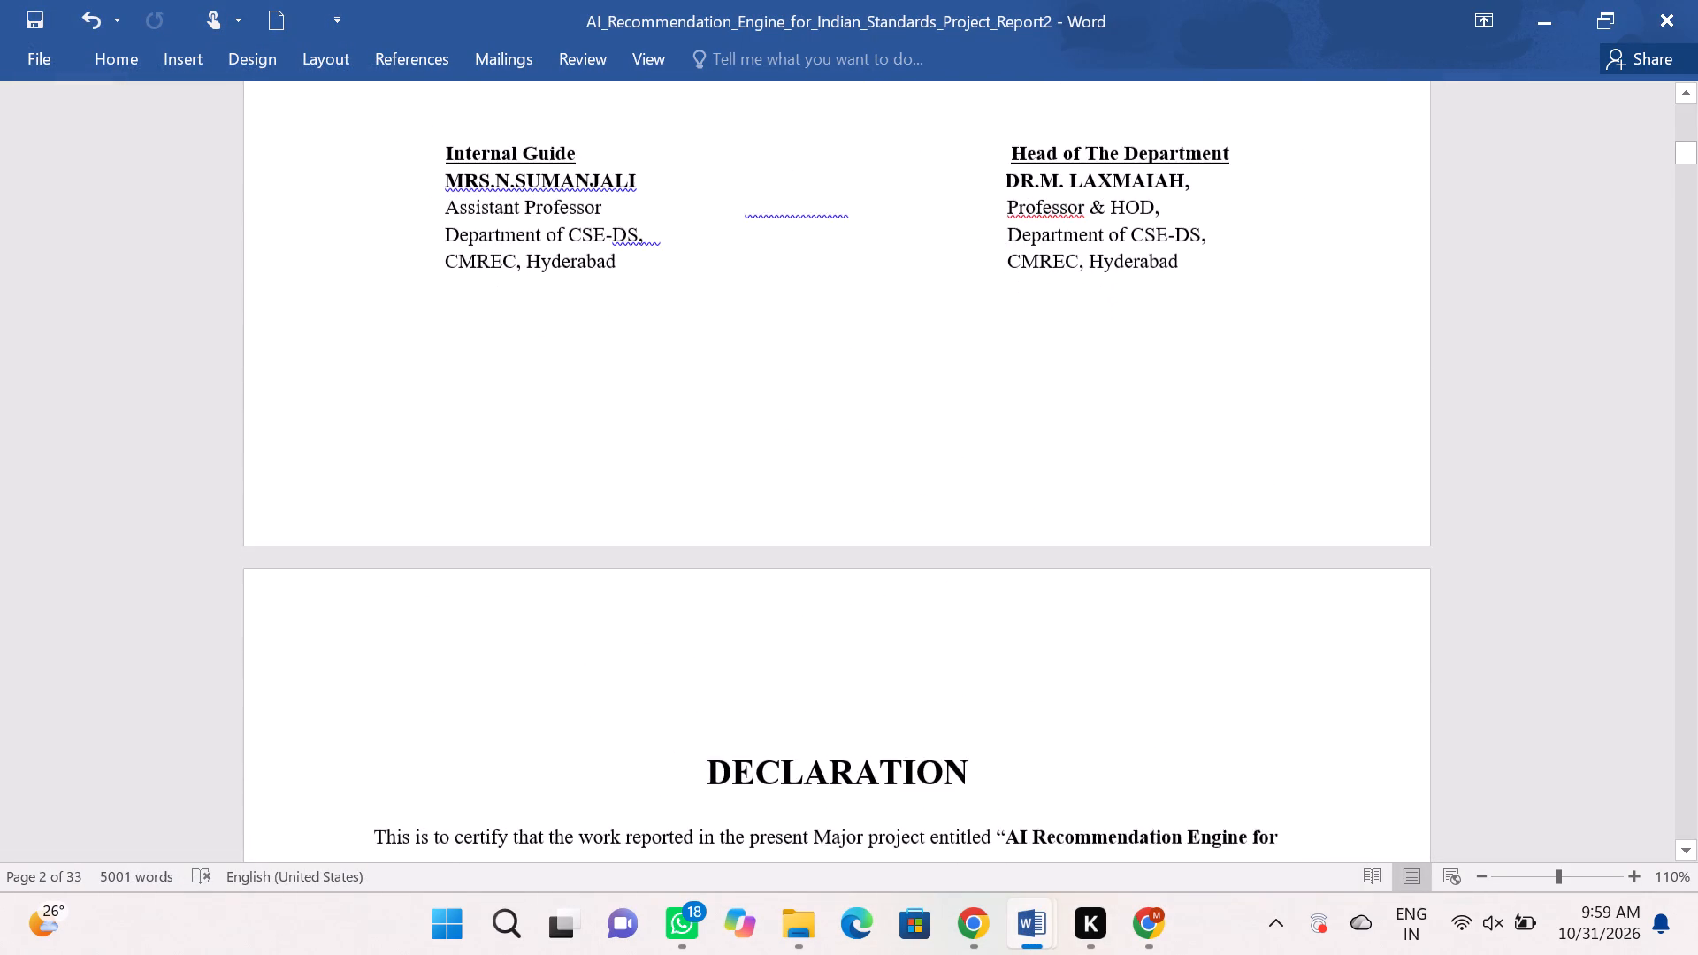
{"action": "scroll", "coordinate": [838, 777], "scroll_direction": "down", "scroll_amount": 8}
{"action": "scroll", "coordinate": [845, 768], "scroll_direction": "down", "scroll_amount": 17}
{"action": "scroll", "coordinate": [854, 762], "scroll_direction": "down", "scroll_amount": 6}
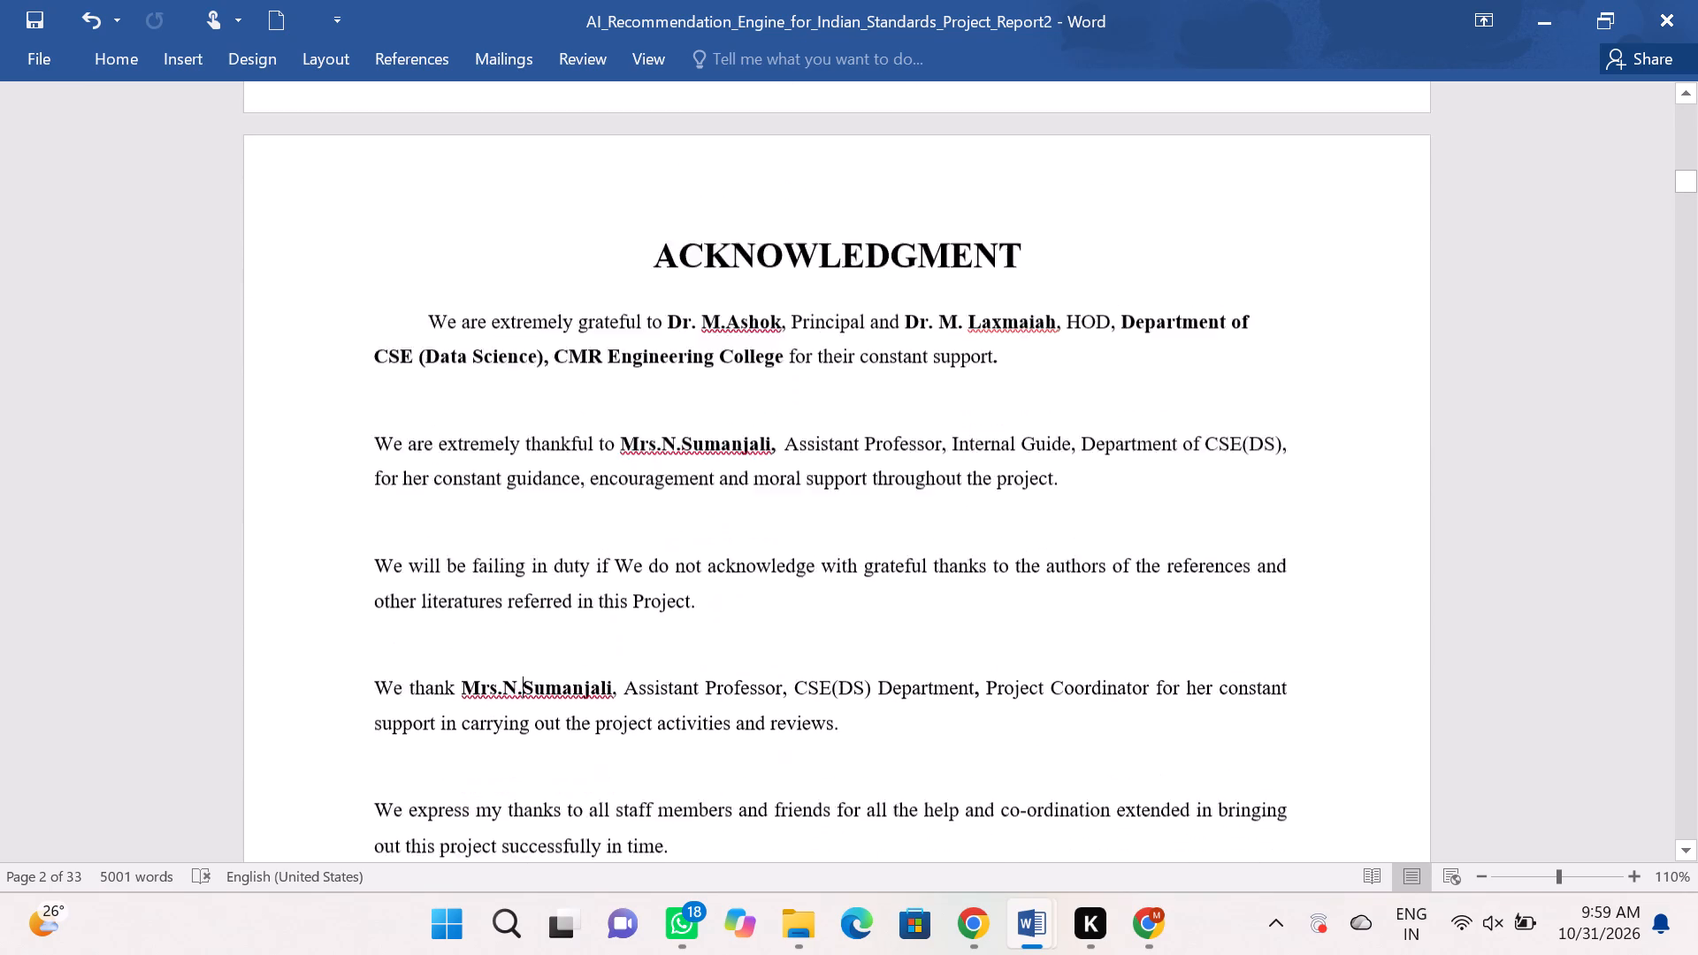
{"action": "scroll", "coordinate": [858, 759], "scroll_direction": "down", "scroll_amount": 19}
{"action": "scroll", "coordinate": [862, 754], "scroll_direction": "down", "scroll_amount": 5}
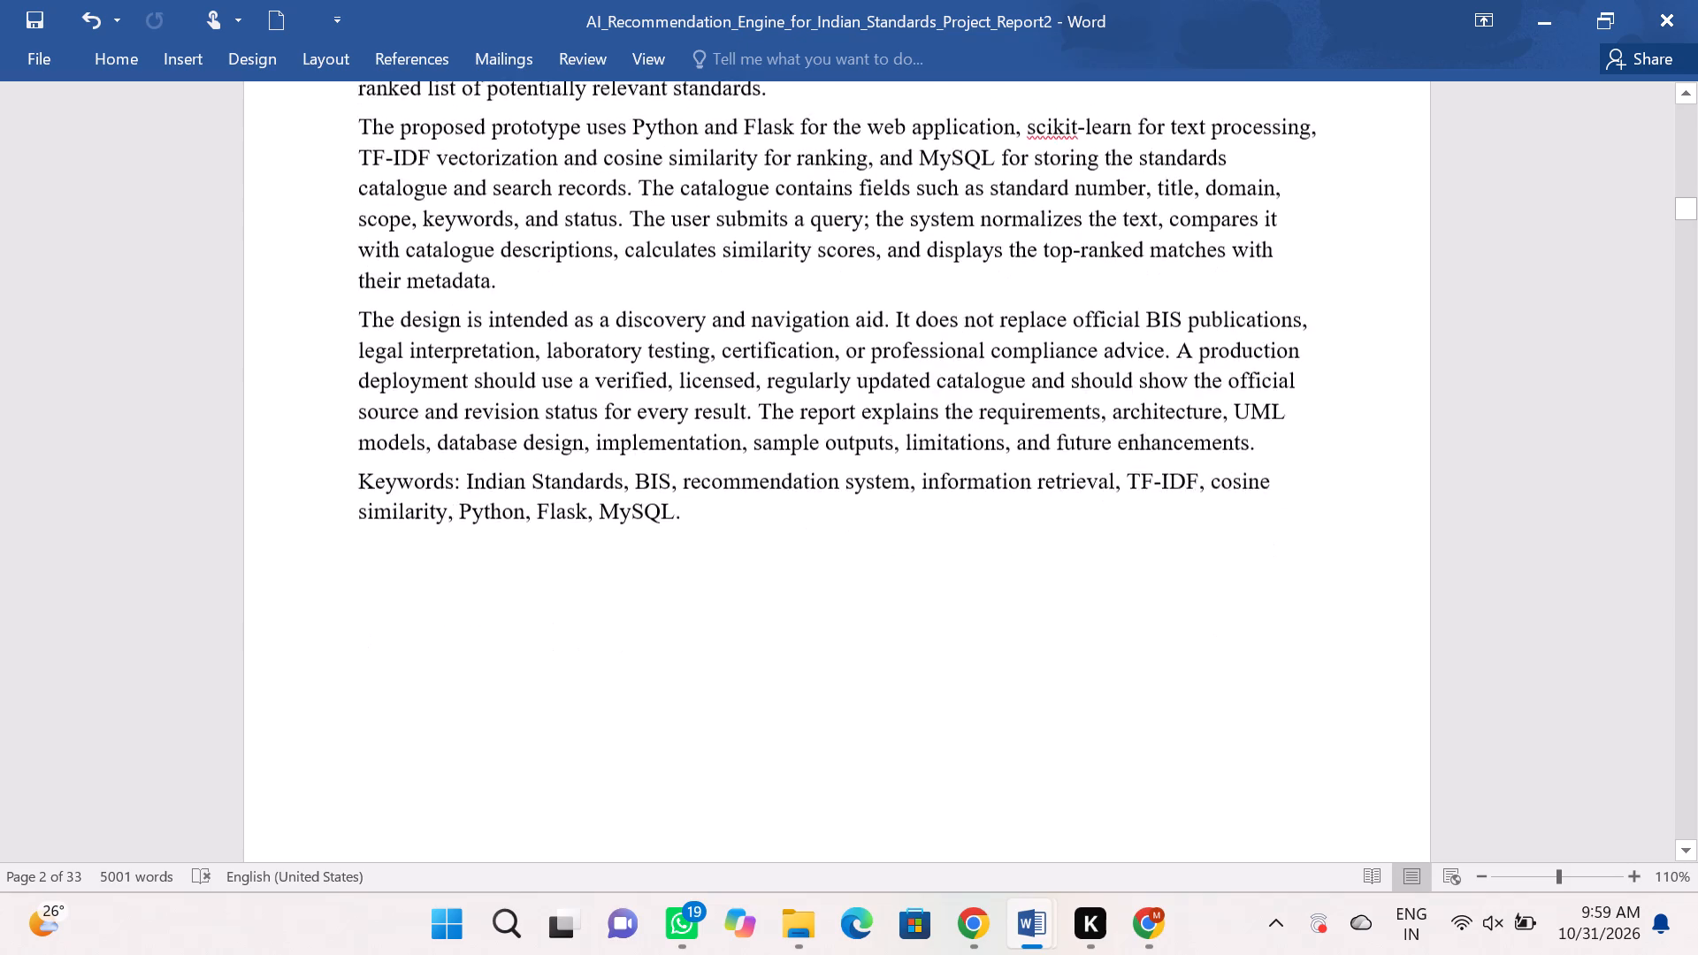
{"action": "scroll", "coordinate": [862, 754], "scroll_direction": "down", "scroll_amount": 15}
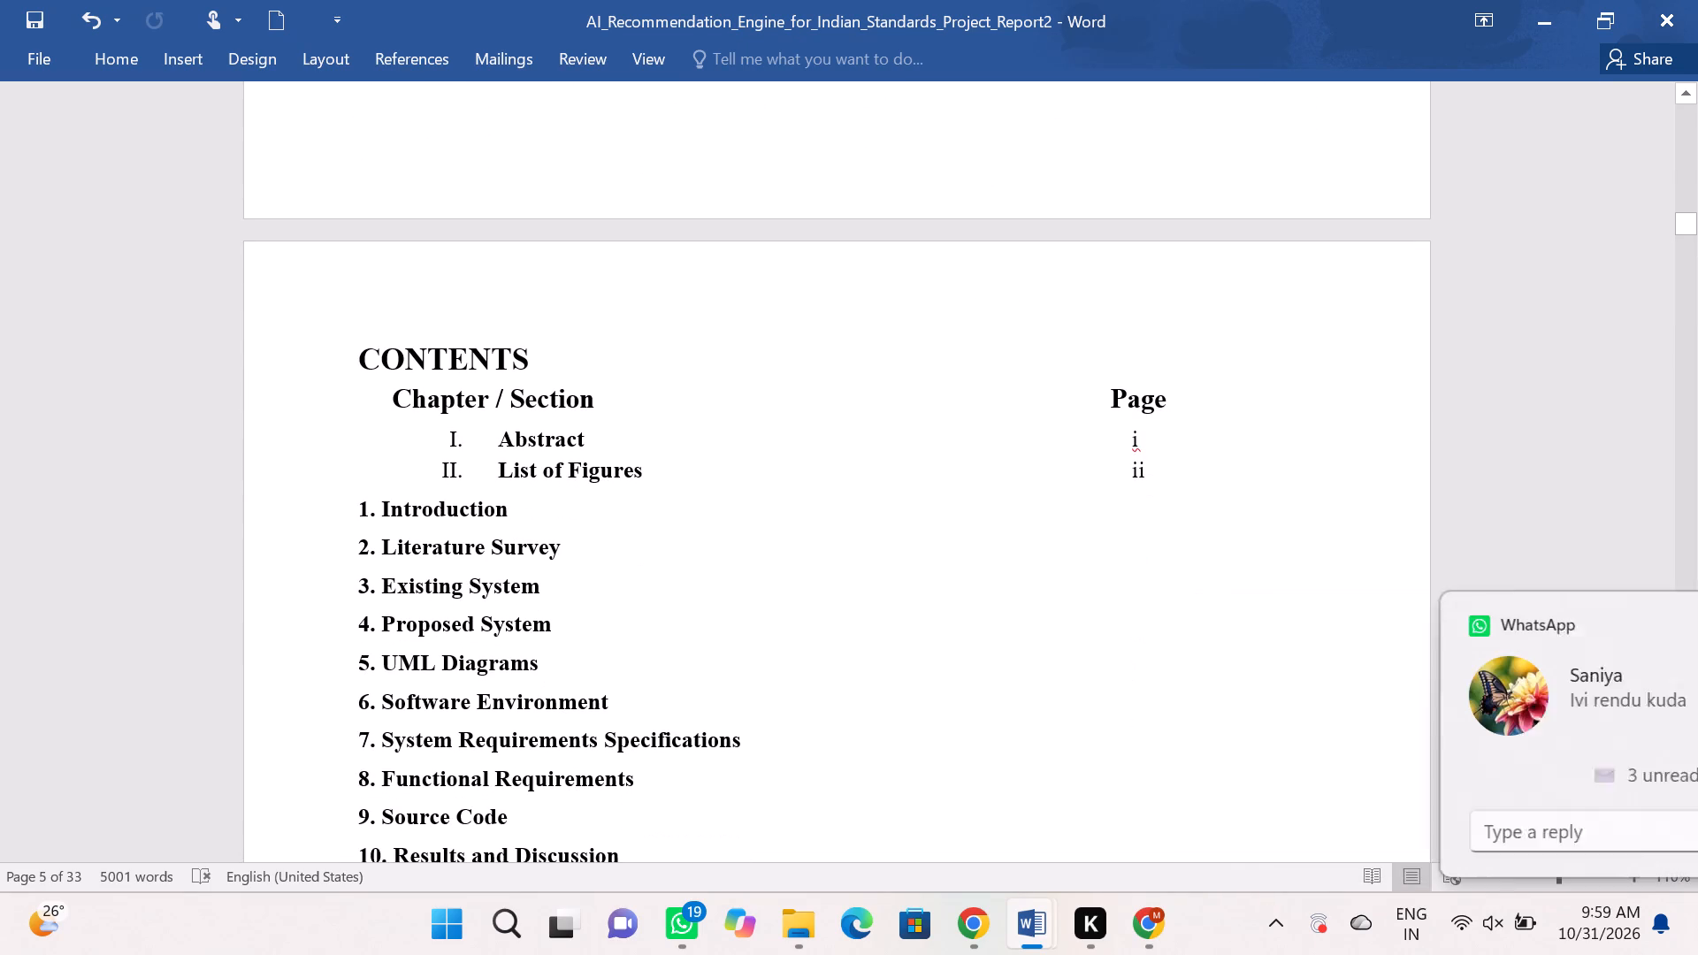
{"action": "scroll", "coordinate": [863, 755], "scroll_direction": "down", "scroll_amount": 3}
{"action": "left_click_drag", "start_coordinate": [566, 739], "coordinate": [411, 775]}
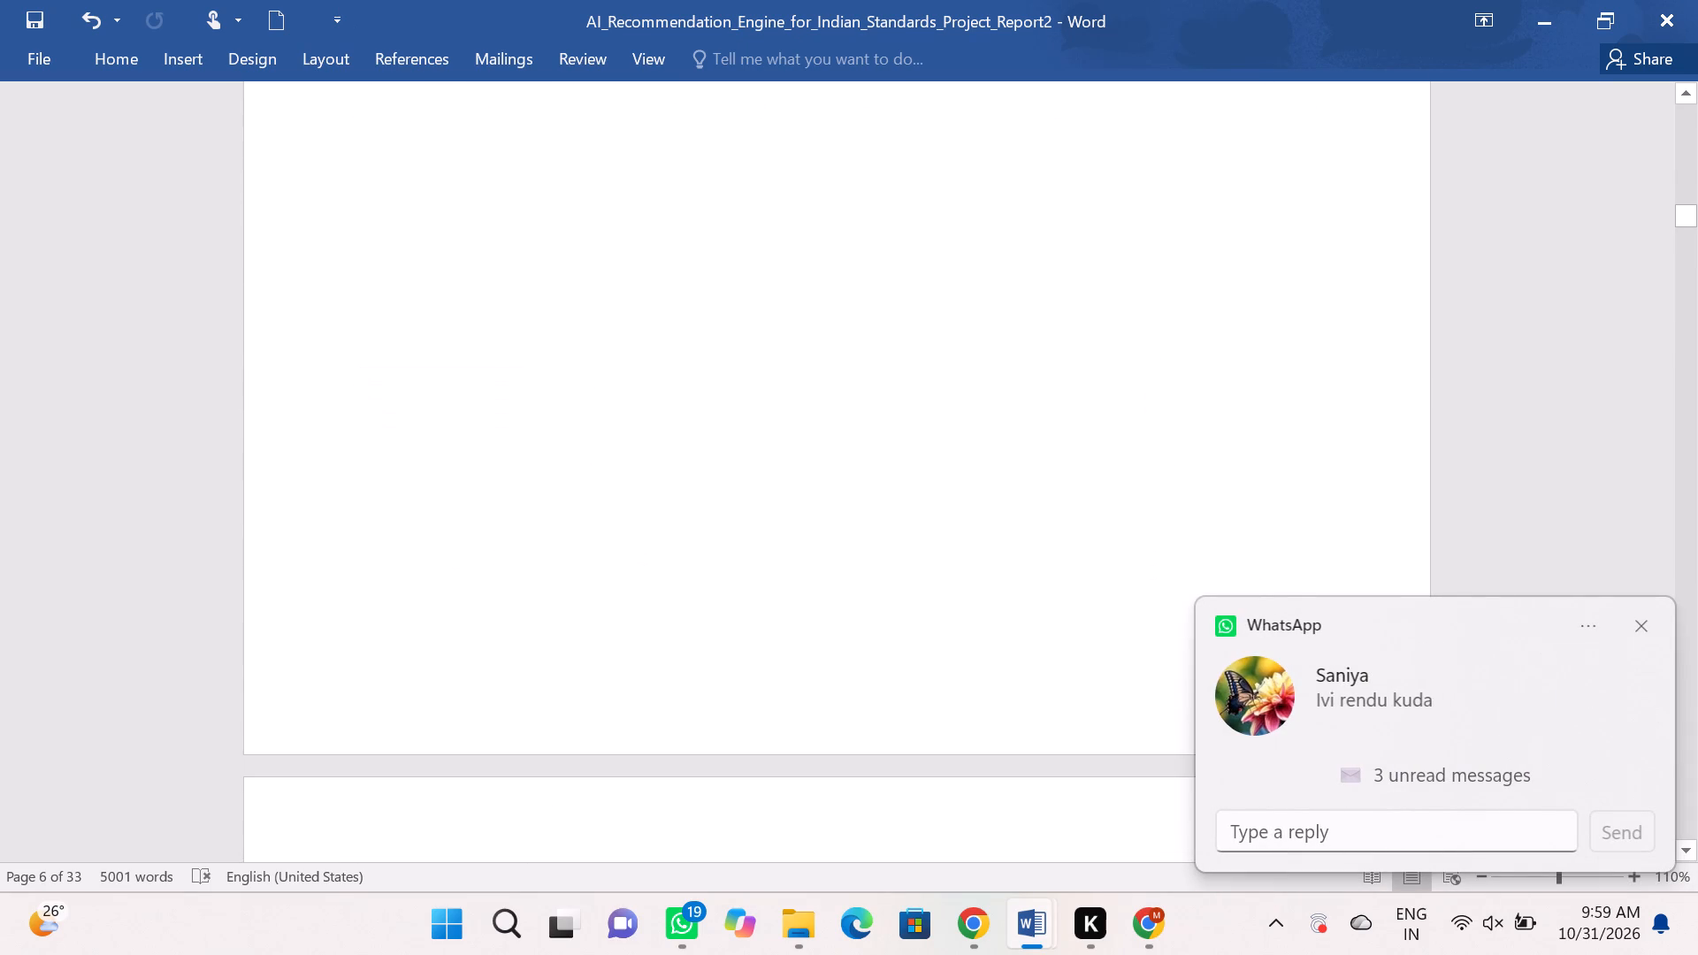
{"action": "left_click_drag", "start_coordinate": [411, 775], "coordinate": [353, 150]}
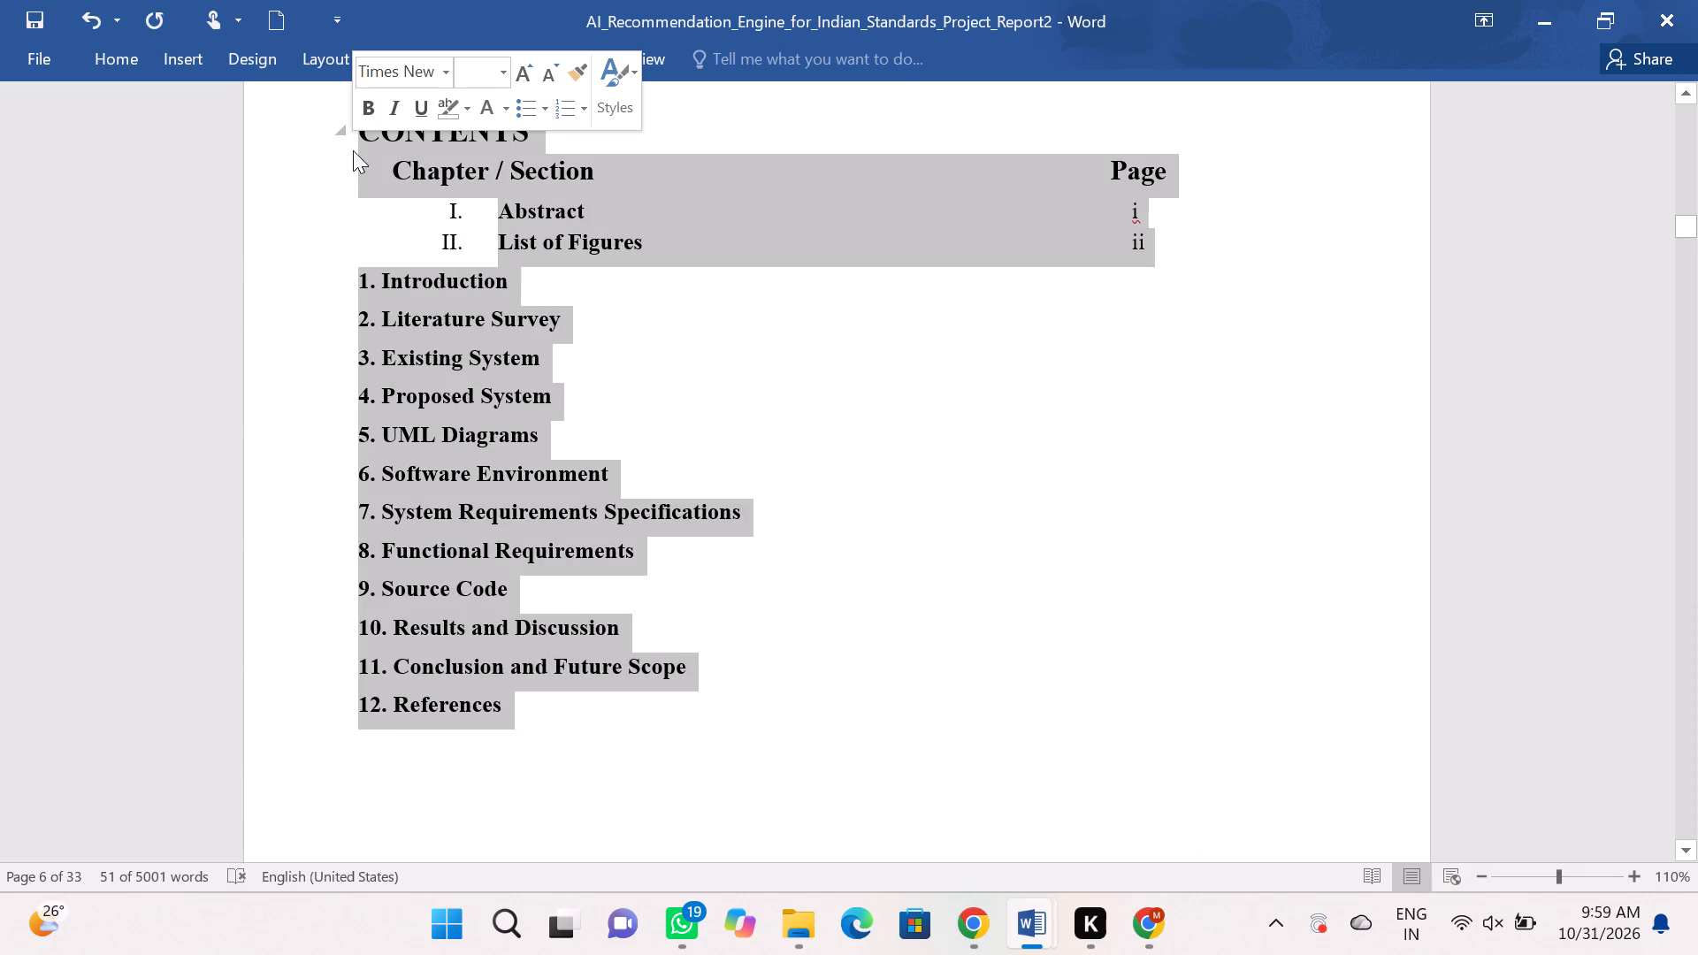
{"action": "key", "text": "BackSpace"}
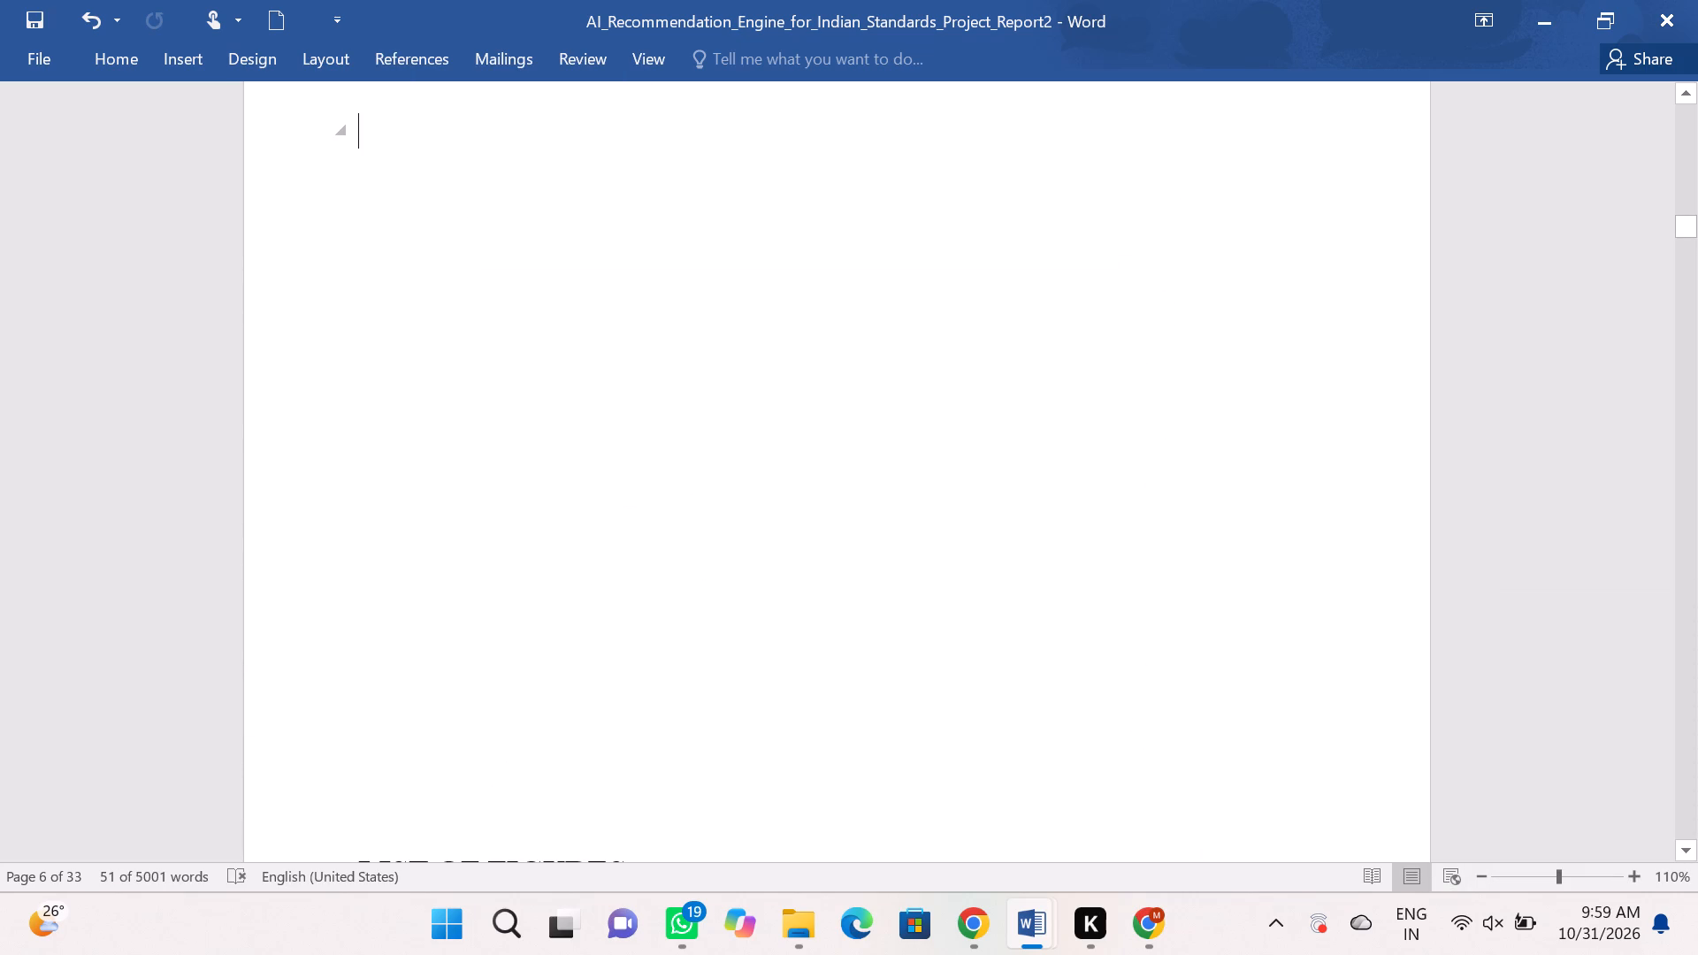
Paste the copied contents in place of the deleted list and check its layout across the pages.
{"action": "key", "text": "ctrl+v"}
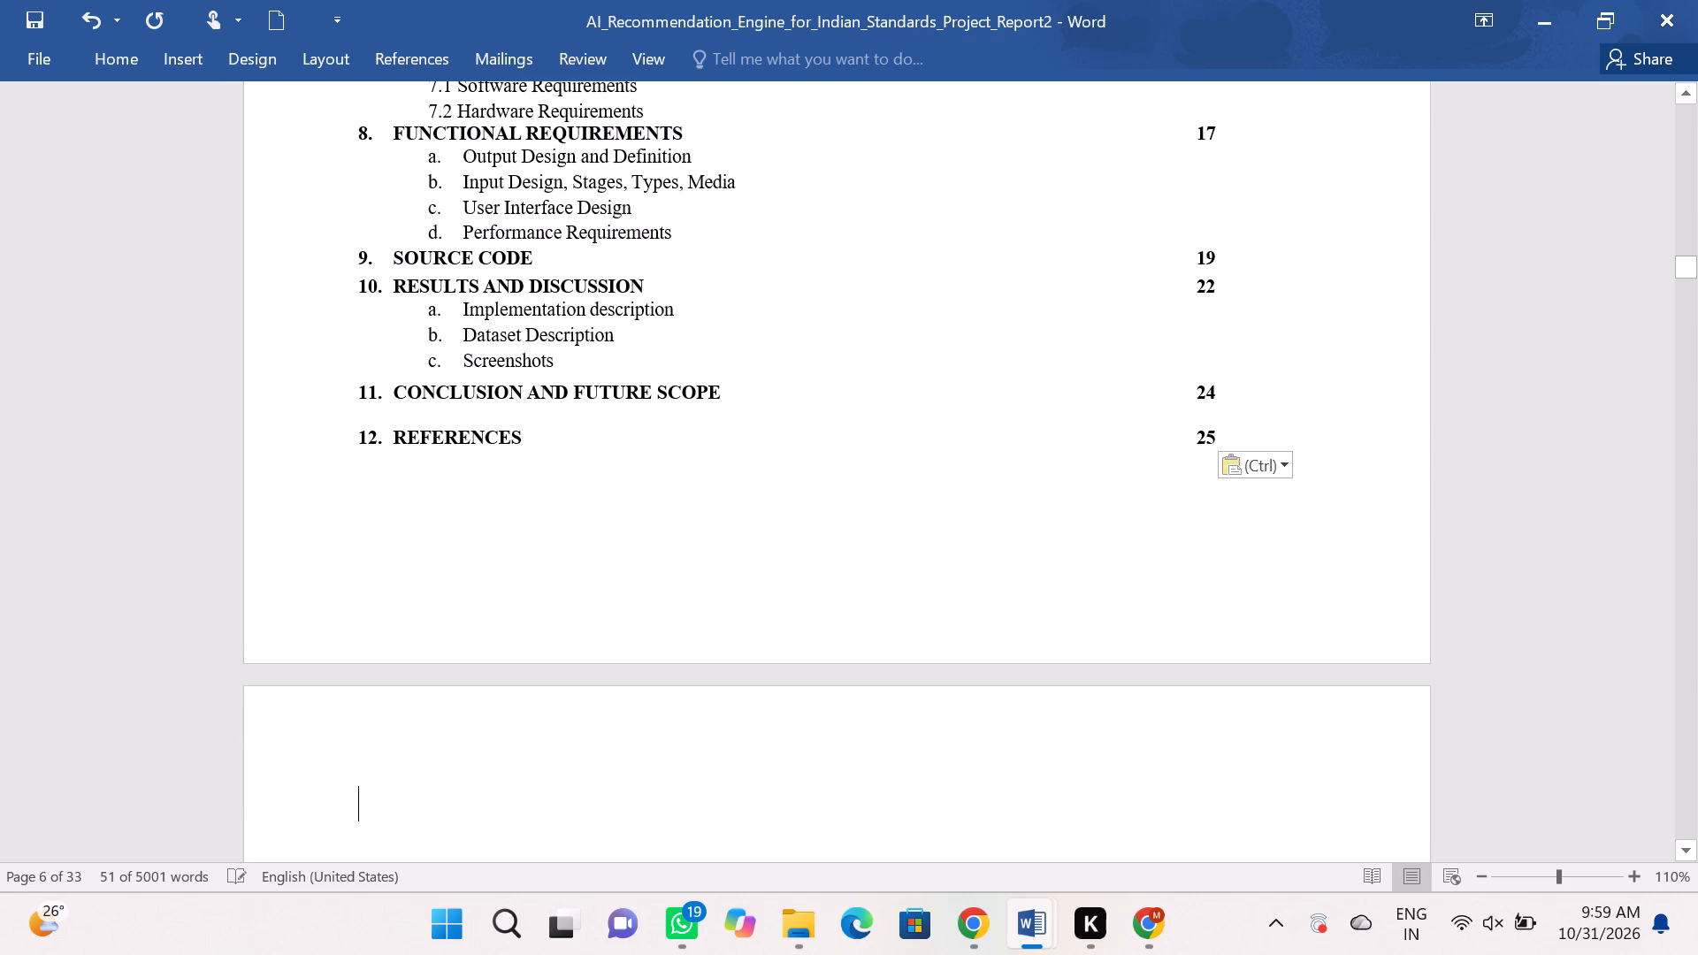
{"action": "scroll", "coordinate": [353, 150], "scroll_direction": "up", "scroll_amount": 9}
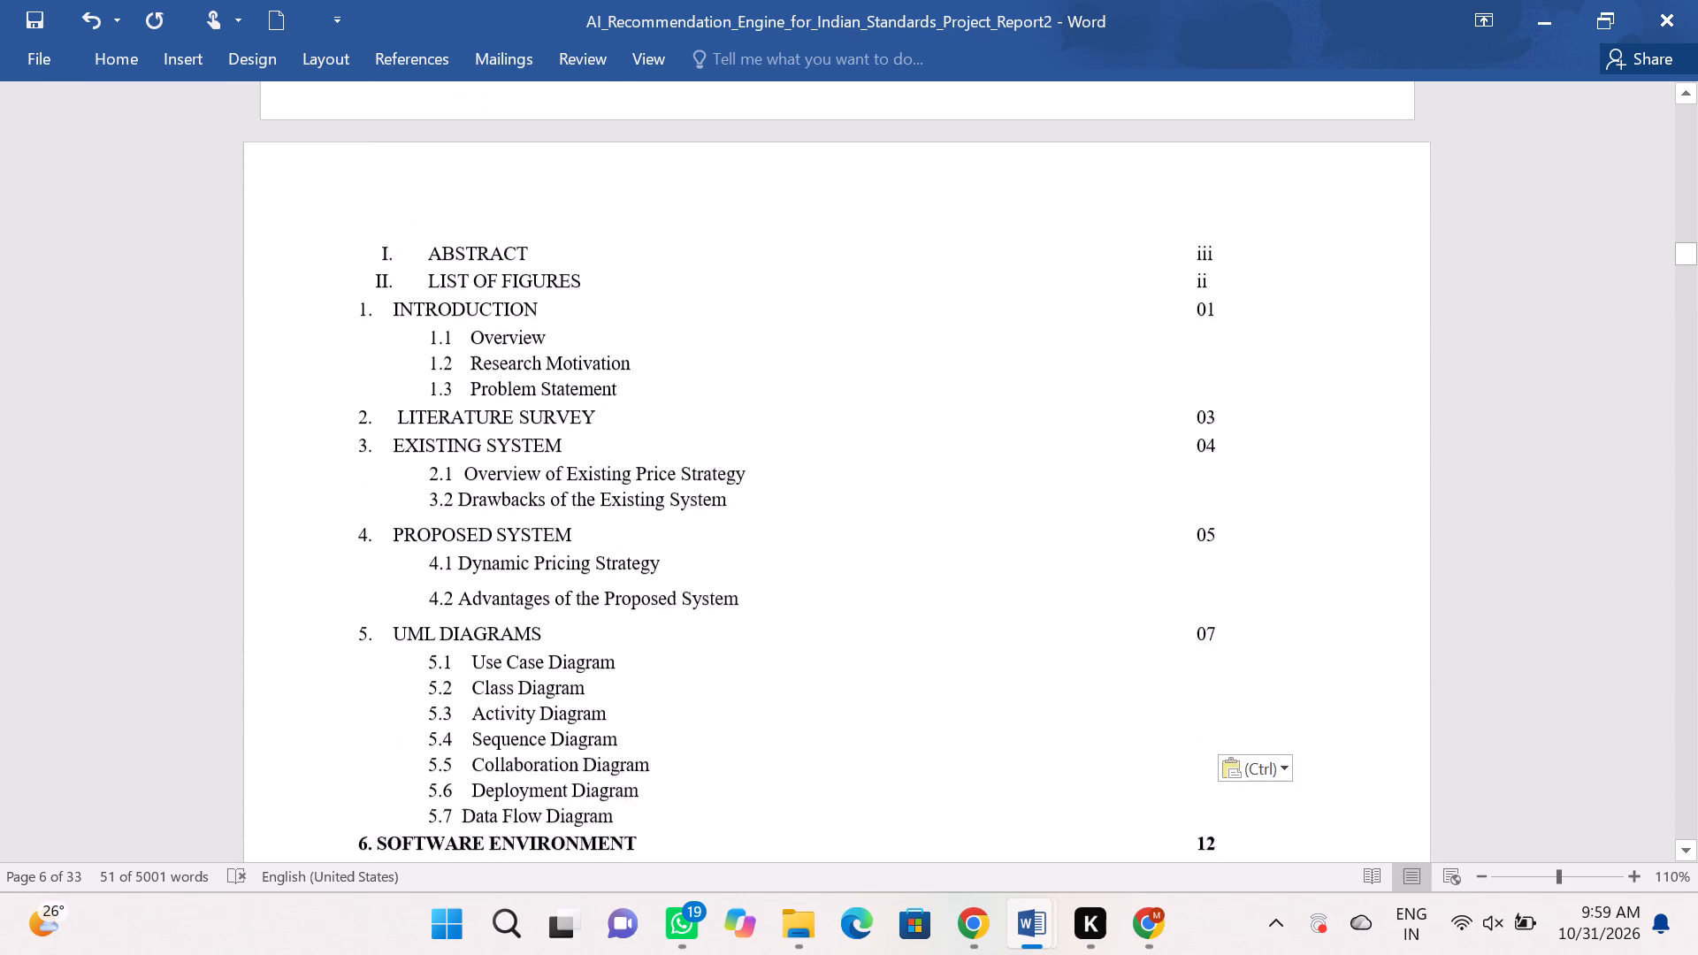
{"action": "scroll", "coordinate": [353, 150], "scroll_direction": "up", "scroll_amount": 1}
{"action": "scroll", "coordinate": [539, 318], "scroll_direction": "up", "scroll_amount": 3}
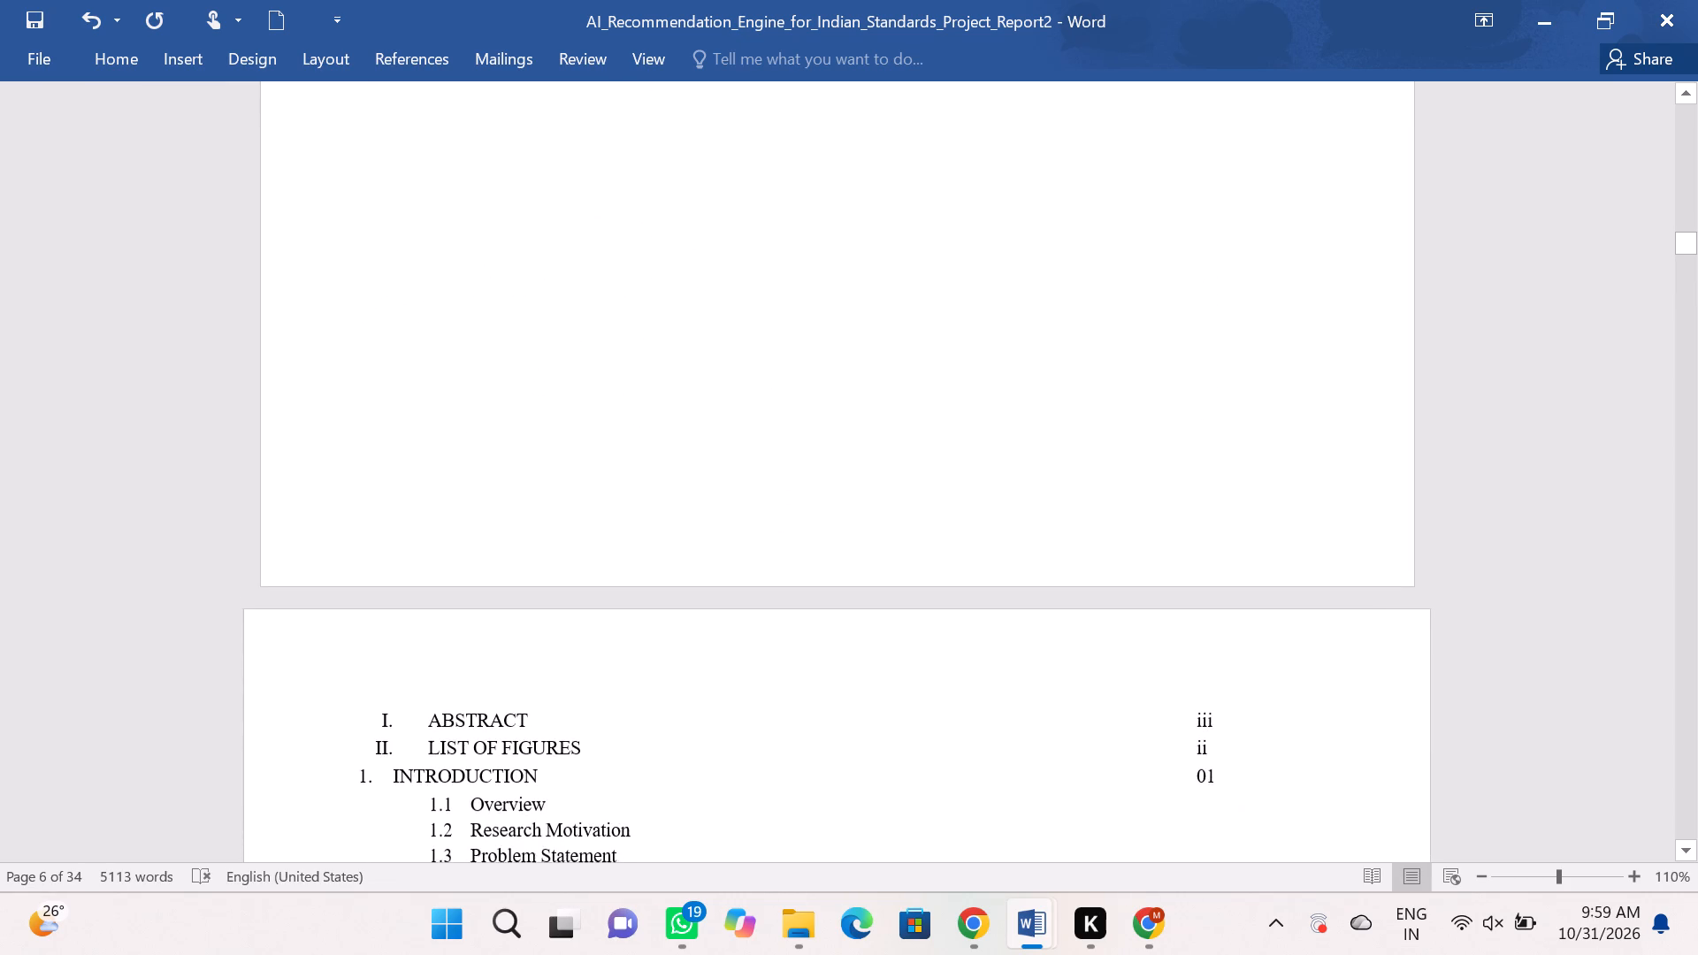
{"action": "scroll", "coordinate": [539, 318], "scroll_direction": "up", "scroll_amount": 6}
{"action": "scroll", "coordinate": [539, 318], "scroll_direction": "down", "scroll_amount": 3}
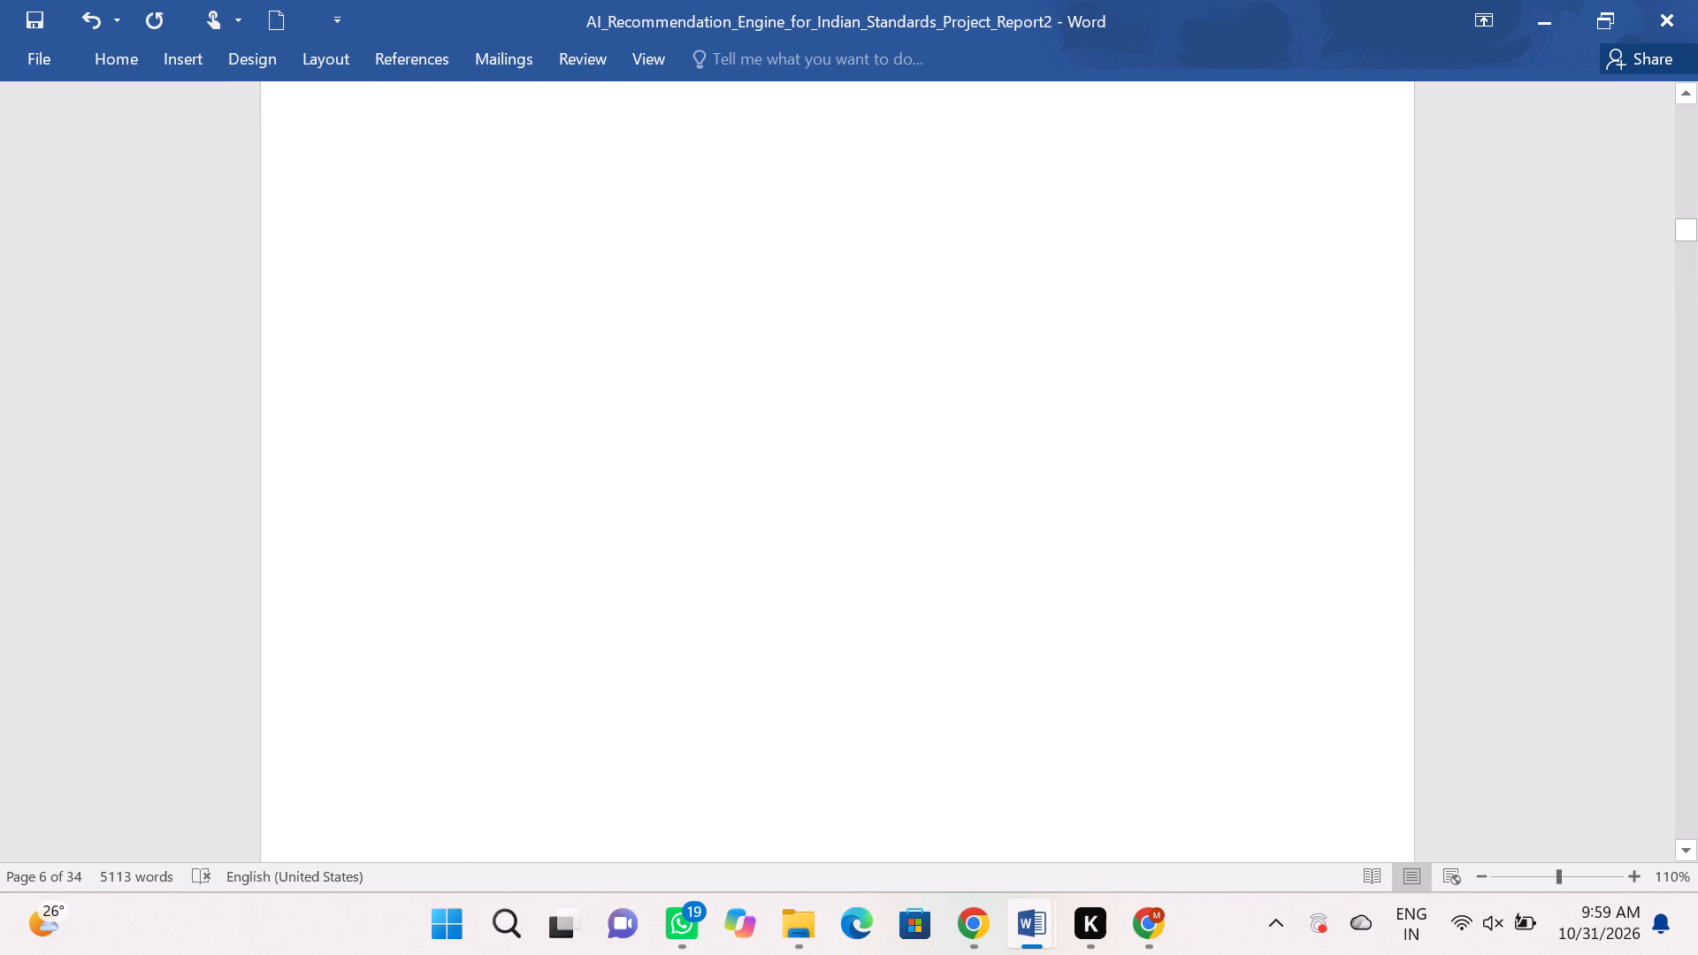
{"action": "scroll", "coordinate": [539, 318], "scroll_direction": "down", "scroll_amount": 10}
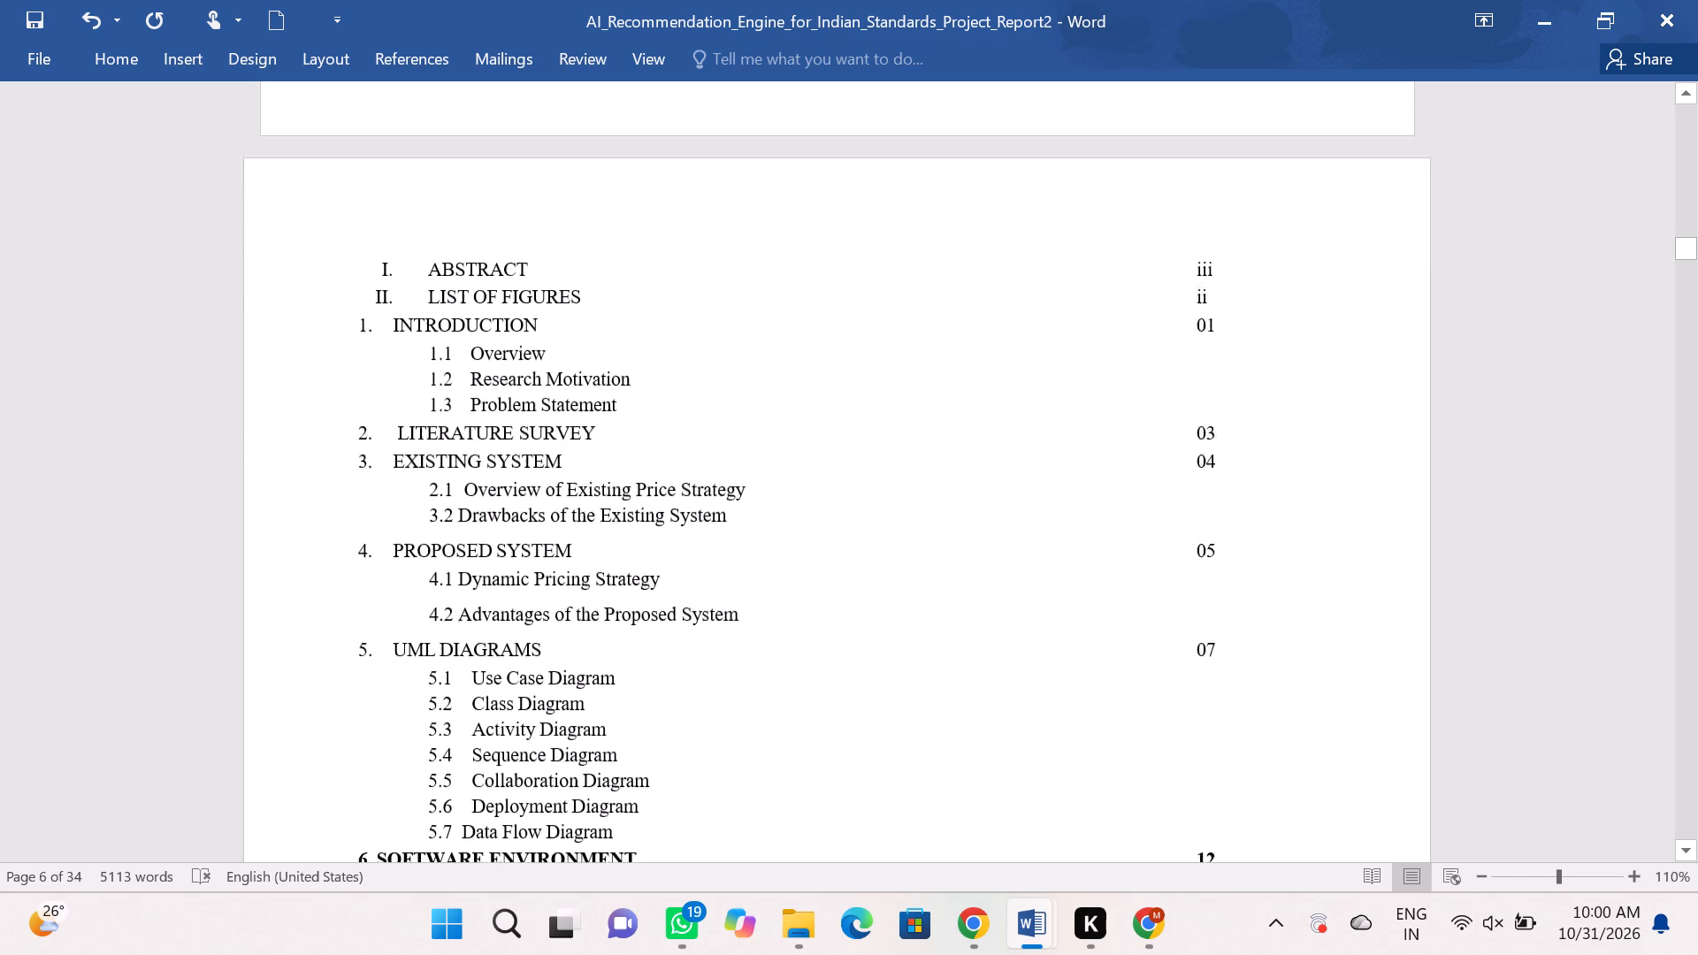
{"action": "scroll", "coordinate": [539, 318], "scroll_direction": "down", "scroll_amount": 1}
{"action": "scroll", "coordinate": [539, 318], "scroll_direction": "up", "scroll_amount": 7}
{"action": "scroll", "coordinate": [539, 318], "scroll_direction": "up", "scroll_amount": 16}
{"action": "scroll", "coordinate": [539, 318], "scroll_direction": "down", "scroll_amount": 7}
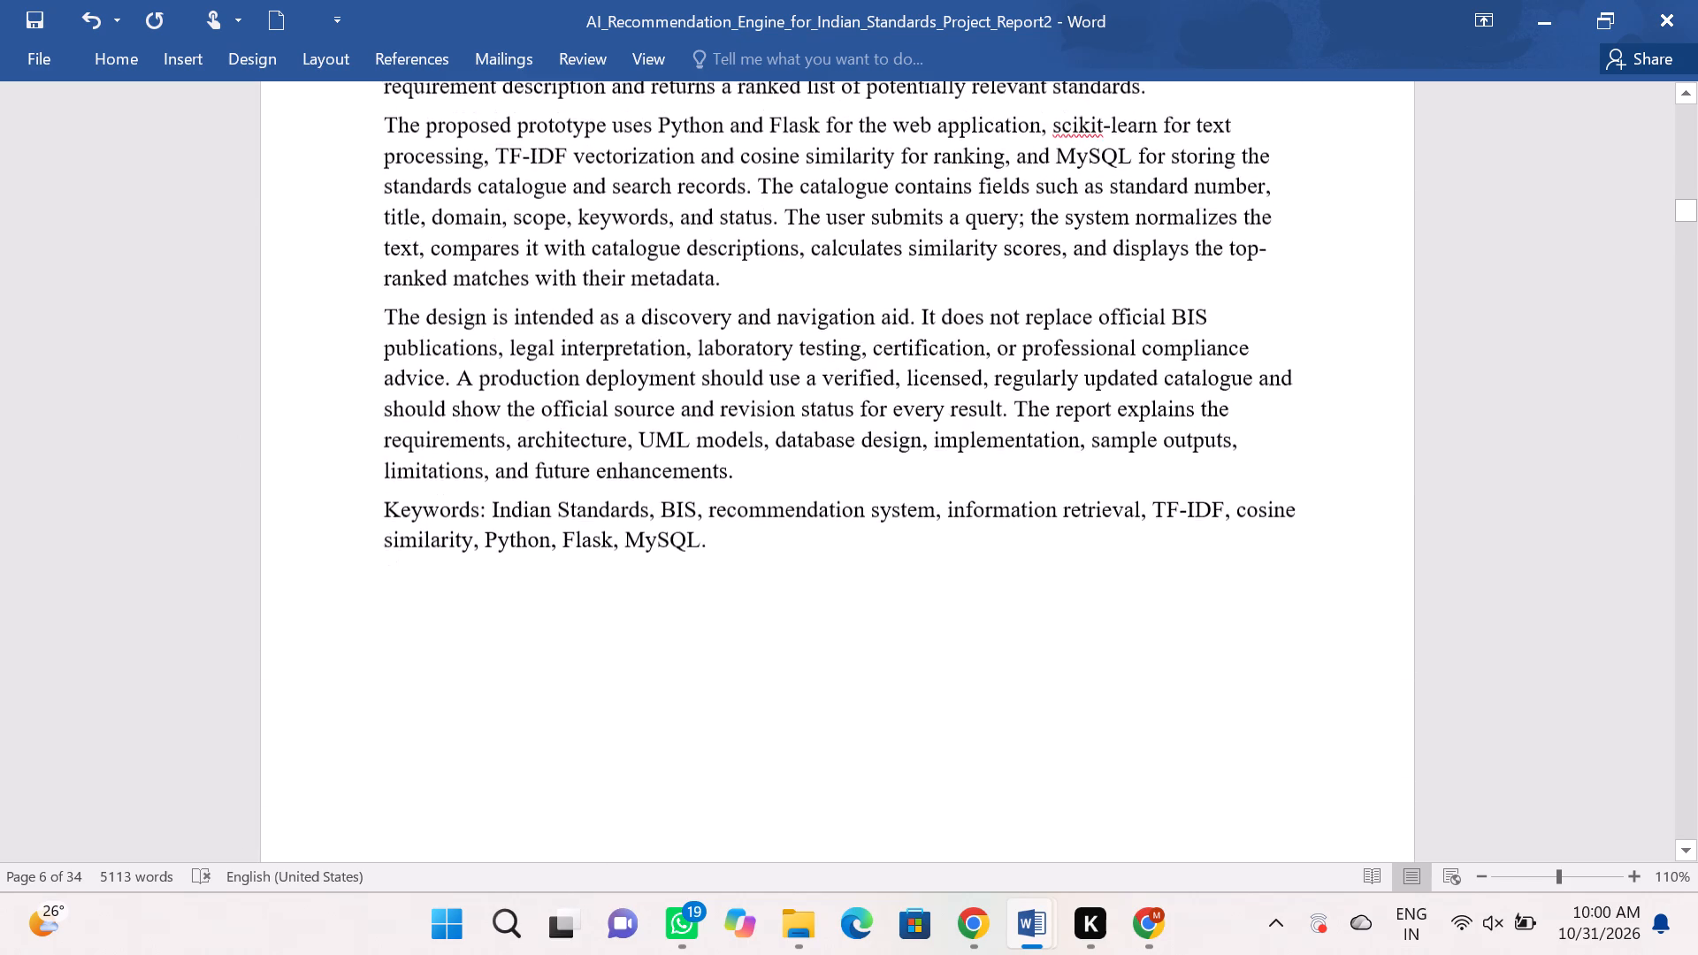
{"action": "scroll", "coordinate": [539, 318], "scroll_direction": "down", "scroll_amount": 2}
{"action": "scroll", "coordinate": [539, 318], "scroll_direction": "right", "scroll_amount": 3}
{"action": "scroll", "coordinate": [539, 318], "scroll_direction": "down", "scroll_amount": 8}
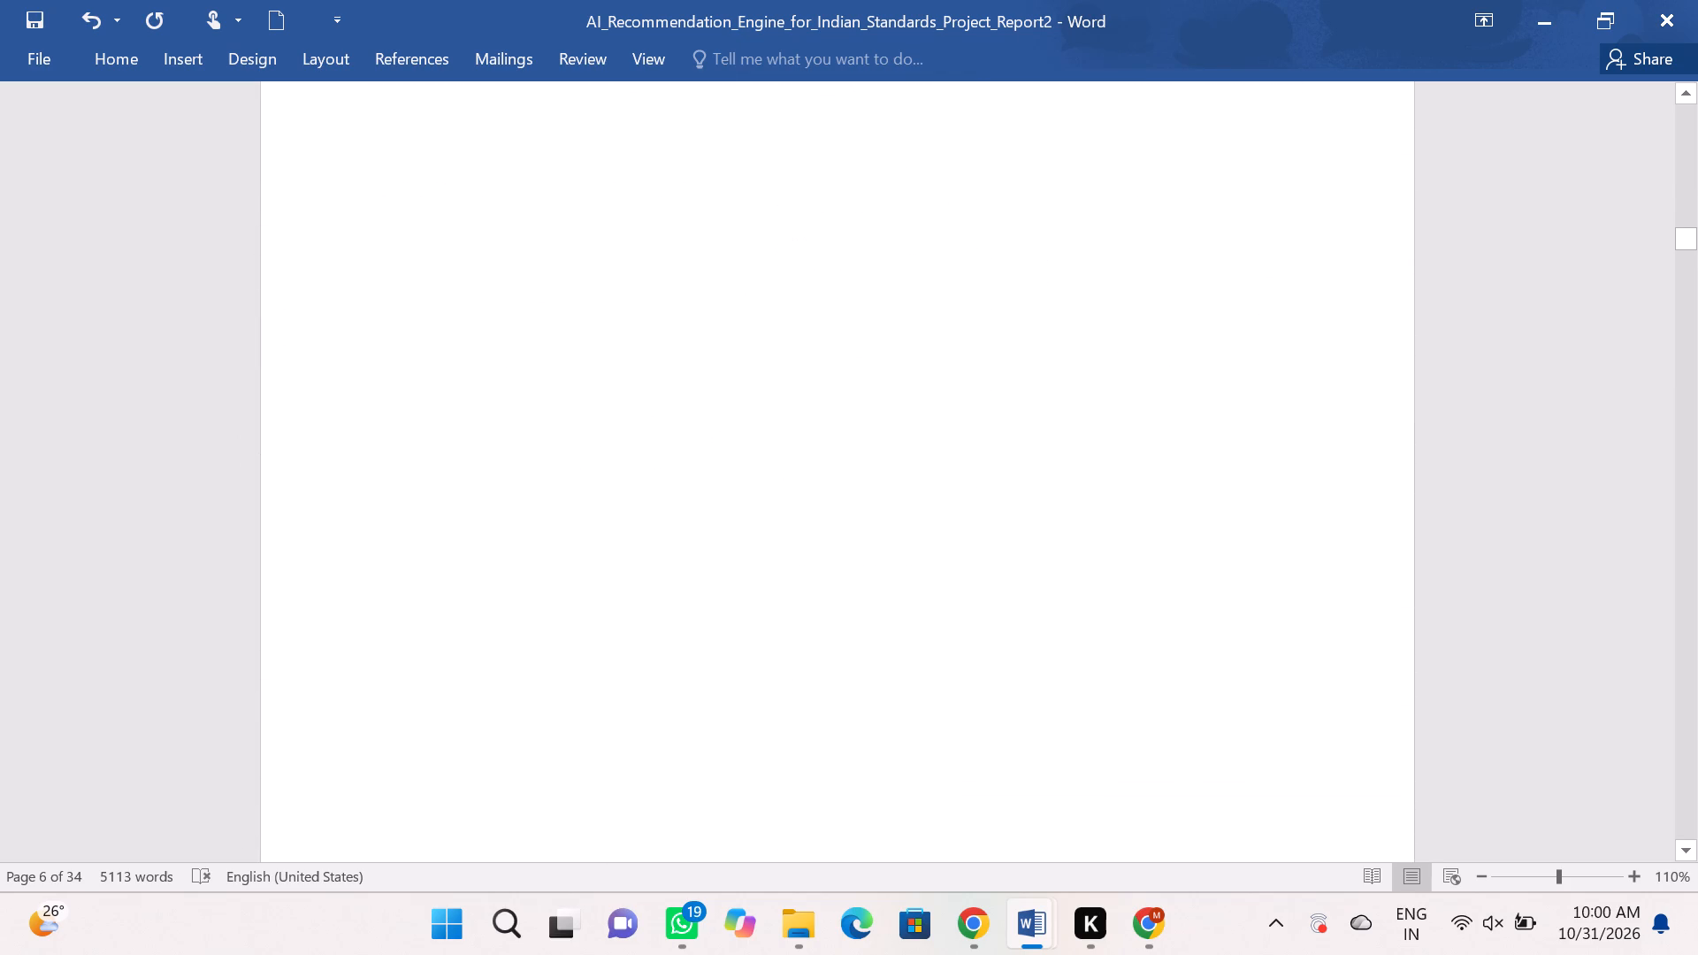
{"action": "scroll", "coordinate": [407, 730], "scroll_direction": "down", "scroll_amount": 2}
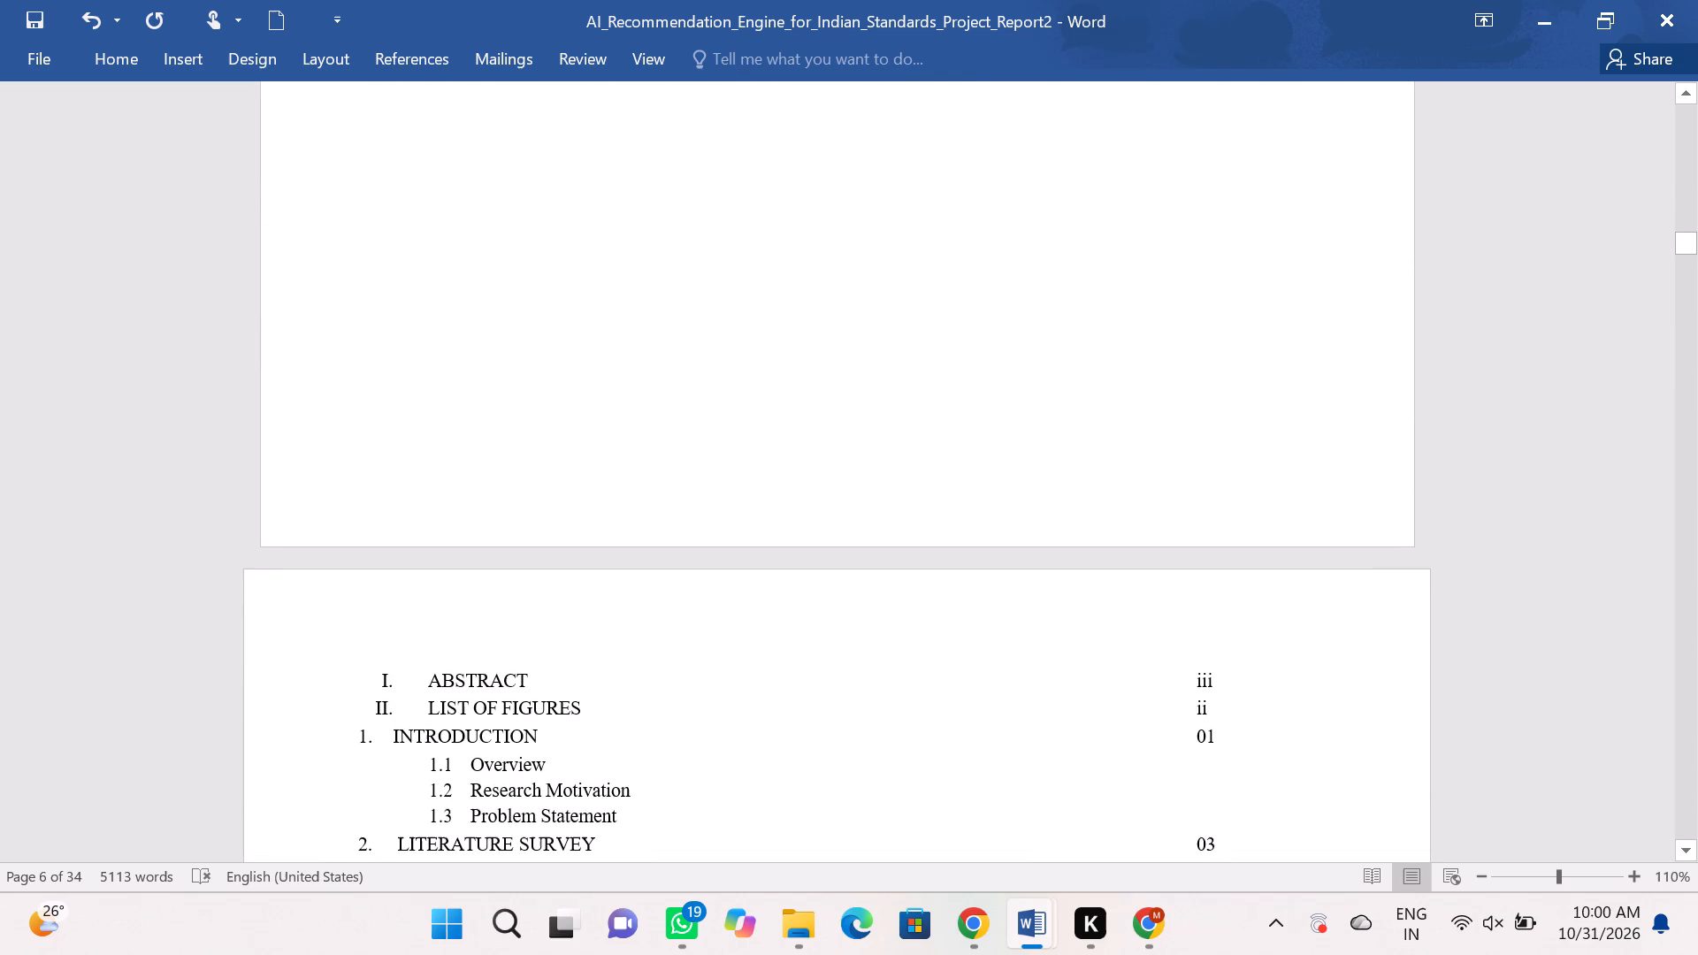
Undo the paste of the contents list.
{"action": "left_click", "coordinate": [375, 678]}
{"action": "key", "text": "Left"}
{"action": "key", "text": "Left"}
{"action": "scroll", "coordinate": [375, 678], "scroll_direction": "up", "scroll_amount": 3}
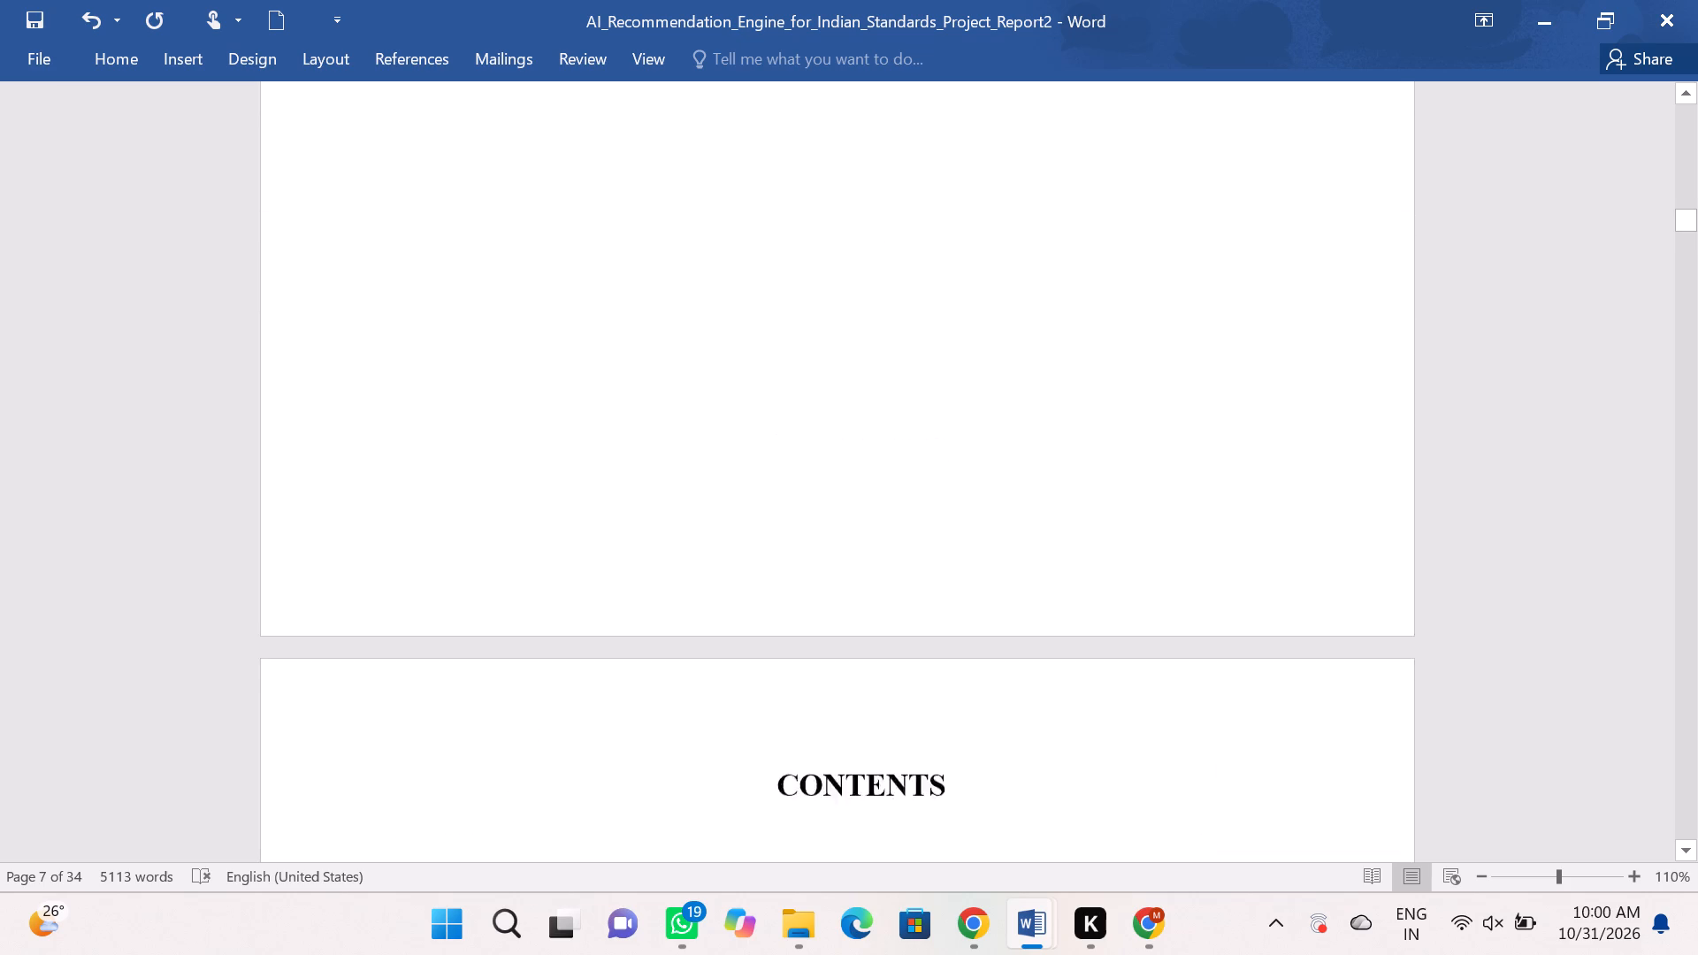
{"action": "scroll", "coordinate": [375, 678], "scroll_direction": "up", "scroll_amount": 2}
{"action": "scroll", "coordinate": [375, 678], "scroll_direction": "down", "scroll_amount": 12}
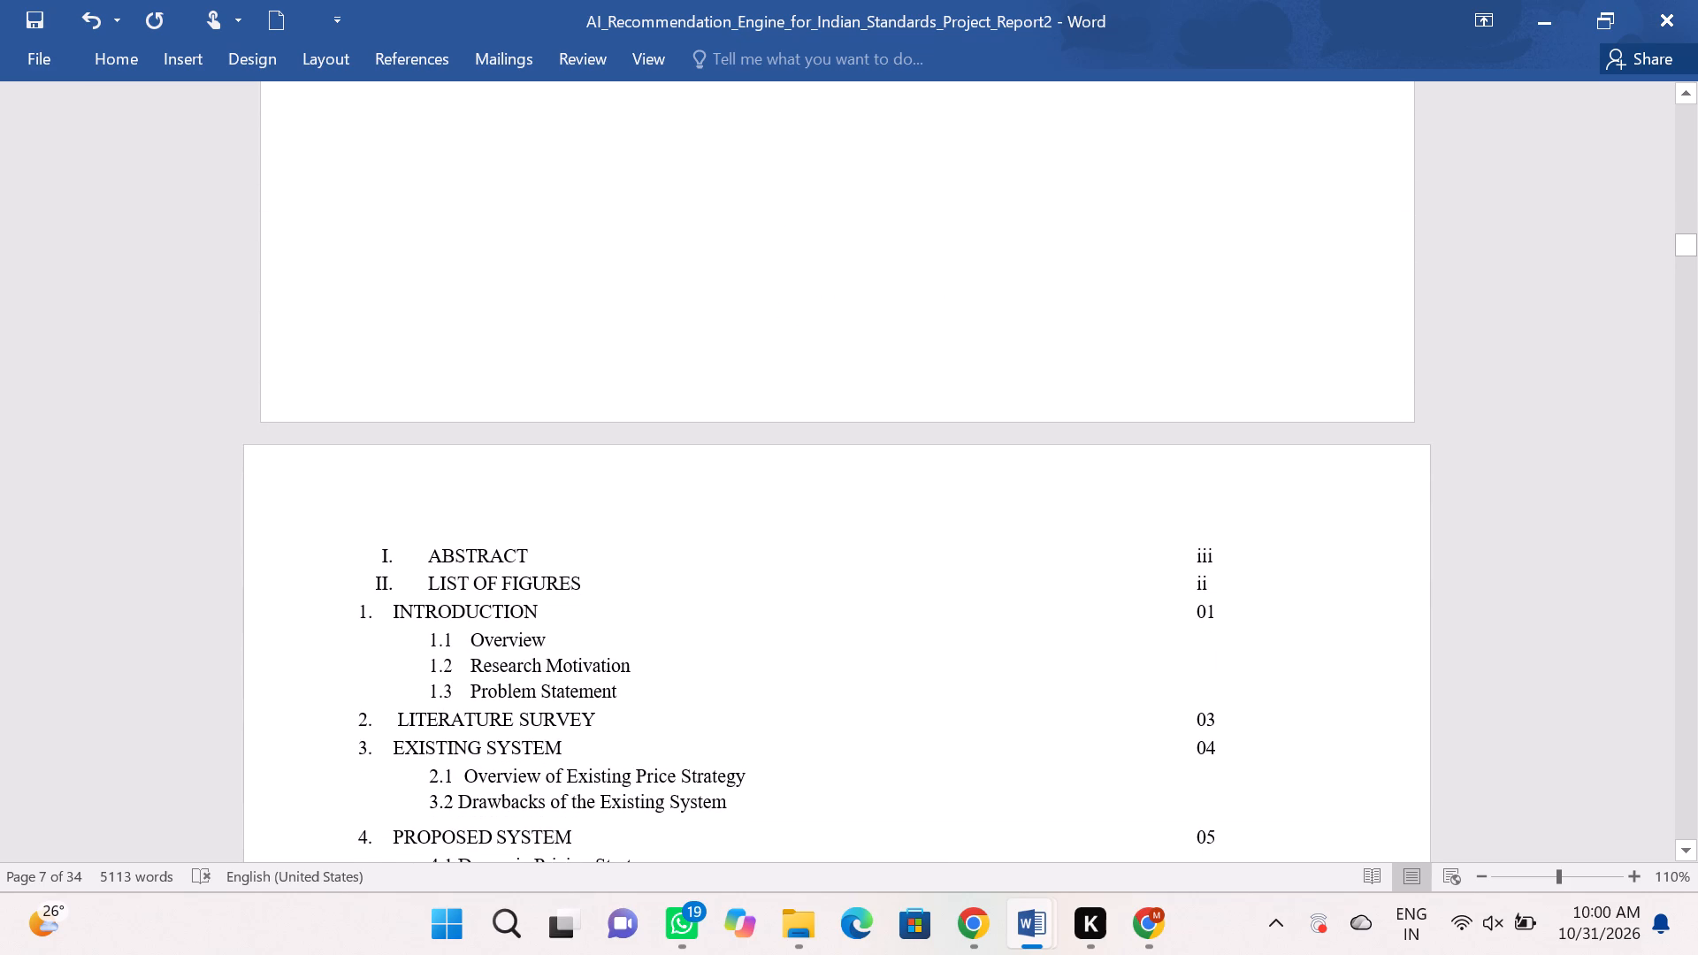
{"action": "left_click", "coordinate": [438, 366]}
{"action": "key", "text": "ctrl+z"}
Paste the copied contents list again where the old contents list was deleted.
{"action": "scroll", "coordinate": [438, 366], "scroll_direction": "up", "scroll_amount": 9}
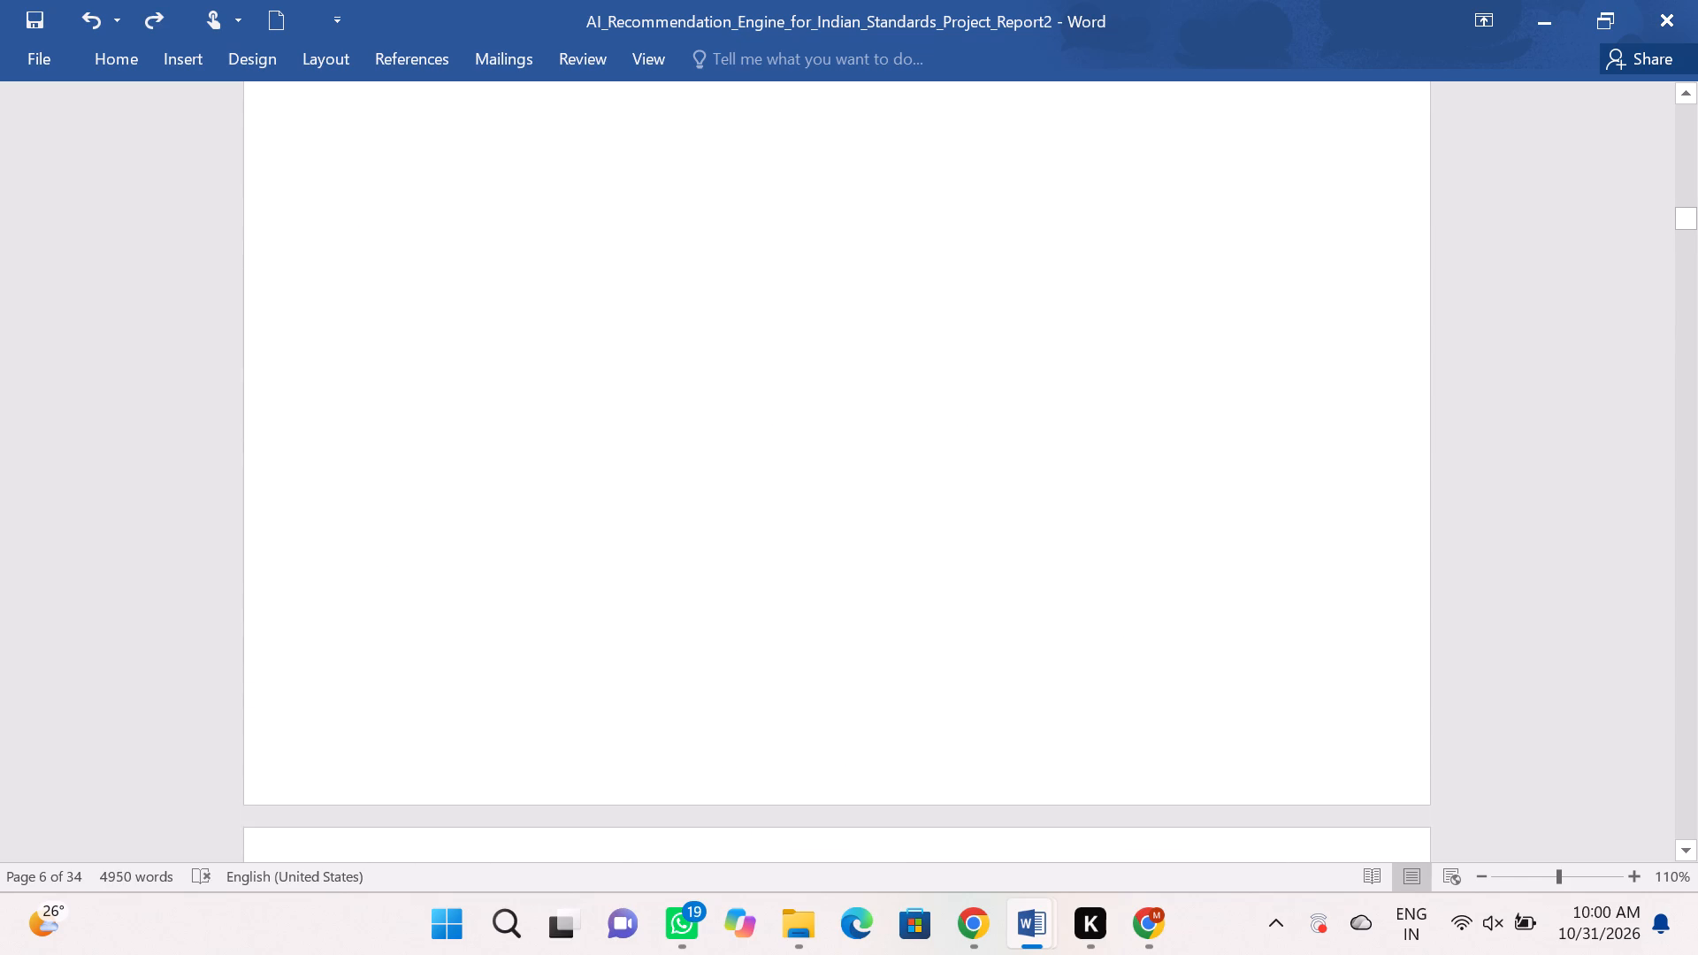
{"action": "scroll", "coordinate": [438, 366], "scroll_direction": "up", "scroll_amount": 4}
{"action": "scroll", "coordinate": [438, 366], "scroll_direction": "down", "scroll_amount": 10}
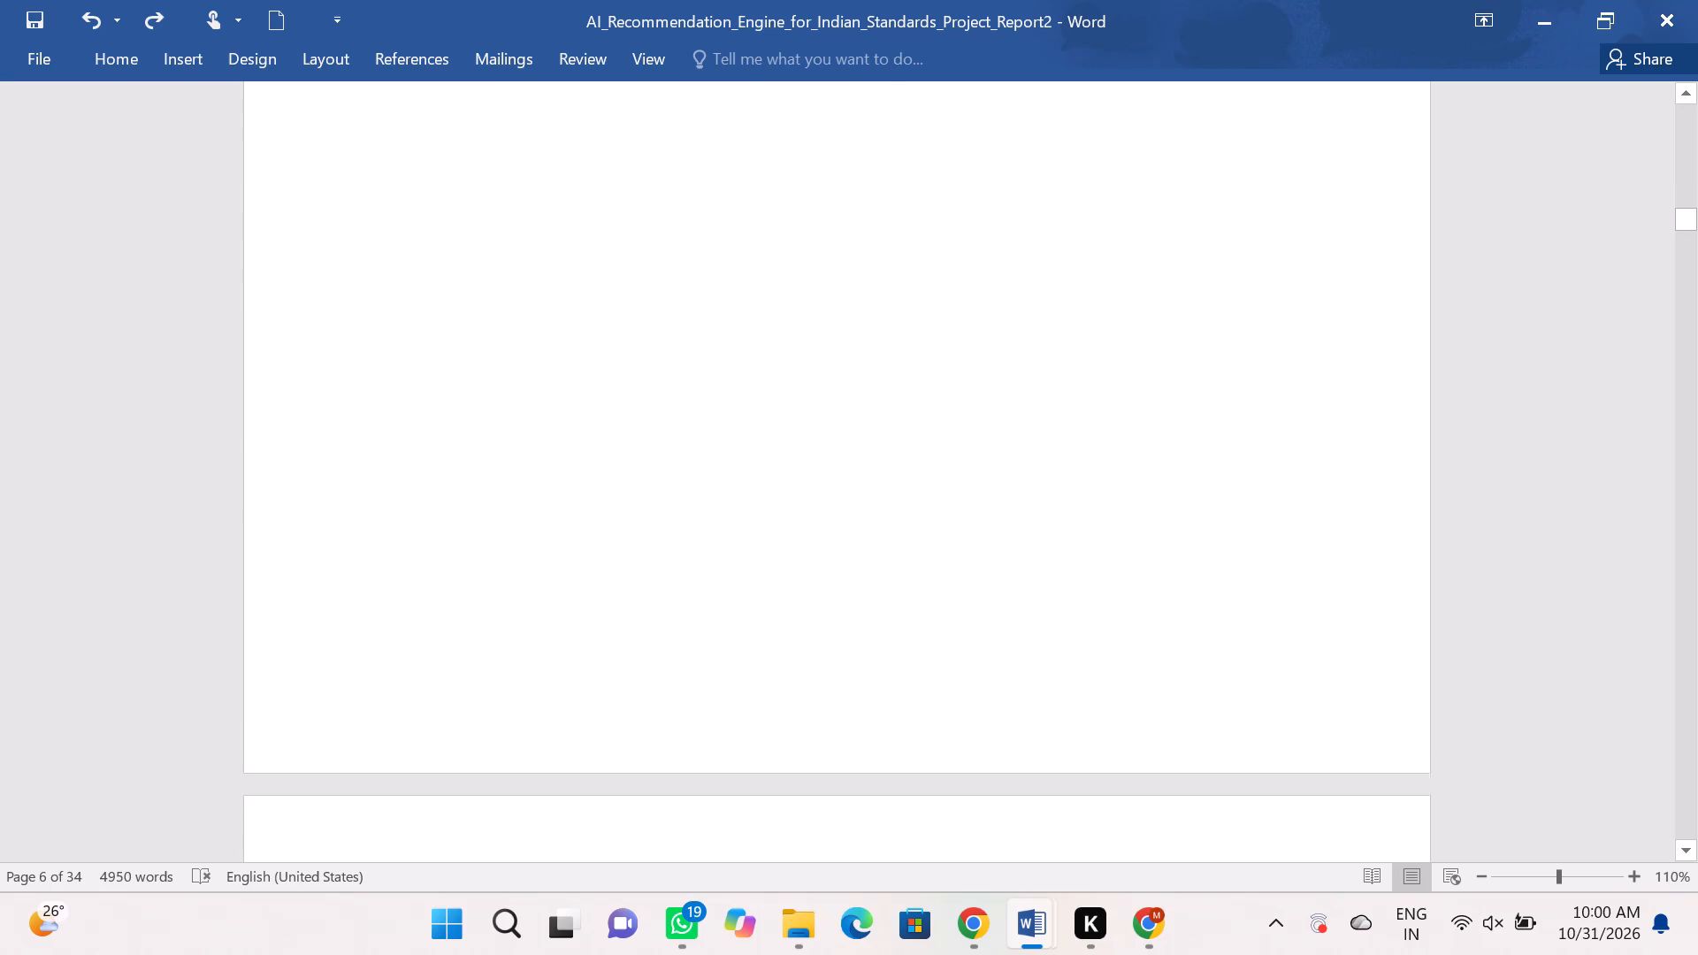
{"action": "key", "text": "ctrl+v"}
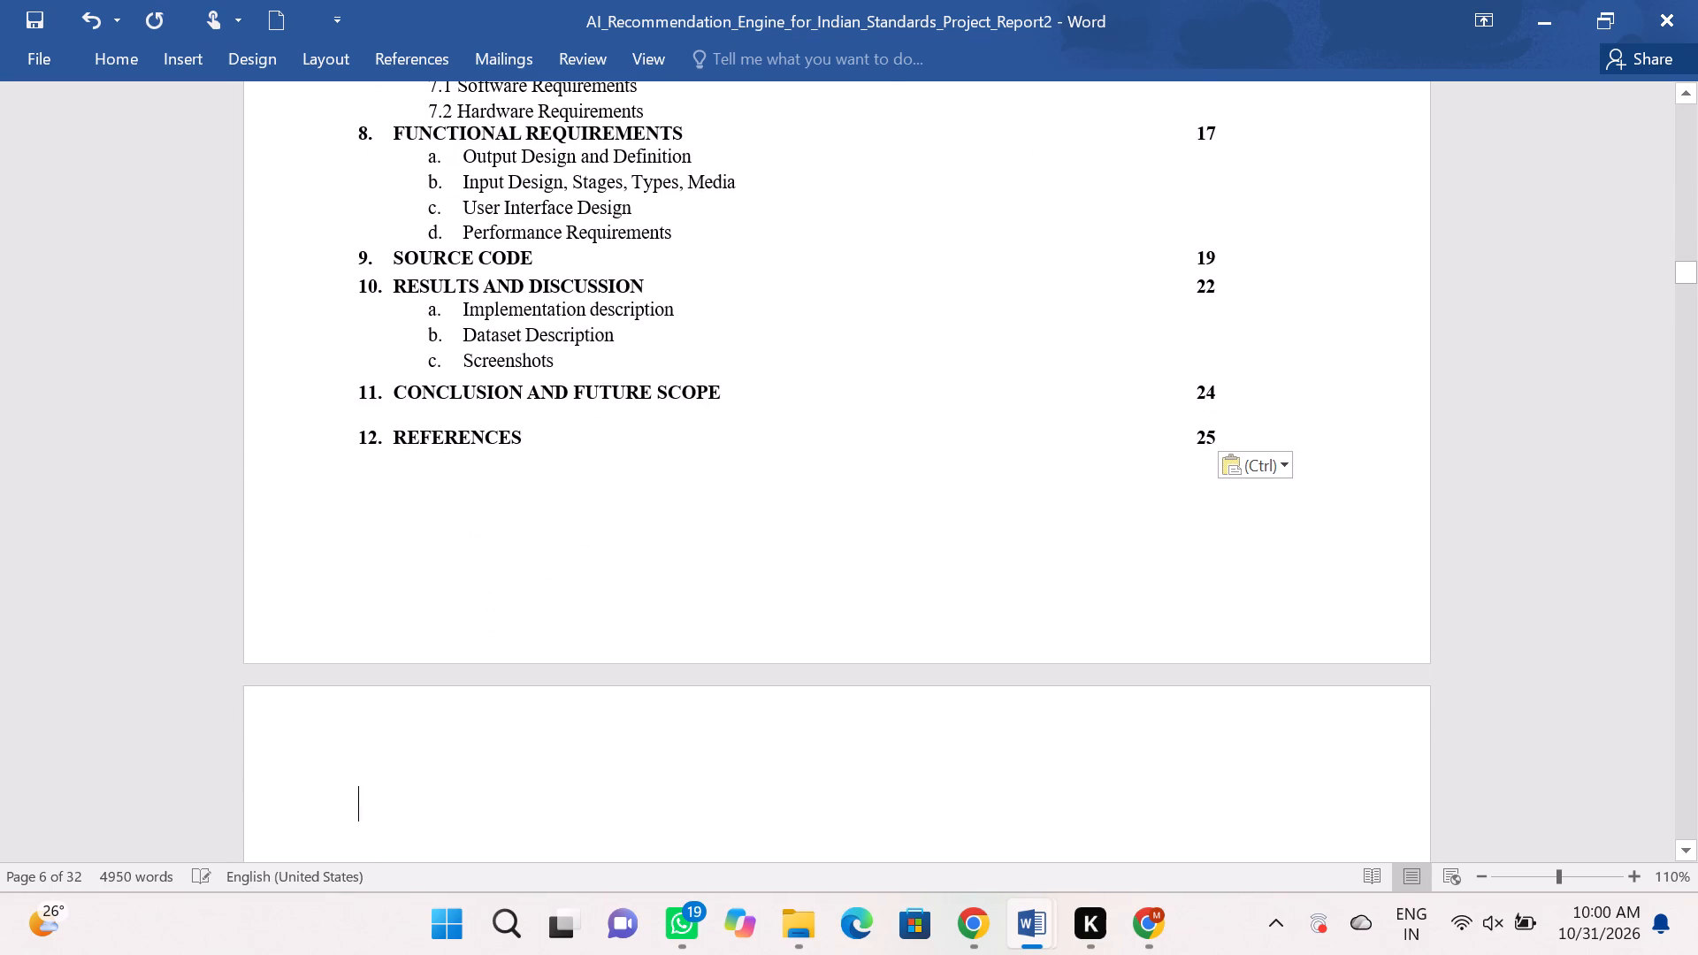
Cut the CONTENTS heading from the otherwise blank page before the pasted contents list.
{"action": "scroll", "coordinate": [438, 366], "scroll_direction": "up", "scroll_amount": 11}
{"action": "left_click", "coordinate": [453, 621]}
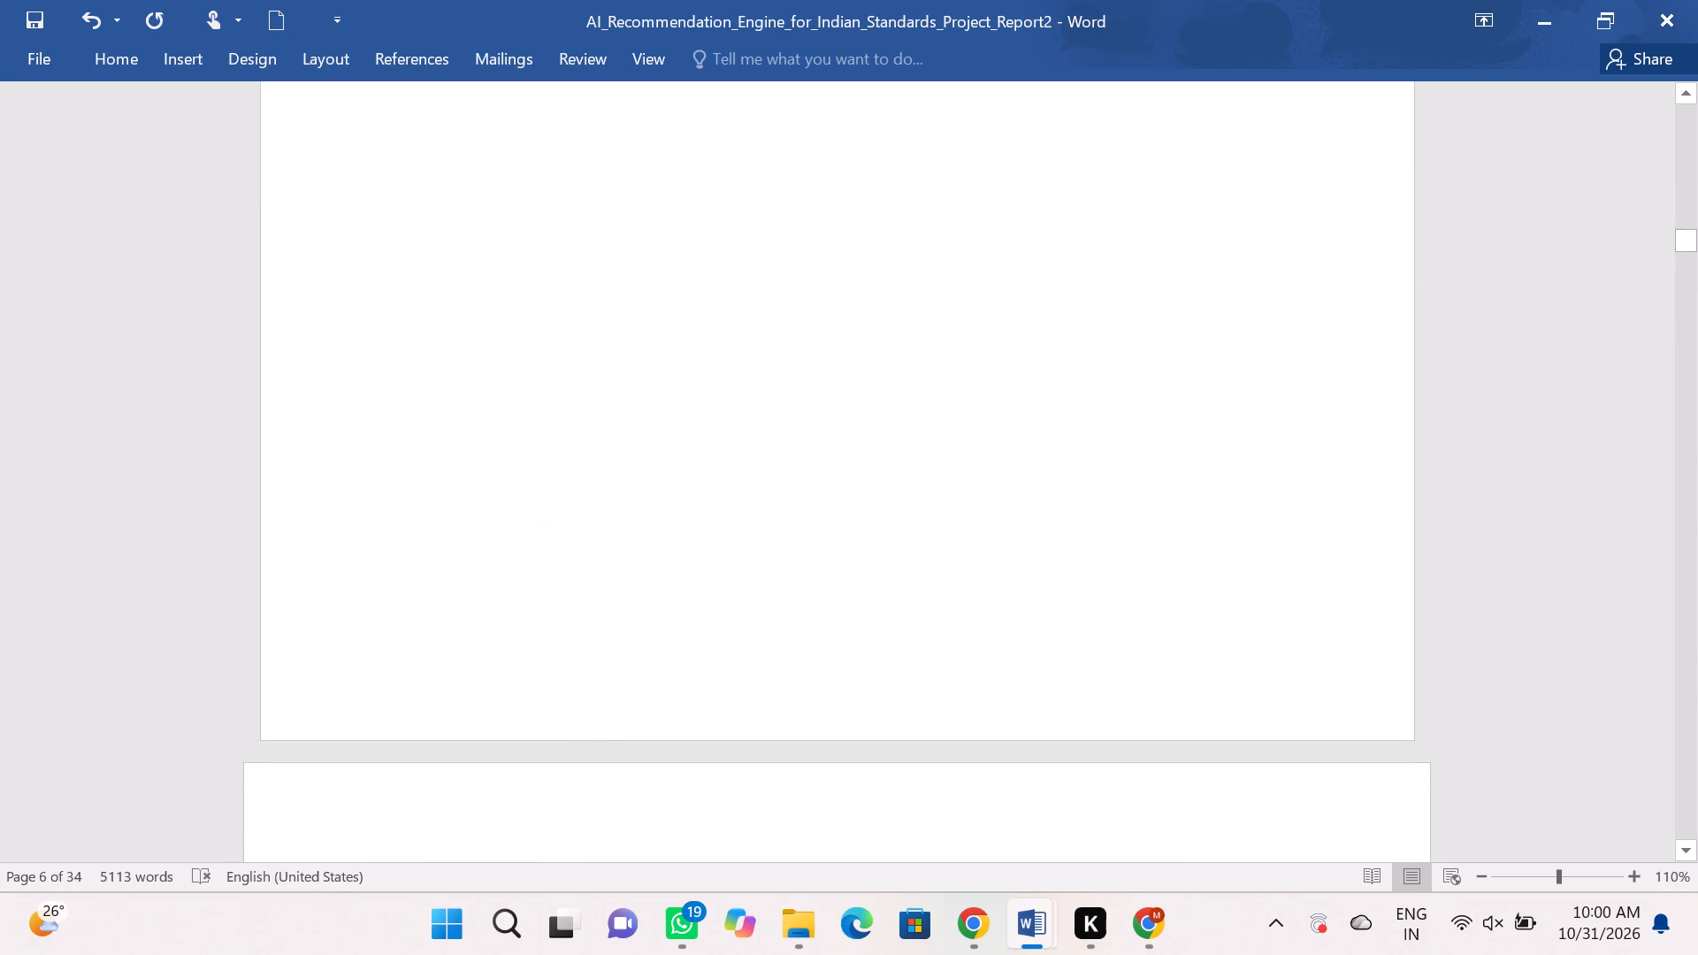
{"action": "scroll", "coordinate": [453, 621], "scroll_direction": "up", "scroll_amount": 4}
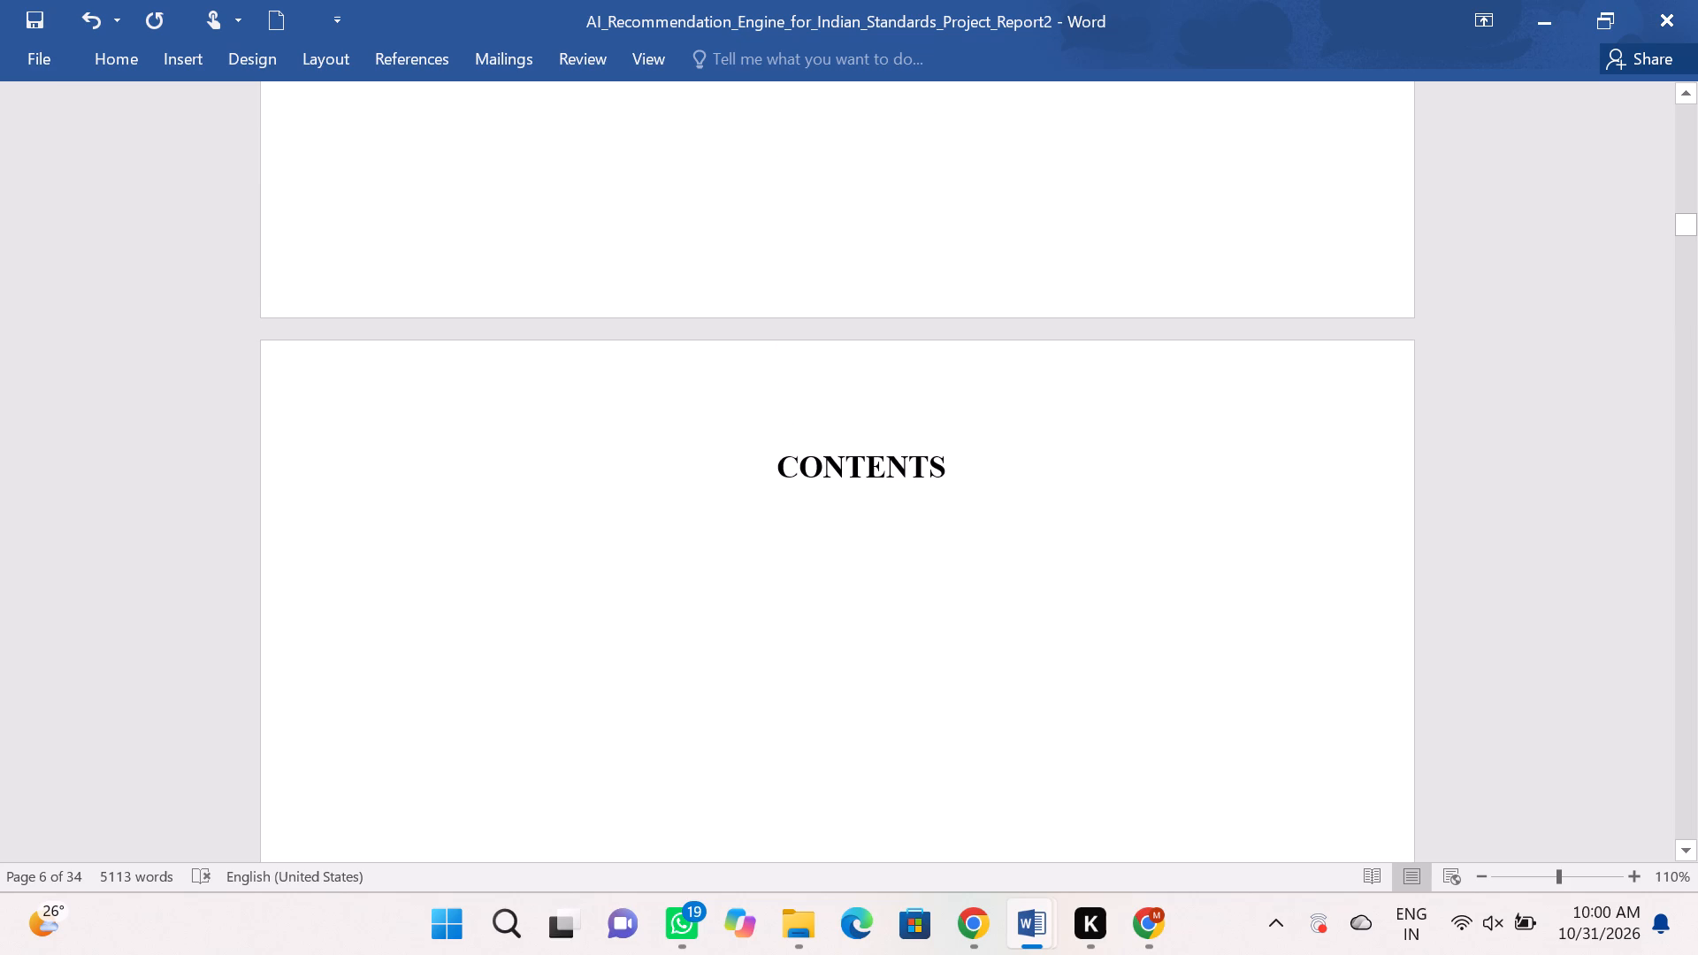
{"action": "left_click_drag", "start_coordinate": [954, 466], "coordinate": [772, 471]}
{"action": "key", "text": "ctrl+x"}
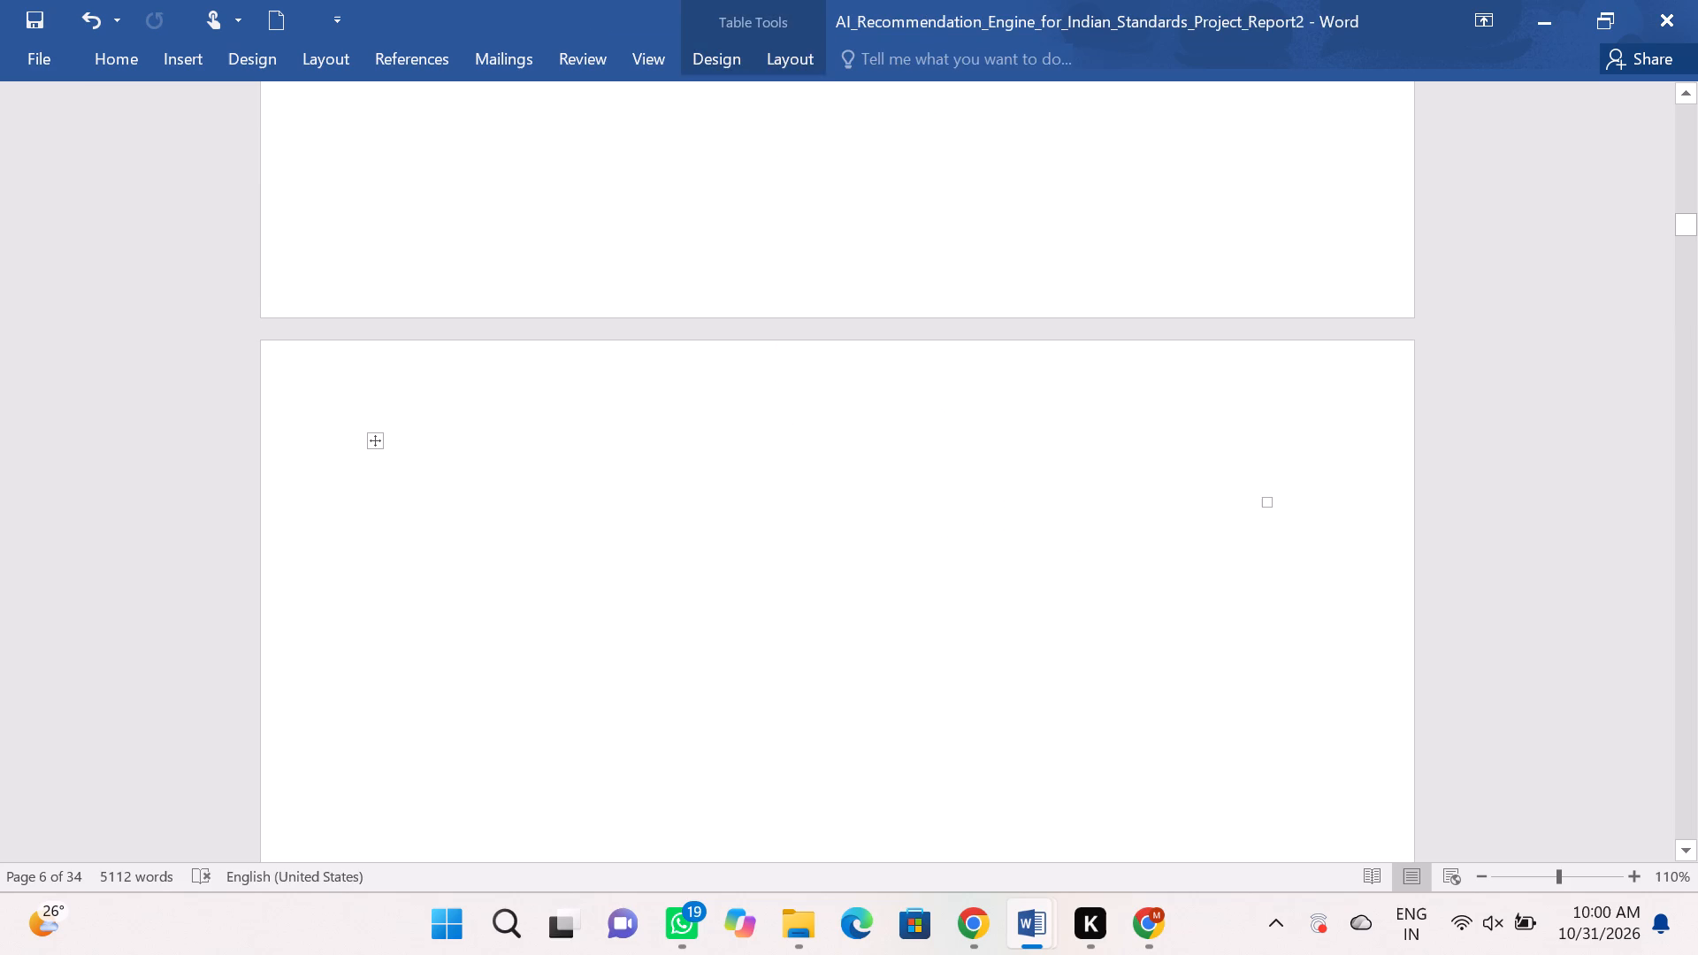
{"action": "key", "text": "BackSpace"}
Paste the cut CONTENTS heading directly before ABSTRACT in the first entry of the contents list.
{"action": "scroll", "coordinate": [772, 471], "scroll_direction": "down", "scroll_amount": 10}
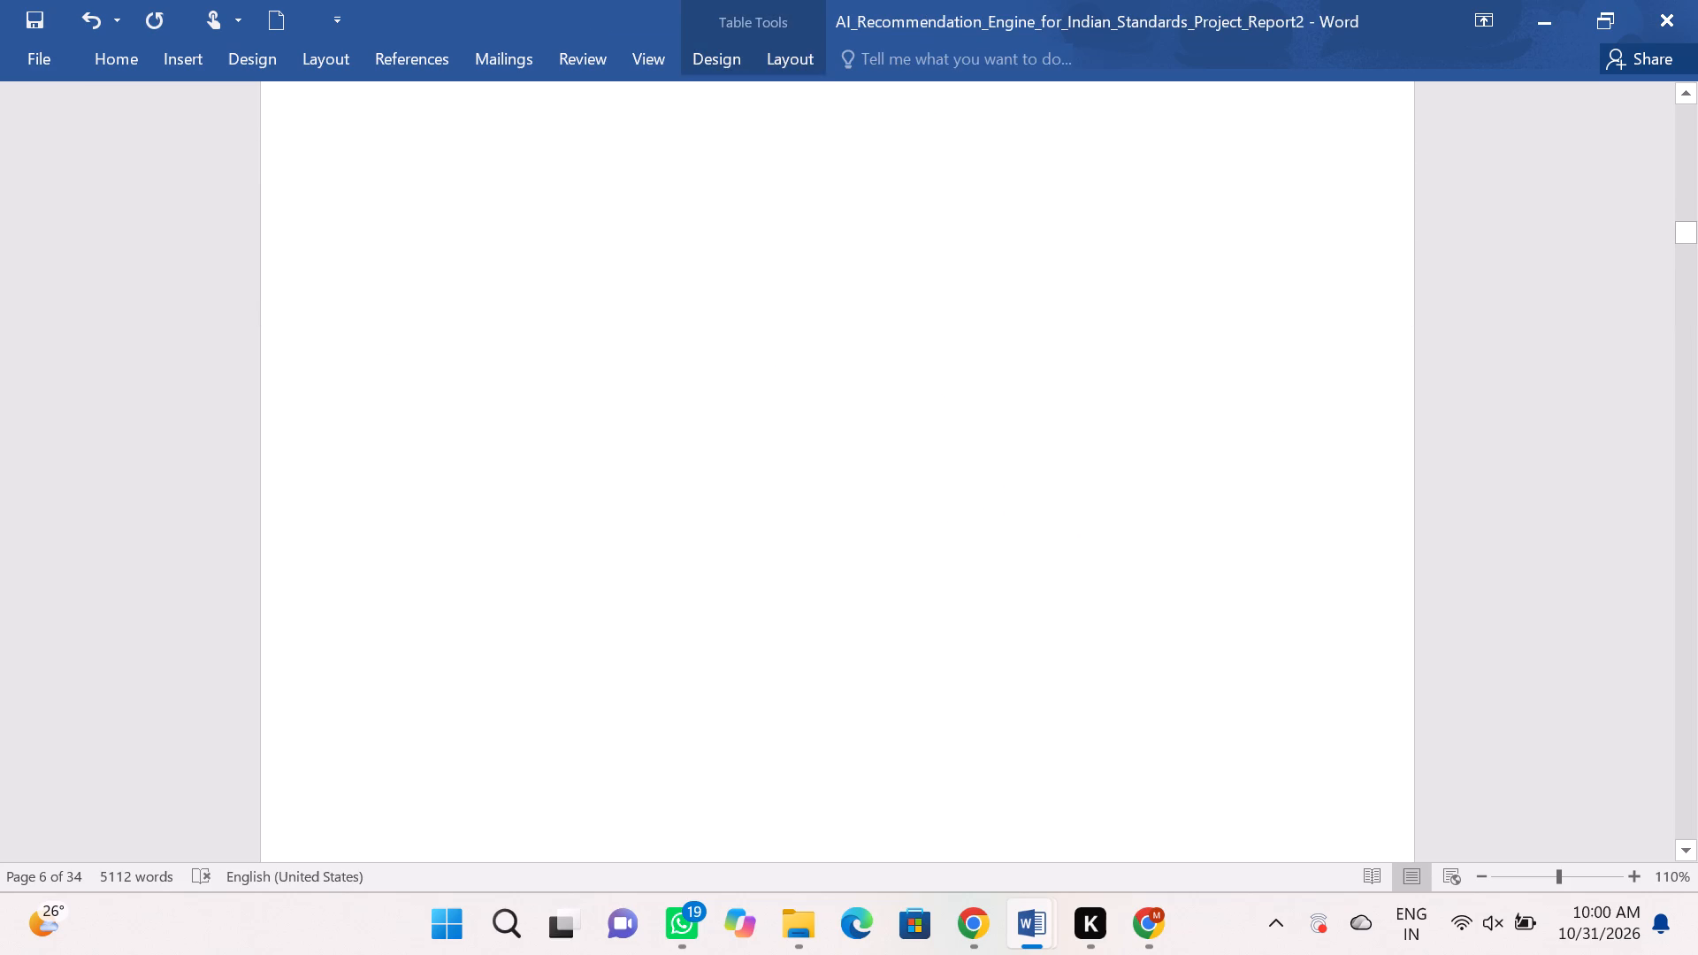
{"action": "scroll", "coordinate": [772, 471], "scroll_direction": "down", "scroll_amount": 4}
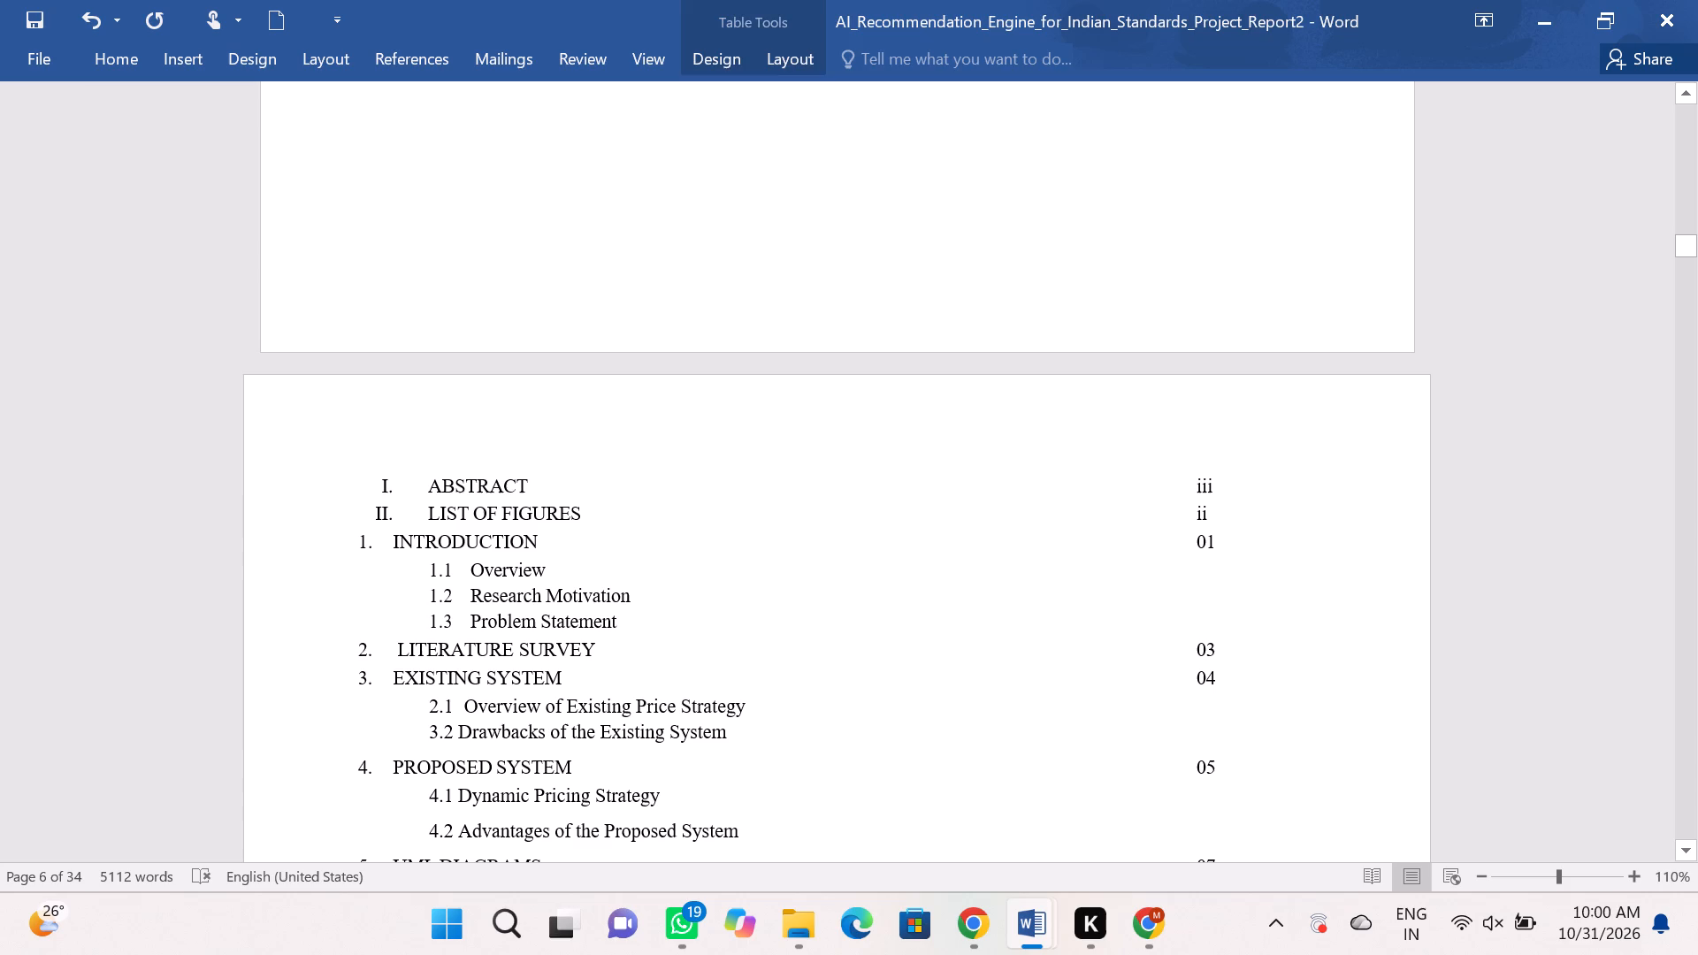
{"action": "left_click", "coordinate": [374, 480]}
{"action": "key", "text": "Left"}
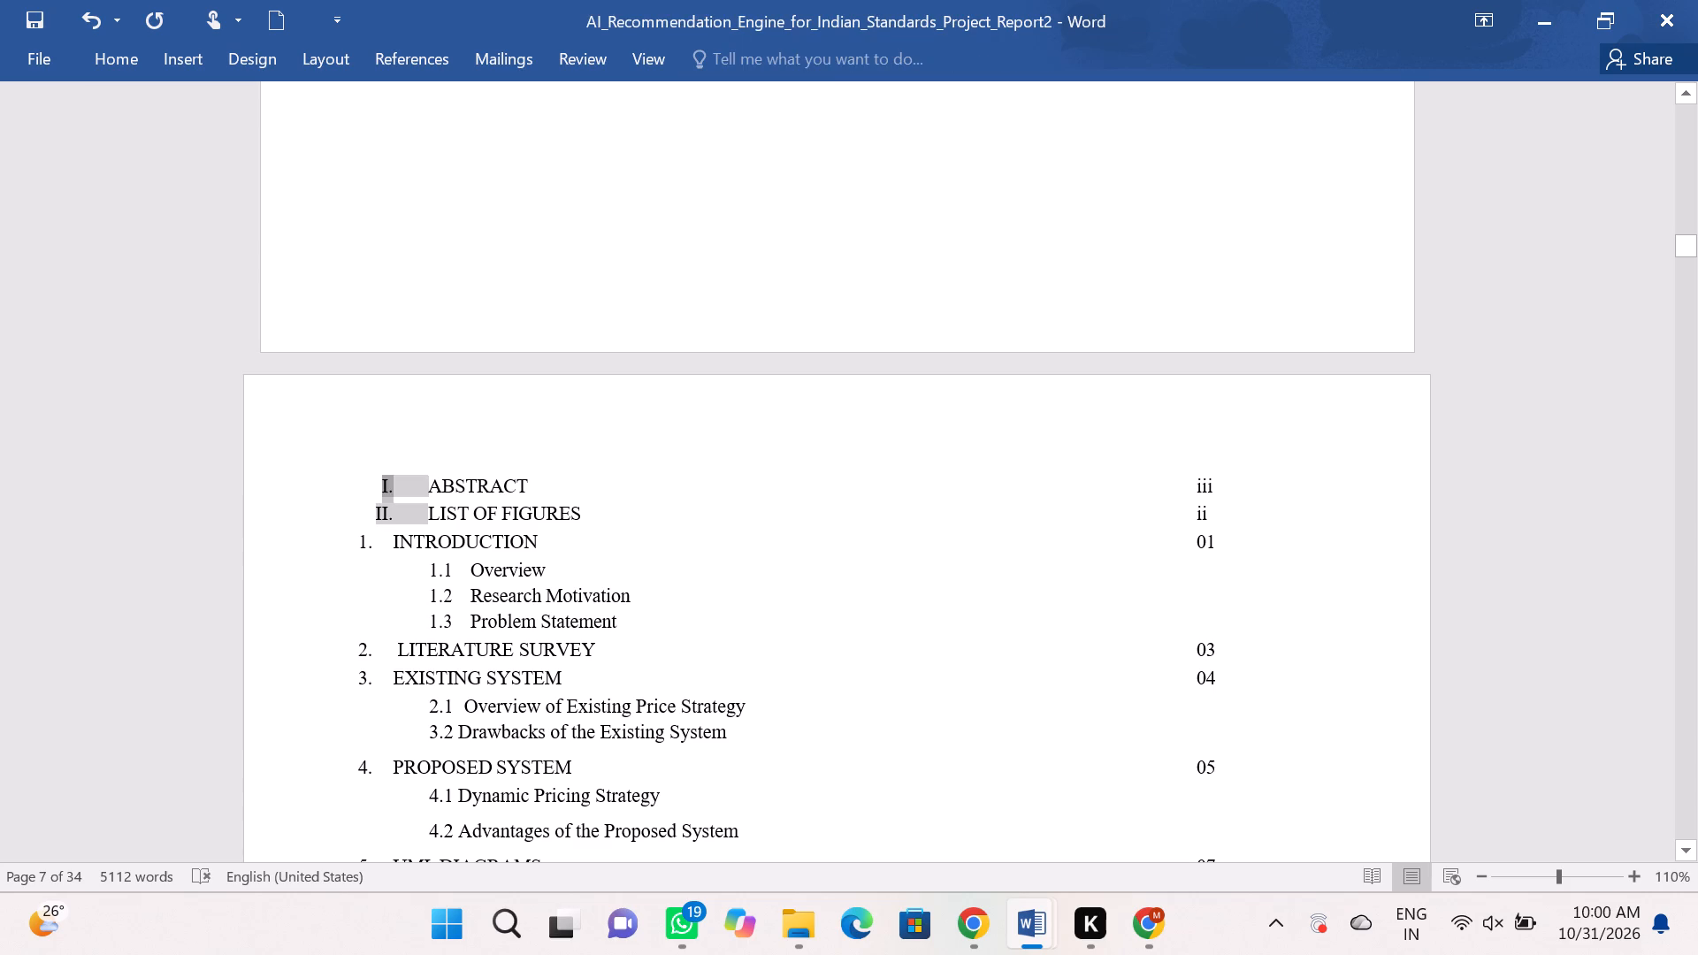
{"action": "key", "text": "Left"}
{"action": "scroll", "coordinate": [374, 480], "scroll_direction": "up", "scroll_amount": 5}
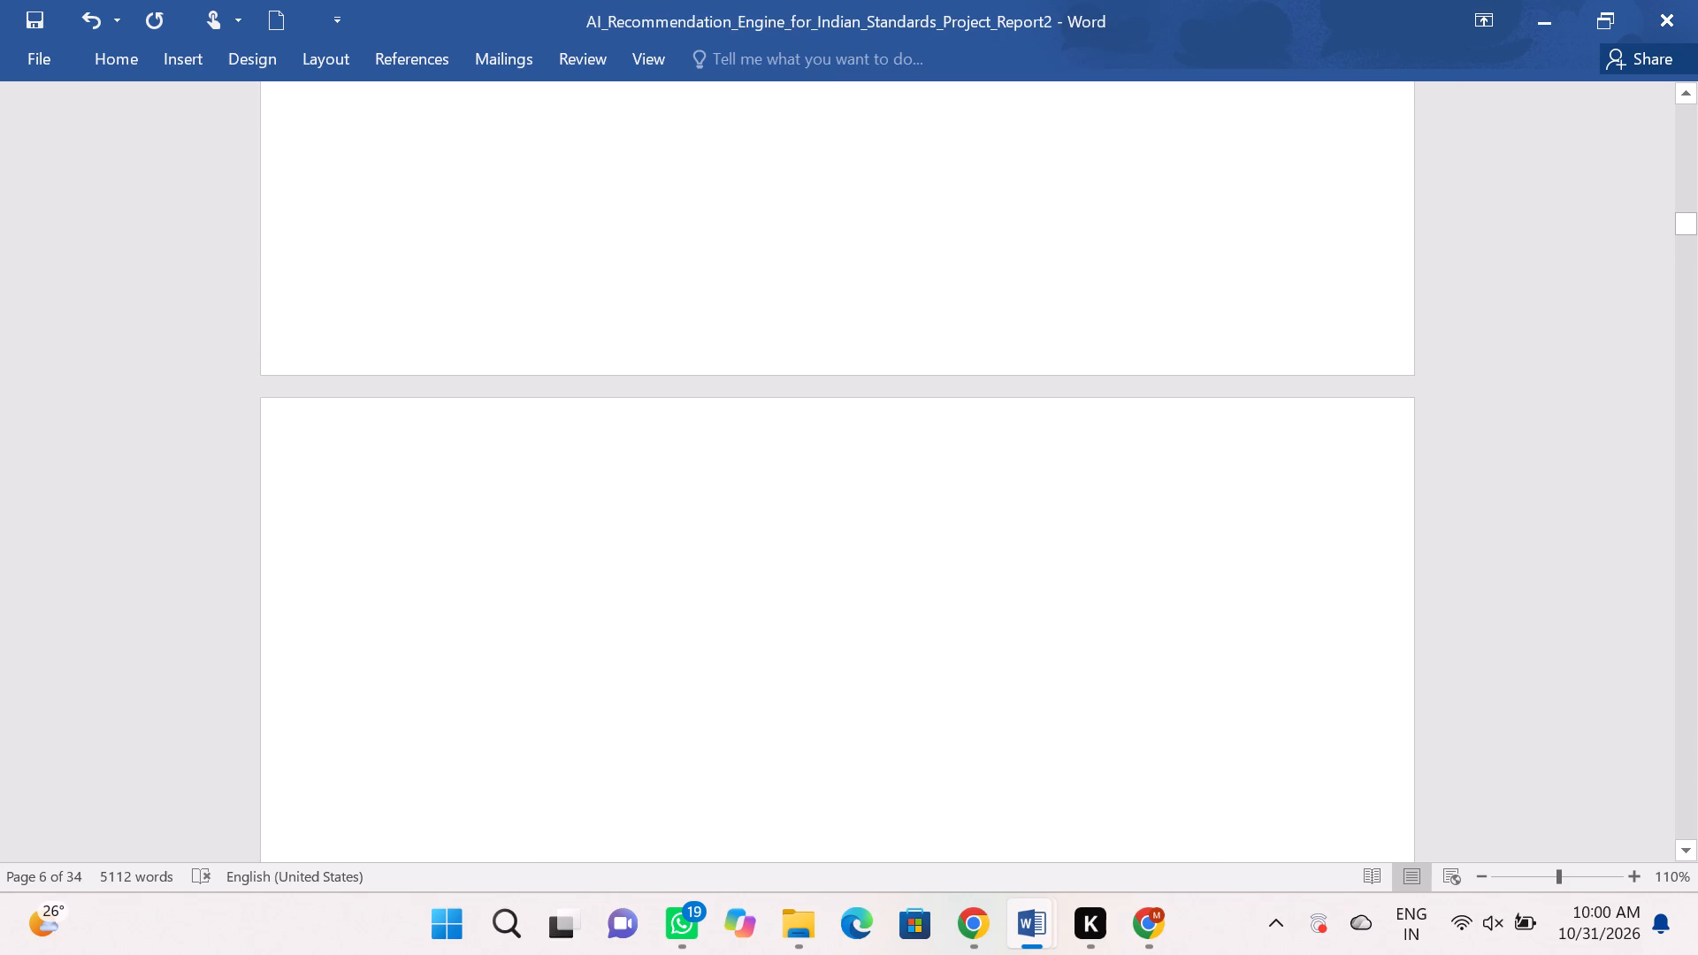
{"action": "scroll", "coordinate": [374, 480], "scroll_direction": "up", "scroll_amount": 5}
{"action": "scroll", "coordinate": [374, 480], "scroll_direction": "down", "scroll_amount": 14}
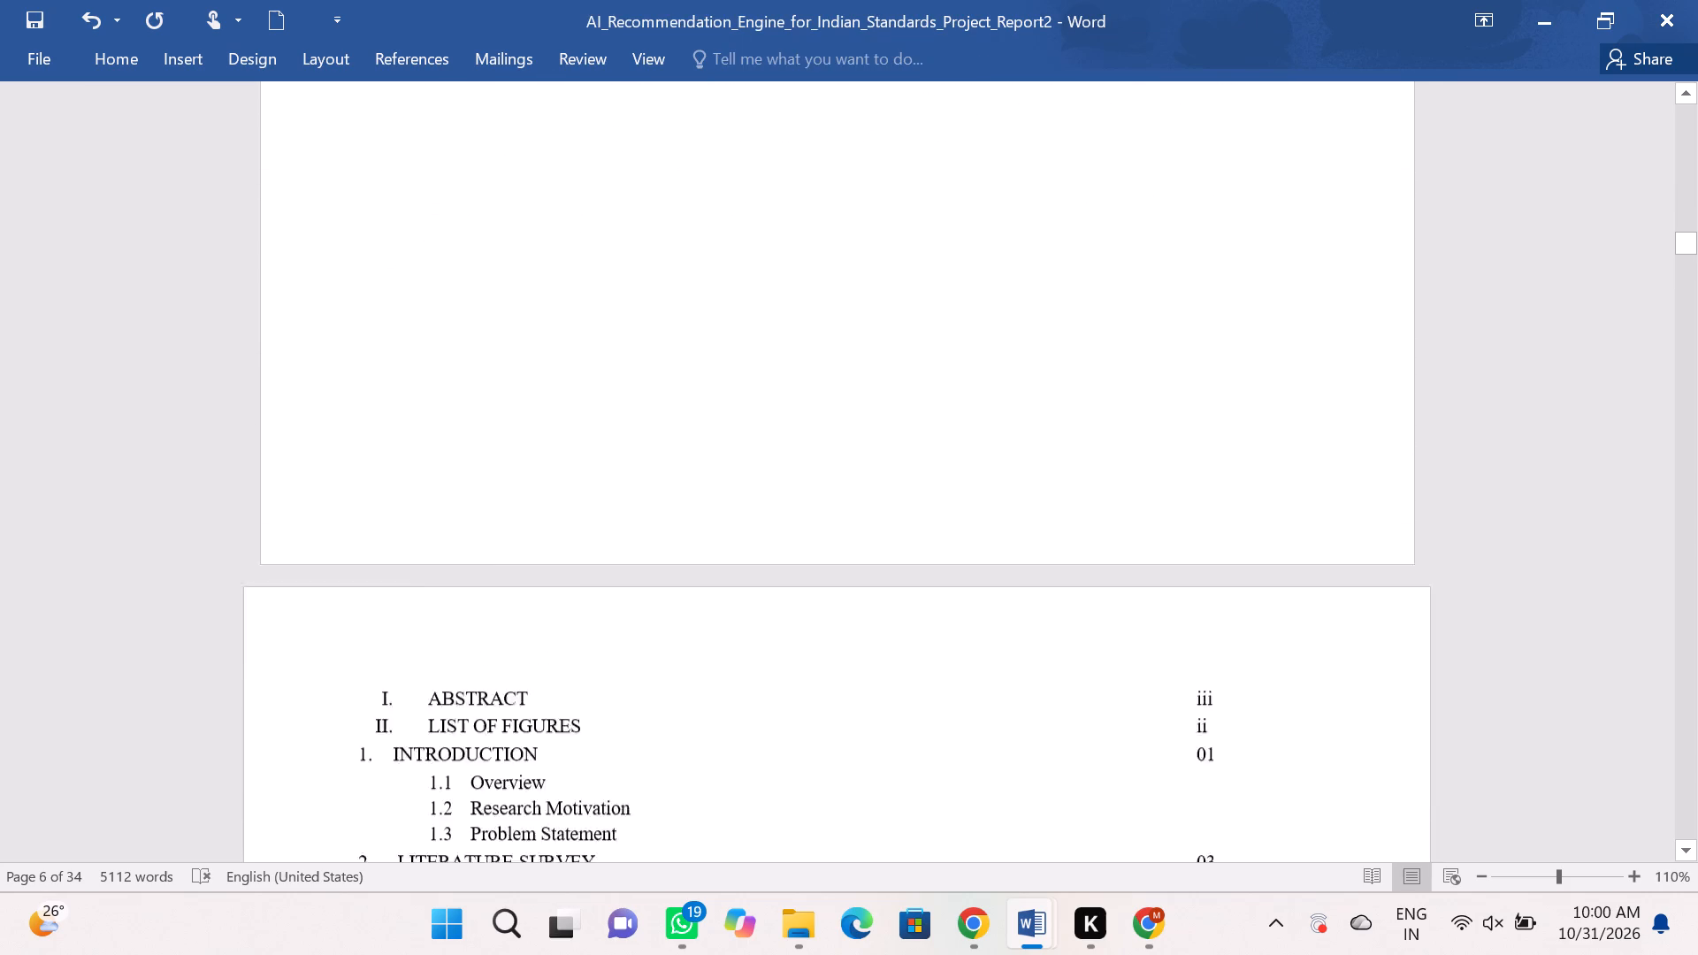
{"action": "scroll", "coordinate": [470, 398], "scroll_direction": "up", "scroll_amount": 2}
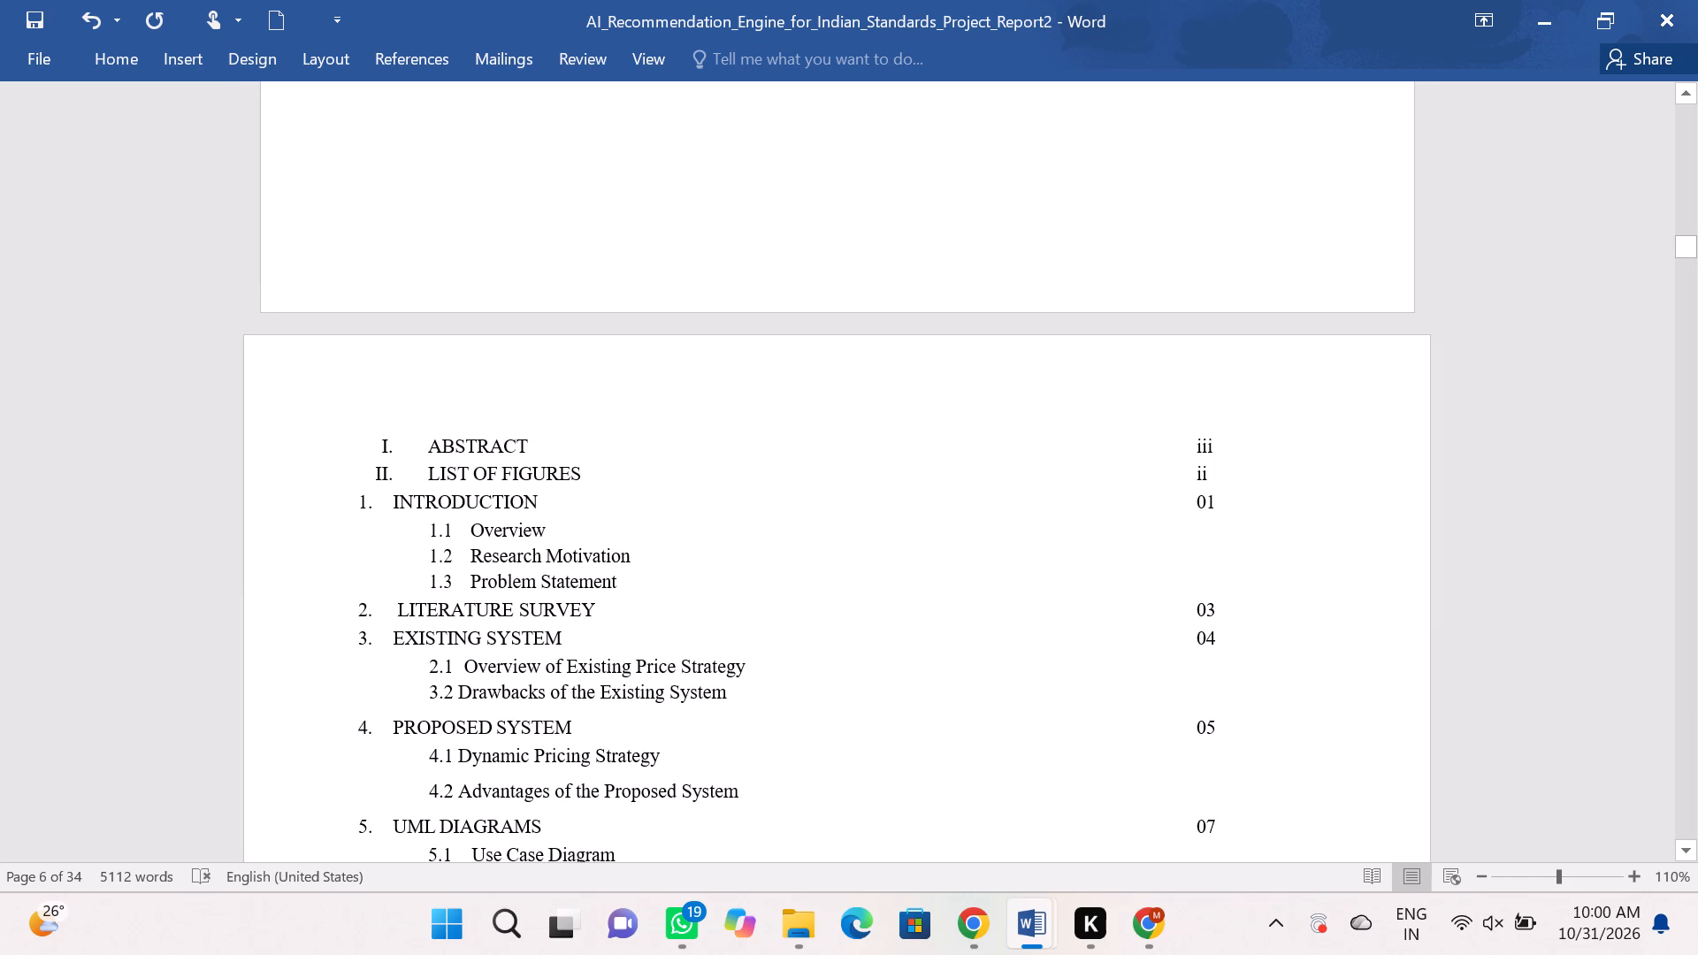
{"action": "left_click", "coordinate": [493, 401]}
{"action": "key", "text": "Left"}
{"action": "key", "text": "Left"}
{"action": "key", "text": "Left"}
{"action": "key", "text": "Left"}
{"action": "key", "text": "Left"}
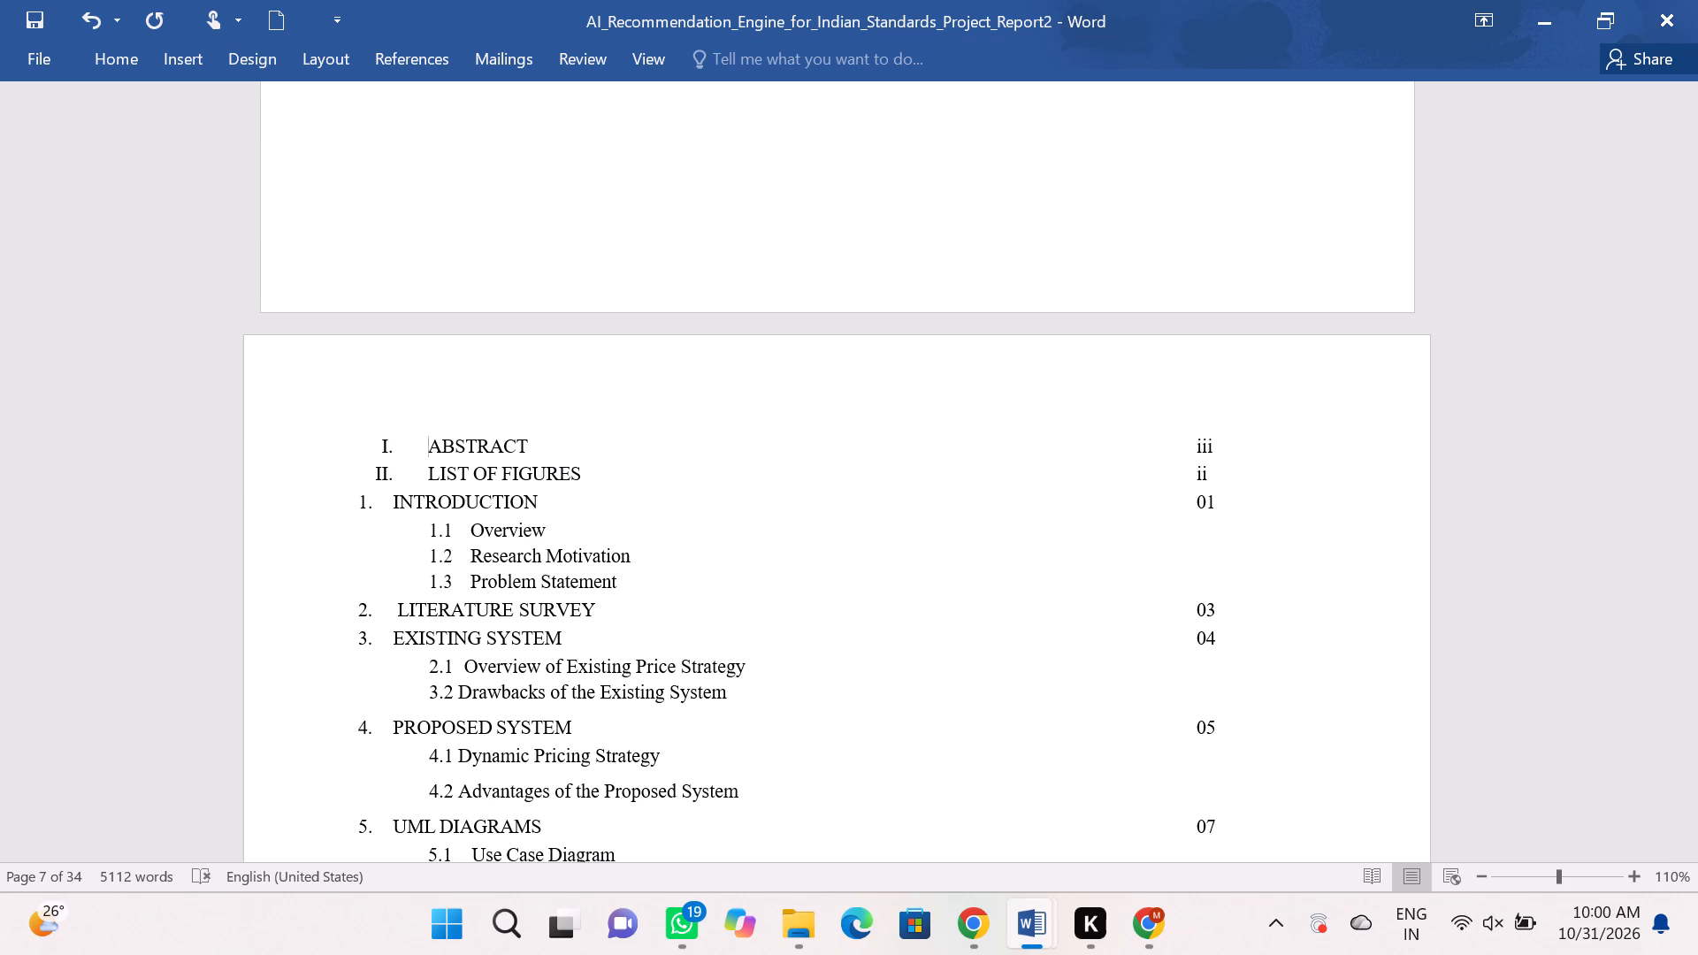
{"action": "key", "text": "ctrl+v"}
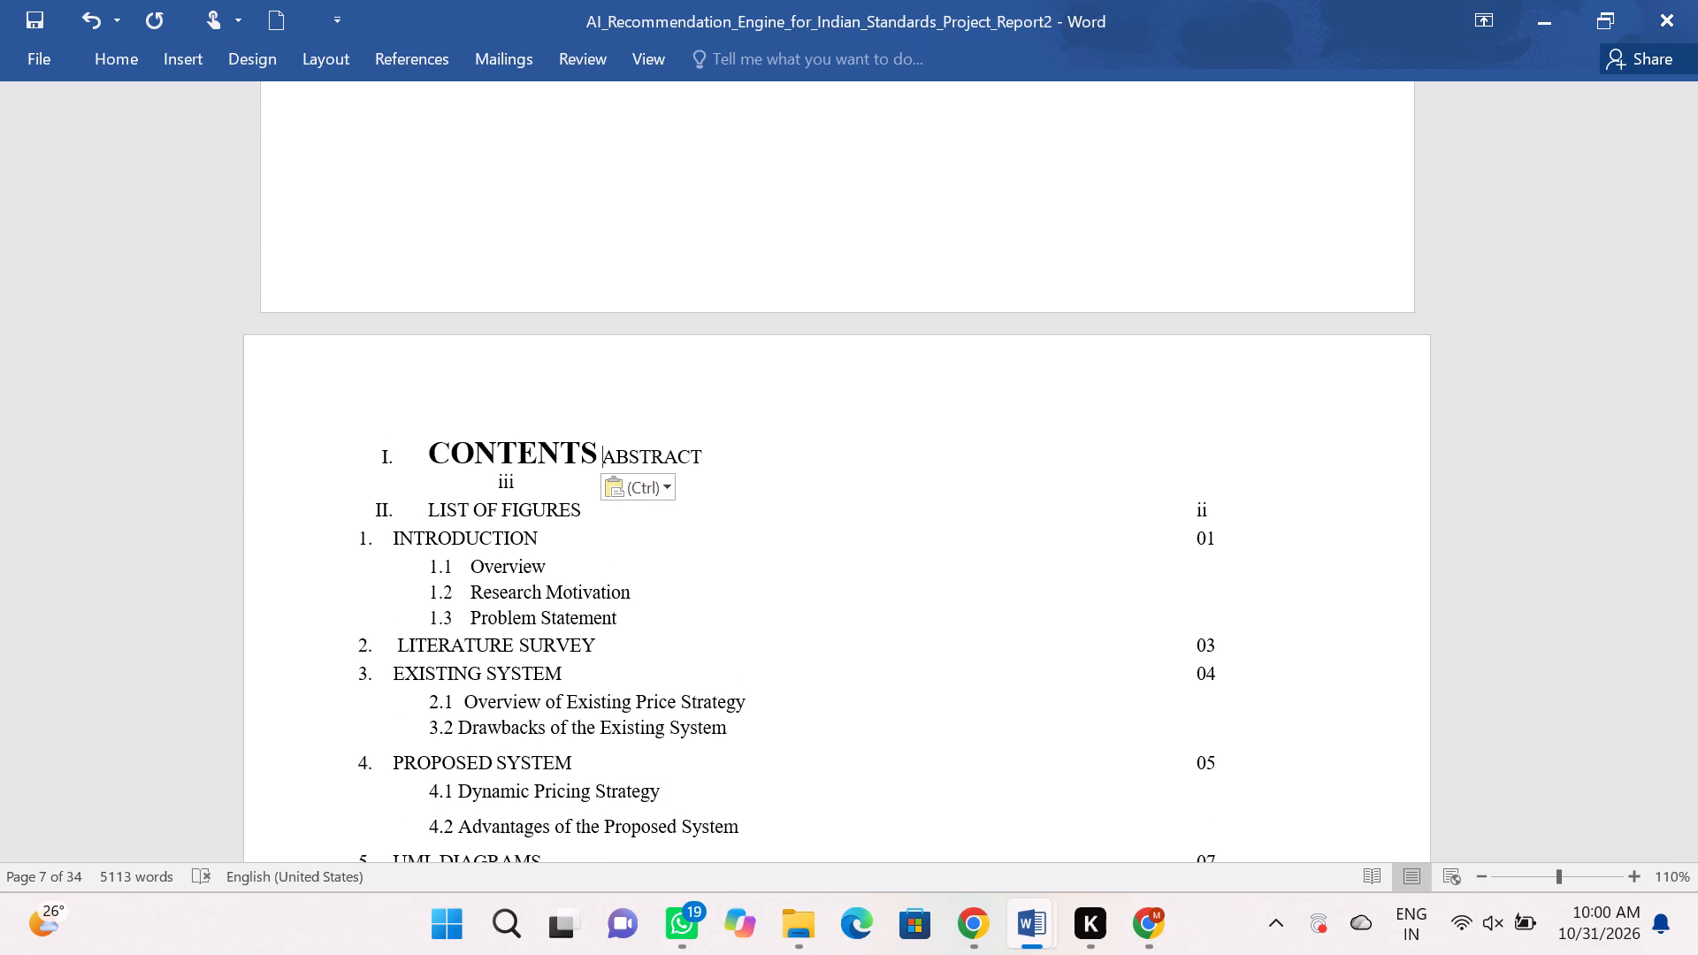
Put the CONTENTS heading on its own line above ABSTRACT, remove its list number, and add a space before it.
{"action": "key", "text": "Return"}
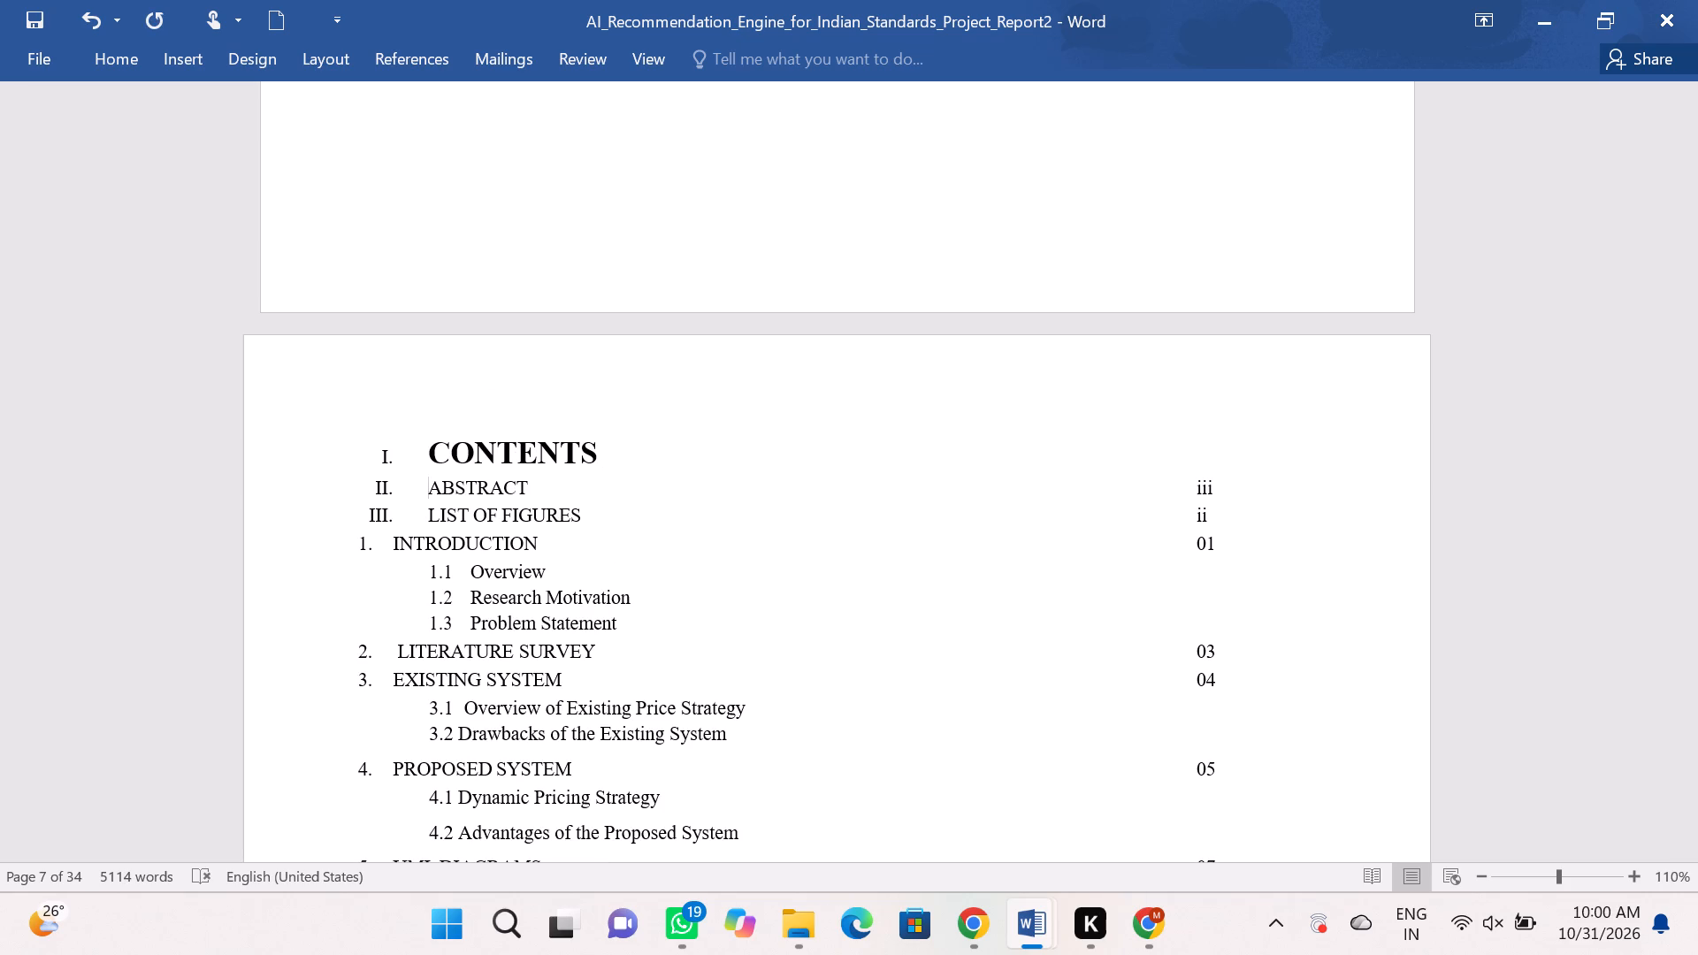
{"action": "left_click", "coordinate": [394, 458]}
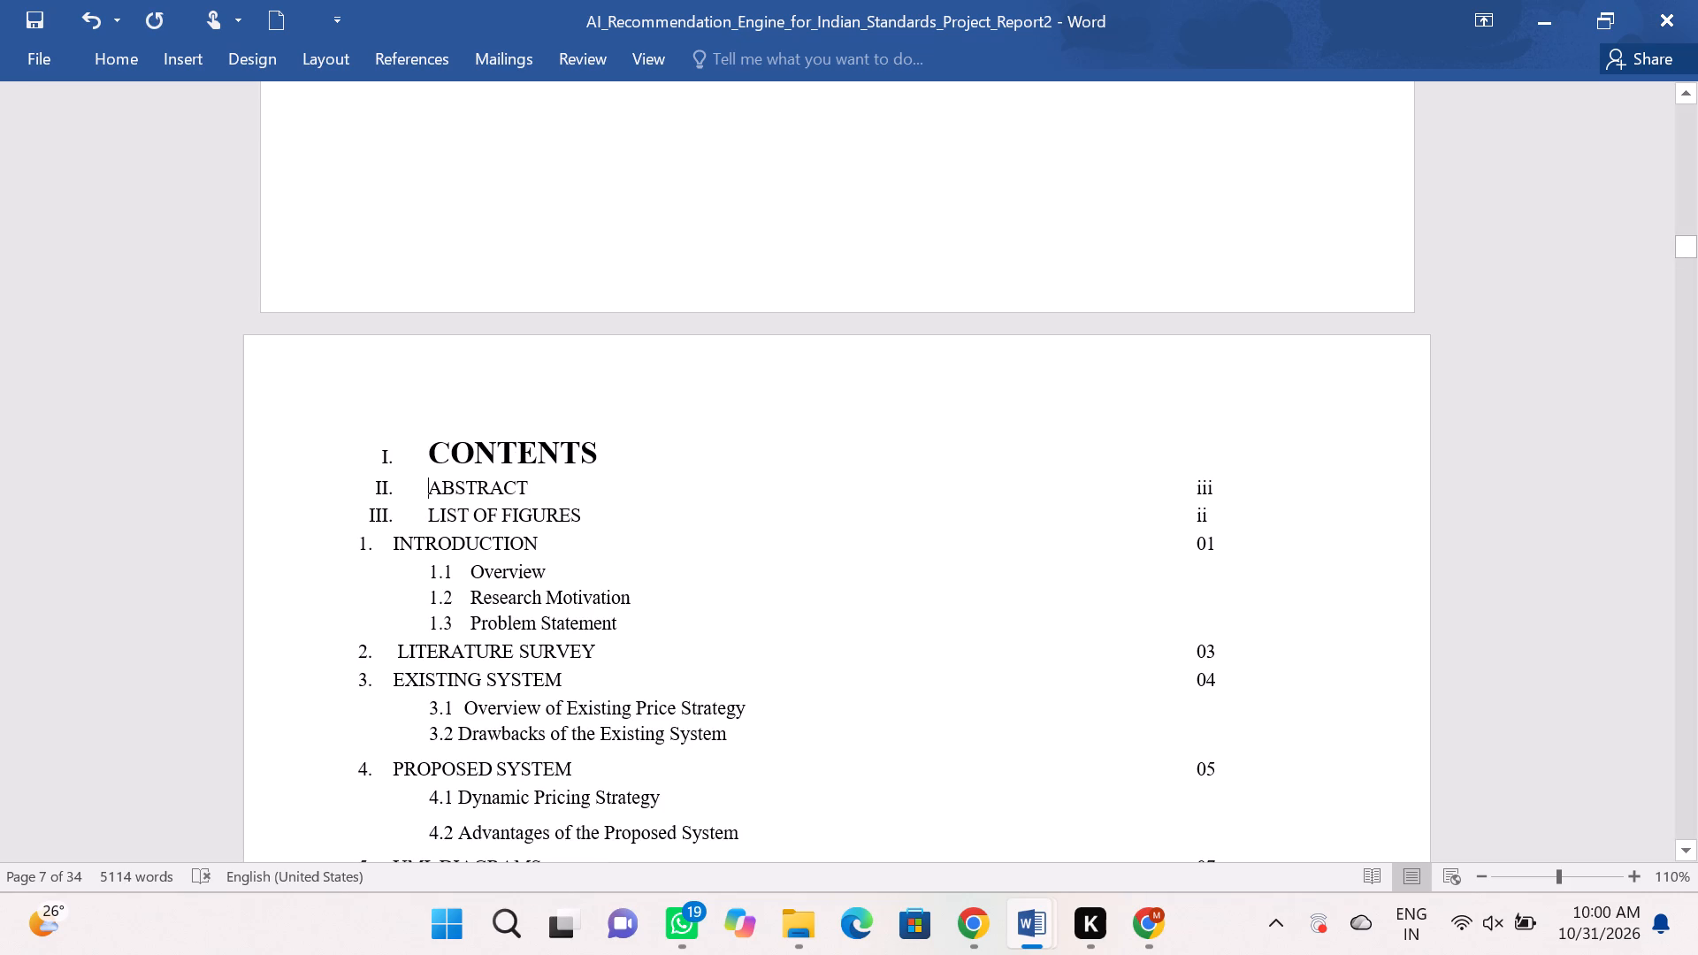
{"action": "key", "text": "BackSpace"}
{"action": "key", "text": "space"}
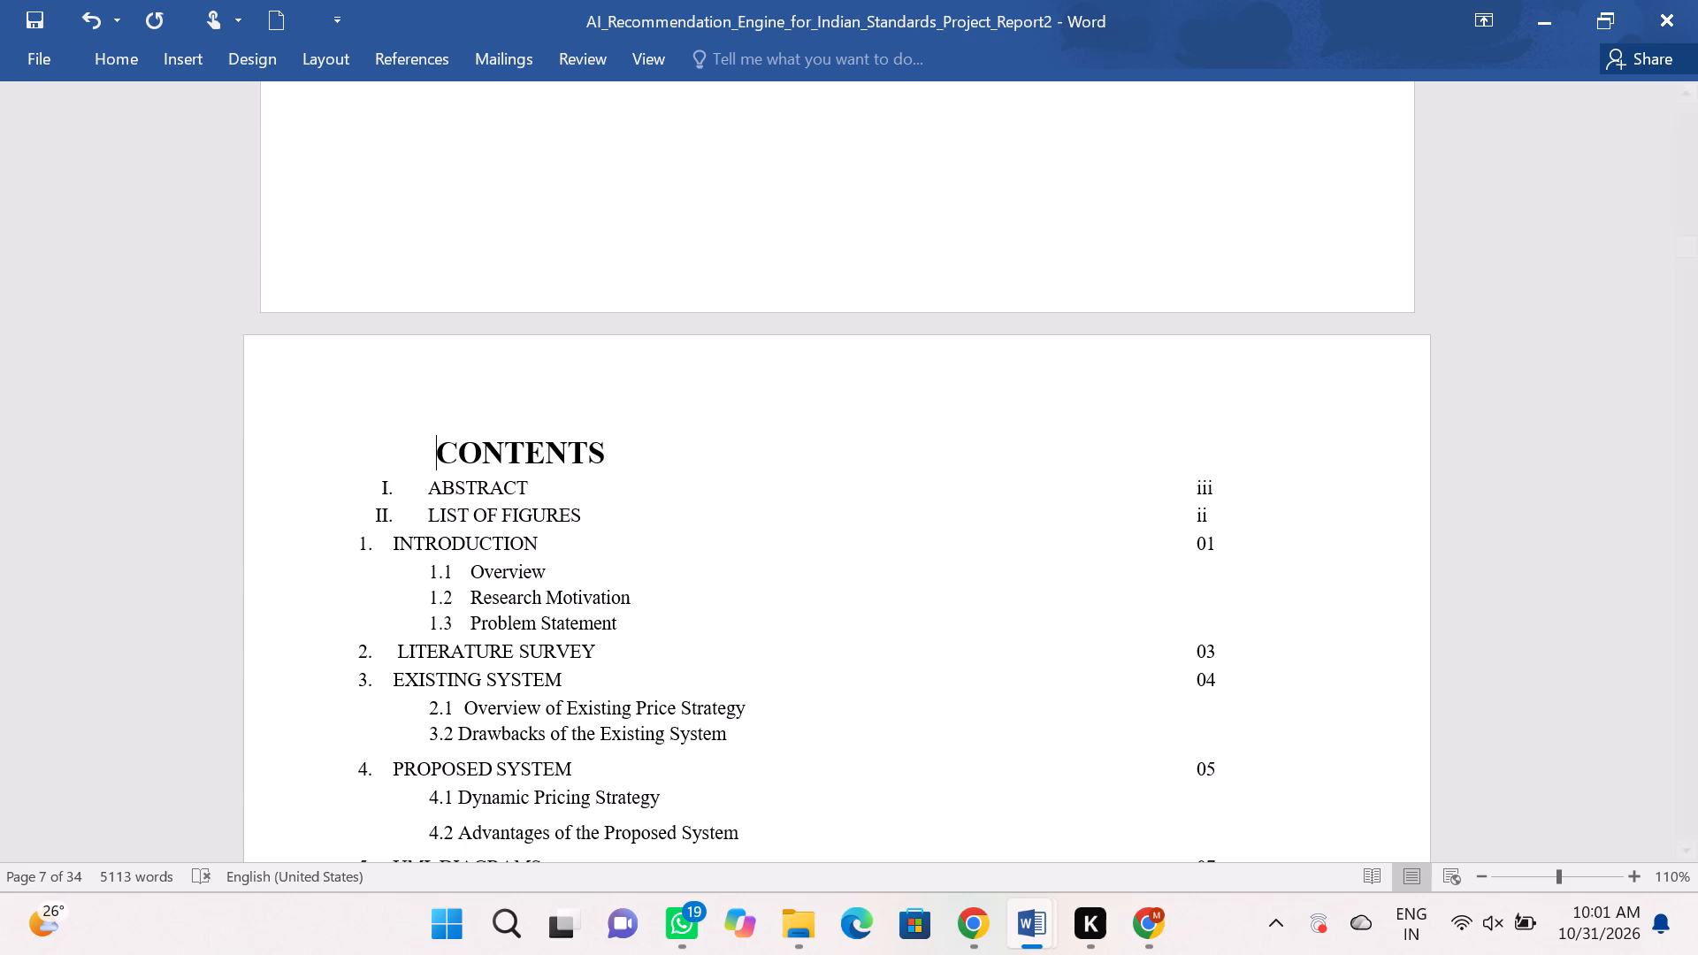
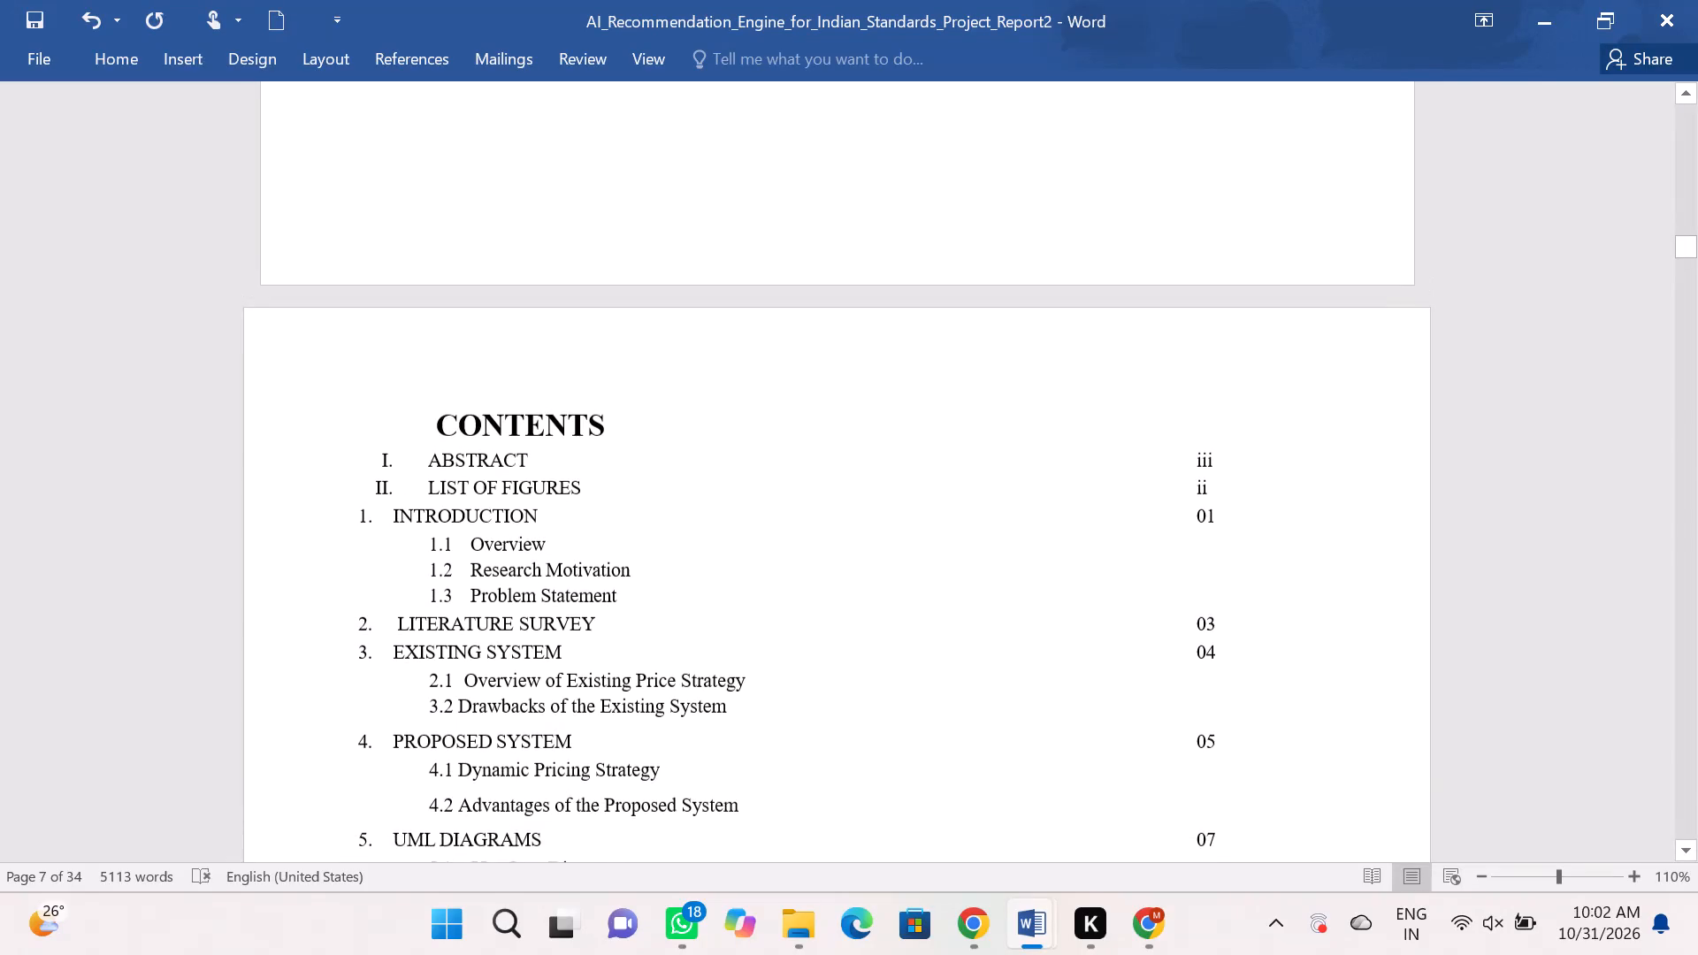
Remove the blank page directly before the CONTENTS page so the contents list moves up a page.
{"action": "scroll", "coordinate": [616, 439], "scroll_direction": "down", "scroll_amount": 2}
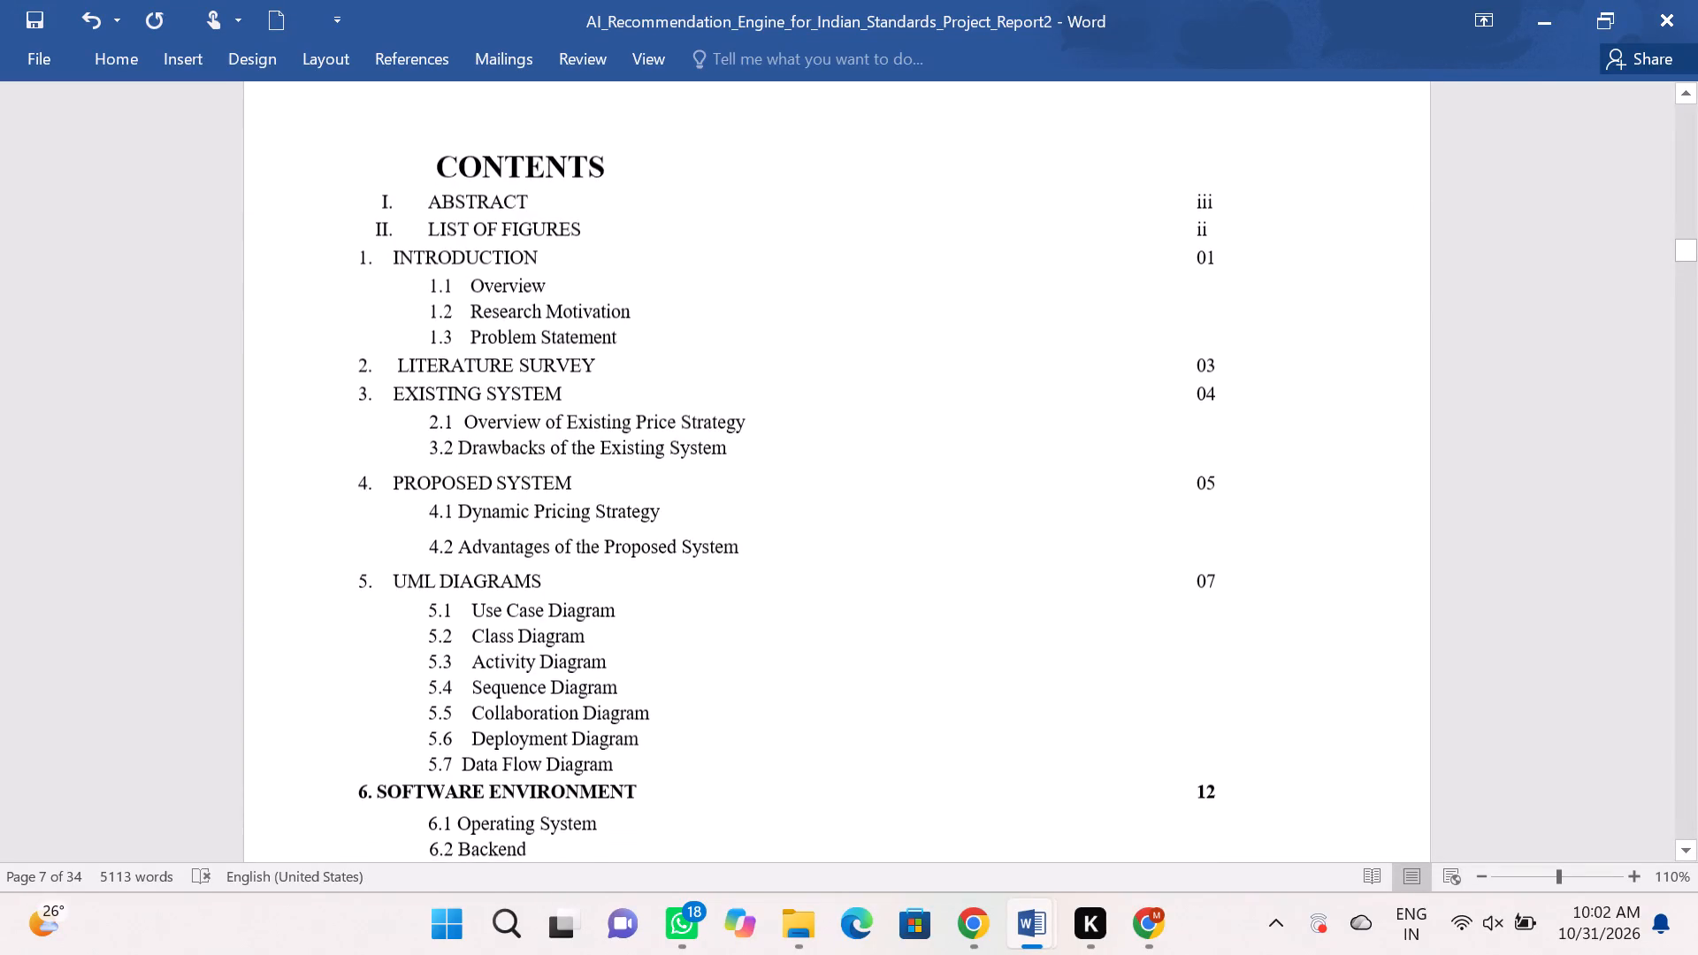
{"action": "scroll", "coordinate": [616, 439], "scroll_direction": "down", "scroll_amount": 2}
{"action": "scroll", "coordinate": [616, 439], "scroll_direction": "up", "scroll_amount": 13}
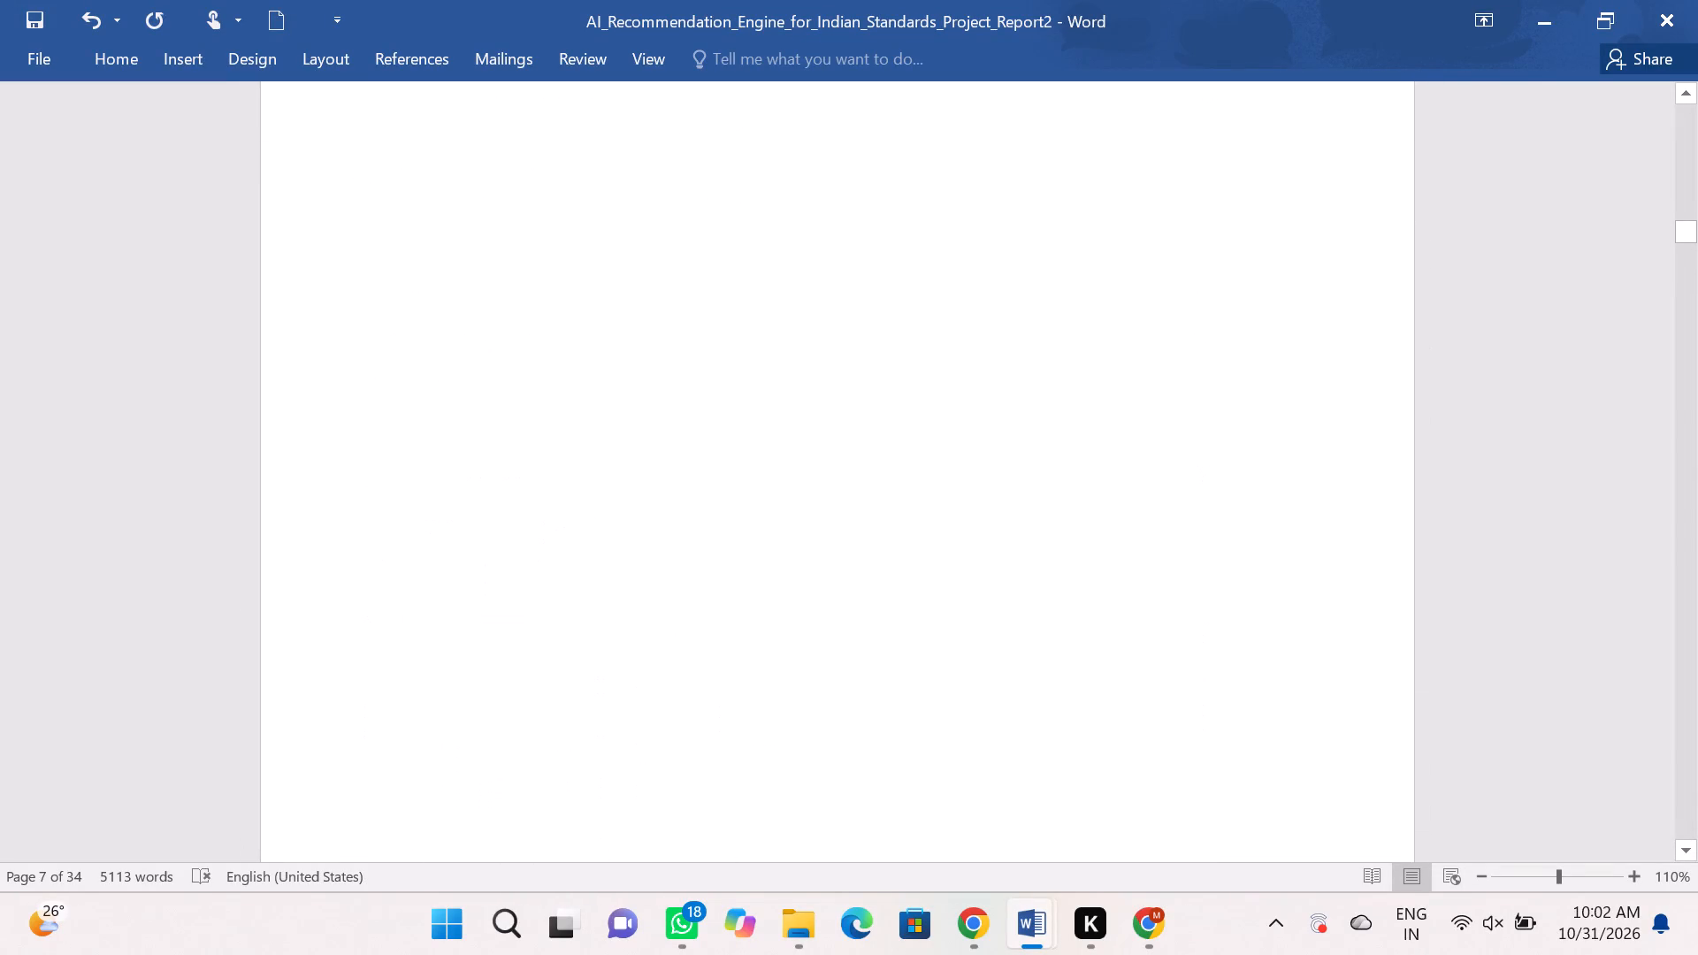
{"action": "left_click", "coordinate": [616, 439]}
{"action": "key", "text": "Delete"}
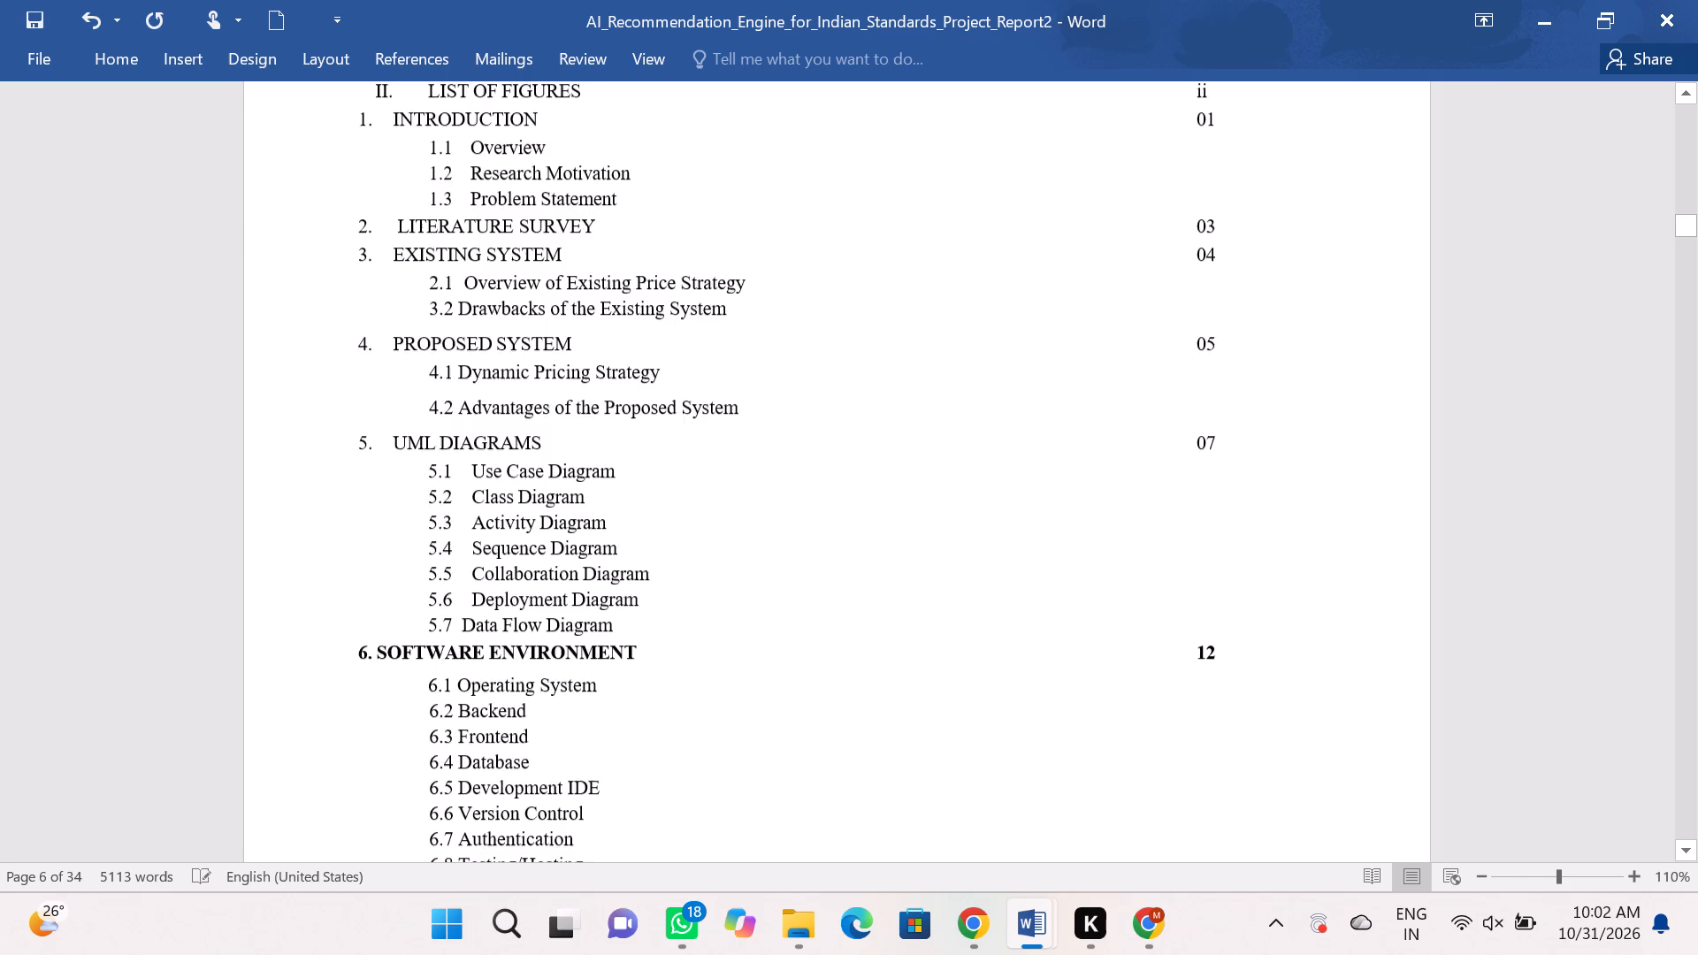
Review the layout from the ABSTRACT page through the end of the CONTENTS page.
{"action": "scroll", "coordinate": [616, 439], "scroll_direction": "up", "scroll_amount": 10}
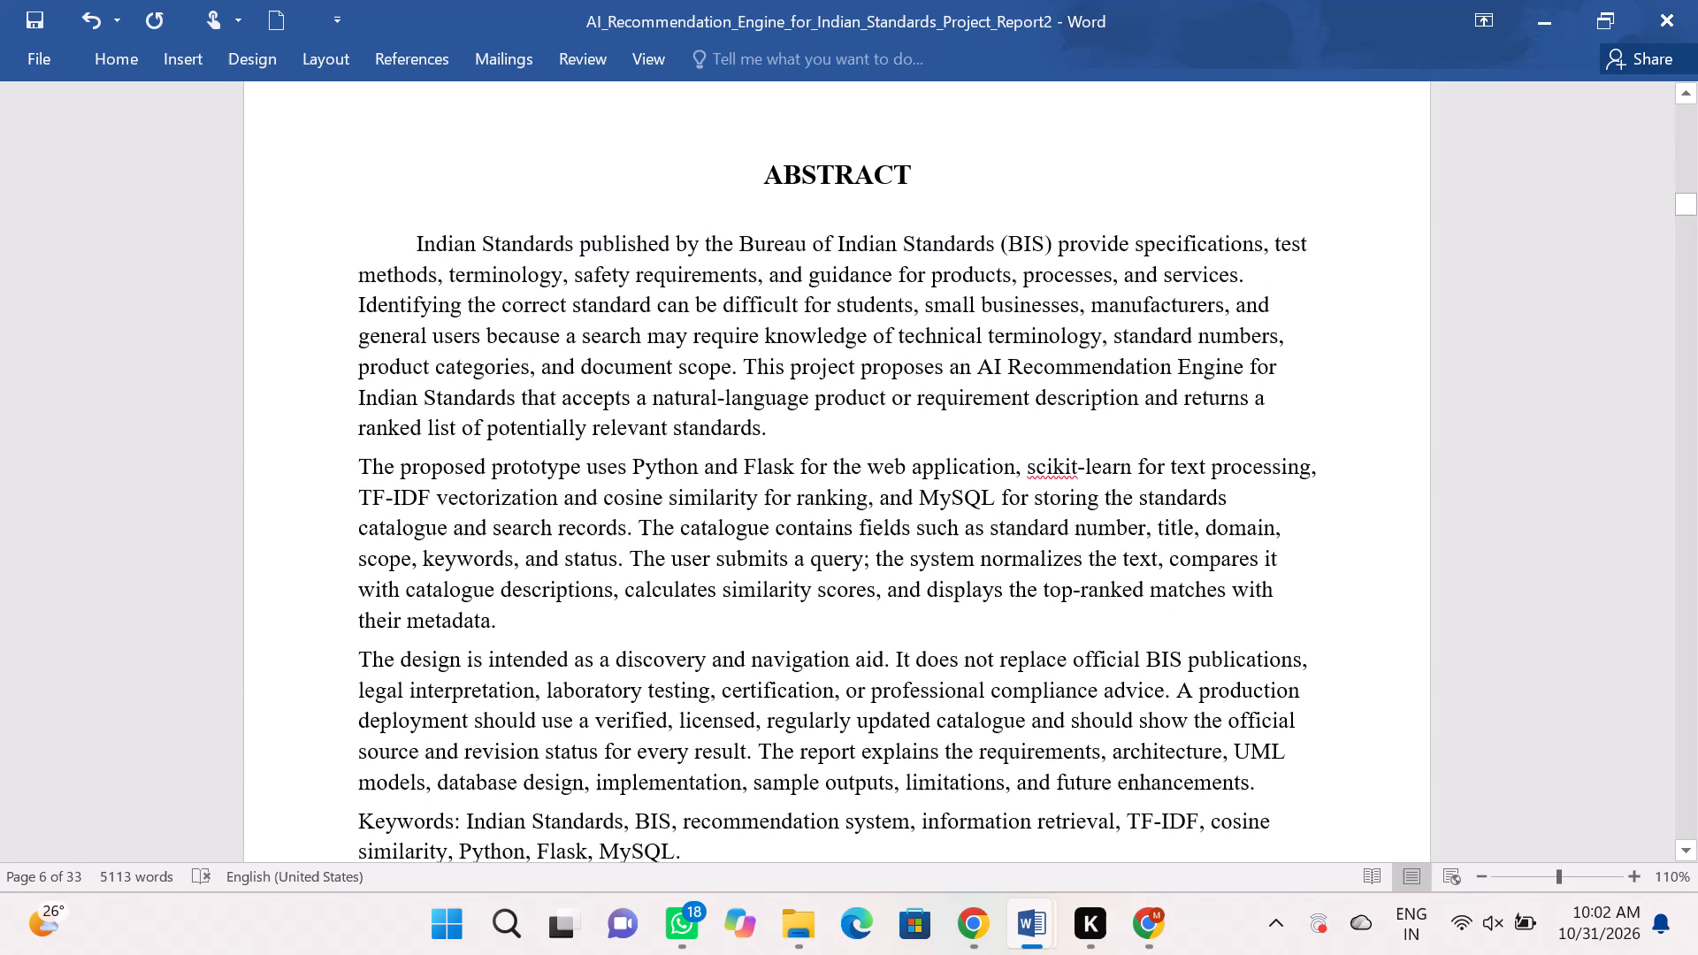
{"action": "scroll", "coordinate": [616, 439], "scroll_direction": "down", "scroll_amount": 10}
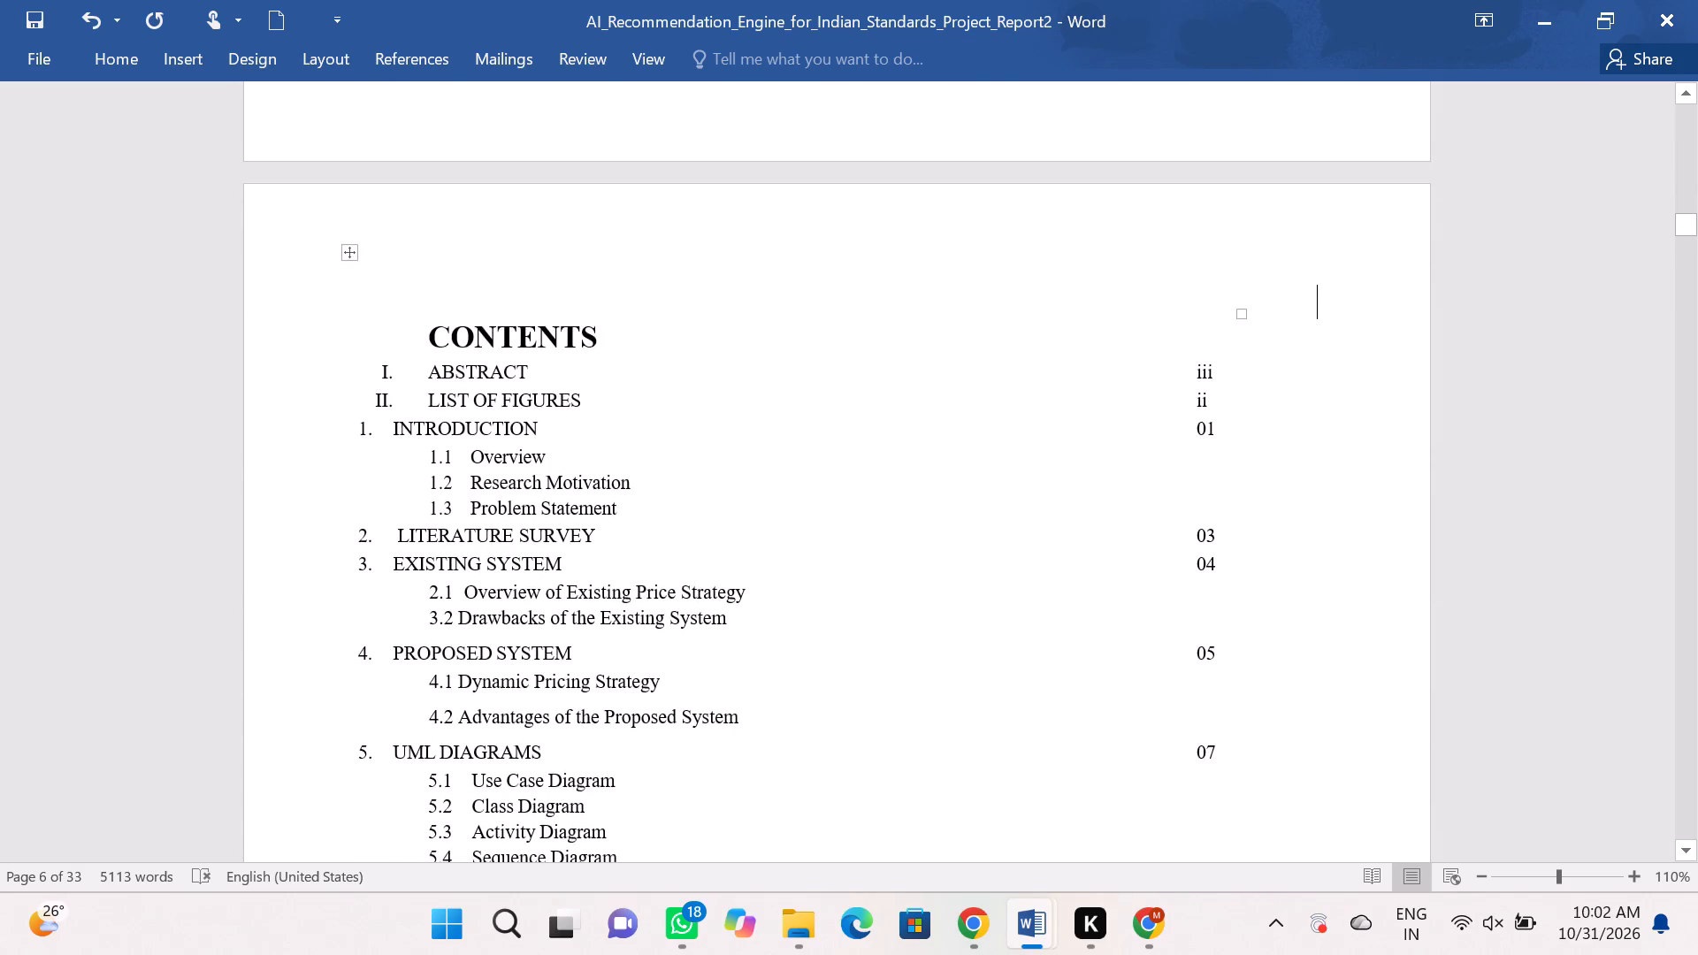
{"action": "scroll", "coordinate": [616, 439], "scroll_direction": "down", "scroll_amount": 10}
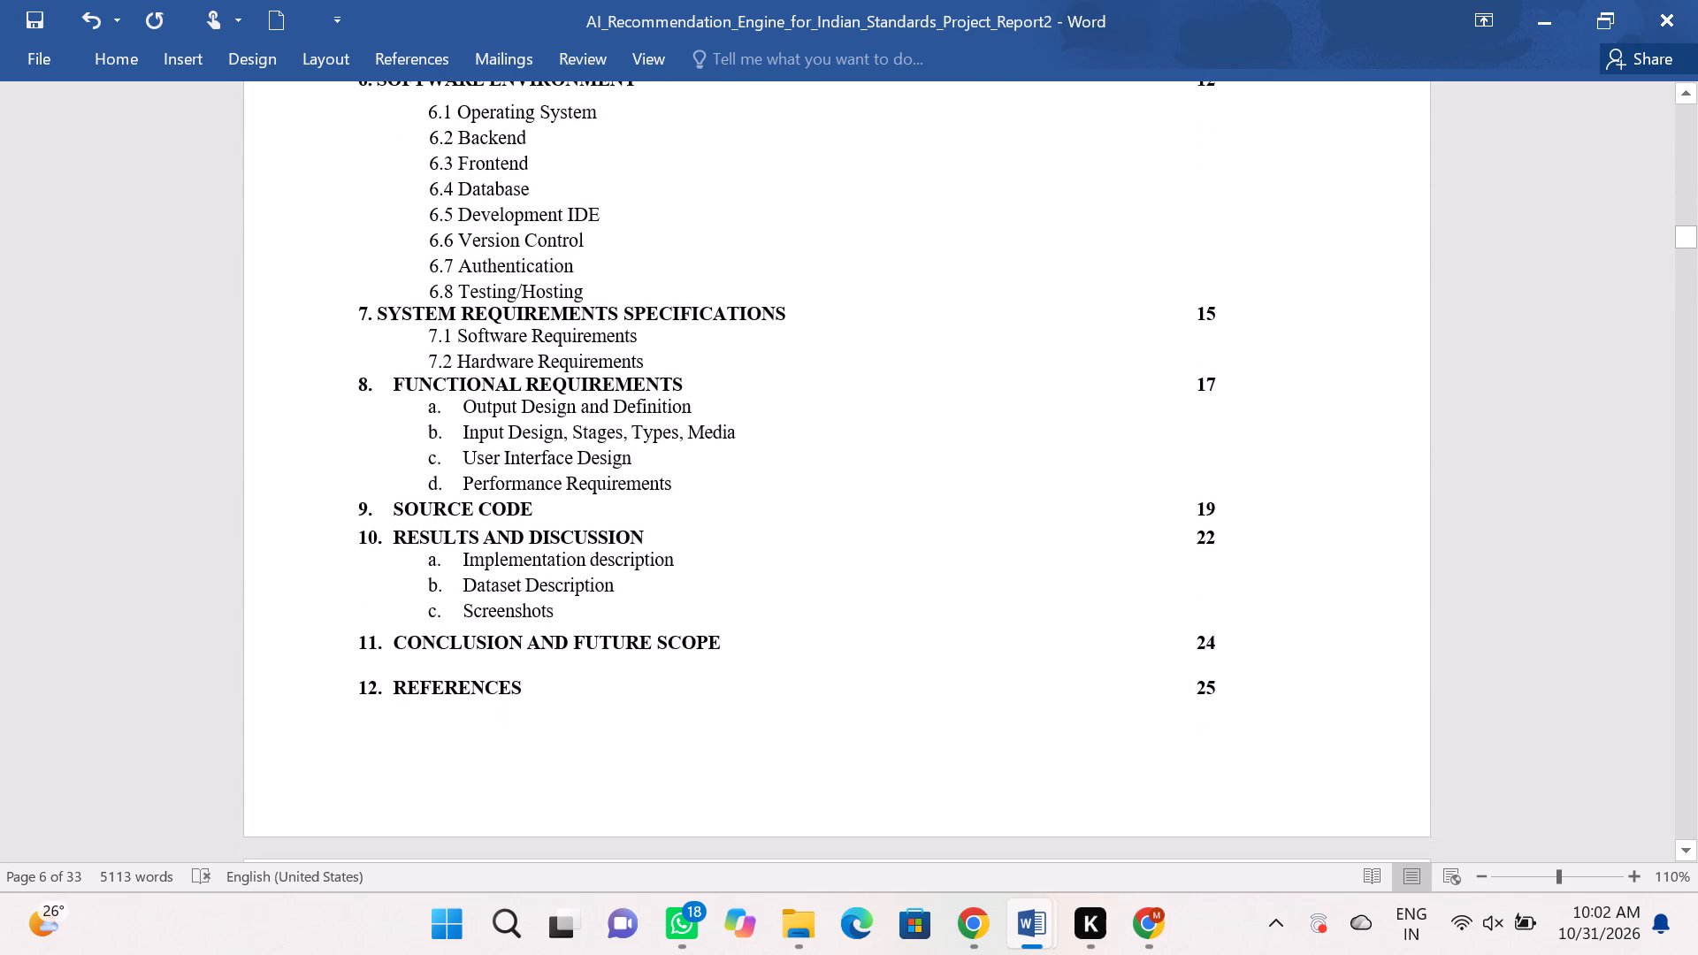
Delete the empty lines above the LIST OF FIGURES heading so the heading and its table move to the top of their page.
{"action": "scroll", "coordinate": [616, 439], "scroll_direction": "down", "scroll_amount": 7}
{"action": "scroll", "coordinate": [616, 439], "scroll_direction": "up", "scroll_amount": 1}
{"action": "left_click", "coordinate": [616, 439]}
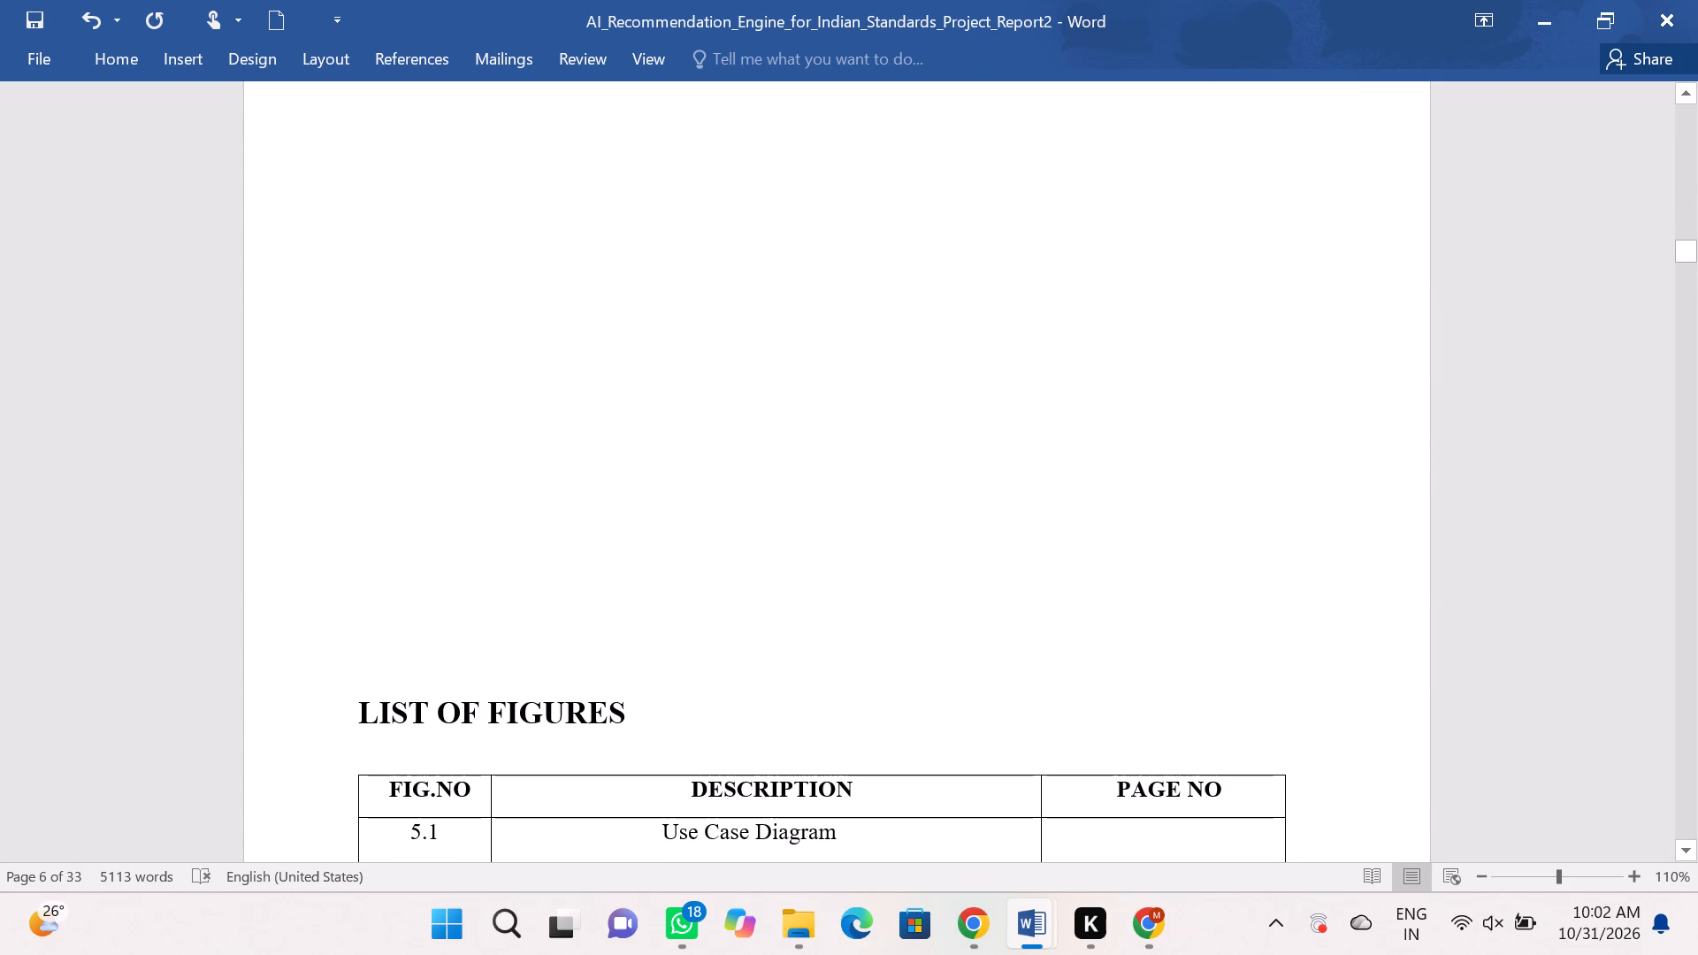
{"action": "key", "text": "BackSpace"}
{"action": "key", "text": "BackSpace"}
{"action": "key", "text": "BackSpace"}
{"action": "key", "text": "BackSpace"}
{"action": "key", "text": "BackSpace"}
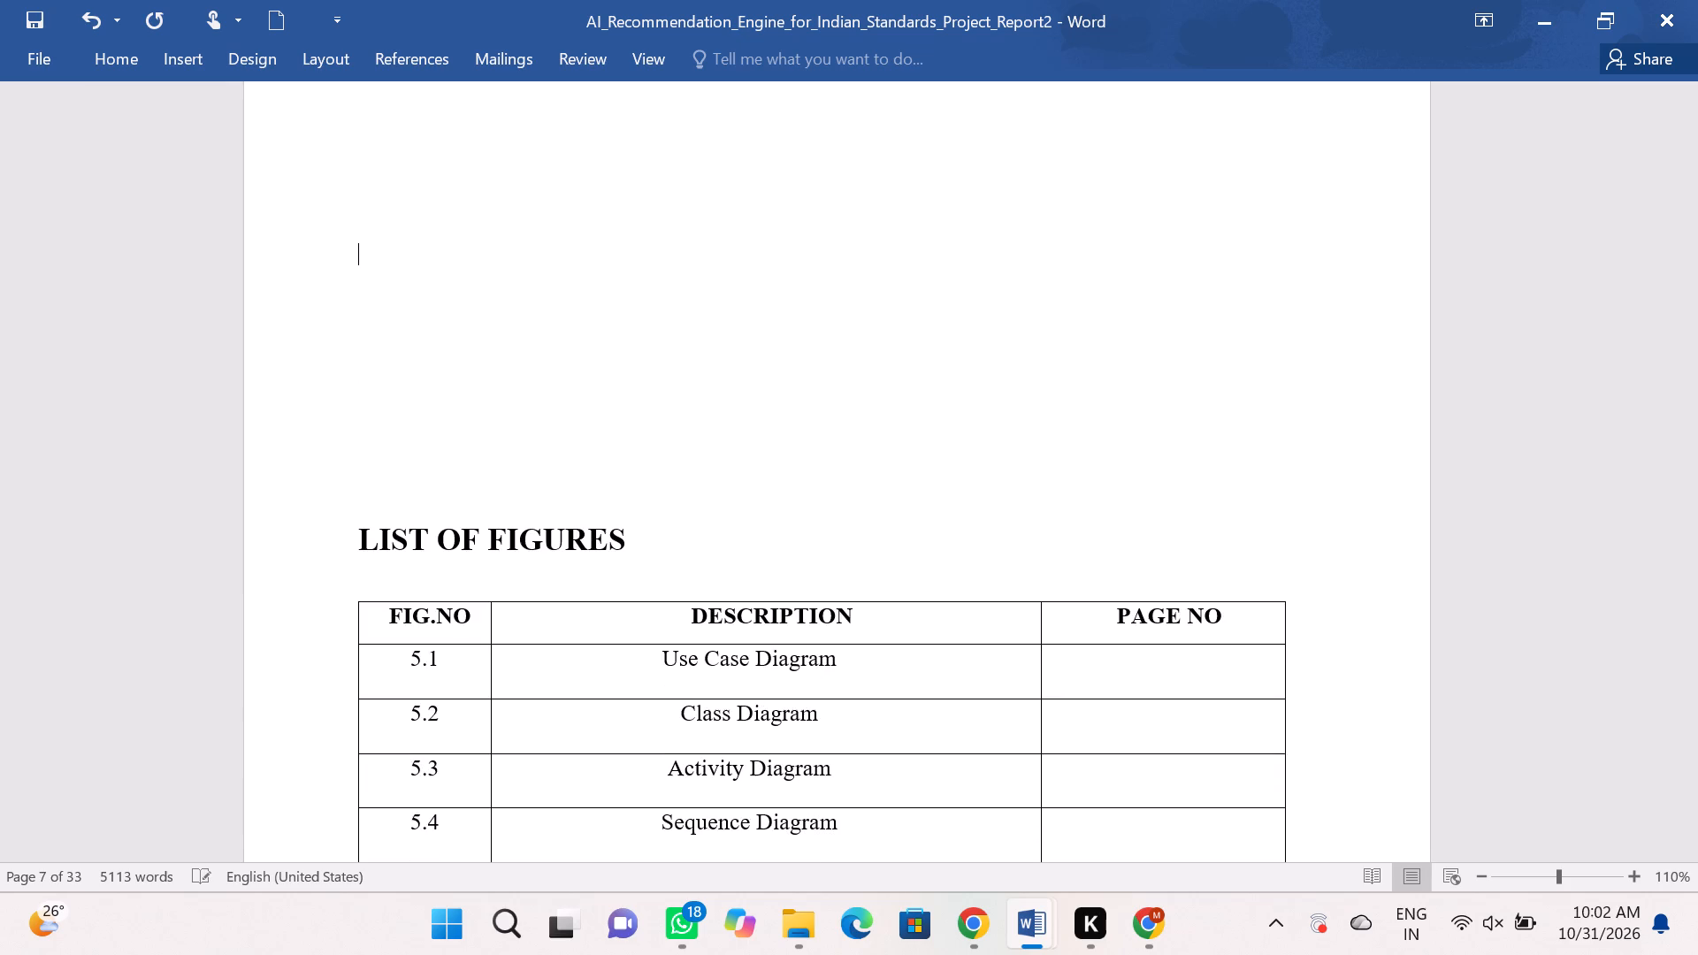
{"action": "key", "text": "BackSpace"}
{"action": "key", "text": "BackSpace"}
{"action": "key", "text": "BackSpace"}
{"action": "key", "text": "BackSpace"}
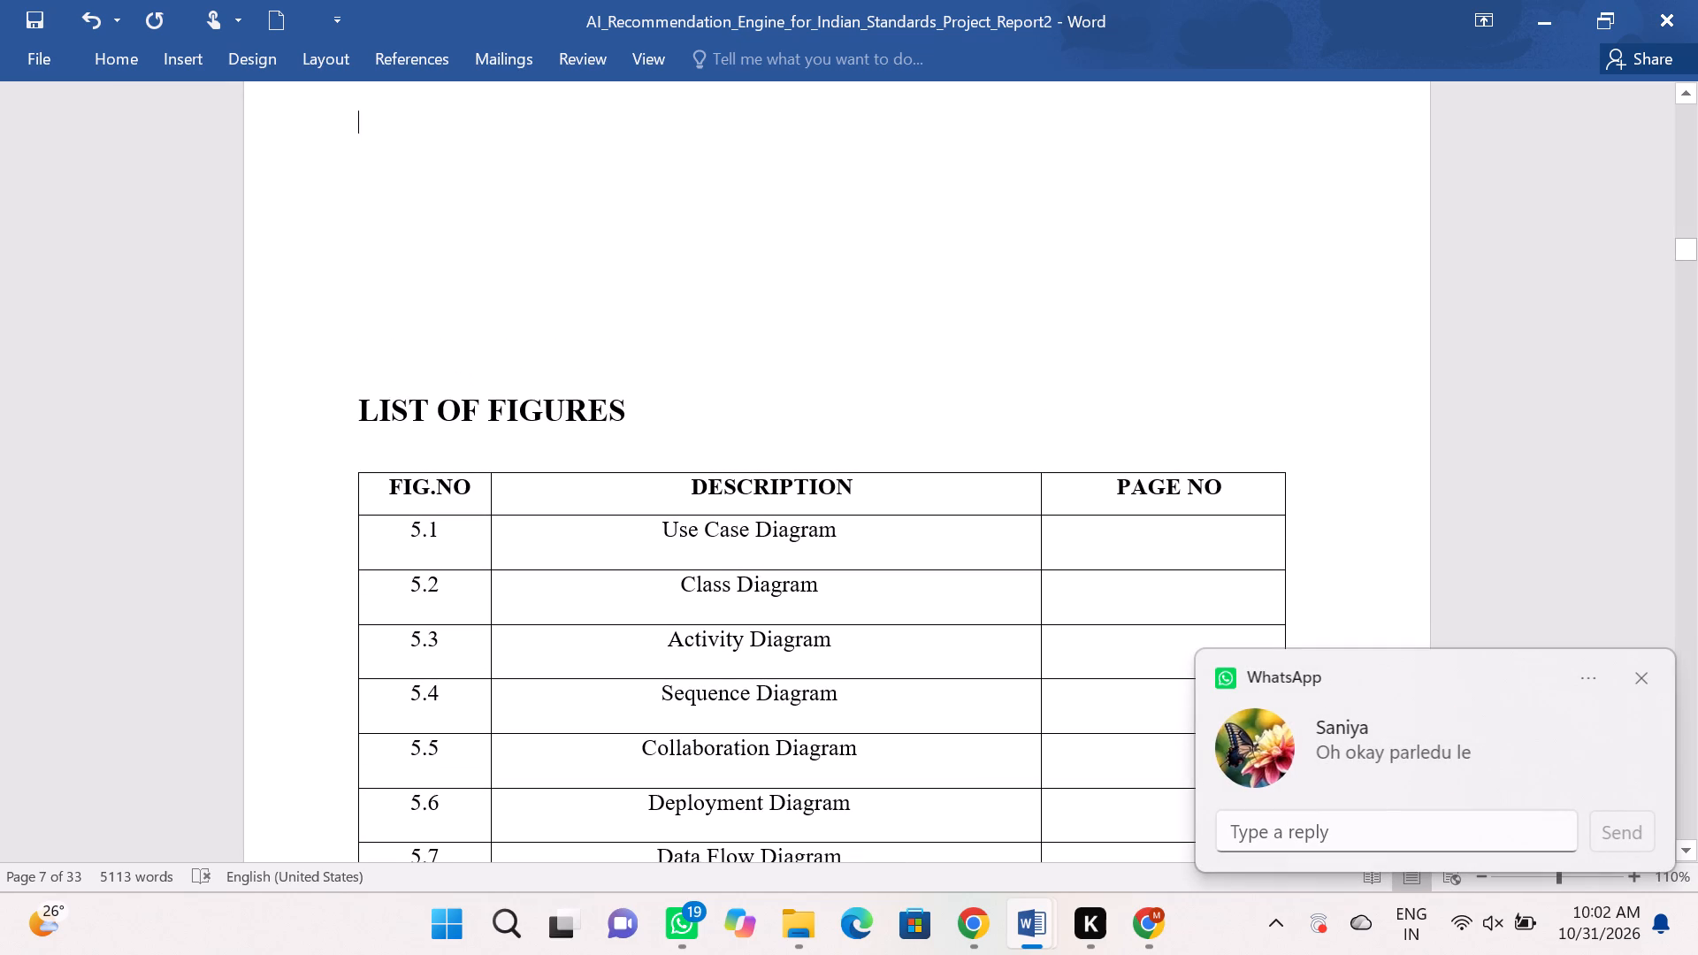
{"action": "left_click", "coordinate": [347, 374]}
{"action": "key", "text": "BackSpace"}
{"action": "key", "text": "BackSpace"}
{"action": "key", "text": "BackSpace"}
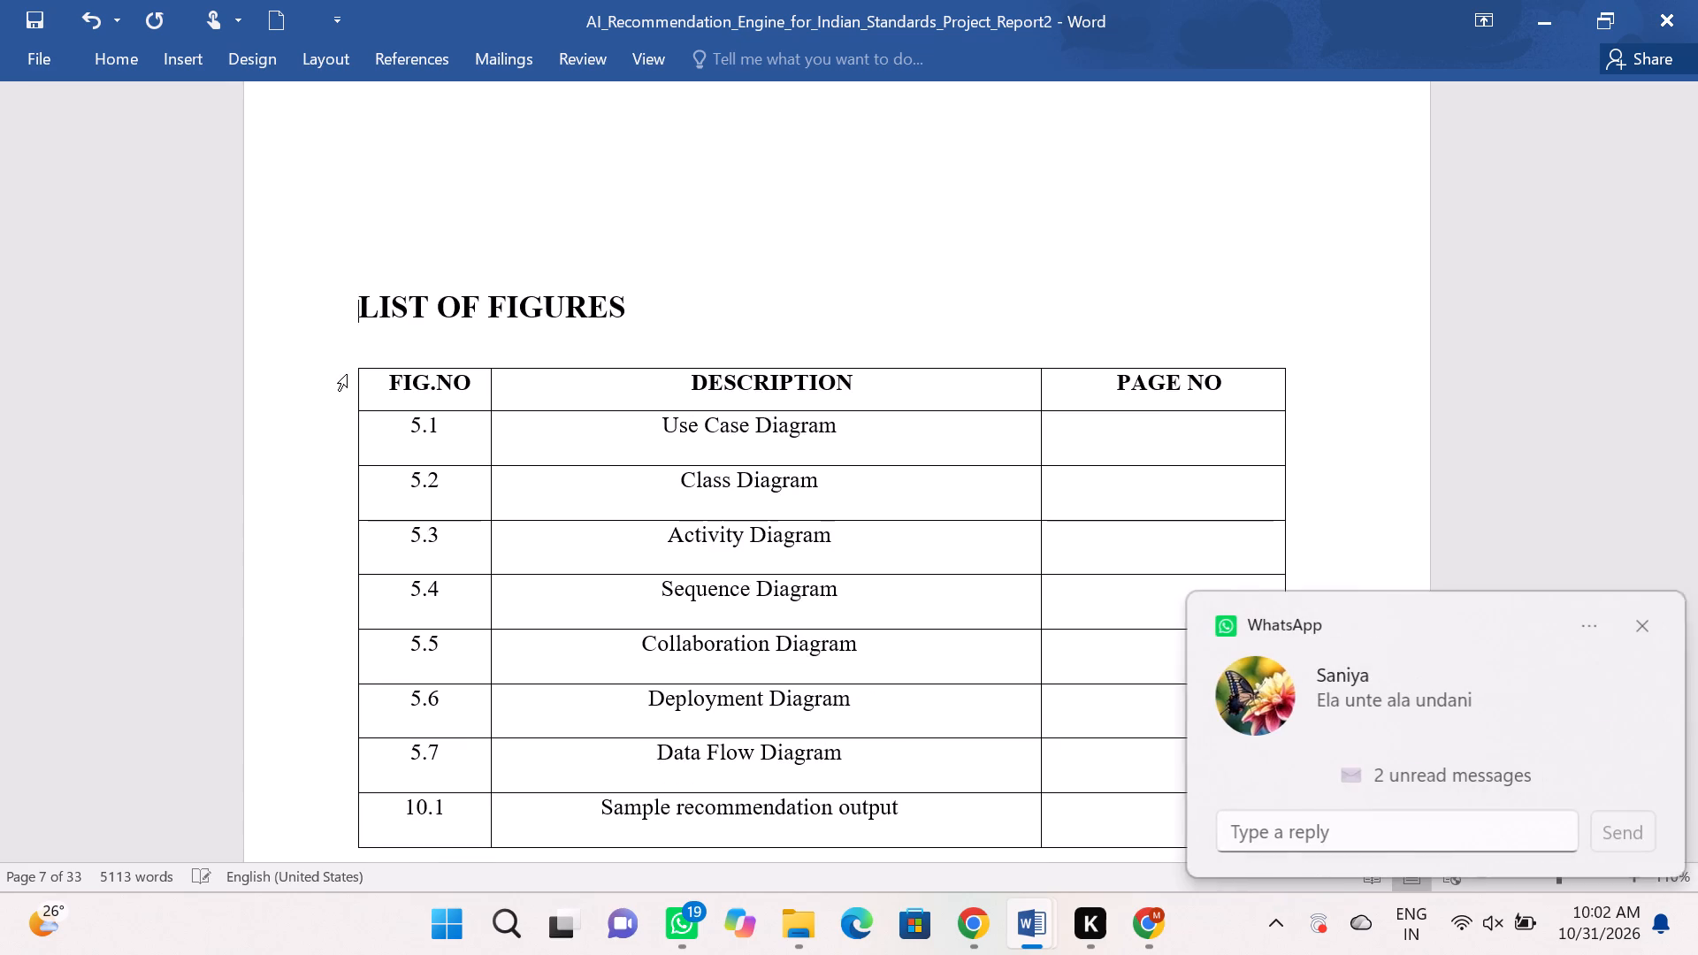
{"action": "key", "text": "BackSpace"}
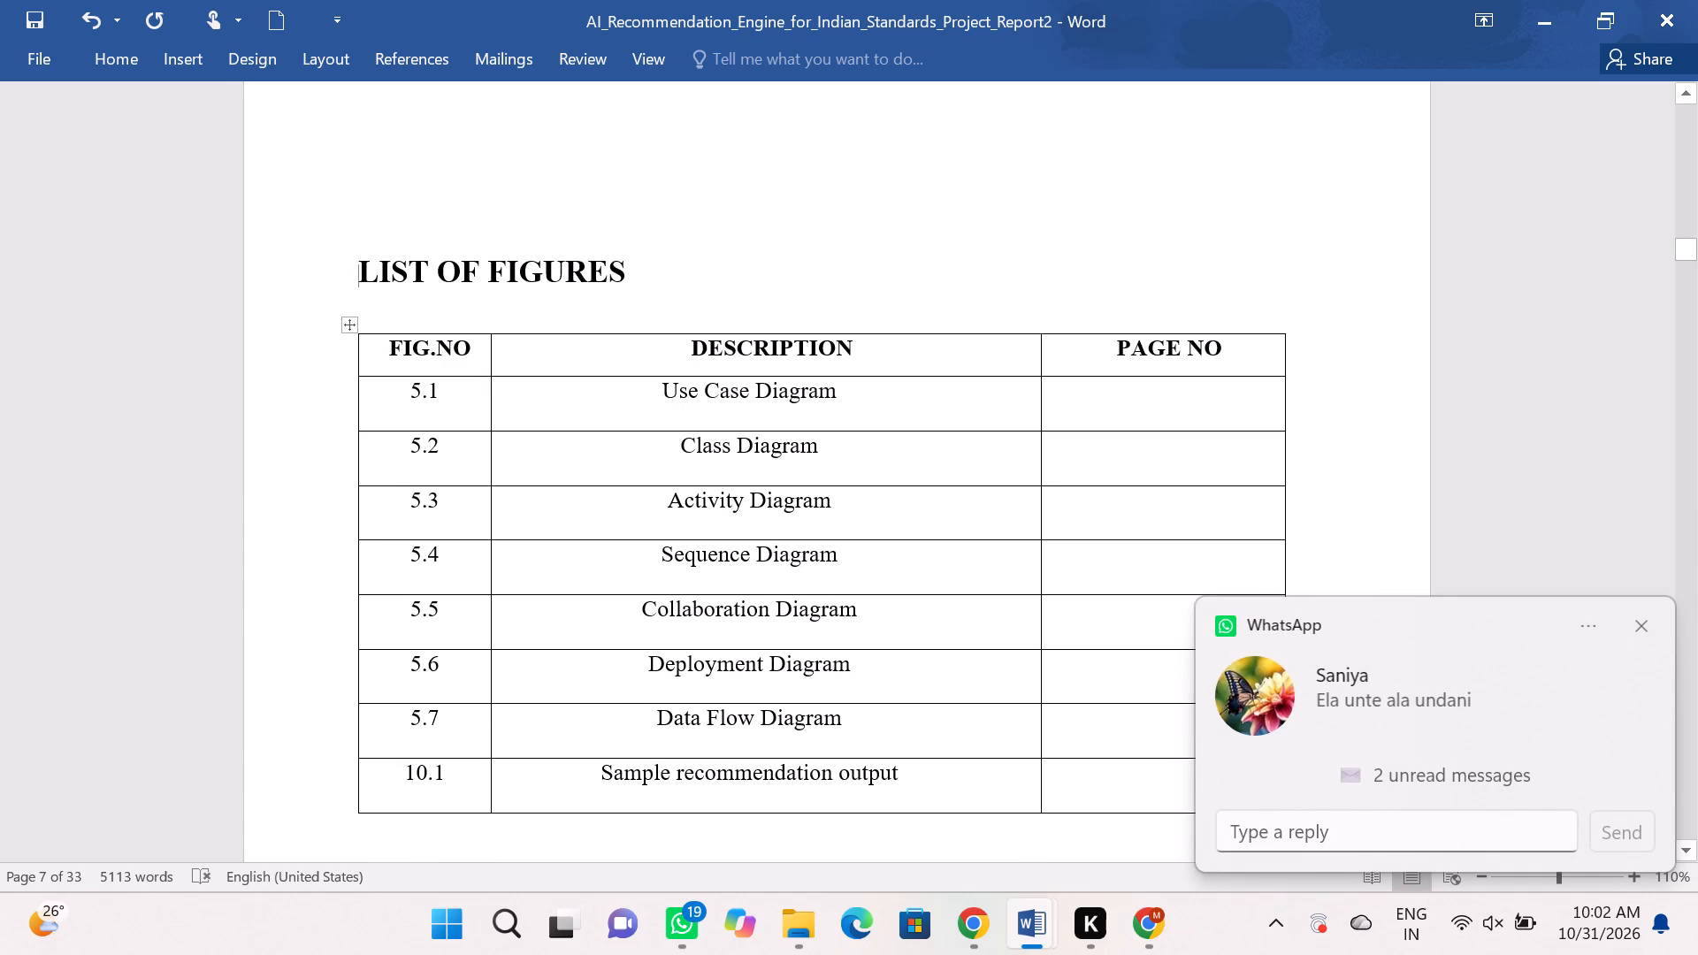
Review the page layout from the CONTENTS list through the LIST OF FIGURES table to the start of Chapter 1.
{"action": "scroll", "coordinate": [743, 280], "scroll_direction": "up", "scroll_amount": 6}
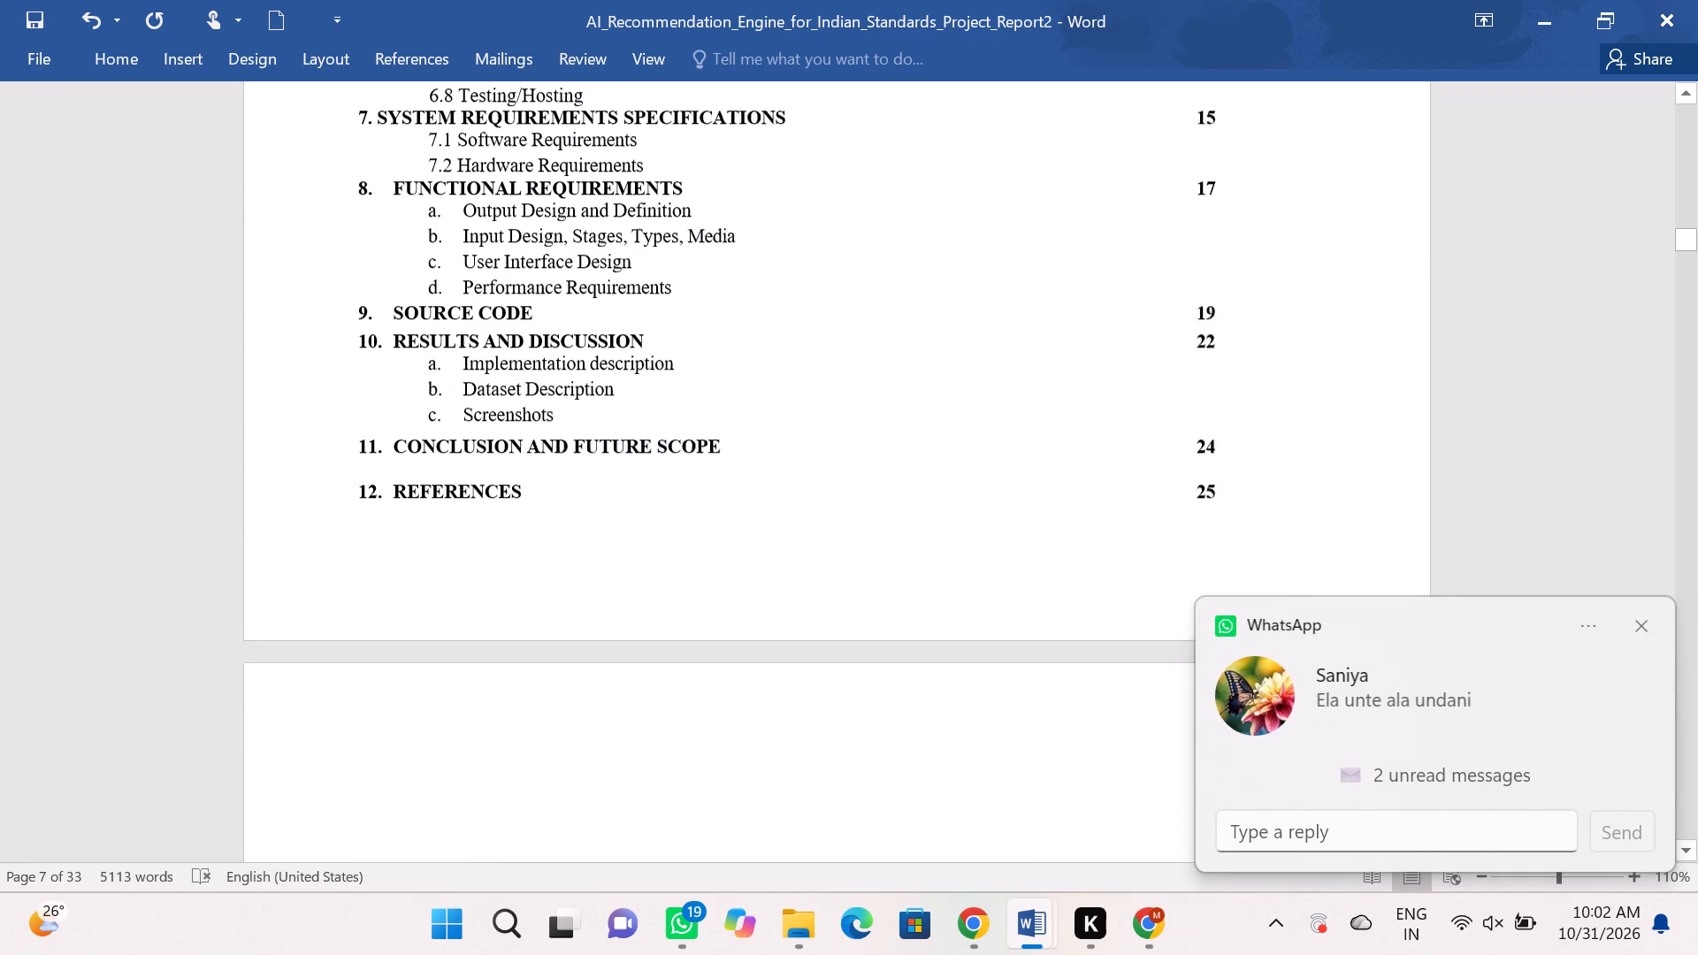
{"action": "scroll", "coordinate": [743, 280], "scroll_direction": "up", "scroll_amount": 9}
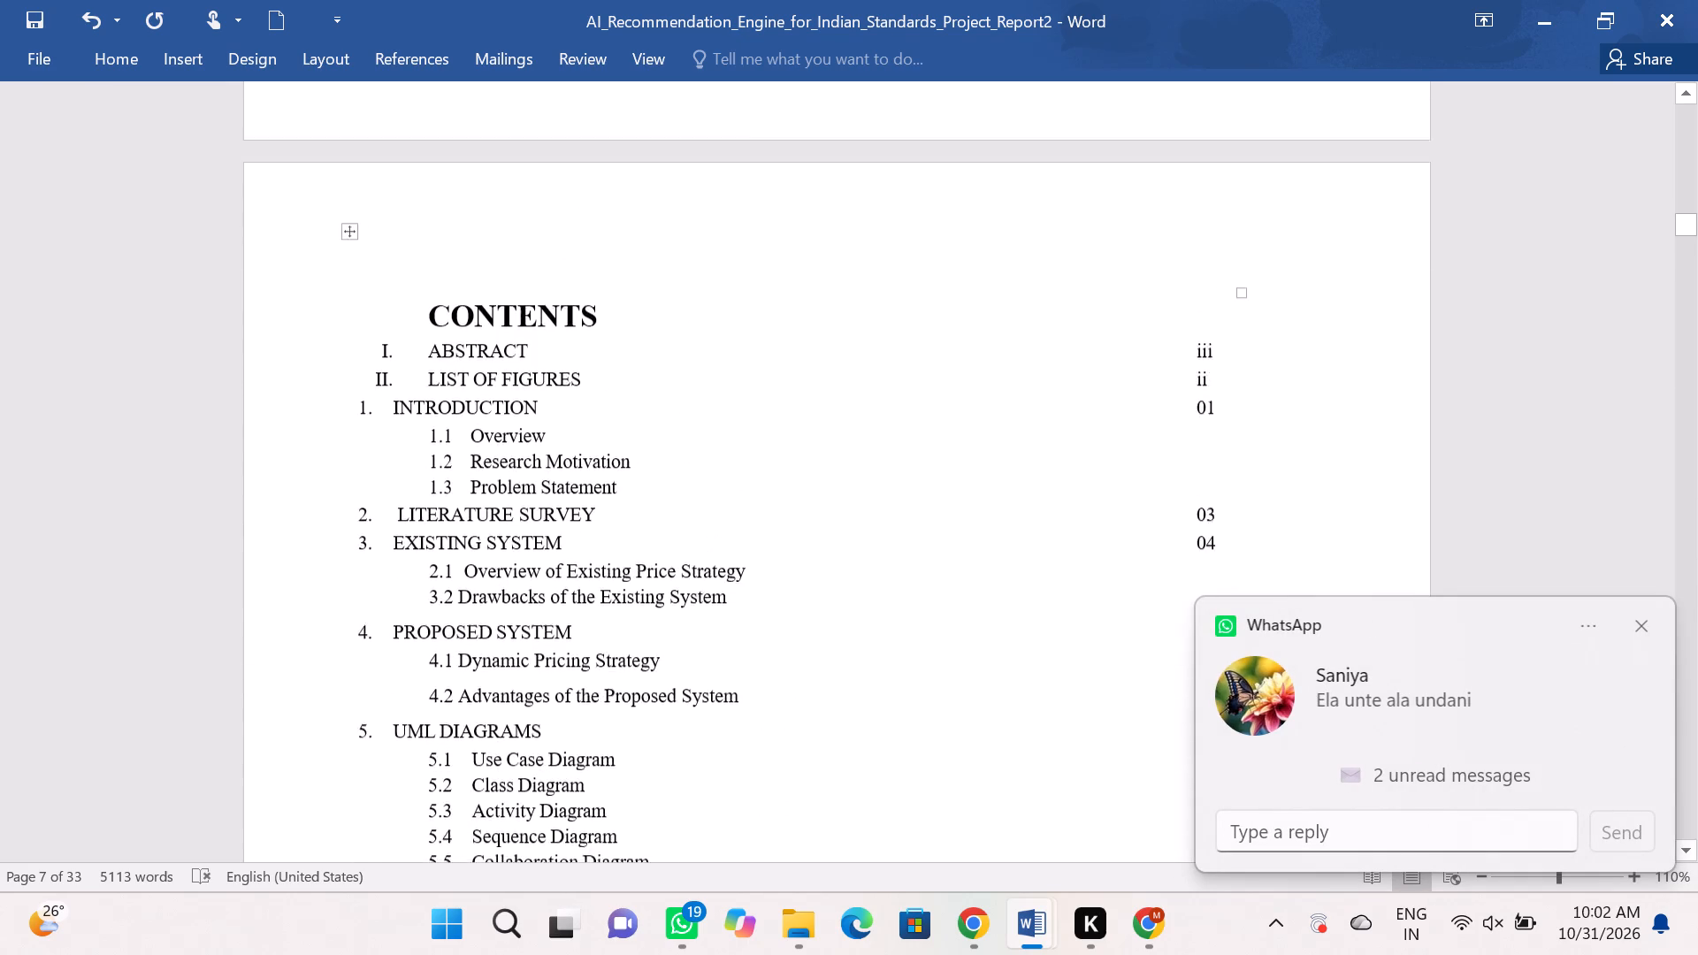
{"action": "scroll", "coordinate": [743, 280], "scroll_direction": "down", "scroll_amount": 15}
{"action": "scroll", "coordinate": [743, 280], "scroll_direction": "down", "scroll_amount": 7}
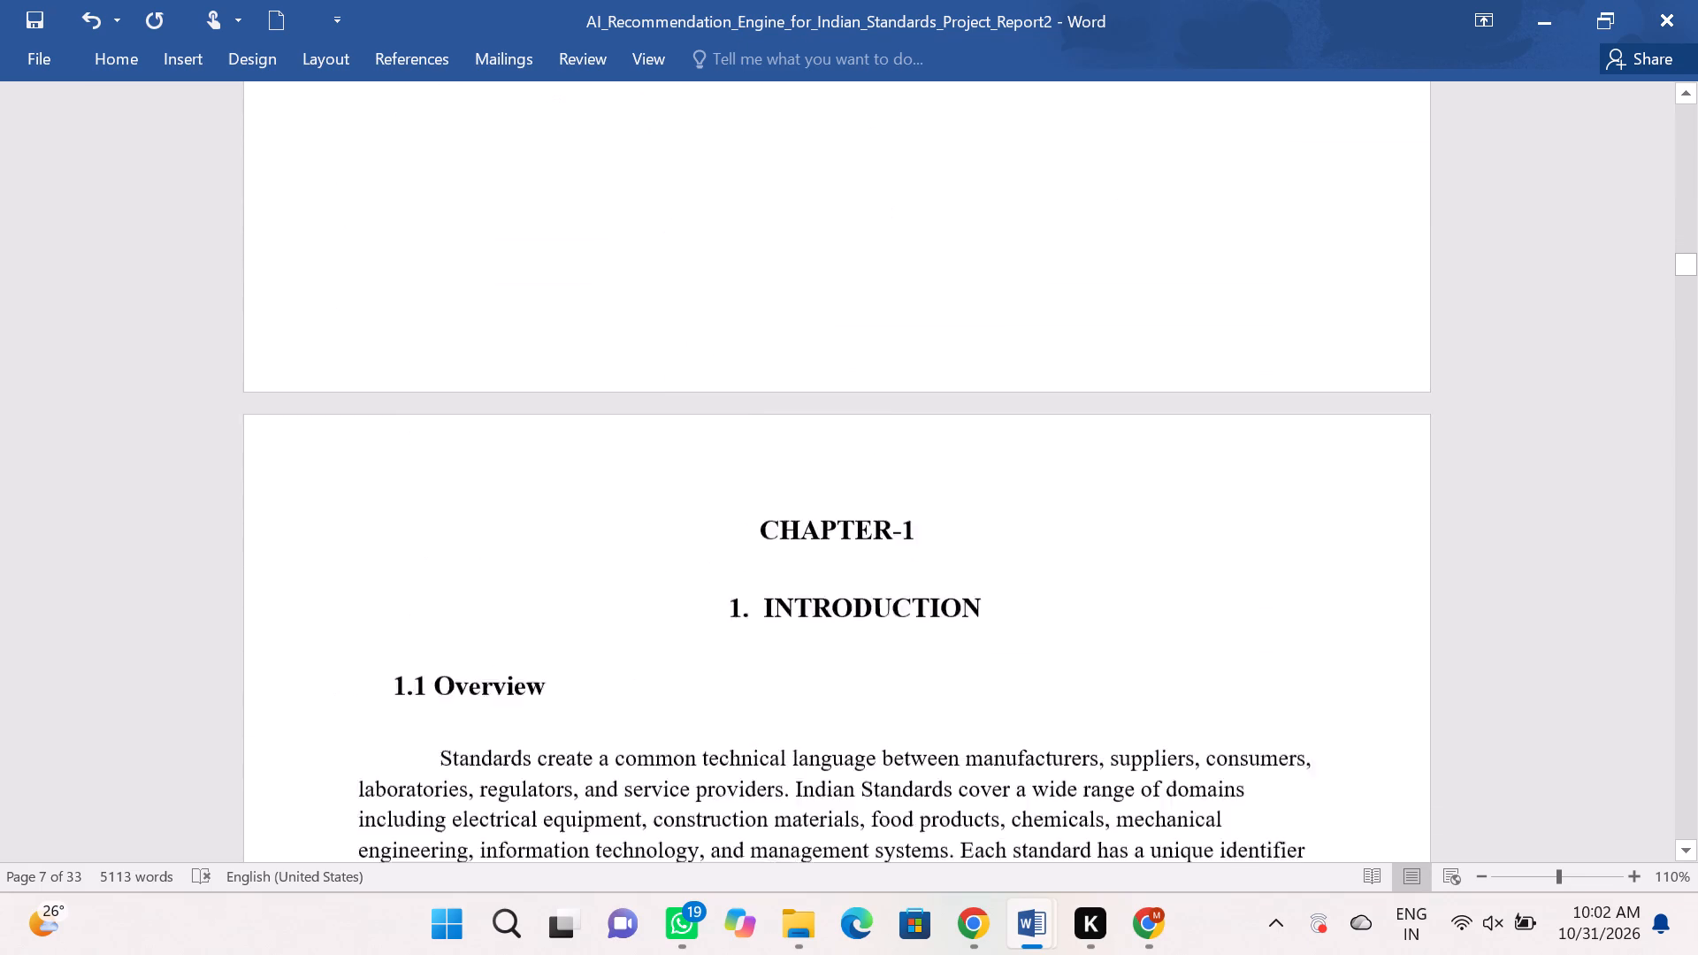
{"action": "scroll", "coordinate": [743, 280], "scroll_direction": "down", "scroll_amount": 2}
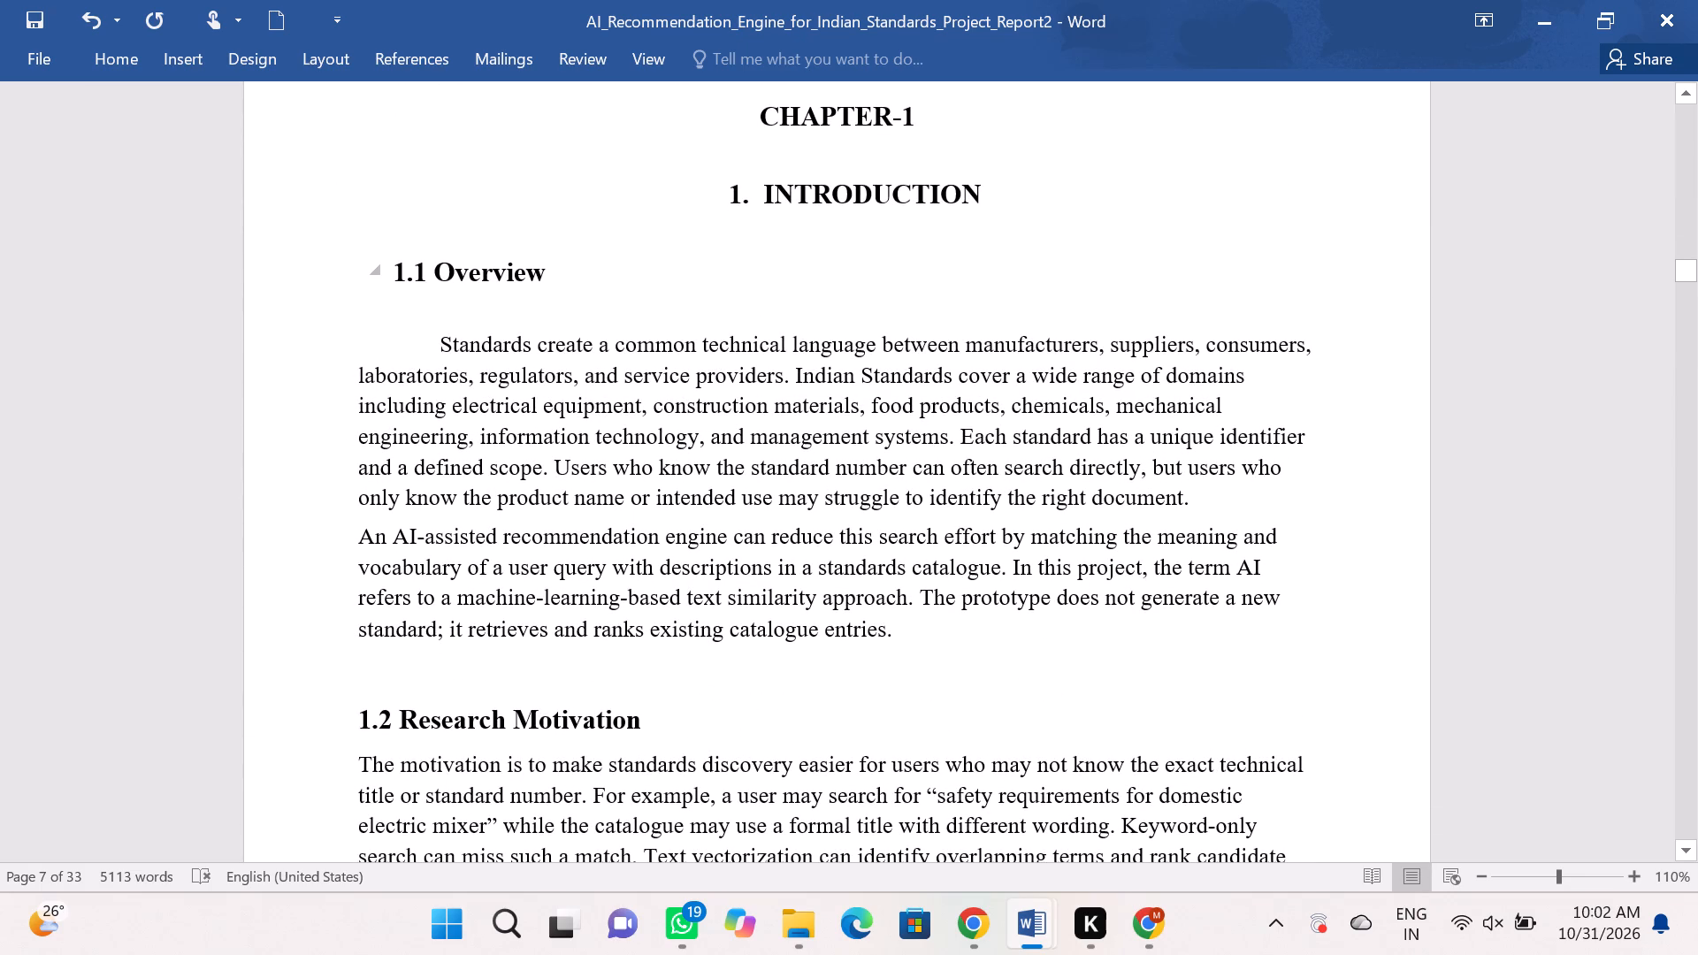
{"action": "scroll", "coordinate": [743, 280], "scroll_direction": "up", "scroll_amount": 3}
{"action": "scroll", "coordinate": [743, 280], "scroll_direction": "right", "scroll_amount": 1}
{"action": "scroll", "coordinate": [743, 280], "scroll_direction": "up", "scroll_amount": 1}
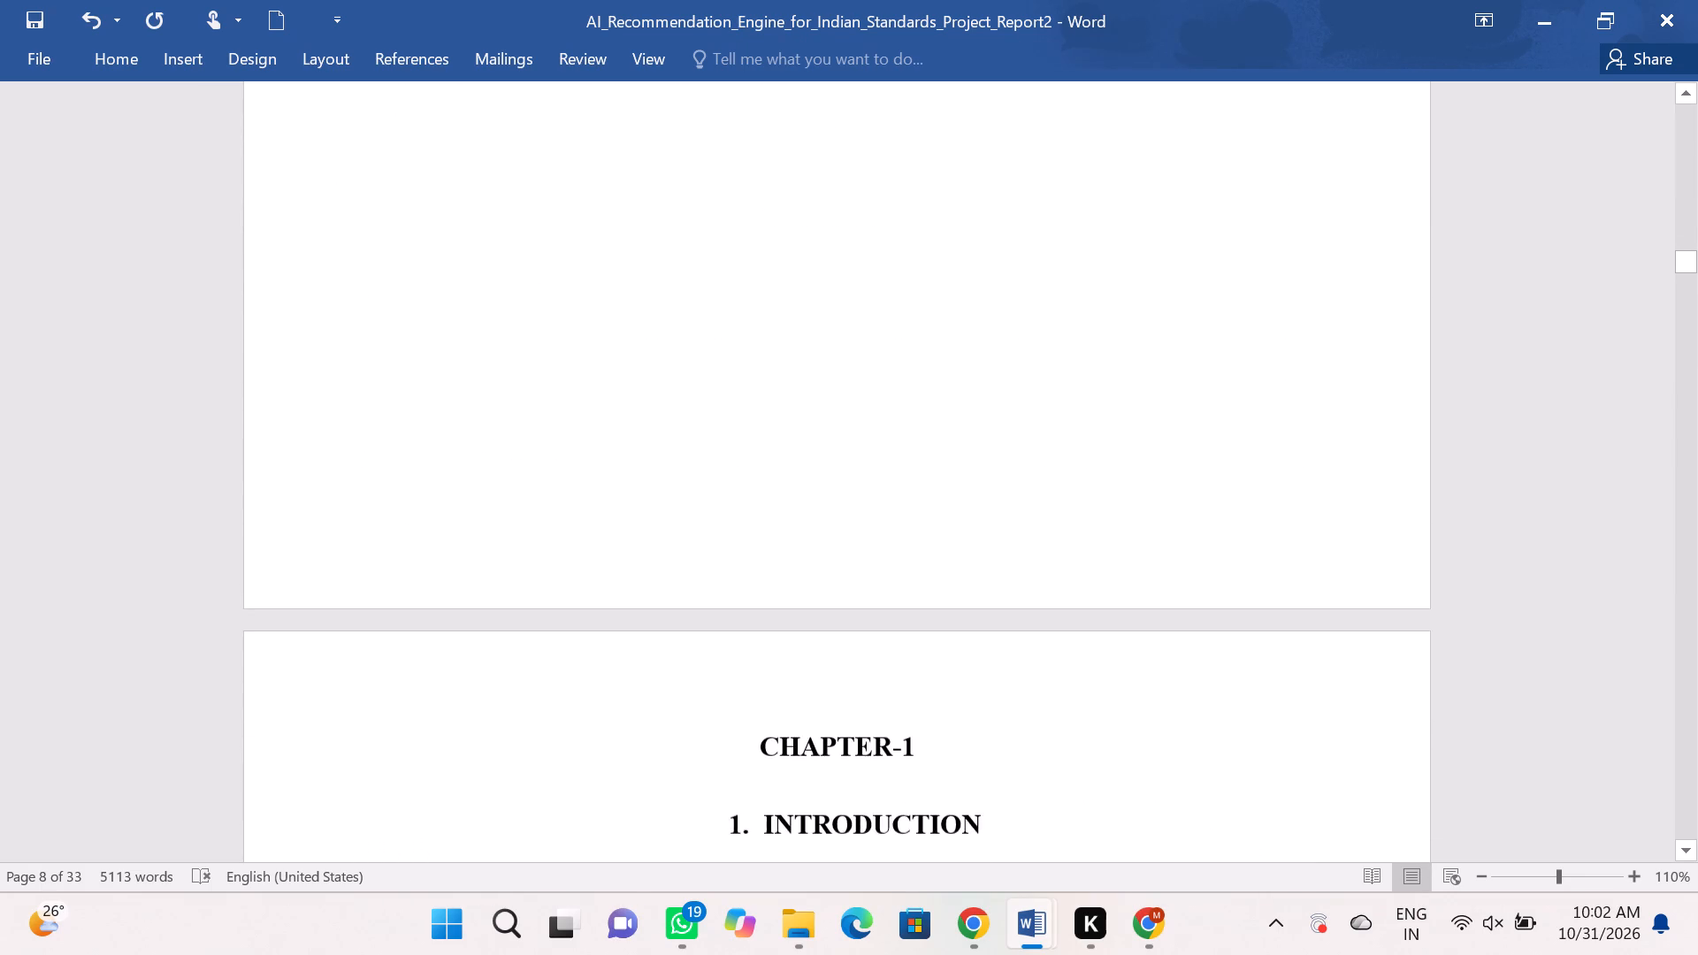
{"action": "scroll", "coordinate": [743, 280], "scroll_direction": "up", "scroll_amount": 1}
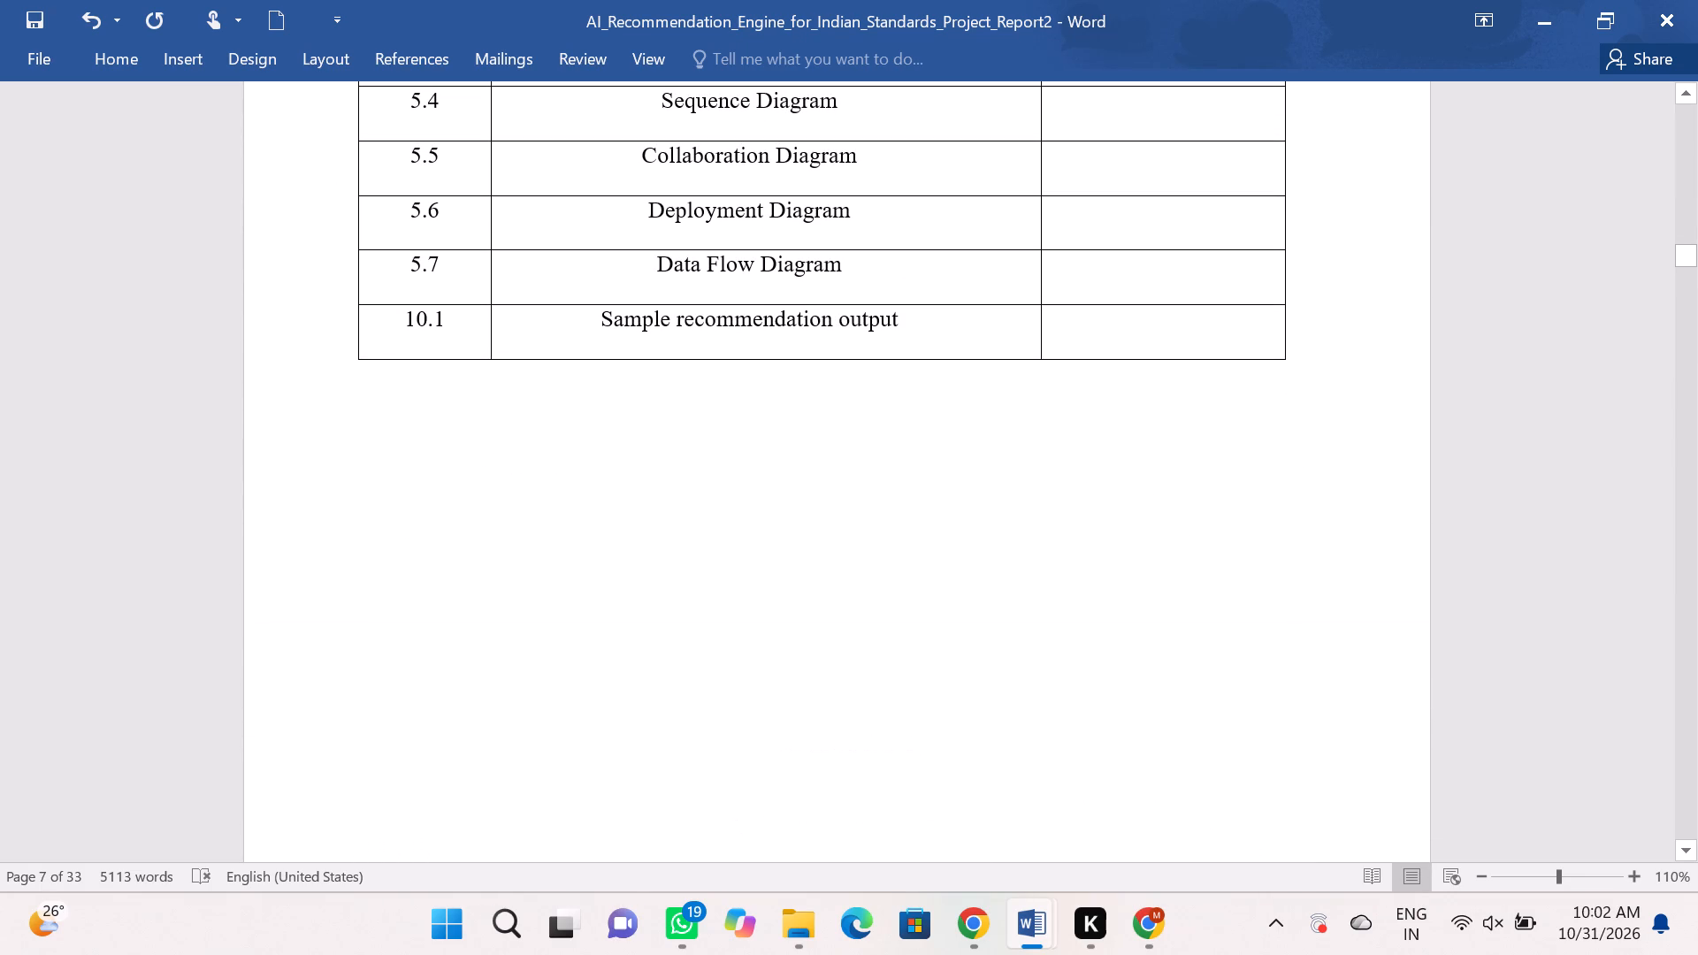
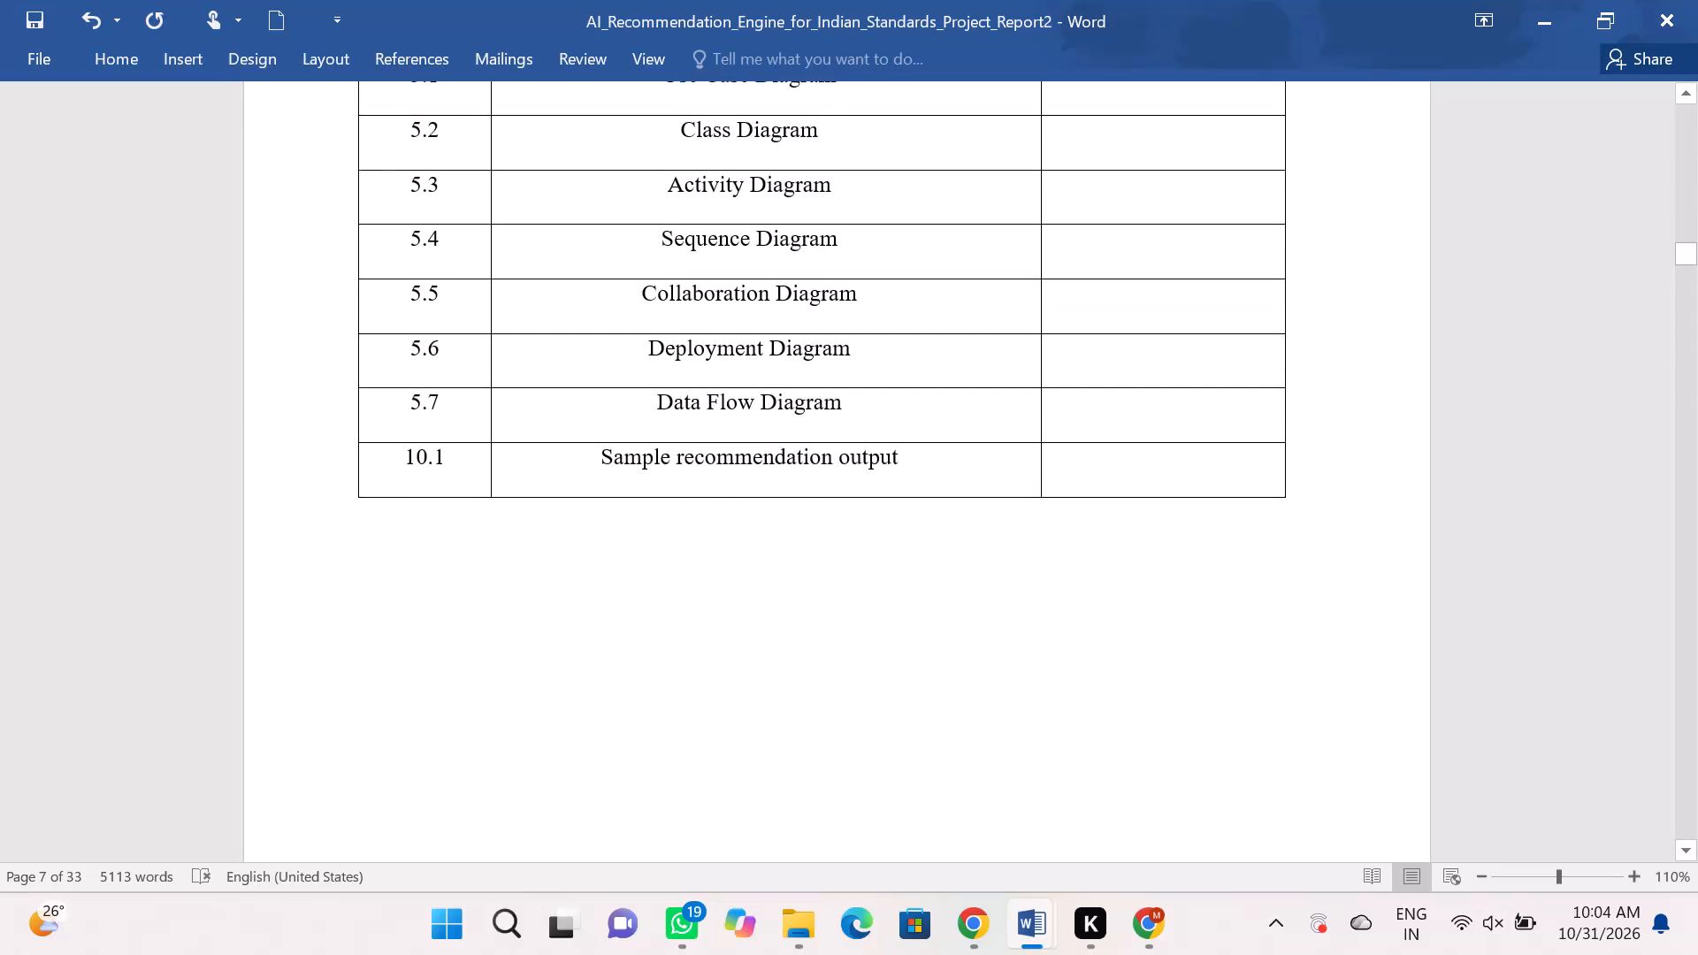
Review the CONTENTS page entries and the LIST OF FIGURES table for layout, numbering and blank pages.
{"action": "scroll", "coordinate": [1216, 787], "scroll_direction": "up", "scroll_amount": 3}
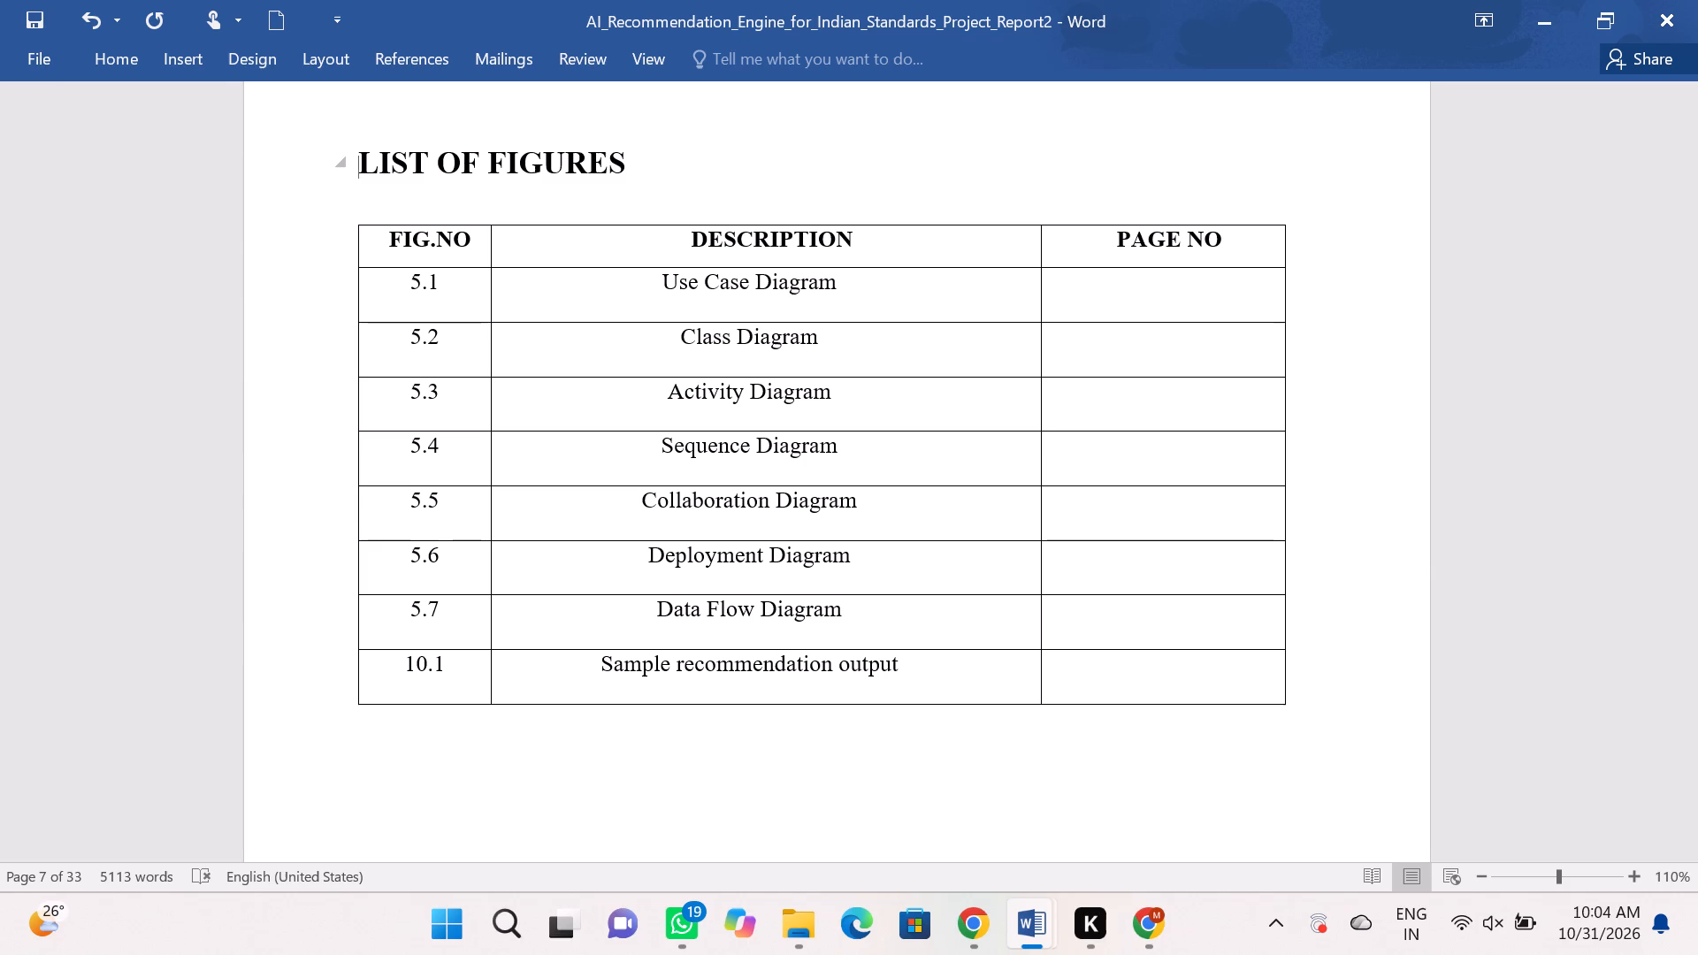
{"action": "scroll", "coordinate": [1216, 787], "scroll_direction": "up", "scroll_amount": 9}
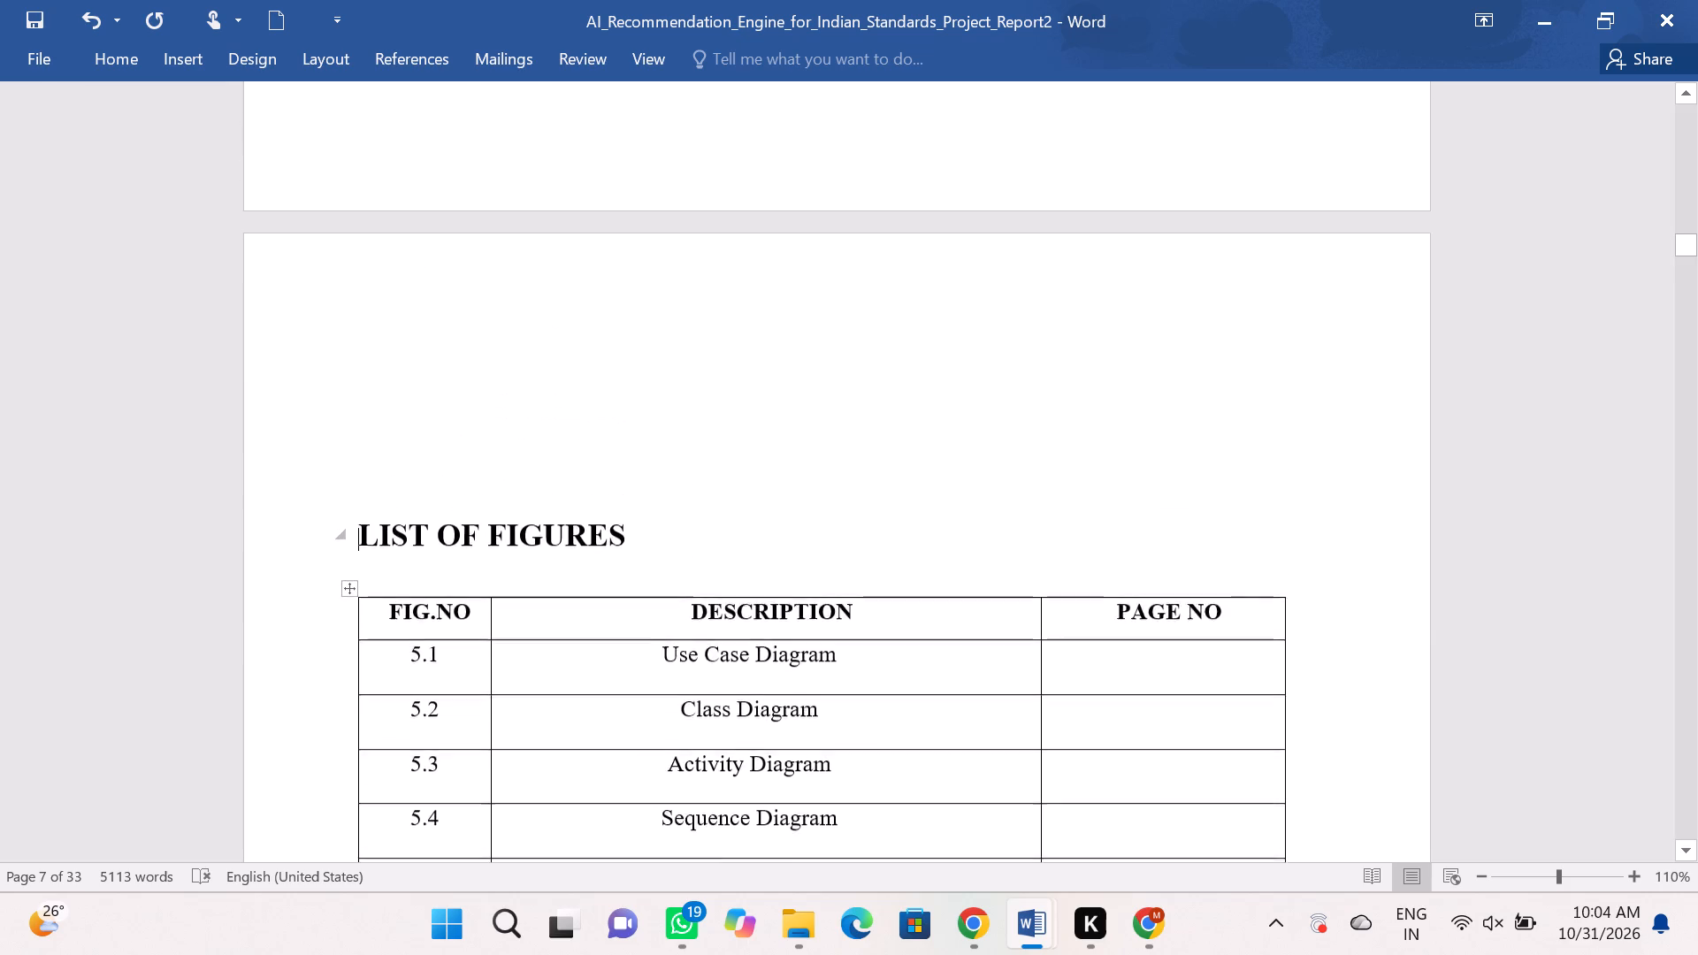
{"action": "scroll", "coordinate": [1216, 786], "scroll_direction": "up", "scroll_amount": 17}
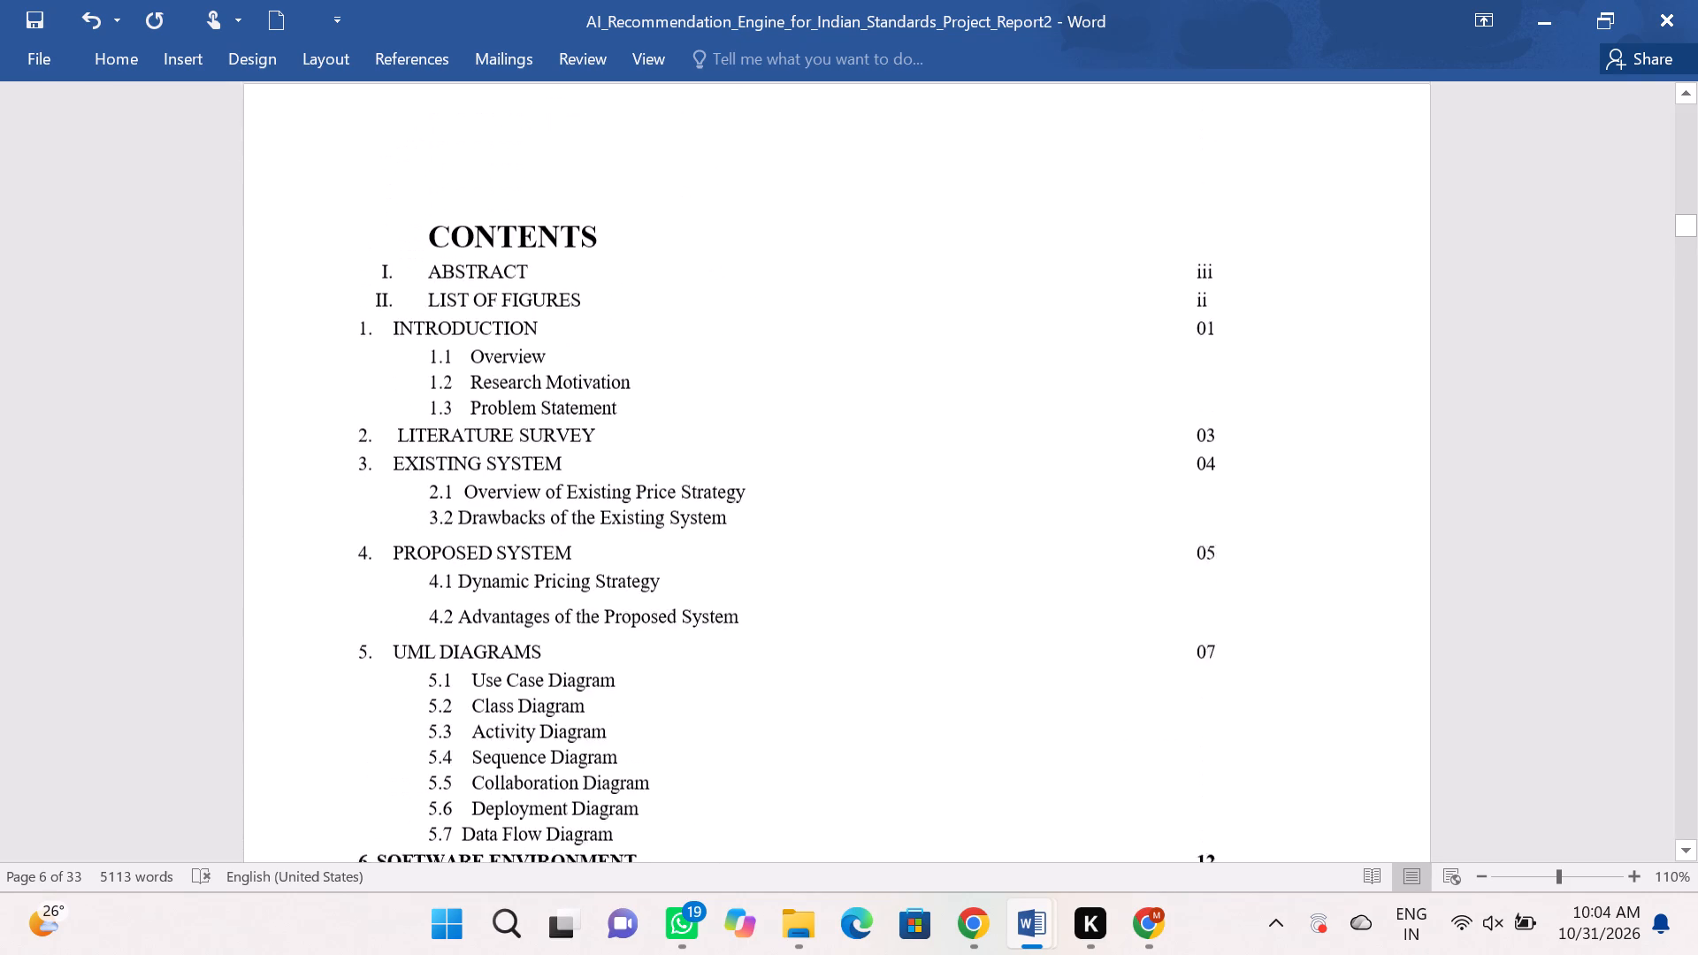
{"action": "scroll", "coordinate": [1214, 784], "scroll_direction": "down", "scroll_amount": 1}
{"action": "scroll", "coordinate": [1201, 770], "scroll_direction": "up", "scroll_amount": 1}
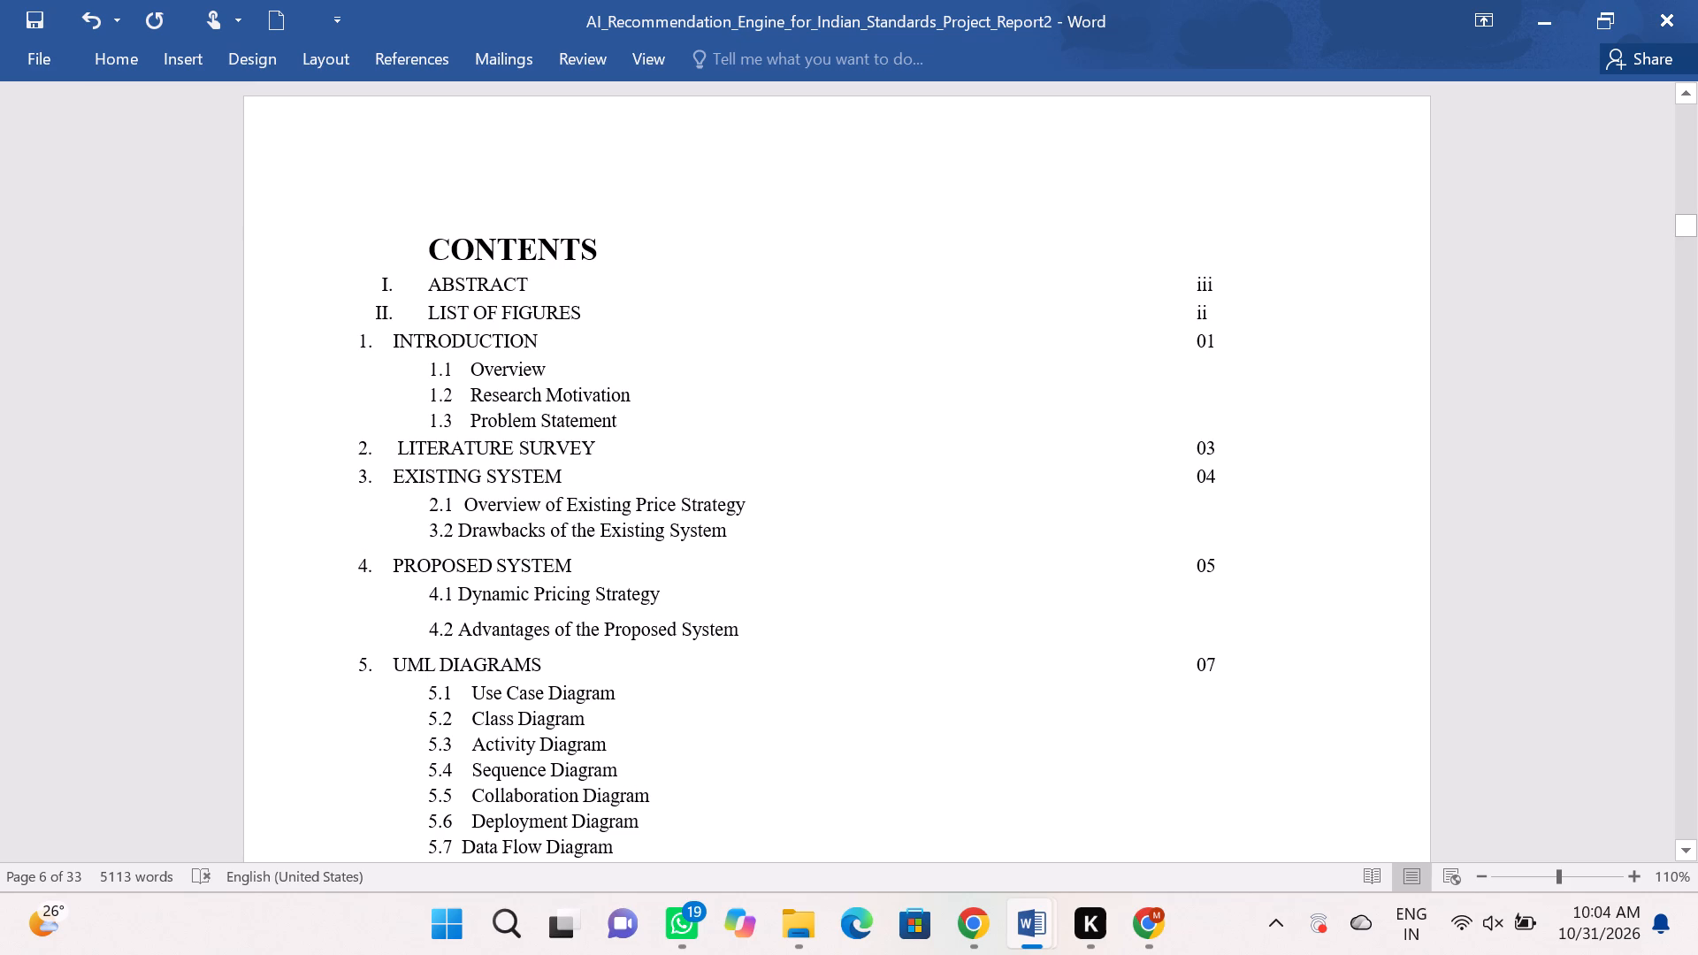
{"action": "scroll", "coordinate": [1201, 770], "scroll_direction": "down", "scroll_amount": 2}
{"action": "scroll", "coordinate": [1201, 770], "scroll_direction": "up", "scroll_amount": 1}
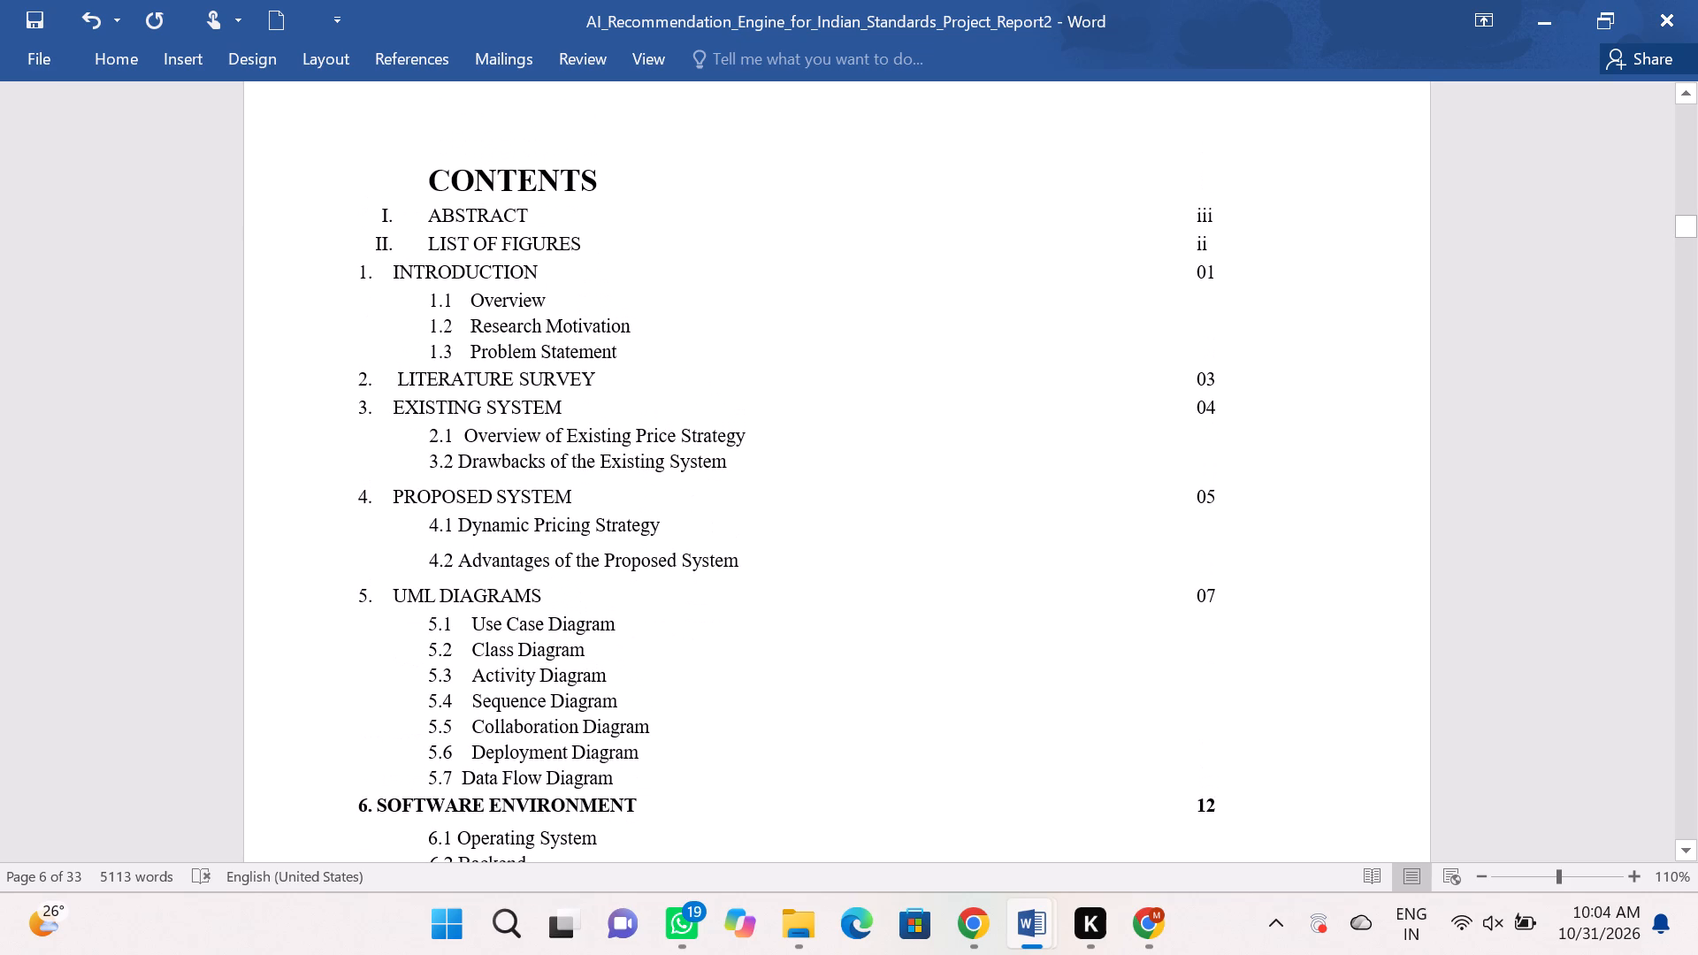
{"action": "scroll", "coordinate": [1201, 770], "scroll_direction": "down", "scroll_amount": 7}
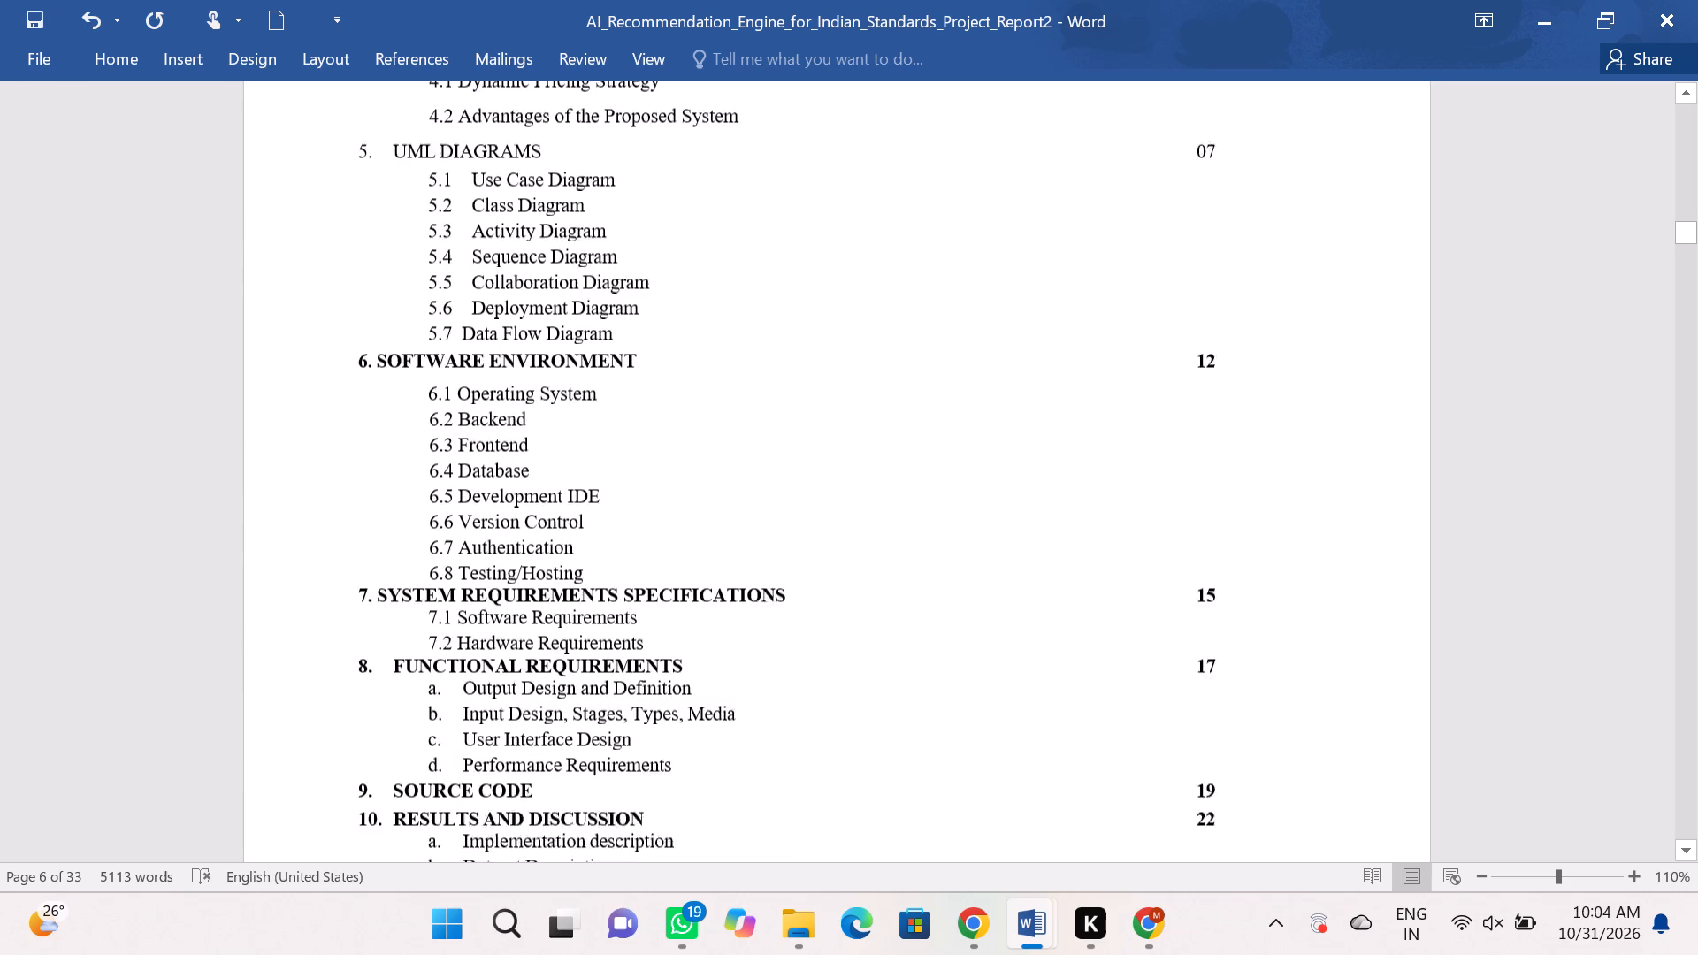
{"action": "scroll", "coordinate": [1201, 770], "scroll_direction": "down", "scroll_amount": 16}
{"action": "scroll", "coordinate": [1201, 770], "scroll_direction": "down", "scroll_amount": 6}
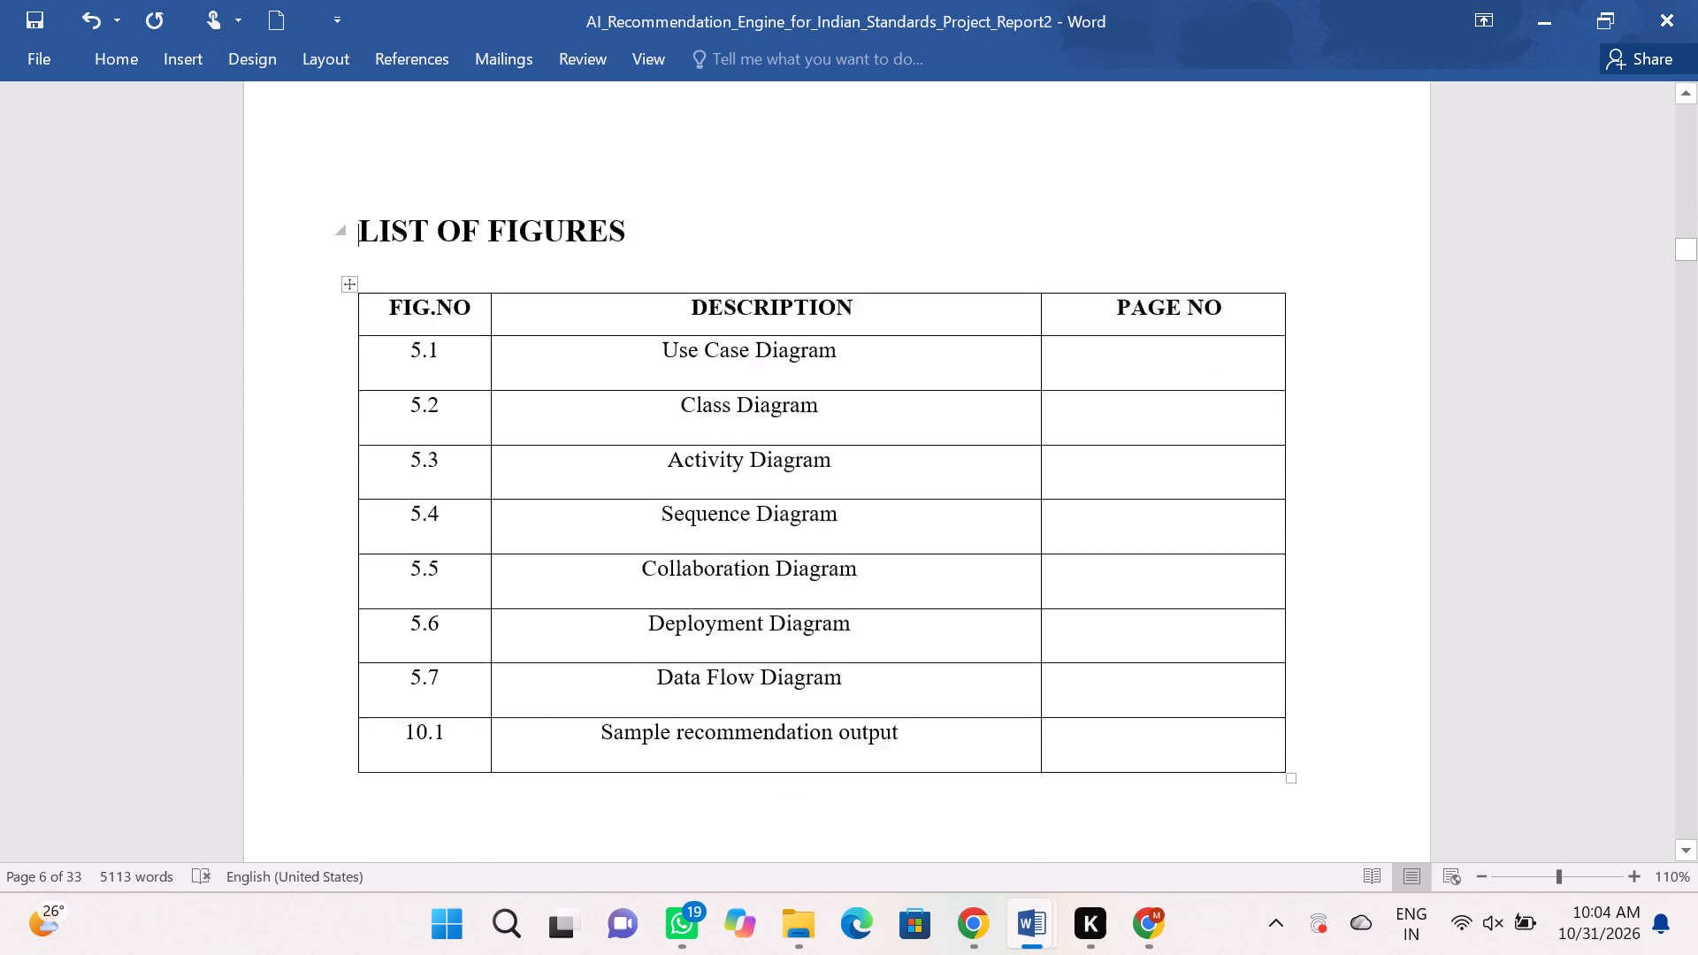
Read through chapter 1 from the overview to the 1.4 Objectives section, checking its headings, text and page breaks.
{"action": "scroll", "coordinate": [1200, 769], "scroll_direction": "down", "scroll_amount": 20}
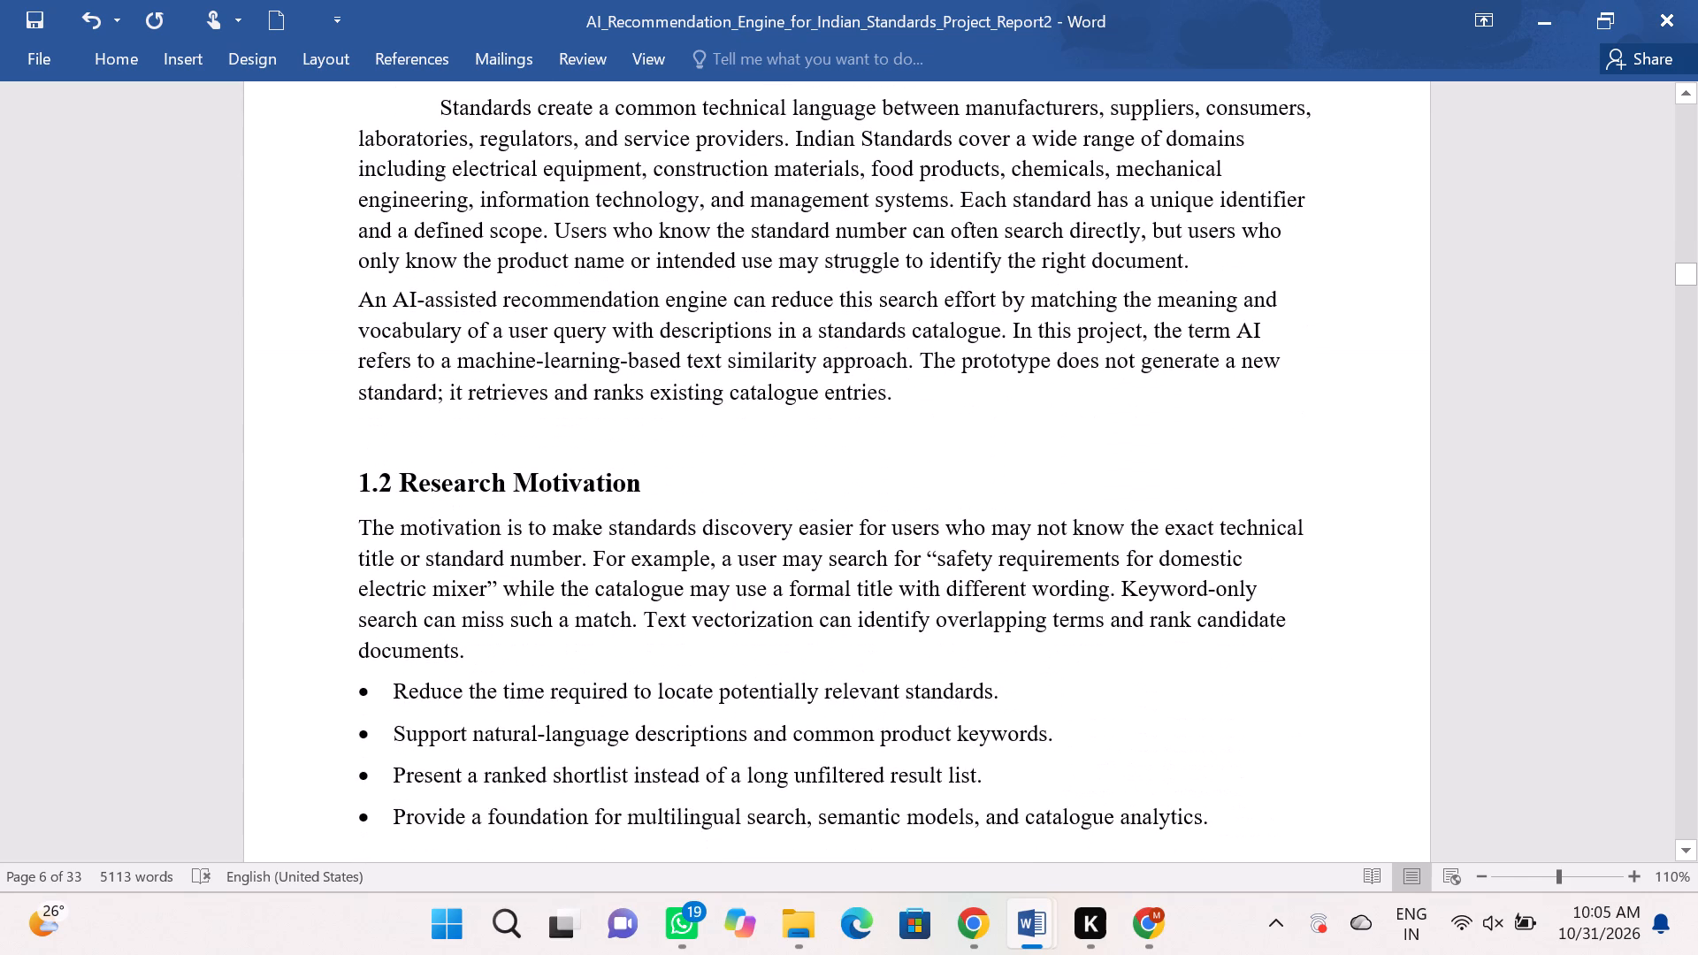
{"action": "scroll", "coordinate": [1200, 768], "scroll_direction": "up", "scroll_amount": 1}
{"action": "scroll", "coordinate": [1200, 768], "scroll_direction": "down", "scroll_amount": 15}
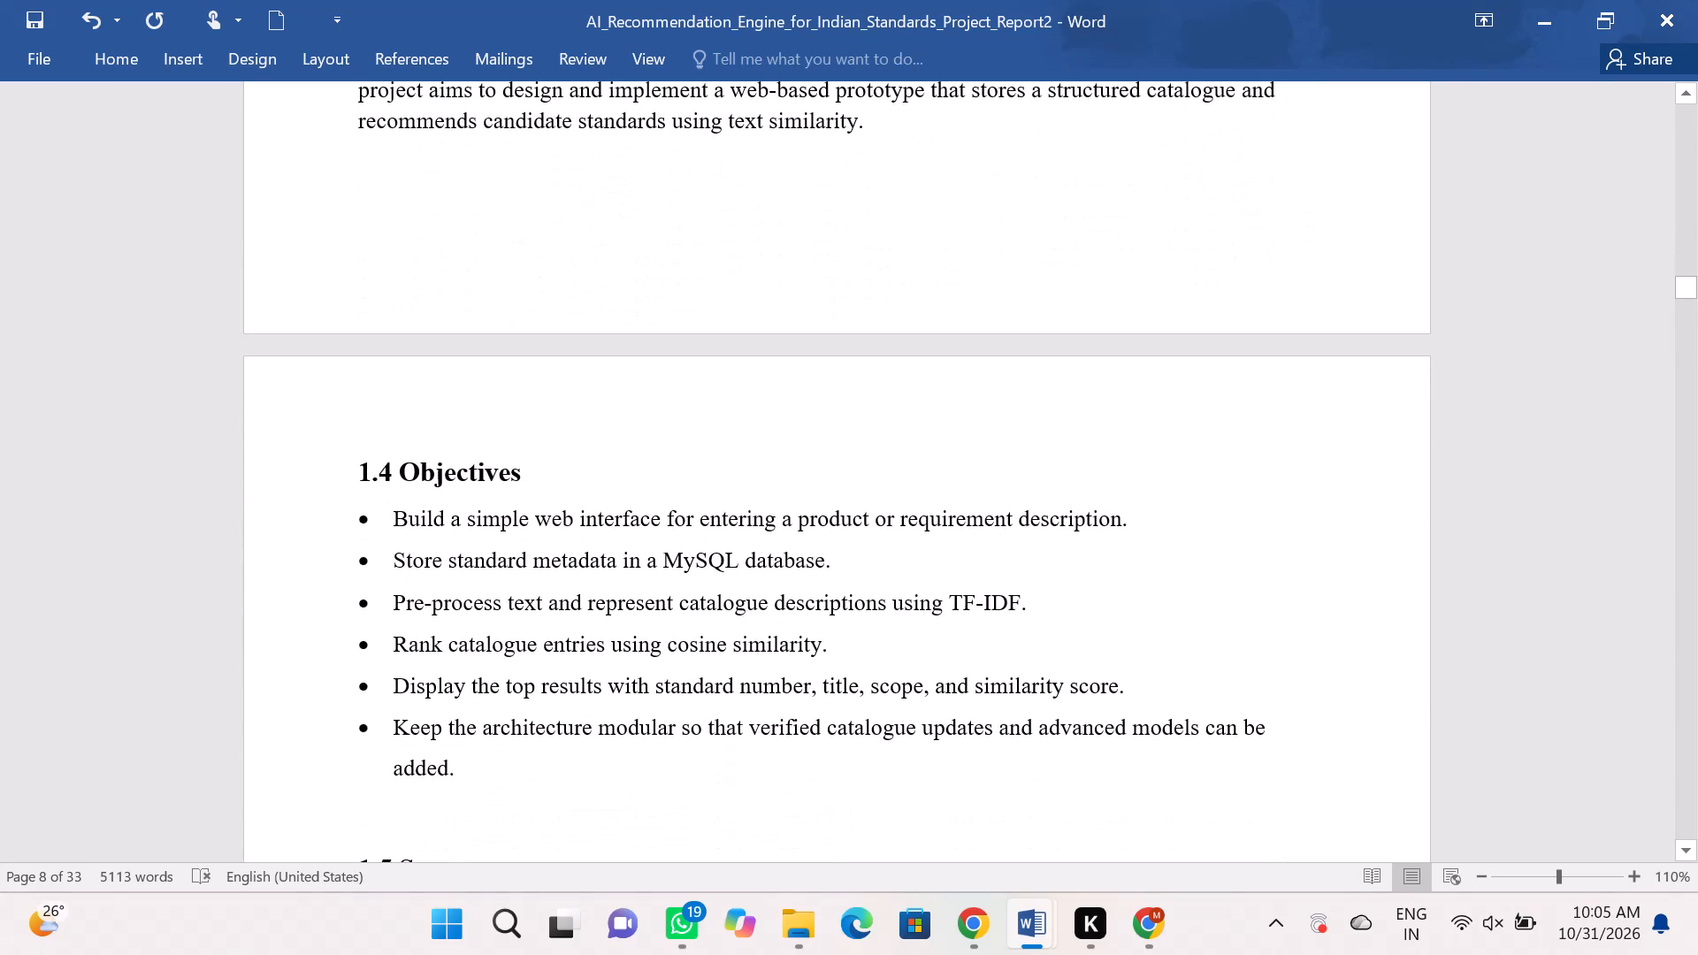
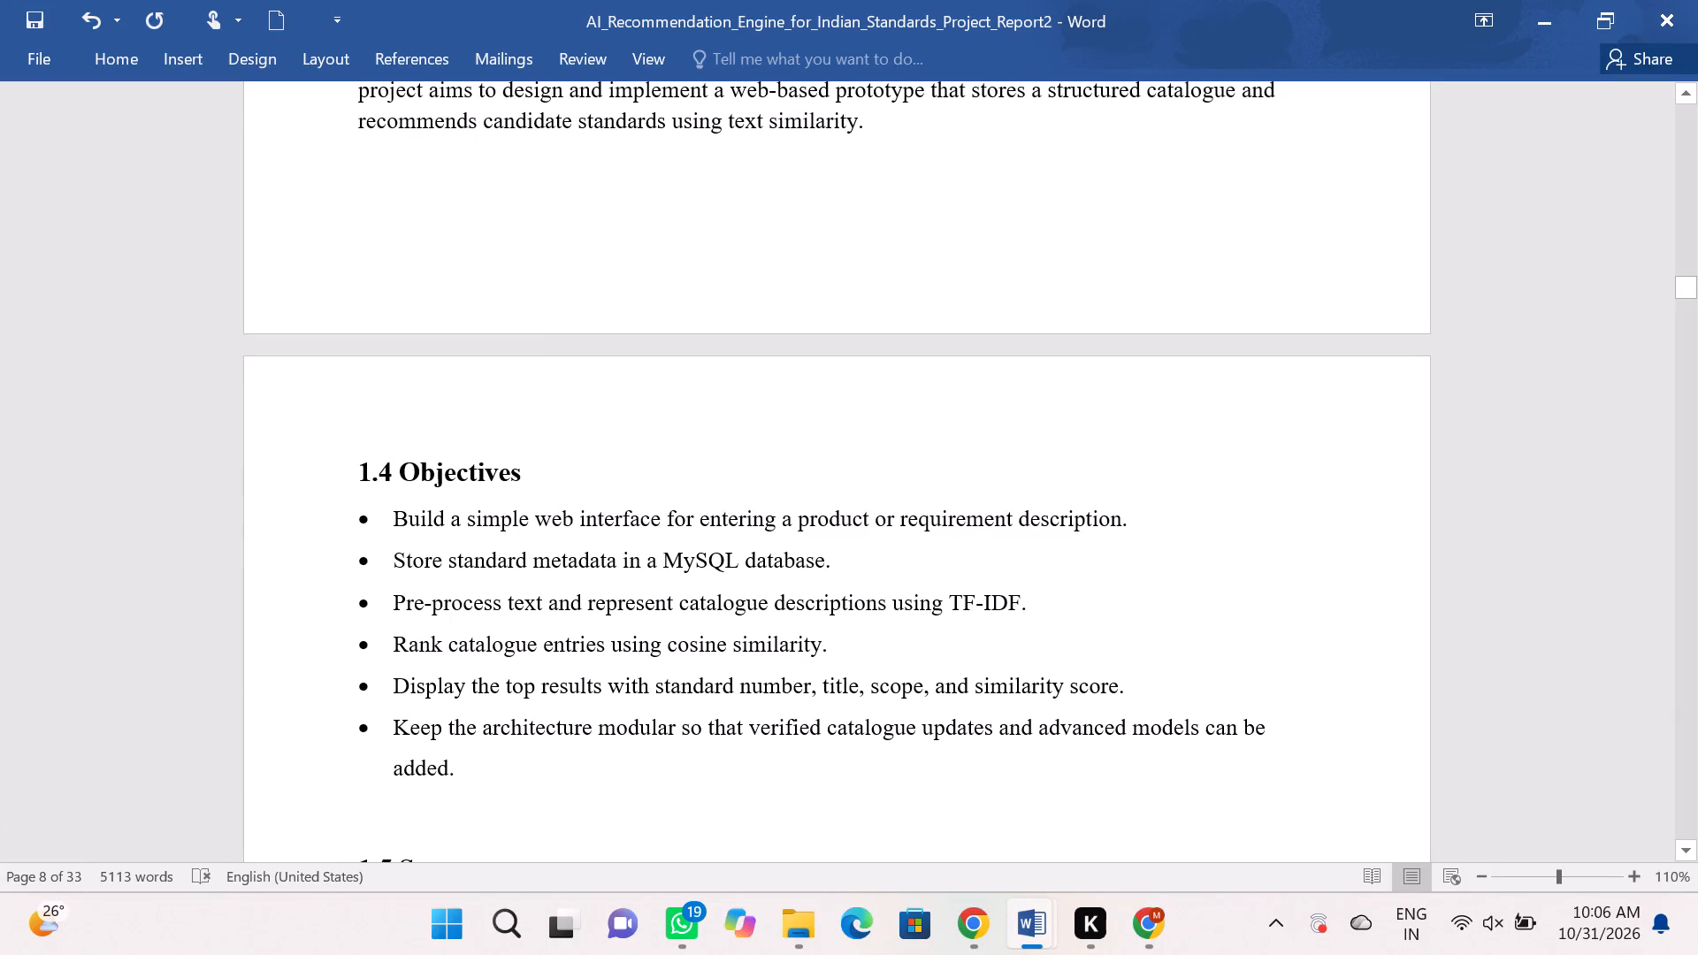
Review the pages from chapter 1 back through the figures list, contents, abstract, acknowledgment, declaration and certificate to the title page.
{"action": "scroll", "coordinate": [1690, 948], "scroll_direction": "down", "scroll_amount": 3}
{"action": "scroll", "coordinate": [1094, 696], "scroll_direction": "up", "scroll_amount": 1}
{"action": "scroll", "coordinate": [1182, 632], "scroll_direction": "up", "scroll_amount": 5}
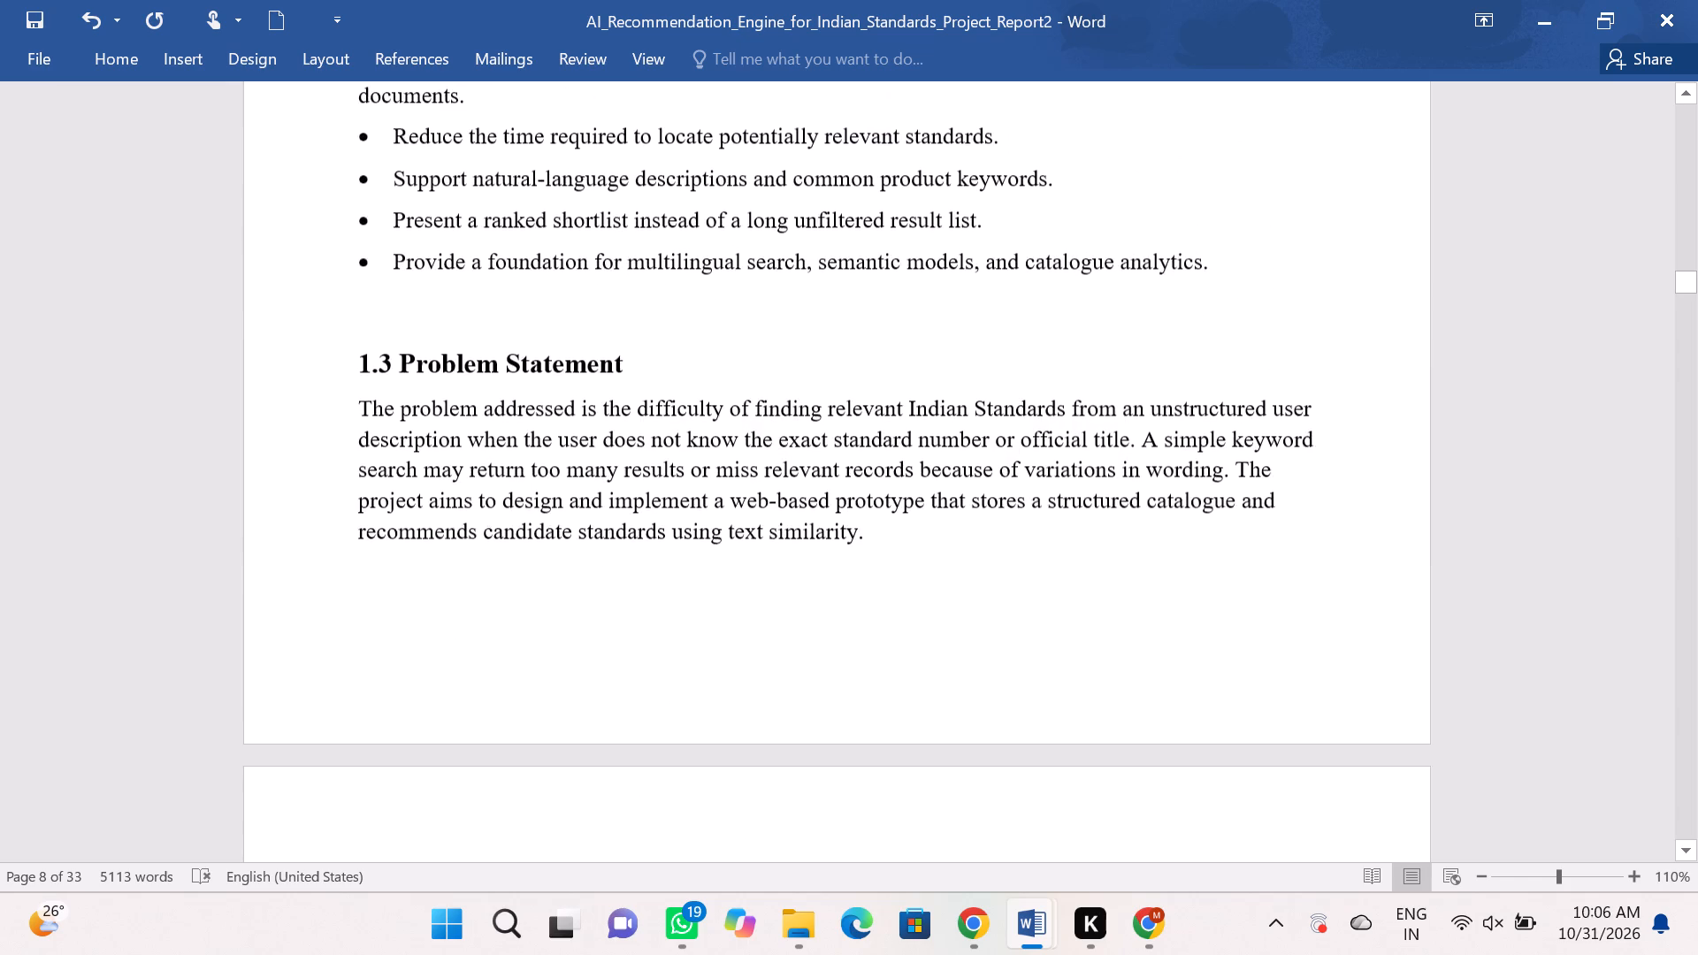
{"action": "scroll", "coordinate": [1182, 632], "scroll_direction": "up", "scroll_amount": 9}
{"action": "scroll", "coordinate": [1182, 632], "scroll_direction": "up", "scroll_amount": 16}
{"action": "scroll", "coordinate": [1185, 633], "scroll_direction": "up", "scroll_amount": 9}
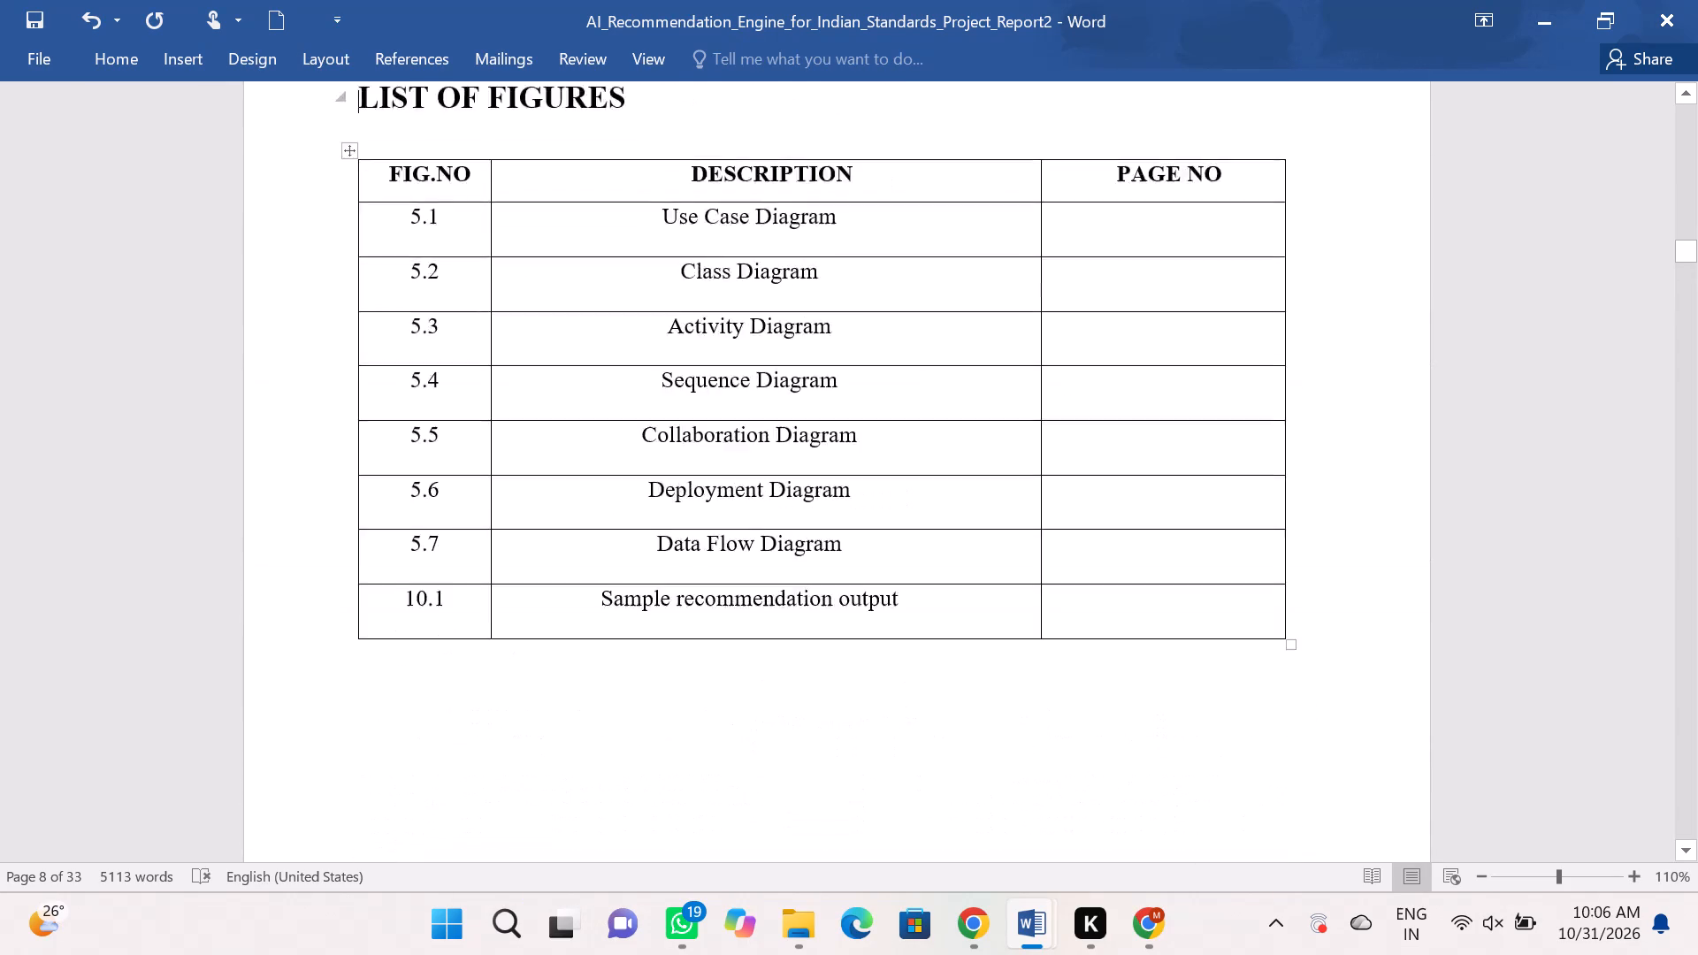
{"action": "scroll", "coordinate": [1185, 633], "scroll_direction": "up", "scroll_amount": 15}
{"action": "scroll", "coordinate": [1186, 633], "scroll_direction": "up", "scroll_amount": 20}
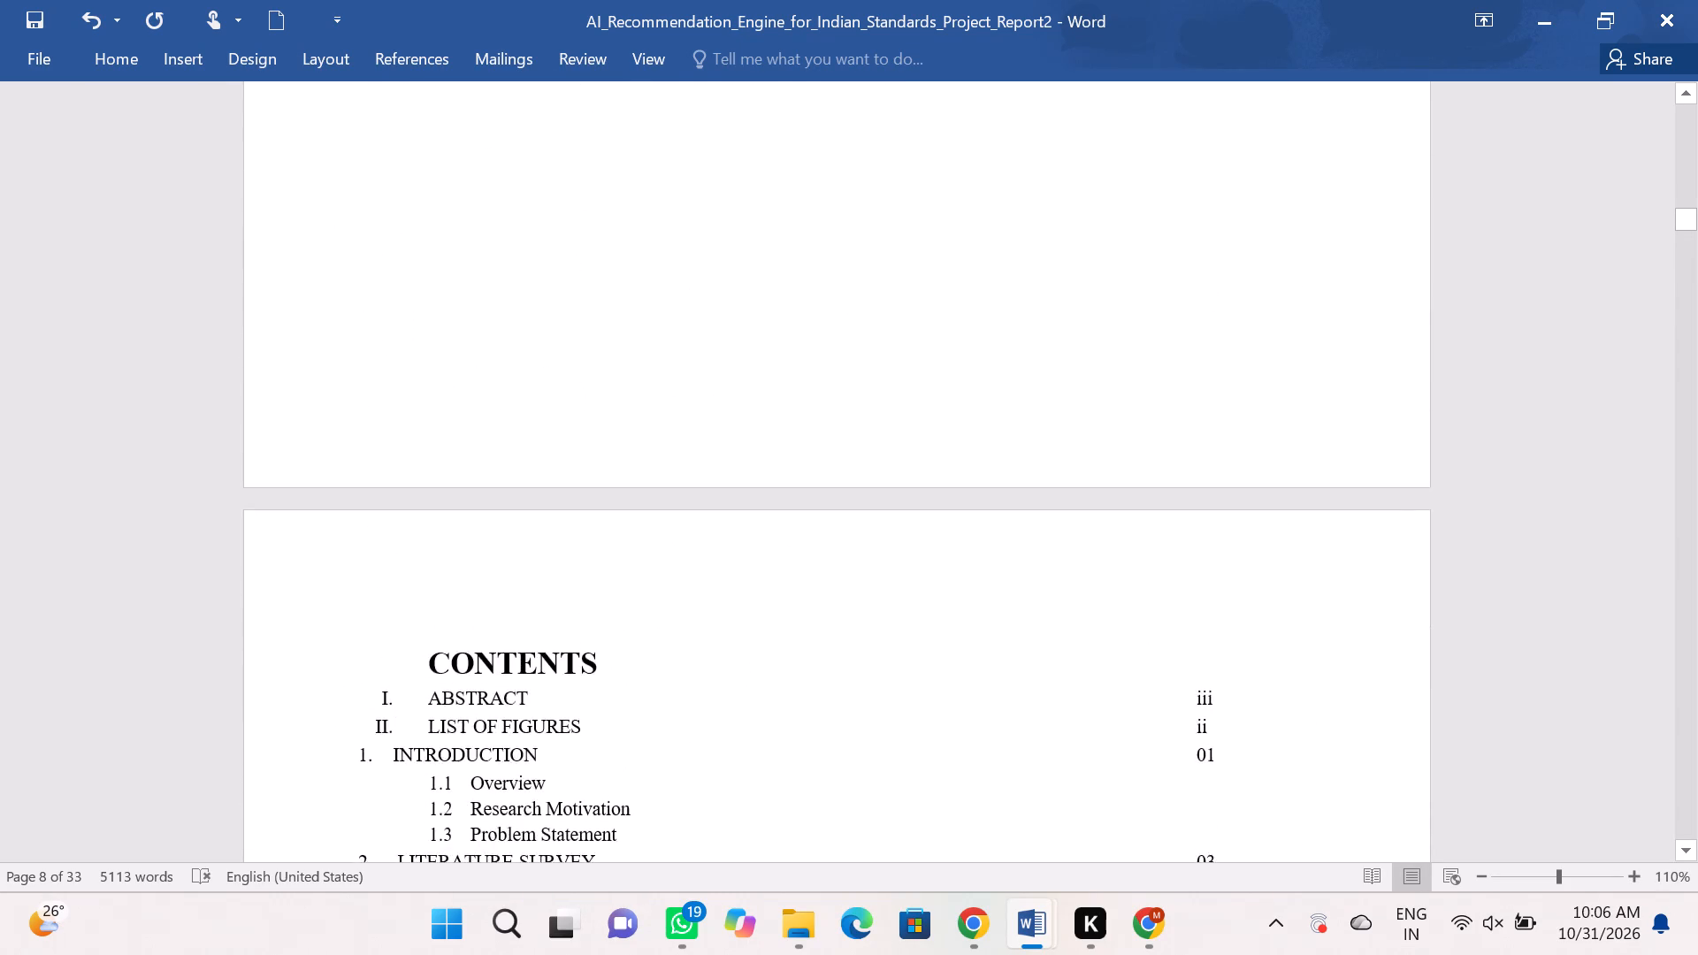
{"action": "scroll", "coordinate": [1186, 633], "scroll_direction": "up", "scroll_amount": 12}
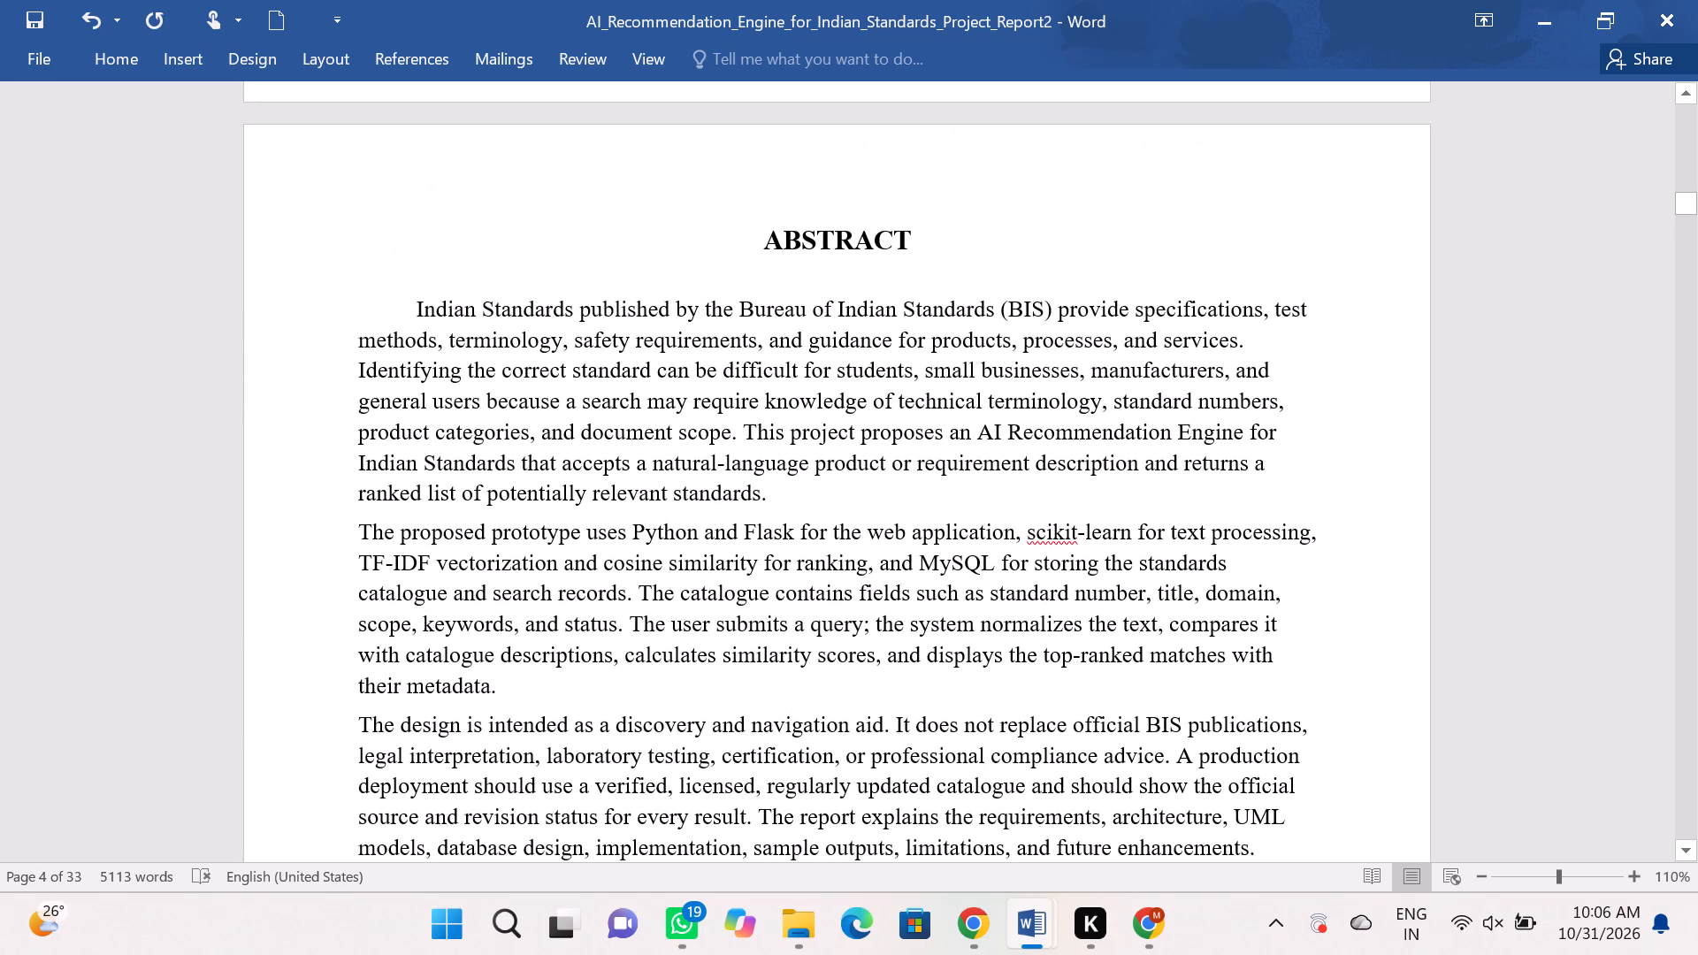
{"action": "scroll", "coordinate": [1189, 631], "scroll_direction": "up", "scroll_amount": 5}
{"action": "scroll", "coordinate": [1189, 631], "scroll_direction": "down", "scroll_amount": 5}
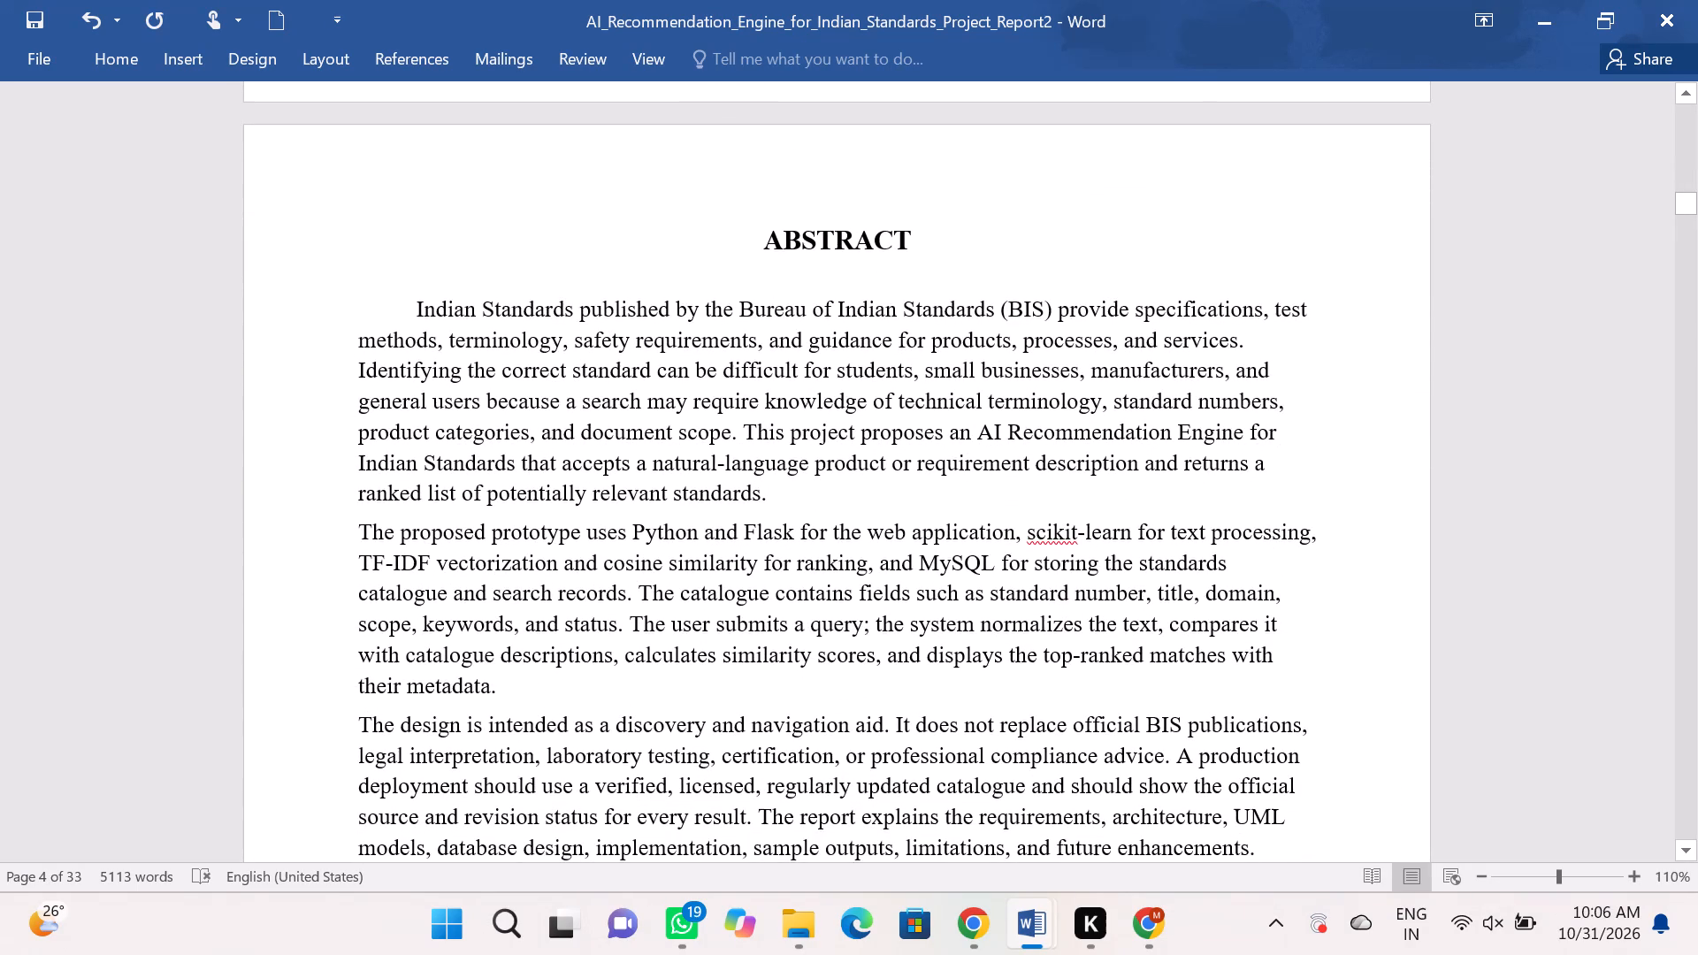
{"action": "scroll", "coordinate": [803, 334], "scroll_direction": "down", "scroll_amount": 4}
{"action": "scroll", "coordinate": [803, 334], "scroll_direction": "up", "scroll_amount": 16}
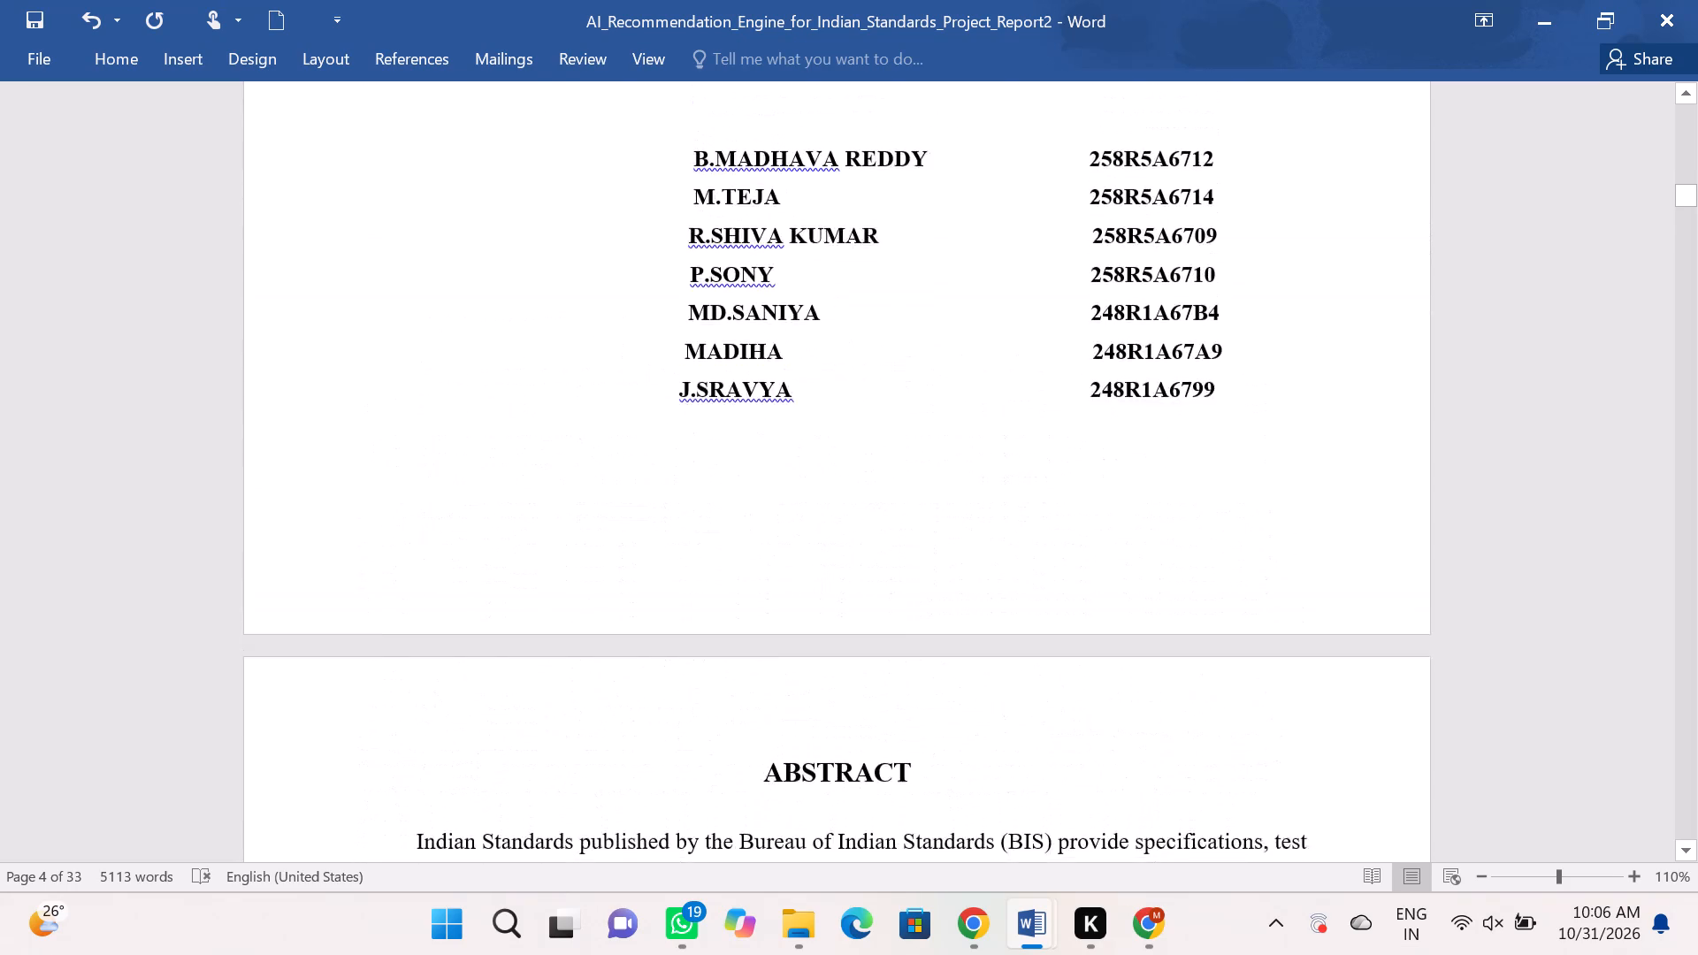
{"action": "scroll", "coordinate": [803, 334], "scroll_direction": "up", "scroll_amount": 17}
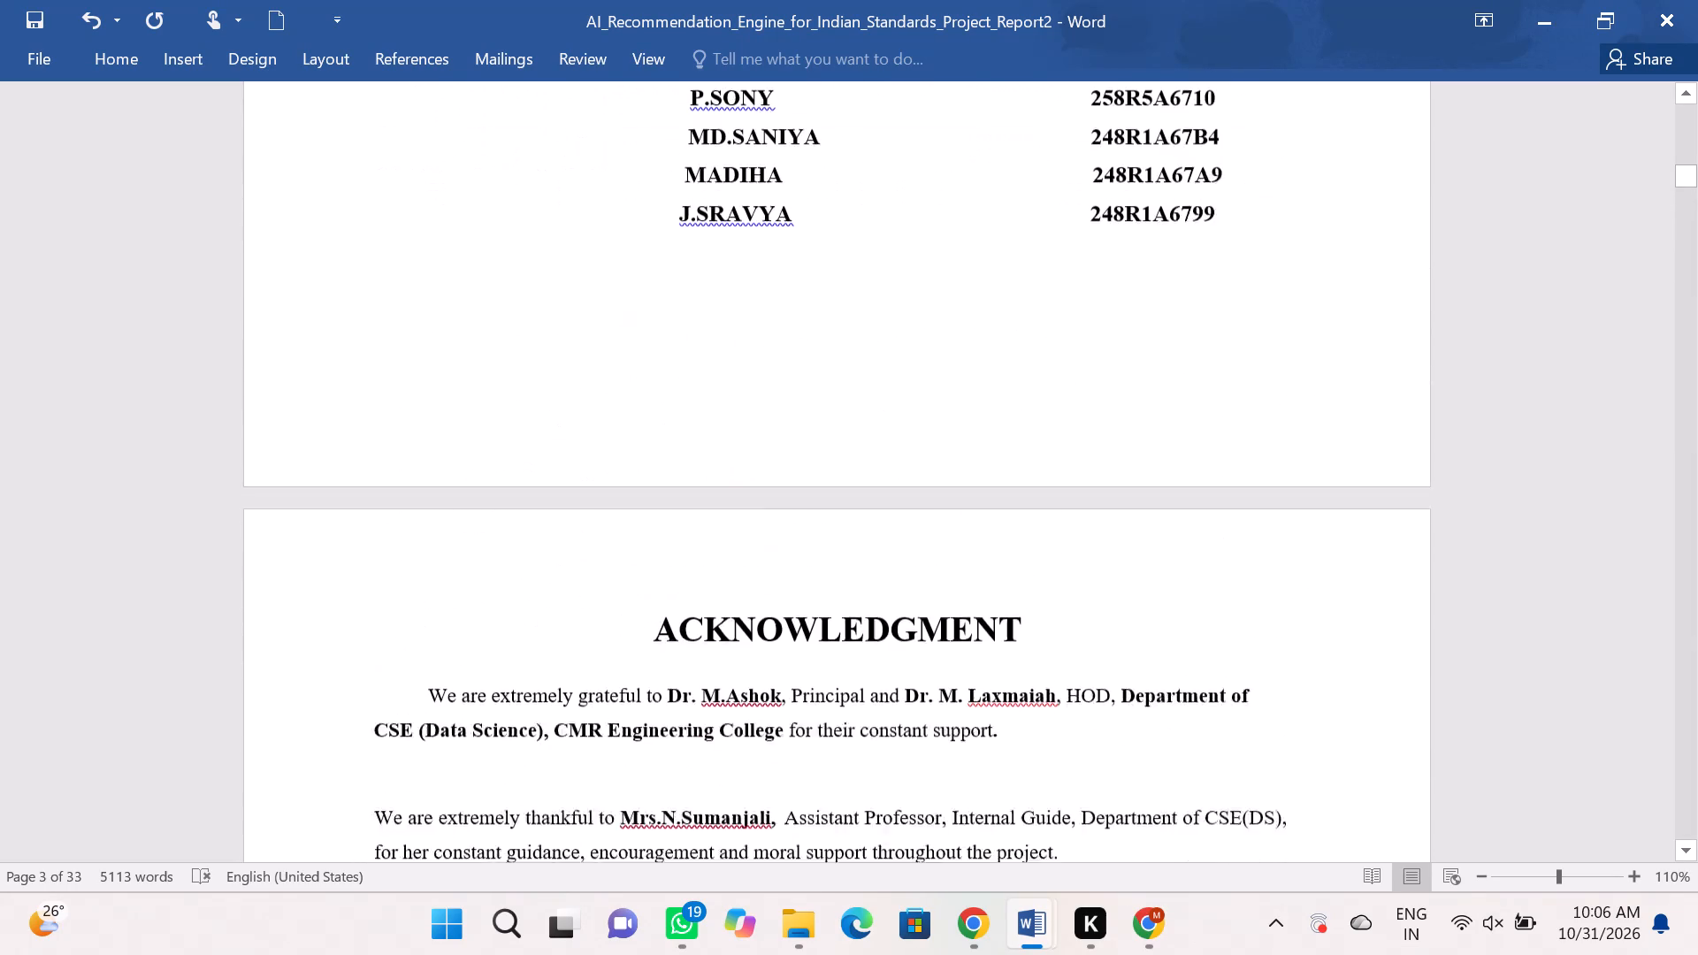
{"action": "scroll", "coordinate": [803, 334], "scroll_direction": "up", "scroll_amount": 18}
{"action": "scroll", "coordinate": [803, 334], "scroll_direction": "up", "scroll_amount": 9}
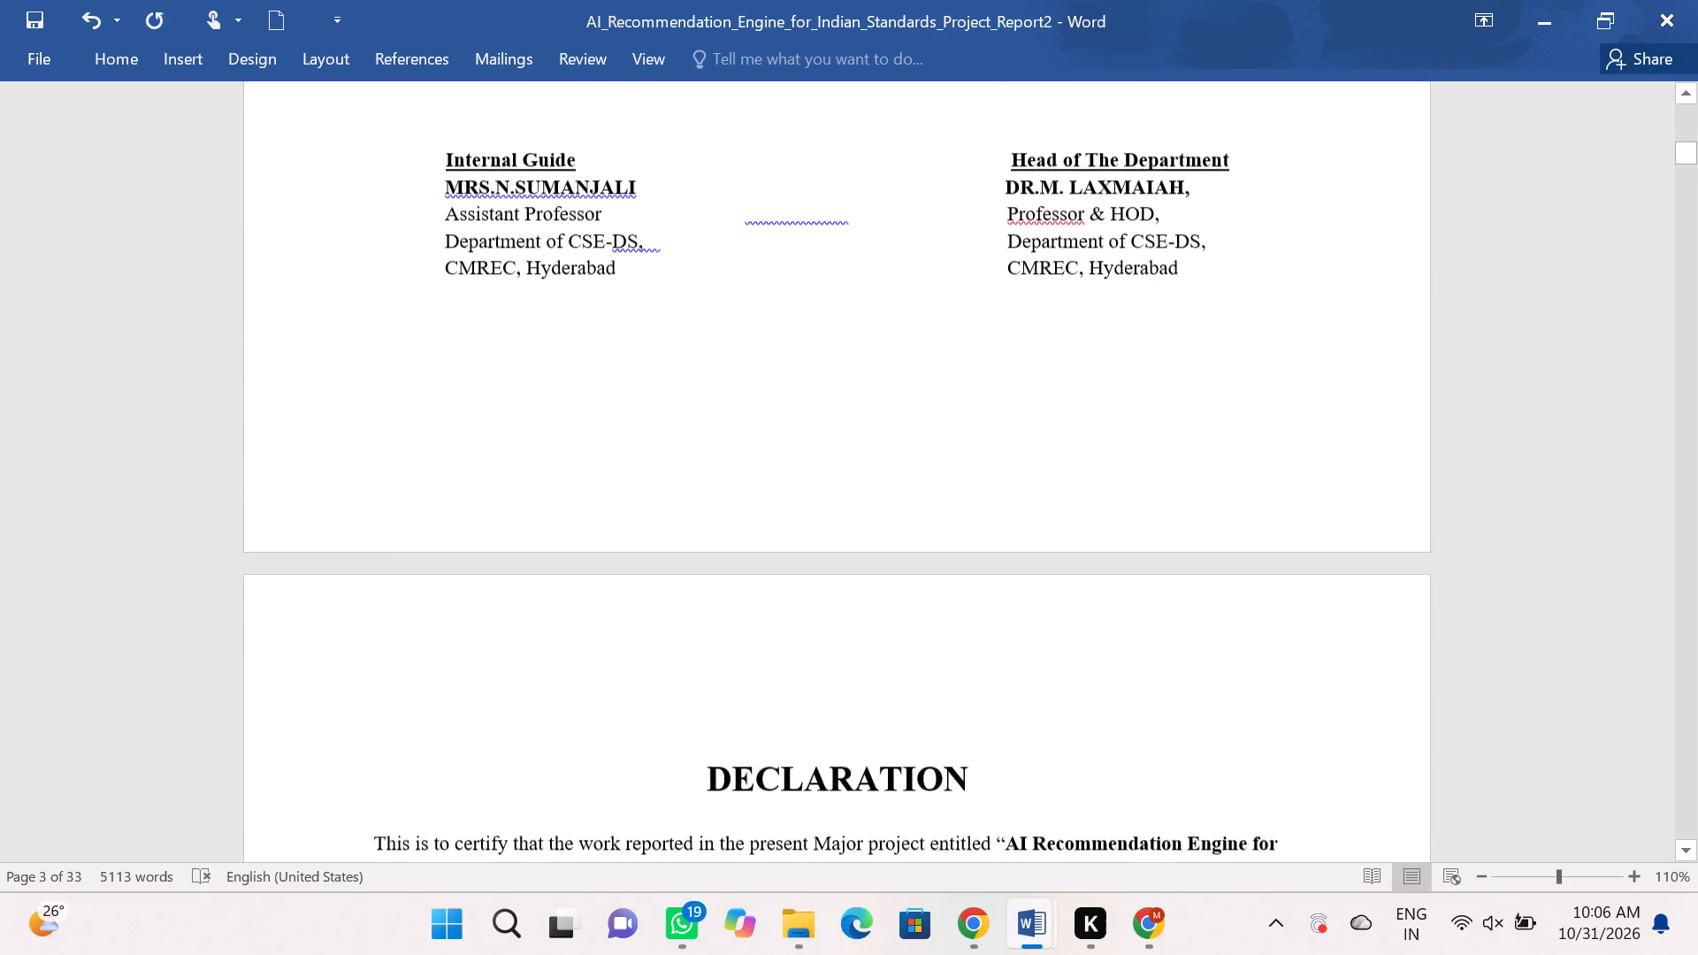
{"action": "scroll", "coordinate": [803, 334], "scroll_direction": "up", "scroll_amount": 20}
{"action": "scroll", "coordinate": [803, 334], "scroll_direction": "up", "scroll_amount": 15}
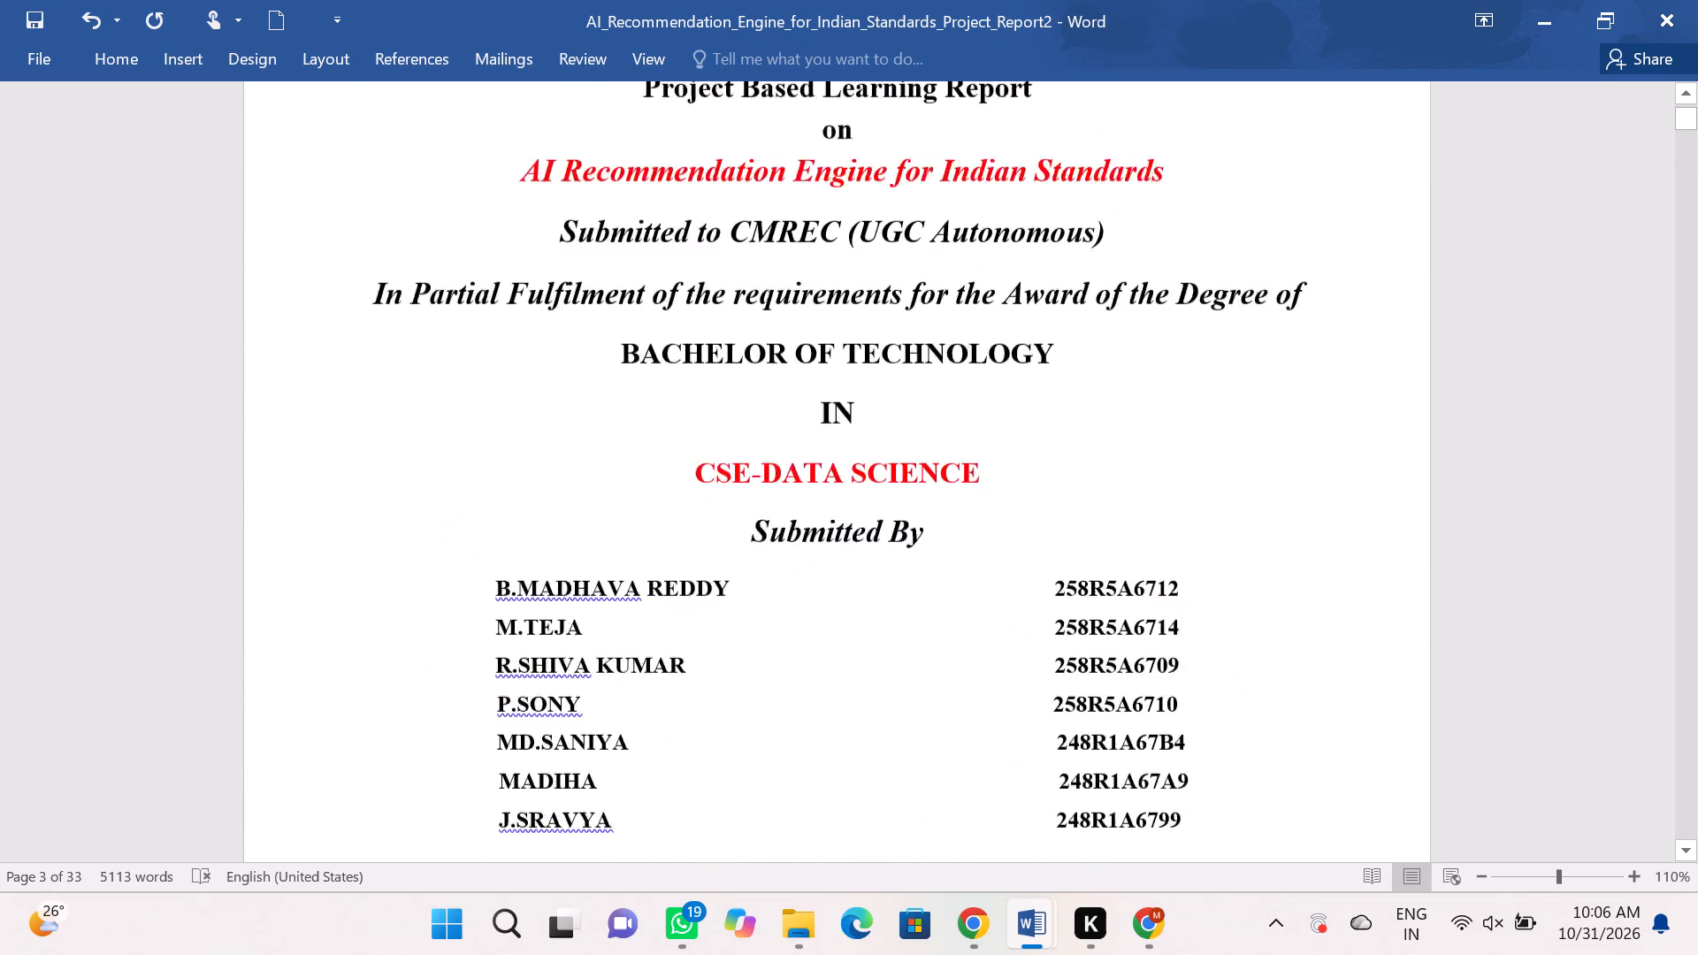
{"action": "scroll", "coordinate": [803, 334], "scroll_direction": "up", "scroll_amount": 19}
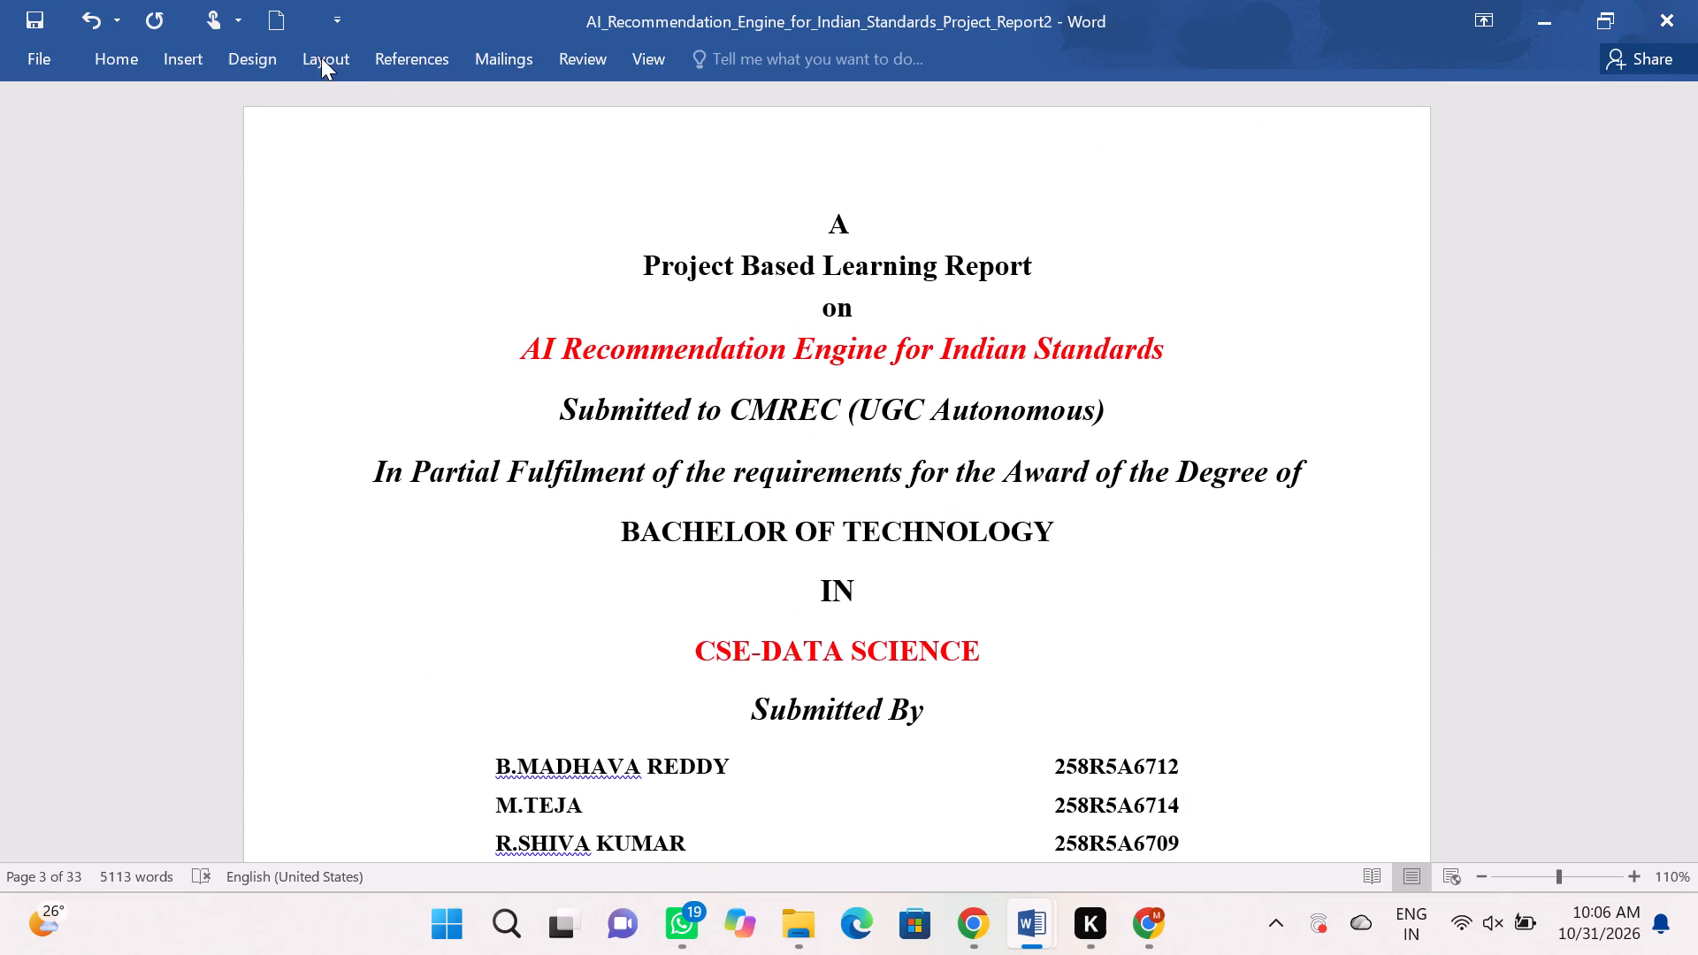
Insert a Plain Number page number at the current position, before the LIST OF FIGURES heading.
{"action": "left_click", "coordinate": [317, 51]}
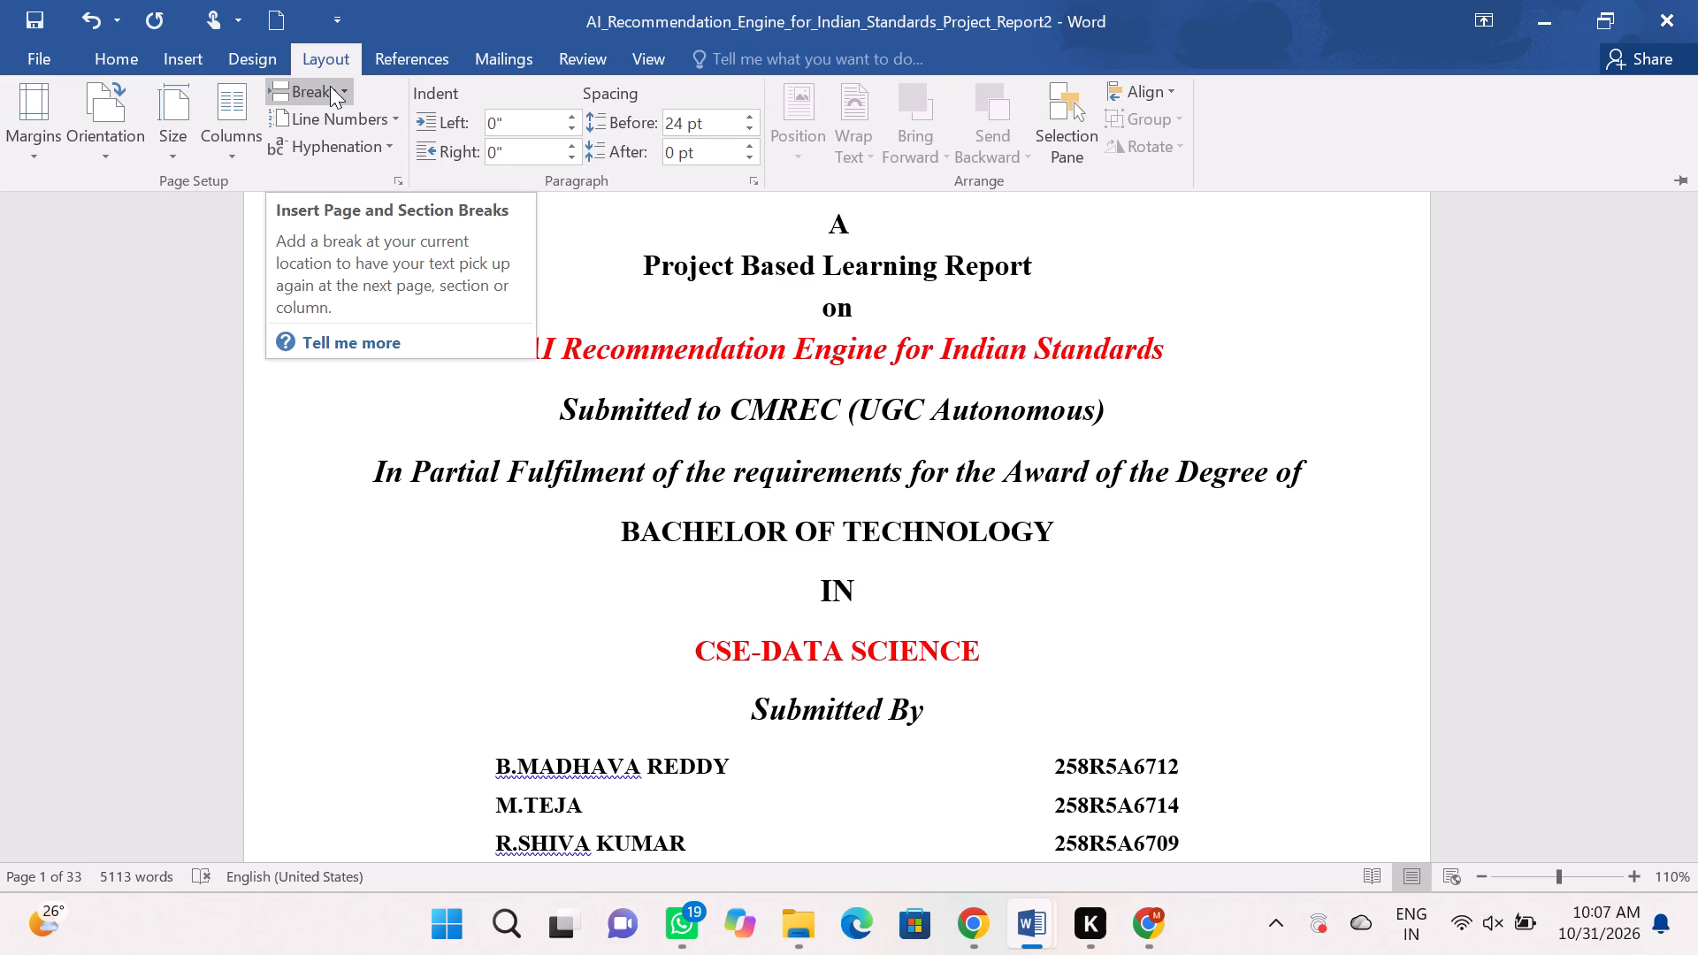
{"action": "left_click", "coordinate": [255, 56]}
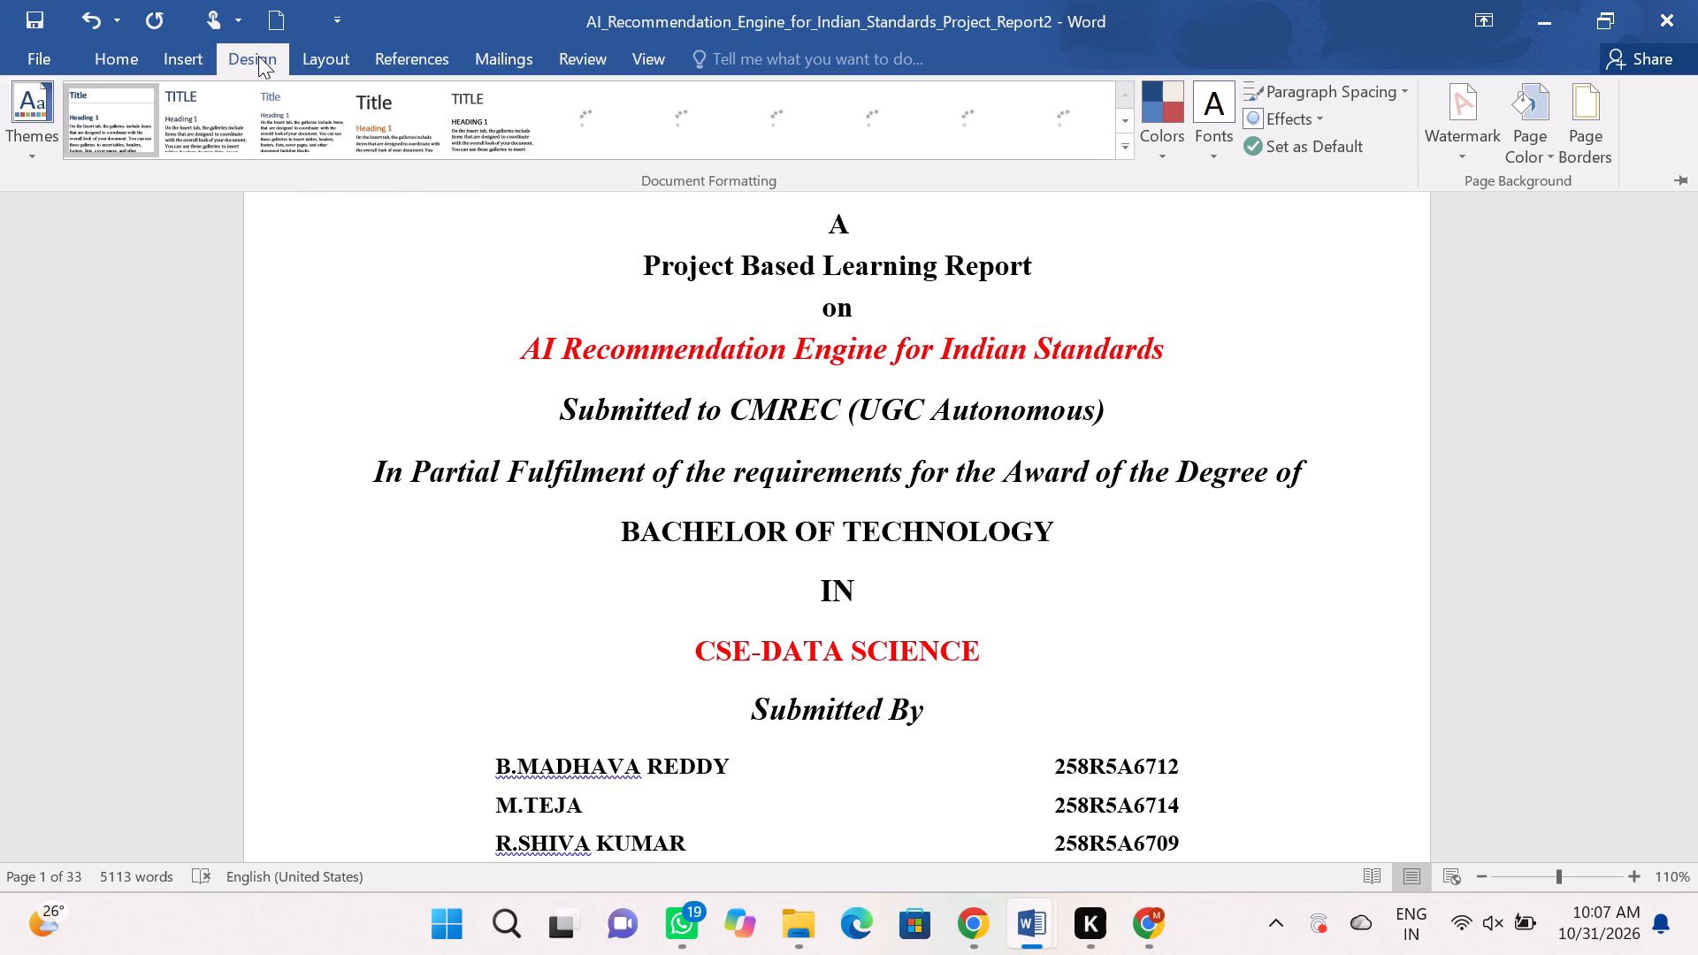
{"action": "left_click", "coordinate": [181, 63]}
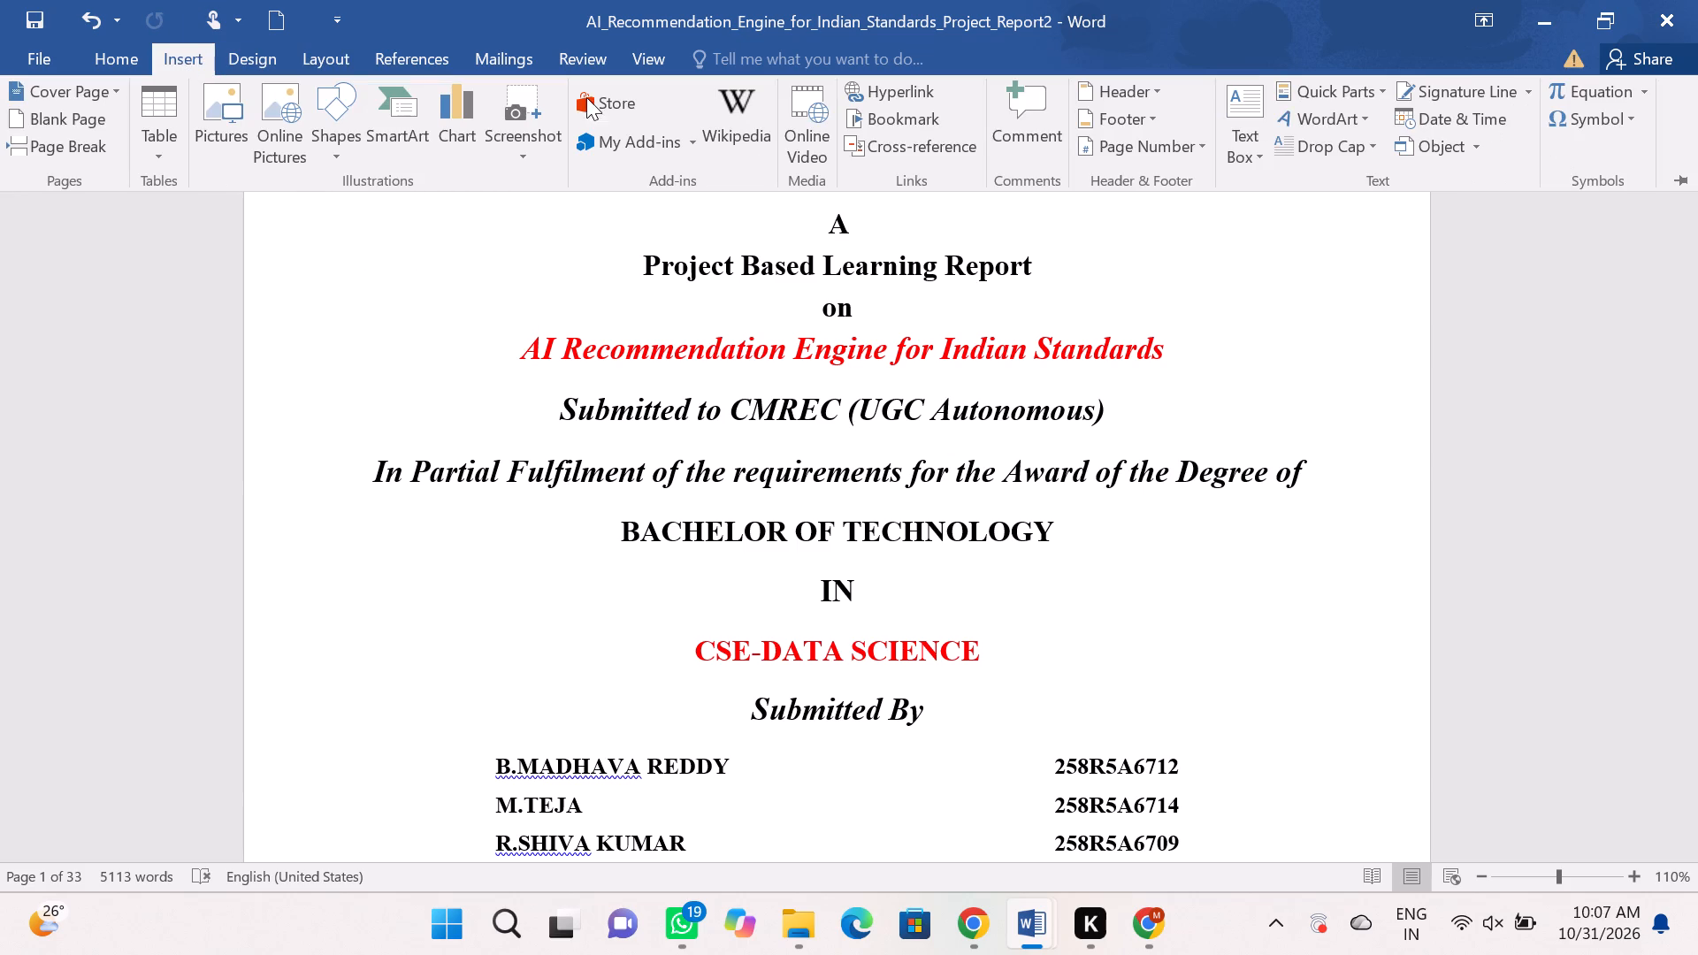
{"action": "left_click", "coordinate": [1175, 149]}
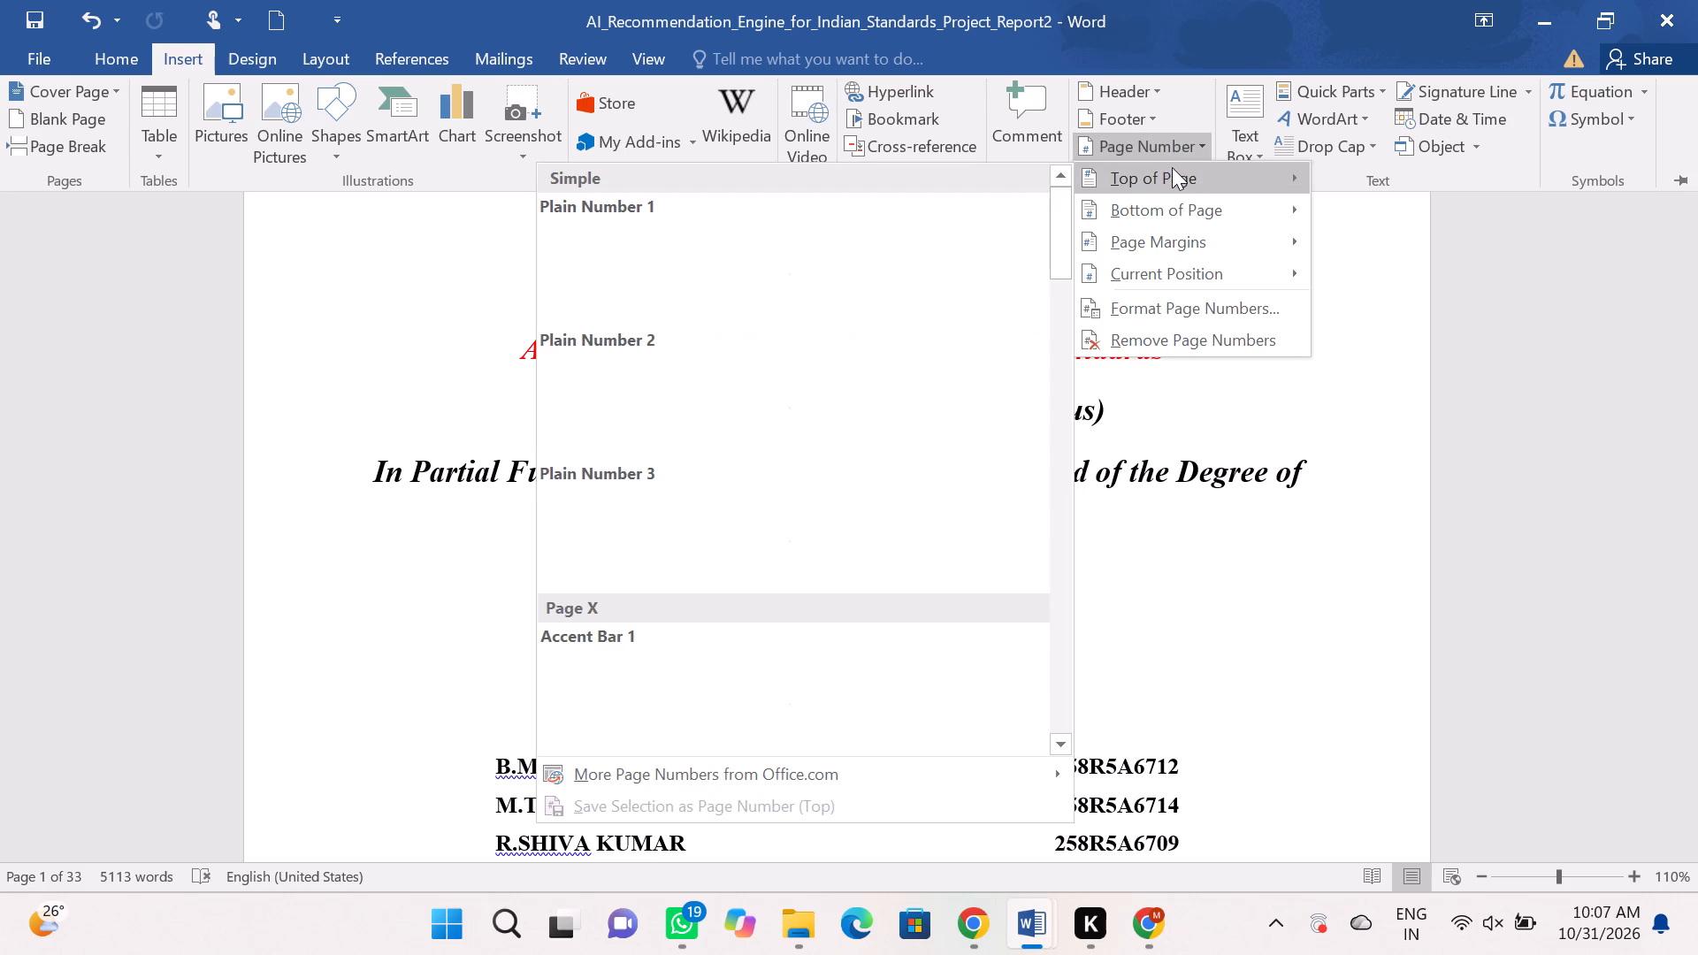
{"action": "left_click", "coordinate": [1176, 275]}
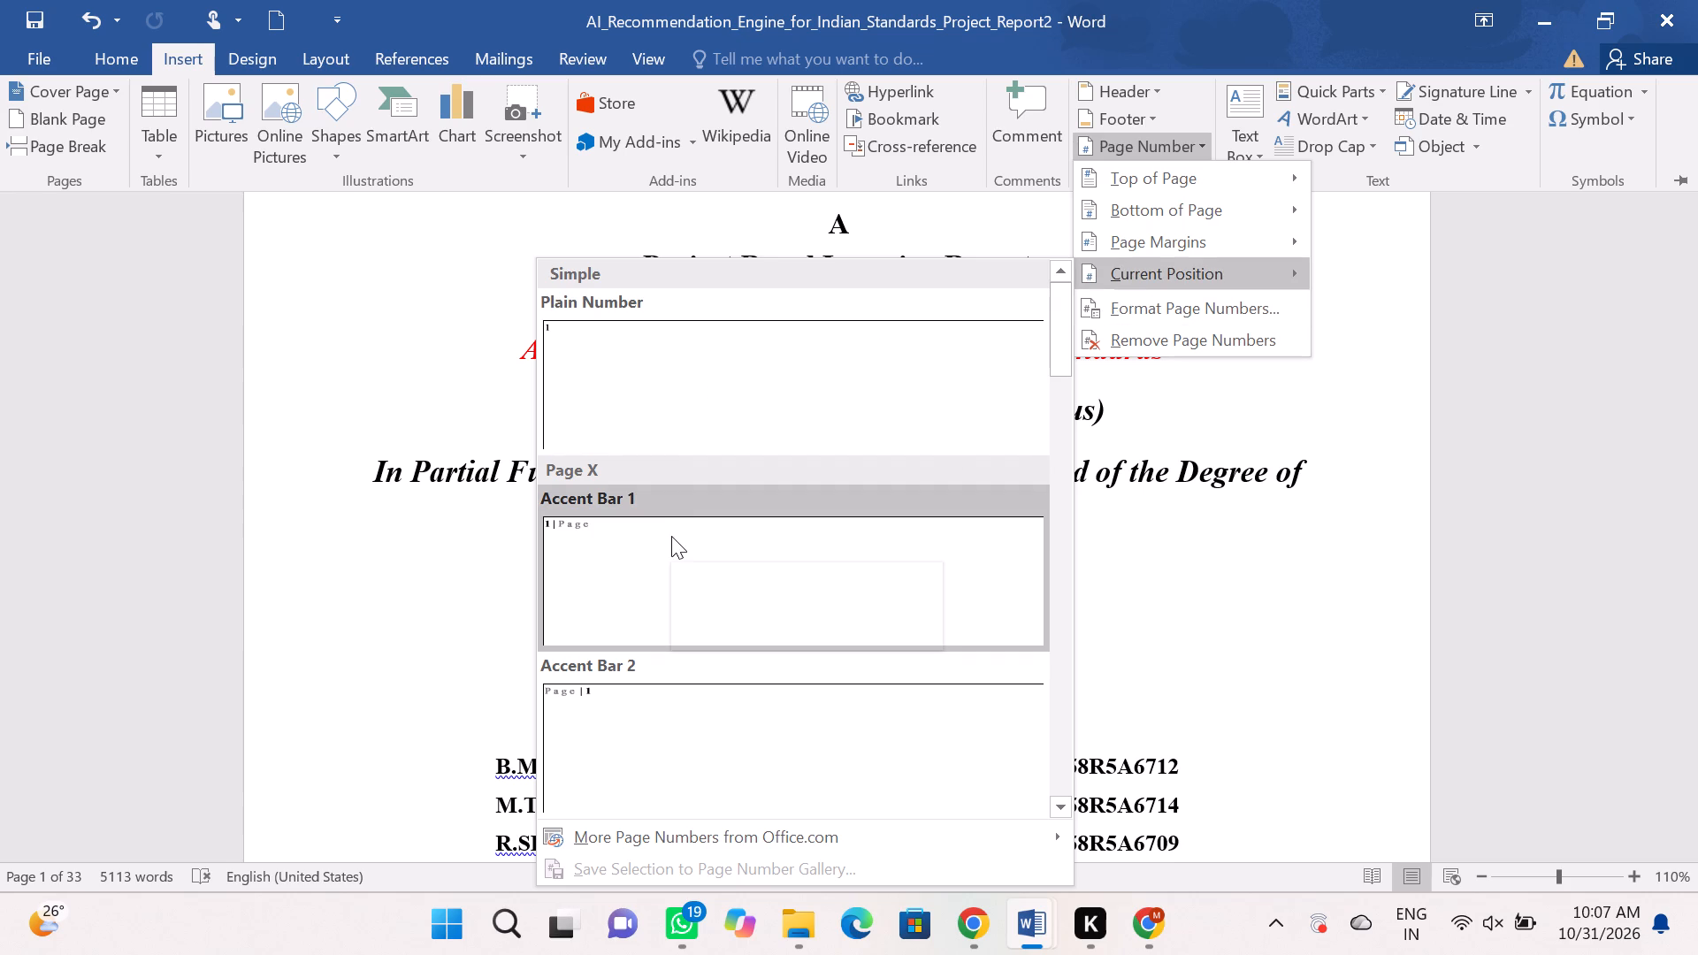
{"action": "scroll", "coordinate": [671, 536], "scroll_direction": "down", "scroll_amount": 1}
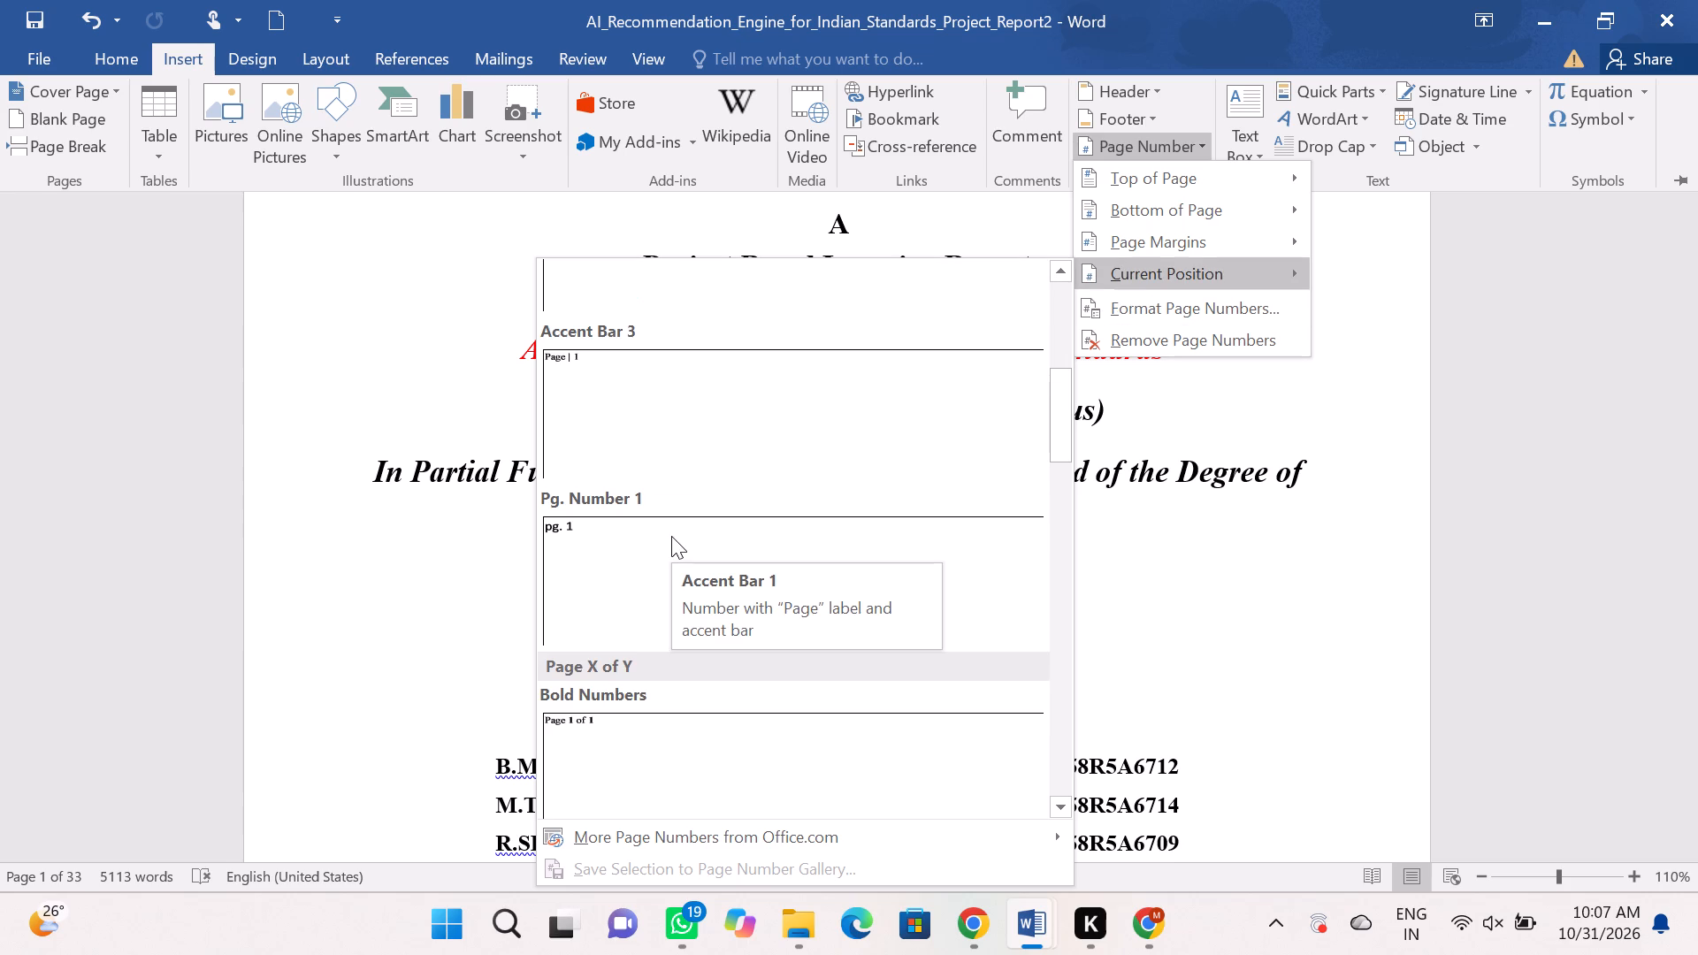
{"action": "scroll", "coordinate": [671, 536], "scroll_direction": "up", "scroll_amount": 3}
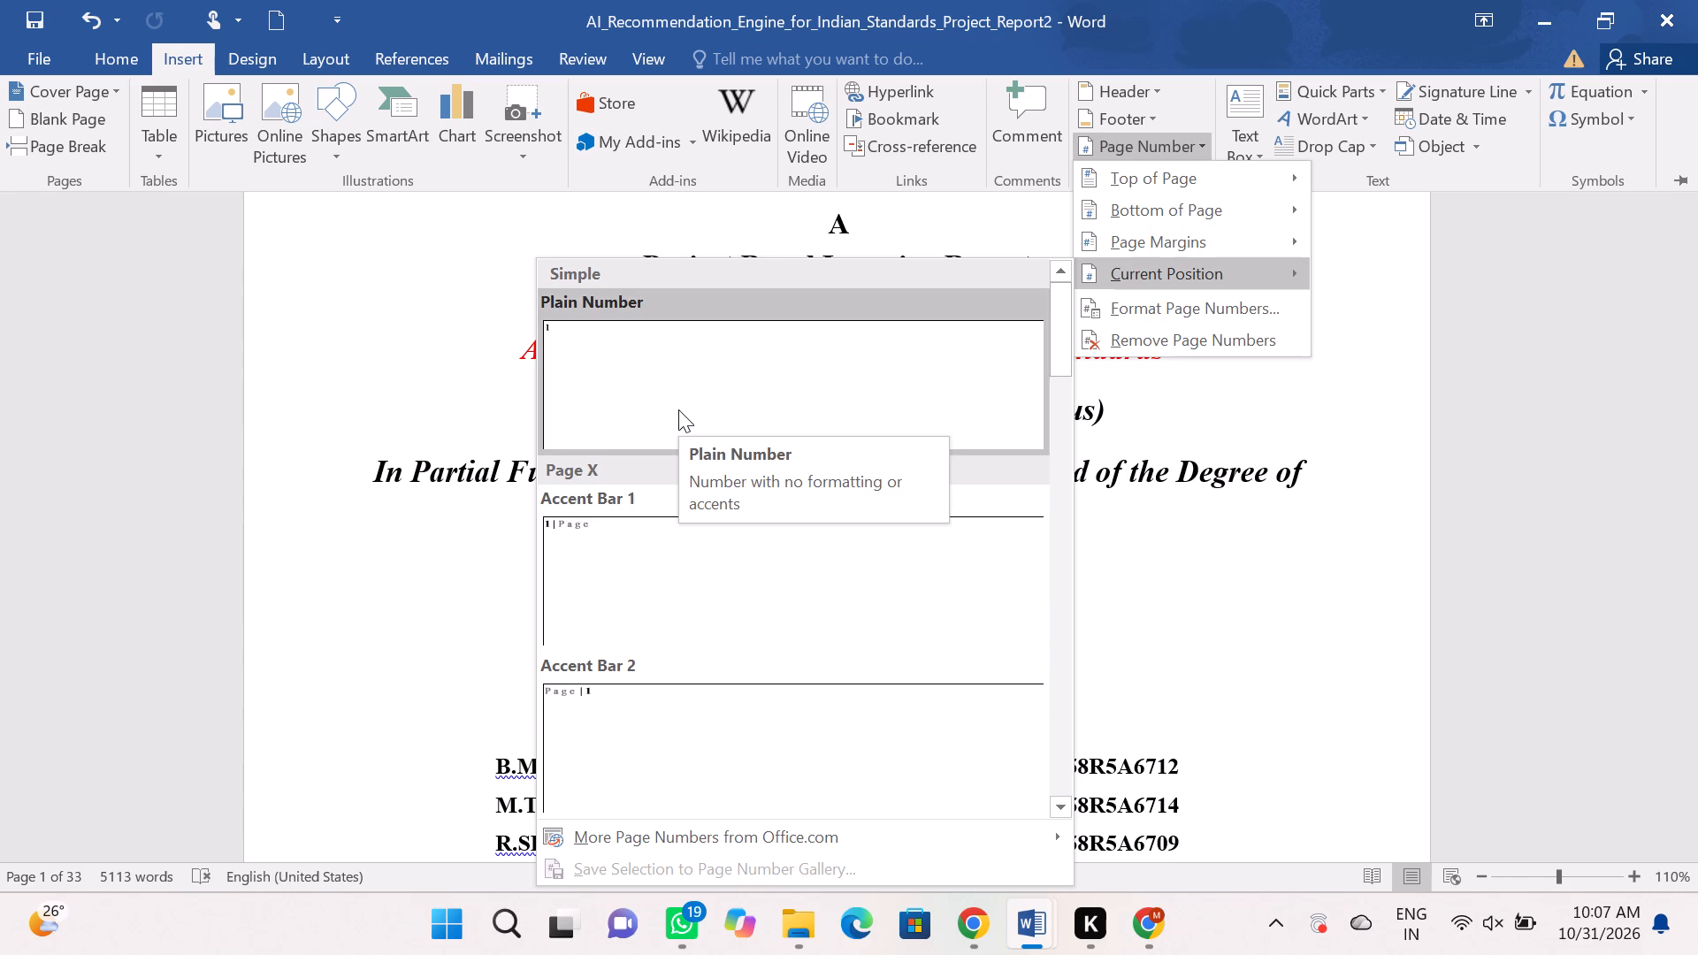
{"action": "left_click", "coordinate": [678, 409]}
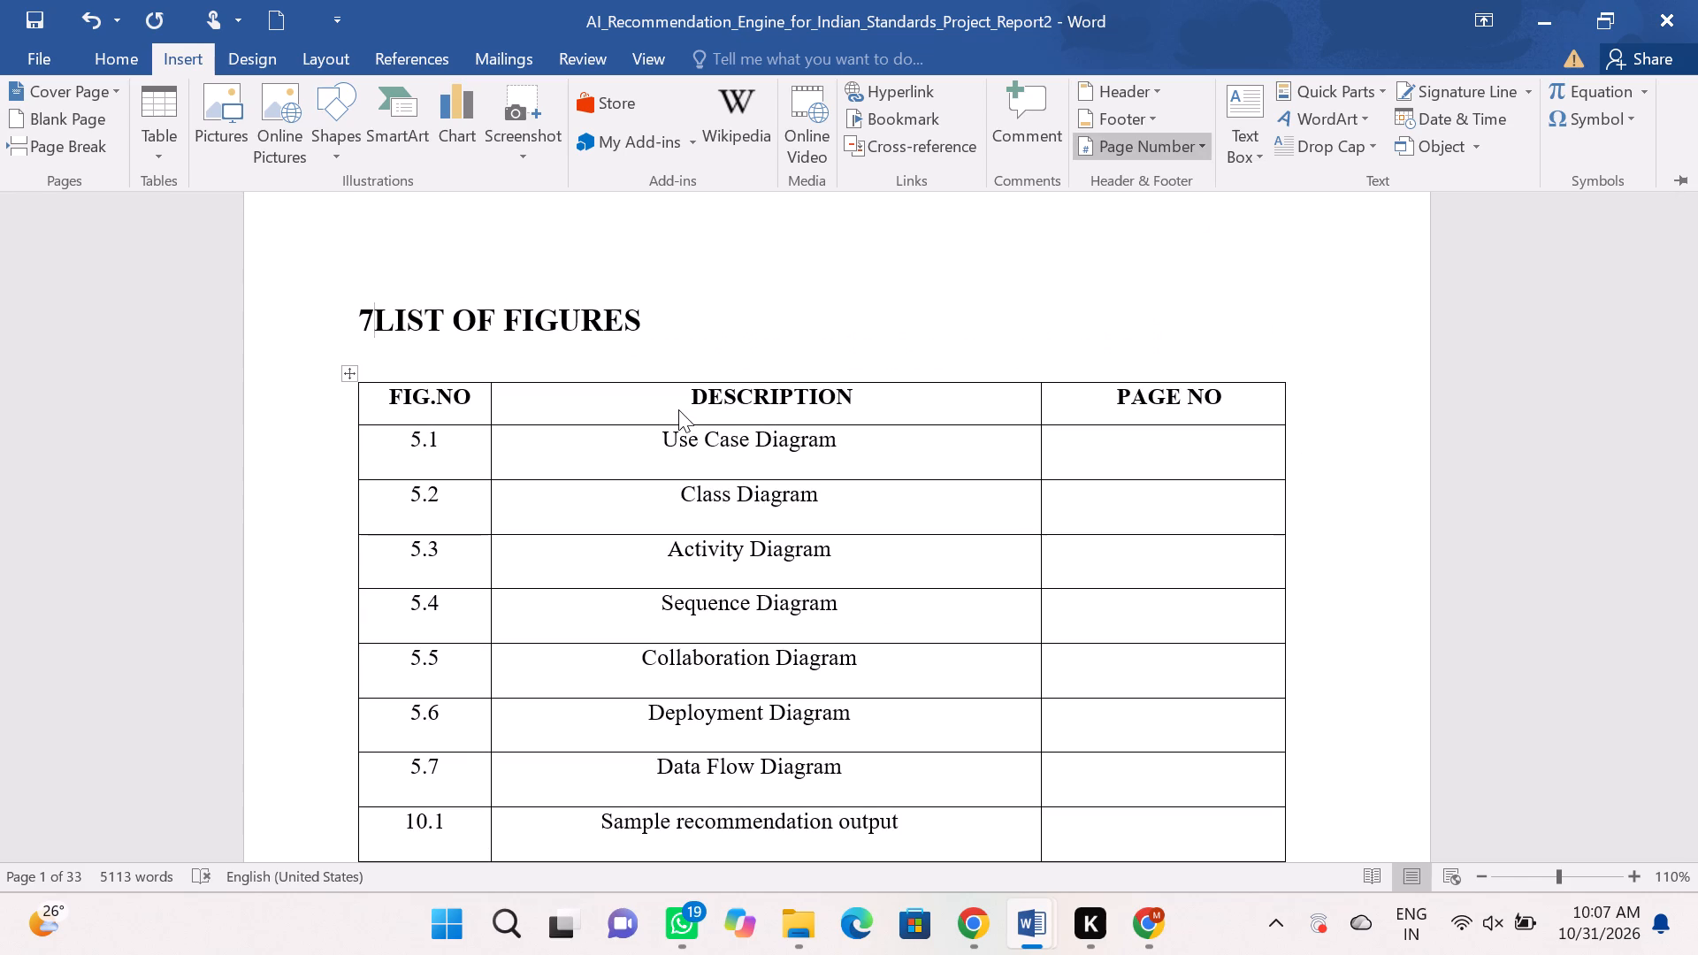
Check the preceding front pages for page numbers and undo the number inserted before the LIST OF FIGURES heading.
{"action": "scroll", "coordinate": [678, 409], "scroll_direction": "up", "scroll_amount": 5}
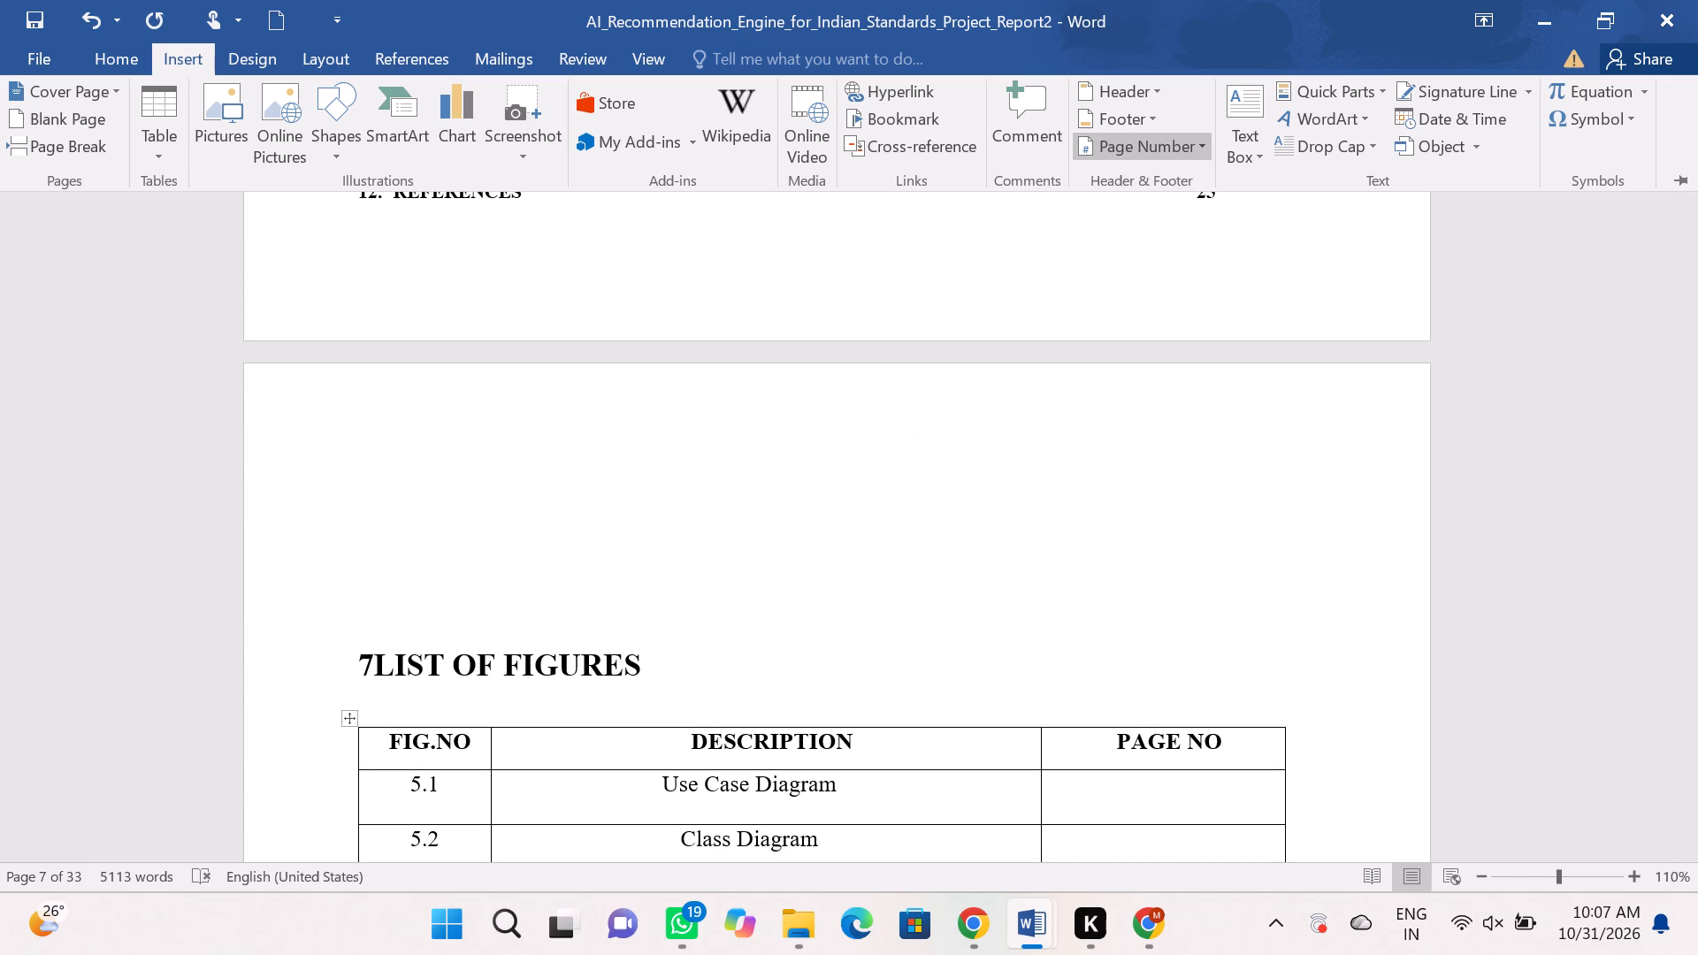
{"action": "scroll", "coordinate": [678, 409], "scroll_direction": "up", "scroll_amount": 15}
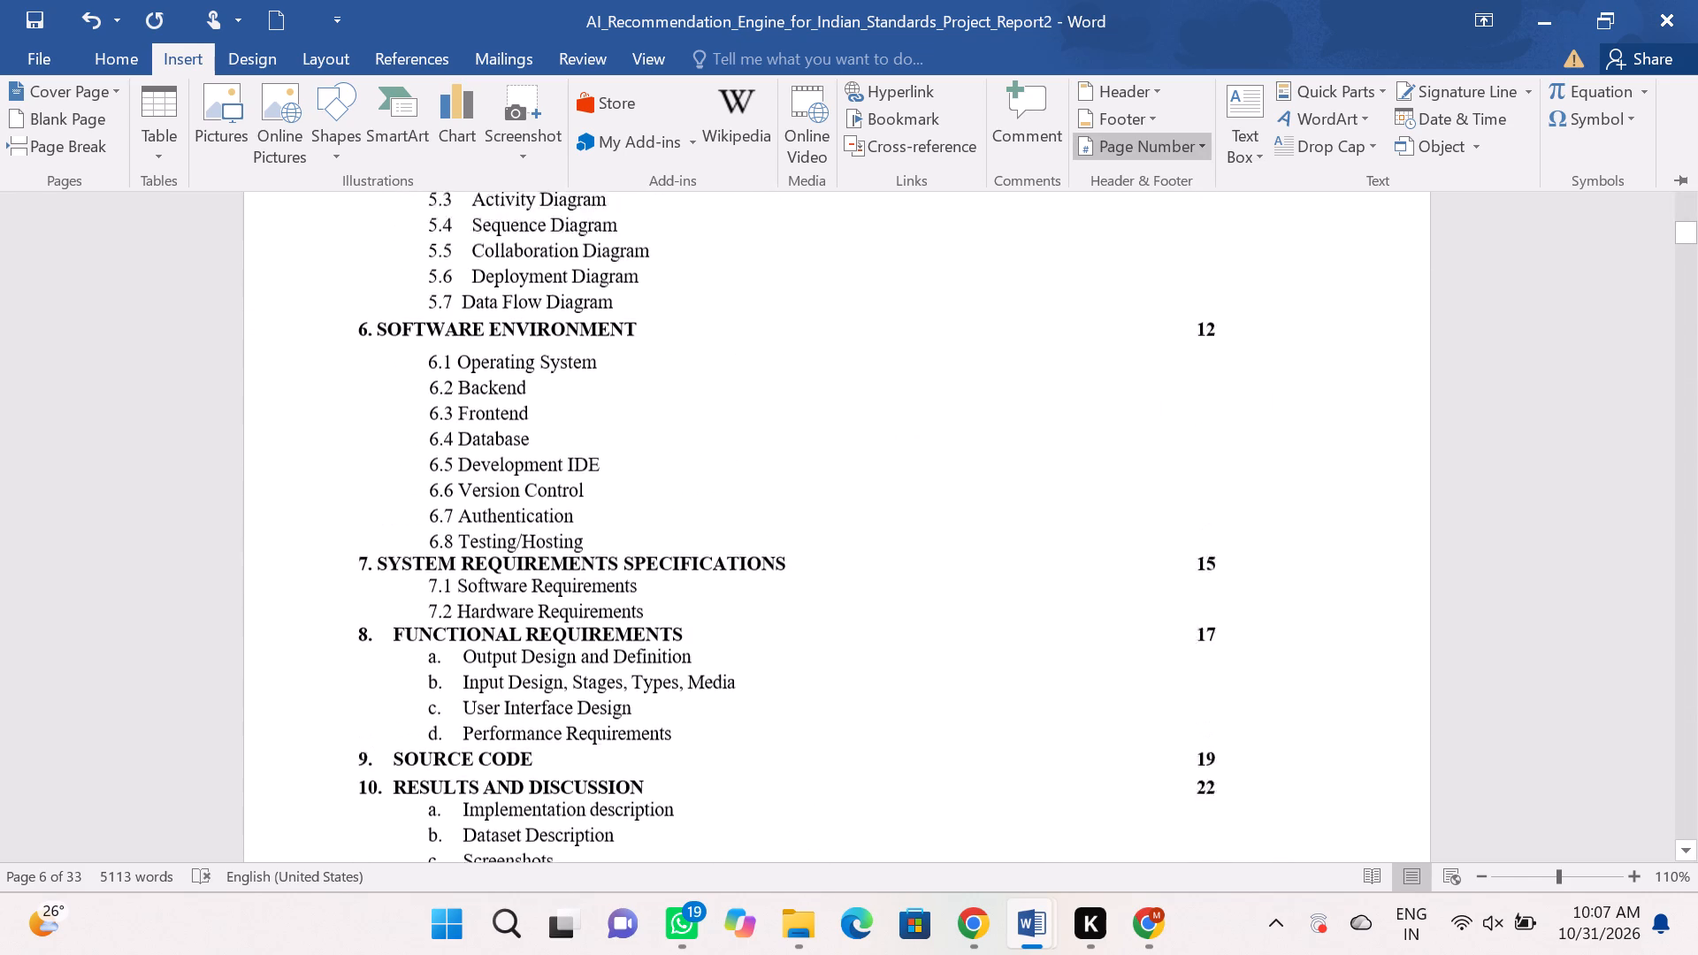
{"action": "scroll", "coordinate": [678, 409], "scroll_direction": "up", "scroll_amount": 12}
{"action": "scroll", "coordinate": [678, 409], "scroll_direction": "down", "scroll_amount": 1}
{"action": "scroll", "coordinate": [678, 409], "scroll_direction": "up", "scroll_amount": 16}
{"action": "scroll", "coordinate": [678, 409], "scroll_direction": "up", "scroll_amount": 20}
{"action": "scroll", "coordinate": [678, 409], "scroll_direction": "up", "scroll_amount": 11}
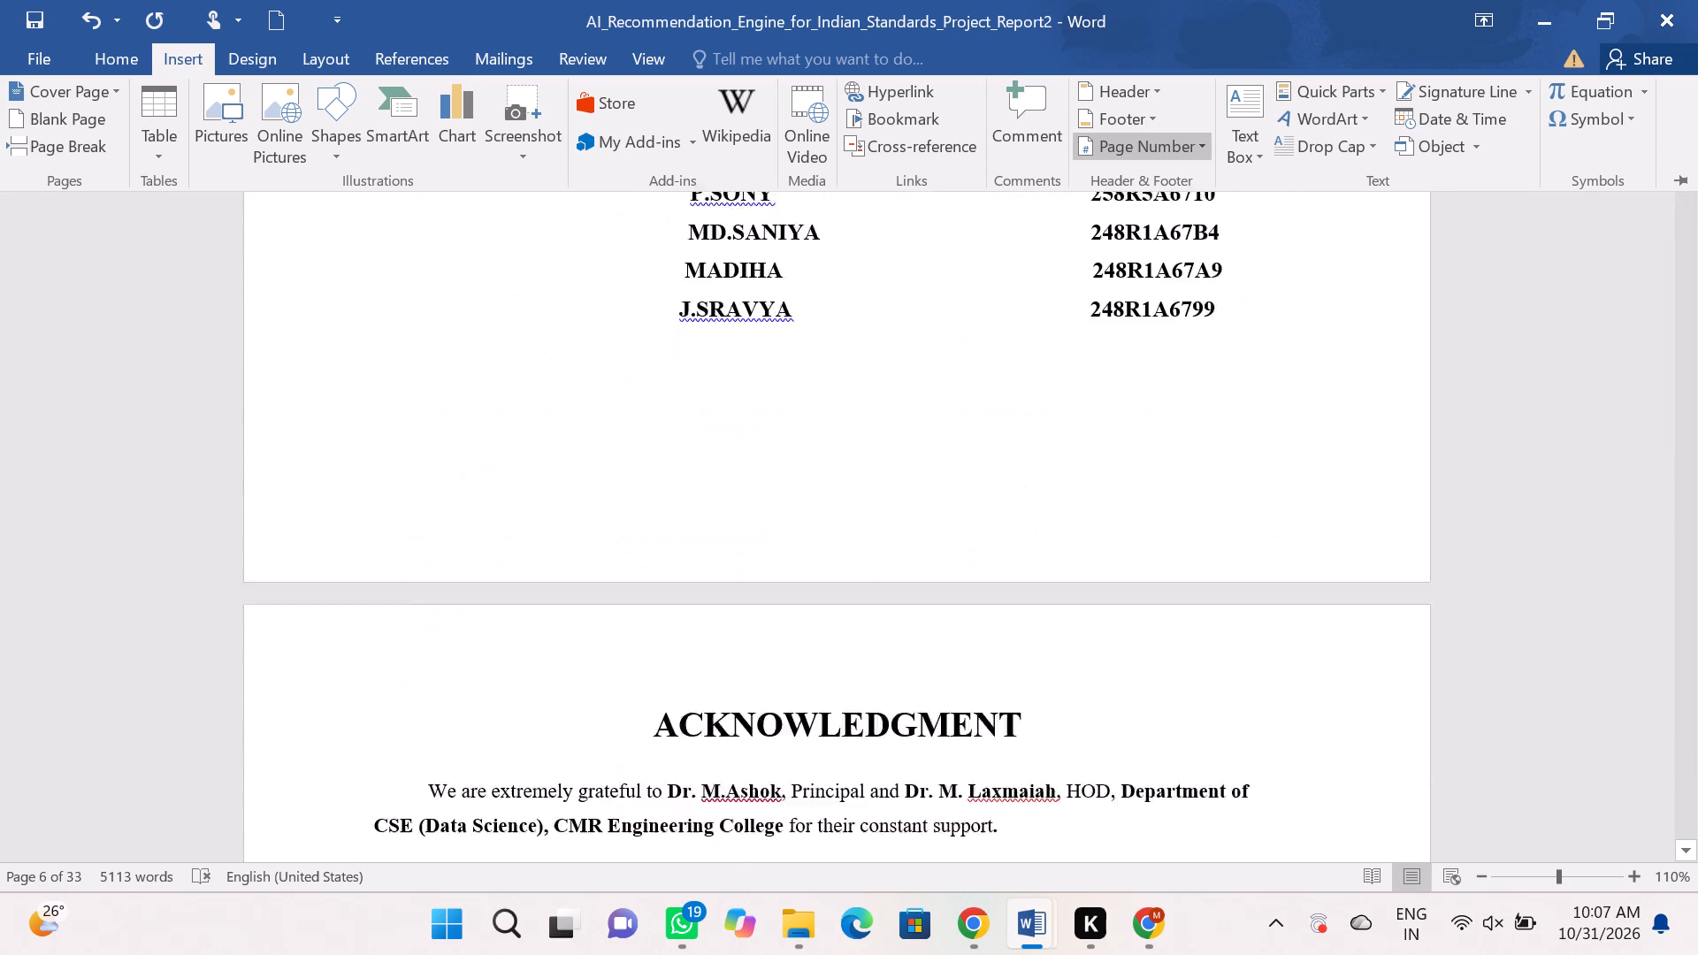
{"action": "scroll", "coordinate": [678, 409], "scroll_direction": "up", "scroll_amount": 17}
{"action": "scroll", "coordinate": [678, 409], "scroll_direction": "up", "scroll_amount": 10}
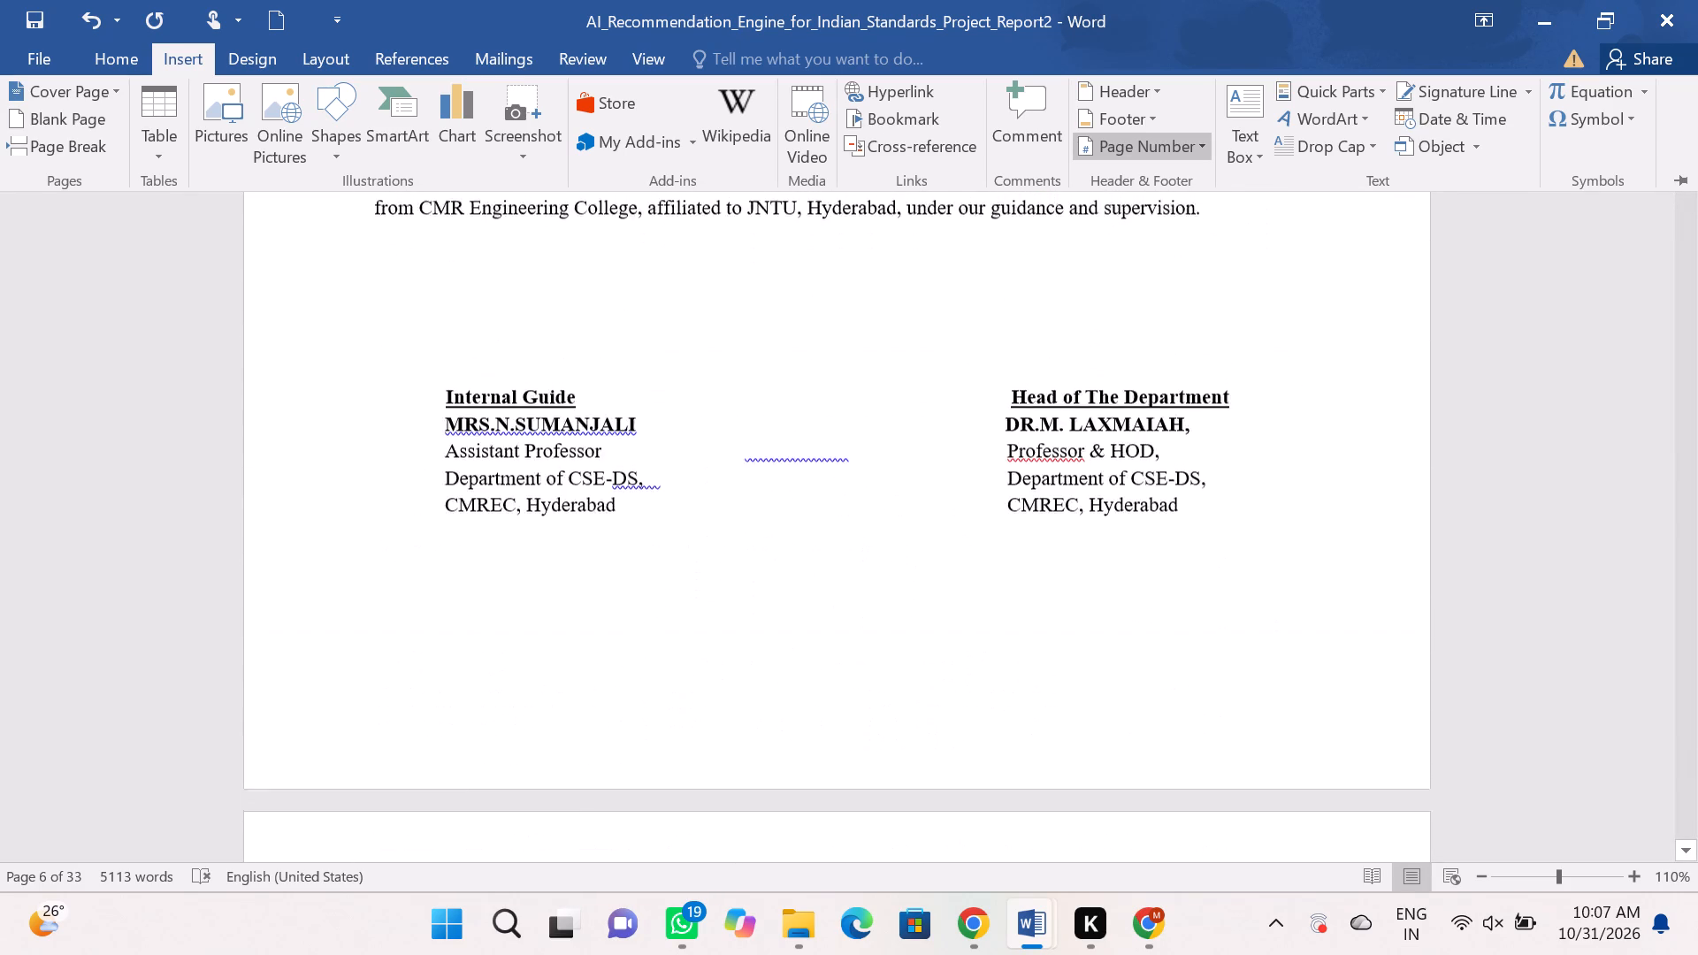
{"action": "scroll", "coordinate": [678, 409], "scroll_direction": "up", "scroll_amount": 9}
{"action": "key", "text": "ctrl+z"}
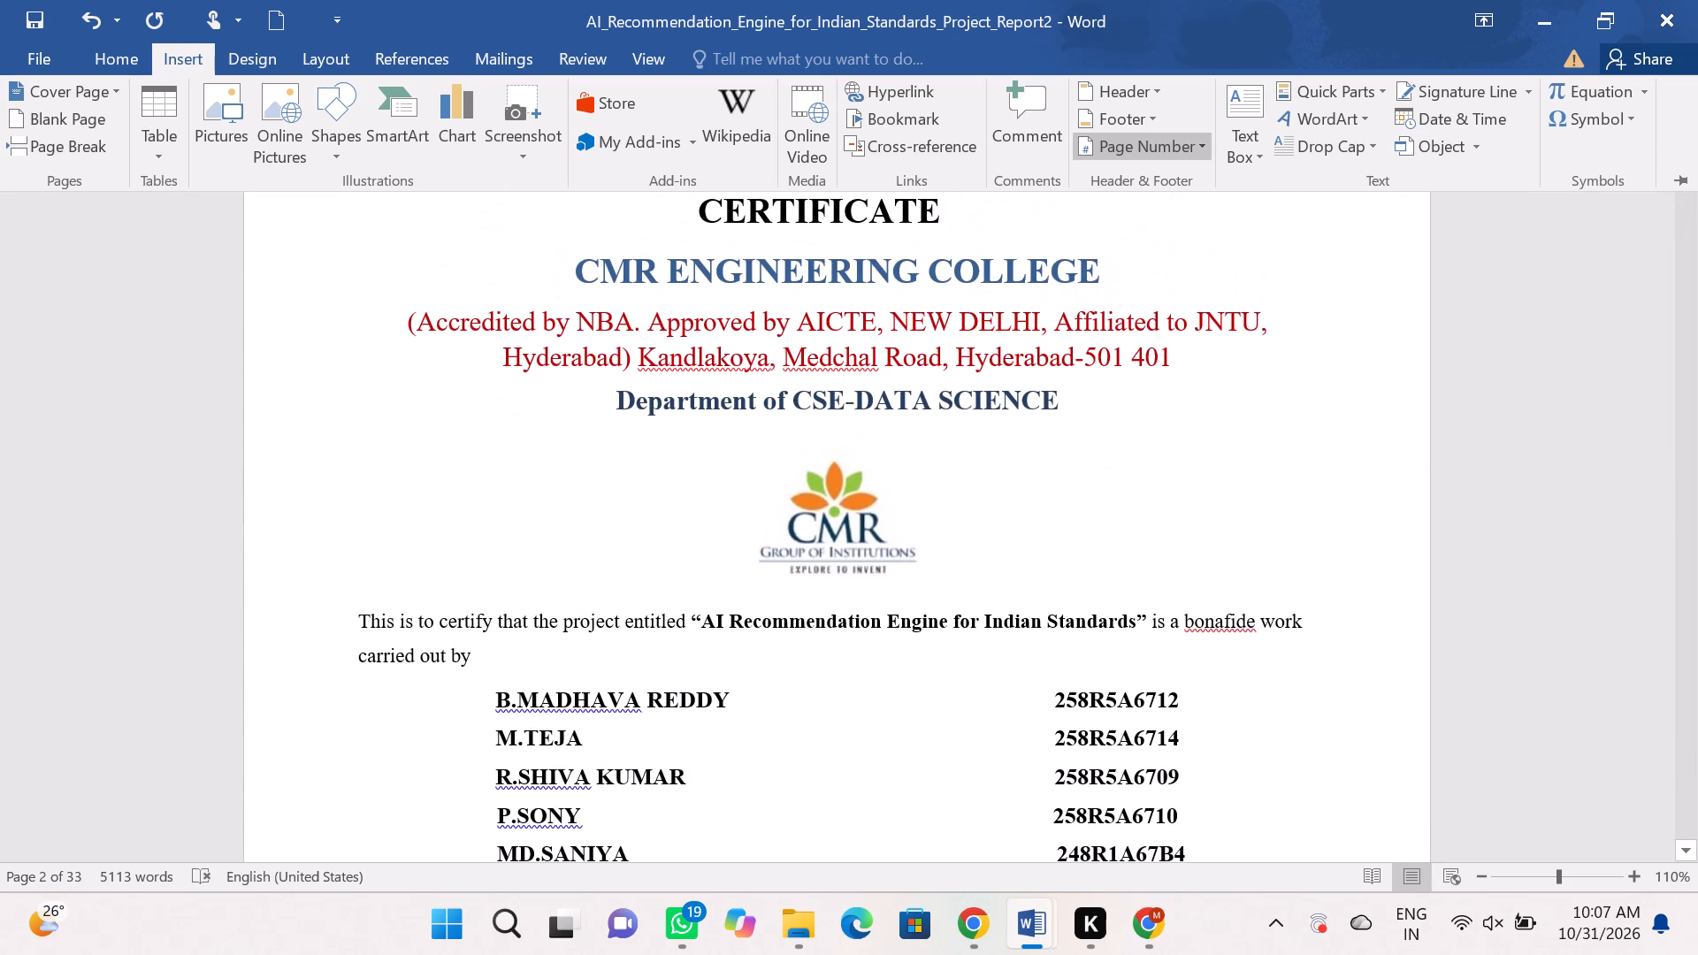
Add page numbers at the bottom of the page using the Plain Number 1 style.
{"action": "scroll", "coordinate": [678, 409], "scroll_direction": "up", "scroll_amount": 5}
{"action": "scroll", "coordinate": [678, 409], "scroll_direction": "up", "scroll_amount": 17}
{"action": "scroll", "coordinate": [678, 409], "scroll_direction": "up", "scroll_amount": 19}
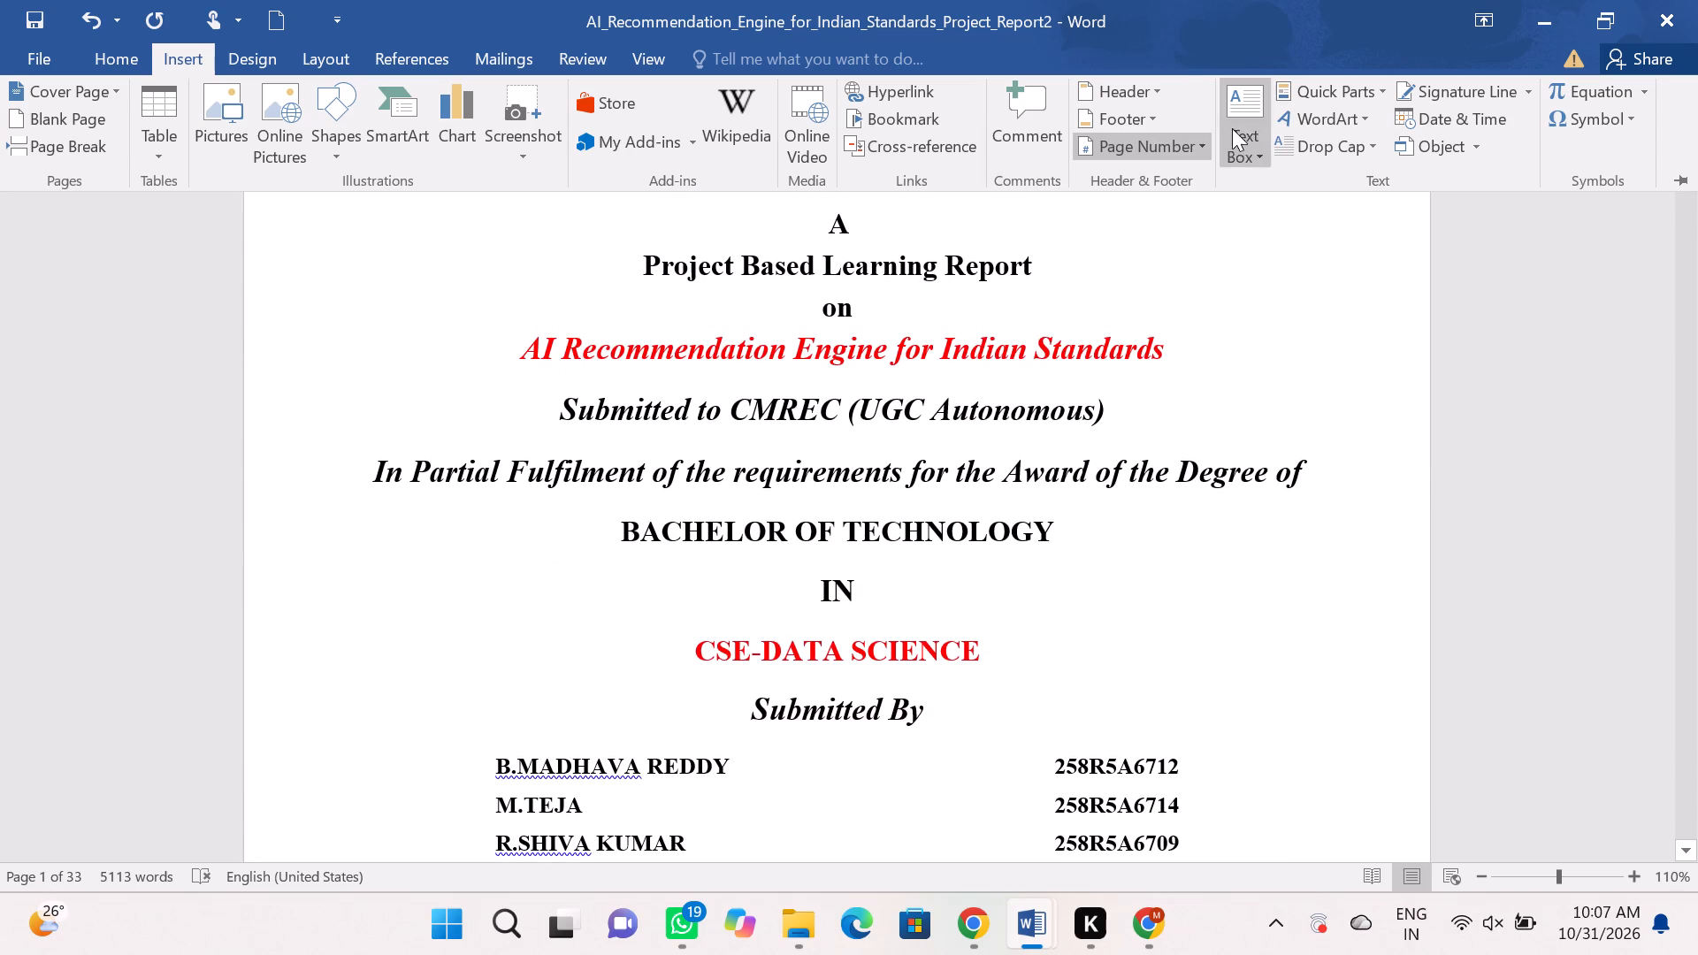
{"action": "left_click", "coordinate": [1199, 142]}
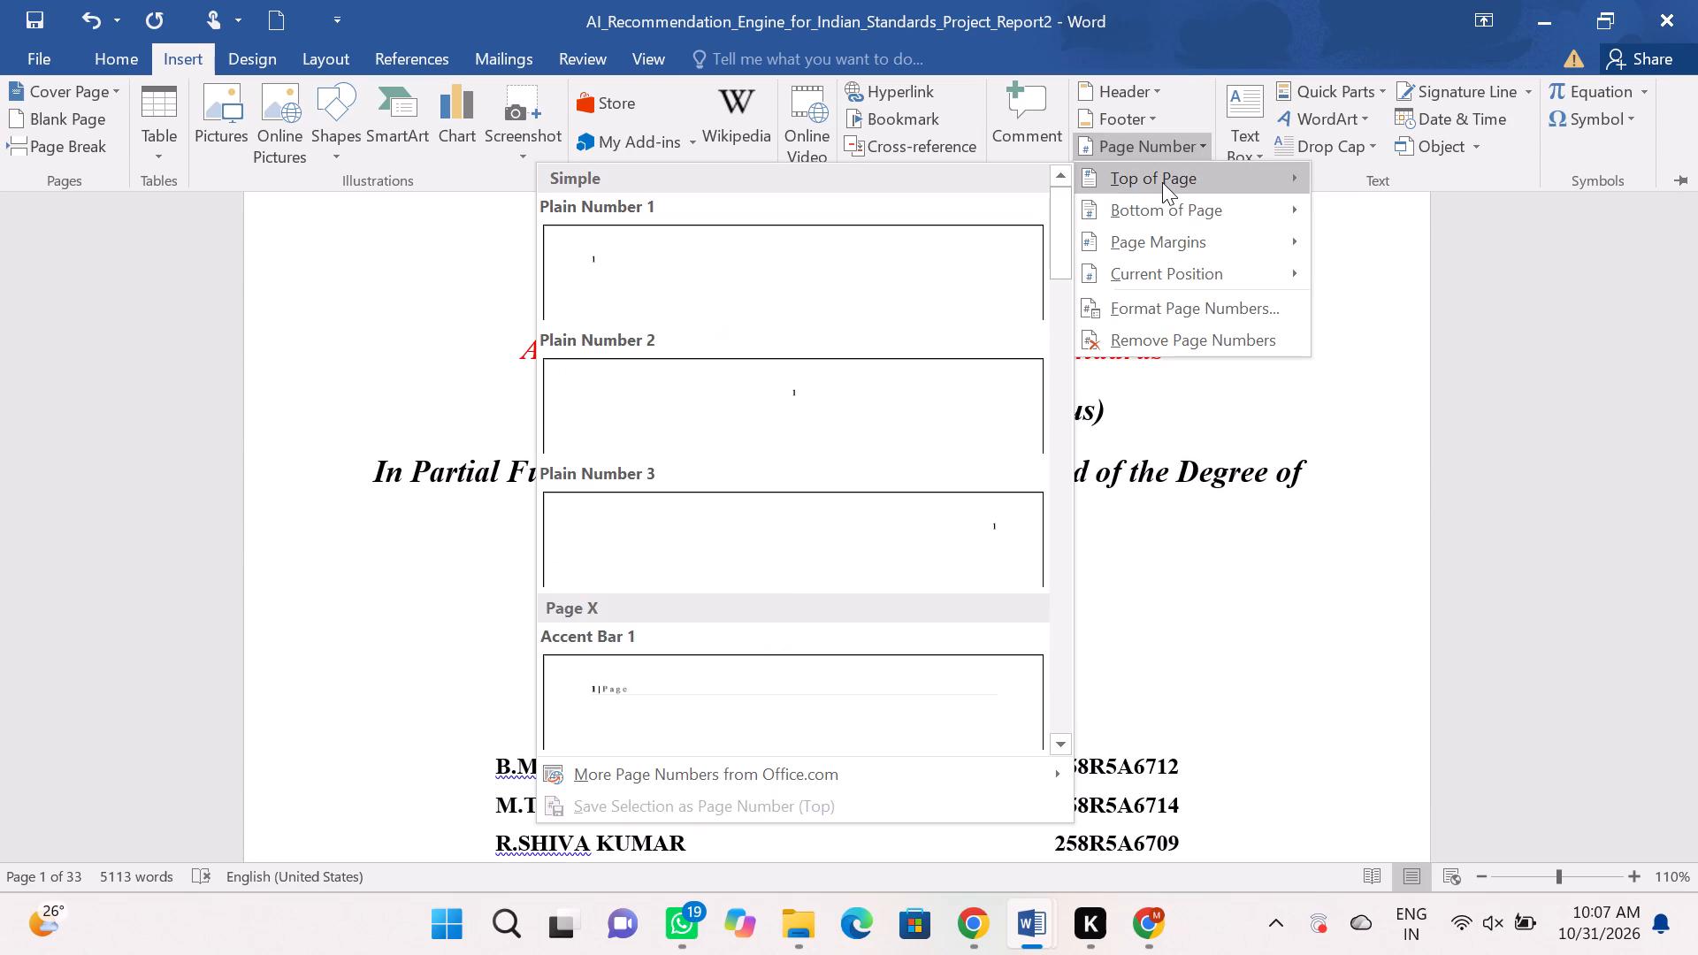
{"action": "scroll", "coordinate": [794, 256], "scroll_direction": "down", "scroll_amount": 1}
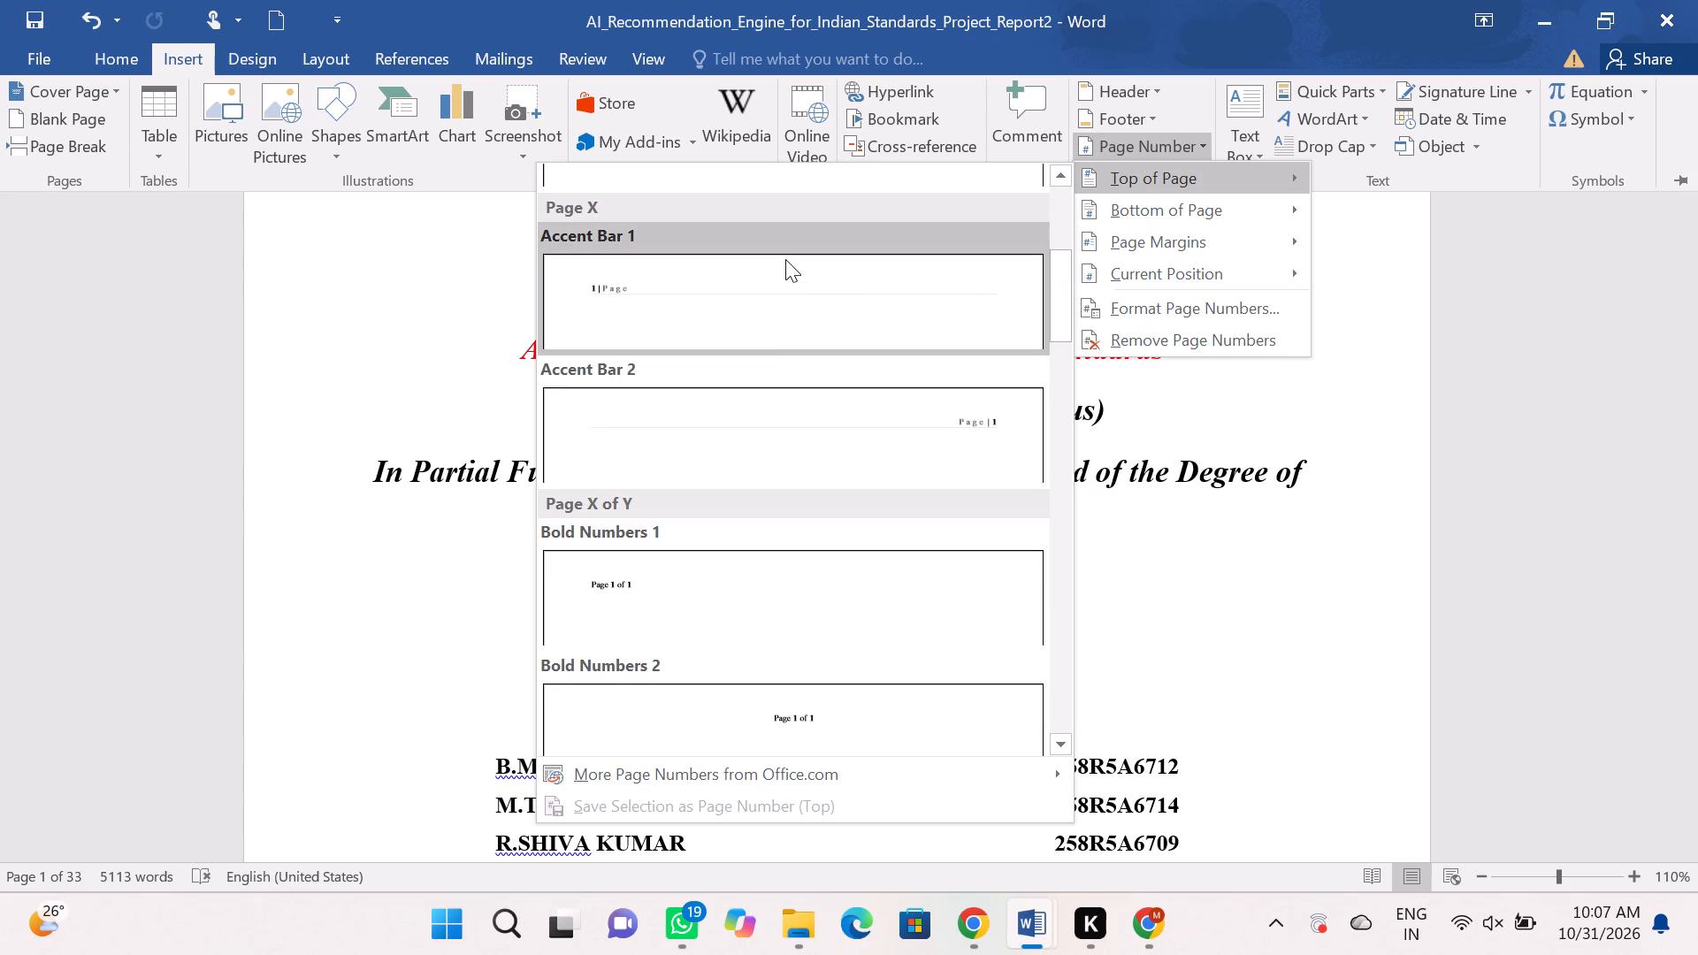
{"action": "left_click", "coordinate": [1166, 217]}
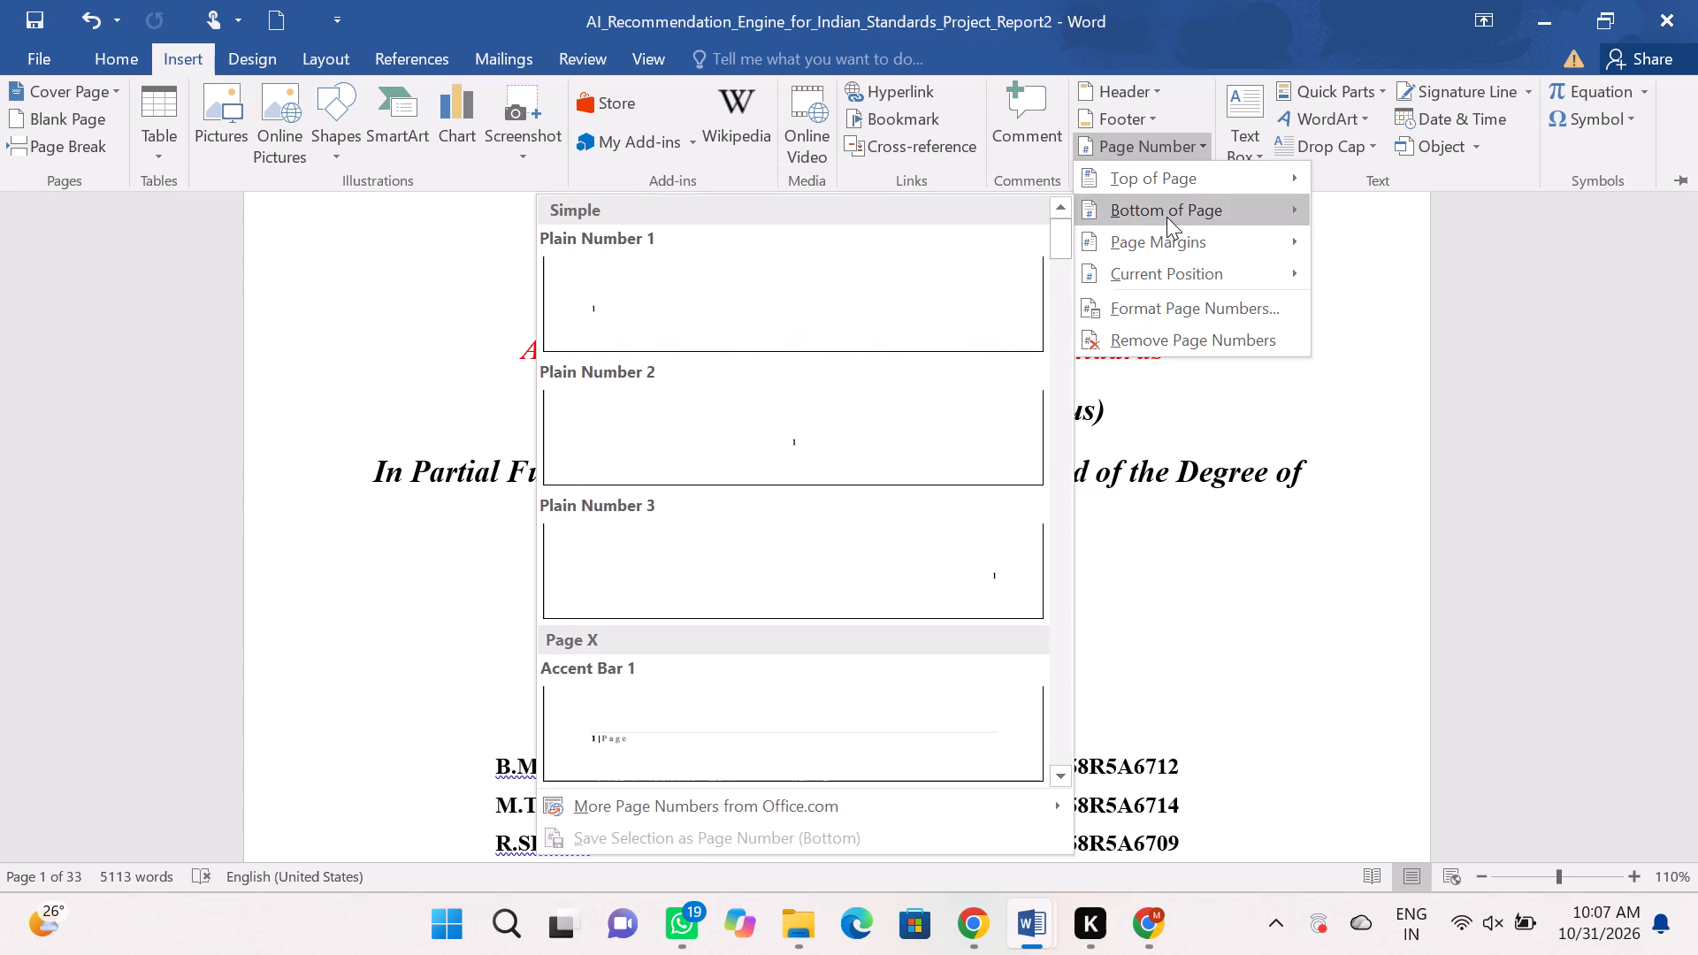
{"action": "left_click", "coordinate": [749, 327]}
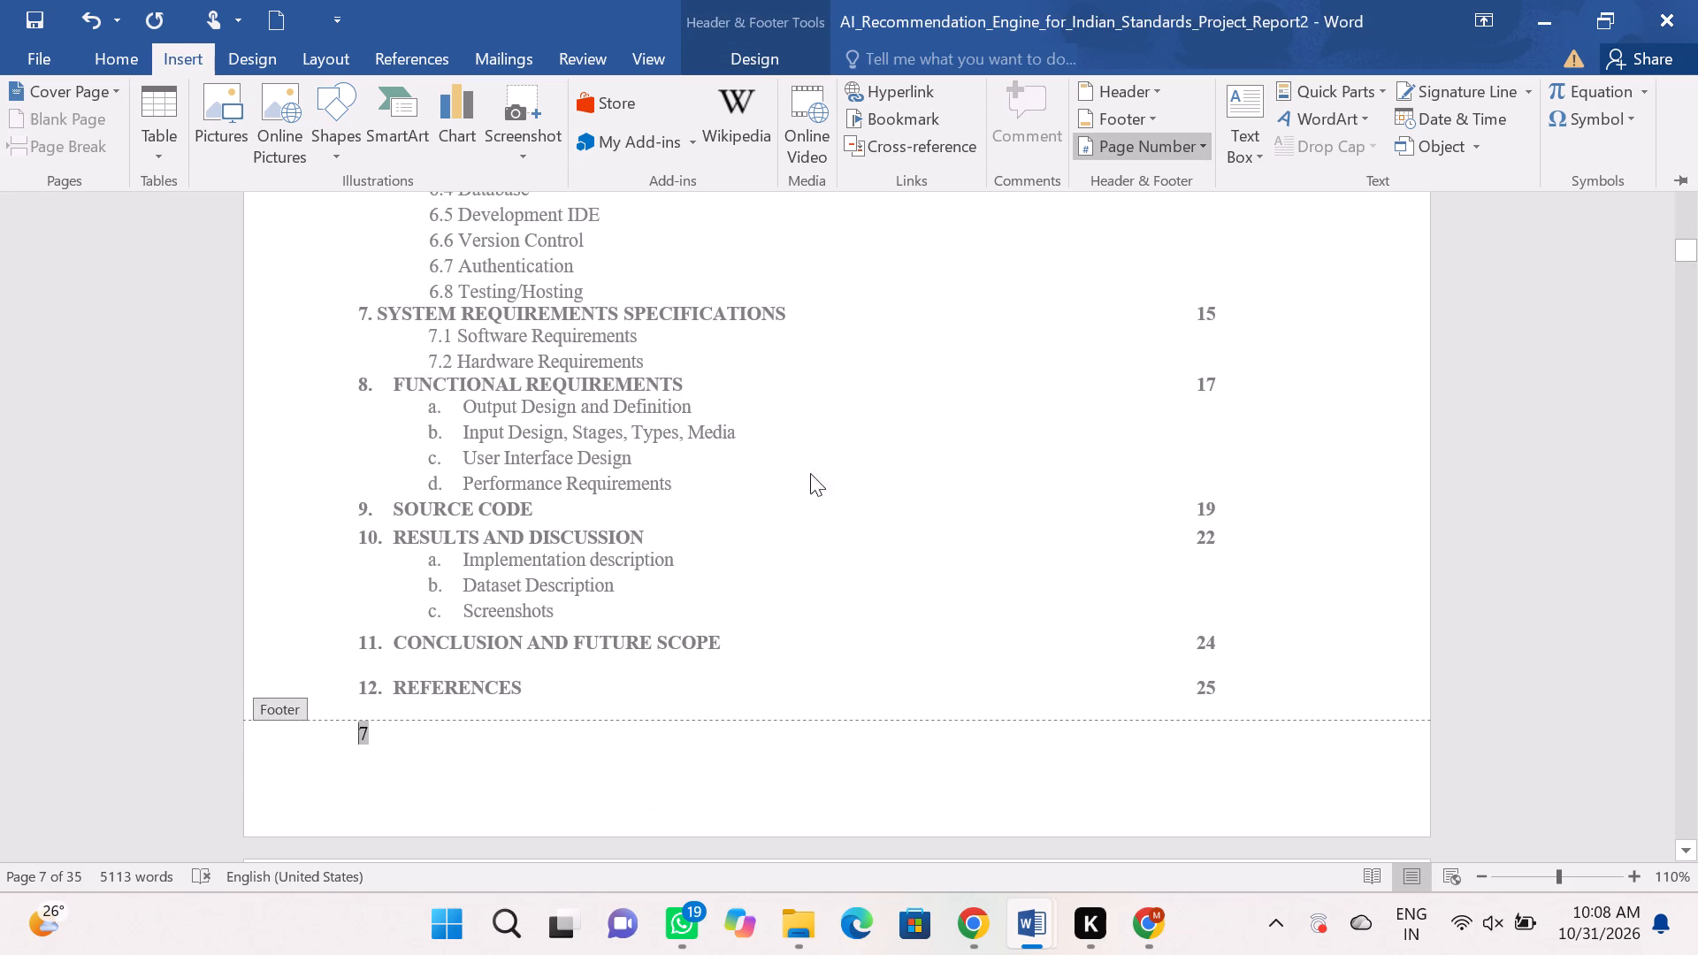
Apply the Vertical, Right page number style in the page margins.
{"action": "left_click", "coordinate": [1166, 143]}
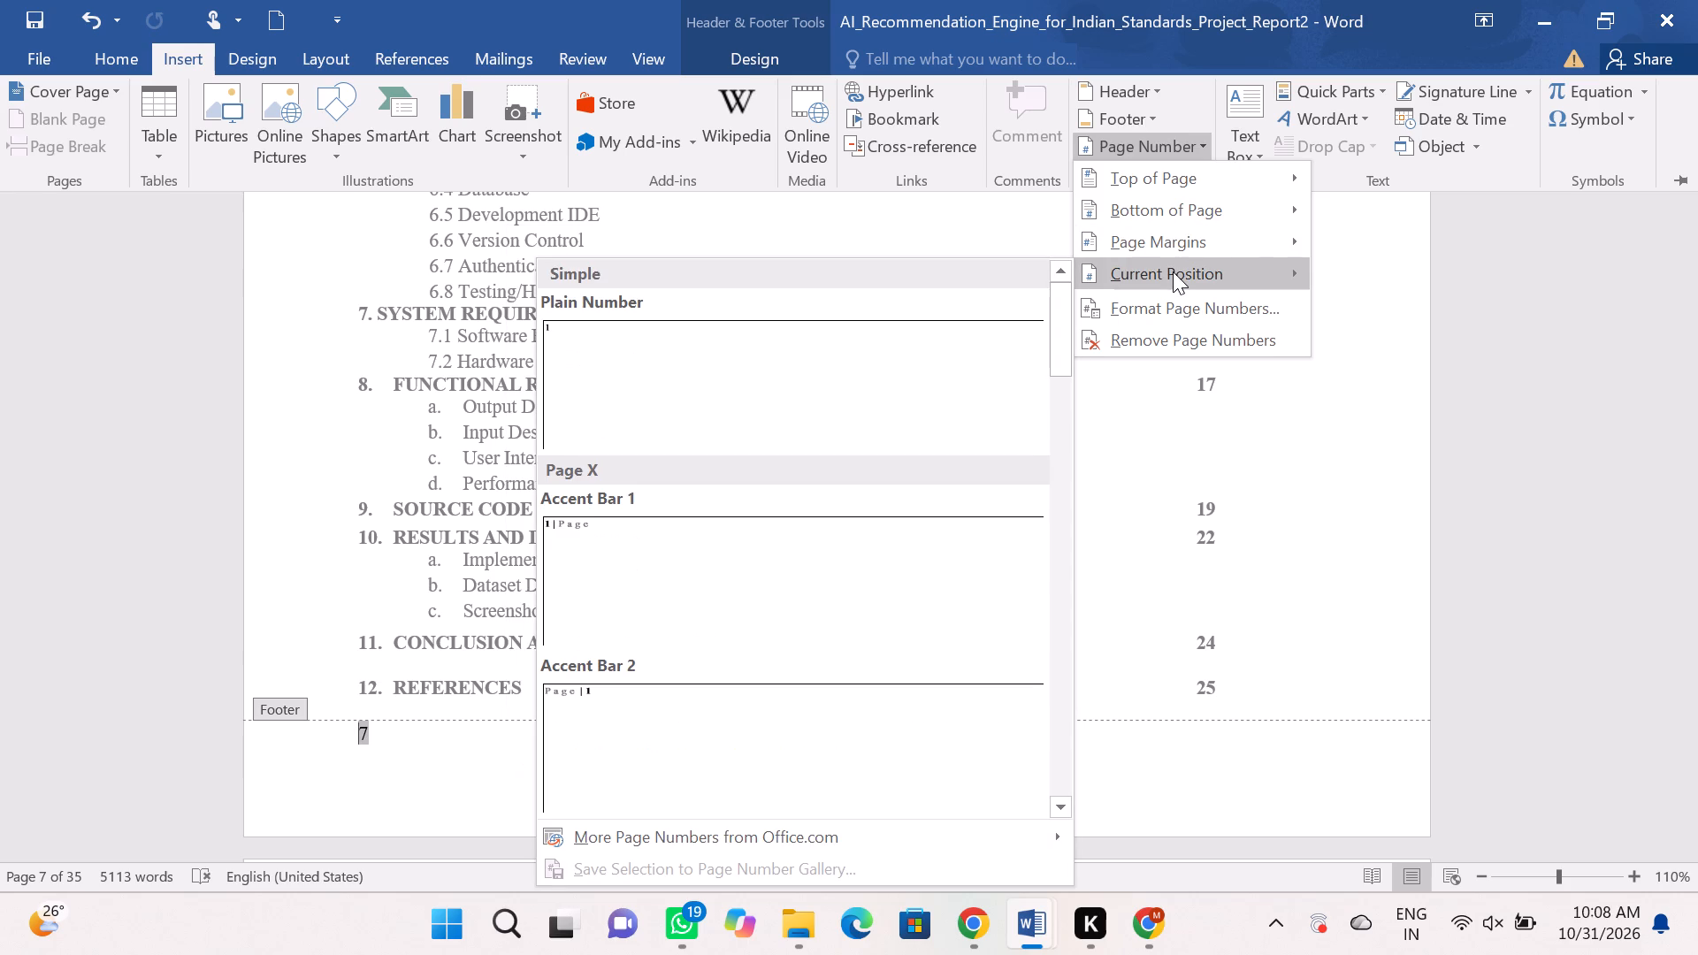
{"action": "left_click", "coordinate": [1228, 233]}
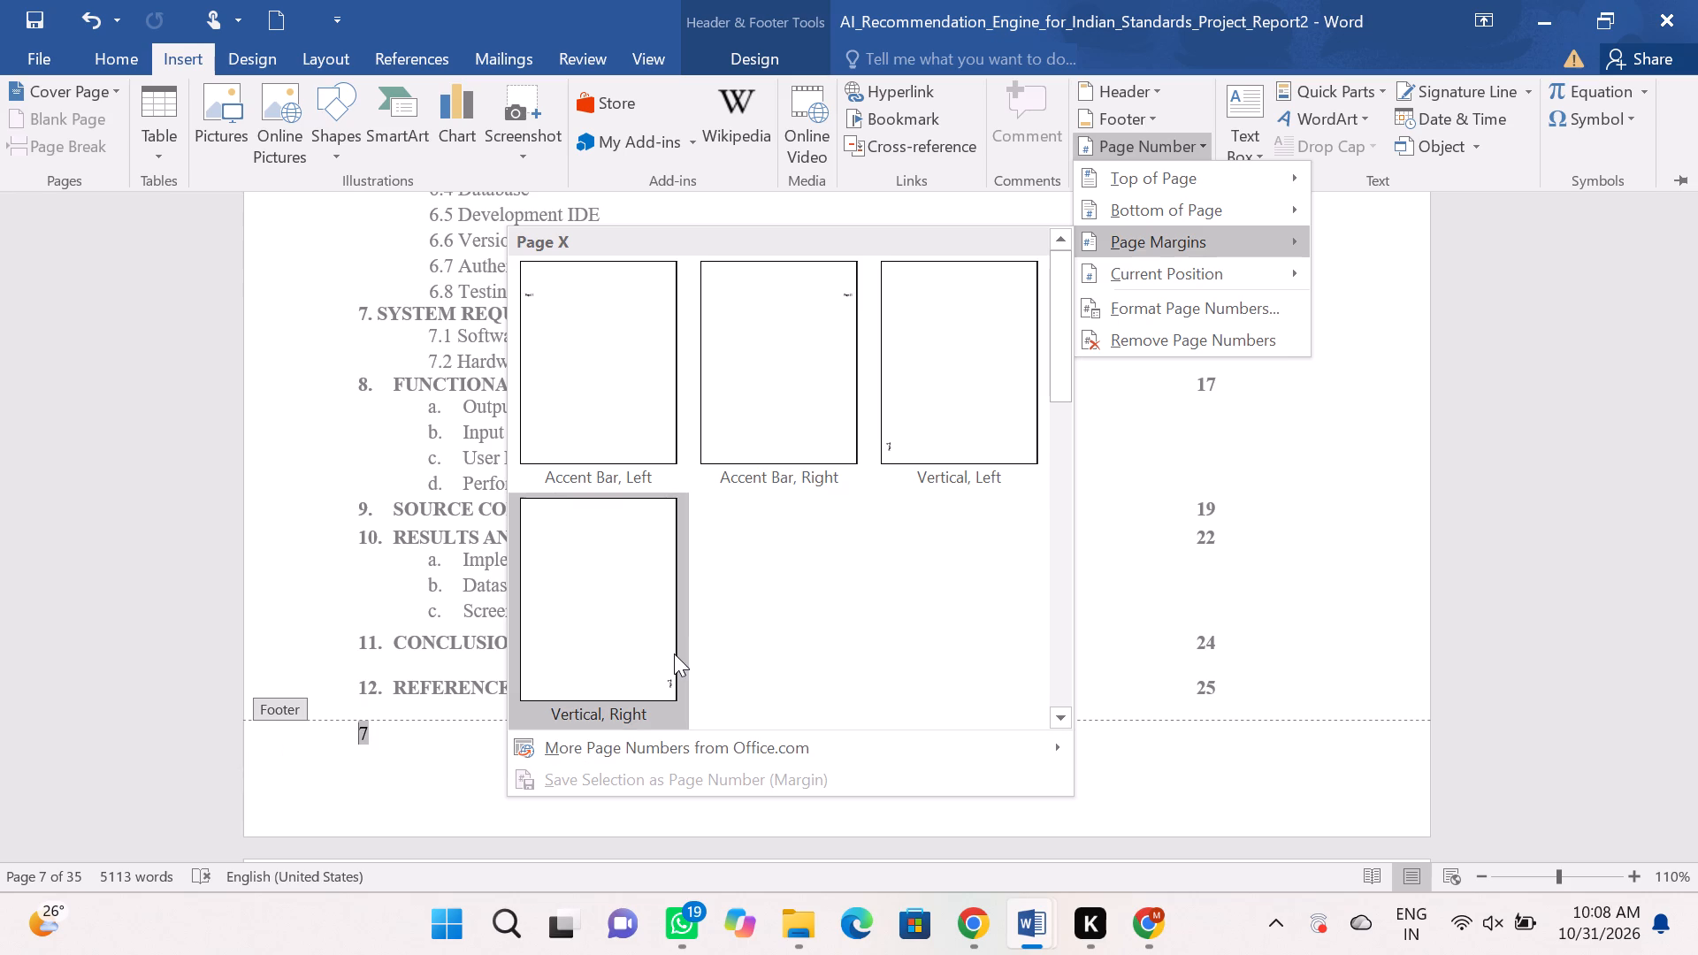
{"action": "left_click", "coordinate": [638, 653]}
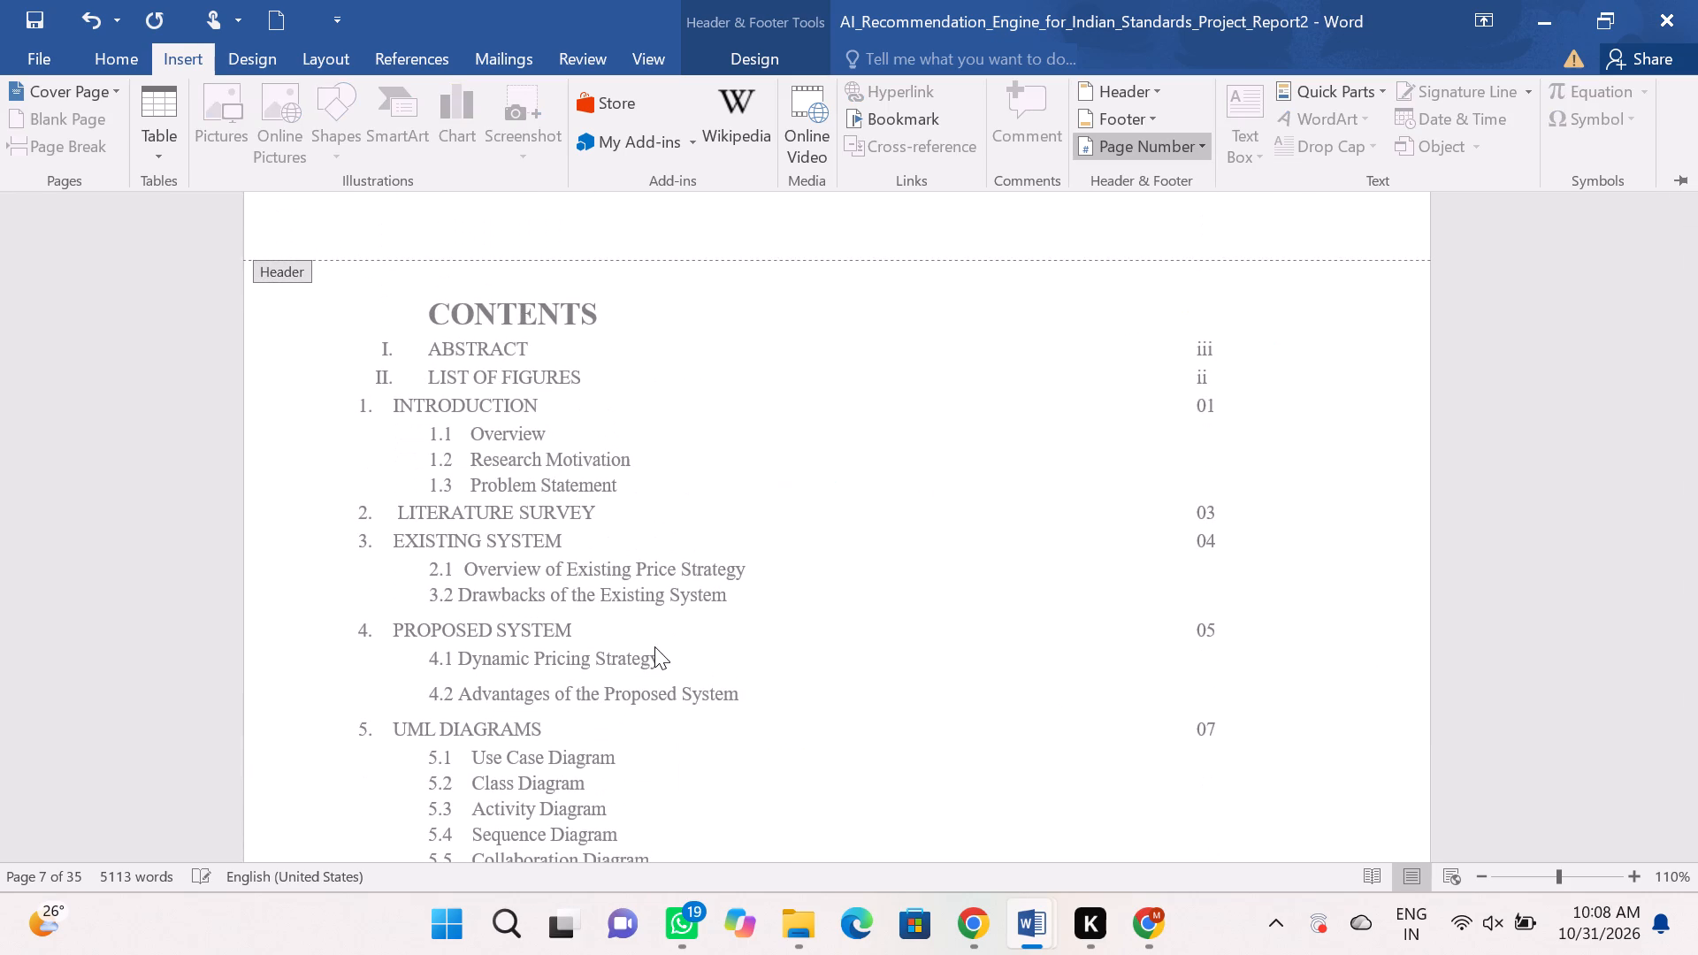
Apply the Vertical, Left page number style in the page margins.
{"action": "scroll", "coordinate": [654, 646], "scroll_direction": "down", "scroll_amount": 1}
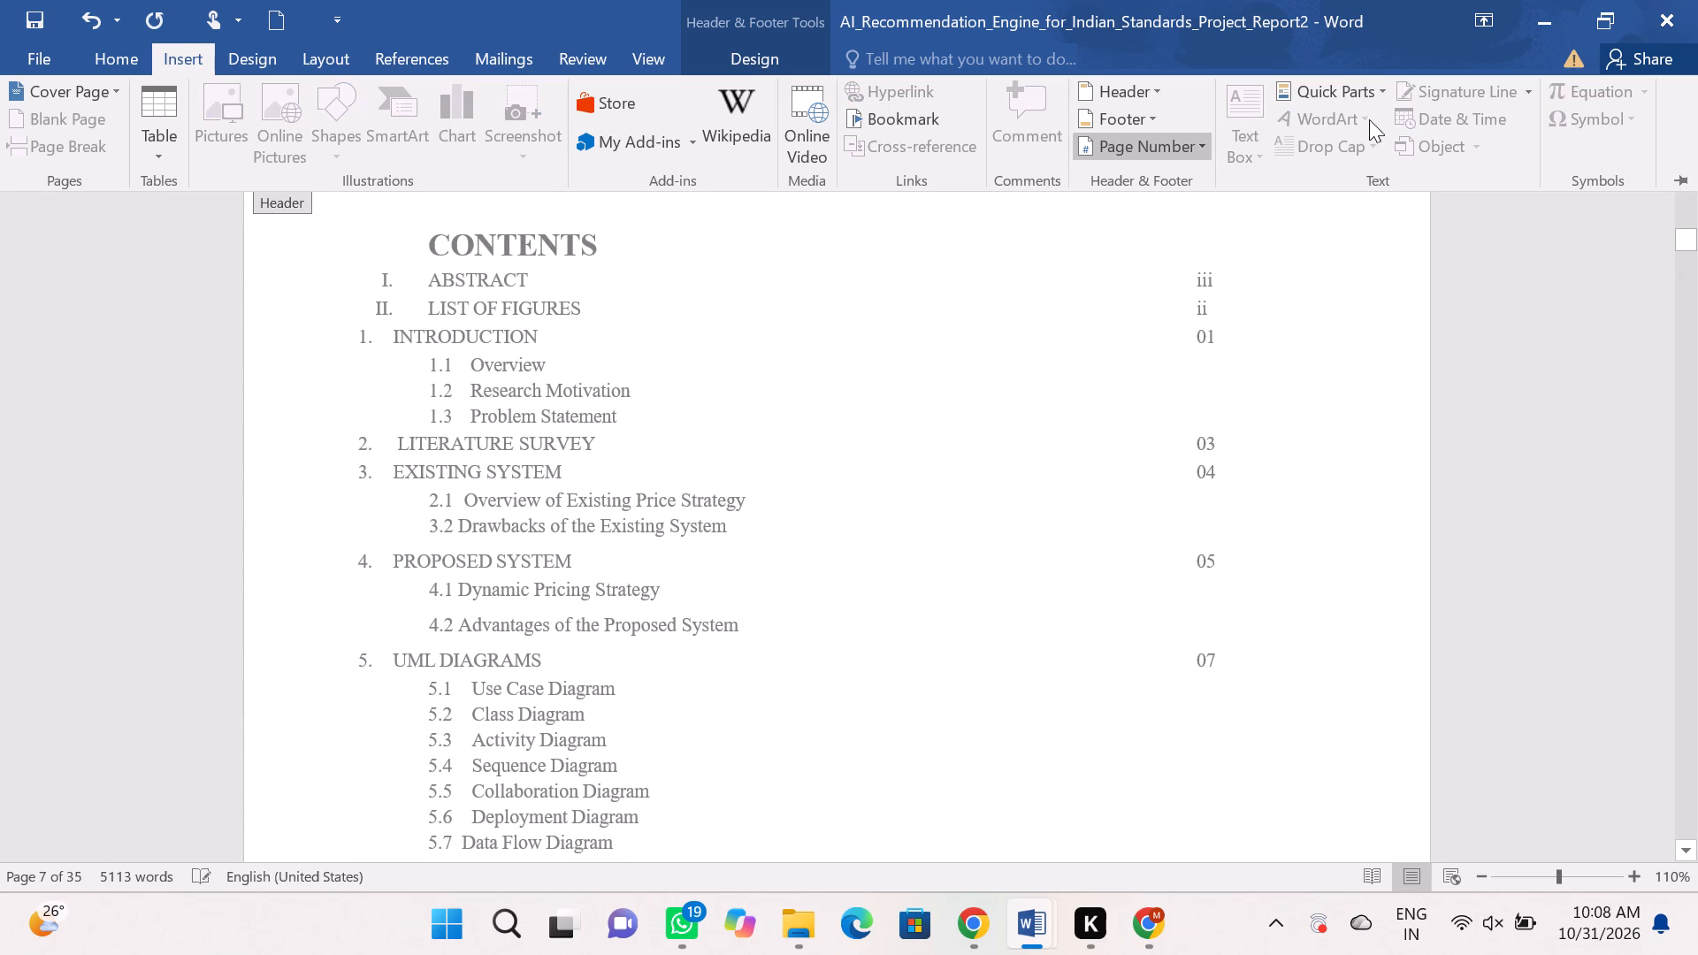
{"action": "left_click", "coordinate": [1159, 145]}
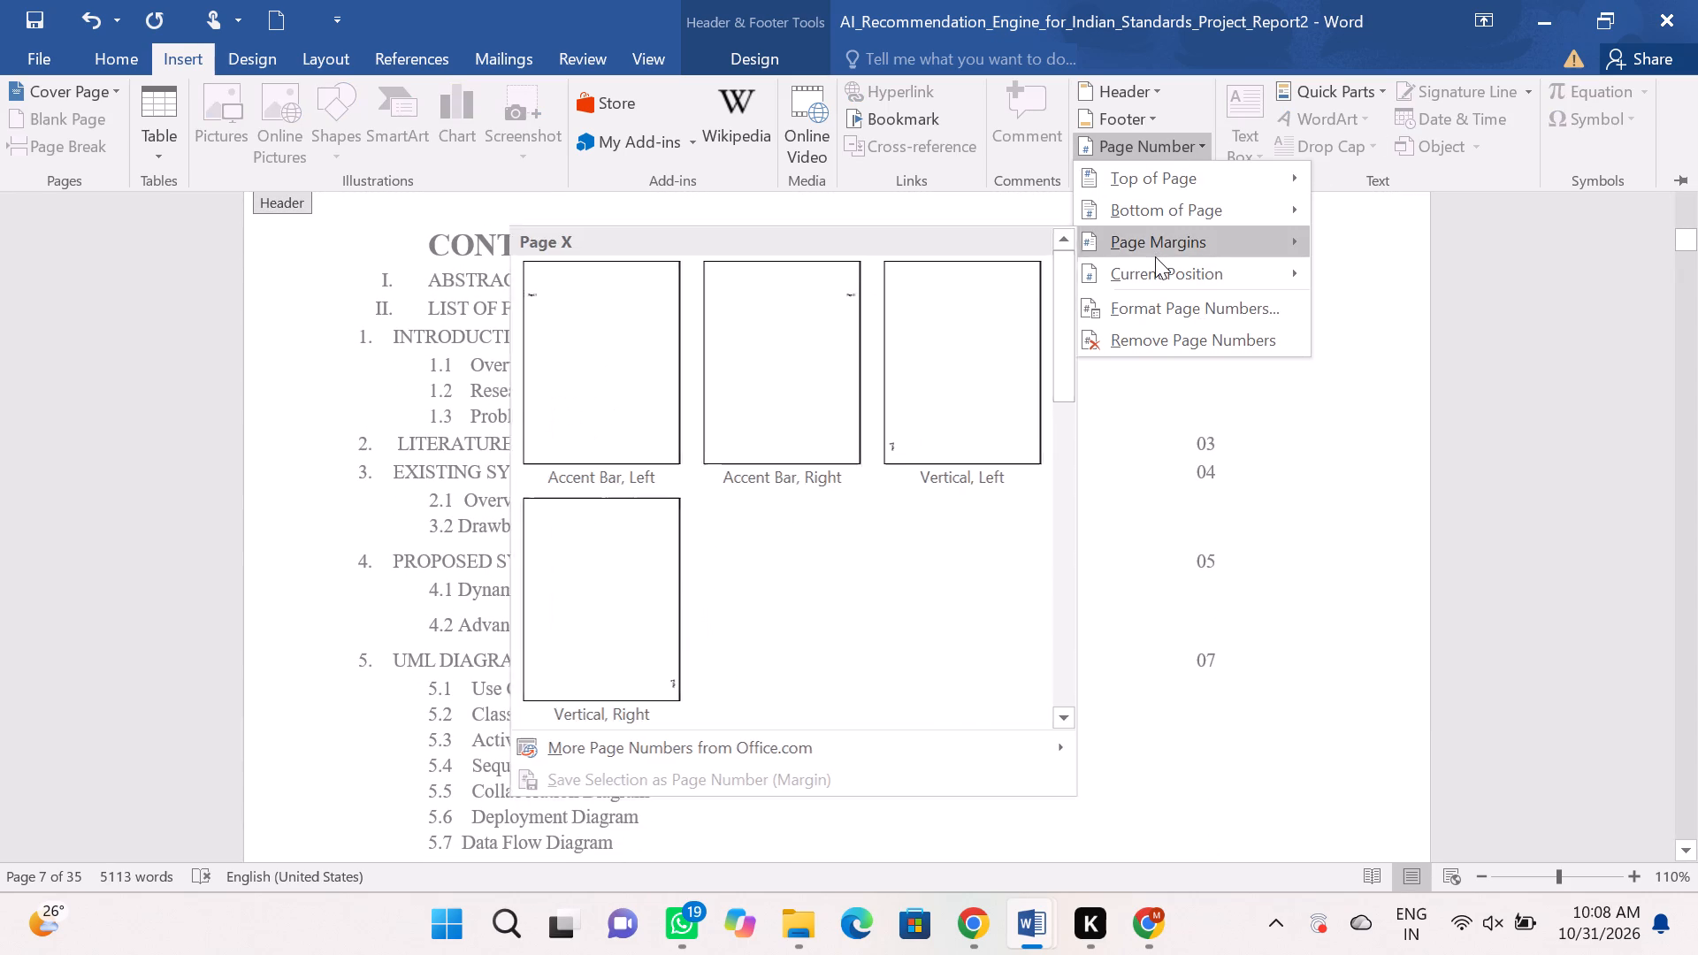
{"action": "left_click", "coordinate": [1175, 243]}
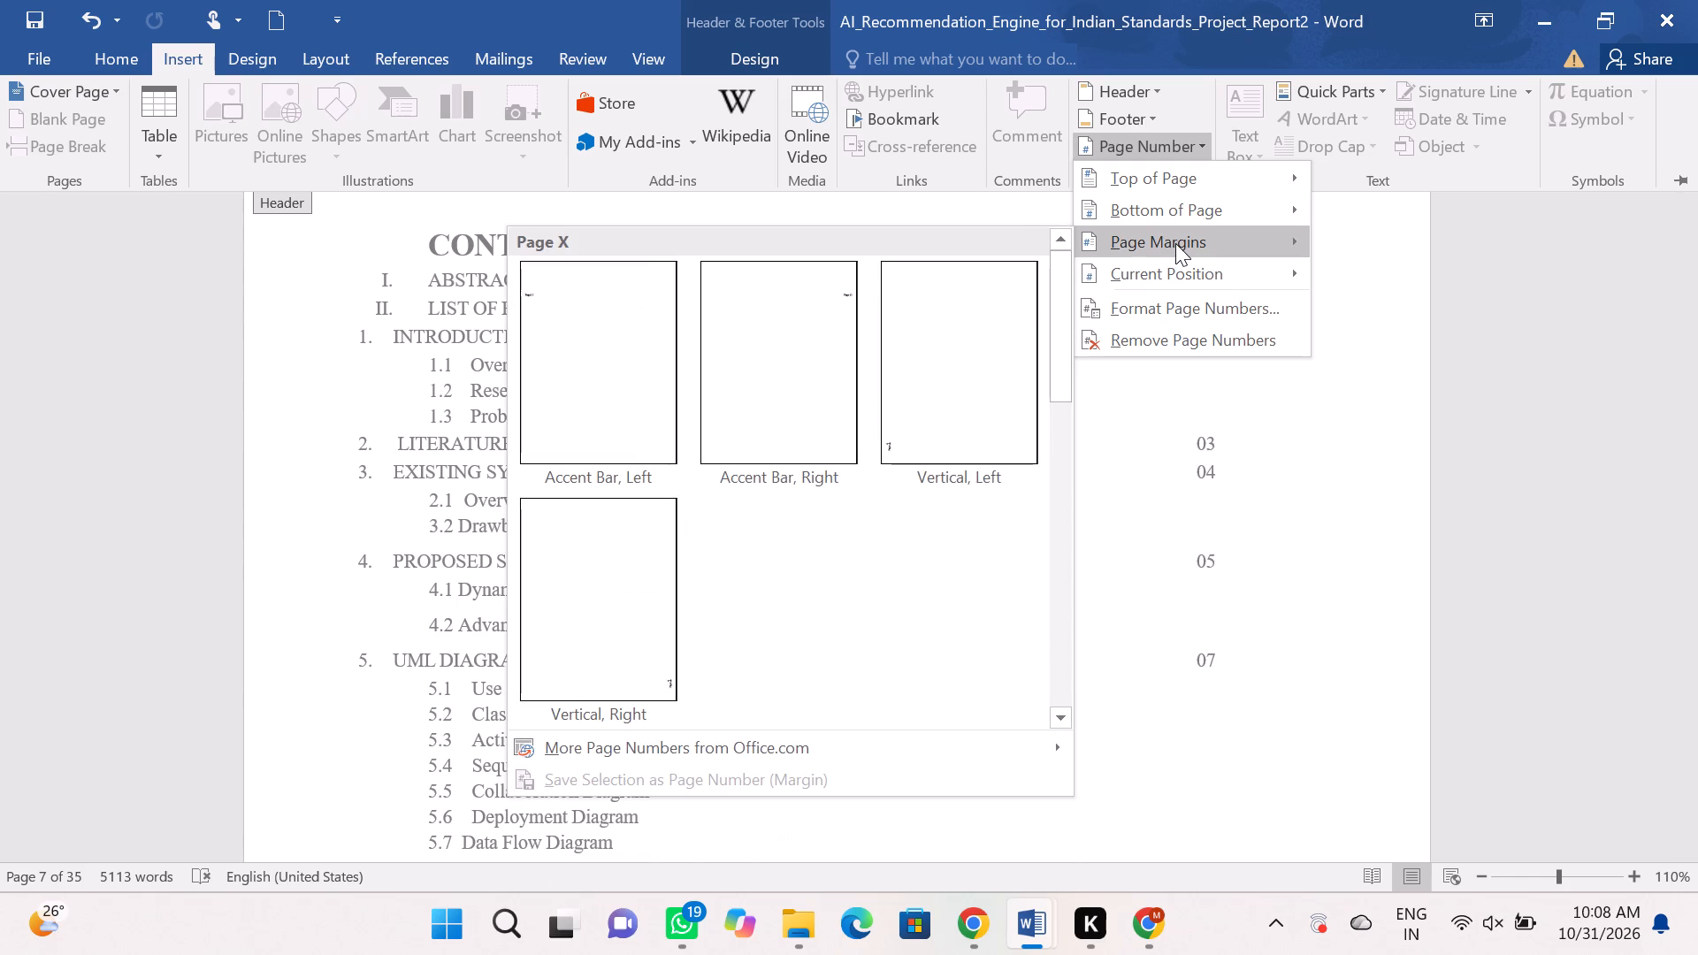
{"action": "left_click", "coordinate": [986, 416]}
Browse the available page margin number styles and examine the numbering at the end of the CONTENTS page.
{"action": "left_click", "coordinate": [1190, 146]}
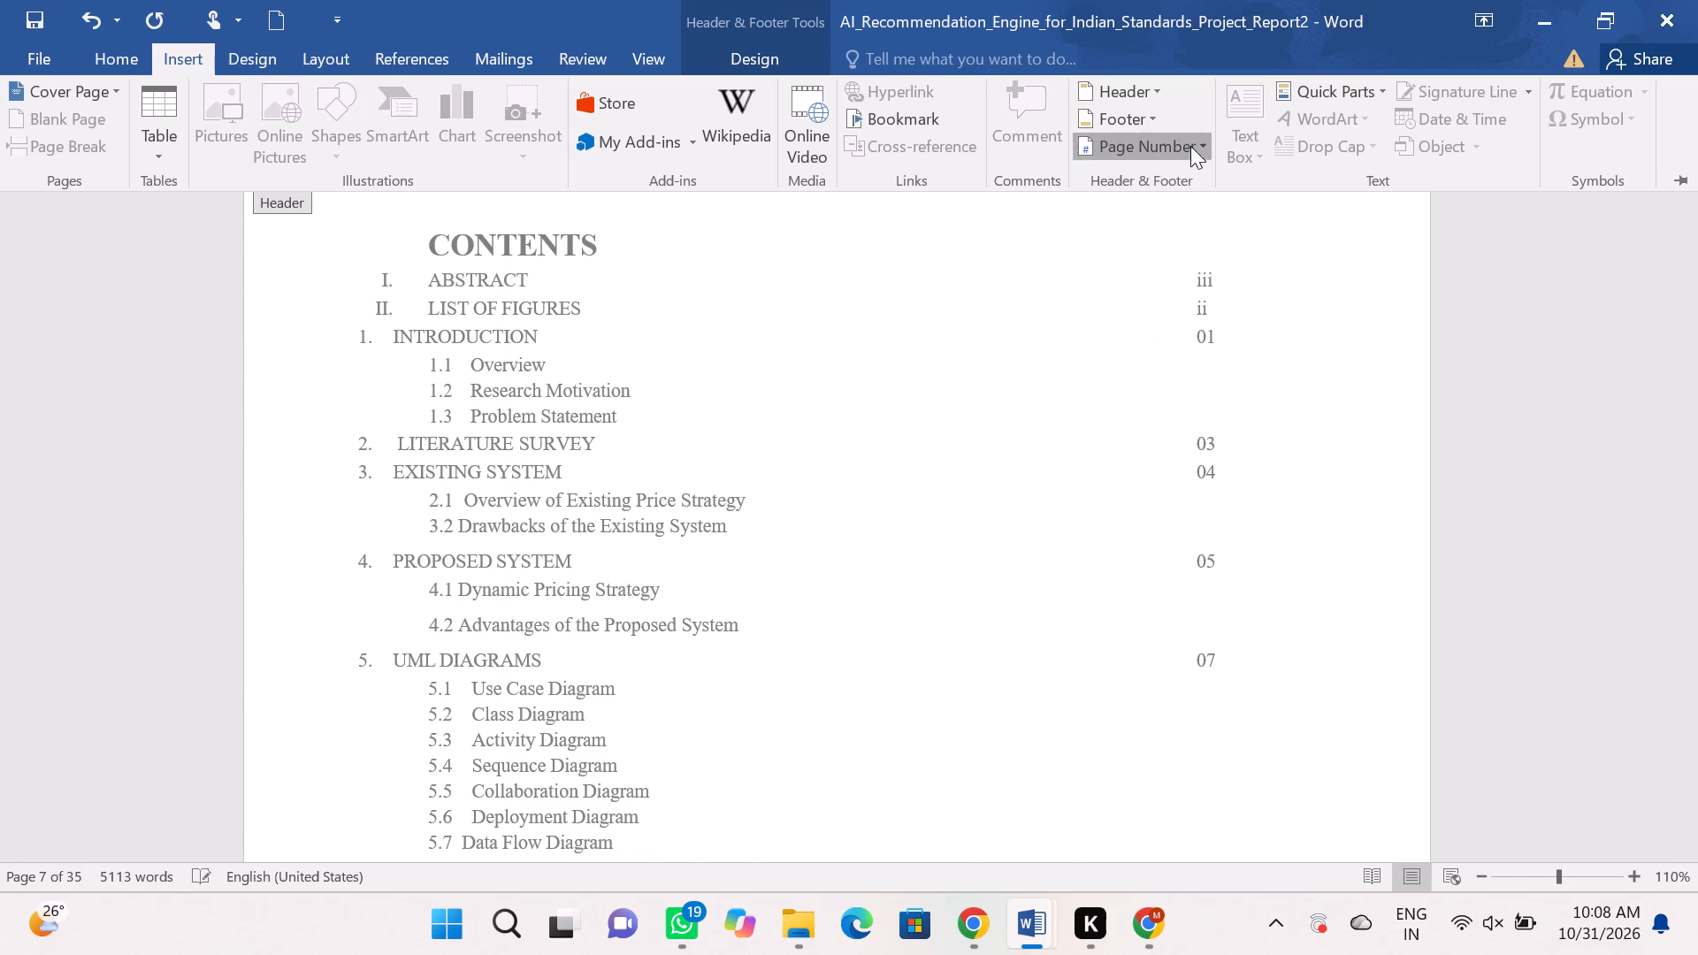
{"action": "left_click", "coordinate": [1137, 242]}
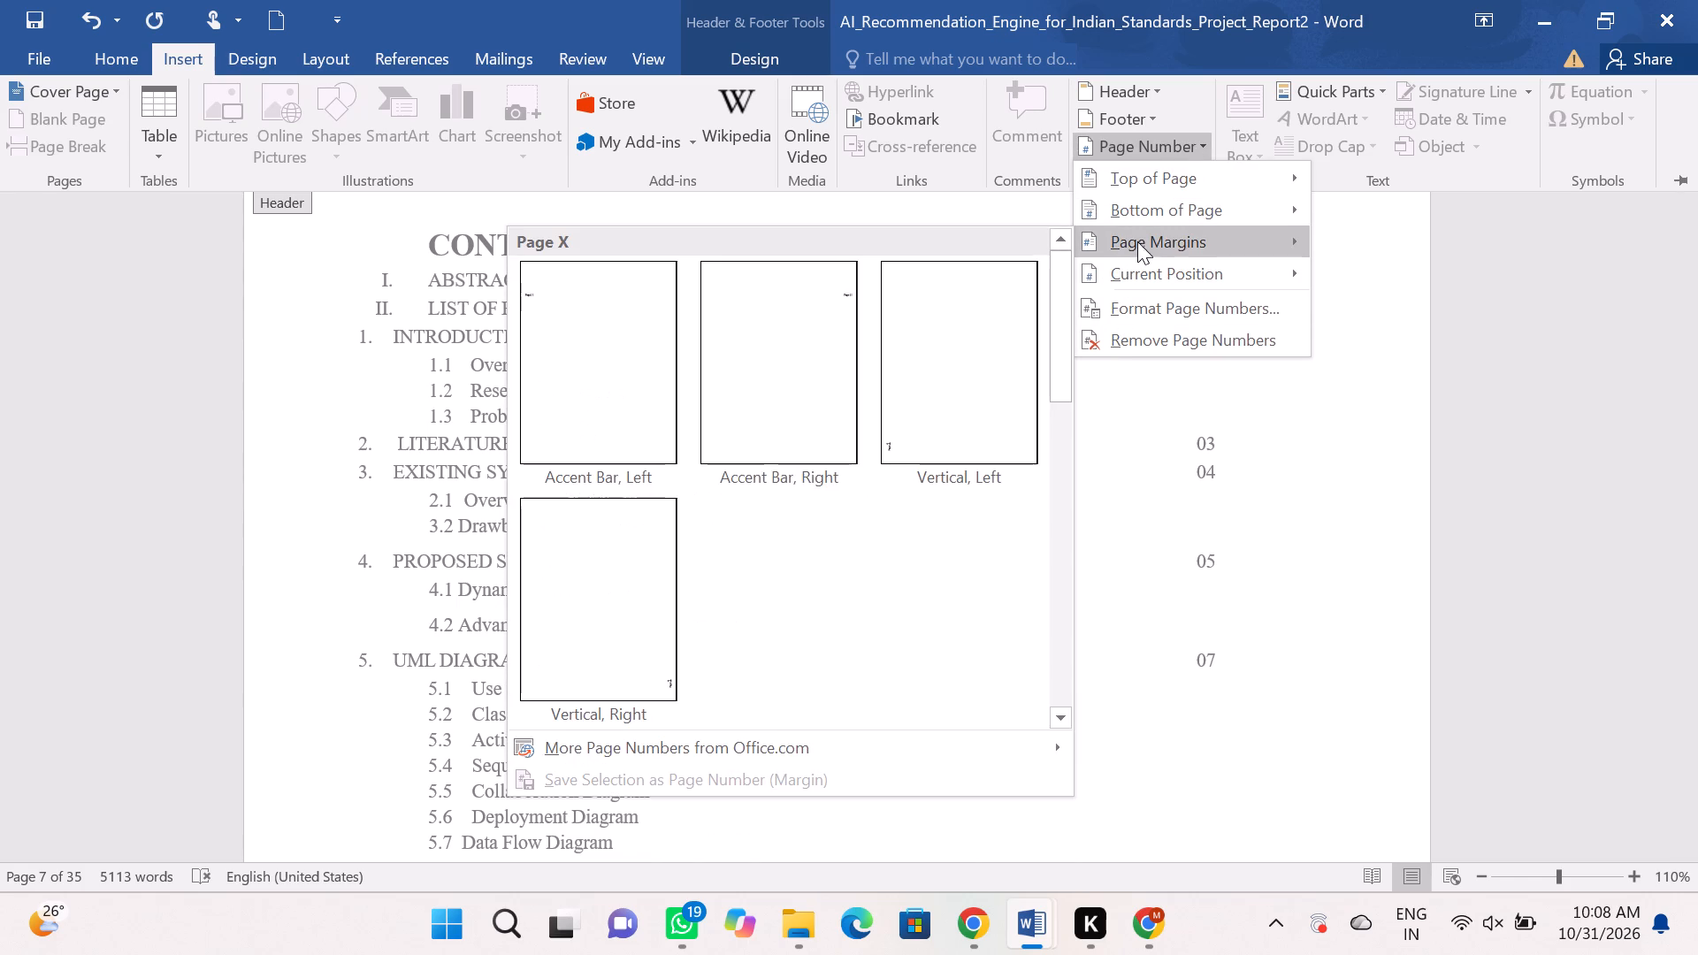
{"action": "left_click", "coordinate": [581, 742]}
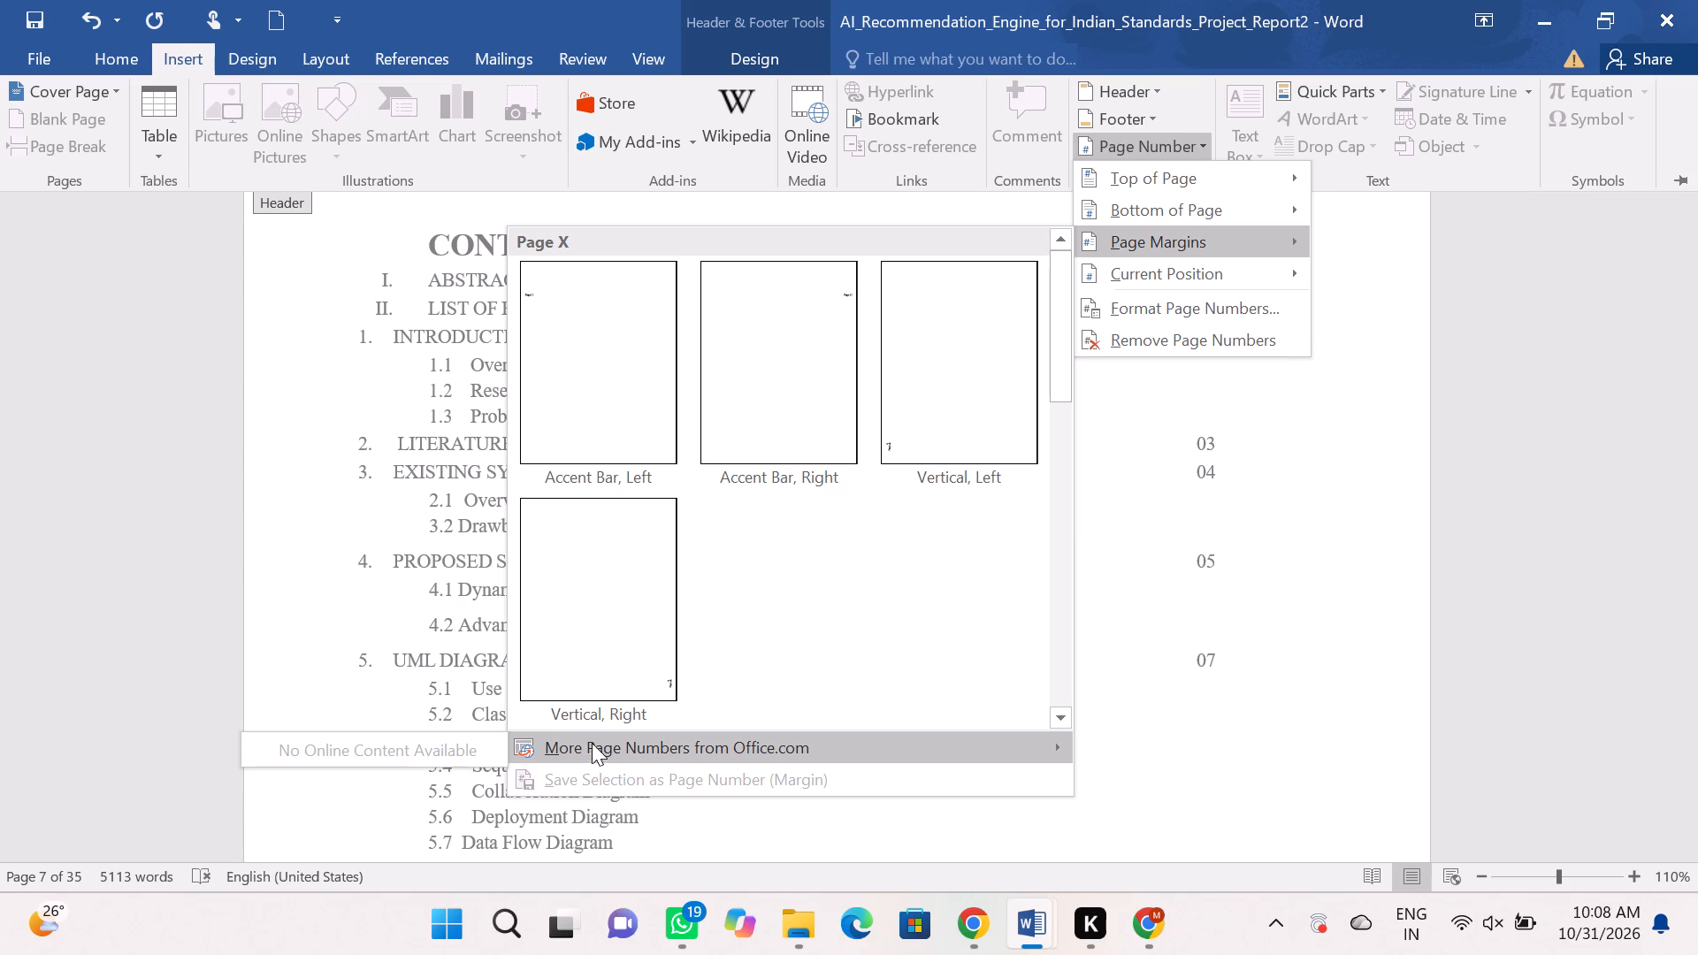
{"action": "left_click", "coordinate": [1052, 738]}
{"action": "left_click", "coordinate": [1057, 713]}
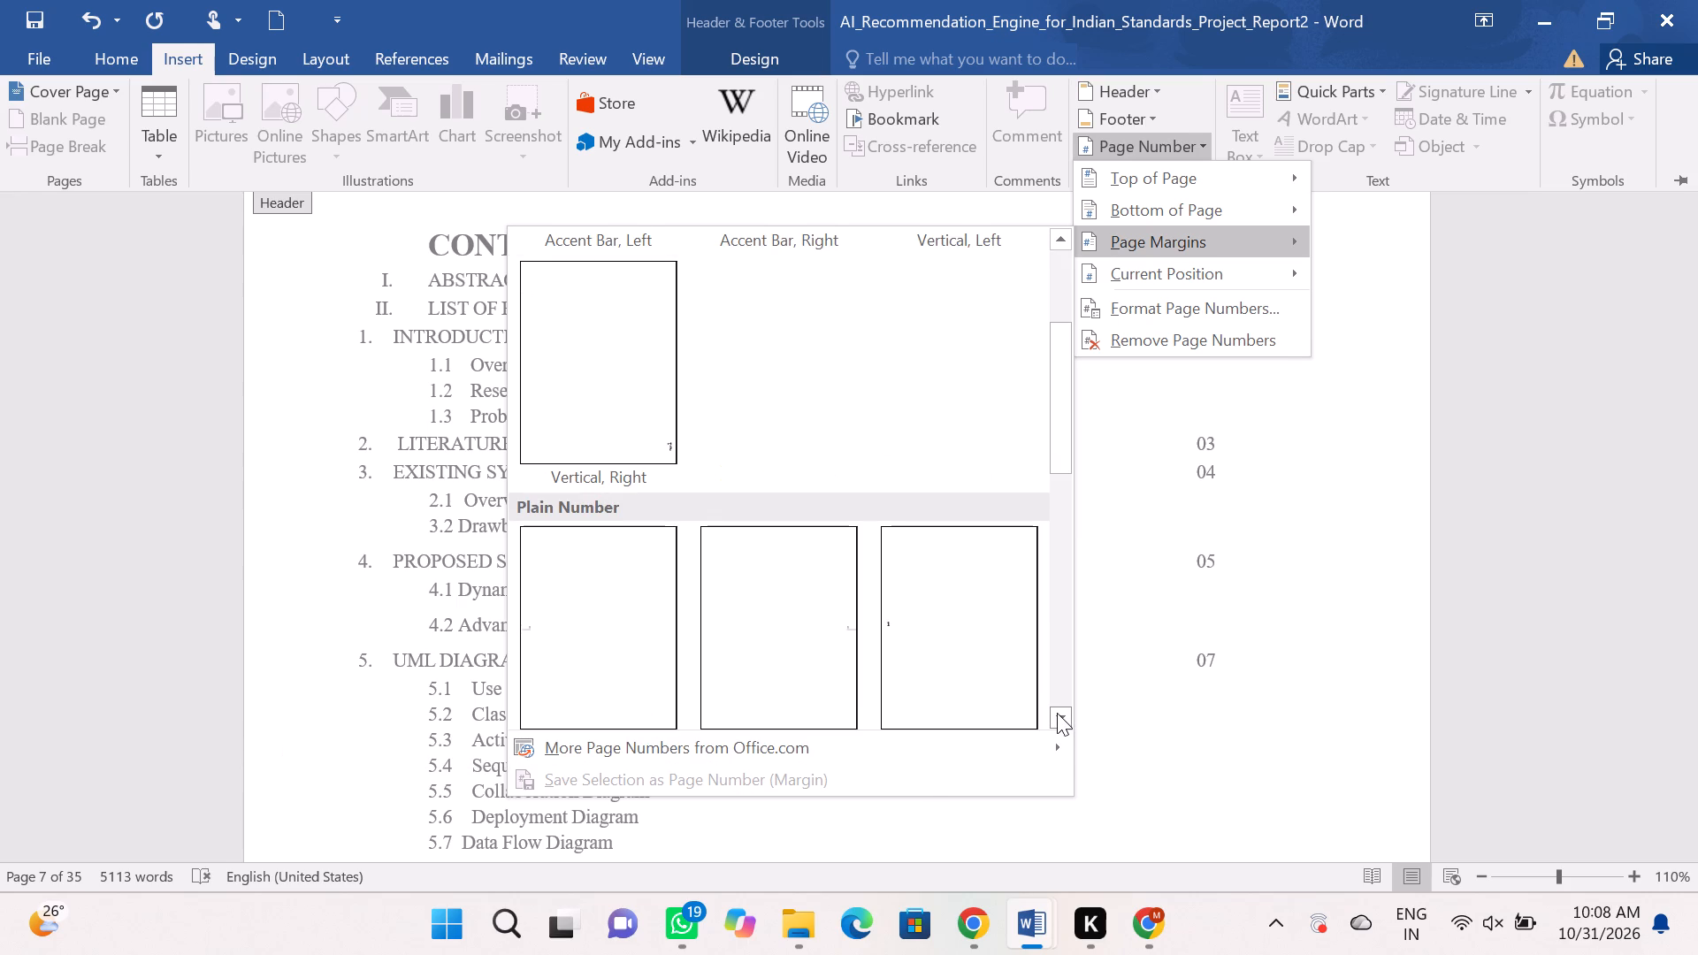
{"action": "left_click", "coordinate": [1057, 713]}
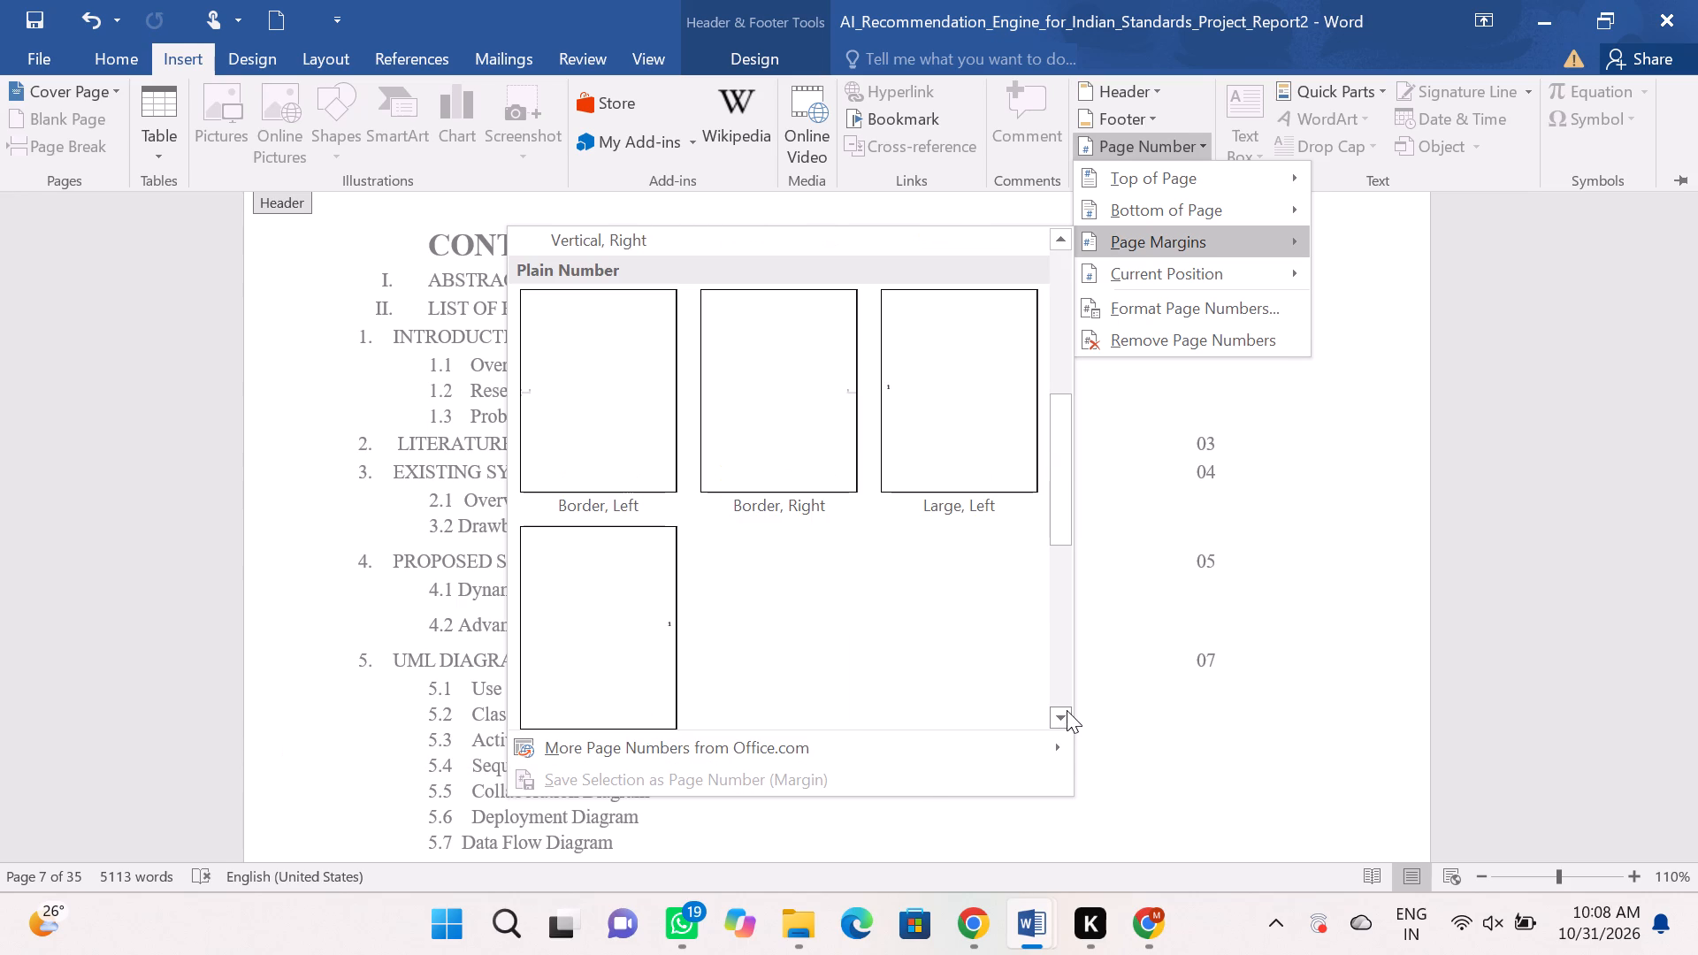
{"action": "scroll", "coordinate": [887, 571], "scroll_direction": "down", "scroll_amount": 4}
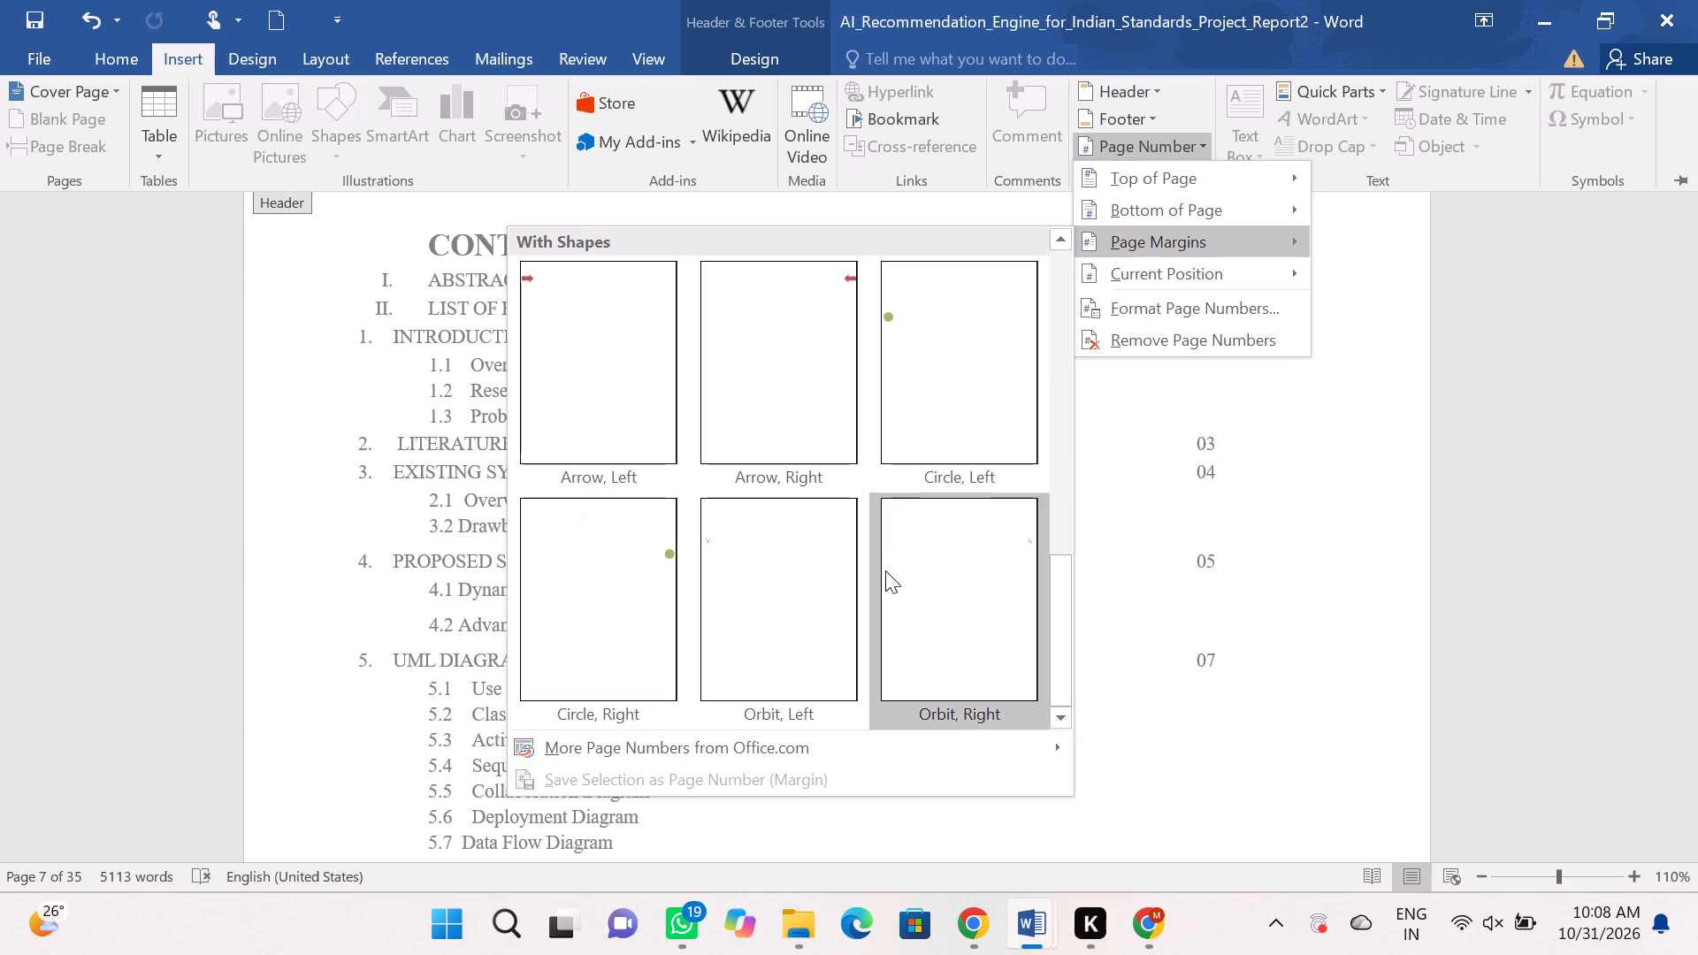
{"action": "scroll", "coordinate": [860, 544], "scroll_direction": "down", "scroll_amount": 3}
{"action": "scroll", "coordinate": [860, 544], "scroll_direction": "up", "scroll_amount": 20}
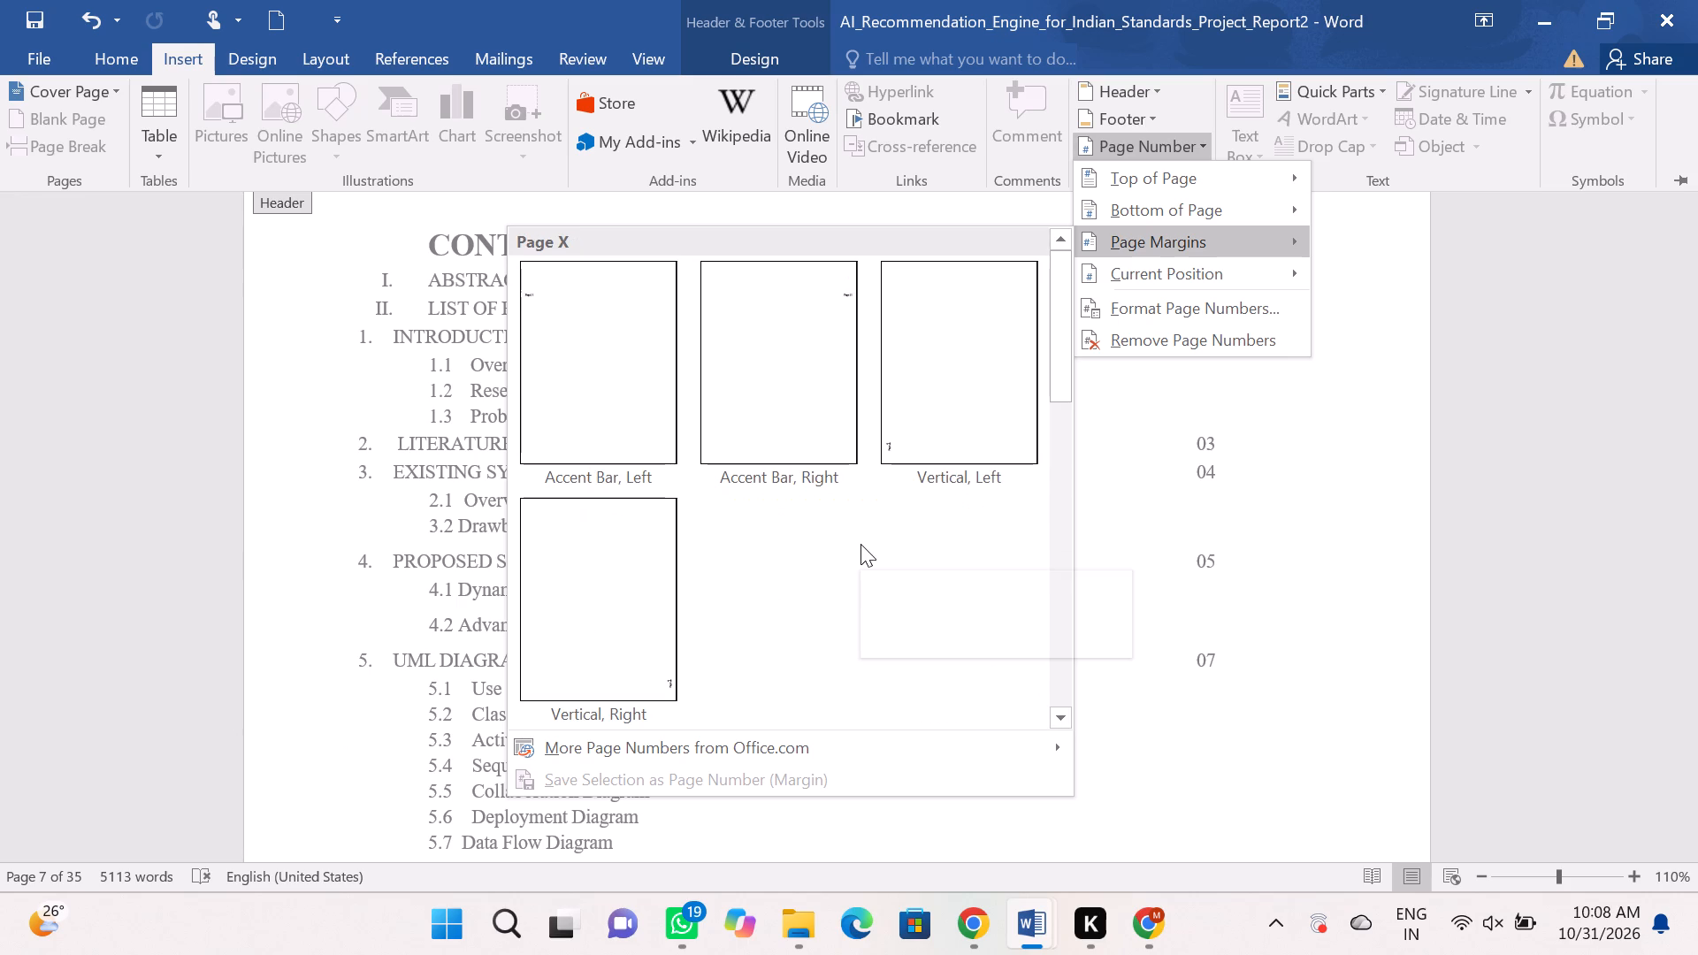
{"action": "scroll", "coordinate": [860, 544], "scroll_direction": "up", "scroll_amount": 2}
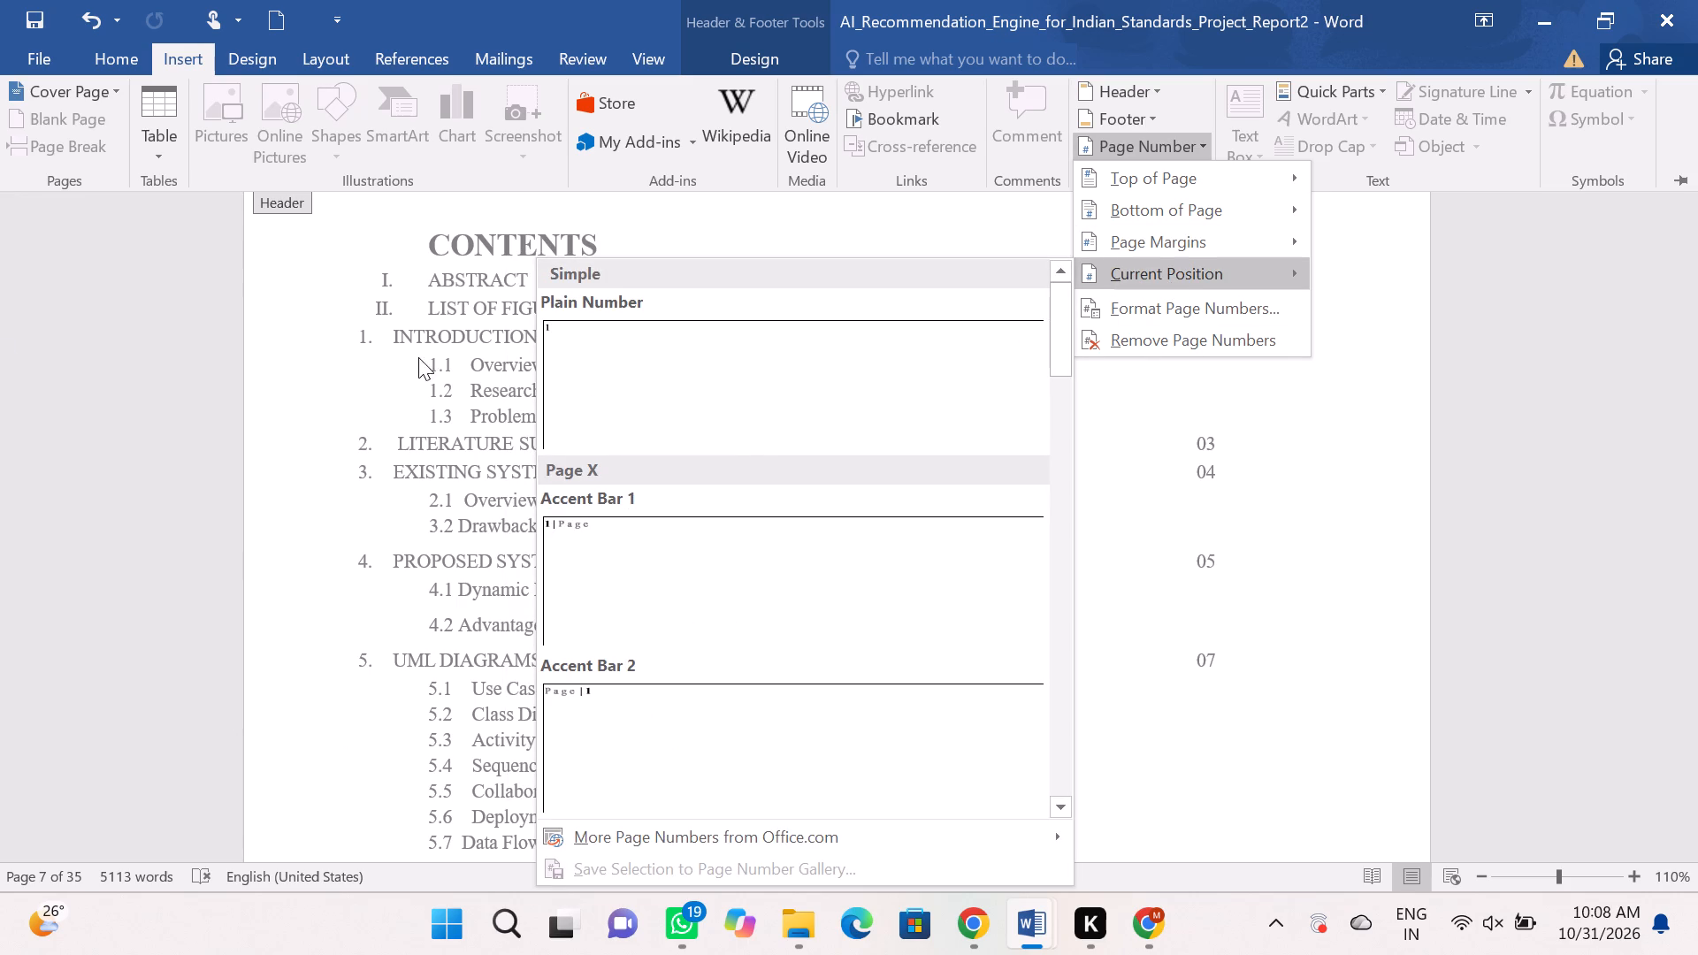
{"action": "left_click", "coordinate": [272, 366]}
{"action": "scroll", "coordinate": [301, 356], "scroll_direction": "down", "scroll_amount": 6}
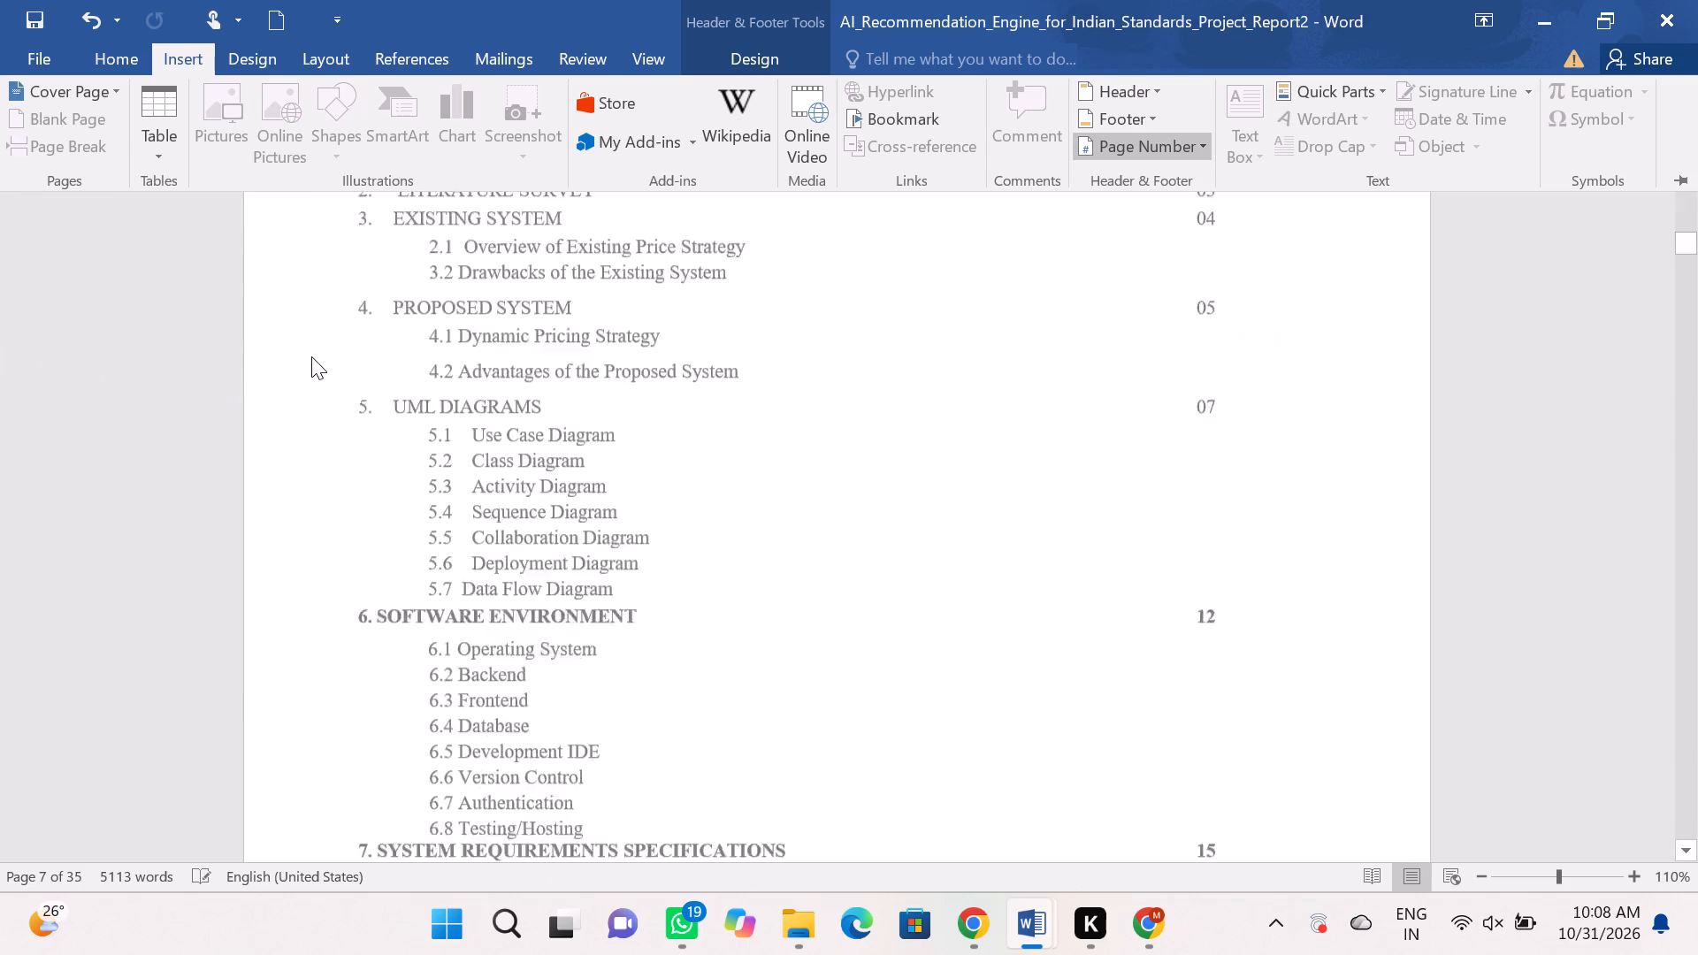
{"action": "scroll", "coordinate": [331, 355], "scroll_direction": "down", "scroll_amount": 9}
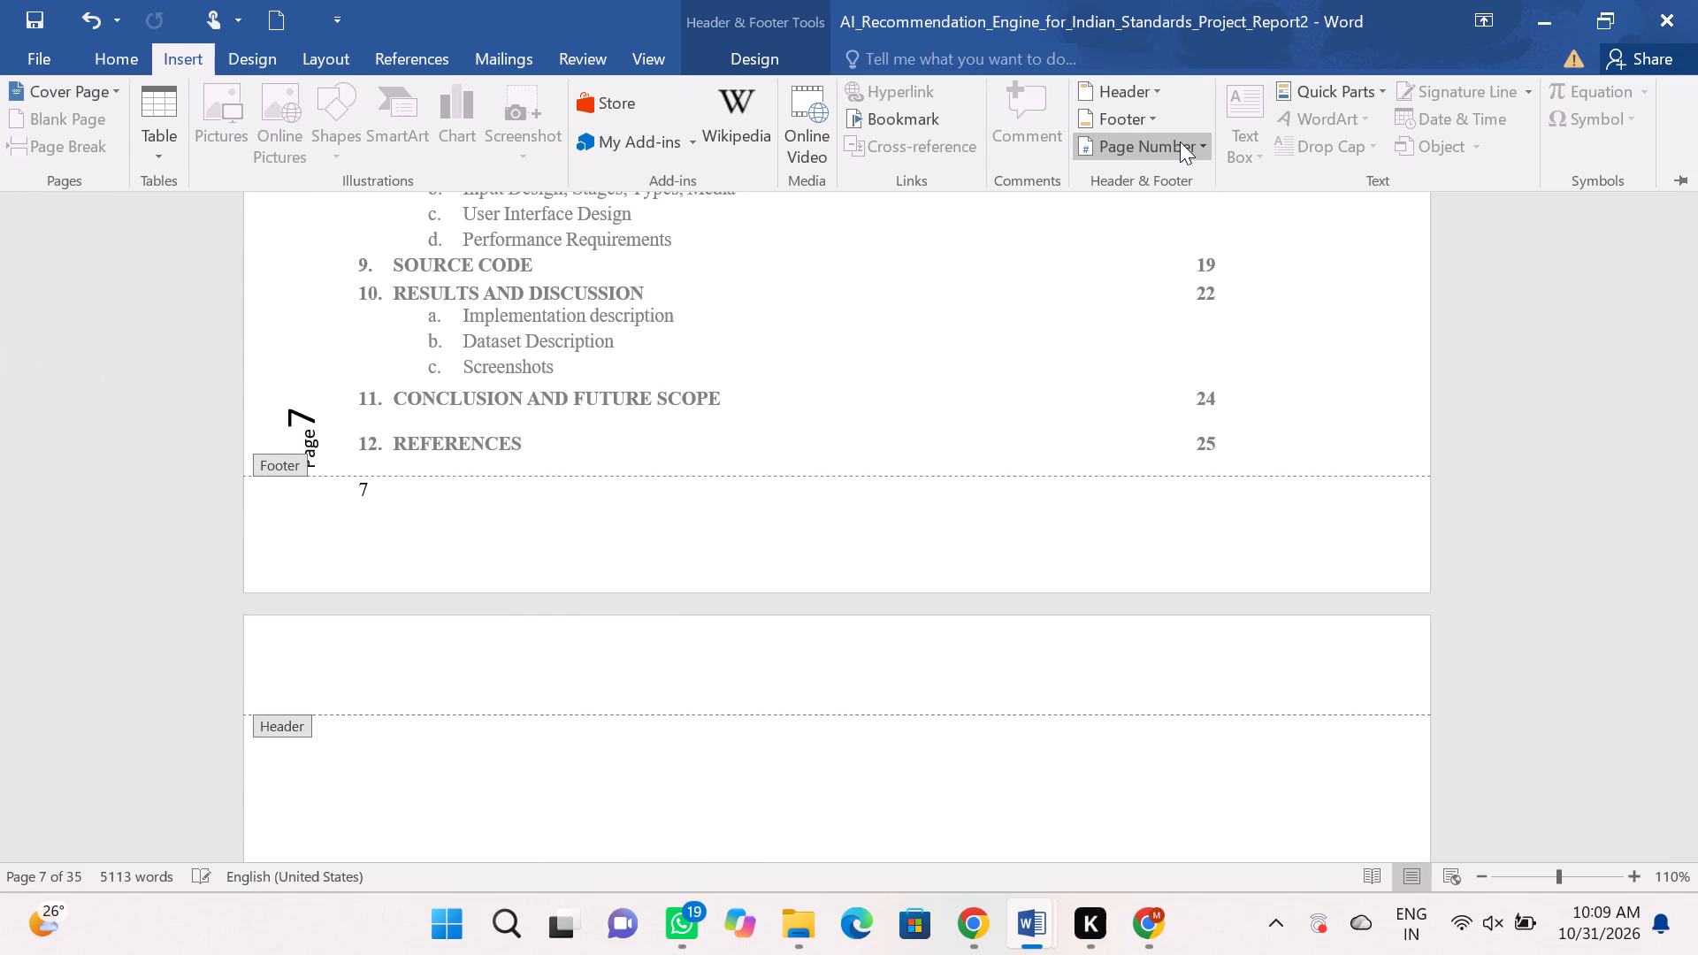
{"action": "left_click", "coordinate": [1180, 141]}
{"action": "left_click", "coordinate": [1153, 266]}
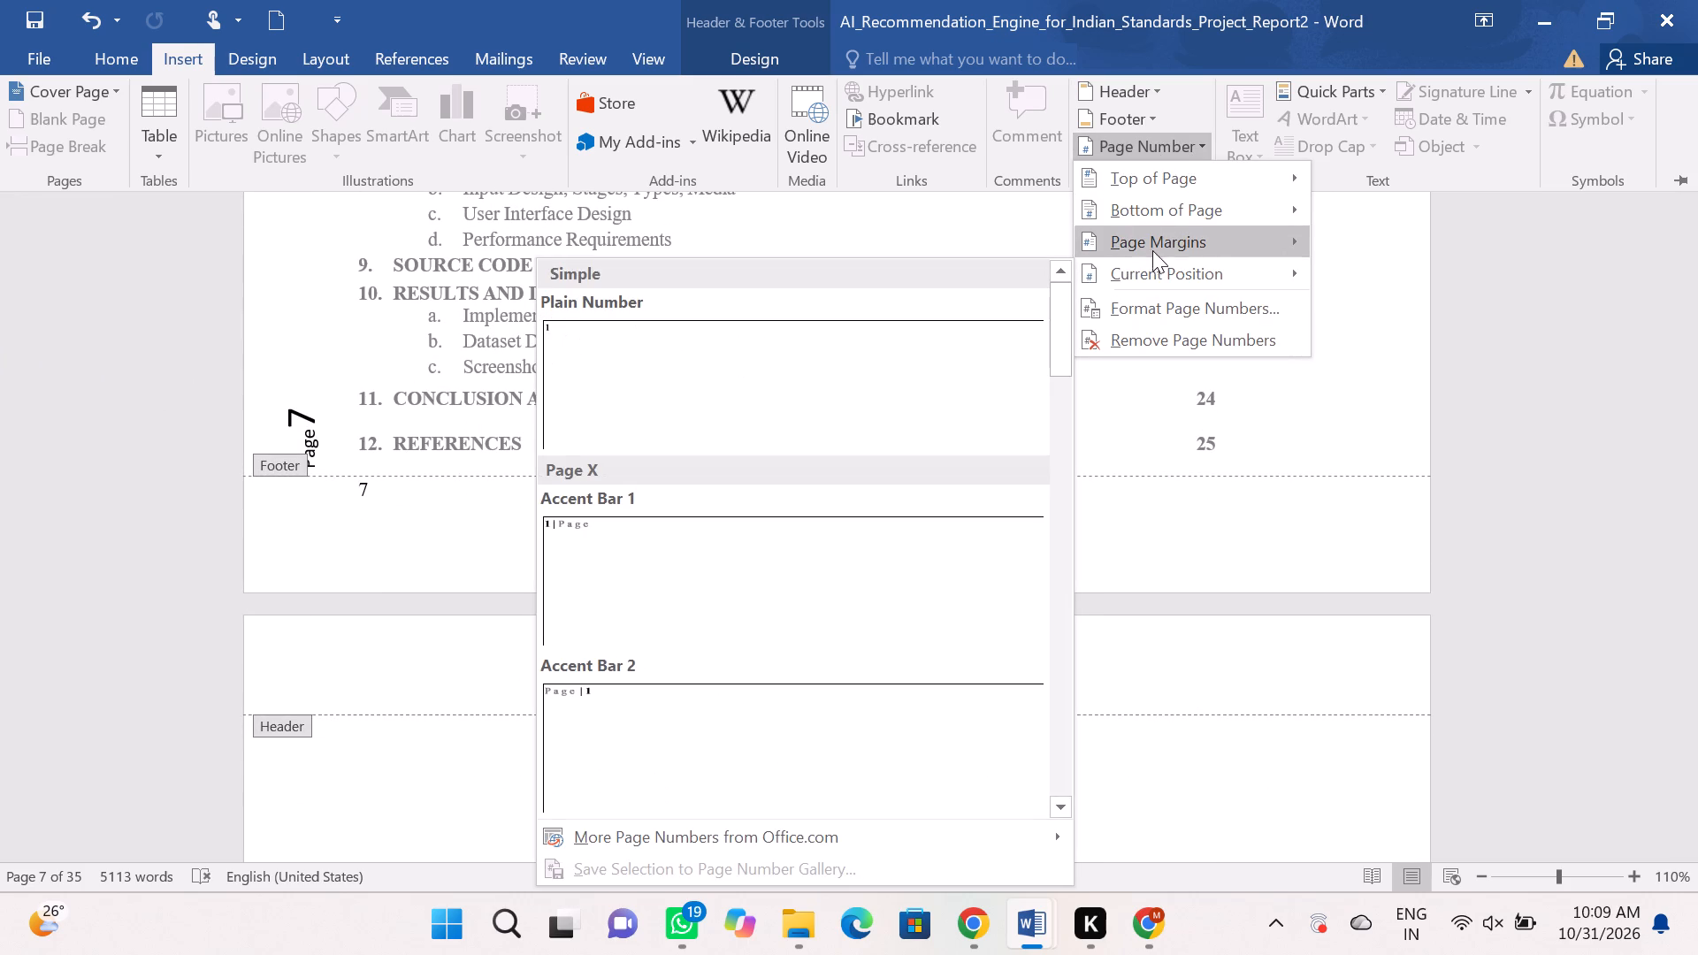
{"action": "left_click", "coordinate": [1152, 248]}
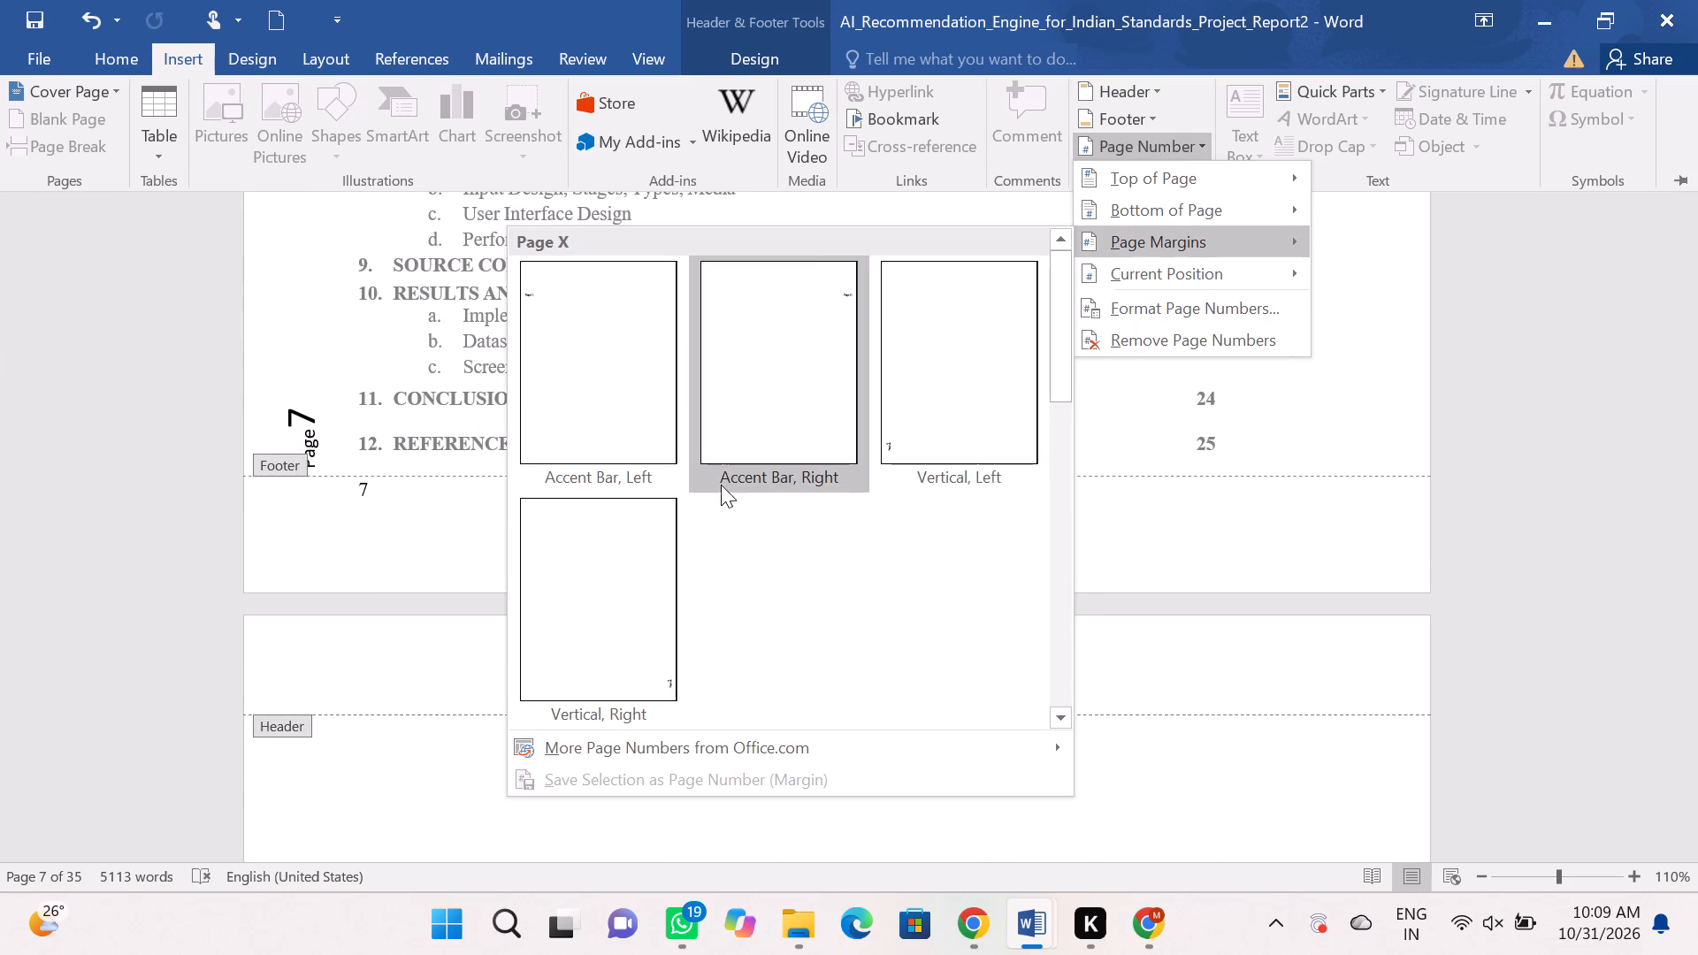
{"action": "scroll", "coordinate": [705, 507], "scroll_direction": "up", "scroll_amount": 5}
{"action": "left_click", "coordinate": [1568, 574]}
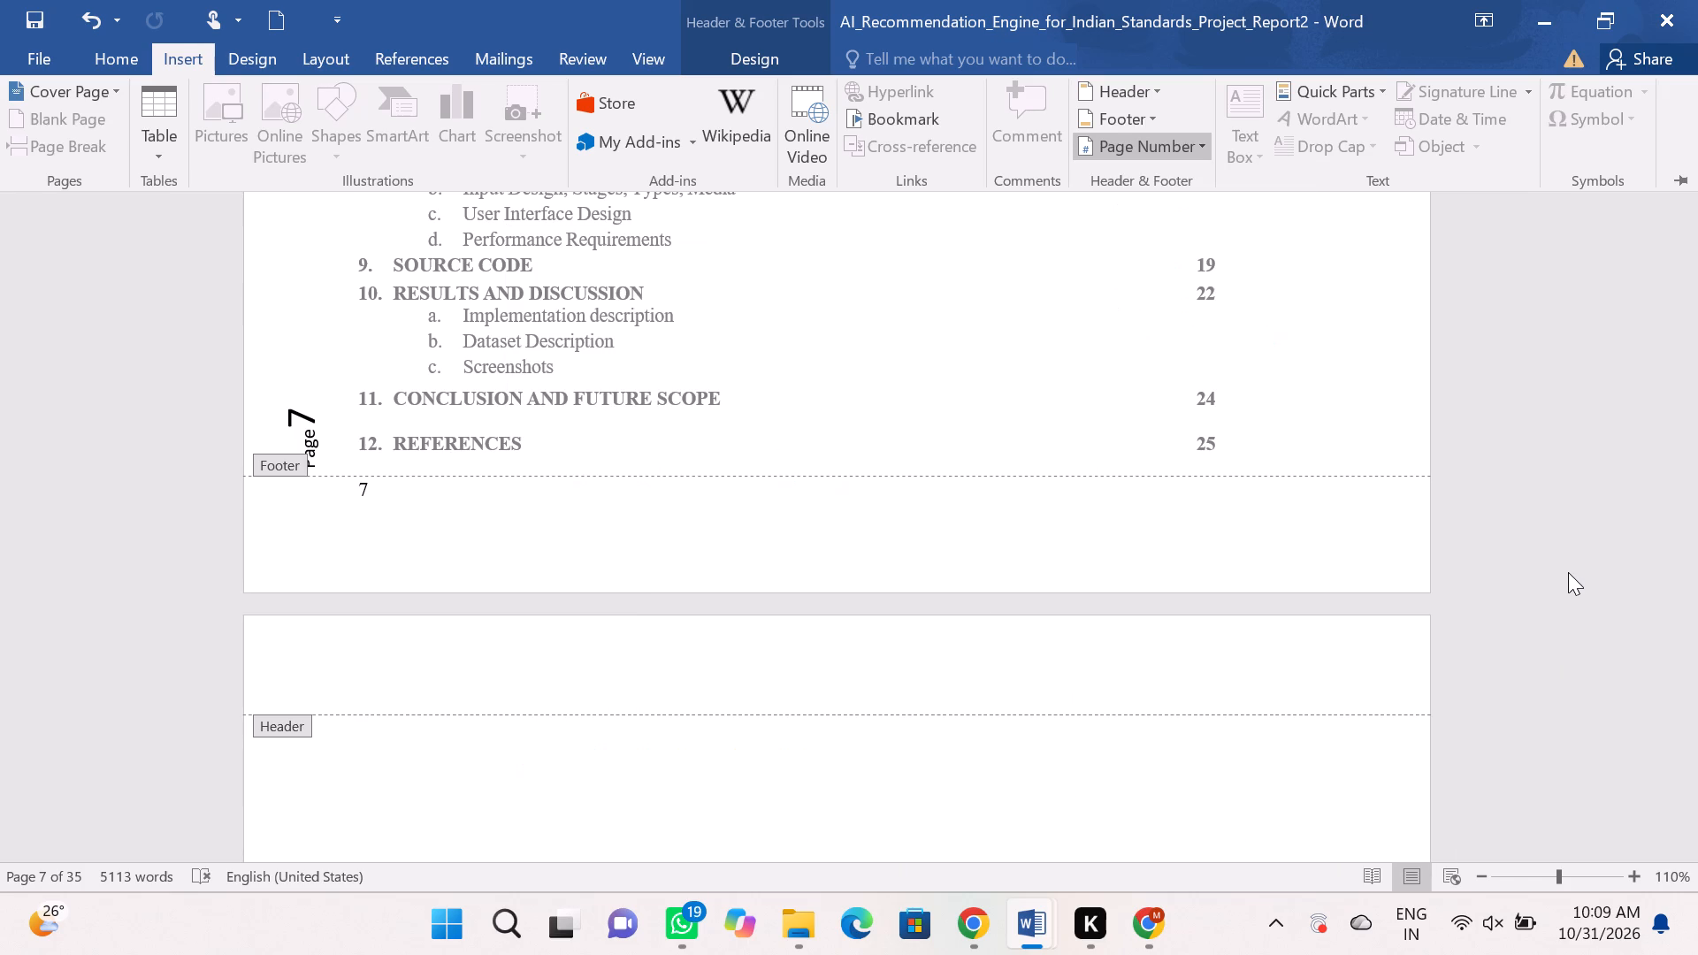
Try undoing the last page number change, and return from footer editing to the CONTENTS page text.
{"action": "key", "text": "ctrl+z"}
{"action": "key", "text": "ctrl+z"}
{"action": "double_click", "coordinate": [1039, 294]}
{"action": "left_click", "coordinate": [1039, 294]}
{"action": "left_click", "coordinate": [1032, 295]}
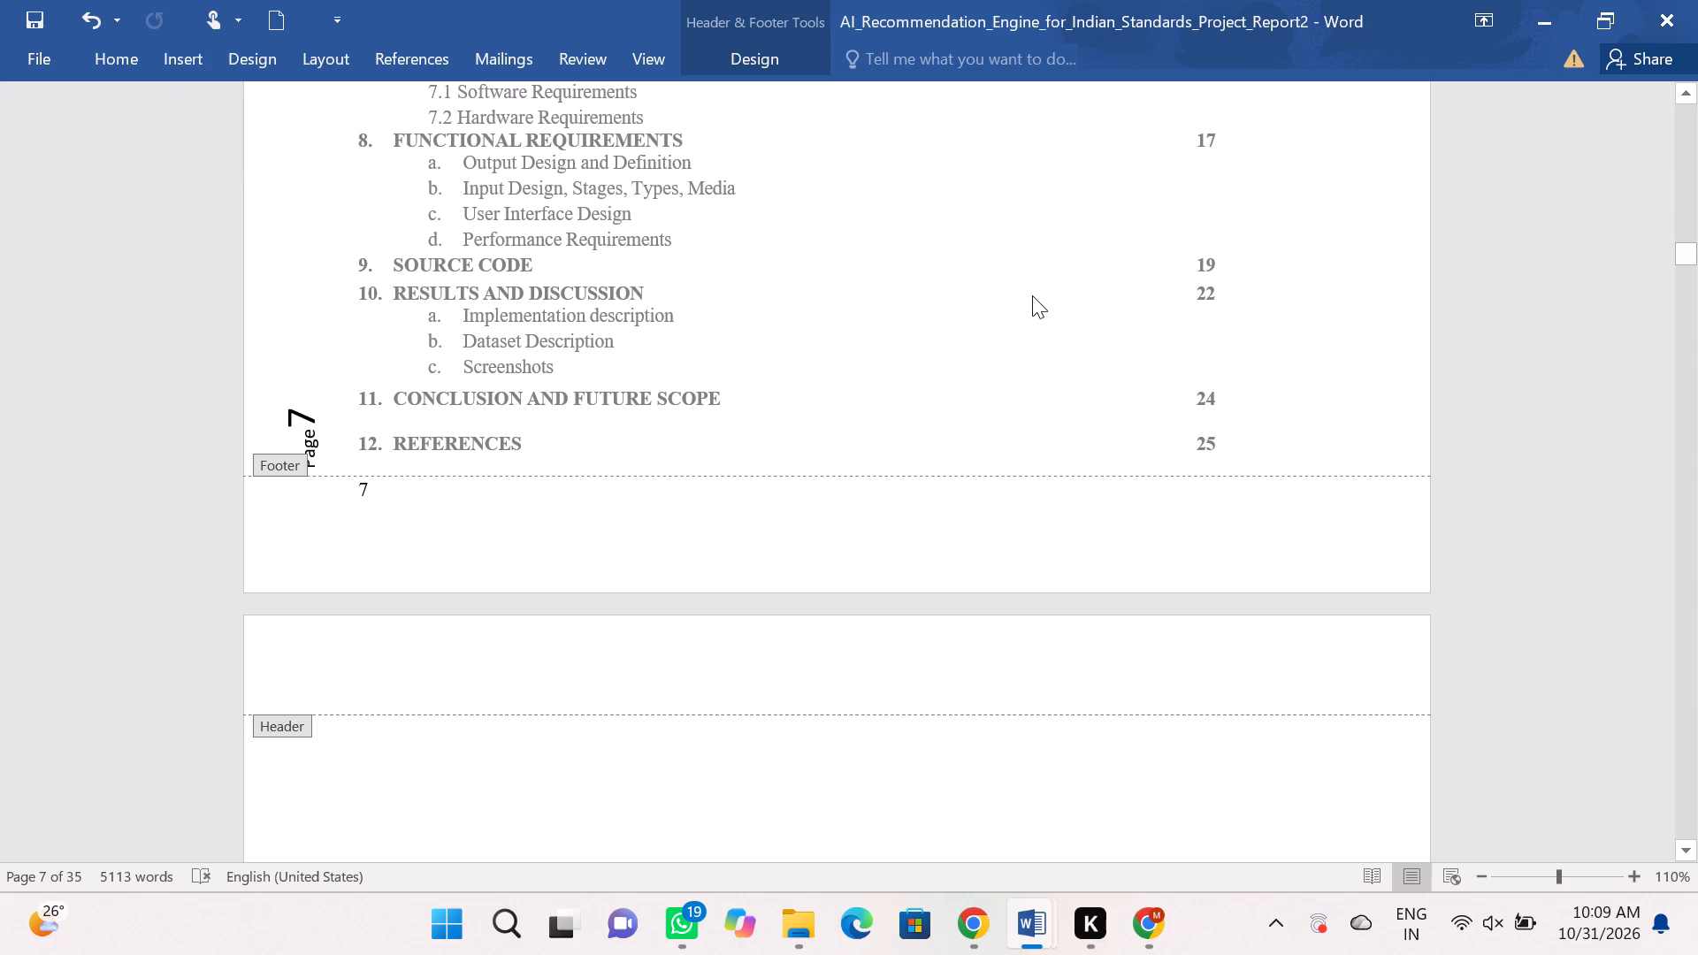
{"action": "double_click", "coordinate": [897, 332]}
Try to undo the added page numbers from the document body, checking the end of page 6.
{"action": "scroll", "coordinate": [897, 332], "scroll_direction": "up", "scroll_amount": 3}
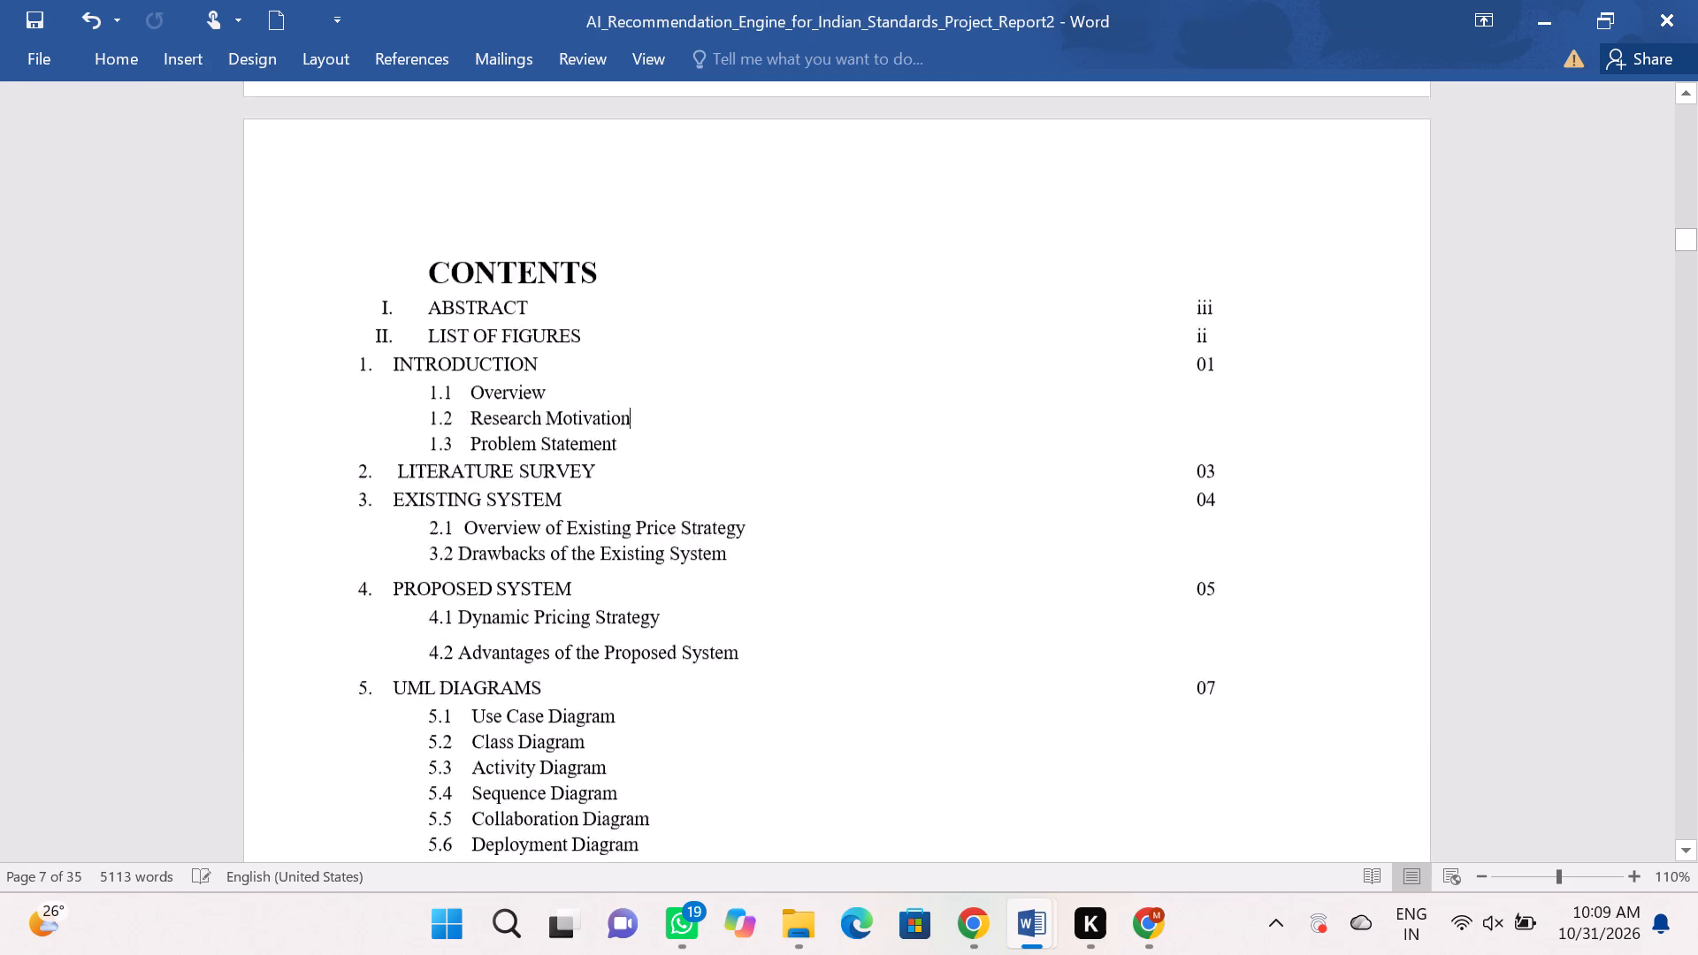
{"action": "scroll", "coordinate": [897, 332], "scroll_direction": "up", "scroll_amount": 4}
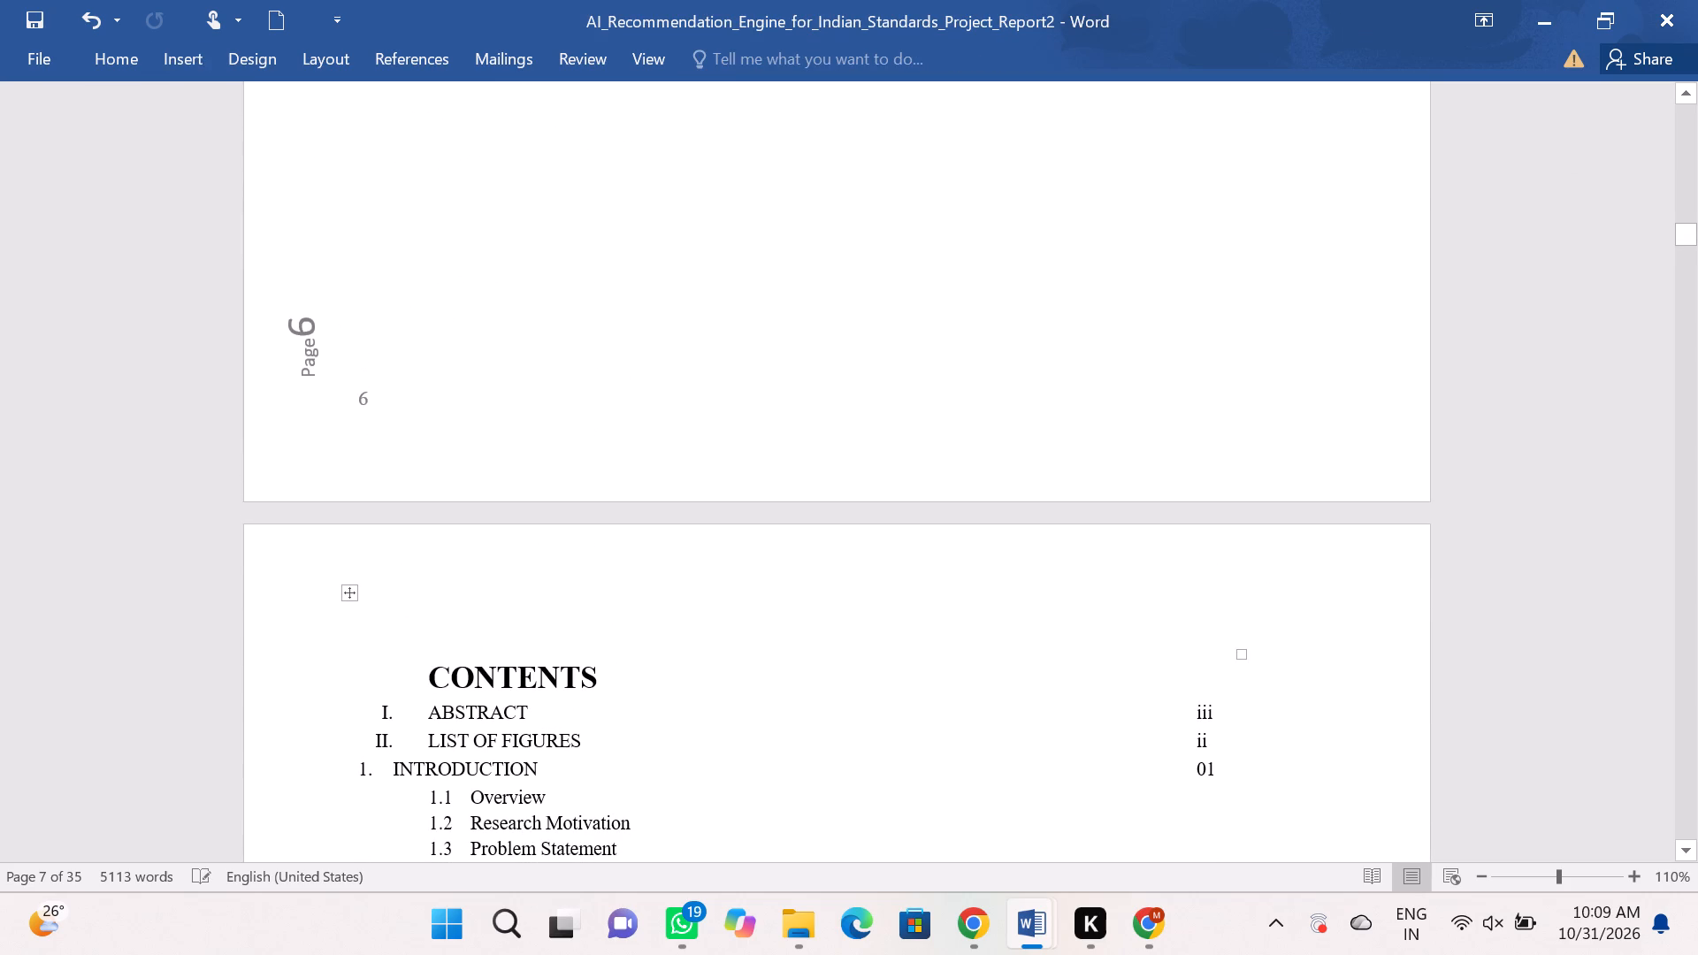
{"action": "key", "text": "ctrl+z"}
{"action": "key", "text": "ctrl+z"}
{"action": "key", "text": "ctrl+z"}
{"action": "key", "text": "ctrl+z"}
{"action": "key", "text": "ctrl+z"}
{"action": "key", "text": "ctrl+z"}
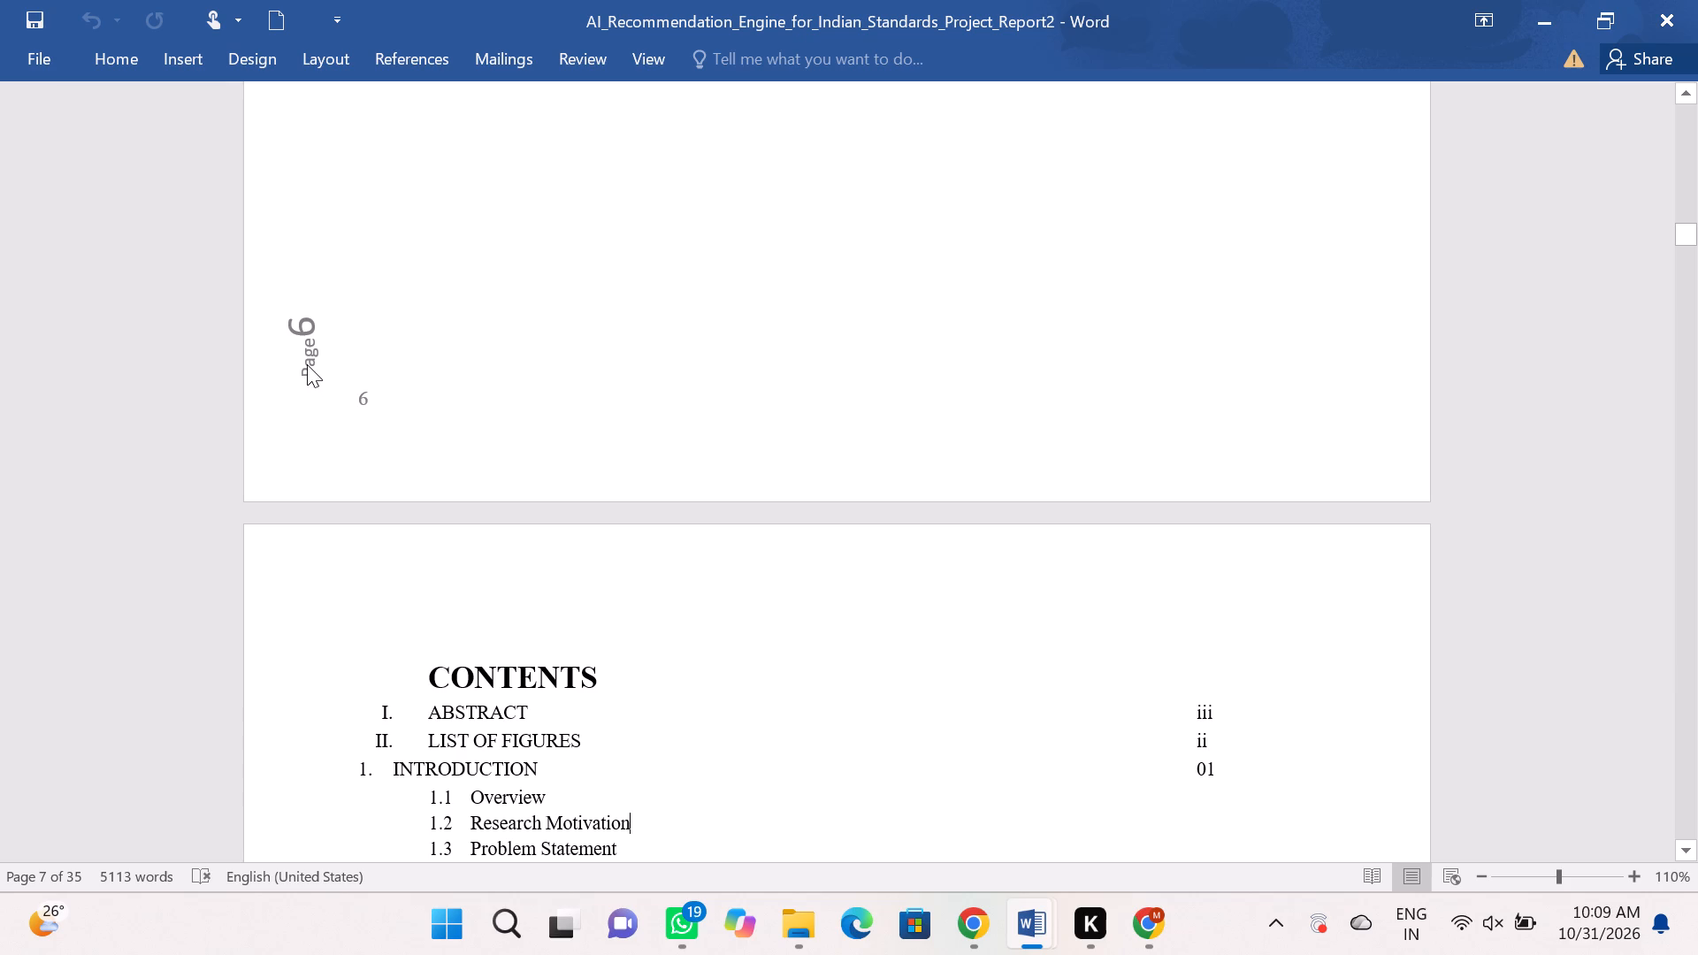
Check the page numbering and layout of the front pages between the DECLARATION and CONTENTS pages.
{"action": "left_click", "coordinate": [306, 357]}
{"action": "scroll", "coordinate": [707, 258], "scroll_direction": "up", "scroll_amount": 20}
{"action": "scroll", "coordinate": [707, 258], "scroll_direction": "up", "scroll_amount": 16}
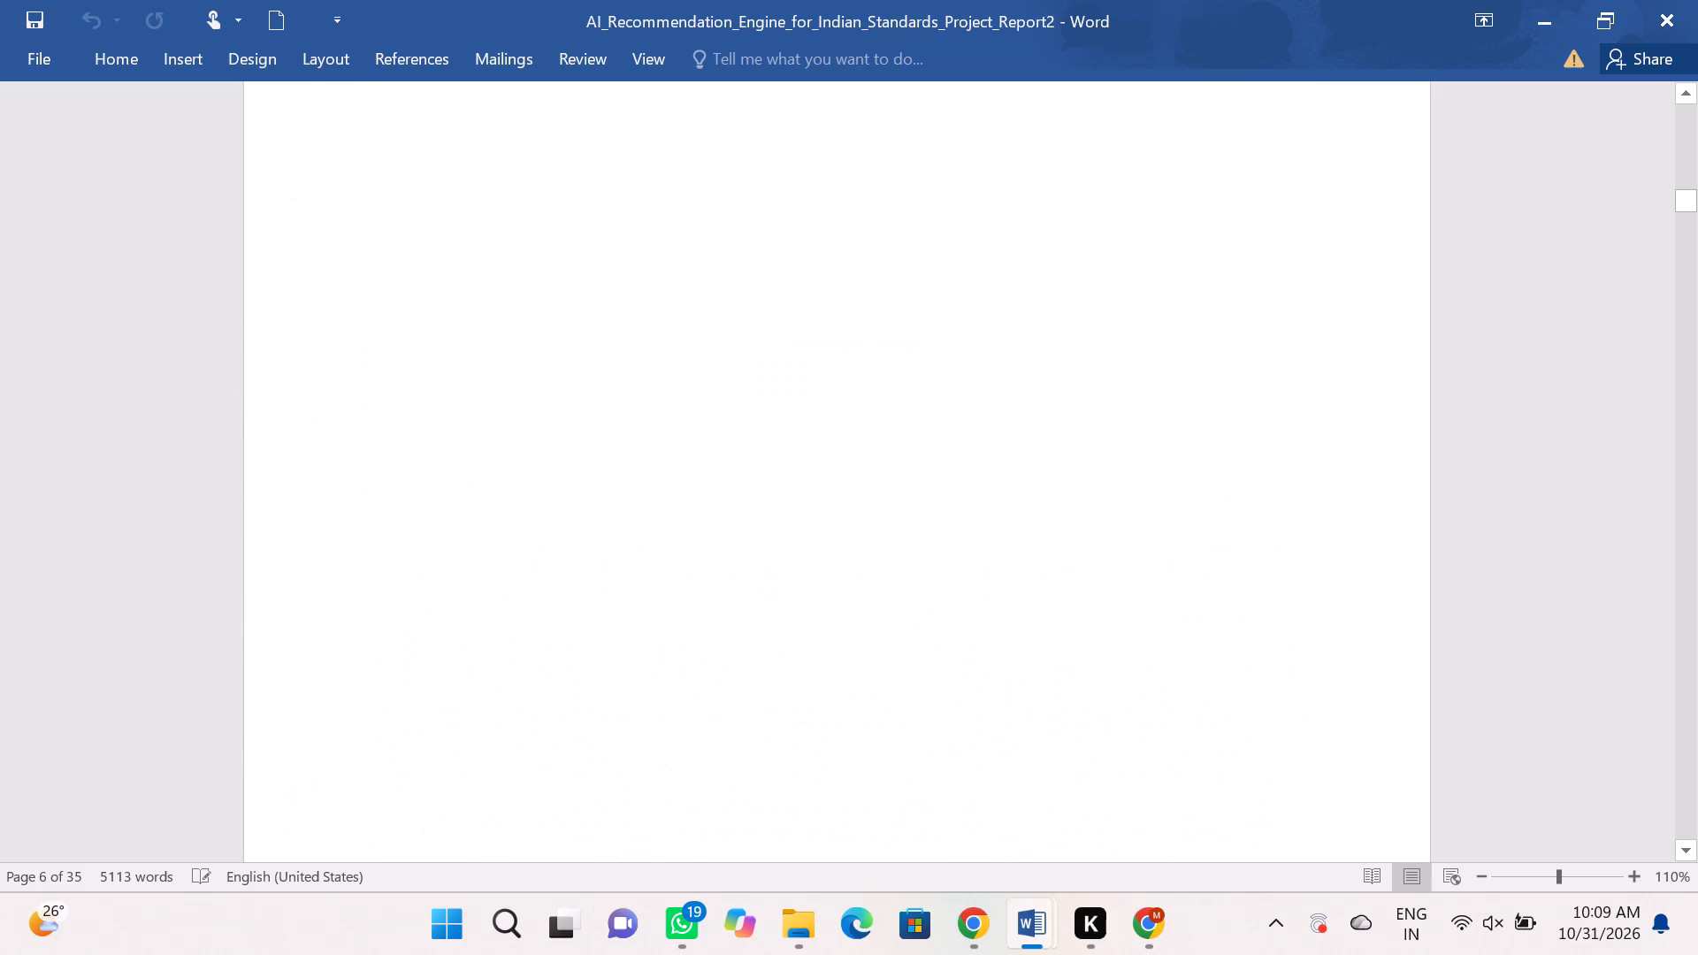
{"action": "scroll", "coordinate": [707, 258], "scroll_direction": "up", "scroll_amount": 20}
{"action": "scroll", "coordinate": [707, 258], "scroll_direction": "up", "scroll_amount": 12}
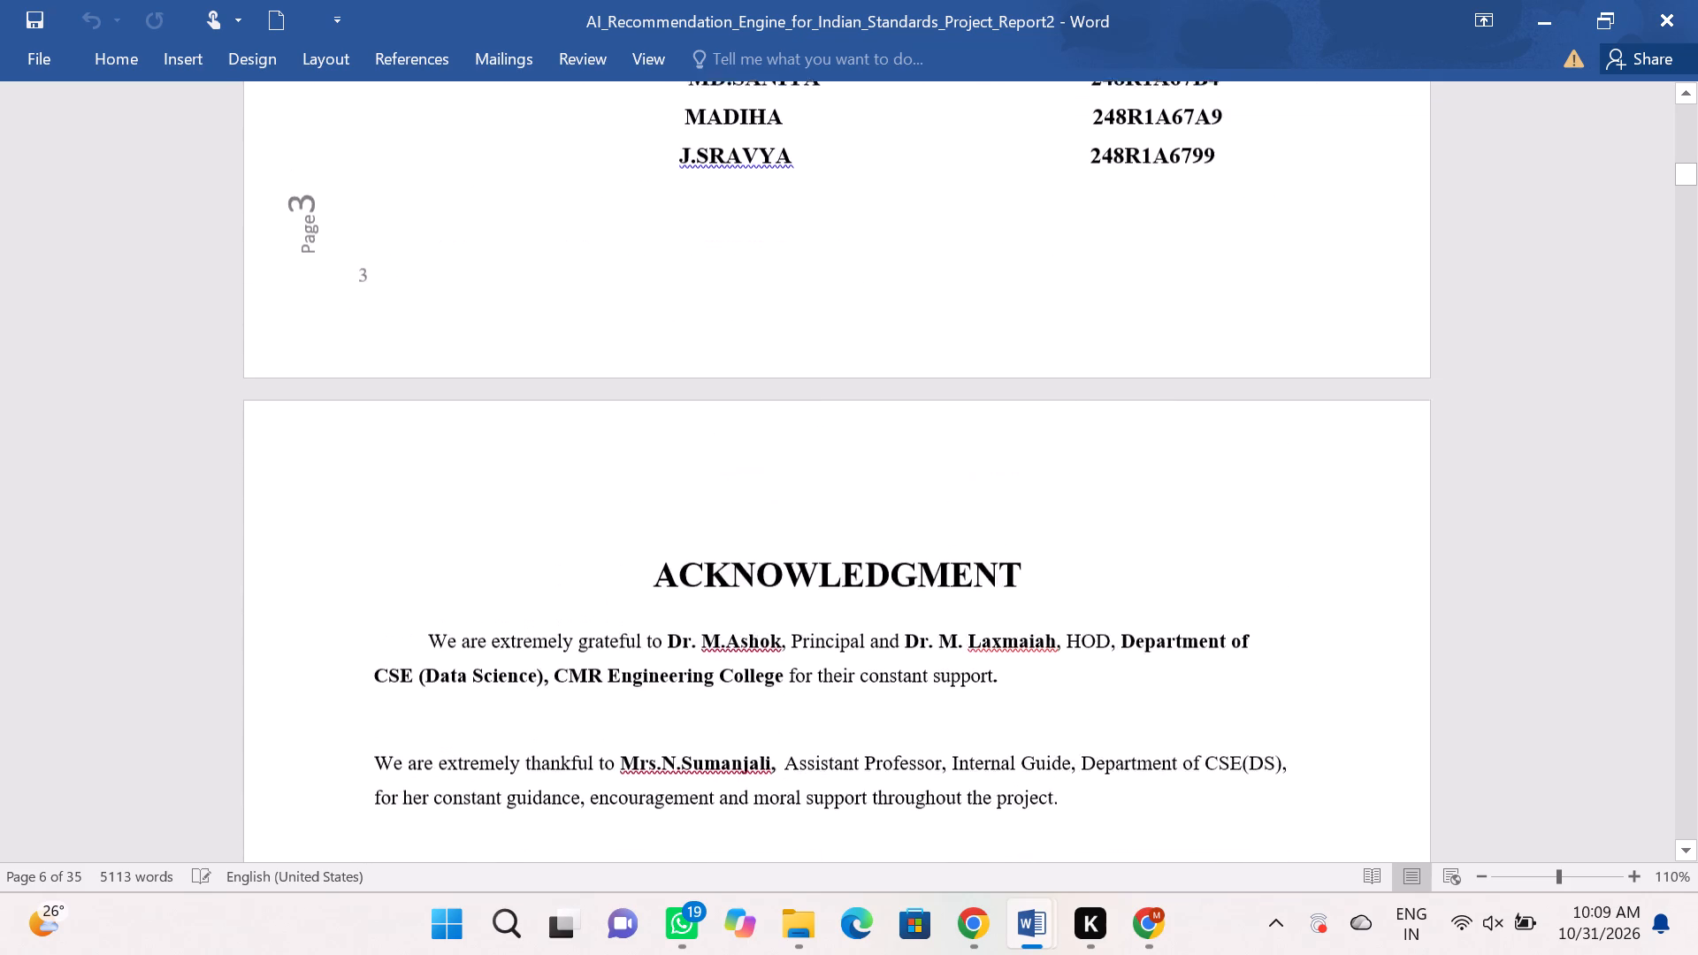
{"action": "scroll", "coordinate": [707, 258], "scroll_direction": "up", "scroll_amount": 12}
{"action": "scroll", "coordinate": [707, 258], "scroll_direction": "down", "scroll_amount": 1}
{"action": "scroll", "coordinate": [707, 258], "scroll_direction": "up", "scroll_amount": 7}
{"action": "scroll", "coordinate": [707, 258], "scroll_direction": "down", "scroll_amount": 7}
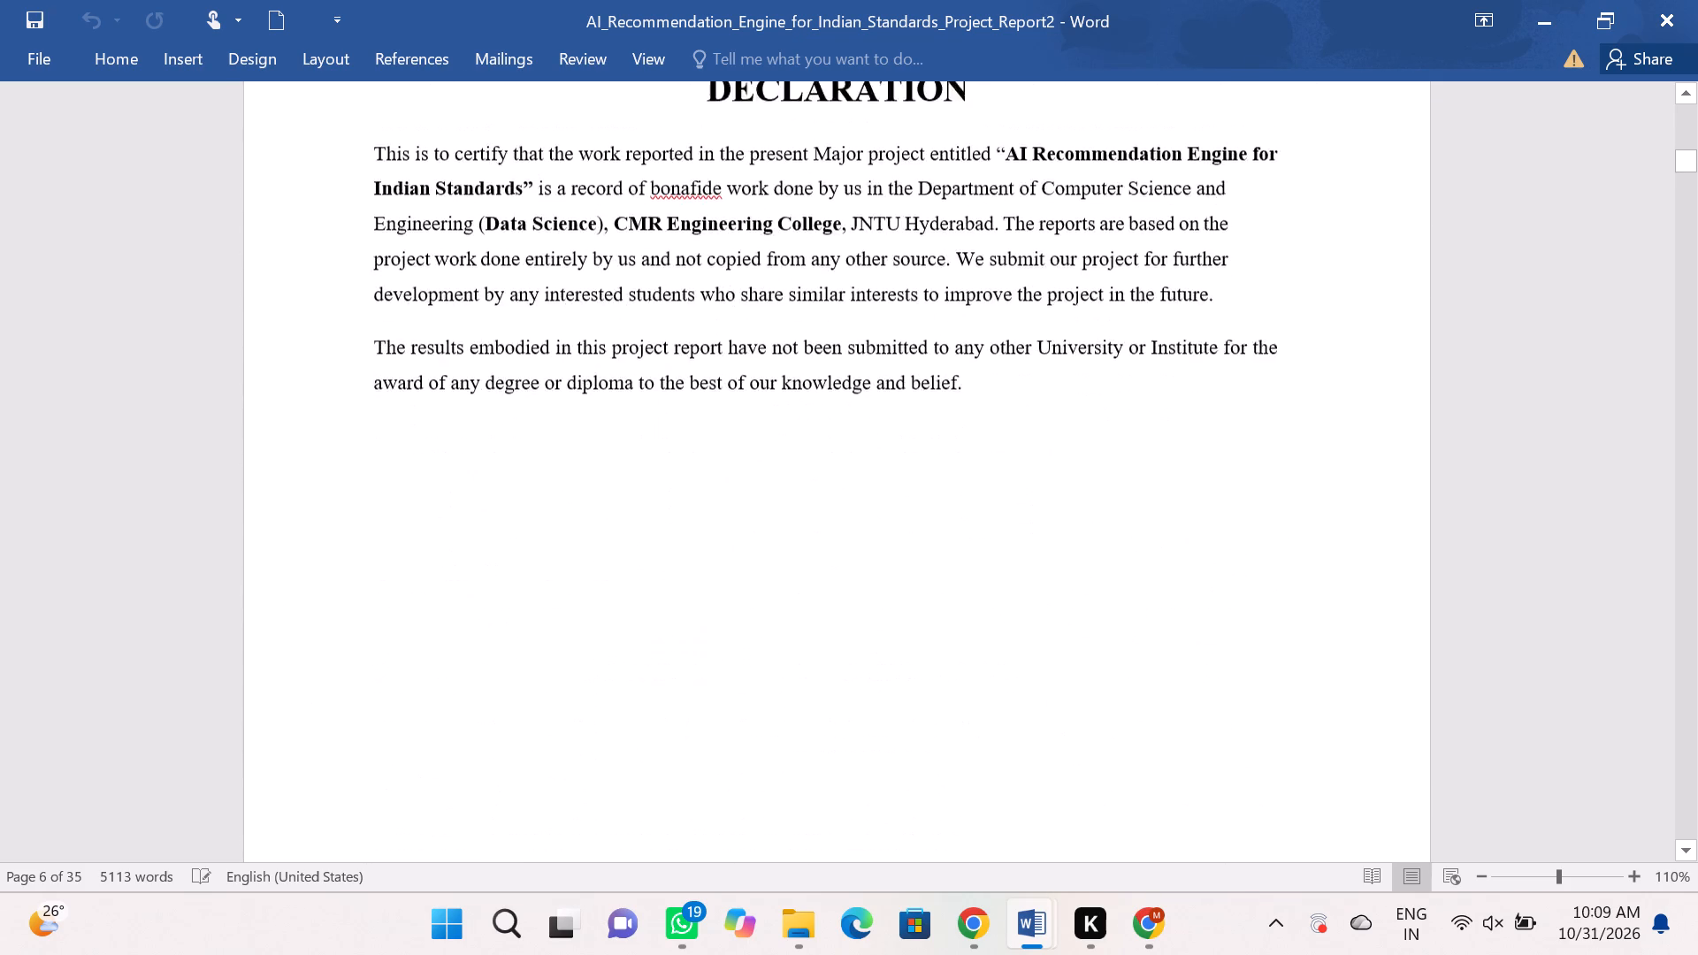
{"action": "scroll", "coordinate": [777, 278], "scroll_direction": "down", "scroll_amount": 20}
{"action": "scroll", "coordinate": [777, 278], "scroll_direction": "down", "scroll_amount": 8}
{"action": "scroll", "coordinate": [790, 268], "scroll_direction": "up", "scroll_amount": 1}
{"action": "scroll", "coordinate": [790, 268], "scroll_direction": "down", "scroll_amount": 12}
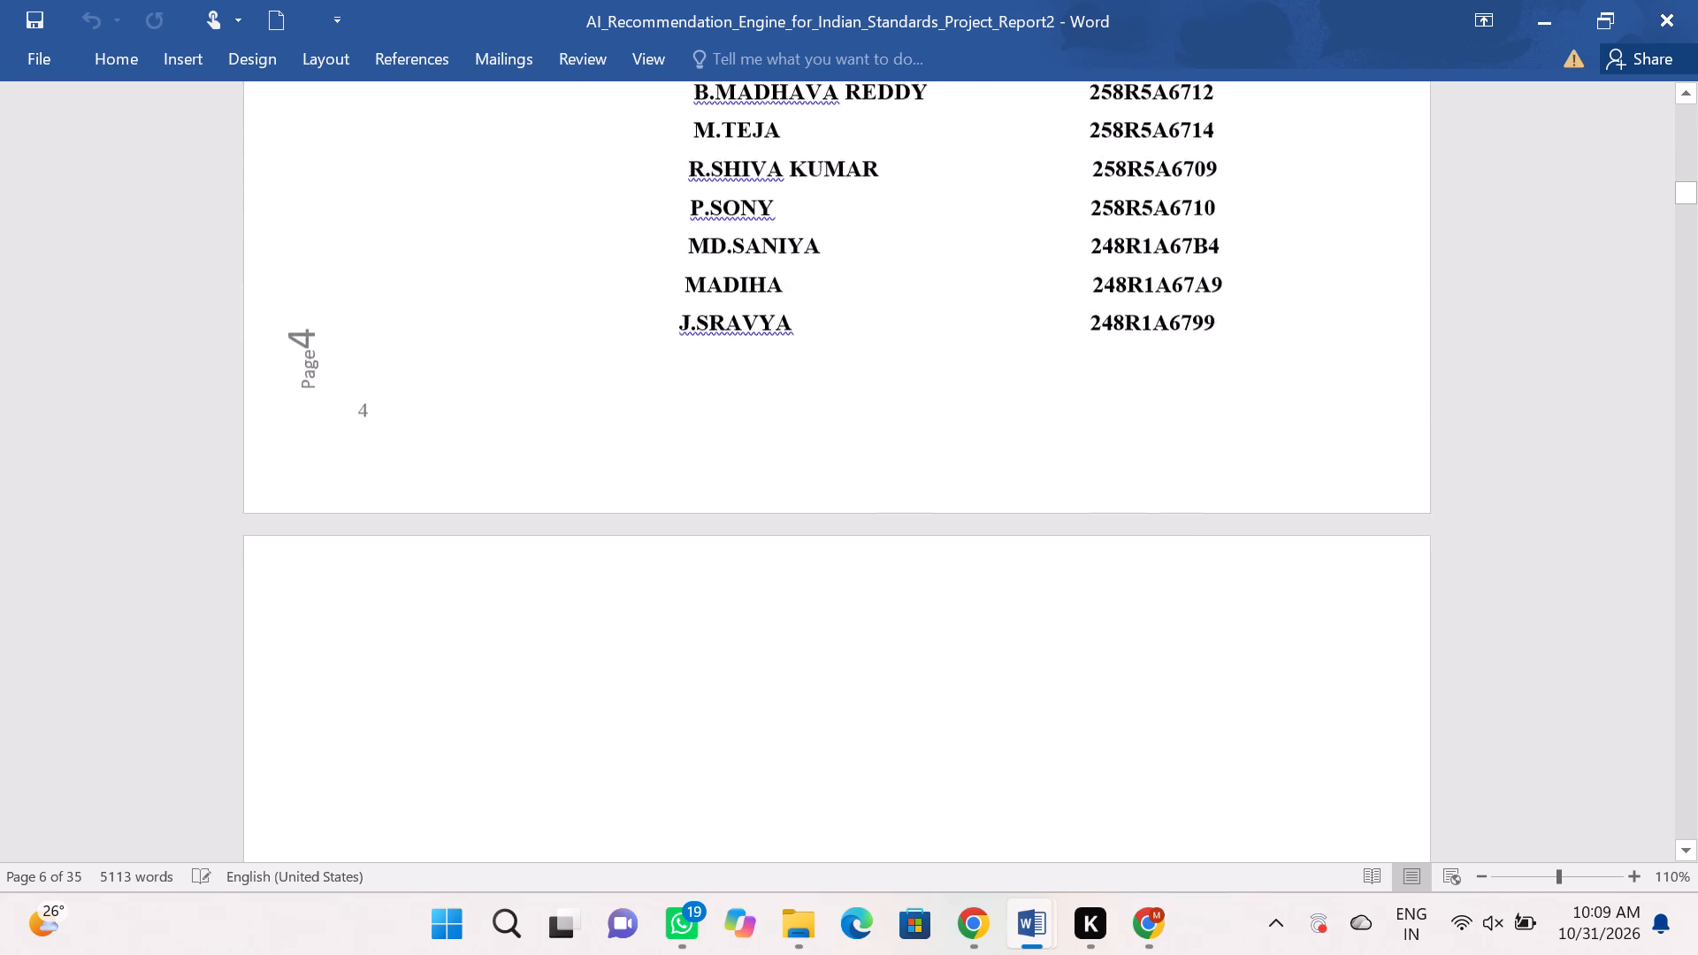
{"action": "scroll", "coordinate": [791, 268], "scroll_direction": "down", "scroll_amount": 20}
{"action": "scroll", "coordinate": [791, 268], "scroll_direction": "down", "scroll_amount": 5}
{"action": "scroll", "coordinate": [791, 268], "scroll_direction": "up", "scroll_amount": 5}
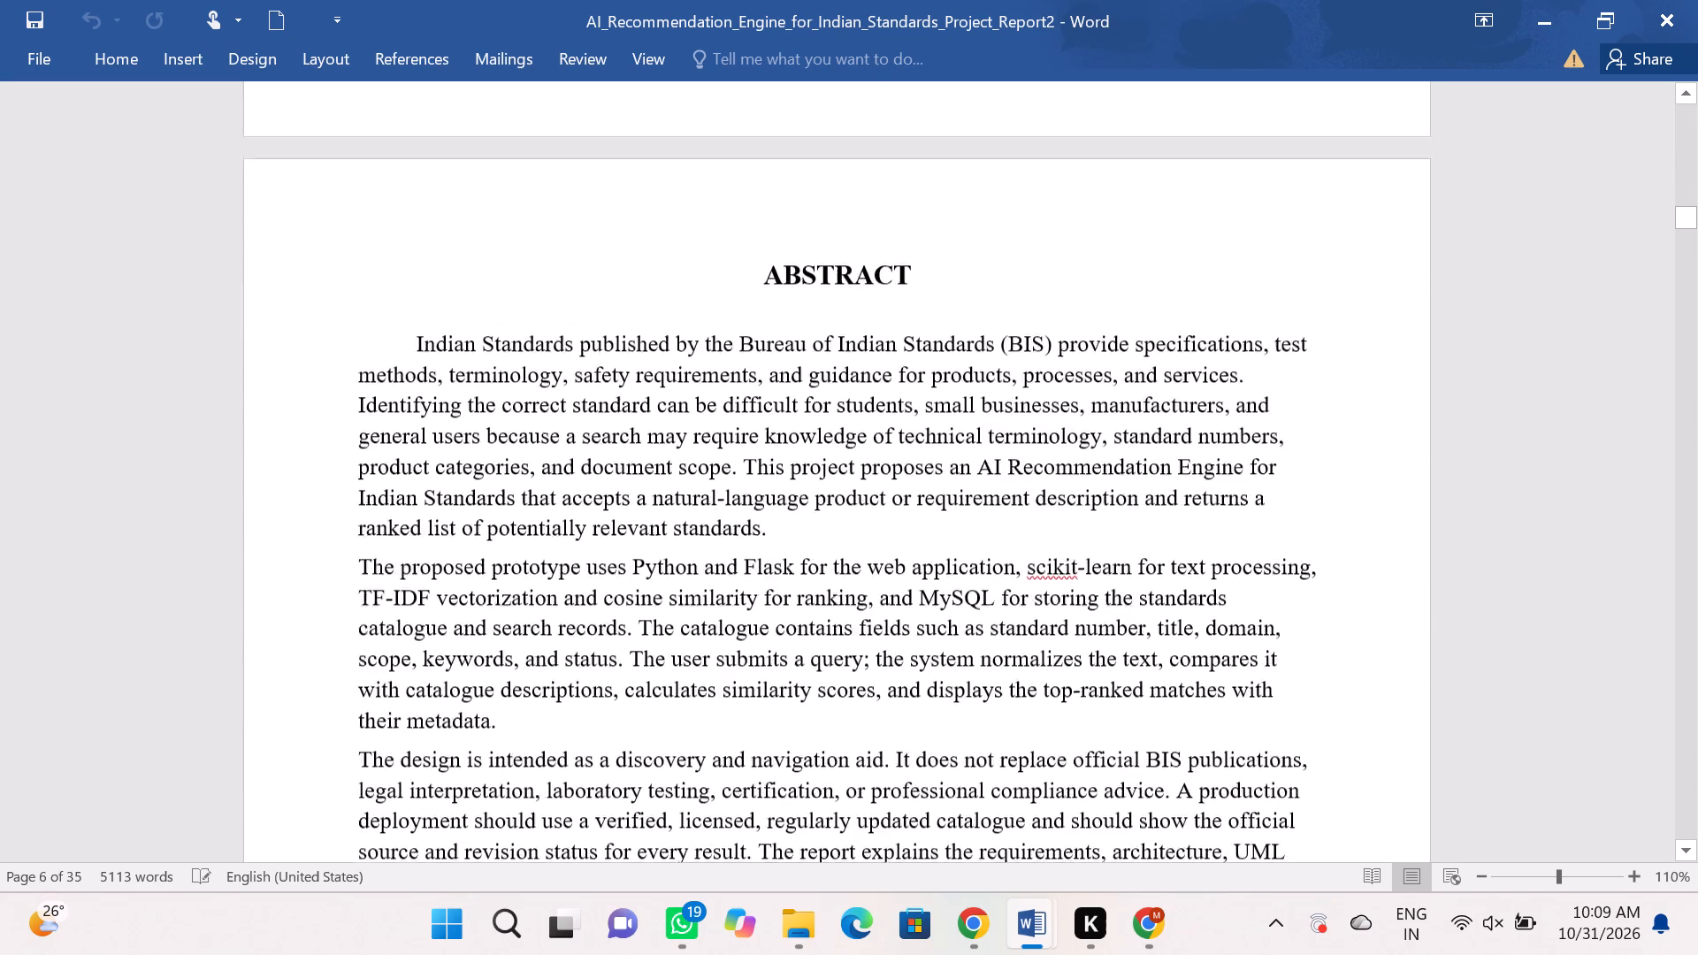
{"action": "scroll", "coordinate": [791, 268], "scroll_direction": "up", "scroll_amount": 1}
{"action": "scroll", "coordinate": [791, 268], "scroll_direction": "down", "scroll_amount": 14}
{"action": "scroll", "coordinate": [791, 268], "scroll_direction": "down", "scroll_amount": 14}
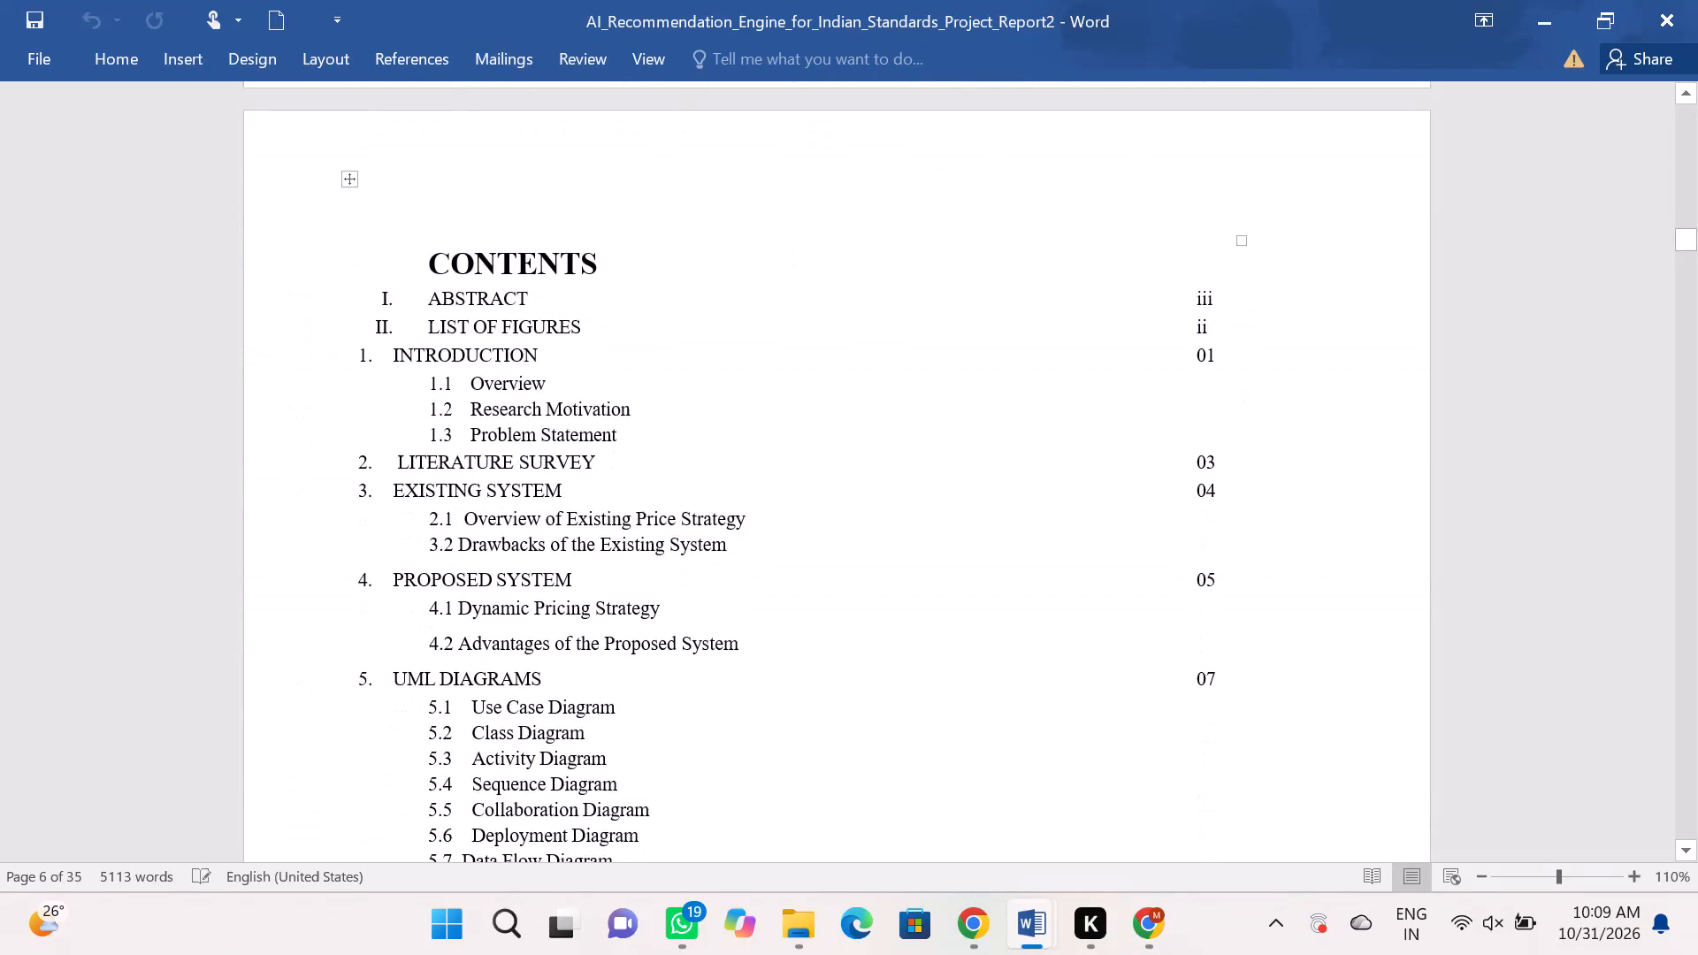
{"action": "scroll", "coordinate": [791, 270], "scroll_direction": "up", "scroll_amount": 20}
{"action": "scroll", "coordinate": [791, 270], "scroll_direction": "up", "scroll_amount": 3}
{"action": "scroll", "coordinate": [791, 270], "scroll_direction": "down", "scroll_amount": 2}
{"action": "scroll", "coordinate": [792, 271], "scroll_direction": "up", "scroll_amount": 6}
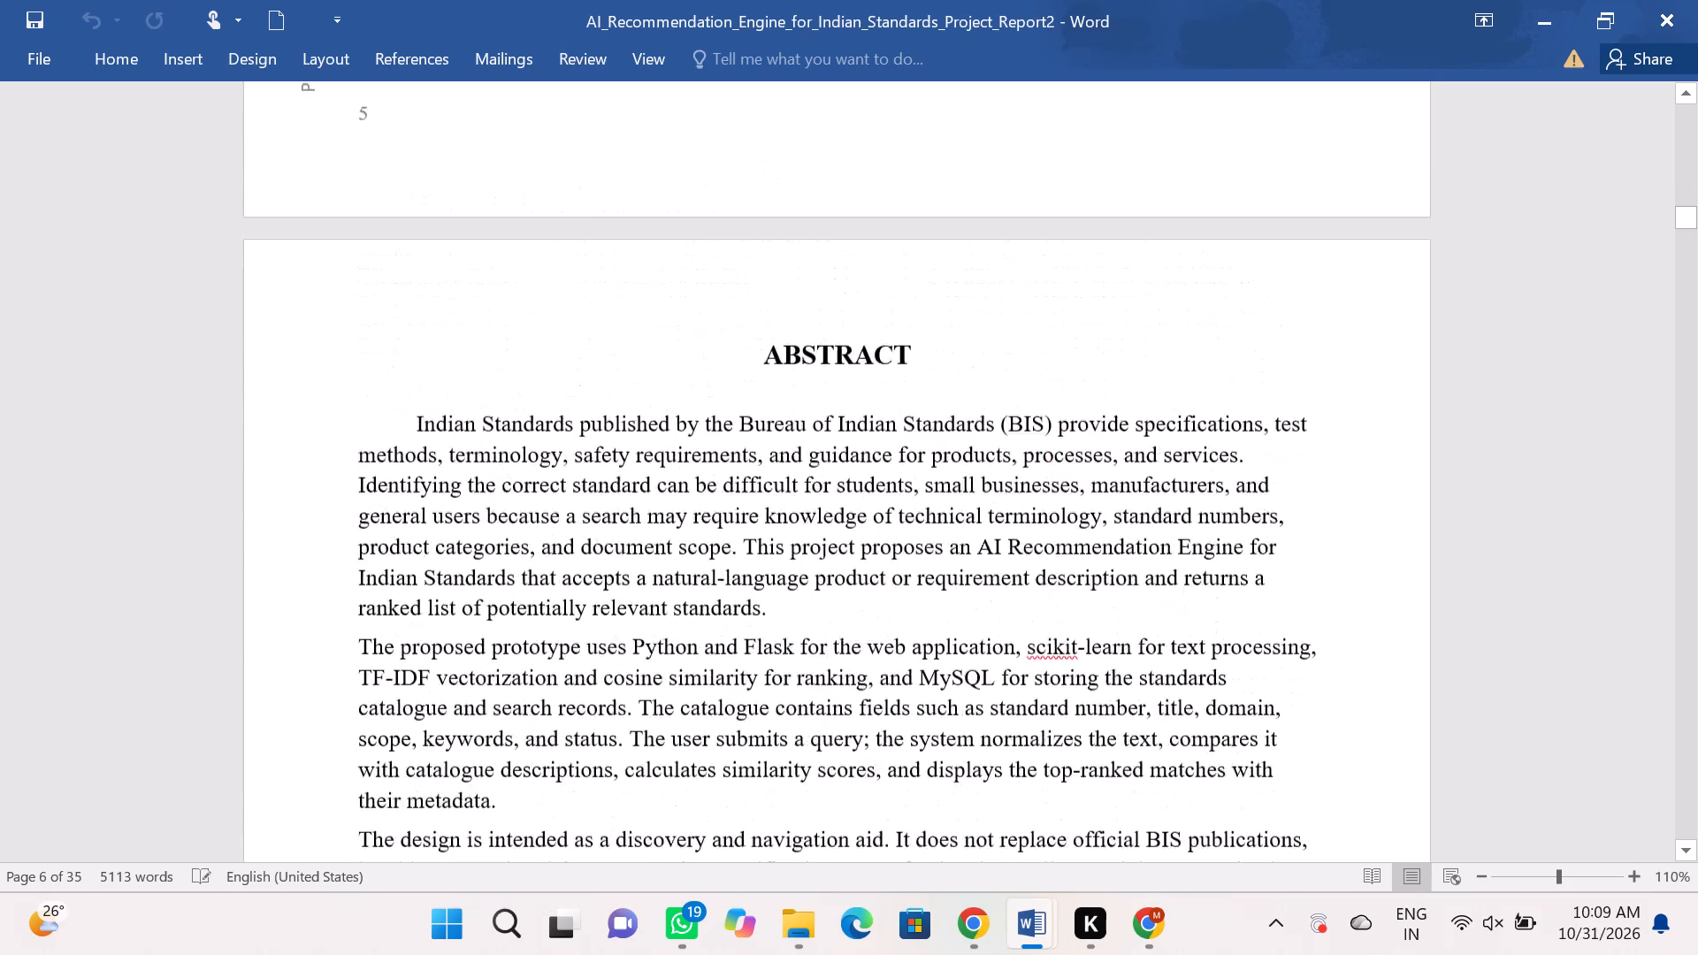
Try to delete the blank space at the top of page 5, after the ACKNOWLEDGMENT page.
{"action": "scroll", "coordinate": [799, 271], "scroll_direction": "up", "scroll_amount": 20}
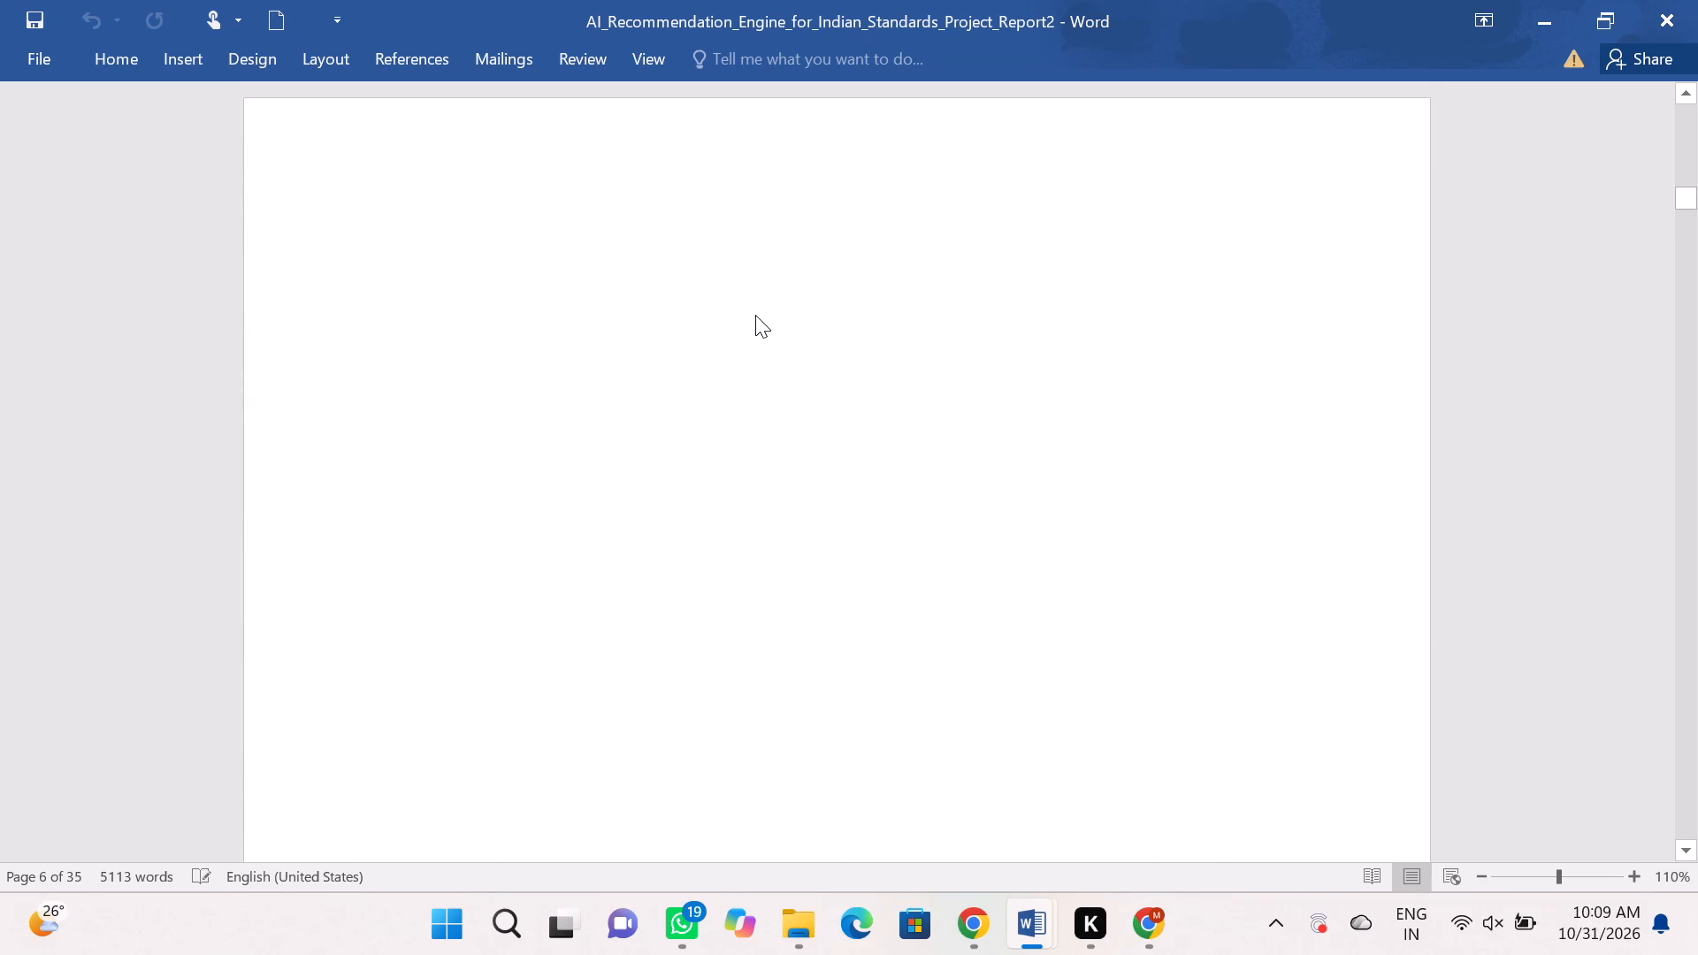
{"action": "scroll", "coordinate": [755, 315], "scroll_direction": "up", "scroll_amount": 2}
{"action": "right_click", "coordinate": [624, 474]}
{"action": "scroll", "coordinate": [624, 474], "scroll_direction": "up", "scroll_amount": 1}
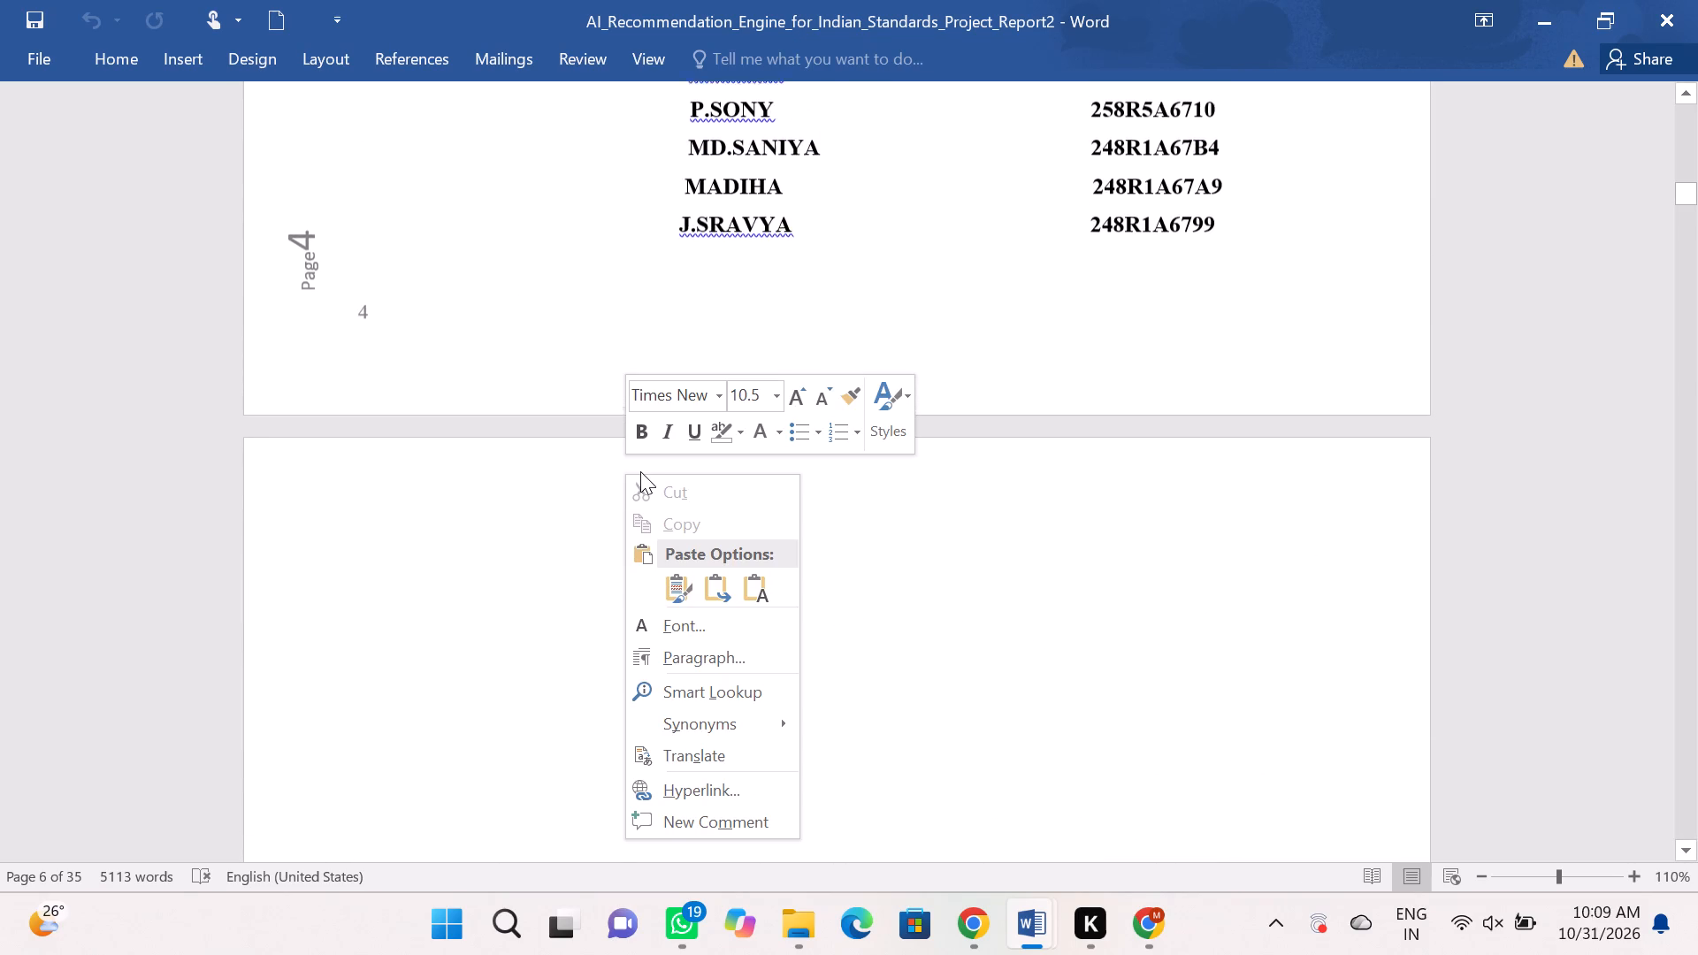
{"action": "key", "text": "Delete"}
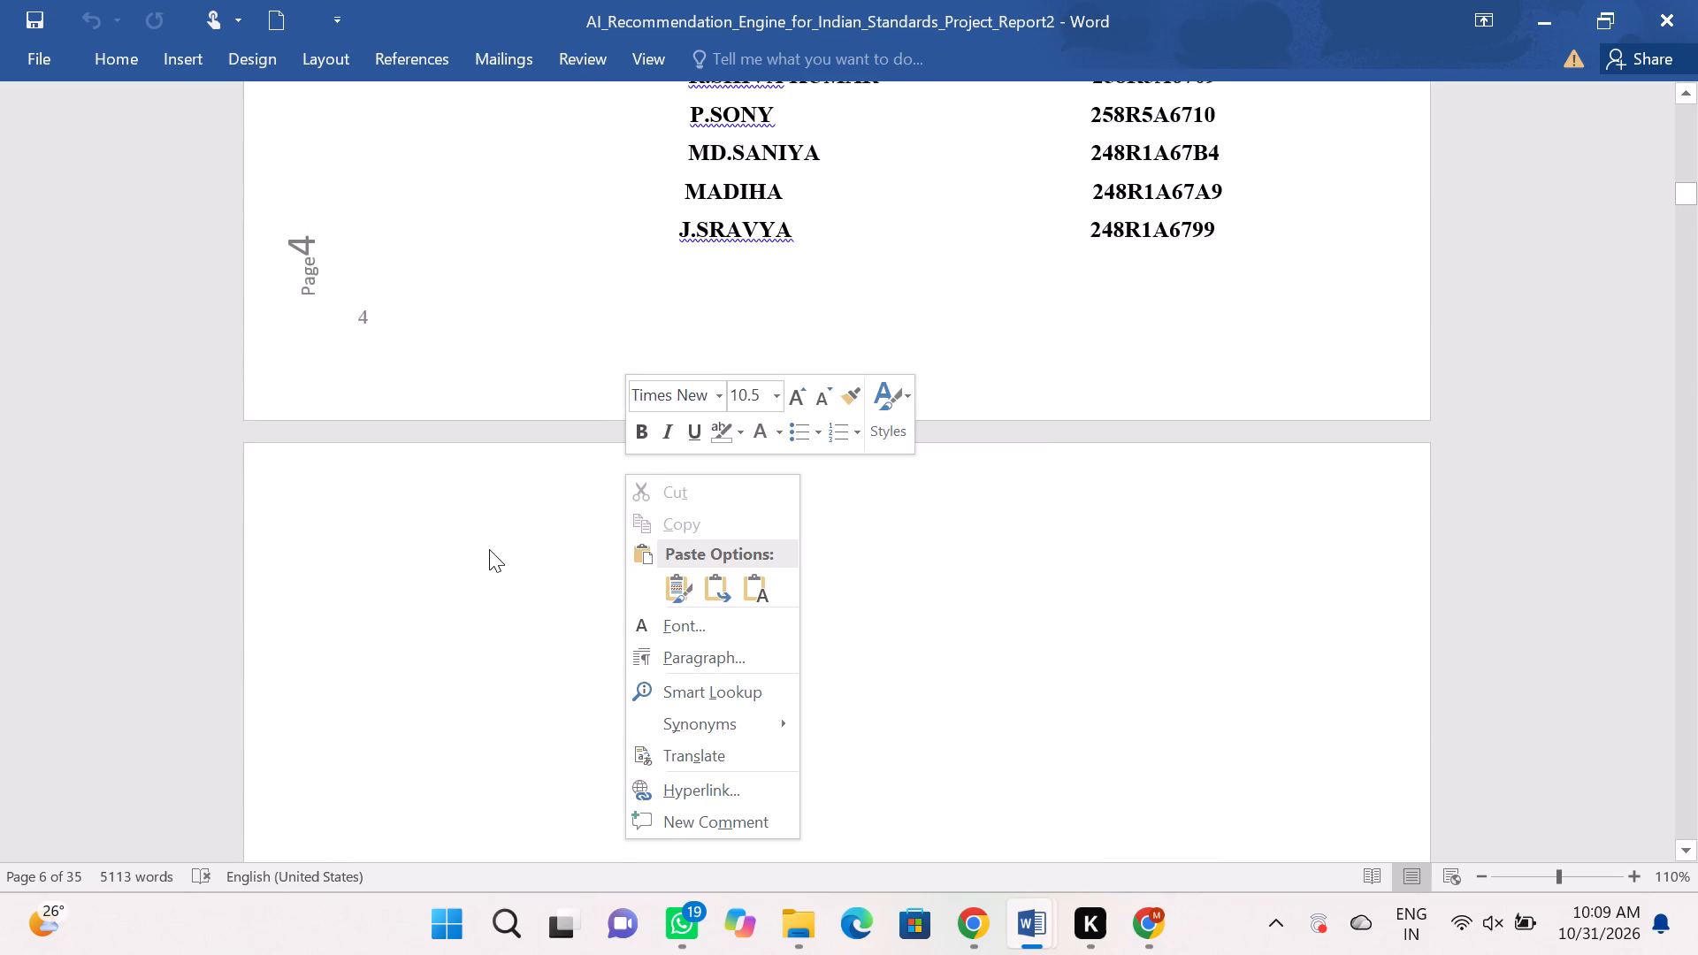
{"action": "left_click", "coordinate": [486, 574]}
{"action": "key", "text": "Delete"}
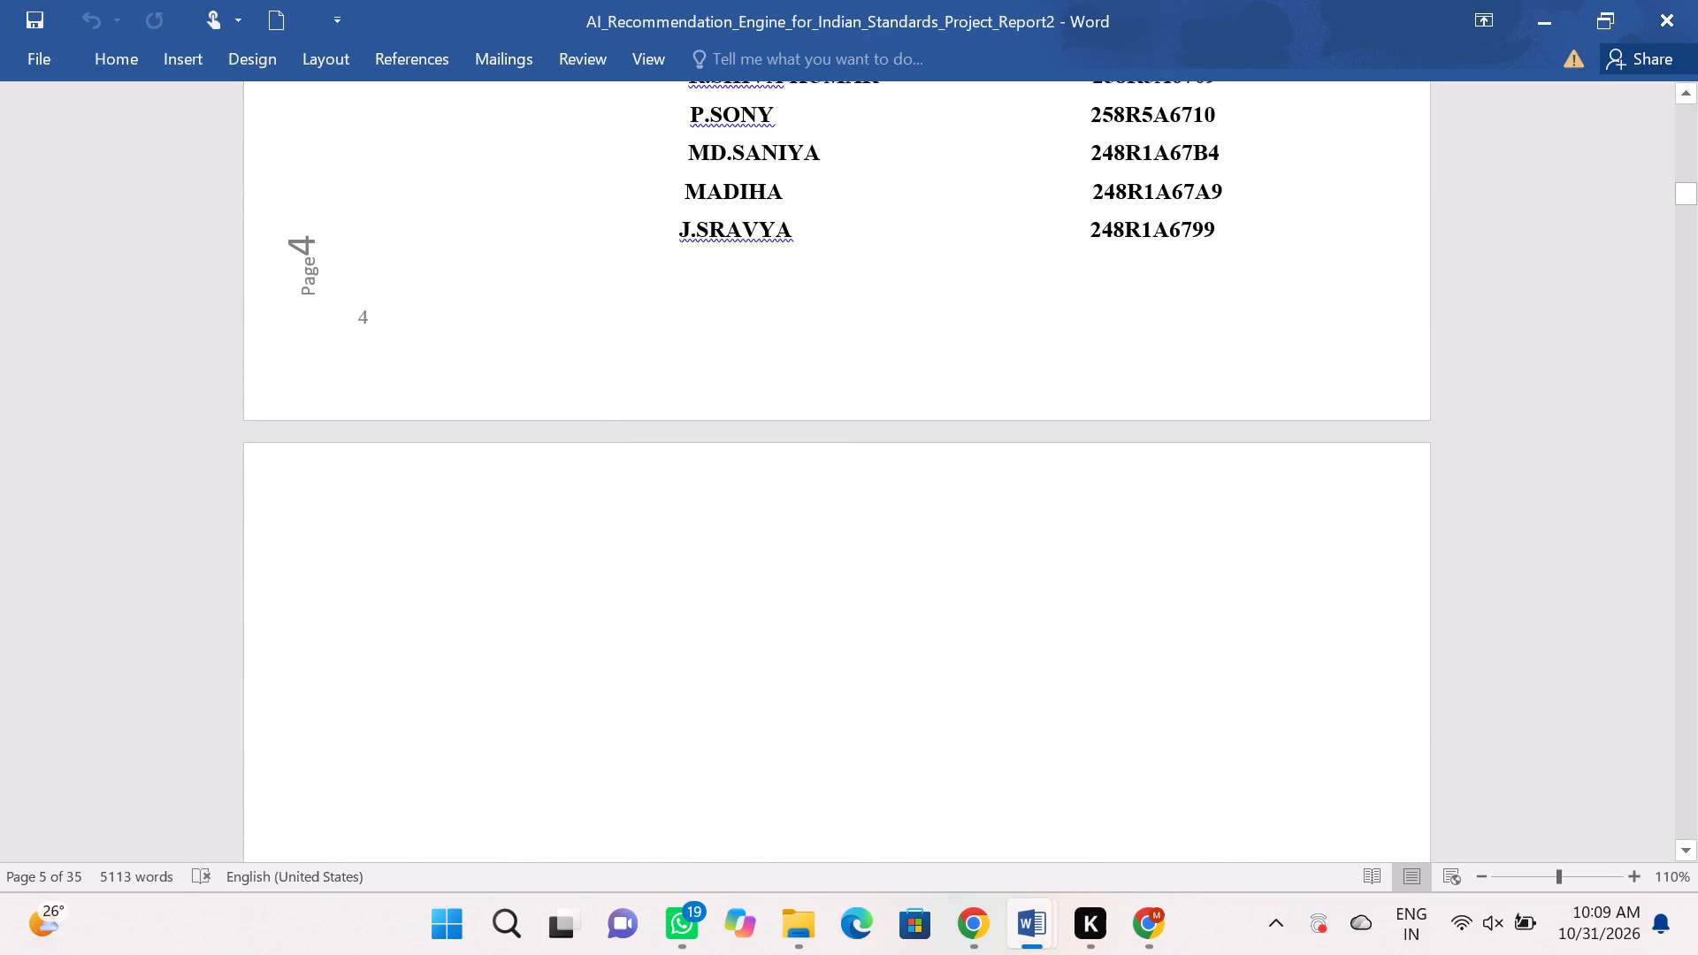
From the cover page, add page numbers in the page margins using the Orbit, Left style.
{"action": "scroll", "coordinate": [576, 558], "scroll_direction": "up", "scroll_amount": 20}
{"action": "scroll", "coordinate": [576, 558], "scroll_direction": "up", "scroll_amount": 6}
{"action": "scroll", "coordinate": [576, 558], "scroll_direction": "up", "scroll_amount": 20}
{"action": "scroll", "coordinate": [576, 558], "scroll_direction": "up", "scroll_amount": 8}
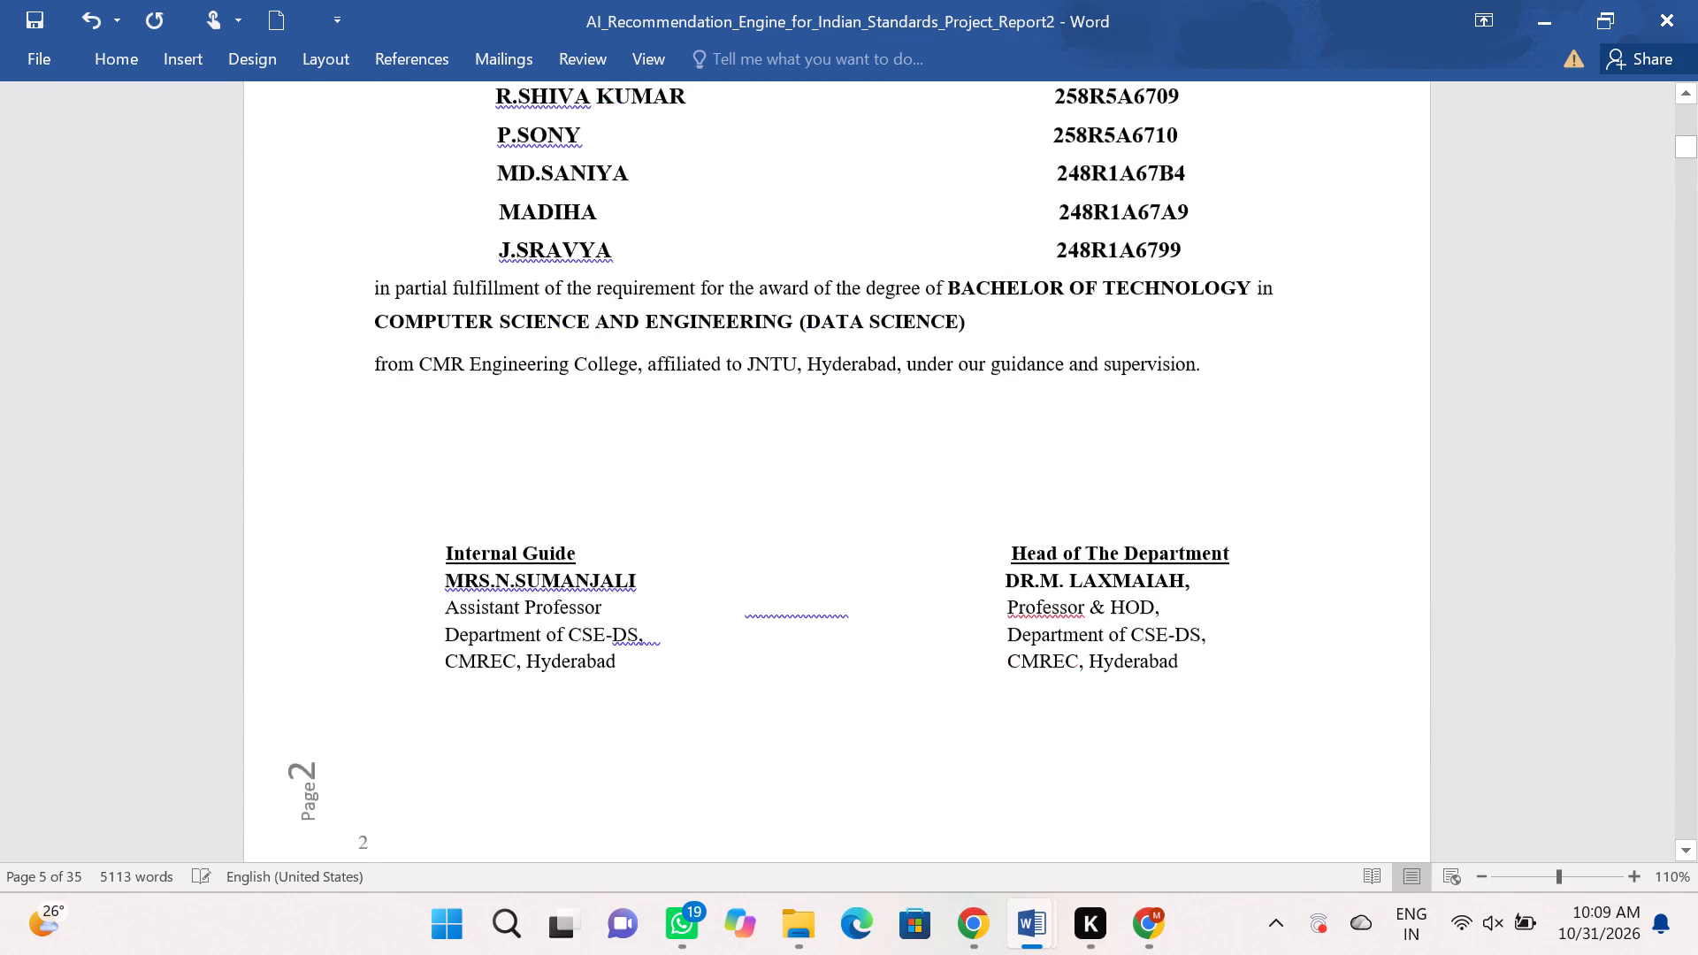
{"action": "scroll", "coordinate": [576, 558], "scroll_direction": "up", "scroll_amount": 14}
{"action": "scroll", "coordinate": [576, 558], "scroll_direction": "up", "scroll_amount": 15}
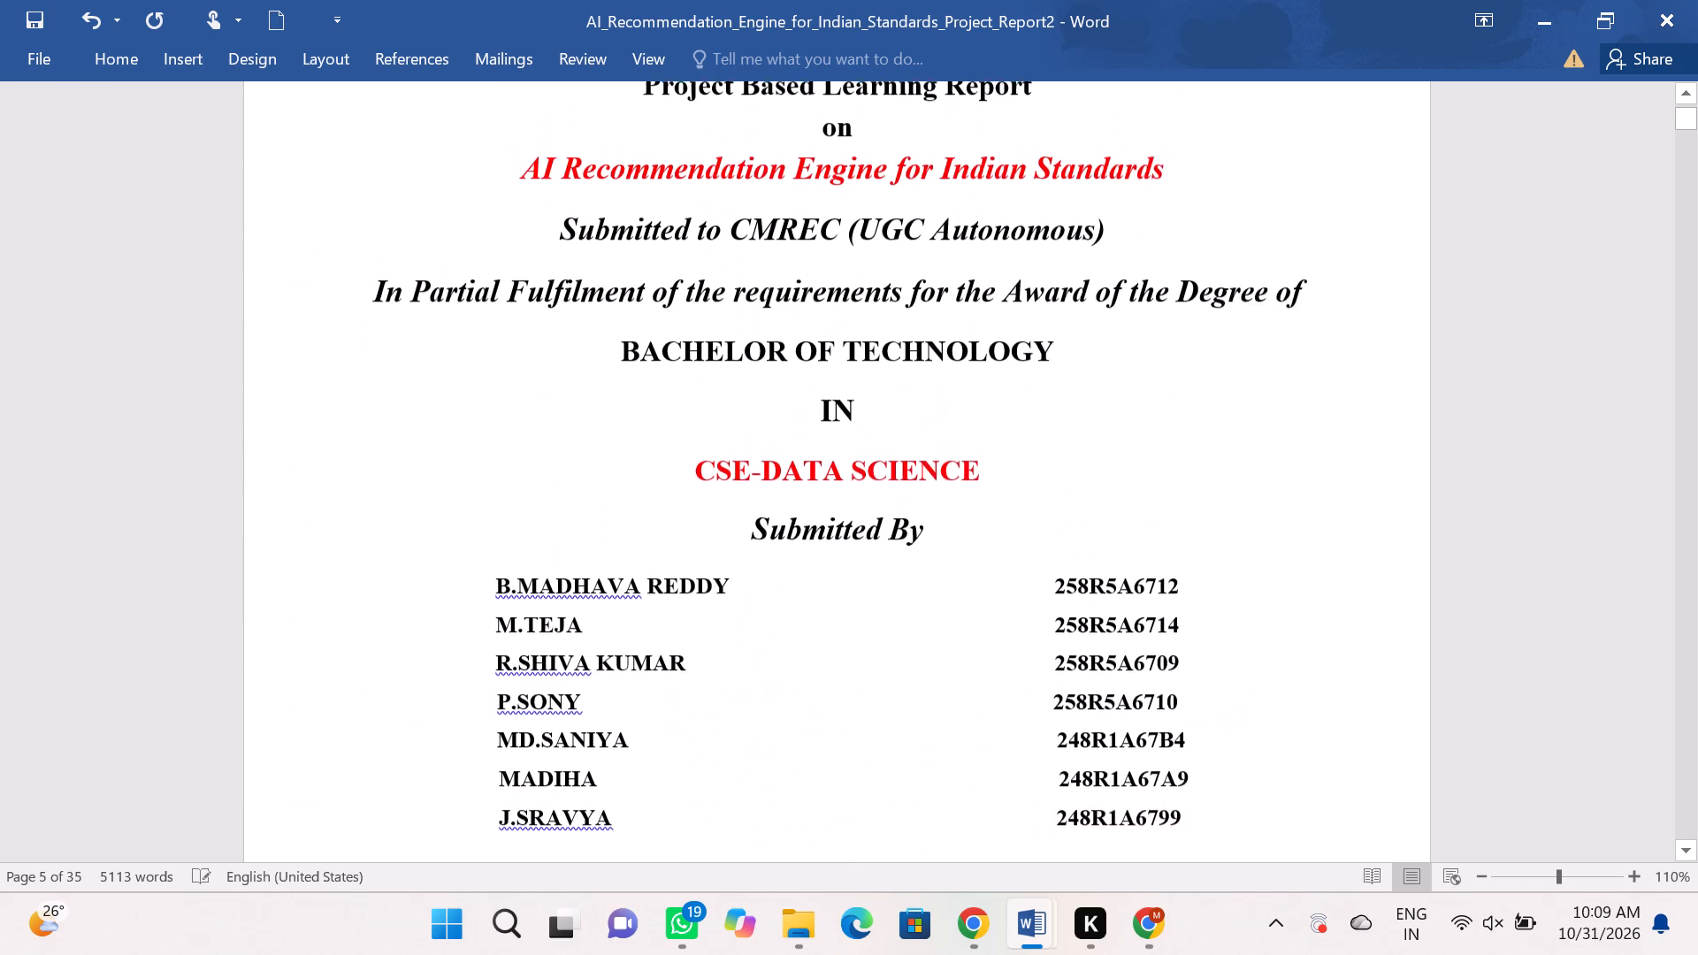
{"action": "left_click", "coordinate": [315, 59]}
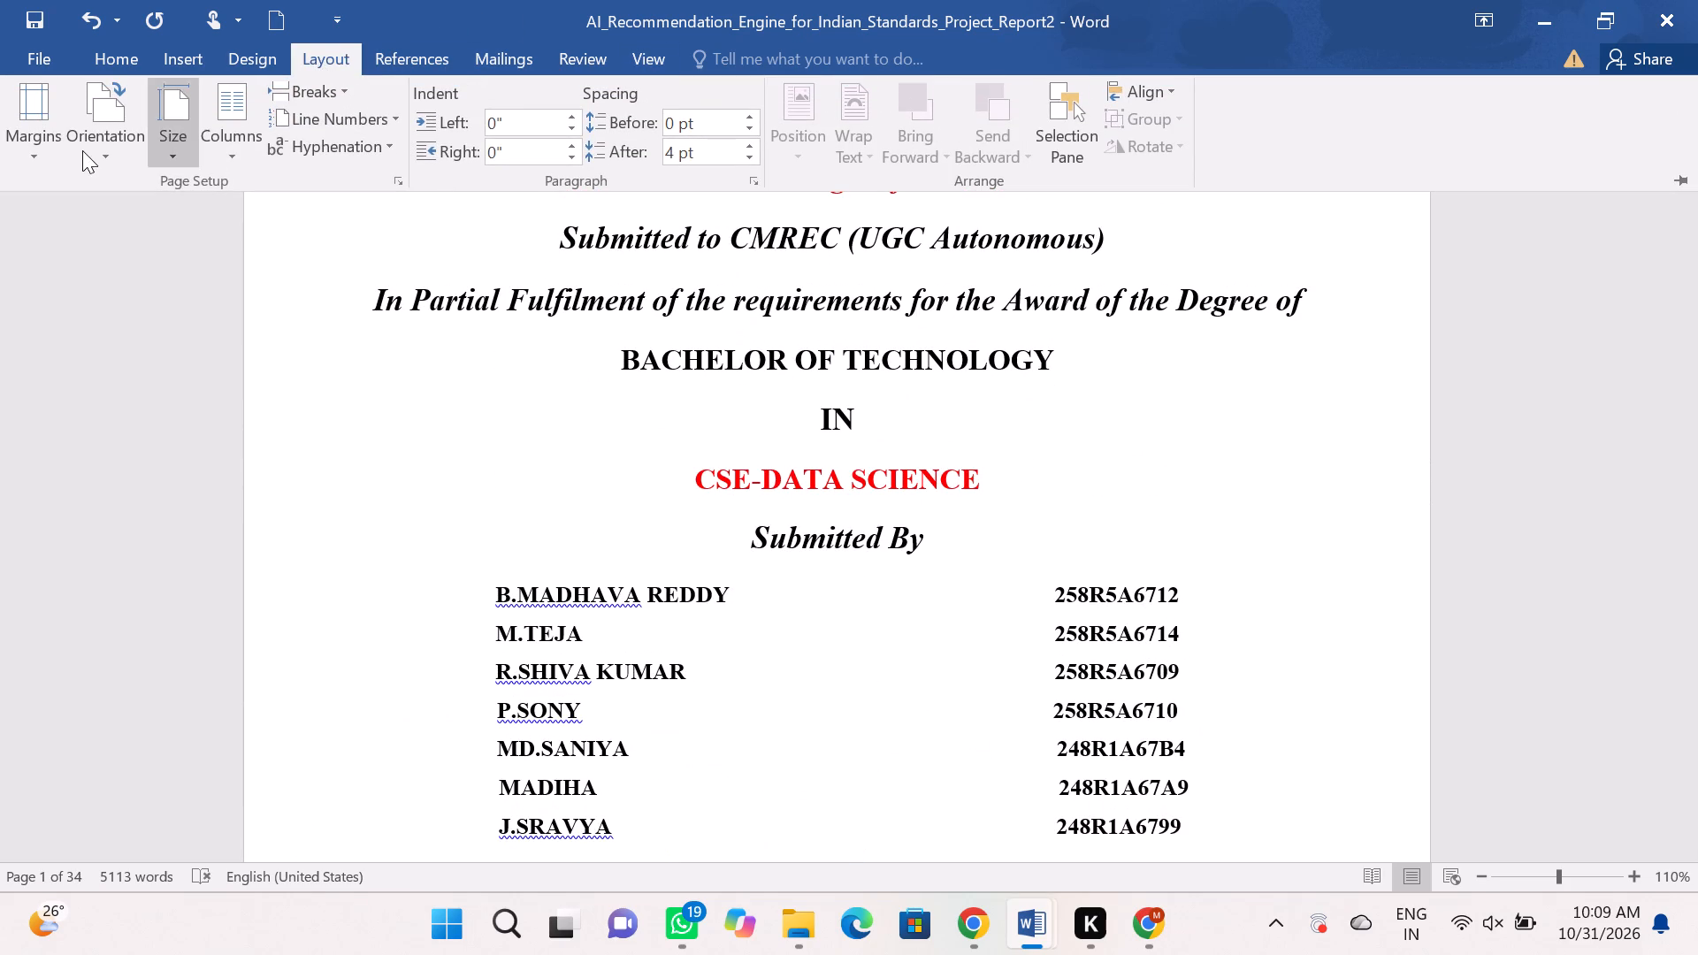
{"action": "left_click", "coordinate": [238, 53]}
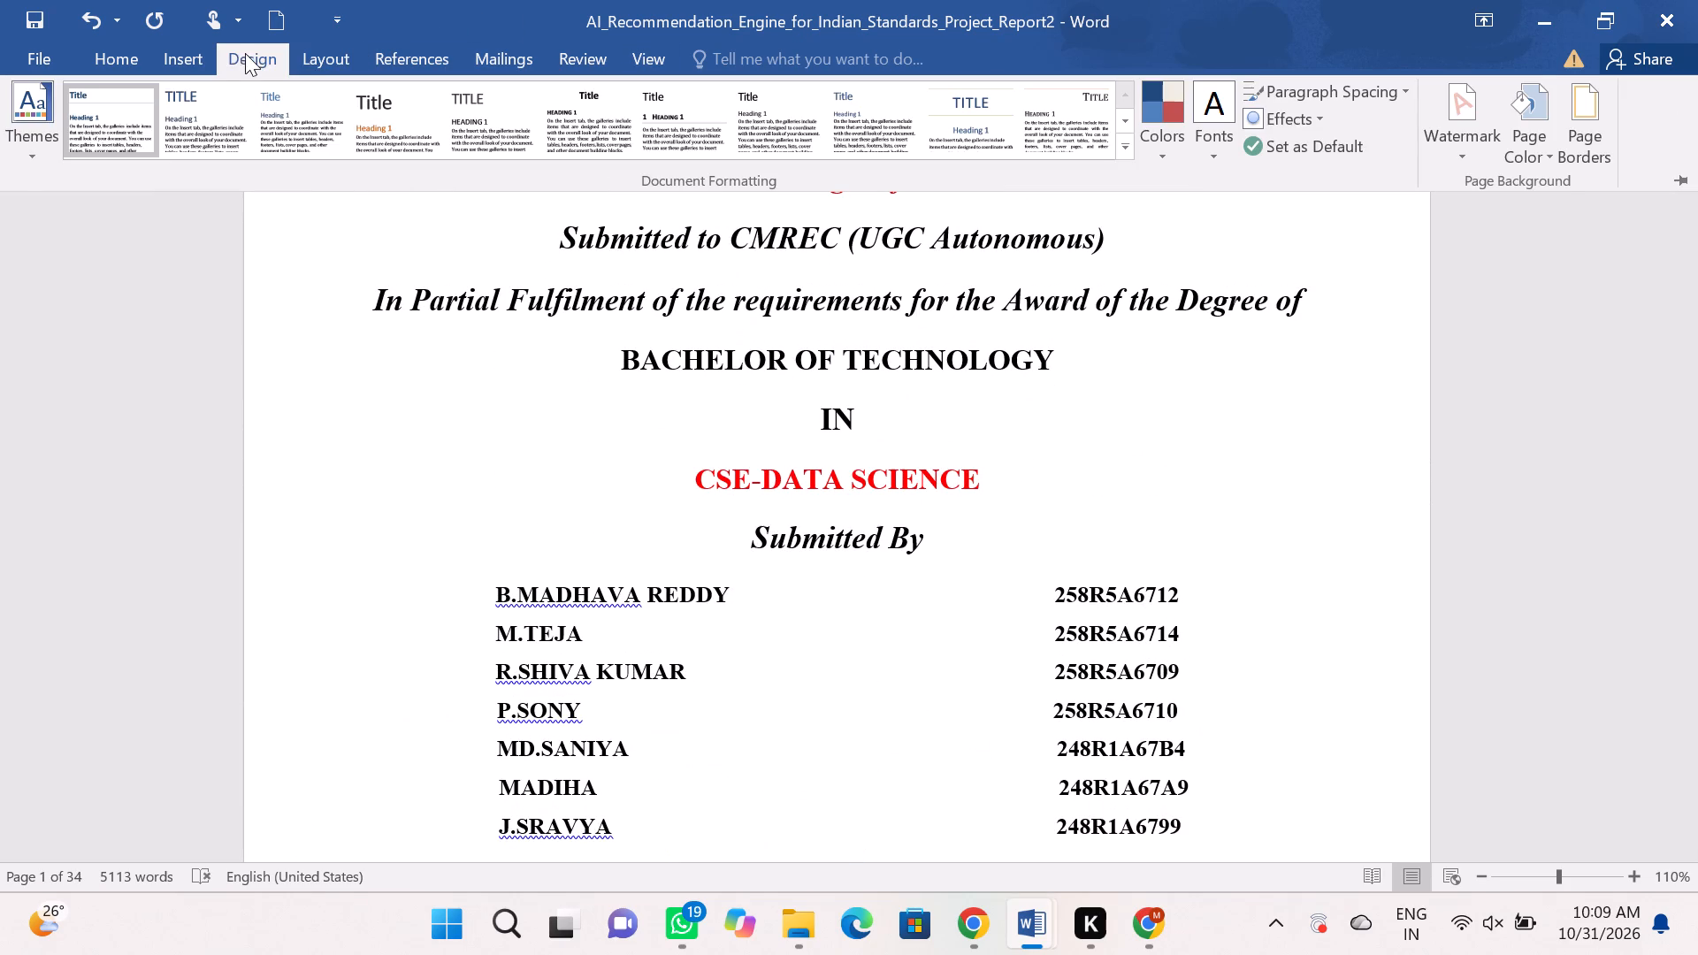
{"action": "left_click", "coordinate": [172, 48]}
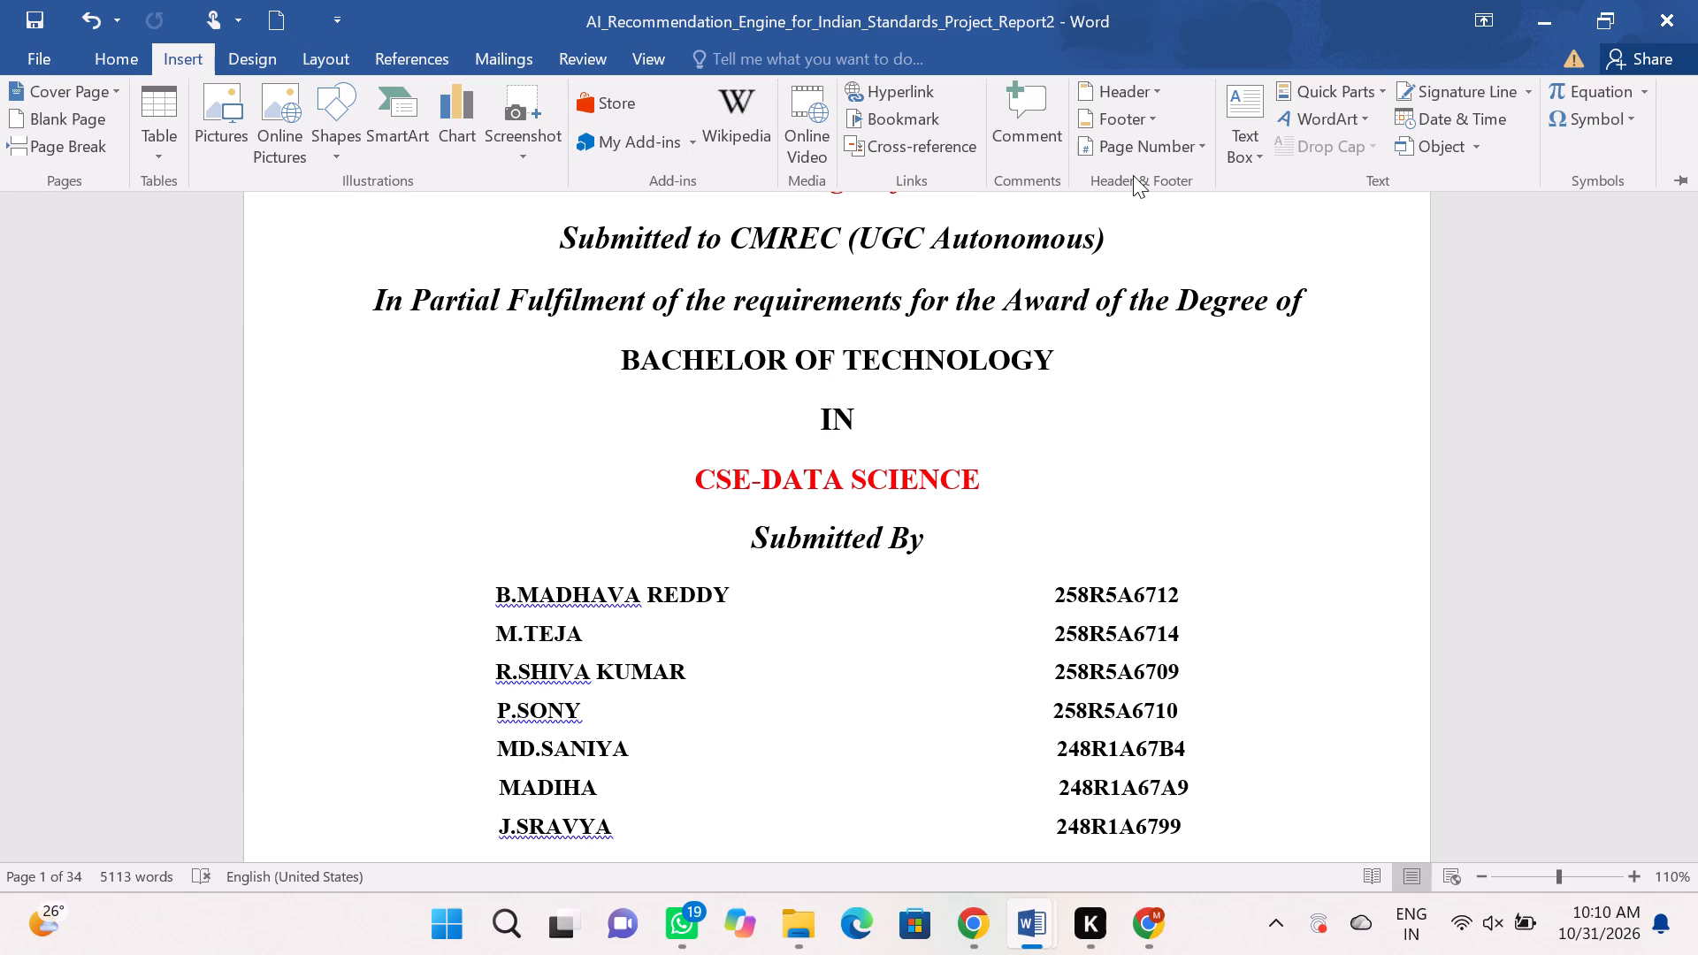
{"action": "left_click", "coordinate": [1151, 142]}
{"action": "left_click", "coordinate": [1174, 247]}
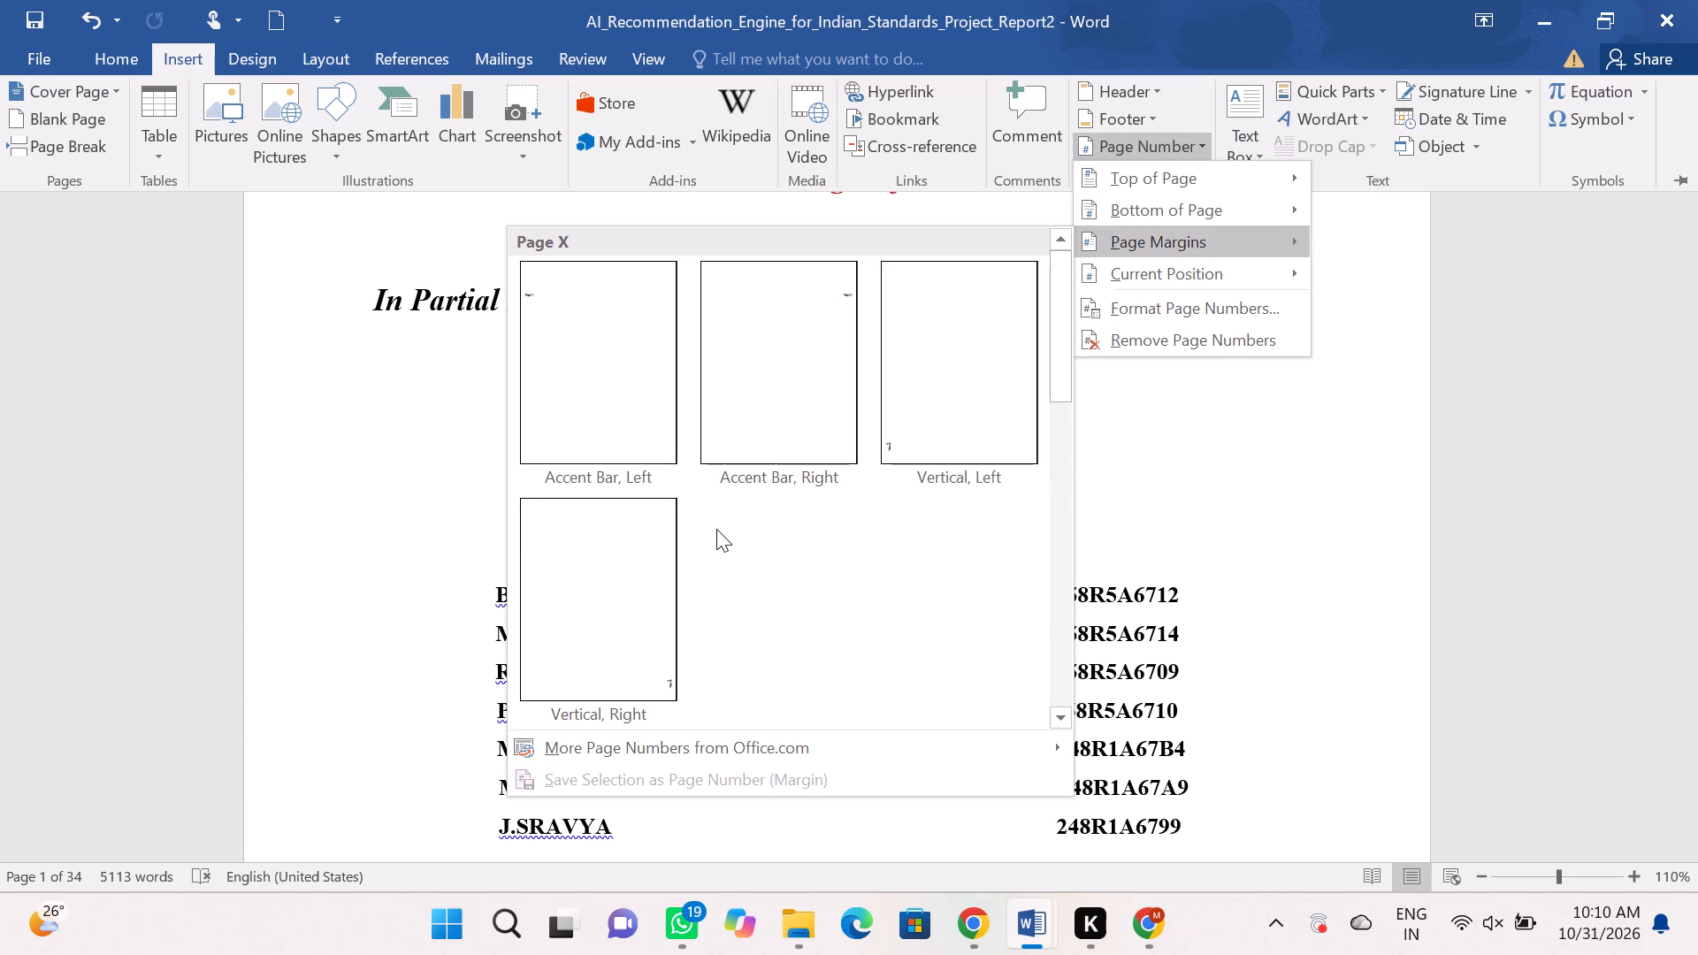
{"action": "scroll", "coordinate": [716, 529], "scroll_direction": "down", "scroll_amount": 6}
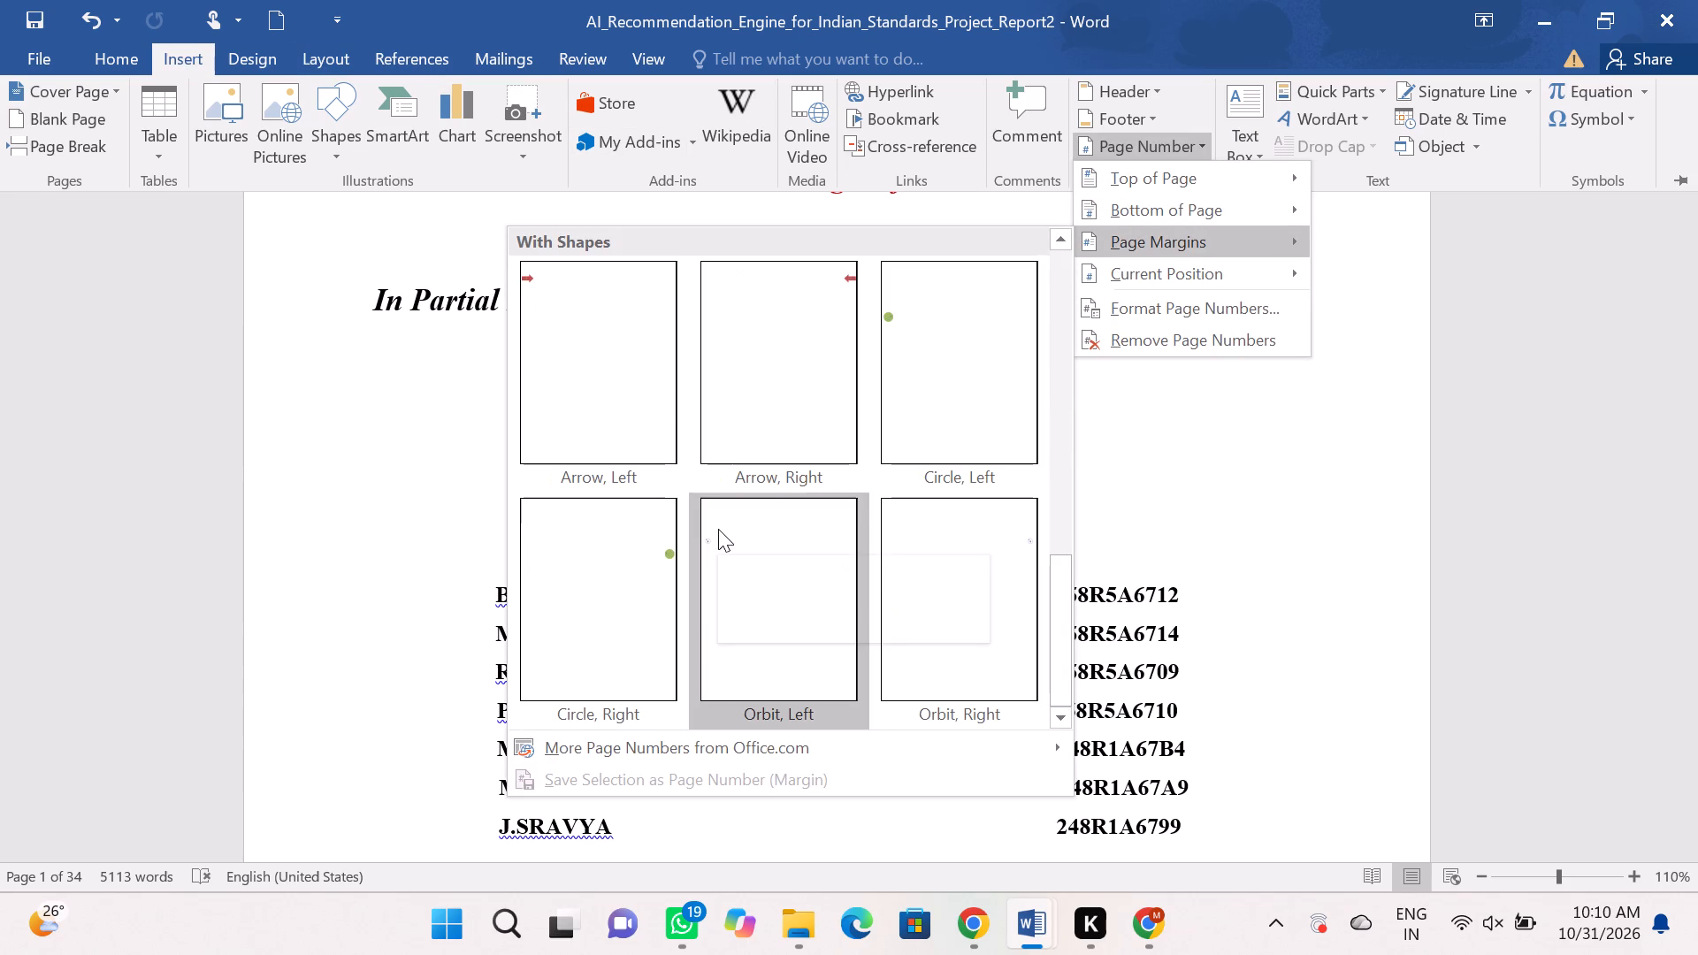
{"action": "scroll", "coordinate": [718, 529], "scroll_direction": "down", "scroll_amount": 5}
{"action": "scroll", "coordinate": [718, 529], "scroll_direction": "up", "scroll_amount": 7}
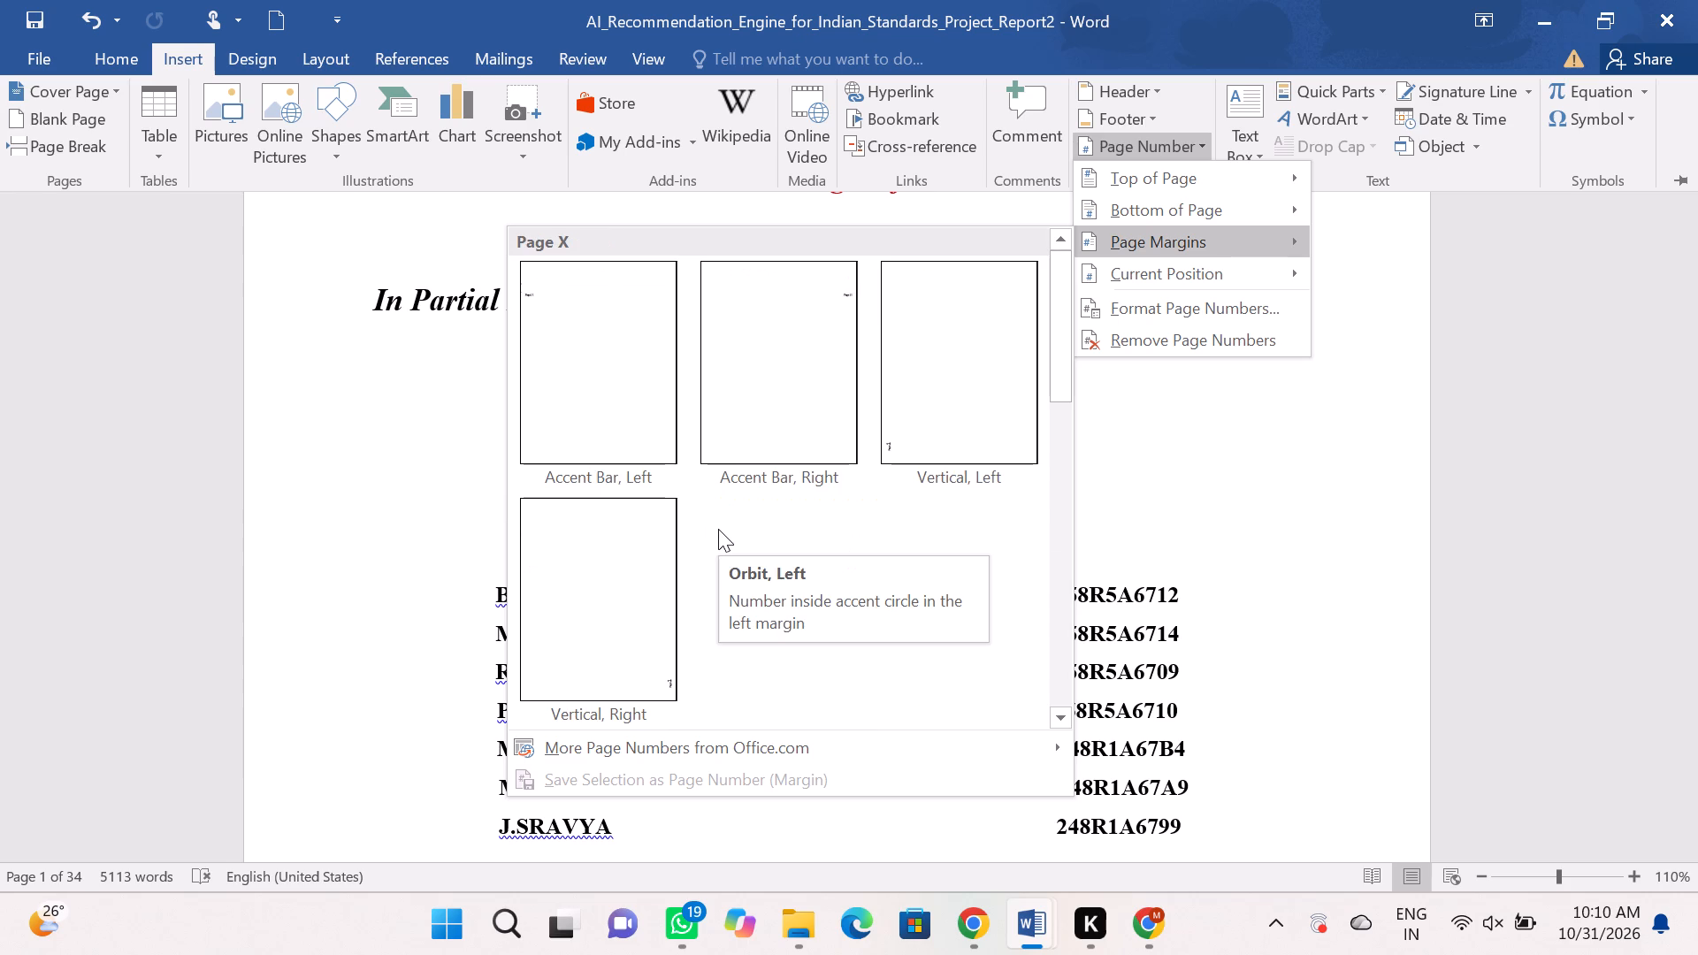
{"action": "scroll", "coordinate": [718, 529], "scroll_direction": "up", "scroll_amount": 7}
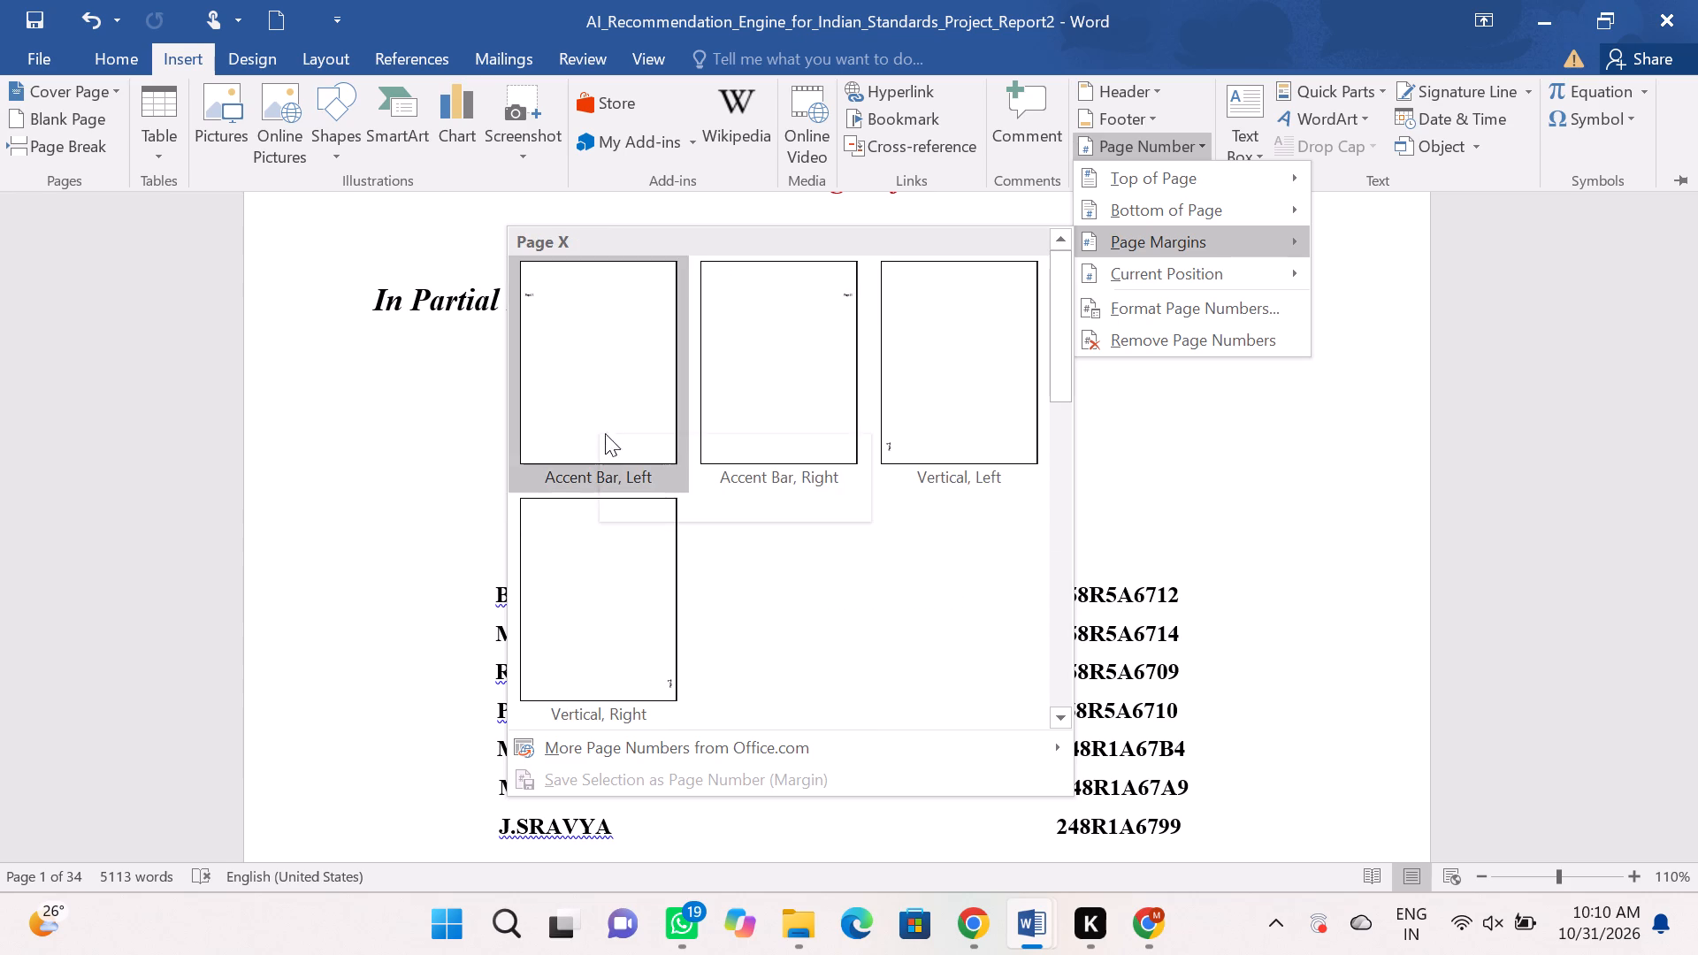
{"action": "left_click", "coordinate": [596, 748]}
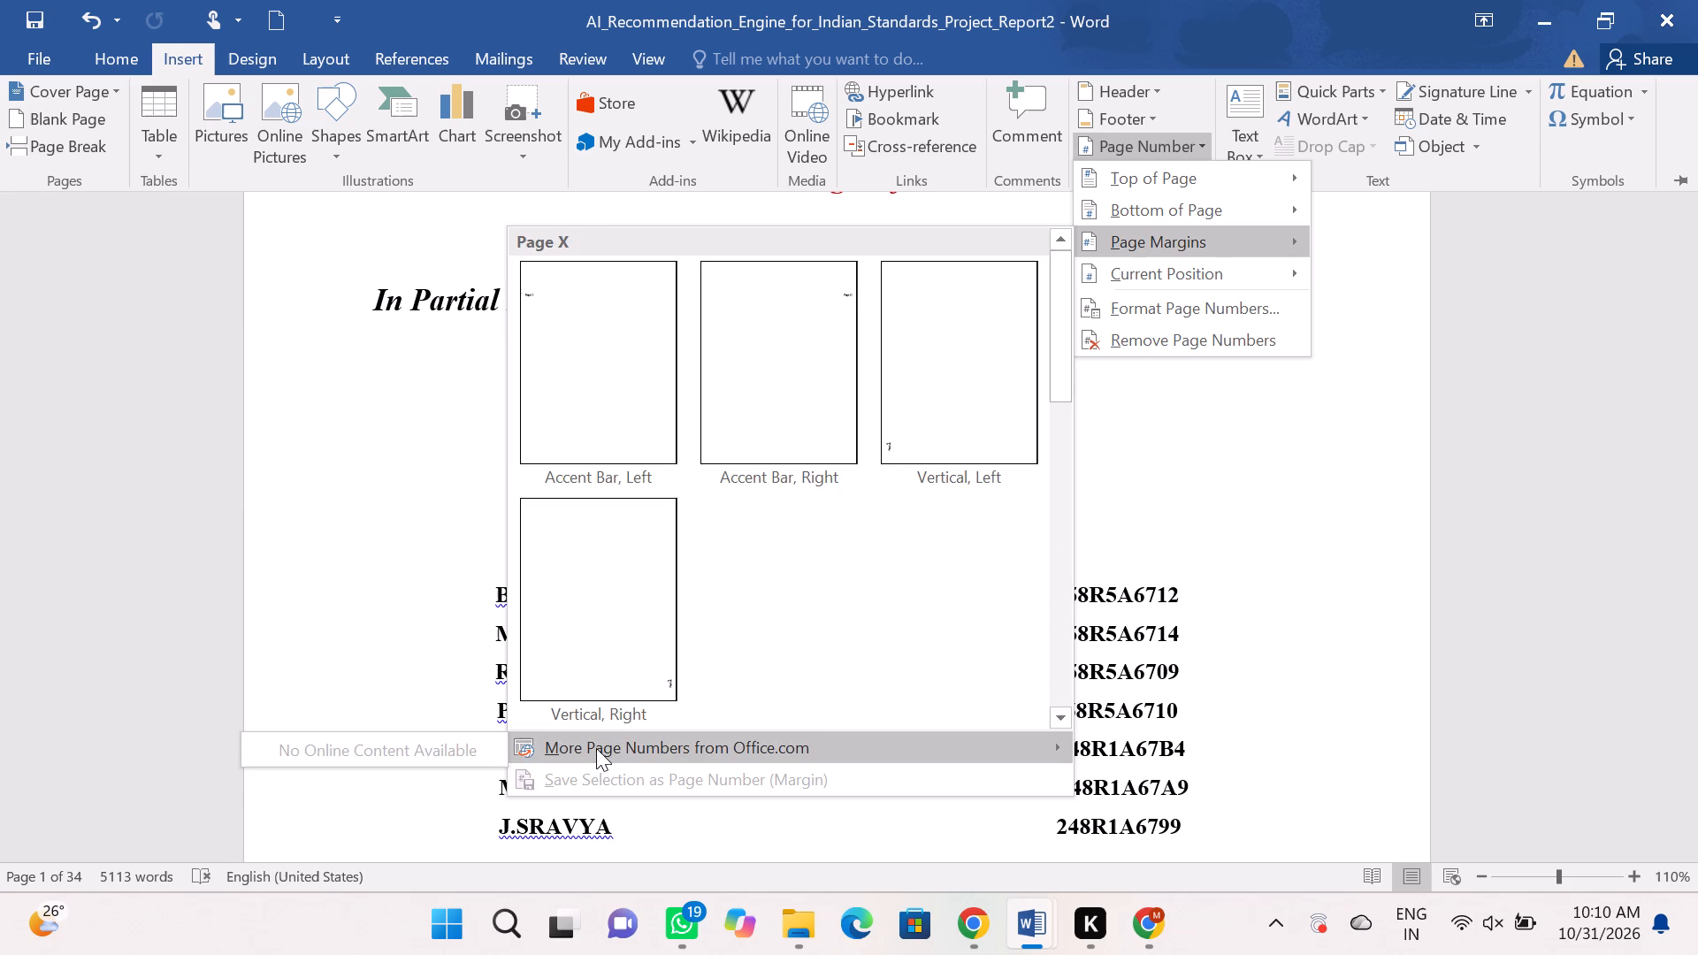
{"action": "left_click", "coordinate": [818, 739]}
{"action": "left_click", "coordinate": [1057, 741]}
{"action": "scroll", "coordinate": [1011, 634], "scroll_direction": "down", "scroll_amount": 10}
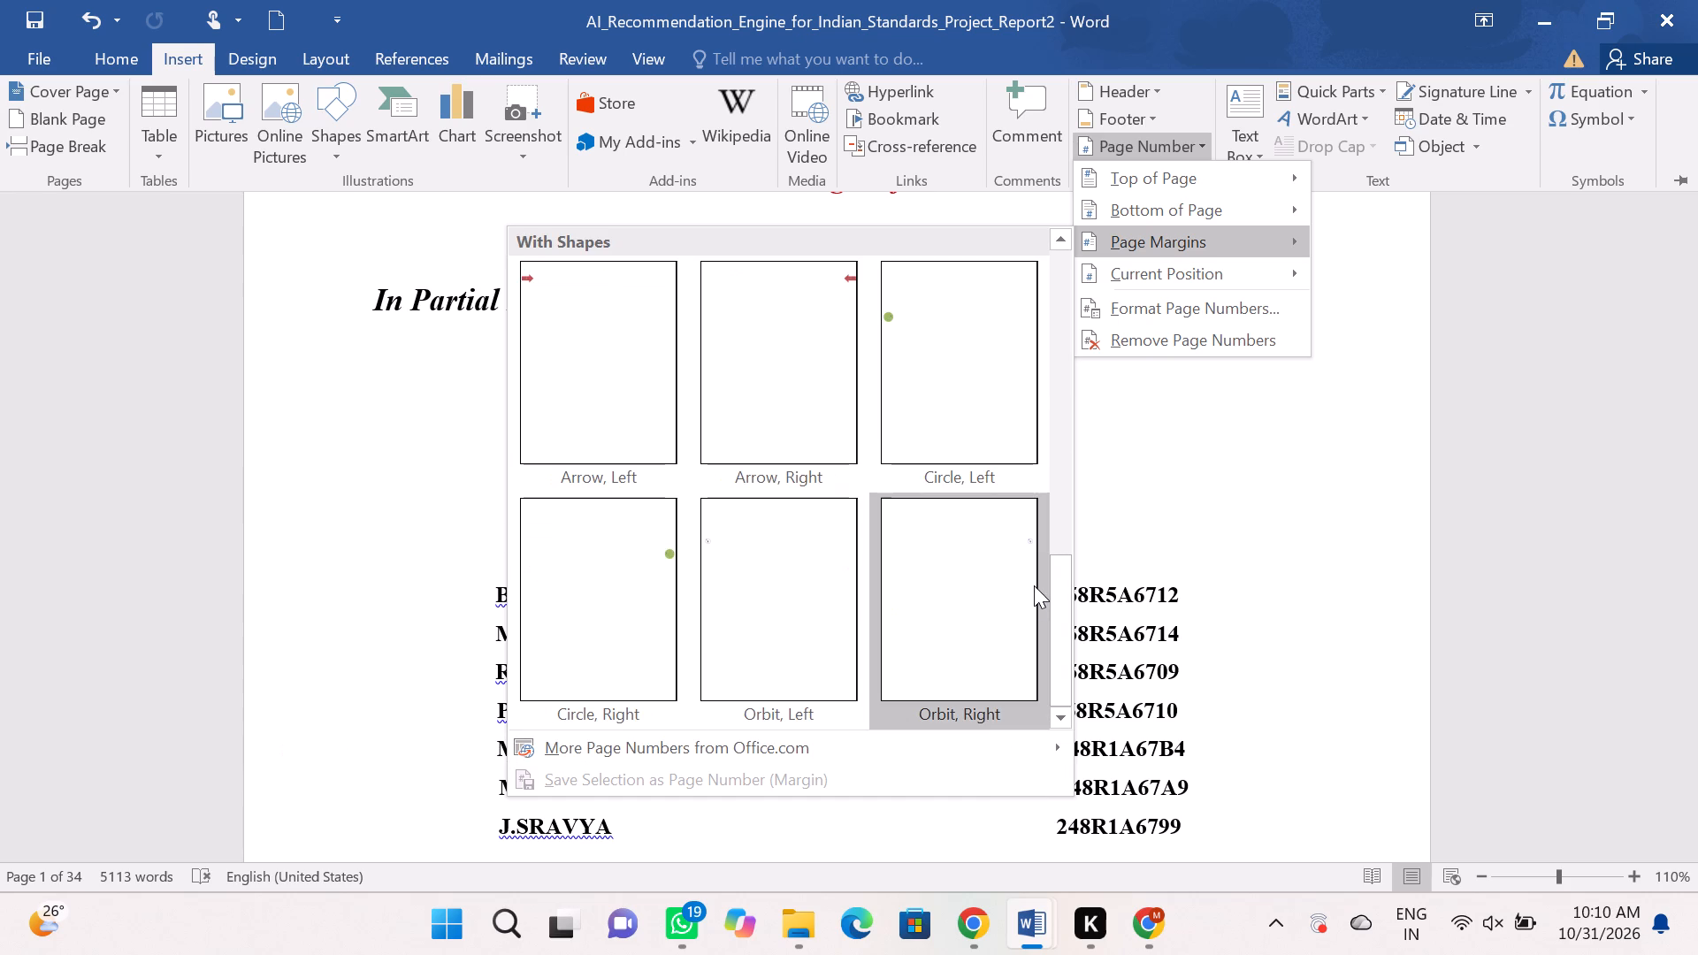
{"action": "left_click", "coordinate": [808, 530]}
Remove all page numbers from the report, working from the CERTIFICATE page.
{"action": "scroll", "coordinate": [808, 530], "scroll_direction": "up", "scroll_amount": 5}
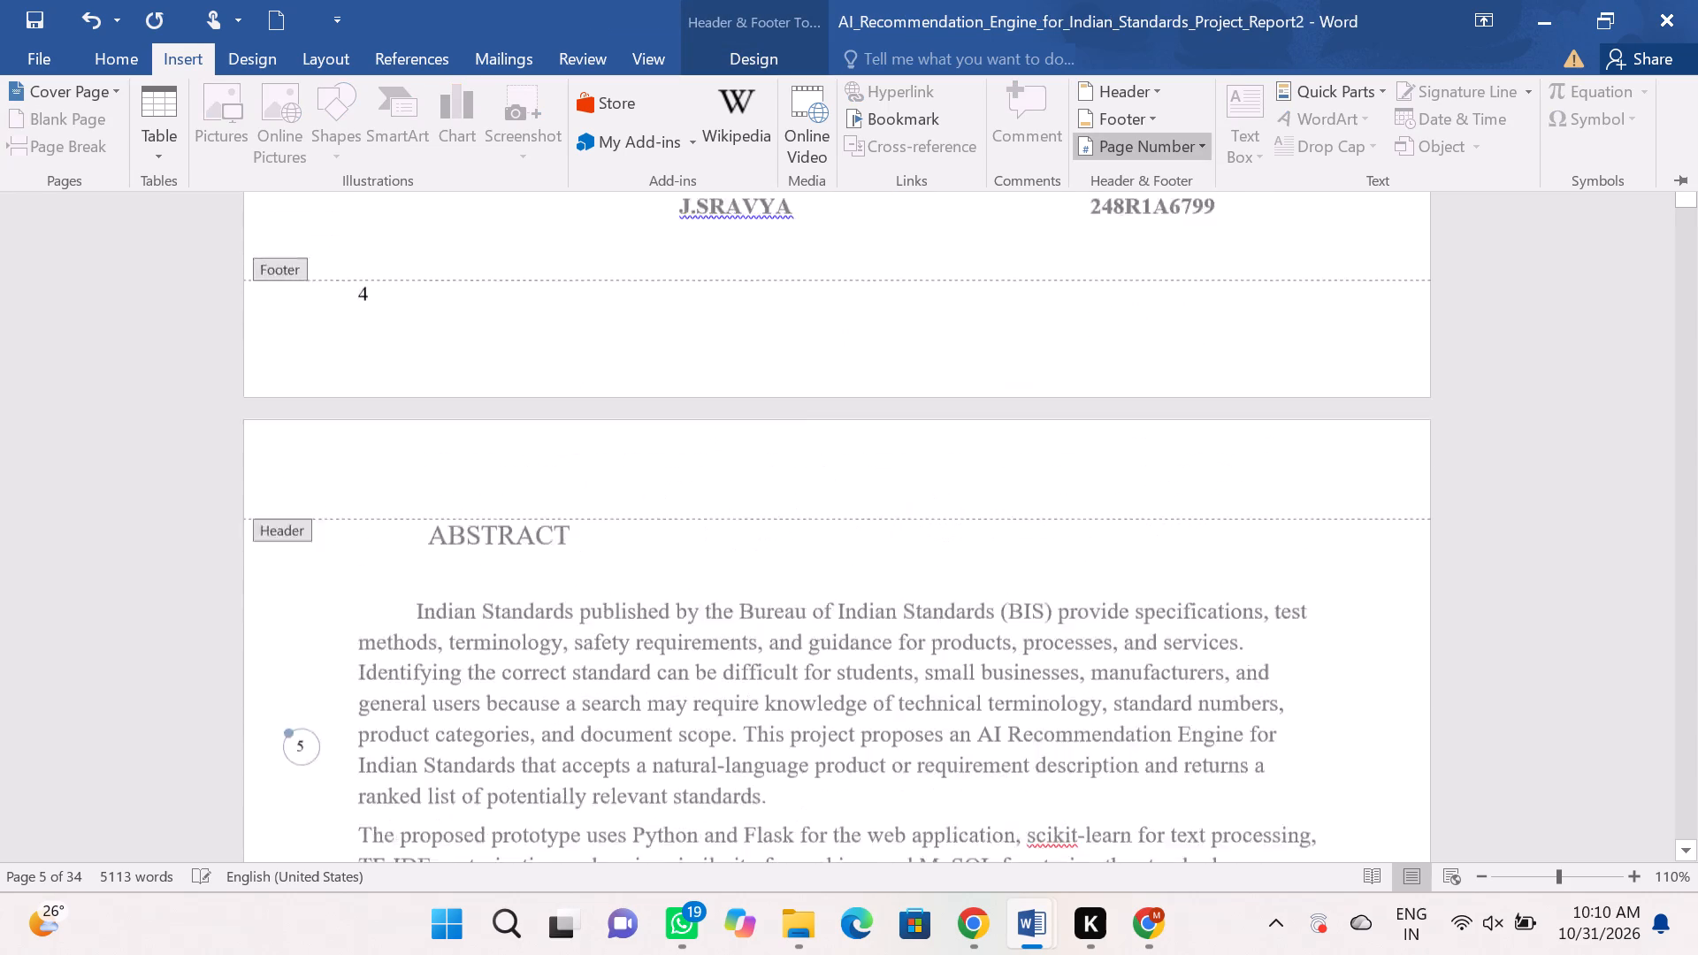
{"action": "scroll", "coordinate": [826, 517], "scroll_direction": "up", "scroll_amount": 7}
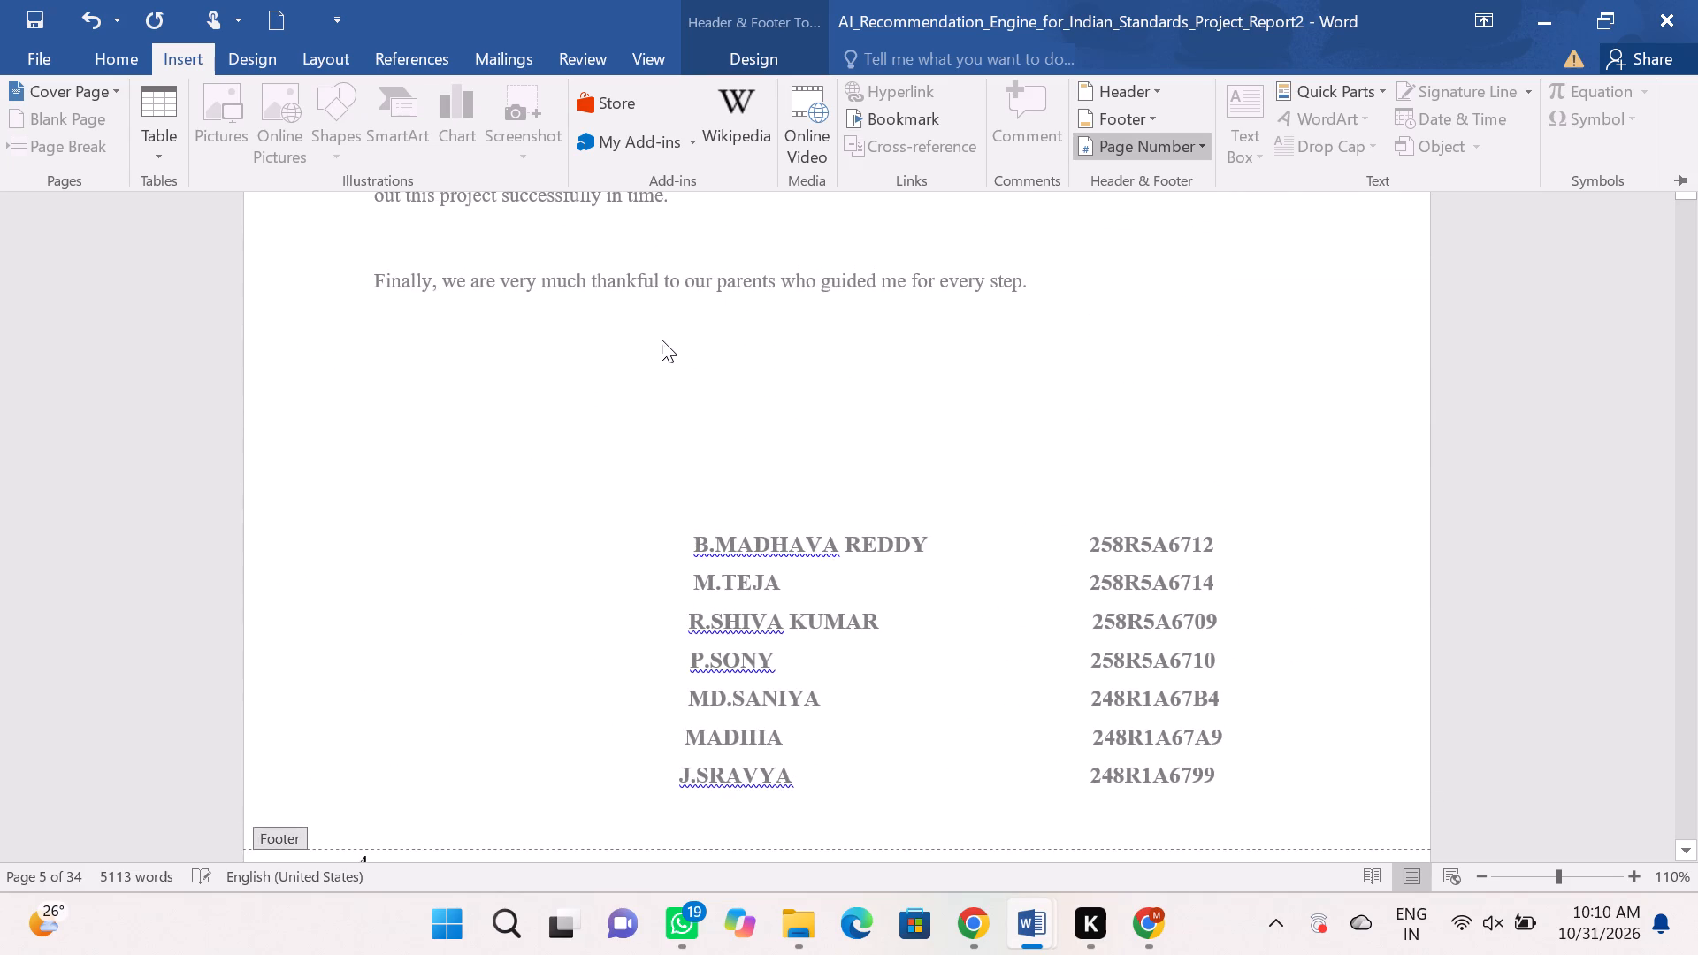
{"action": "scroll", "coordinate": [660, 340], "scroll_direction": "up", "scroll_amount": 18}
{"action": "scroll", "coordinate": [660, 340], "scroll_direction": "up", "scroll_amount": 6}
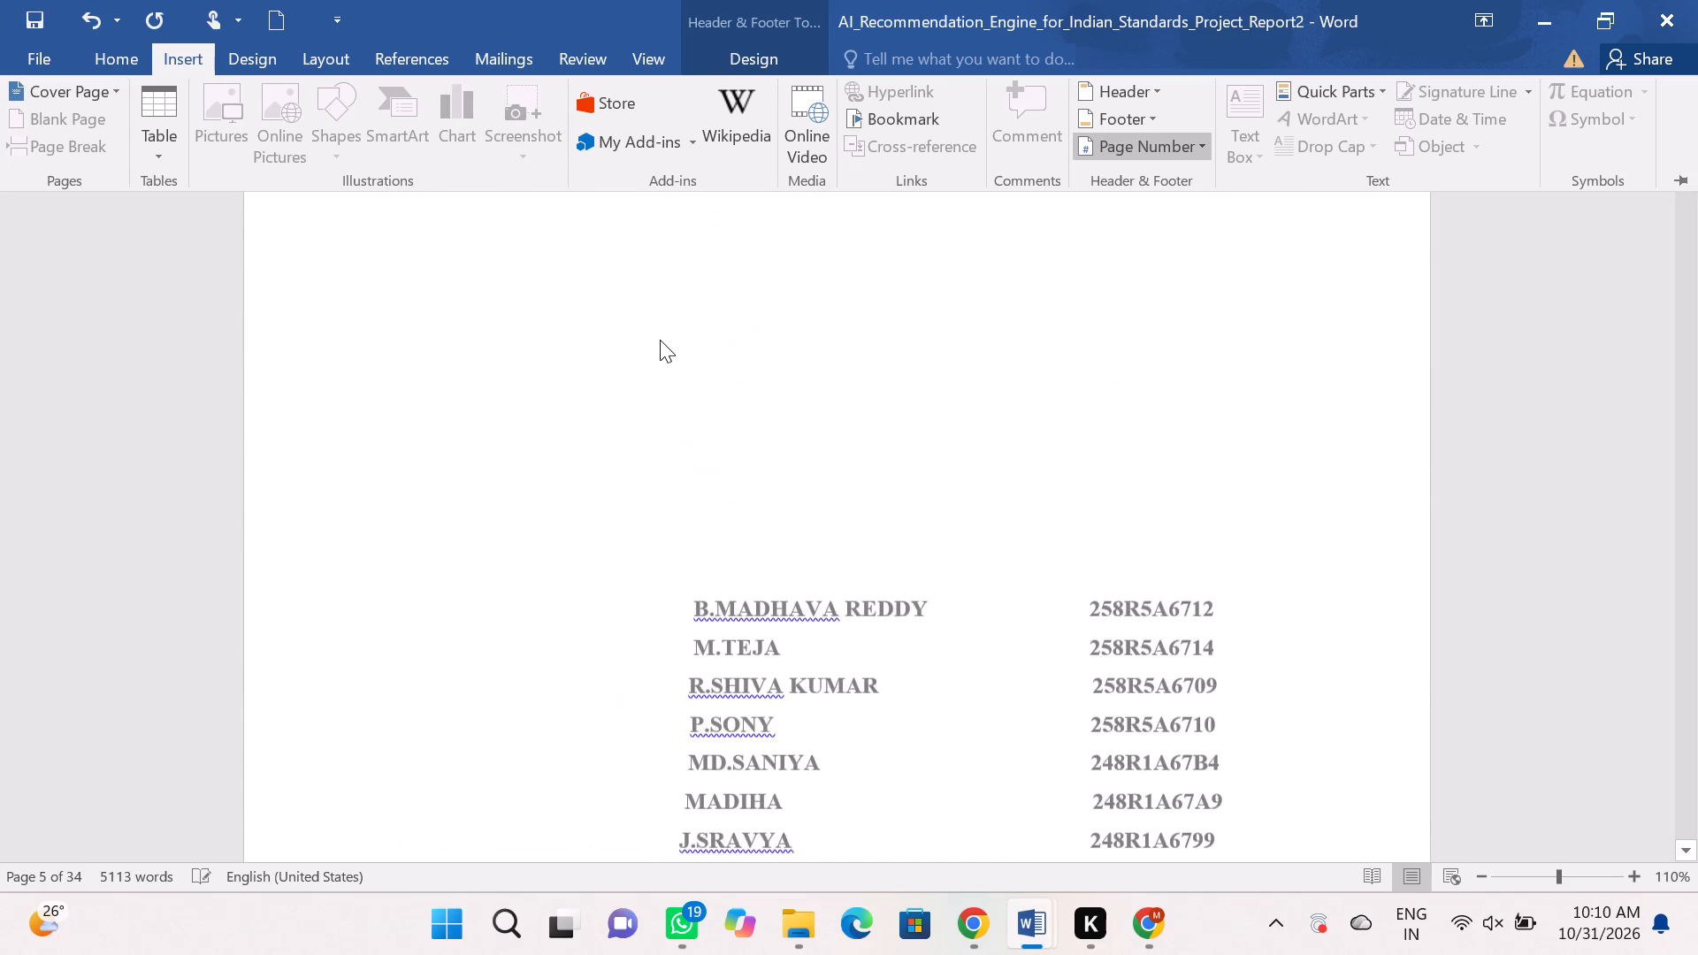
{"action": "scroll", "coordinate": [660, 340], "scroll_direction": "up", "scroll_amount": 14}
{"action": "scroll", "coordinate": [660, 340], "scroll_direction": "up", "scroll_amount": 7}
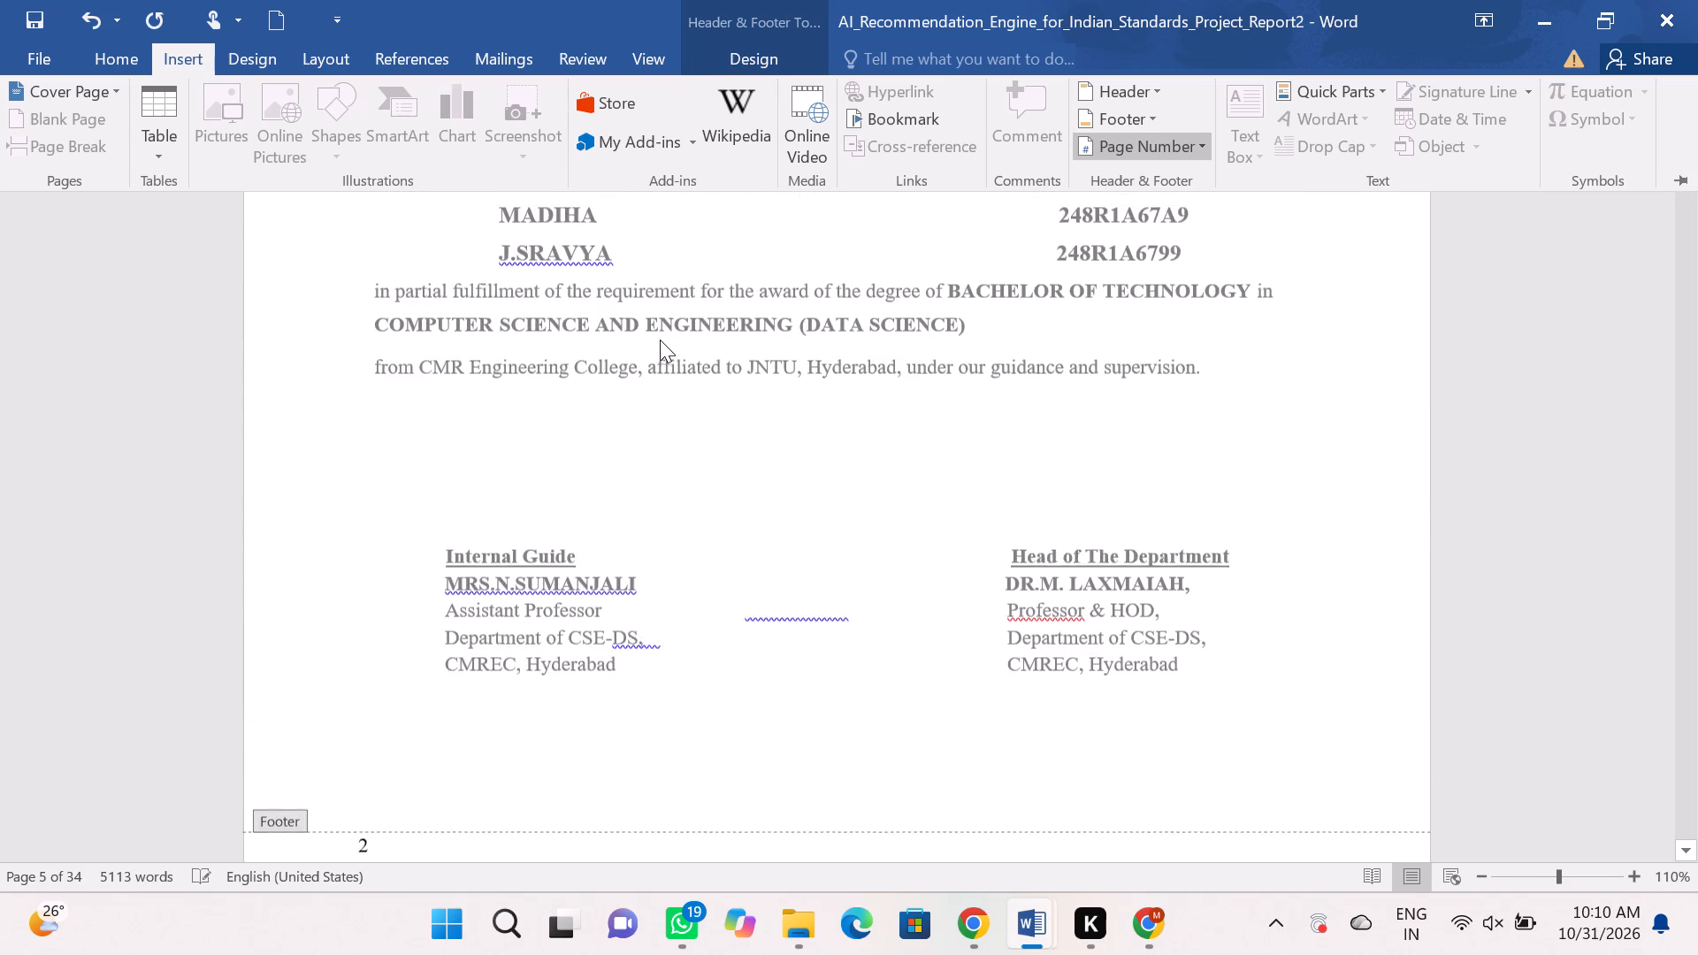
{"action": "scroll", "coordinate": [660, 340], "scroll_direction": "up", "scroll_amount": 6}
{"action": "left_click", "coordinate": [1167, 136]}
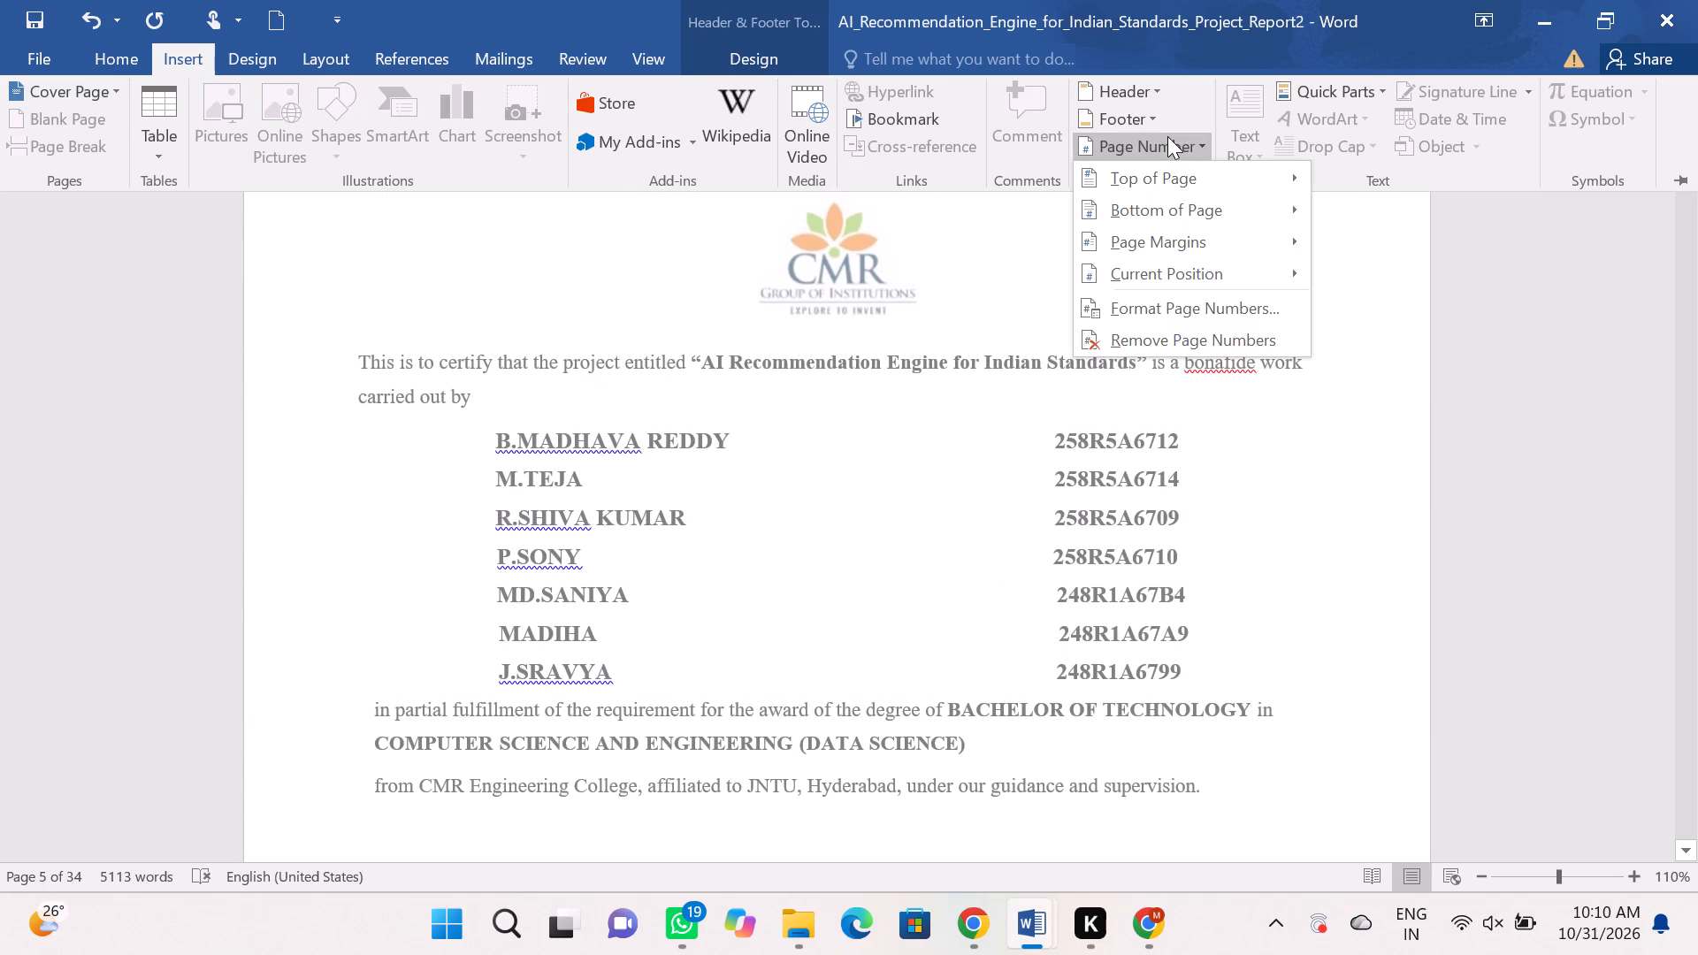
{"action": "left_click", "coordinate": [1136, 339]}
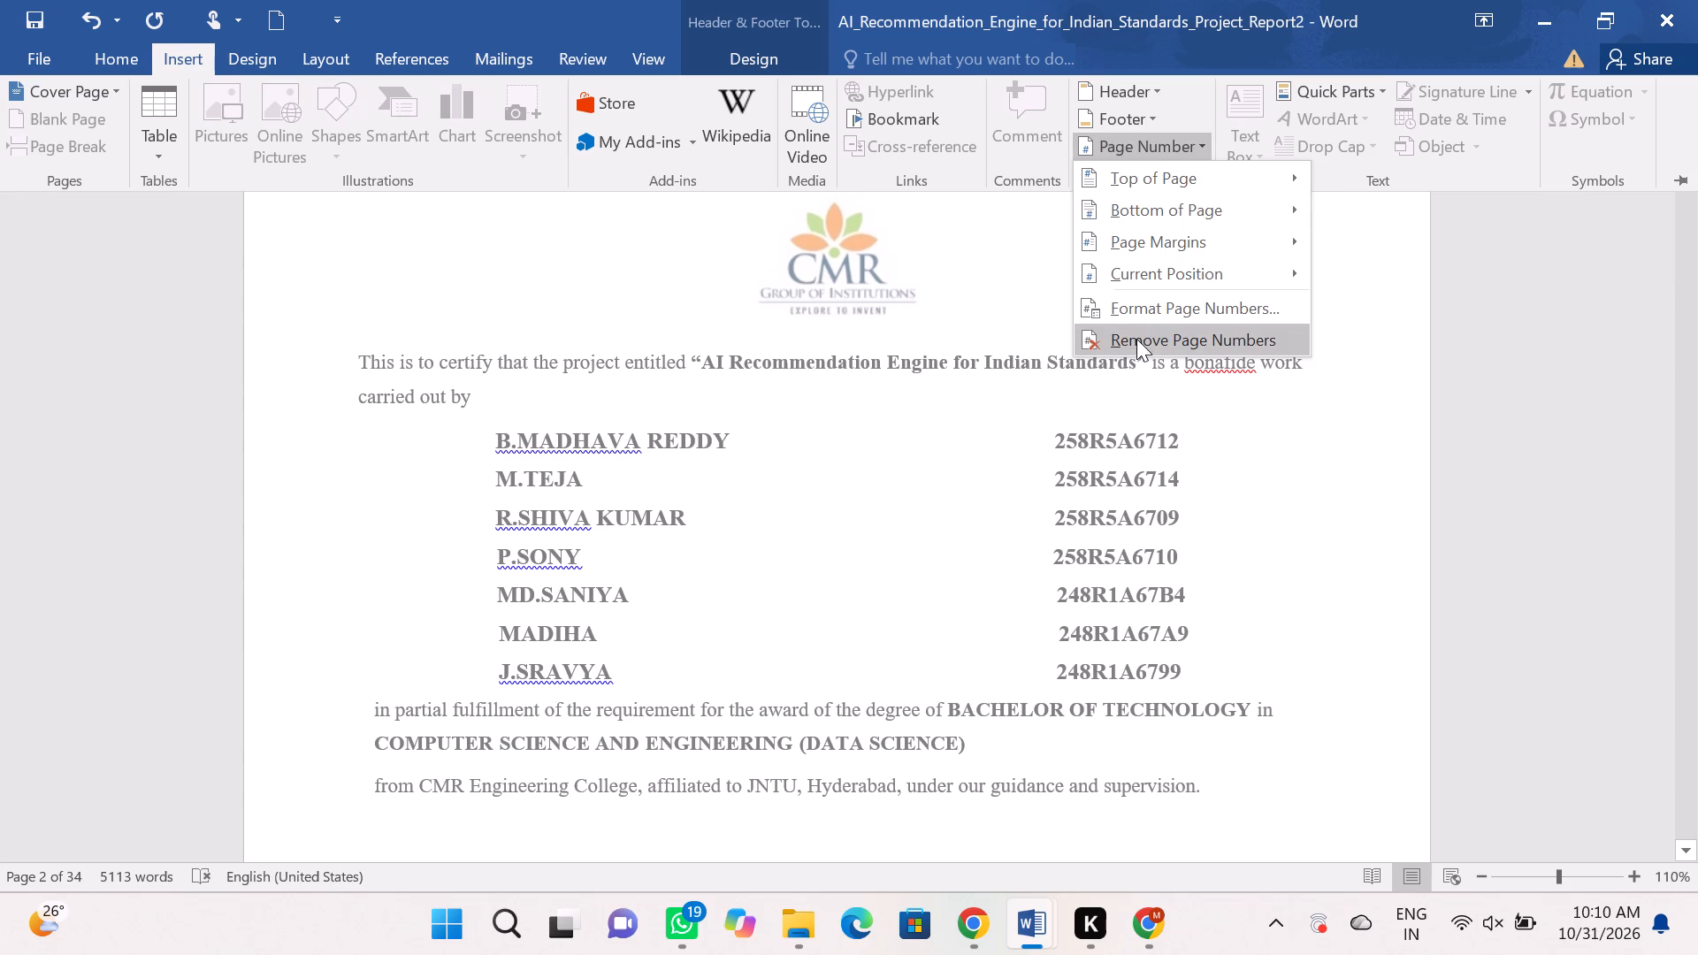
Insert page numbers at the bottom of the pages in the Plain Number 1 style, starting from the cover page.
{"action": "scroll", "coordinate": [1038, 375], "scroll_direction": "up", "scroll_amount": 10}
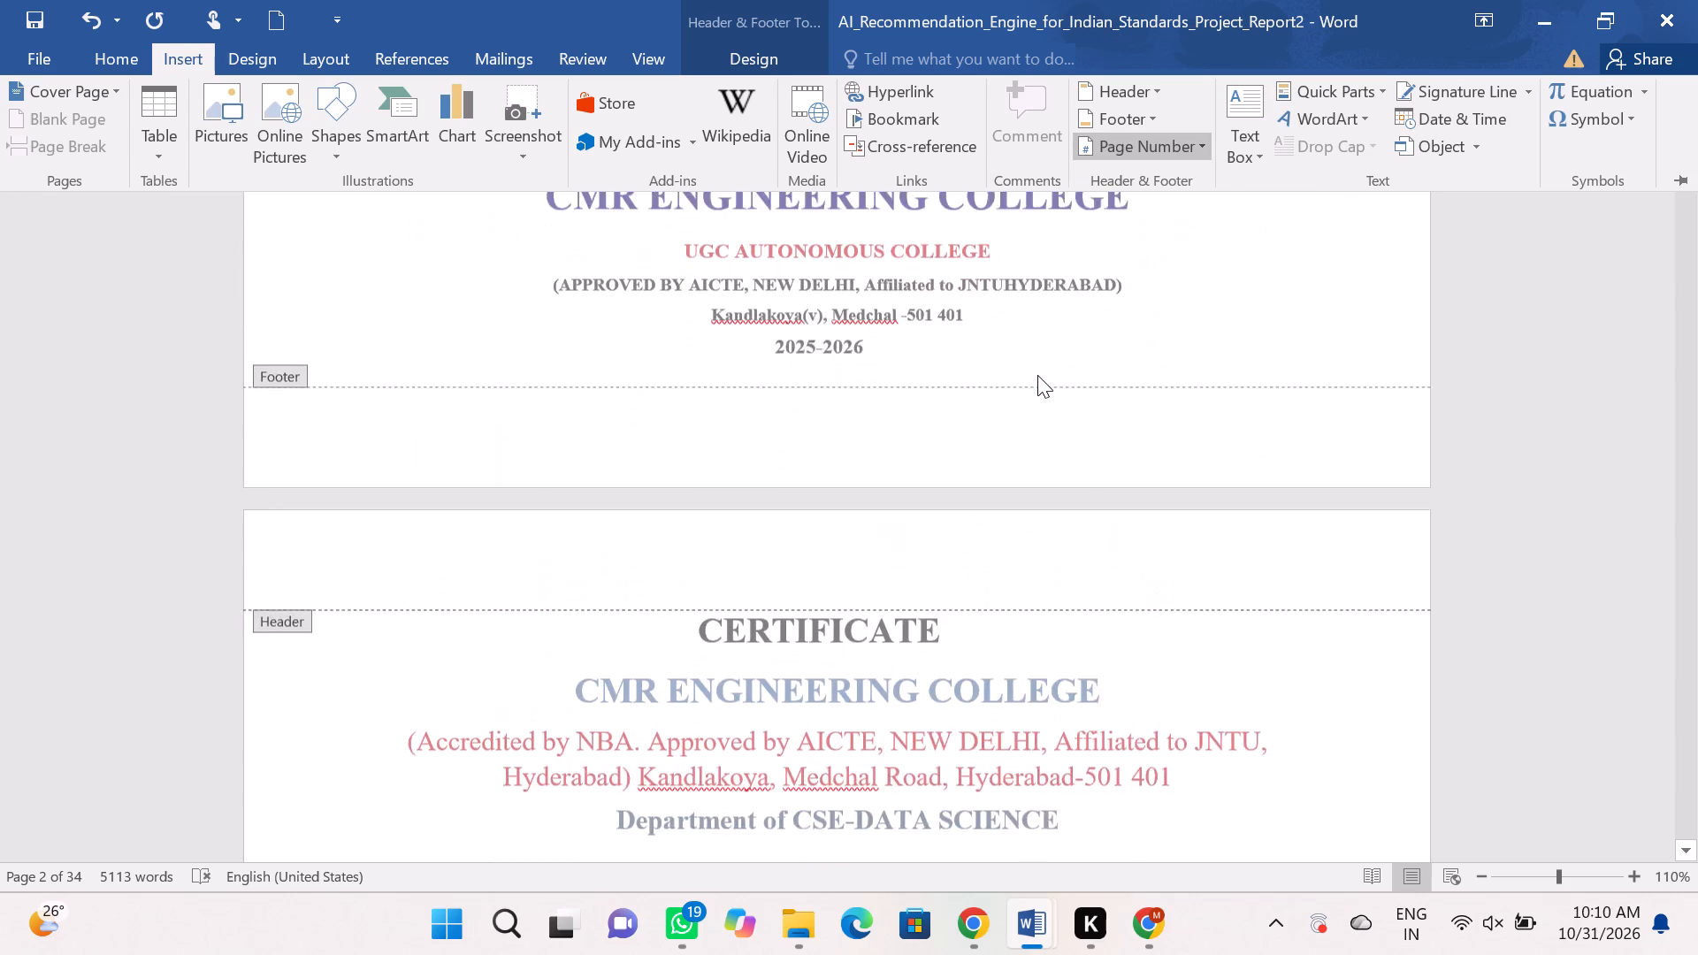
{"action": "scroll", "coordinate": [1037, 375], "scroll_direction": "up", "scroll_amount": 13}
{"action": "scroll", "coordinate": [1037, 375], "scroll_direction": "up", "scroll_amount": 14}
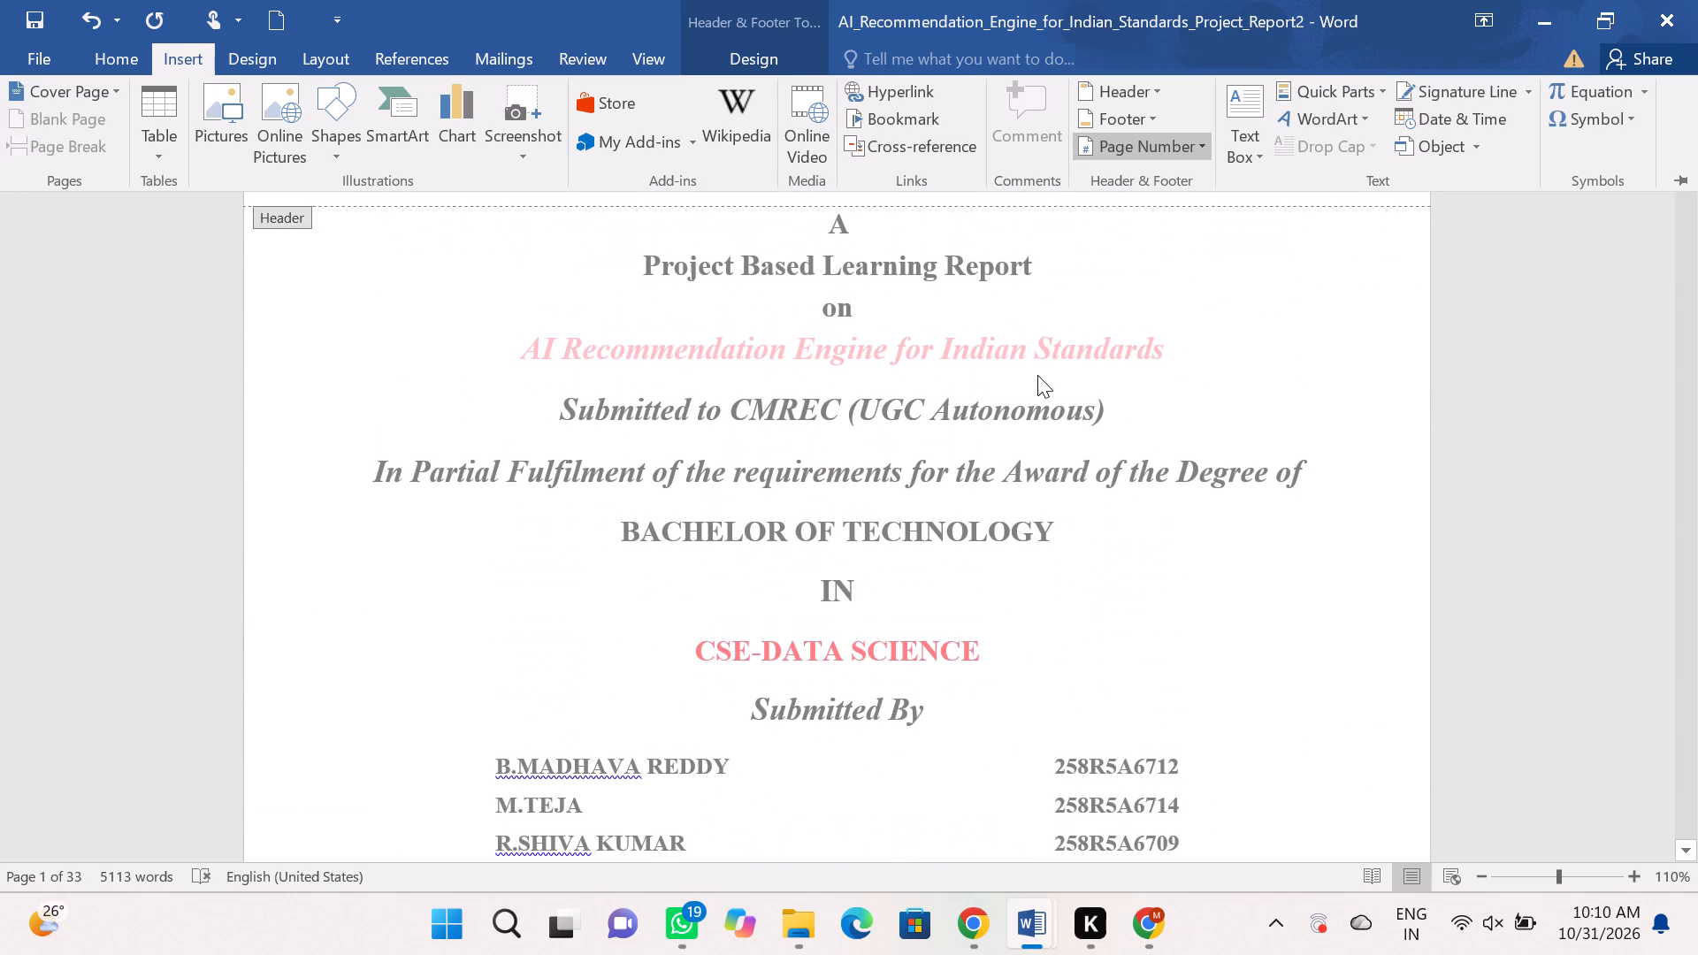
{"action": "scroll", "coordinate": [1037, 375], "scroll_direction": "up", "scroll_amount": 7}
{"action": "left_click", "coordinate": [1171, 150]}
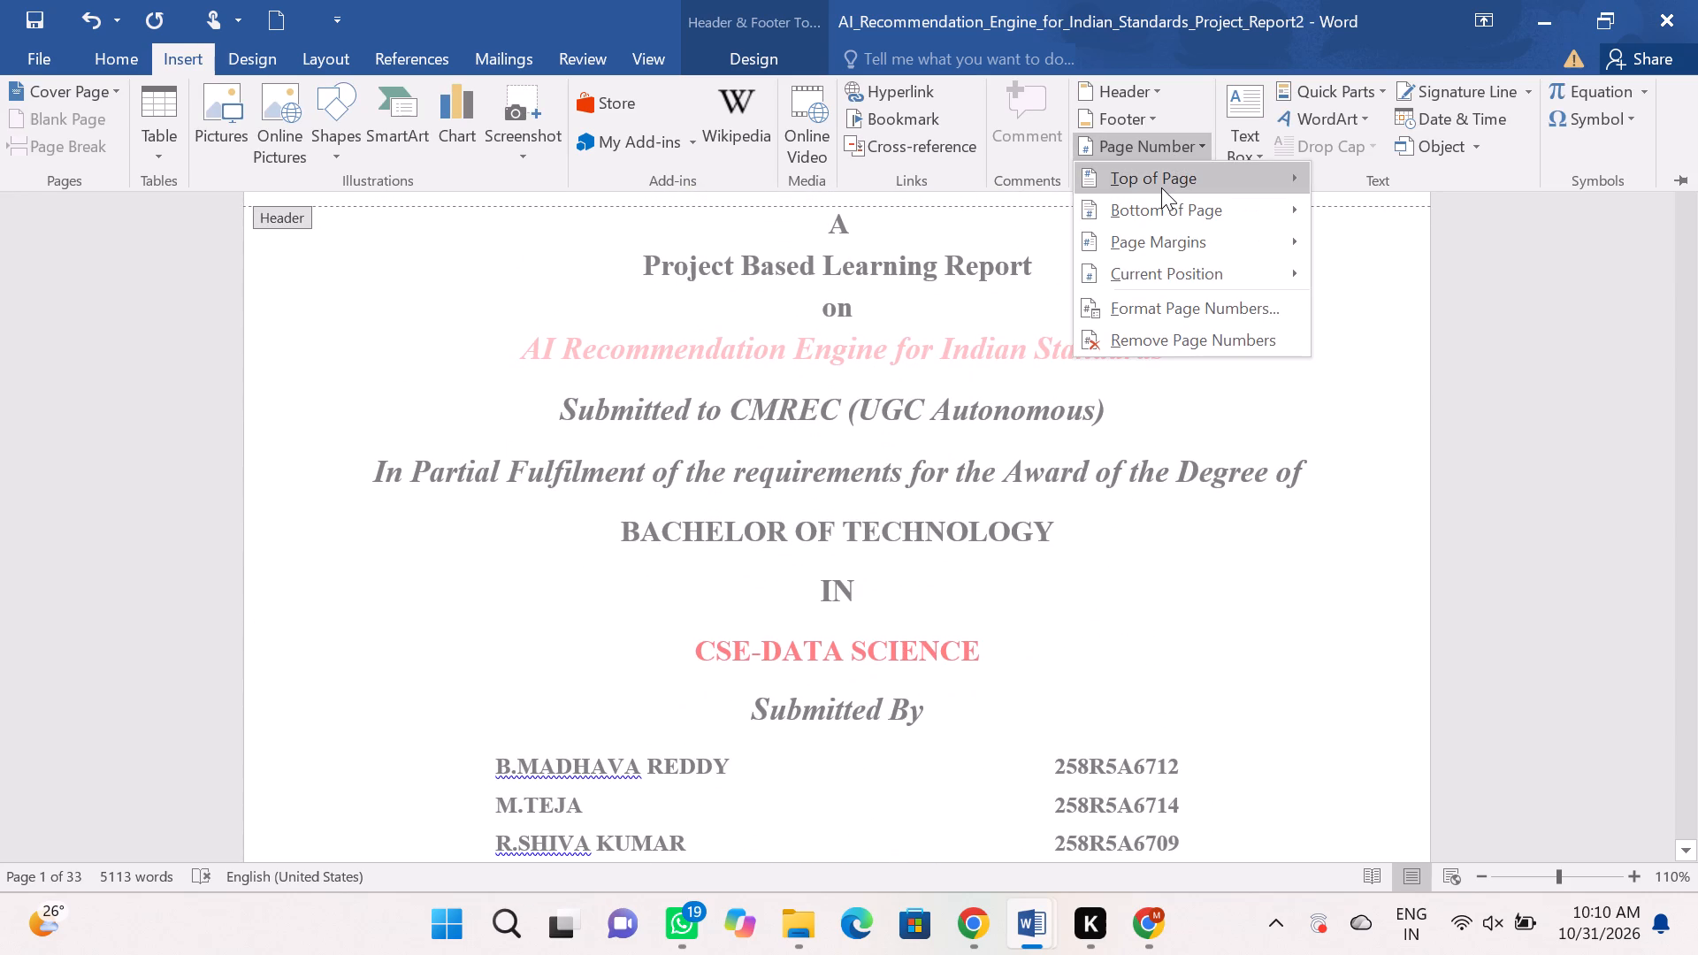
{"action": "left_click", "coordinate": [1159, 207]}
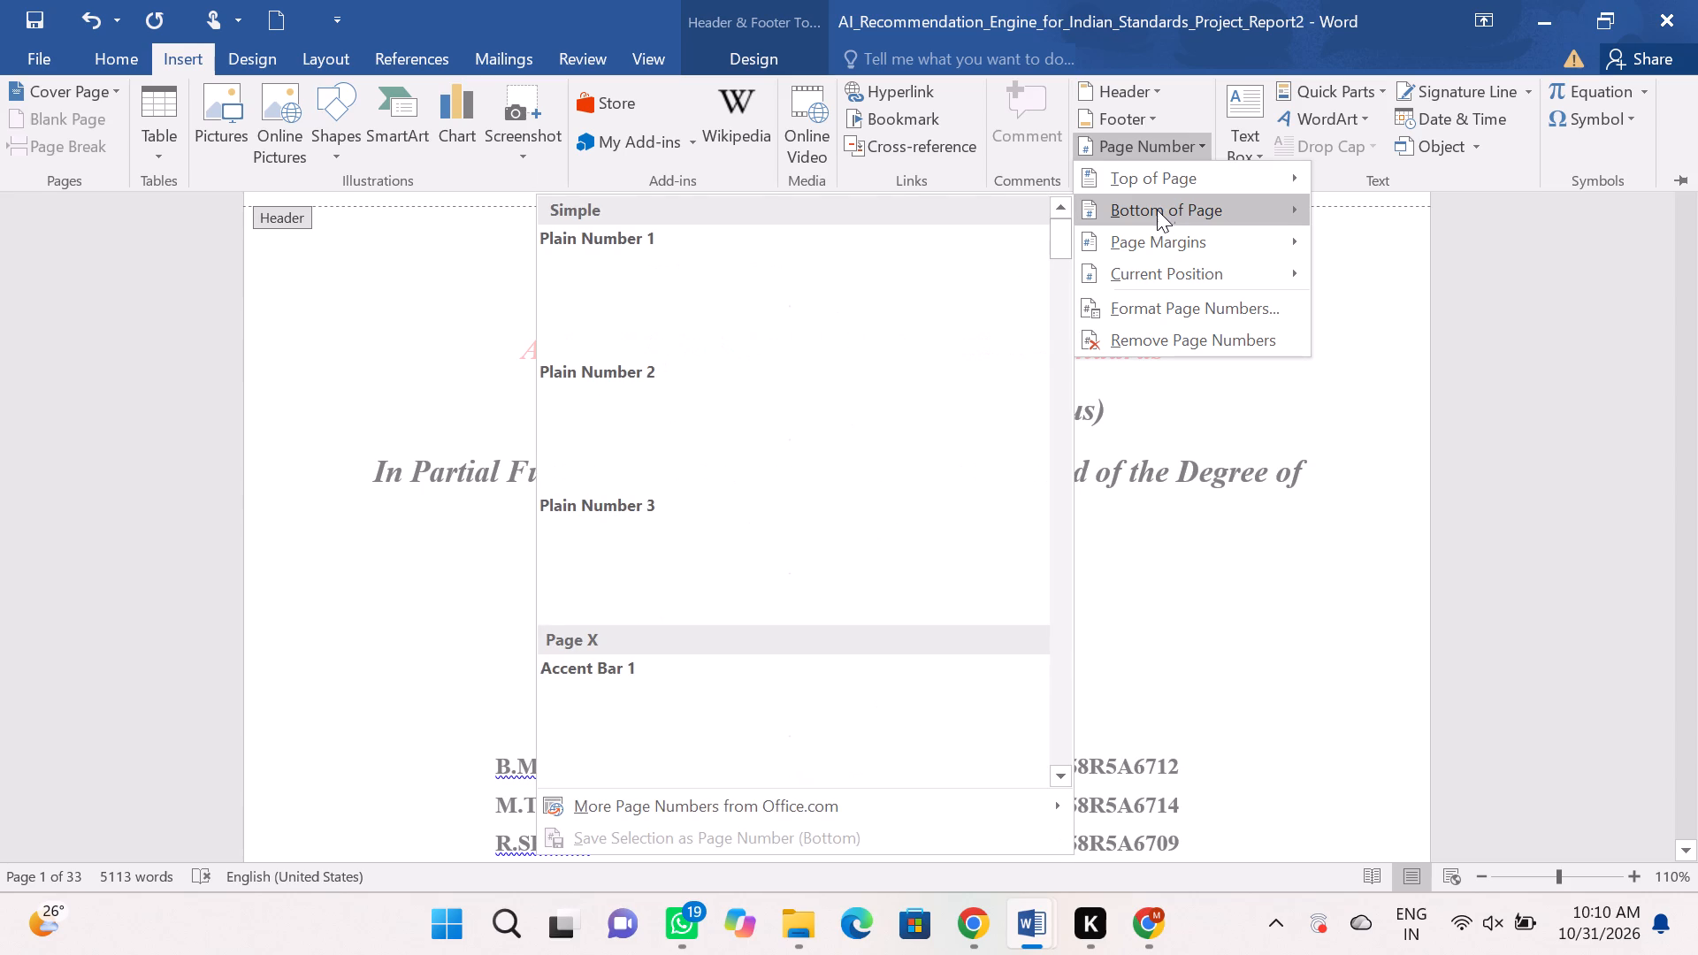
{"action": "left_click", "coordinate": [617, 288]}
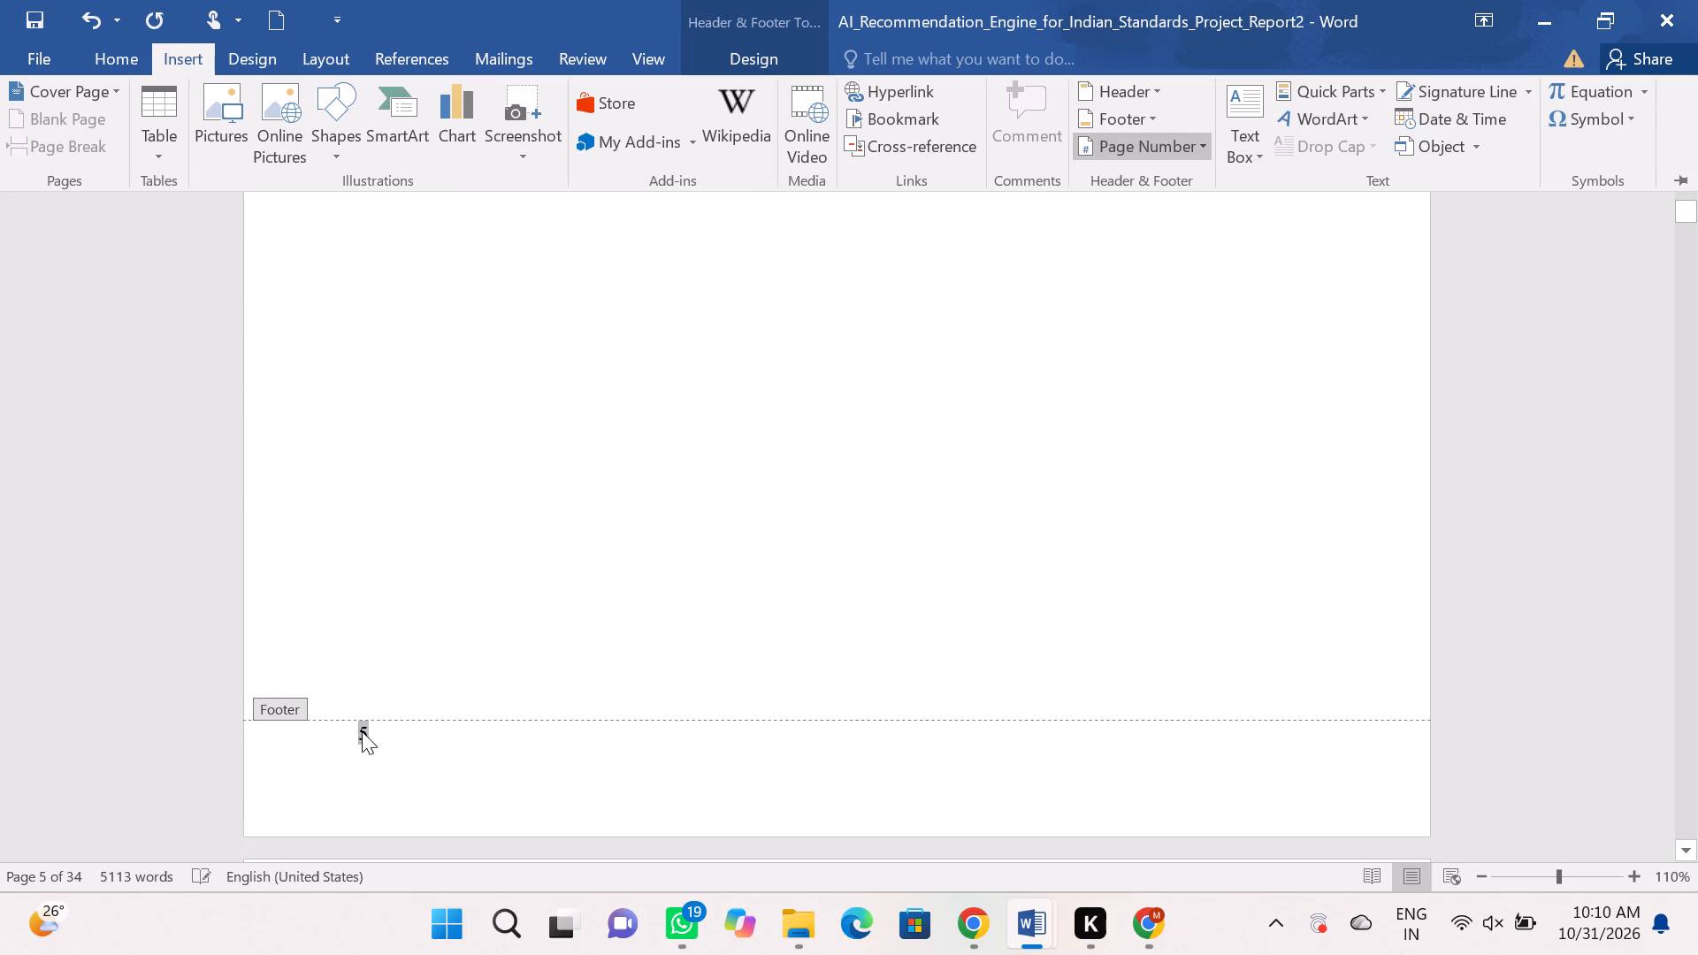
Center the page number in the footer of the ABSTRACT page.
{"action": "left_click_drag", "start_coordinate": [361, 731], "coordinate": [1243, 836]}
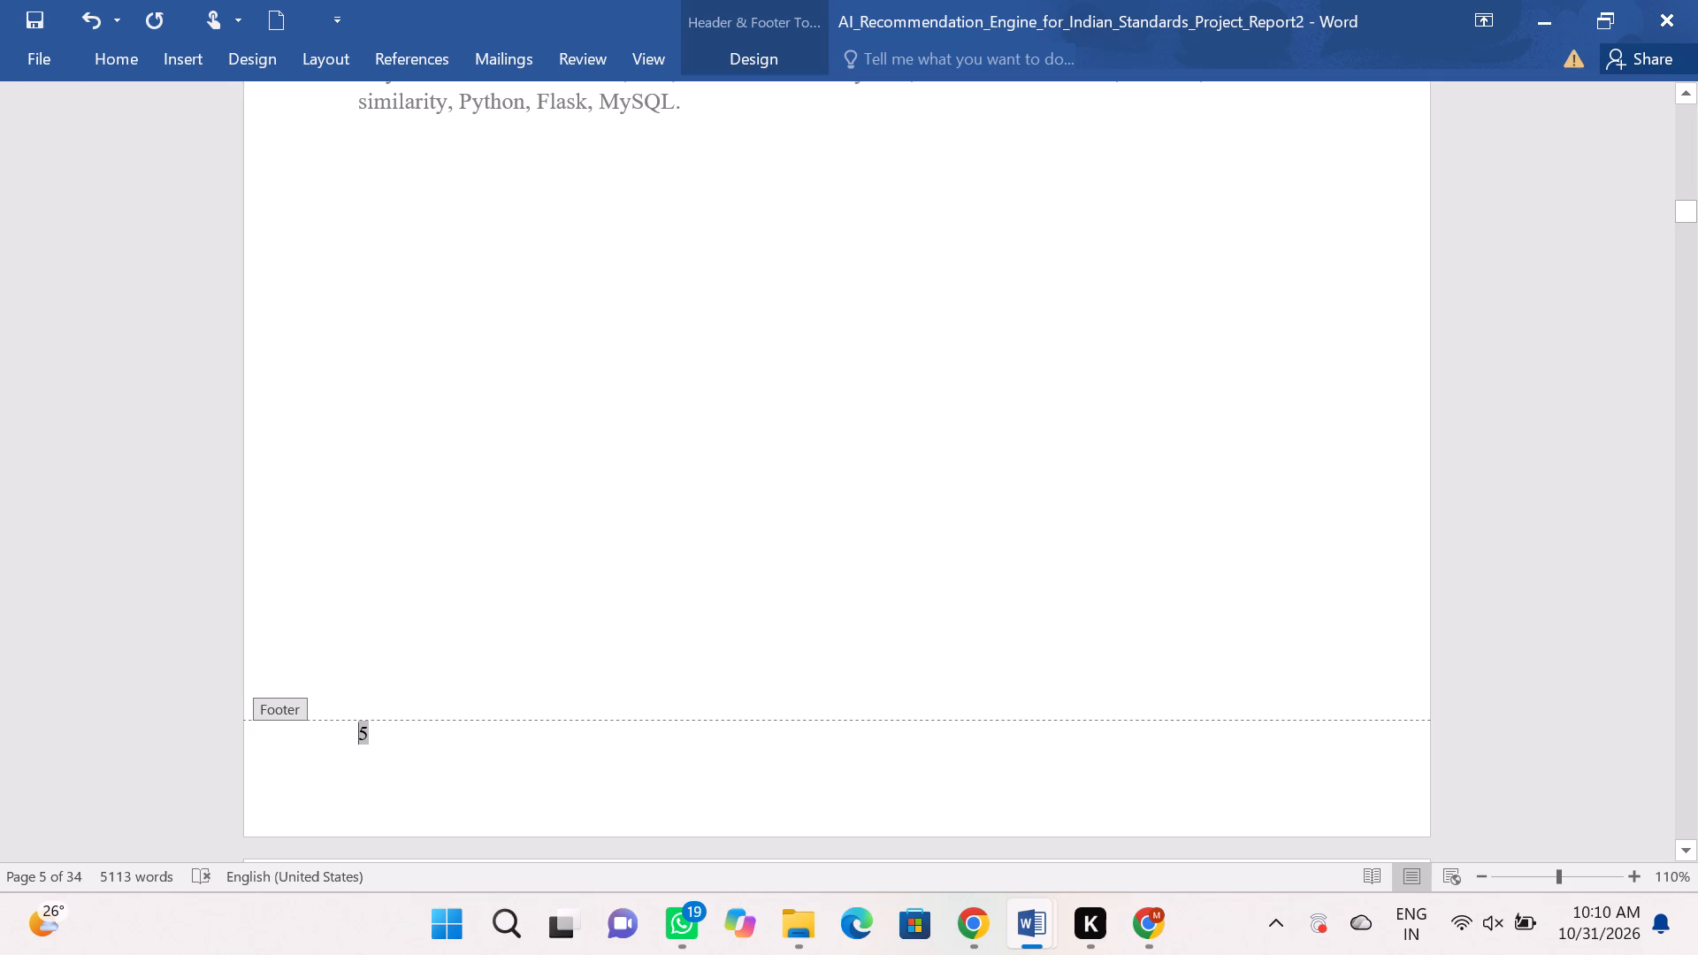
{"action": "left_click_drag", "start_coordinate": [356, 725], "coordinate": [416, 732]}
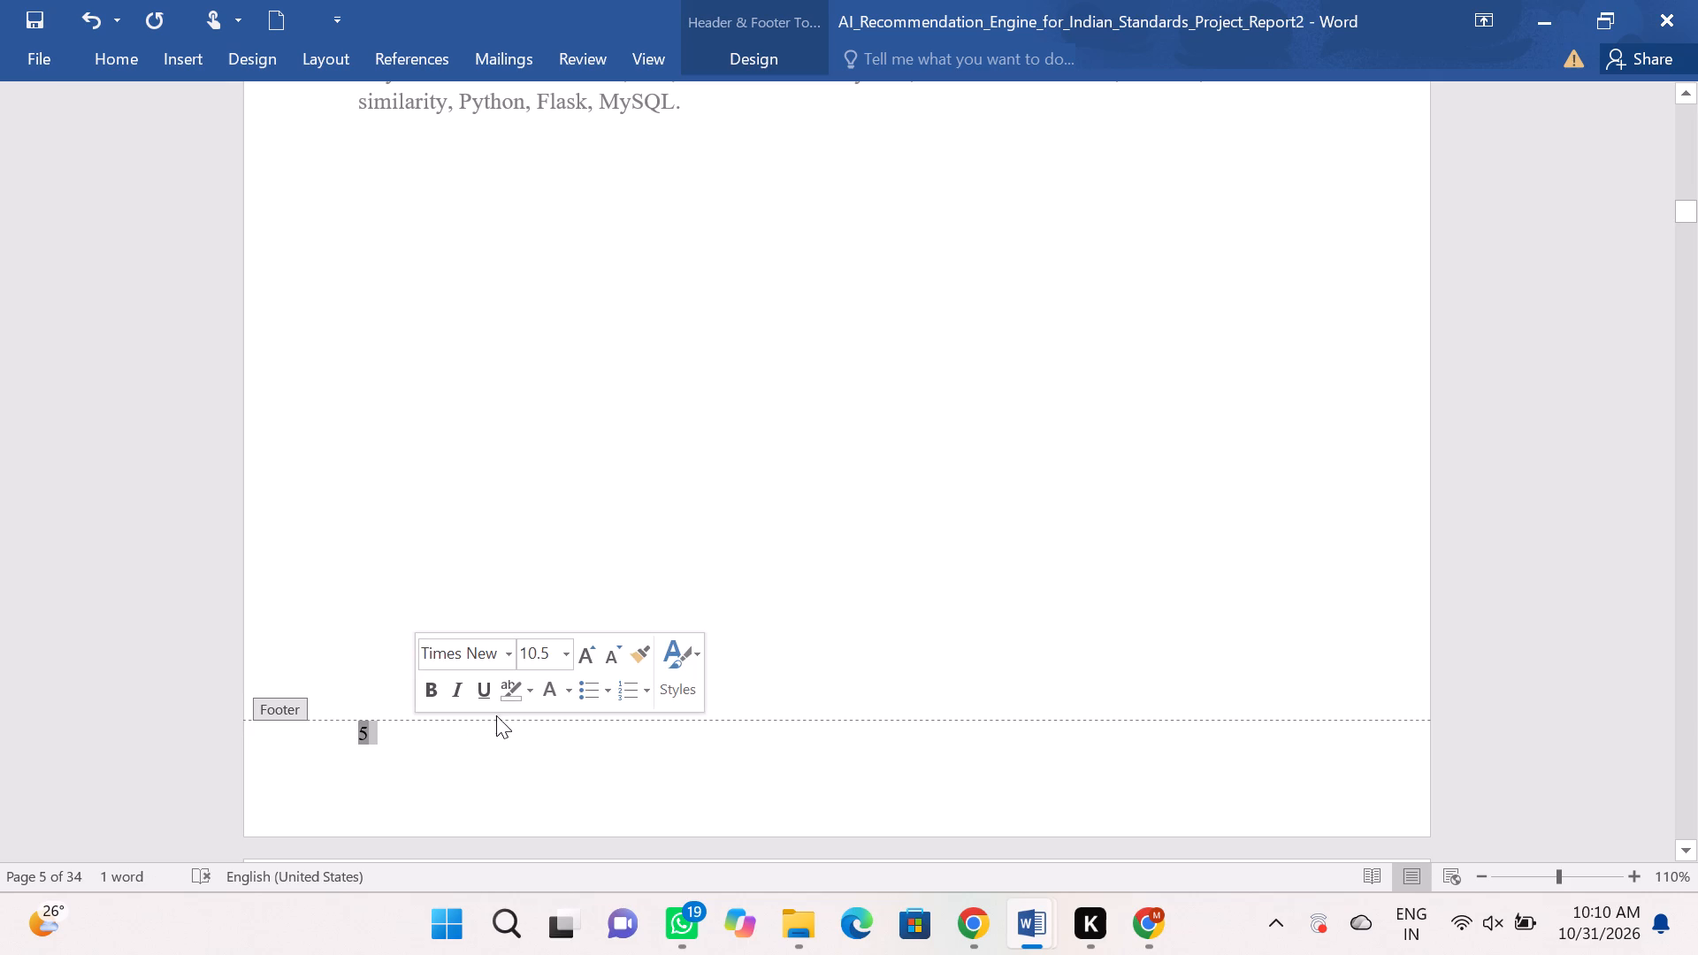
{"action": "scroll", "coordinate": [707, 95], "scroll_direction": "up", "scroll_amount": 7}
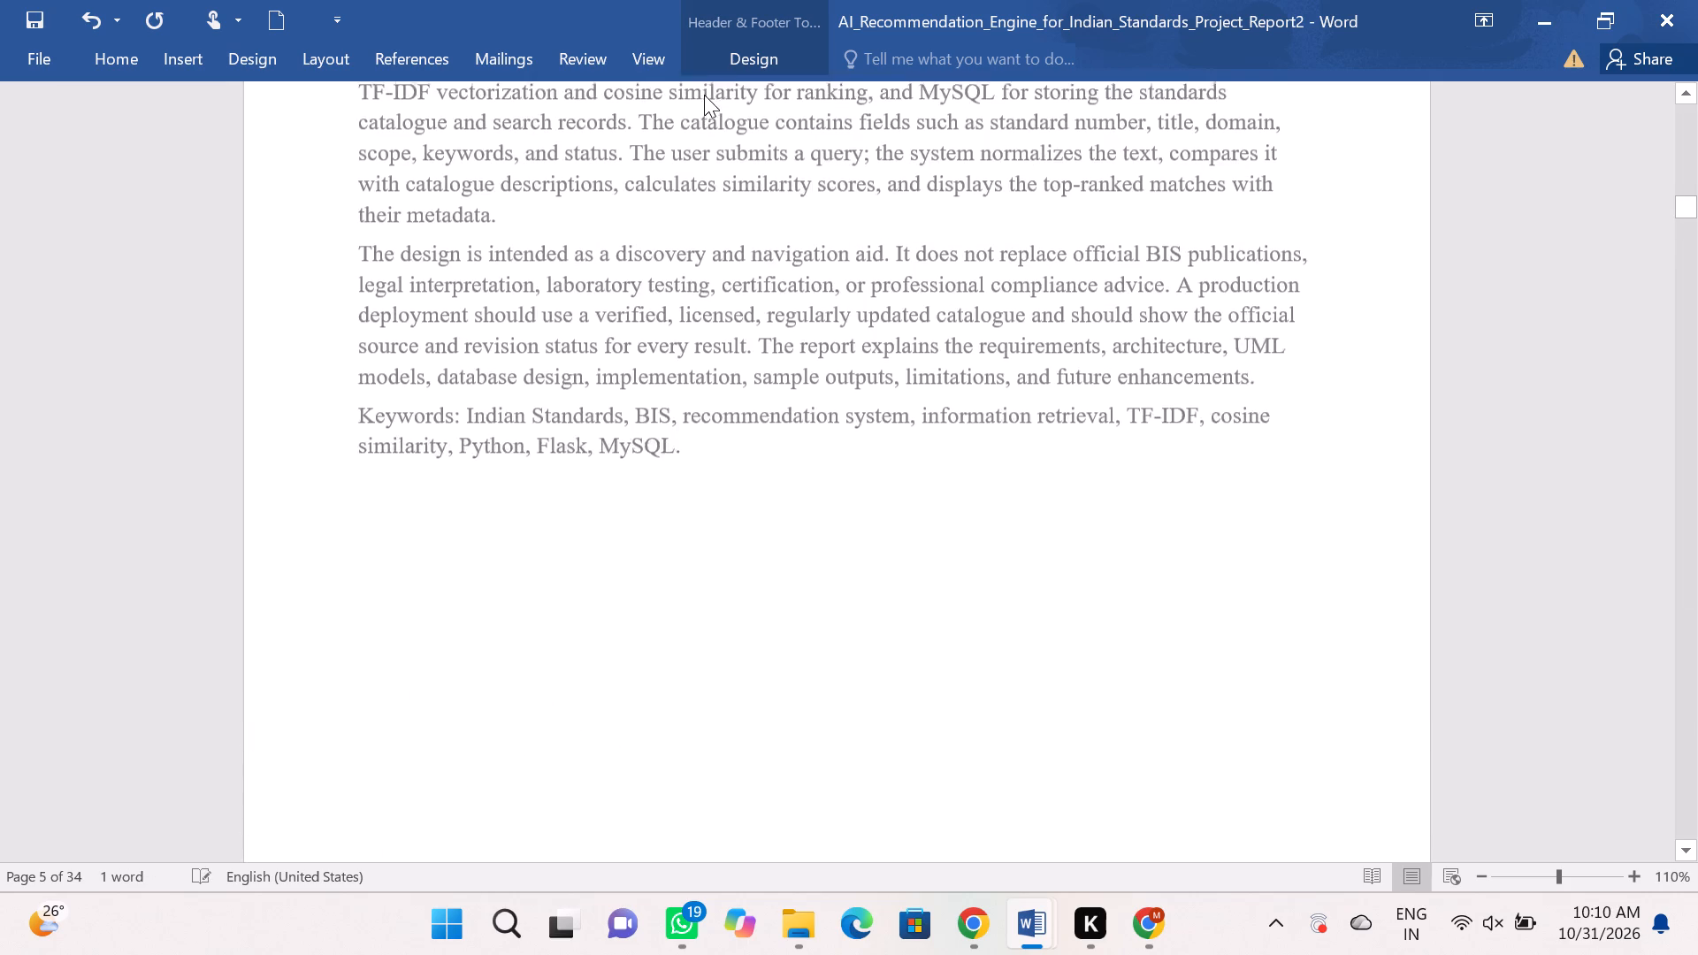
{"action": "scroll", "coordinate": [704, 95], "scroll_direction": "up", "scroll_amount": 1}
{"action": "left_click", "coordinate": [182, 72]}
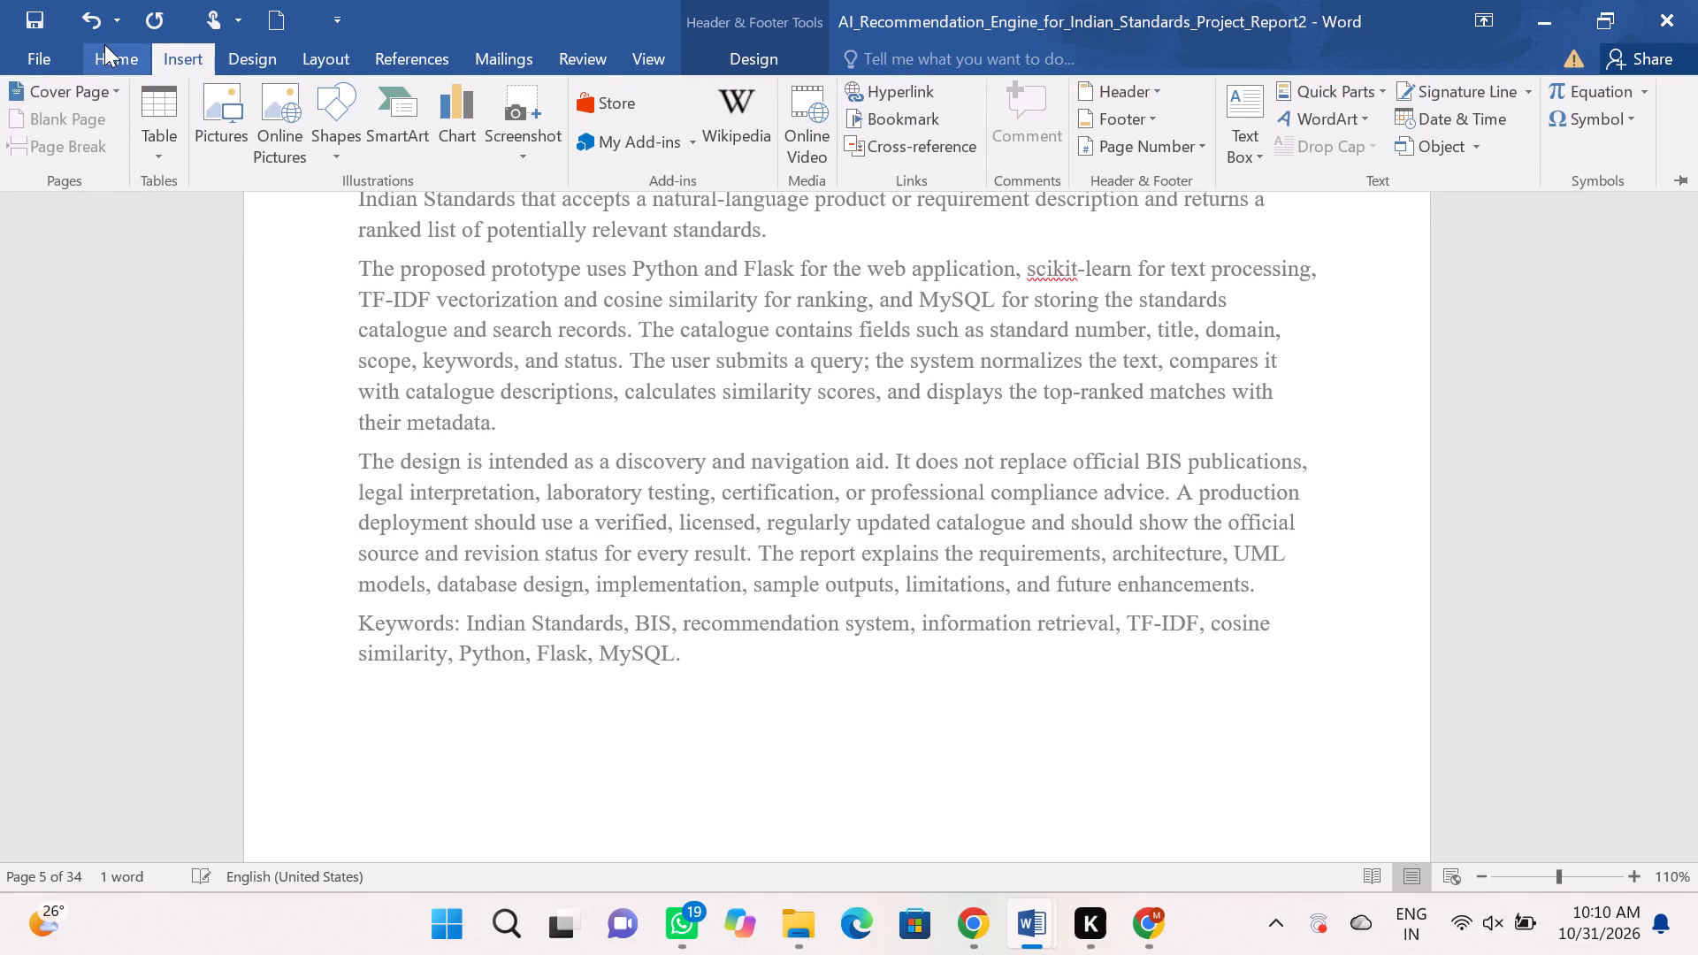
{"action": "left_click", "coordinate": [104, 44]}
{"action": "left_click", "coordinate": [543, 147]}
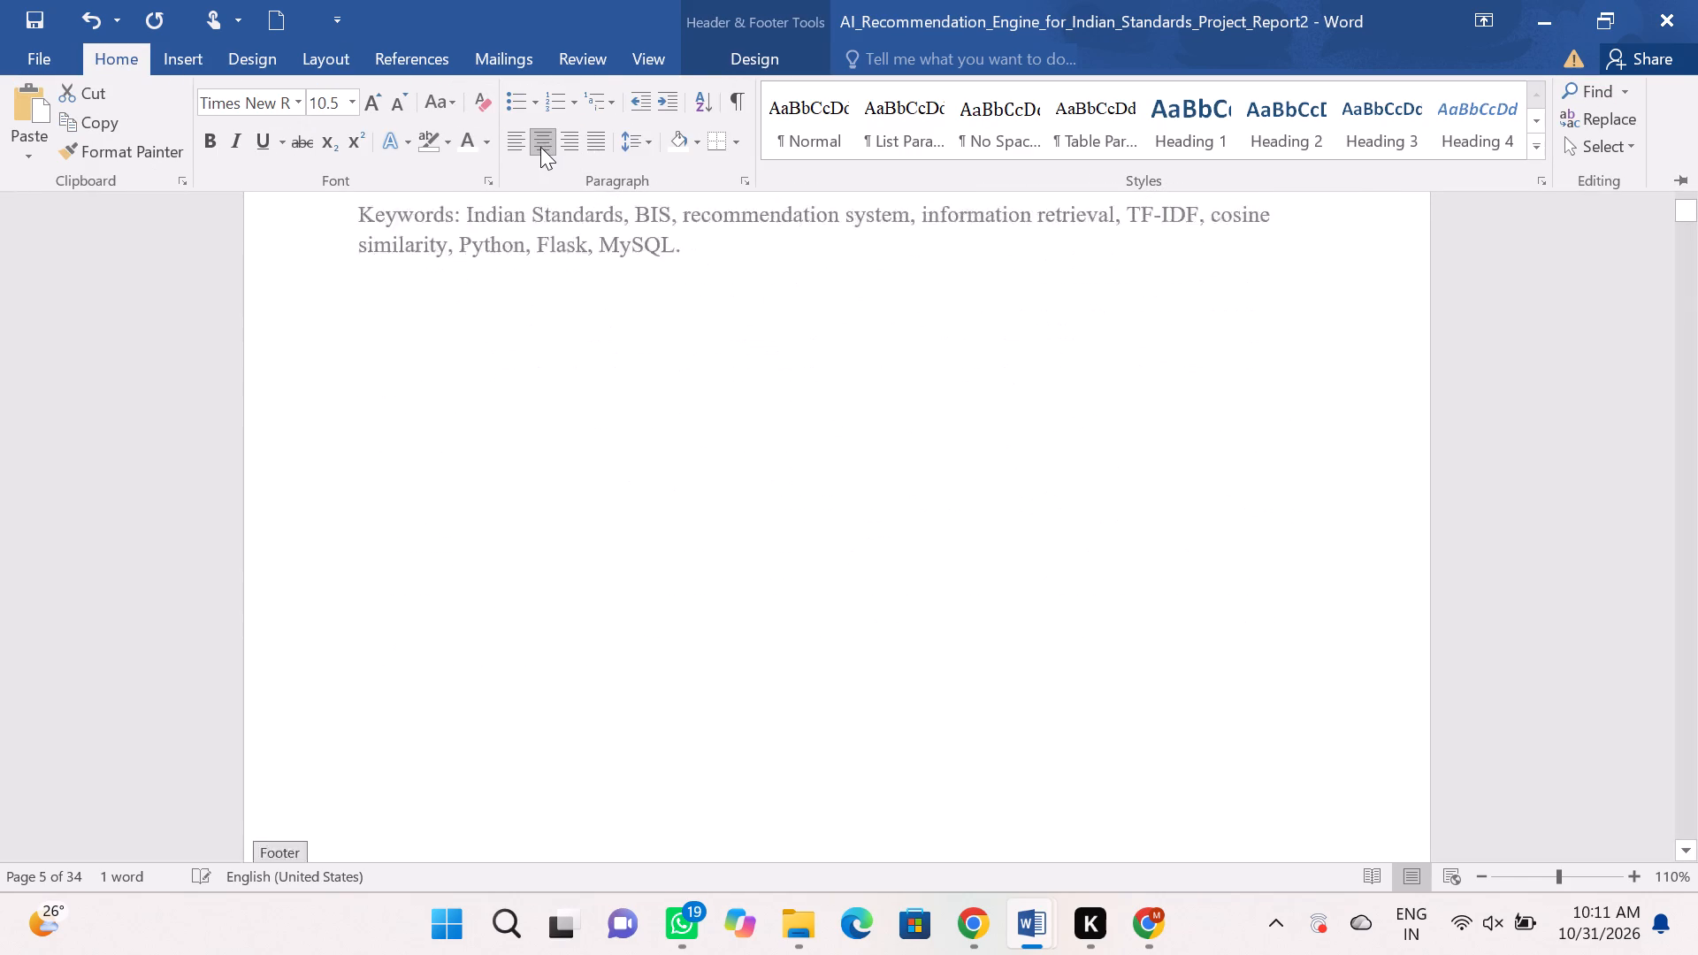
Check the footer page numbers from the ABSTRACT page back to the cover page.
{"action": "scroll", "coordinate": [606, 279], "scroll_direction": "down", "scroll_amount": 1}
{"action": "scroll", "coordinate": [616, 302], "scroll_direction": "up", "scroll_amount": 20}
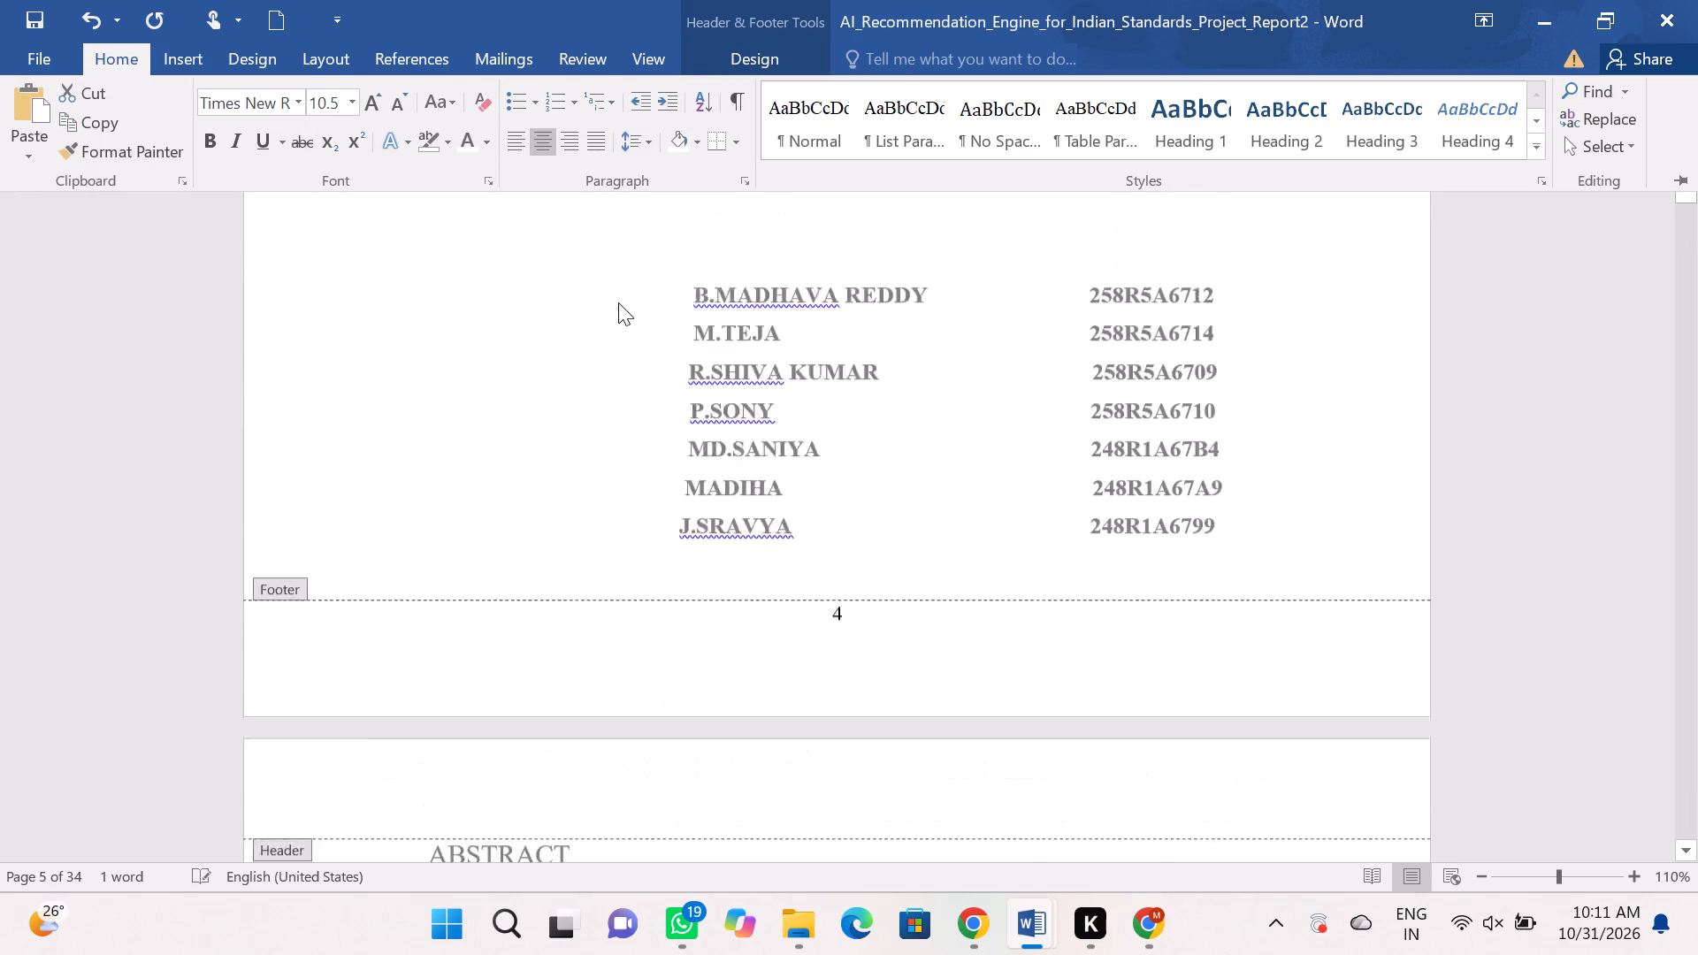
{"action": "scroll", "coordinate": [618, 302], "scroll_direction": "up", "scroll_amount": 20}
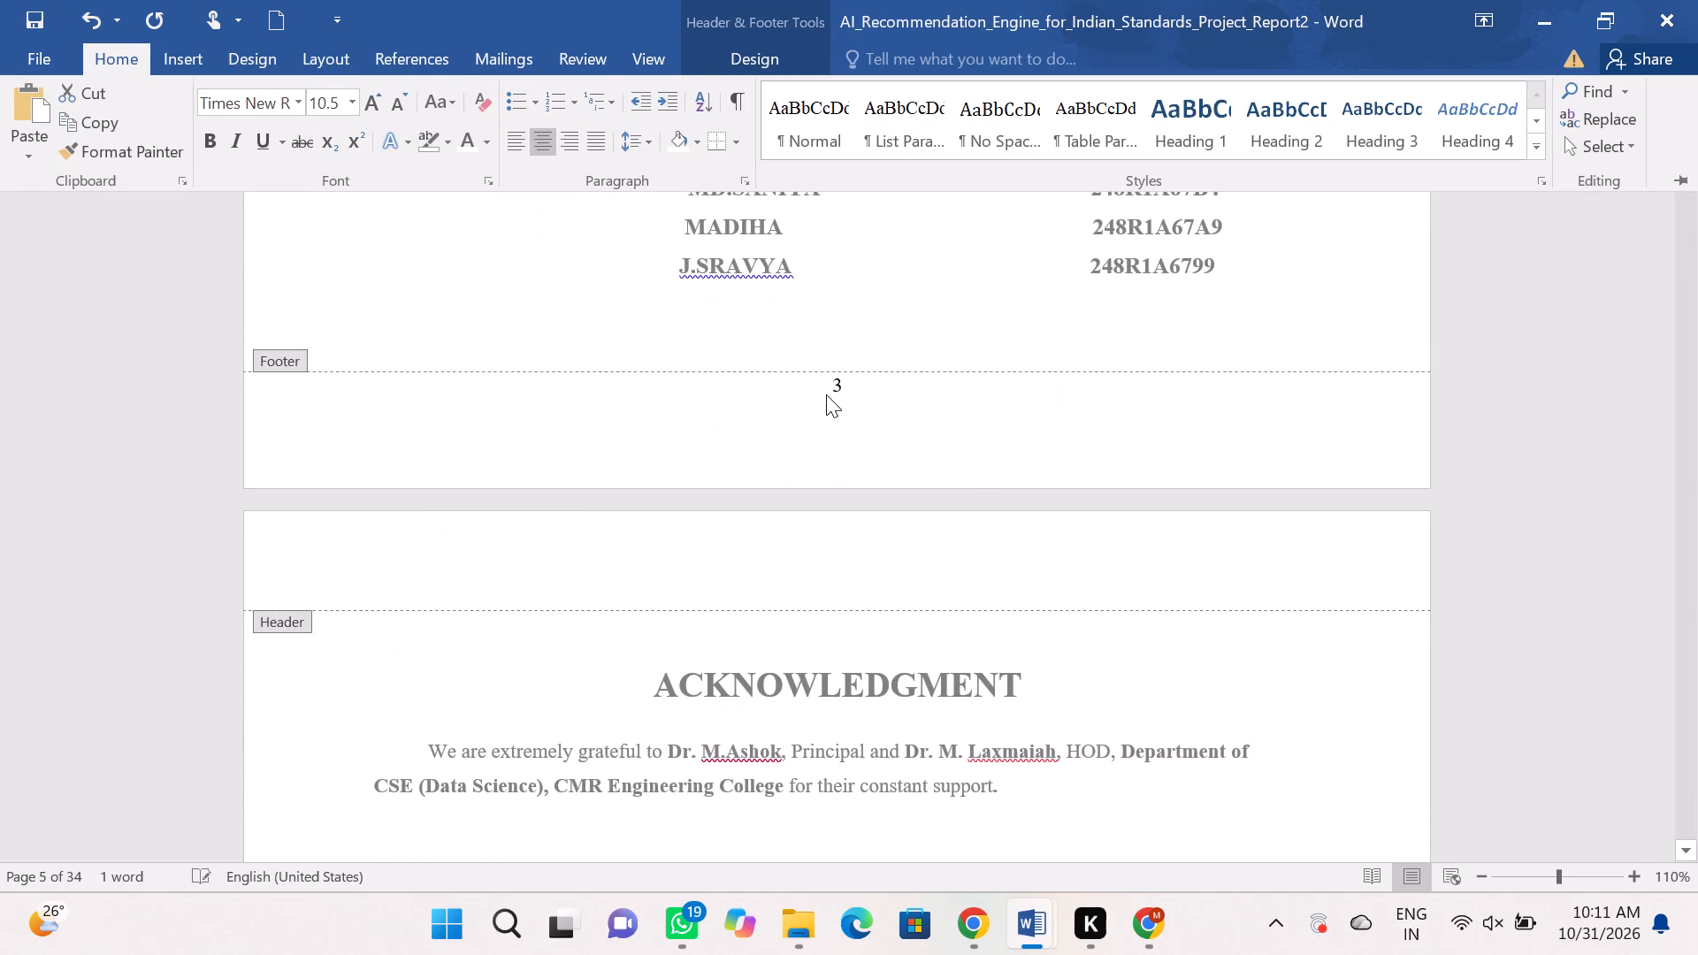
{"action": "scroll", "coordinate": [826, 394], "scroll_direction": "up", "scroll_amount": 19}
{"action": "scroll", "coordinate": [822, 398], "scroll_direction": "up", "scroll_amount": 10}
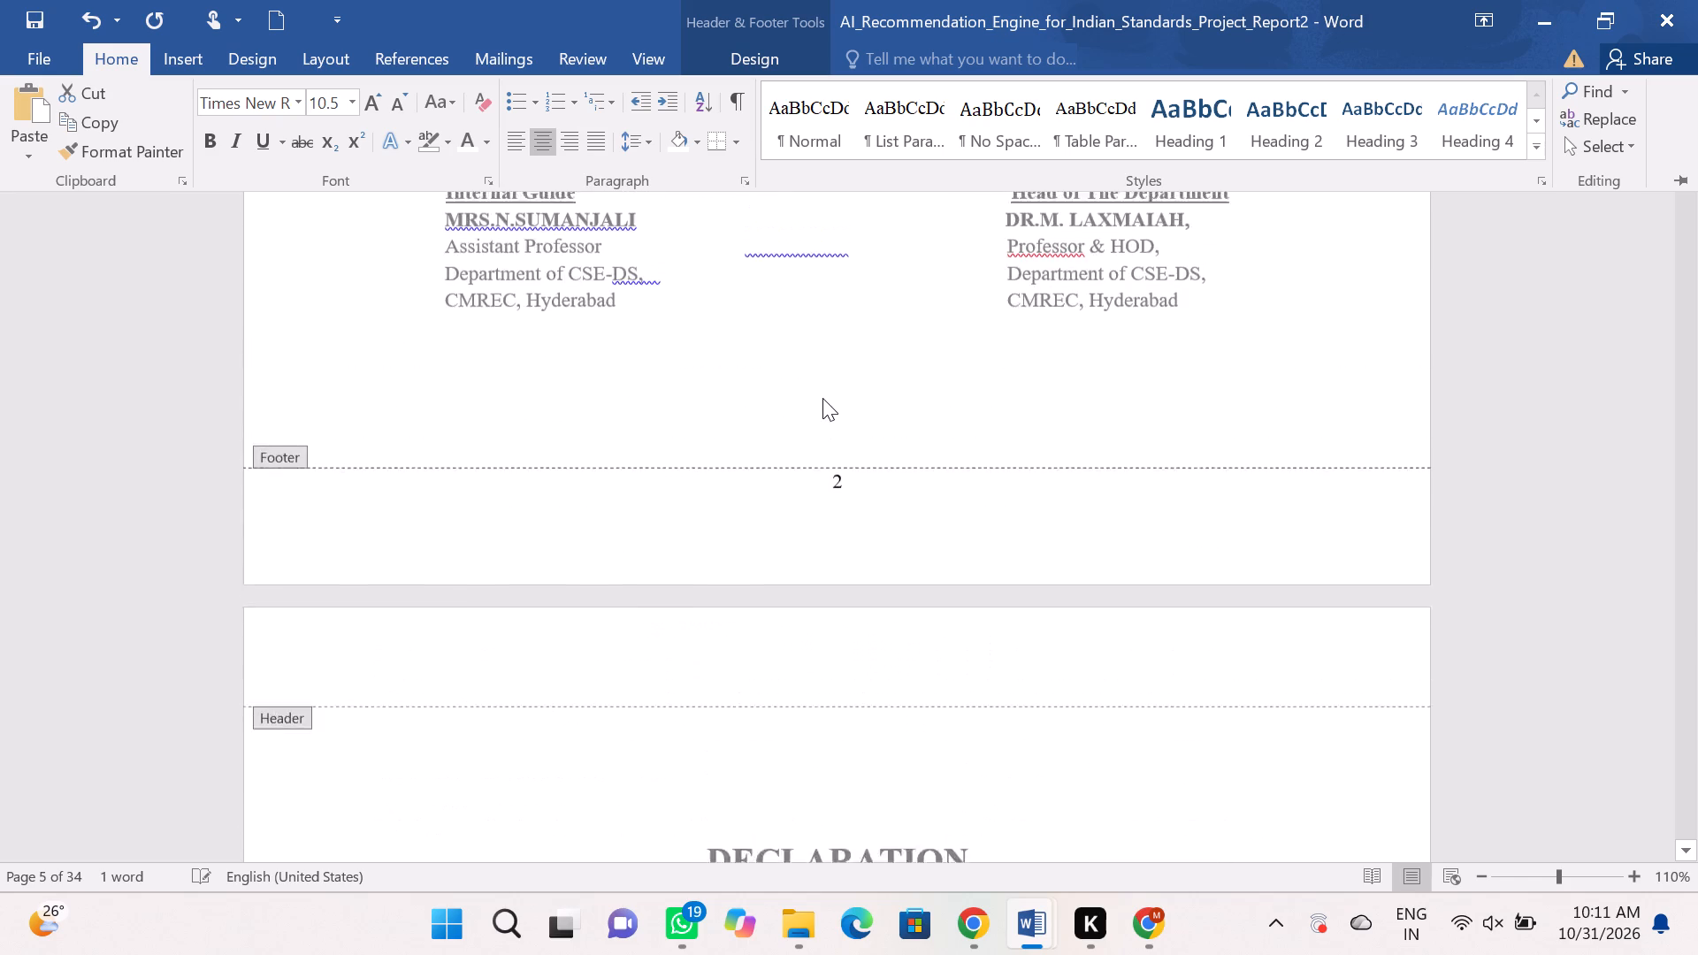
{"action": "scroll", "coordinate": [822, 398], "scroll_direction": "up", "scroll_amount": 16}
{"action": "scroll", "coordinate": [822, 398], "scroll_direction": "up", "scroll_amount": 6}
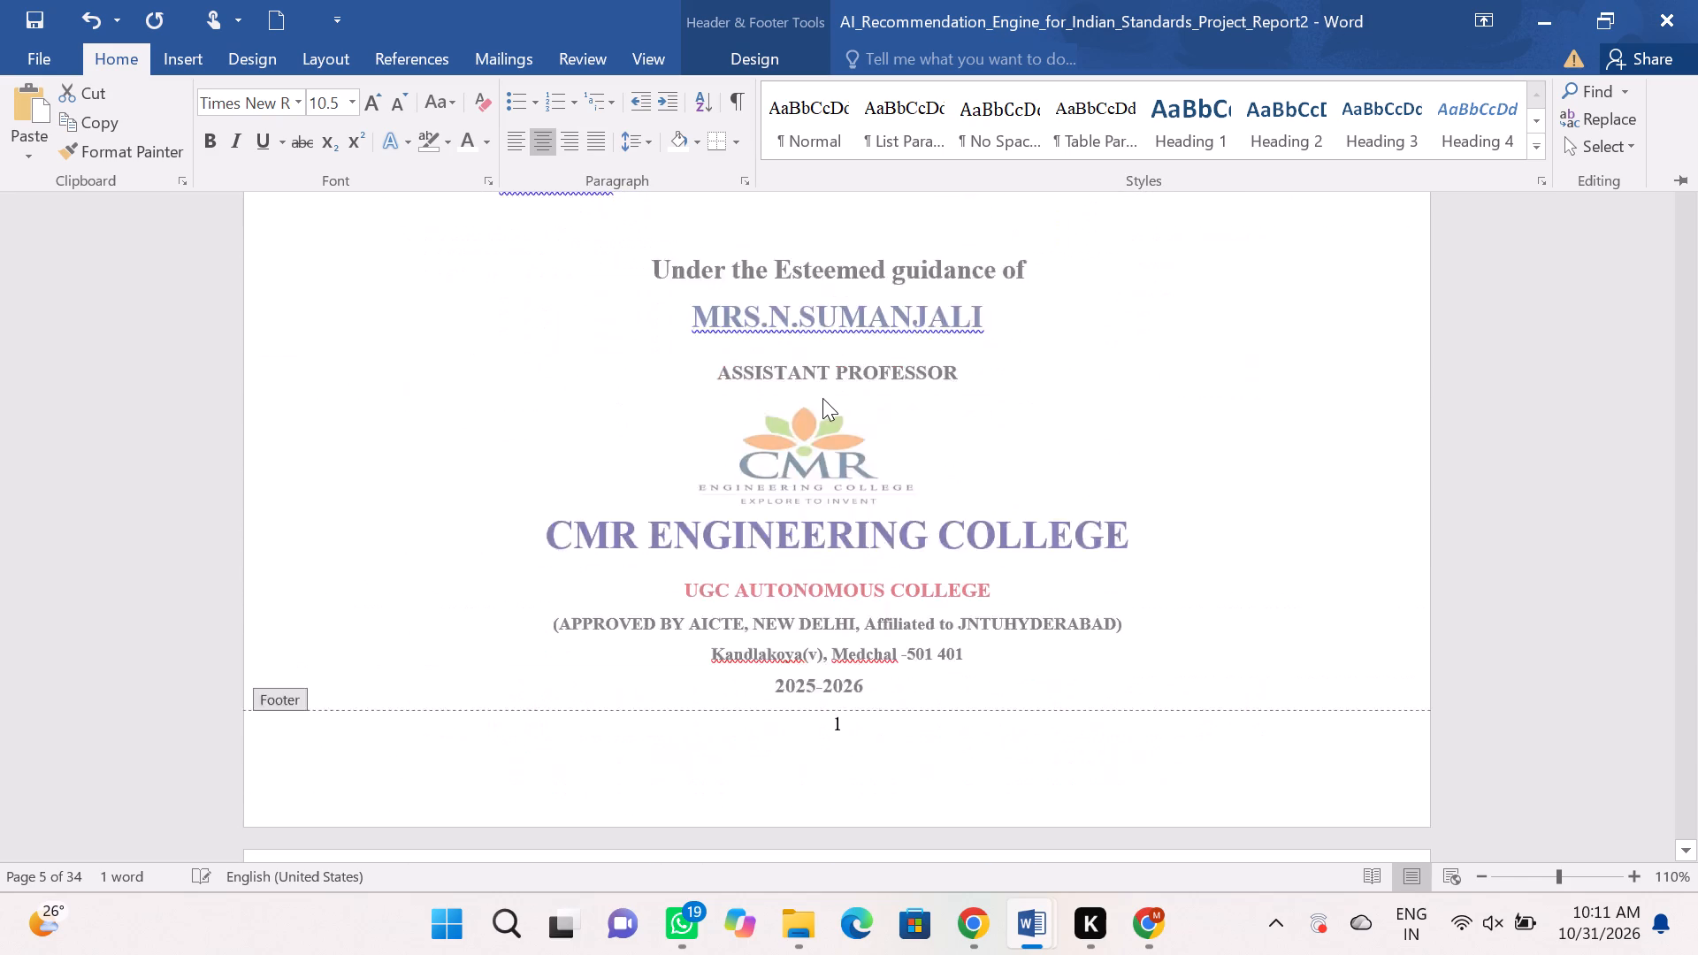
{"action": "scroll", "coordinate": [916, 371], "scroll_direction": "up", "scroll_amount": 4}
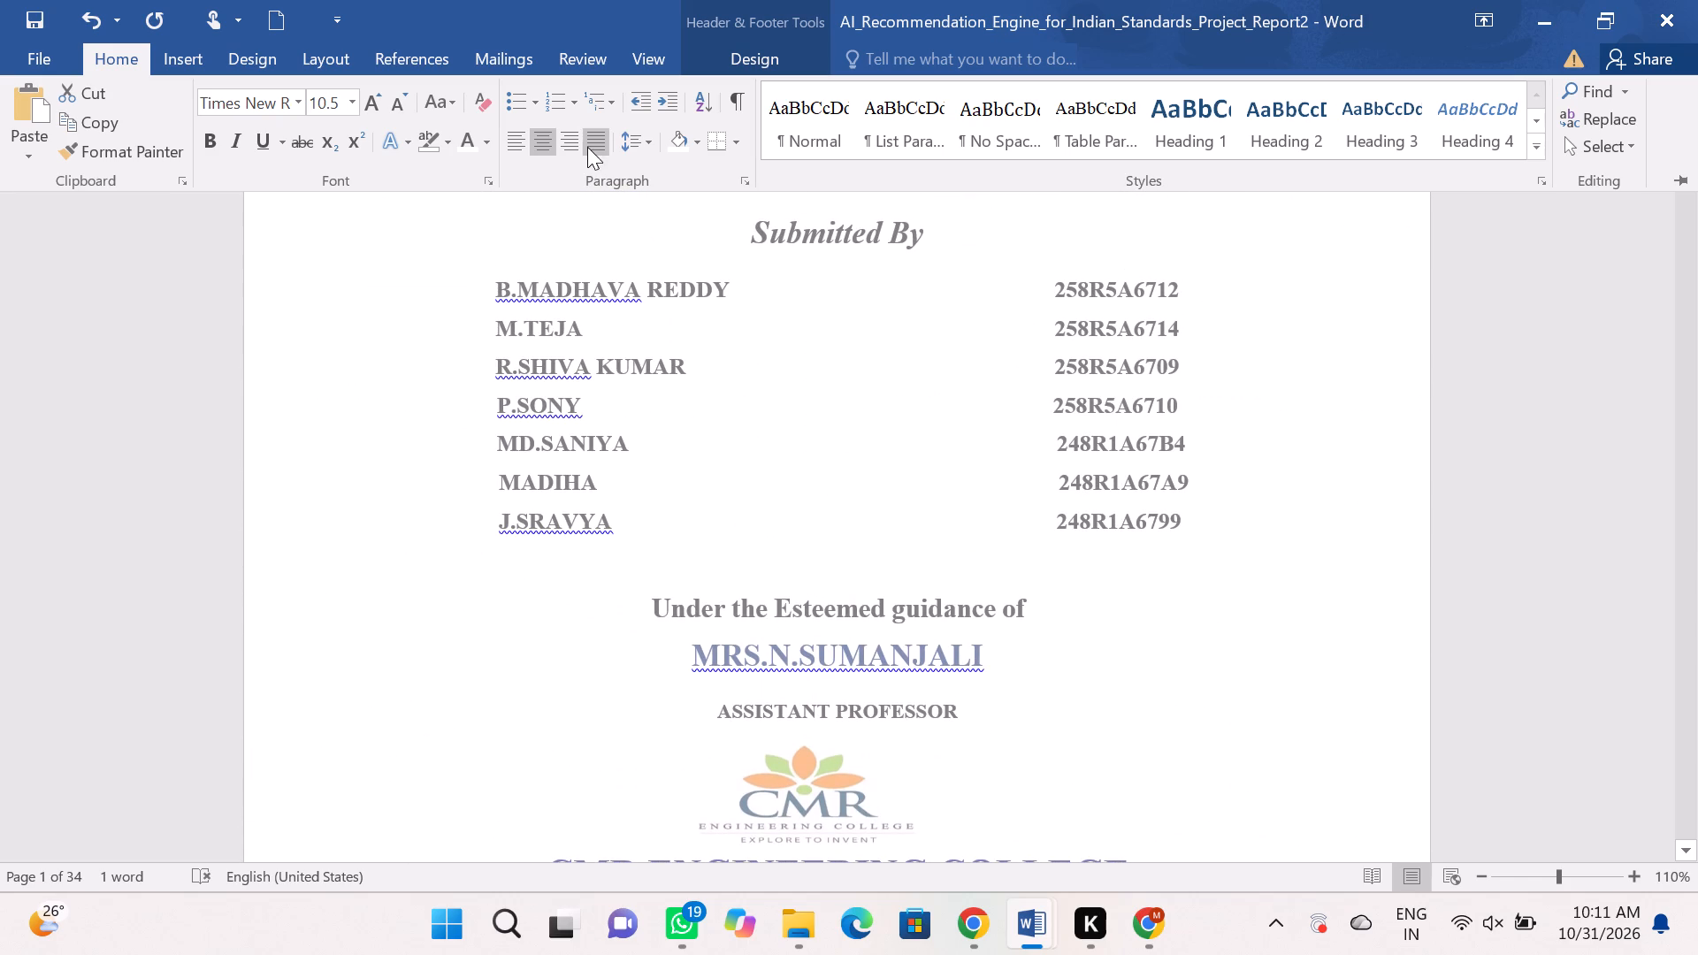
Browse the available bottom-of-page number styles for the report's footer.
{"action": "left_click", "coordinate": [312, 49]}
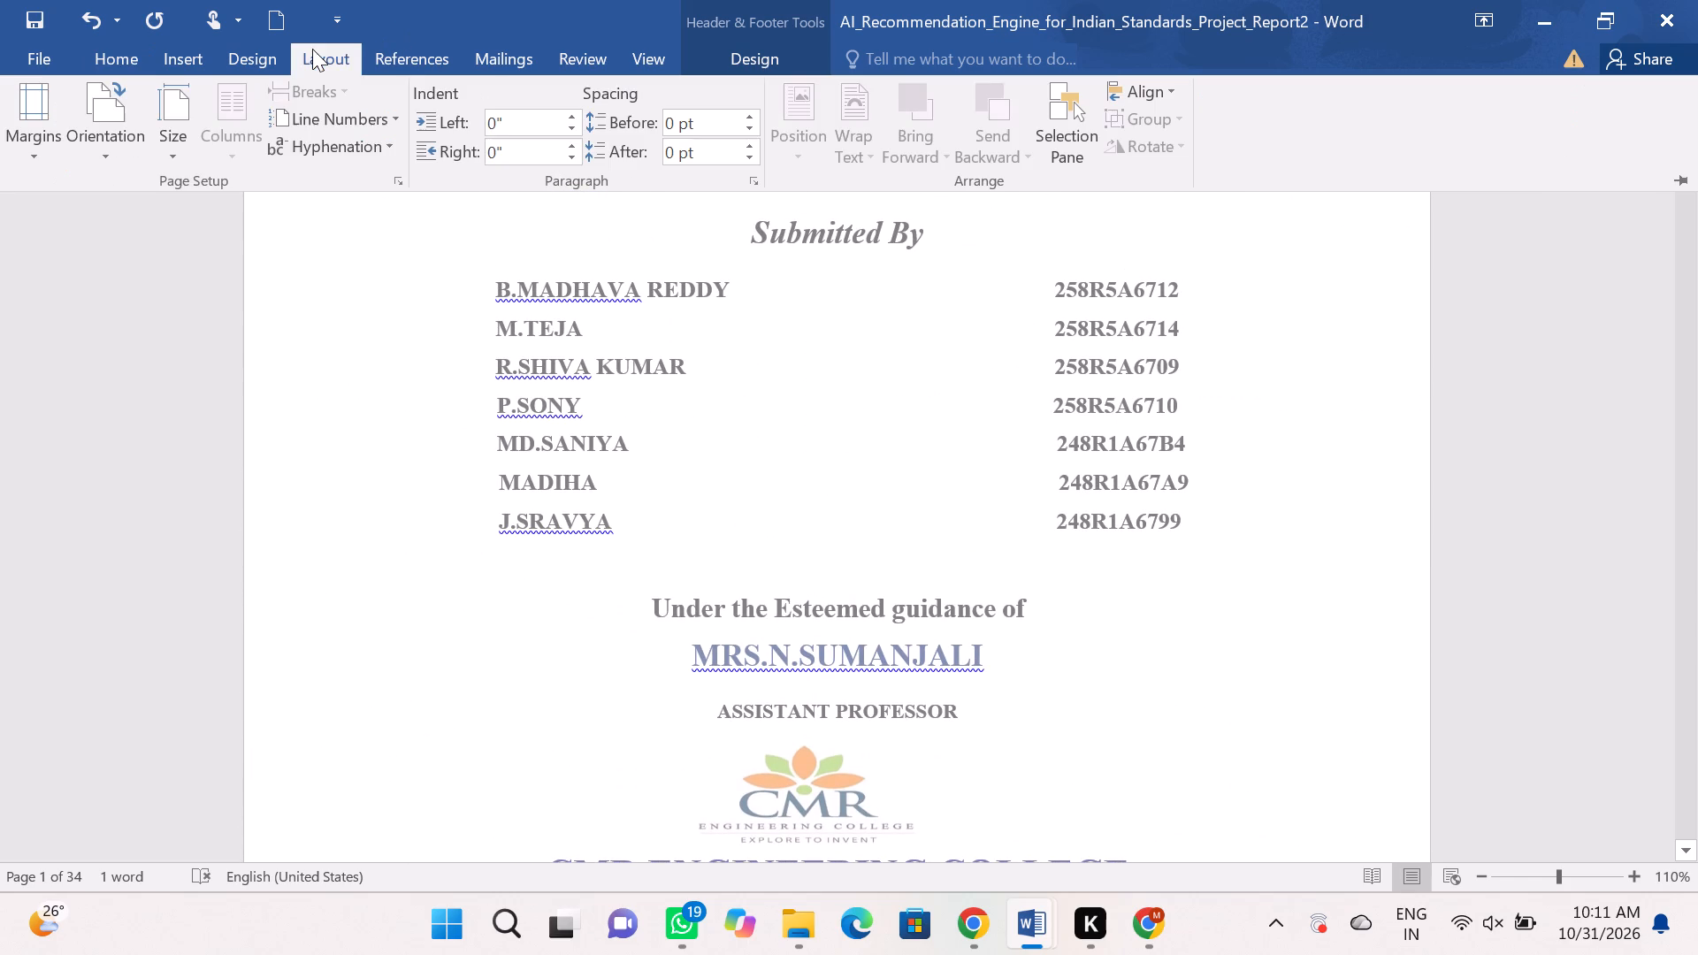
{"action": "left_click", "coordinate": [226, 50]}
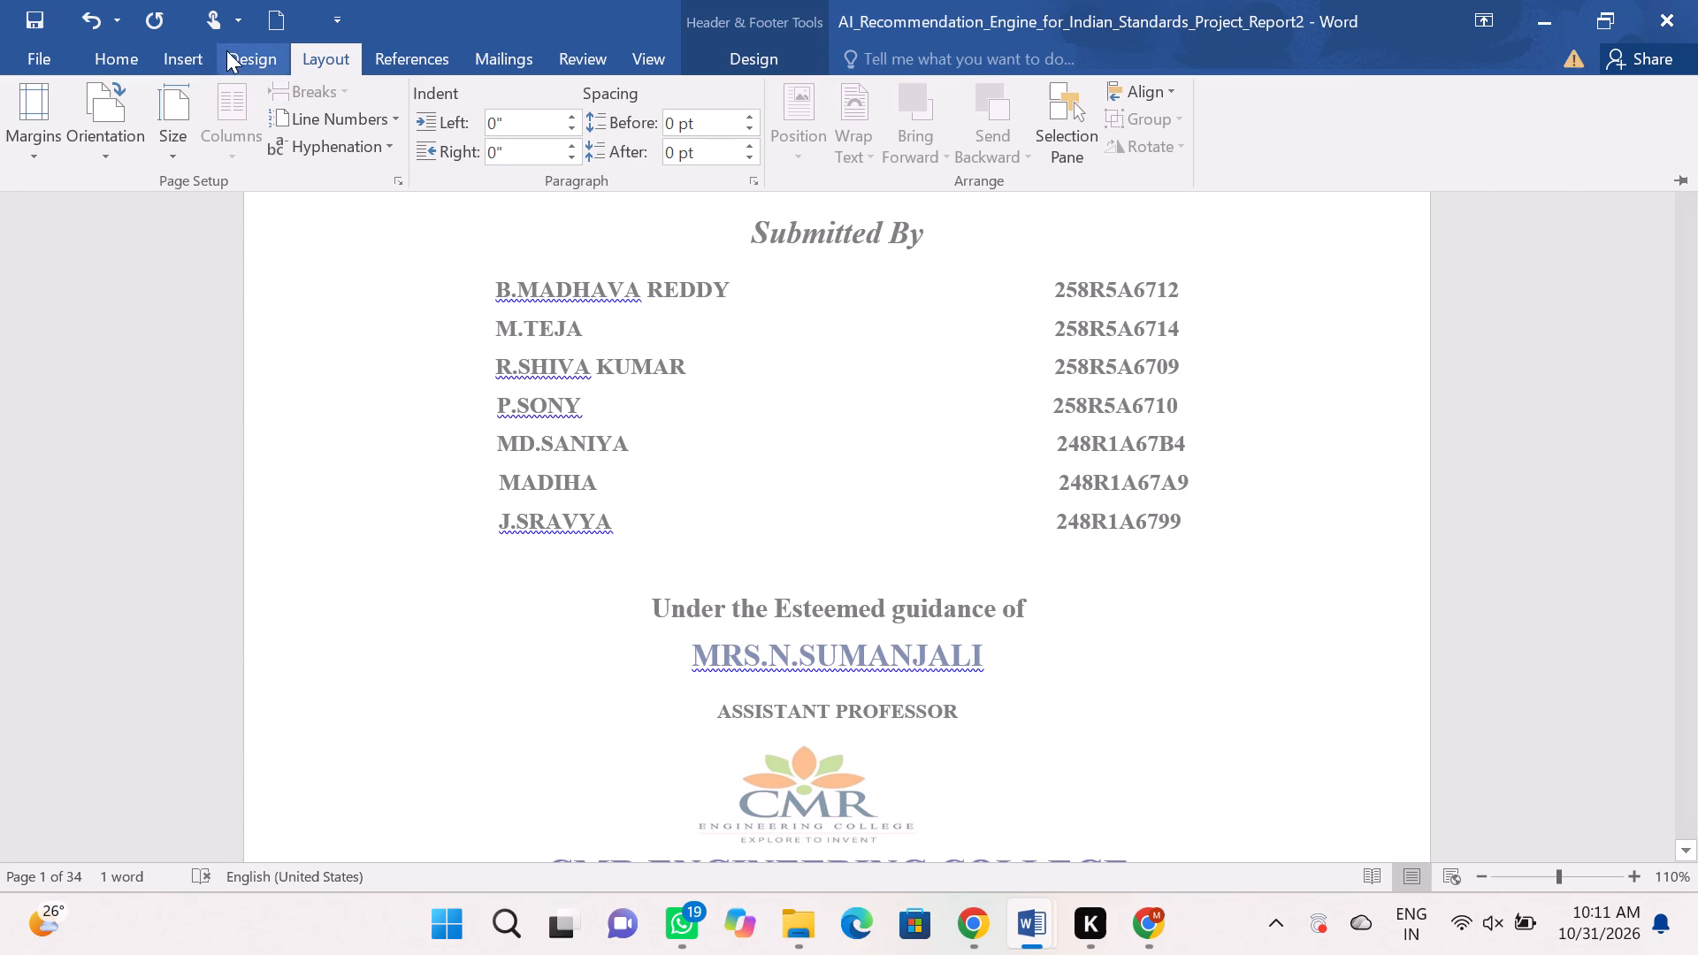
{"action": "left_click", "coordinate": [158, 47]}
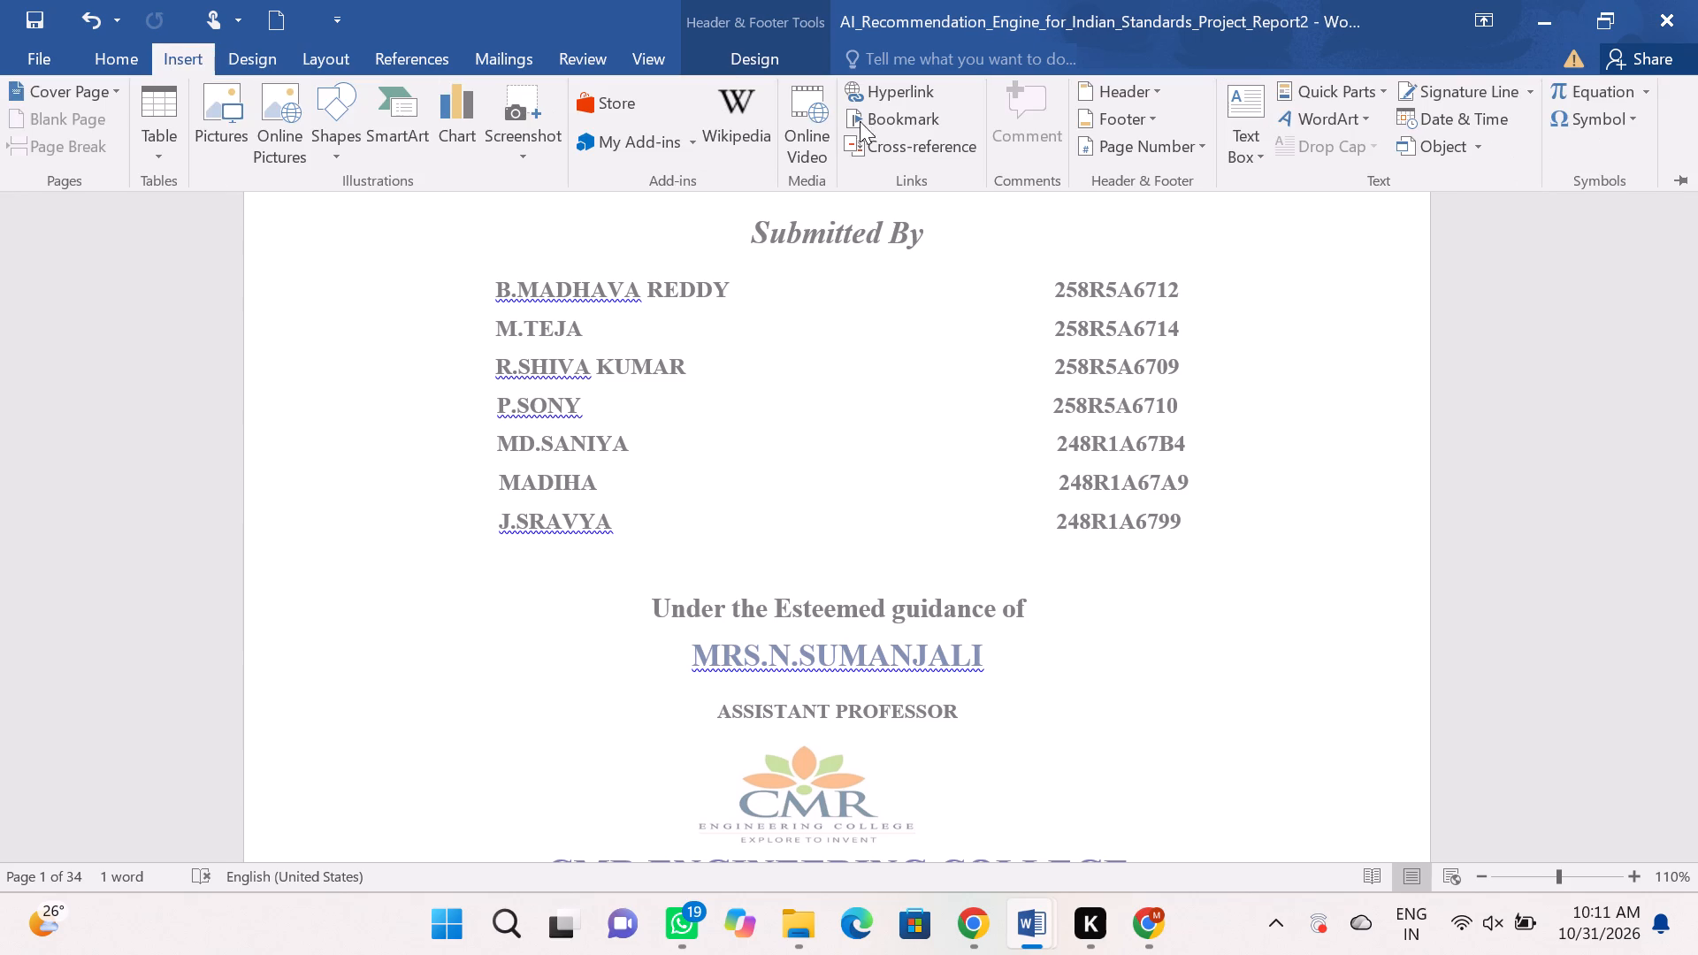
{"action": "left_click", "coordinate": [1206, 141]}
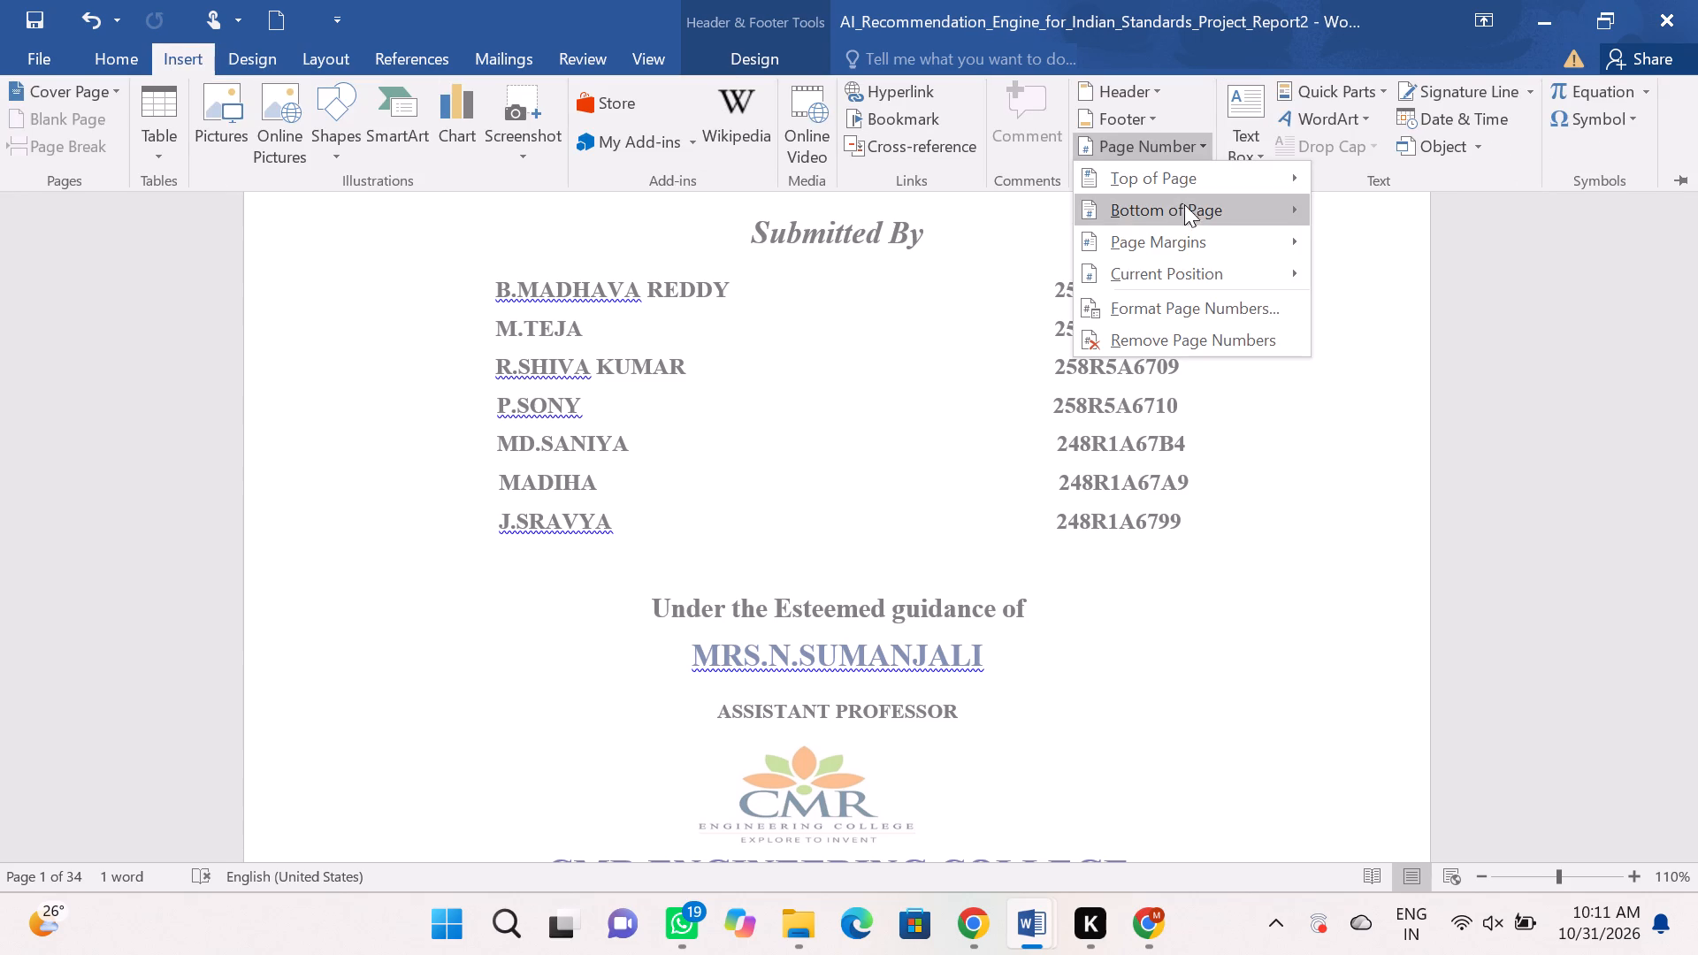
{"action": "left_click", "coordinate": [1273, 214]}
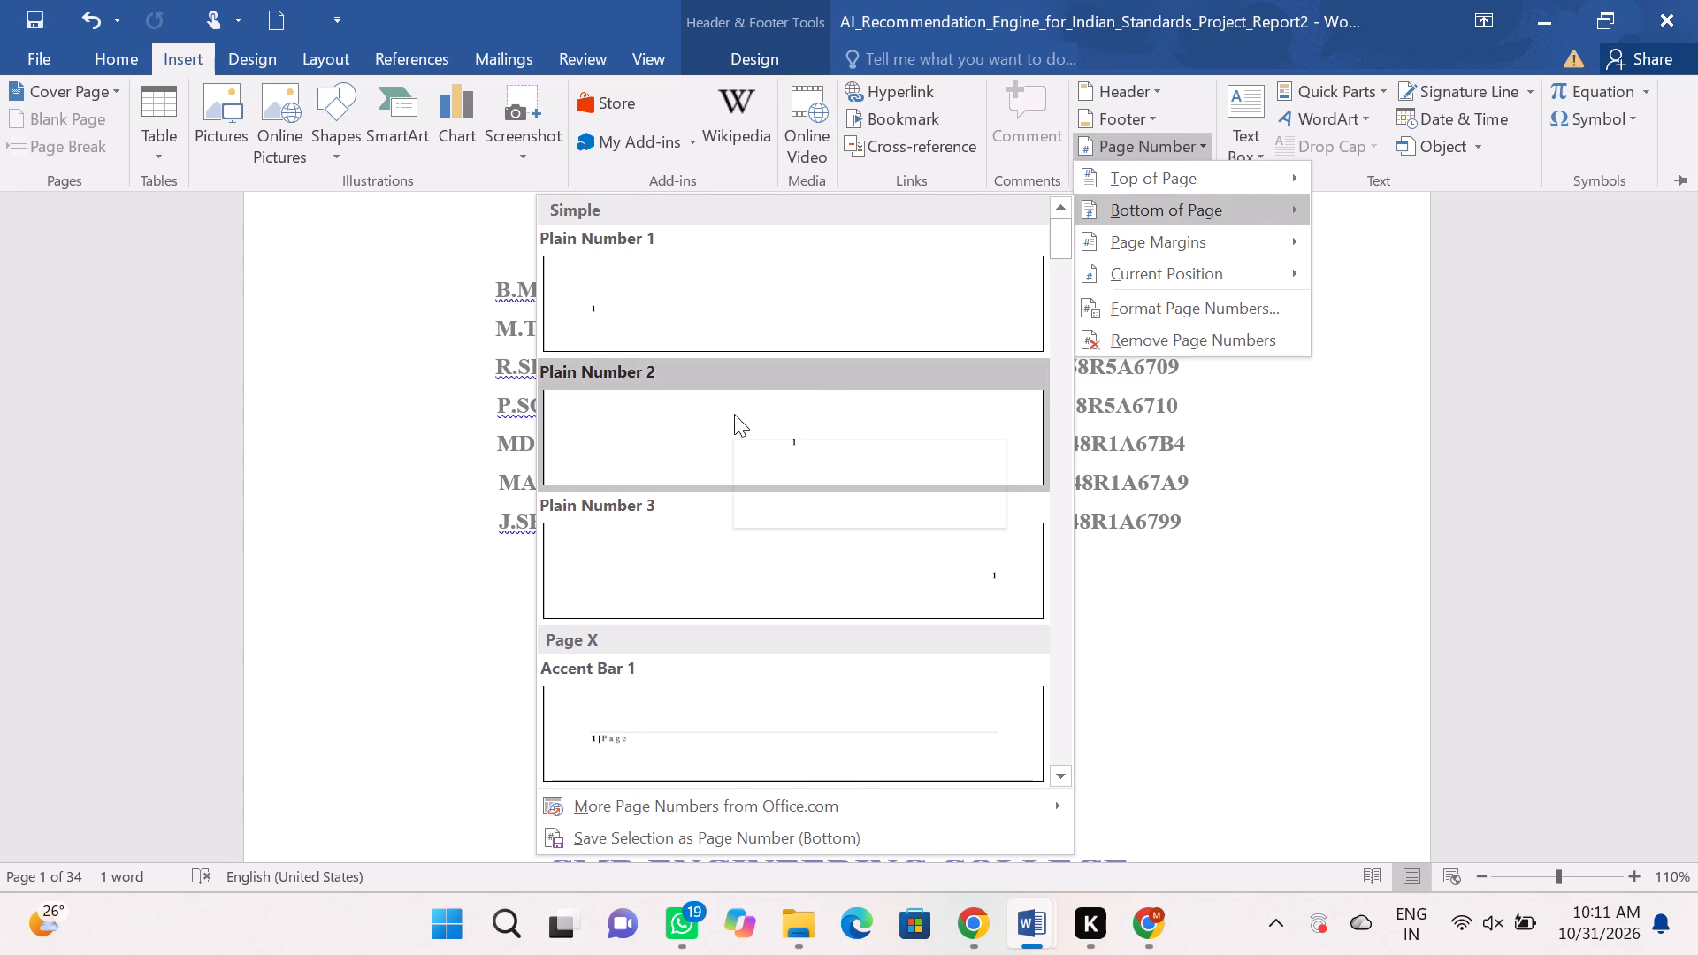
{"action": "scroll", "coordinate": [685, 473], "scroll_direction": "down", "scroll_amount": 3}
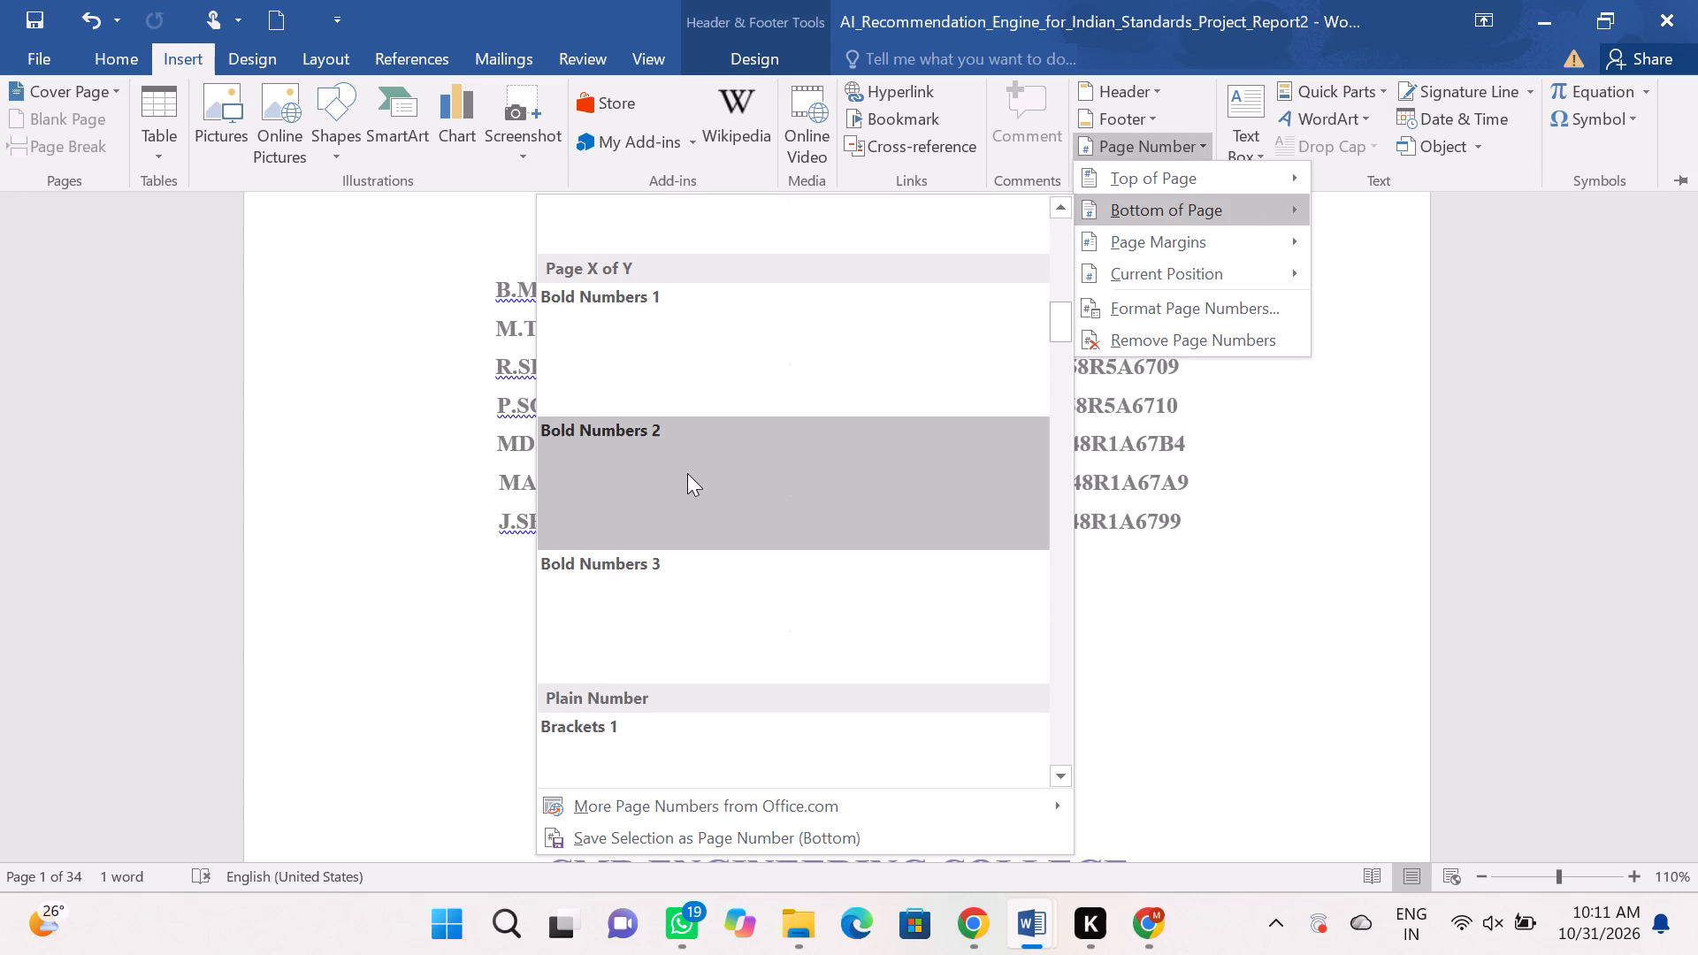
{"action": "scroll", "coordinate": [665, 583], "scroll_direction": "down", "scroll_amount": 4}
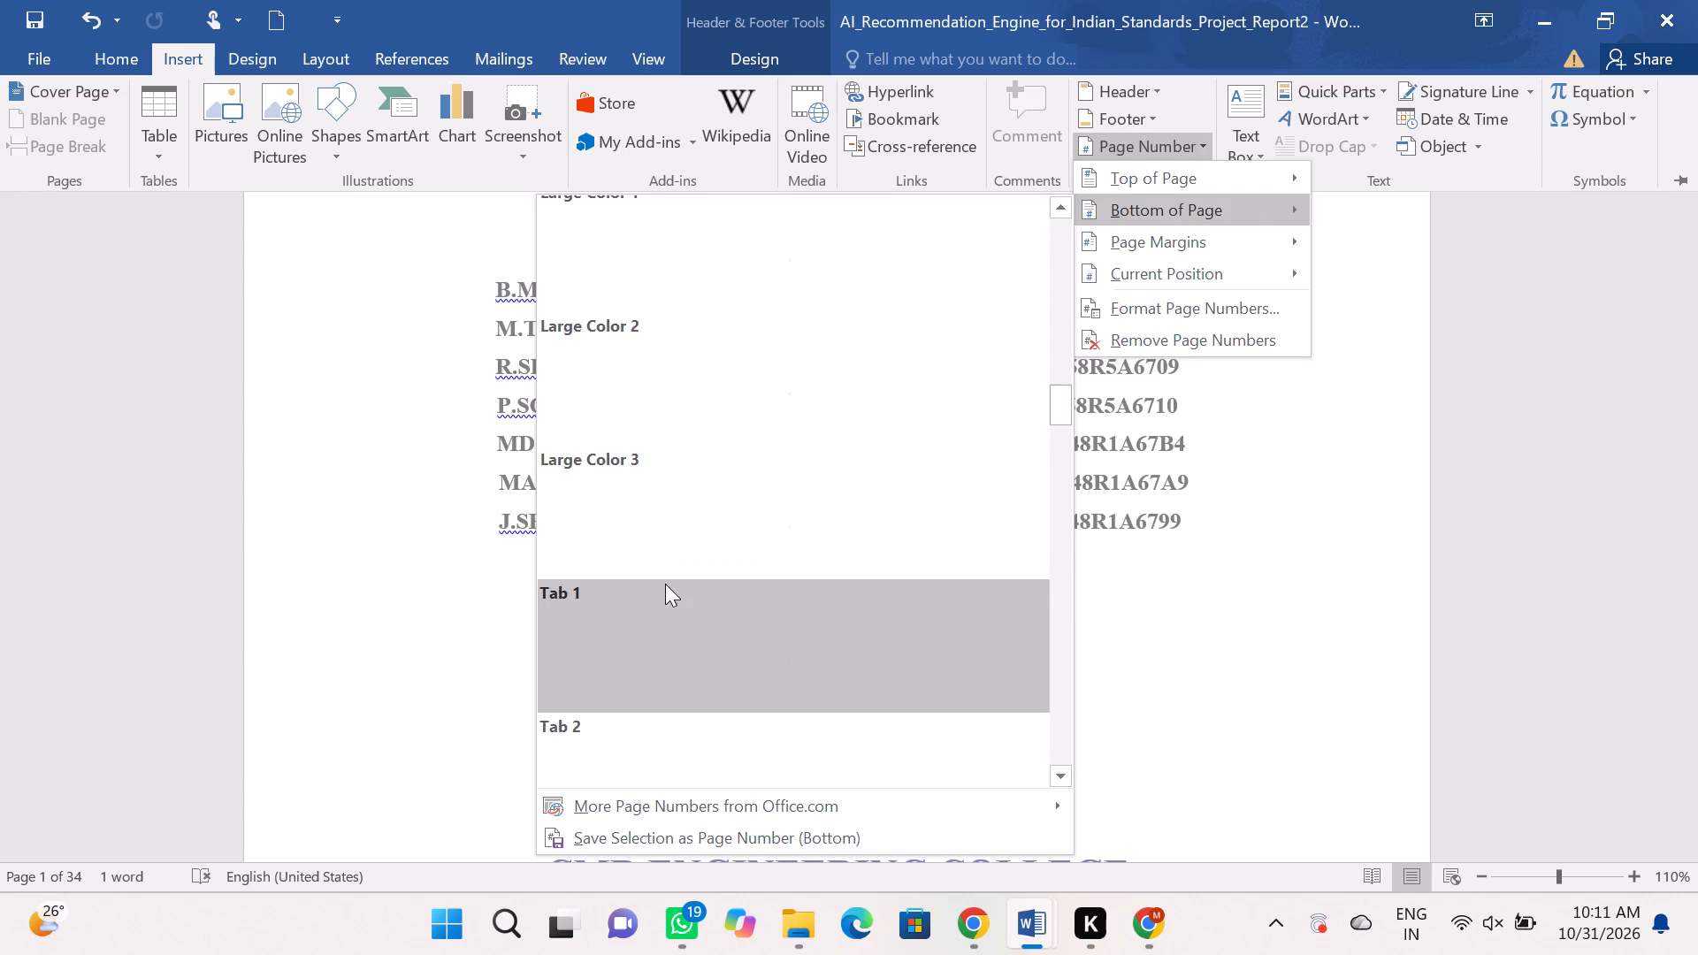
{"action": "scroll", "coordinate": [665, 584], "scroll_direction": "down", "scroll_amount": 4}
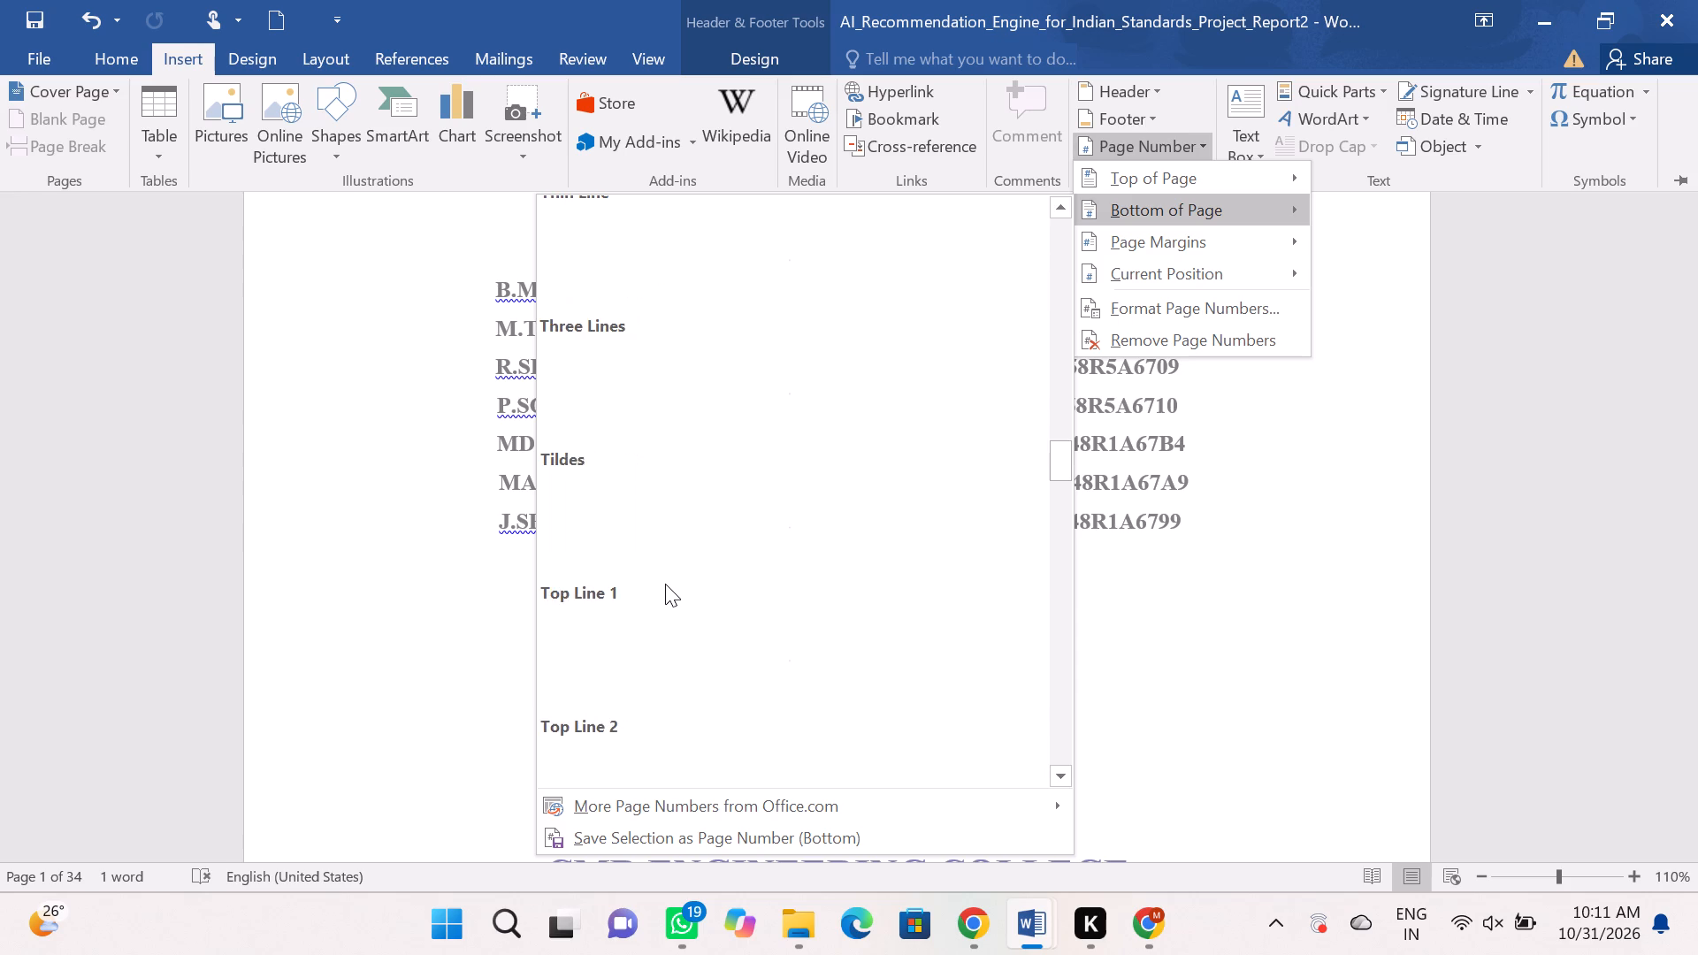
{"action": "scroll", "coordinate": [665, 584], "scroll_direction": "down", "scroll_amount": 11}
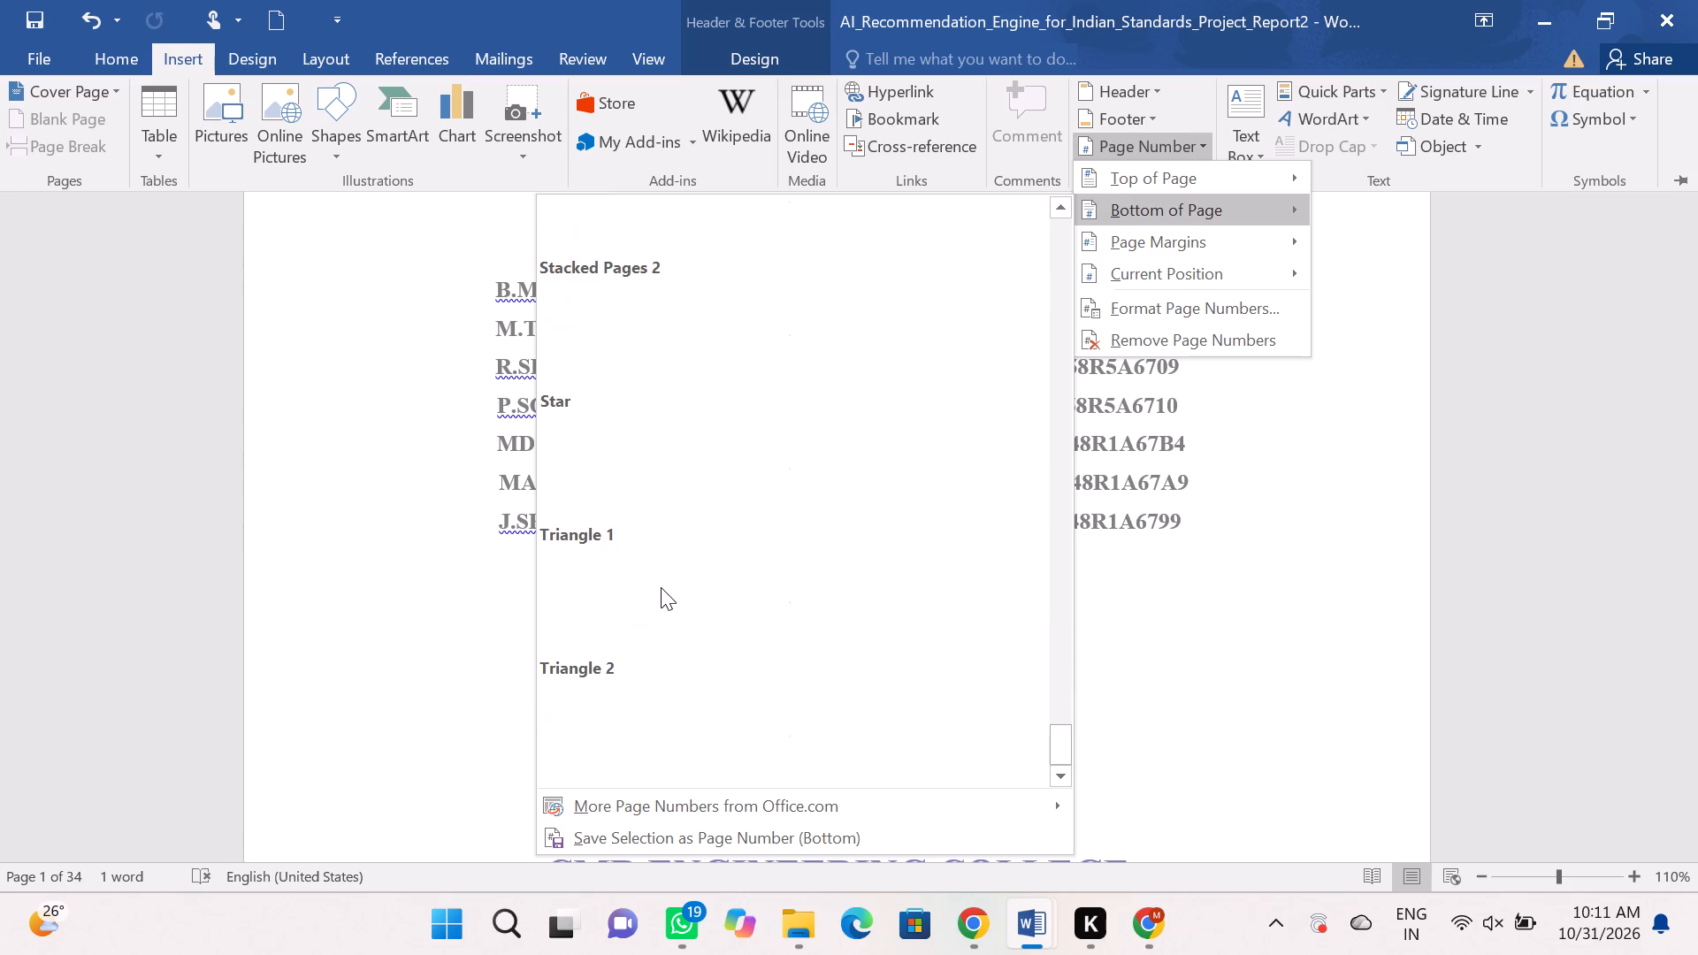
{"action": "scroll", "coordinate": [661, 587], "scroll_direction": "down", "scroll_amount": 3}
{"action": "scroll", "coordinate": [662, 583], "scroll_direction": "up", "scroll_amount": 13}
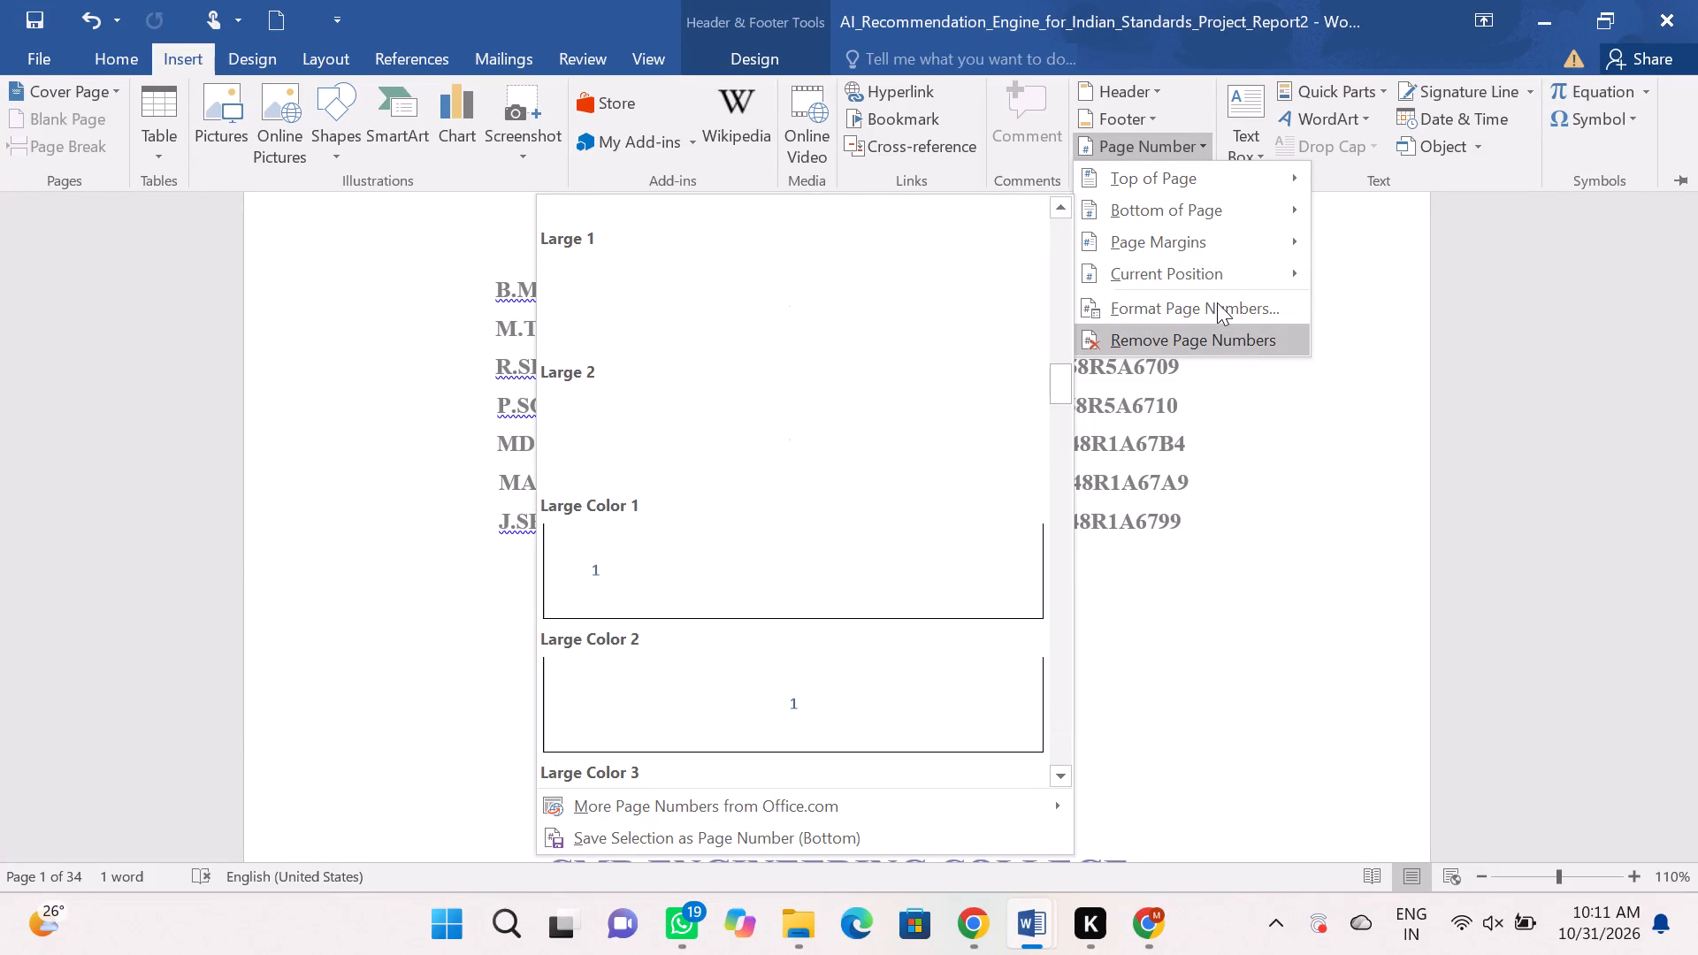
Set the page number format to I, II, III, … with numbering continued from the previous section, working from the cover page.
{"action": "left_click", "coordinate": [1174, 317]}
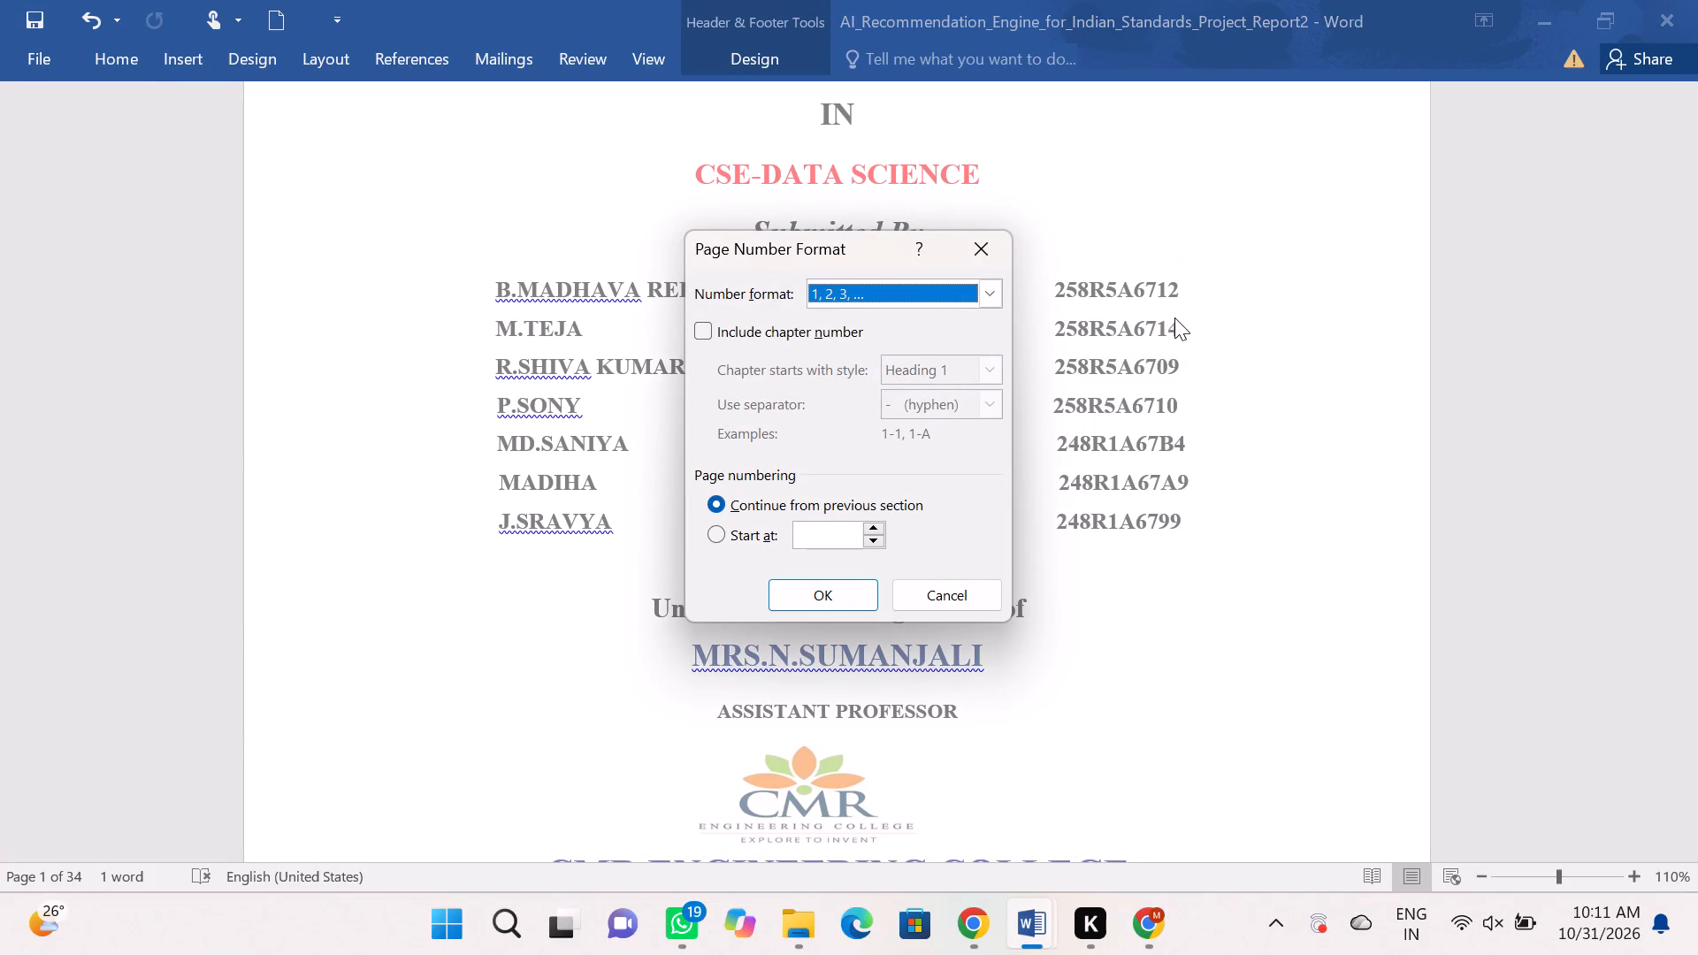
{"action": "left_click", "coordinate": [883, 281]}
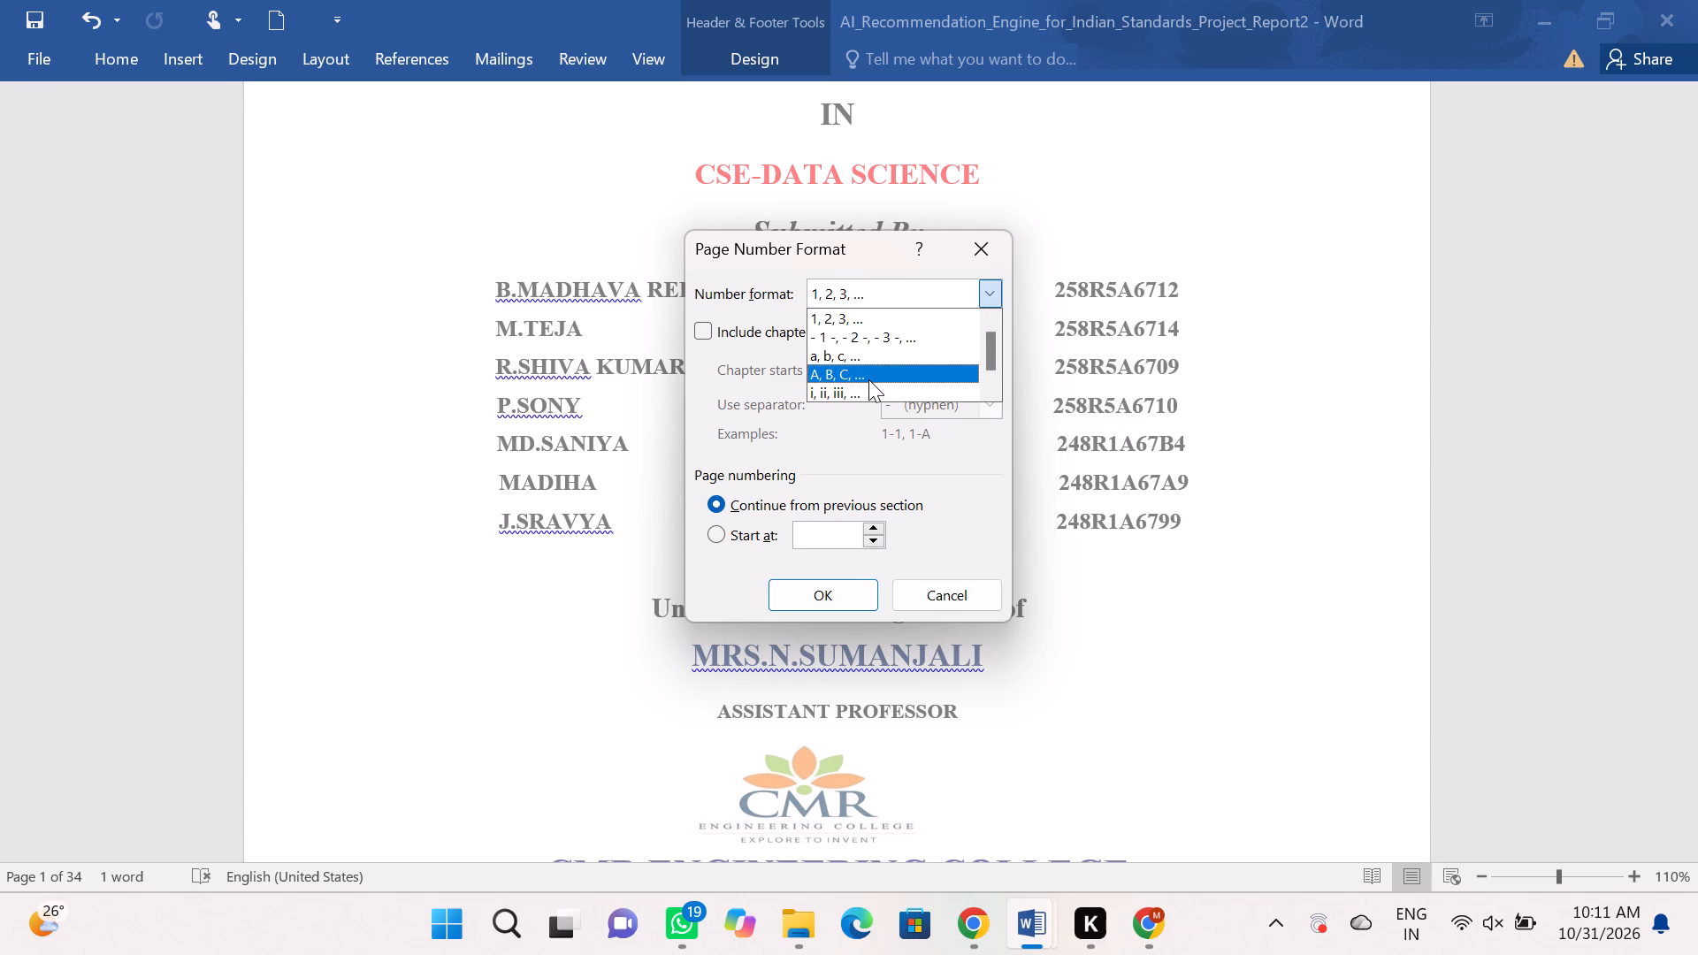
{"action": "scroll", "coordinate": [868, 346], "scroll_direction": "down", "scroll_amount": 4}
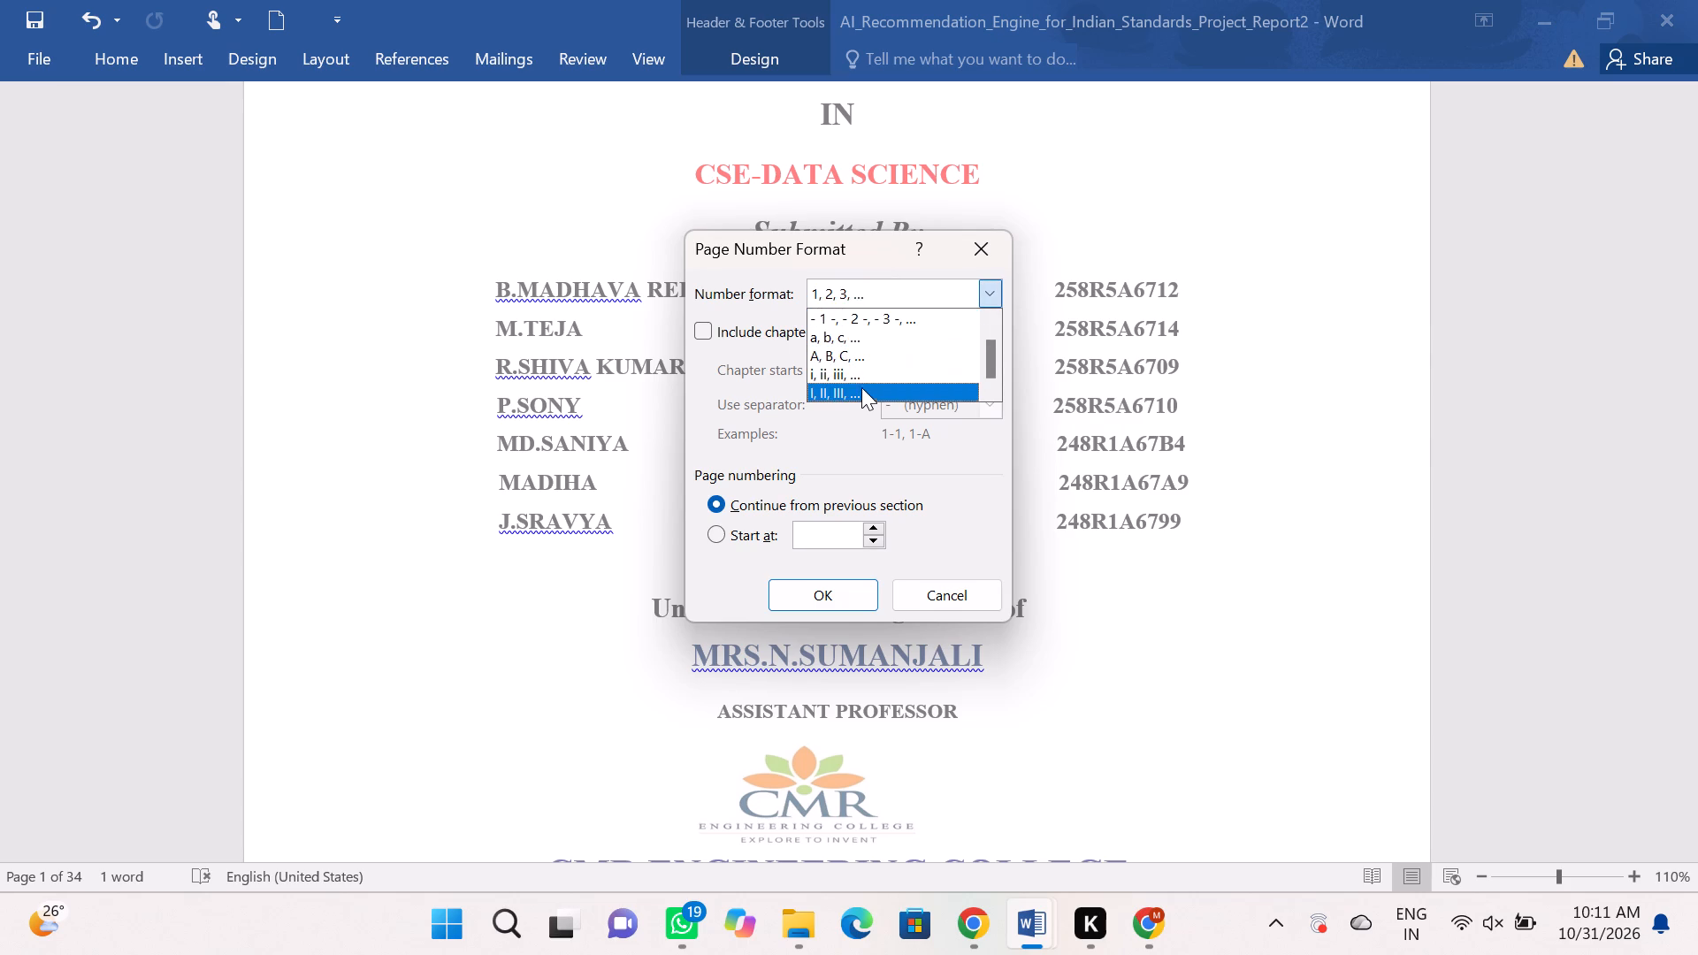
{"action": "left_click", "coordinate": [861, 390]}
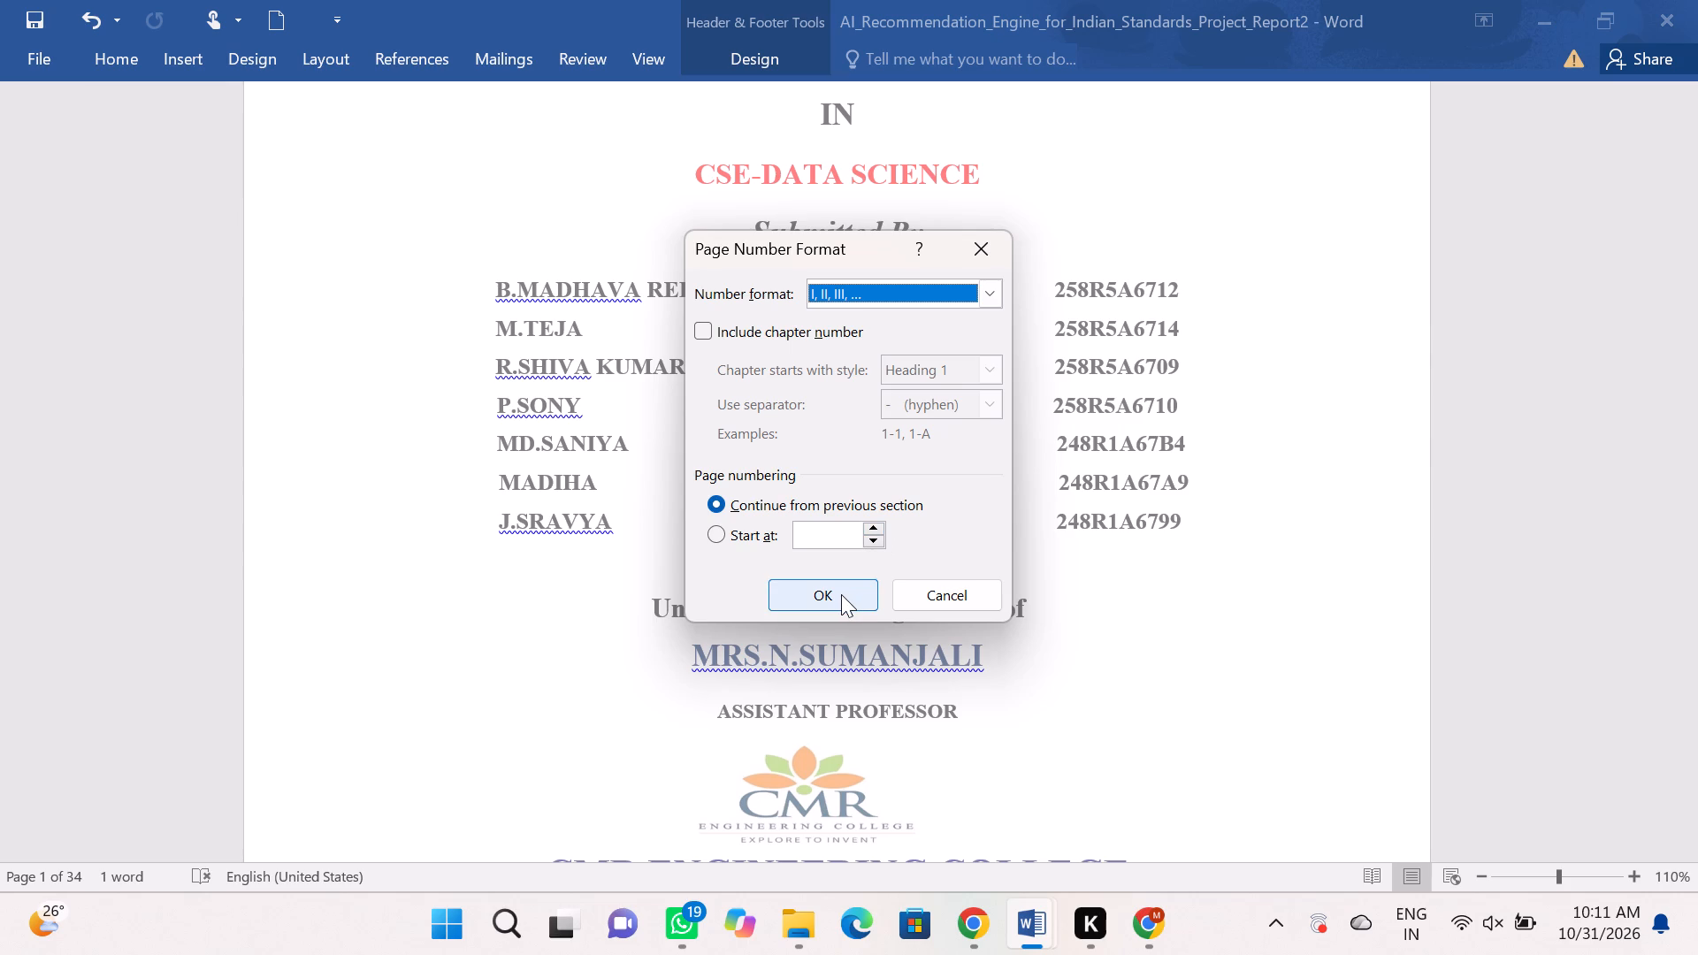
{"action": "left_click", "coordinate": [835, 542]}
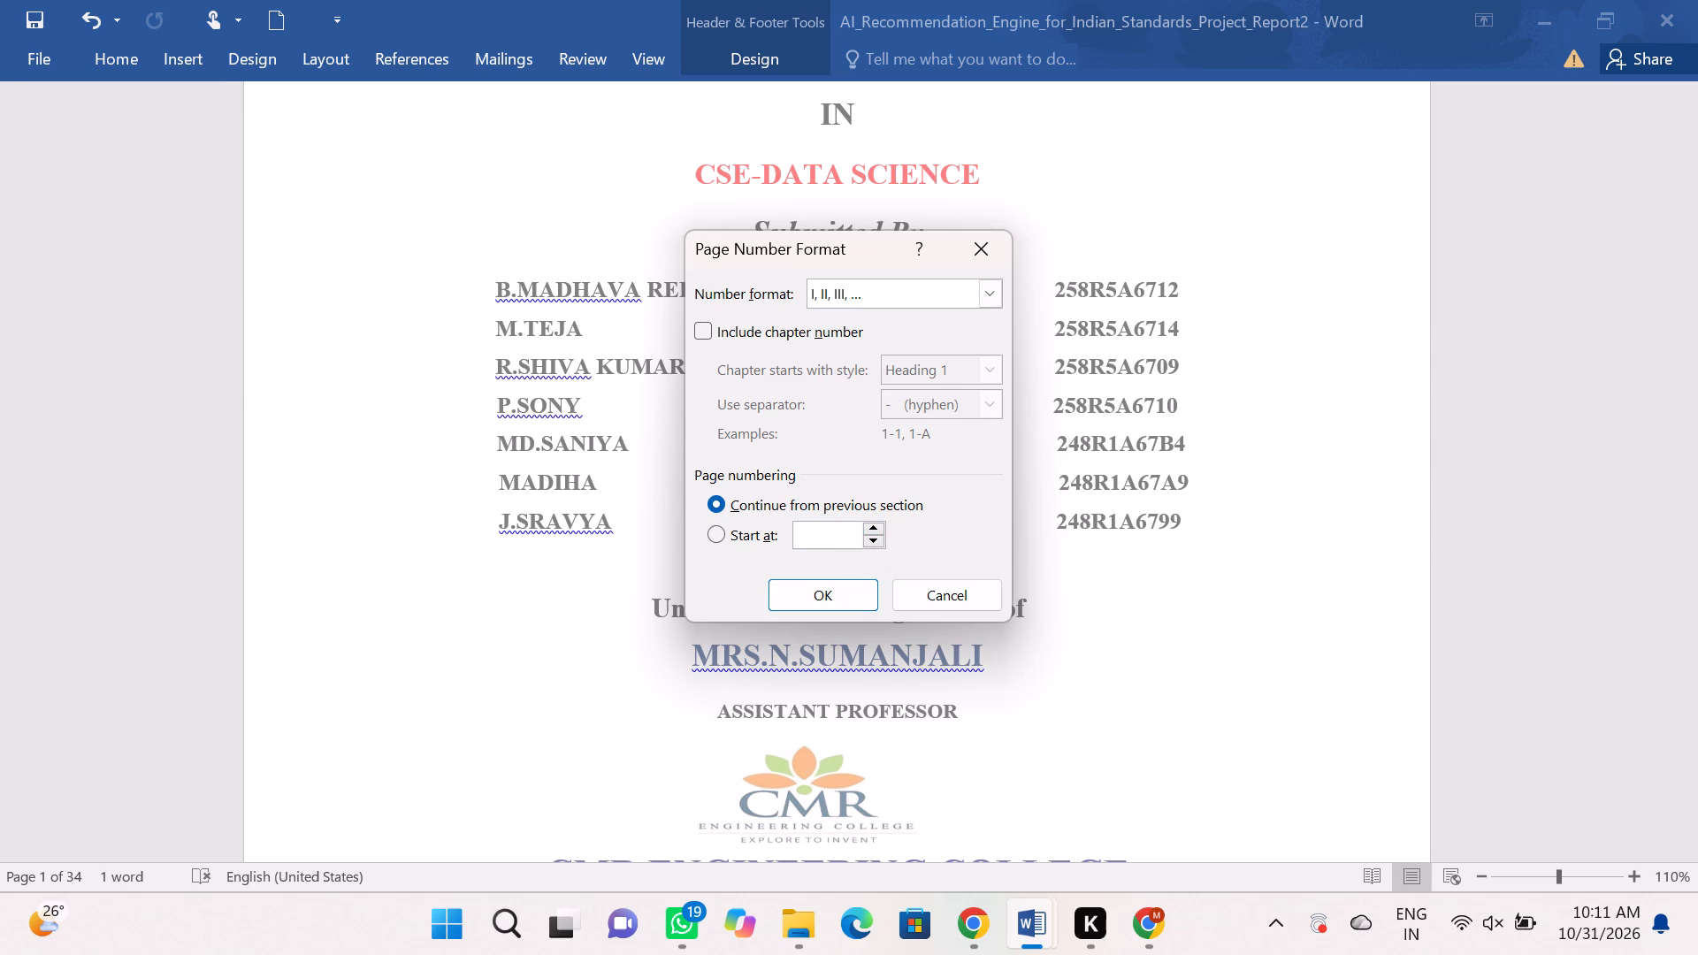
{"action": "key", "text": "1"}
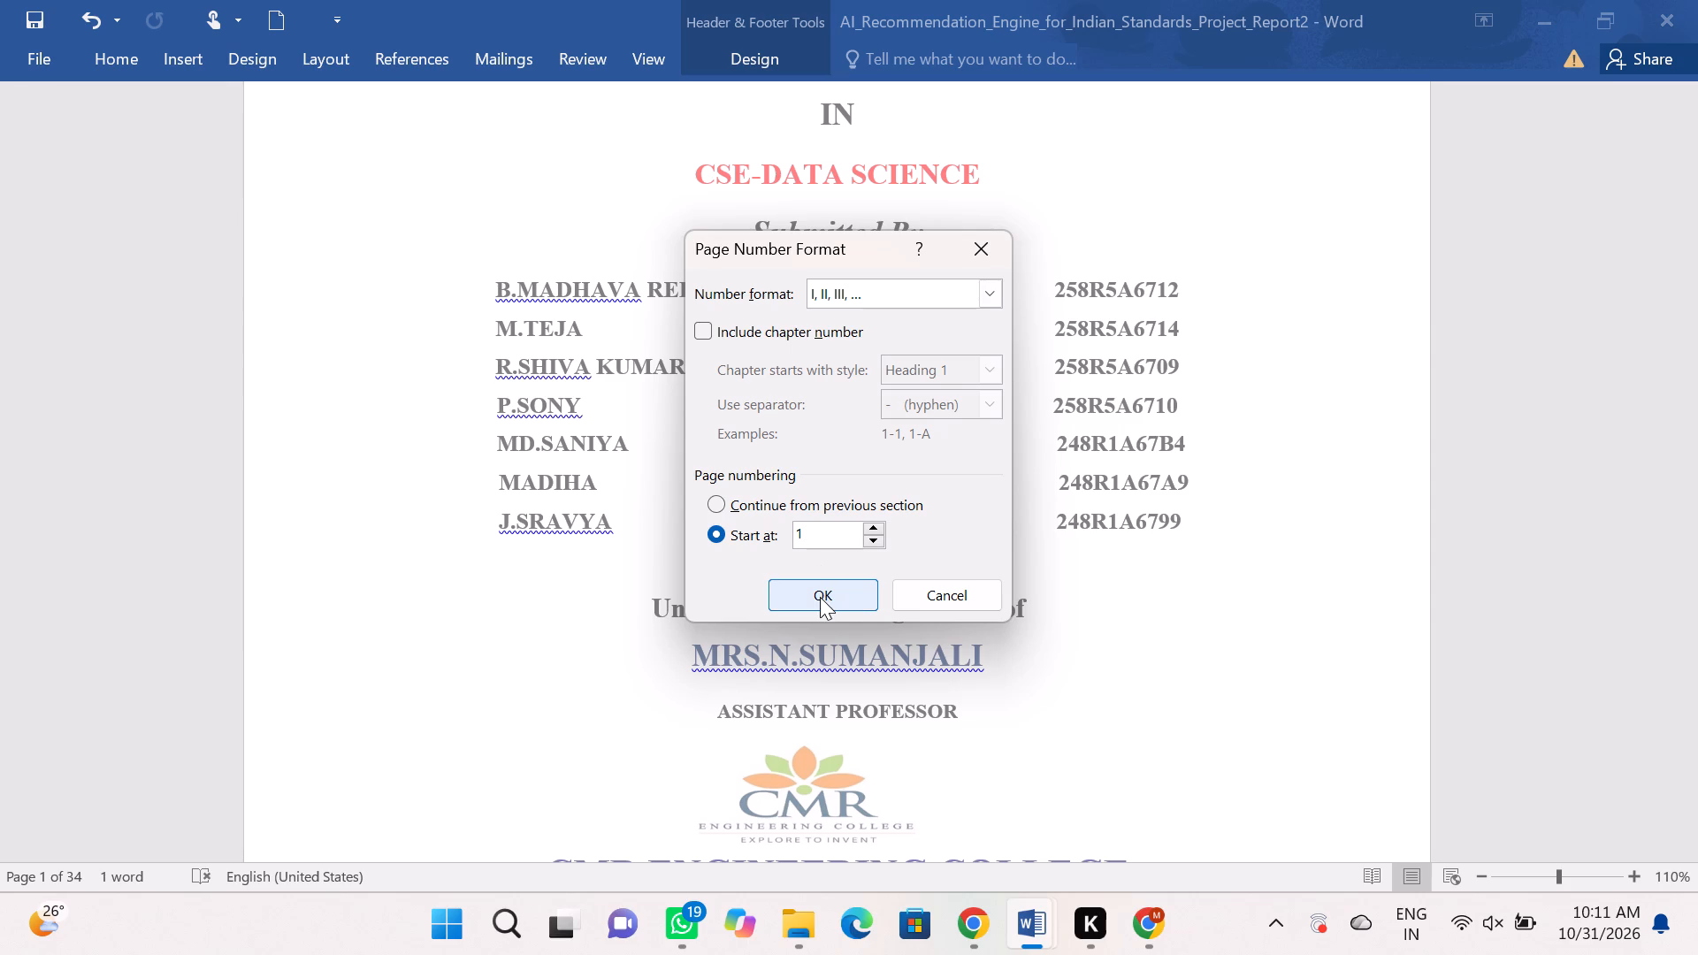
{"action": "left_click", "coordinate": [716, 497]}
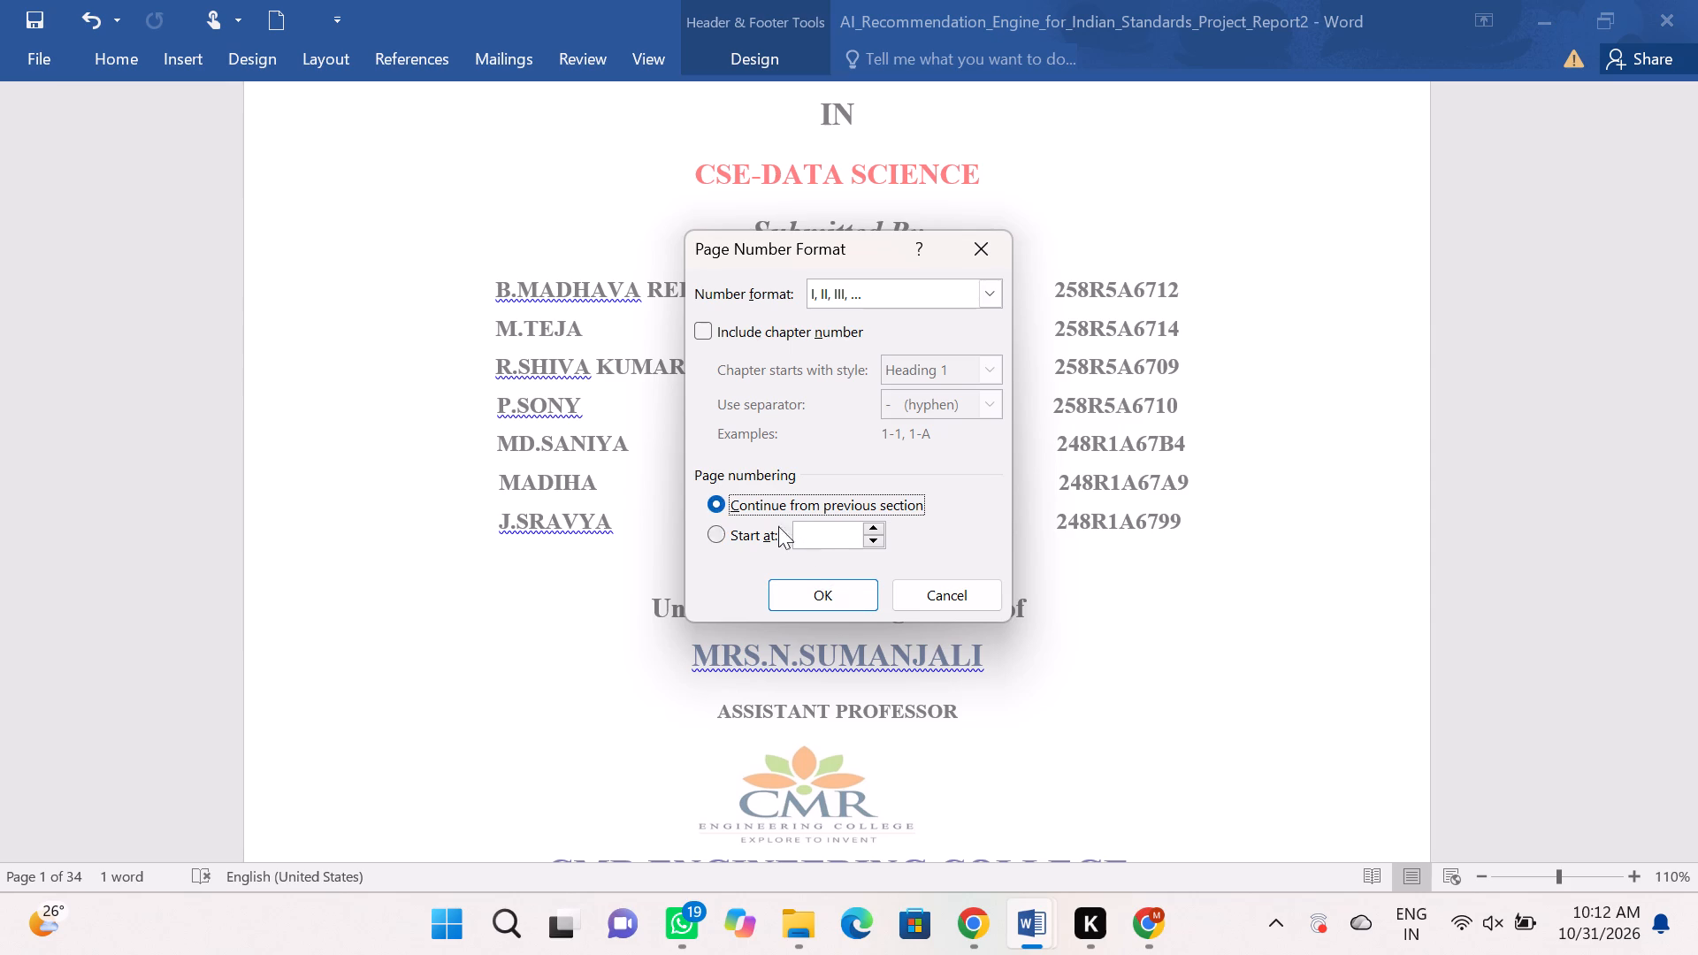
{"action": "left_click", "coordinate": [838, 590]}
Check the footer page numbers from the cover page through the front matter to the end of the first CHAPTER-1 page.
{"action": "scroll", "coordinate": [899, 531], "scroll_direction": "down", "scroll_amount": 4}
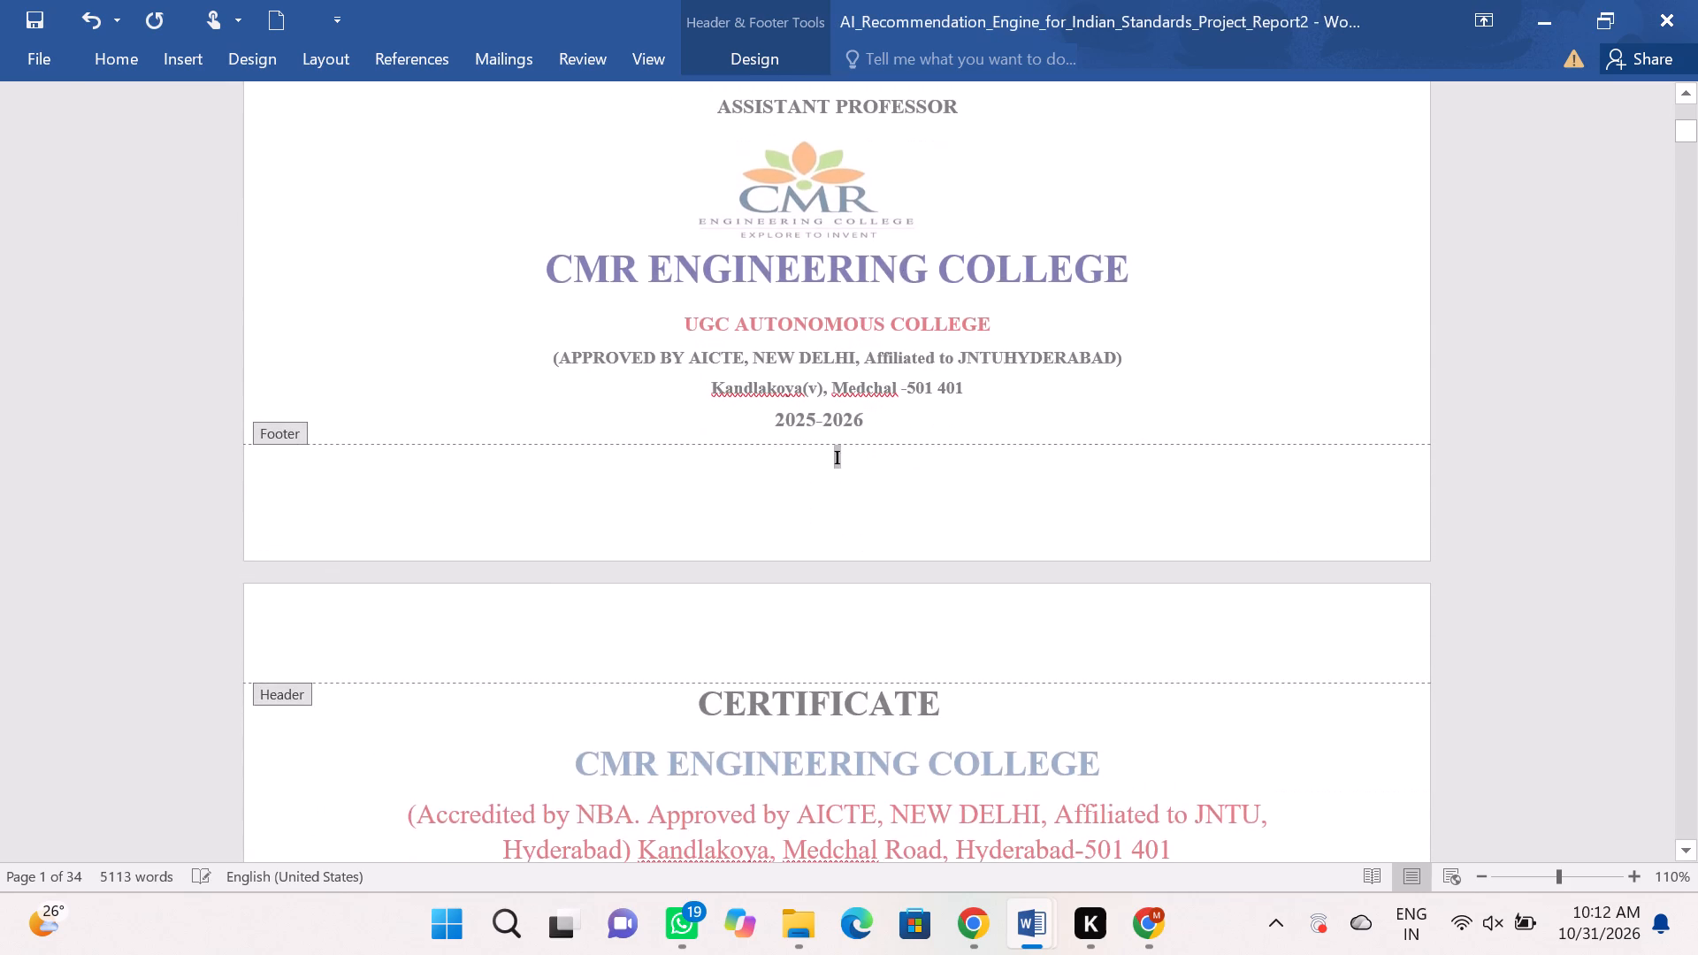
{"action": "scroll", "coordinate": [904, 524], "scroll_direction": "down", "scroll_amount": 4}
{"action": "scroll", "coordinate": [907, 520], "scroll_direction": "down", "scroll_amount": 19}
{"action": "scroll", "coordinate": [929, 486], "scroll_direction": "down", "scroll_amount": 6}
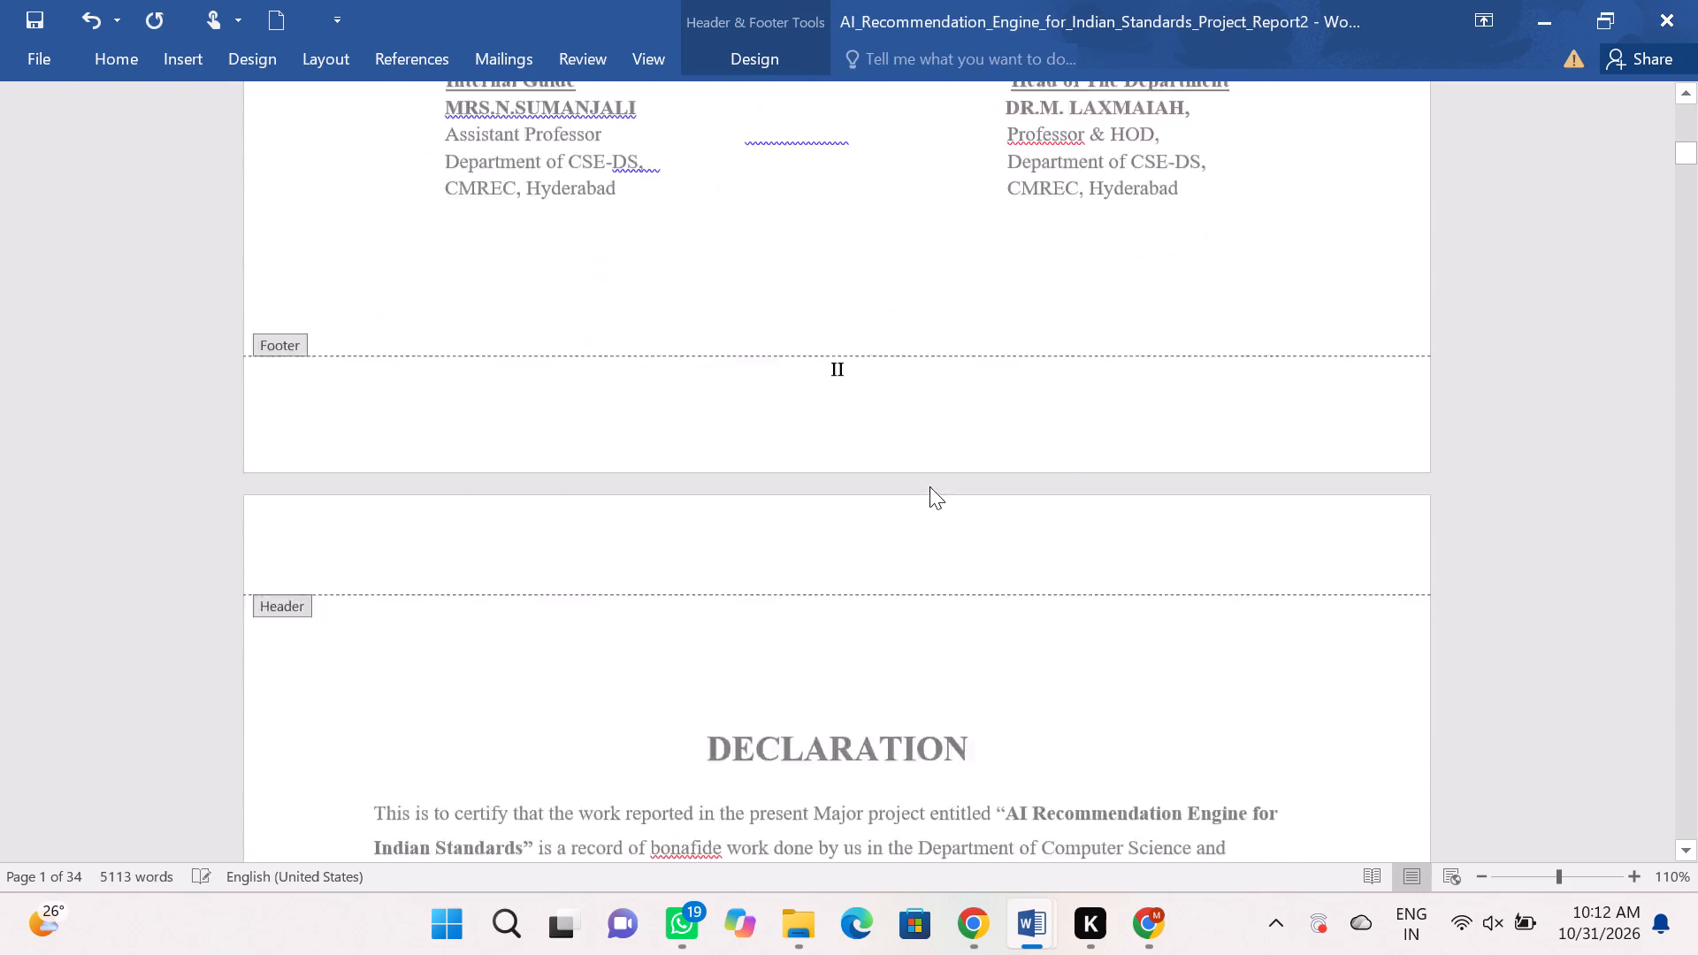
{"action": "scroll", "coordinate": [937, 477], "scroll_direction": "down", "scroll_amount": 20}
{"action": "scroll", "coordinate": [956, 455], "scroll_direction": "down", "scroll_amount": 6}
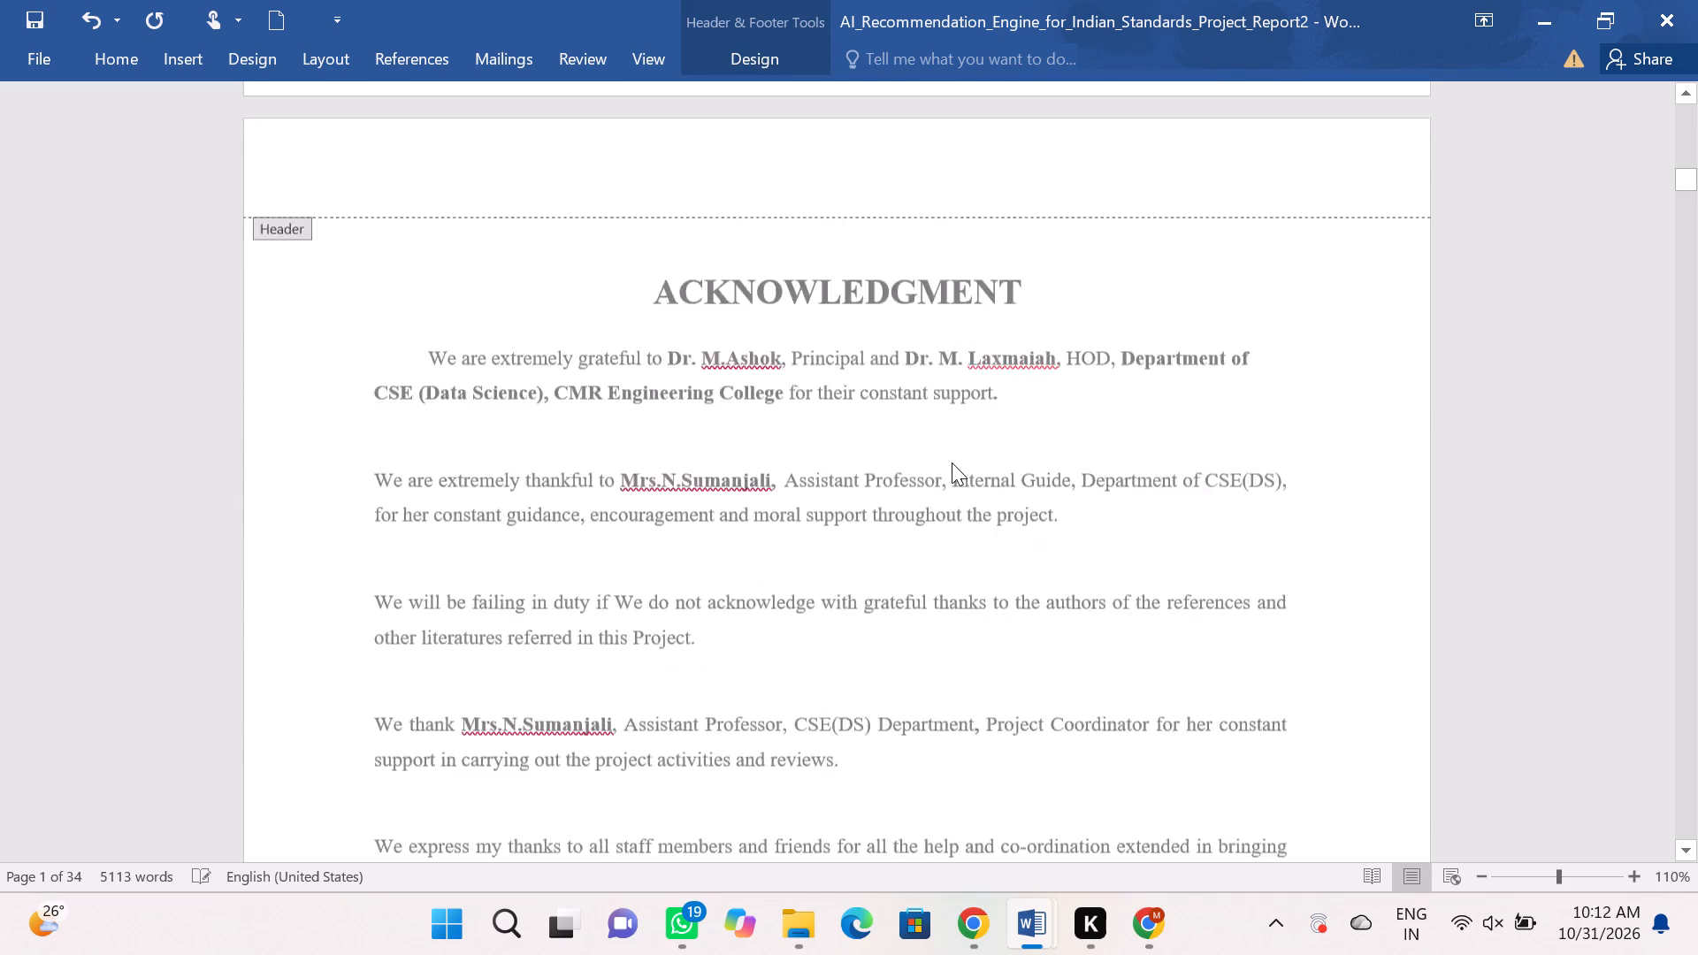
{"action": "scroll", "coordinate": [951, 464], "scroll_direction": "down", "scroll_amount": 17}
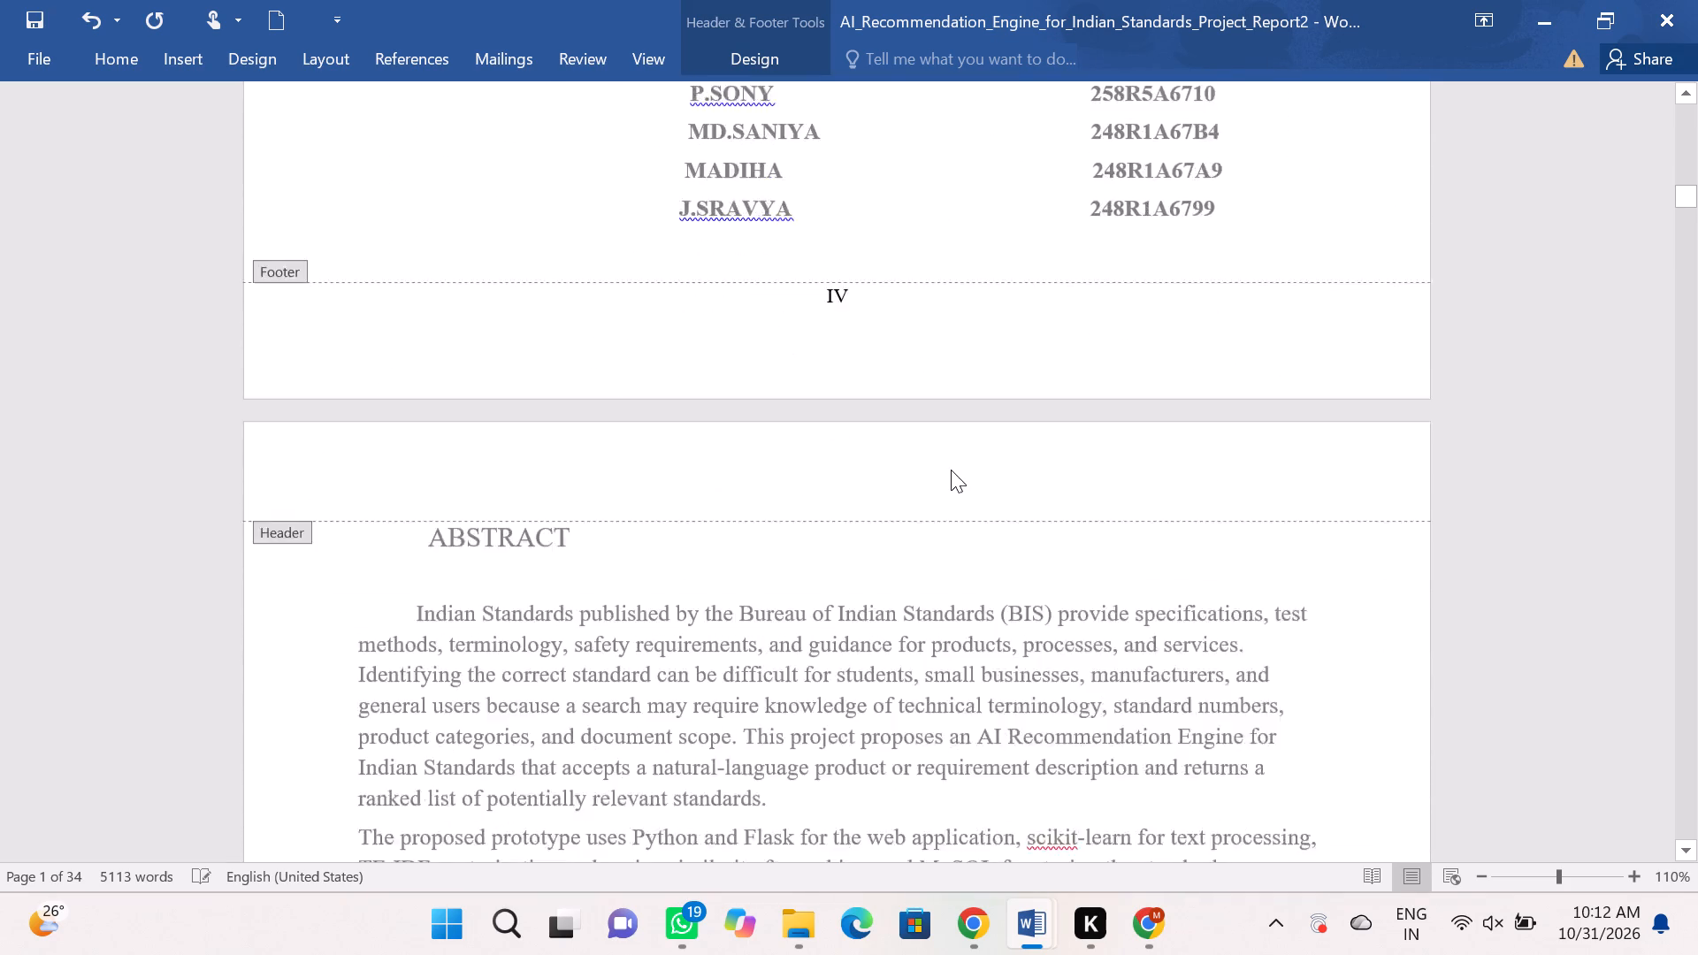
{"action": "scroll", "coordinate": [951, 470], "scroll_direction": "down", "scroll_amount": 11}
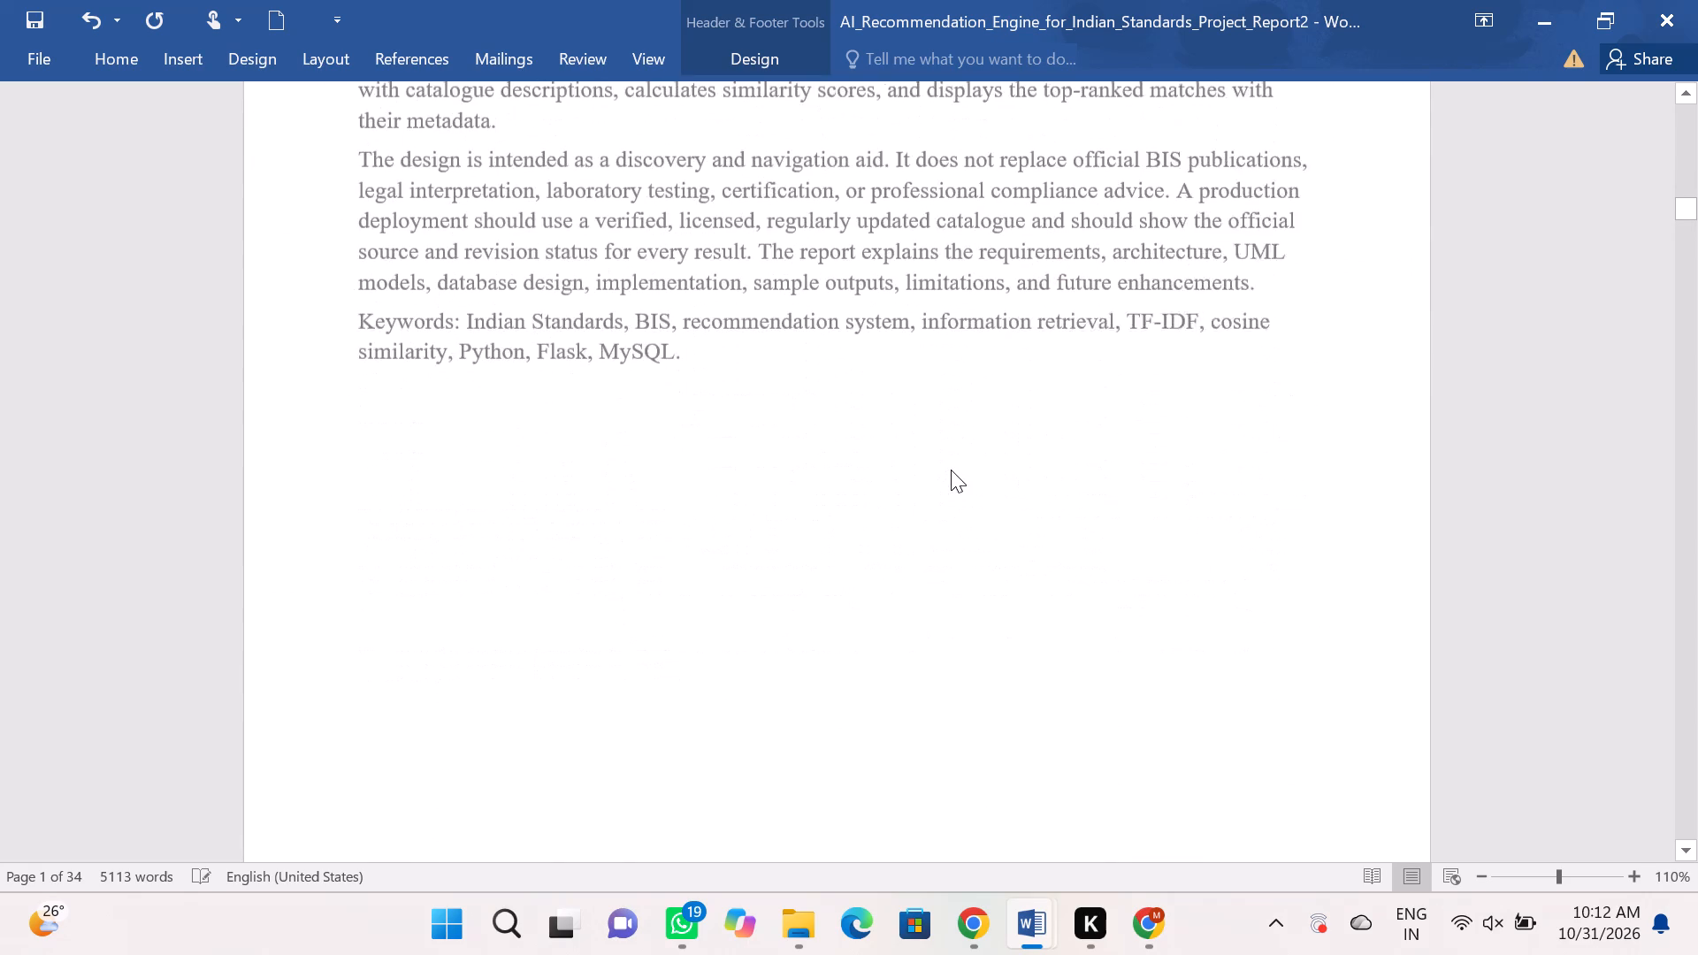
{"action": "scroll", "coordinate": [951, 470], "scroll_direction": "down", "scroll_amount": 11}
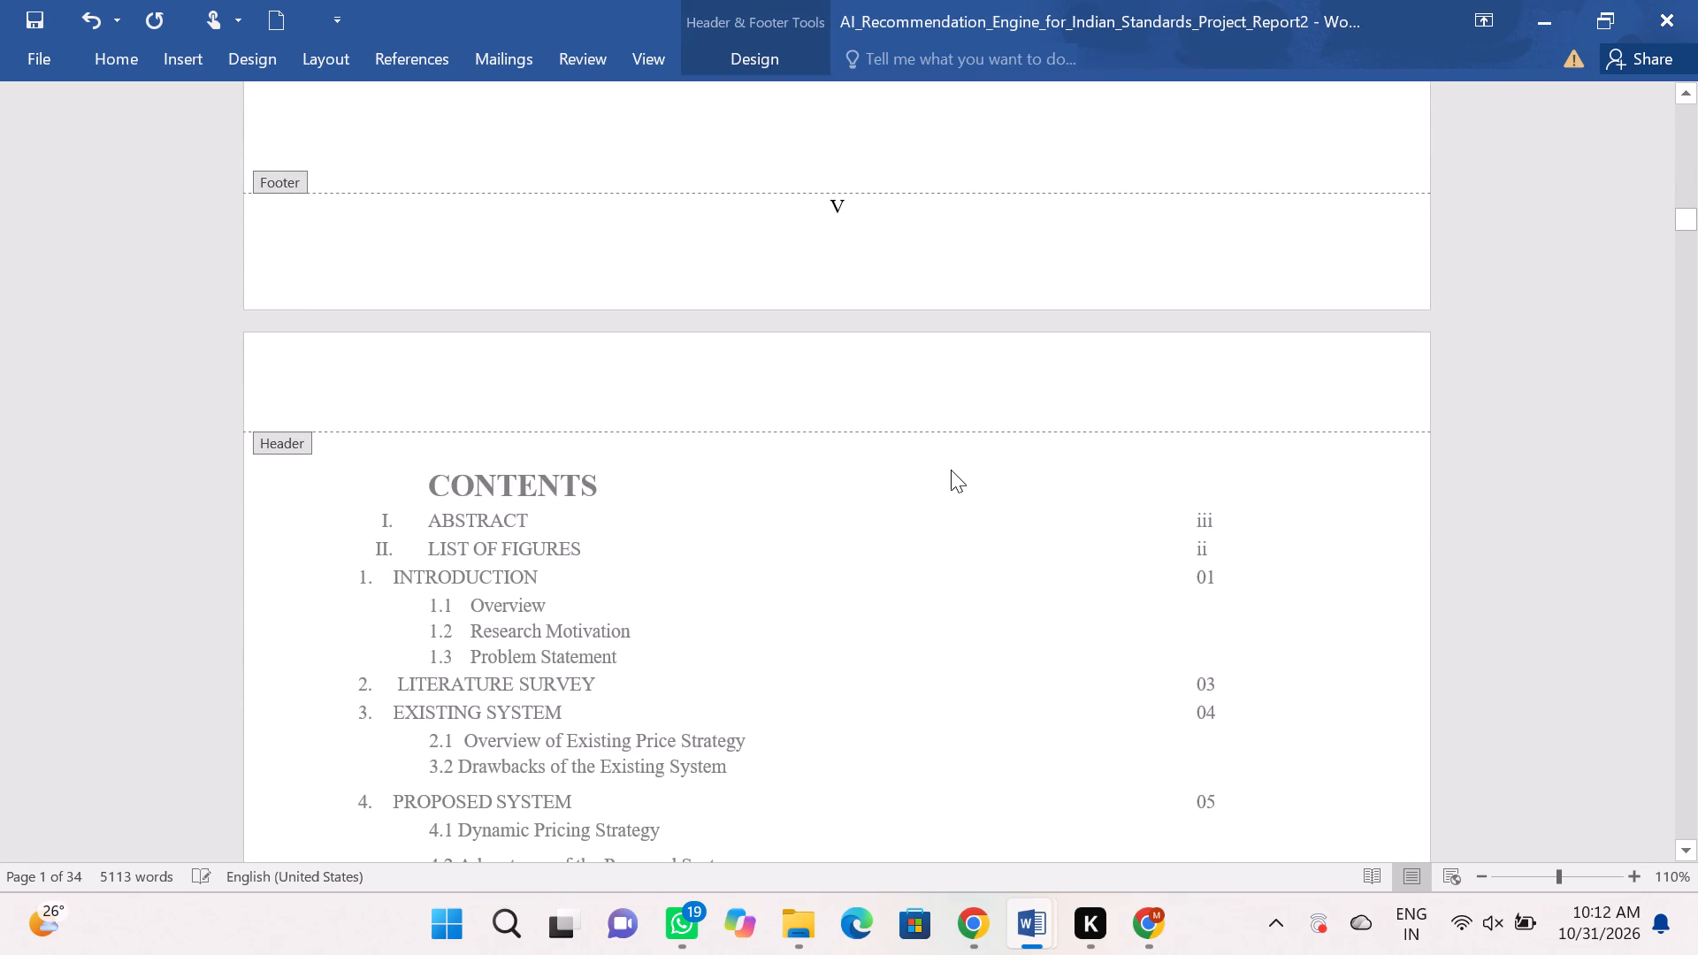
{"action": "scroll", "coordinate": [951, 470], "scroll_direction": "down", "scroll_amount": 10}
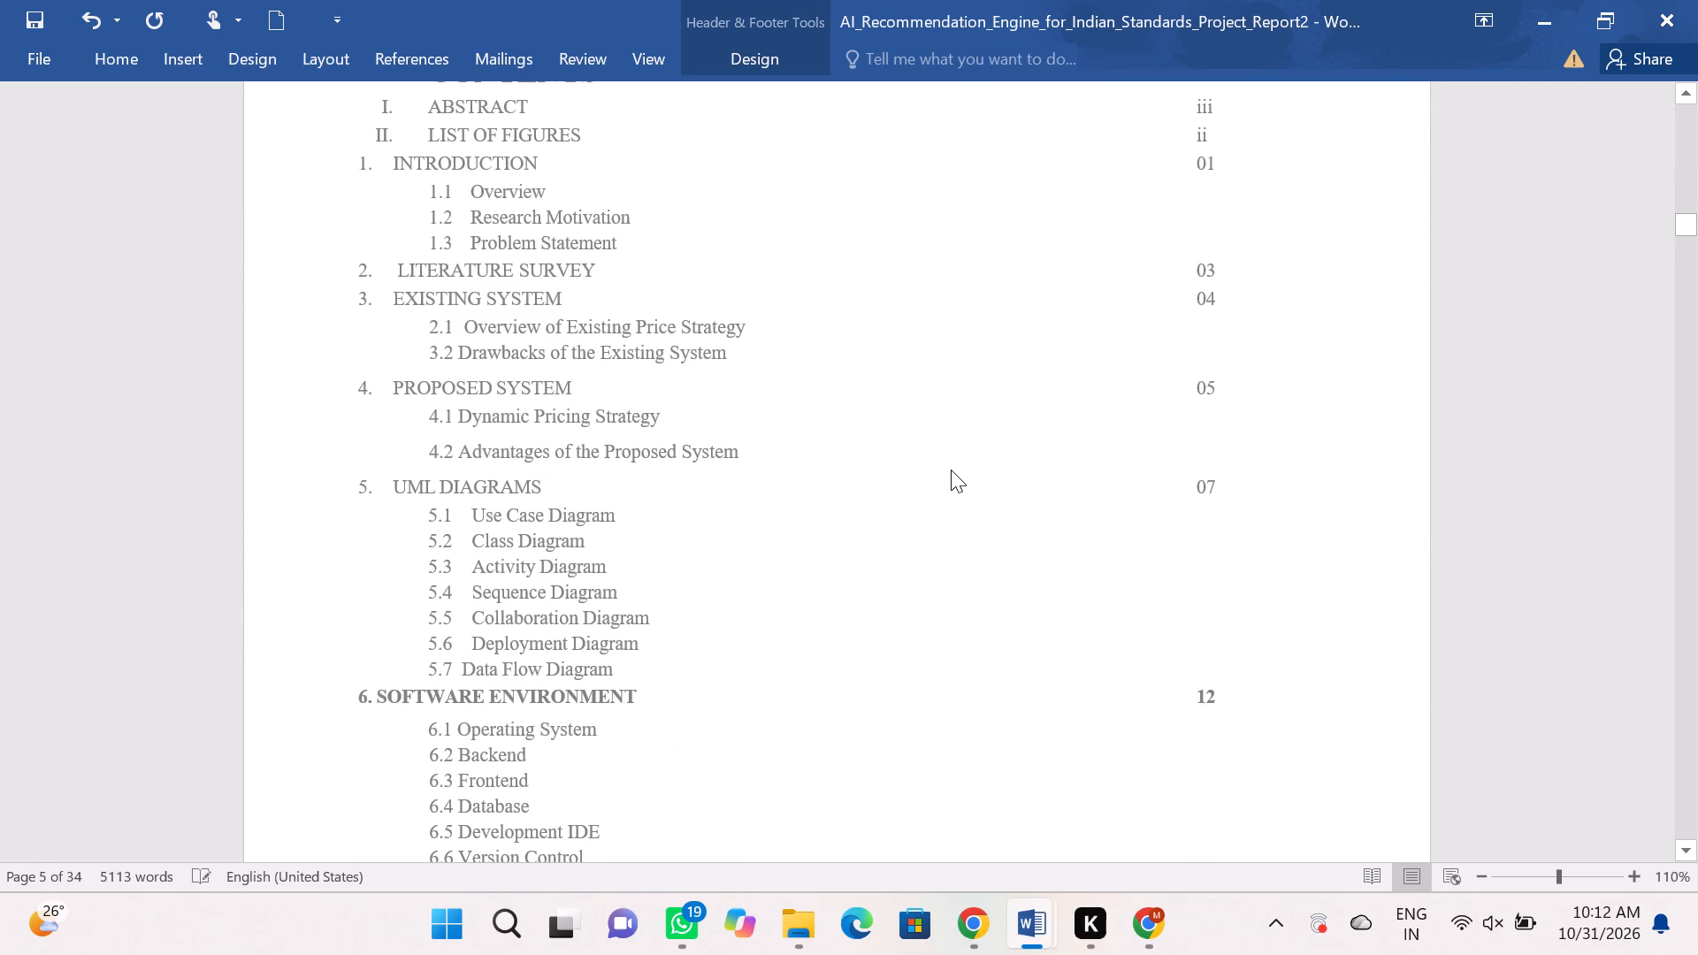
{"action": "scroll", "coordinate": [951, 470], "scroll_direction": "down", "scroll_amount": 20}
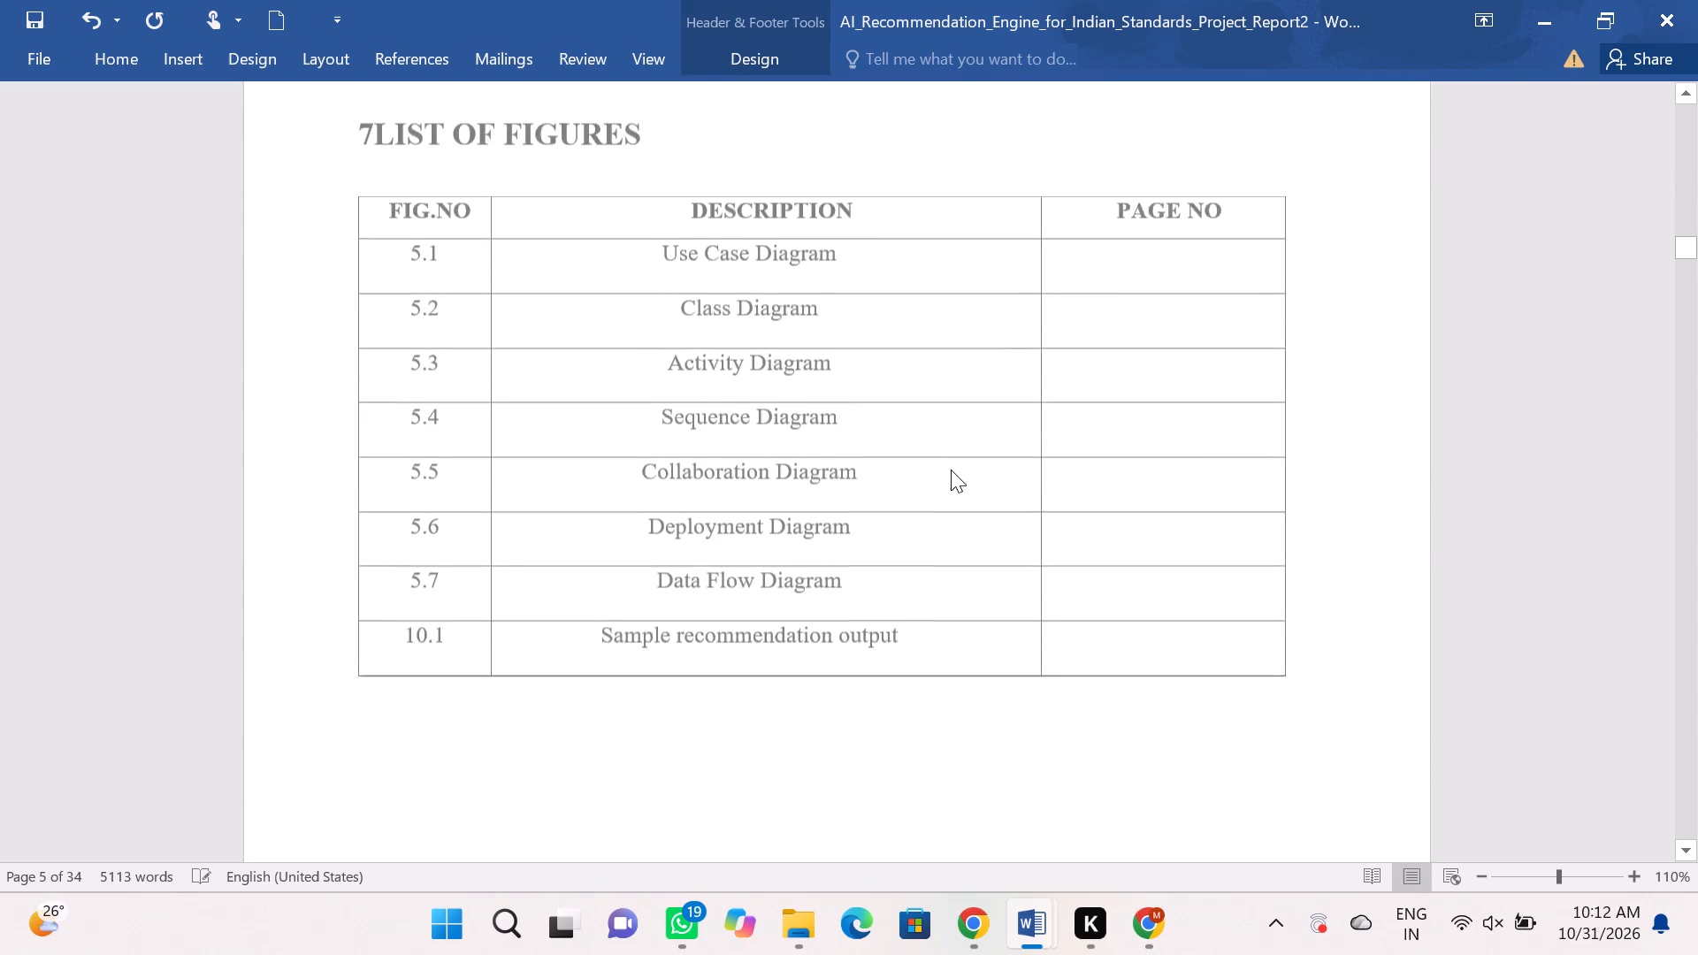
{"action": "scroll", "coordinate": [951, 470], "scroll_direction": "down", "scroll_amount": 18}
{"action": "scroll", "coordinate": [714, 442], "scroll_direction": "down", "scroll_amount": 2}
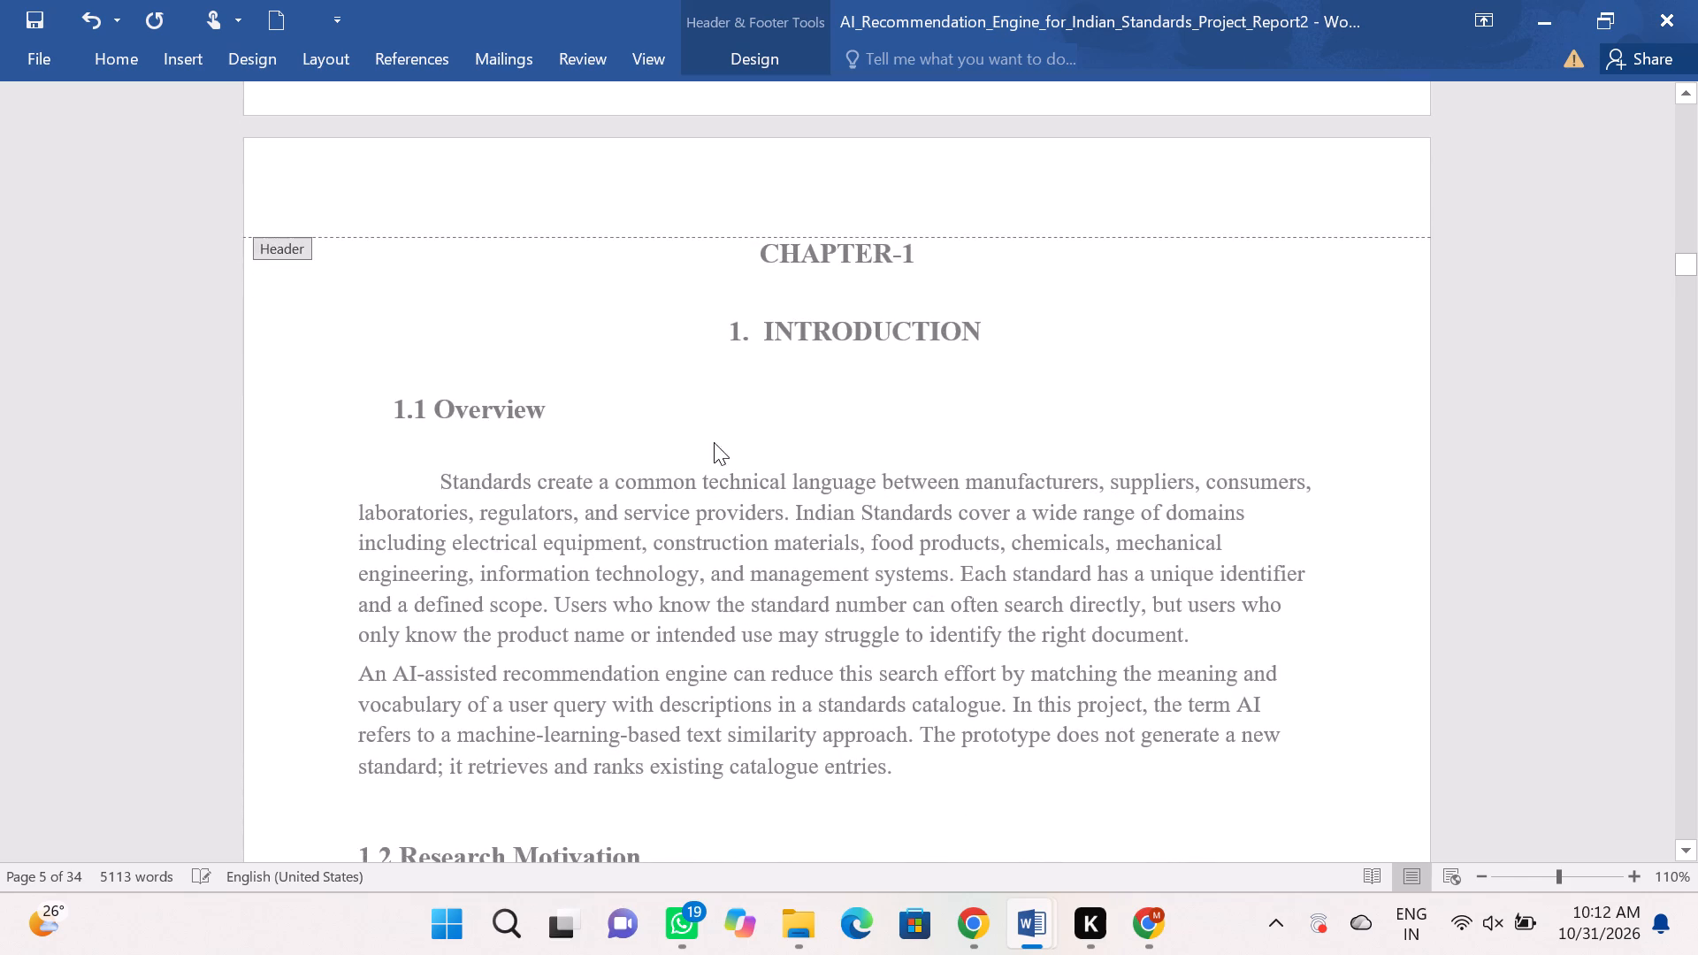
{"action": "scroll", "coordinate": [714, 442], "scroll_direction": "down", "scroll_amount": 12}
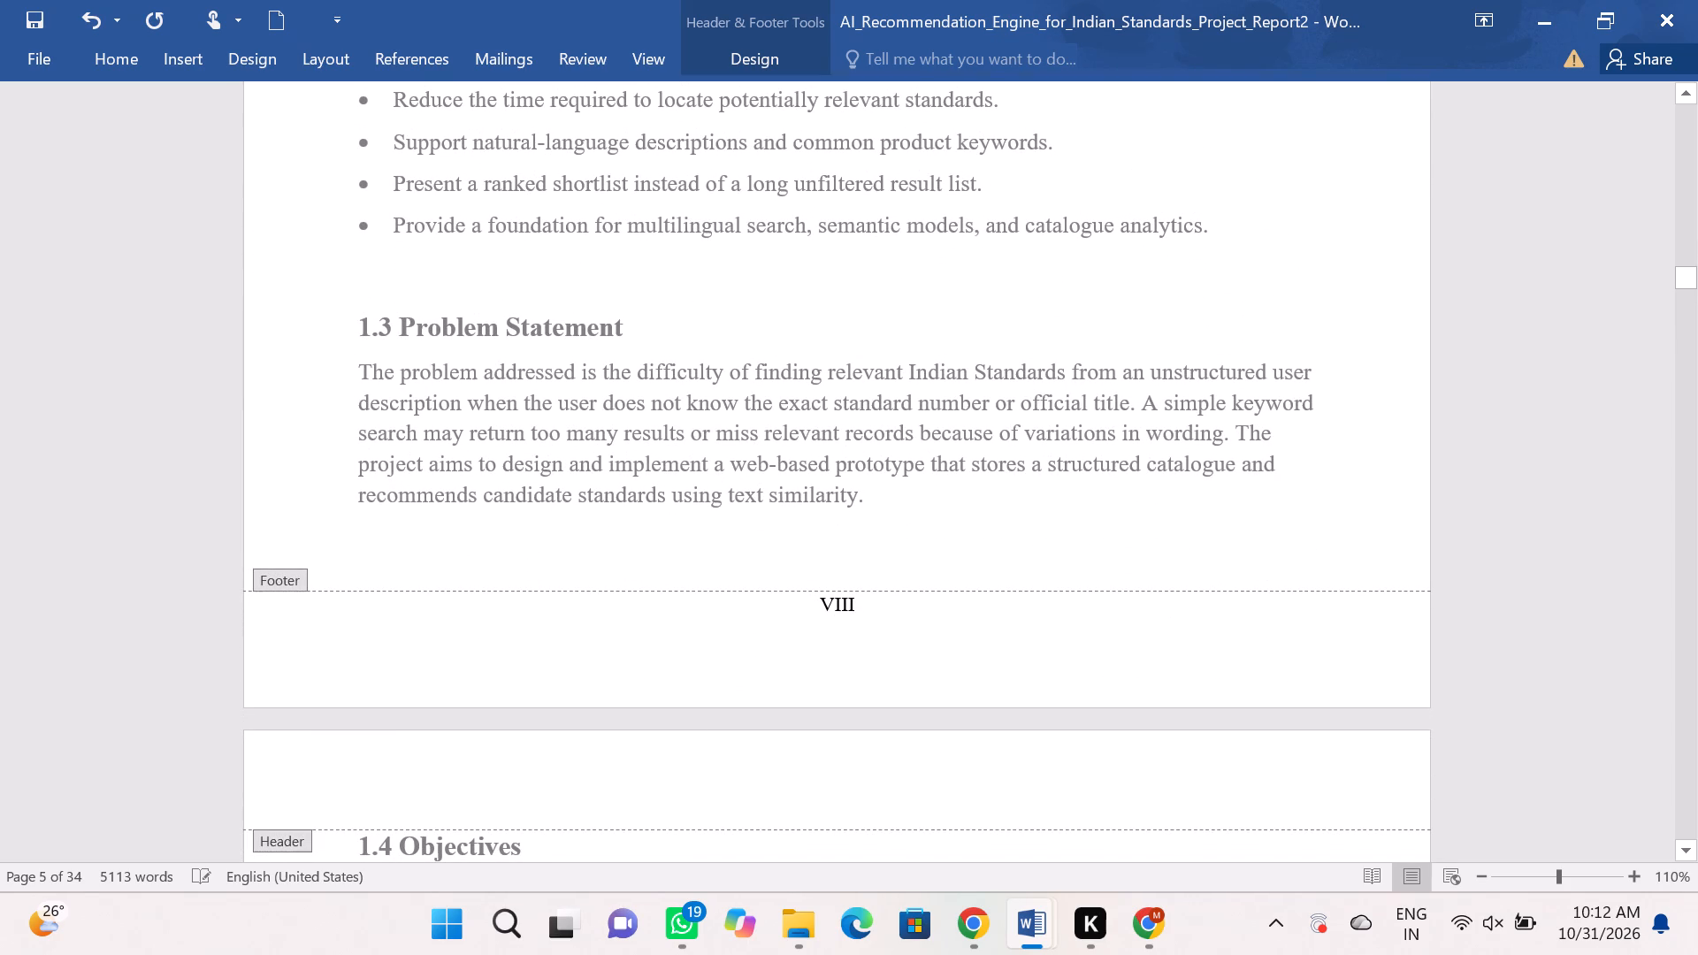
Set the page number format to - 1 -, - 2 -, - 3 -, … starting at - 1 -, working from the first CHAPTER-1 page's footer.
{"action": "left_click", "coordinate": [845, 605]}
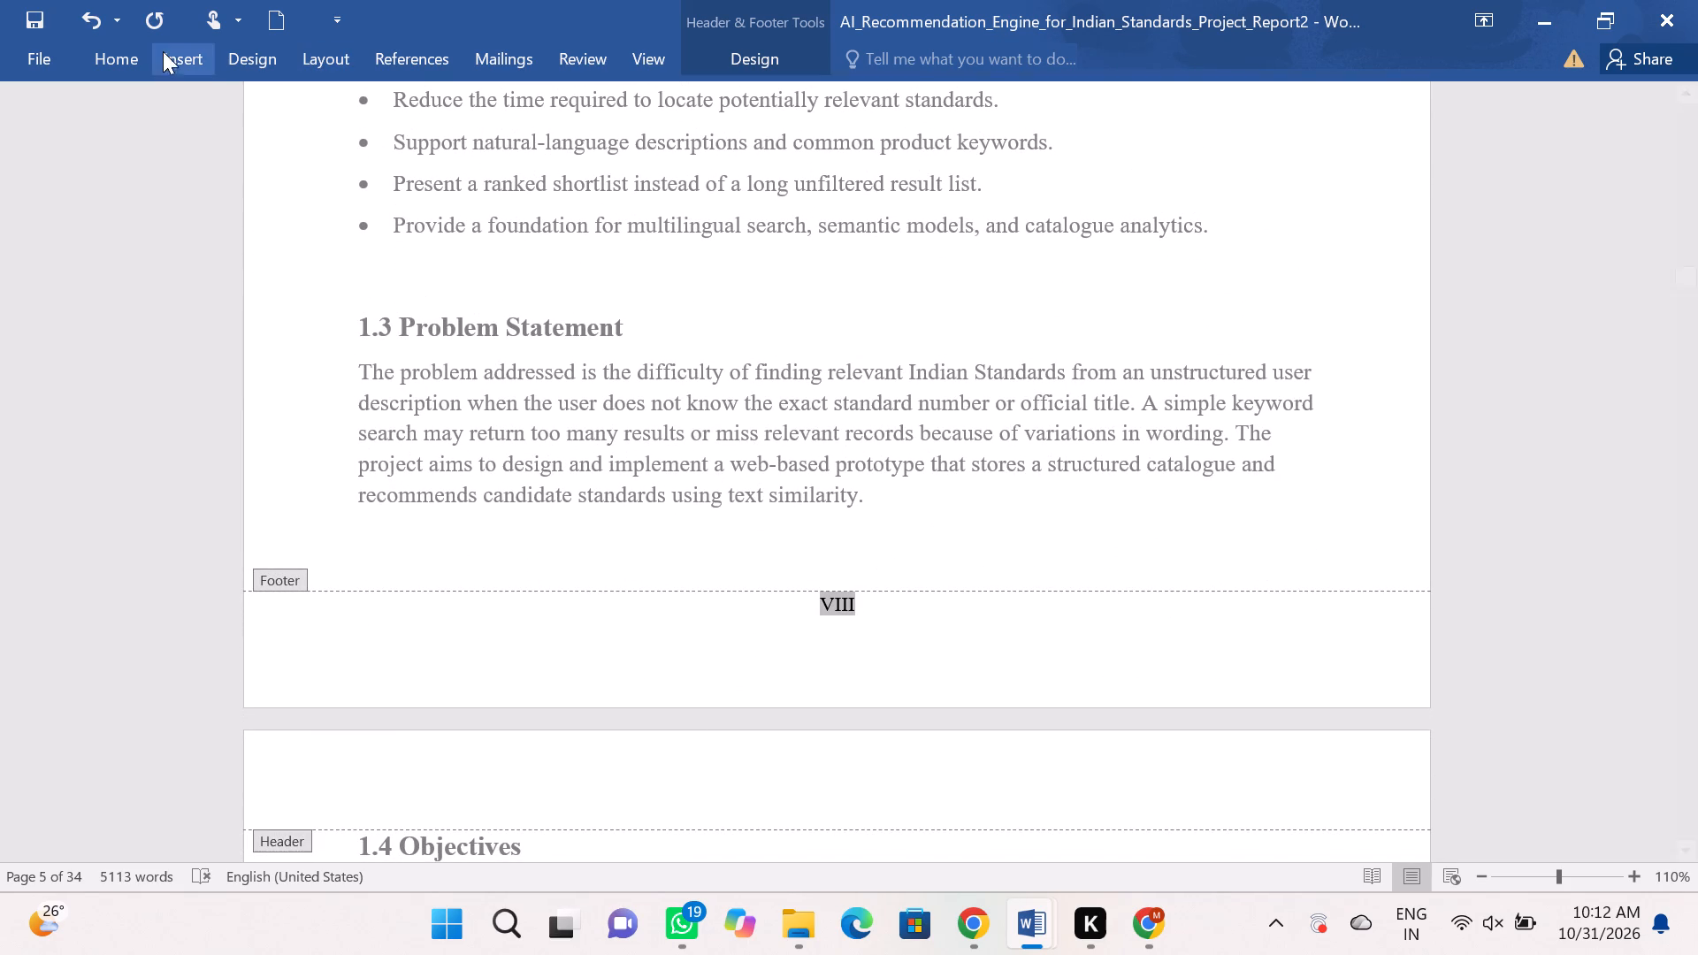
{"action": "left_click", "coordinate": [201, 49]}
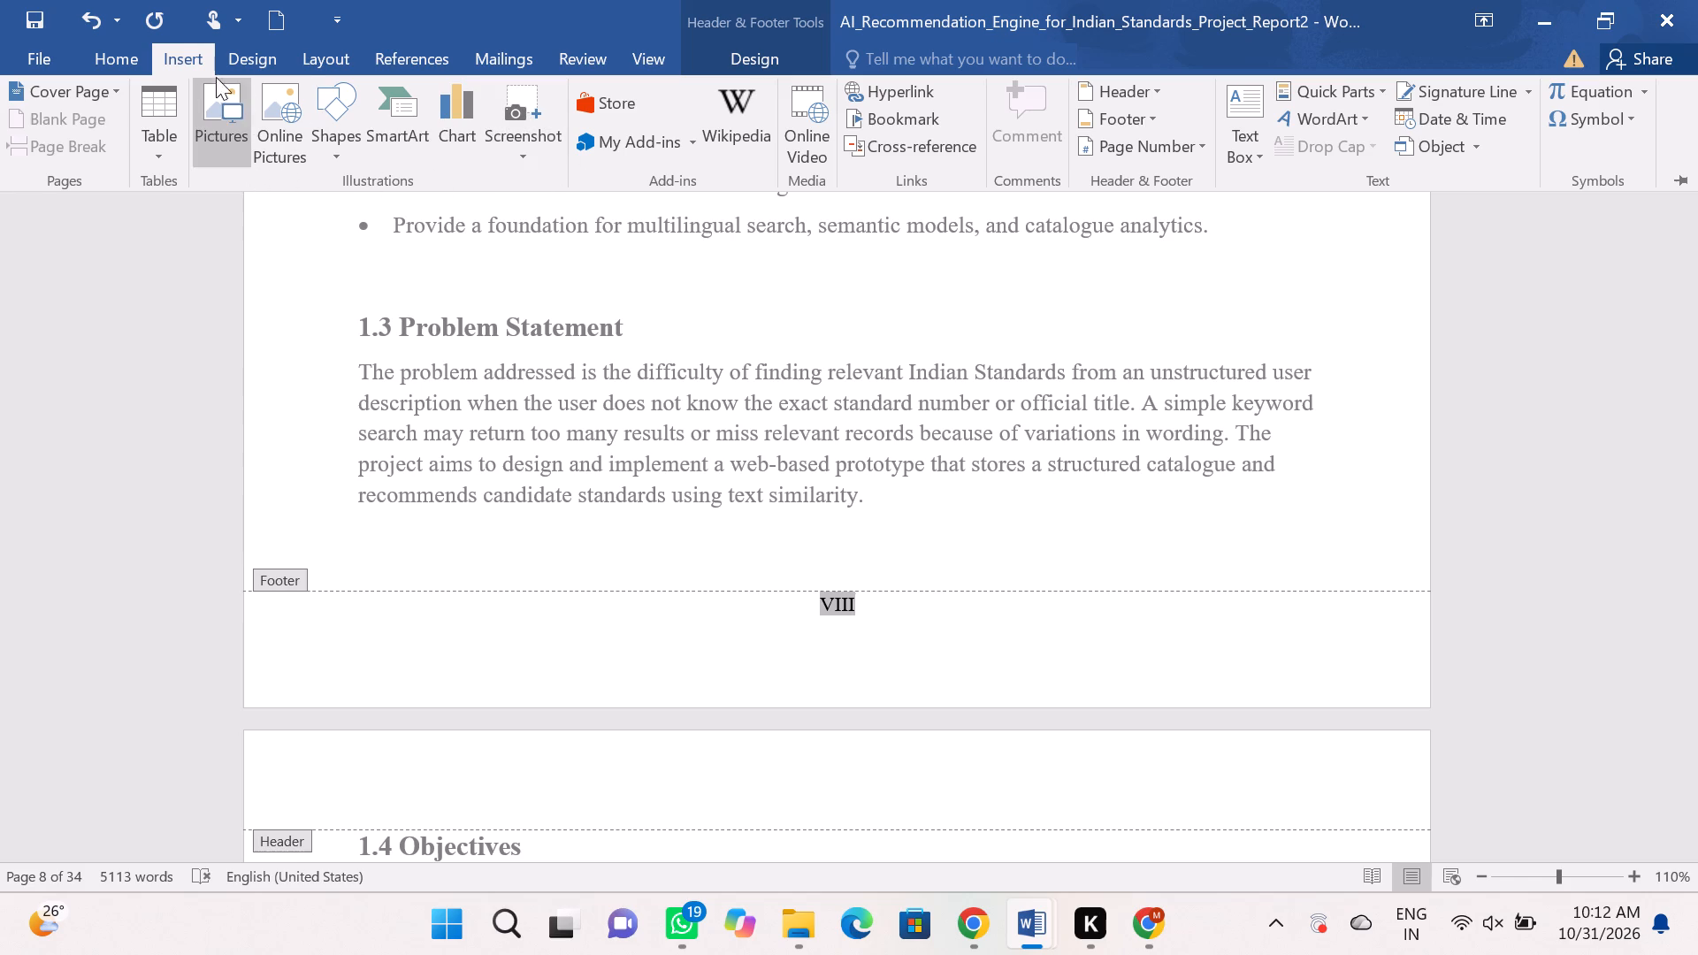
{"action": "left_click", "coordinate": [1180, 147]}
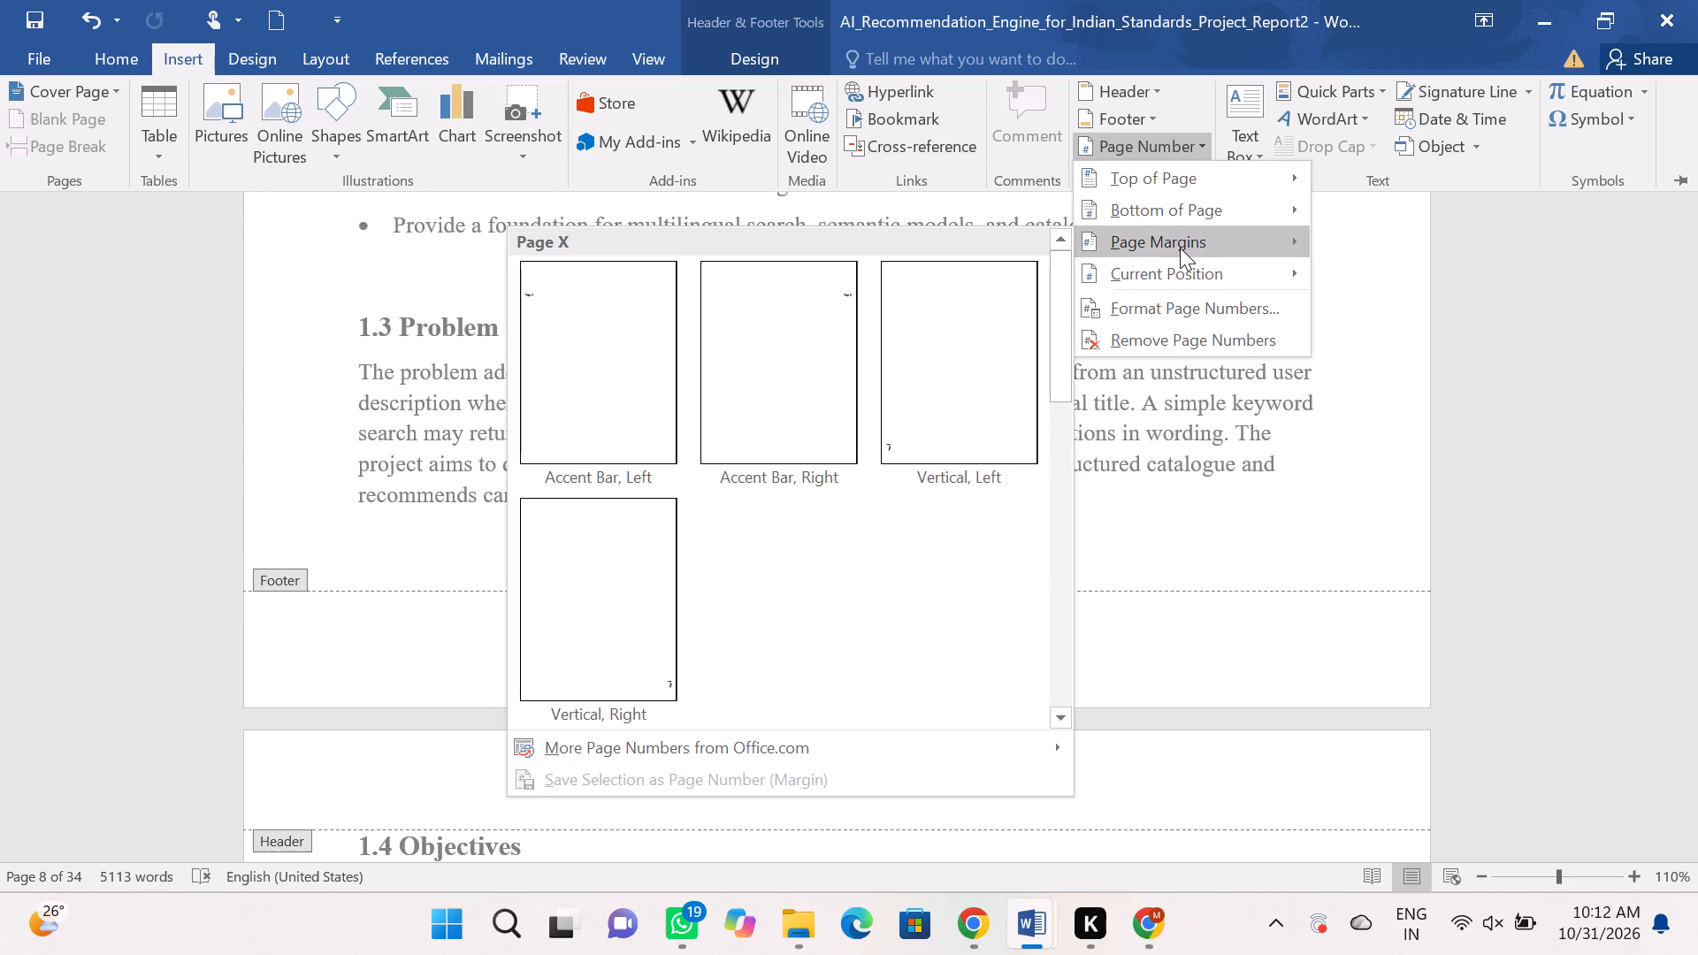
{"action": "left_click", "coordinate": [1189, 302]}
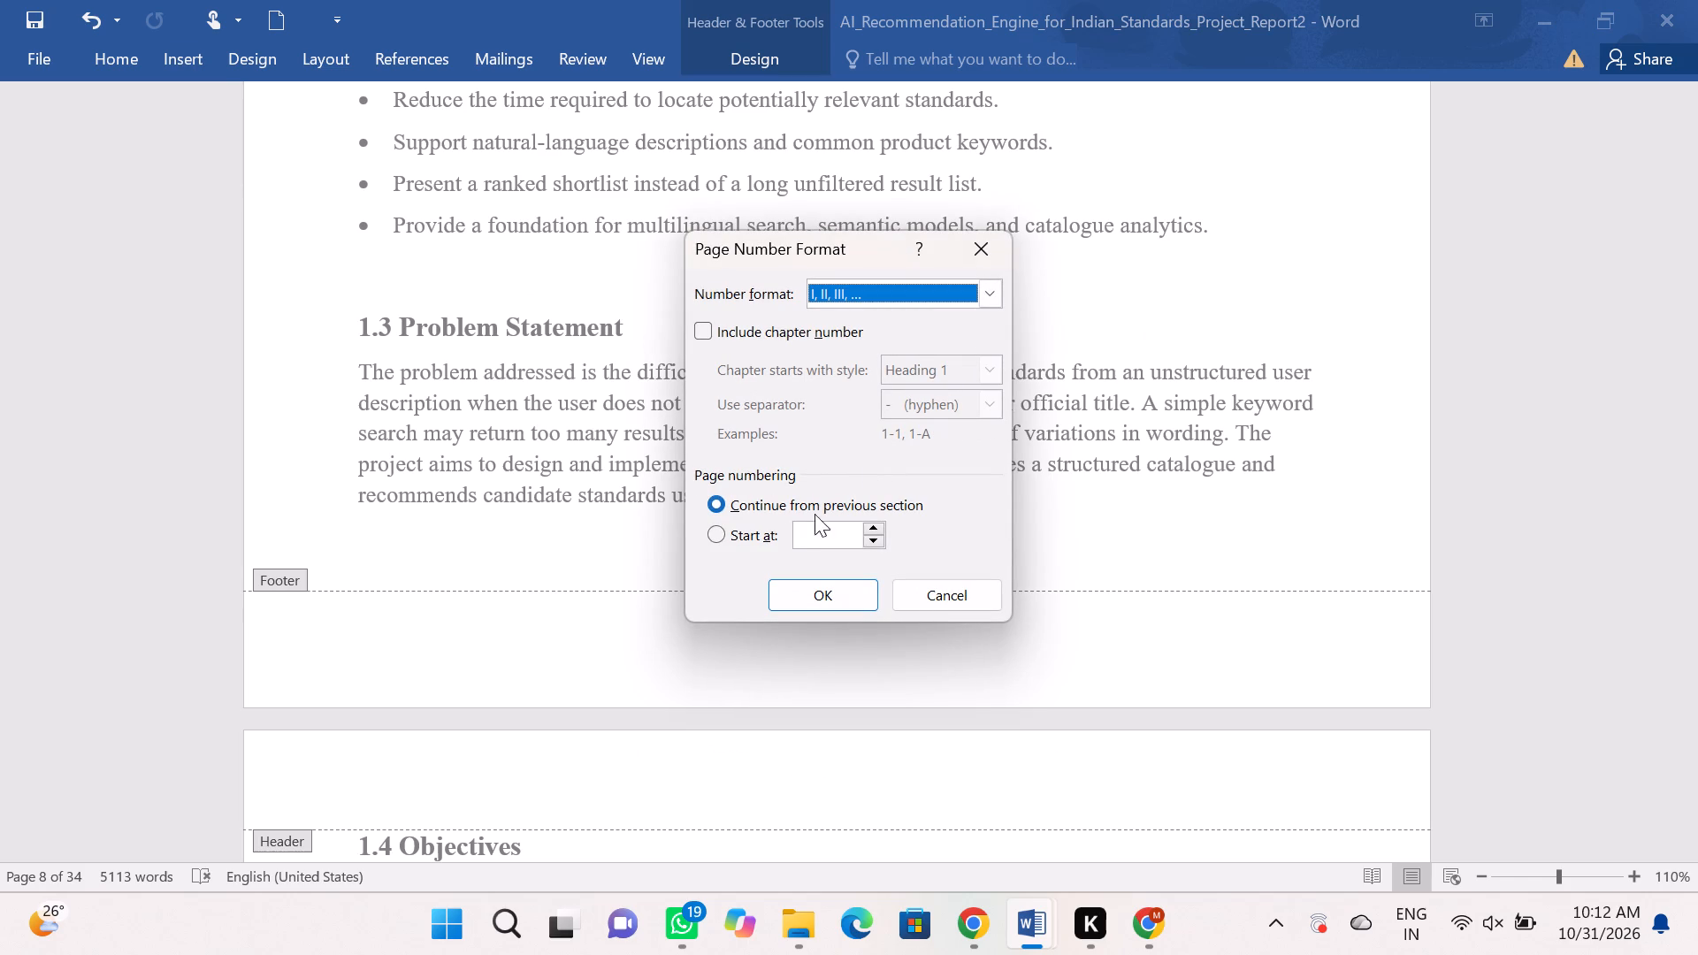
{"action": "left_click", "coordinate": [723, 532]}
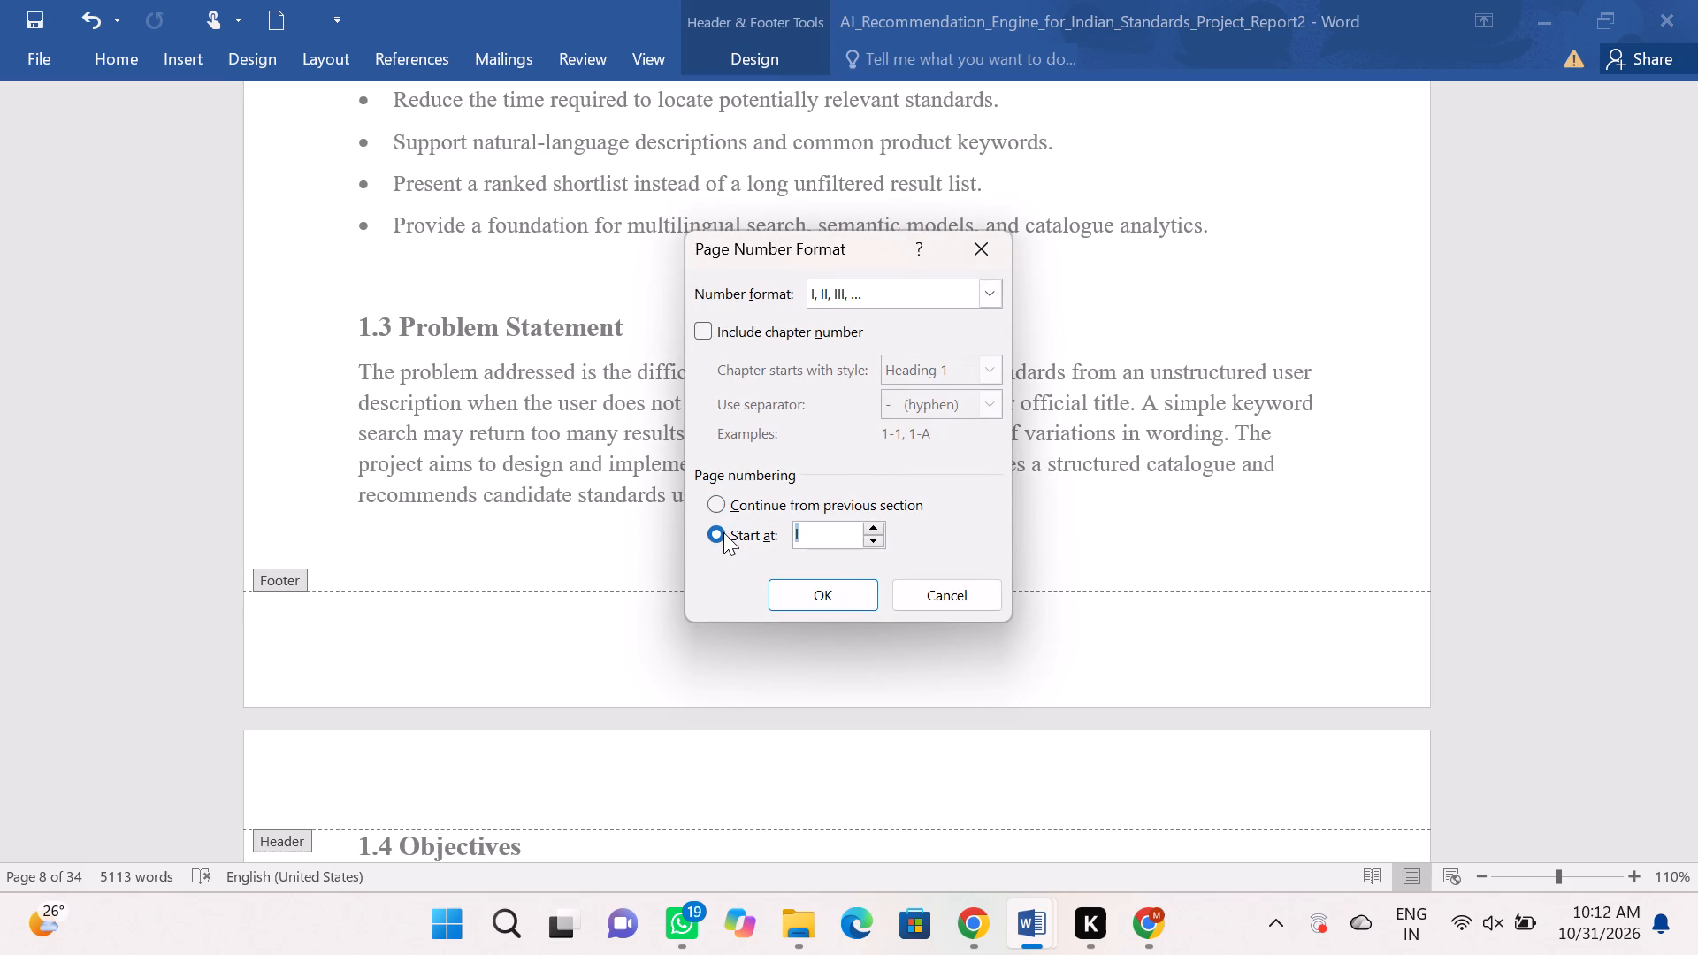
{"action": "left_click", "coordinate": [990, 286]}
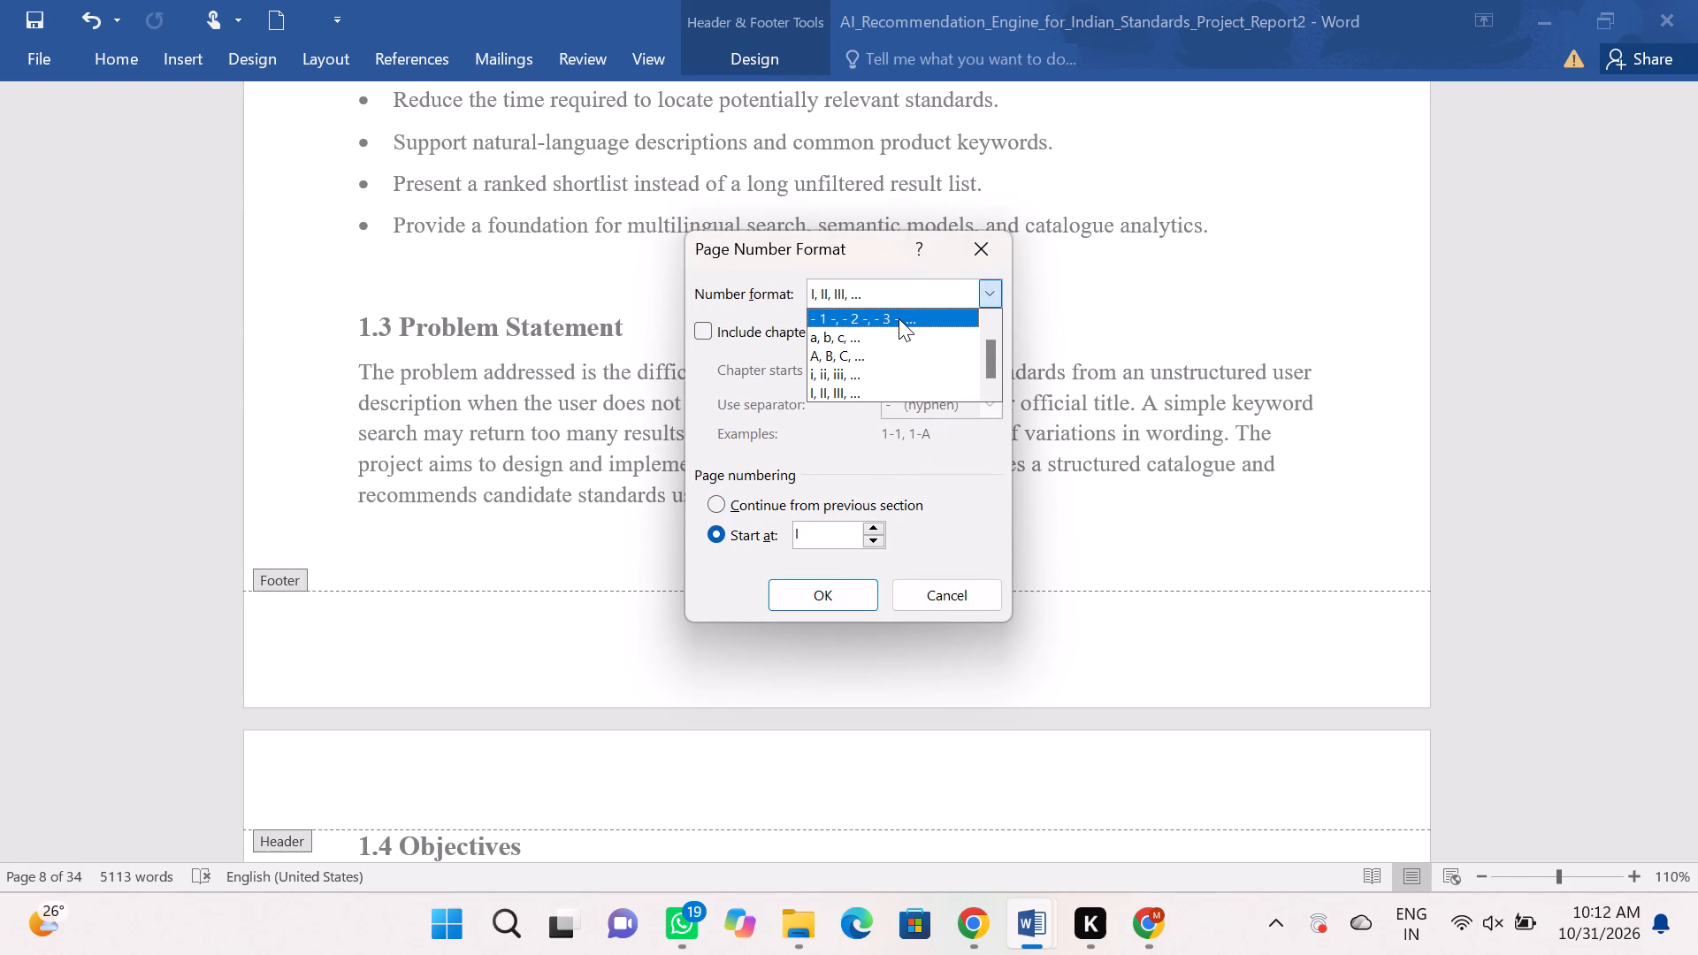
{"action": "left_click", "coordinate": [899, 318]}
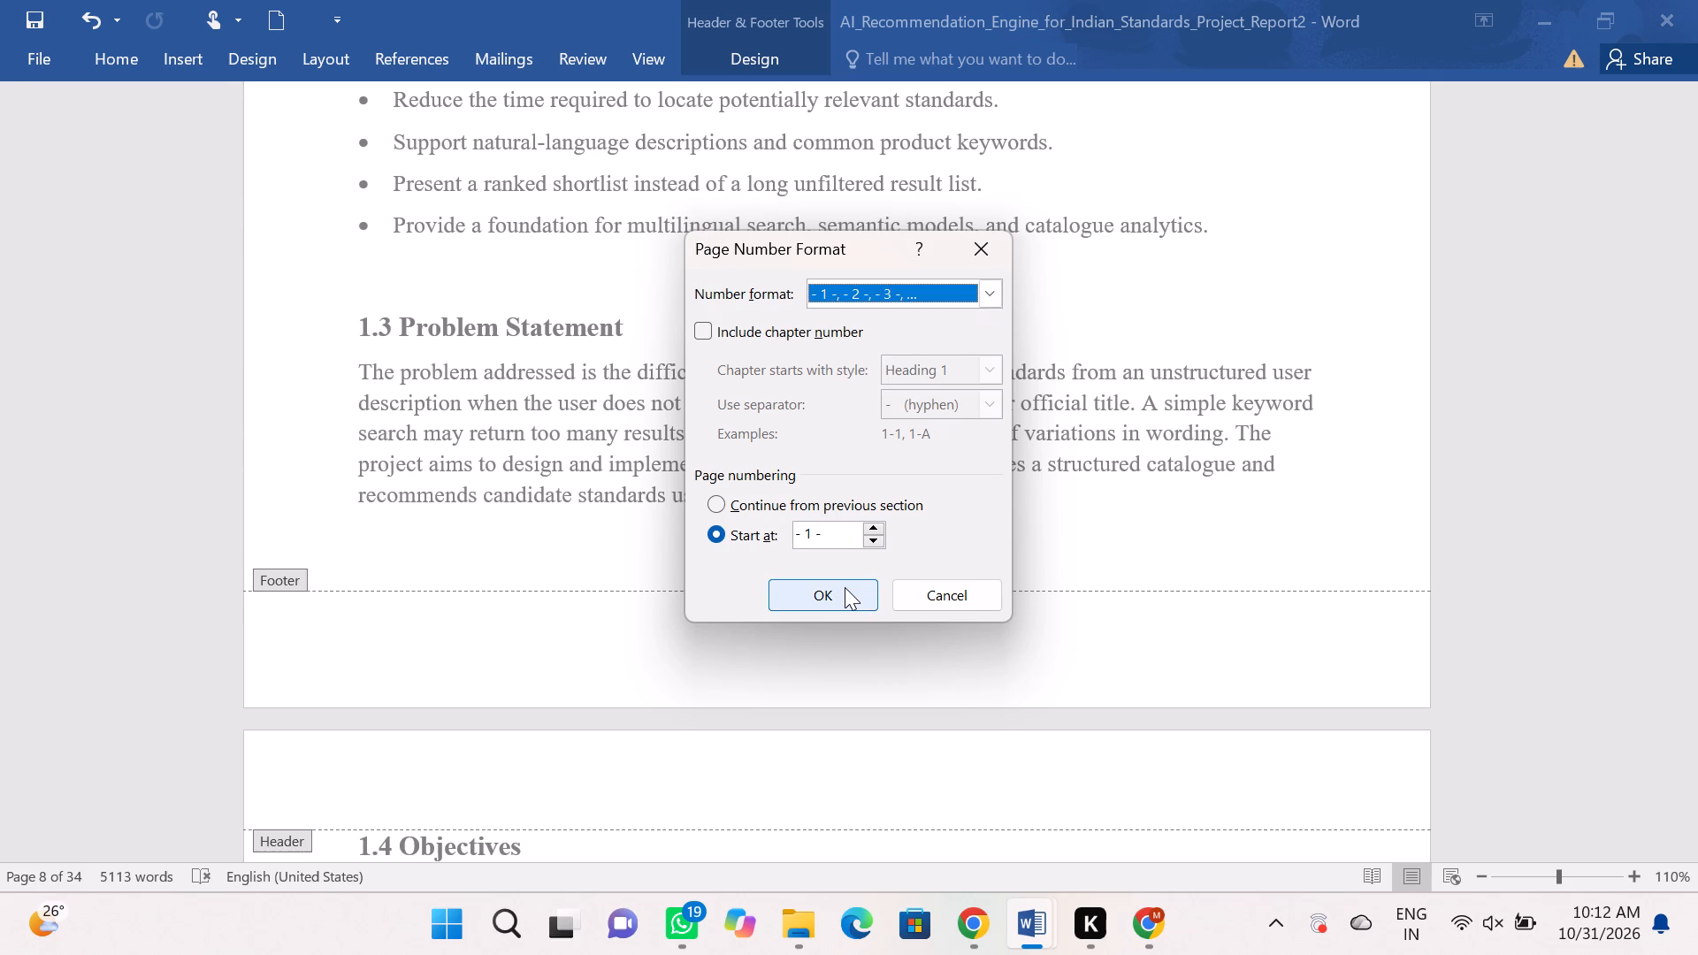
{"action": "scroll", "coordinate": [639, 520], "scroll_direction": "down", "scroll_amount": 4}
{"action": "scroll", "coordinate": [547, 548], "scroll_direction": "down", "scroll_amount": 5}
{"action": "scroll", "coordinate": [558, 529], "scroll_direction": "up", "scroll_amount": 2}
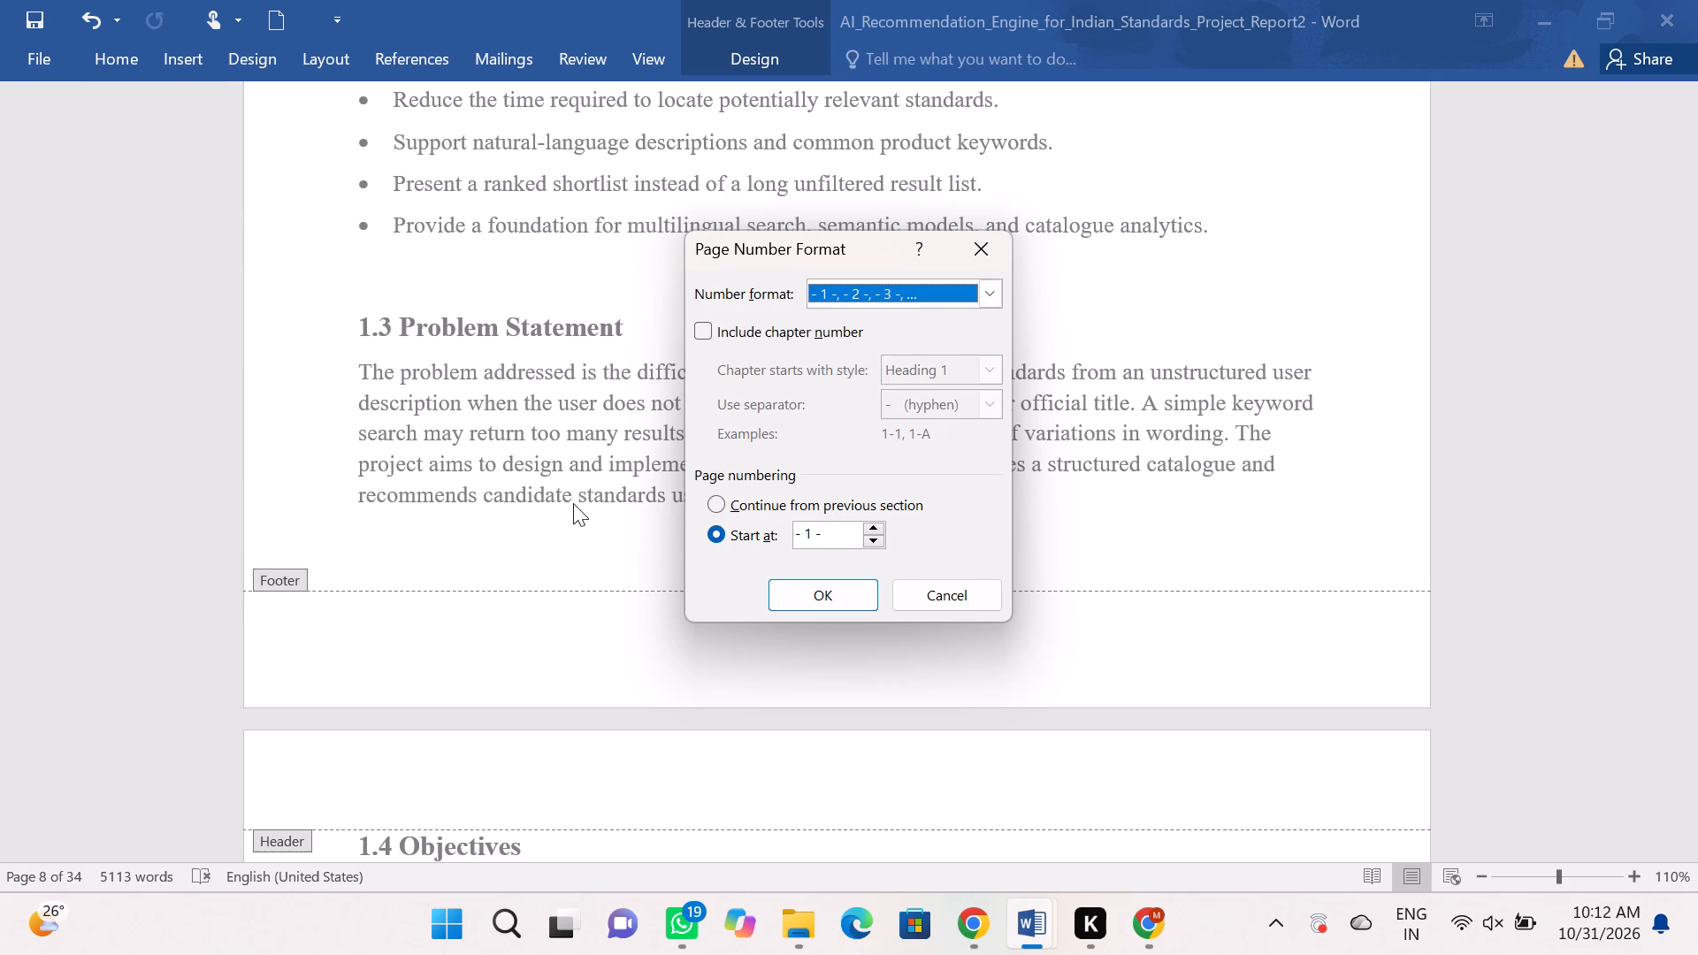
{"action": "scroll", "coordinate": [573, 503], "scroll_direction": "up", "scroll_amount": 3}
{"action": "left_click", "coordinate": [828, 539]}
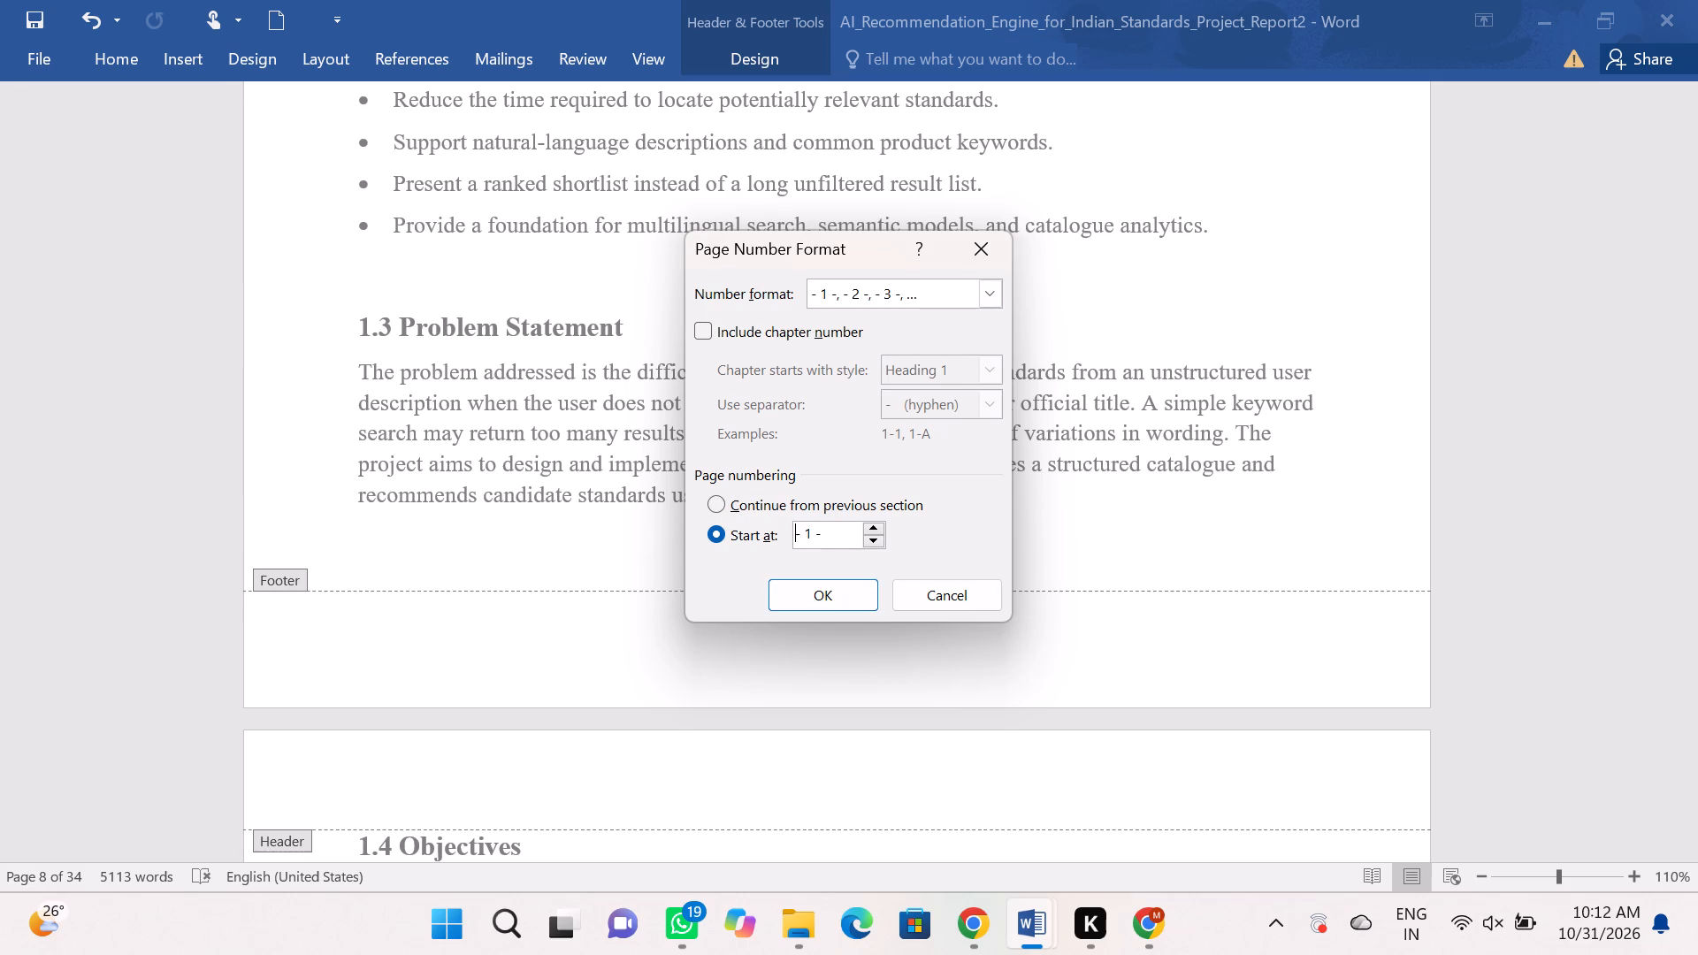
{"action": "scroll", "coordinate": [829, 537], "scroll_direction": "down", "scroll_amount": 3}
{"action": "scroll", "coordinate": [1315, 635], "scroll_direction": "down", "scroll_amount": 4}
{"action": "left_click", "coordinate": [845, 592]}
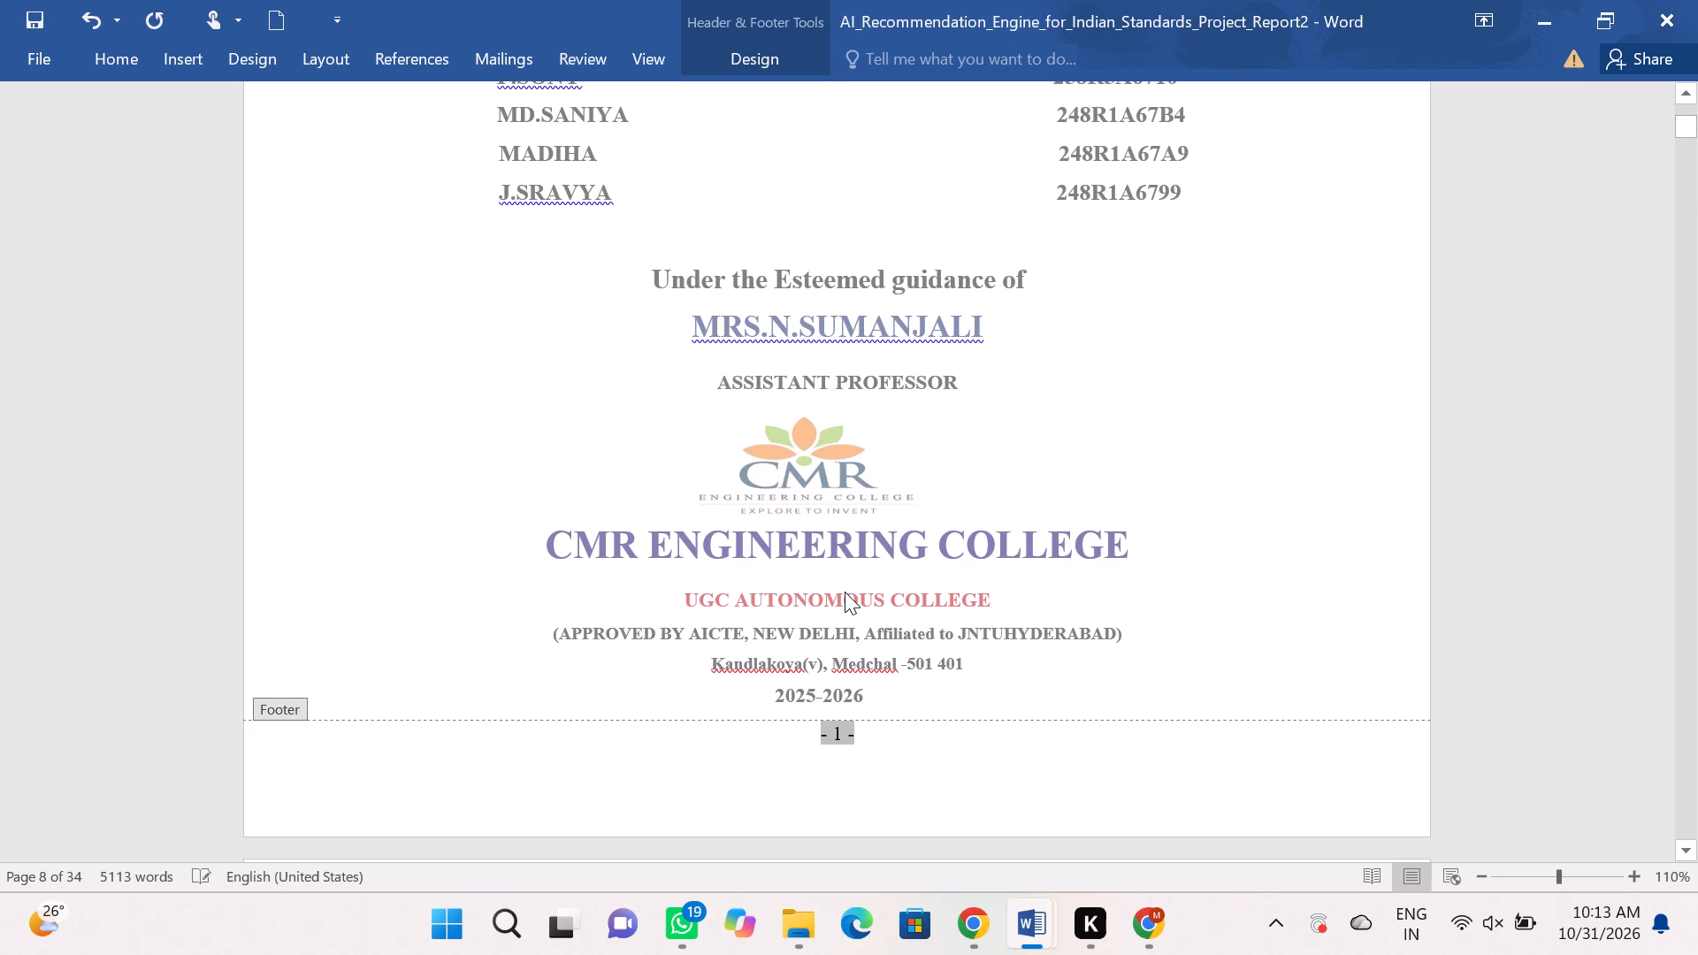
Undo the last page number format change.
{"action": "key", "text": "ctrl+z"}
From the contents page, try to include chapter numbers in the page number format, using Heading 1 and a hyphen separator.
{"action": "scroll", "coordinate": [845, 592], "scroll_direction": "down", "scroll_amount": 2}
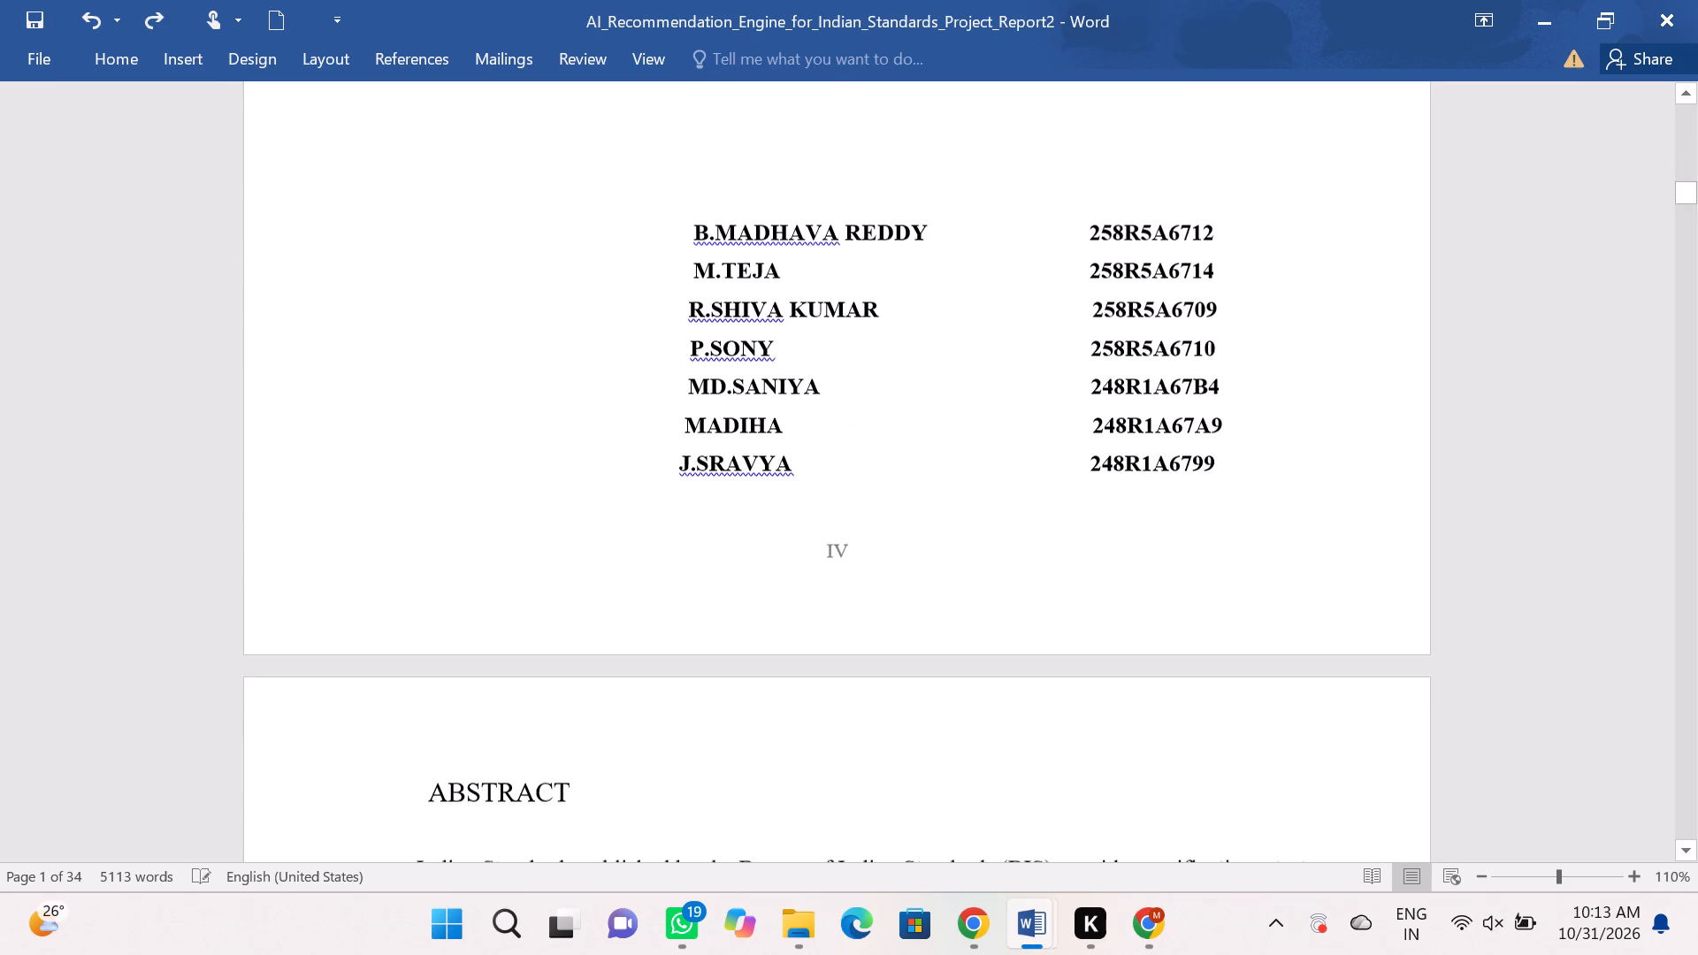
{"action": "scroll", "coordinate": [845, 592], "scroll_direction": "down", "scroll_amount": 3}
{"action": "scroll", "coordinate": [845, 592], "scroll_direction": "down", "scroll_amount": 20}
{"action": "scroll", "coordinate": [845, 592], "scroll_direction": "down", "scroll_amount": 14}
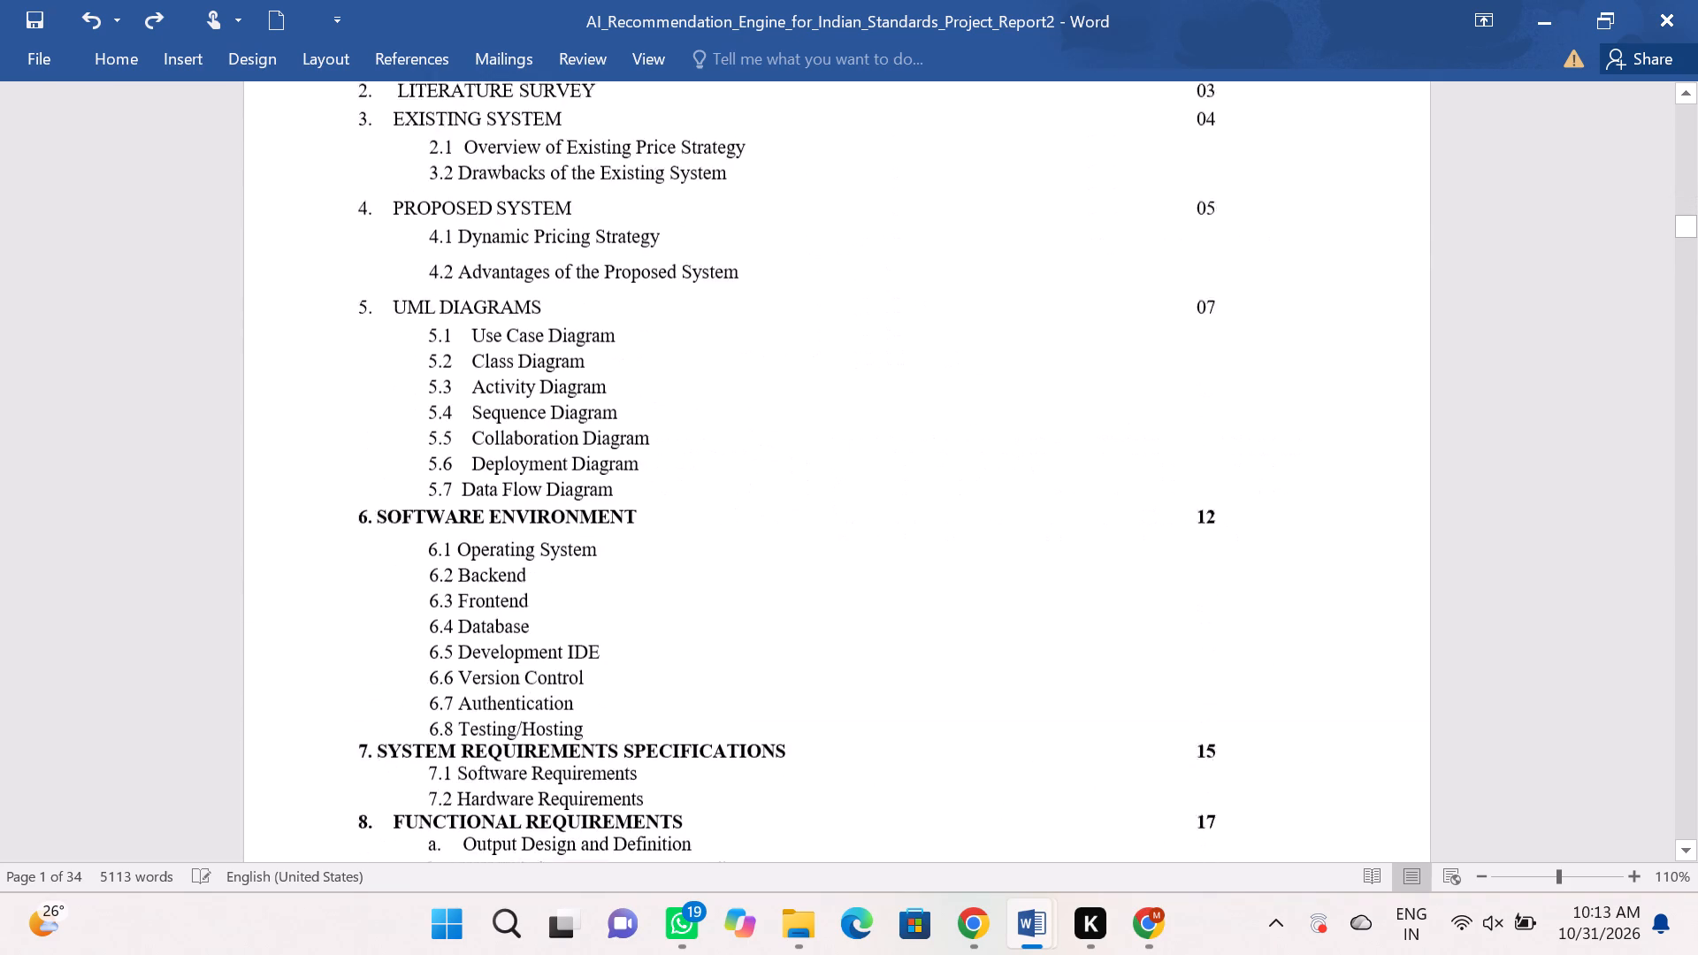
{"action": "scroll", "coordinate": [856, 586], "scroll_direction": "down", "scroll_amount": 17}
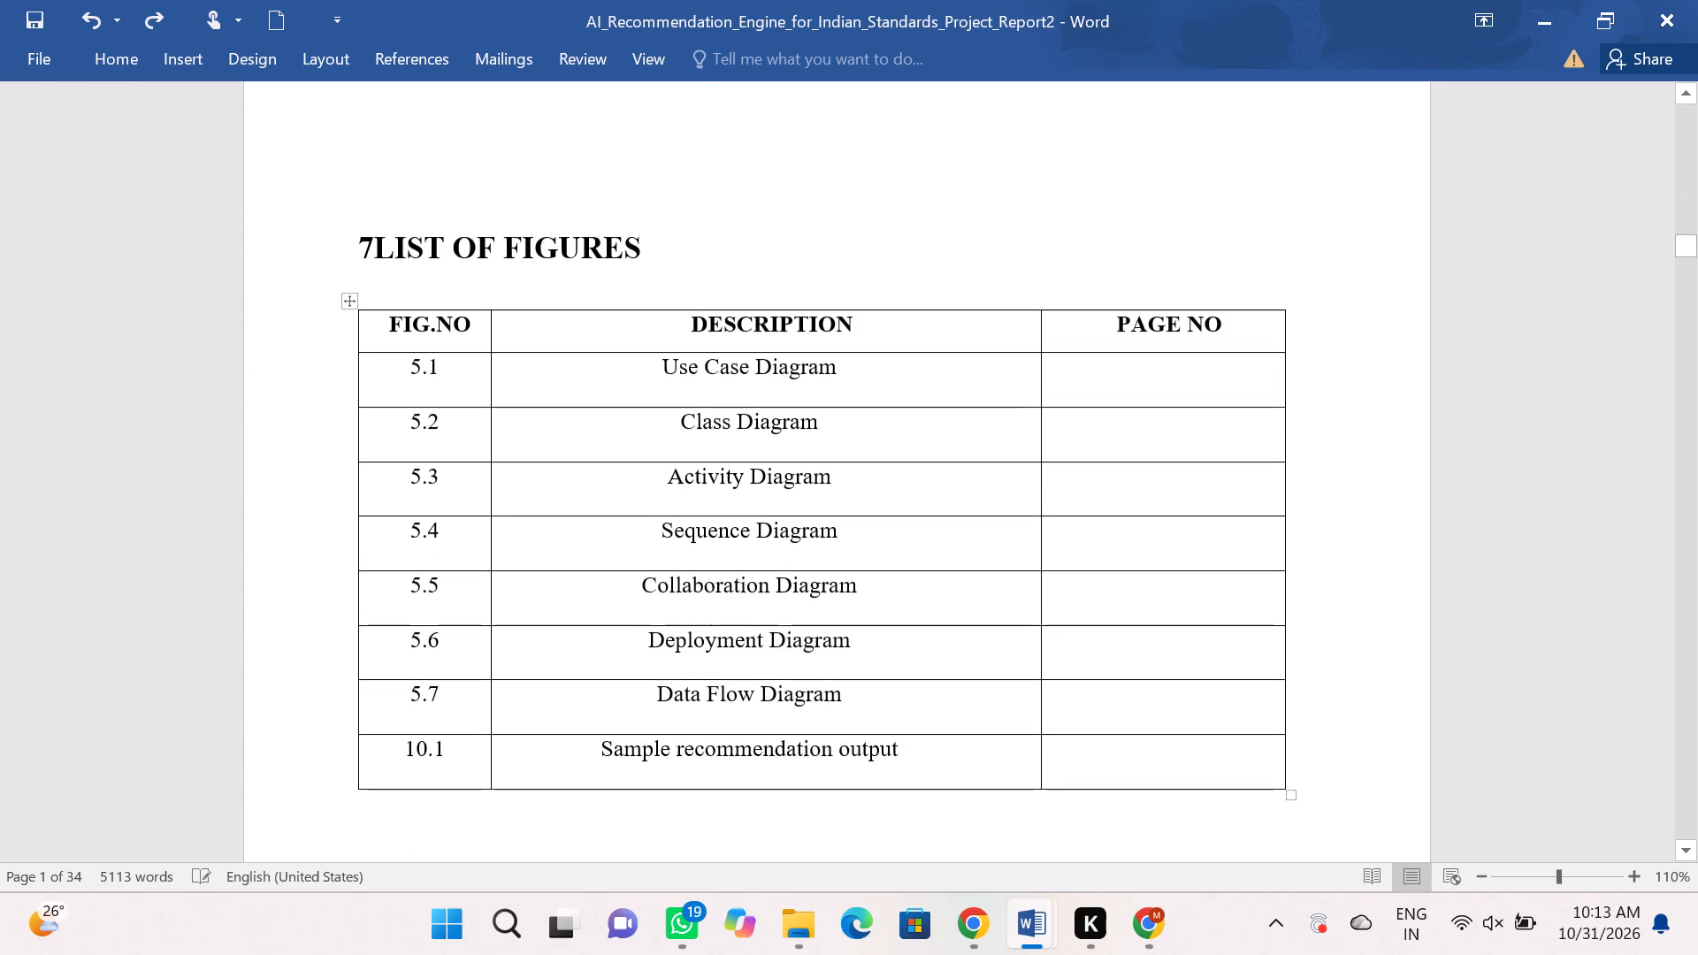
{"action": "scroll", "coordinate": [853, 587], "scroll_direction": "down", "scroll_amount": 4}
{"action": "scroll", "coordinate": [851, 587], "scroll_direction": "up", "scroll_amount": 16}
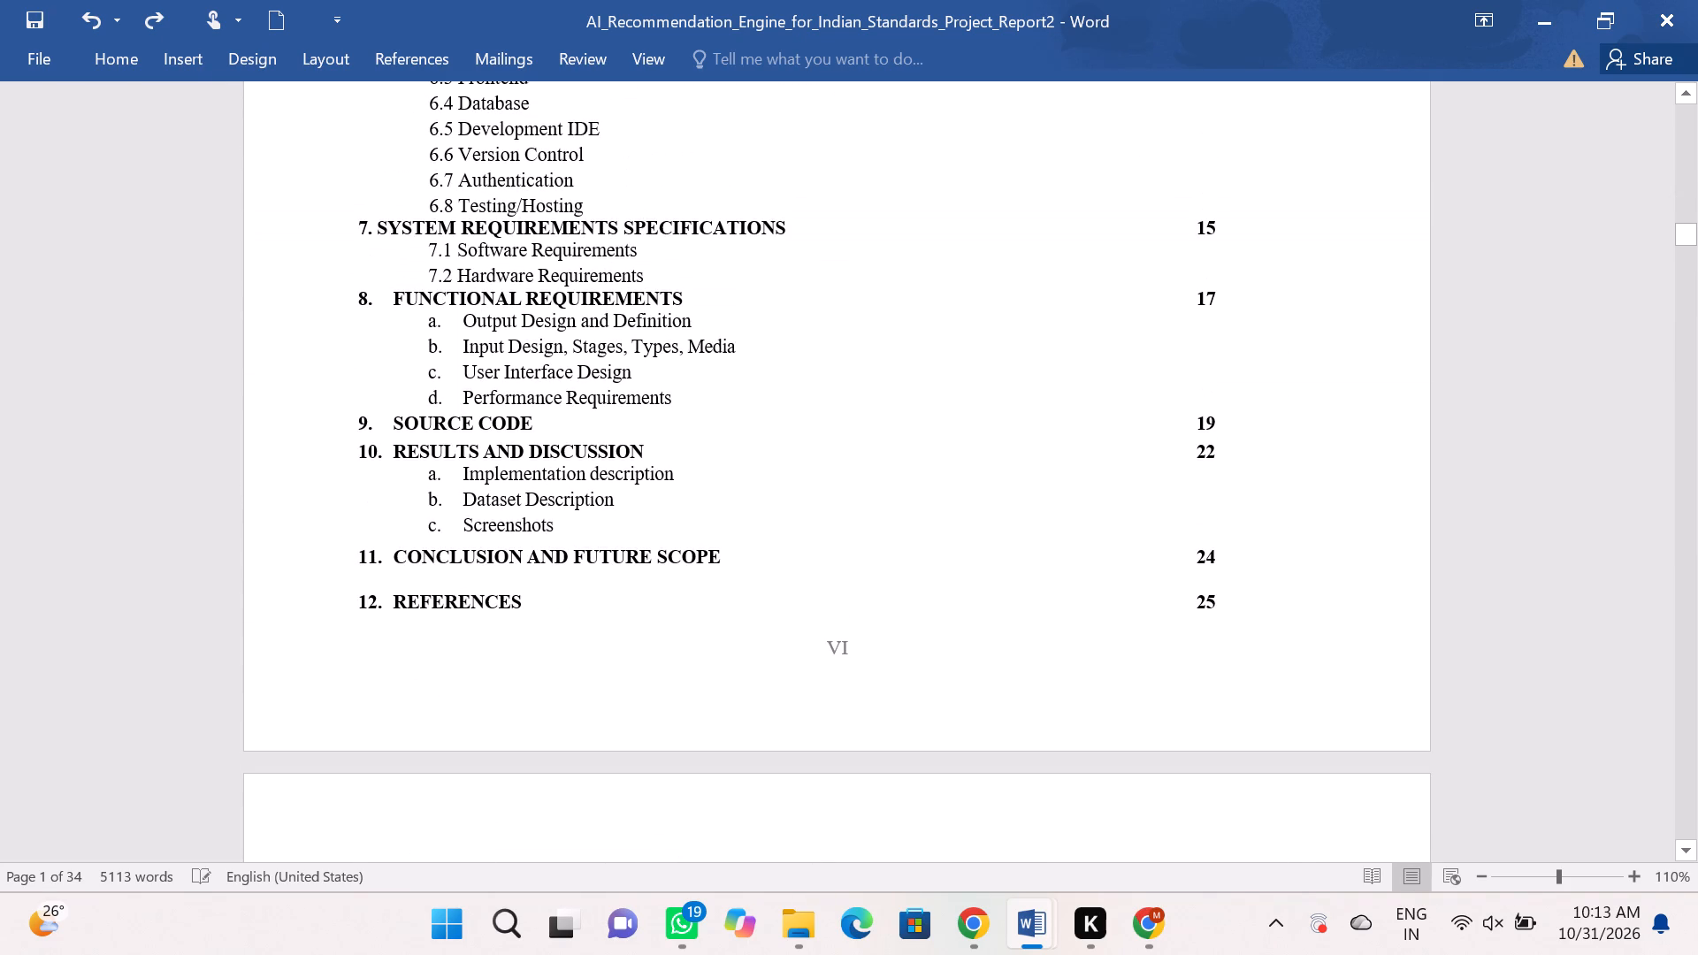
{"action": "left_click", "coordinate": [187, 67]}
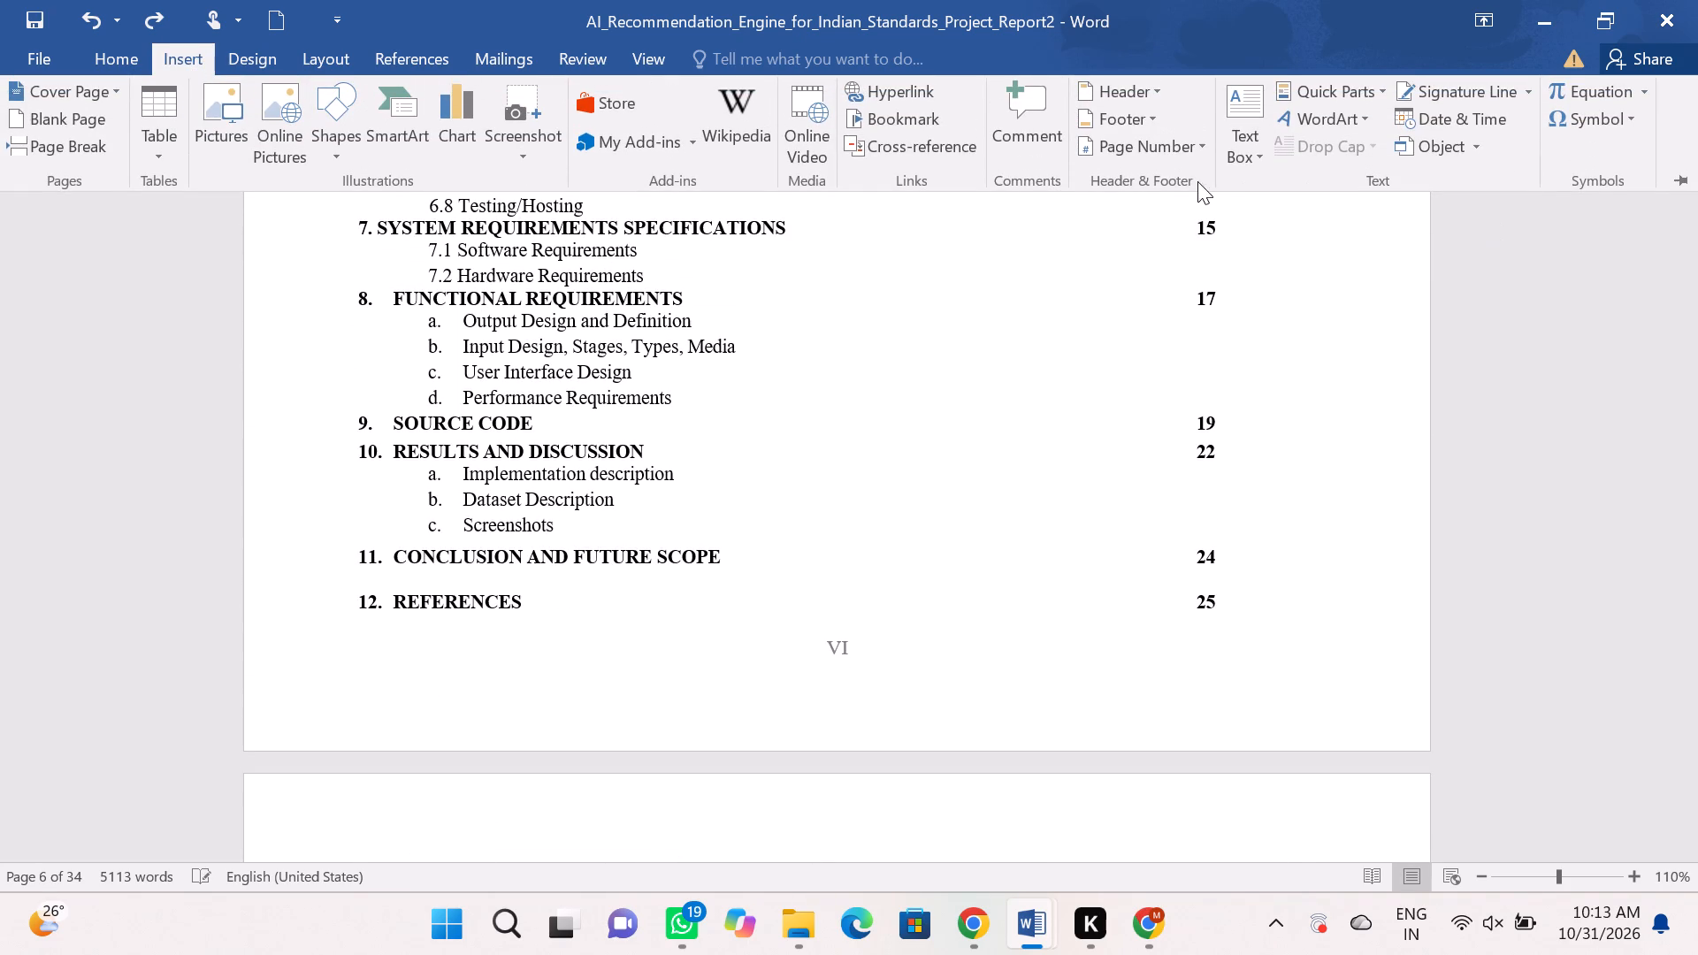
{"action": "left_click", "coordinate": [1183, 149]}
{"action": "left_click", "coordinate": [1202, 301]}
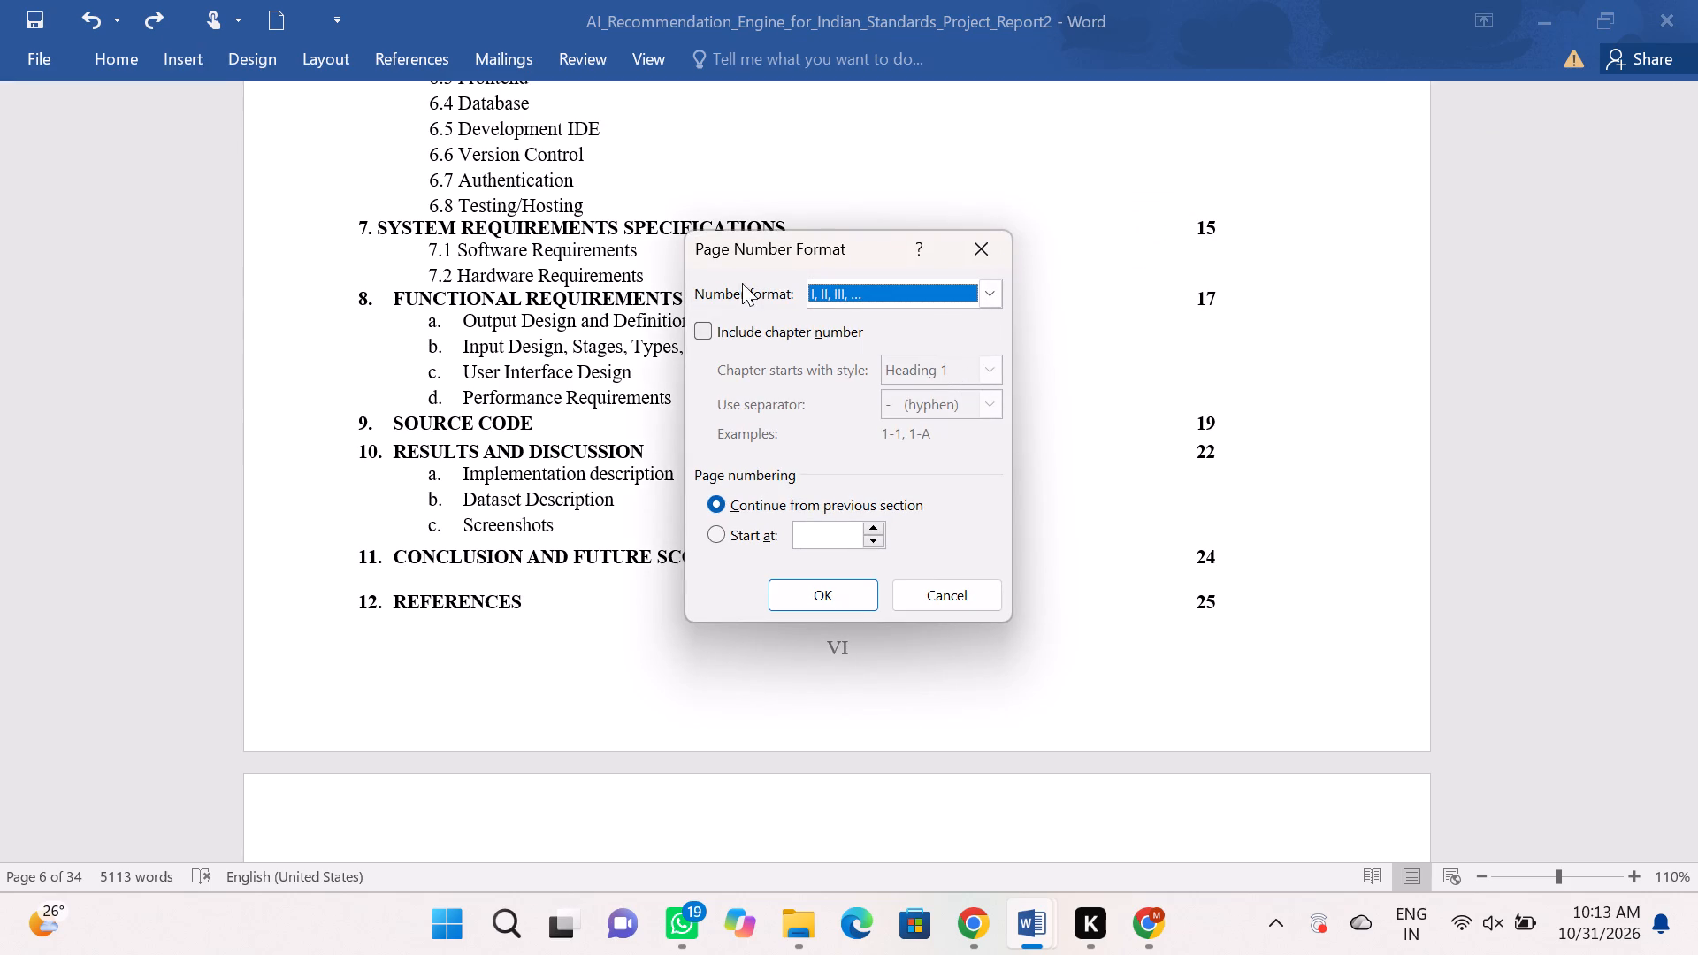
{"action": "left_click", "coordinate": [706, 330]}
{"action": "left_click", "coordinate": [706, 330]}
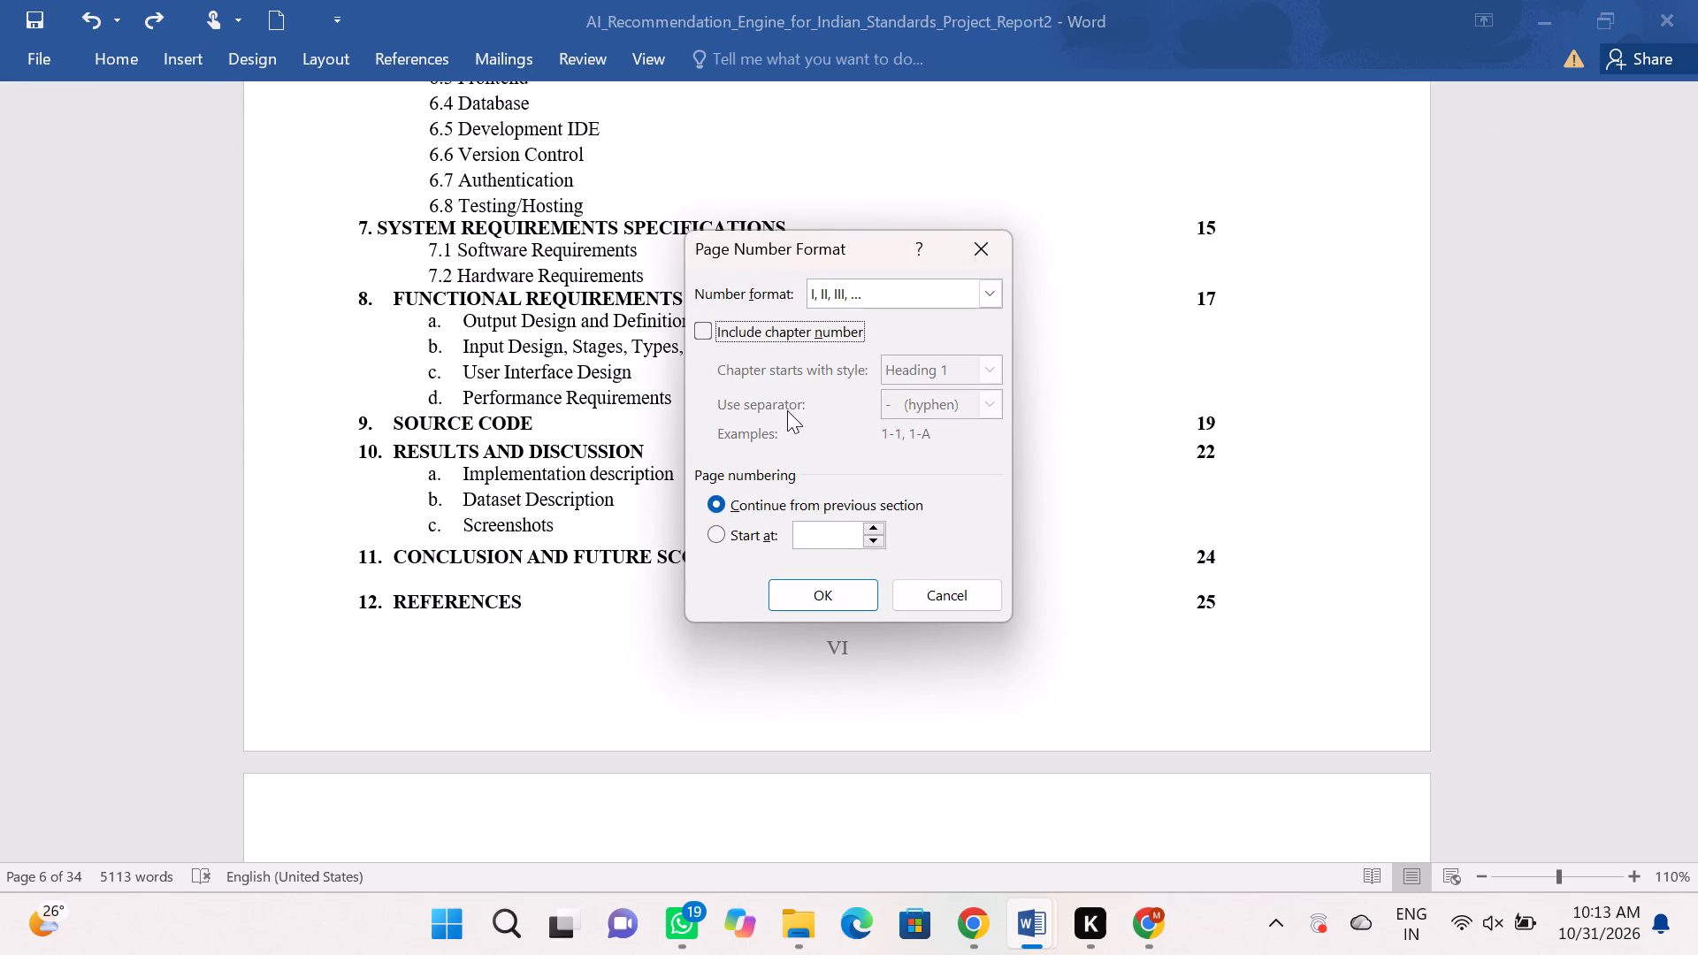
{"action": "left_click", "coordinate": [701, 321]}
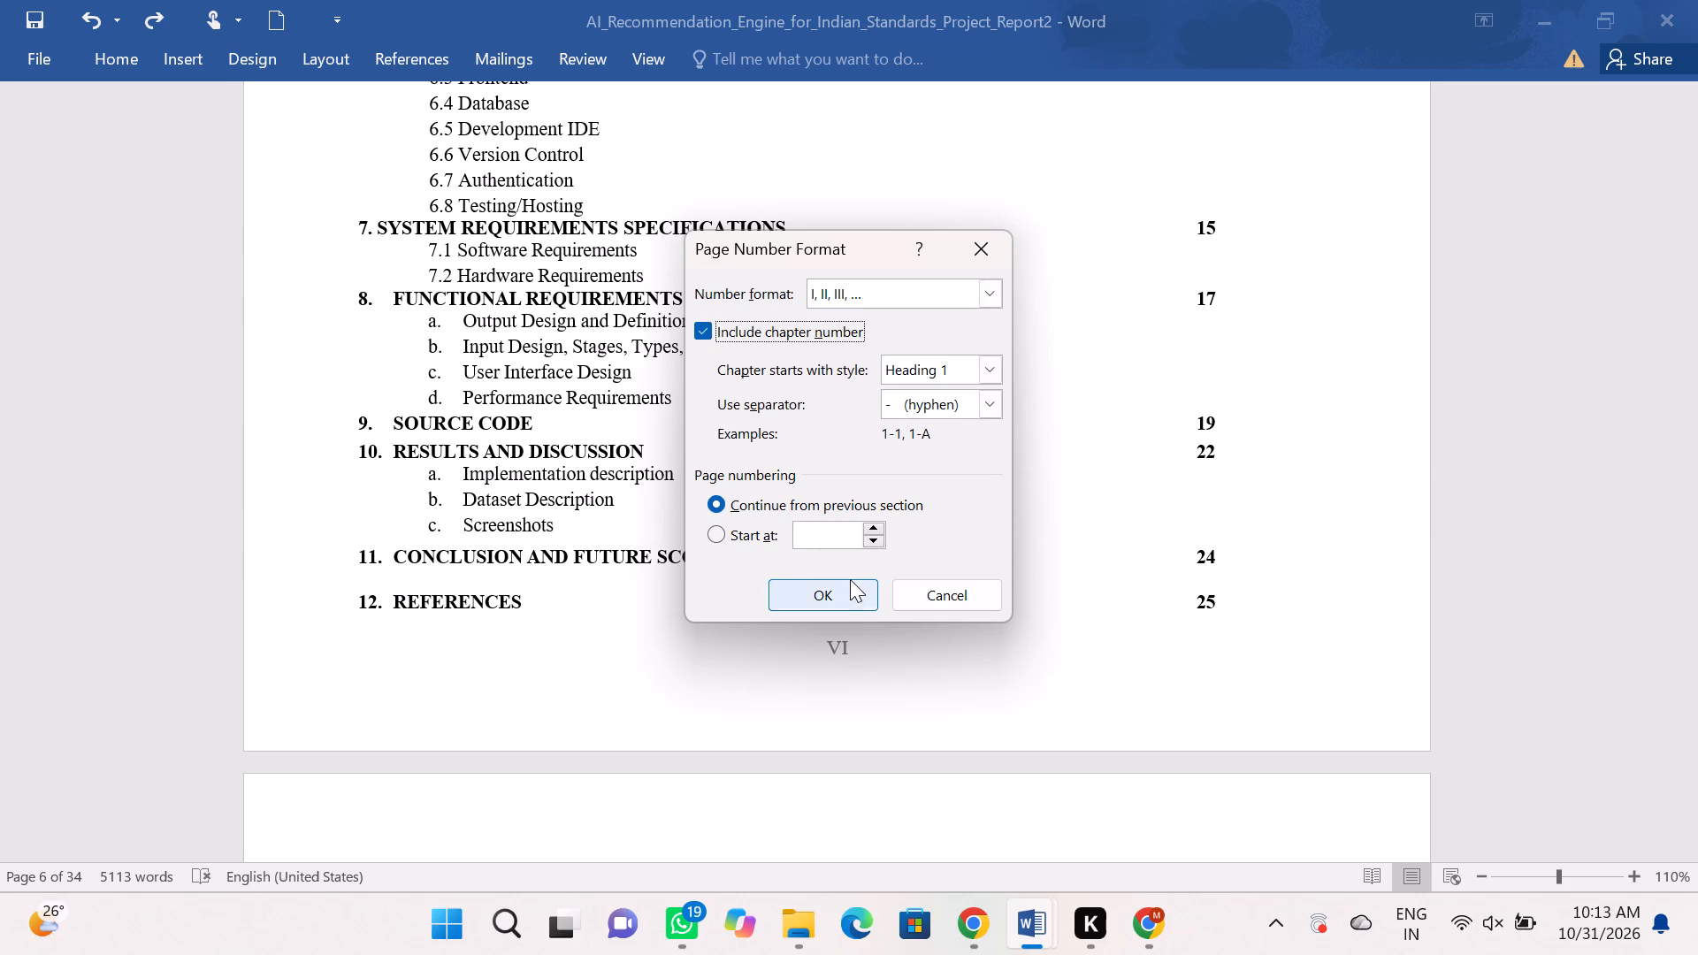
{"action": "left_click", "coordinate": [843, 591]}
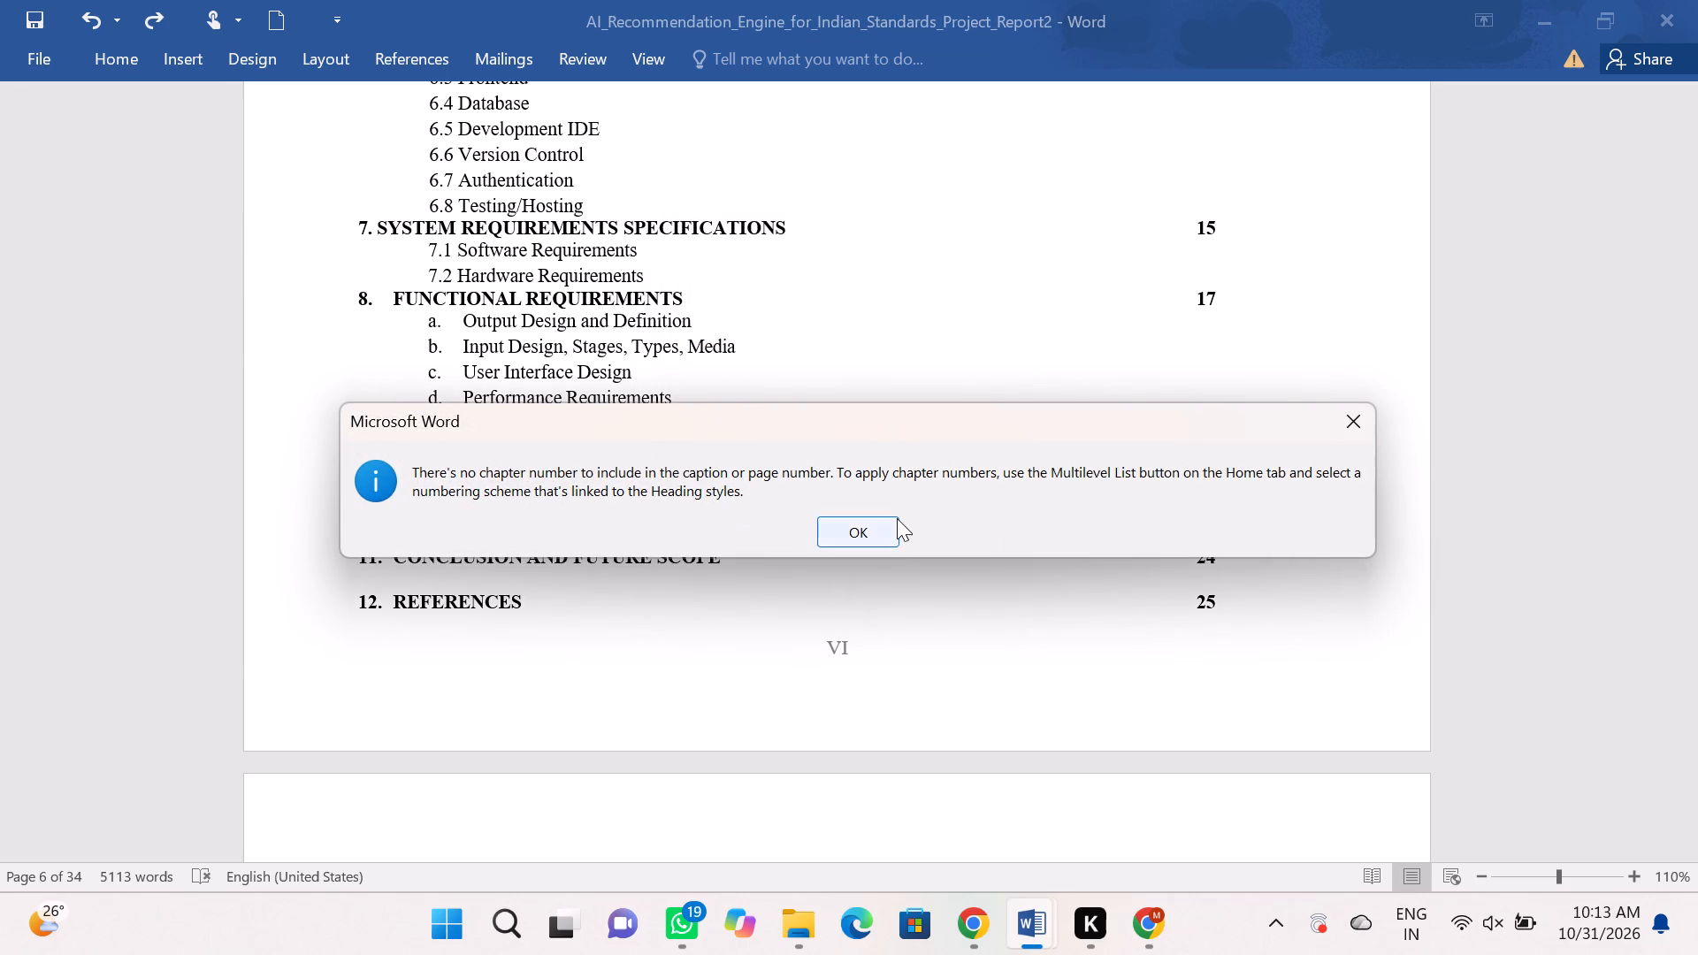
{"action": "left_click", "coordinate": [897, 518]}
Check the footer page numbers from the ABSTRACT page through the contents and LIST OF FIGURES pages to the first CHAPTER-1 page.
{"action": "scroll", "coordinate": [897, 518], "scroll_direction": "up", "scroll_amount": 5}
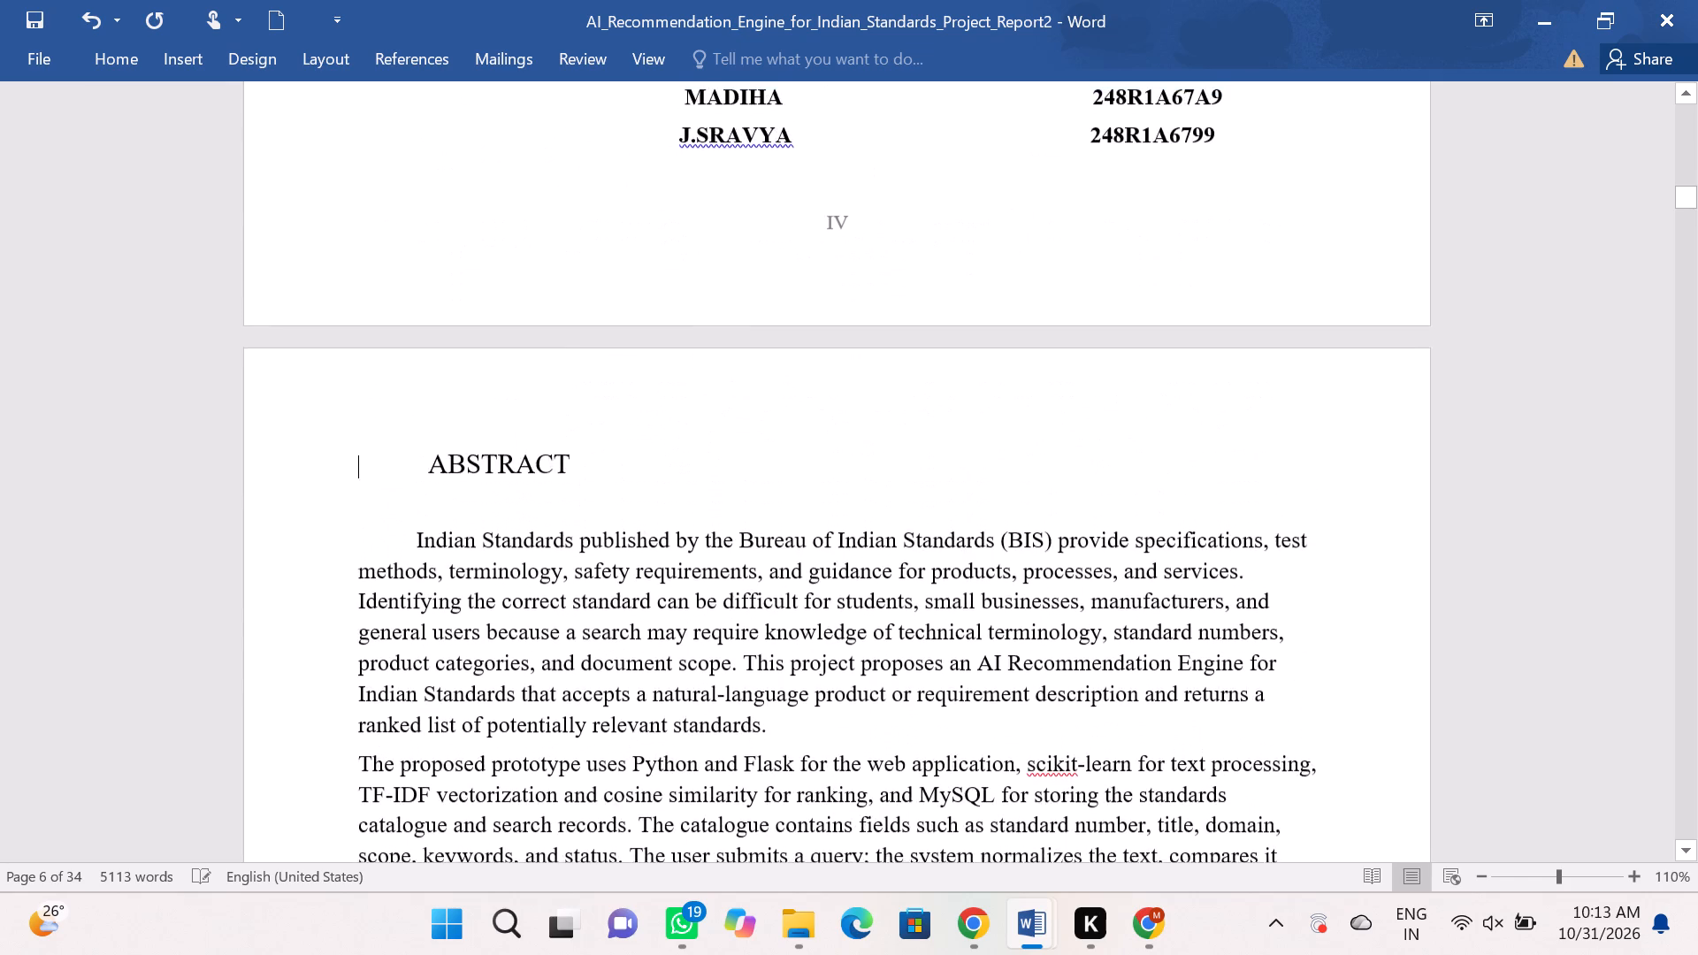
{"action": "scroll", "coordinate": [897, 518], "scroll_direction": "up", "scroll_amount": 5}
{"action": "scroll", "coordinate": [897, 517], "scroll_direction": "down", "scroll_amount": 6}
{"action": "scroll", "coordinate": [902, 509], "scroll_direction": "down", "scroll_amount": 20}
{"action": "scroll", "coordinate": [902, 509], "scroll_direction": "down", "scroll_amount": 1}
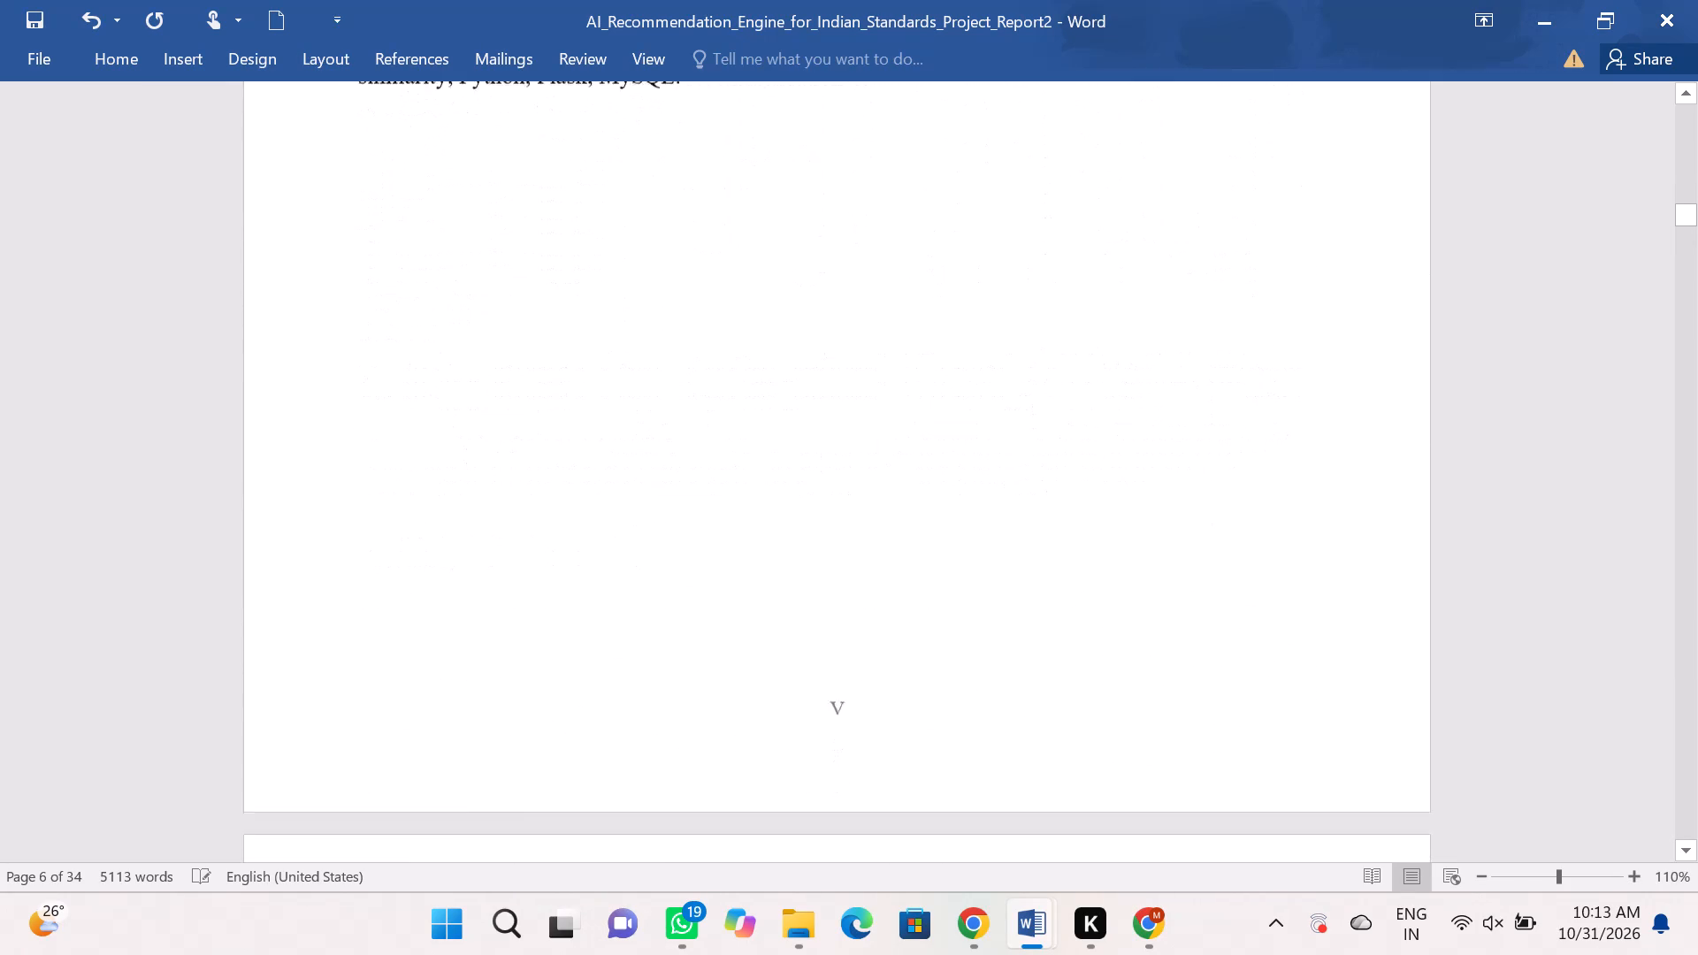
{"action": "scroll", "coordinate": [902, 503], "scroll_direction": "down", "scroll_amount": 20}
{"action": "scroll", "coordinate": [893, 501], "scroll_direction": "down", "scroll_amount": 7}
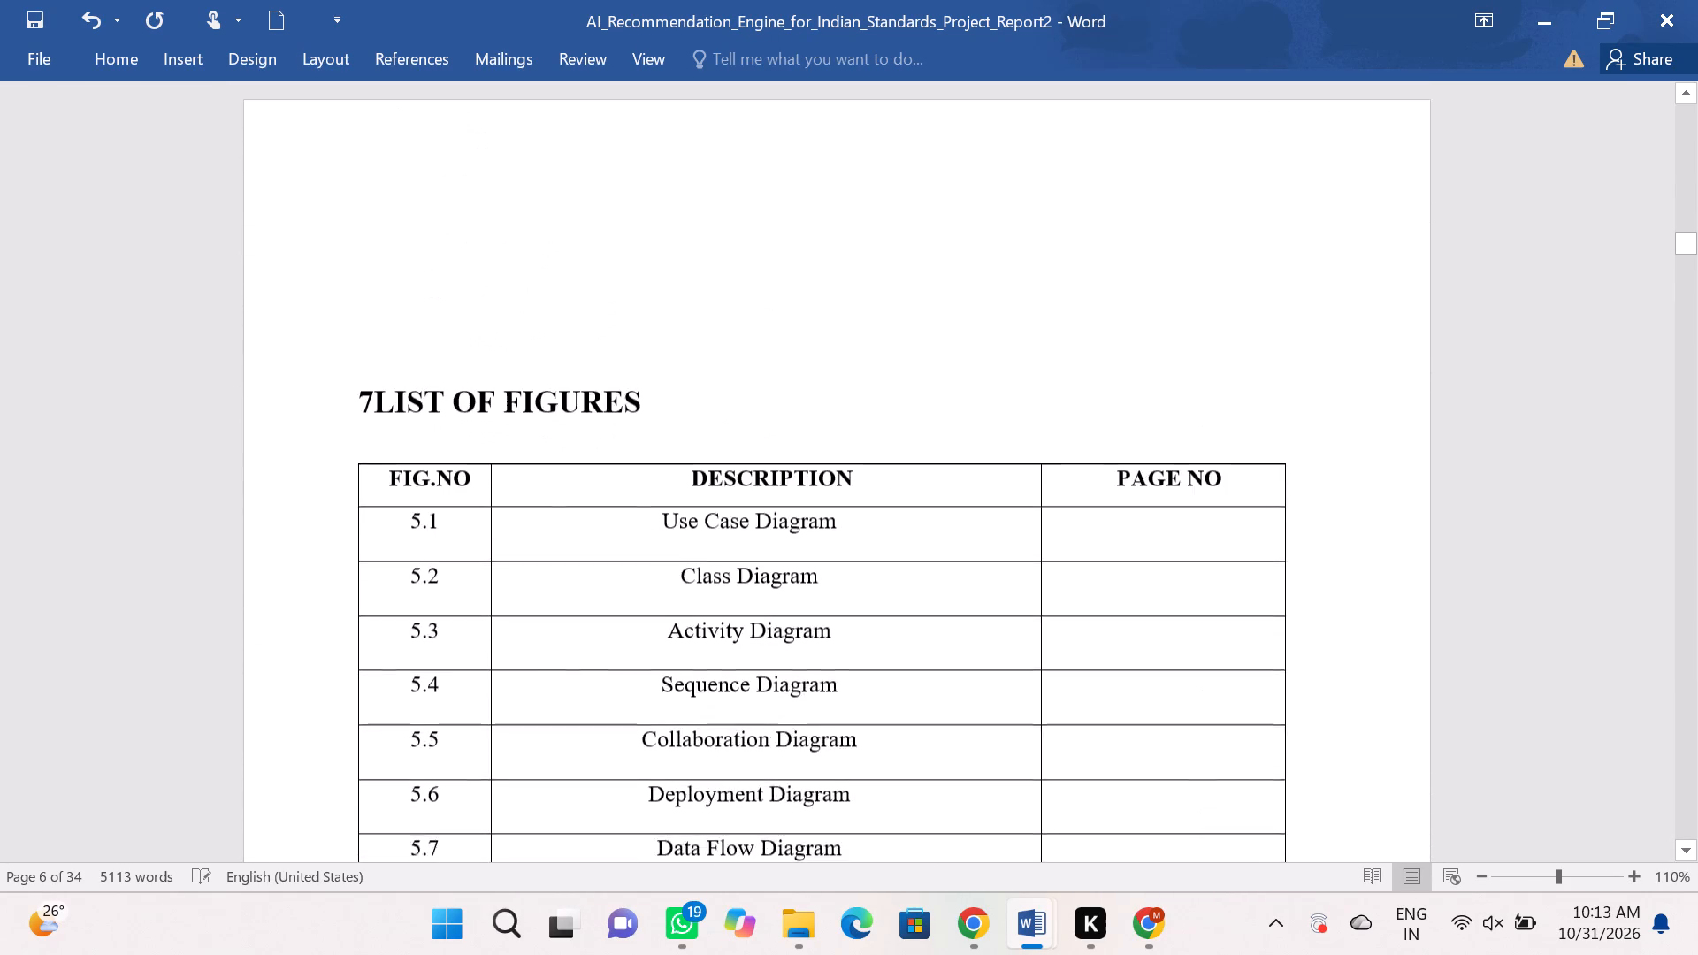
{"action": "scroll", "coordinate": [893, 501], "scroll_direction": "down", "scroll_amount": 20}
{"action": "scroll", "coordinate": [892, 501], "scroll_direction": "down", "scroll_amount": 7}
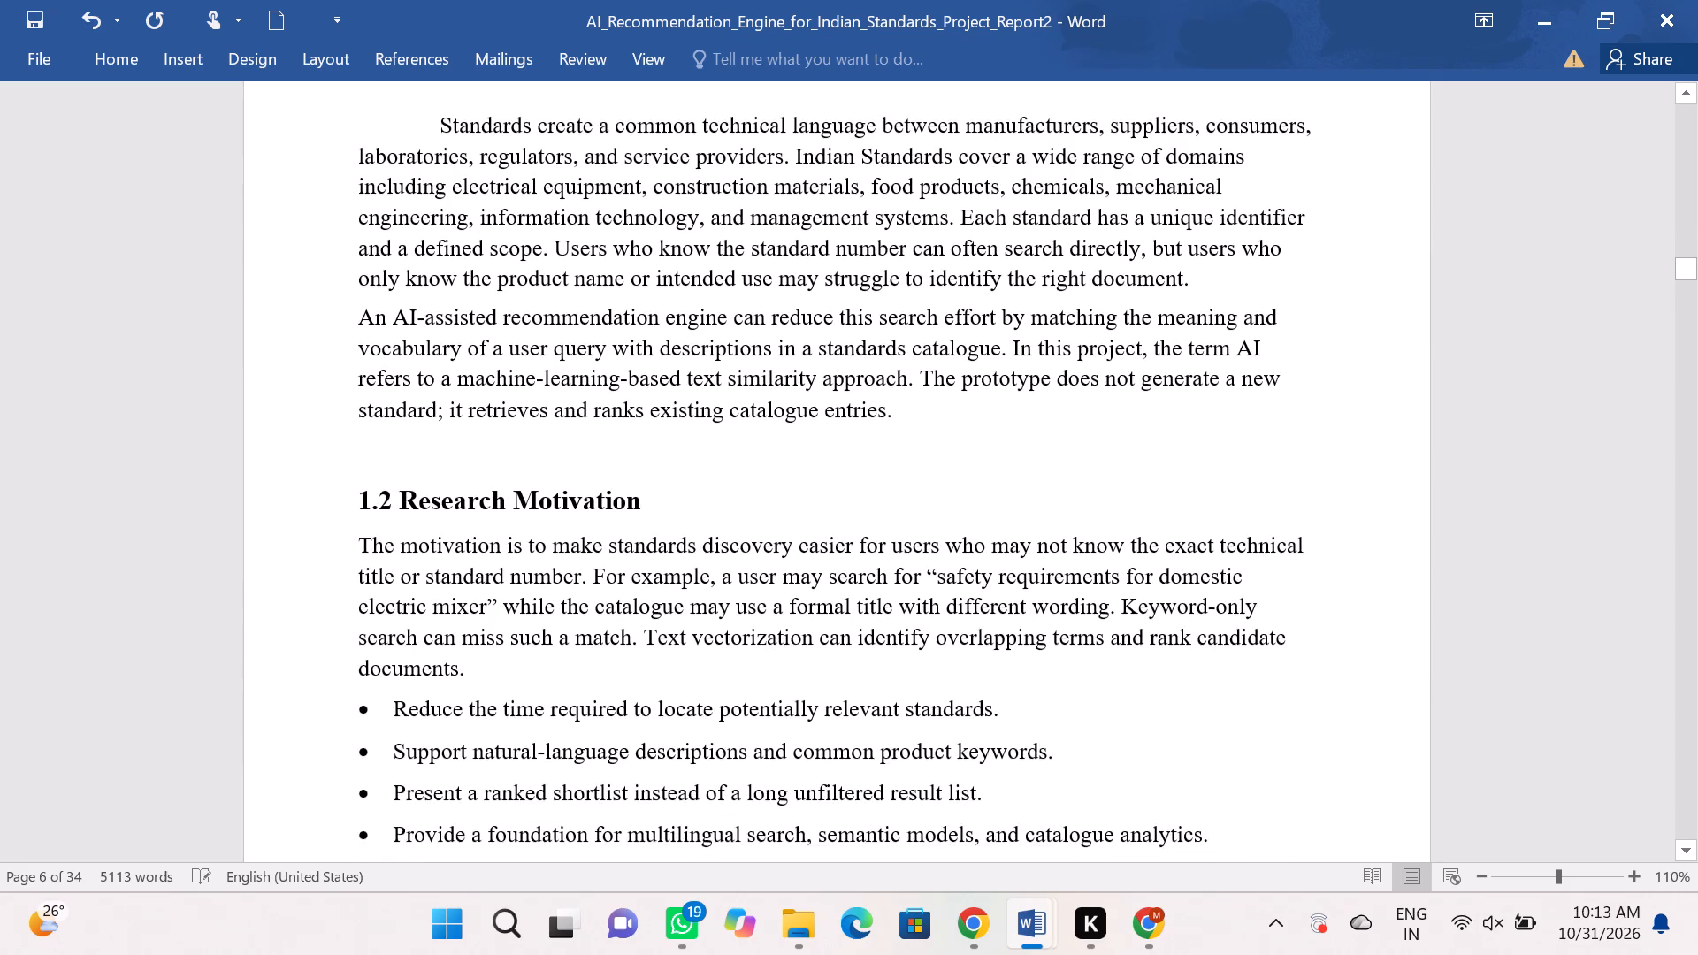
{"action": "scroll", "coordinate": [892, 501], "scroll_direction": "down", "scroll_amount": 1}
{"action": "scroll", "coordinate": [892, 501], "scroll_direction": "up", "scroll_amount": 15}
{"action": "scroll", "coordinate": [892, 501], "scroll_direction": "up", "scroll_amount": 6}
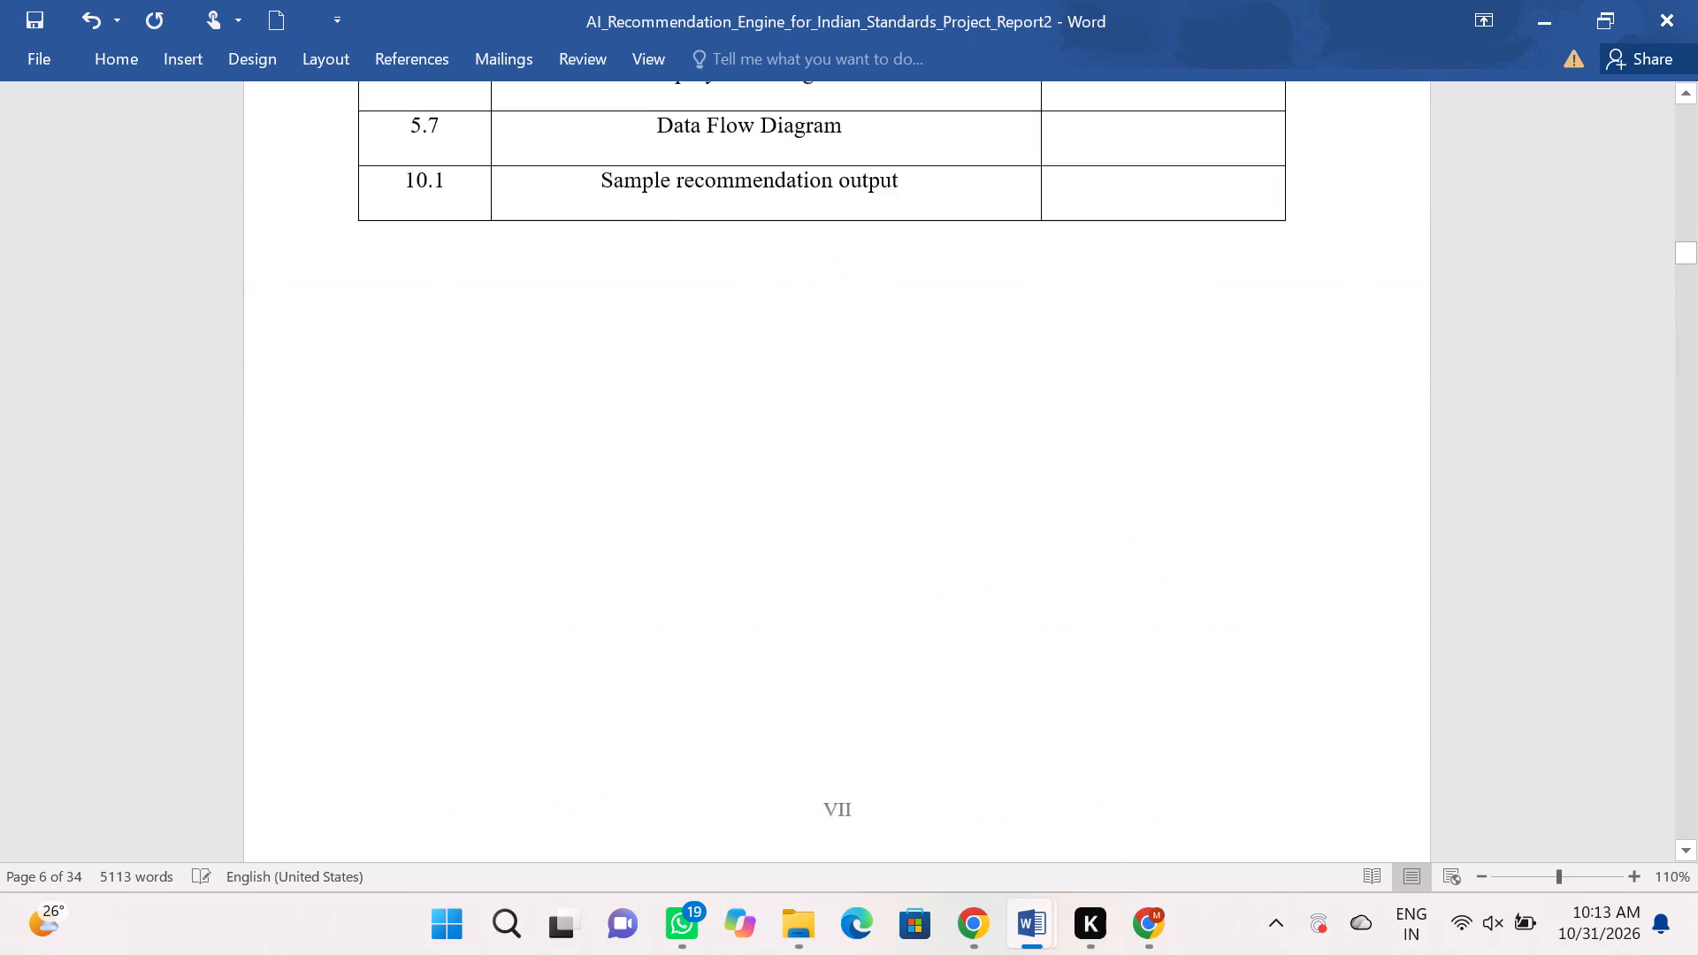
{"action": "scroll", "coordinate": [892, 501], "scroll_direction": "up", "scroll_amount": 19}
{"action": "scroll", "coordinate": [893, 499], "scroll_direction": "up", "scroll_amount": 7}
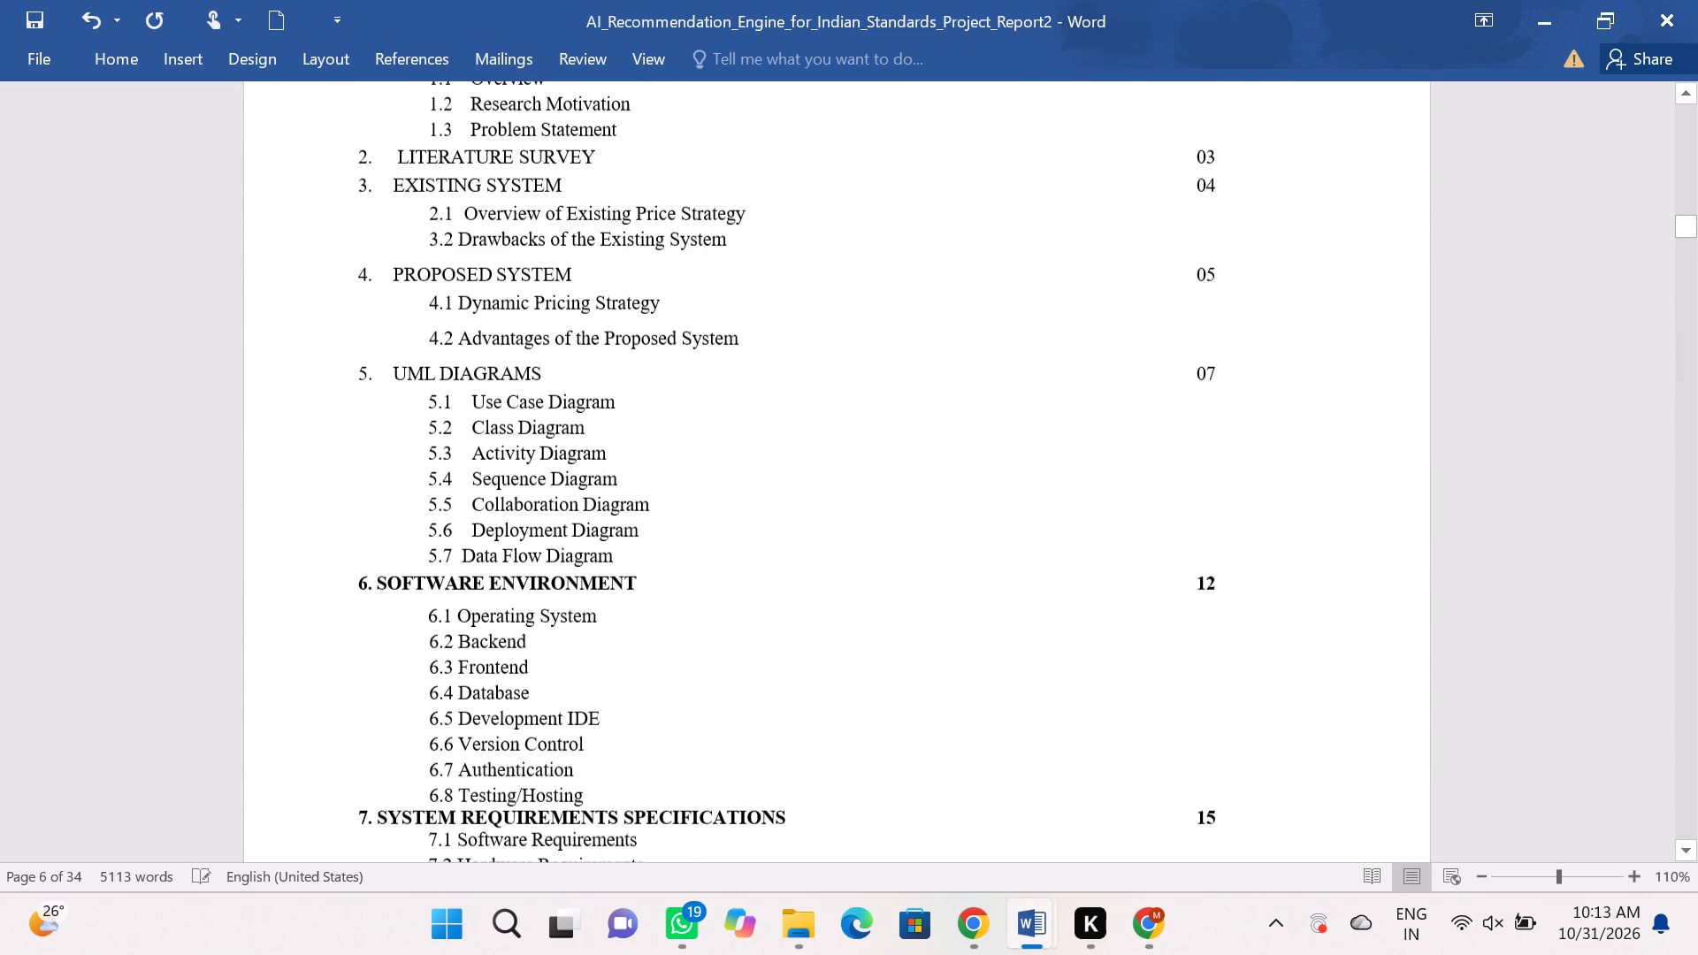
{"action": "scroll", "coordinate": [893, 499], "scroll_direction": "up", "scroll_amount": 12}
{"action": "scroll", "coordinate": [893, 499], "scroll_direction": "down", "scroll_amount": 20}
{"action": "scroll", "coordinate": [893, 499], "scroll_direction": "down", "scroll_amount": 5}
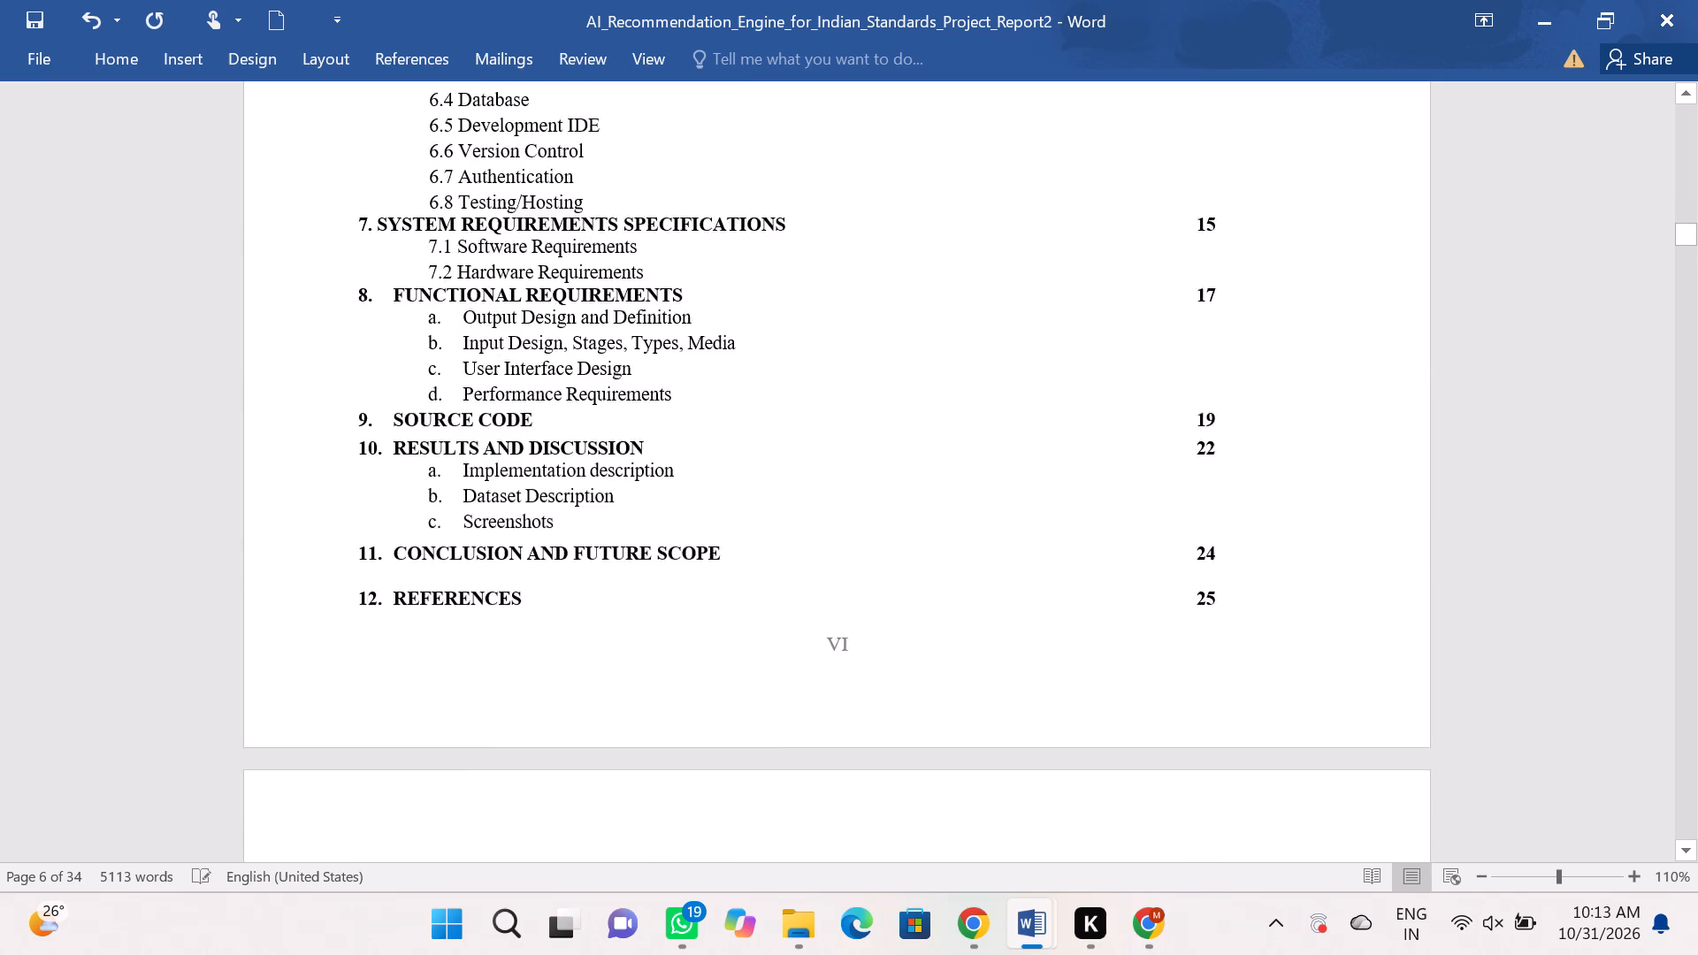
{"action": "scroll", "coordinate": [895, 498], "scroll_direction": "down", "scroll_amount": 20}
{"action": "scroll", "coordinate": [895, 498], "scroll_direction": "down", "scroll_amount": 12}
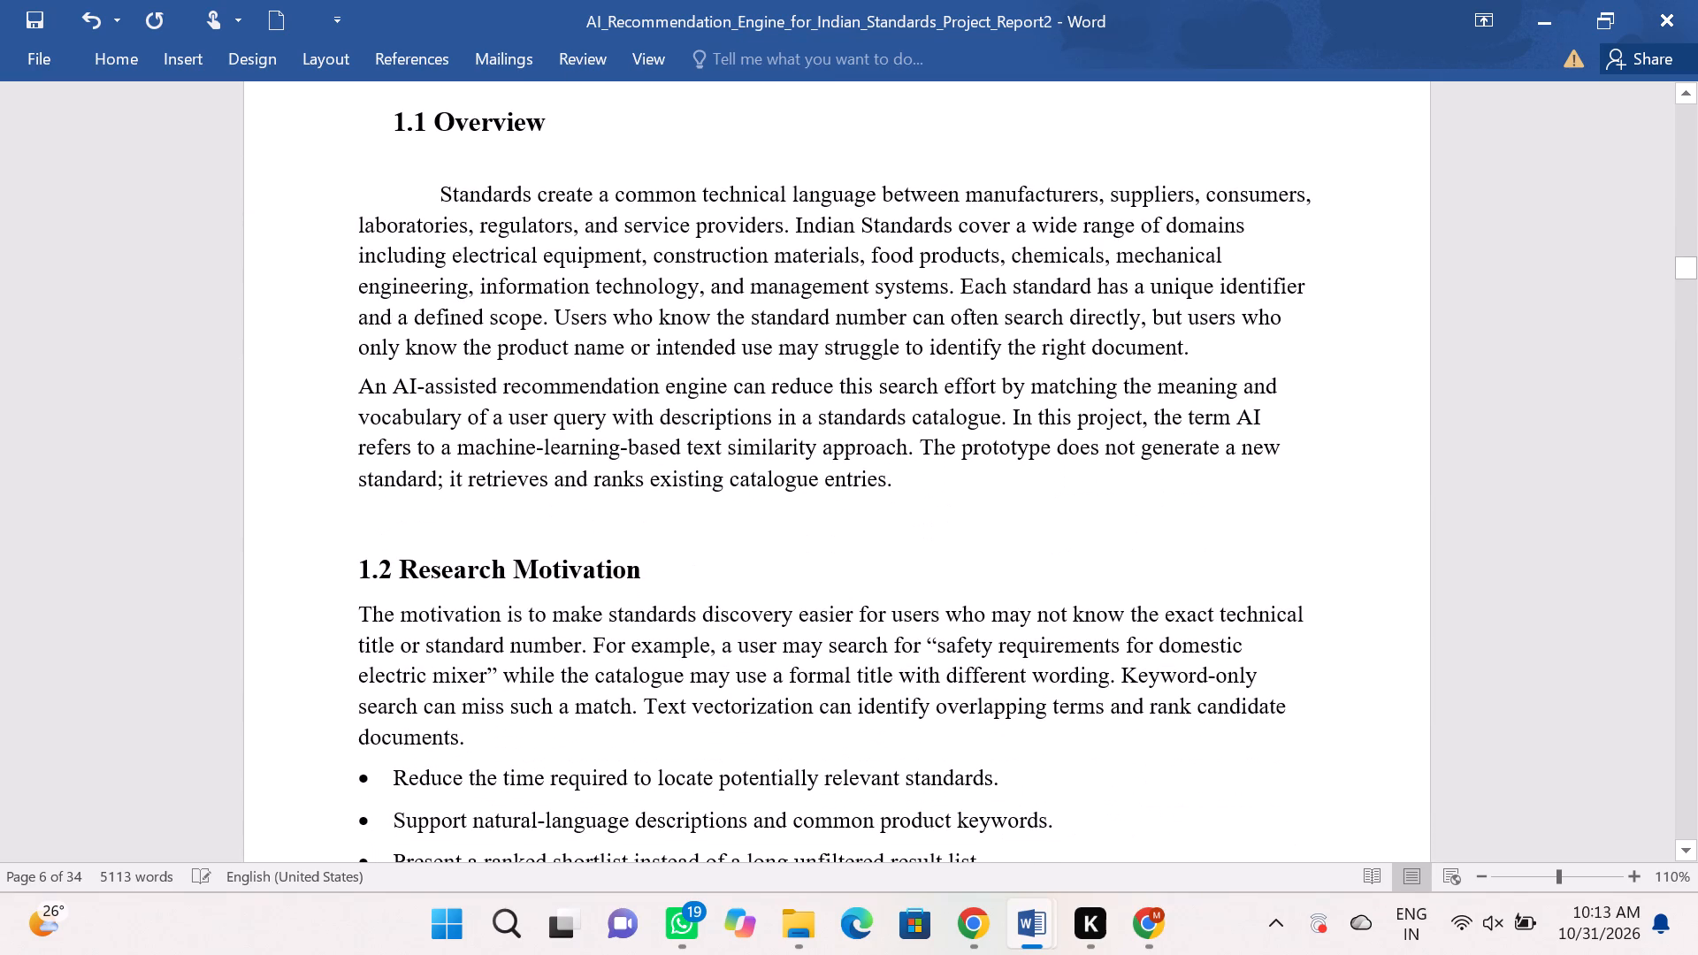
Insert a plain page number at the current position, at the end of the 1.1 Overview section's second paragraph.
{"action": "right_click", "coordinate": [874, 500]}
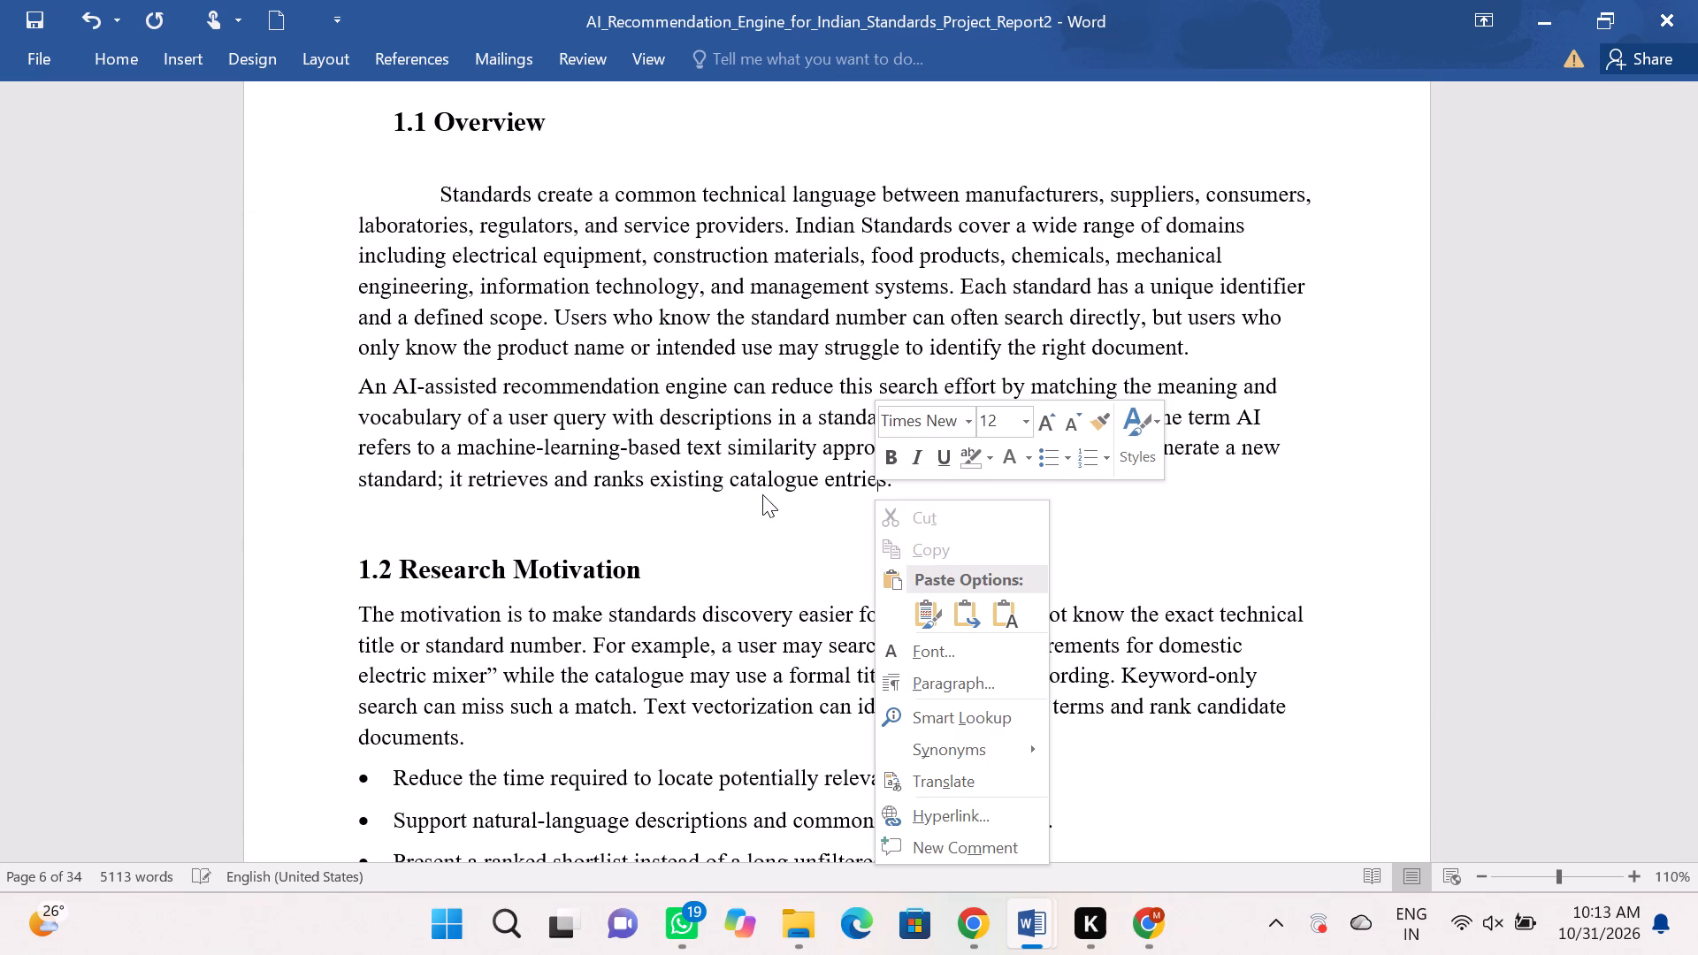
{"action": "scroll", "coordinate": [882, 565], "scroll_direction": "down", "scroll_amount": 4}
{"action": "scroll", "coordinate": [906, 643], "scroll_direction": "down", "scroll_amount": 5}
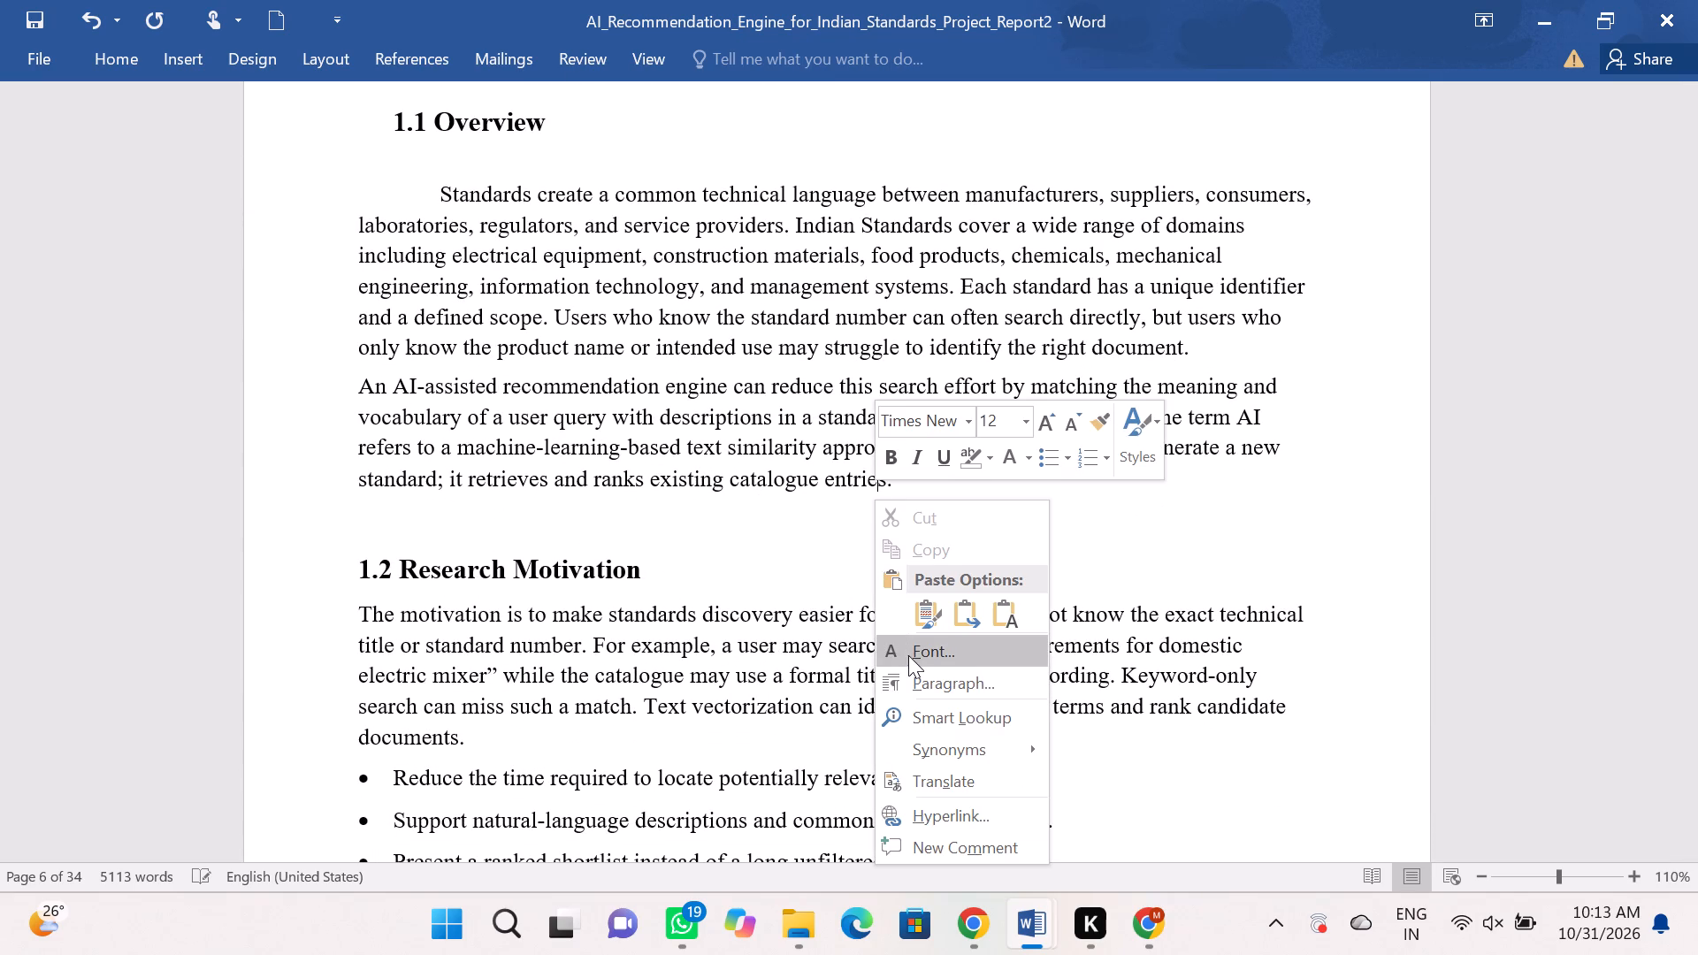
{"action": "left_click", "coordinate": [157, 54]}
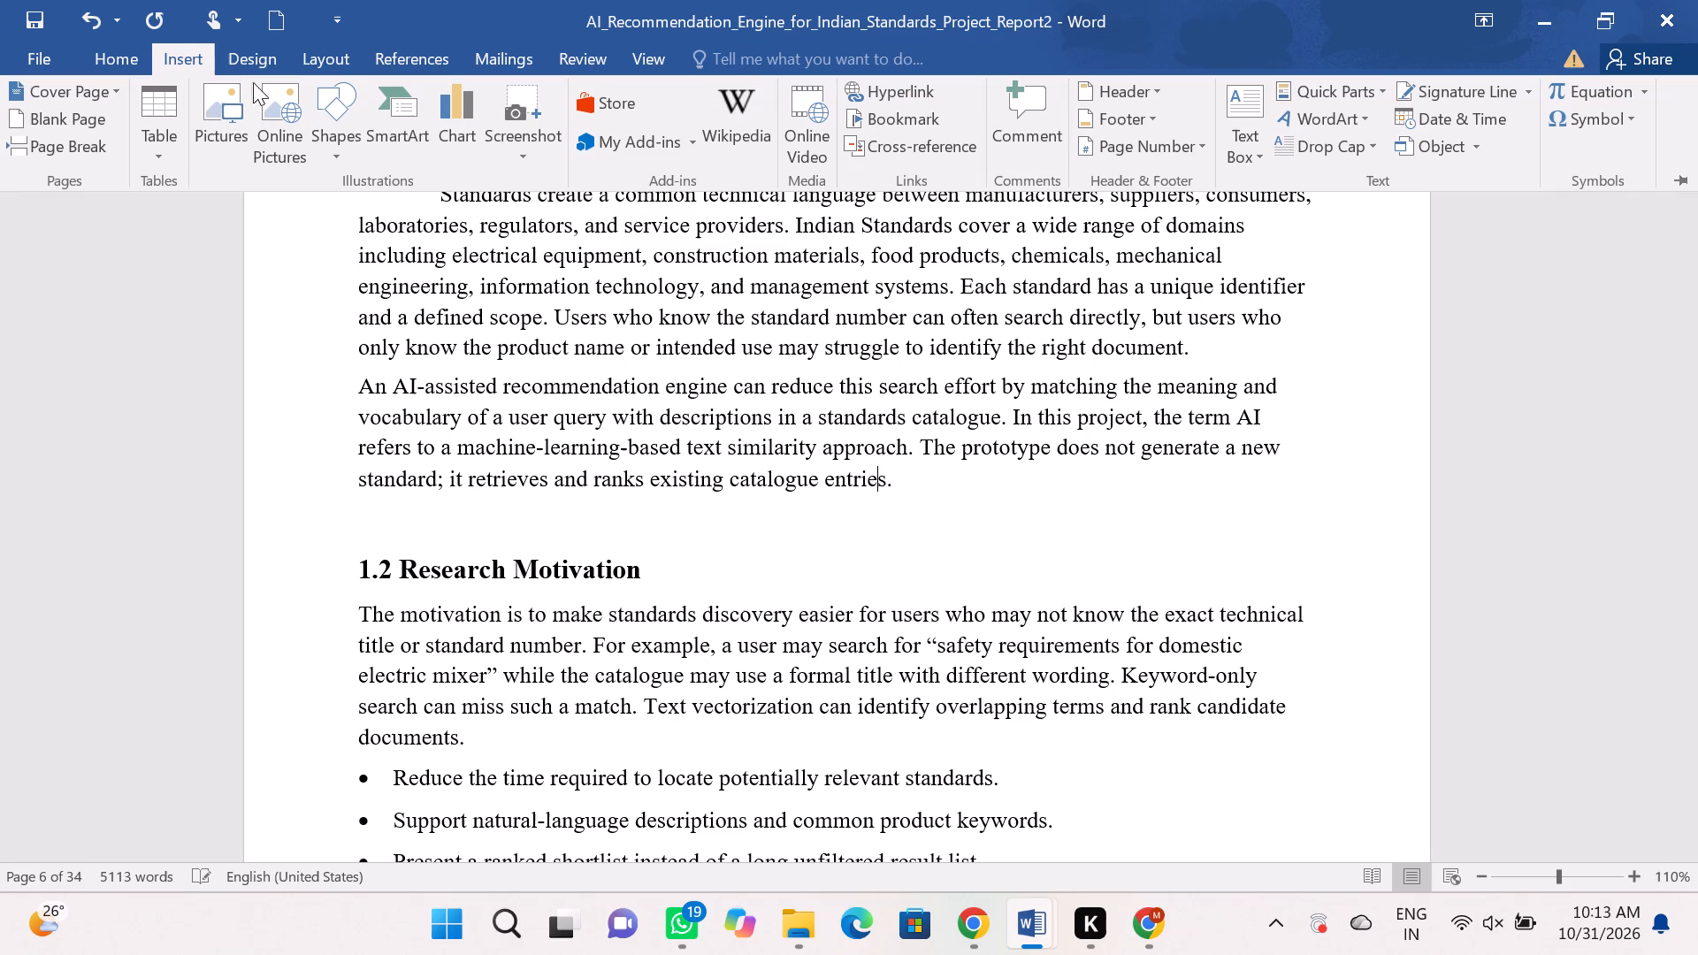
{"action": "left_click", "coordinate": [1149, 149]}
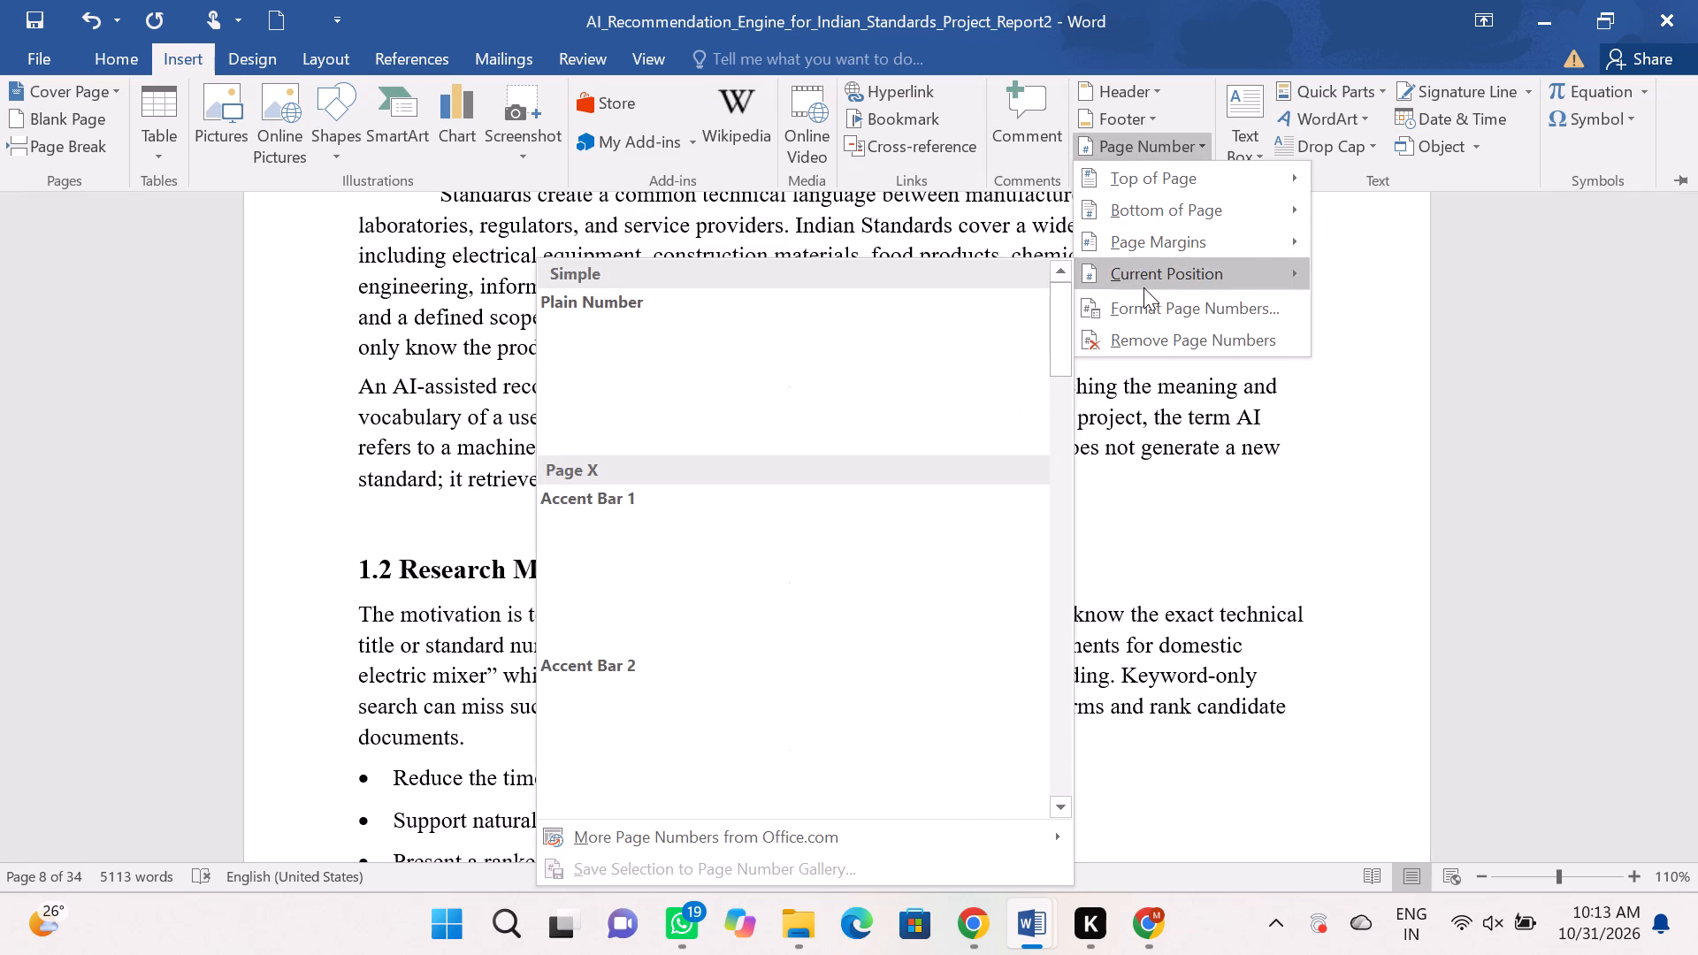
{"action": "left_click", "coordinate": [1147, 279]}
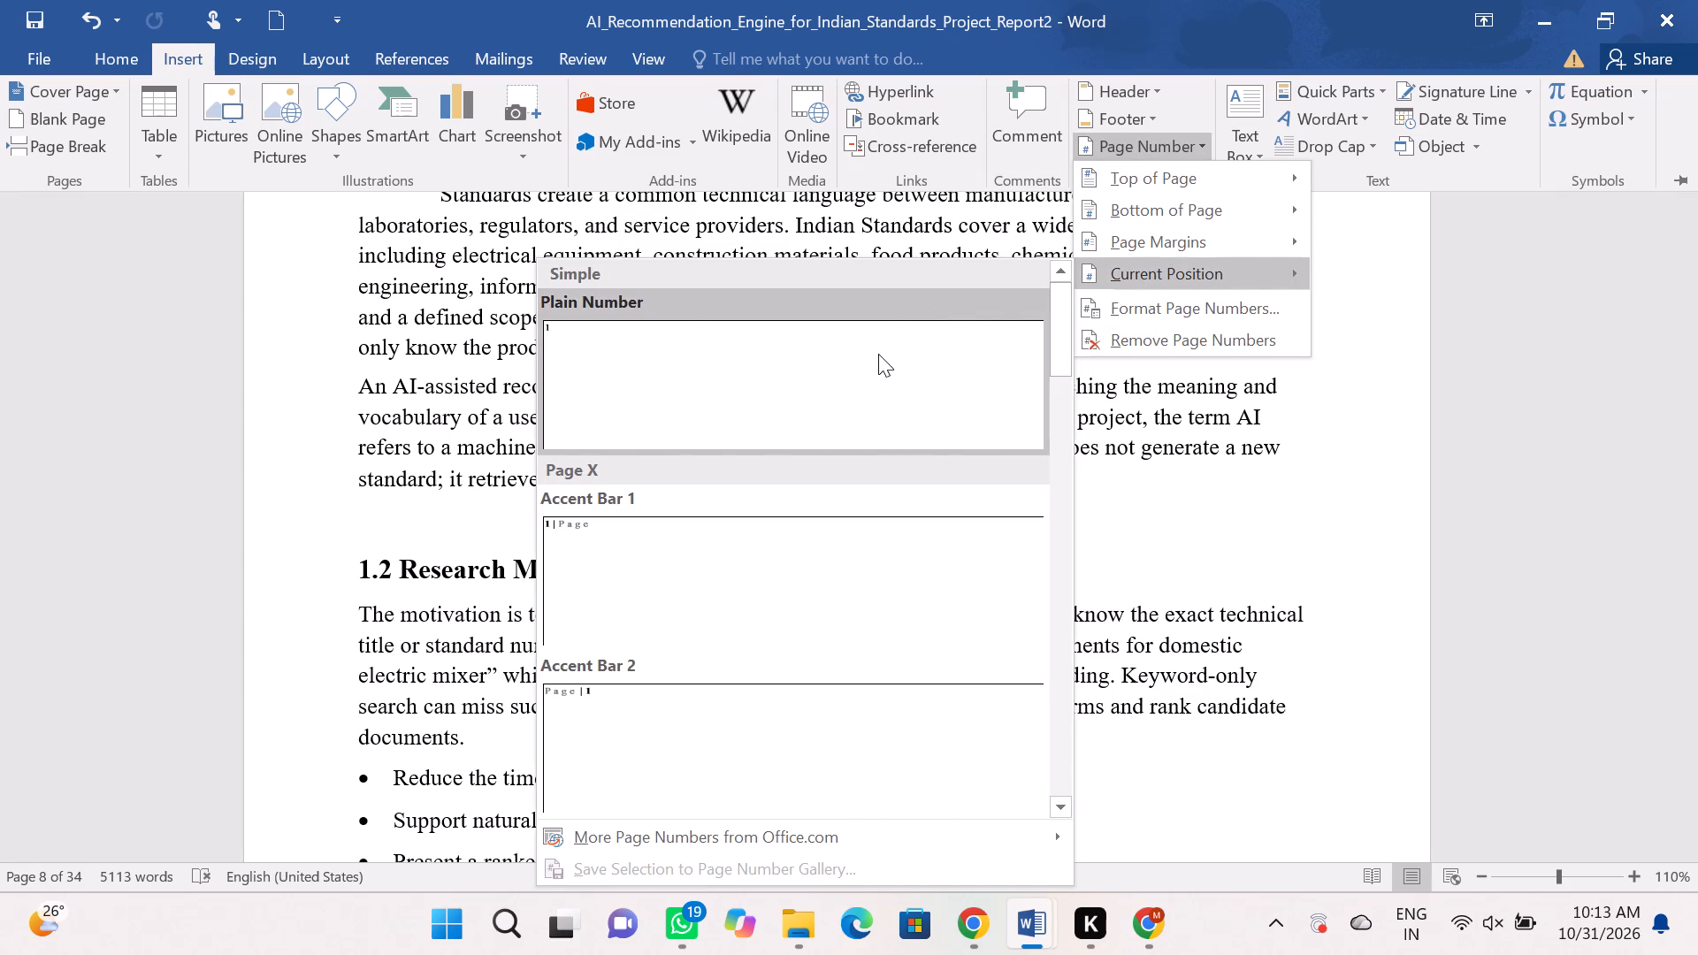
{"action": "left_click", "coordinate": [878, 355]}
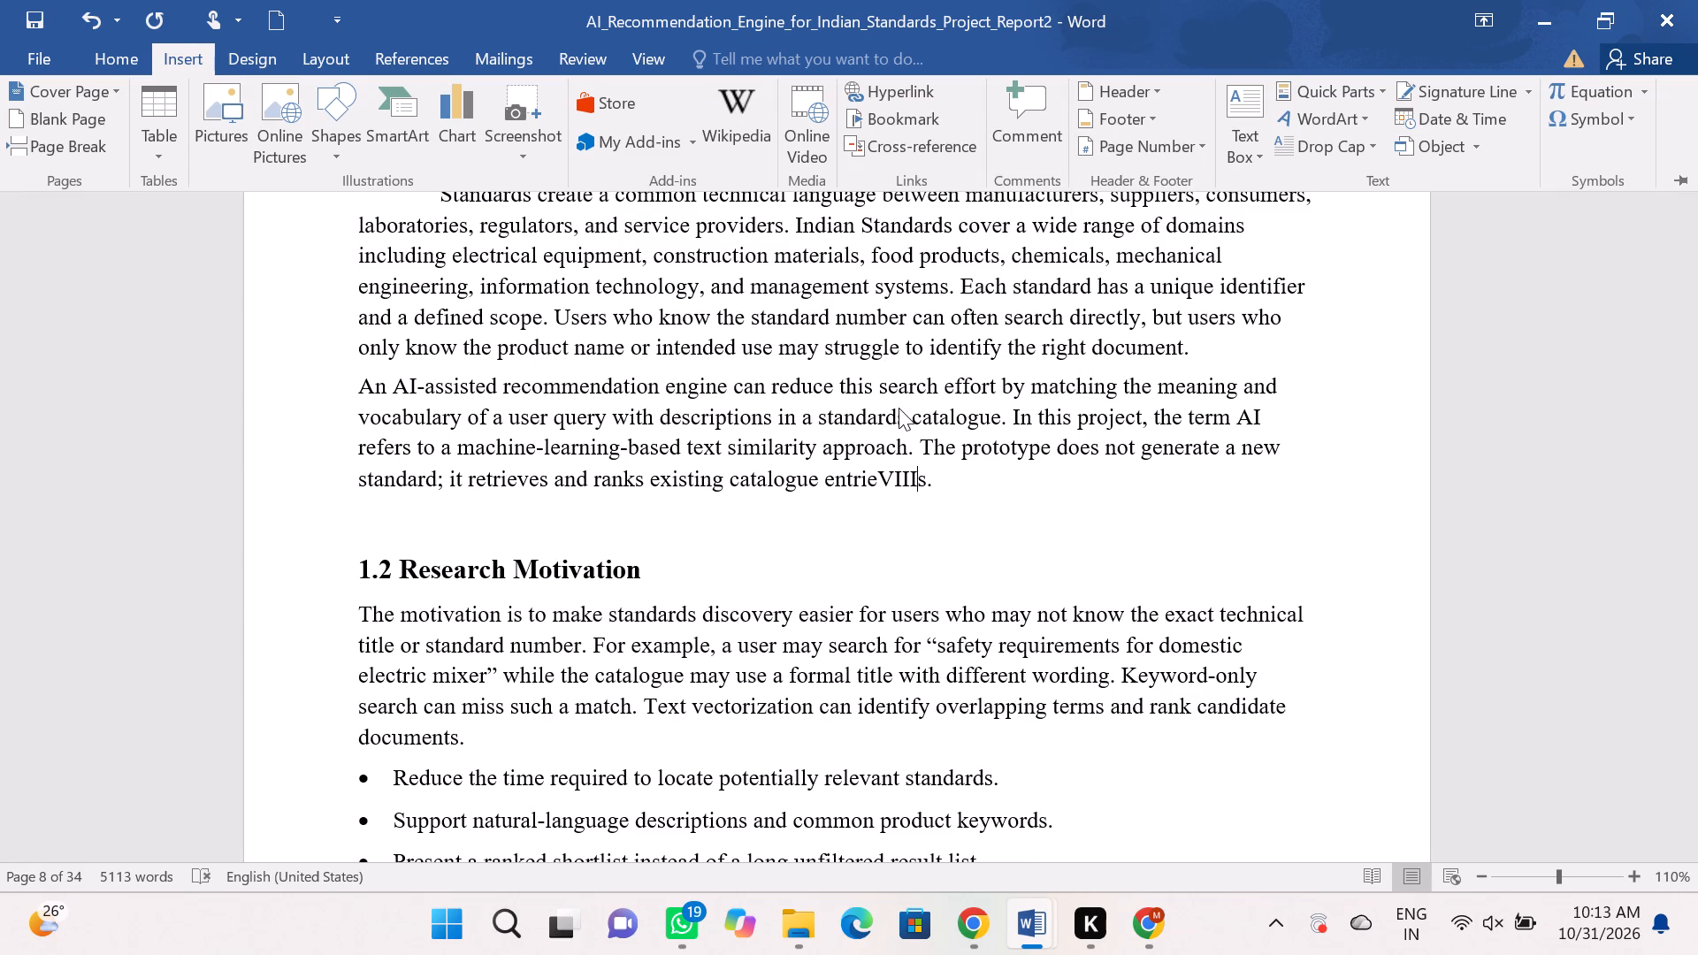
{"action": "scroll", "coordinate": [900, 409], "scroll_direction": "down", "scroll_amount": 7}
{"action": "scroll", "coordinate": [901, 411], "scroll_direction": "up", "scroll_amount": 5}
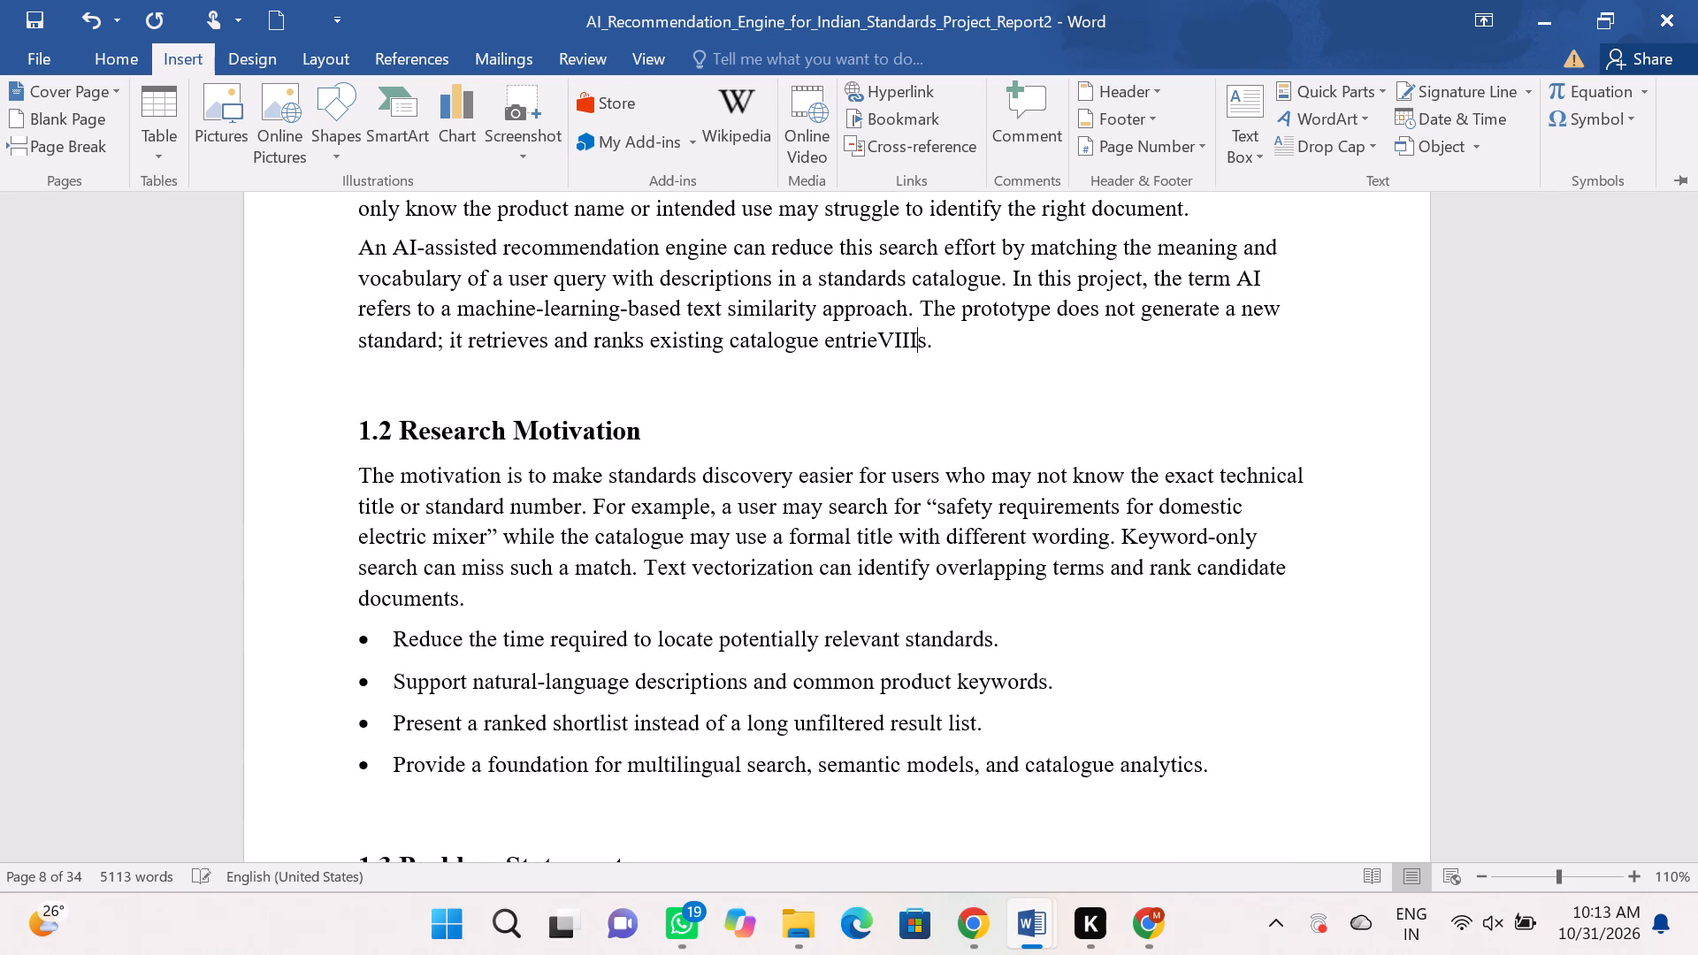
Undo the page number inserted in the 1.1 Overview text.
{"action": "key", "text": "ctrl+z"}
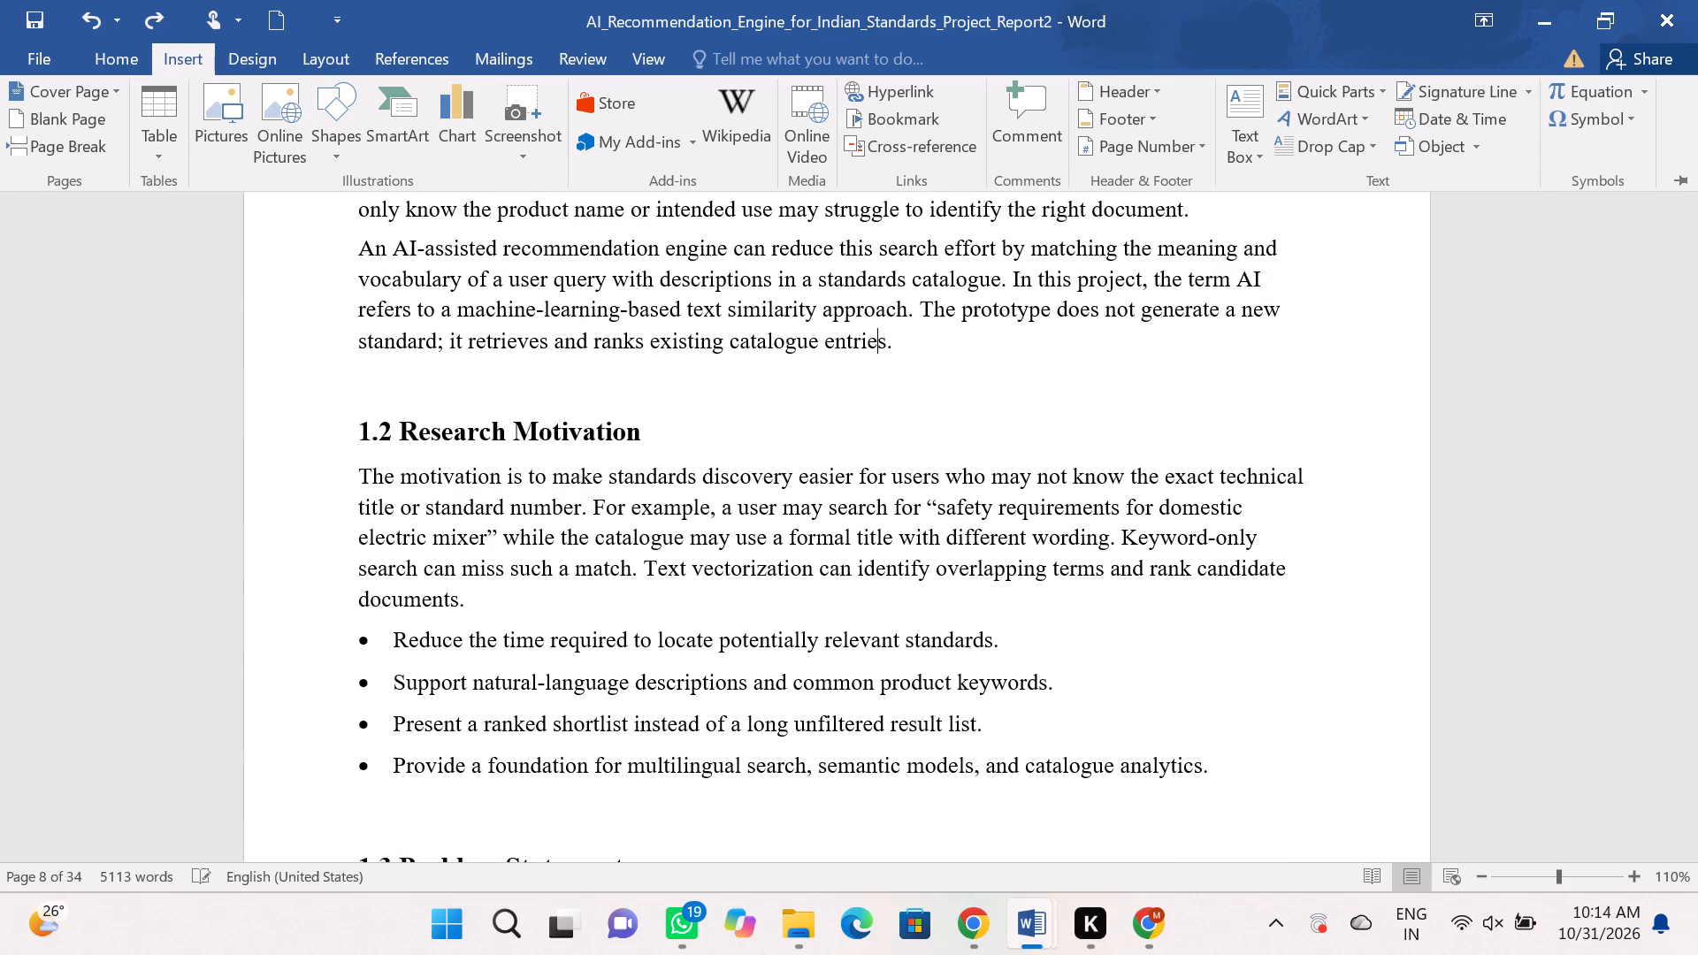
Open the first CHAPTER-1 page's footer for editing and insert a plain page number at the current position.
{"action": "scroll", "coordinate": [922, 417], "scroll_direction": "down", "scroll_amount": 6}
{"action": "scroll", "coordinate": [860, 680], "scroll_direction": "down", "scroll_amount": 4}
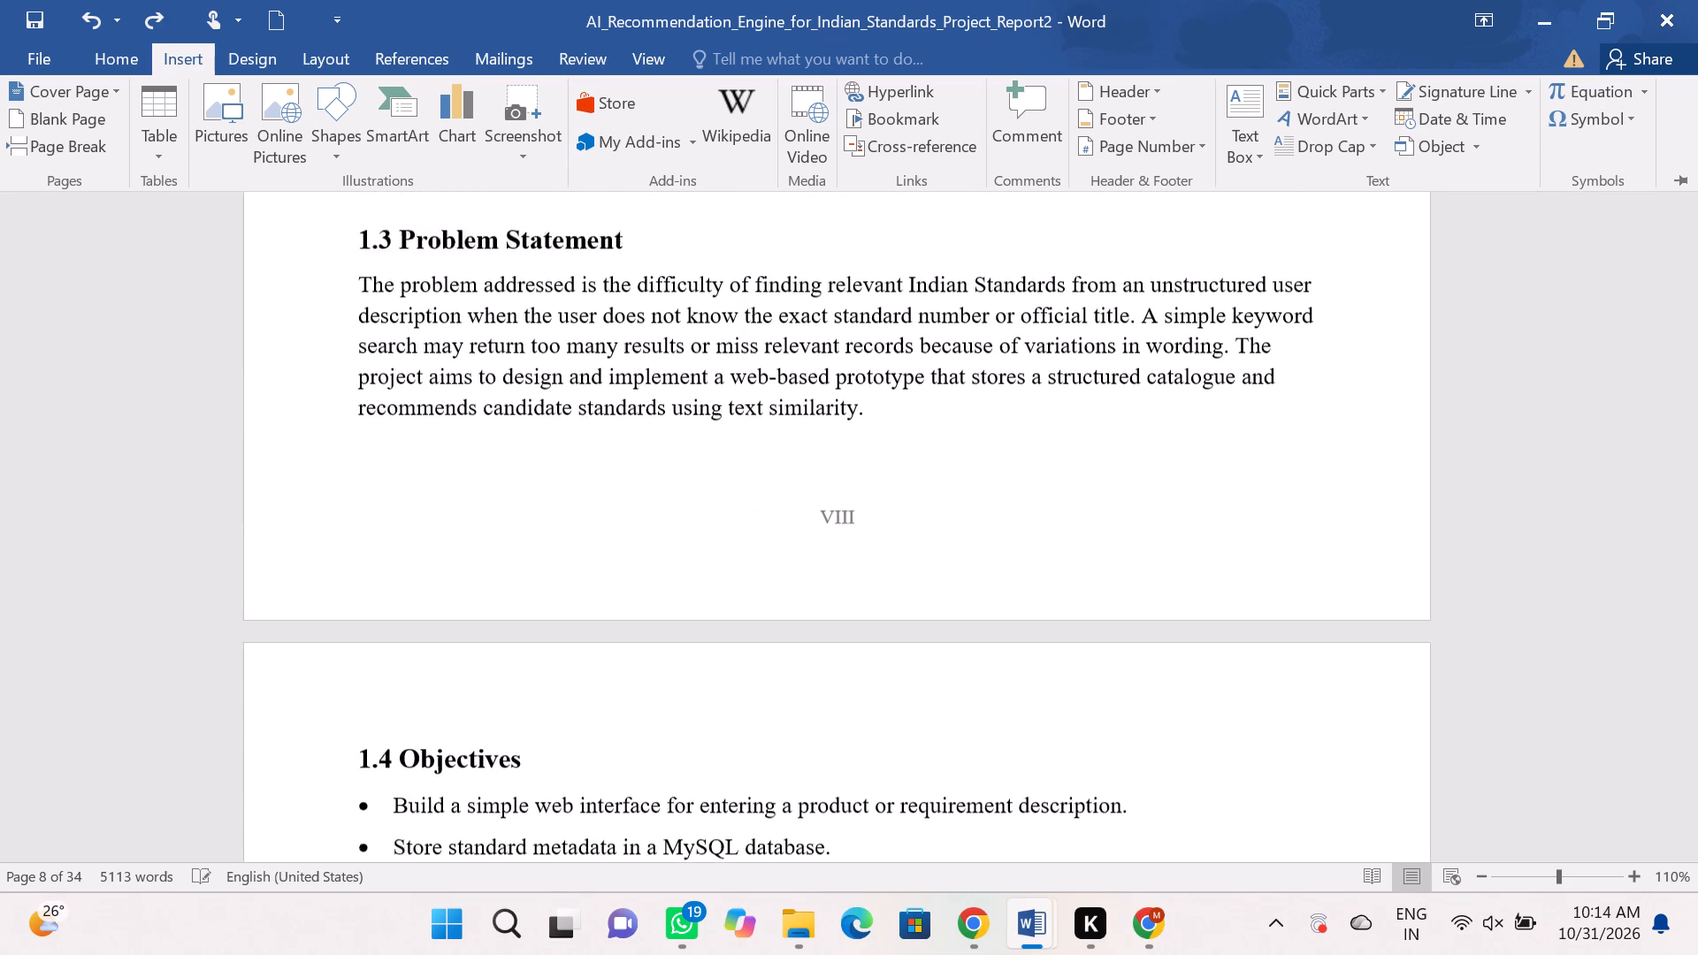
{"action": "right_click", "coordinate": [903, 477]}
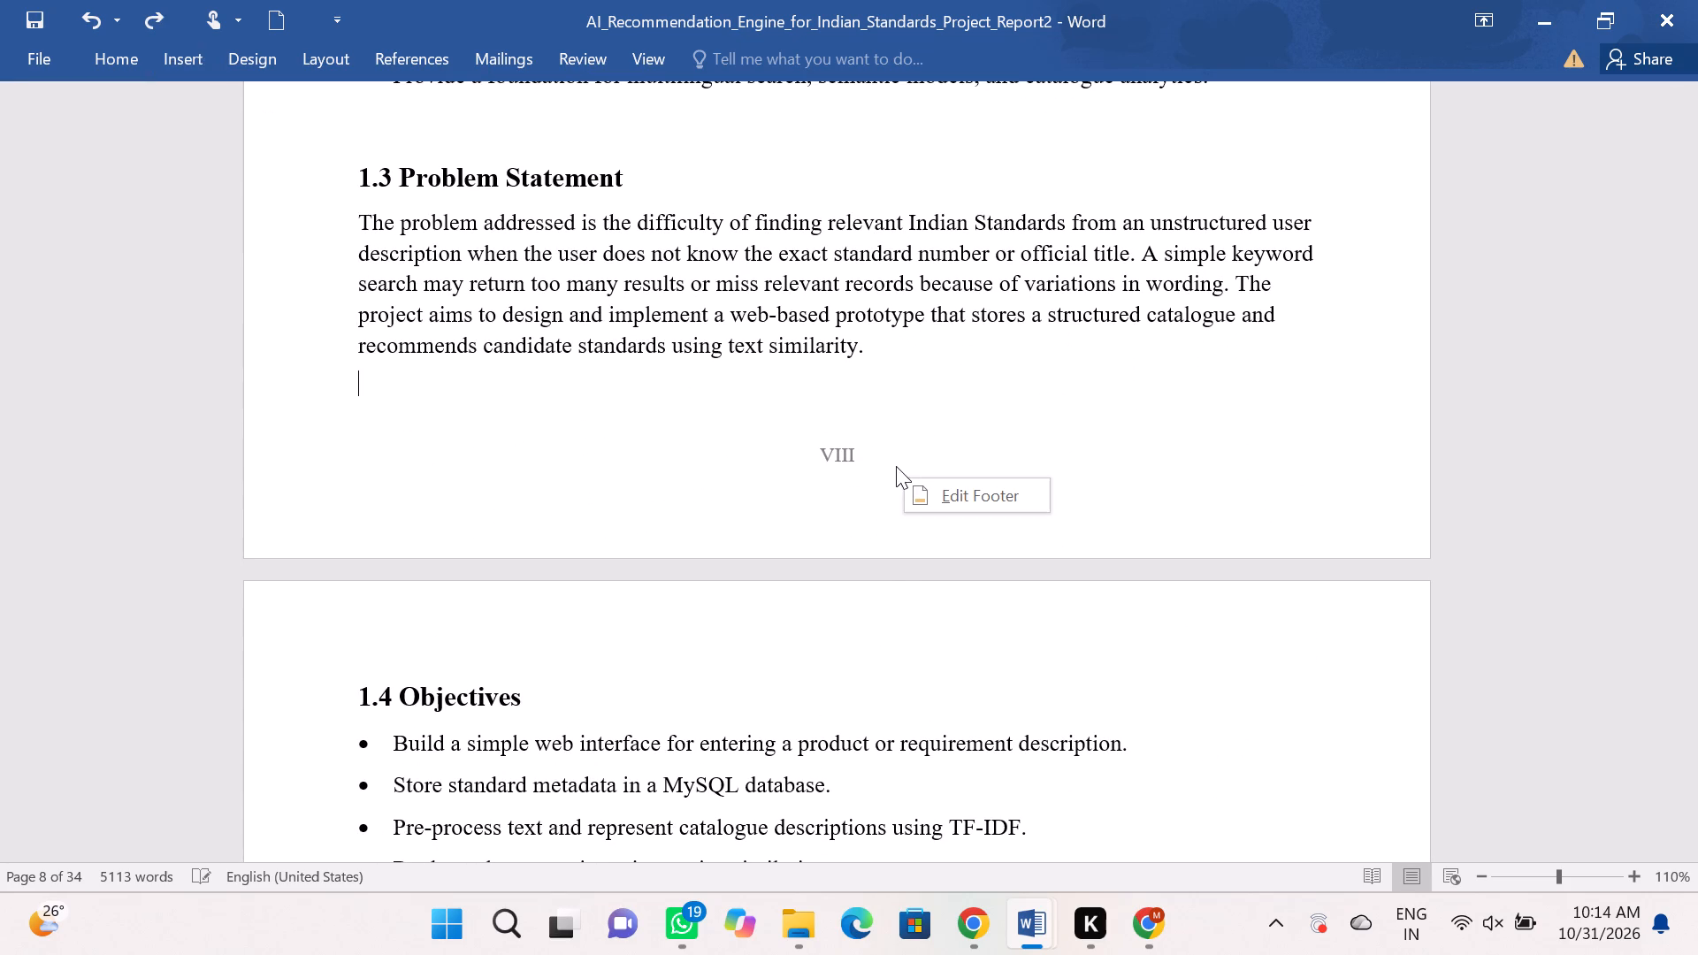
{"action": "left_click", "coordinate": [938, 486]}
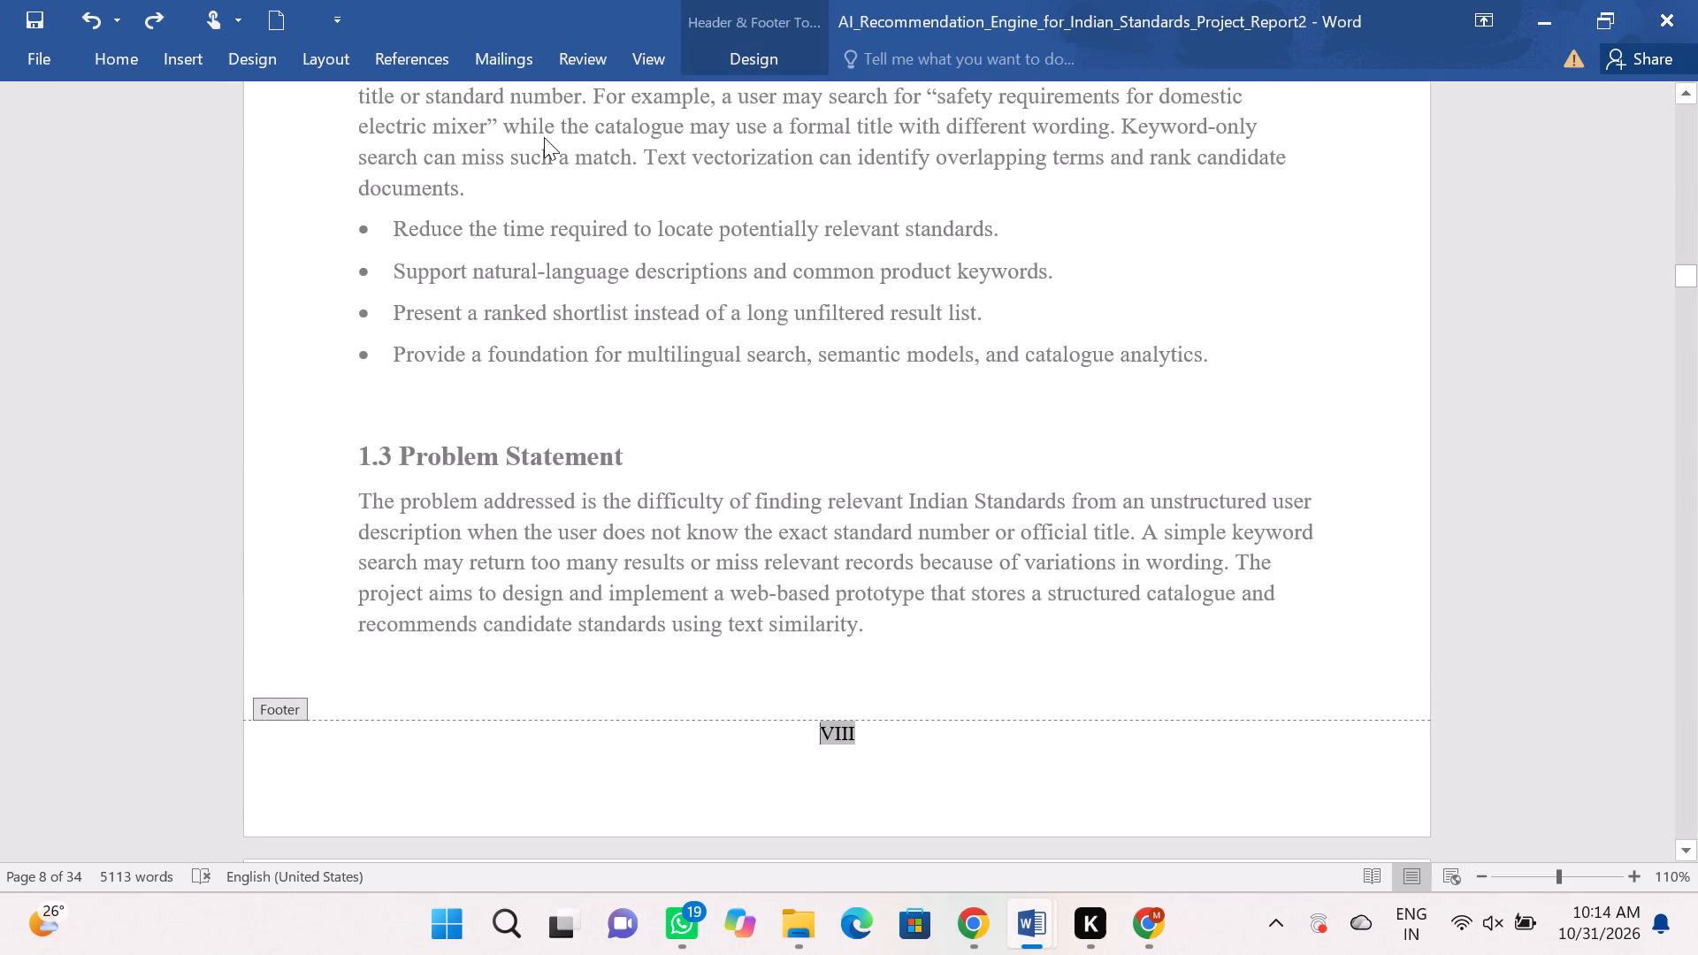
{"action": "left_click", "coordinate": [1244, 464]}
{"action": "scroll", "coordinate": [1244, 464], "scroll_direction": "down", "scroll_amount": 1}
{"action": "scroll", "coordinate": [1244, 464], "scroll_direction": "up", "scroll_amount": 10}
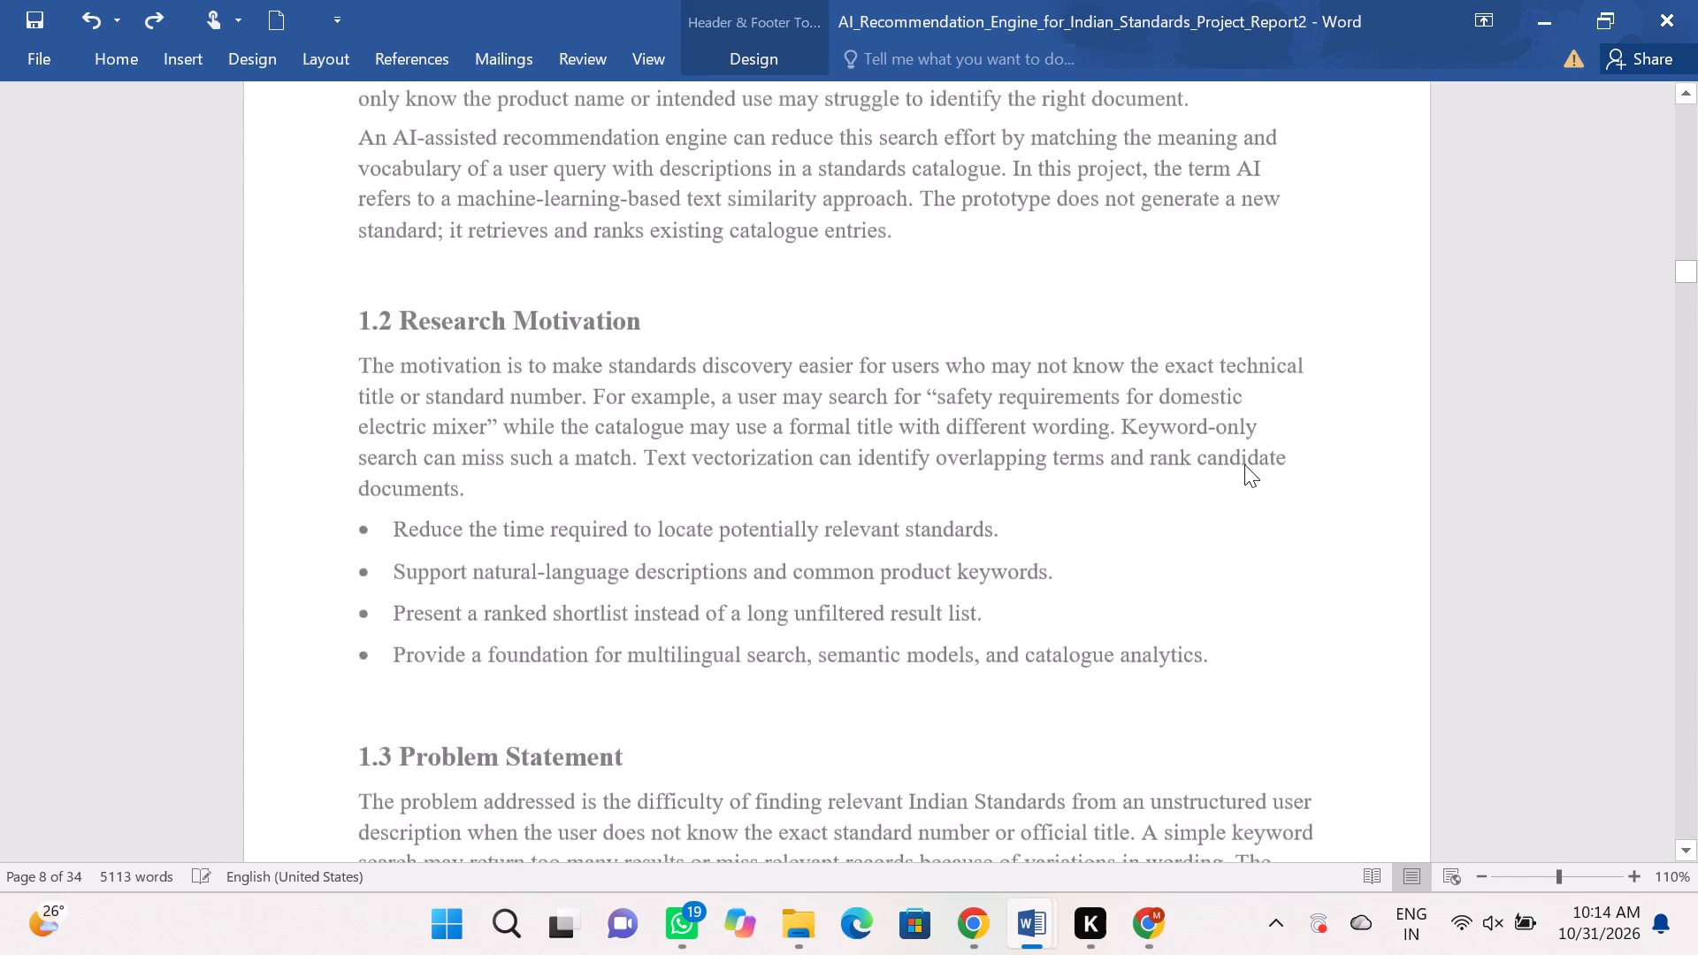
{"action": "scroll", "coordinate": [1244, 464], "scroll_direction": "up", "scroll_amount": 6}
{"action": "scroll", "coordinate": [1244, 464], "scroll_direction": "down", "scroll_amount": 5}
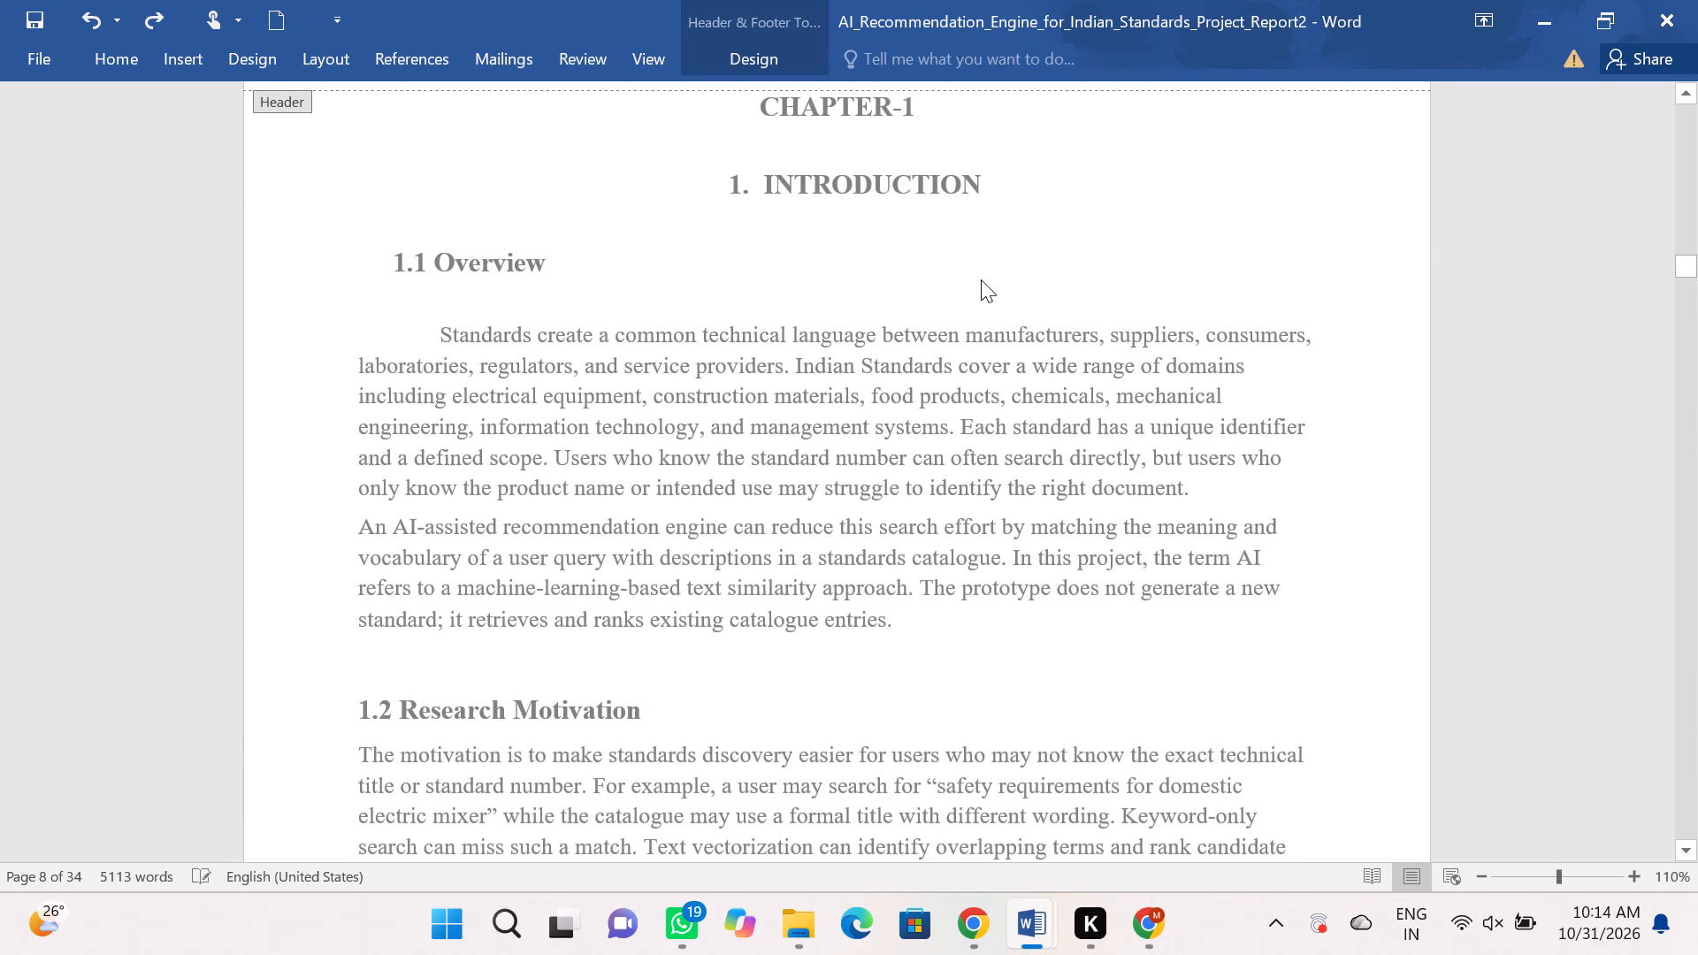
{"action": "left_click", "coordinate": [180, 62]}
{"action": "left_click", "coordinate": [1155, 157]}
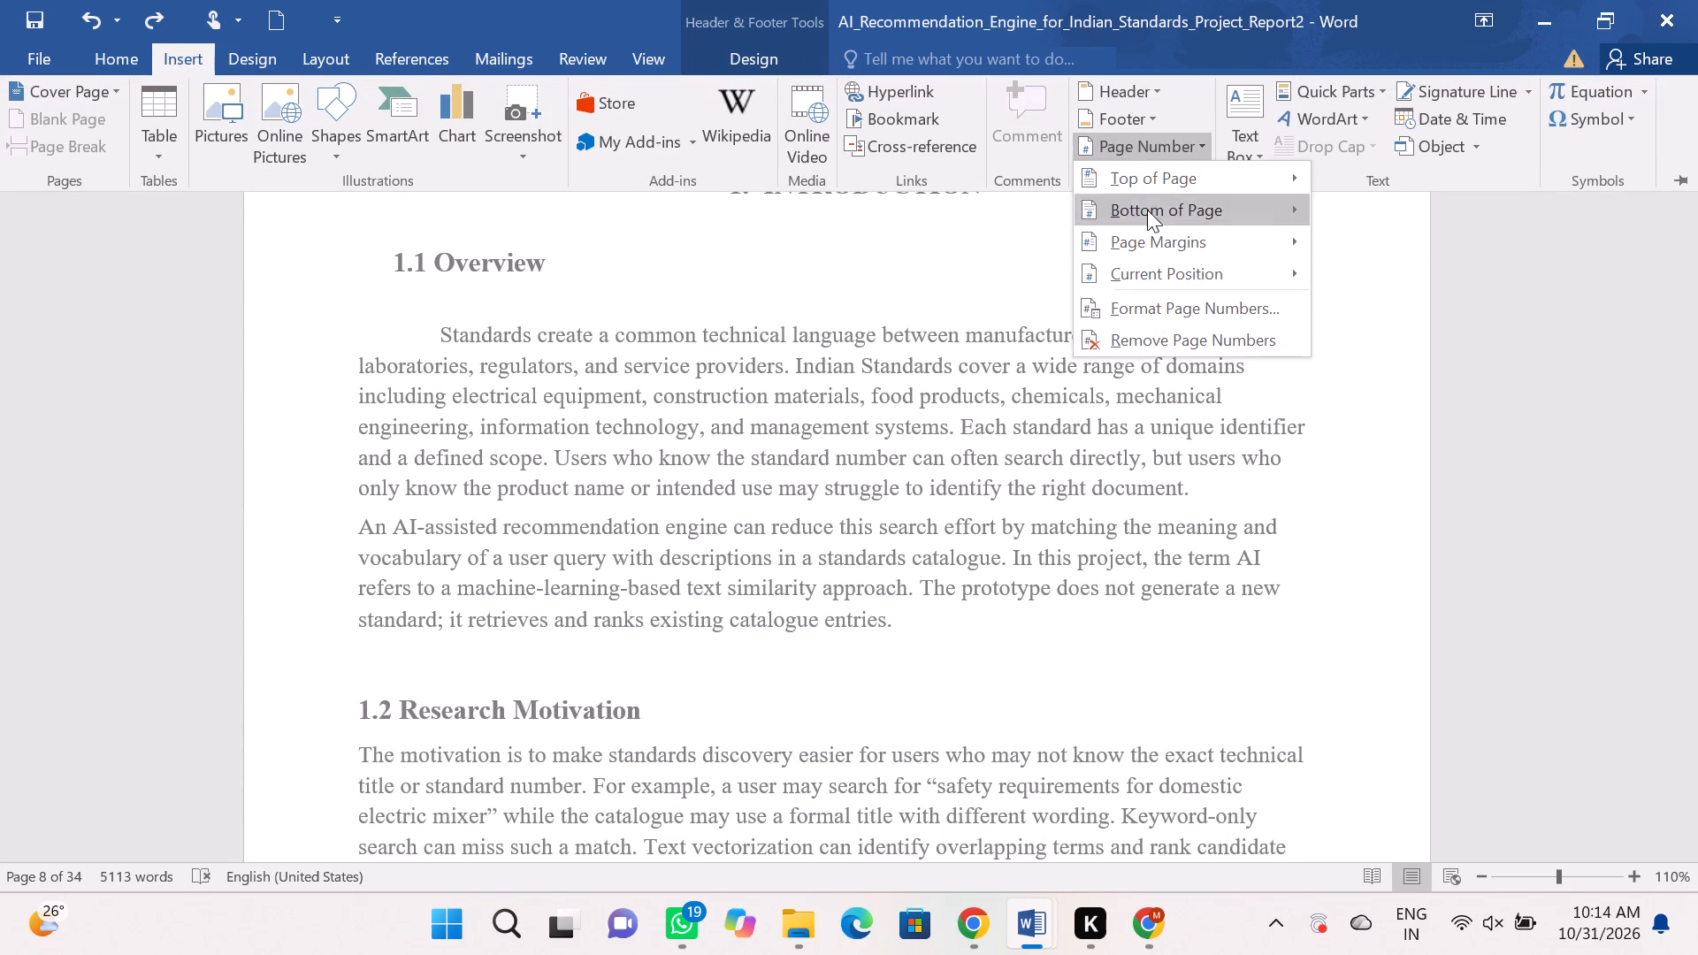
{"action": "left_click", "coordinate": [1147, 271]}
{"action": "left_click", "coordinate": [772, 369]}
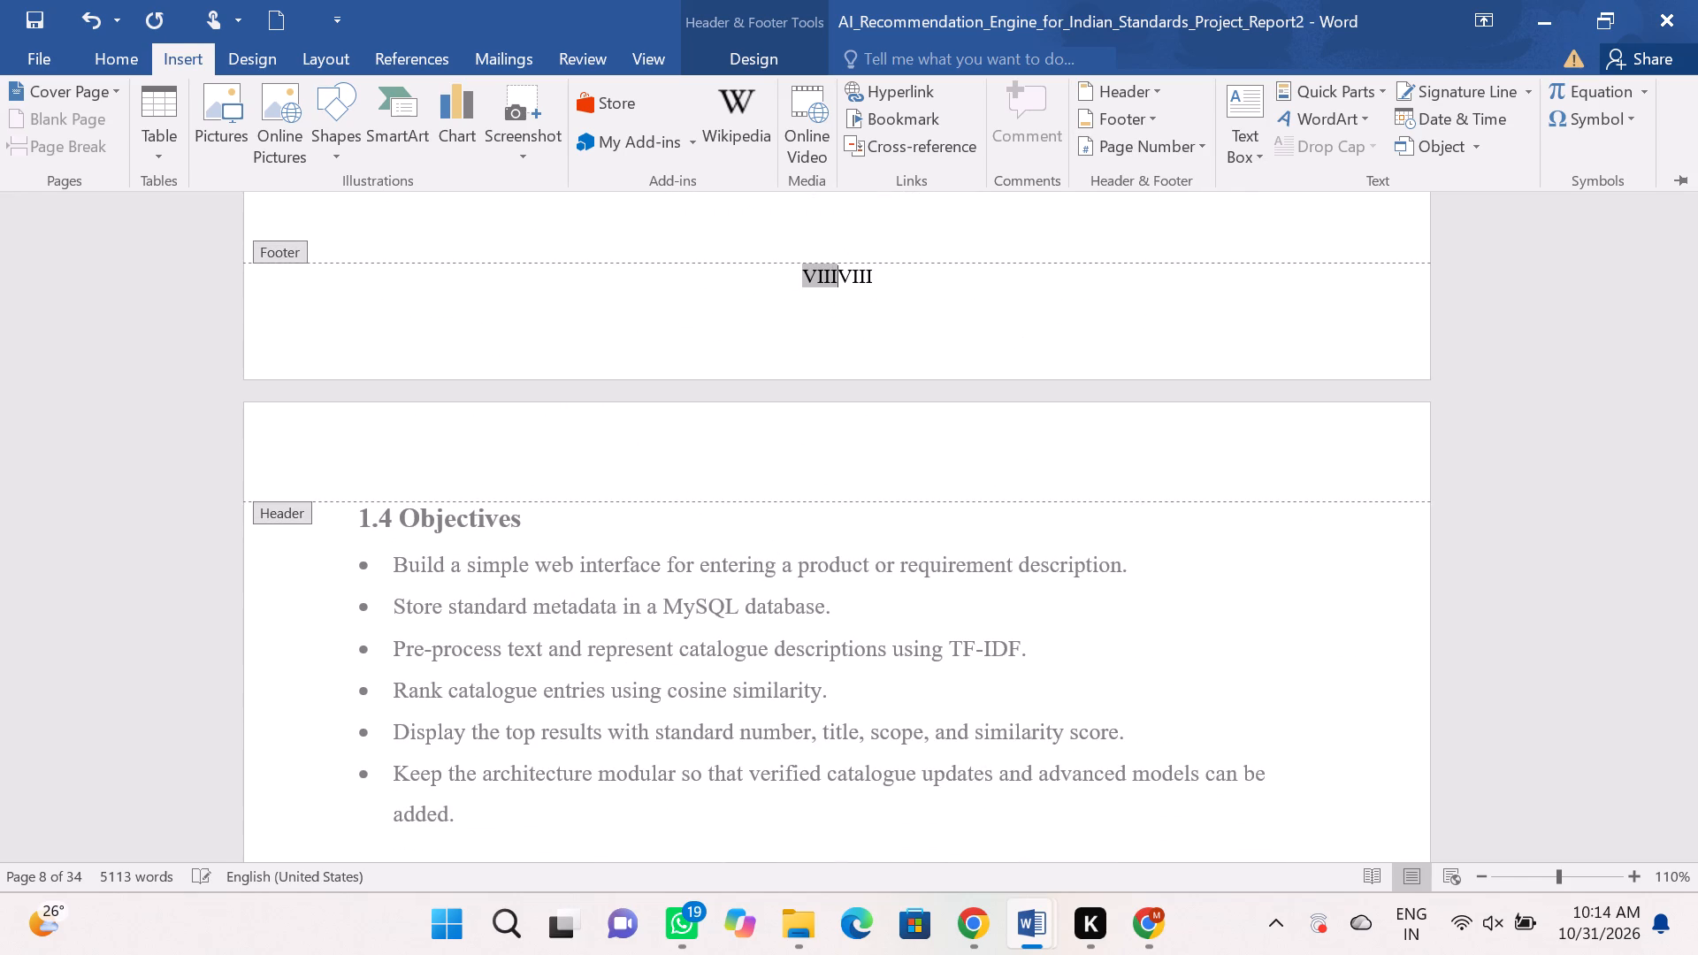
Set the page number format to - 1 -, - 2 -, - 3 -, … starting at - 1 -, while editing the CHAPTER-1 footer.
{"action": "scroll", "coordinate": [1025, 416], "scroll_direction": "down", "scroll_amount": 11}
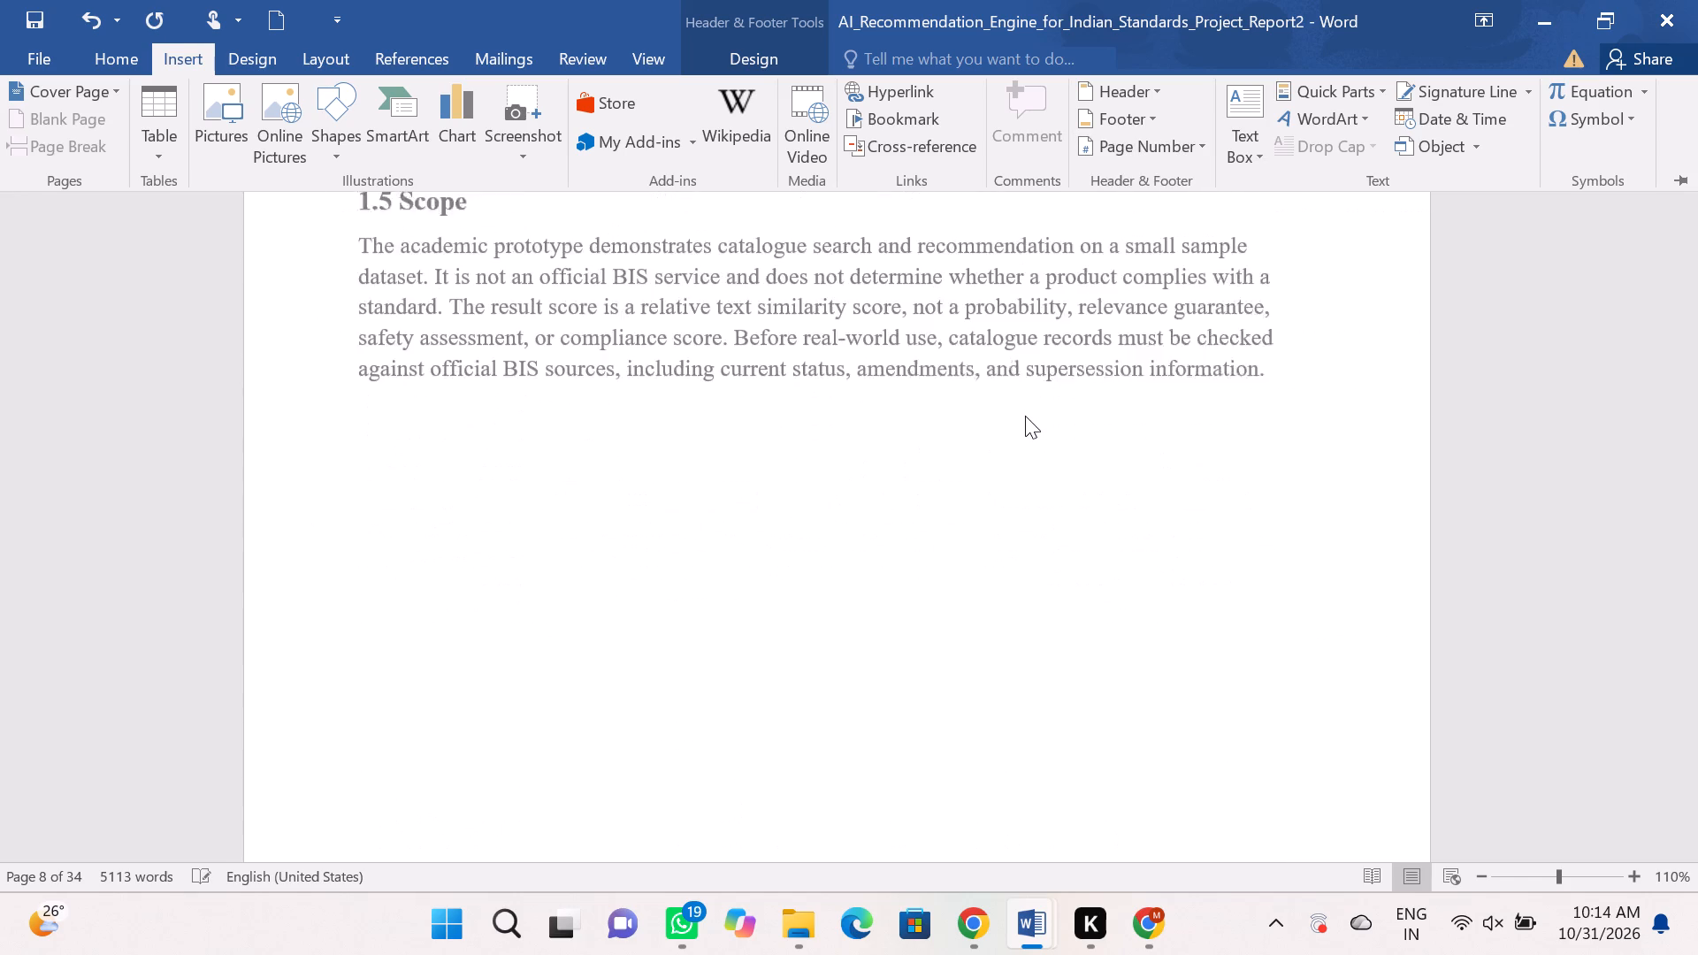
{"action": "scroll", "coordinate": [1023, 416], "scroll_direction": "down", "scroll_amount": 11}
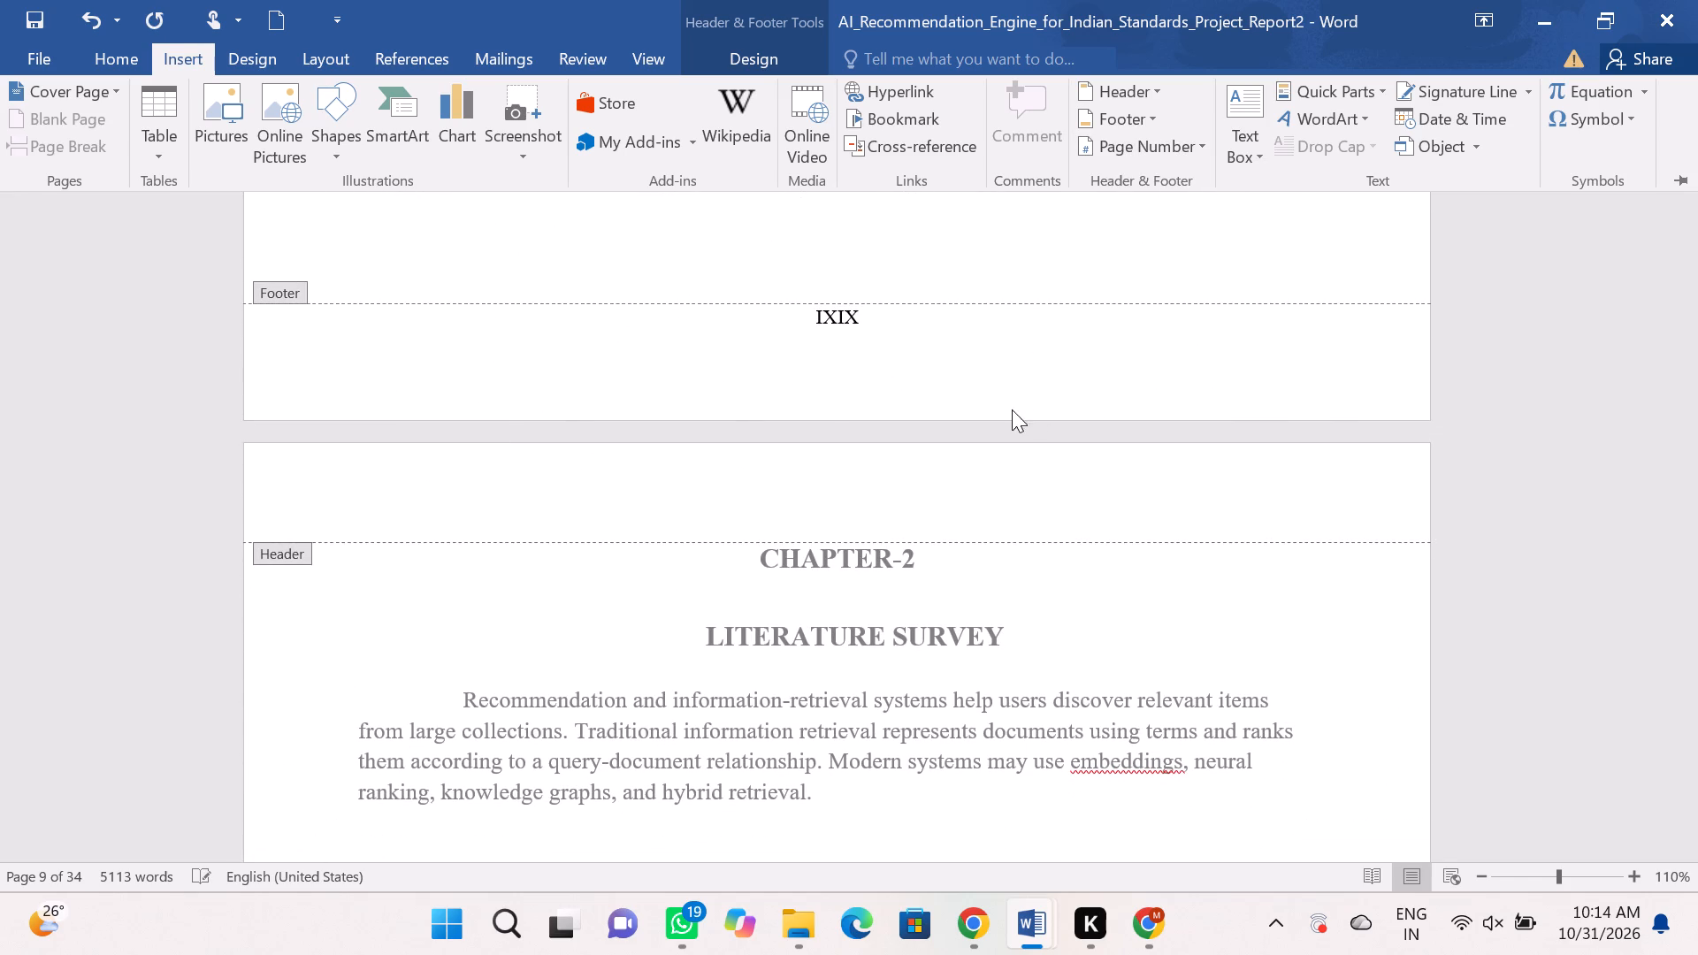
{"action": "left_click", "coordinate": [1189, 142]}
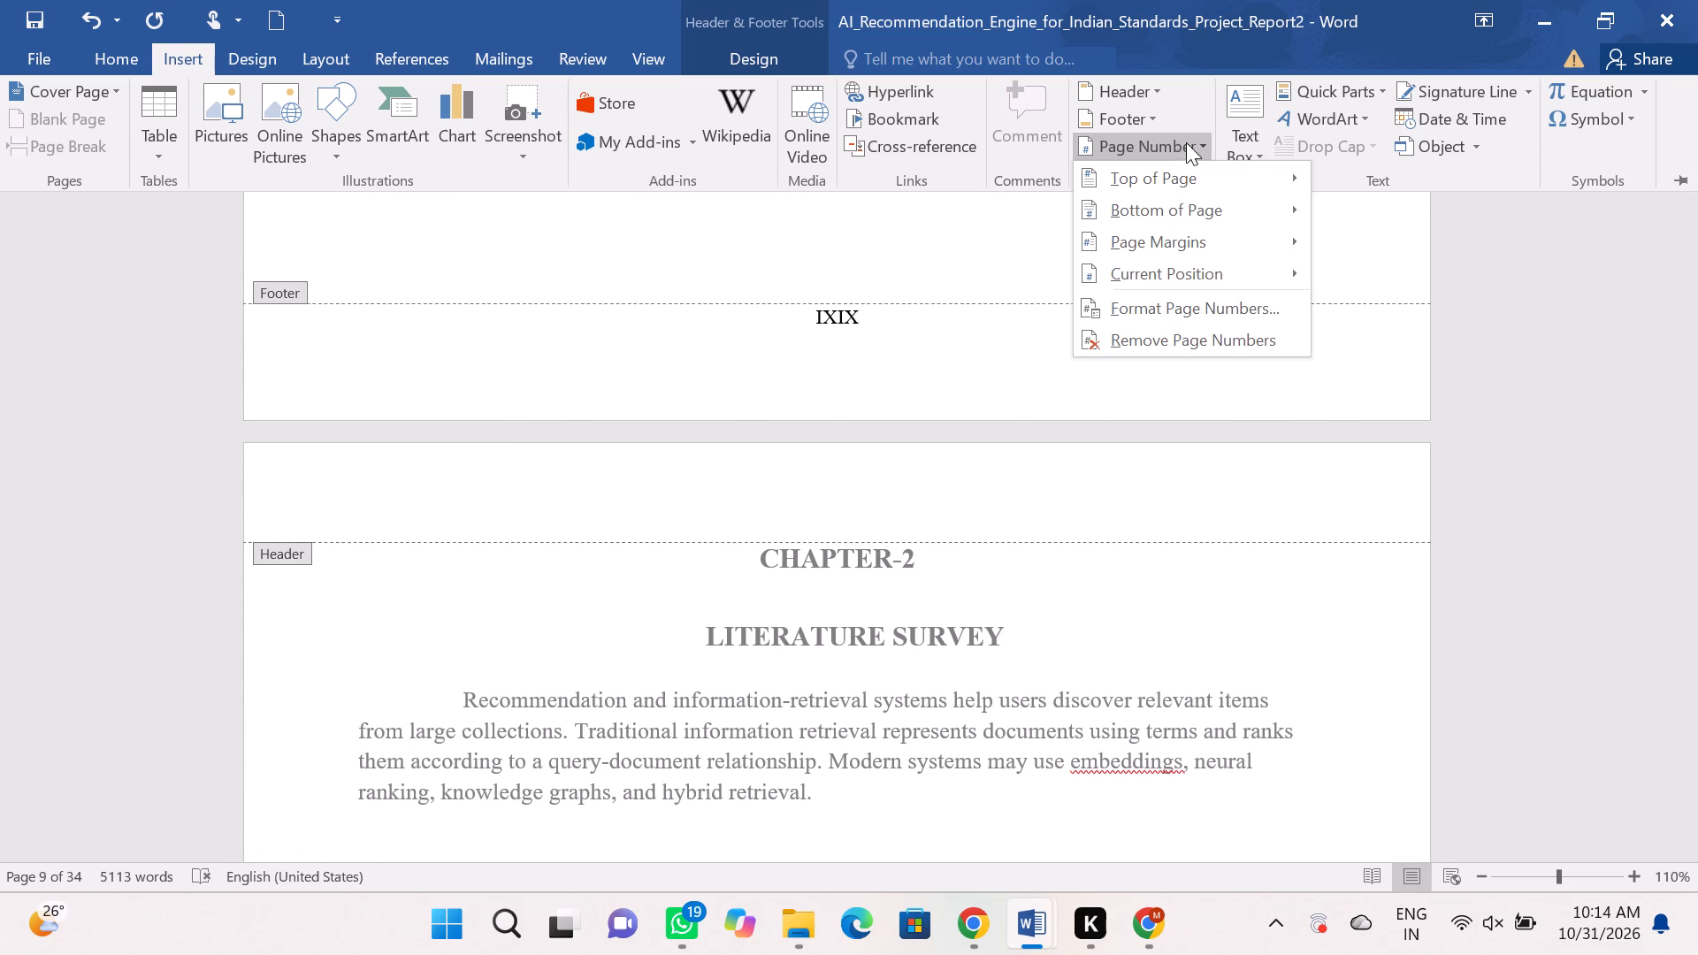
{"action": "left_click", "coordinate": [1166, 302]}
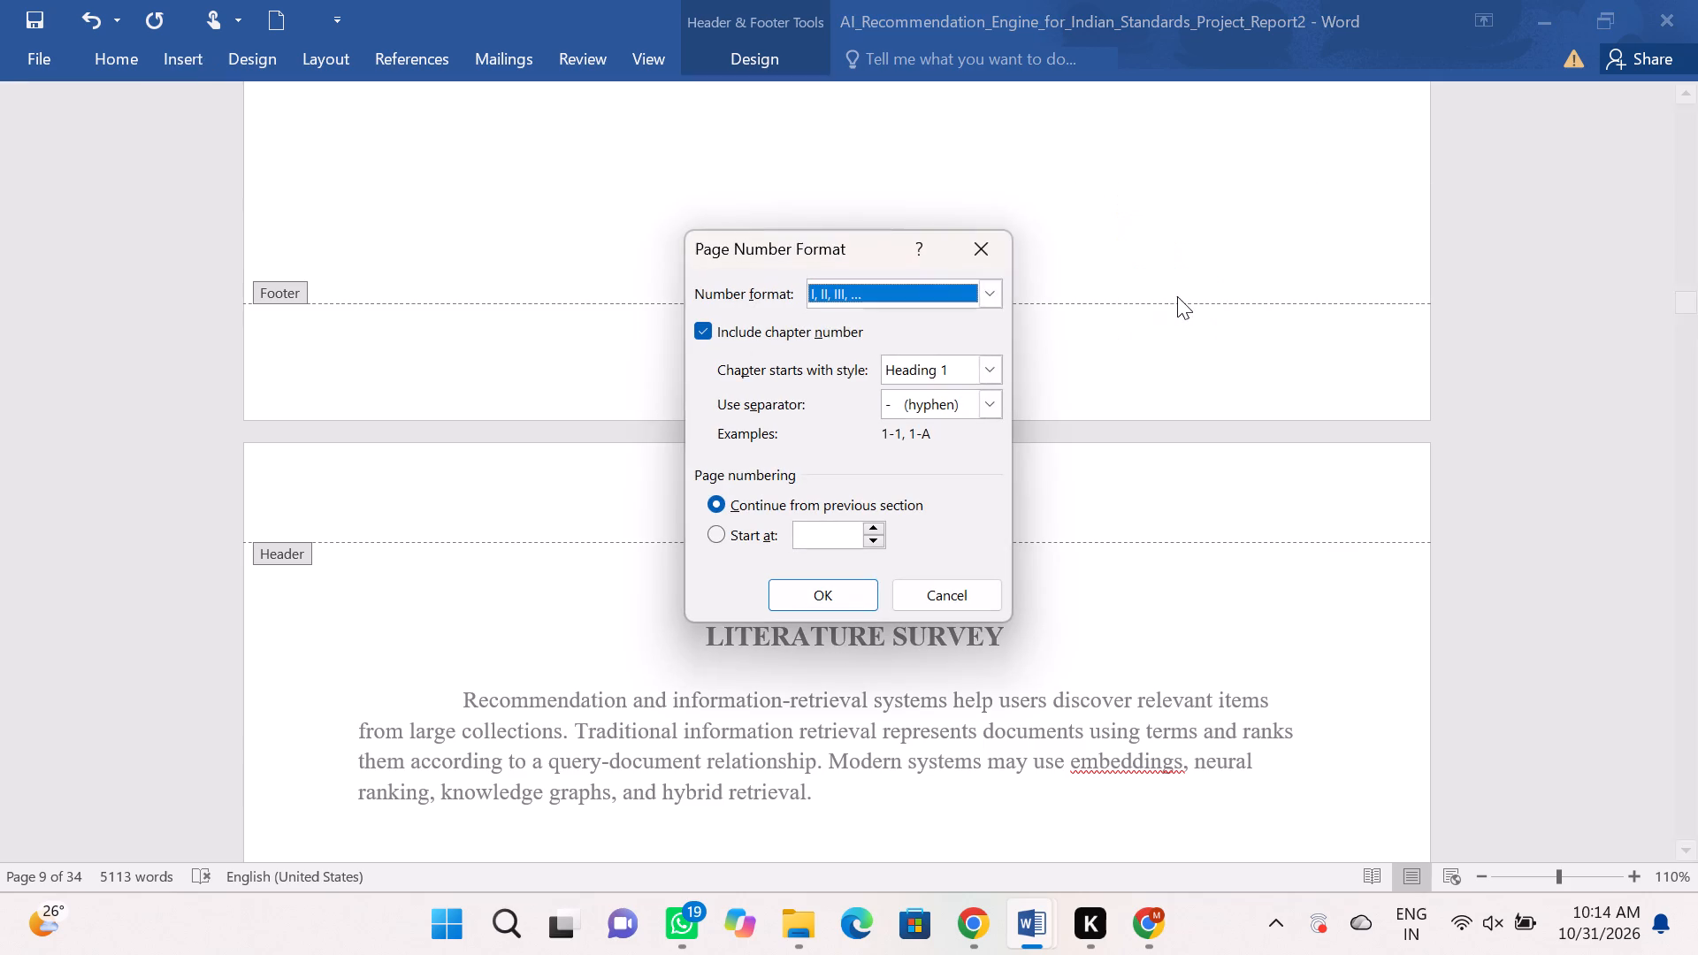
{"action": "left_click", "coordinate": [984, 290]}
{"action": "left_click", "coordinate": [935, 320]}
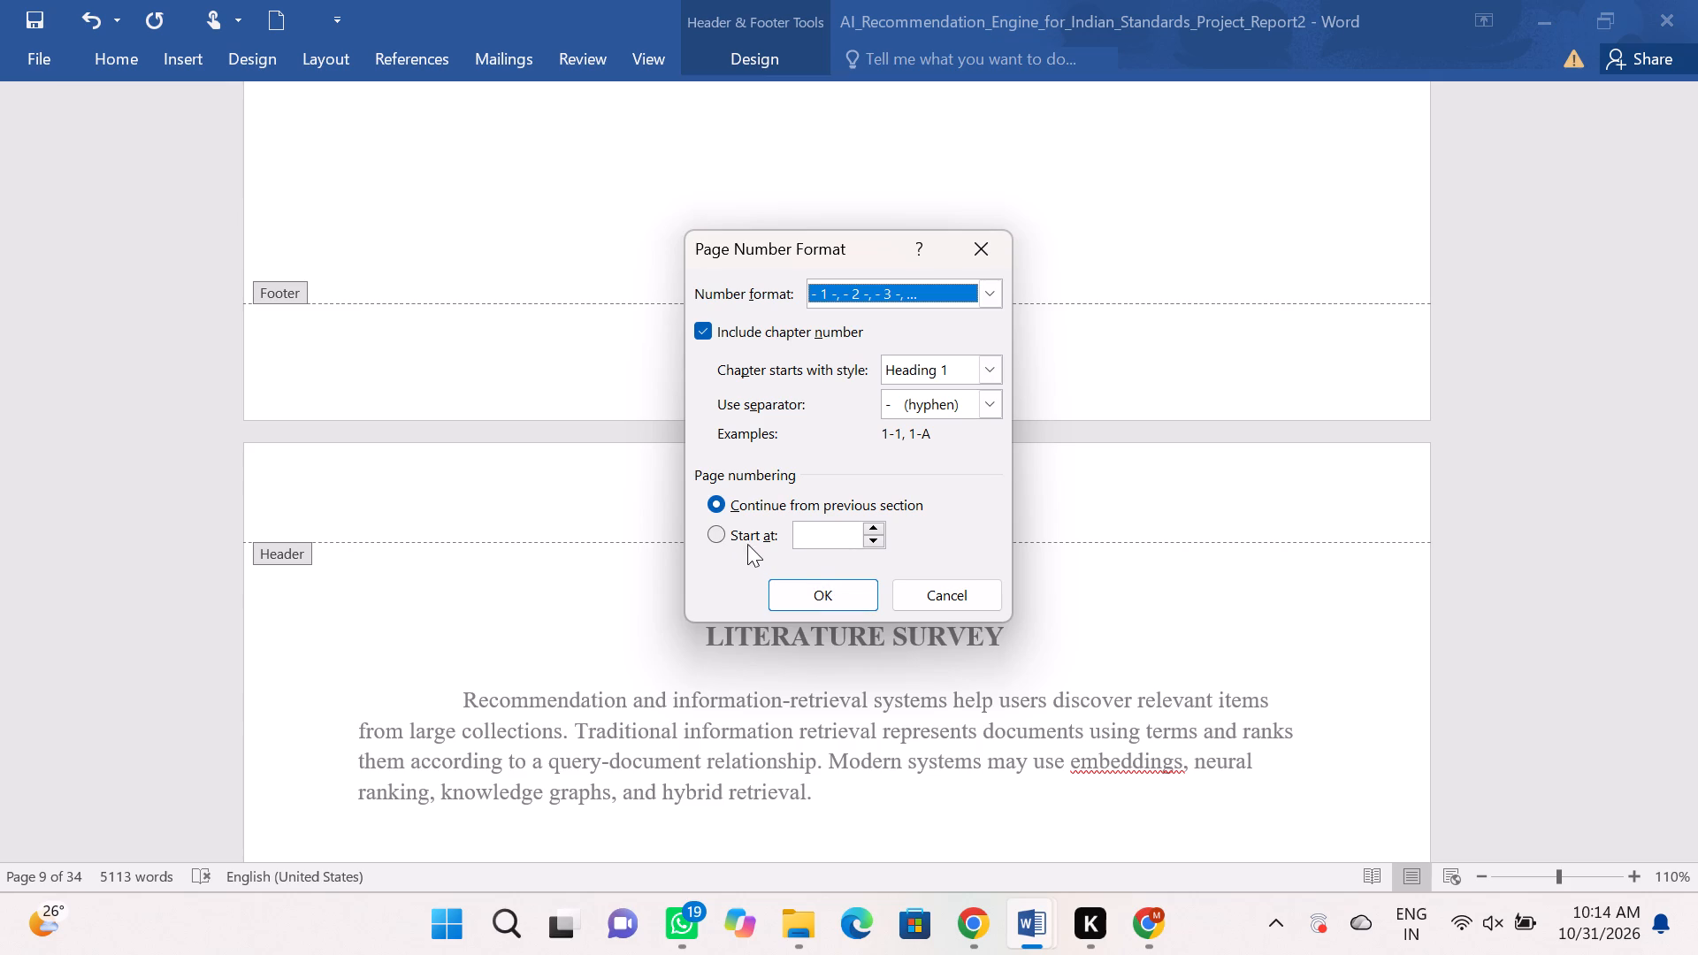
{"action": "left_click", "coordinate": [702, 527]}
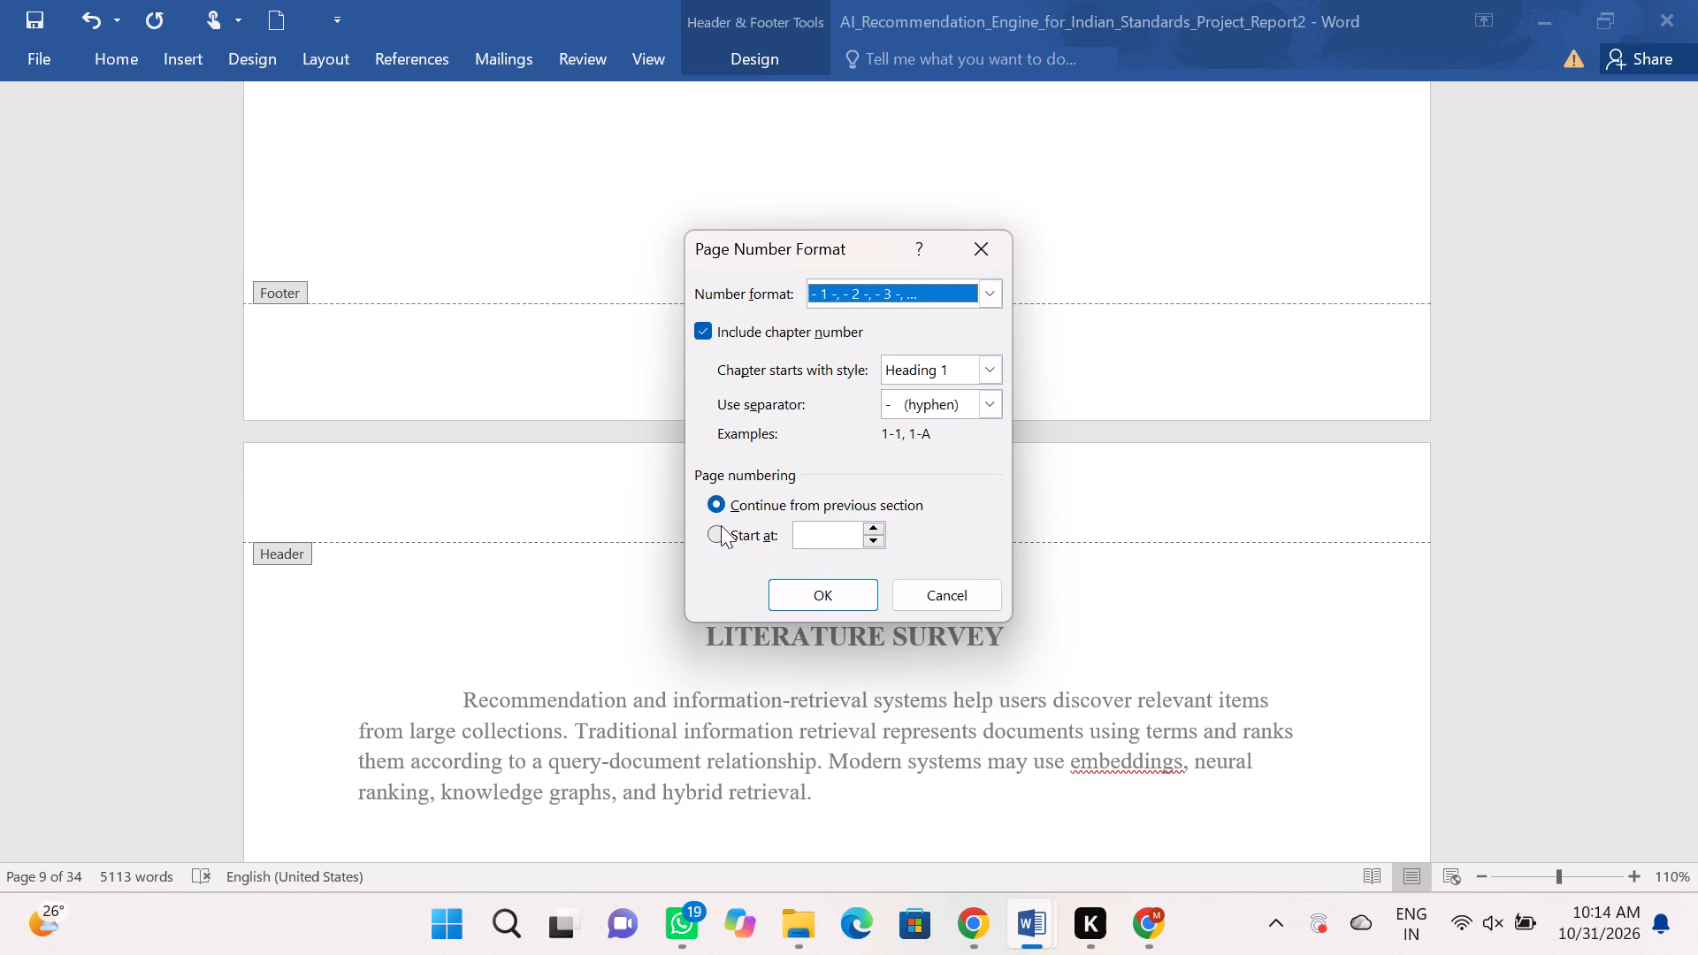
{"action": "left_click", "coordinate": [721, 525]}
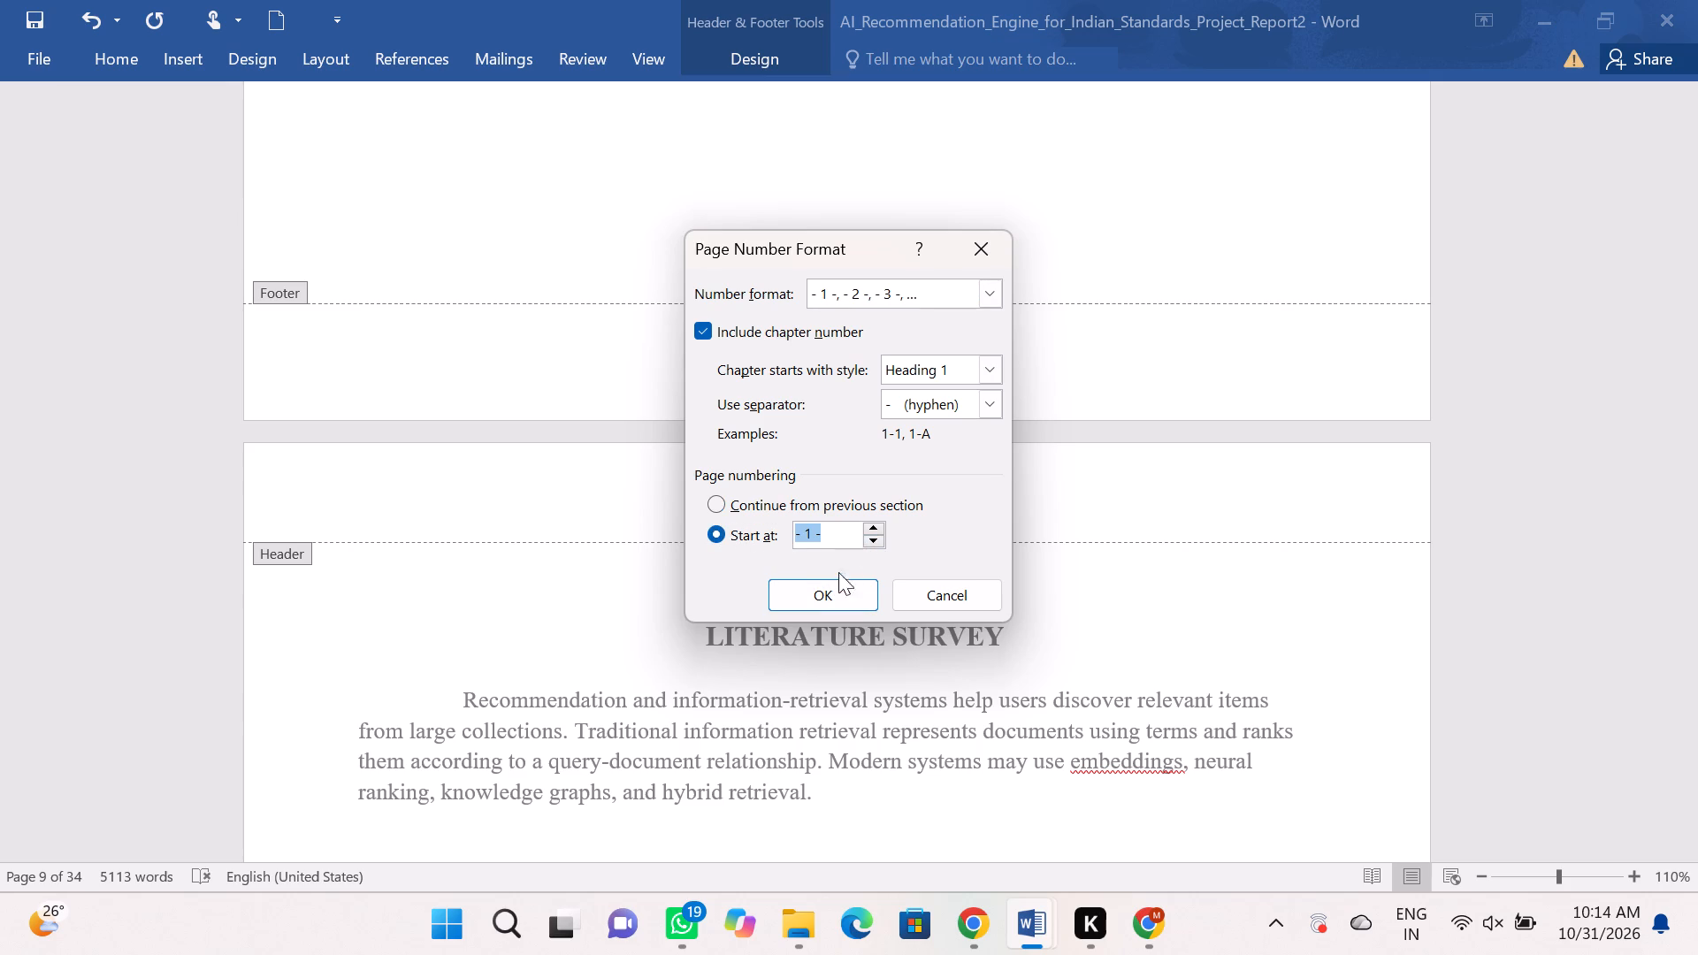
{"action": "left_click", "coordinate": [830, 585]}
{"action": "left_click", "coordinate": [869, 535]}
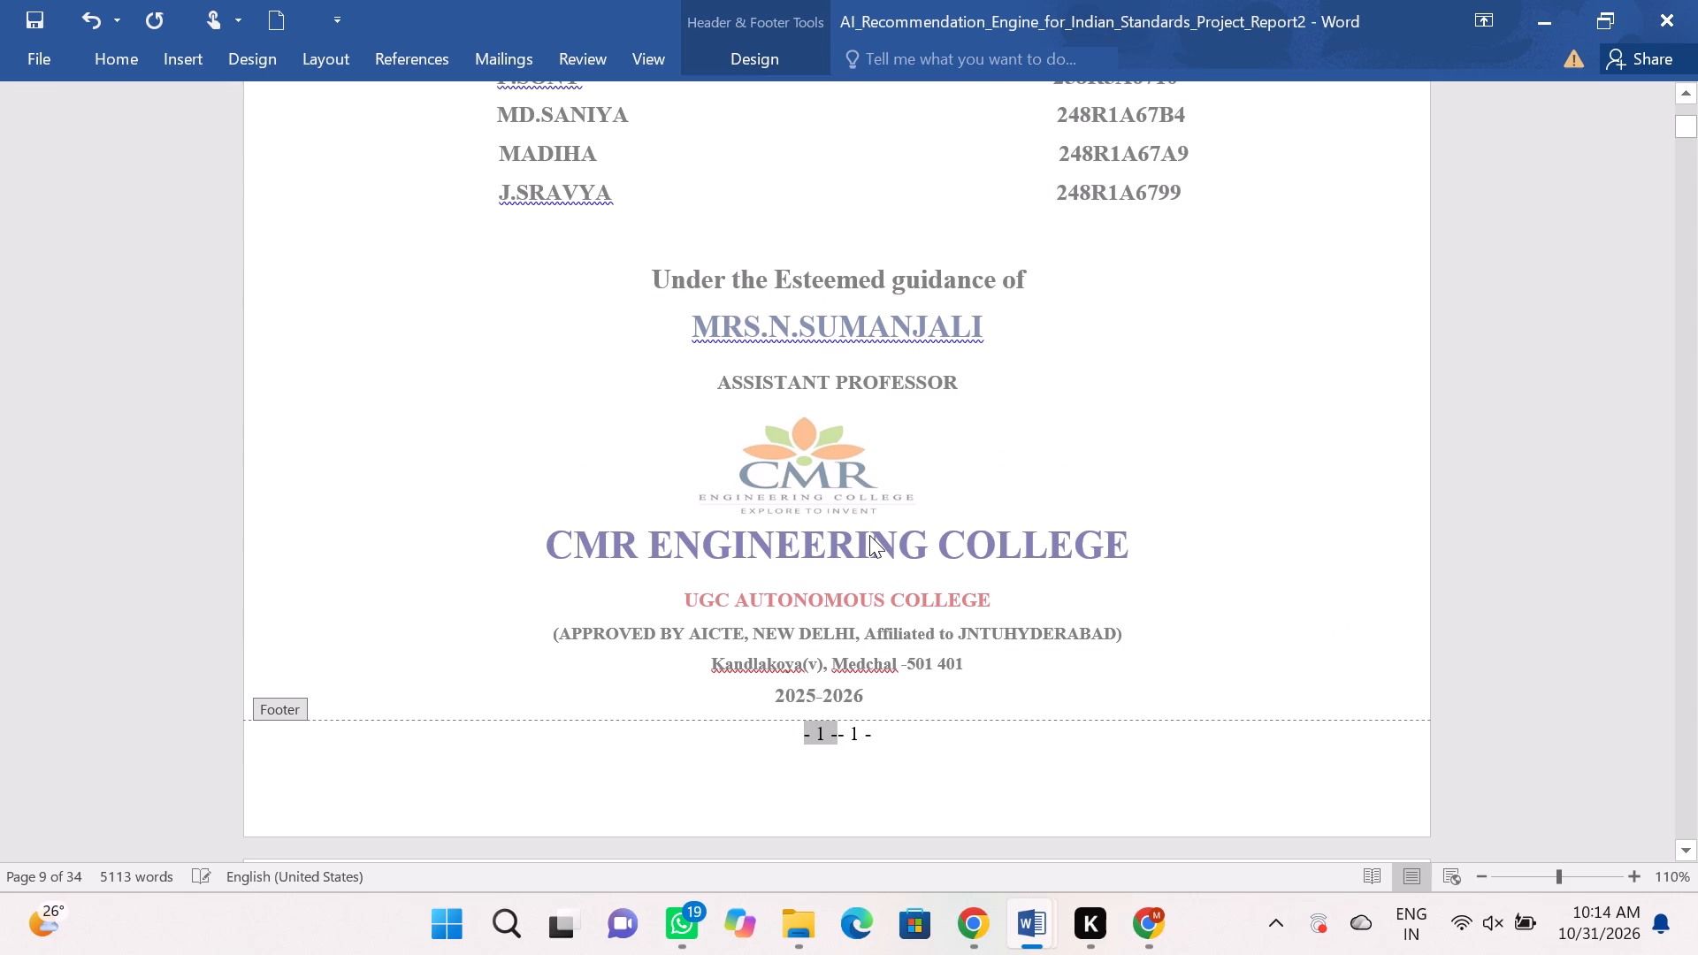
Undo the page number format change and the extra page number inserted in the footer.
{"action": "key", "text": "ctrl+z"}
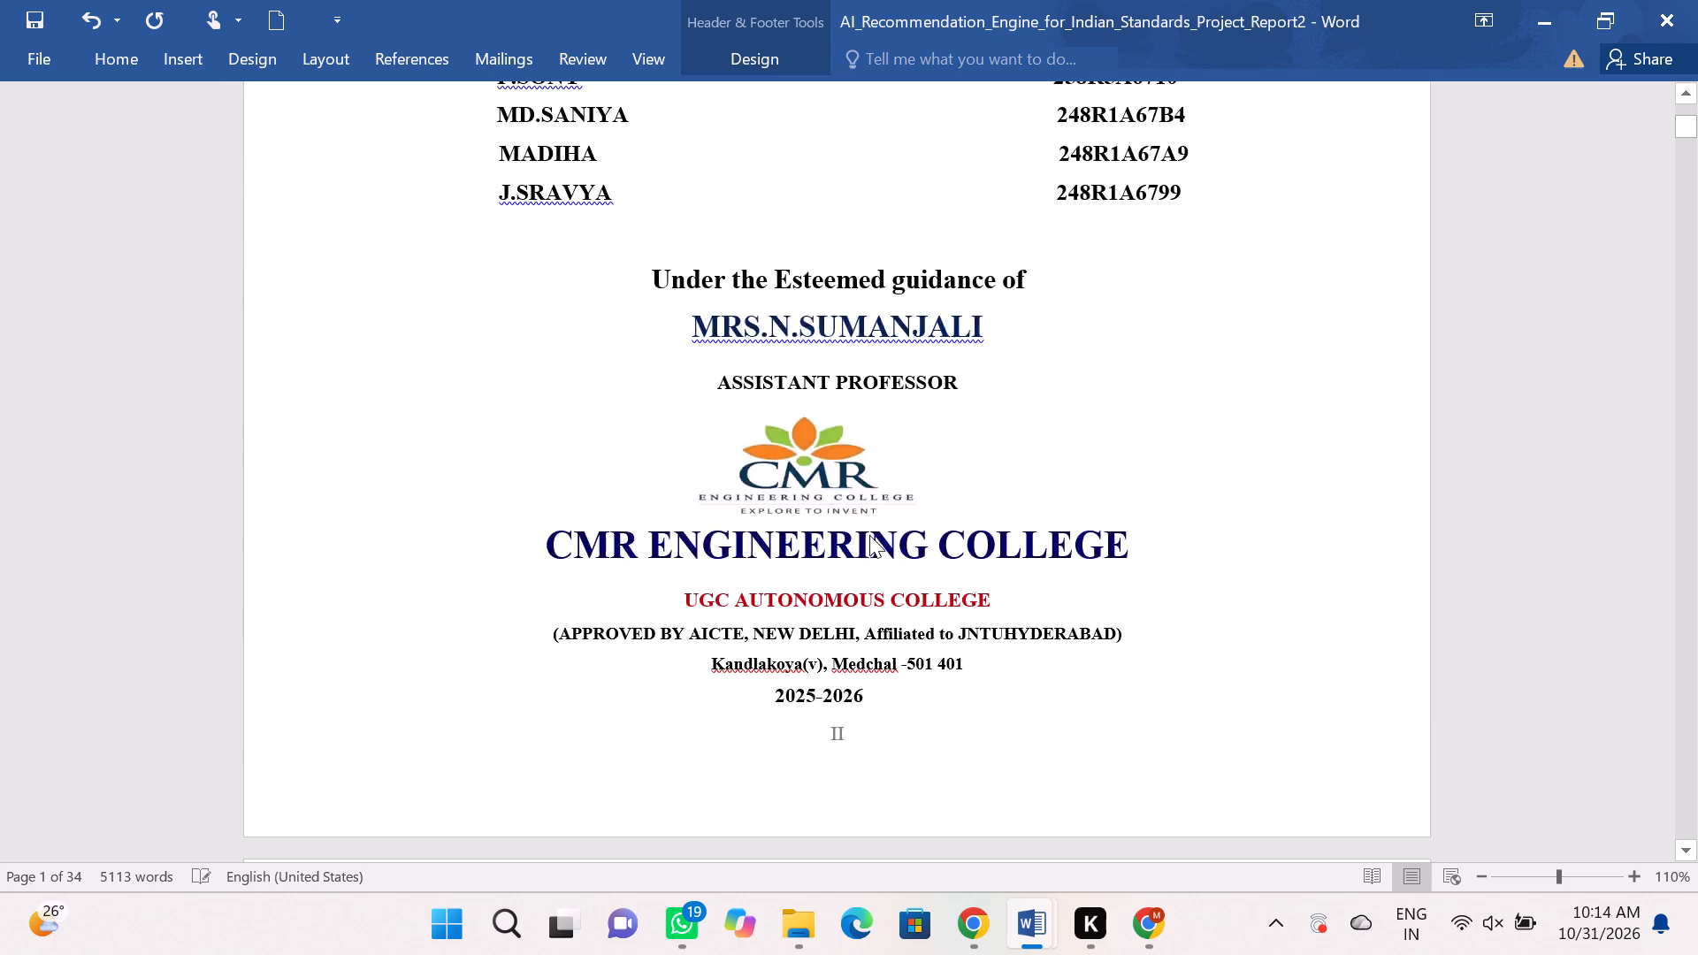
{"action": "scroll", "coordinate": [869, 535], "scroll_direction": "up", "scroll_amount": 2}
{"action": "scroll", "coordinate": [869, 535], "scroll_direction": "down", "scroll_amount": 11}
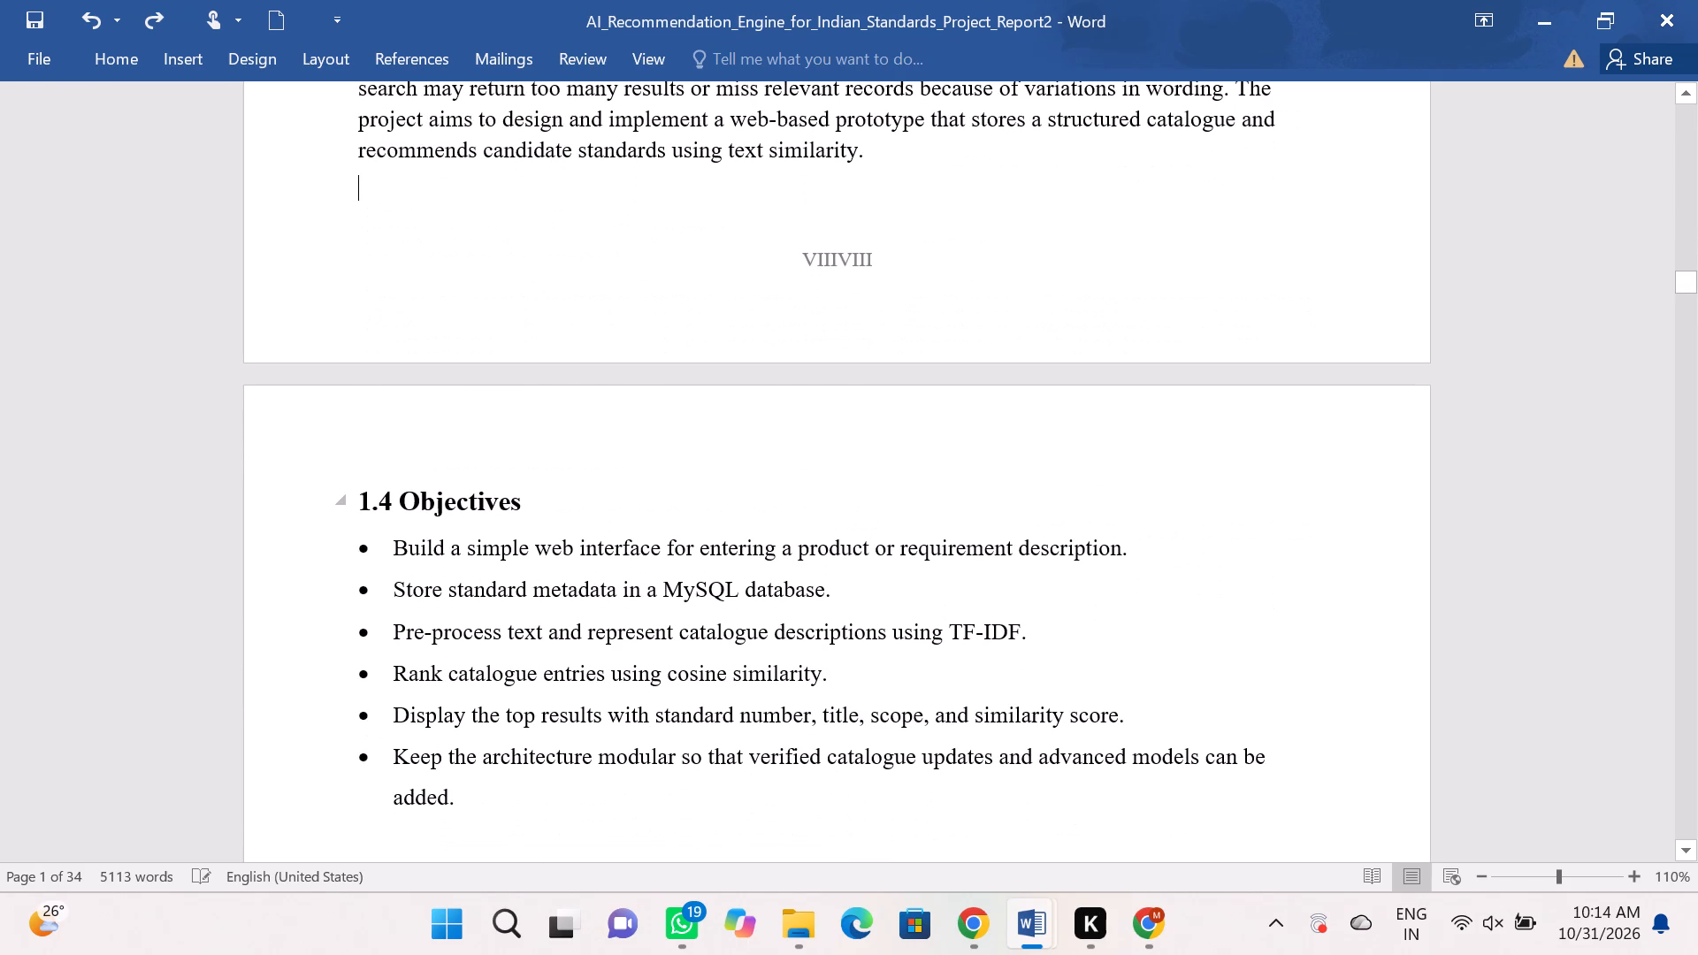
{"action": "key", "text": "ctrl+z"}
Check the footer page numbers from CHAPTER-1 through CHAPTER-2 and back around the LIST OF FIGURES page.
{"action": "scroll", "coordinate": [933, 530], "scroll_direction": "down", "scroll_amount": 7}
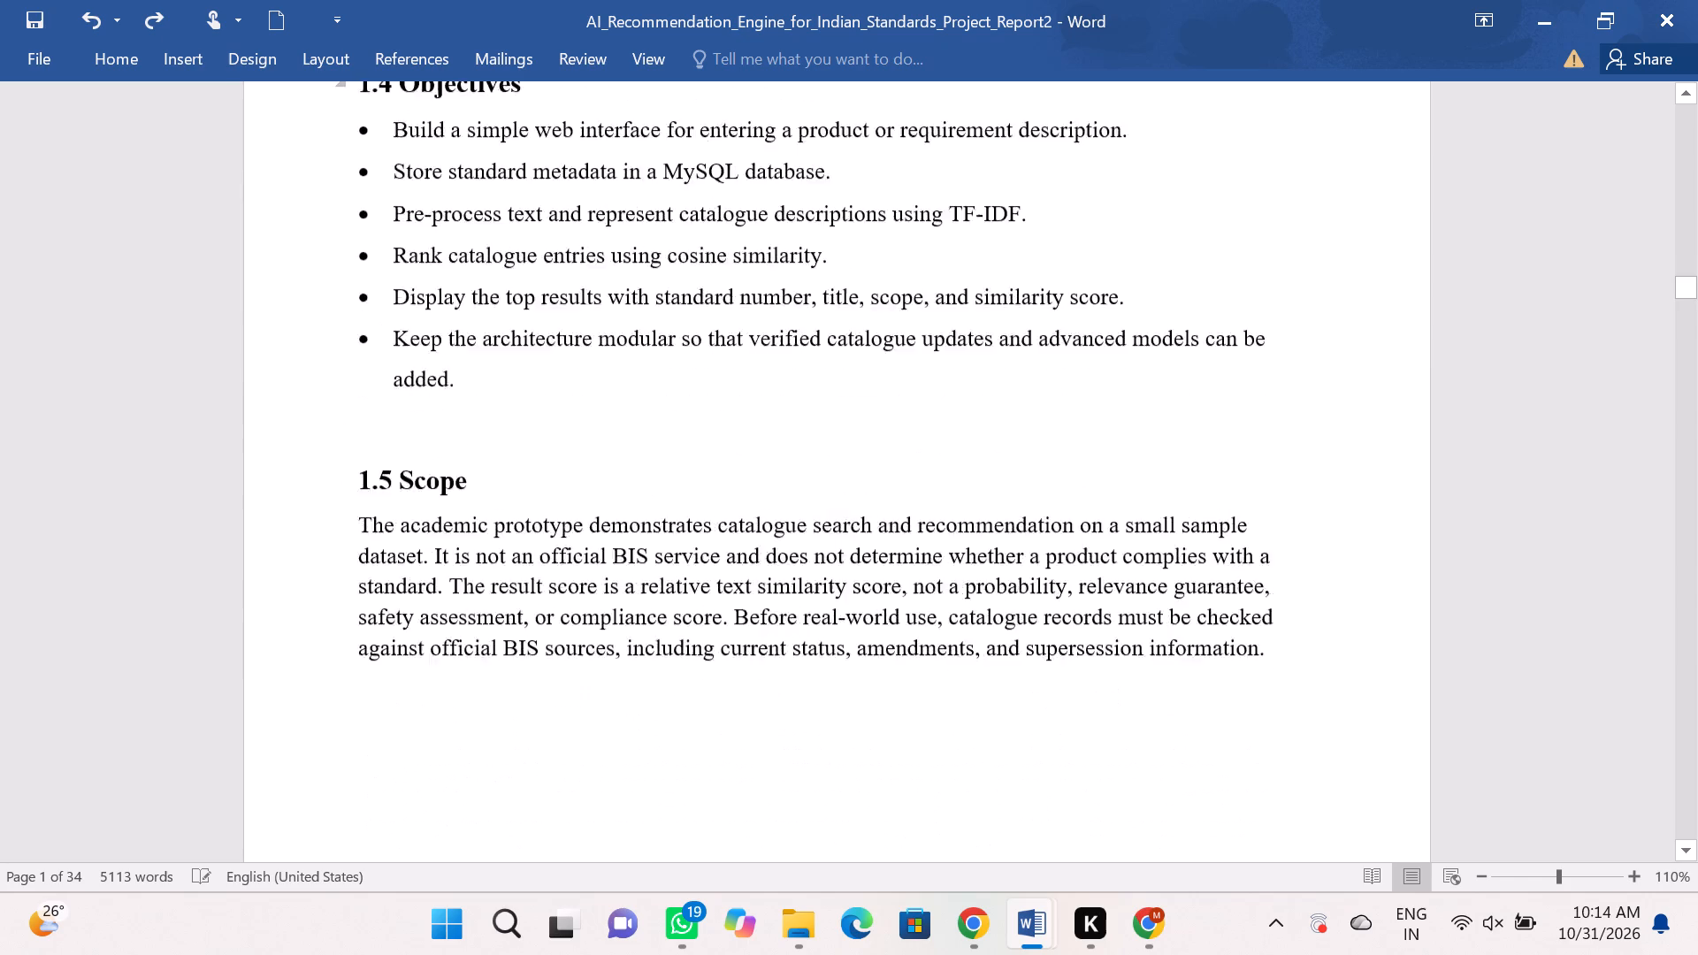
{"action": "scroll", "coordinate": [936, 527], "scroll_direction": "down", "scroll_amount": 20}
{"action": "scroll", "coordinate": [936, 527], "scroll_direction": "down", "scroll_amount": 16}
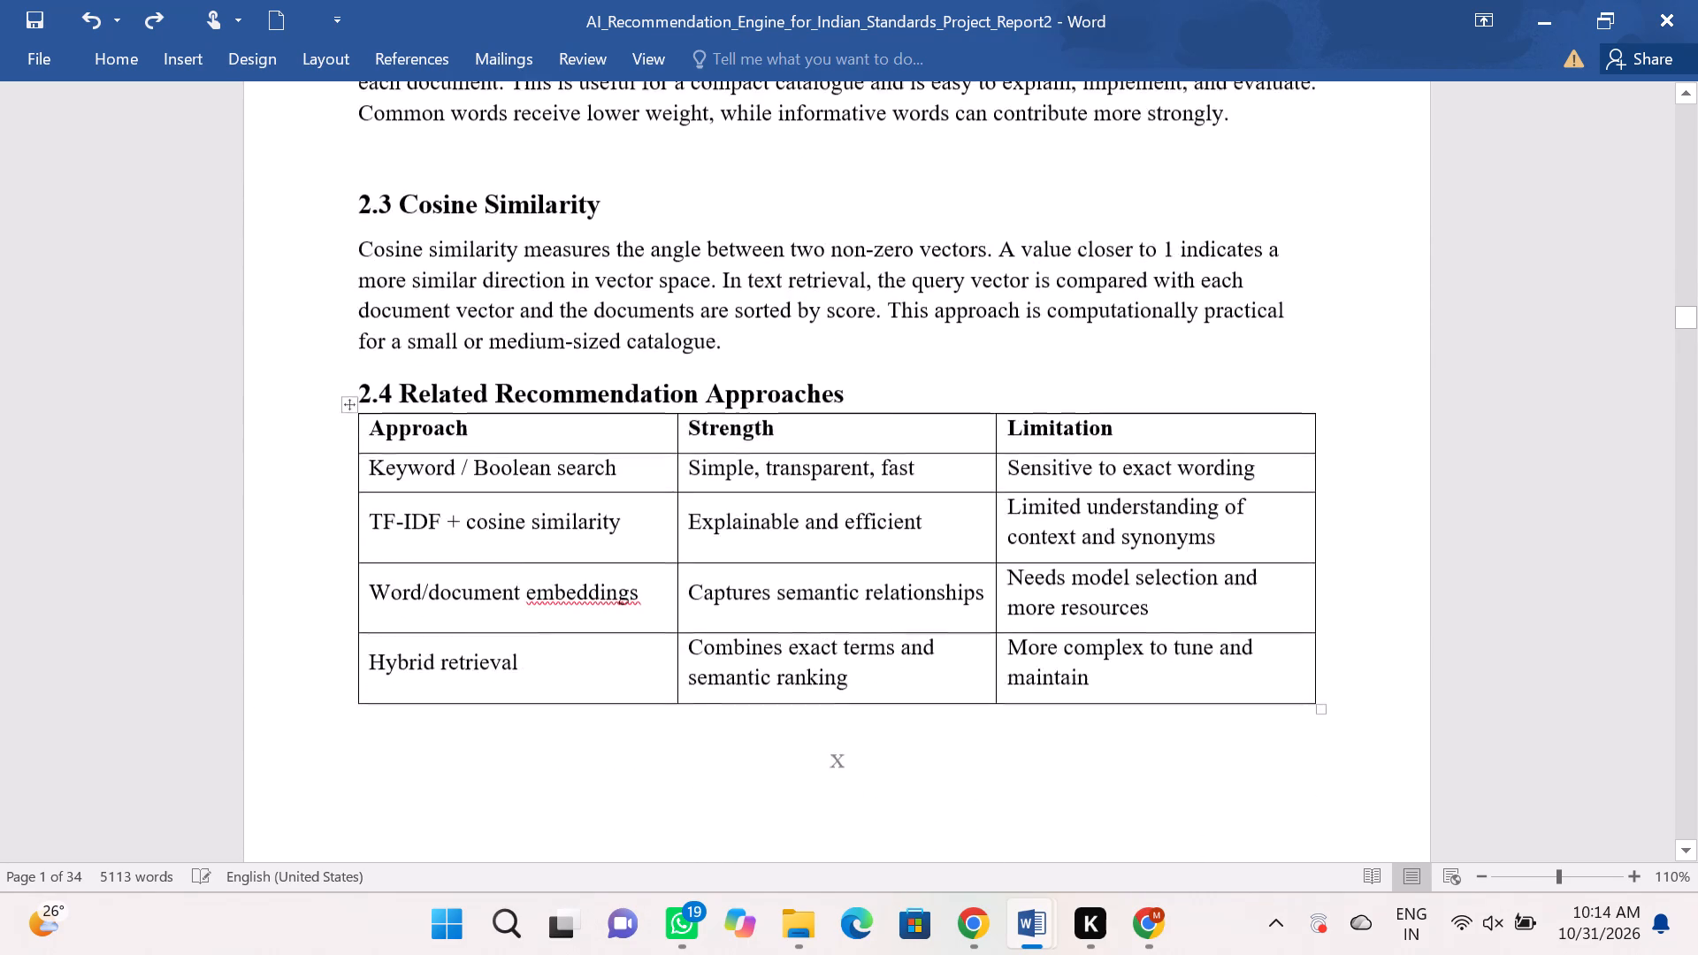
{"action": "scroll", "coordinate": [938, 523], "scroll_direction": "down", "scroll_amount": 2}
{"action": "scroll", "coordinate": [938, 518], "scroll_direction": "up", "scroll_amount": 20}
{"action": "scroll", "coordinate": [938, 518], "scroll_direction": "up", "scroll_amount": 15}
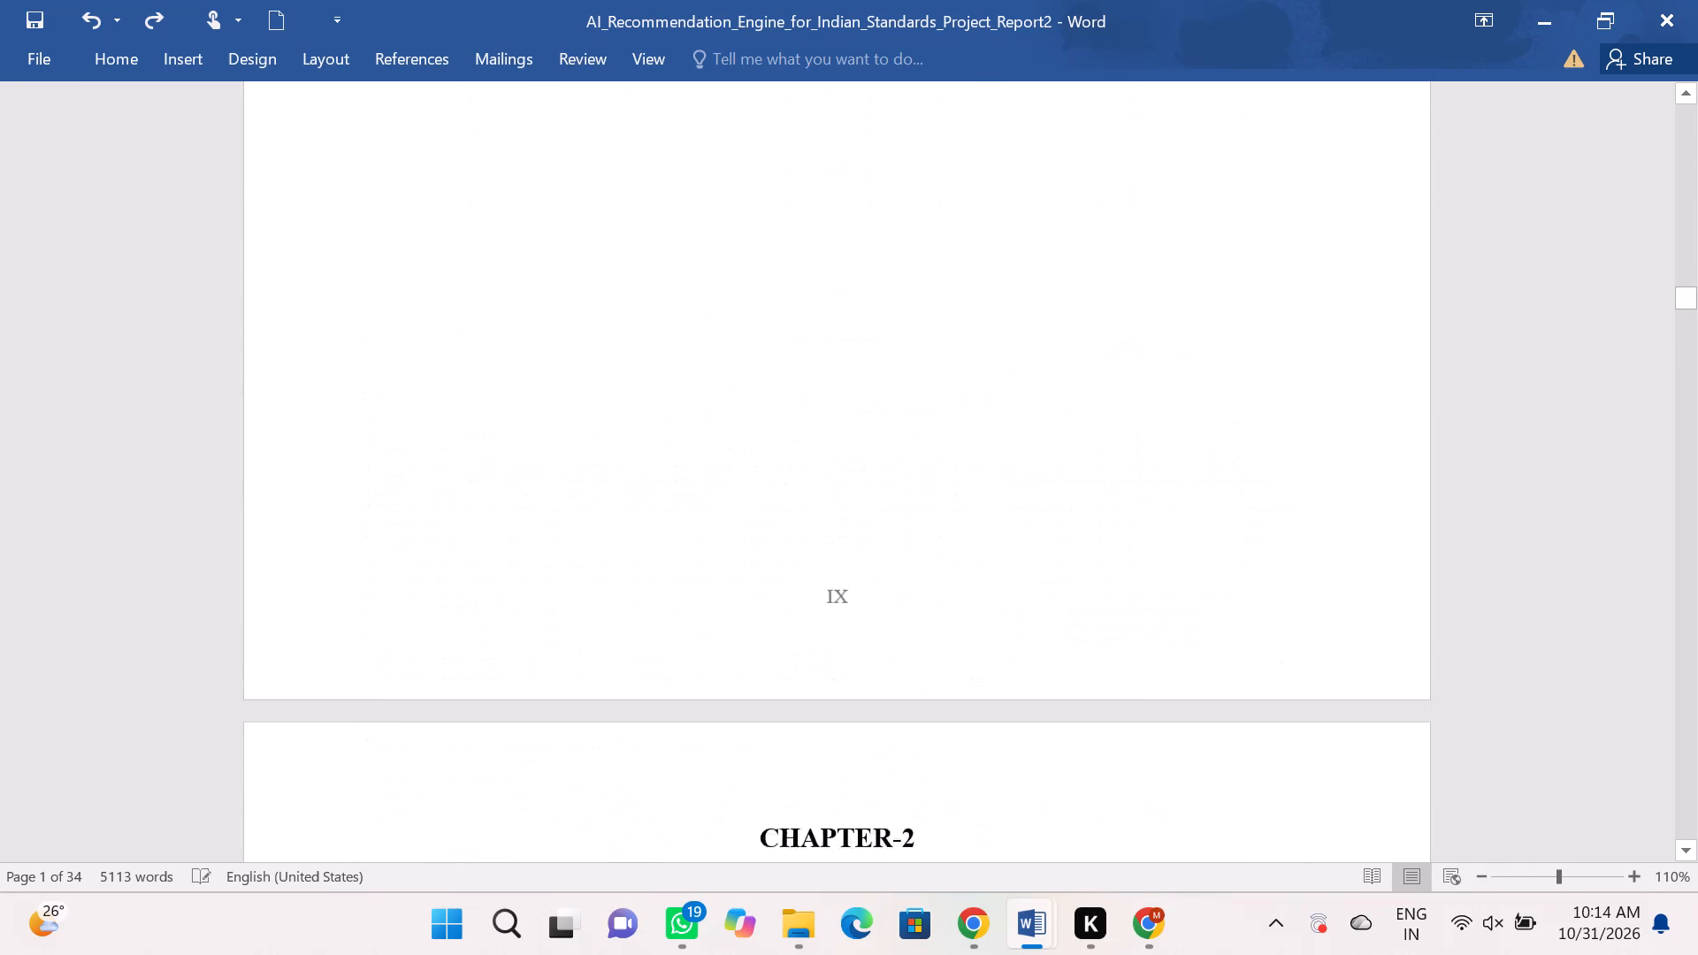
{"action": "scroll", "coordinate": [938, 518], "scroll_direction": "up", "scroll_amount": 15}
{"action": "scroll", "coordinate": [938, 518], "scroll_direction": "up", "scroll_amount": 9}
{"action": "scroll", "coordinate": [938, 518], "scroll_direction": "up", "scroll_amount": 18}
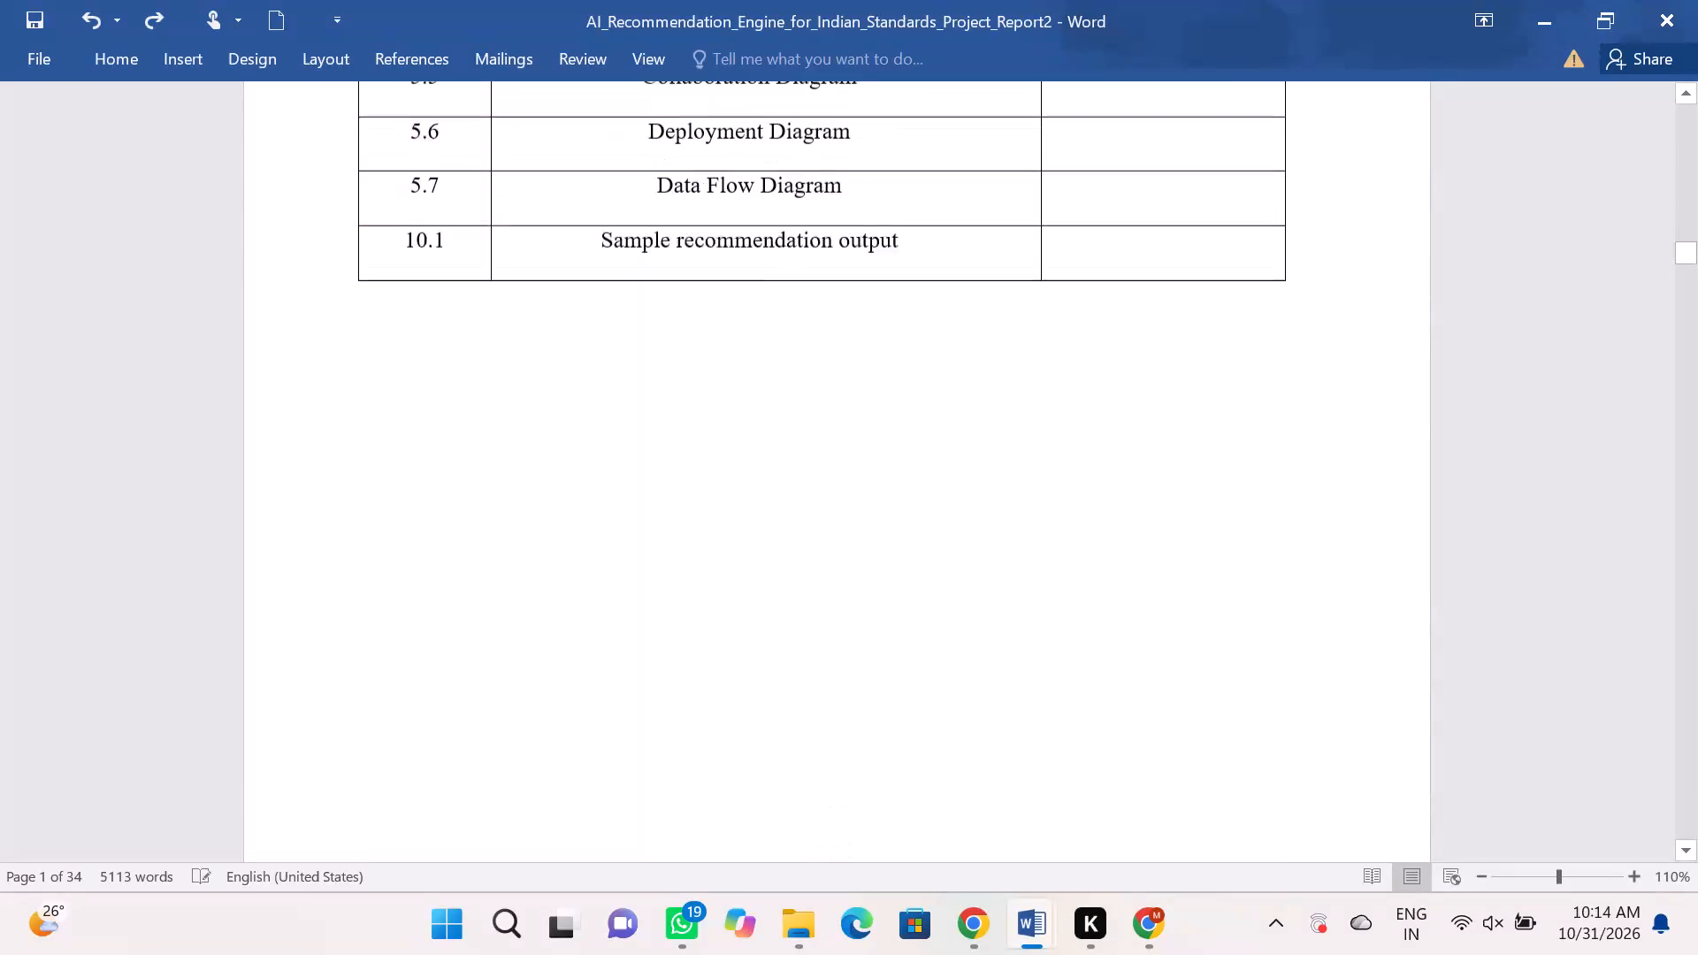
{"action": "scroll", "coordinate": [938, 518], "scroll_direction": "up", "scroll_amount": 3}
{"action": "scroll", "coordinate": [969, 536], "scroll_direction": "down", "scroll_amount": 17}
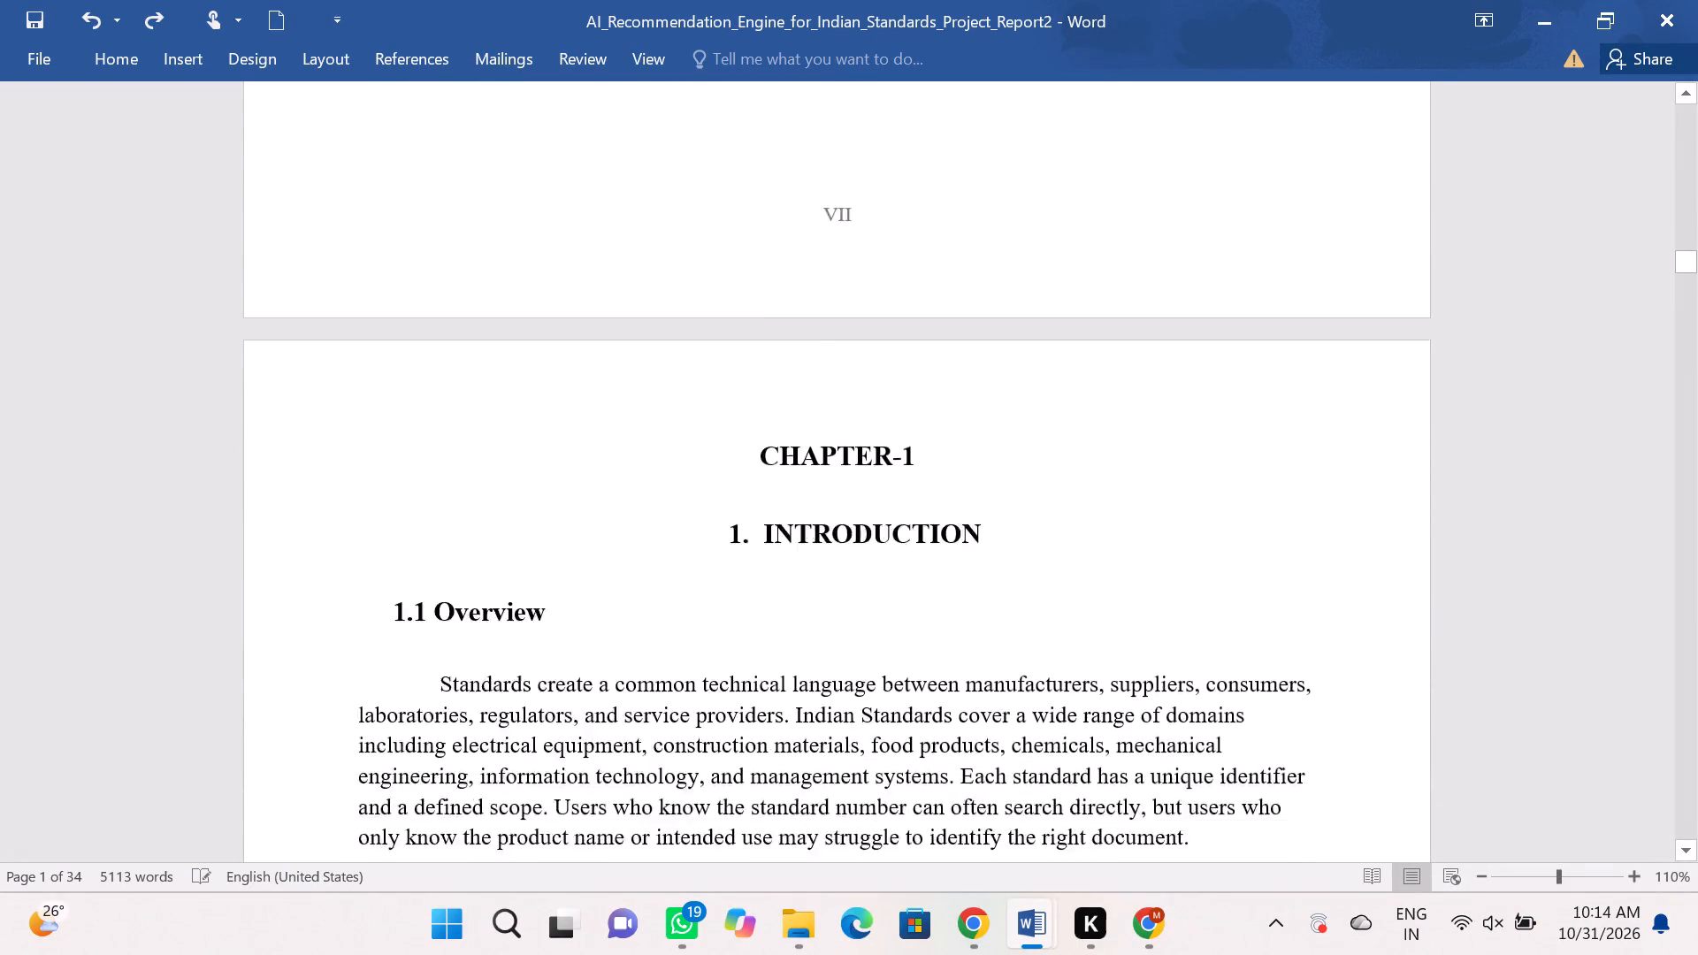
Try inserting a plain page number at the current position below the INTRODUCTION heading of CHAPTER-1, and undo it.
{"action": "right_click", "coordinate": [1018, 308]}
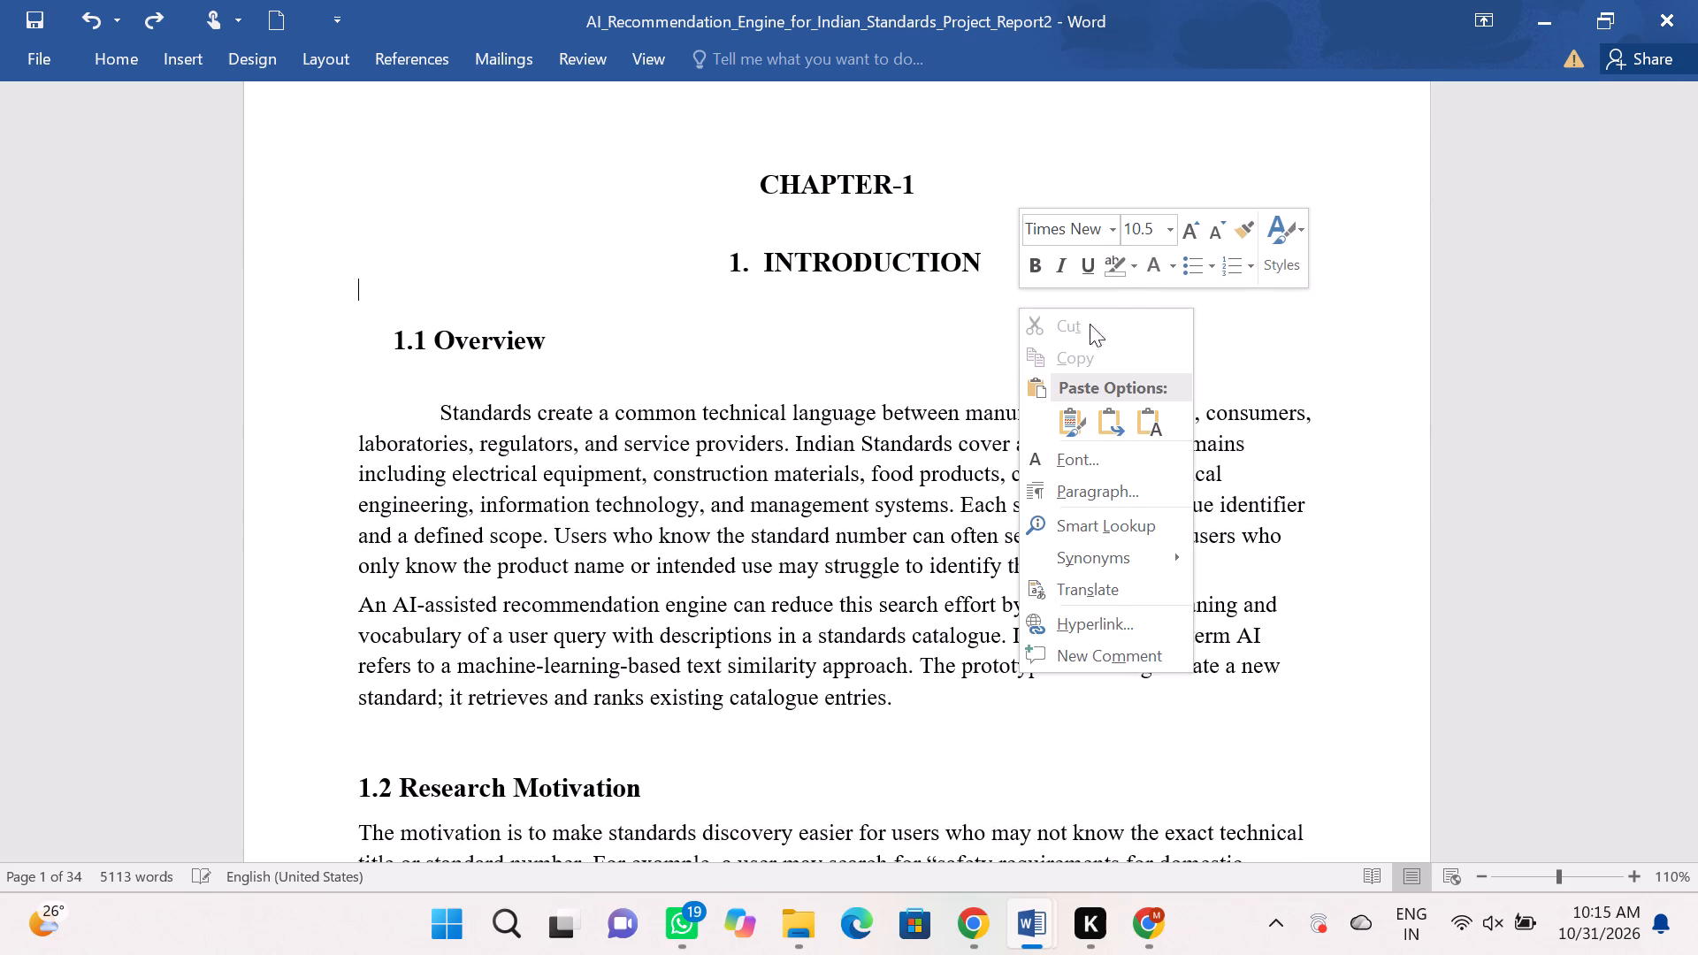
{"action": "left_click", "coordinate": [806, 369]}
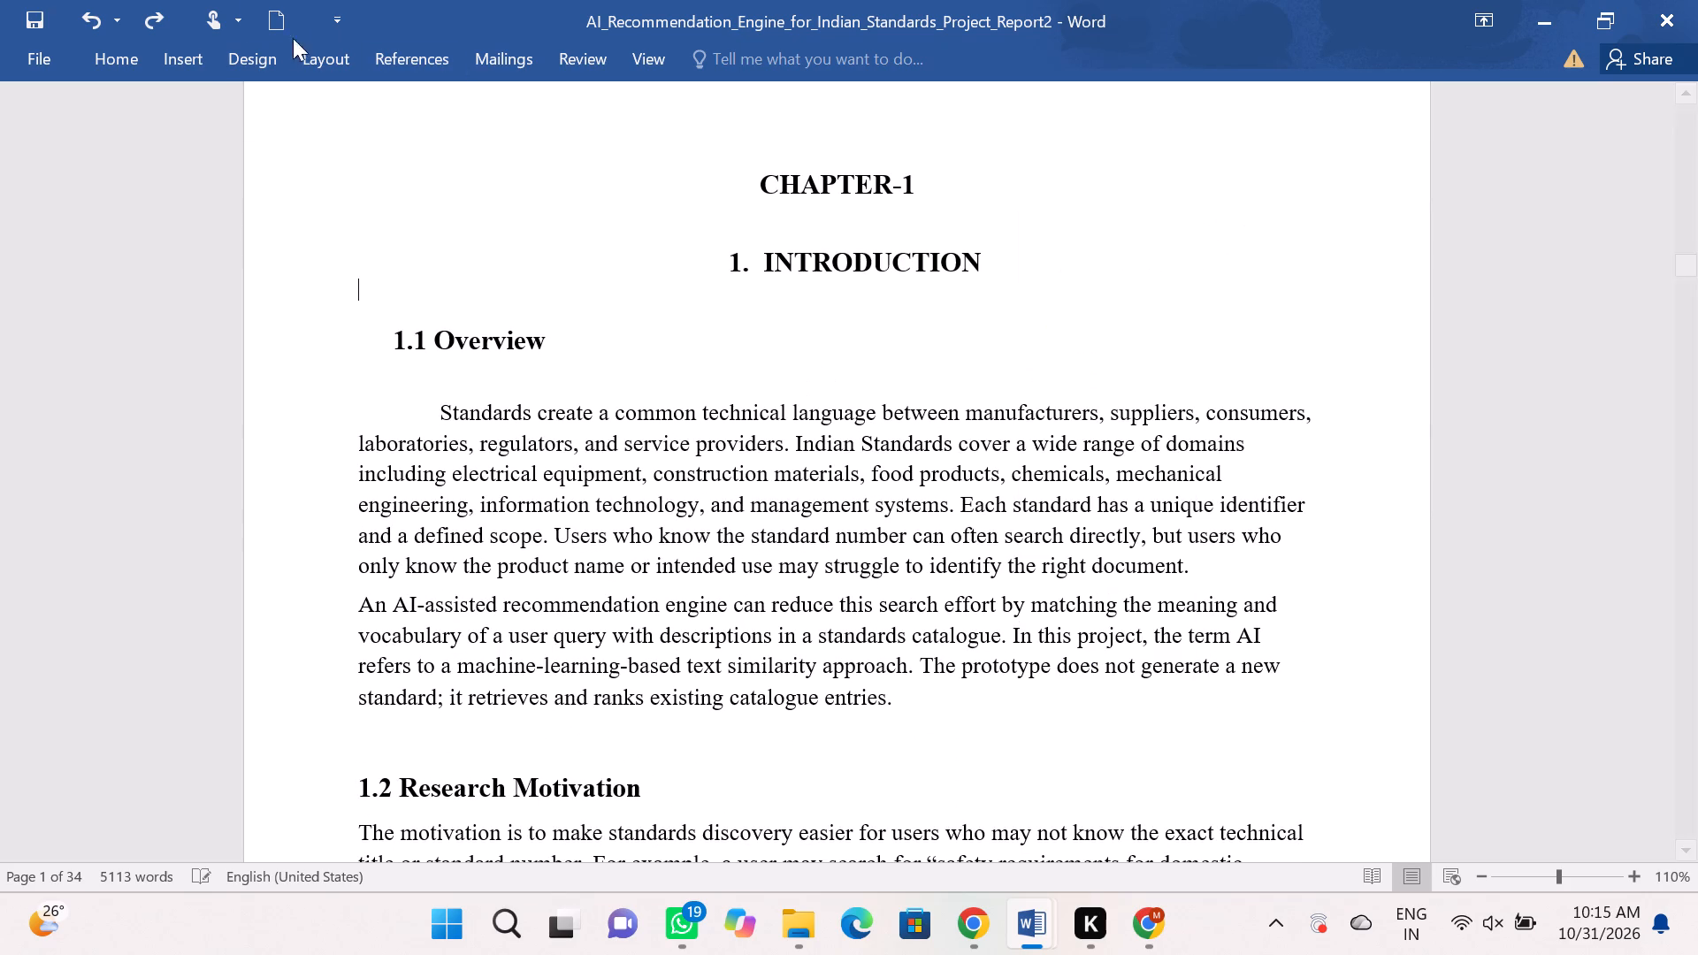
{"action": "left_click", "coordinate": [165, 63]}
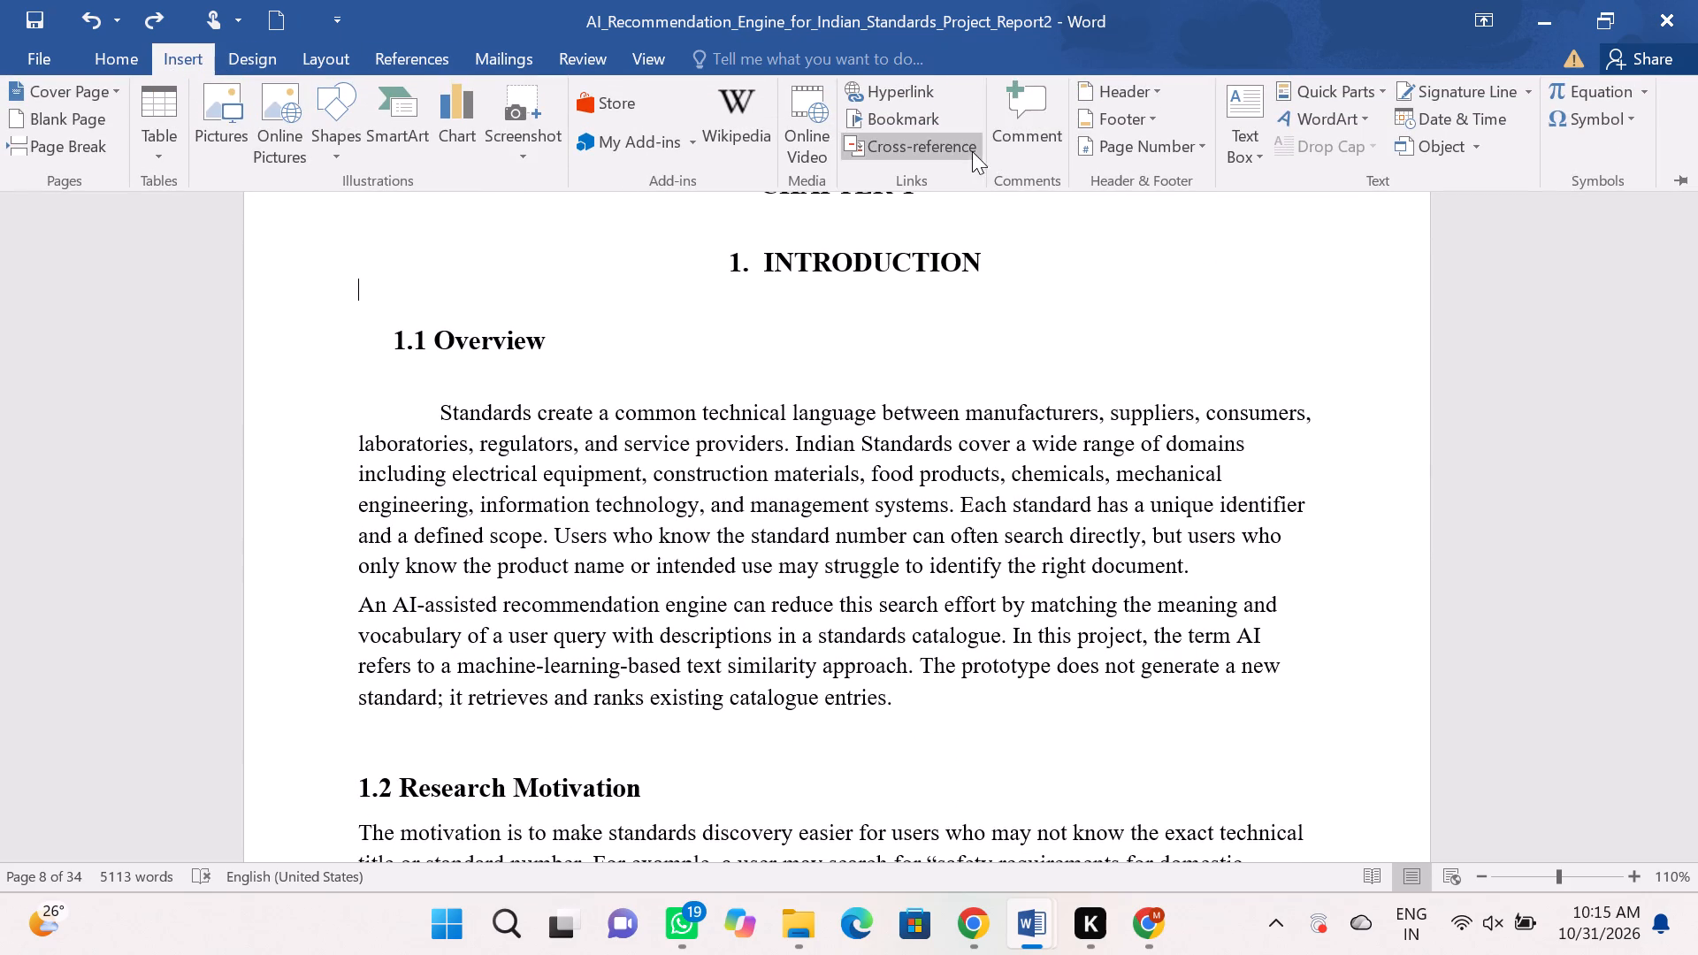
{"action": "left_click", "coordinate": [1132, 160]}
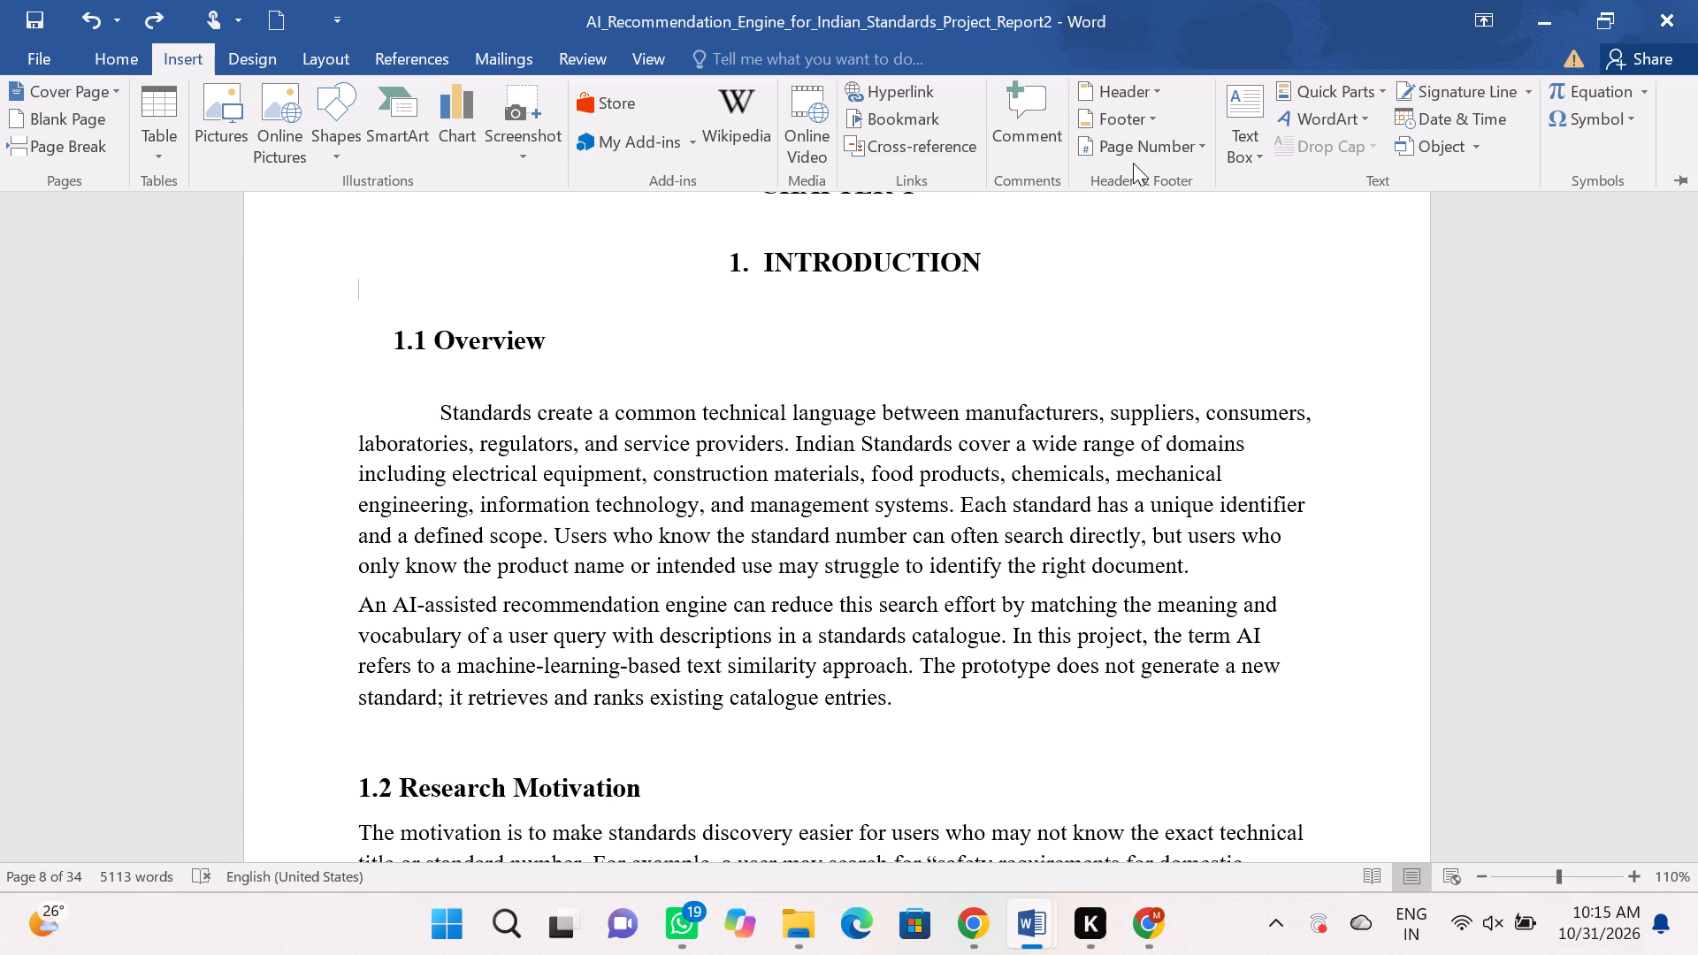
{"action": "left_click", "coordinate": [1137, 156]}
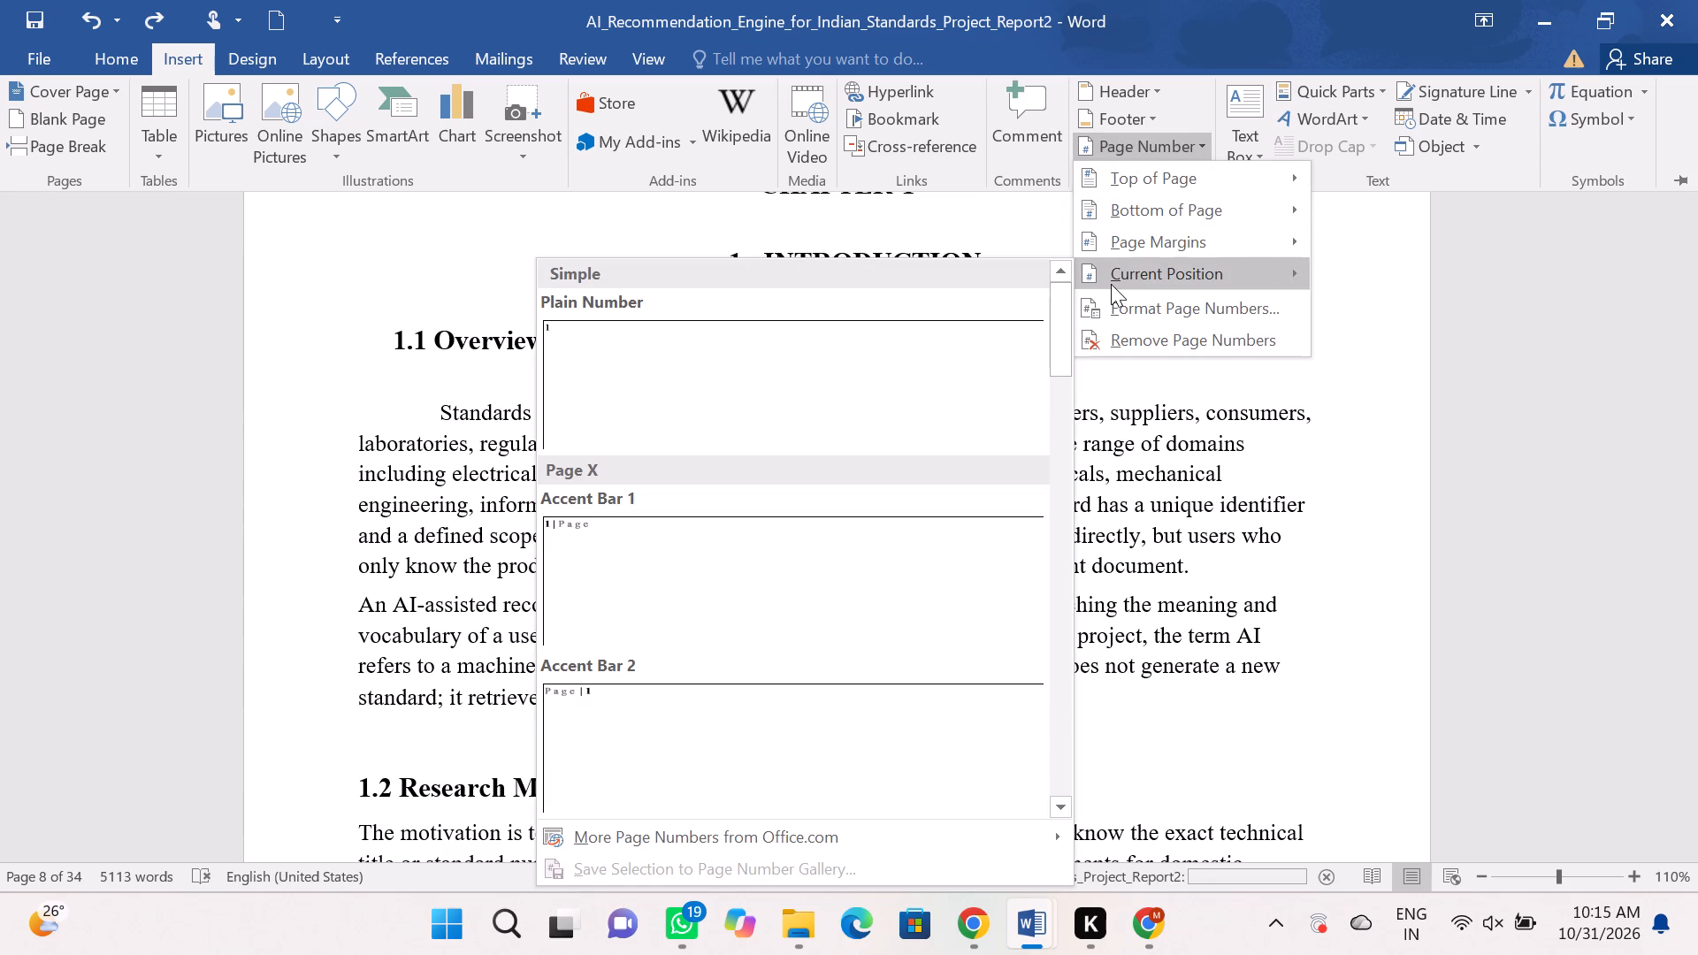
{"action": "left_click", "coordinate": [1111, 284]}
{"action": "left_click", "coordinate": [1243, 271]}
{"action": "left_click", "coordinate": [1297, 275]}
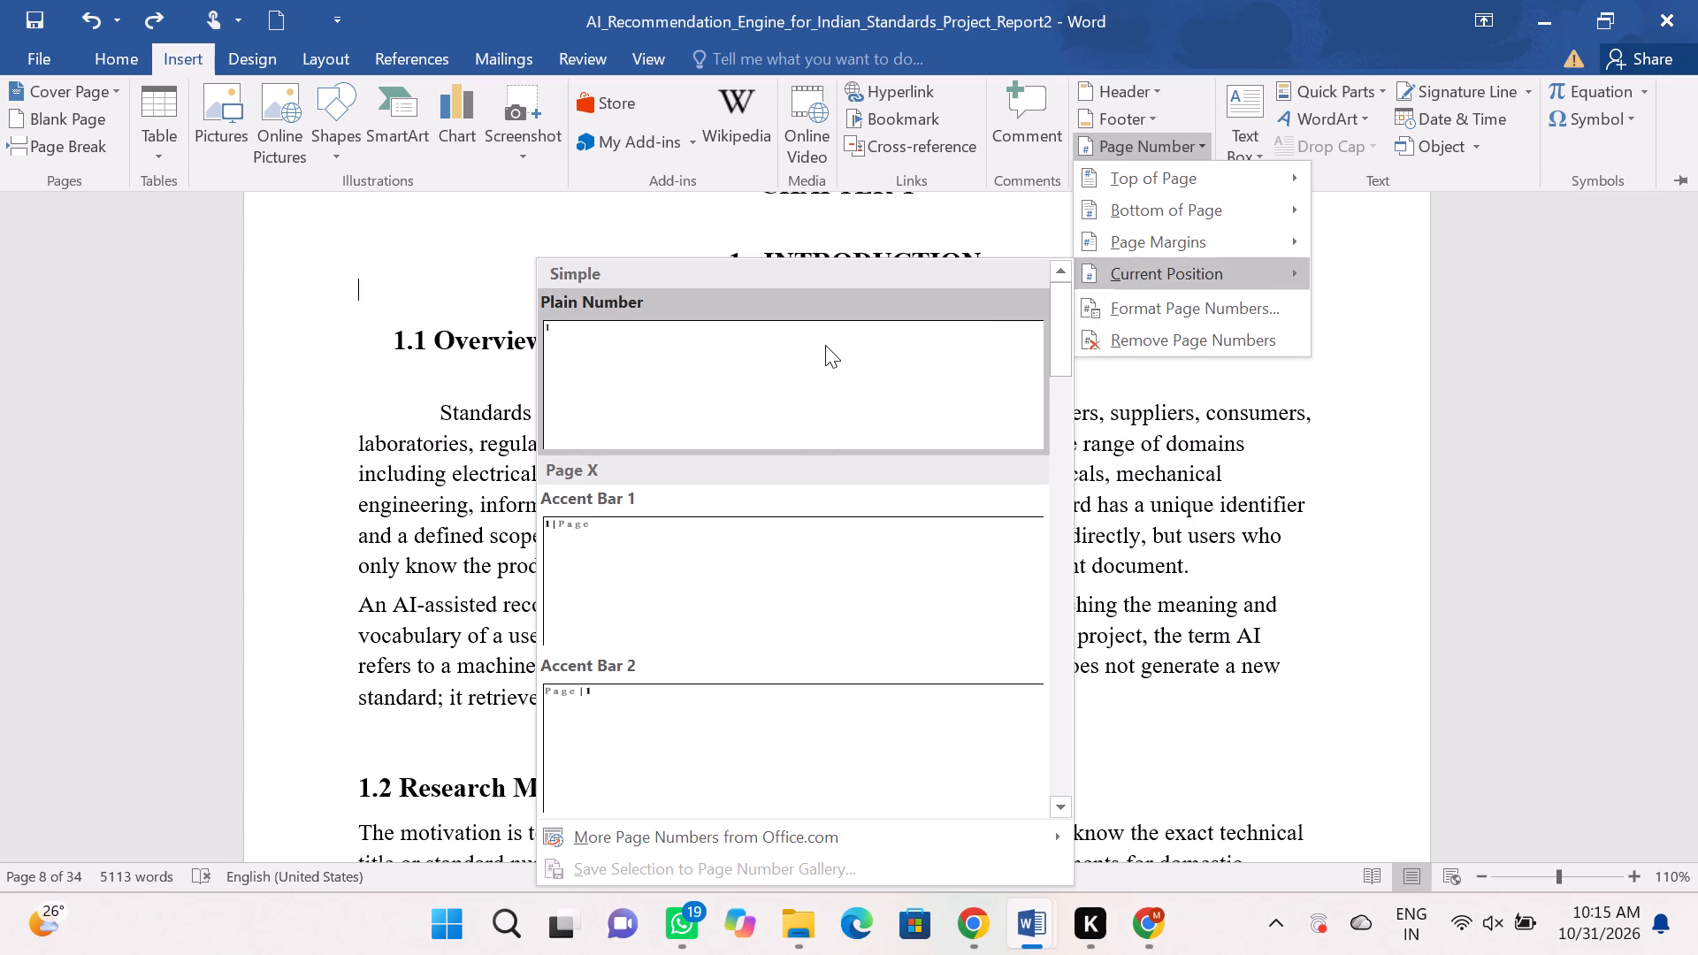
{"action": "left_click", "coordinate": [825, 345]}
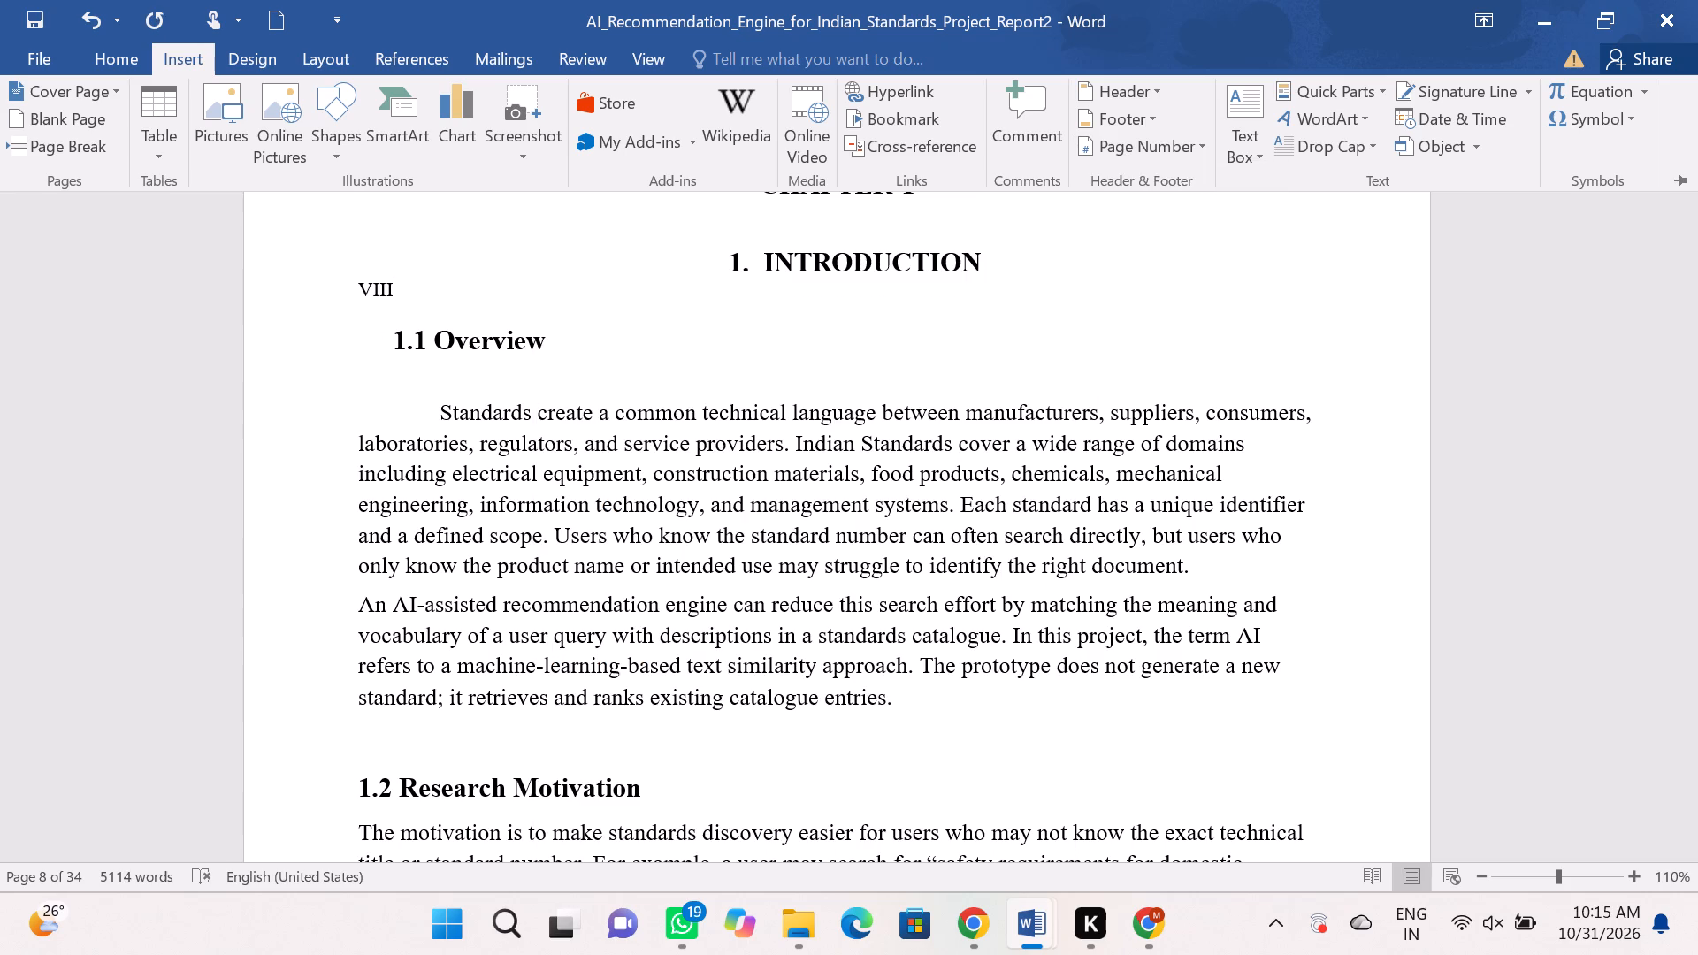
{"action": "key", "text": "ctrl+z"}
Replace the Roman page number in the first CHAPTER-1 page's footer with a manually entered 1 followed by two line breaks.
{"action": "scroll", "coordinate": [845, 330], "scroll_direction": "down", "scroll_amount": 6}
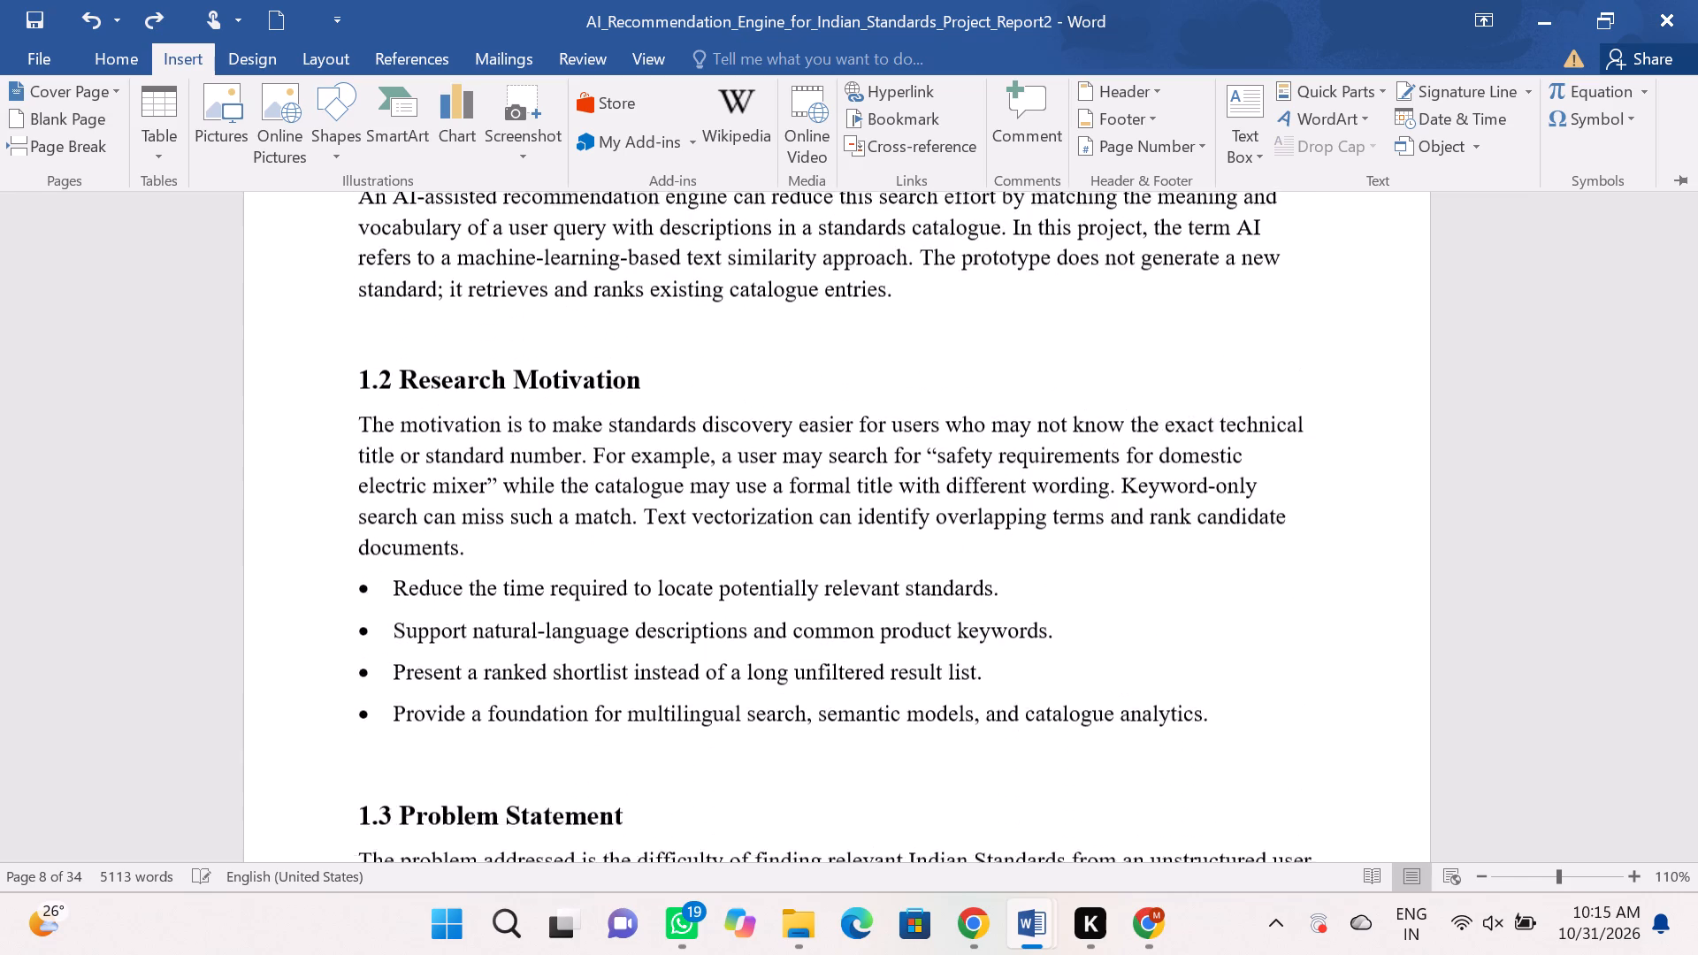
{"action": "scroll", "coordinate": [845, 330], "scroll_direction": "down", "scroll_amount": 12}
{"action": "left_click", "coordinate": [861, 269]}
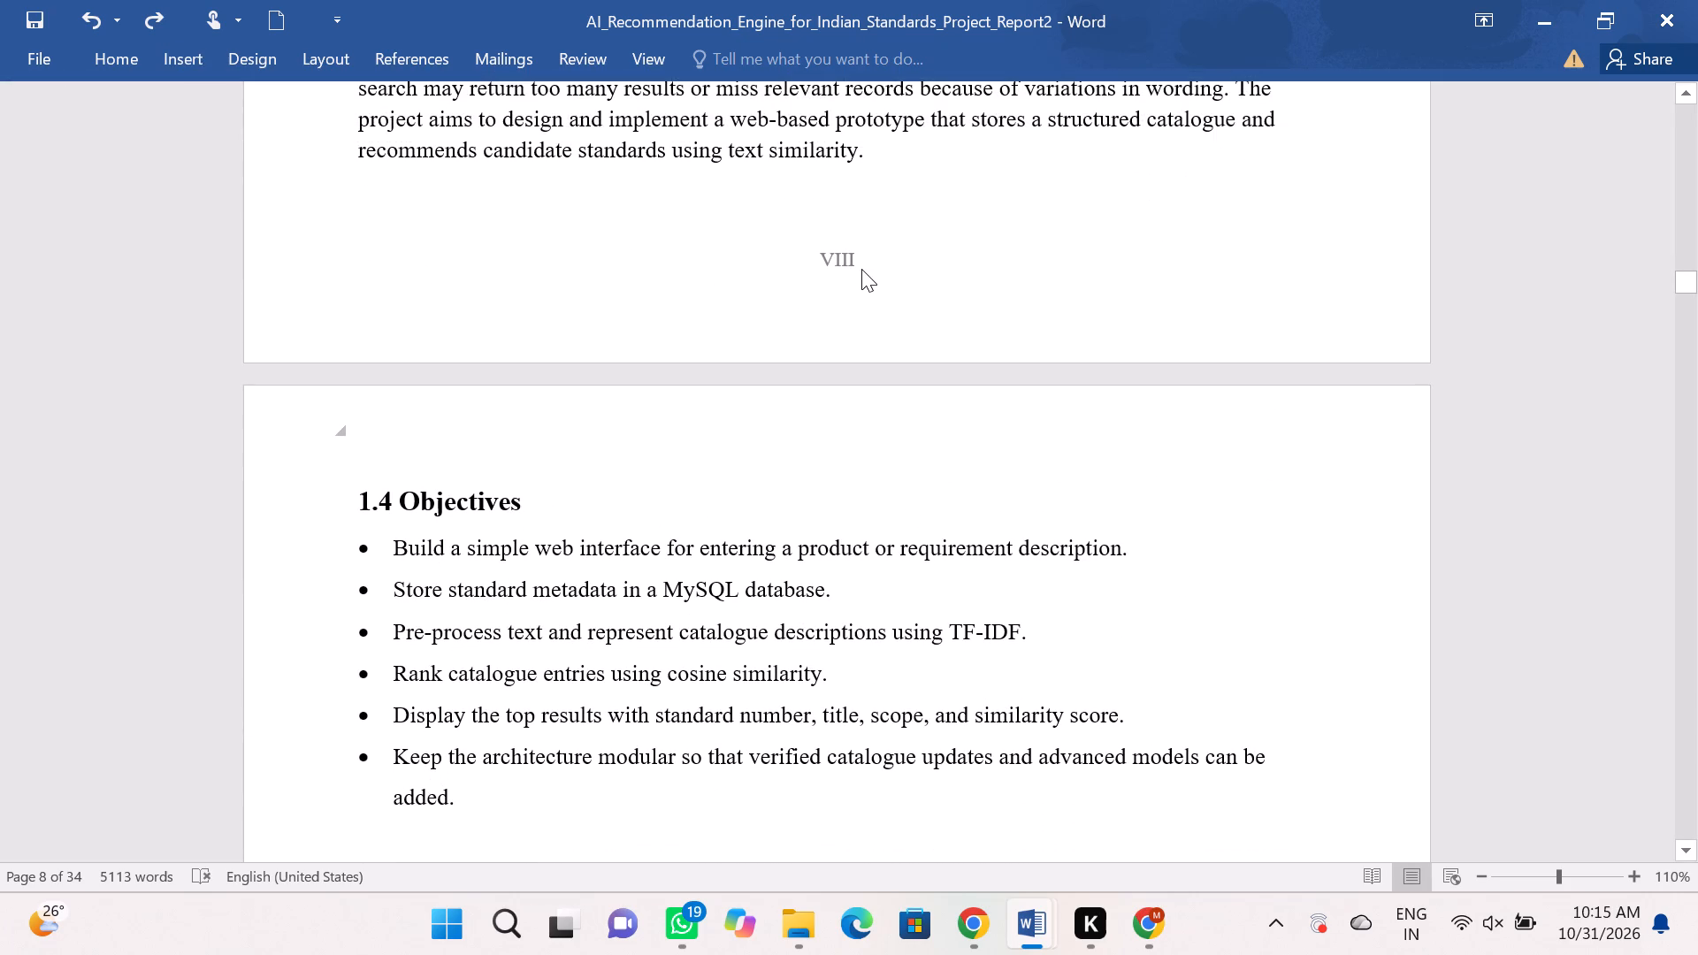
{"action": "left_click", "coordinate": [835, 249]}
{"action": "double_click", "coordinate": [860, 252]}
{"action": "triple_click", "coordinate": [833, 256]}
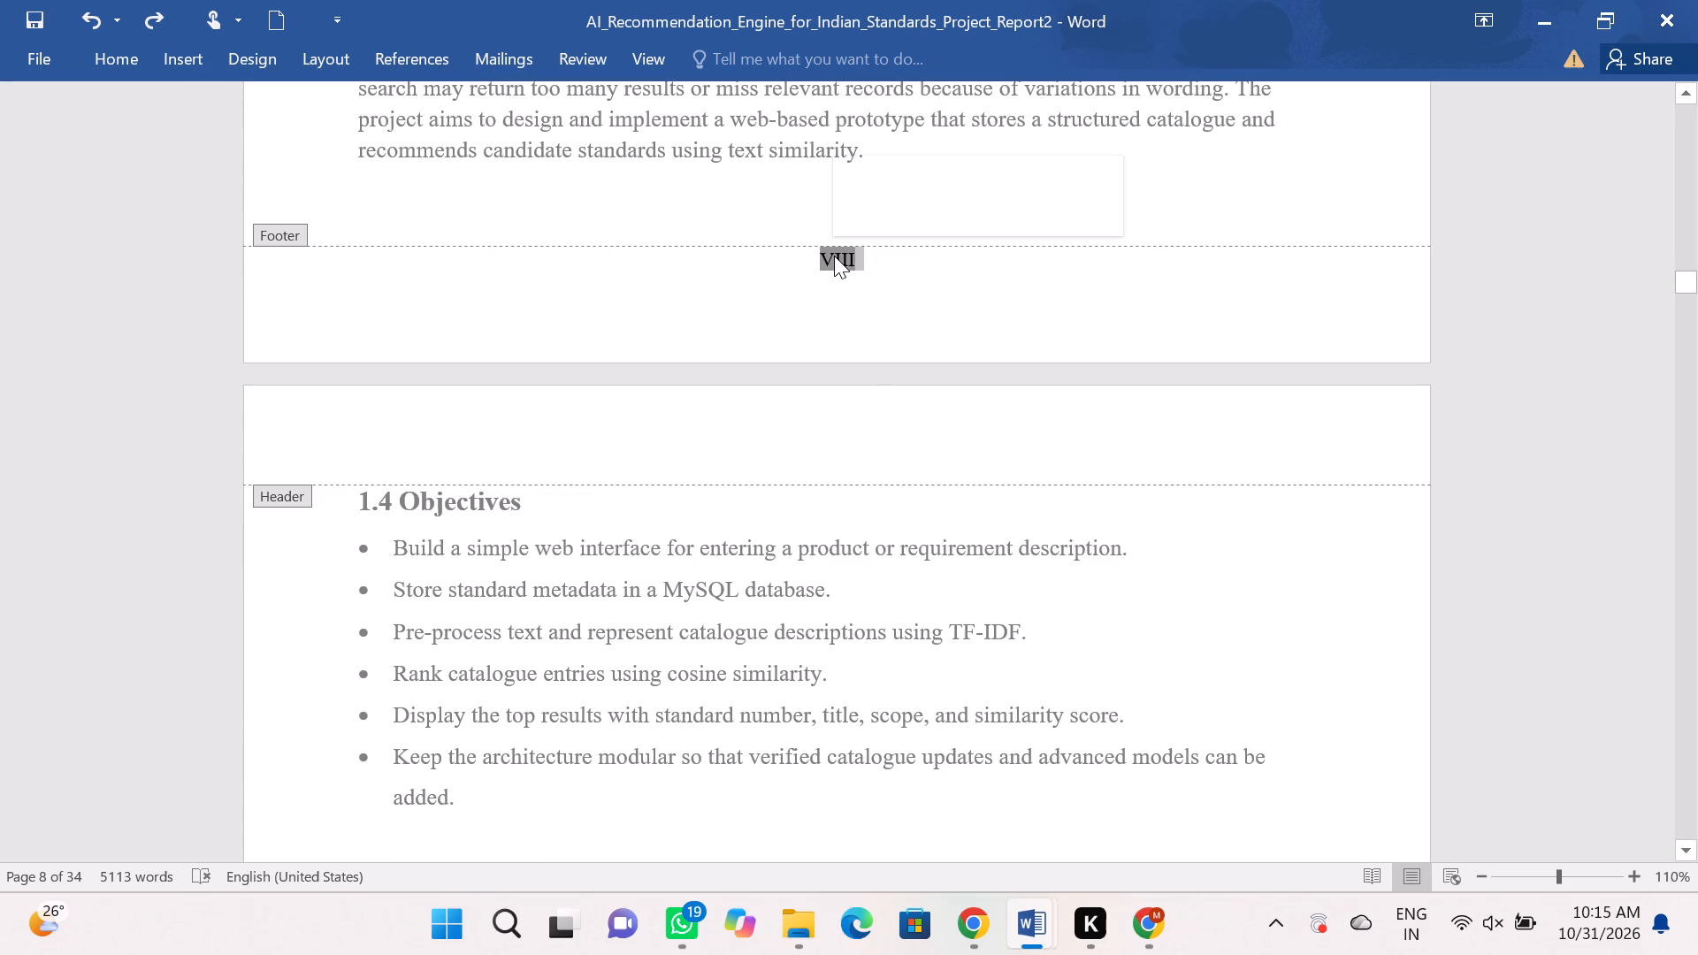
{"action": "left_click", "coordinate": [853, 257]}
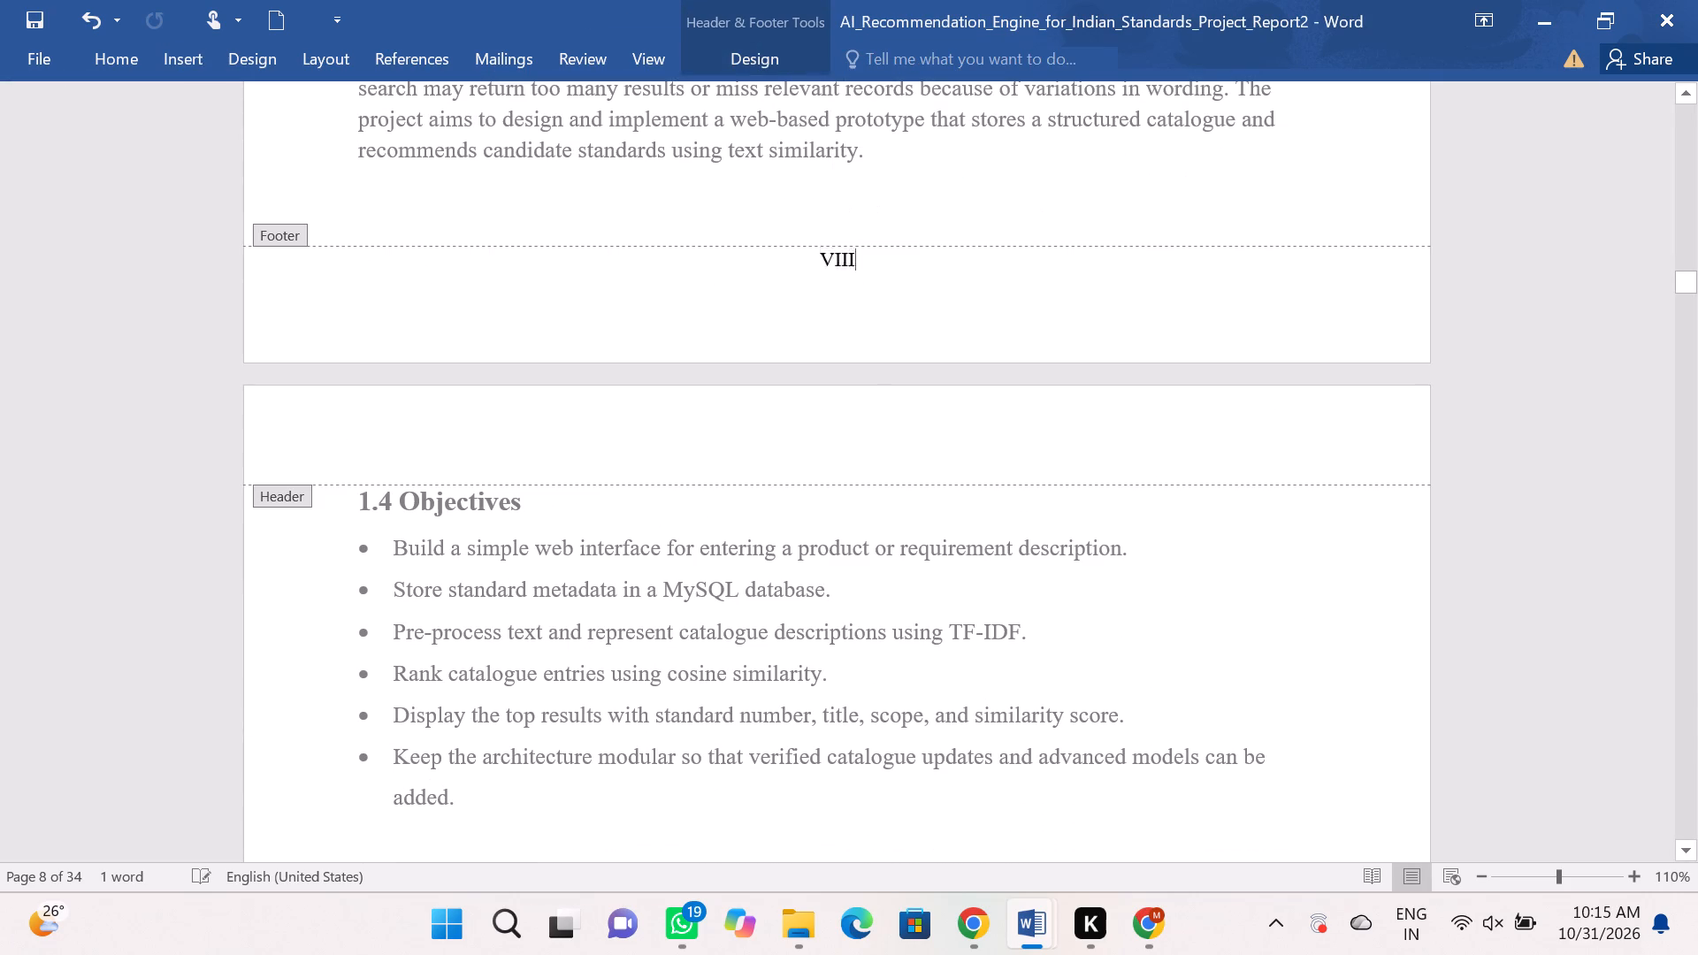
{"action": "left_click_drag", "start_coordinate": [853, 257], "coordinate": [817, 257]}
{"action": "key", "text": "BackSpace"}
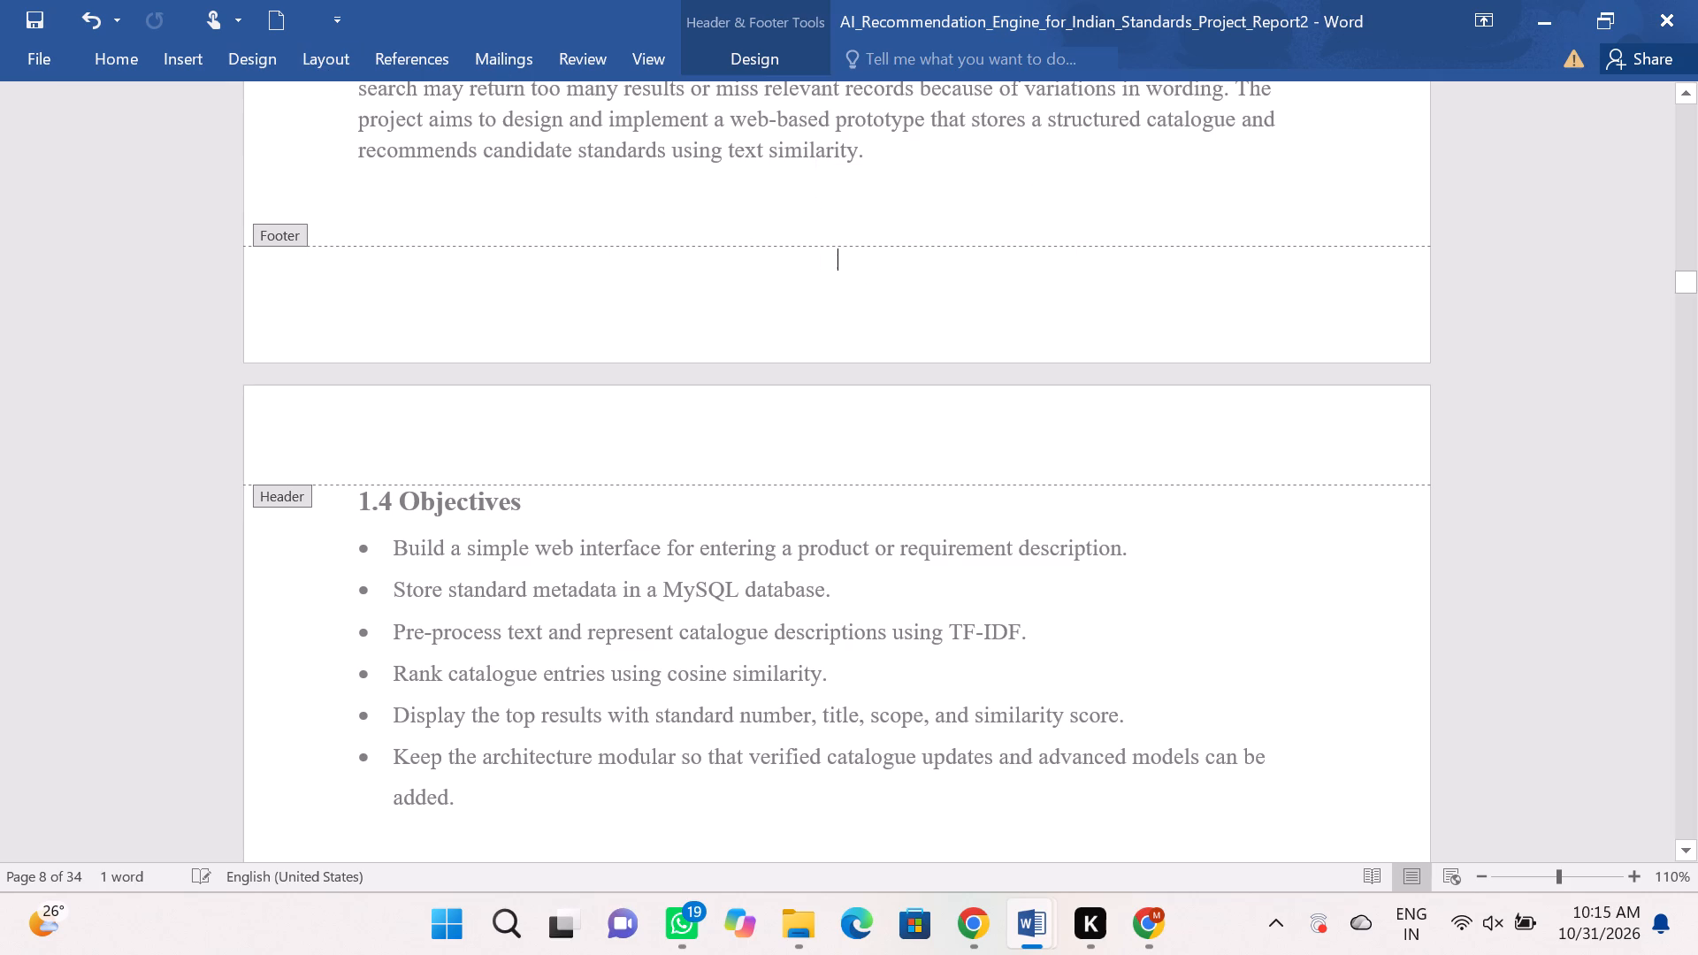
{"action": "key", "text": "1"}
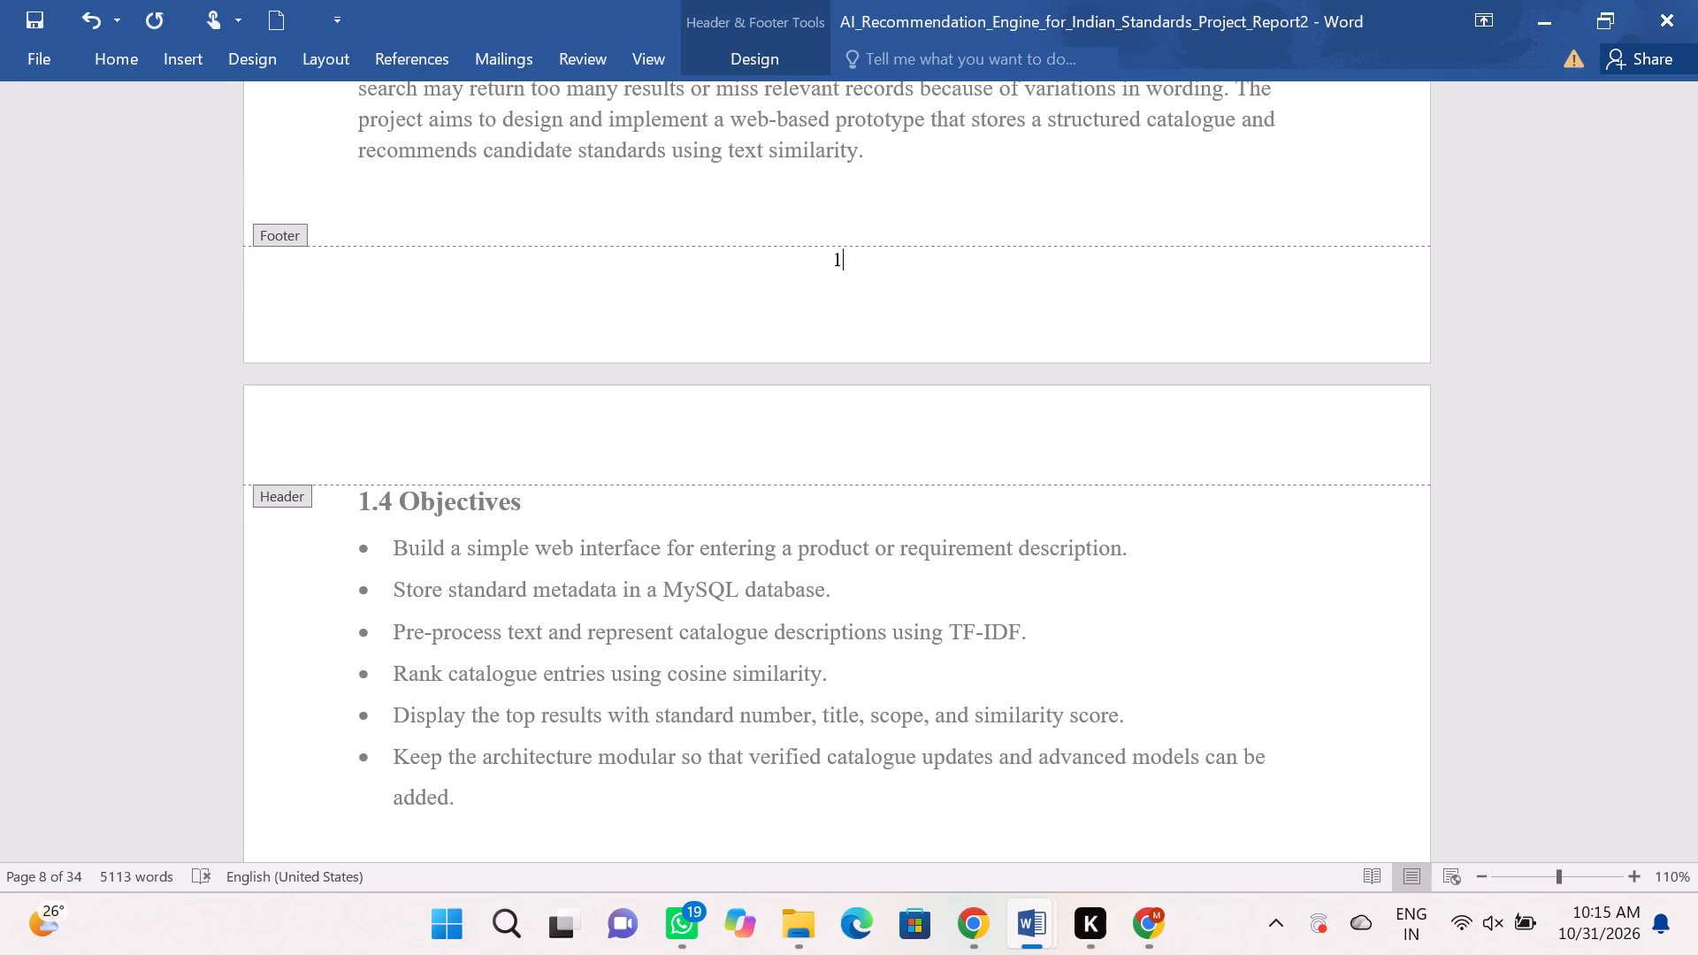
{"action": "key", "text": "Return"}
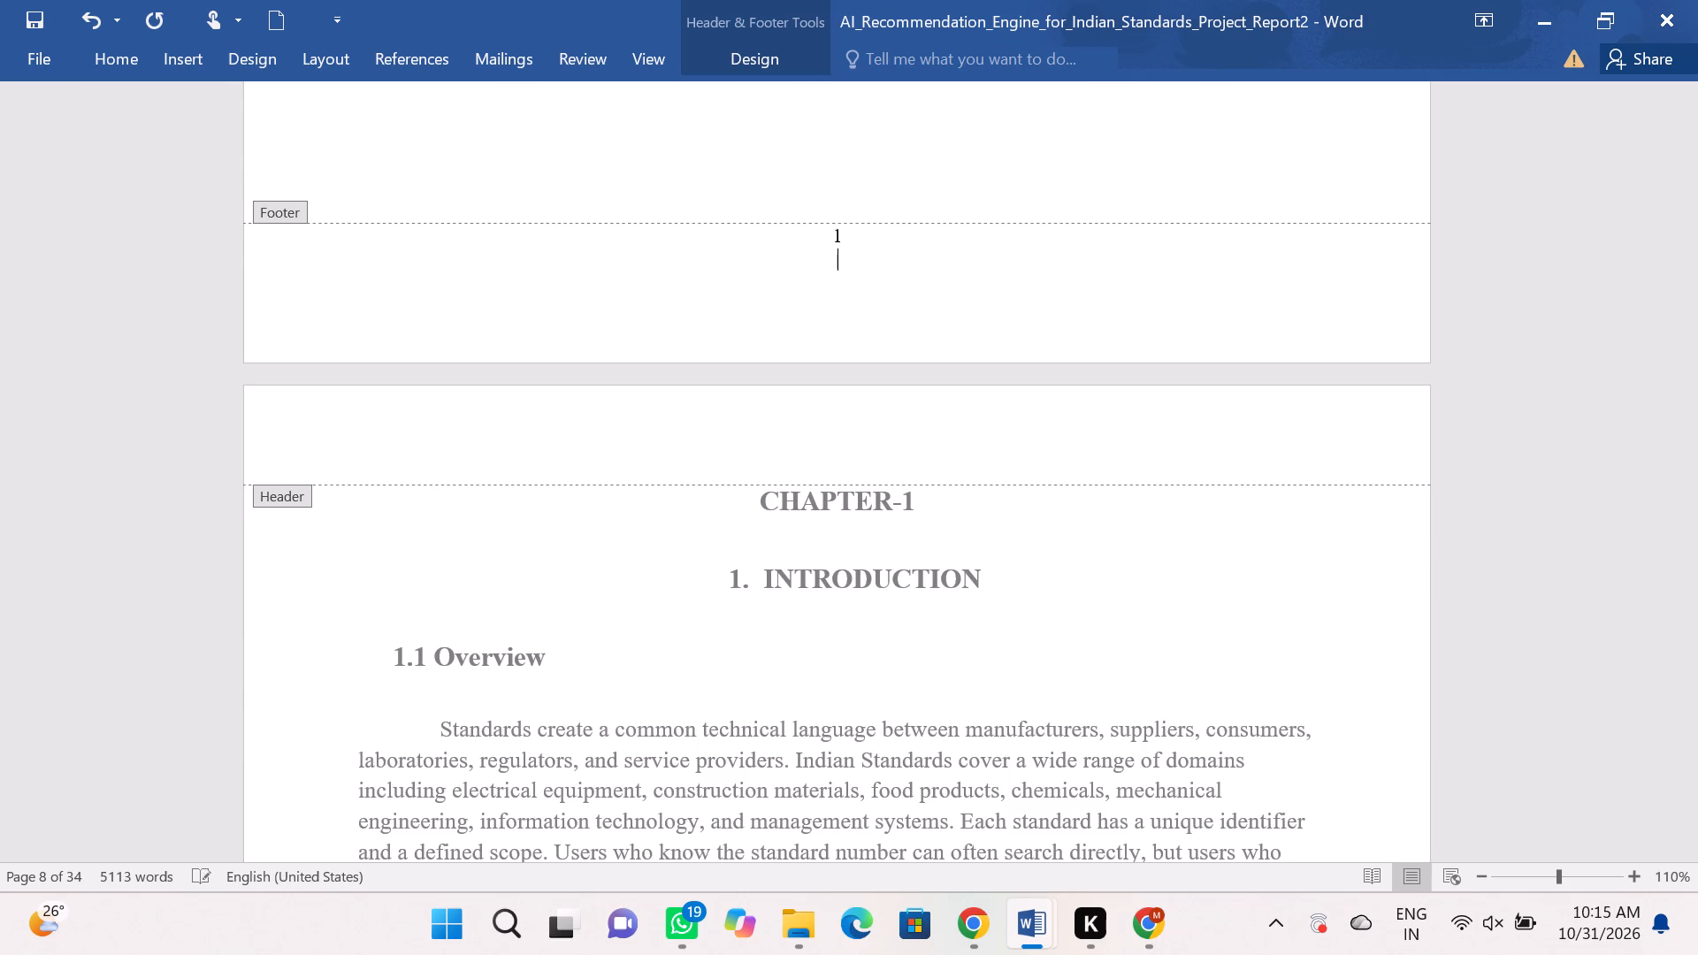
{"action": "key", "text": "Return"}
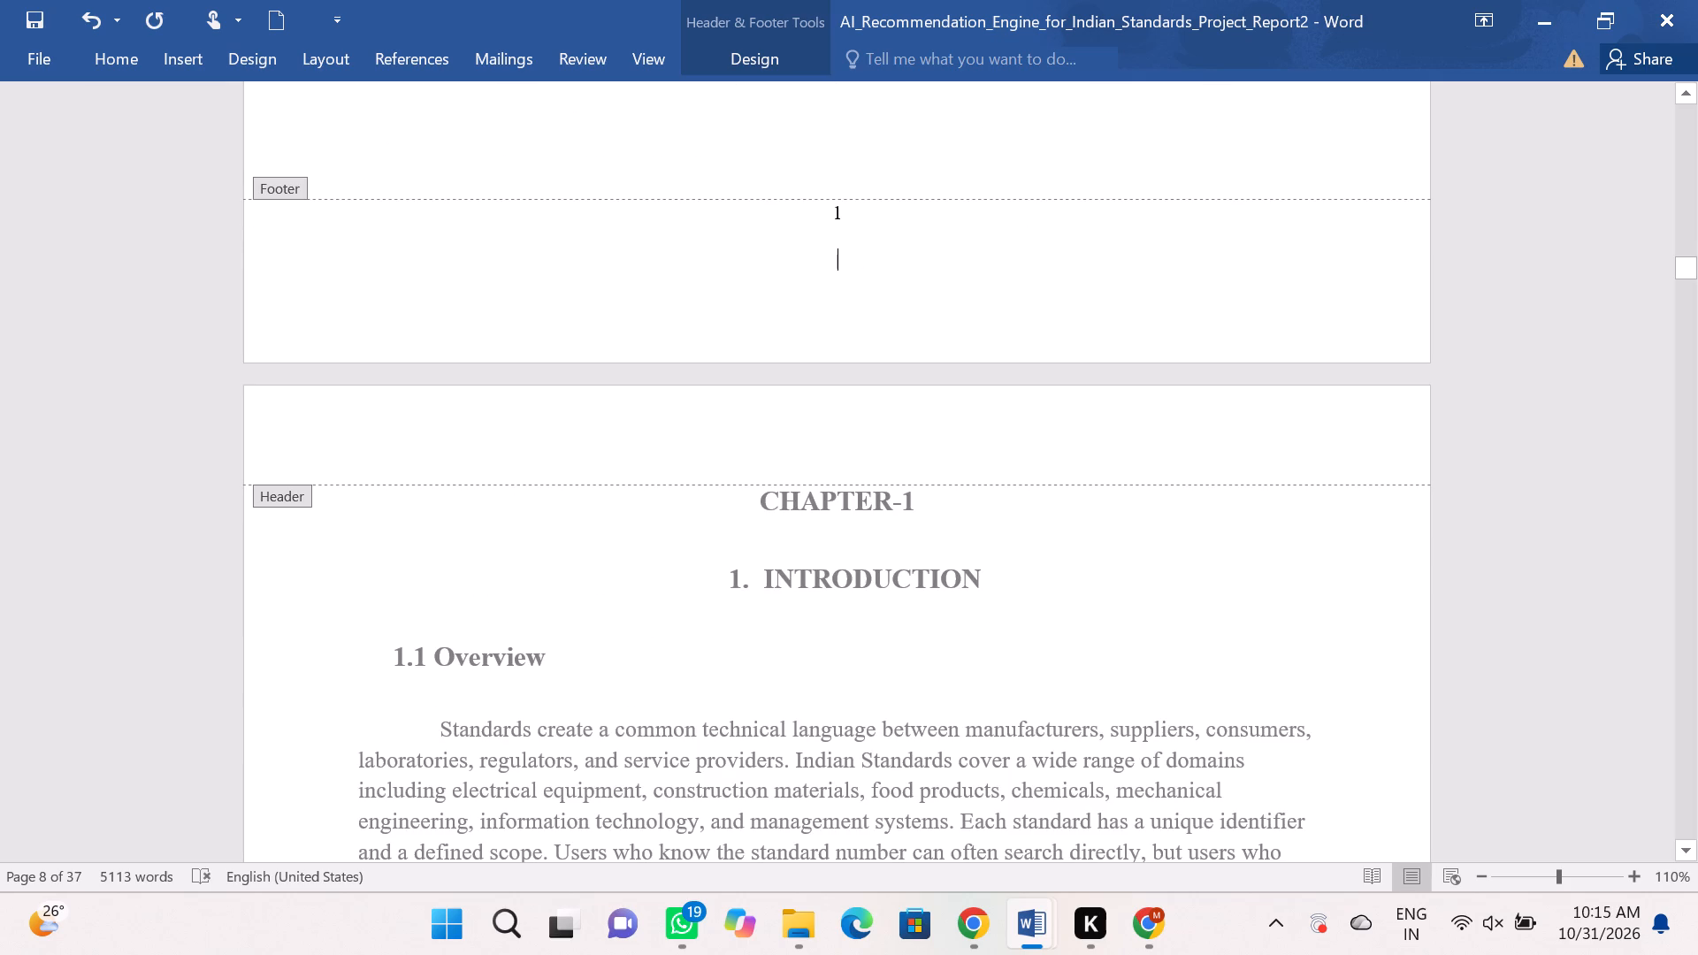
Undo the two line breaks after the manually entered 1 in the first CHAPTER-1 page's footer.
{"action": "key", "text": "ctrl+z"}
{"action": "key", "text": "ctrl+z"}
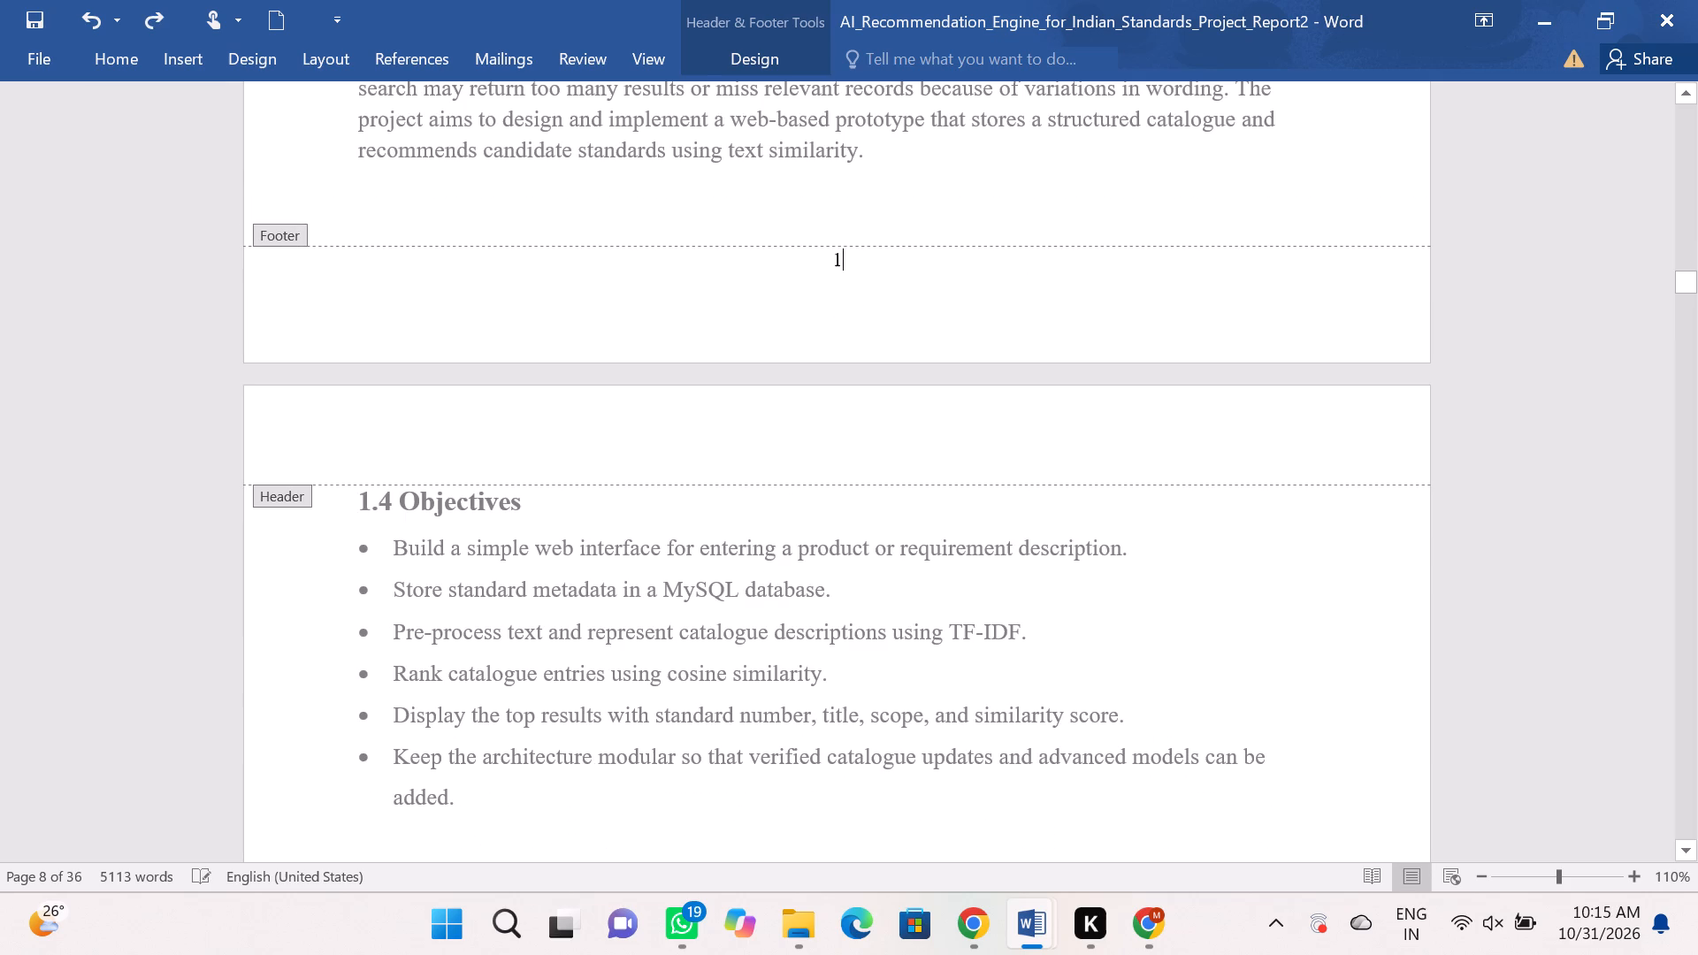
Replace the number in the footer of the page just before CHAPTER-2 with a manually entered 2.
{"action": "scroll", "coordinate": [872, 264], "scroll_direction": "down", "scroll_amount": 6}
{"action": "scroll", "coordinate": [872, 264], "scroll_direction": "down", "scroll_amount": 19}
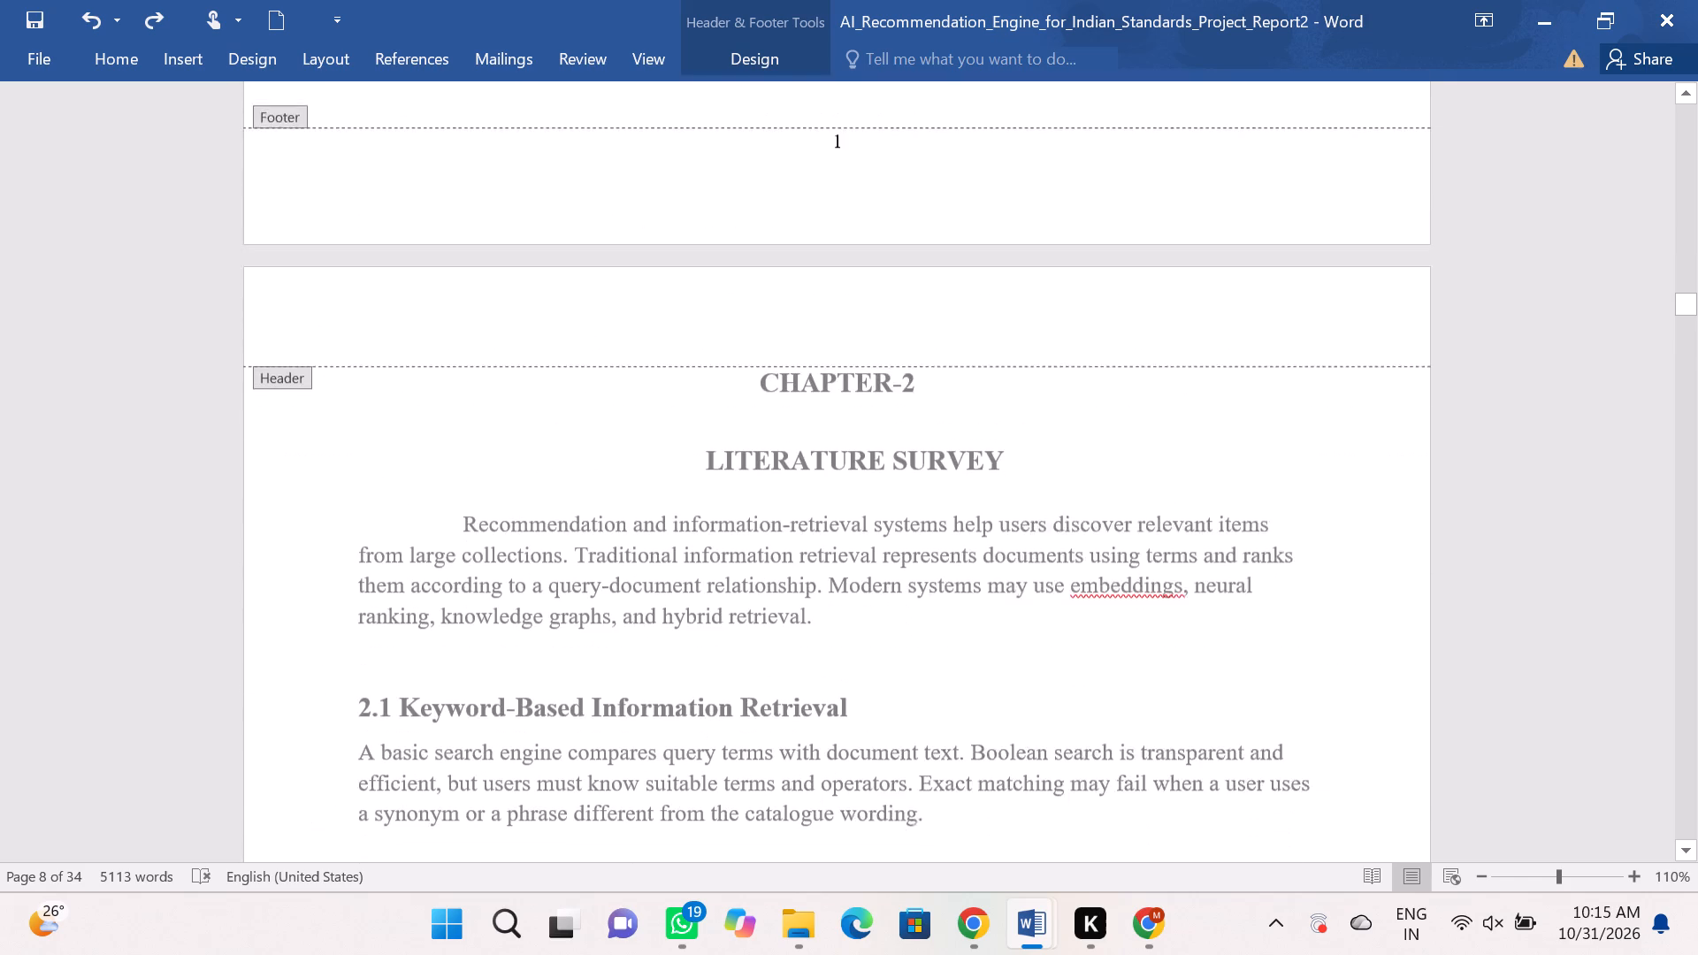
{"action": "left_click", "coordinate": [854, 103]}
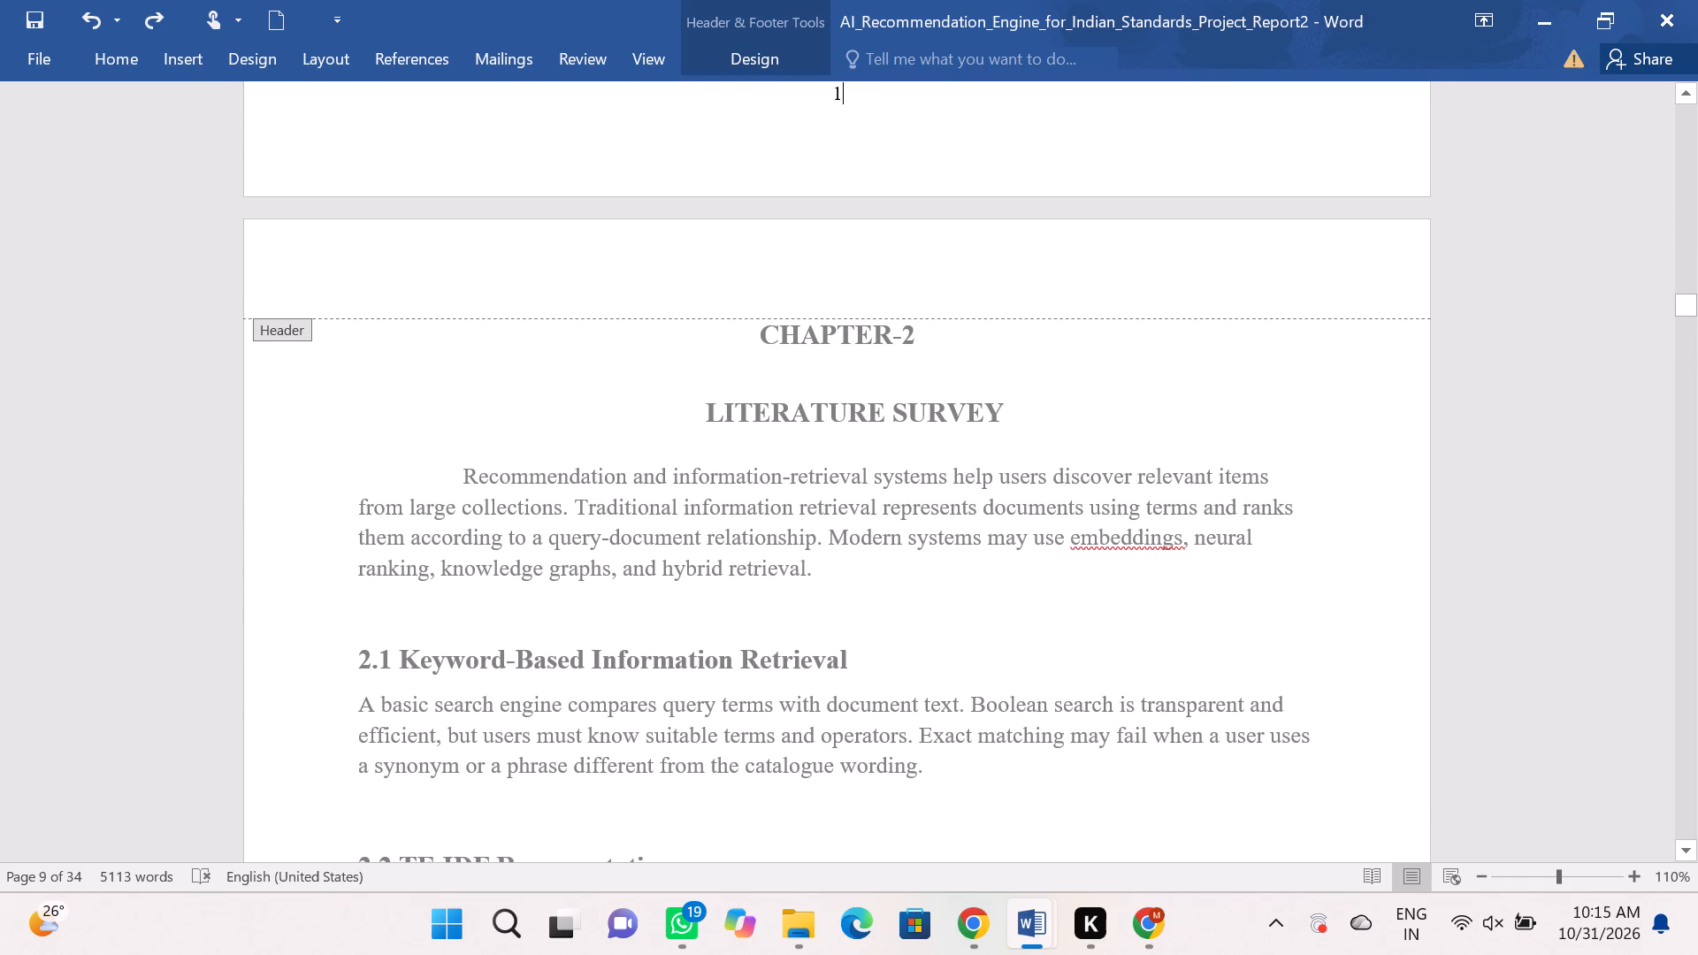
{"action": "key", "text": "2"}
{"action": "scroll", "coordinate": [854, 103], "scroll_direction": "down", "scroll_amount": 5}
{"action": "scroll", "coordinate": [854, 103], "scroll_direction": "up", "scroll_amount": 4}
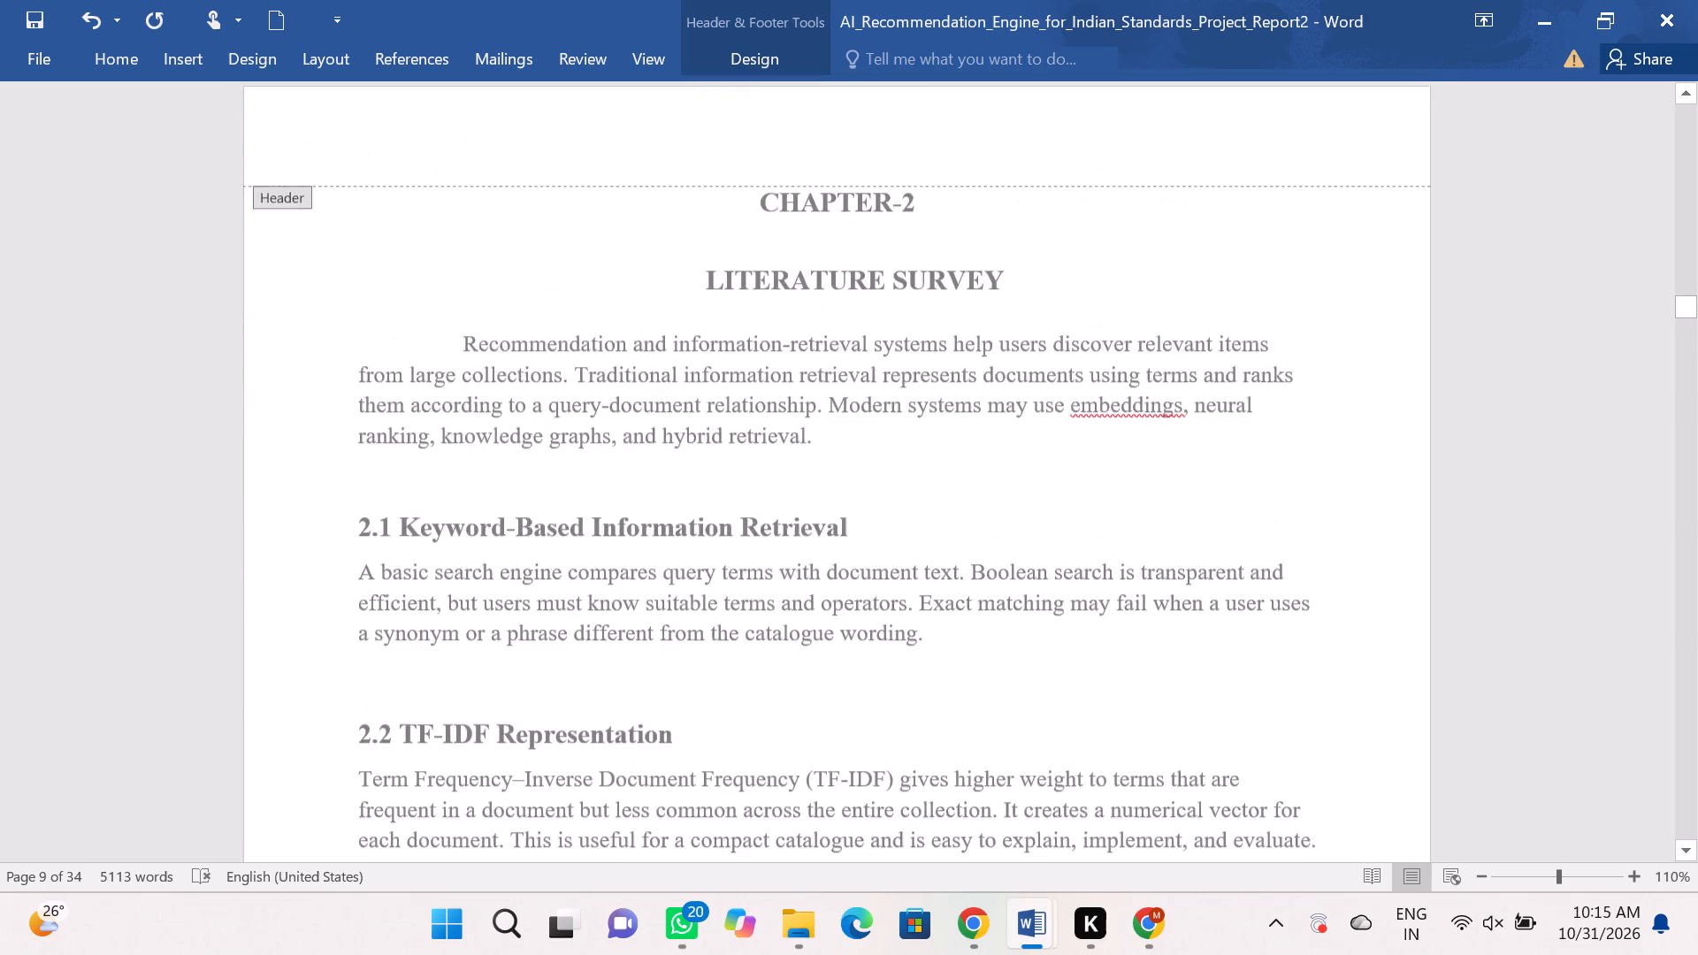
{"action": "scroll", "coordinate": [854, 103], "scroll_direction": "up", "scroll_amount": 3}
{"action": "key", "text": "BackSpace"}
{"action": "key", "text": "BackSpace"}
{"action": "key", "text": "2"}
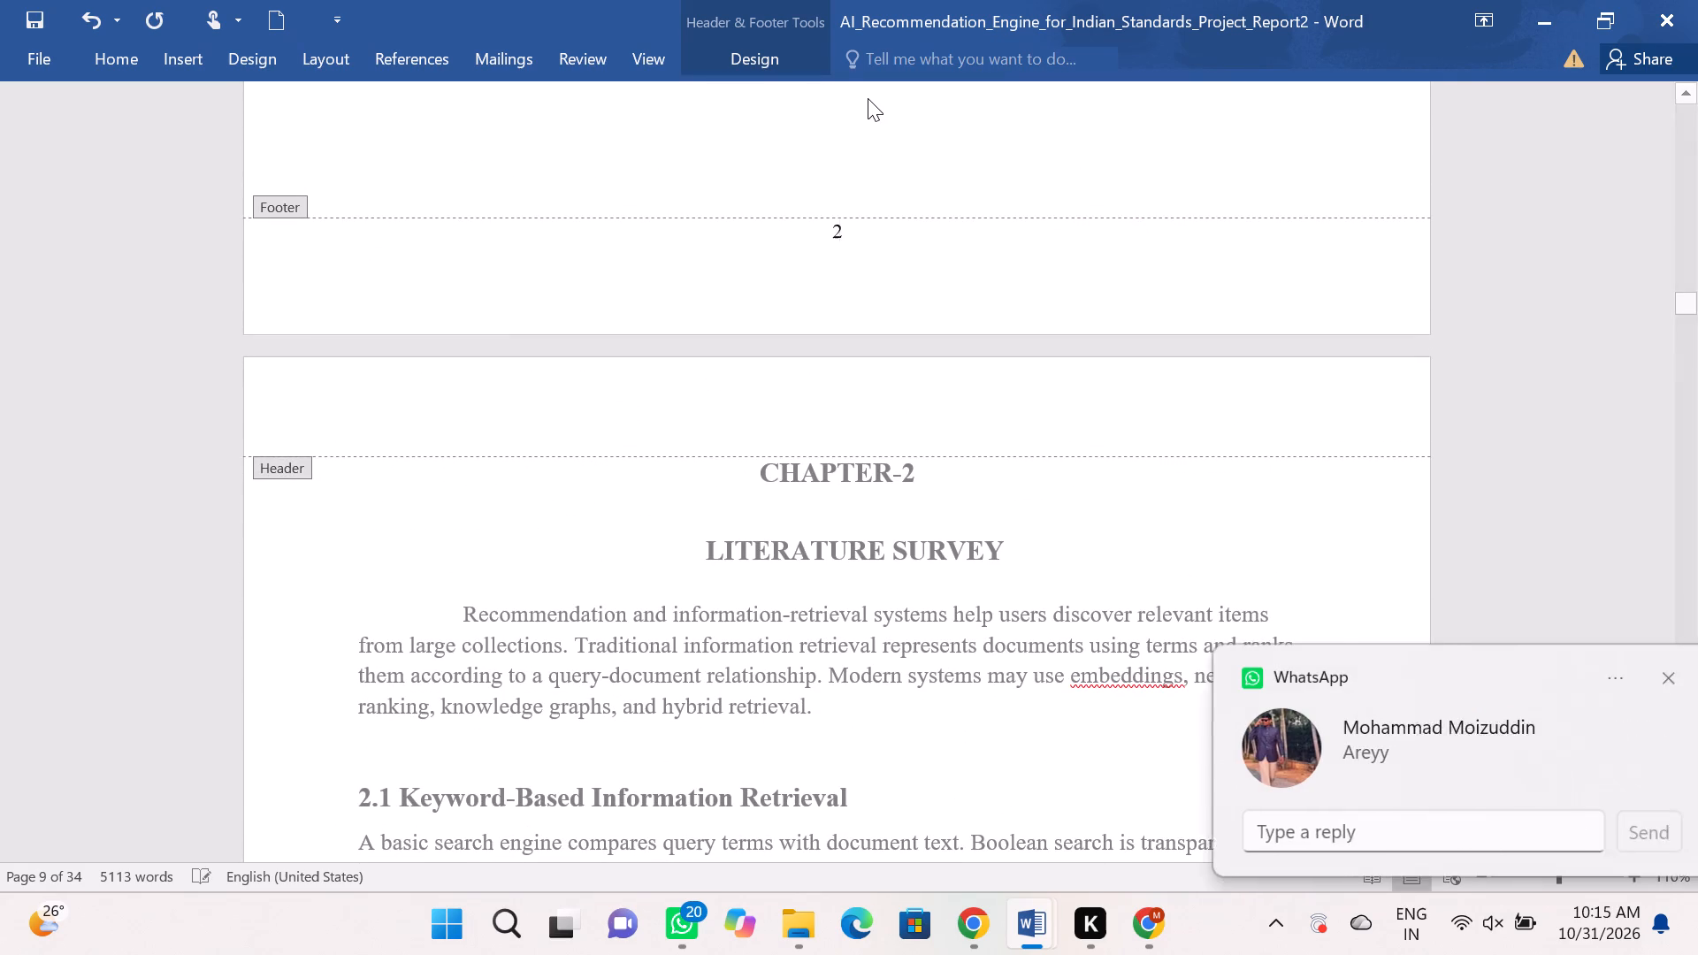
Check the footer page numbers from the end of CHAPTER-1 back through the contents list to the pages before the ABSTRACT.
{"action": "scroll", "coordinate": [754, 256], "scroll_direction": "up", "scroll_amount": 12}
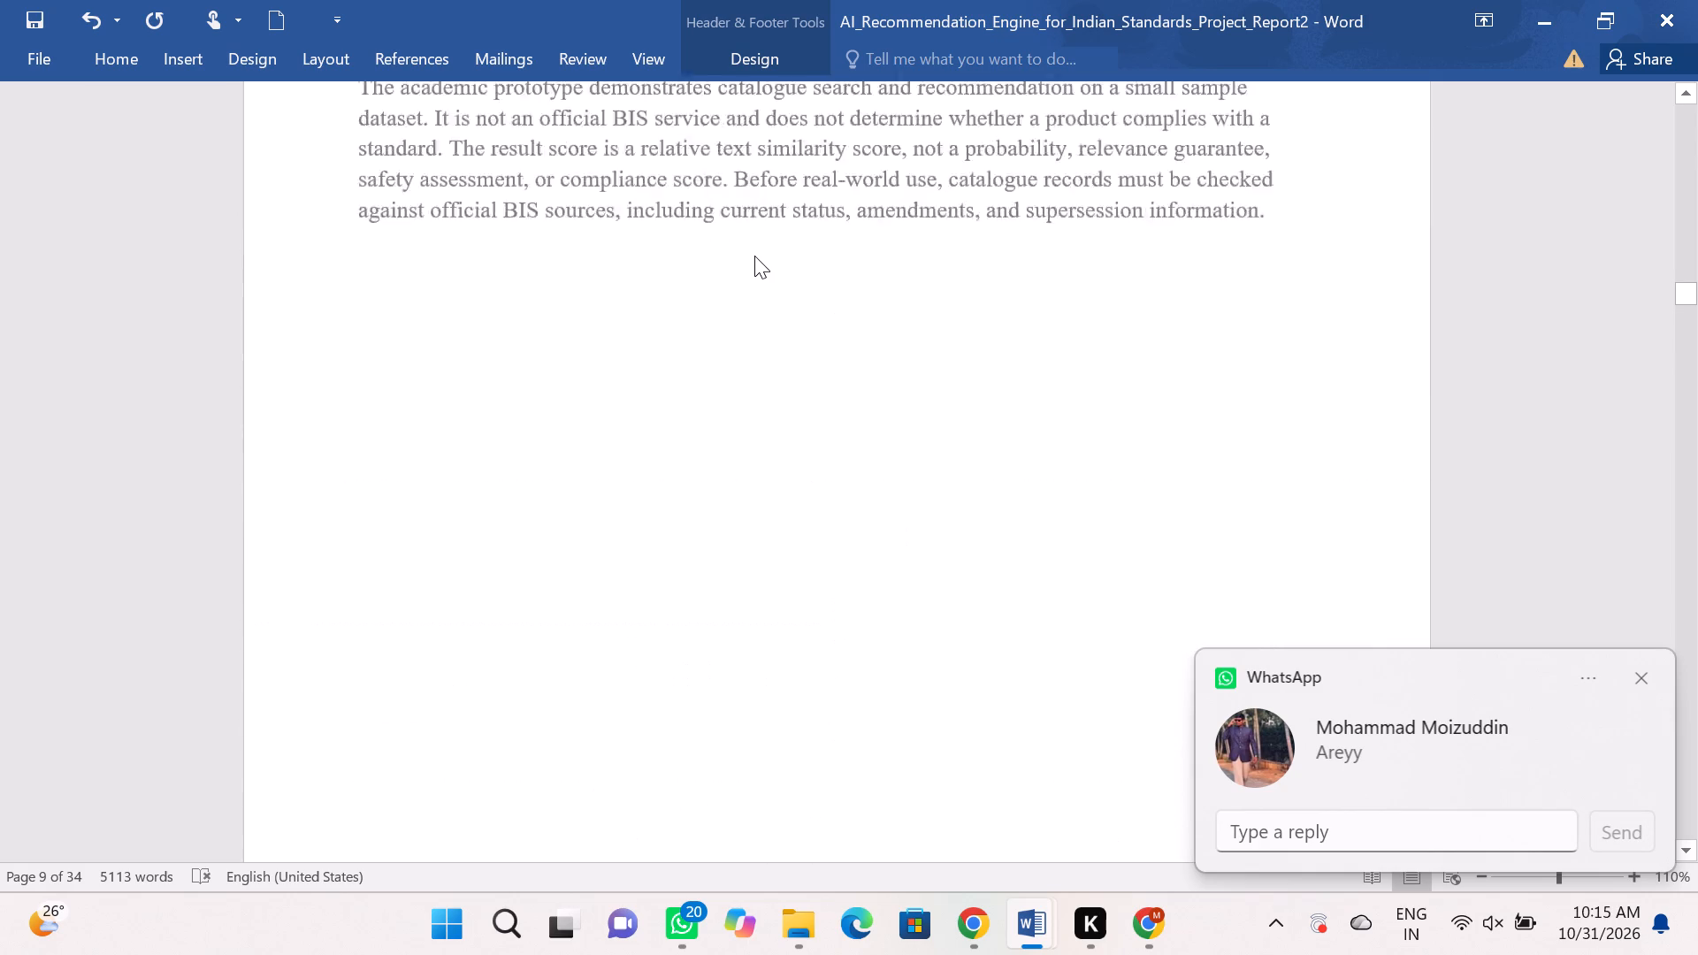
{"action": "scroll", "coordinate": [754, 256], "scroll_direction": "up", "scroll_amount": 20}
{"action": "scroll", "coordinate": [754, 256], "scroll_direction": "up", "scroll_amount": 17}
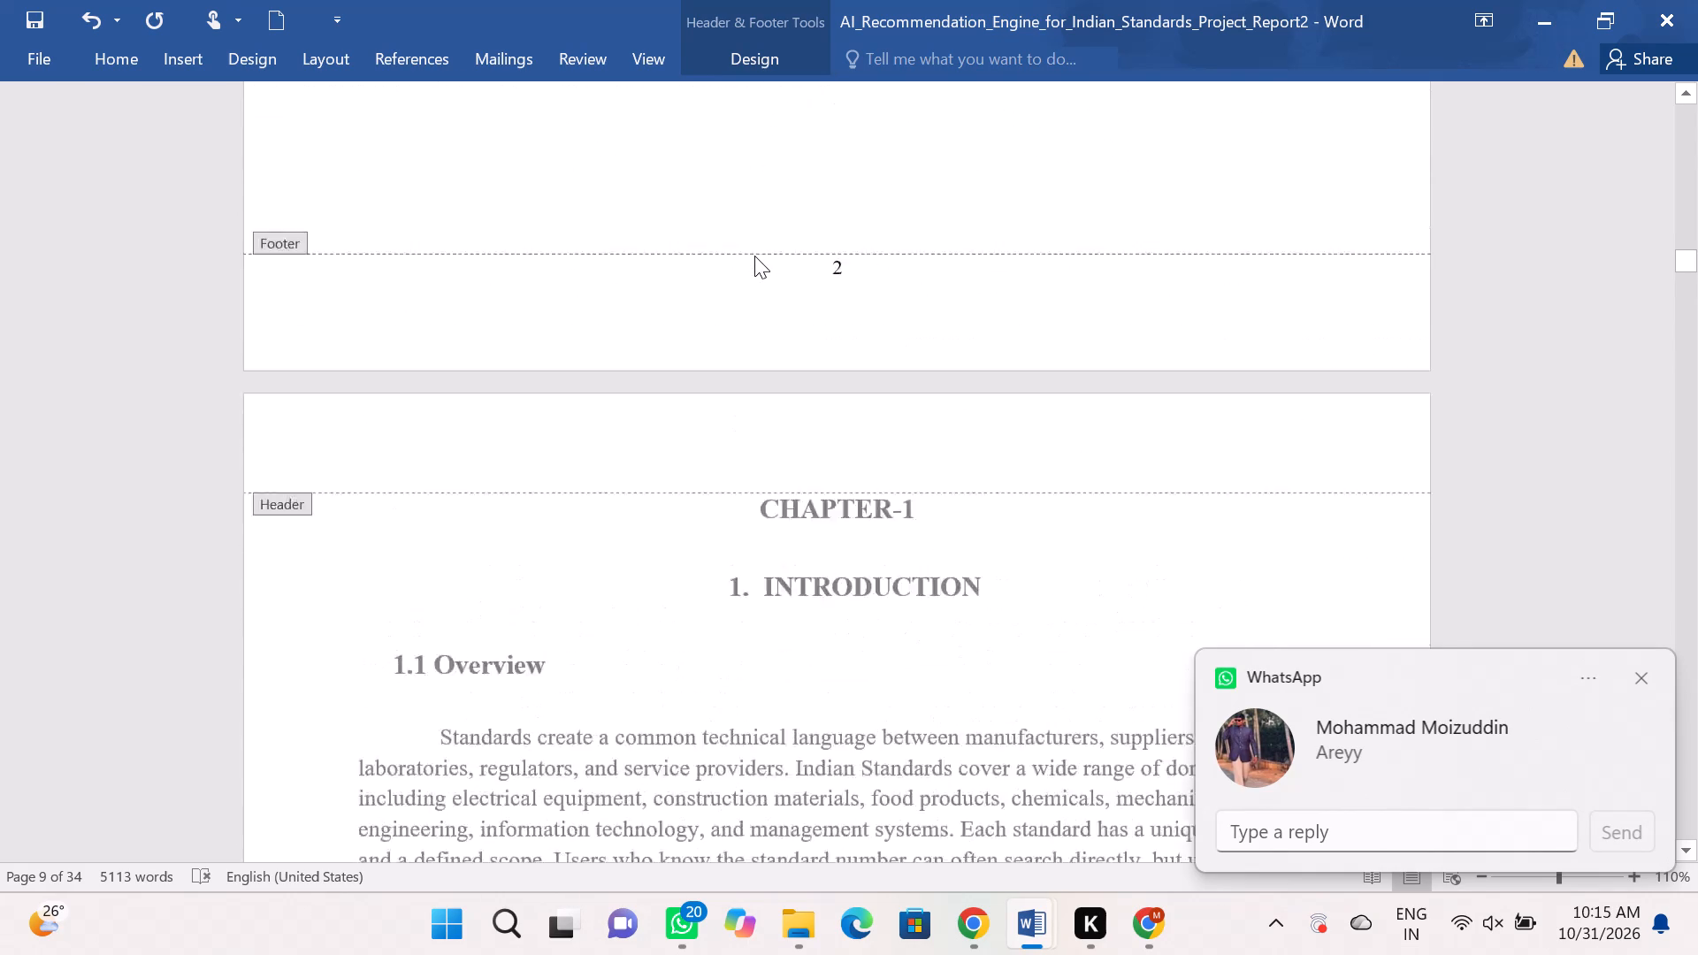
{"action": "scroll", "coordinate": [754, 256], "scroll_direction": "up", "scroll_amount": 13}
{"action": "scroll", "coordinate": [754, 256], "scroll_direction": "up", "scroll_amount": 12}
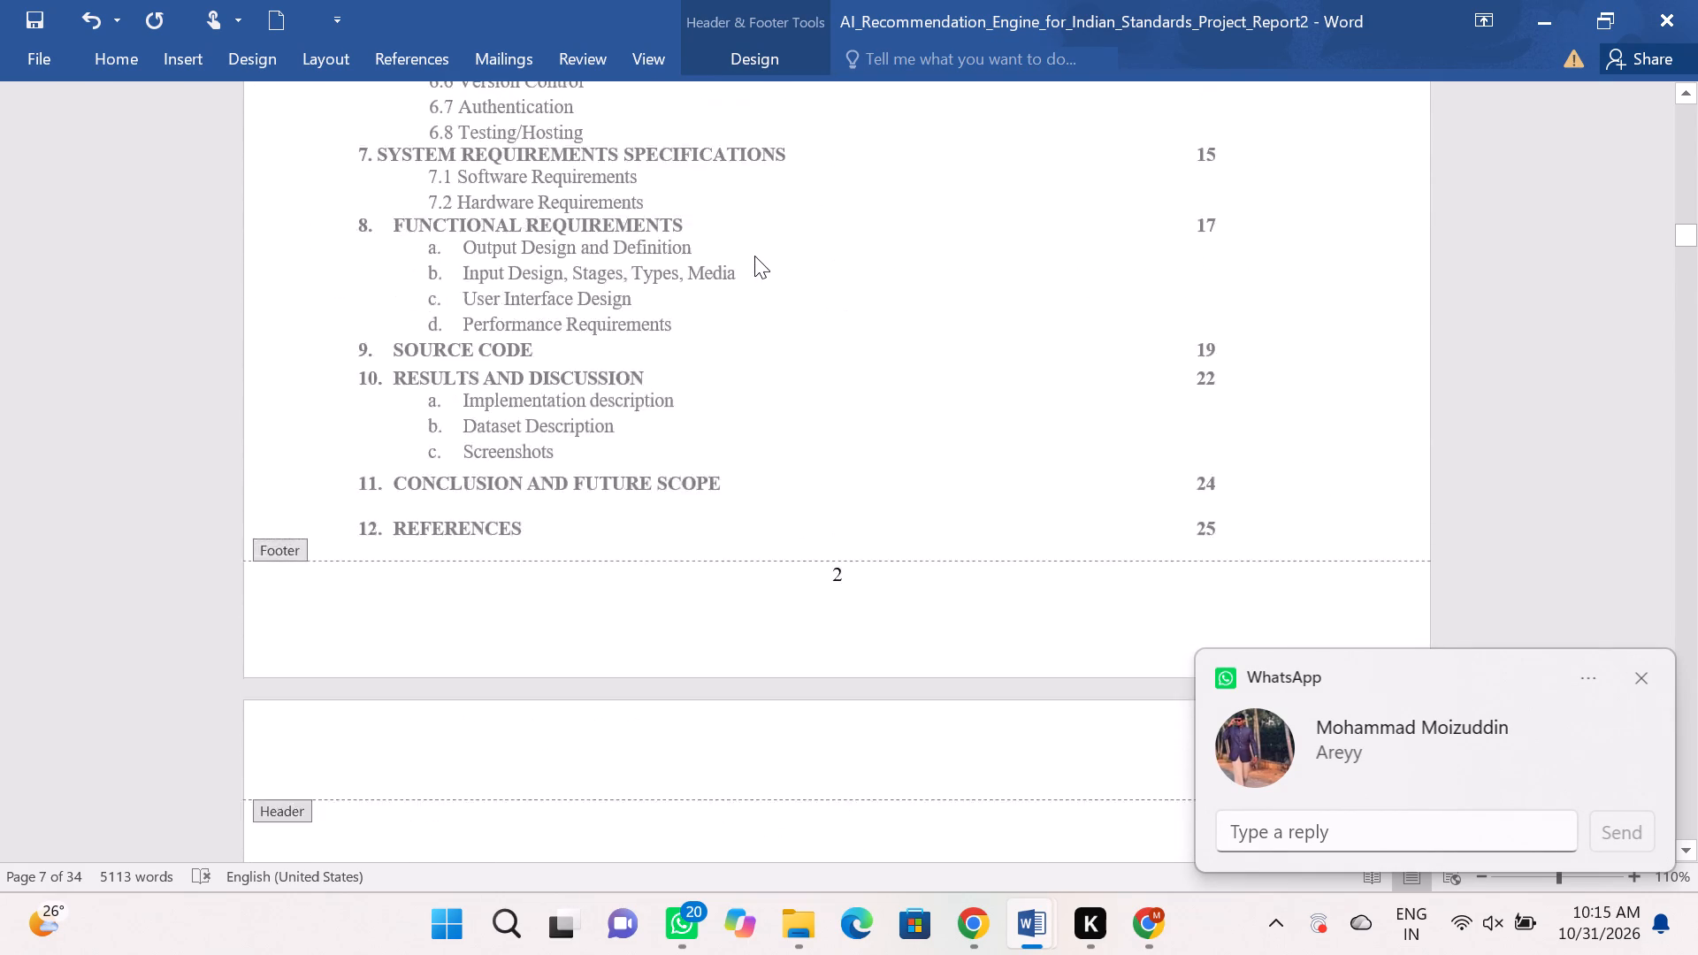
{"action": "scroll", "coordinate": [754, 256], "scroll_direction": "up", "scroll_amount": 7}
{"action": "scroll", "coordinate": [754, 256], "scroll_direction": "up", "scroll_amount": 15}
{"action": "scroll", "coordinate": [754, 256], "scroll_direction": "up", "scroll_amount": 8}
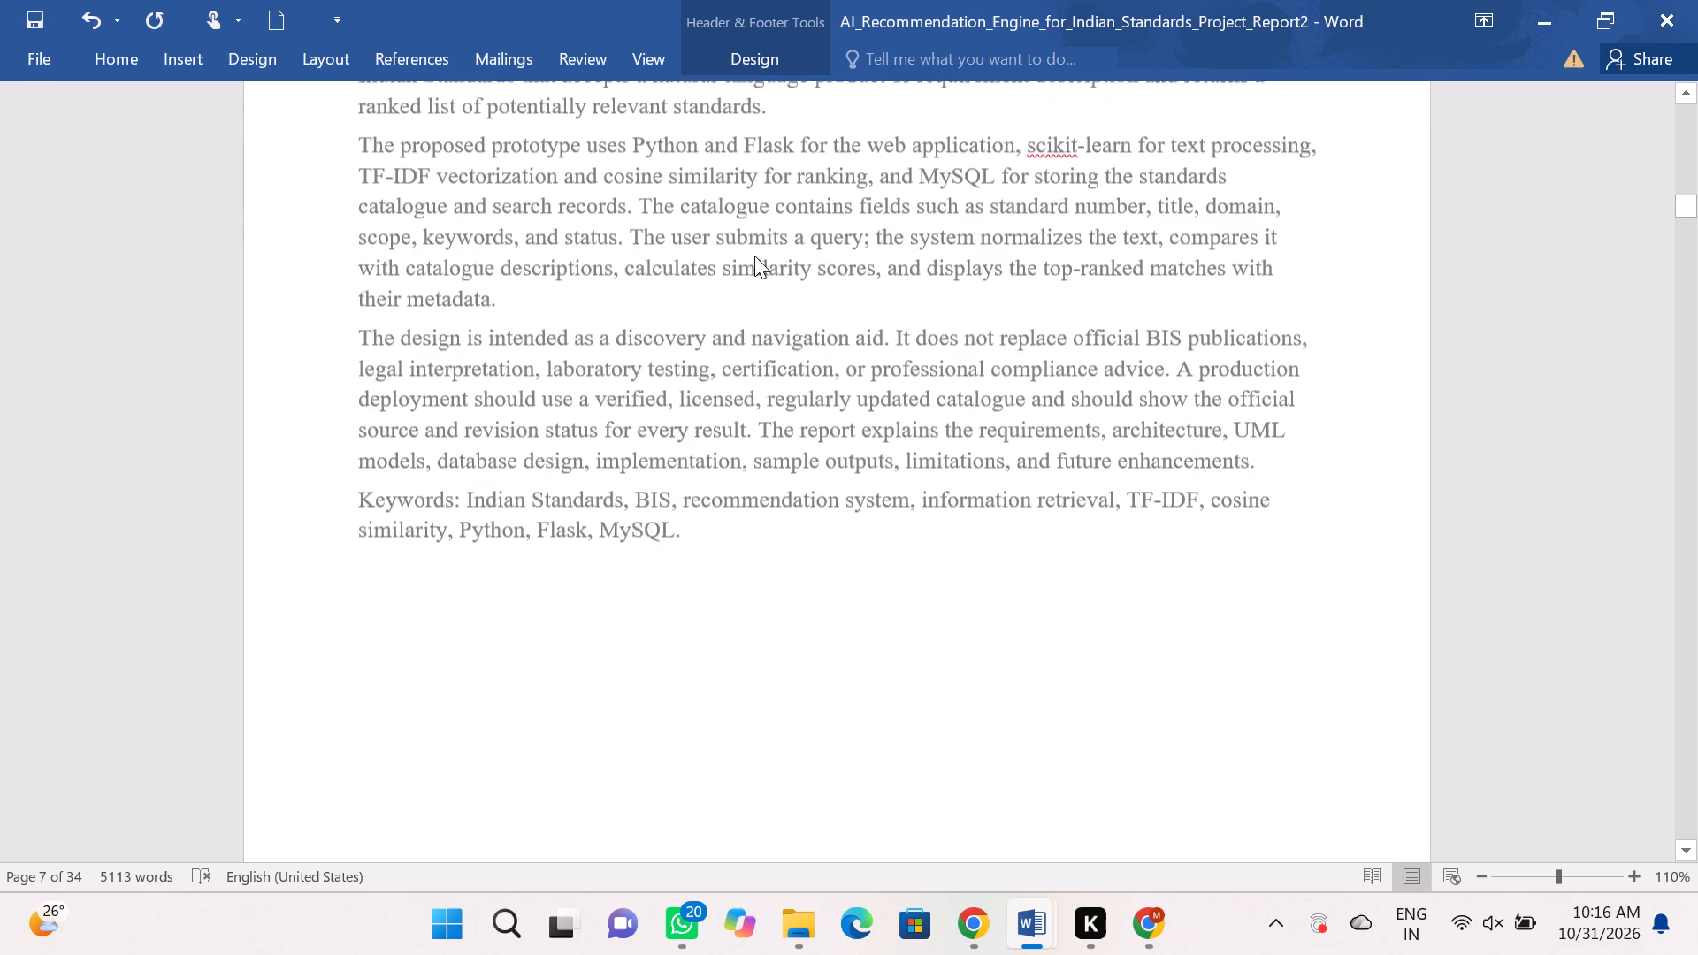
{"action": "scroll", "coordinate": [754, 256], "scroll_direction": "up", "scroll_amount": 15}
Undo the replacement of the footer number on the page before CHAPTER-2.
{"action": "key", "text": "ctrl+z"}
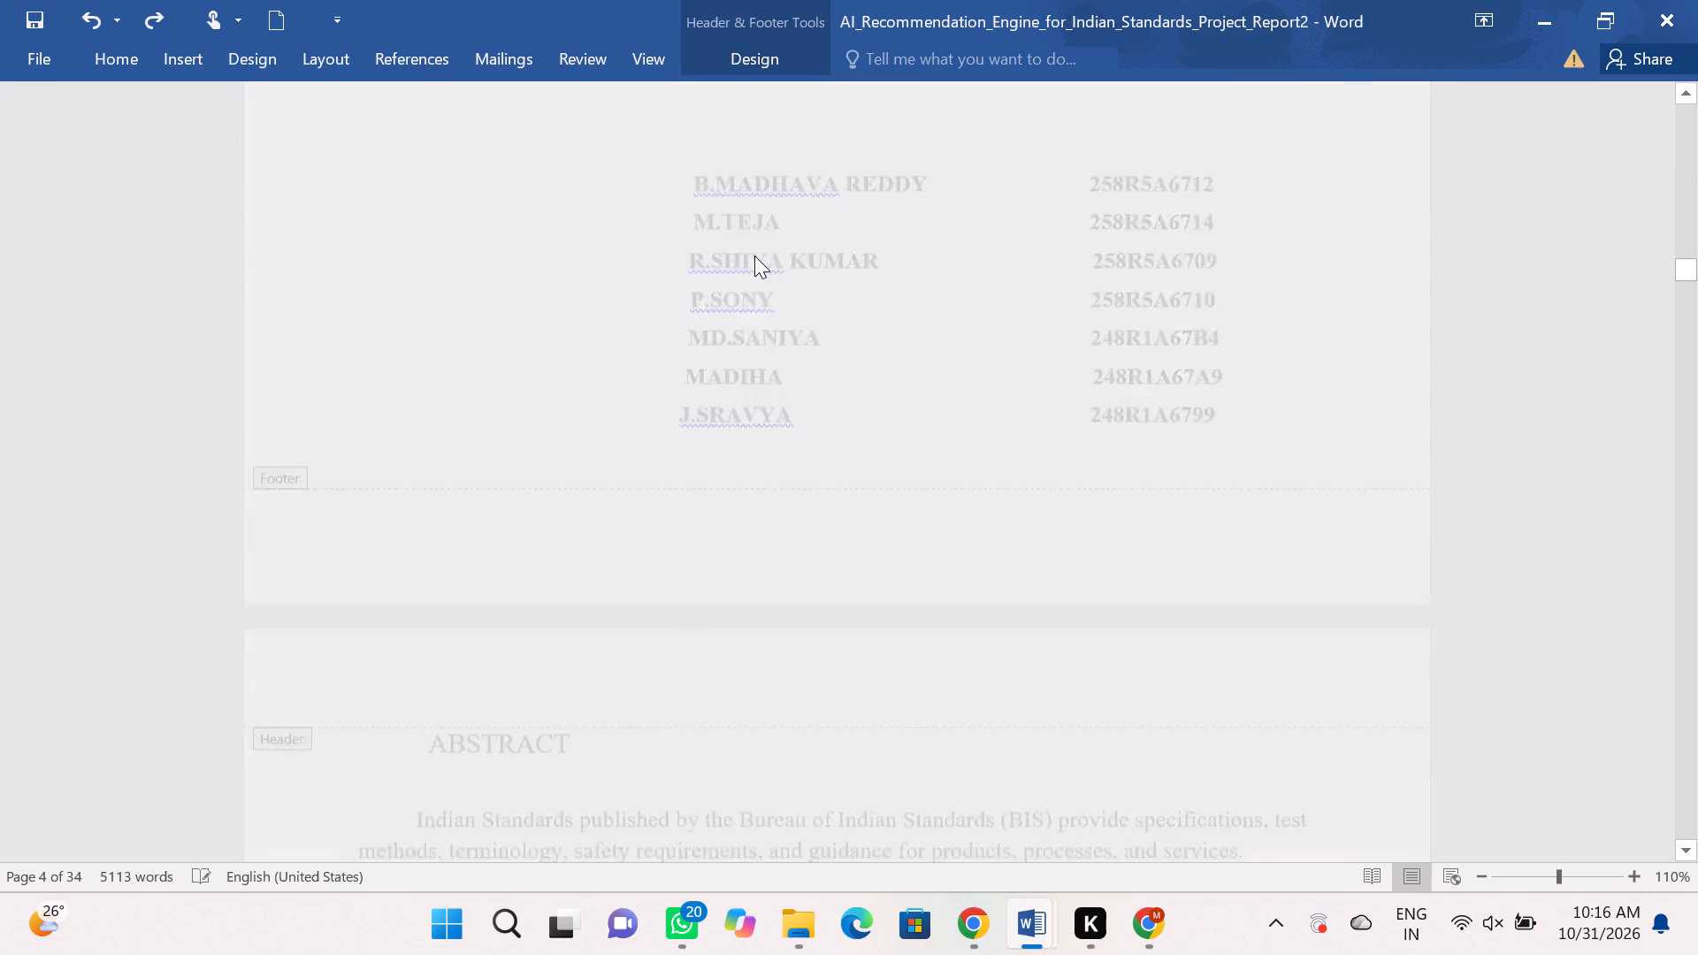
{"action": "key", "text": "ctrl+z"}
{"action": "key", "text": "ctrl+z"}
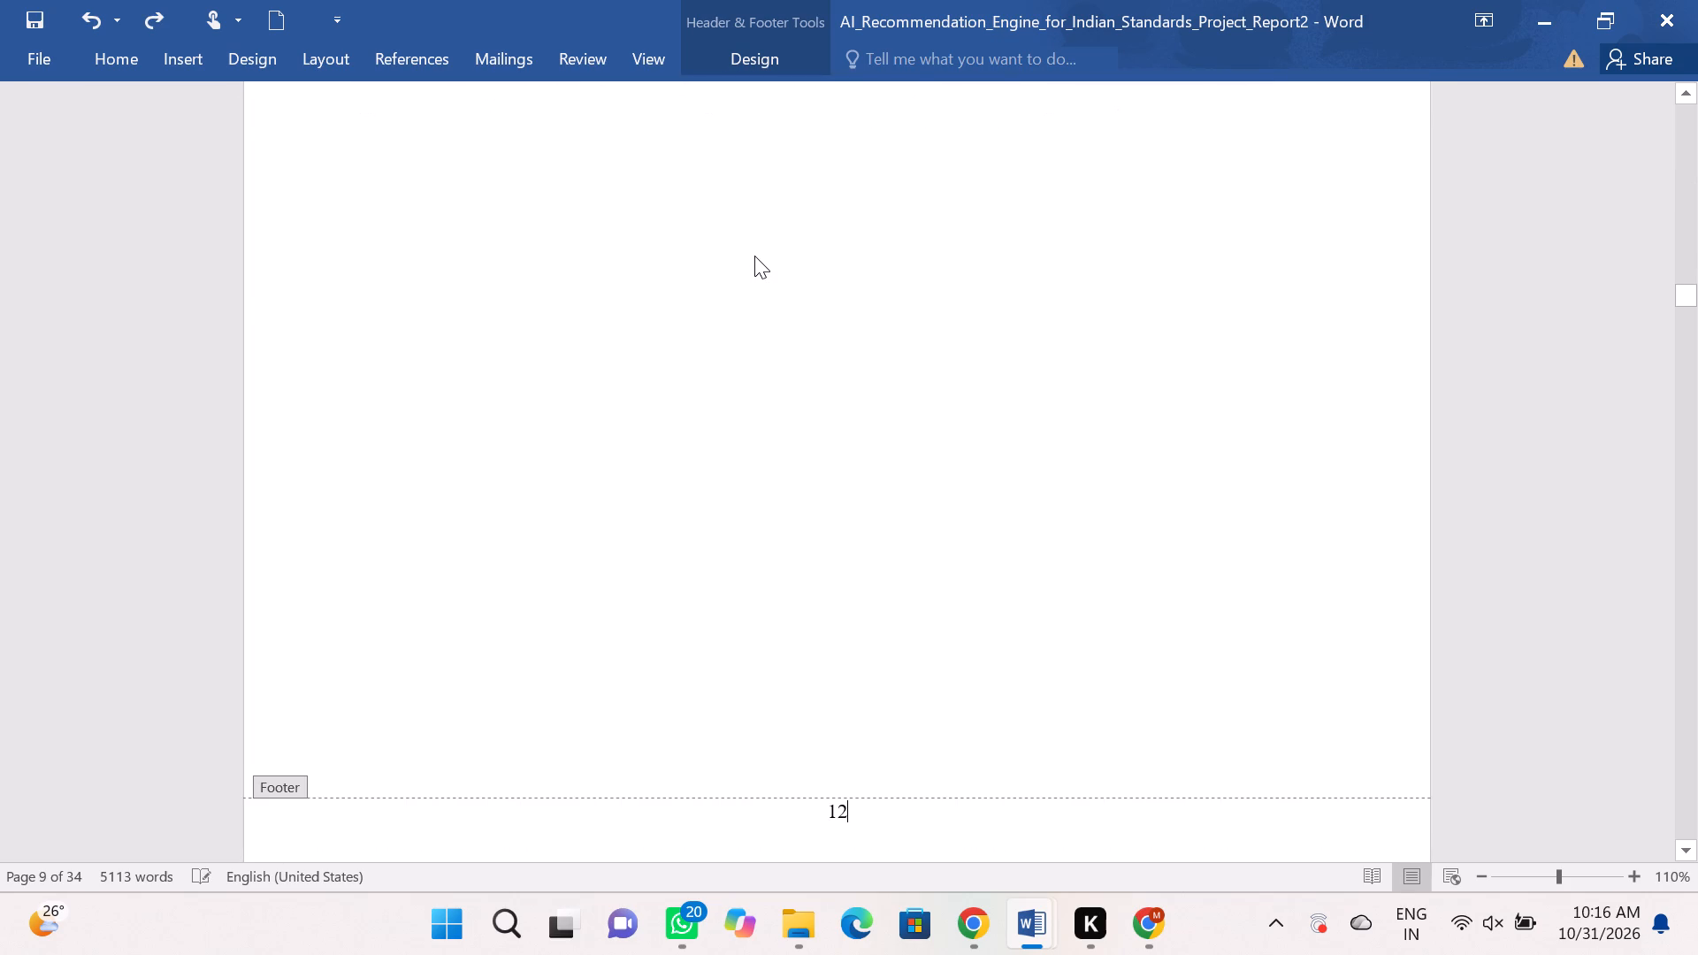
Save the report.
{"action": "key", "text": "ctrl+s"}
{"action": "key", "text": "ctrl+s"}
{"action": "key", "text": "ctrl+s"}
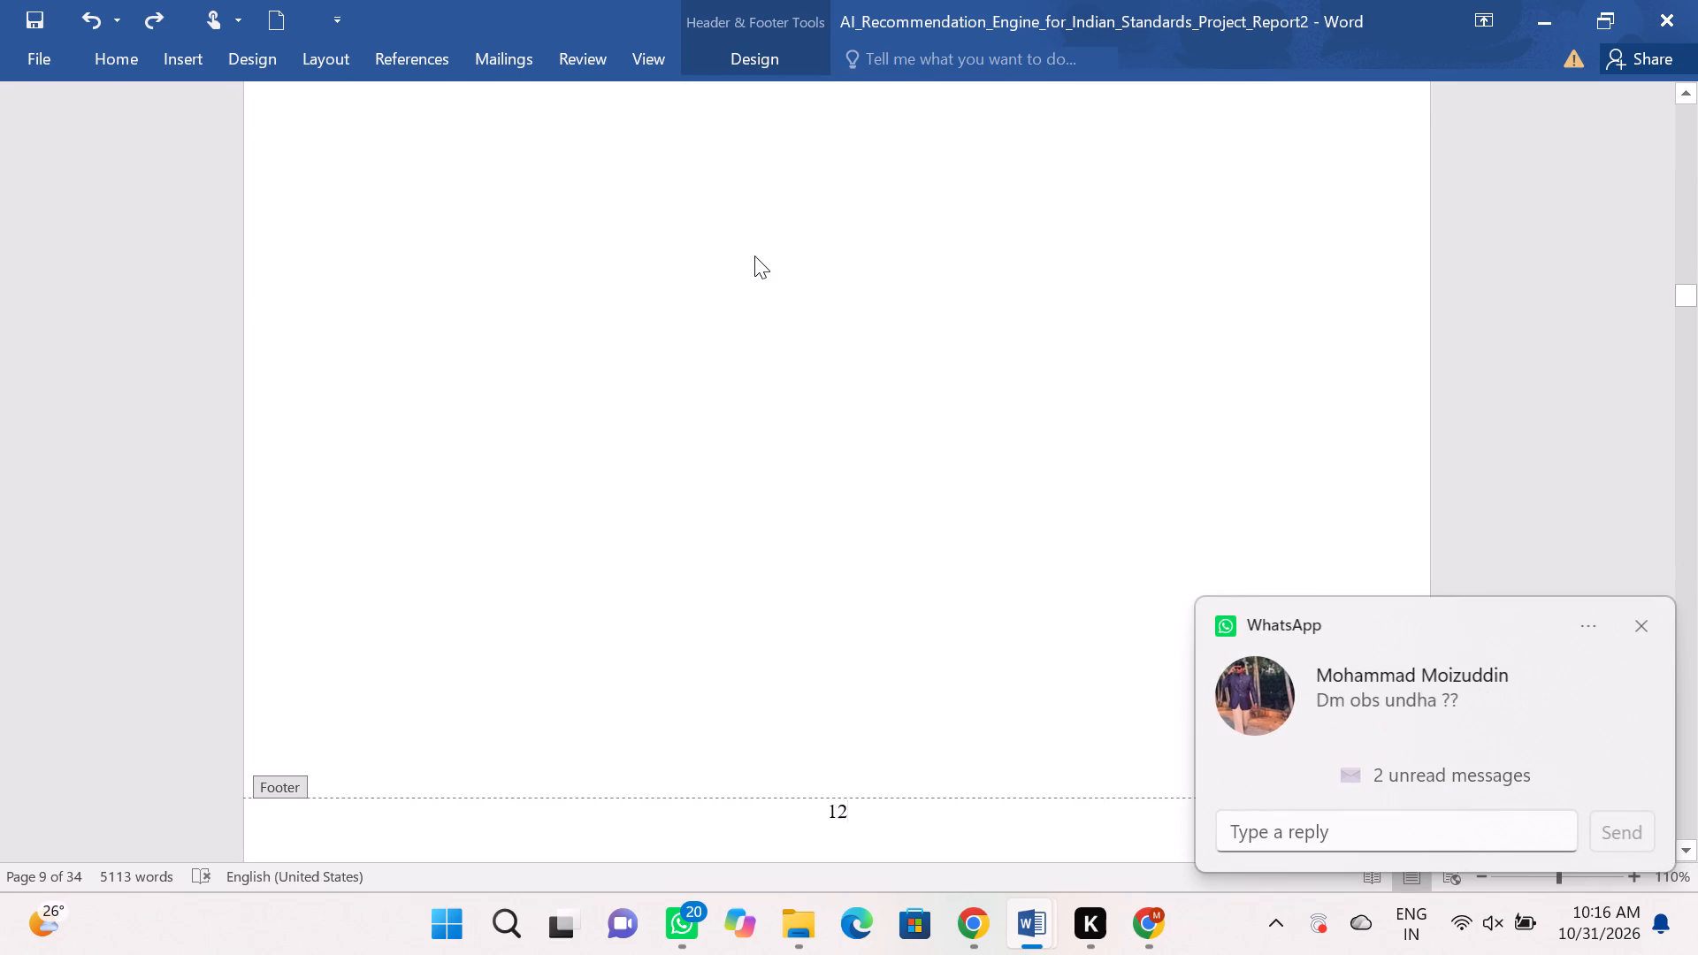
{"action": "key", "text": "ctrl+s"}
{"action": "key", "text": "ctrl+s"}
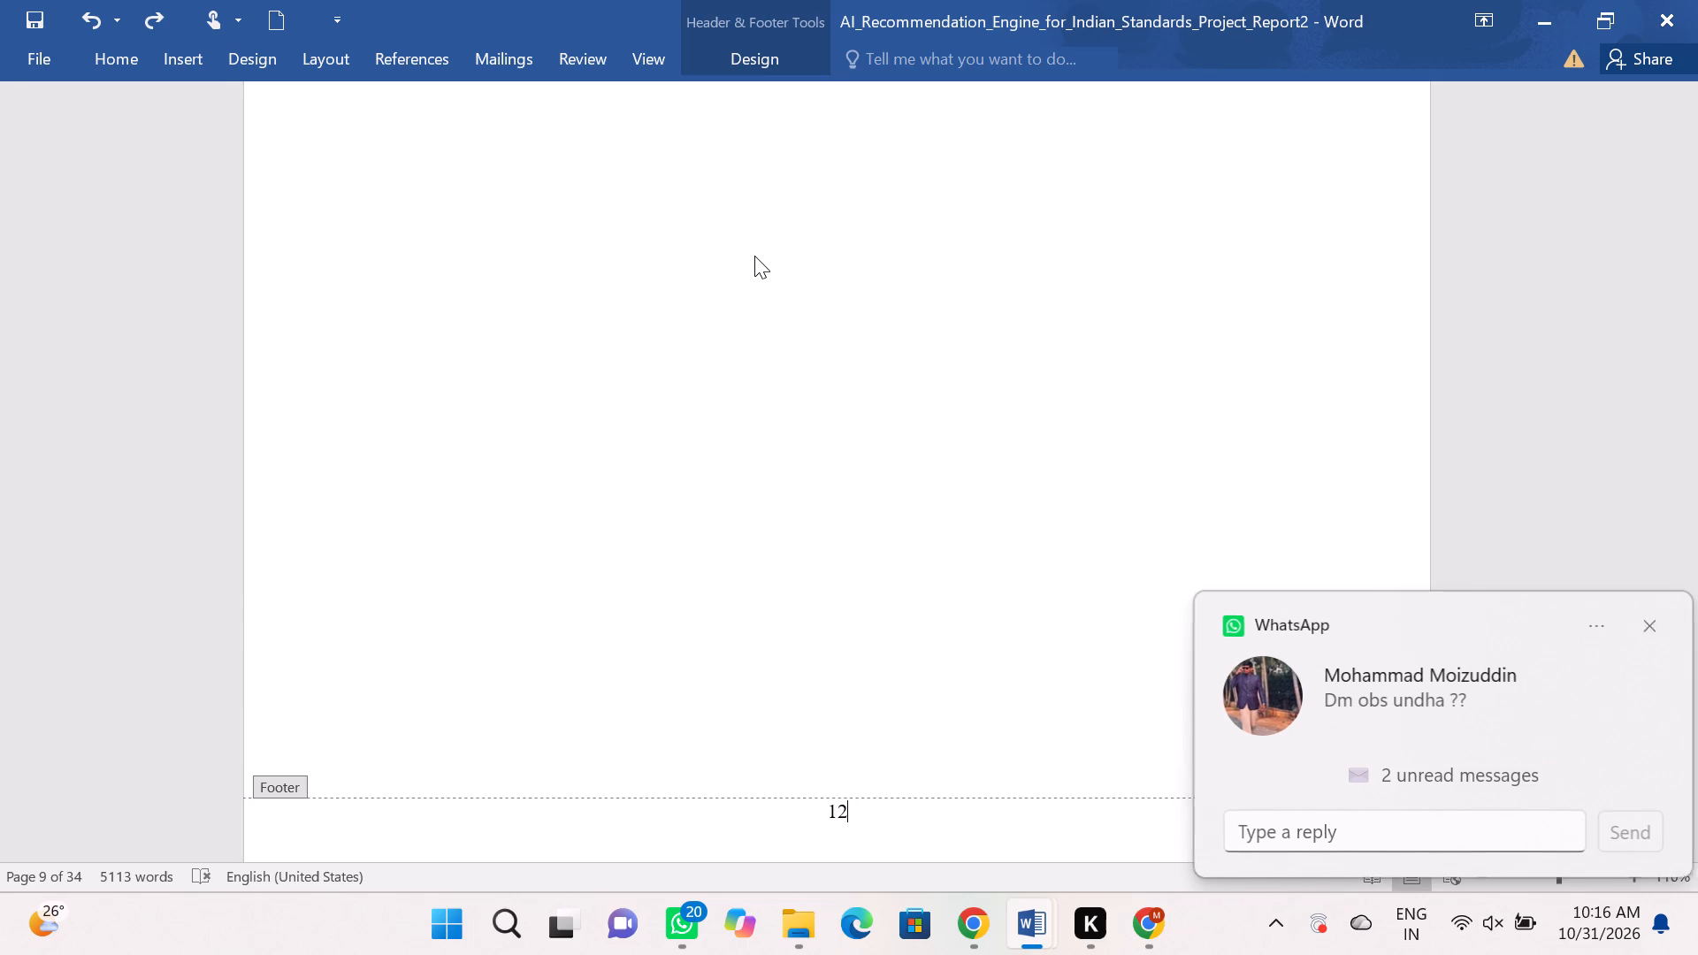
Undo the remaining manual footer number edits back to the automatic Roman page numbers.
{"action": "key", "text": "ctrl+z"}
{"action": "key", "text": "ctrl+z"}
{"action": "key", "text": "ctrl+z"}
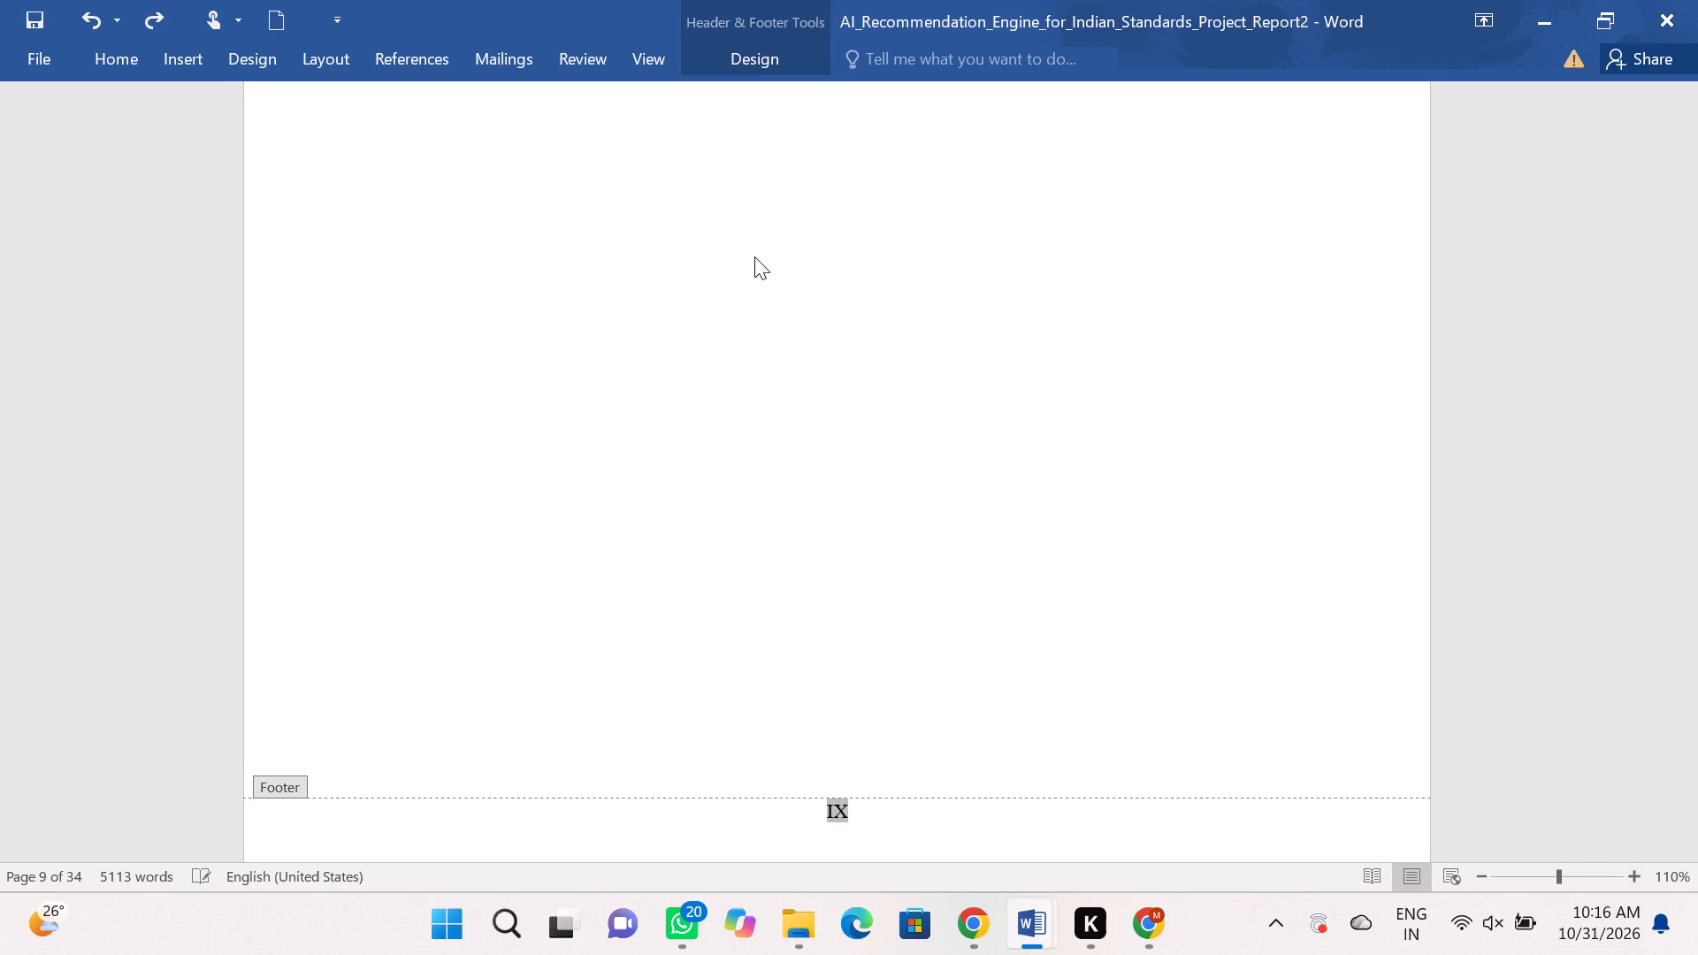
Close header and footer editing near the start of CHAPTER-1 and return to the document body.
{"action": "scroll", "coordinate": [754, 256], "scroll_direction": "up", "scroll_amount": 16}
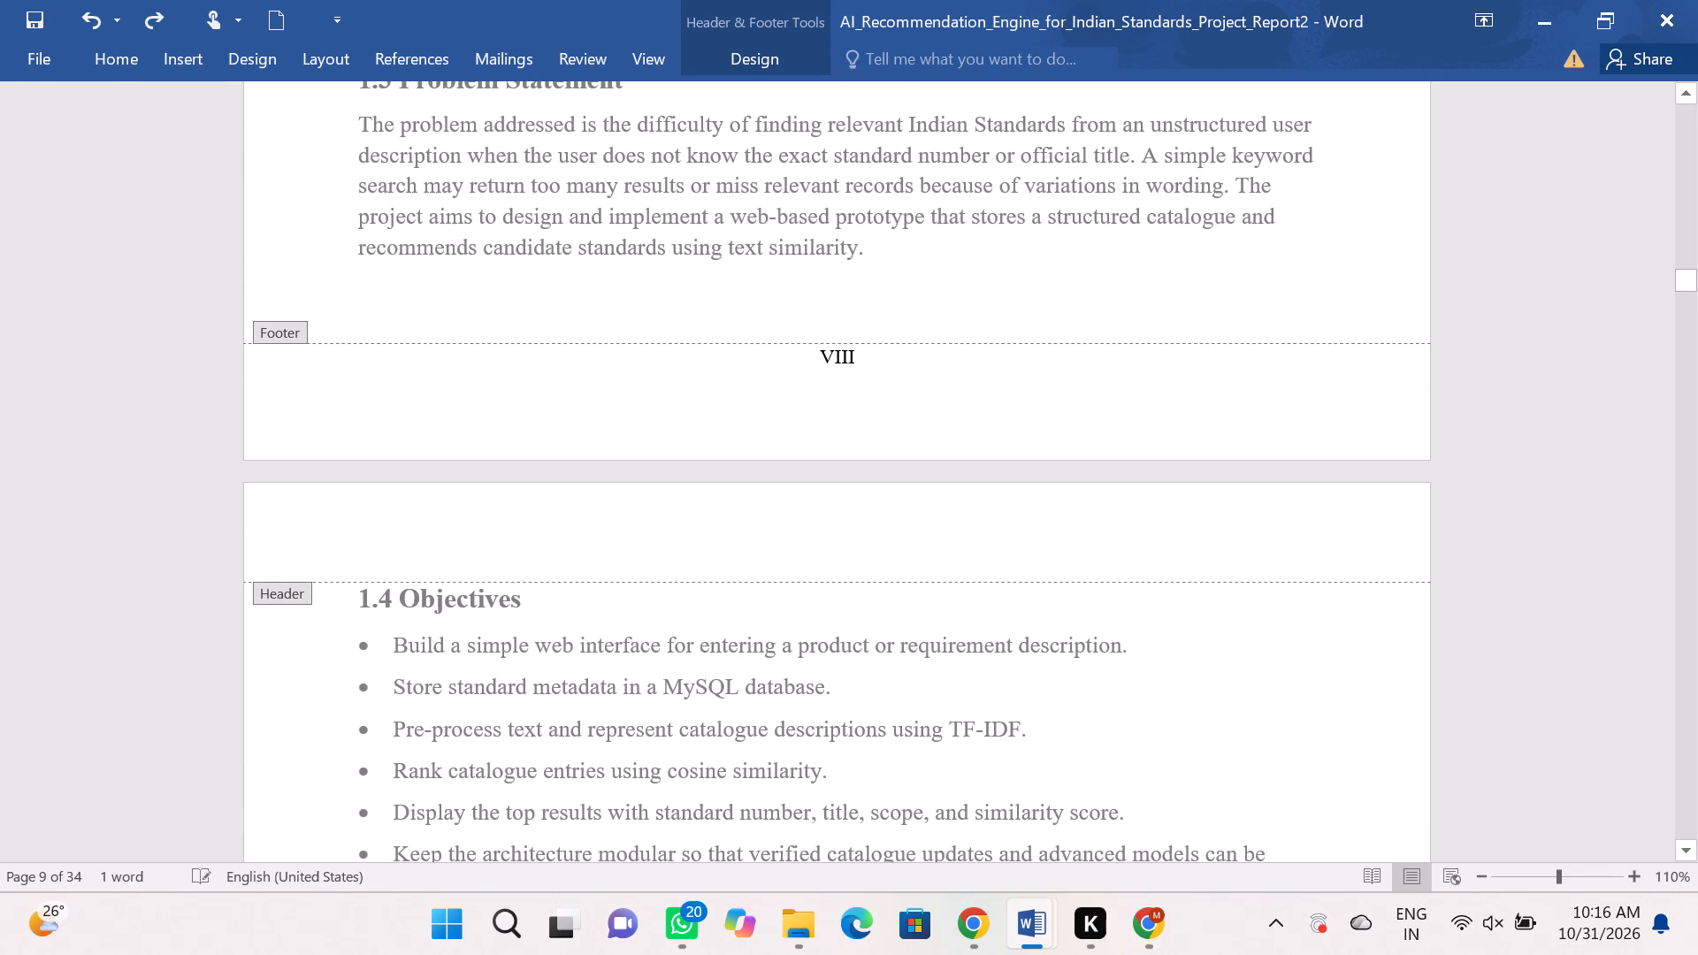
{"action": "left_click", "coordinate": [741, 373]}
{"action": "left_click", "coordinate": [998, 487]}
{"action": "scroll", "coordinate": [999, 486], "scroll_direction": "down", "scroll_amount": 5}
{"action": "scroll", "coordinate": [999, 486], "scroll_direction": "up", "scroll_amount": 20}
{"action": "scroll", "coordinate": [998, 492], "scroll_direction": "up", "scroll_amount": 9}
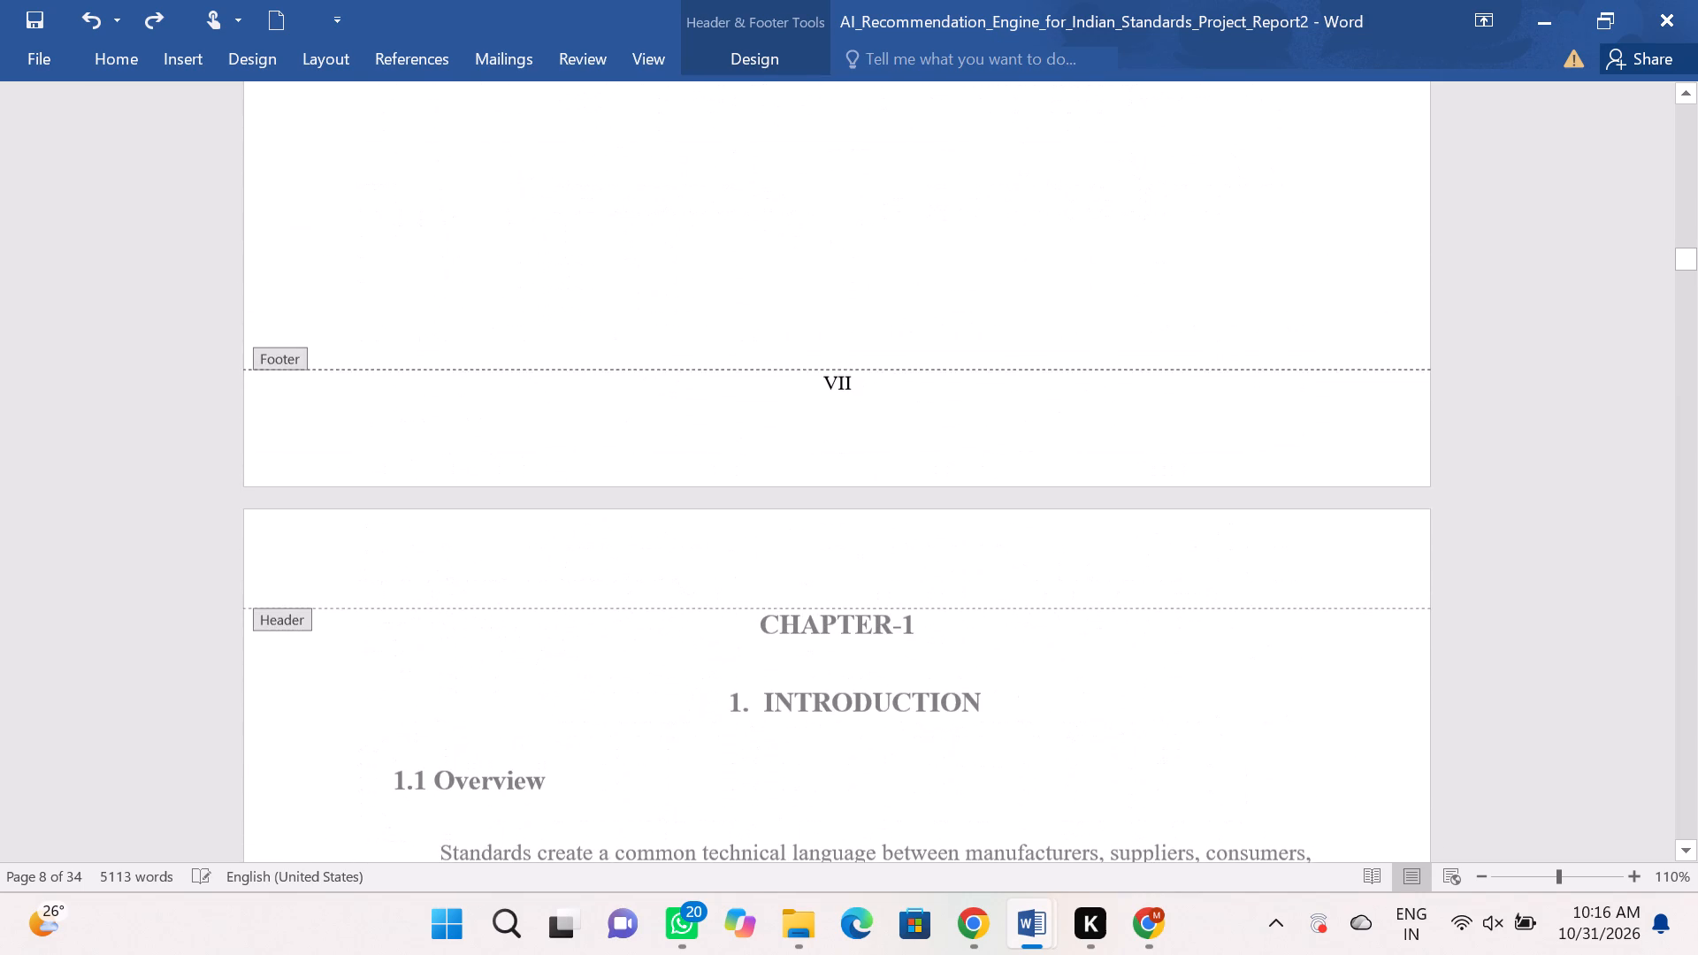
{"action": "left_click", "coordinate": [983, 667]}
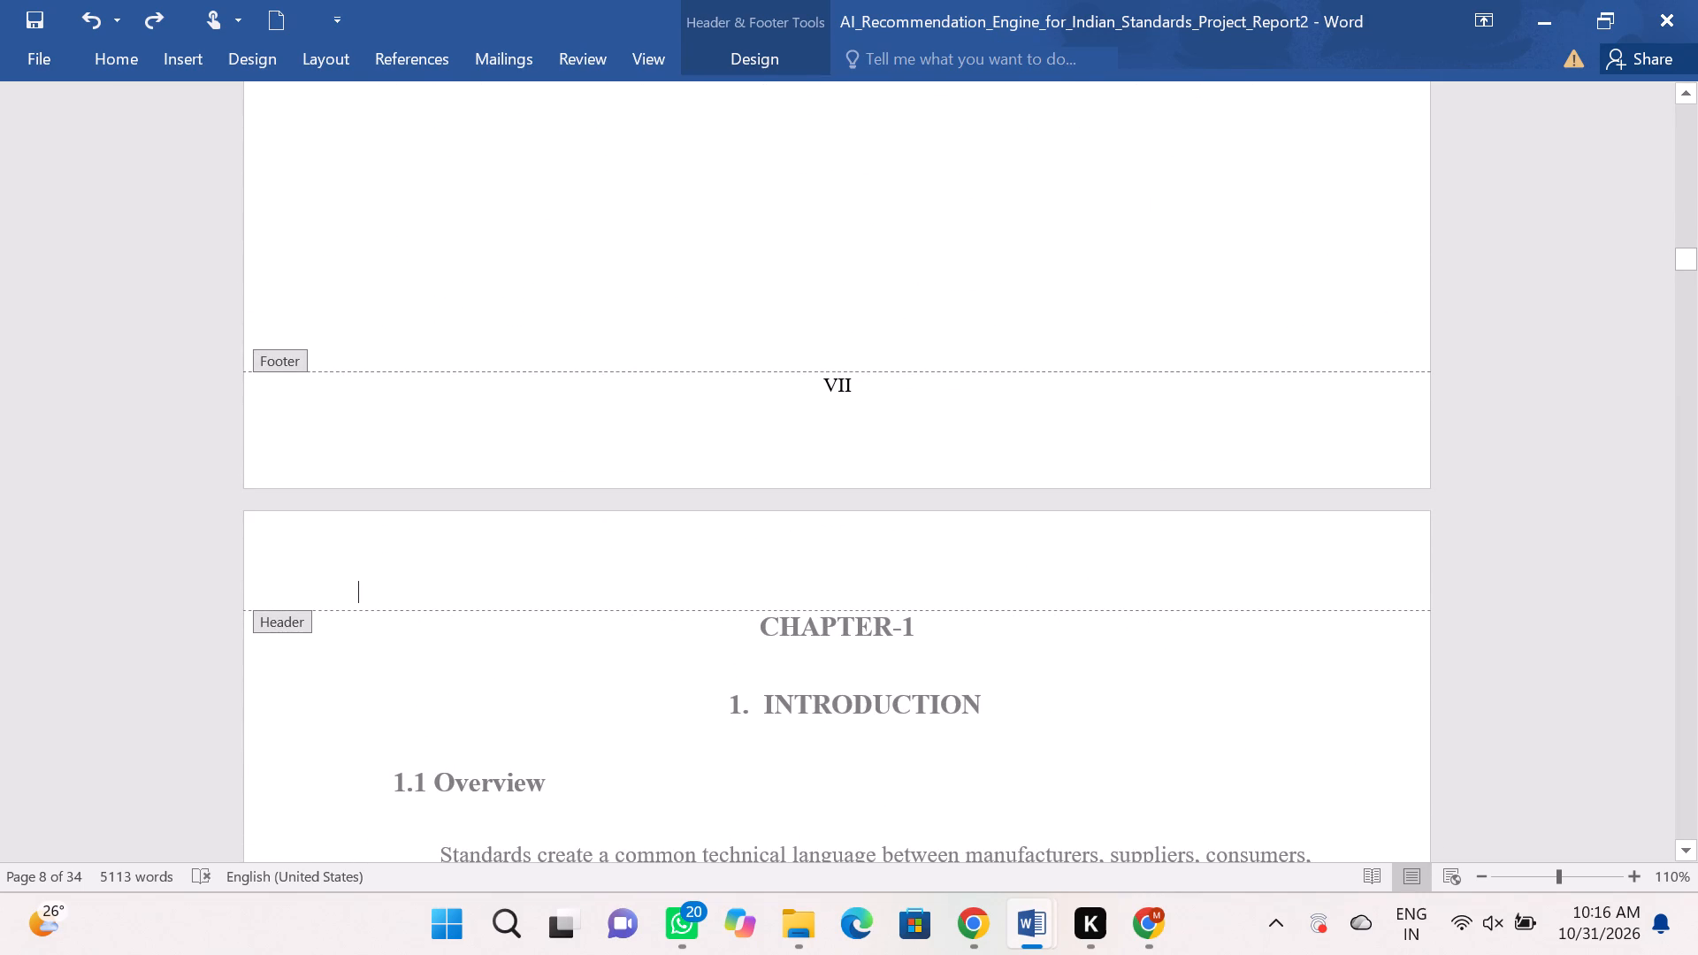
{"action": "left_click", "coordinate": [712, 500]}
{"action": "double_click", "coordinate": [1531, 713]}
Select the CHAPTER-1 heading line above INTRODUCTION.
{"action": "scroll", "coordinate": [1337, 646], "scroll_direction": "down", "scroll_amount": 3}
{"action": "scroll", "coordinate": [1337, 646], "scroll_direction": "up", "scroll_amount": 12}
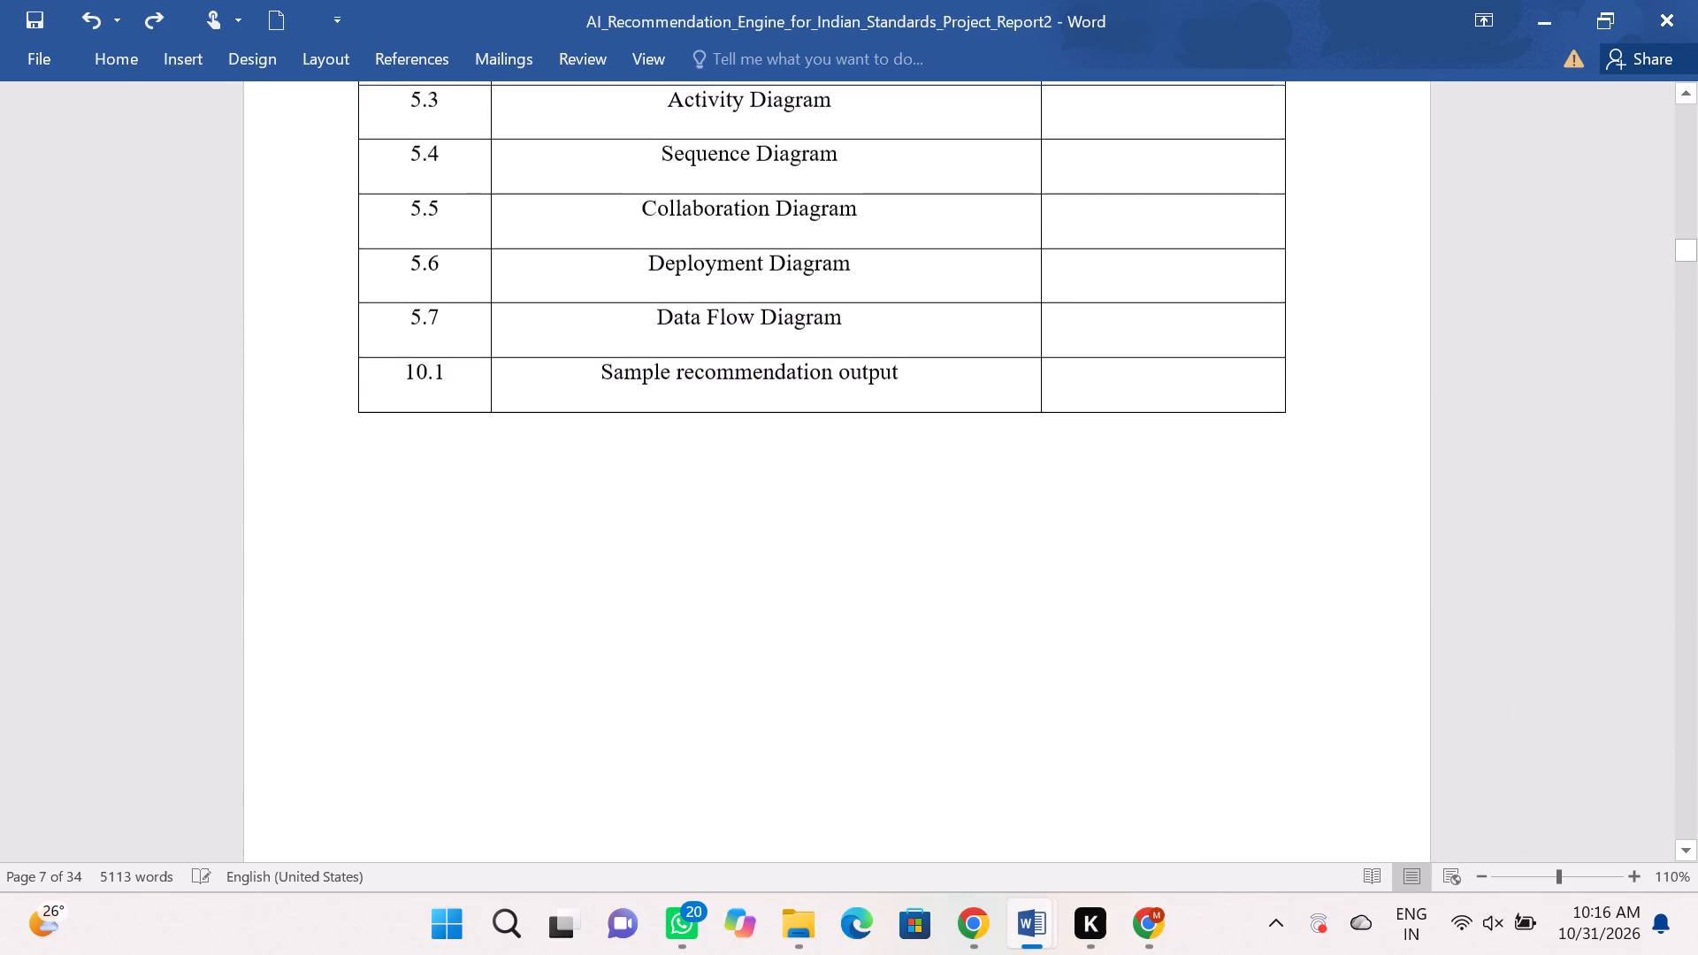
{"action": "scroll", "coordinate": [1337, 646], "scroll_direction": "up", "scroll_amount": 5}
{"action": "scroll", "coordinate": [1335, 646], "scroll_direction": "down", "scroll_amount": 18}
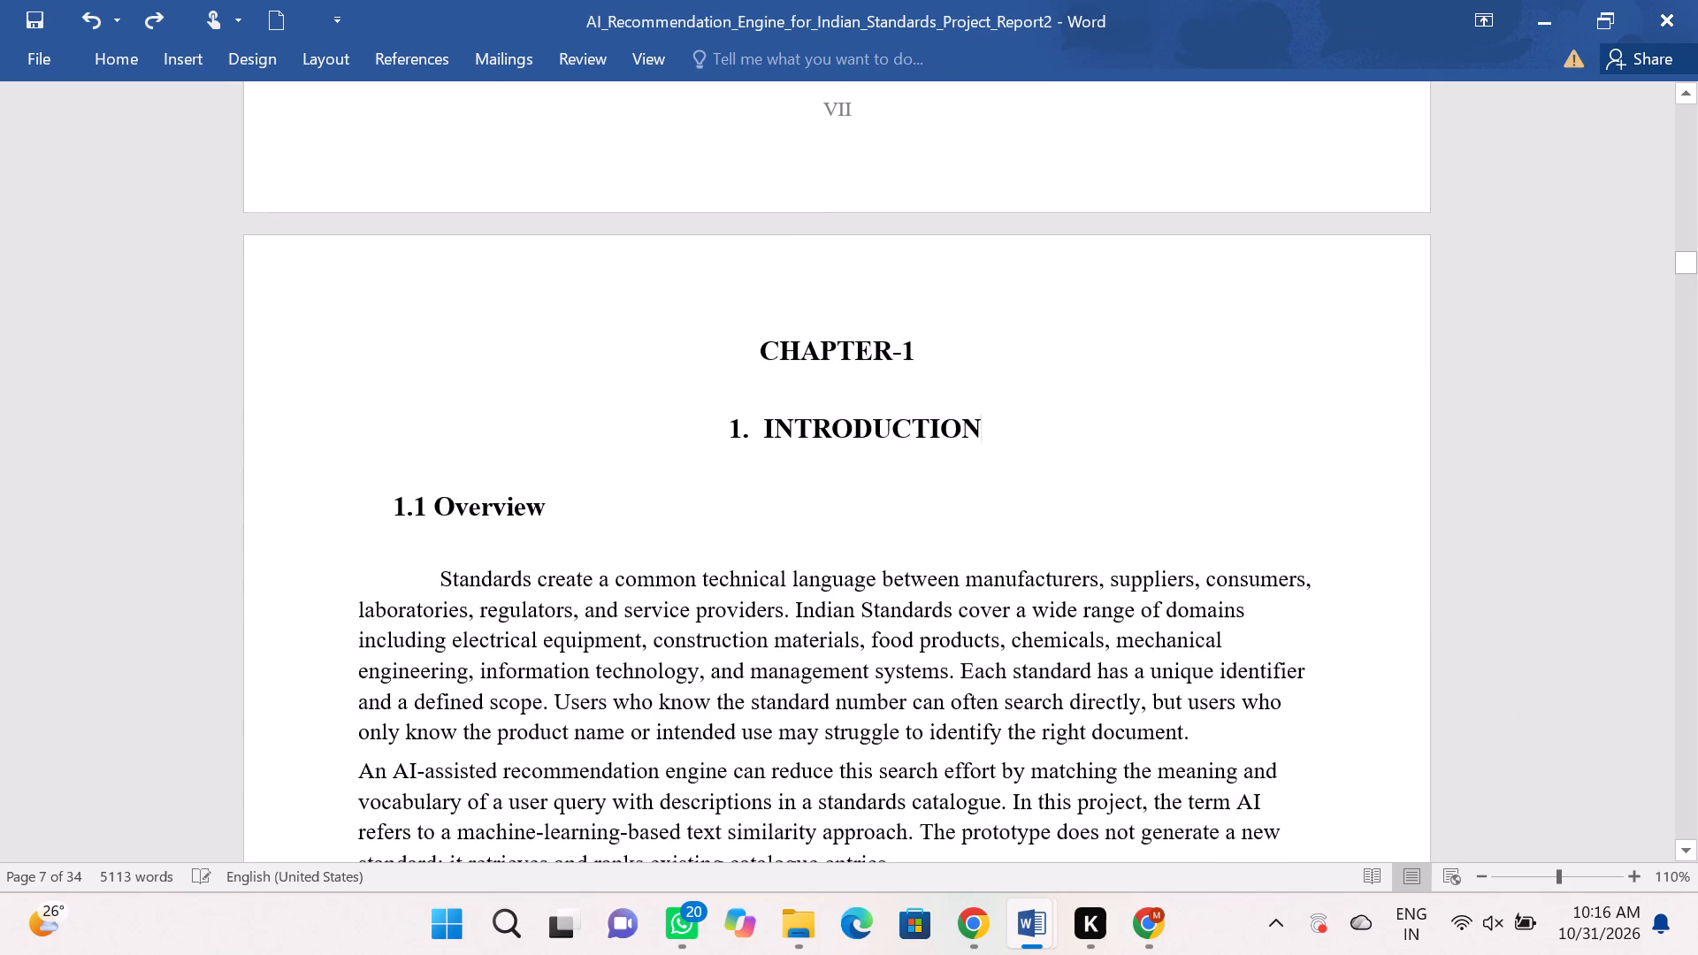
{"action": "left_click_drag", "start_coordinate": [236, 233], "coordinate": [249, 241]}
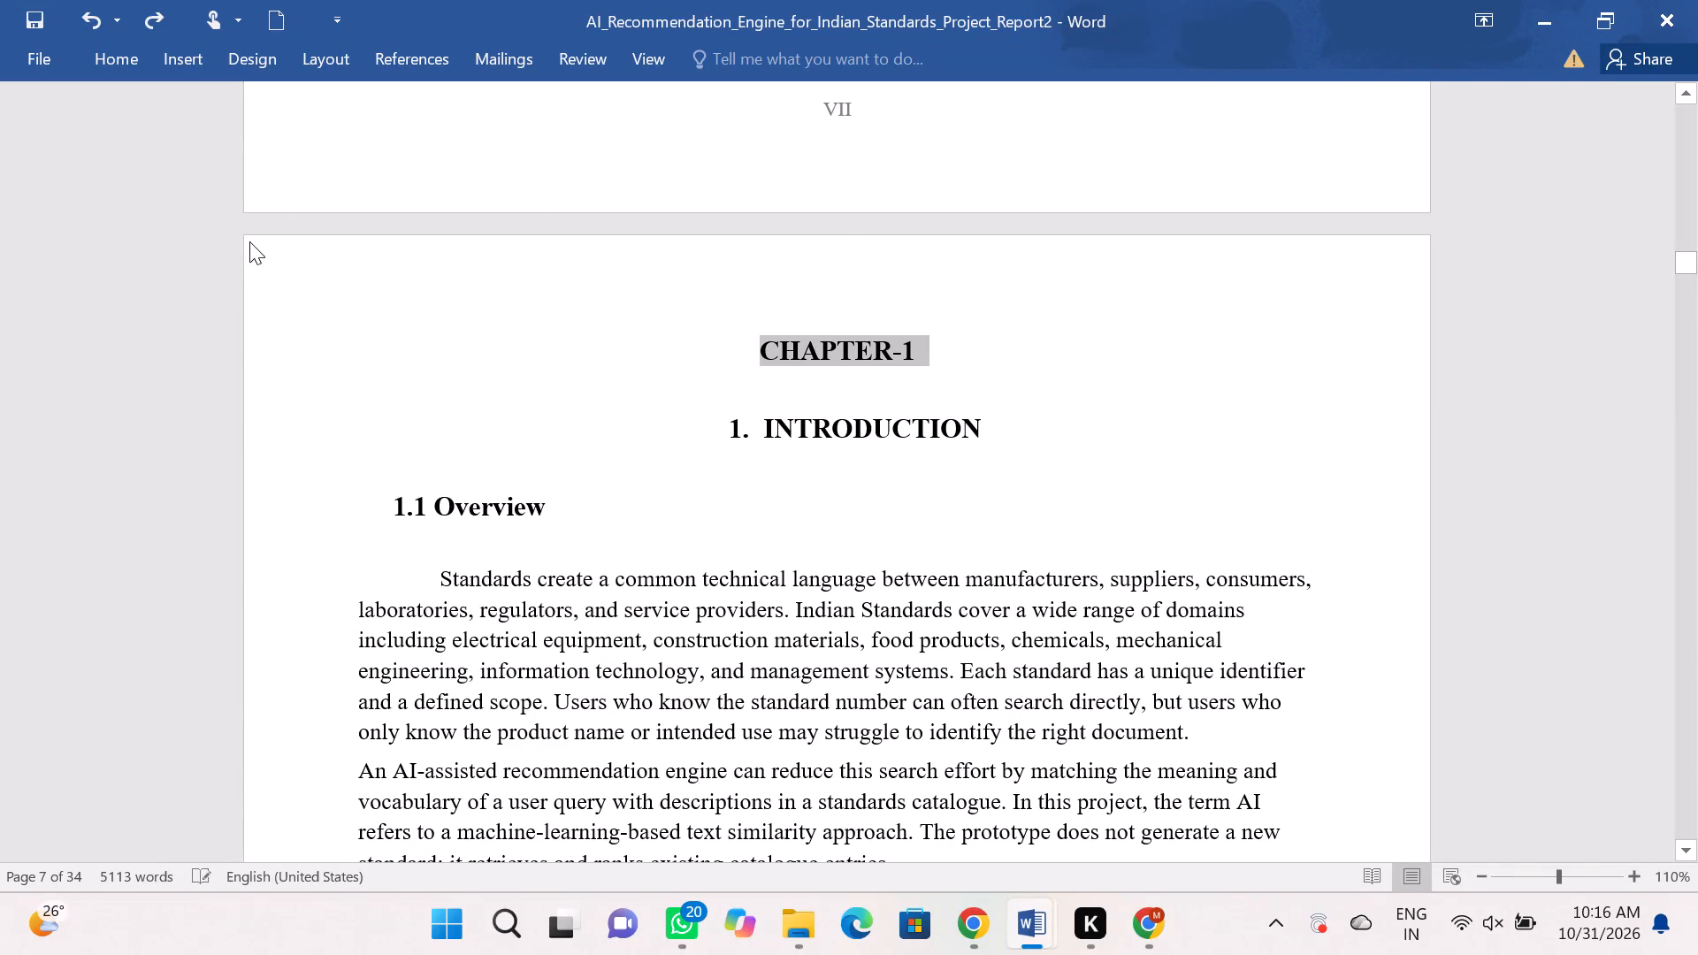
Select the text from the CHAPTER-1 heading through the APPENDIX C checklist and insert a Plain Number 1 page number at the bottom of the page.
{"action": "left_click_drag", "start_coordinate": [249, 241], "coordinate": [253, 242]}
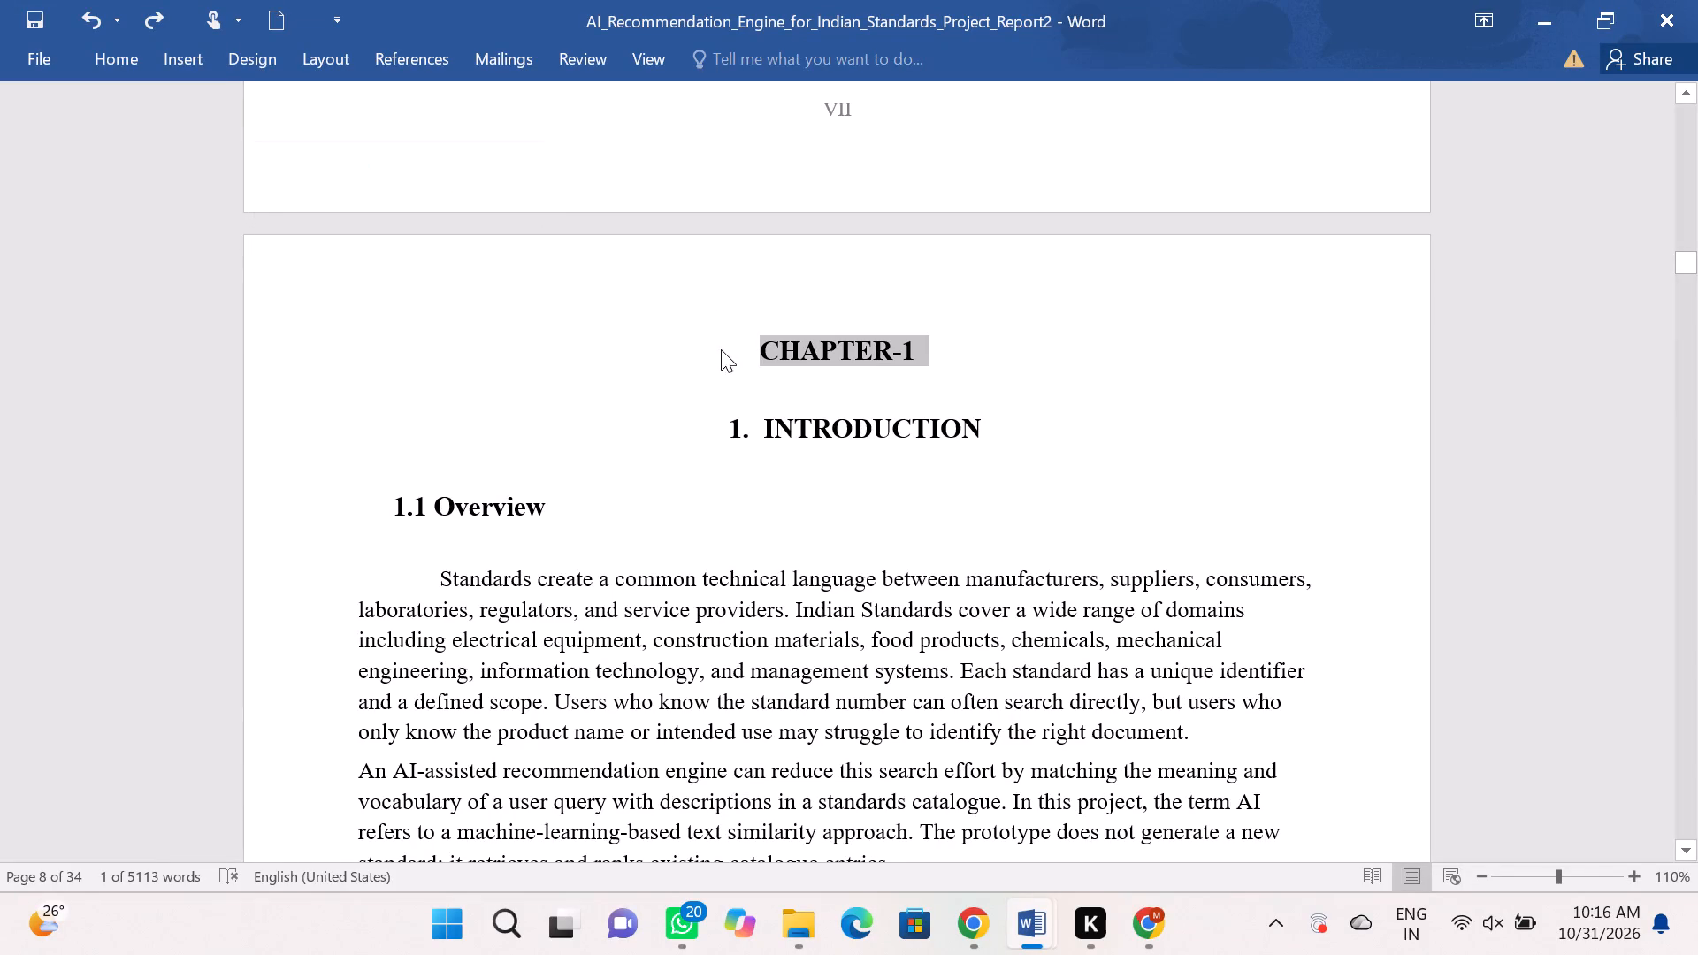
{"action": "left_click_drag", "start_coordinate": [723, 350], "coordinate": [736, 337]}
{"action": "left_click_drag", "start_coordinate": [746, 334], "coordinate": [772, 691]}
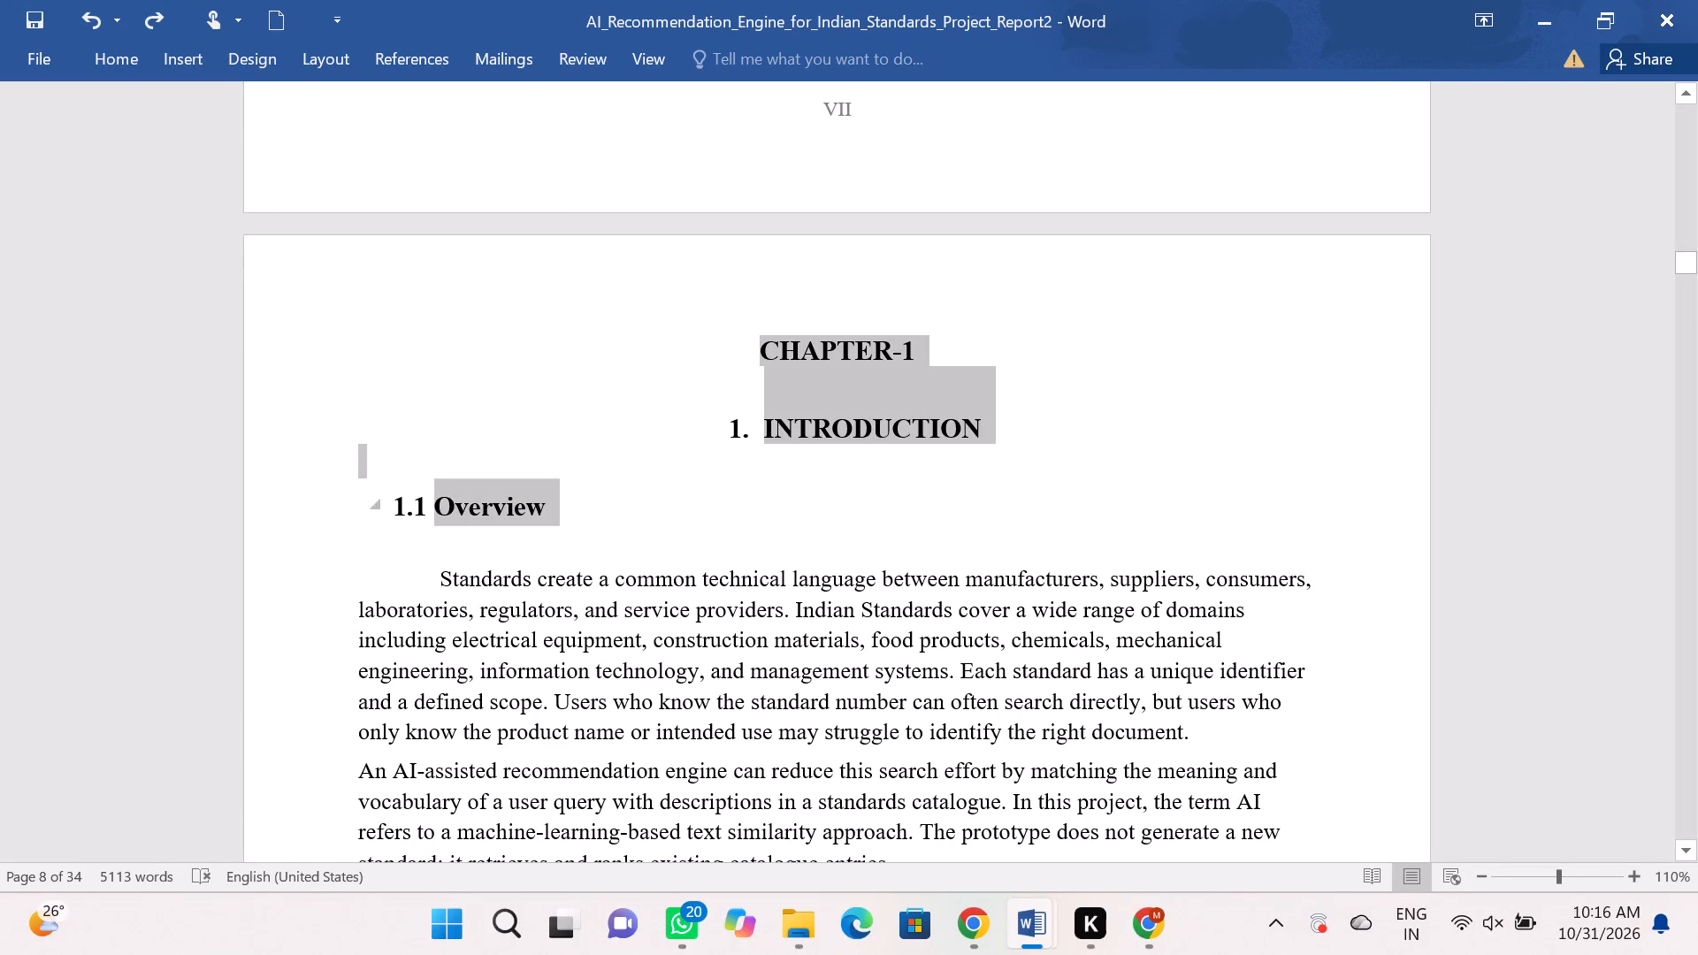
{"action": "left_click_drag", "start_coordinate": [772, 691], "coordinate": [267, 954]}
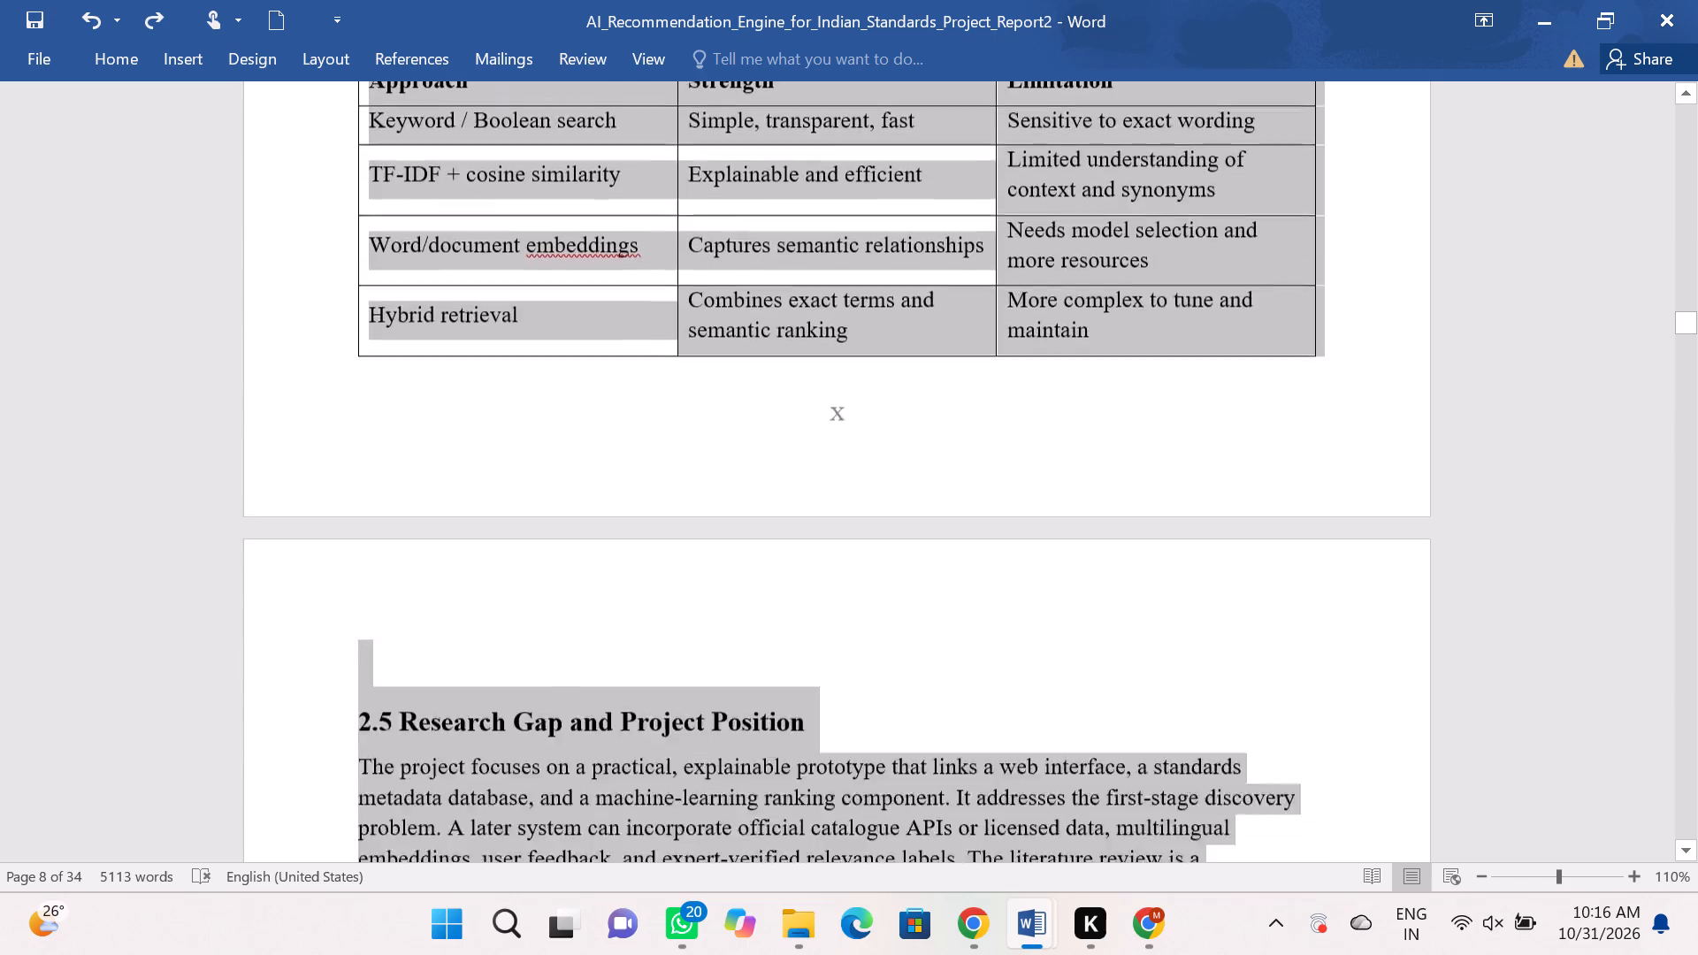
{"action": "left_click_drag", "start_coordinate": [267, 954], "coordinate": [126, 954]}
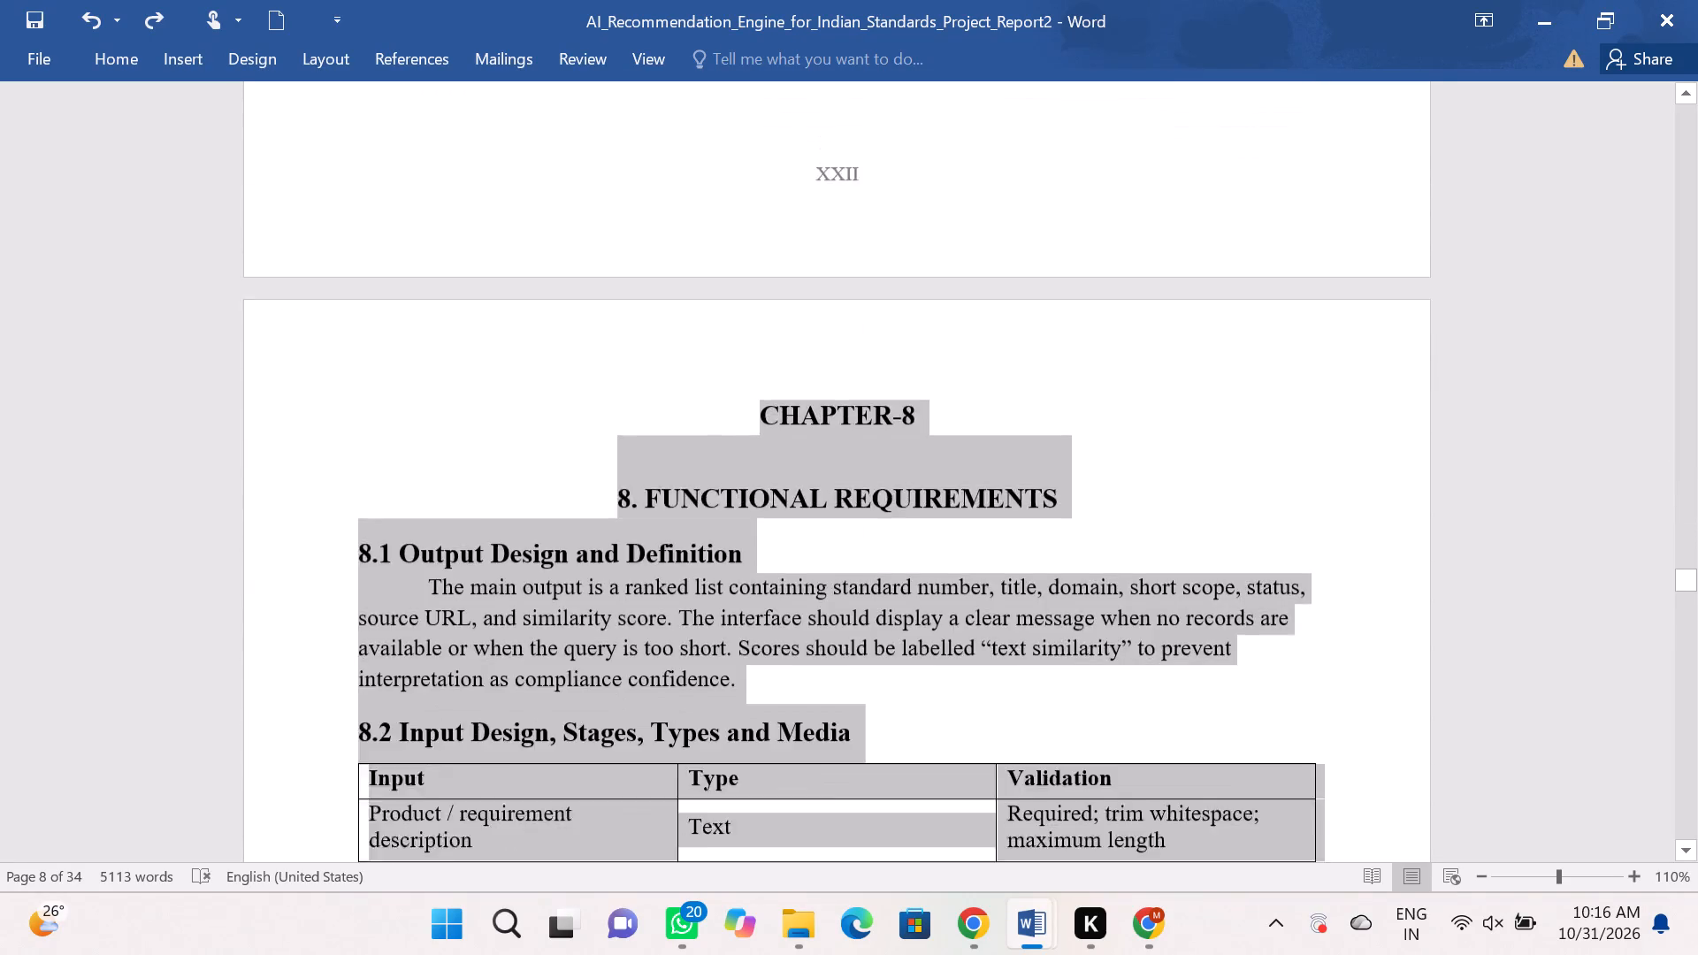
{"action": "left_click_drag", "start_coordinate": [126, 954], "coordinate": [126, 947]}
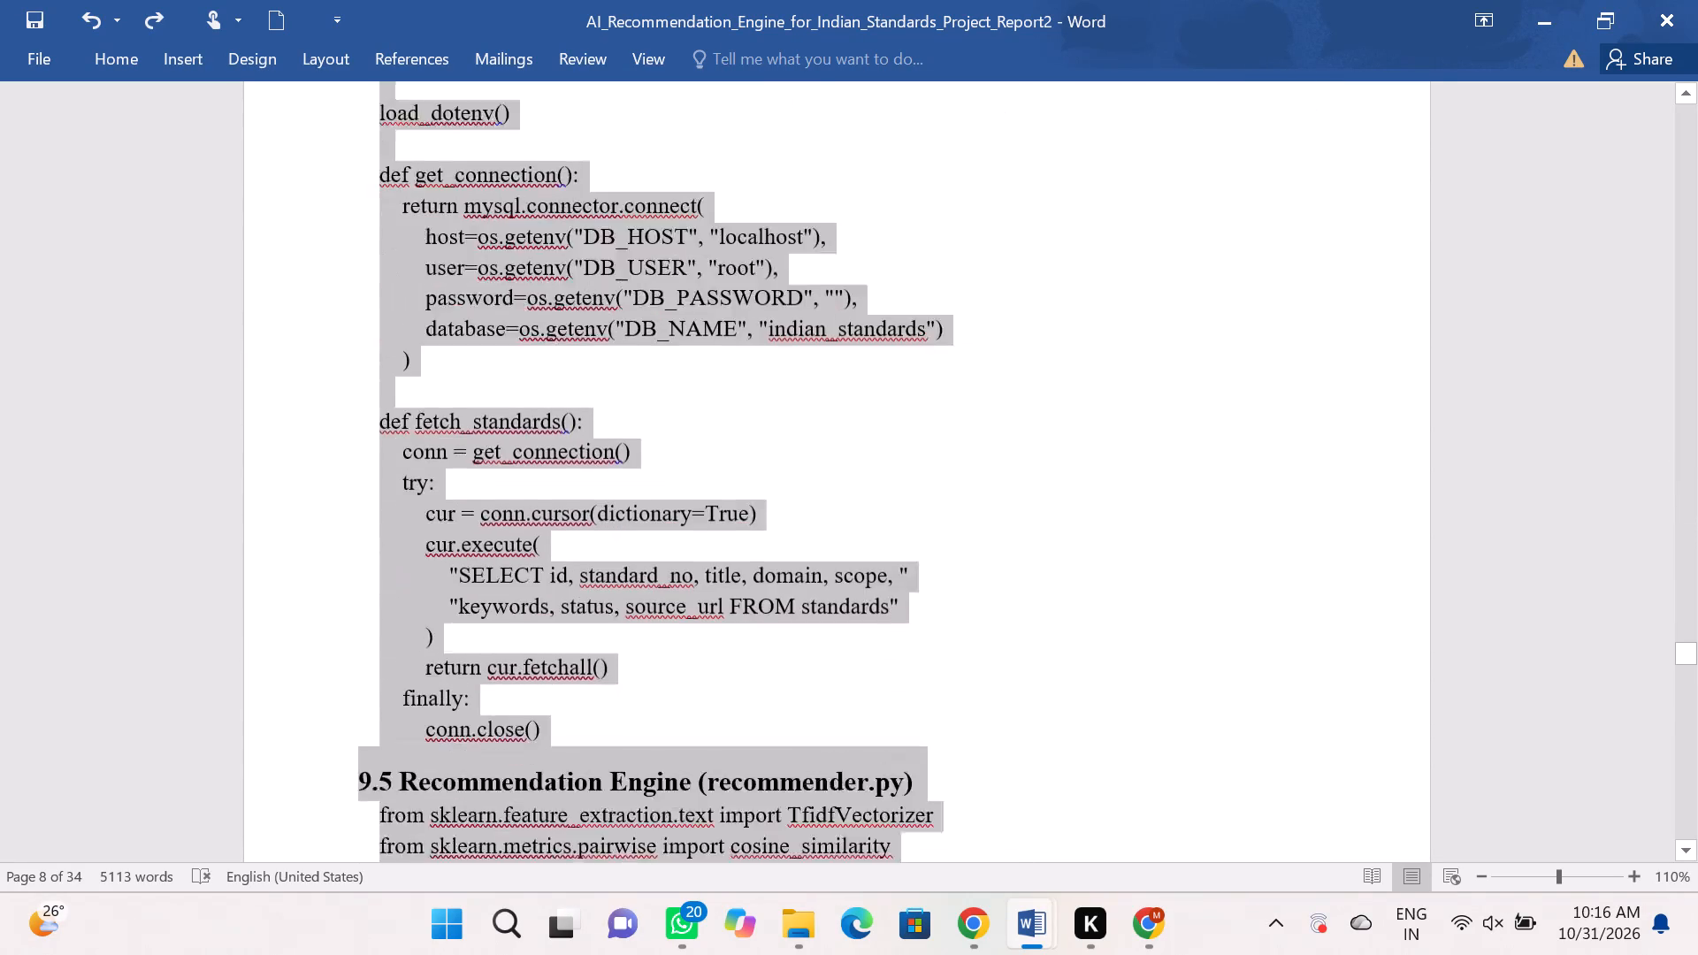
{"action": "left_click_drag", "start_coordinate": [126, 947], "coordinate": [123, 899]}
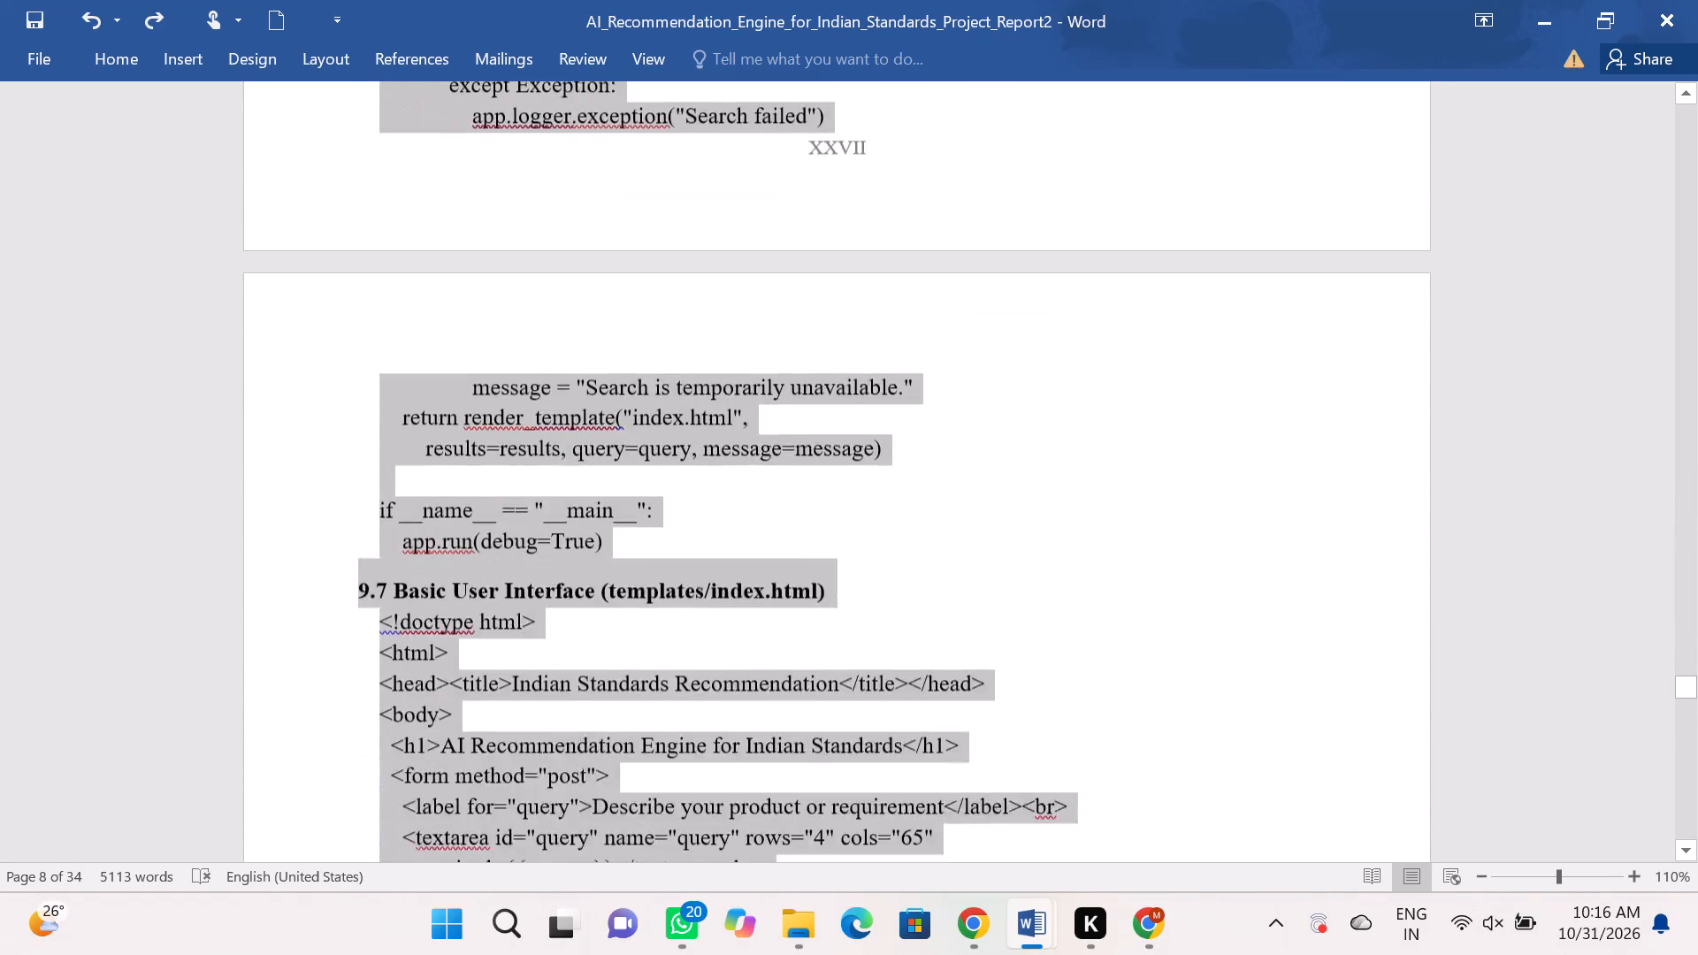
{"action": "left_click_drag", "start_coordinate": [123, 899], "coordinate": [123, 896]}
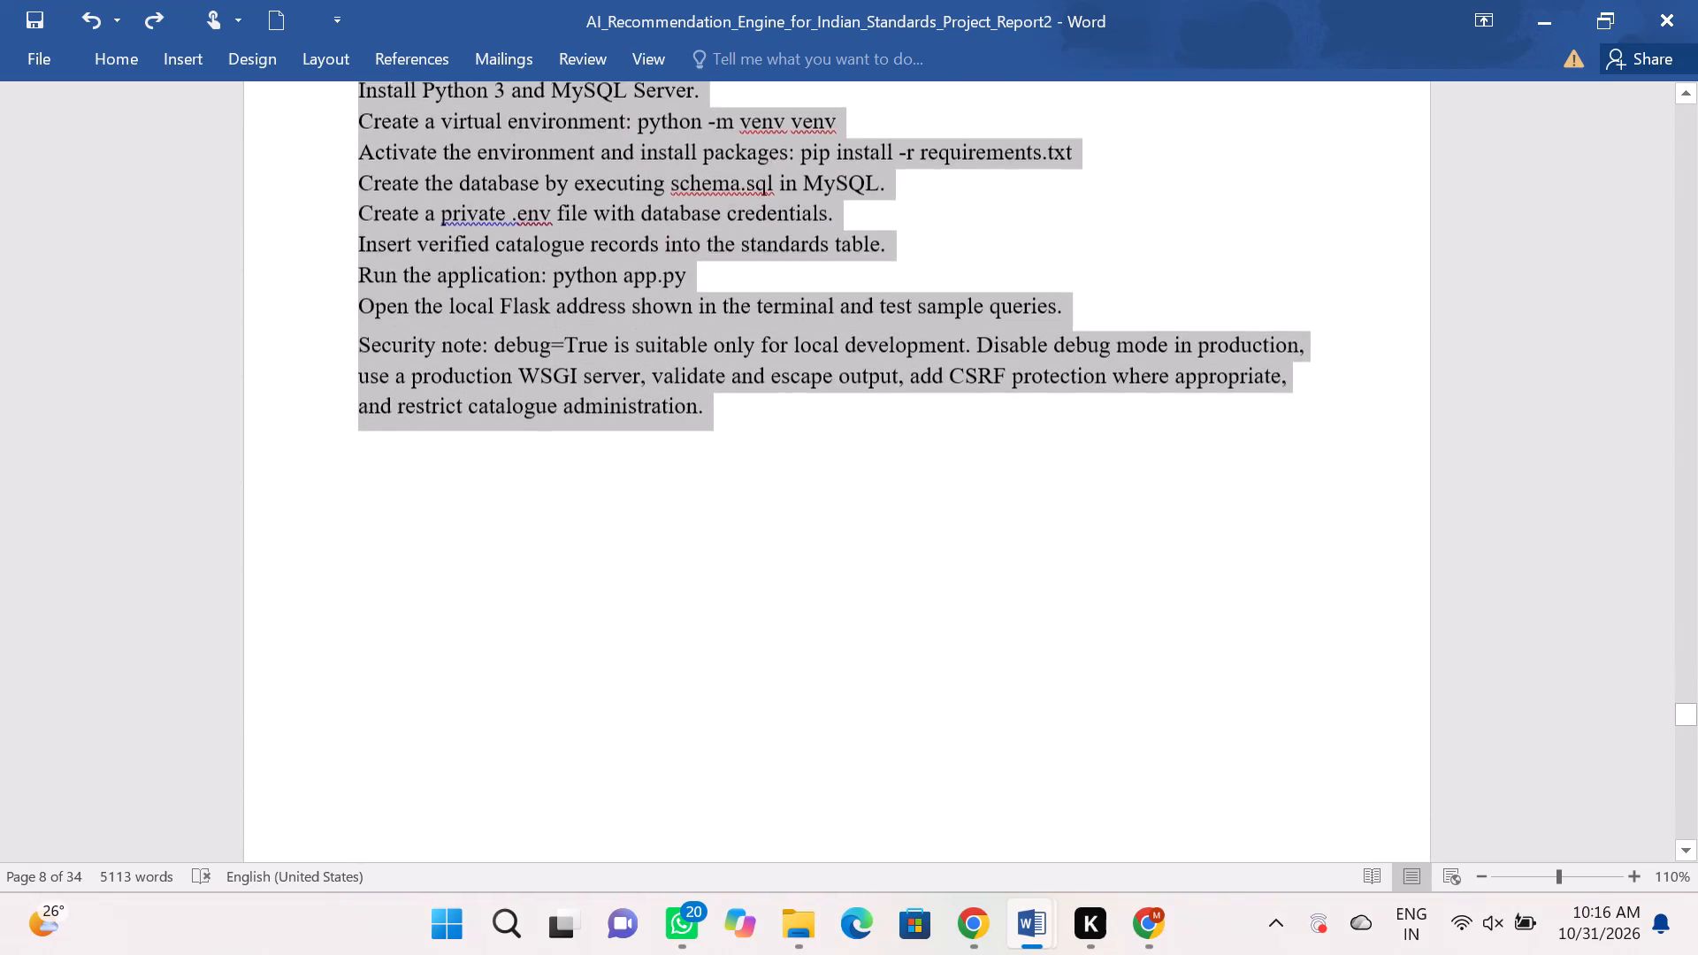
{"action": "left_click_drag", "start_coordinate": [123, 896], "coordinate": [158, 859]}
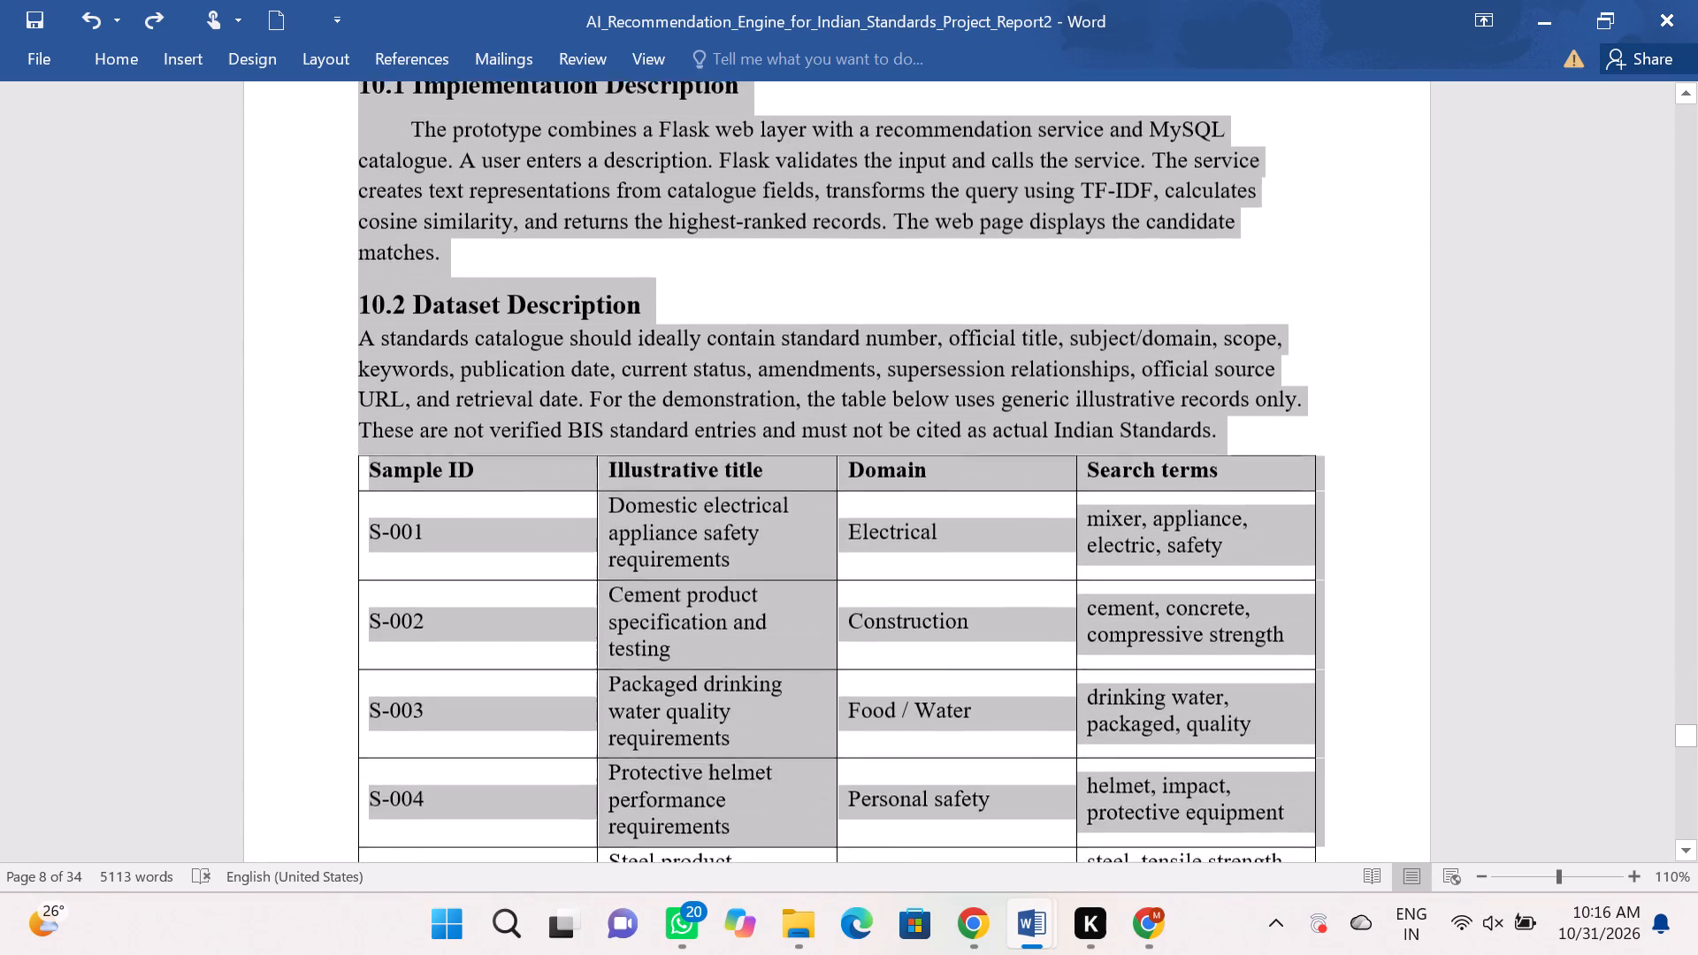
{"action": "left_click_drag", "start_coordinate": [158, 859], "coordinate": [0, 954]}
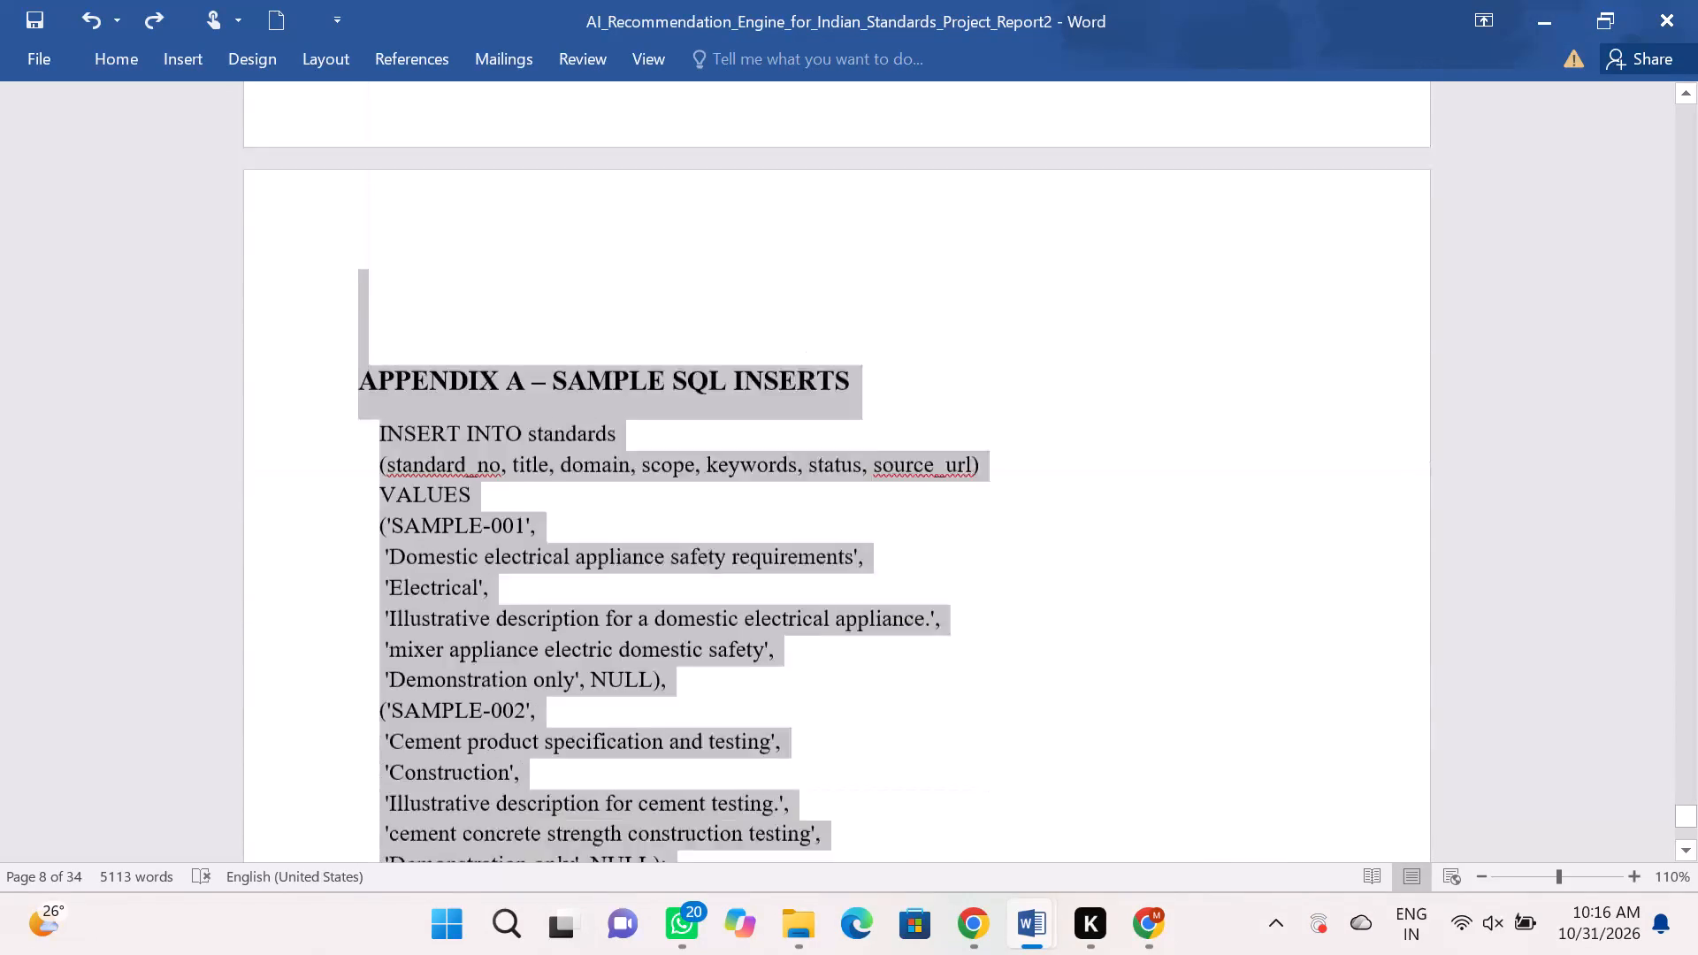
{"action": "left_click_drag", "start_coordinate": [0, 954], "coordinate": [90, 583]}
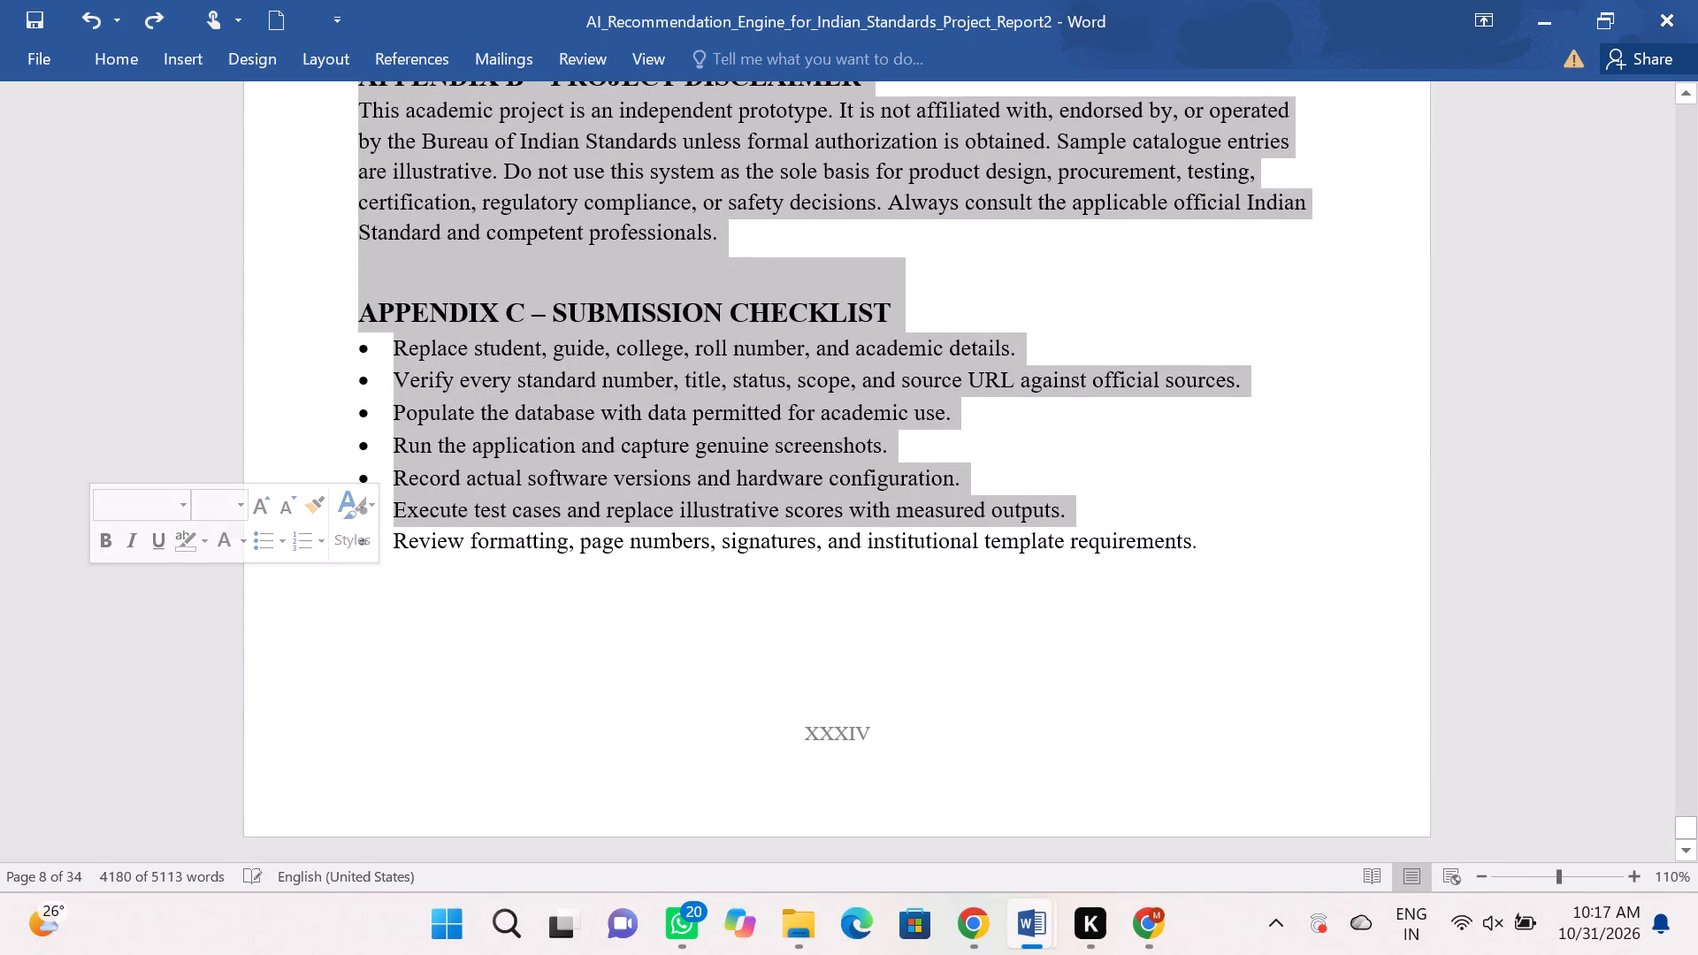
{"action": "left_click", "coordinate": [177, 59]}
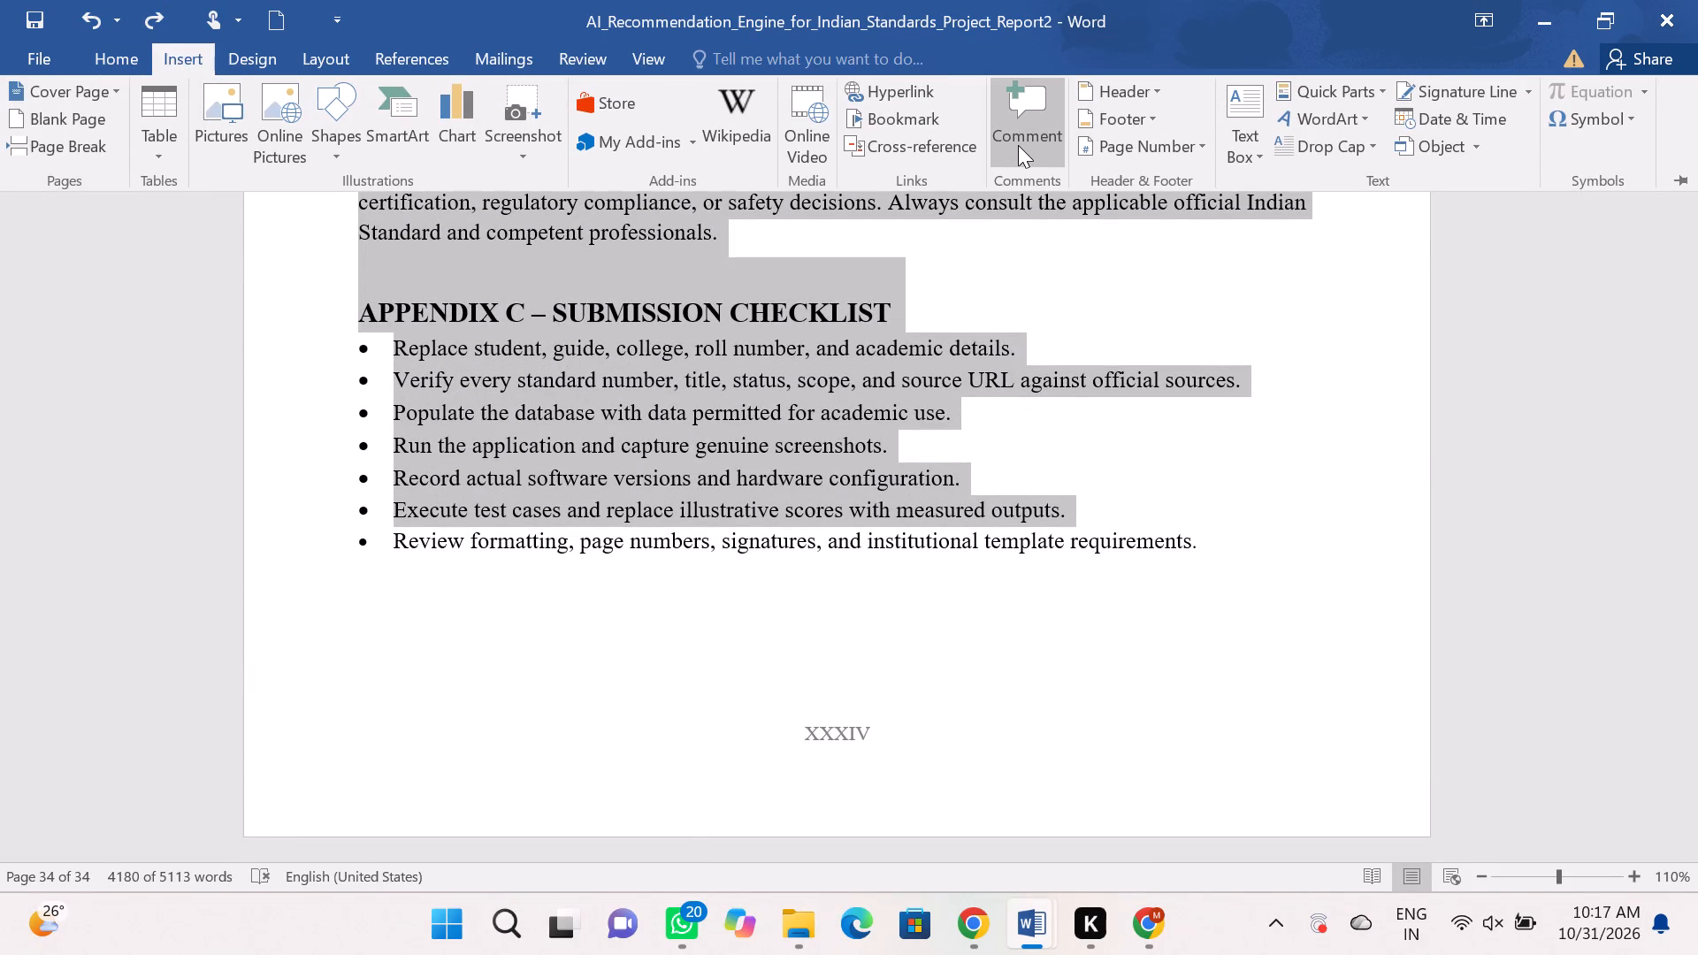
{"action": "left_click", "coordinate": [1128, 136]}
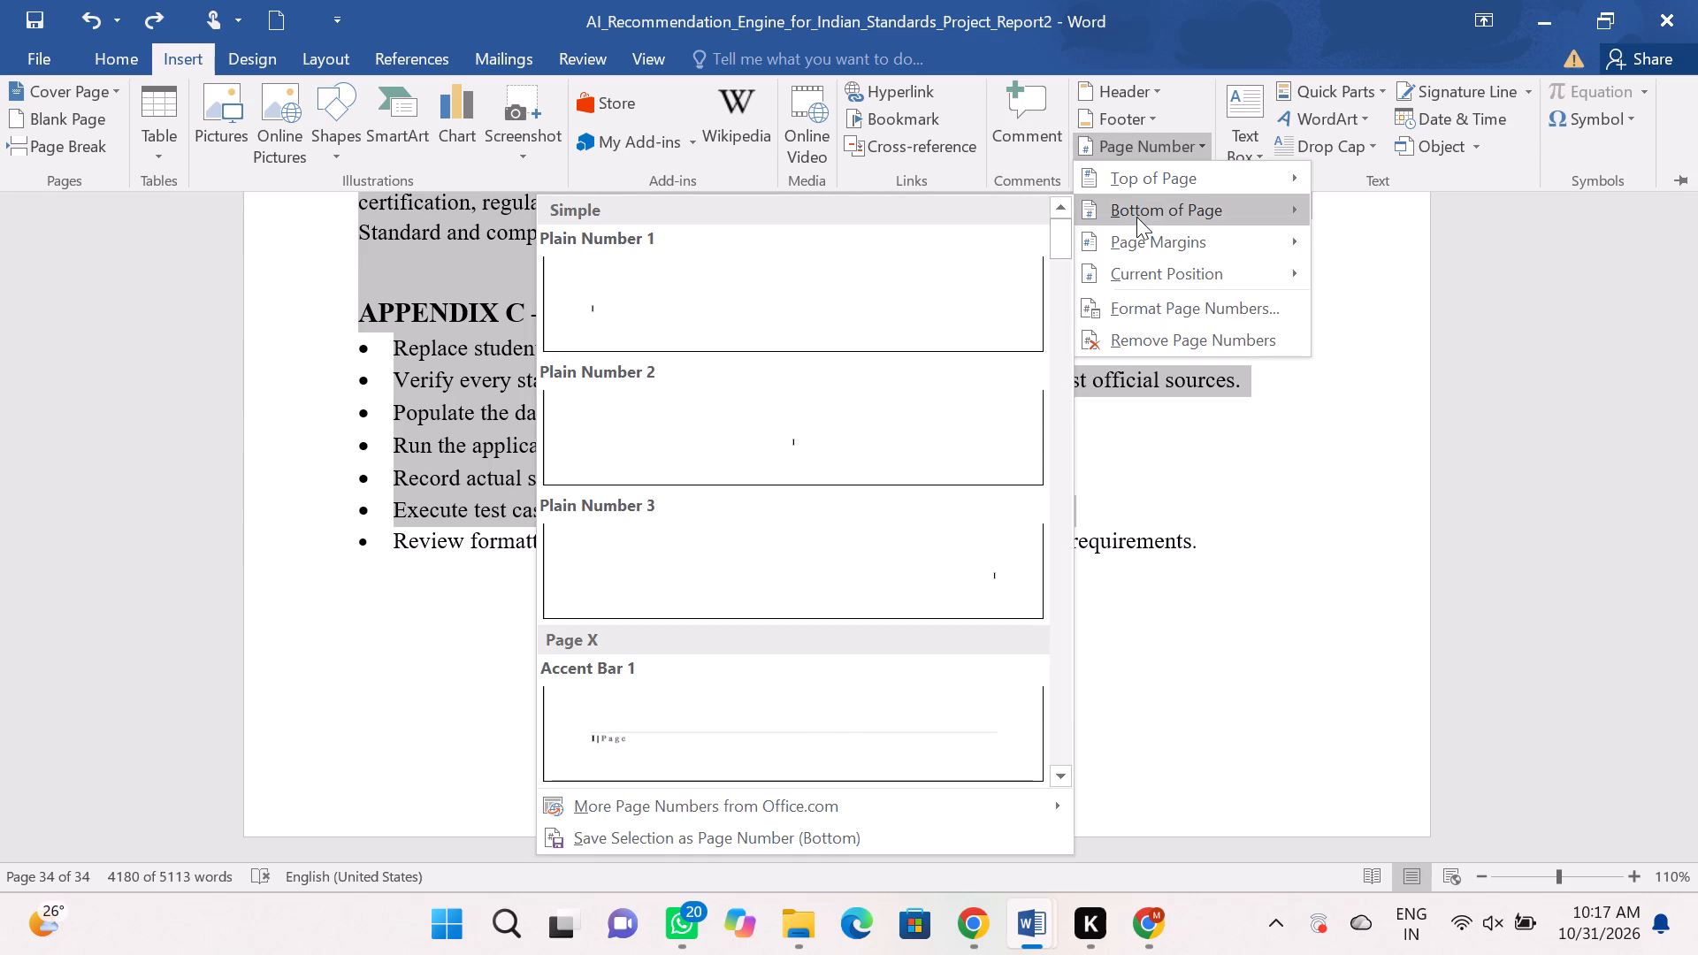
{"action": "left_click", "coordinate": [1136, 217]}
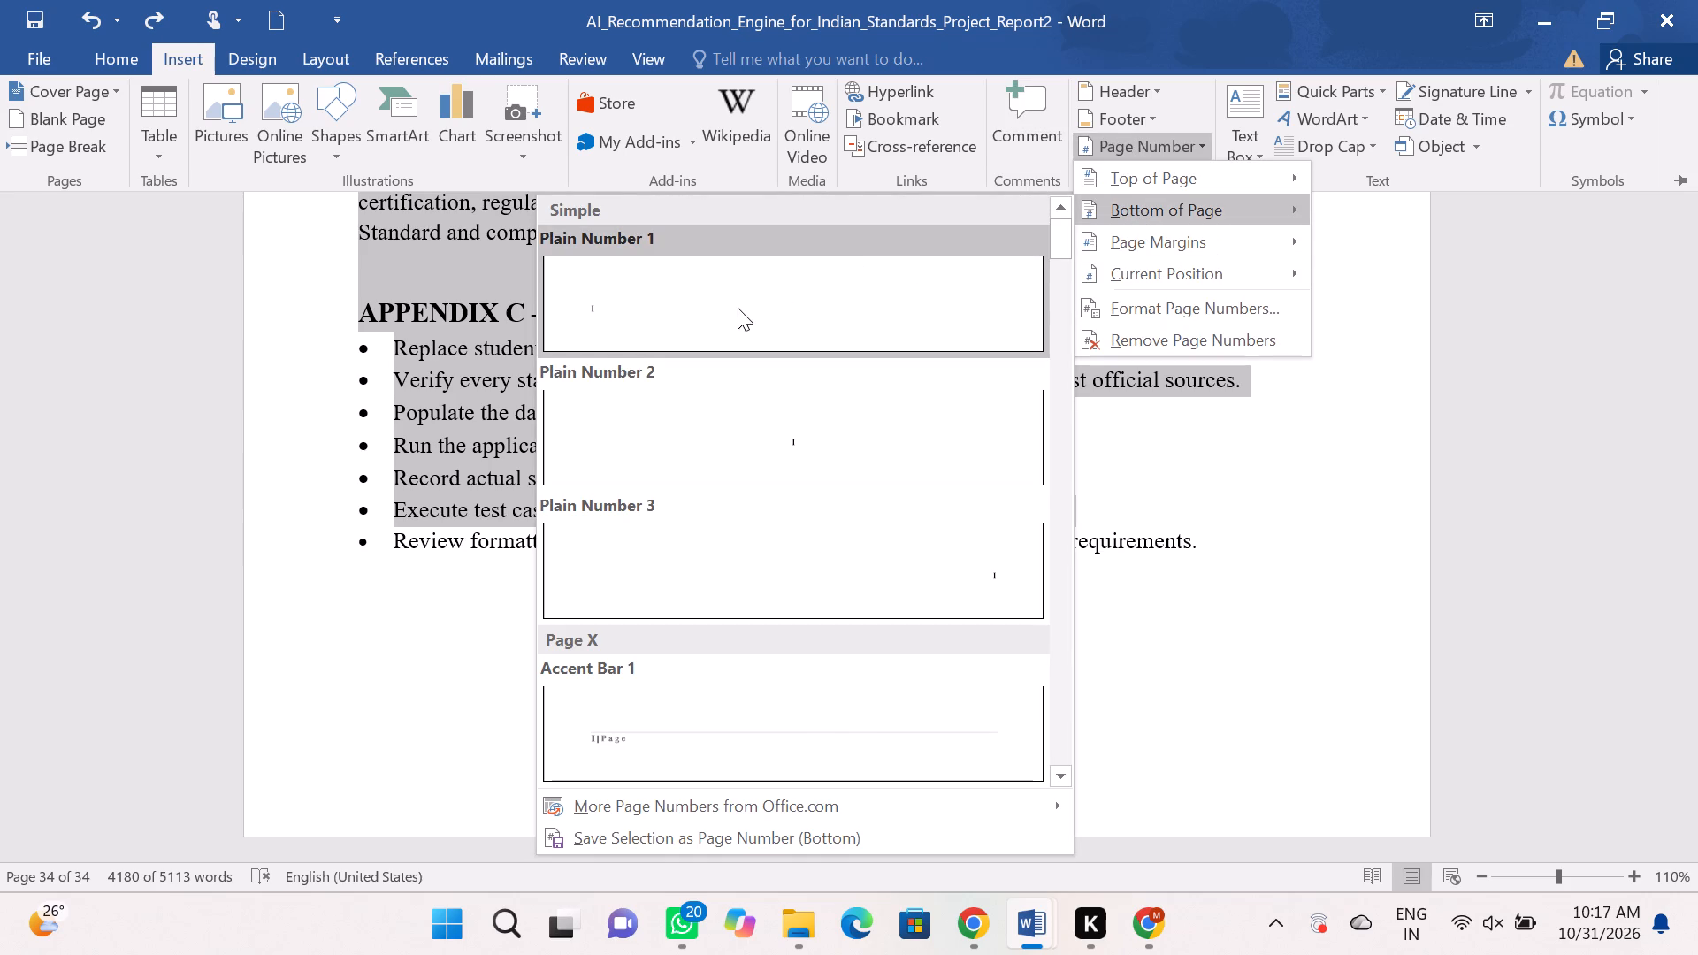
{"action": "left_click", "coordinate": [738, 308]}
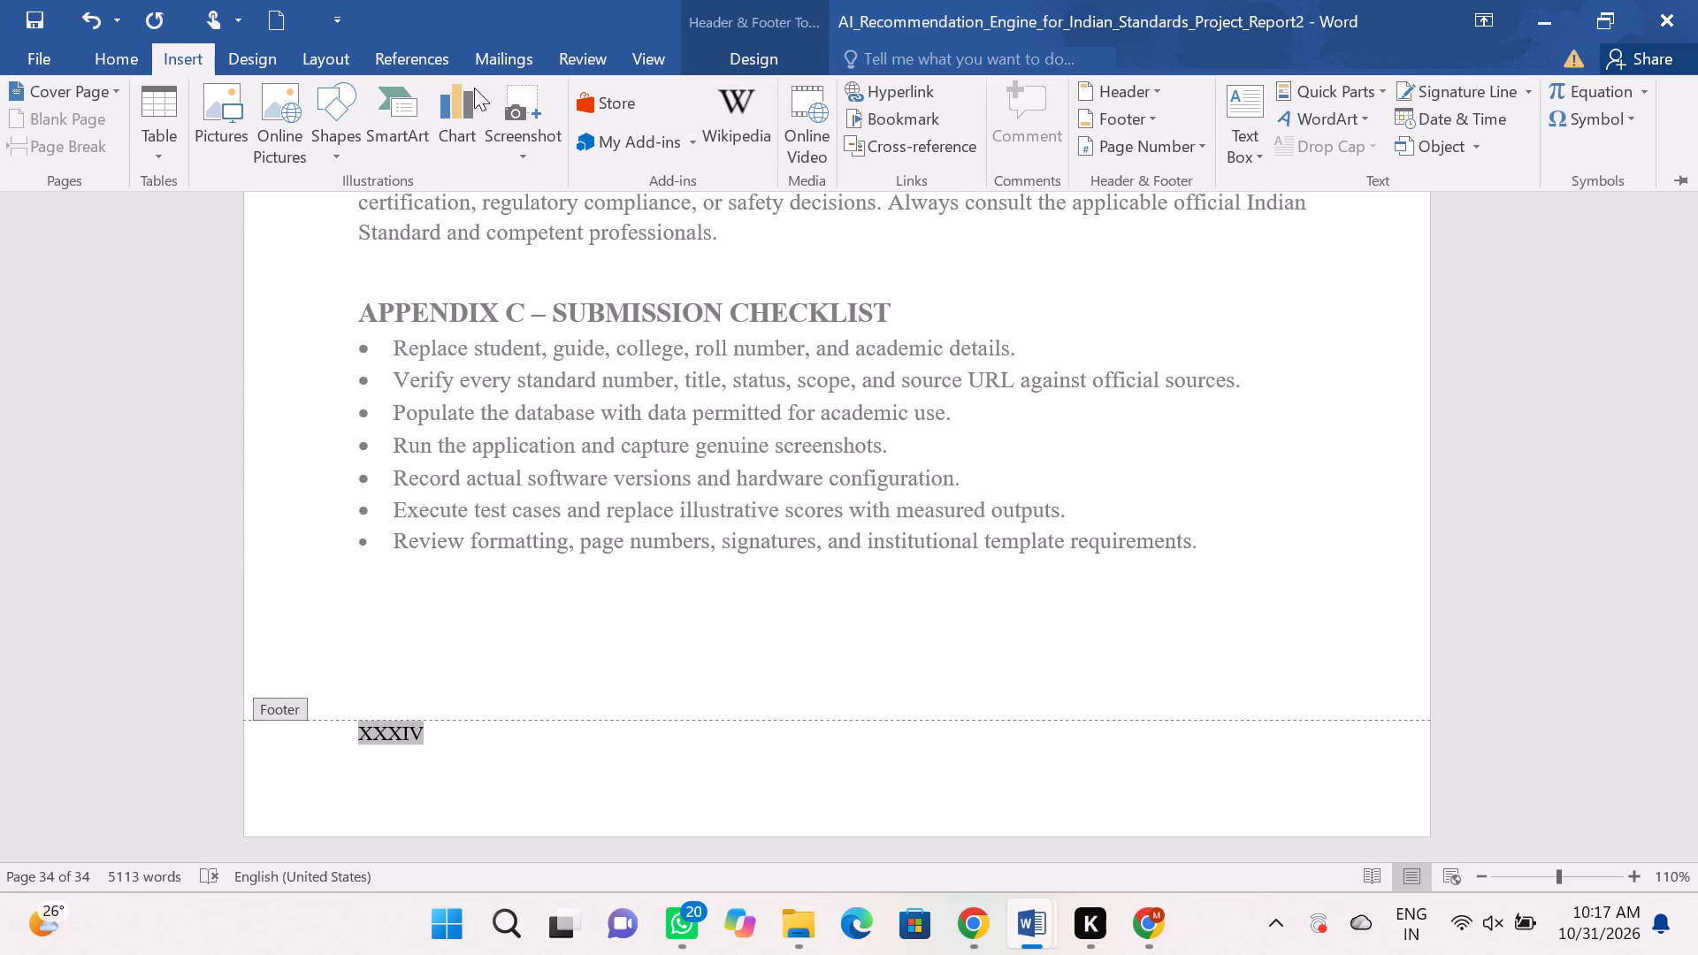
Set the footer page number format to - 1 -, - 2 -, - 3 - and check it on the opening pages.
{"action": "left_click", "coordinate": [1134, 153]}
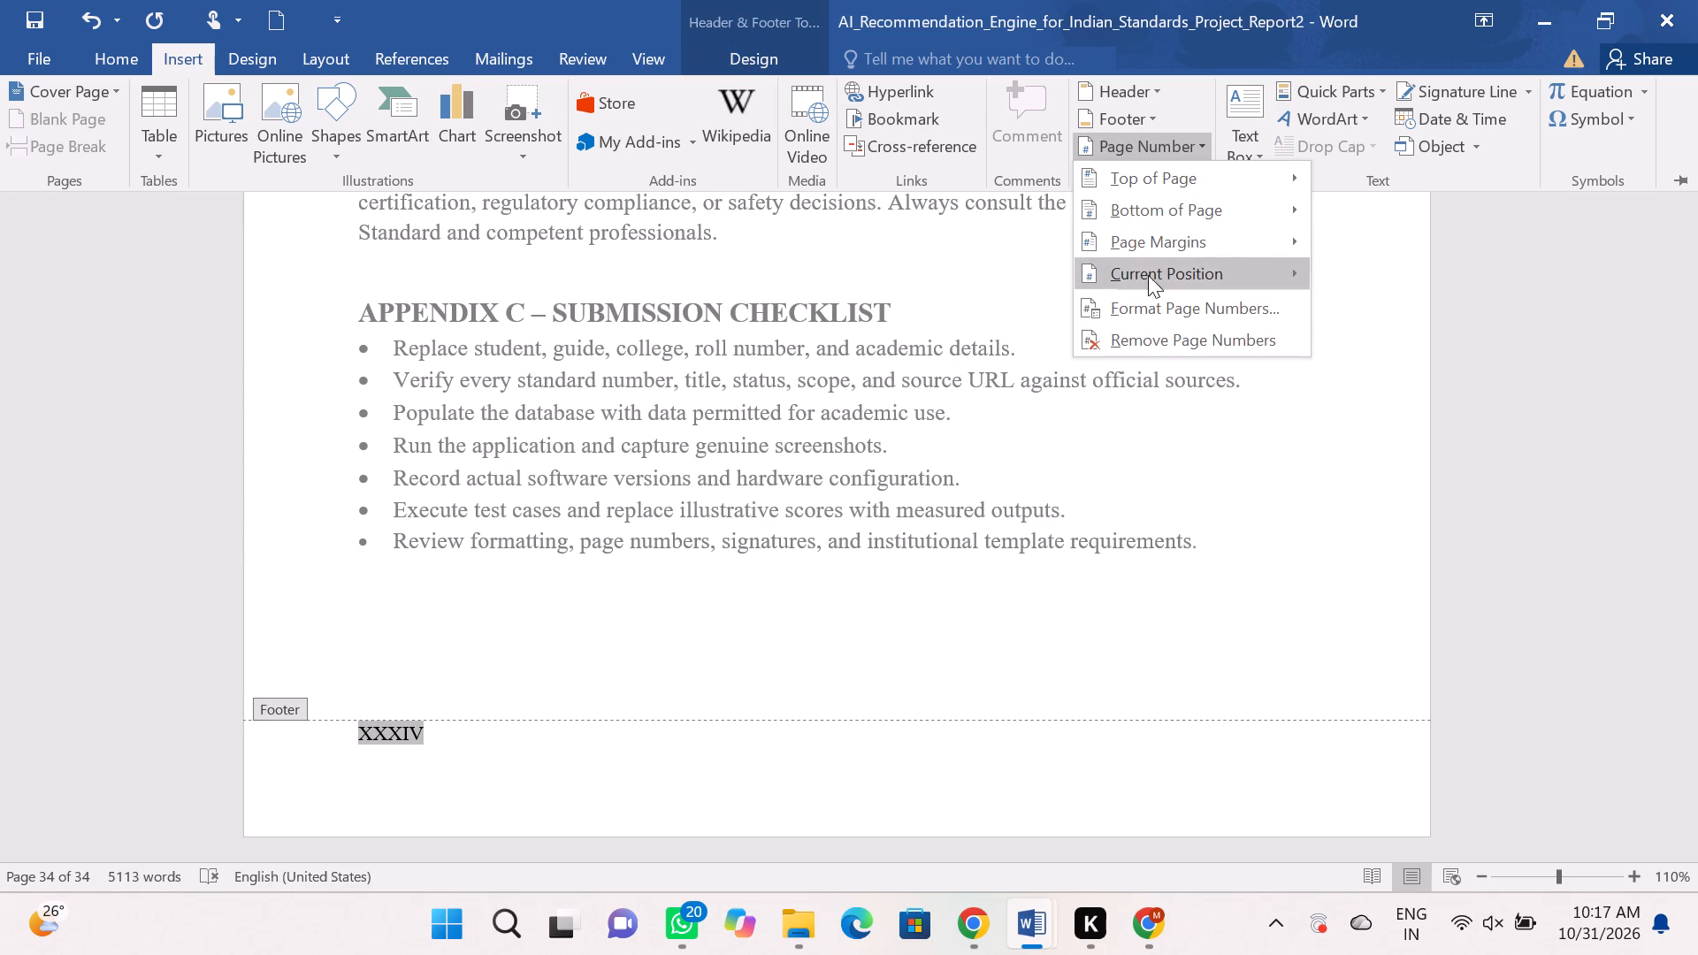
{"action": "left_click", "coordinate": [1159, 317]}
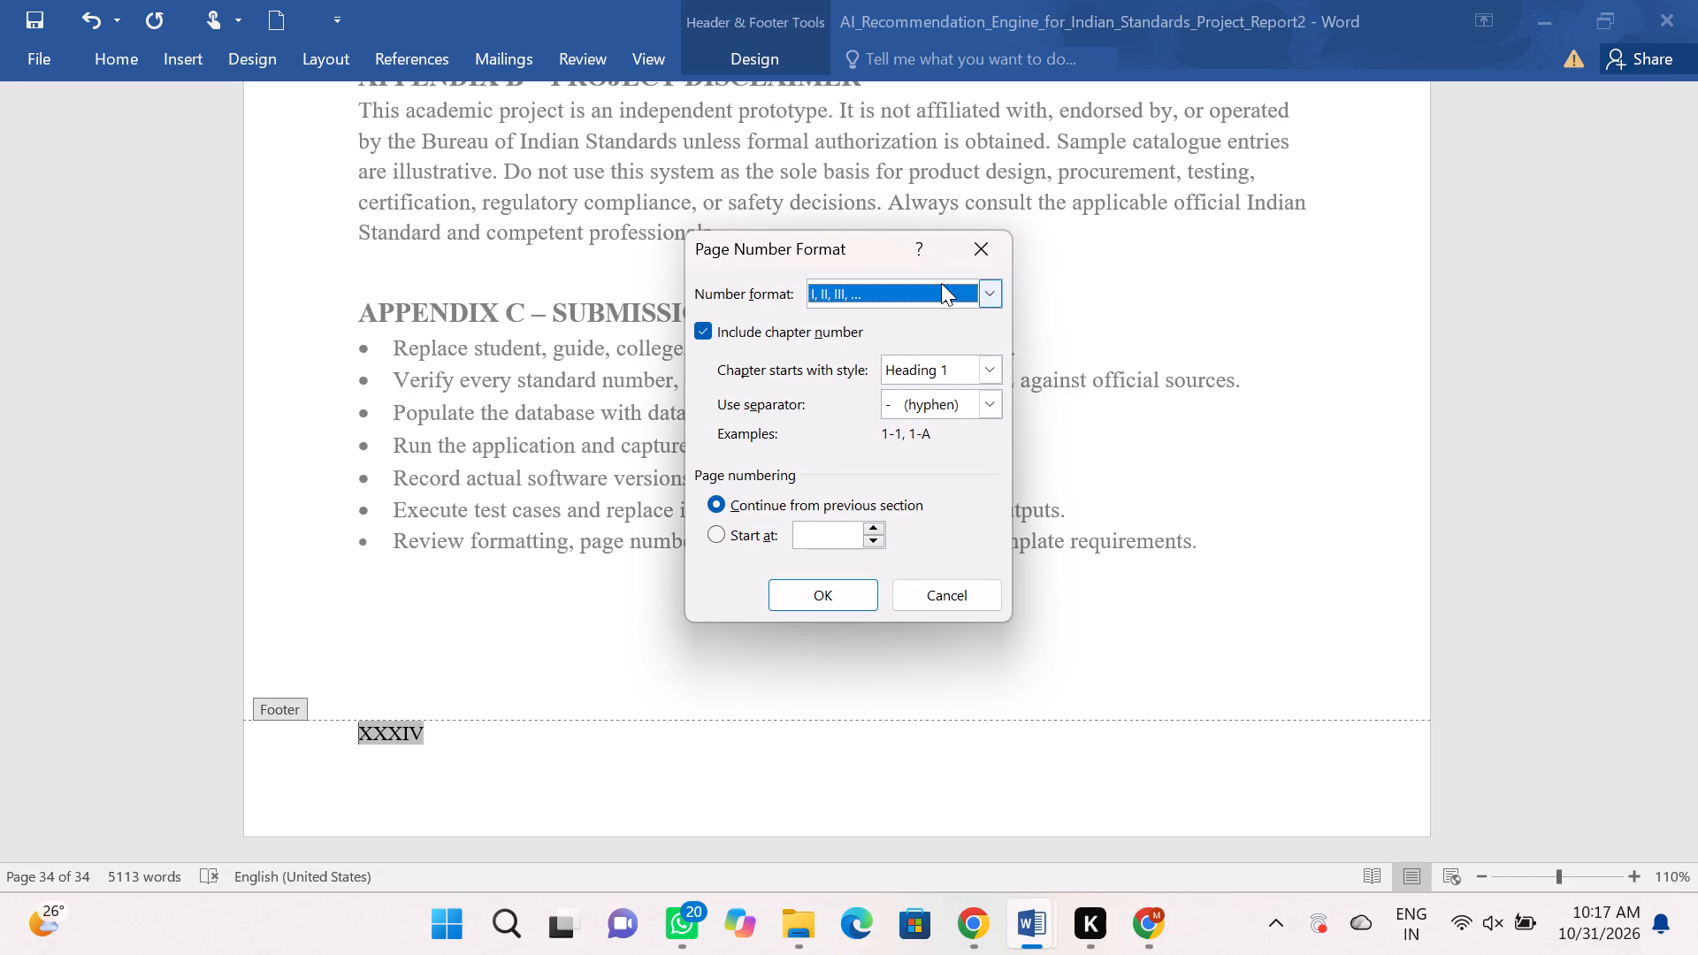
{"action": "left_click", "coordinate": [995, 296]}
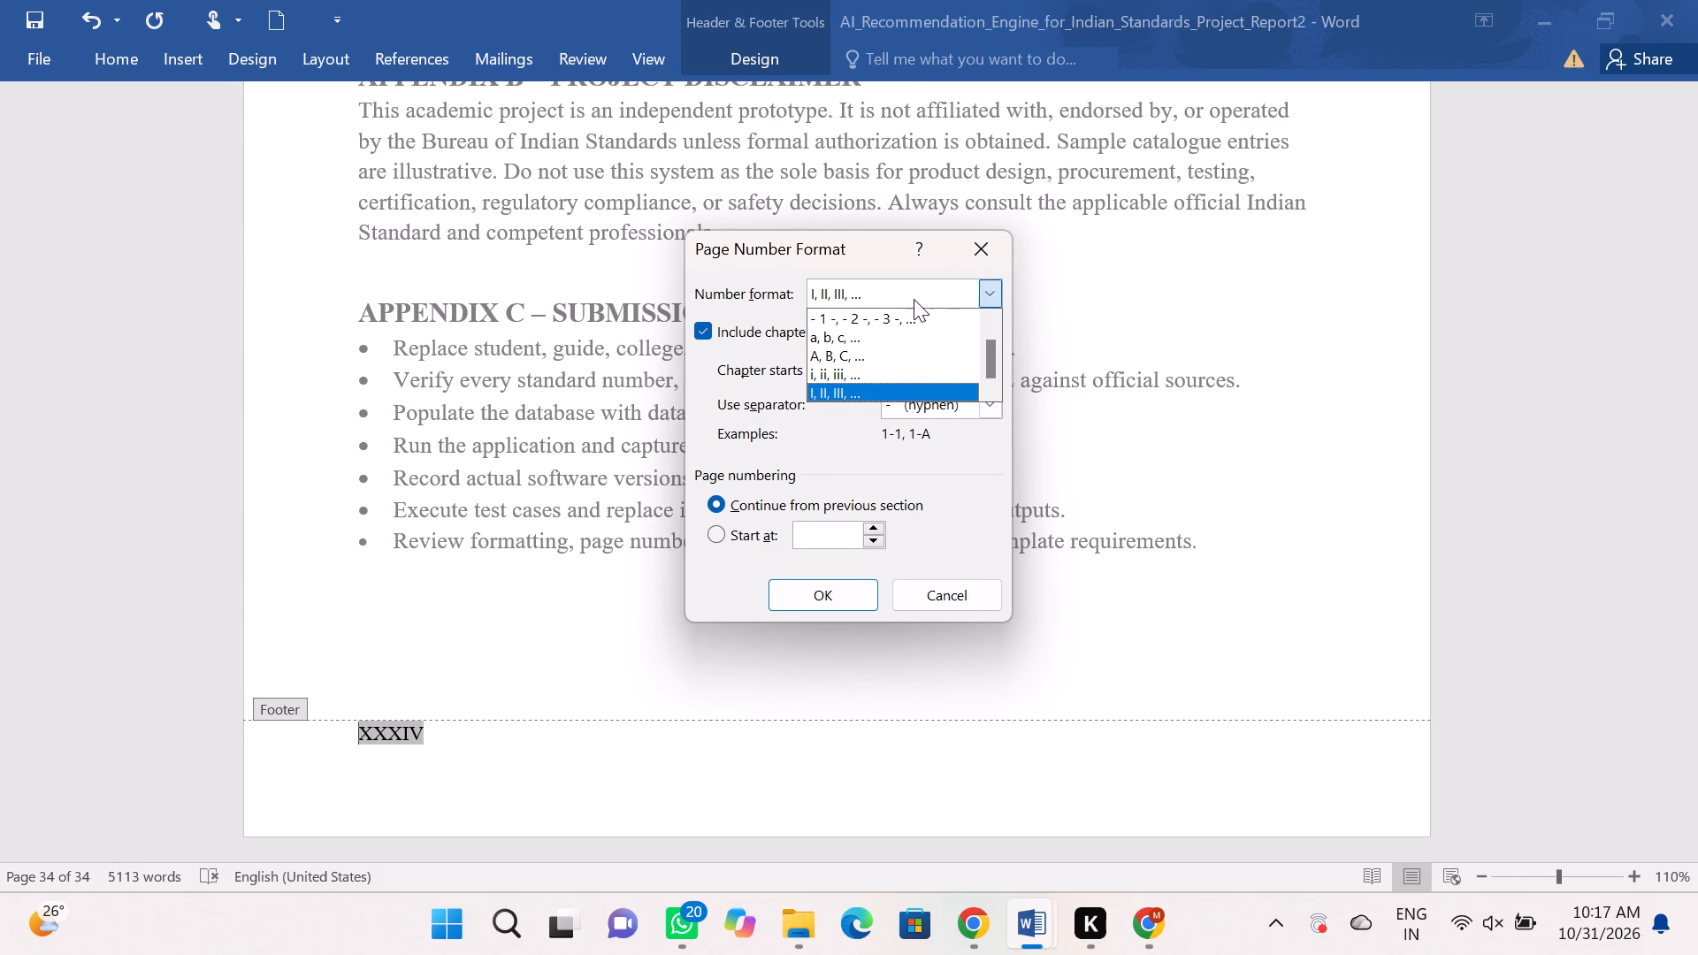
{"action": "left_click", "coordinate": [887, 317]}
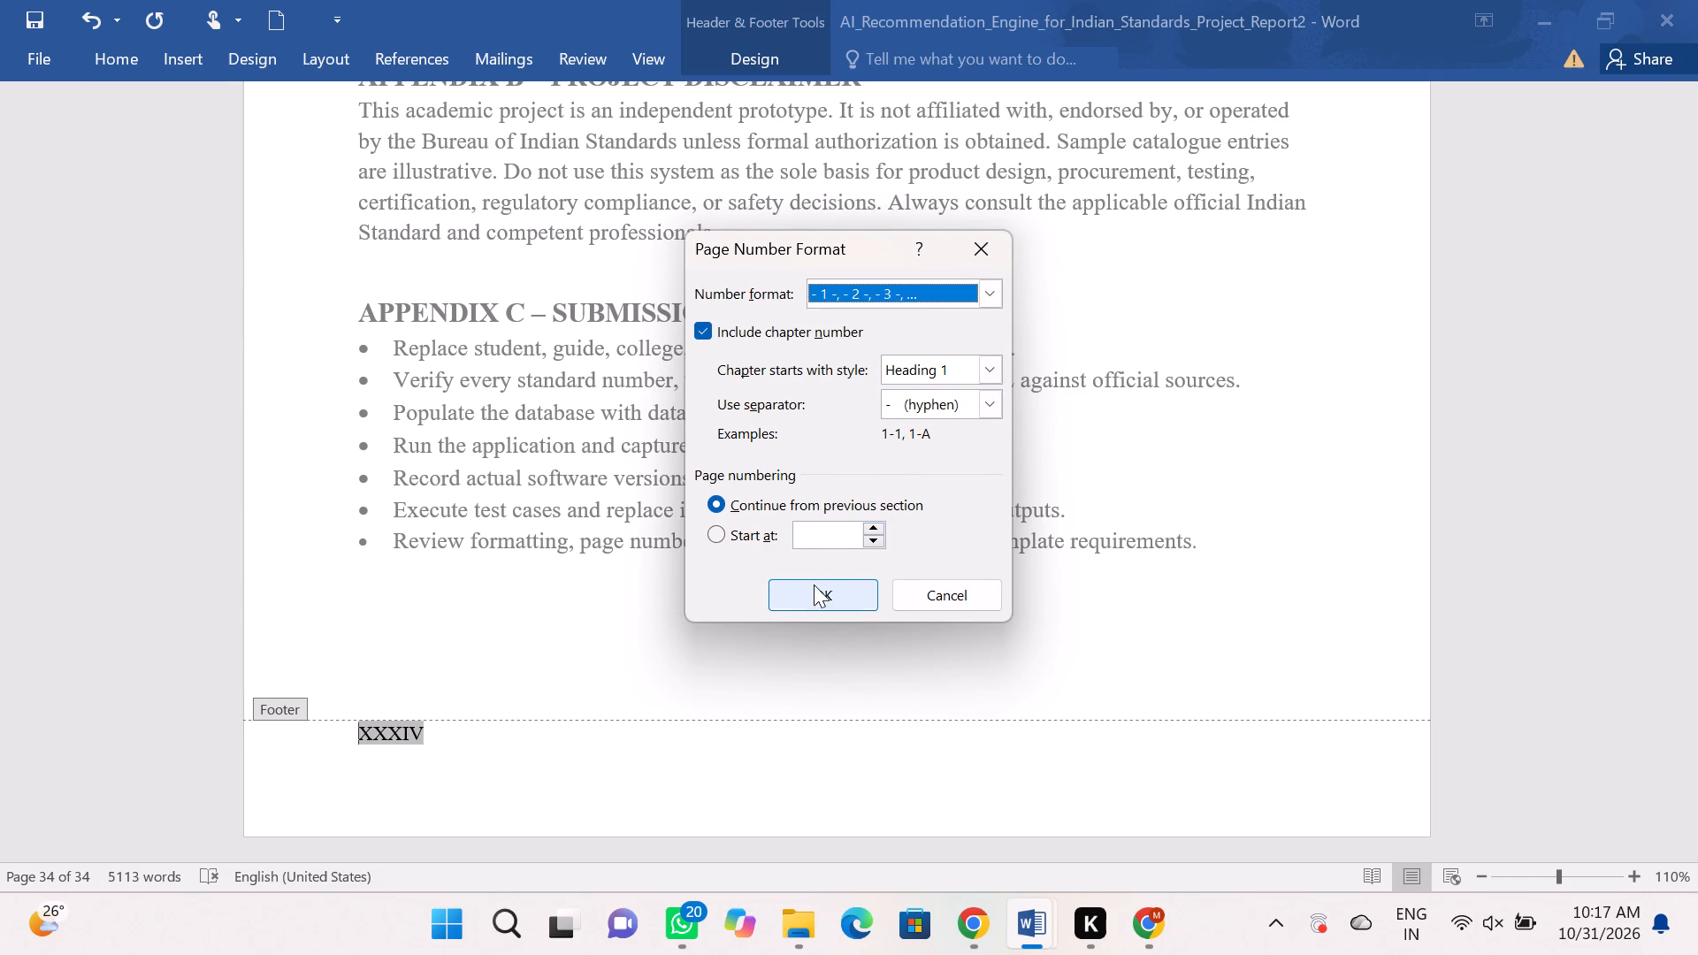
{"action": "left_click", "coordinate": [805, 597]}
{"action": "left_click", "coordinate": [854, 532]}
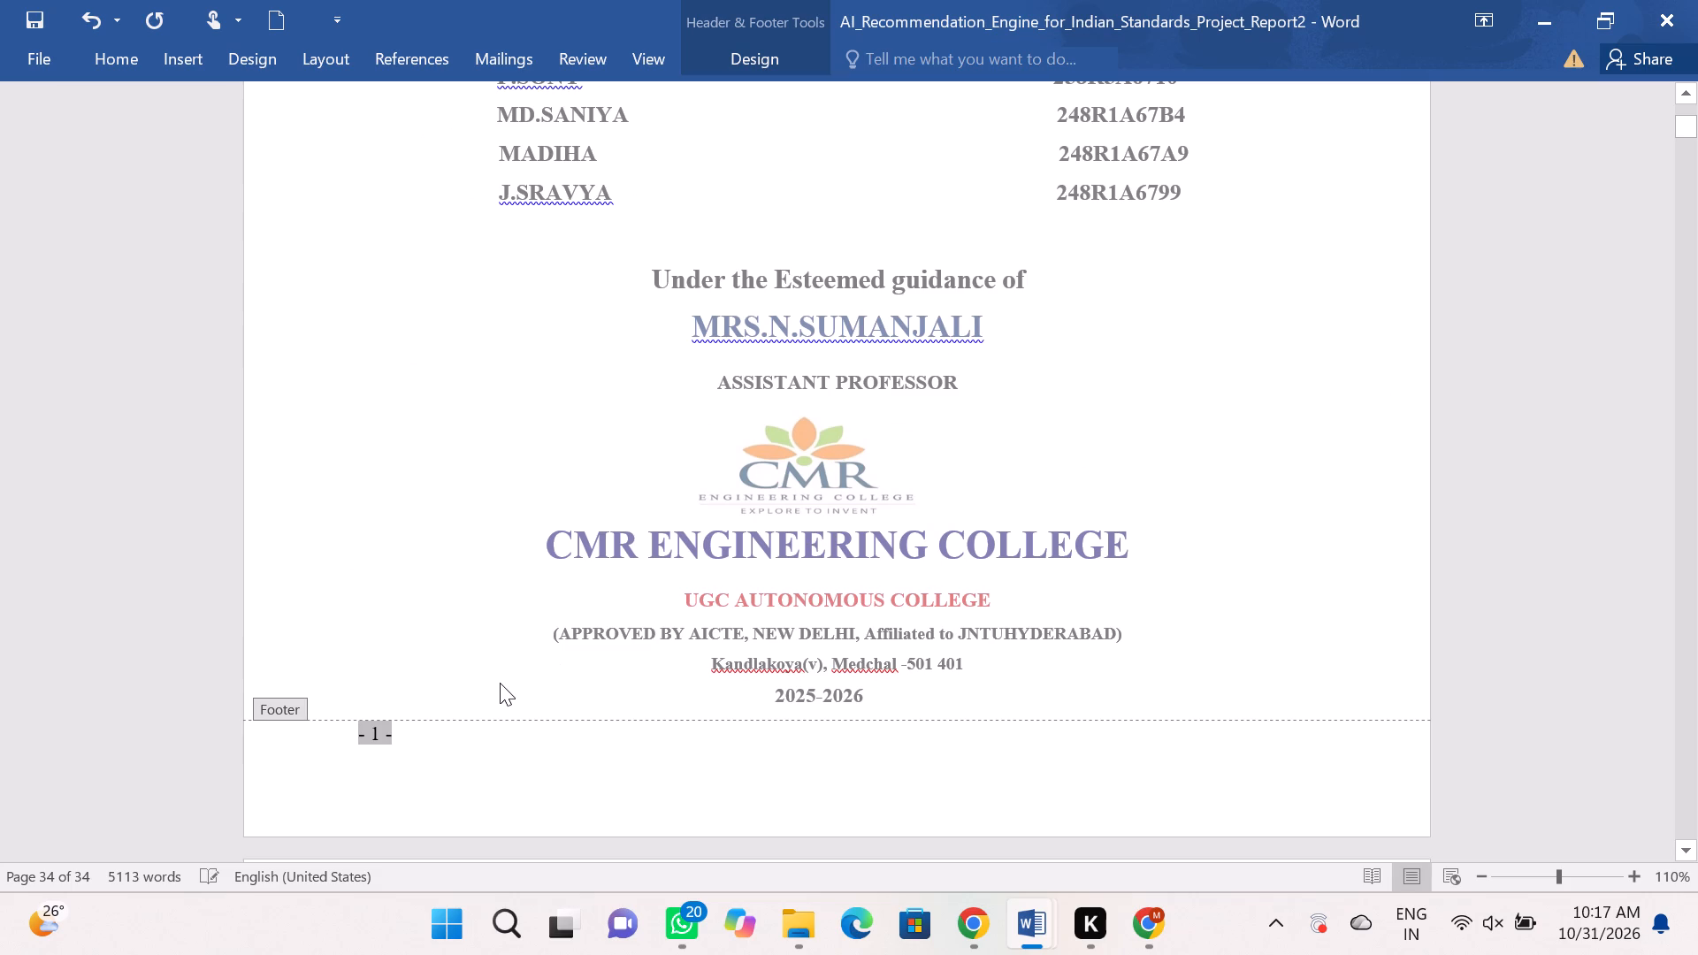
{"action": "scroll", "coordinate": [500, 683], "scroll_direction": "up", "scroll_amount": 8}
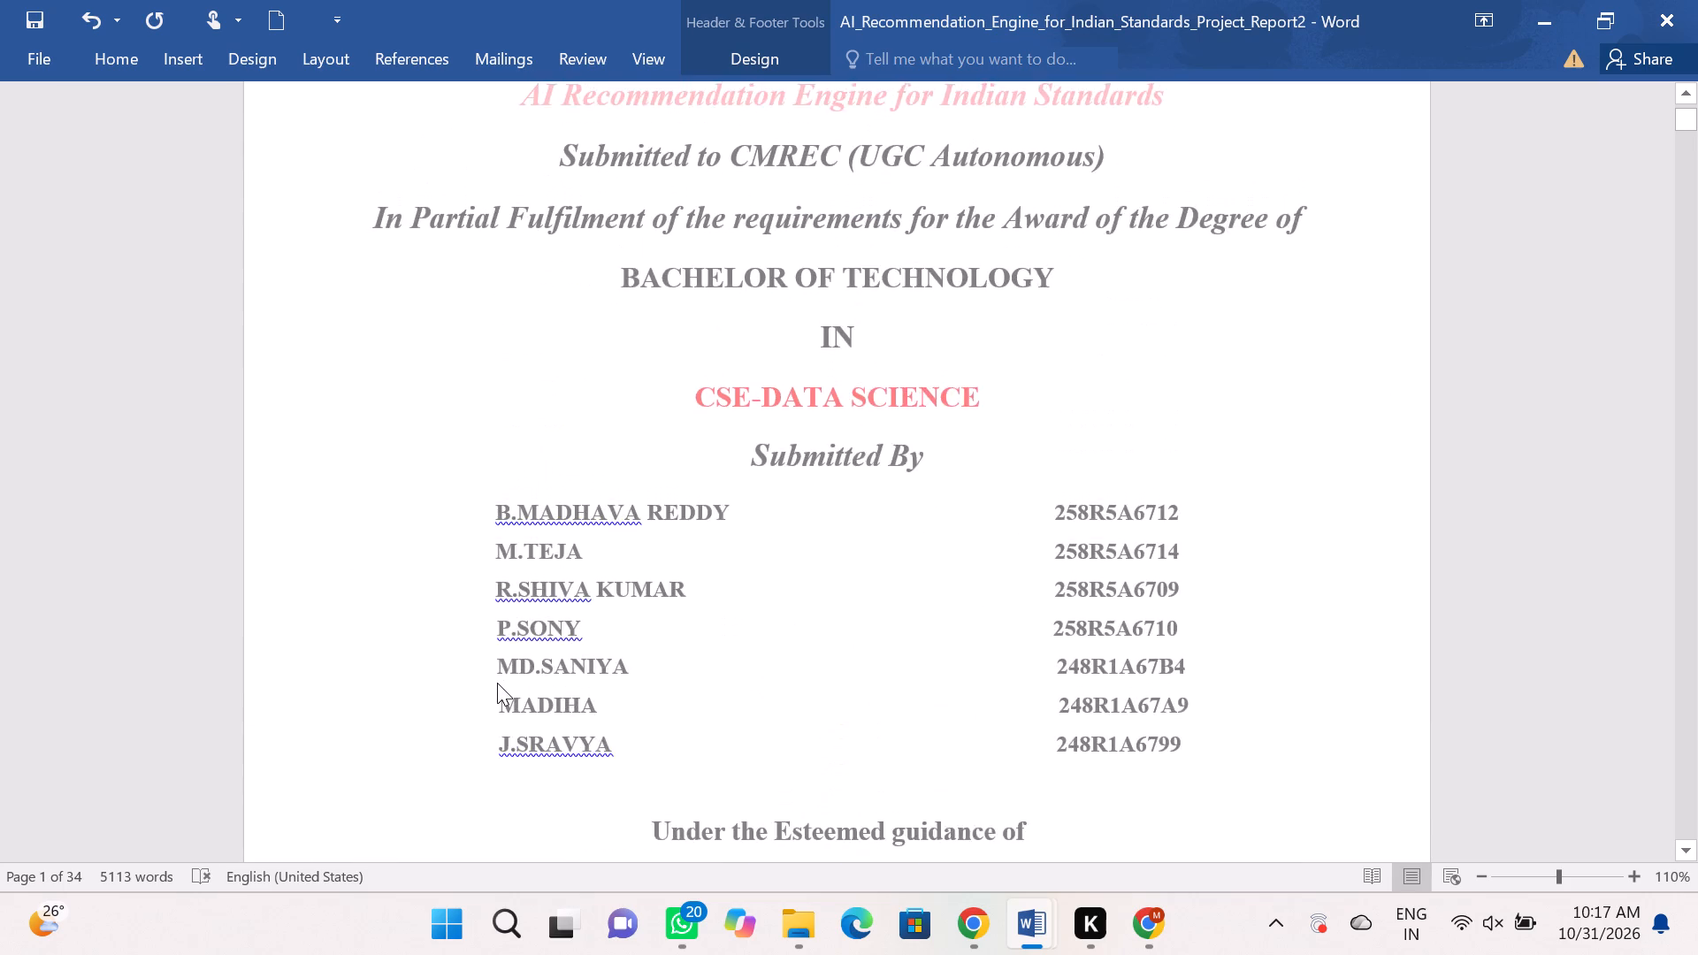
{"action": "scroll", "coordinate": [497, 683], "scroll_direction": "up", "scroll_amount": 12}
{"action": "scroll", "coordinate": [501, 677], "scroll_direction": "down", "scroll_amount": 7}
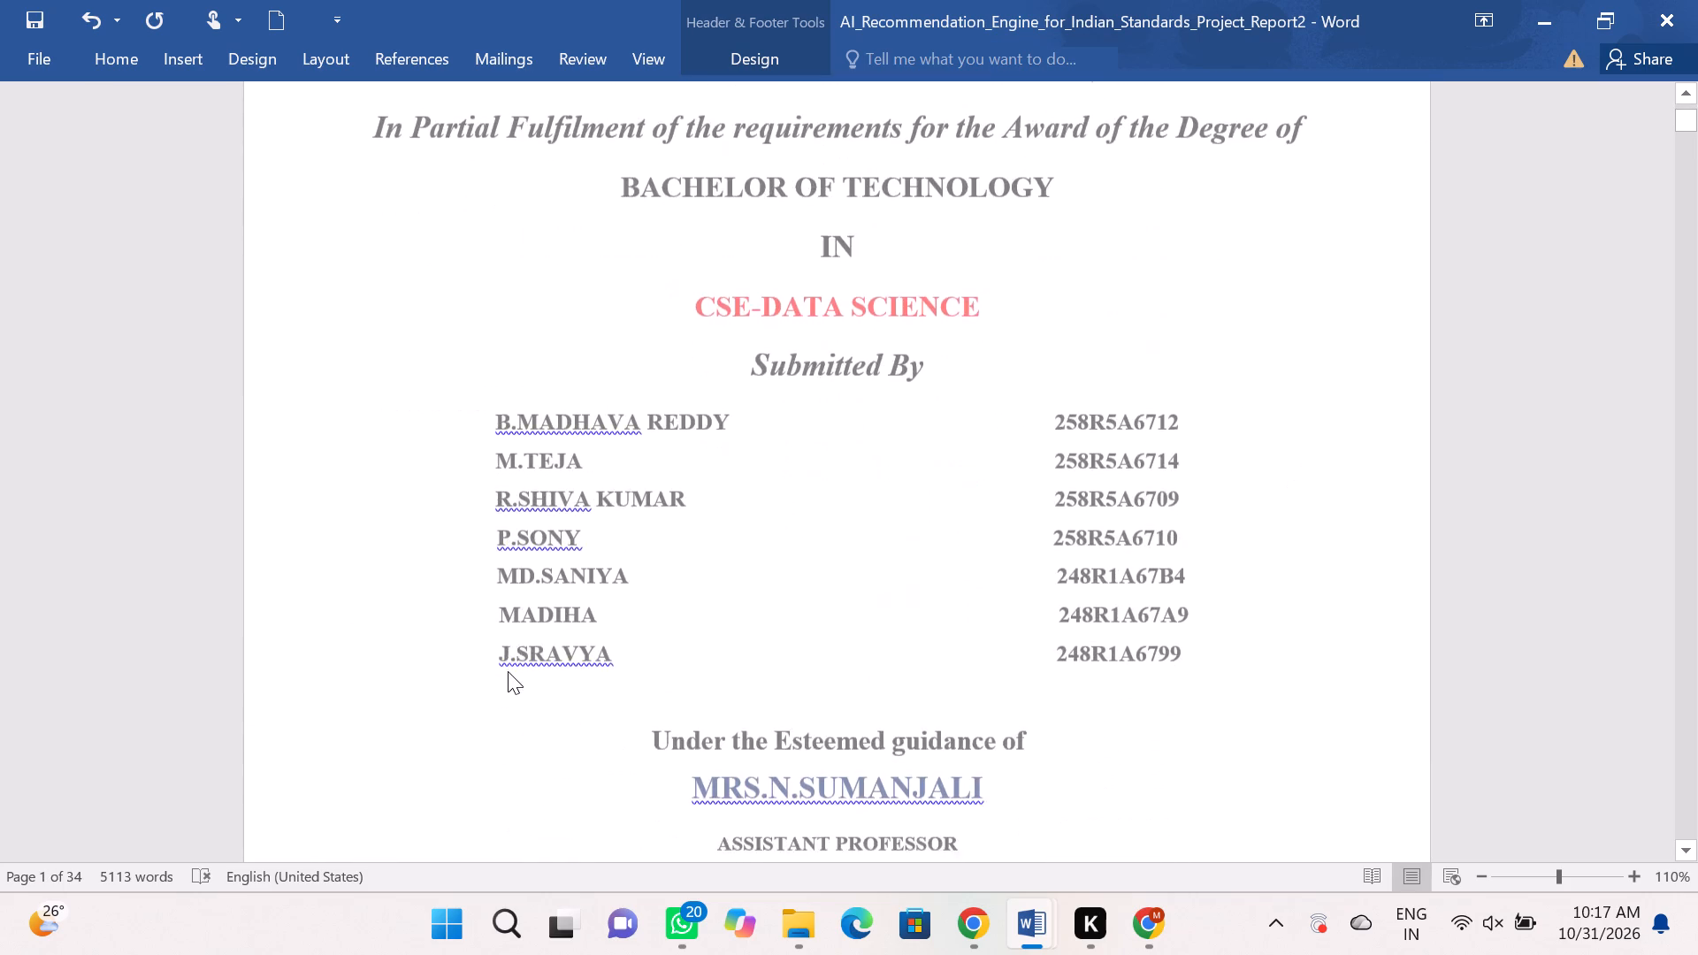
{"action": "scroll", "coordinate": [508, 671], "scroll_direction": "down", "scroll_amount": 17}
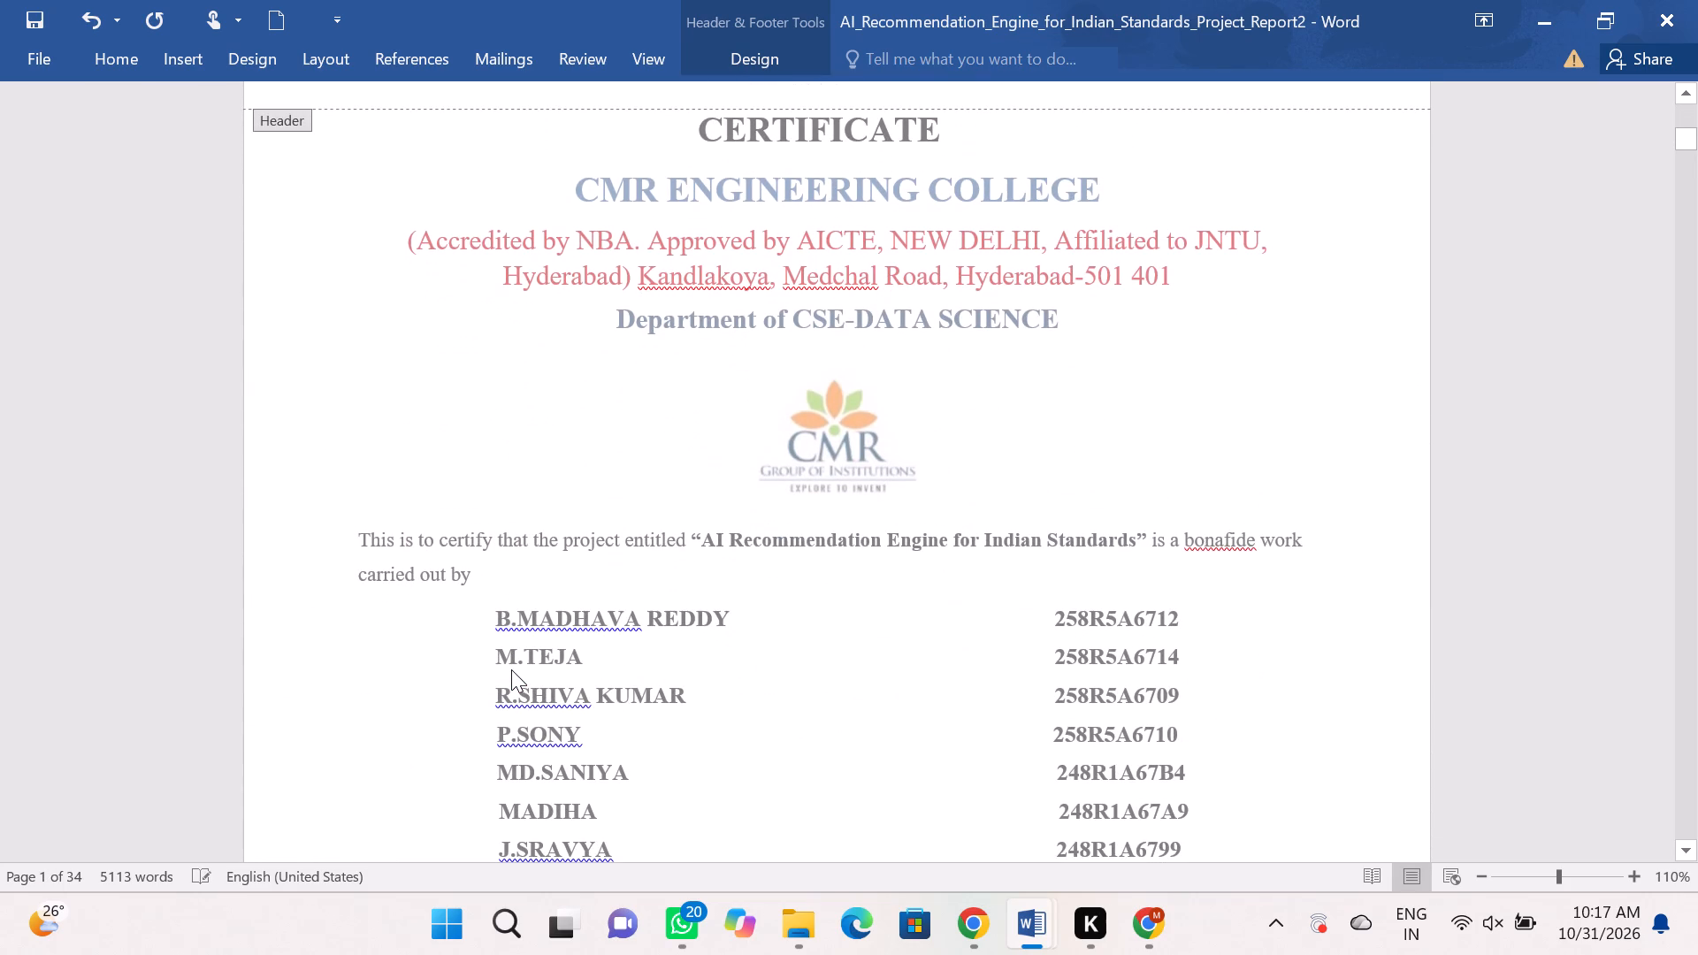
Undo the page number format change and all earlier edits as far back as the undo history goes.
{"action": "key", "text": "ctrl+z"}
{"action": "key", "text": "ctrl+z"}
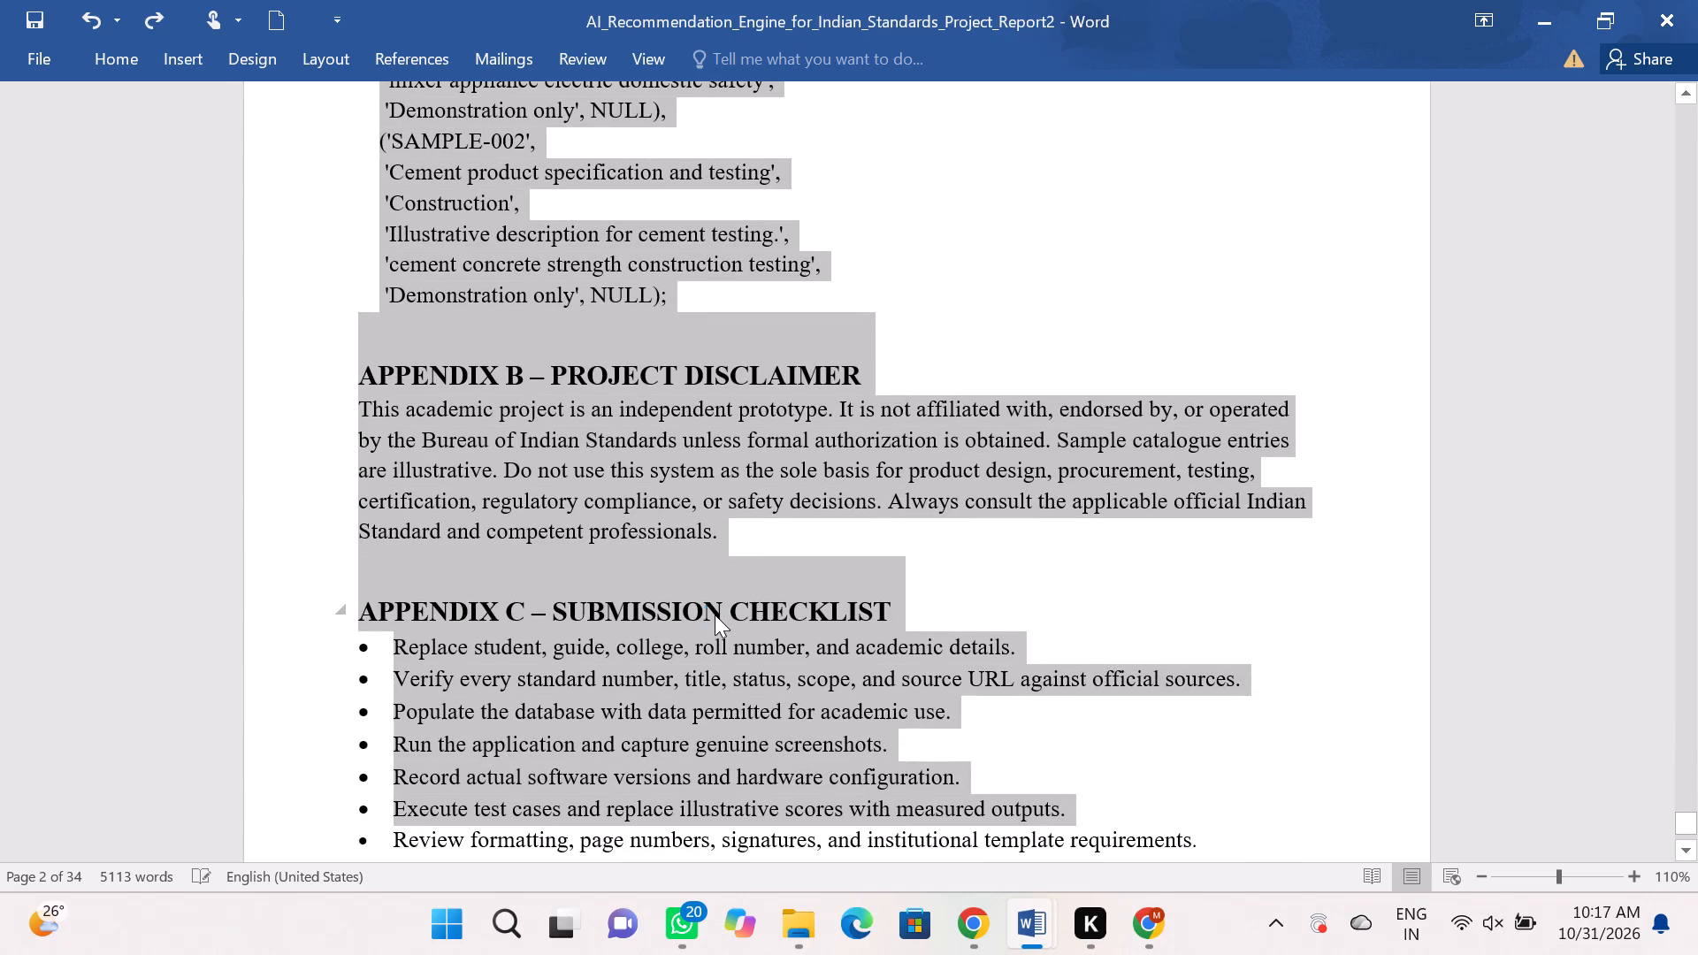
{"action": "key", "text": "ctrl+z"}
{"action": "key", "text": "ctrl+z"}
{"action": "key", "text": "ctrl+z"}
{"action": "key", "text": "ctrl+z"}
{"action": "key", "text": "ctrl+z"}
{"action": "key", "text": "ctrl+z"}
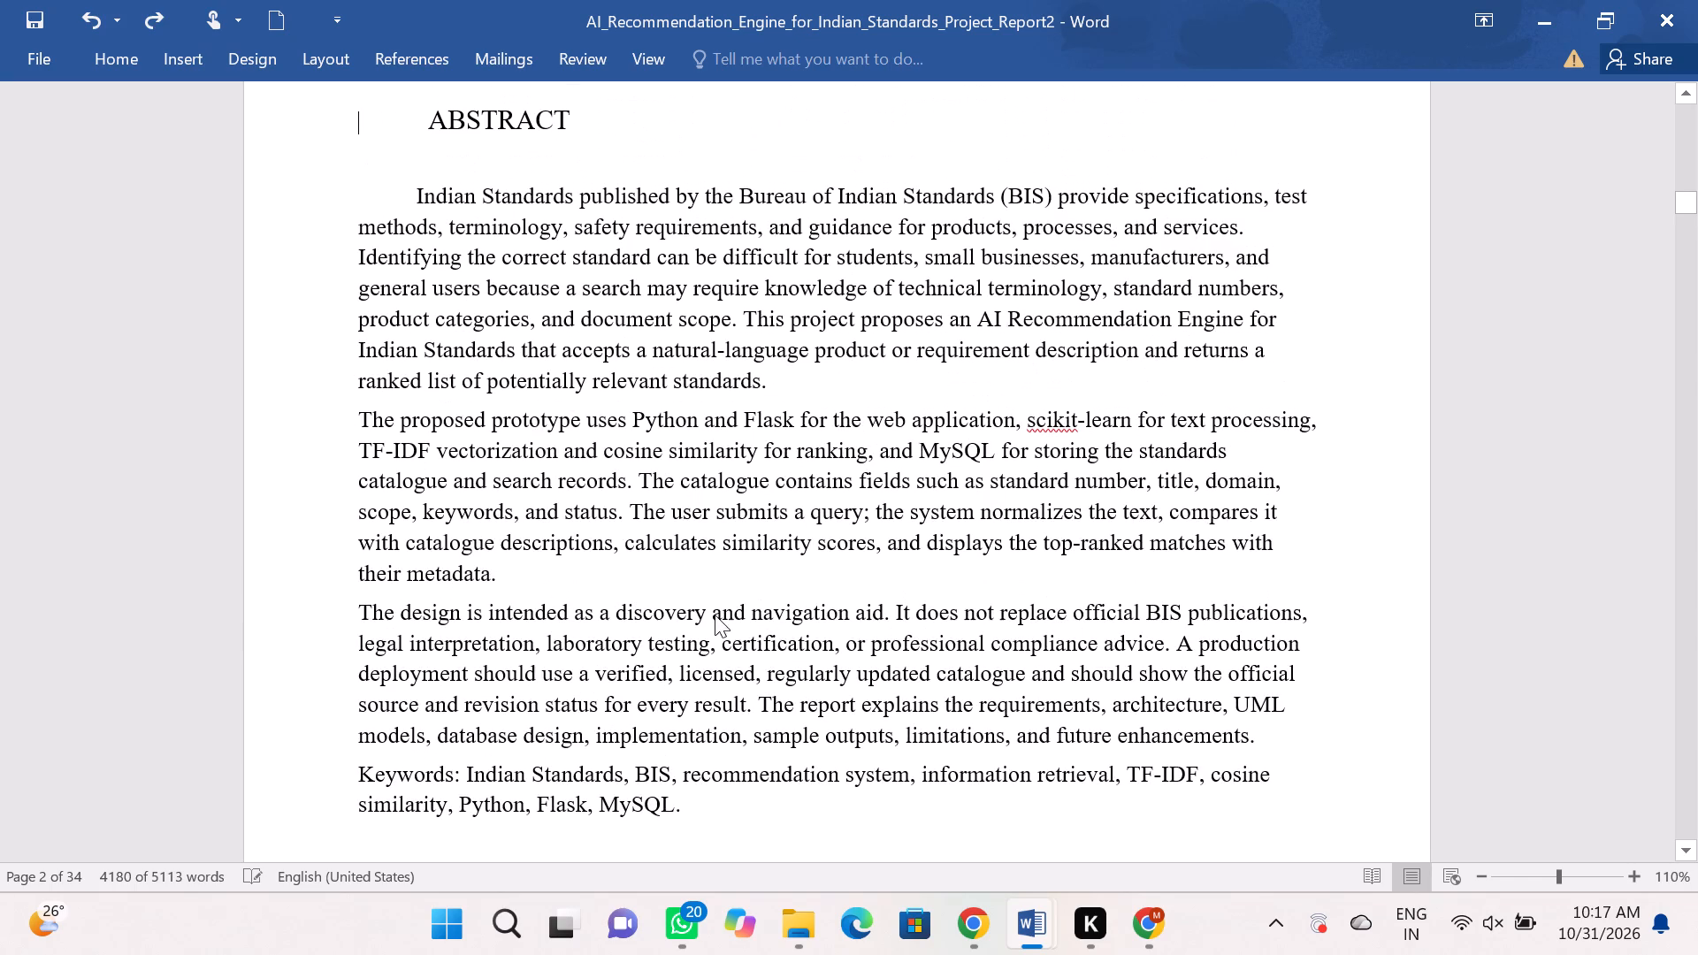
{"action": "key", "text": "ctrl+z"}
{"action": "key", "text": "ctrl+z"}
{"action": "key", "text": "ctrl+z"}
{"action": "key", "text": "ctrl+z"}
{"action": "scroll", "coordinate": [715, 615], "scroll_direction": "up", "scroll_amount": 3}
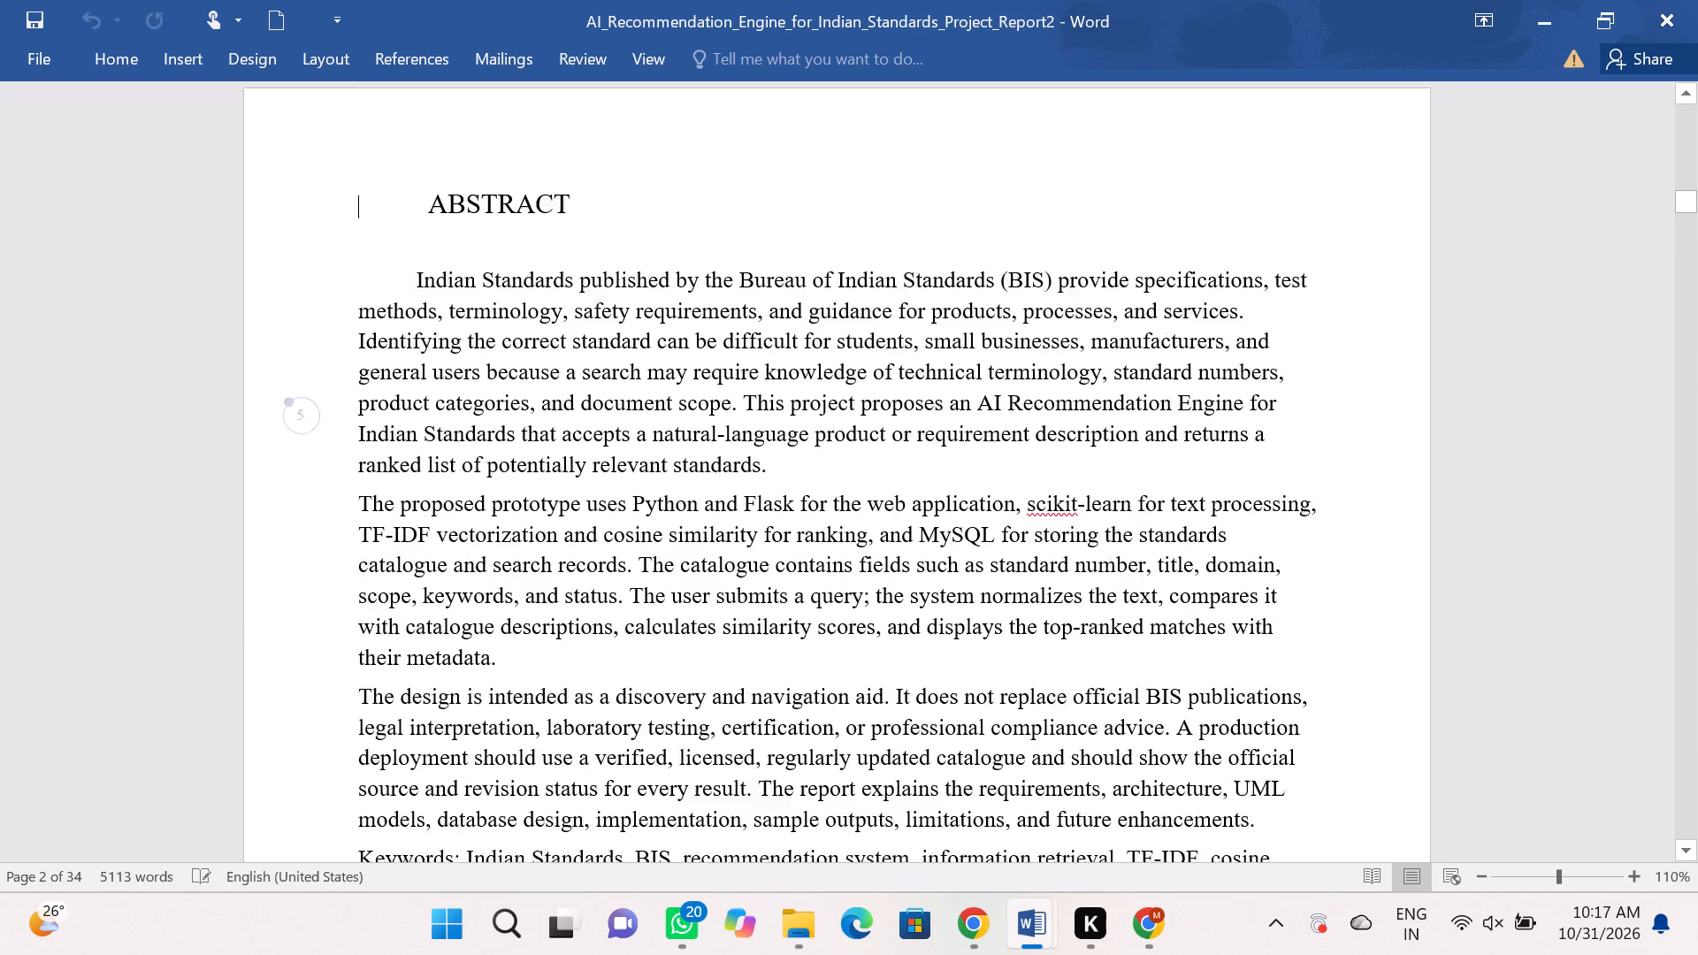
{"action": "key", "text": "ctrl+z"}
{"action": "key", "text": "ctrl+z"}
{"action": "key", "text": "ctrl+z"}
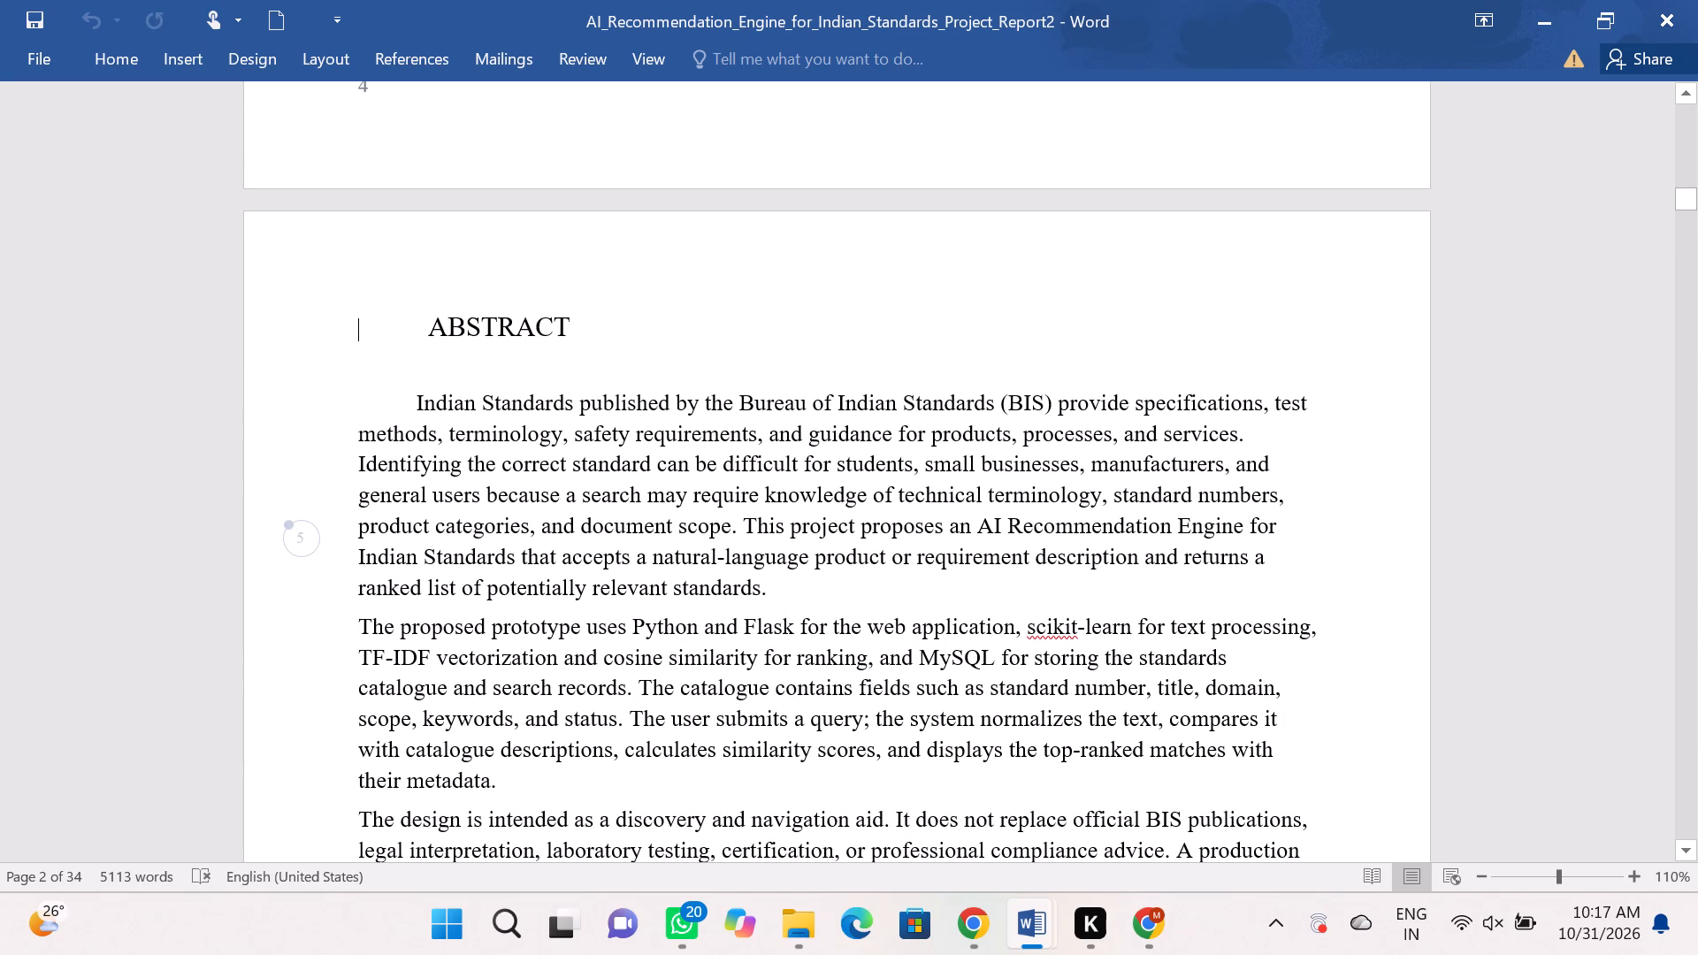
{"action": "key", "text": "ctrl+z"}
{"action": "scroll", "coordinate": [715, 615], "scroll_direction": "up", "scroll_amount": 6, "text": "ctrl"}
{"action": "scroll", "coordinate": [715, 615], "scroll_direction": "down", "scroll_amount": 12}
{"action": "scroll", "coordinate": [741, 586], "scroll_direction": "up", "scroll_amount": 20}
{"action": "scroll", "coordinate": [741, 586], "scroll_direction": "up", "scroll_amount": 16}
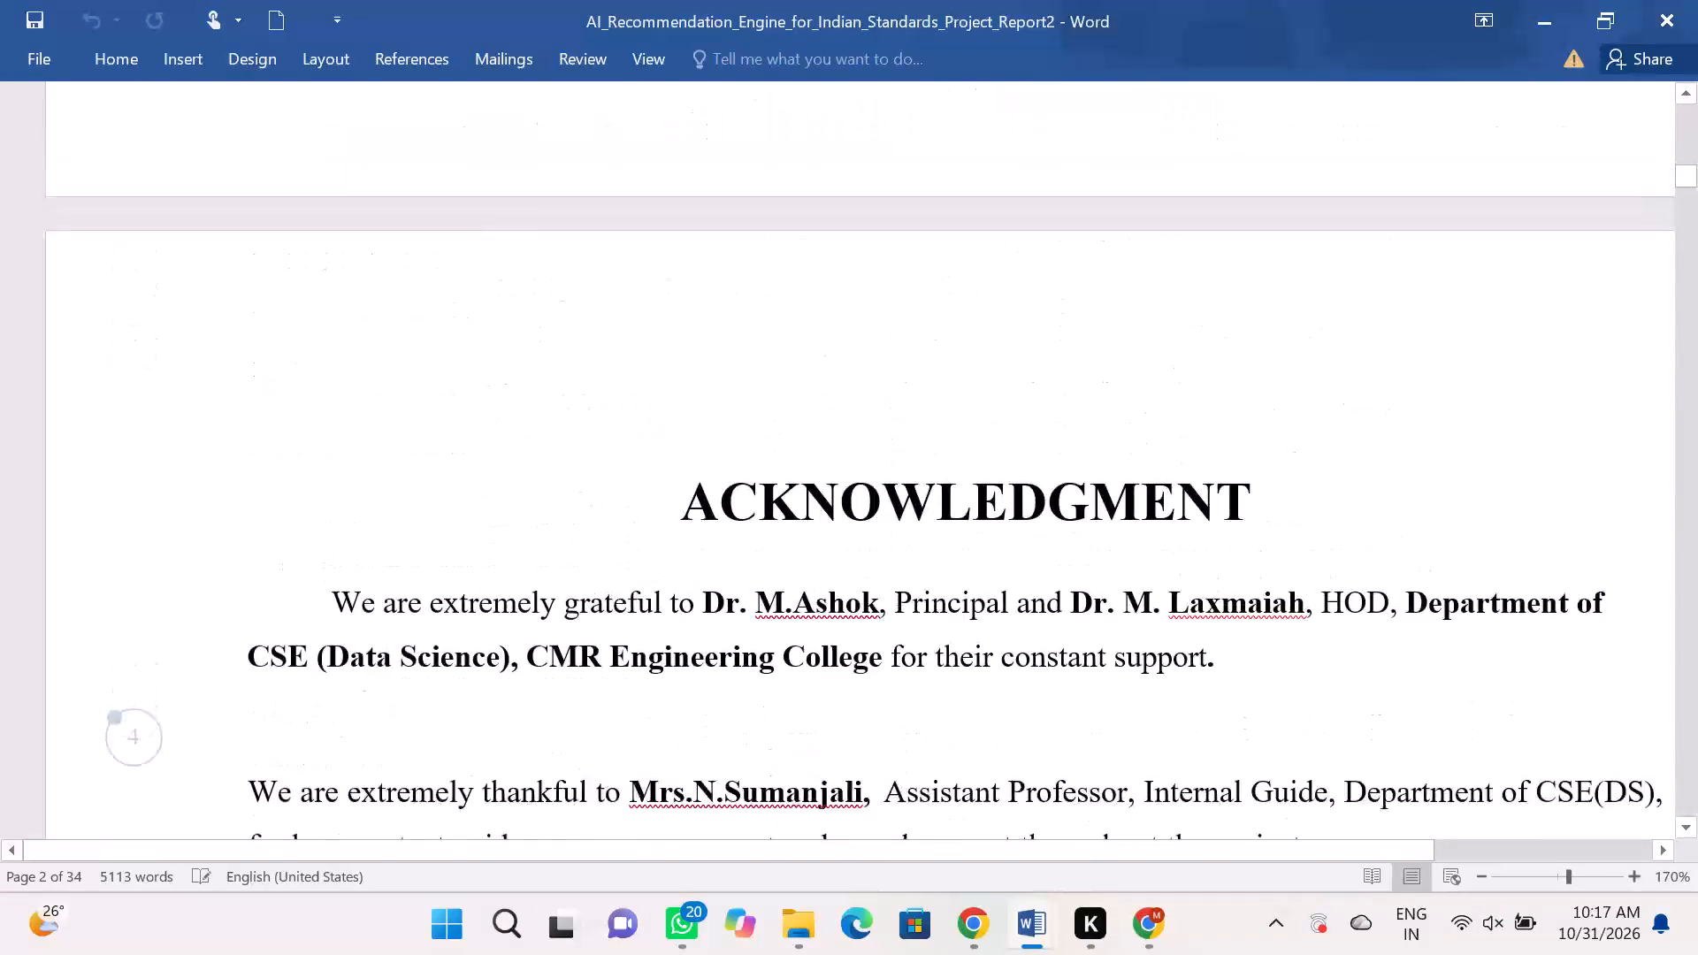
{"action": "key", "text": "ctrl+z"}
{"action": "key", "text": "ctrl+z"}
{"action": "key", "text": "ctrl+z"}
{"action": "key", "text": "ctrl+z"}
Center the page number in the footer of the CERTIFICATE page.
{"action": "scroll", "coordinate": [746, 571], "scroll_direction": "up", "scroll_amount": 5, "text": "ctrl"}
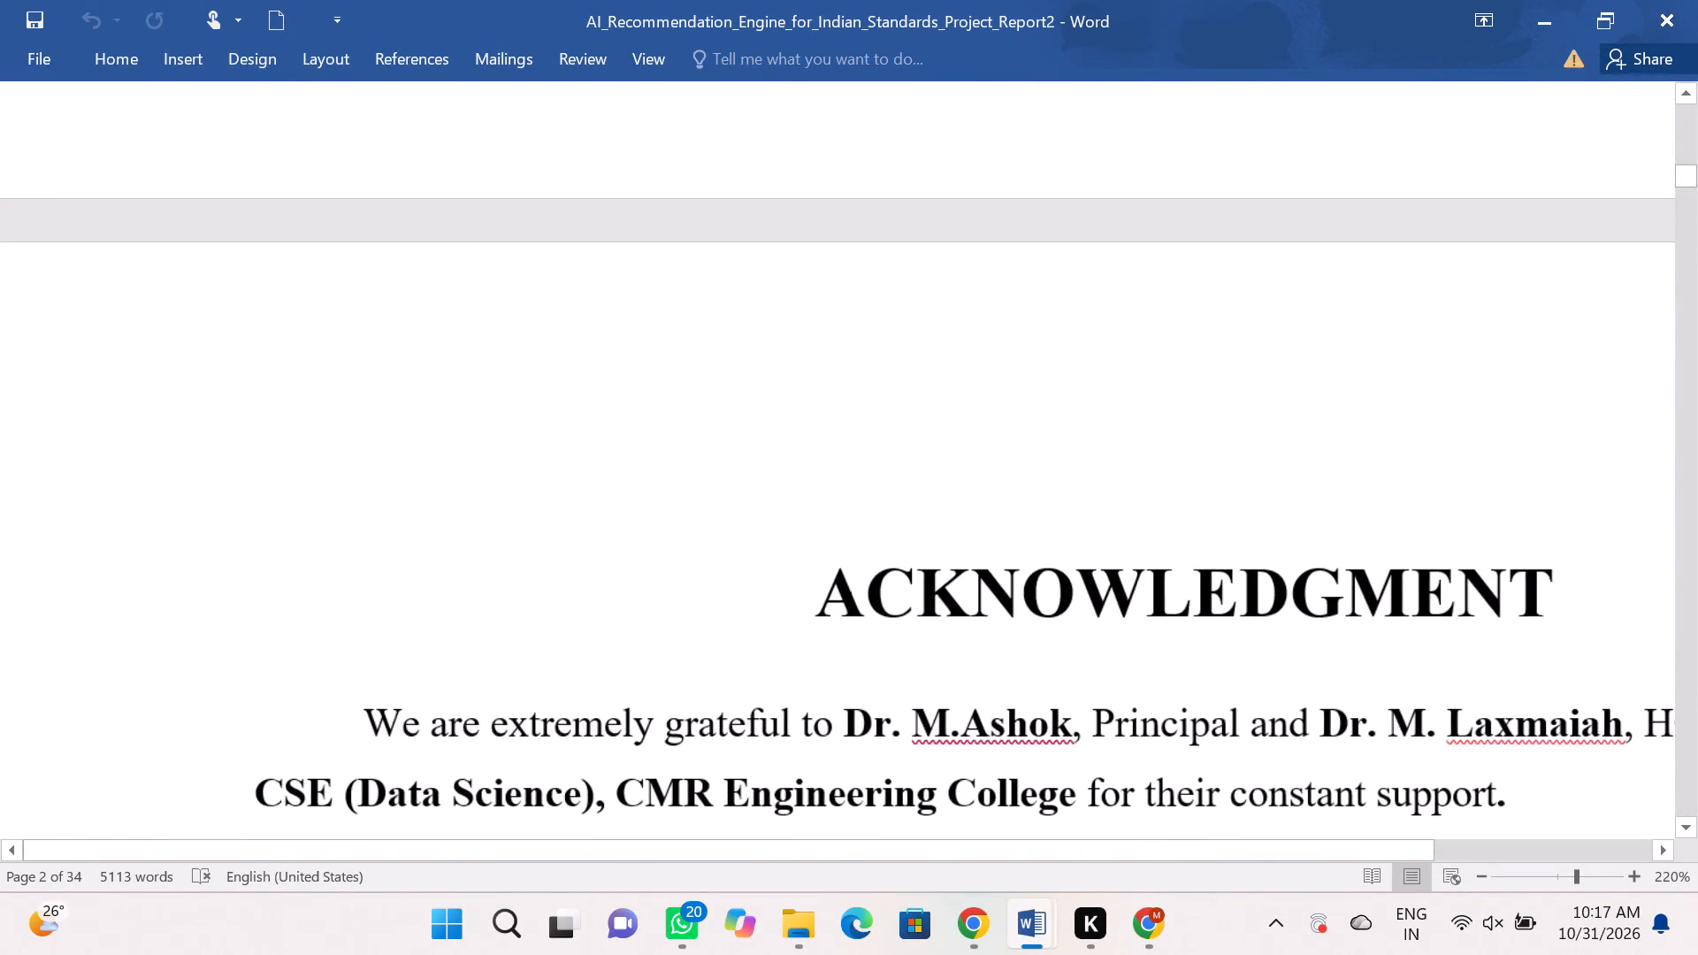
{"action": "scroll", "coordinate": [766, 538], "scroll_direction": "down", "scroll_amount": 6}
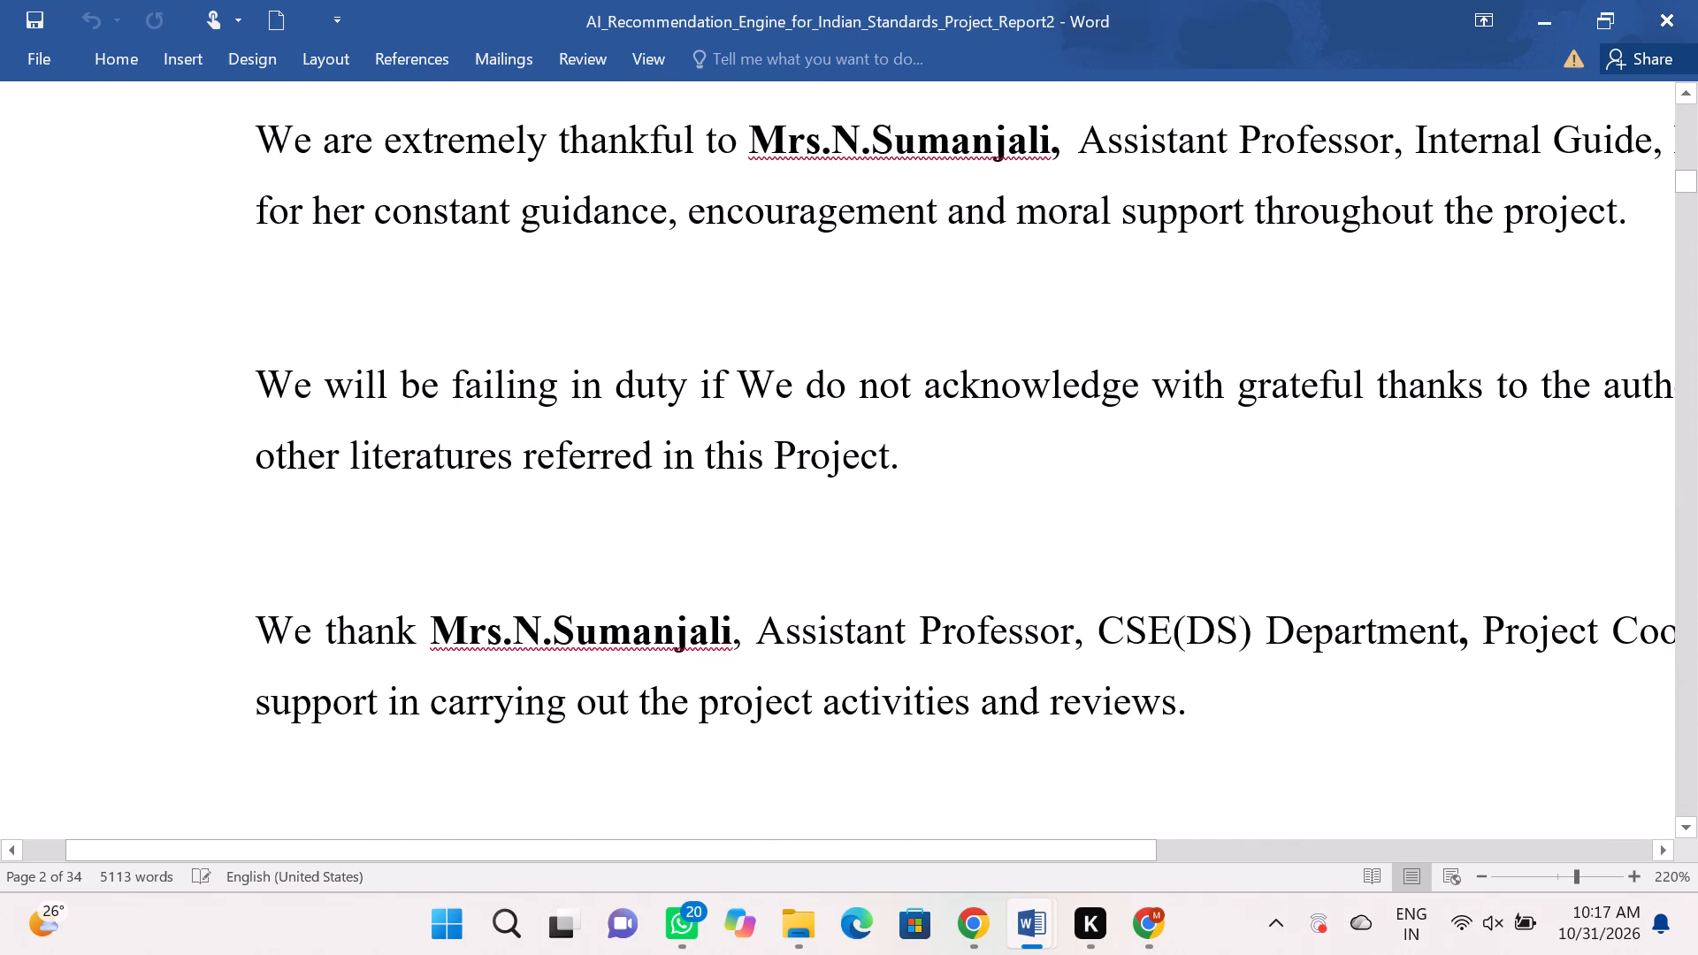
{"action": "scroll", "coordinate": [762, 535], "scroll_direction": "down", "scroll_amount": 10, "text": "ctrl"}
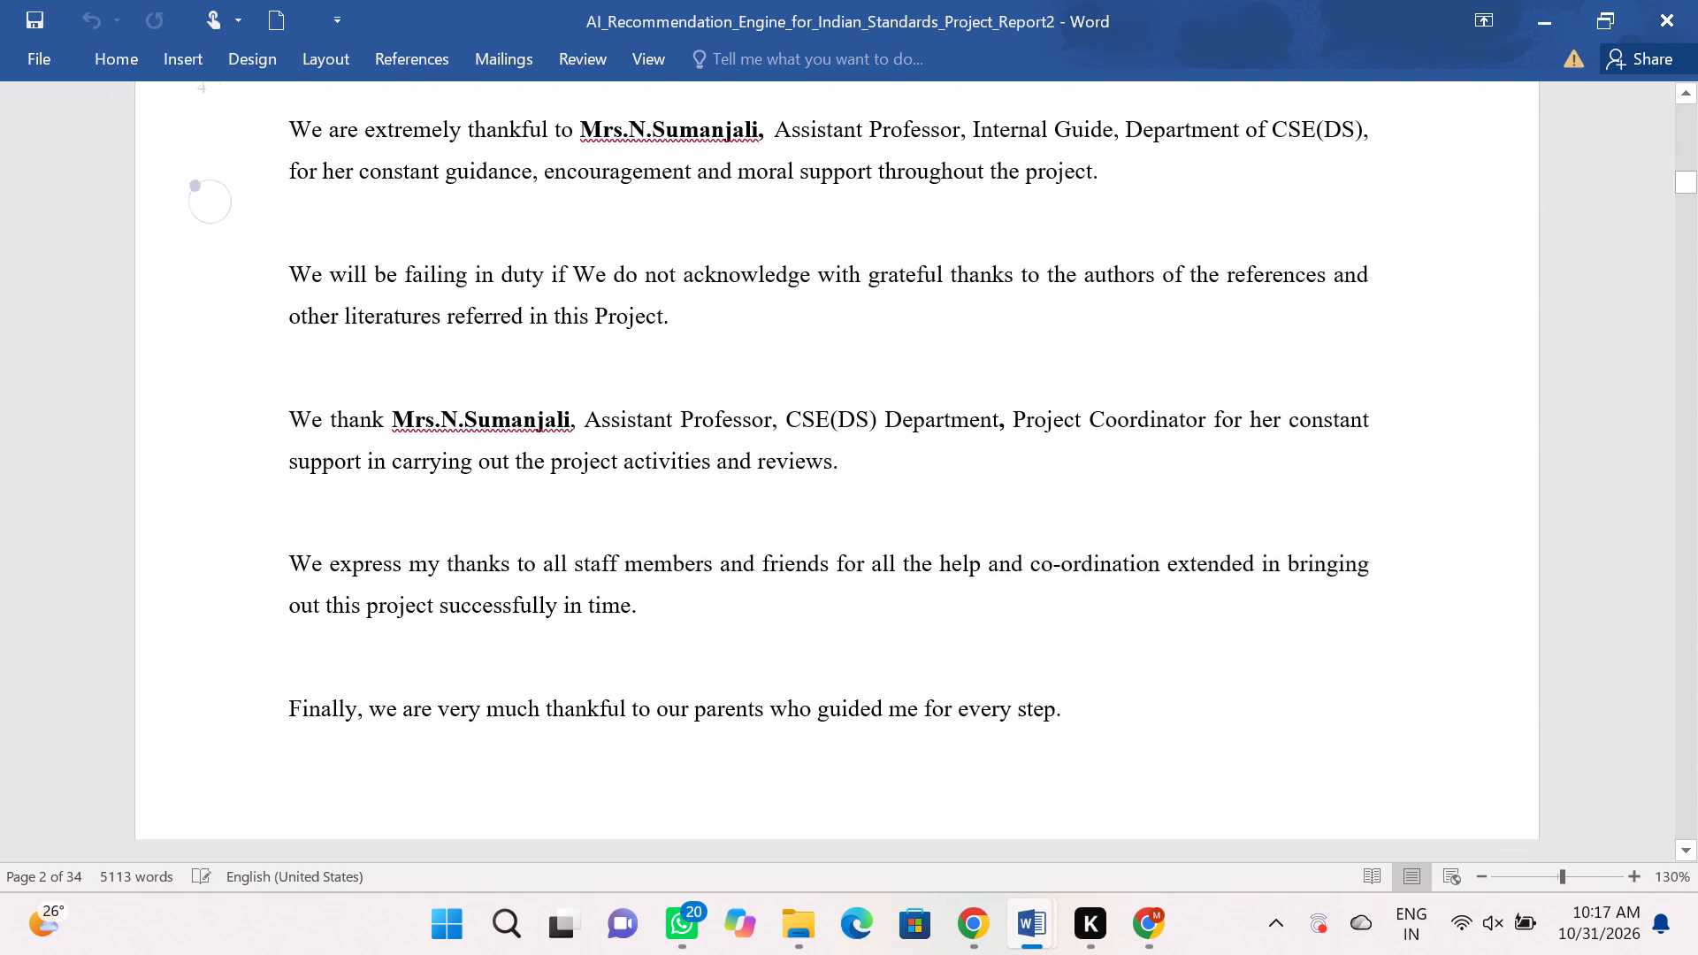
{"action": "scroll", "coordinate": [762, 535], "scroll_direction": "down", "scroll_amount": 1, "text": "ctrl"}
{"action": "scroll", "coordinate": [762, 535], "scroll_direction": "up", "scroll_amount": 4}
{"action": "scroll", "coordinate": [682, 550], "scroll_direction": "up", "scroll_amount": 2}
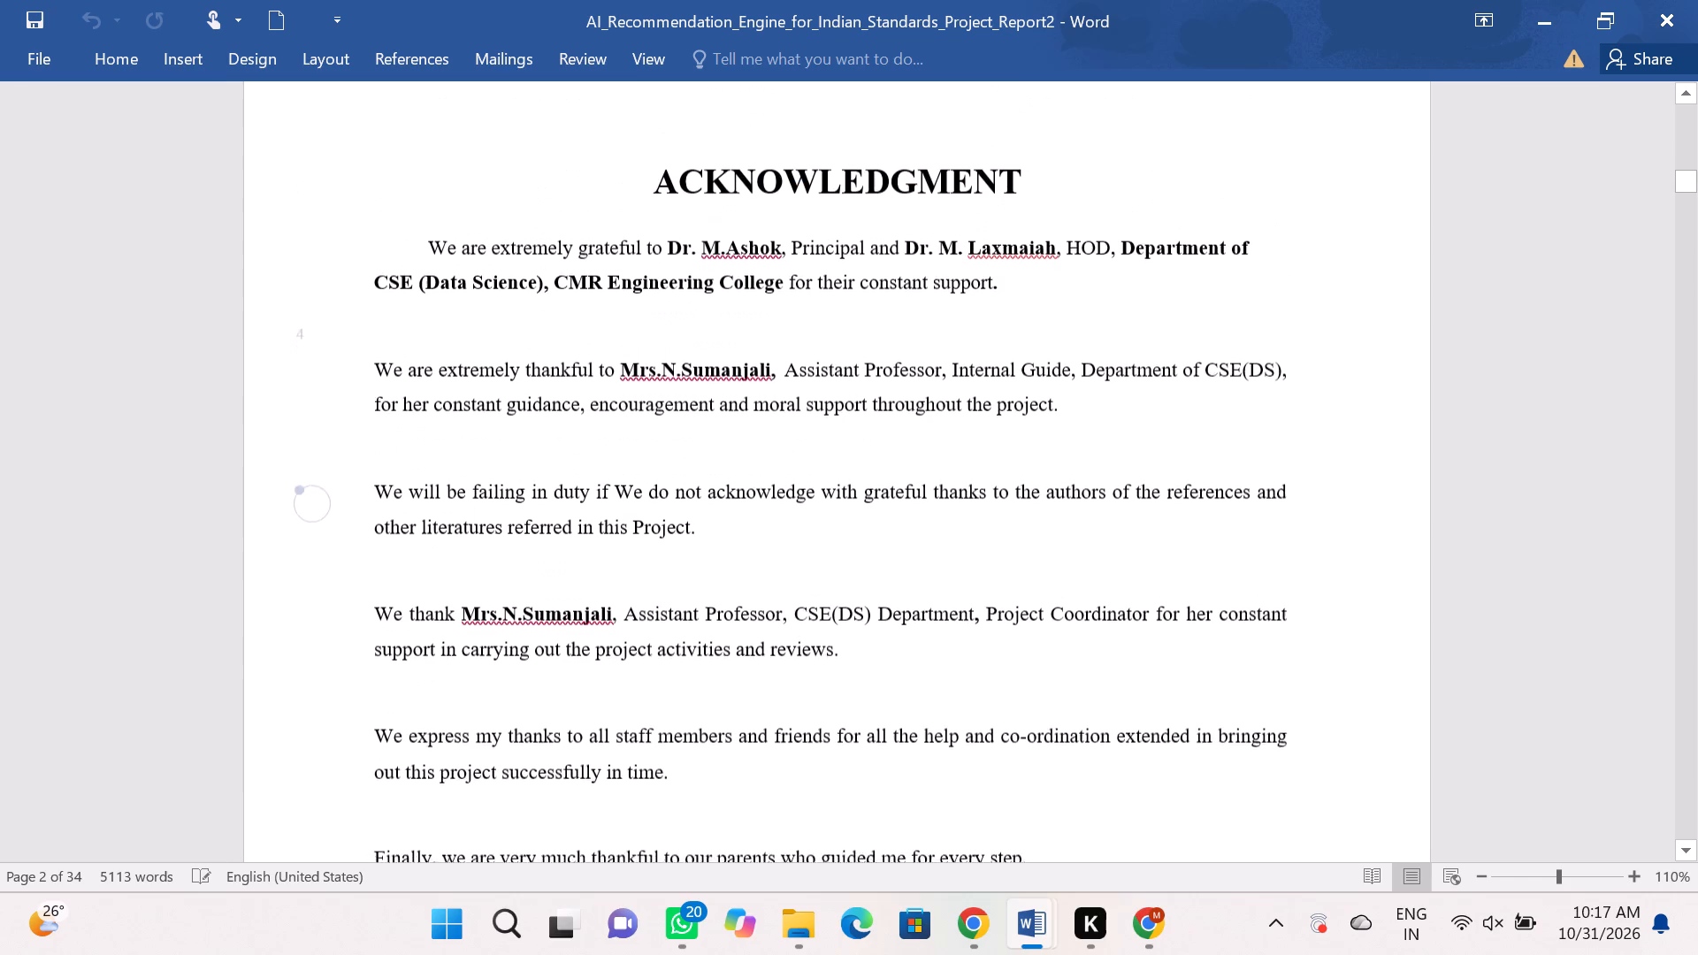
{"action": "scroll", "coordinate": [682, 550], "scroll_direction": "up", "scroll_amount": 10}
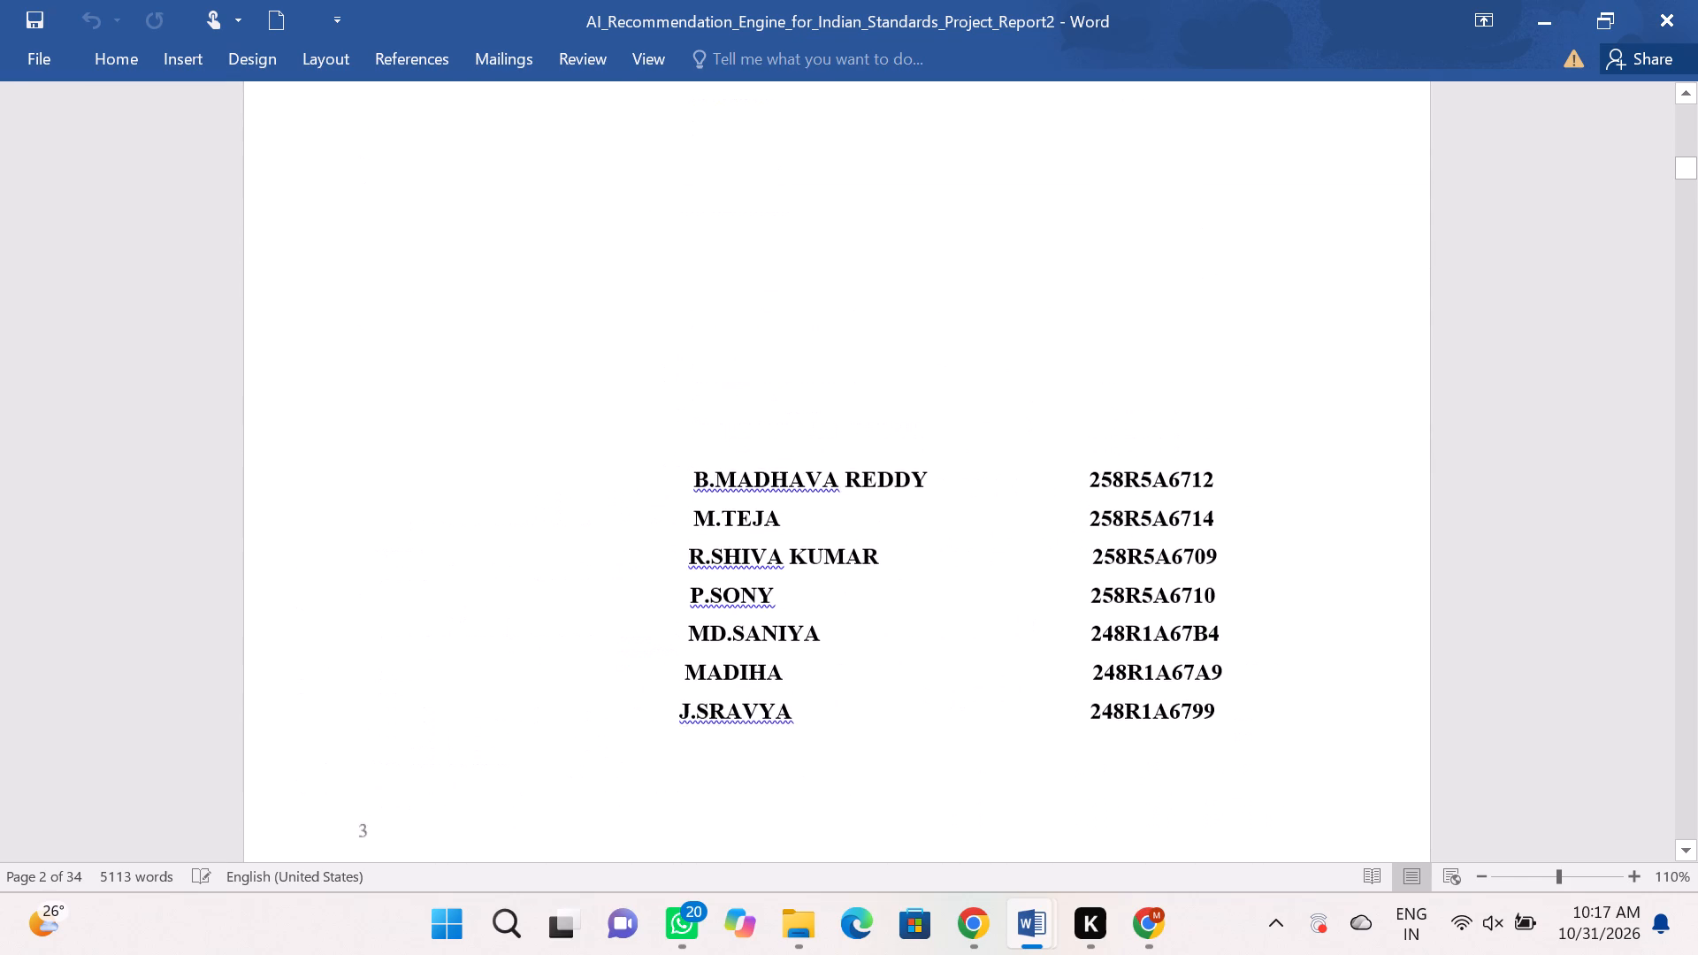
{"action": "scroll", "coordinate": [682, 550], "scroll_direction": "up", "scroll_amount": 5}
{"action": "double_click", "coordinate": [356, 401]}
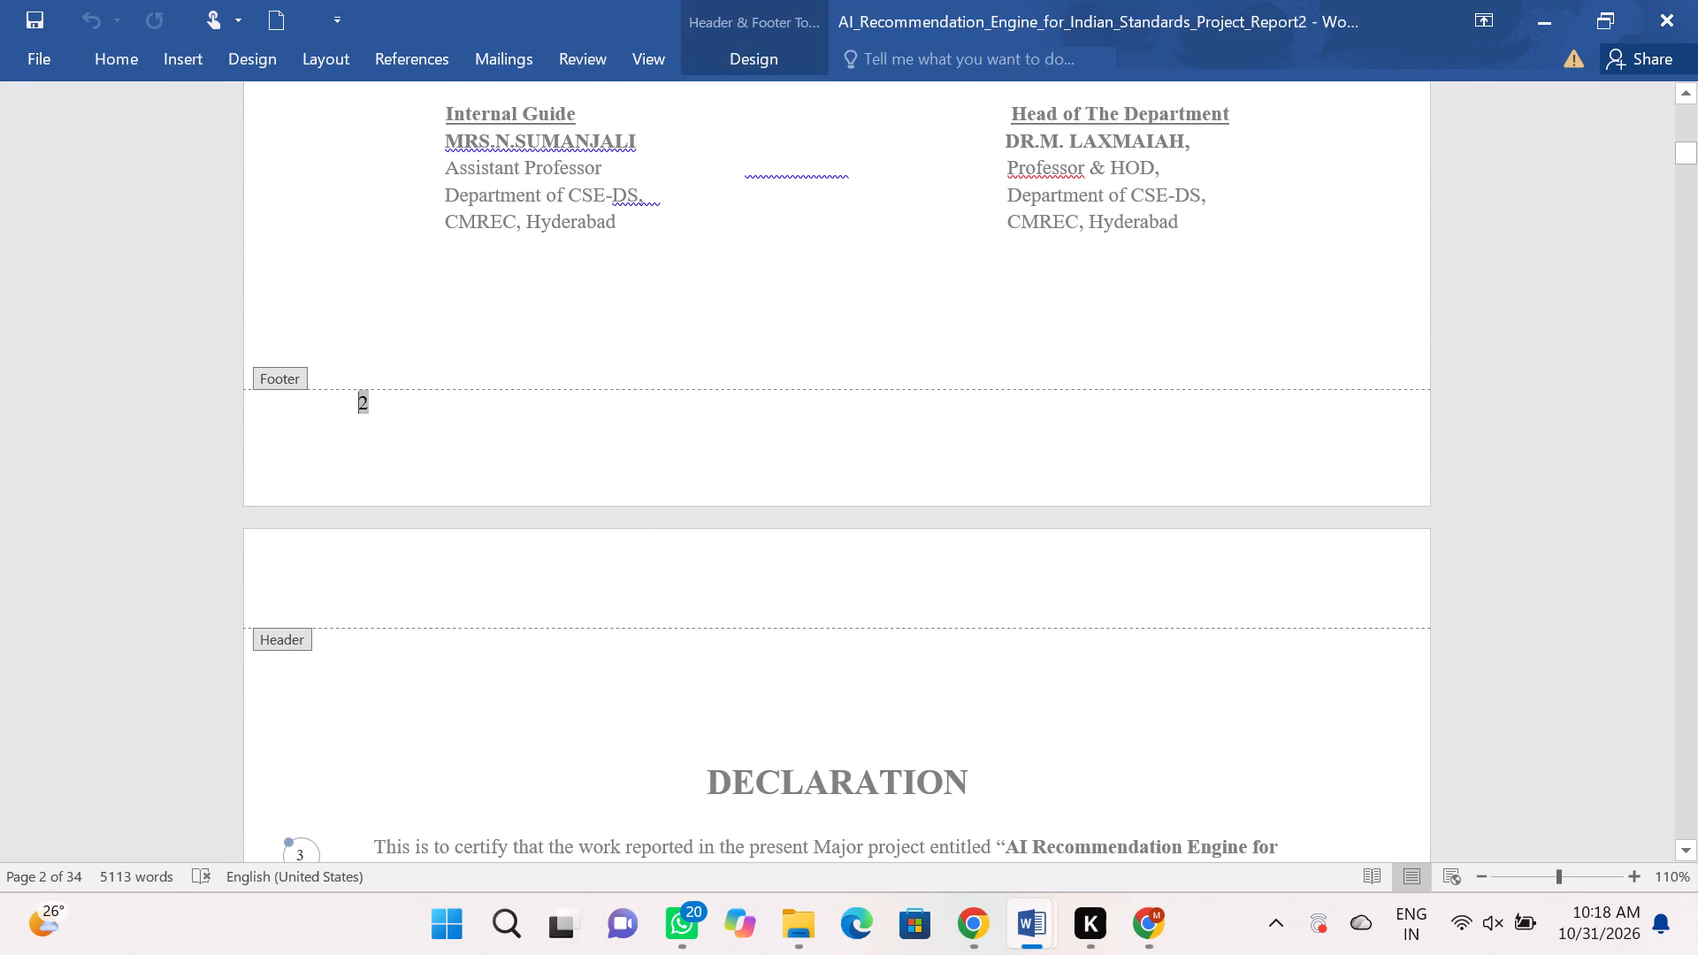
{"action": "scroll", "coordinate": [410, 417], "scroll_direction": "up", "scroll_amount": 6}
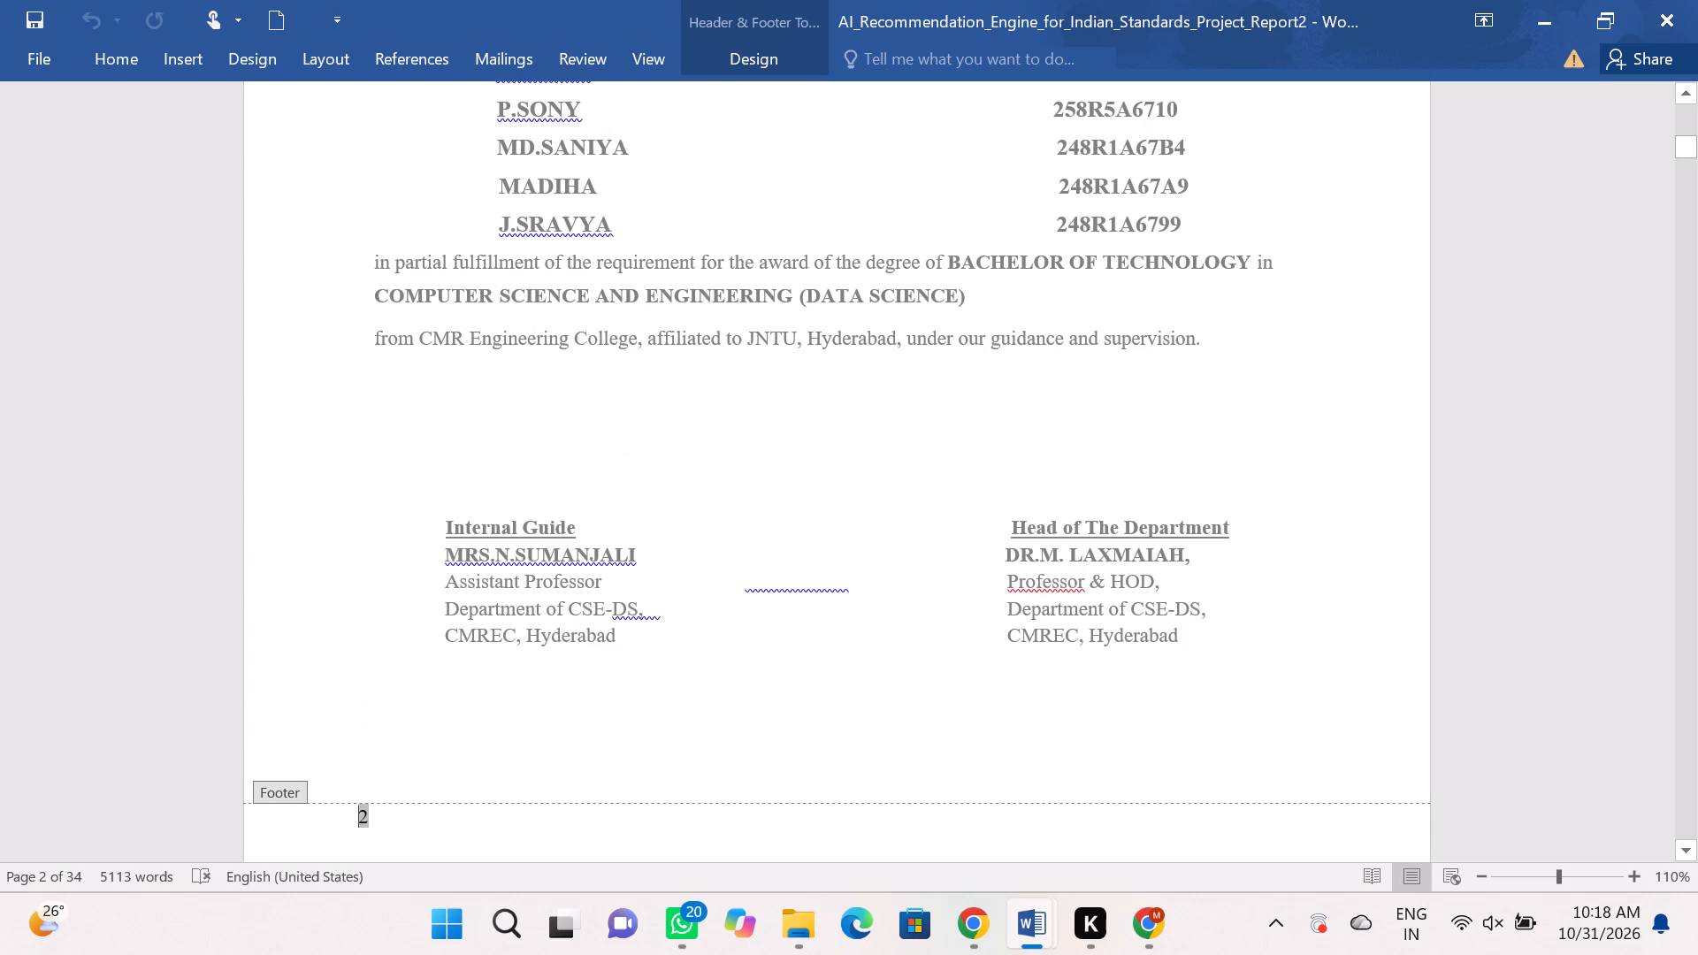
{"action": "left_click", "coordinate": [119, 53]}
{"action": "left_click", "coordinate": [544, 142]}
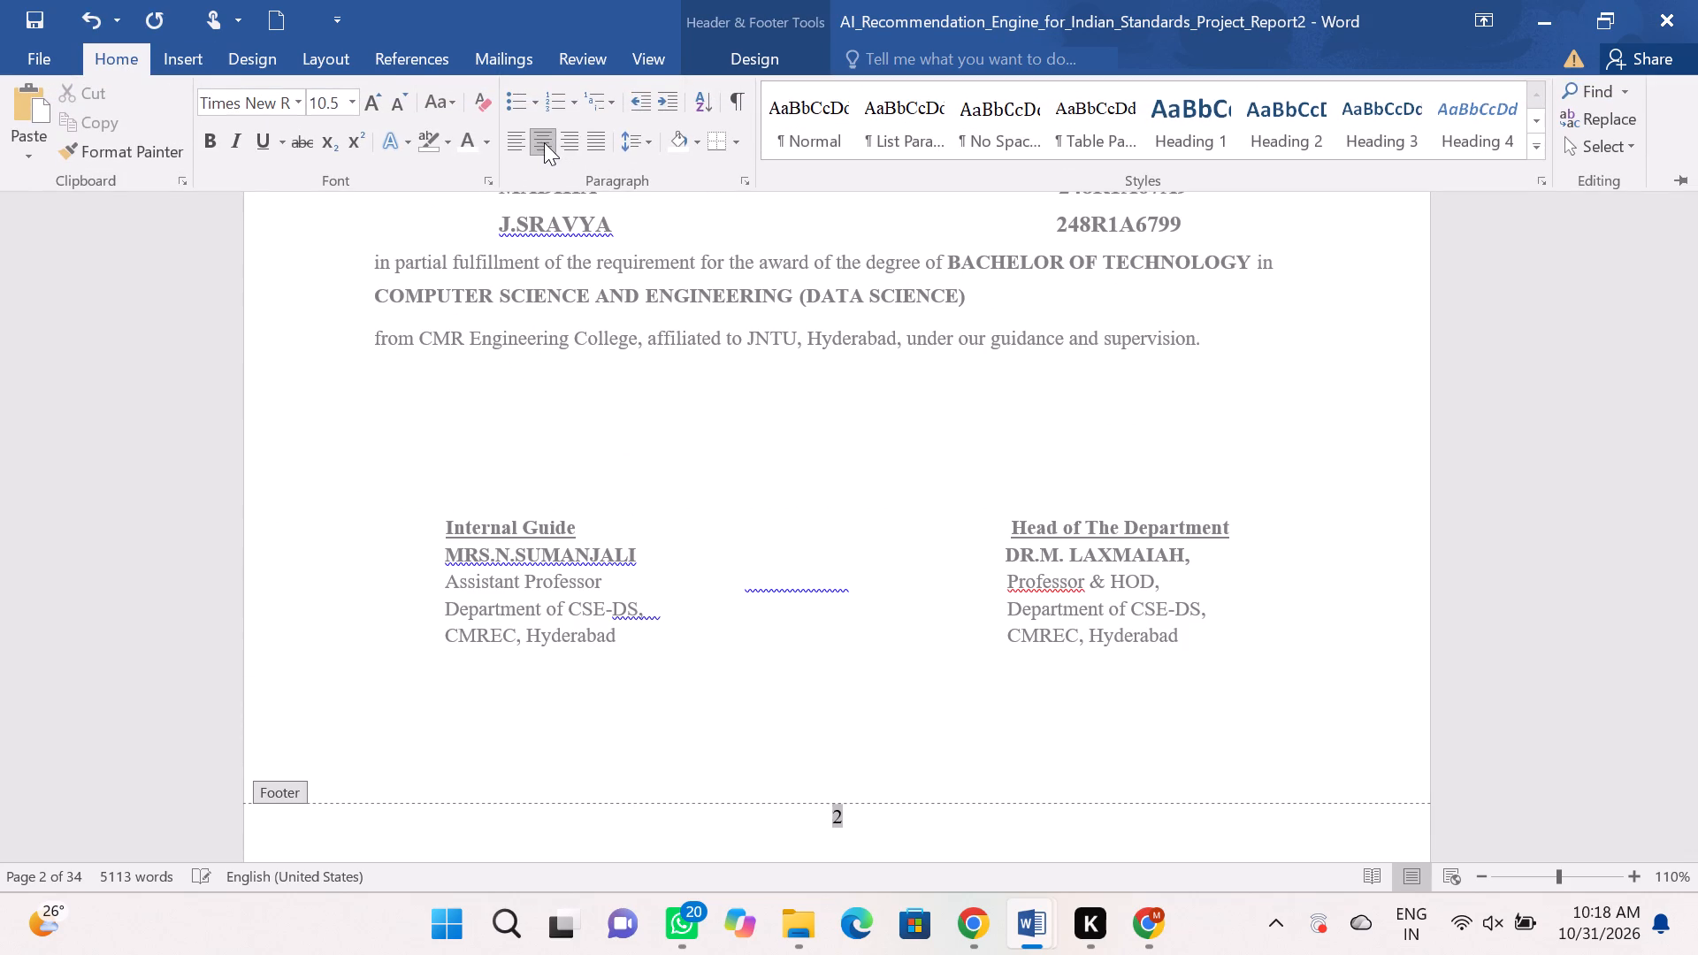
Delete the page number from the cover page's footer and return to the body of the CERTIFICATE page.
{"action": "scroll", "coordinate": [850, 433], "scroll_direction": "up", "scroll_amount": 10}
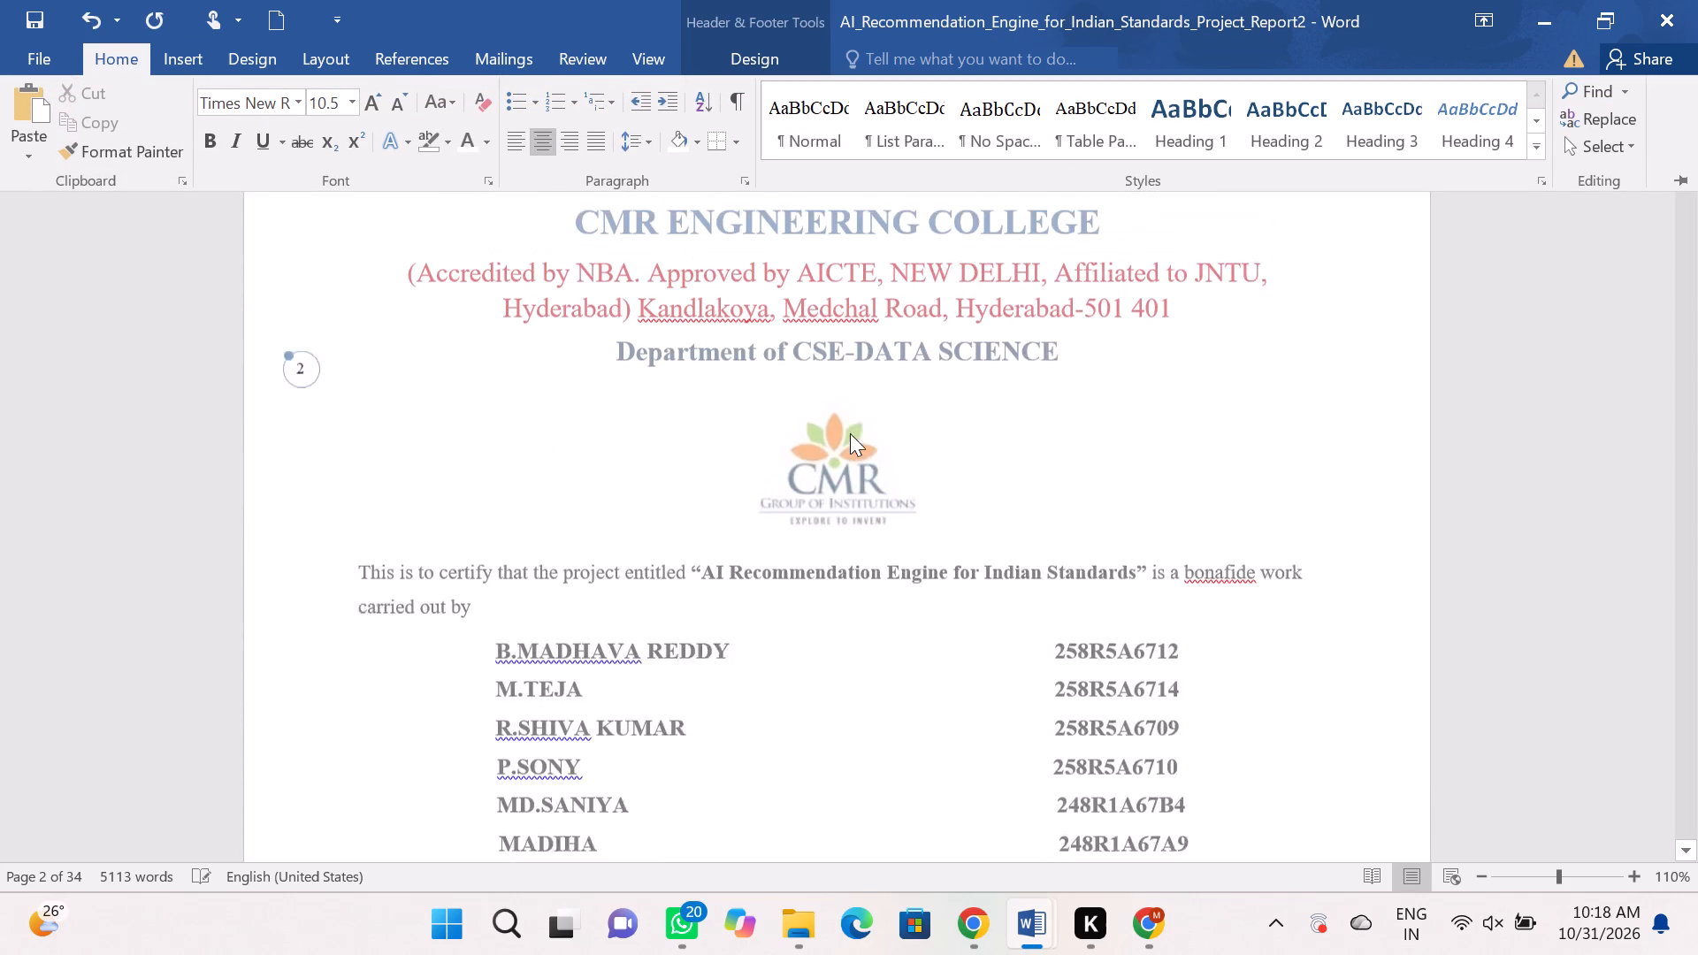
{"action": "scroll", "coordinate": [857, 432], "scroll_direction": "up", "scroll_amount": 5}
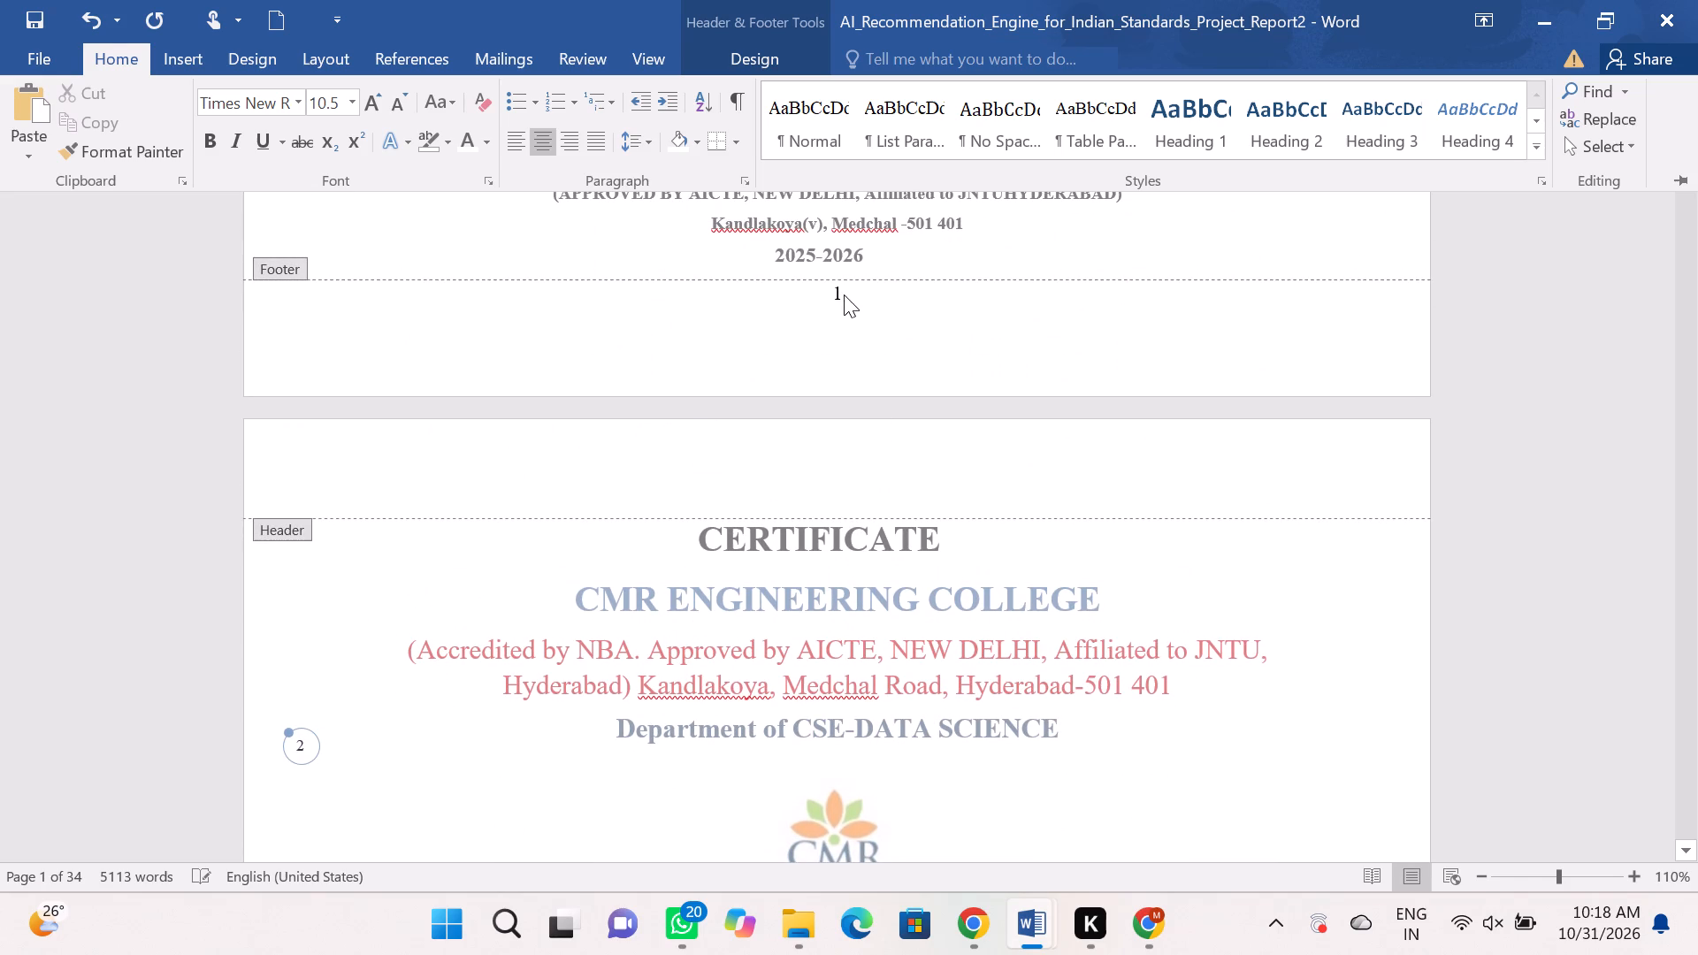
{"action": "left_click", "coordinate": [844, 294]}
{"action": "left_click", "coordinate": [844, 294]}
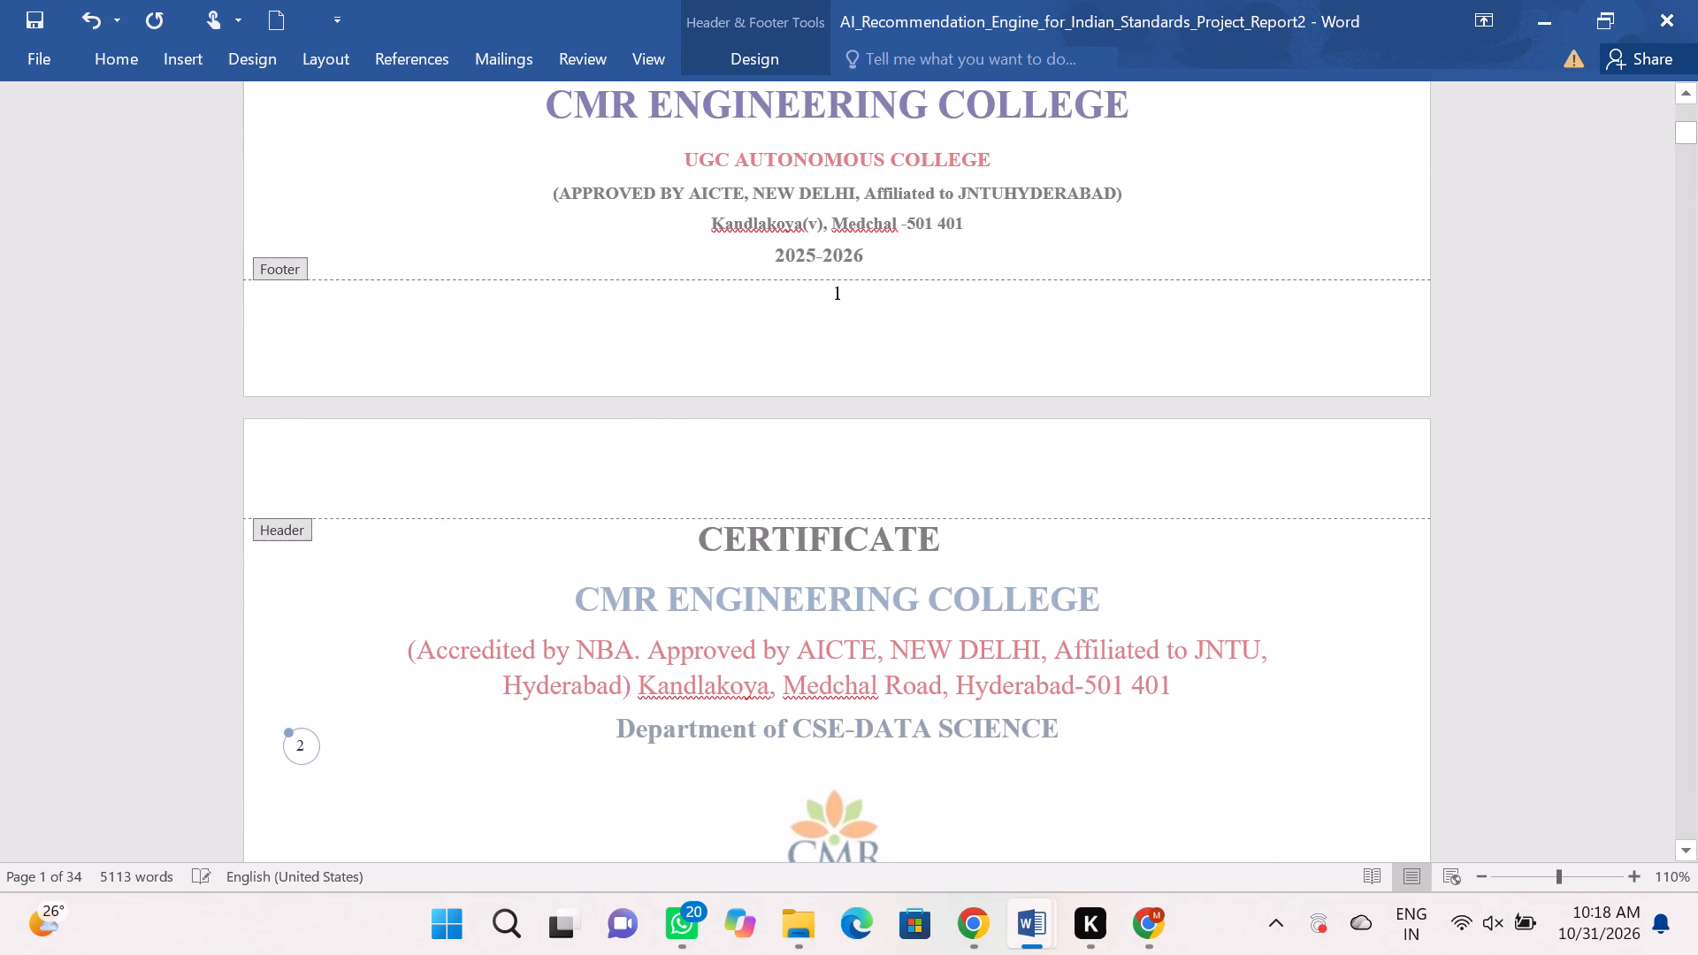
{"action": "scroll", "coordinate": [871, 327], "scroll_direction": "down", "scroll_amount": 7}
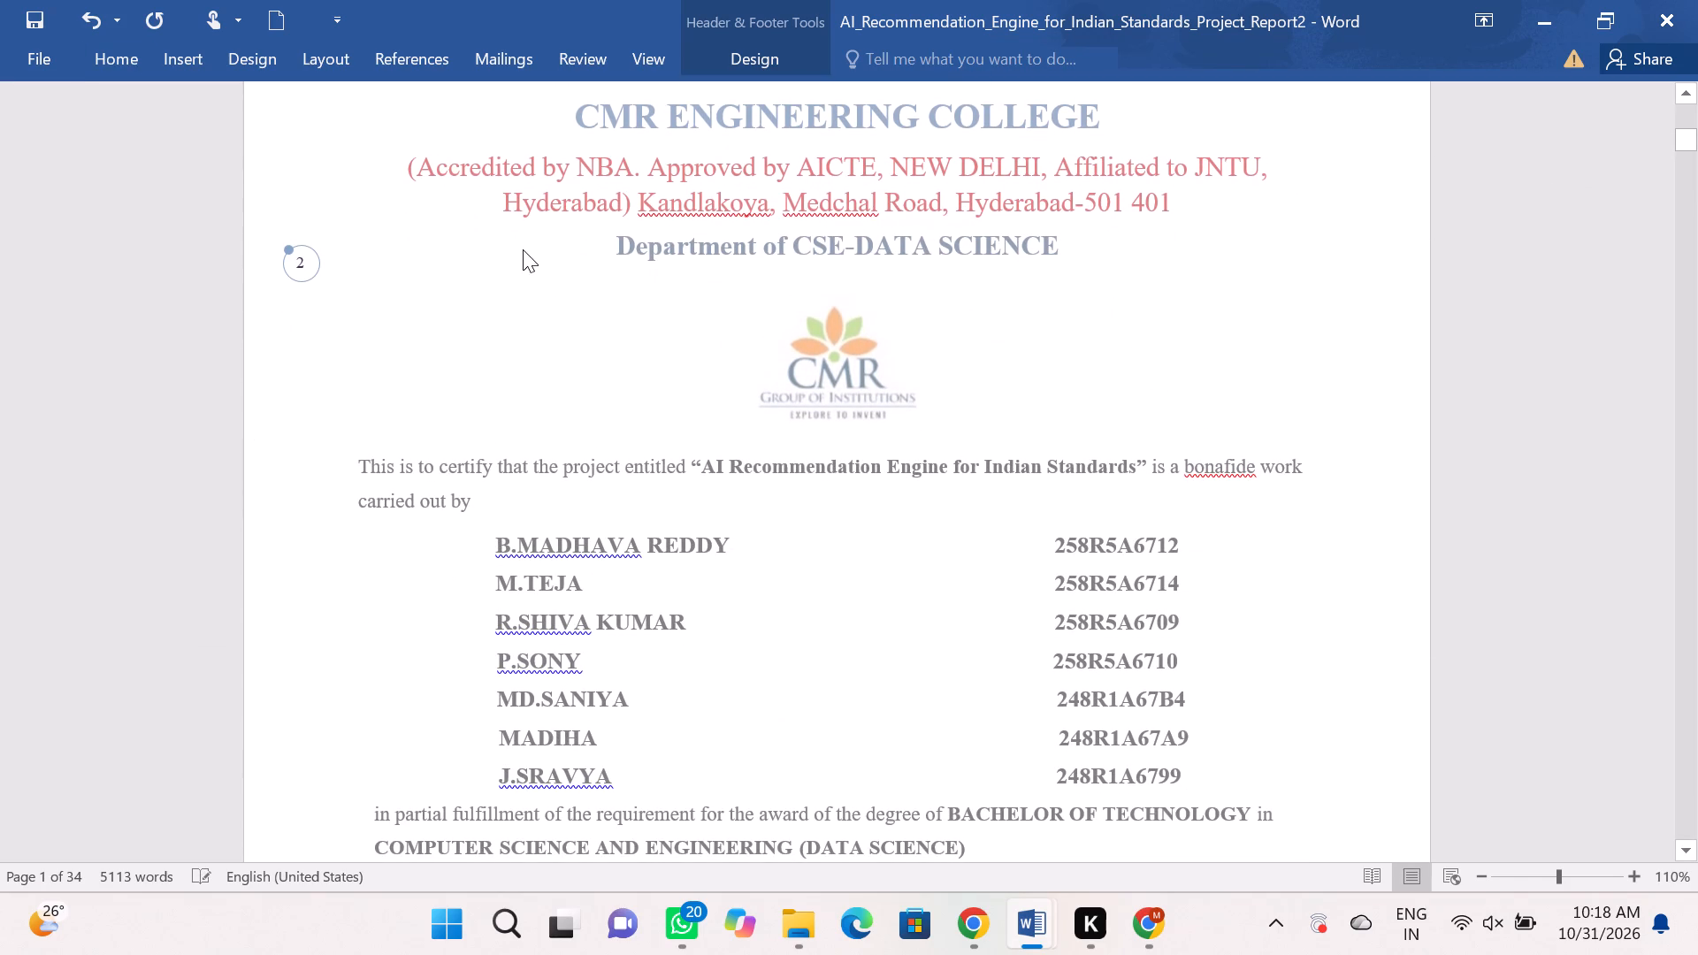
{"action": "scroll", "coordinate": [785, 300], "scroll_direction": "up", "scroll_amount": 4}
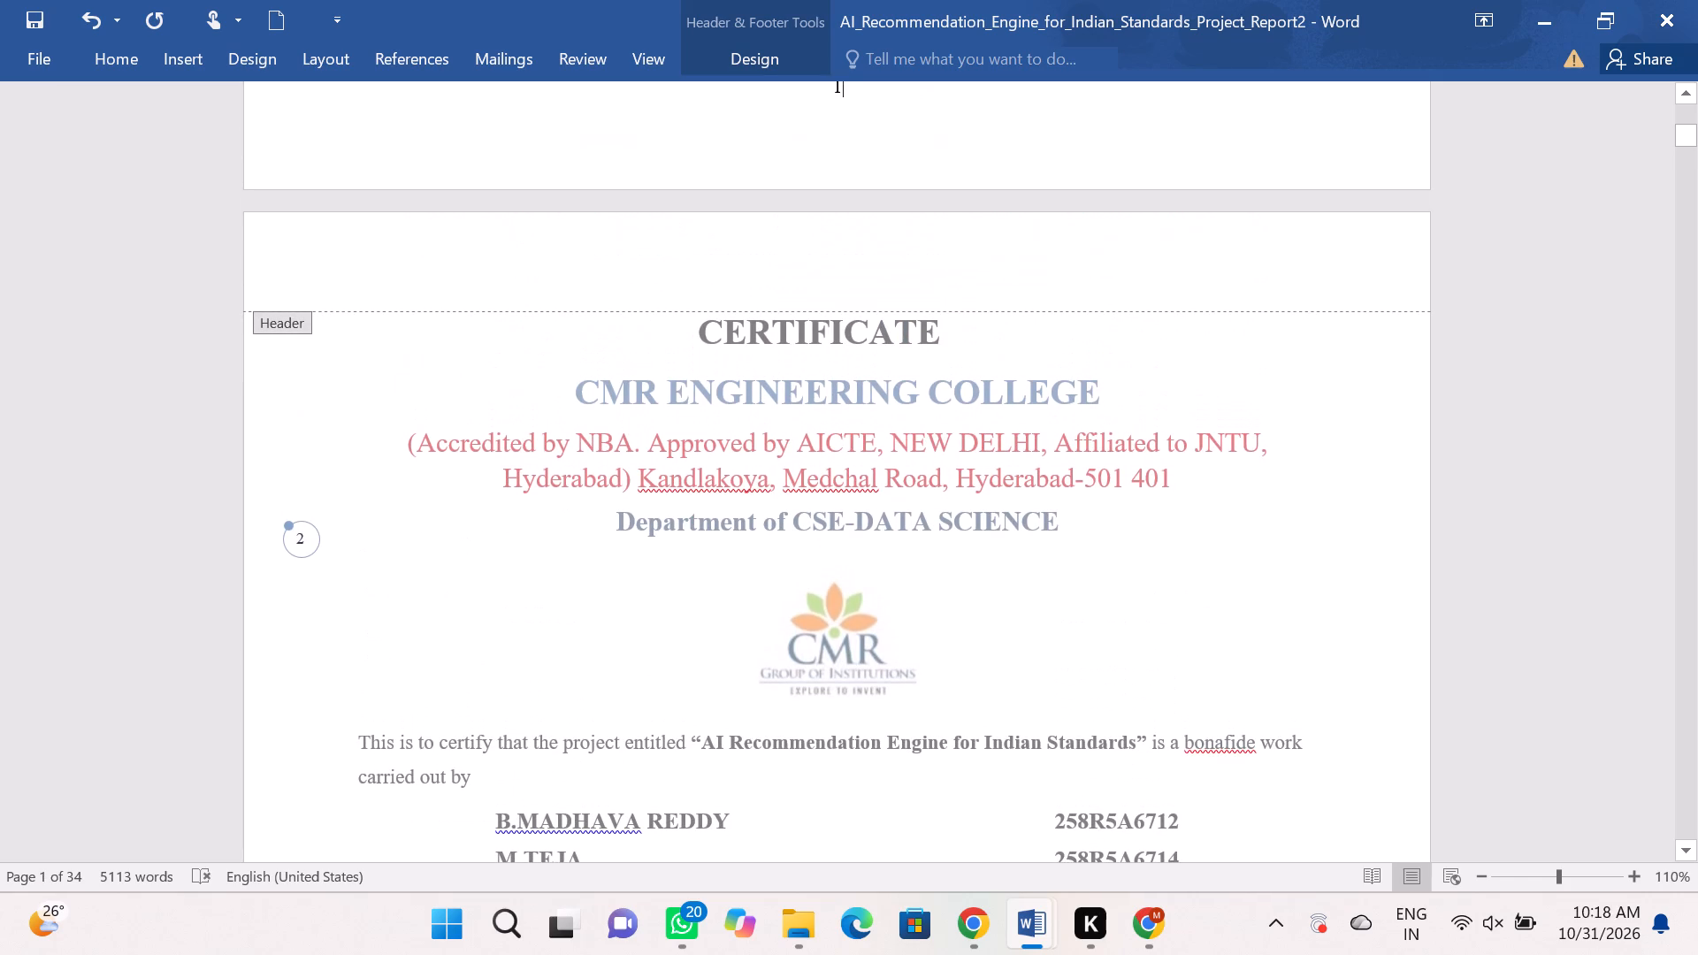
{"action": "key", "text": "BackSpace"}
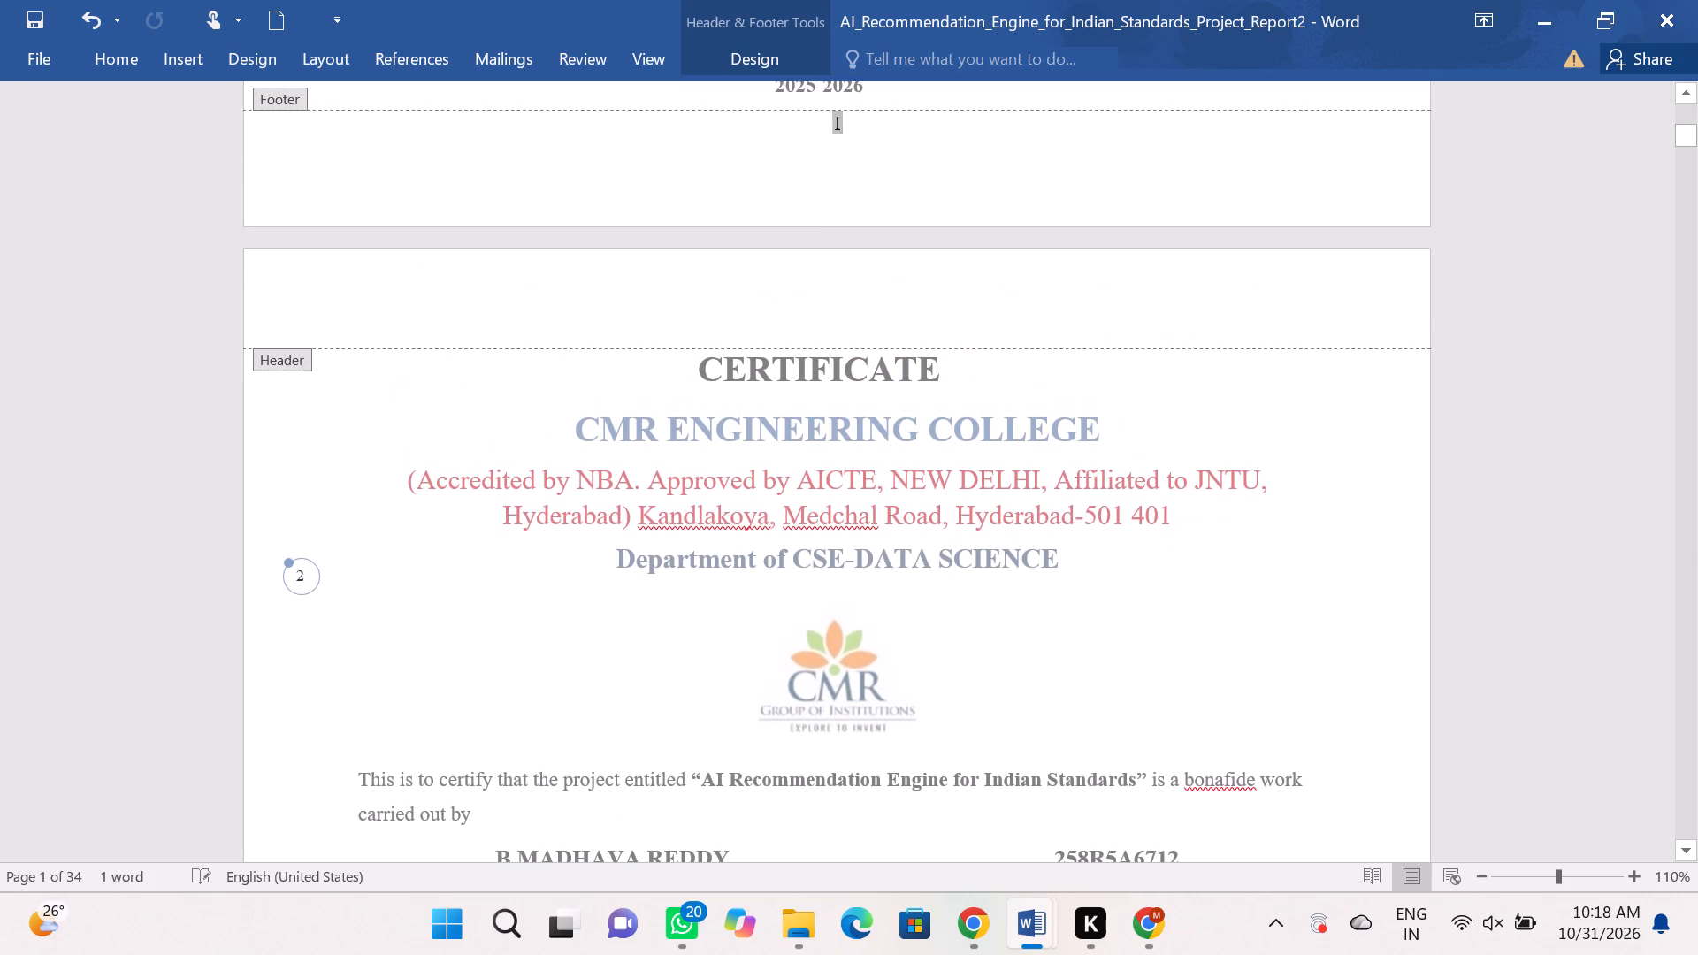
{"action": "key", "text": "BackSpace"}
{"action": "scroll", "coordinate": [926, 171], "scroll_direction": "down", "scroll_amount": 11}
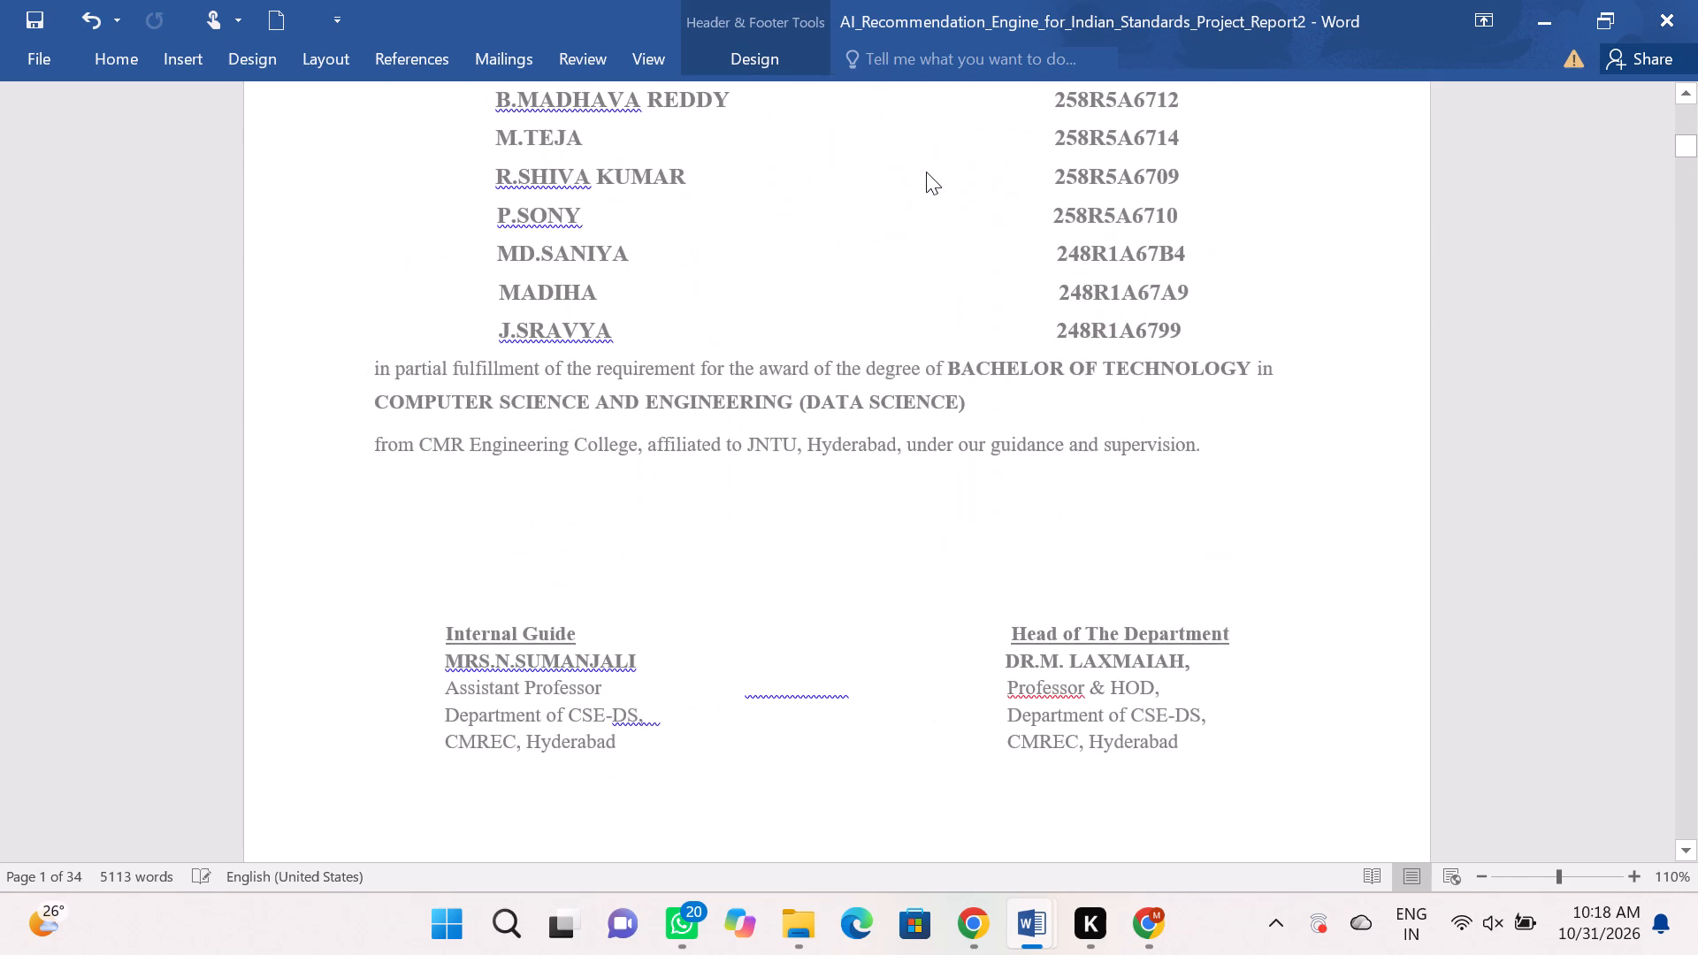
{"action": "scroll", "coordinate": [926, 180], "scroll_direction": "down", "scroll_amount": 5}
{"action": "double_click", "coordinate": [759, 253]}
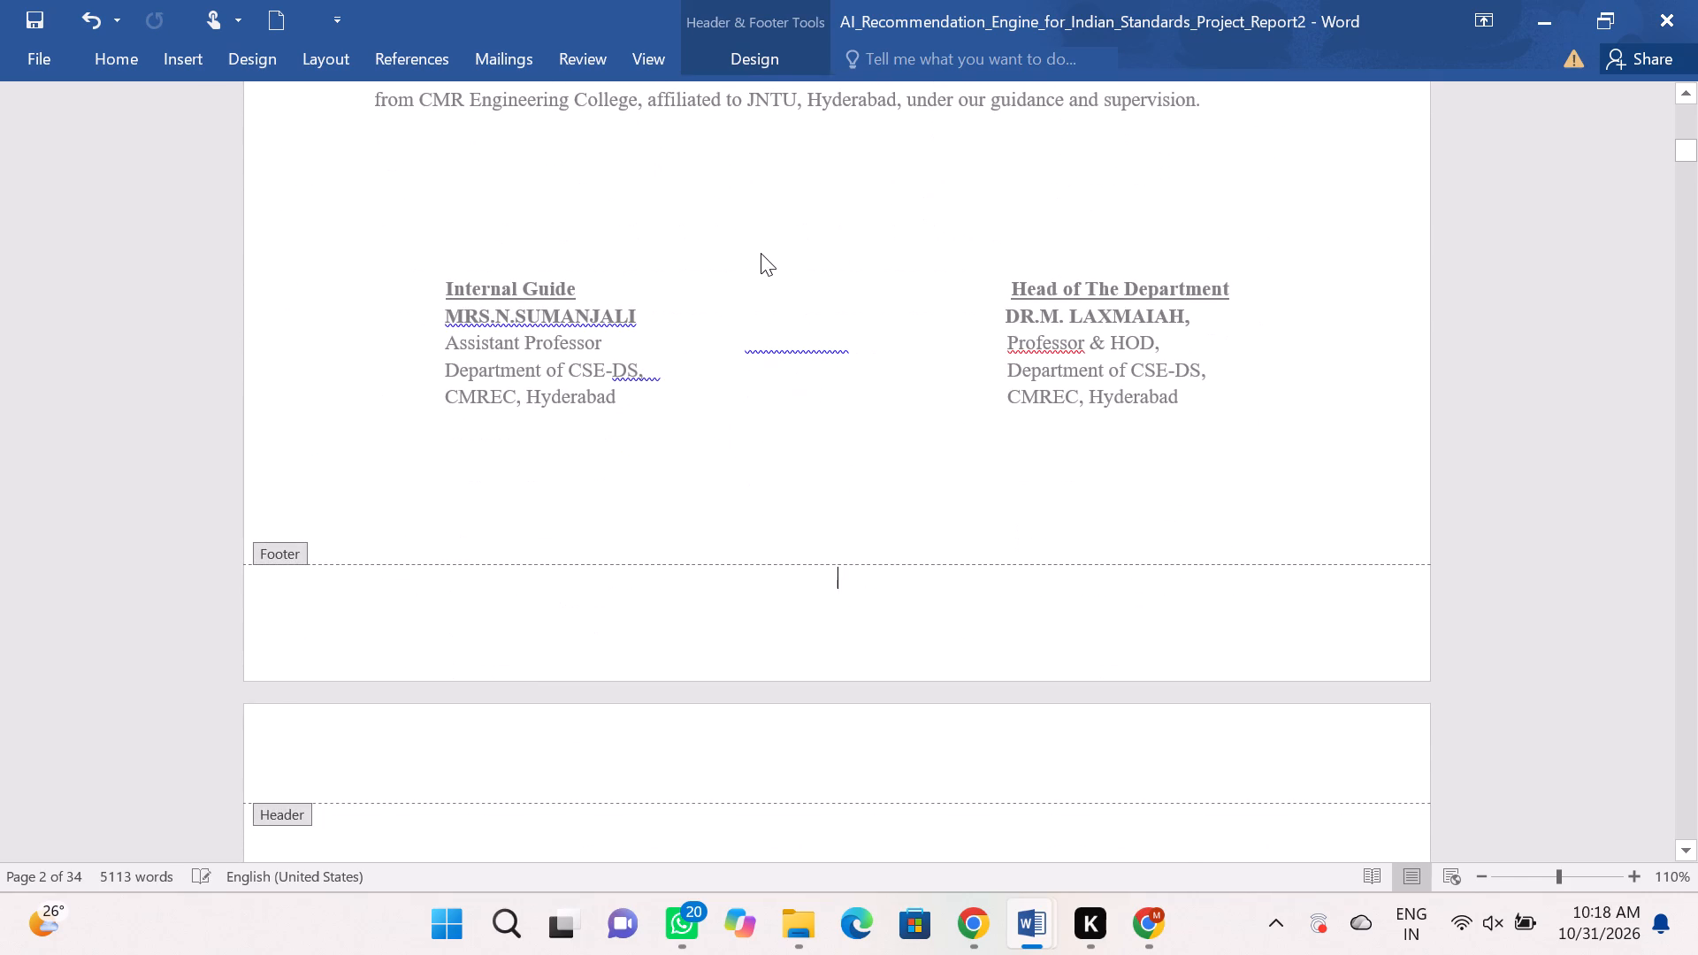
{"action": "double_click", "coordinate": [830, 247]}
Review the page numbering from the cover page through the front matter and into Chapter 1, up to section 1.4 Objectives.
{"action": "scroll", "coordinate": [795, 328], "scroll_direction": "up", "scroll_amount": 3}
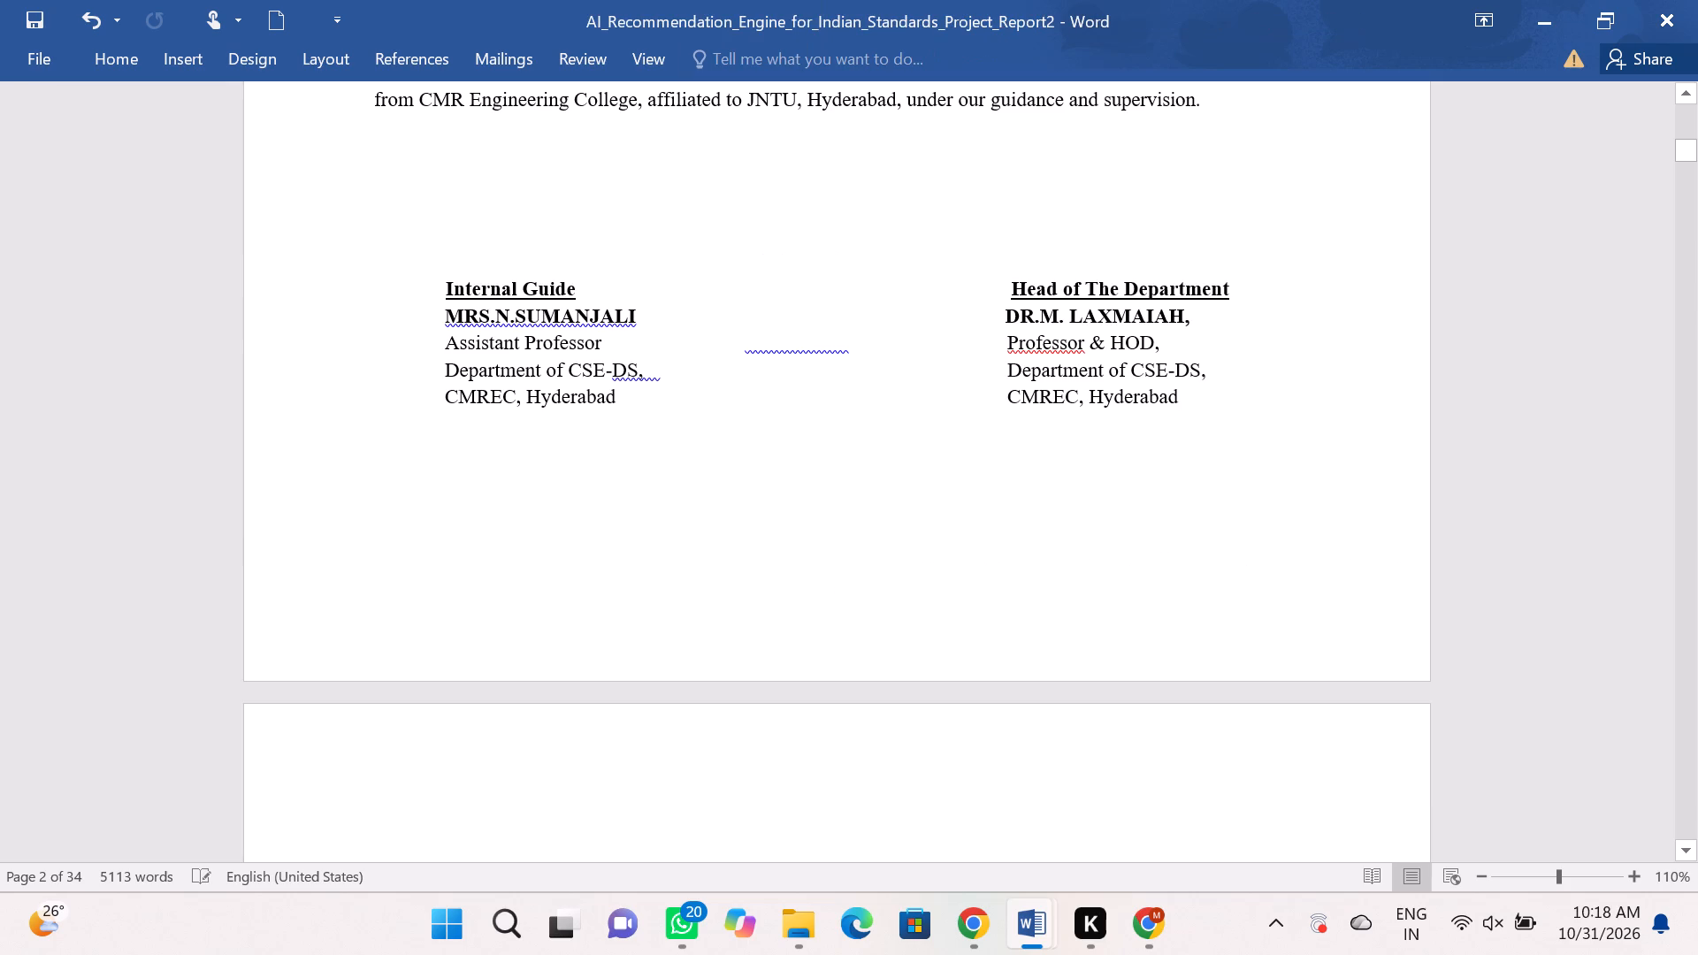
{"action": "scroll", "coordinate": [795, 328], "scroll_direction": "up", "scroll_amount": 16}
{"action": "scroll", "coordinate": [795, 328], "scroll_direction": "up", "scroll_amount": 15}
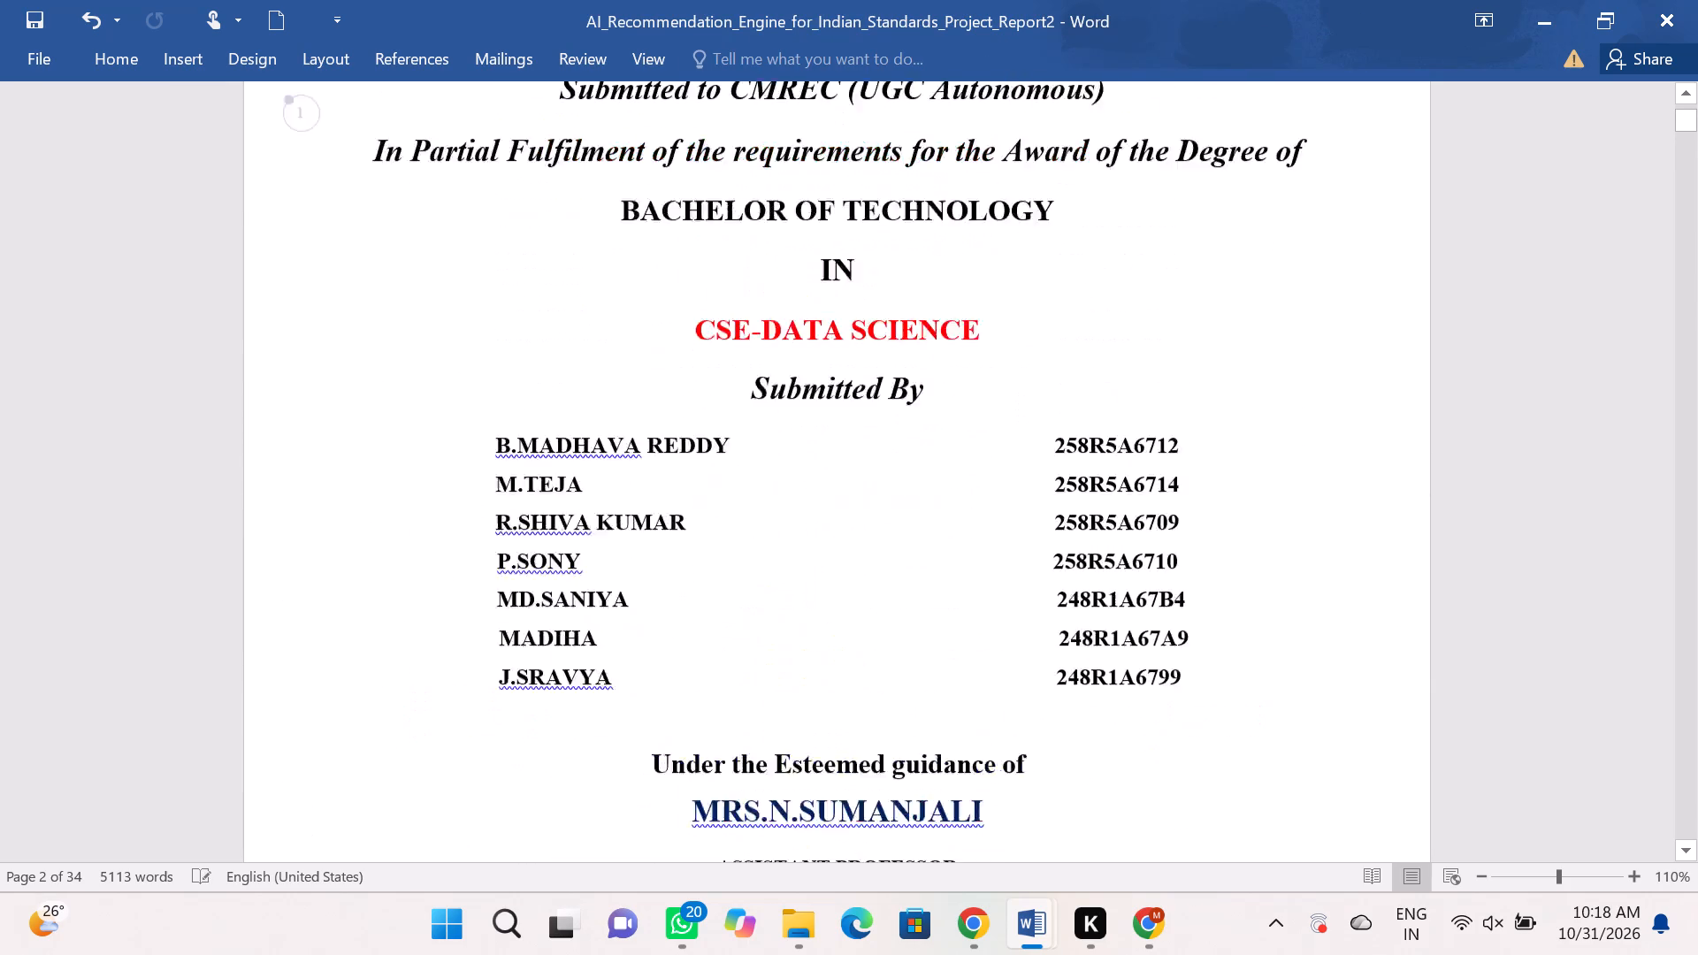
{"action": "scroll", "coordinate": [795, 328], "scroll_direction": "up", "scroll_amount": 5}
{"action": "scroll", "coordinate": [795, 328], "scroll_direction": "down", "scroll_amount": 14}
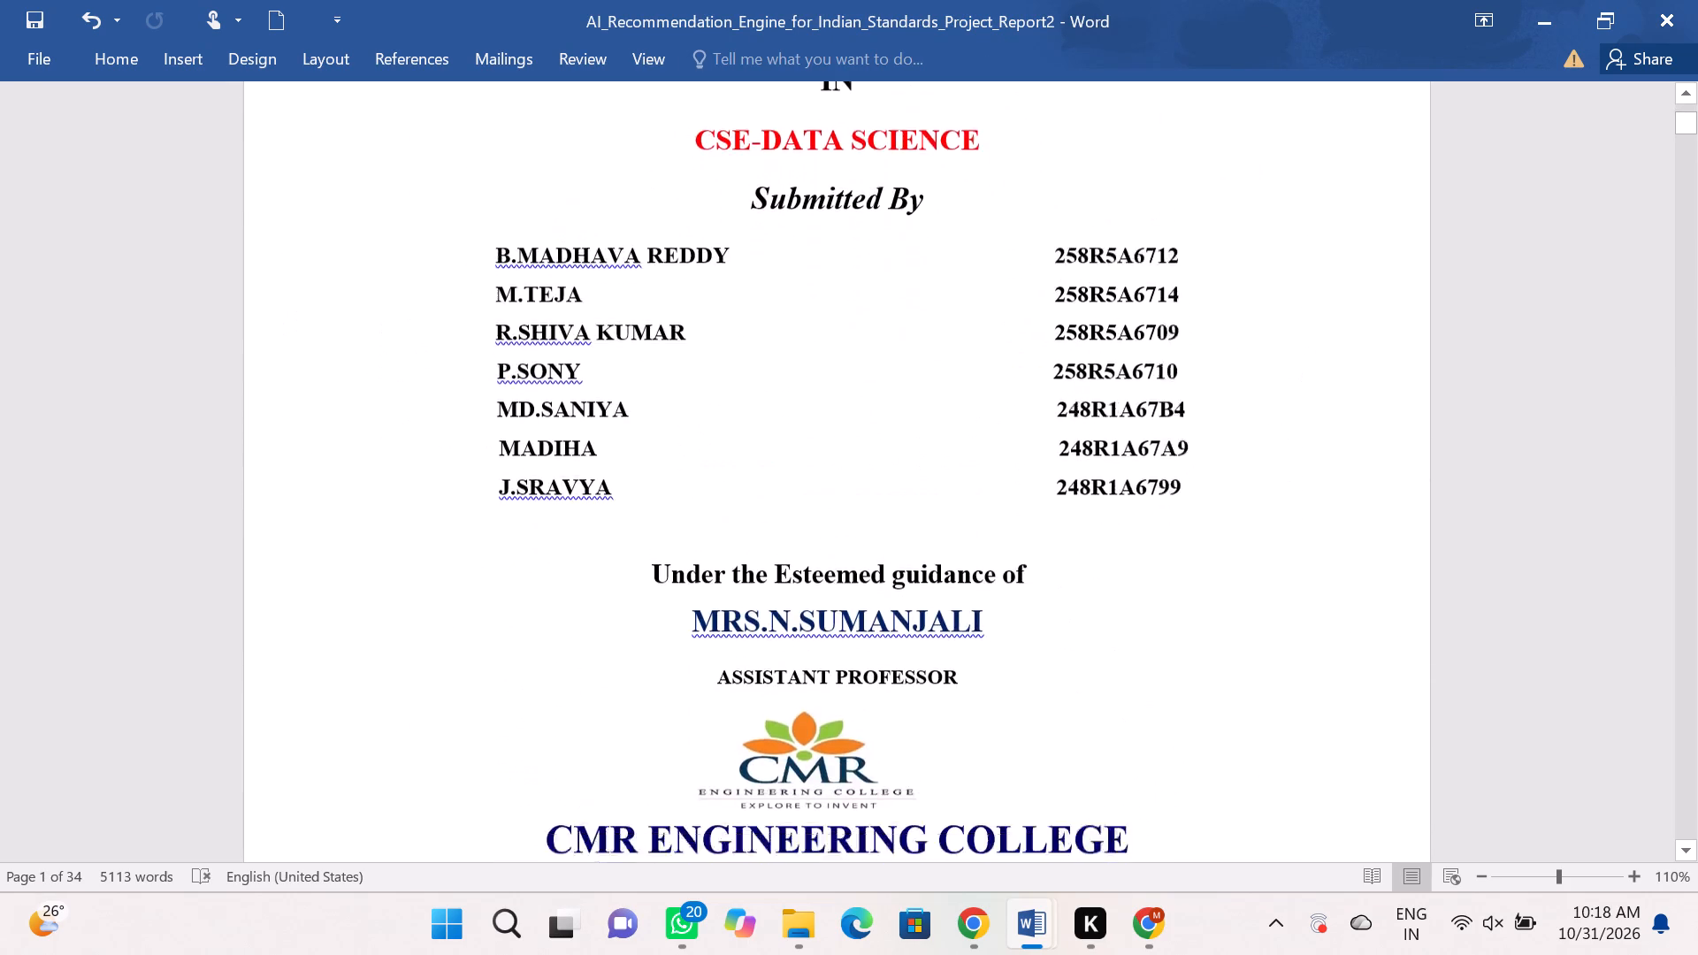
{"action": "scroll", "coordinate": [794, 333], "scroll_direction": "down", "scroll_amount": 14}
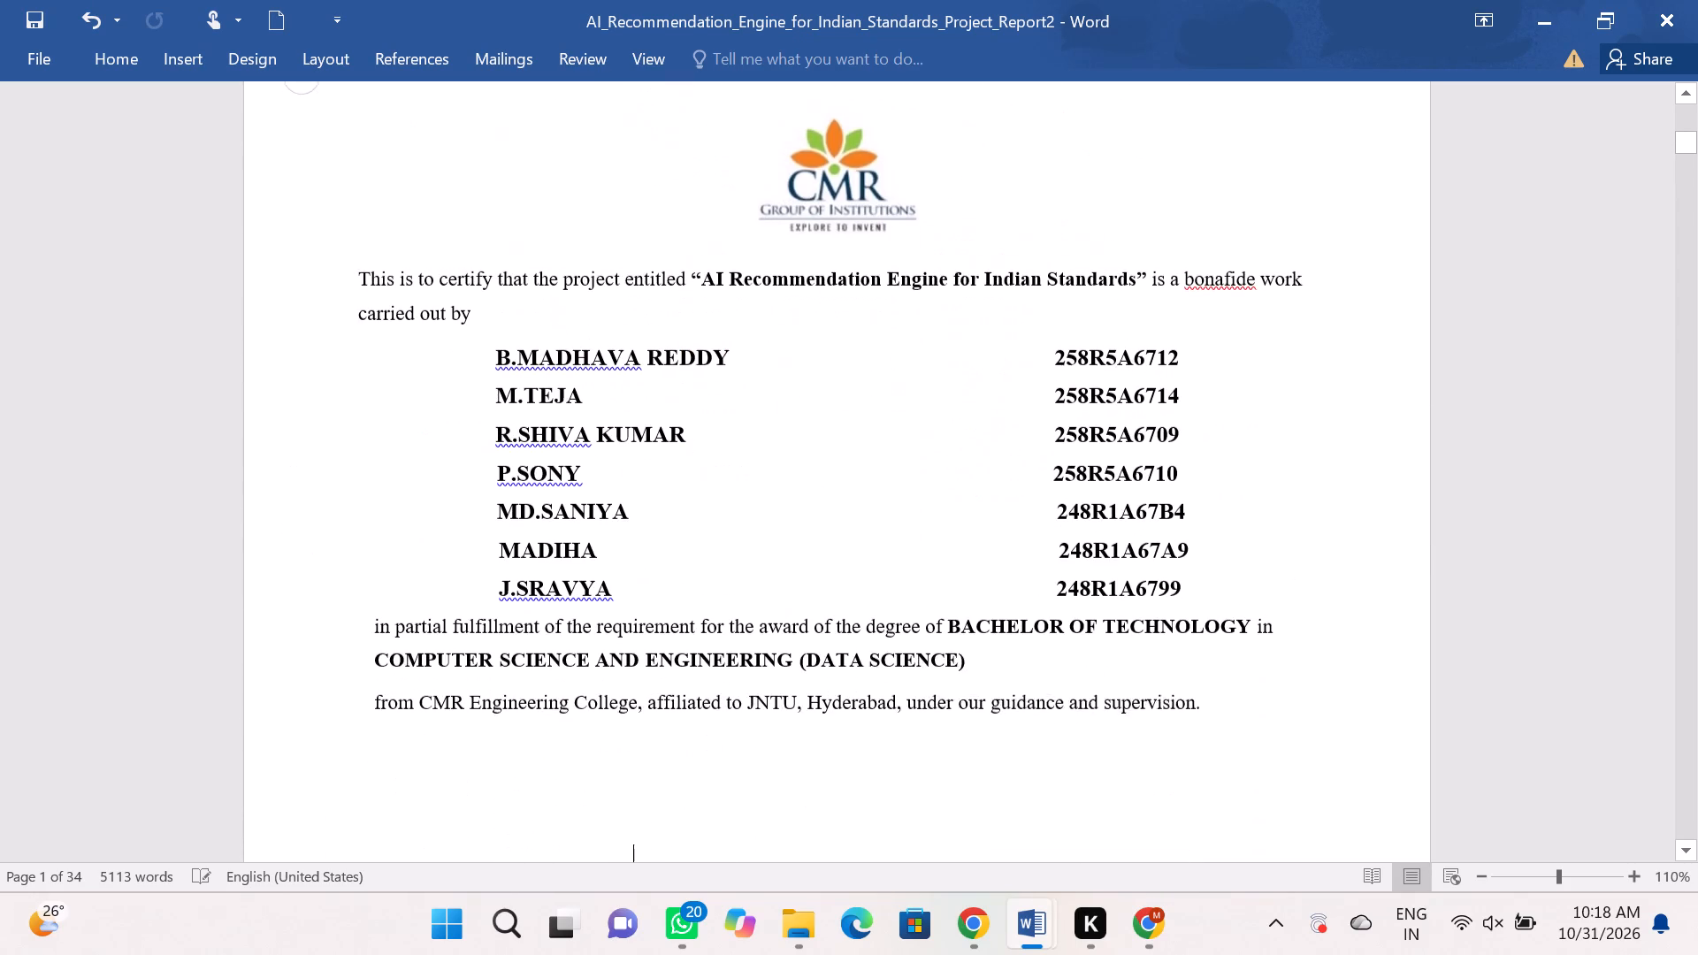
{"action": "scroll", "coordinate": [801, 331], "scroll_direction": "down", "scroll_amount": 20}
{"action": "scroll", "coordinate": [801, 331], "scroll_direction": "down", "scroll_amount": 12}
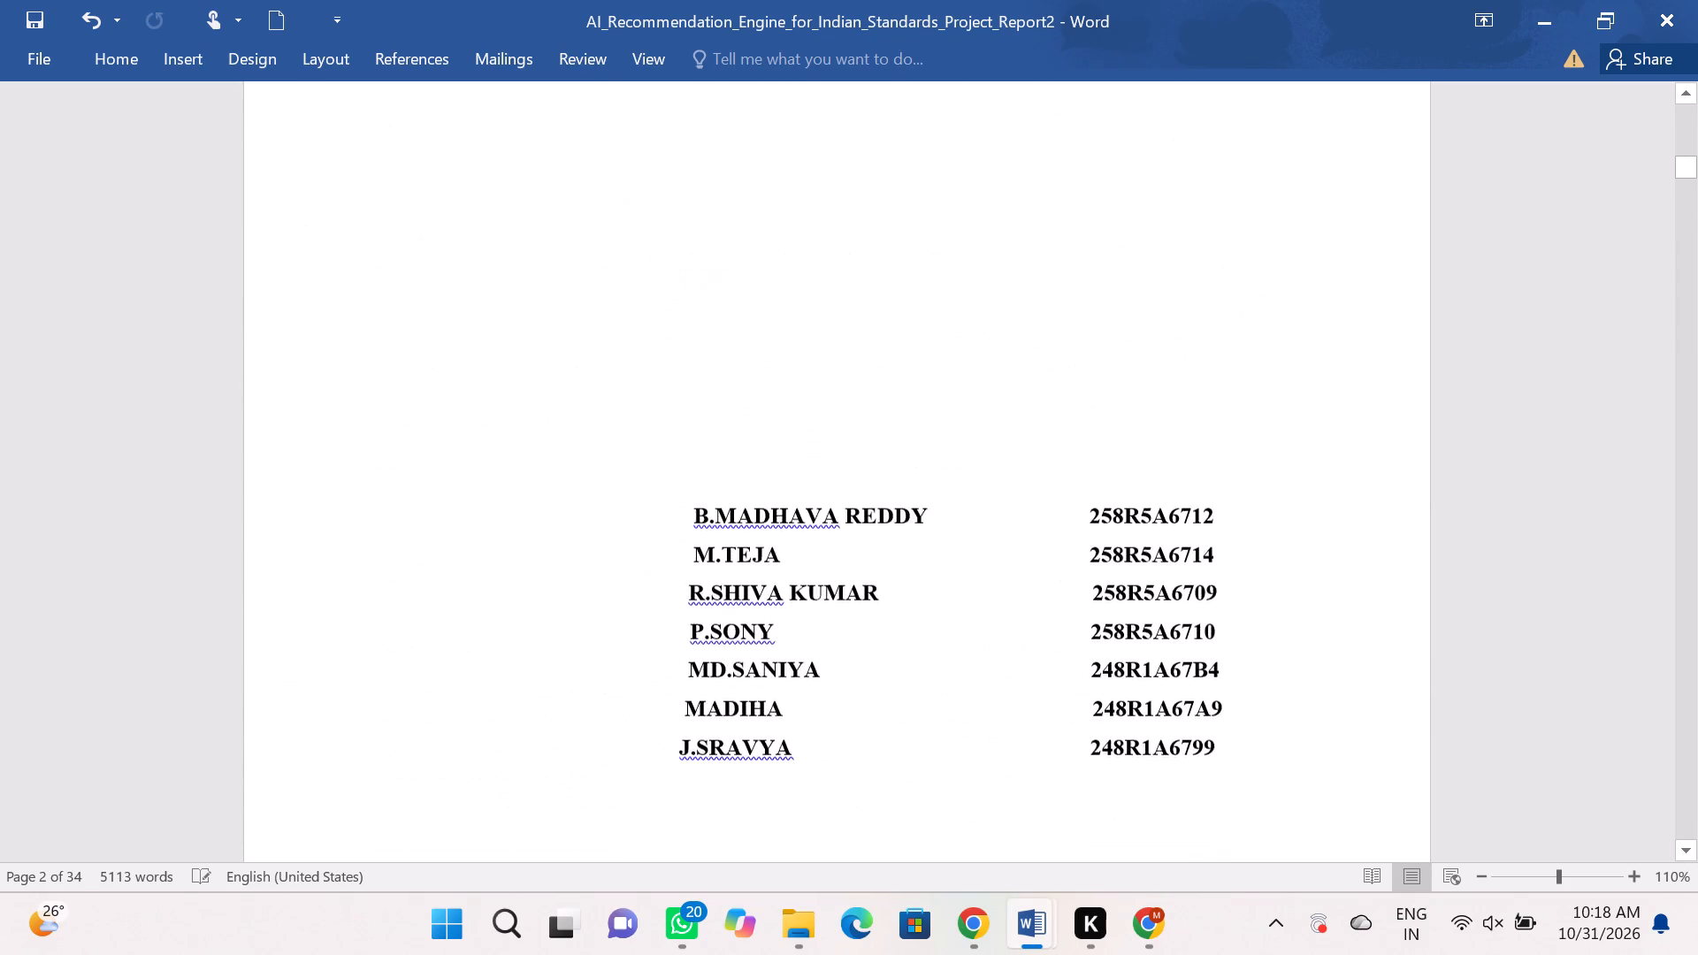
{"action": "scroll", "coordinate": [803, 329], "scroll_direction": "down", "scroll_amount": 1}
{"action": "scroll", "coordinate": [803, 329], "scroll_direction": "down", "scroll_amount": 20}
{"action": "scroll", "coordinate": [803, 329], "scroll_direction": "down", "scroll_amount": 16}
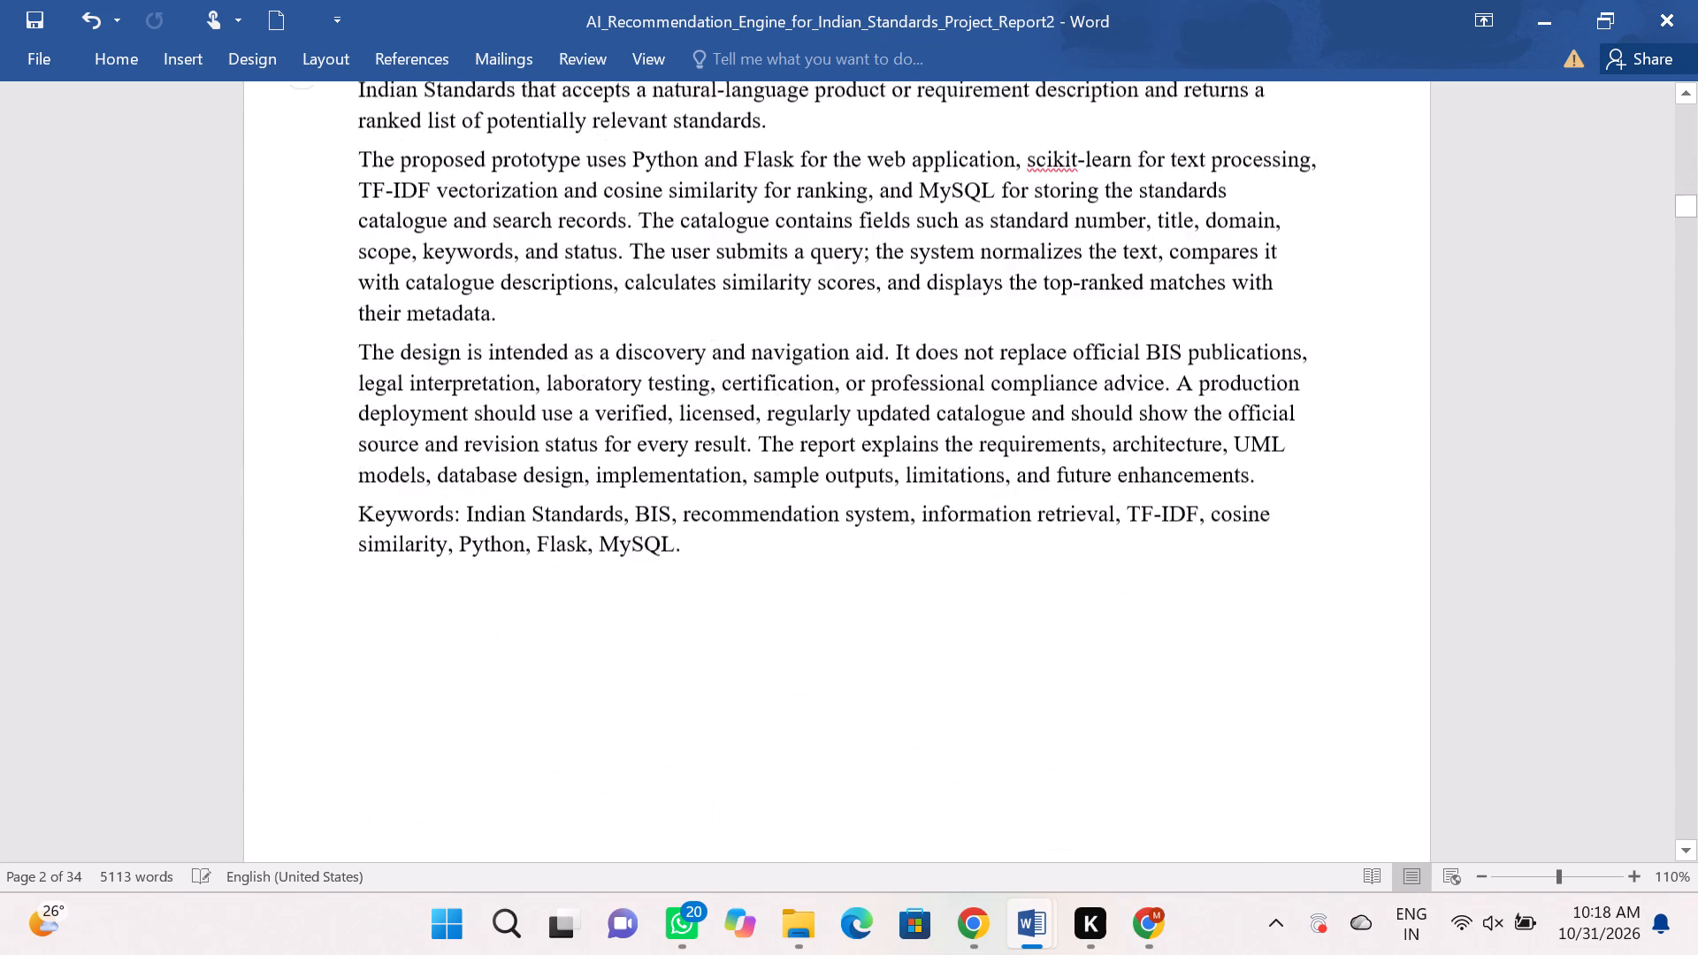
{"action": "scroll", "coordinate": [814, 324], "scroll_direction": "down", "scroll_amount": 17}
{"action": "scroll", "coordinate": [808, 324], "scroll_direction": "down", "scroll_amount": 6}
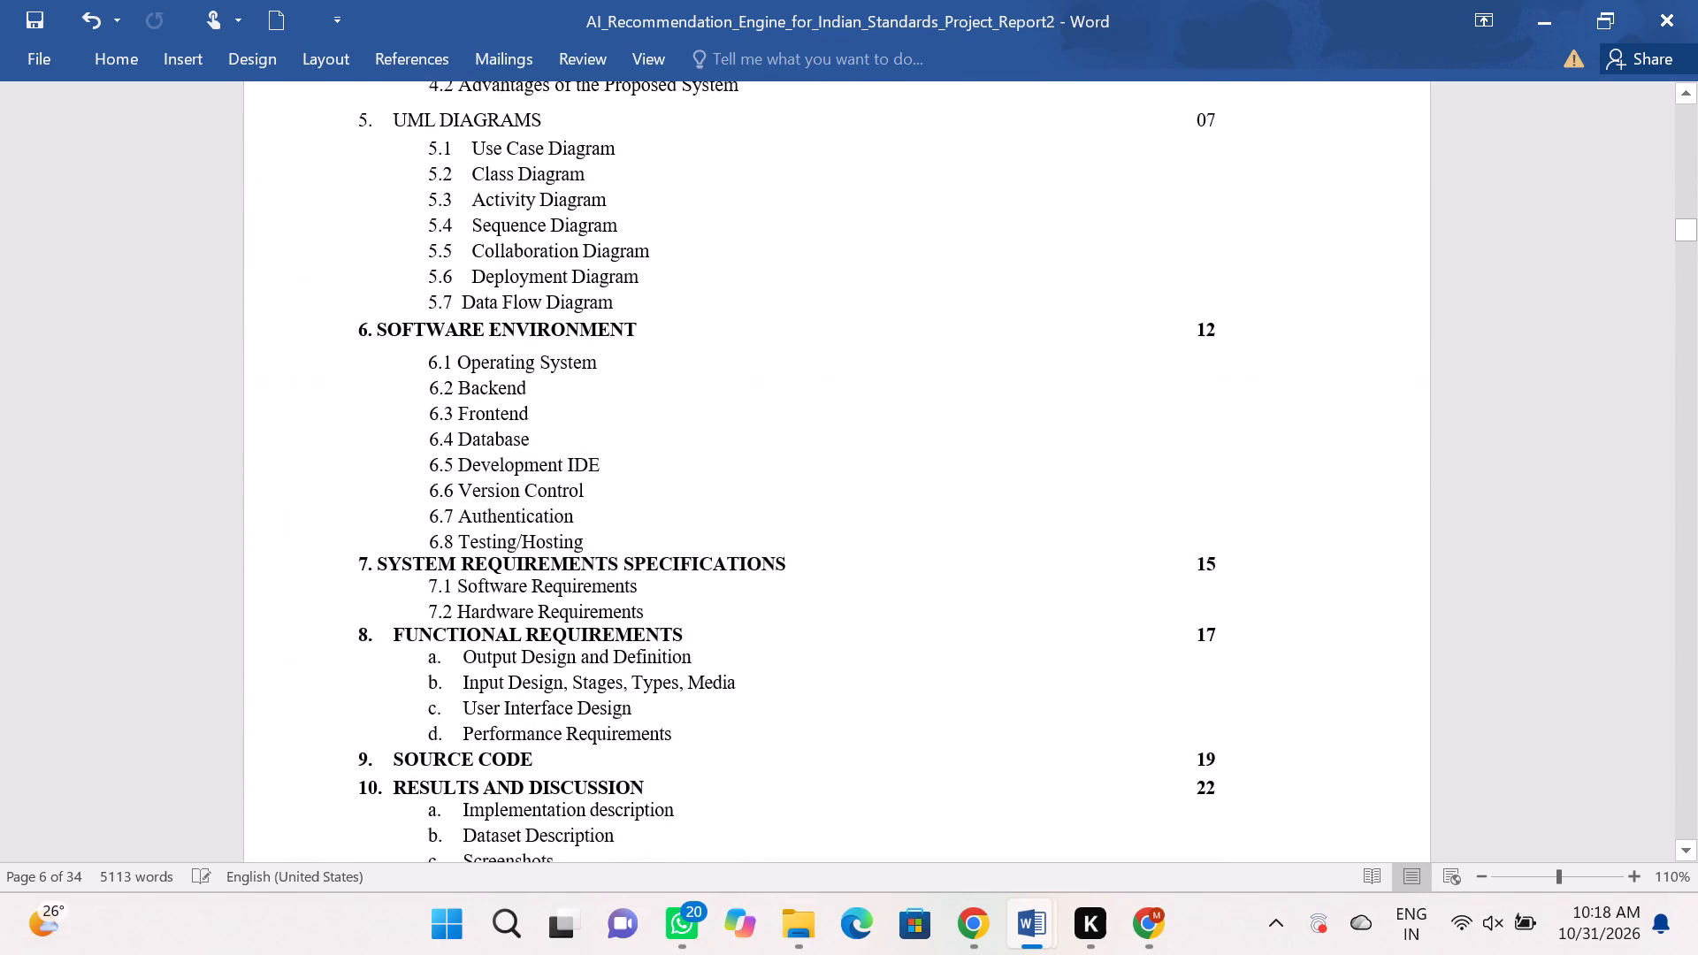
{"action": "scroll", "coordinate": [807, 325], "scroll_direction": "down", "scroll_amount": 20}
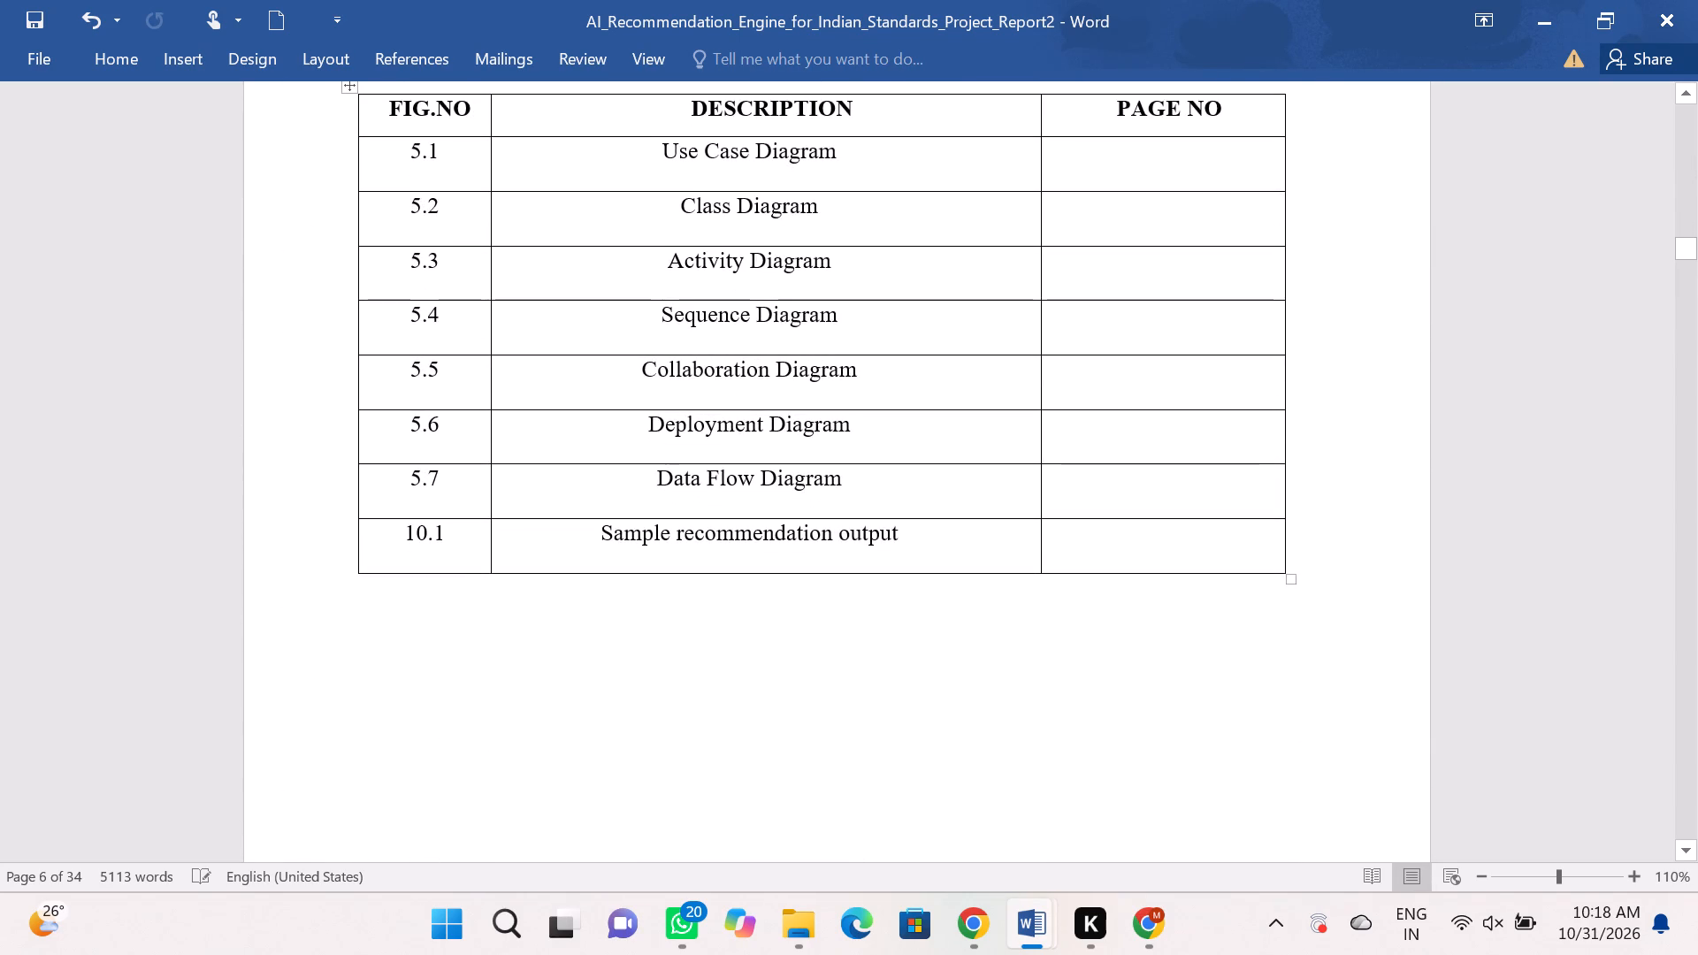
{"action": "scroll", "coordinate": [802, 323], "scroll_direction": "down", "scroll_amount": 5}
{"action": "scroll", "coordinate": [802, 323], "scroll_direction": "up", "scroll_amount": 3}
{"action": "scroll", "coordinate": [801, 323], "scroll_direction": "down", "scroll_amount": 18}
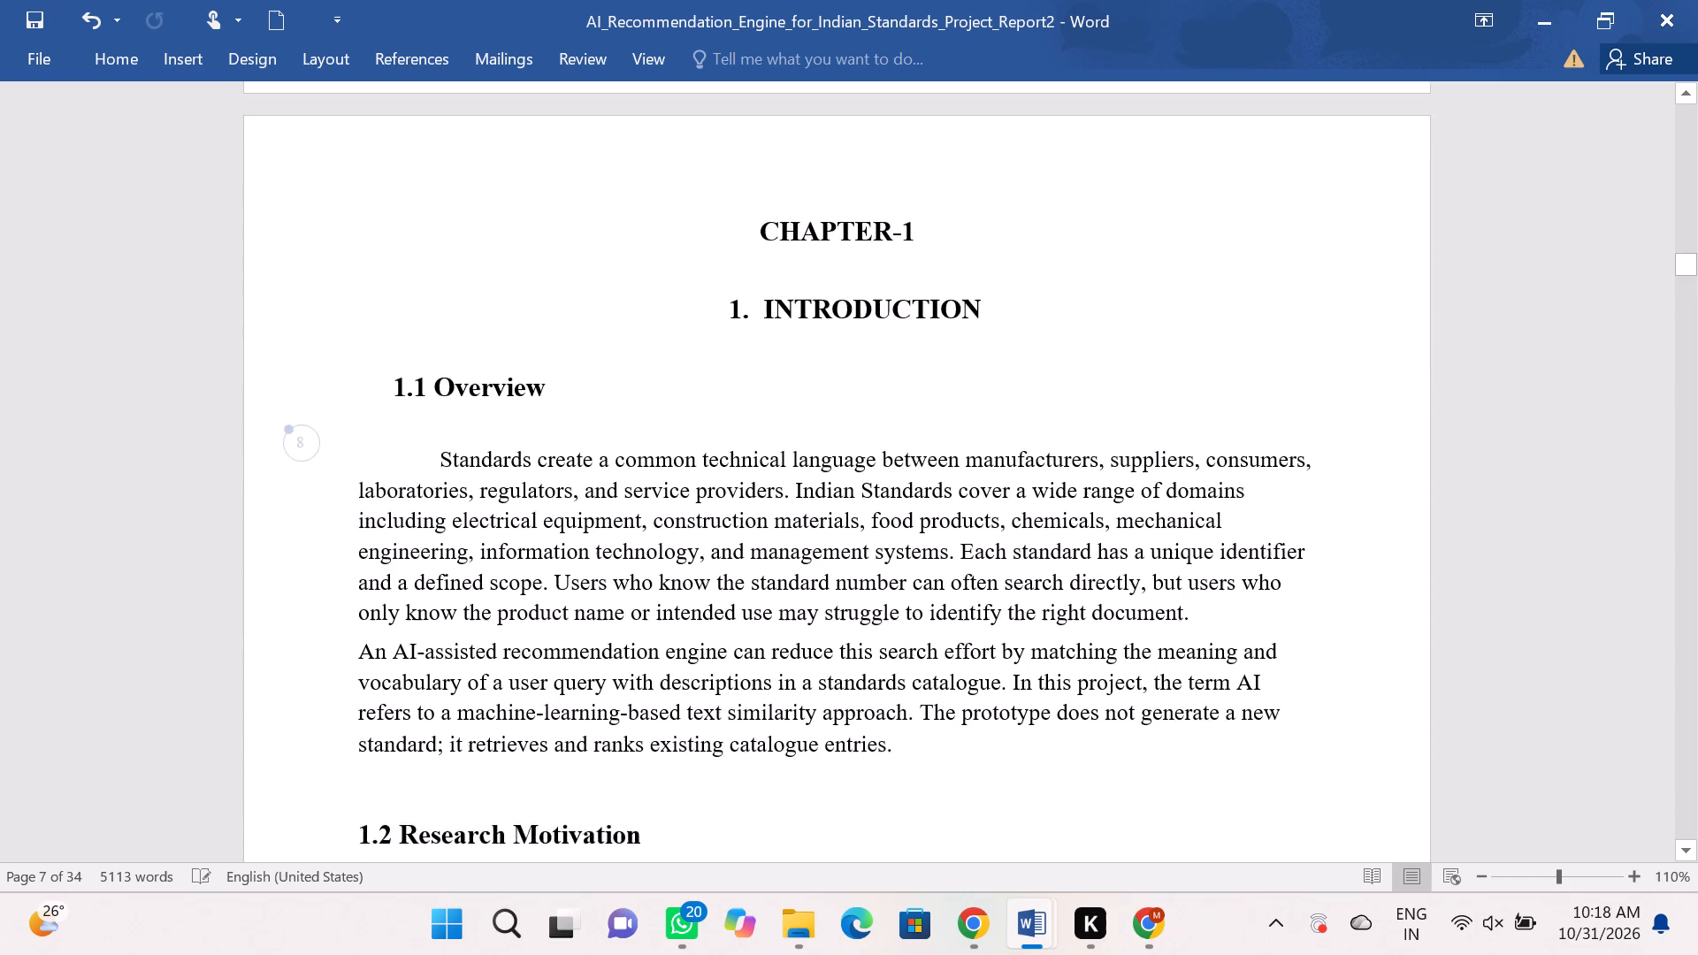
{"action": "scroll", "coordinate": [796, 320], "scroll_direction": "down", "scroll_amount": 17}
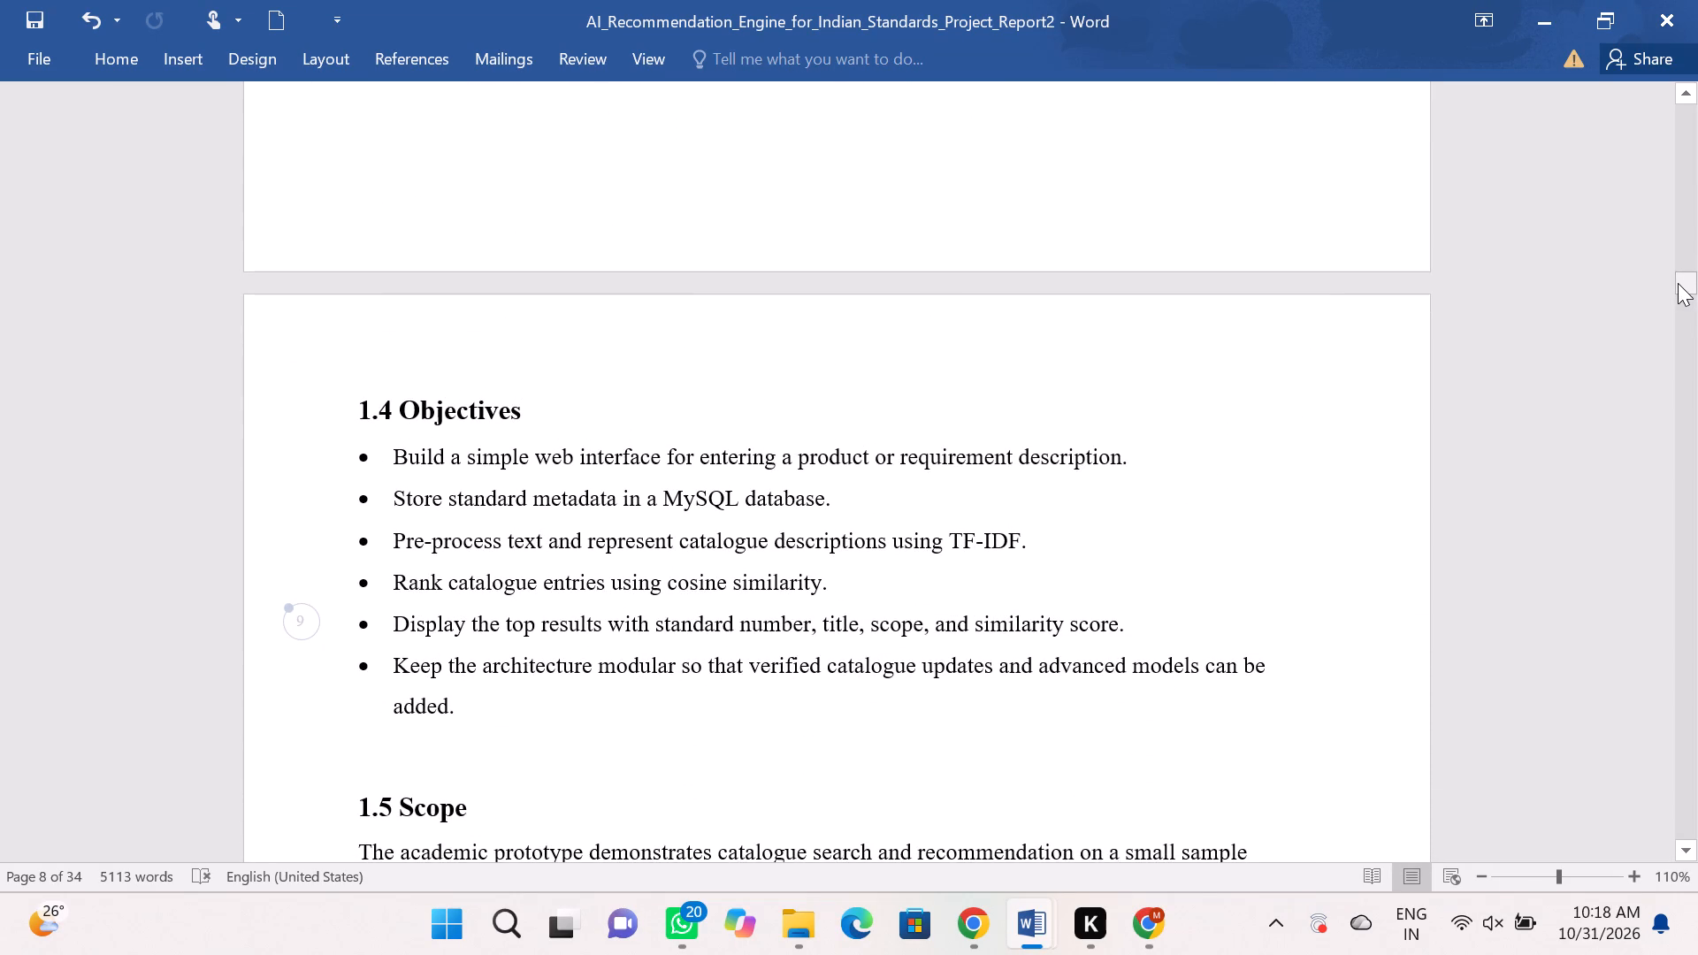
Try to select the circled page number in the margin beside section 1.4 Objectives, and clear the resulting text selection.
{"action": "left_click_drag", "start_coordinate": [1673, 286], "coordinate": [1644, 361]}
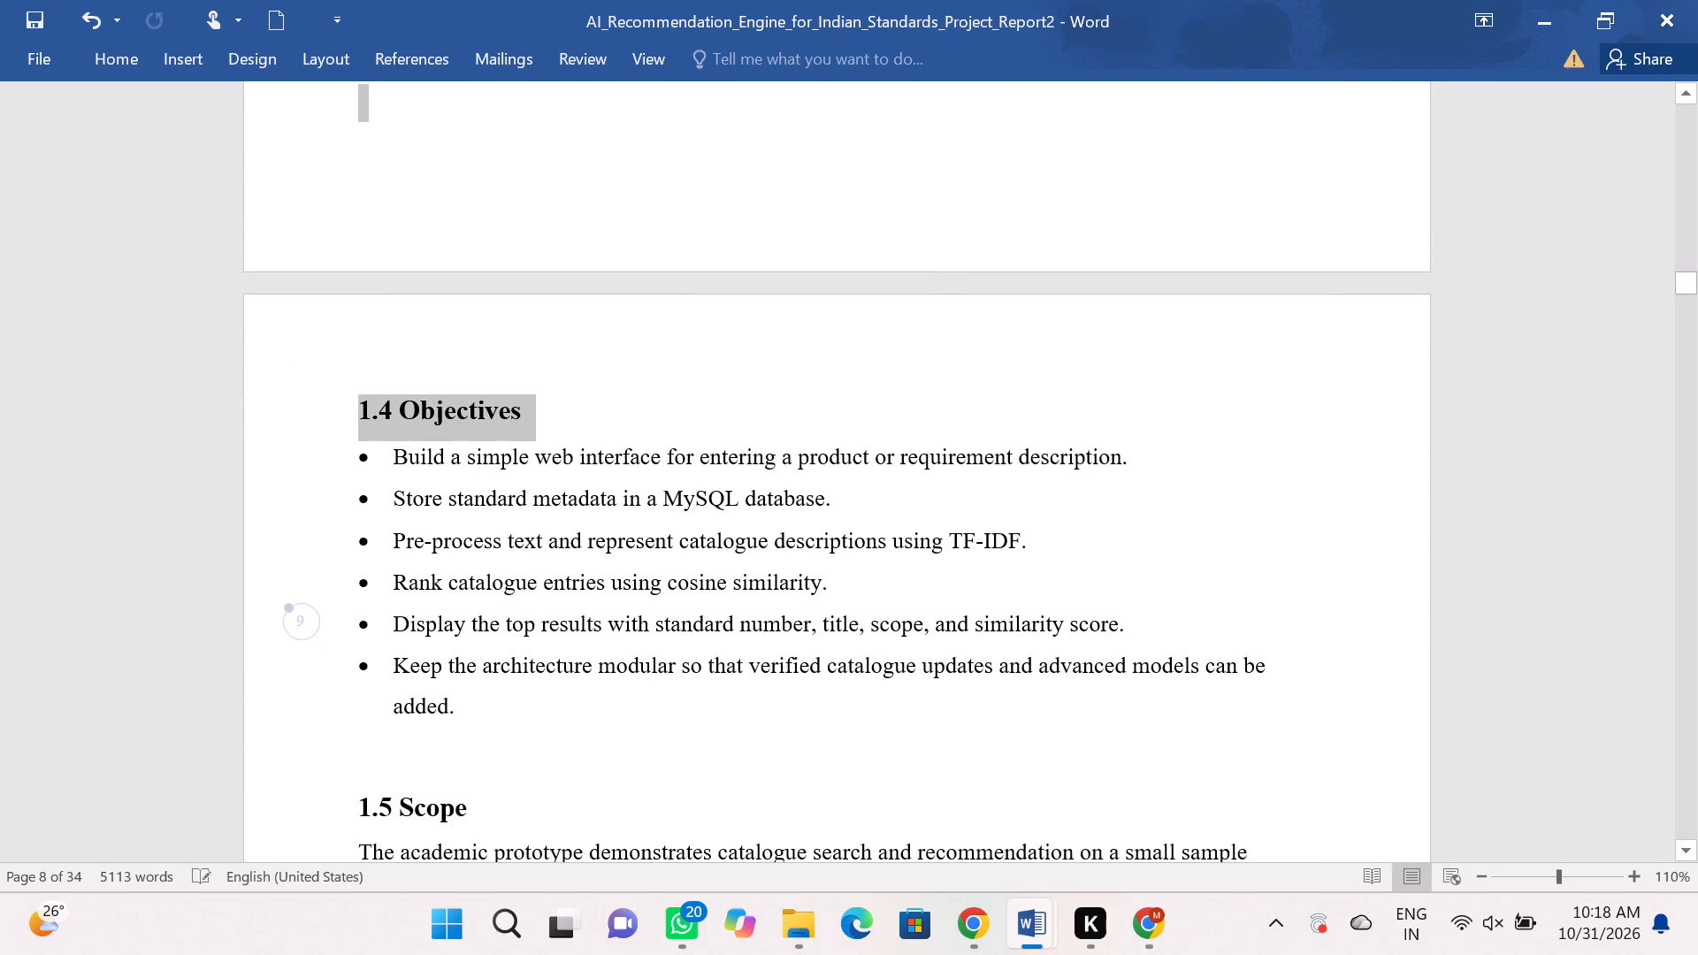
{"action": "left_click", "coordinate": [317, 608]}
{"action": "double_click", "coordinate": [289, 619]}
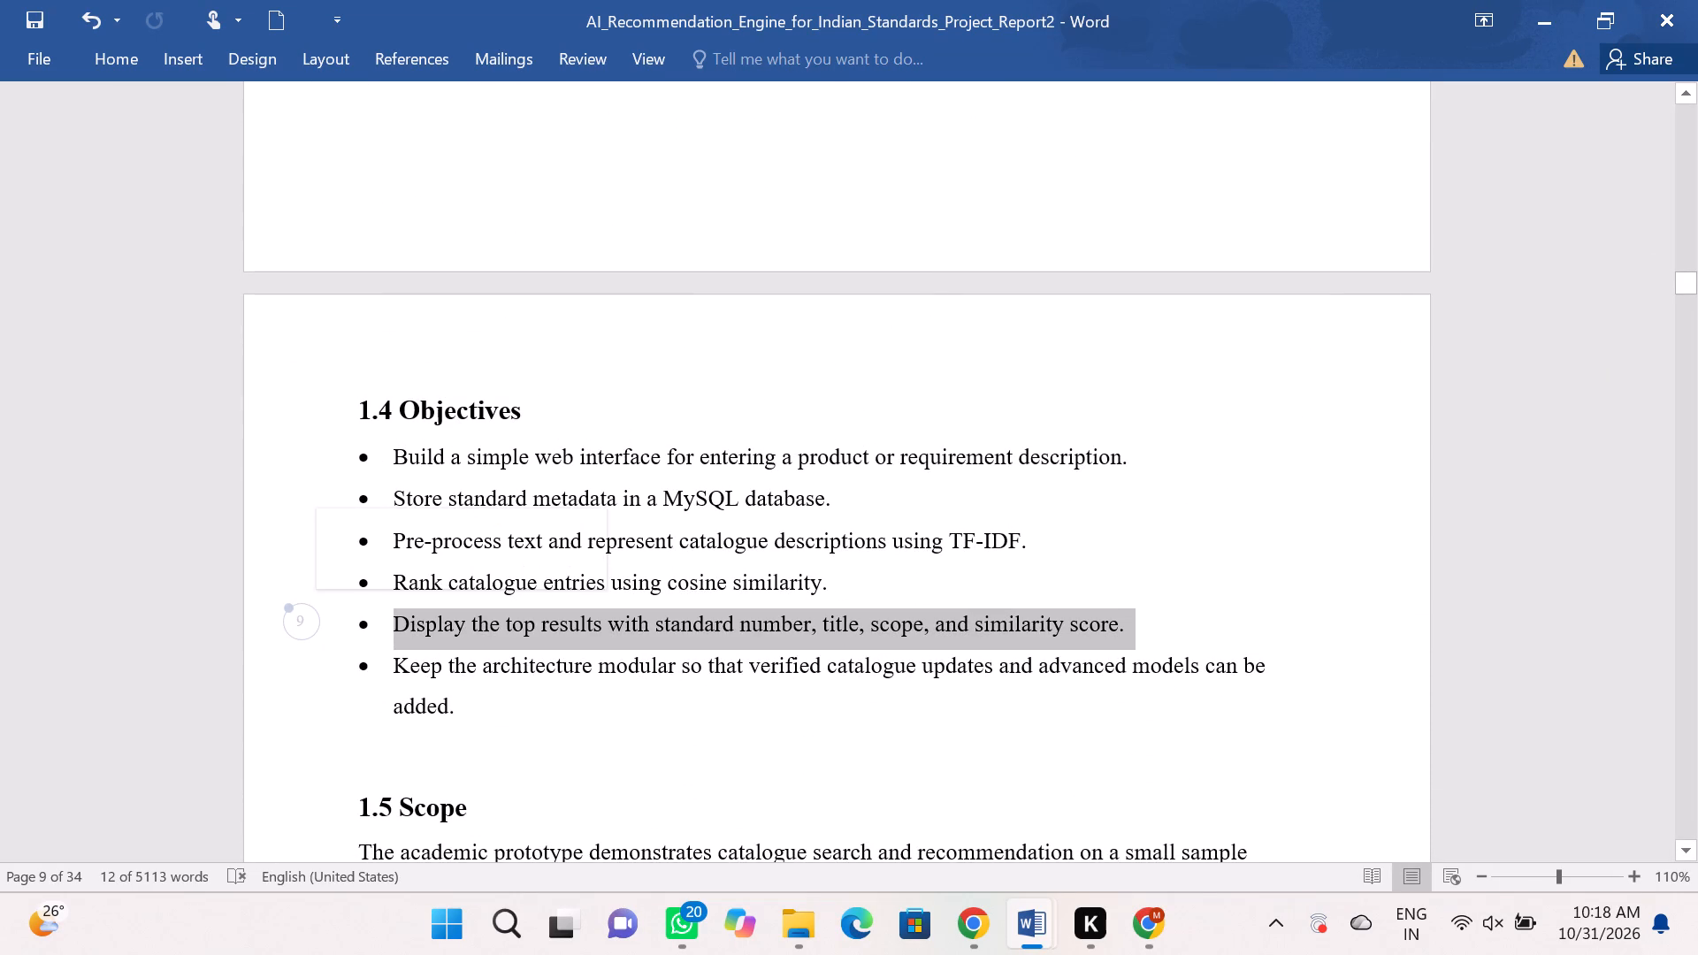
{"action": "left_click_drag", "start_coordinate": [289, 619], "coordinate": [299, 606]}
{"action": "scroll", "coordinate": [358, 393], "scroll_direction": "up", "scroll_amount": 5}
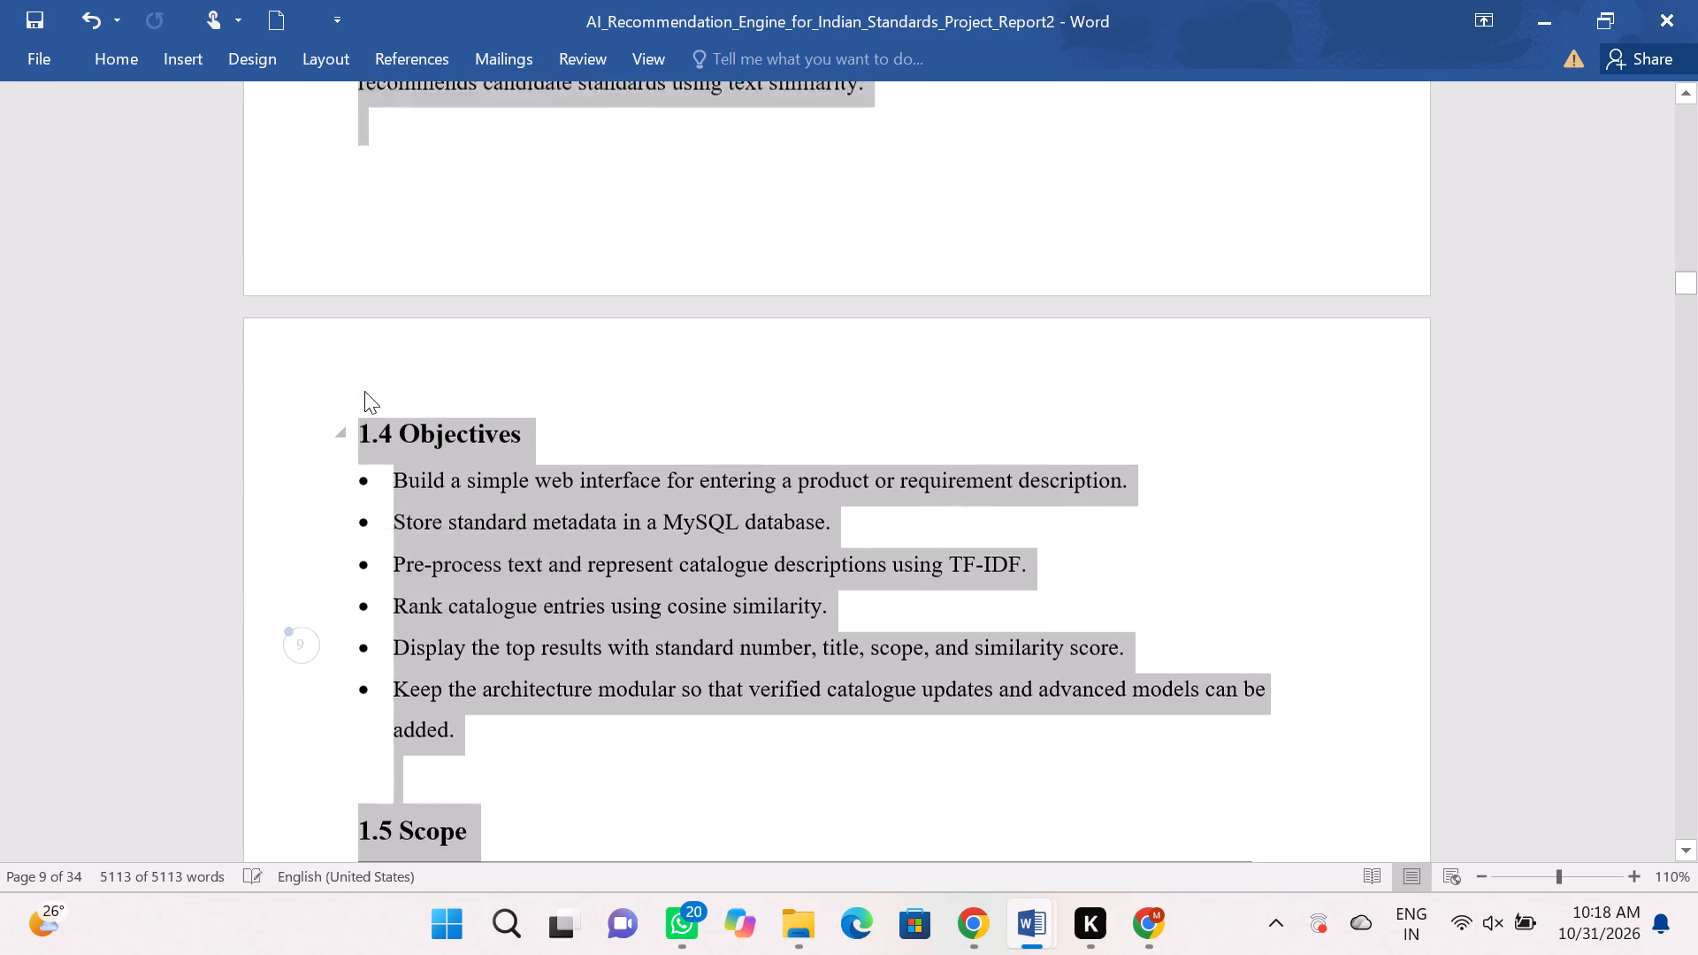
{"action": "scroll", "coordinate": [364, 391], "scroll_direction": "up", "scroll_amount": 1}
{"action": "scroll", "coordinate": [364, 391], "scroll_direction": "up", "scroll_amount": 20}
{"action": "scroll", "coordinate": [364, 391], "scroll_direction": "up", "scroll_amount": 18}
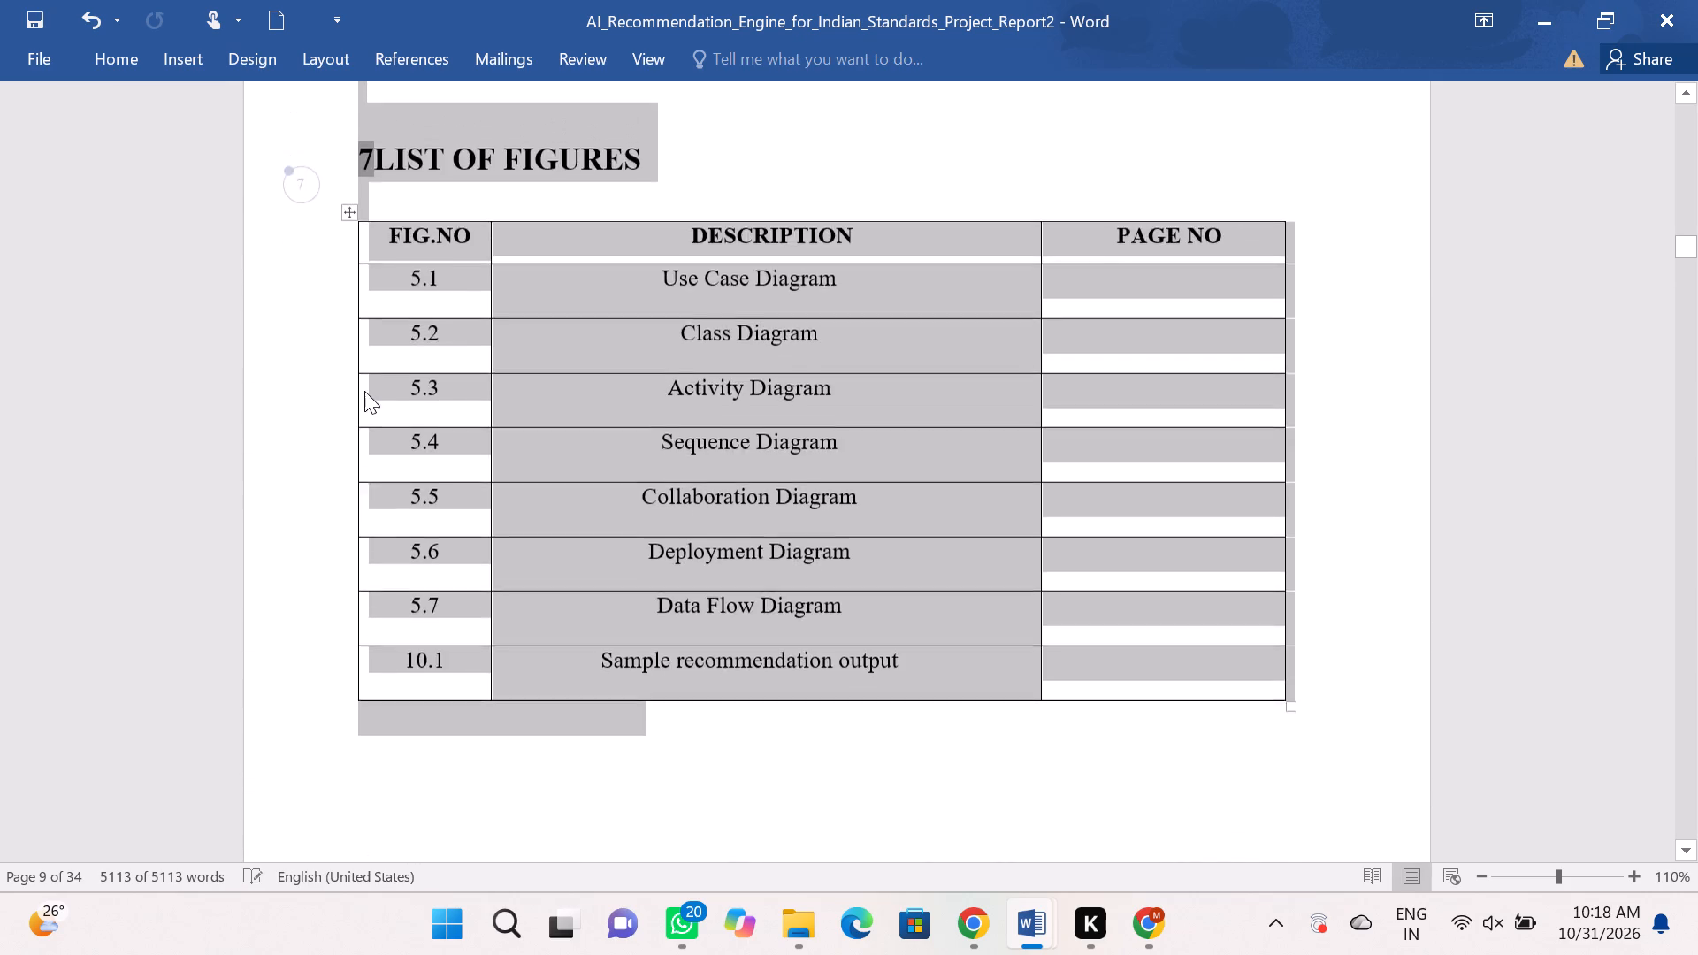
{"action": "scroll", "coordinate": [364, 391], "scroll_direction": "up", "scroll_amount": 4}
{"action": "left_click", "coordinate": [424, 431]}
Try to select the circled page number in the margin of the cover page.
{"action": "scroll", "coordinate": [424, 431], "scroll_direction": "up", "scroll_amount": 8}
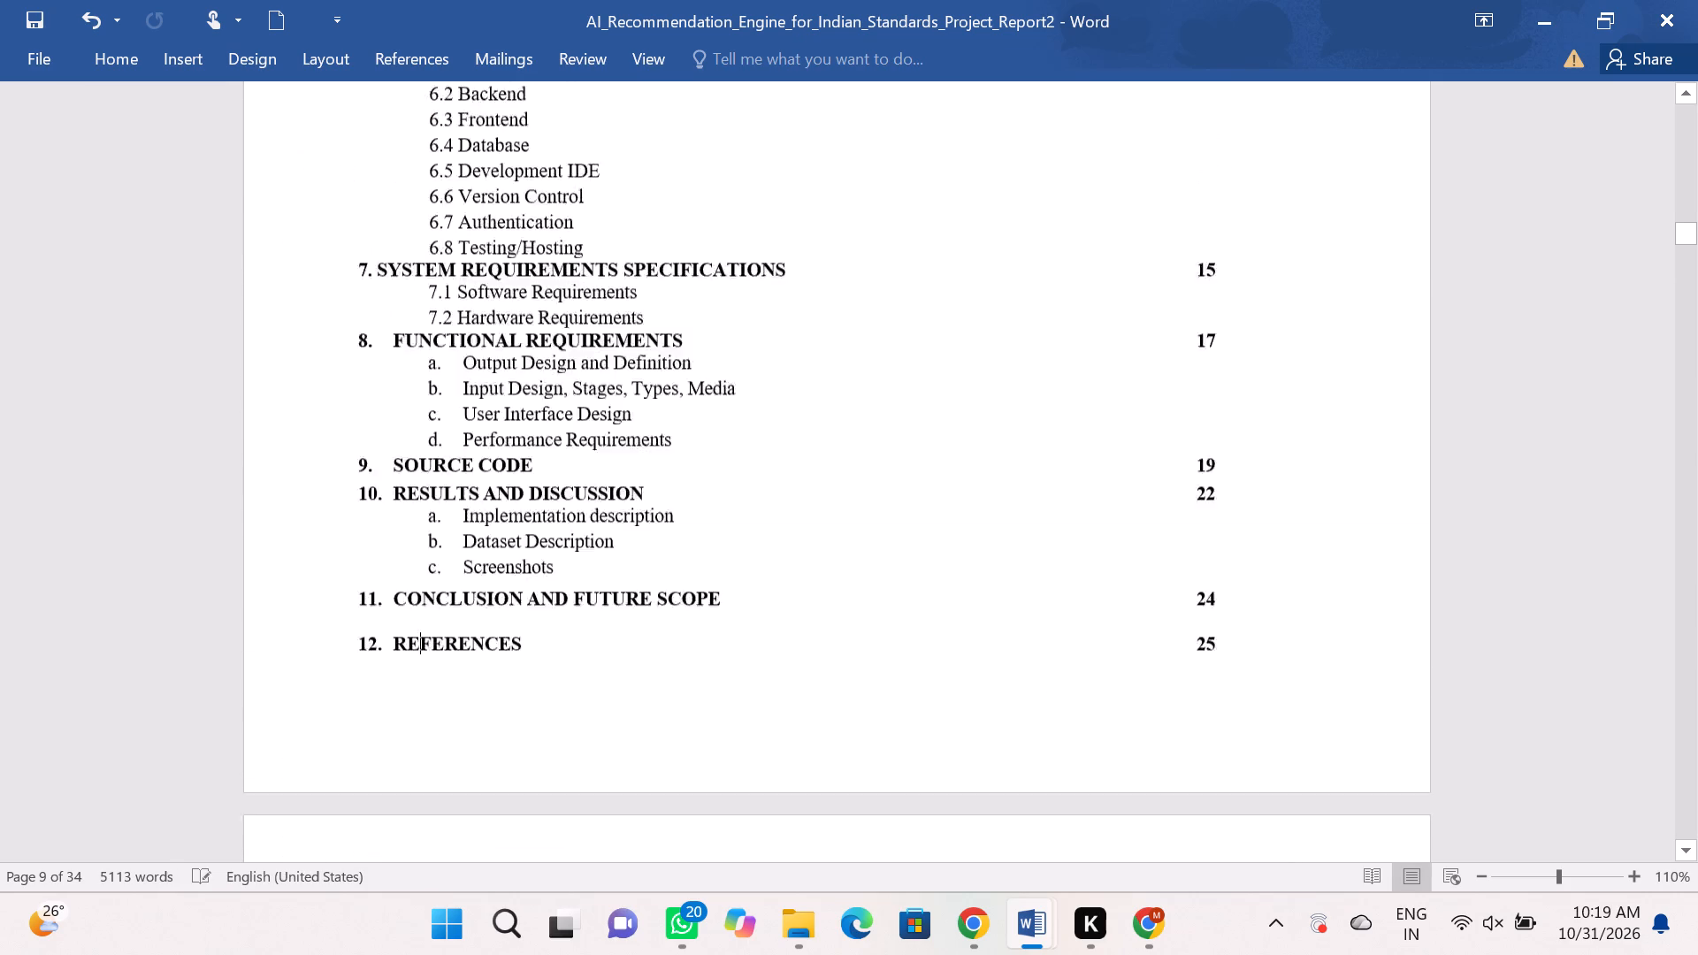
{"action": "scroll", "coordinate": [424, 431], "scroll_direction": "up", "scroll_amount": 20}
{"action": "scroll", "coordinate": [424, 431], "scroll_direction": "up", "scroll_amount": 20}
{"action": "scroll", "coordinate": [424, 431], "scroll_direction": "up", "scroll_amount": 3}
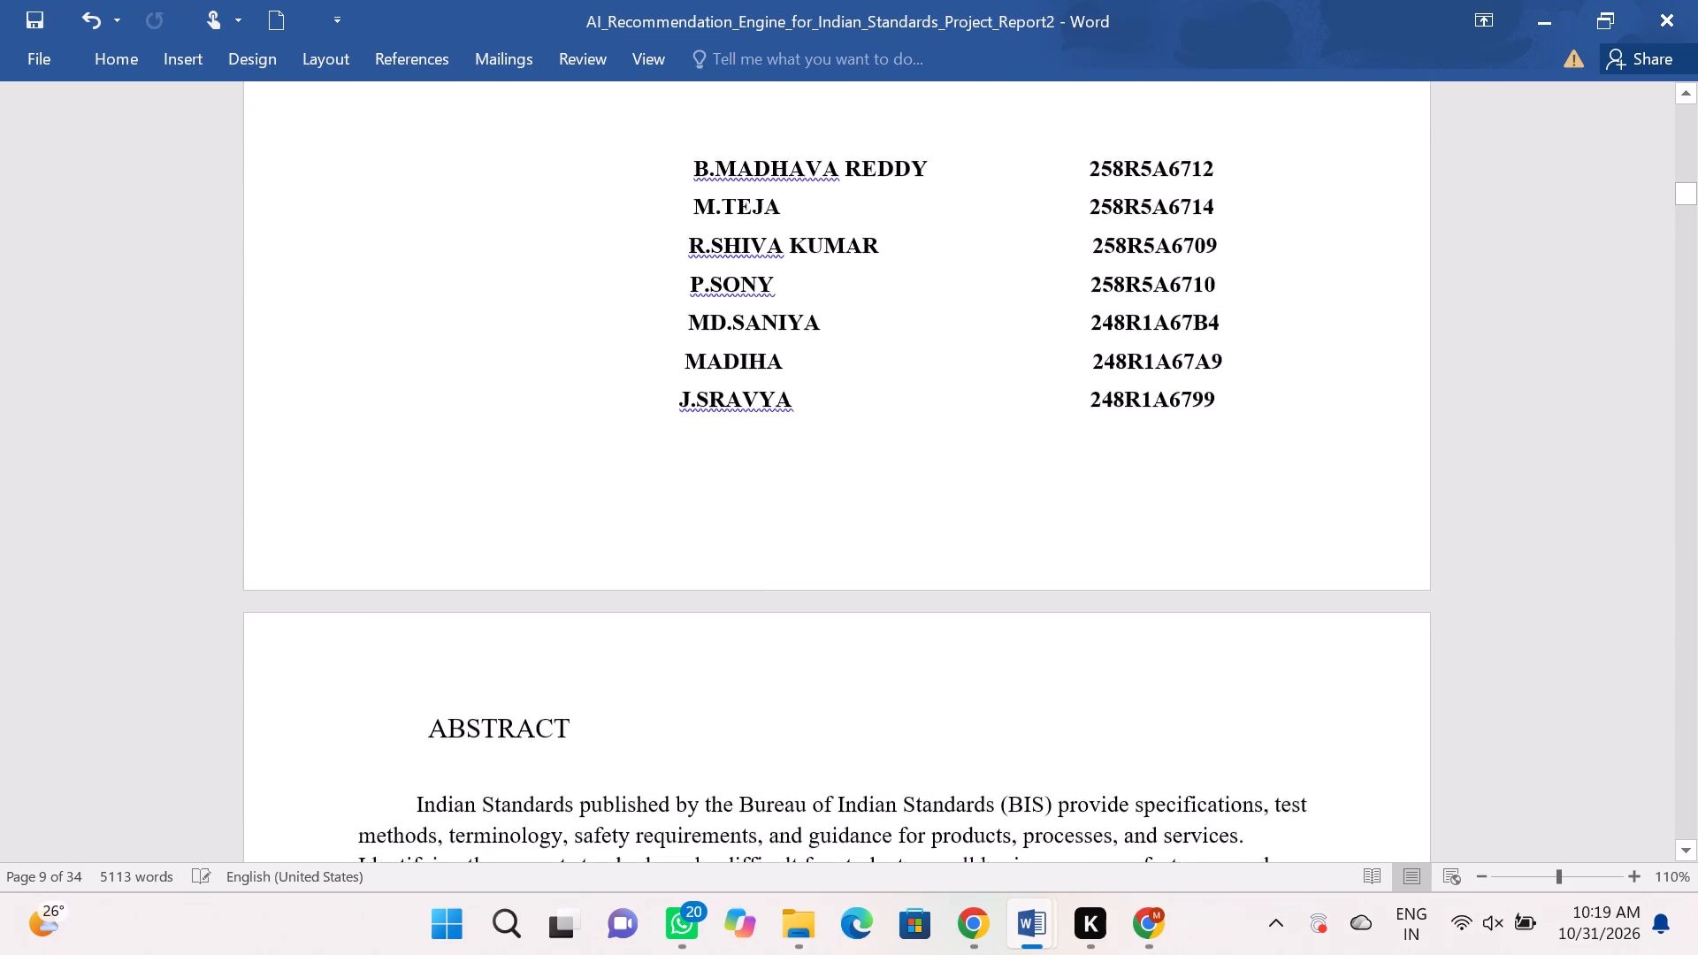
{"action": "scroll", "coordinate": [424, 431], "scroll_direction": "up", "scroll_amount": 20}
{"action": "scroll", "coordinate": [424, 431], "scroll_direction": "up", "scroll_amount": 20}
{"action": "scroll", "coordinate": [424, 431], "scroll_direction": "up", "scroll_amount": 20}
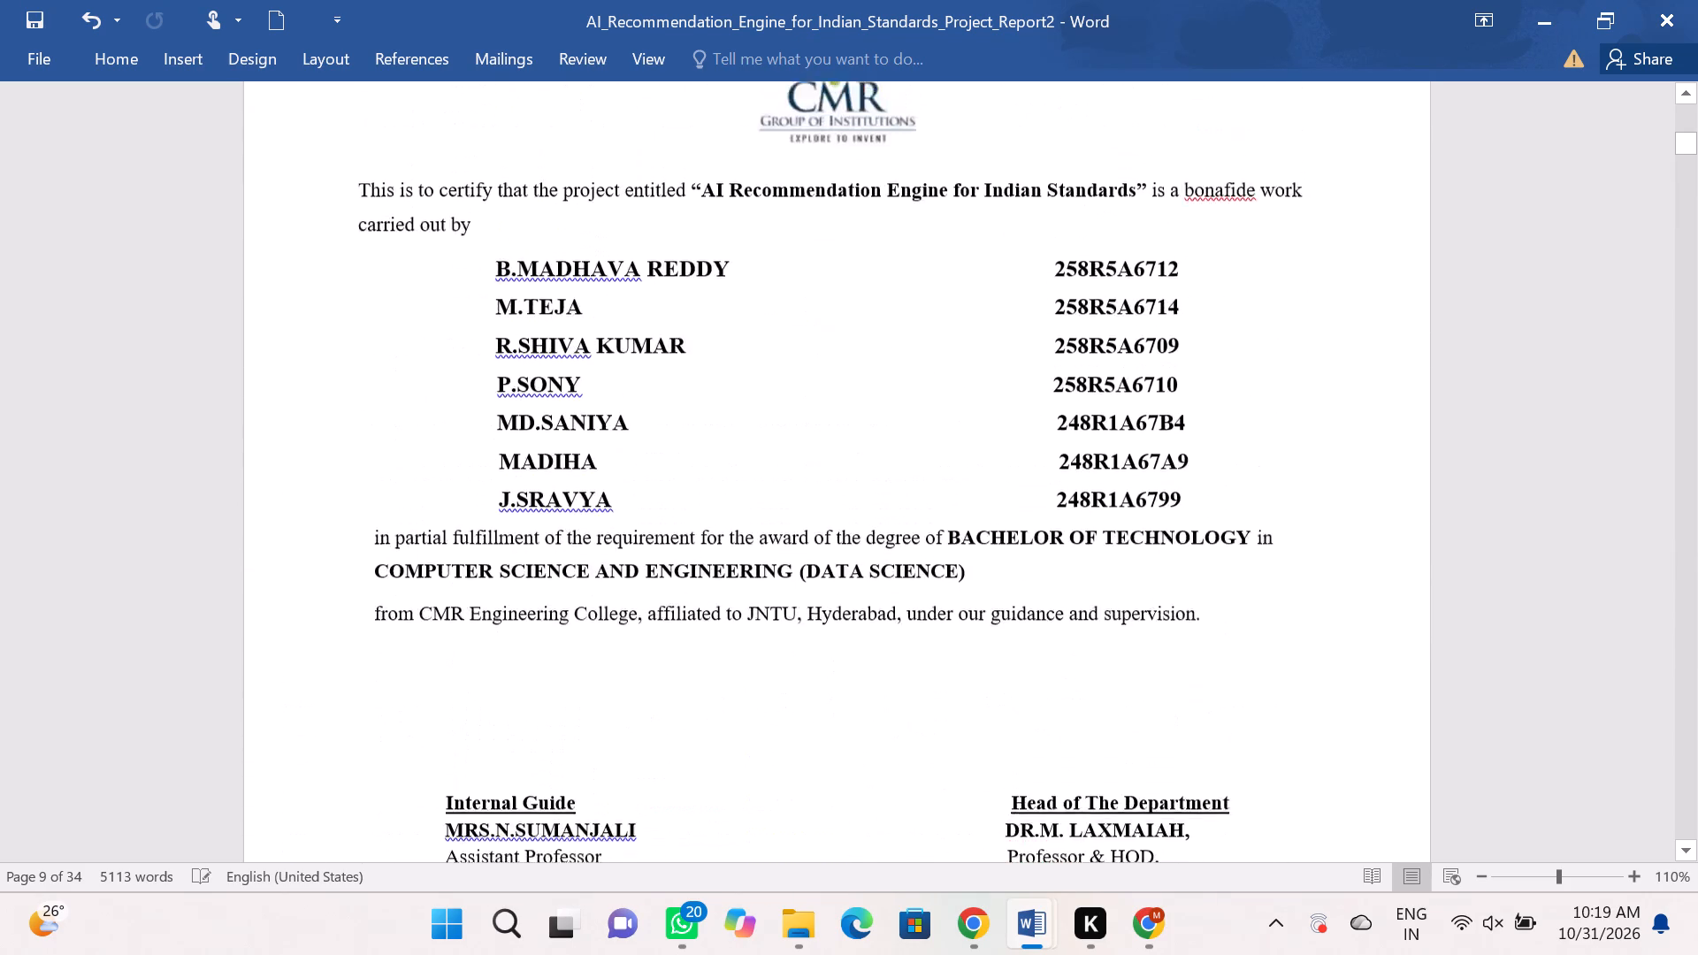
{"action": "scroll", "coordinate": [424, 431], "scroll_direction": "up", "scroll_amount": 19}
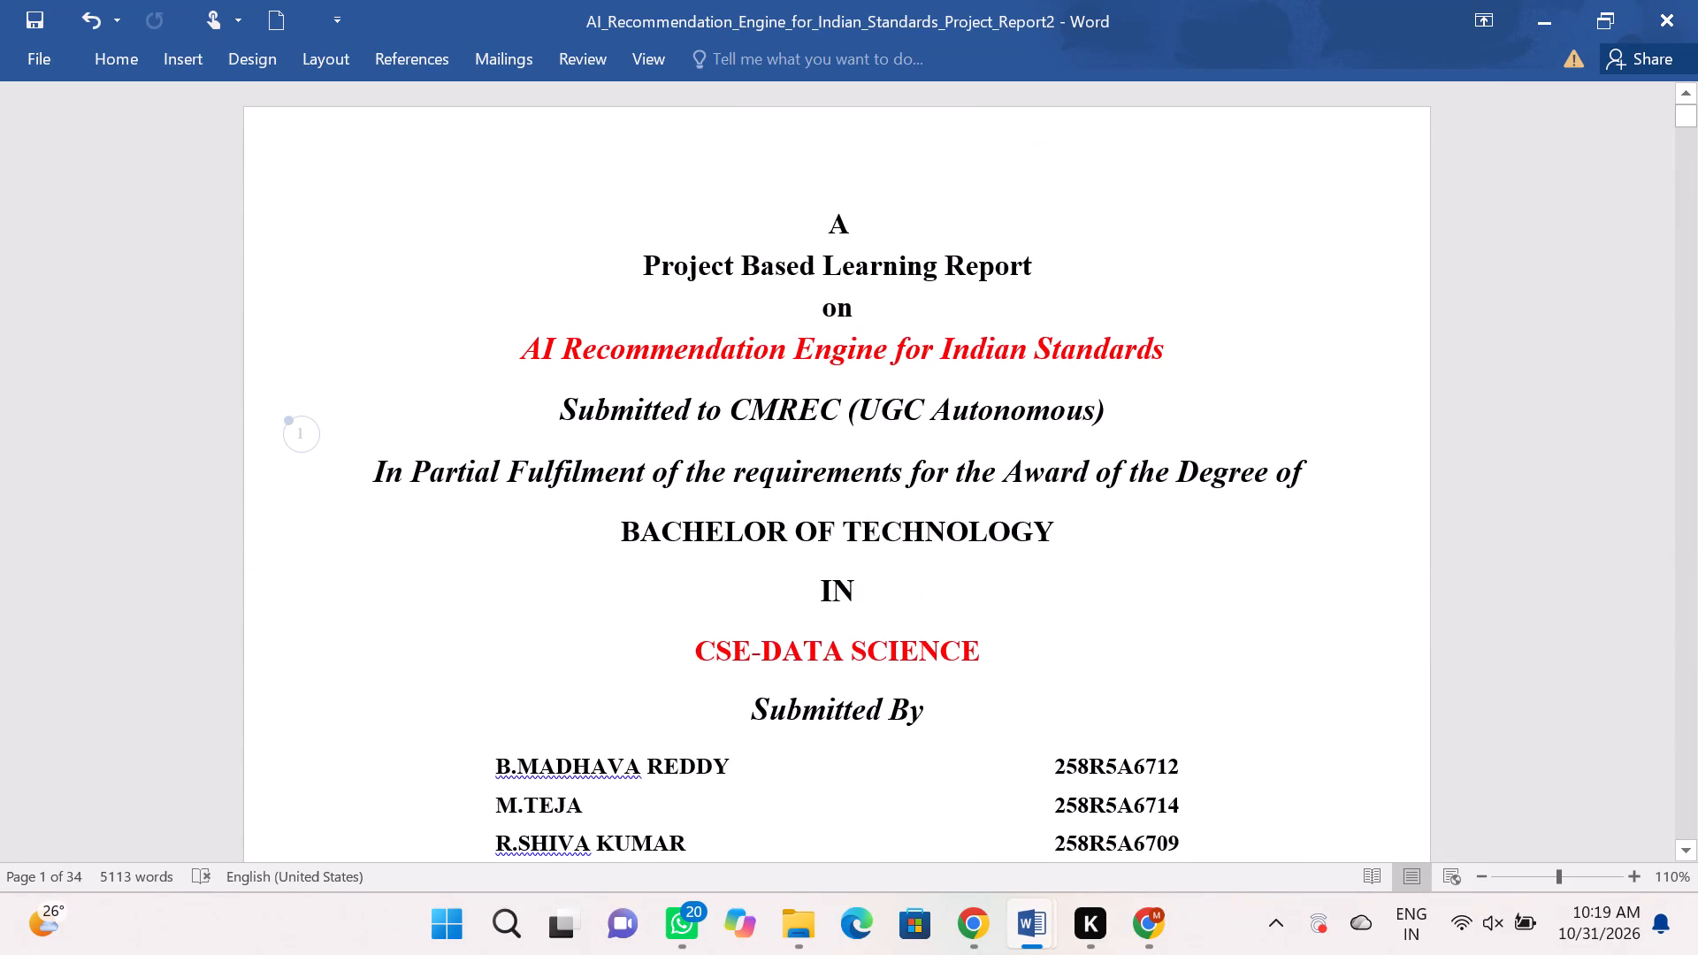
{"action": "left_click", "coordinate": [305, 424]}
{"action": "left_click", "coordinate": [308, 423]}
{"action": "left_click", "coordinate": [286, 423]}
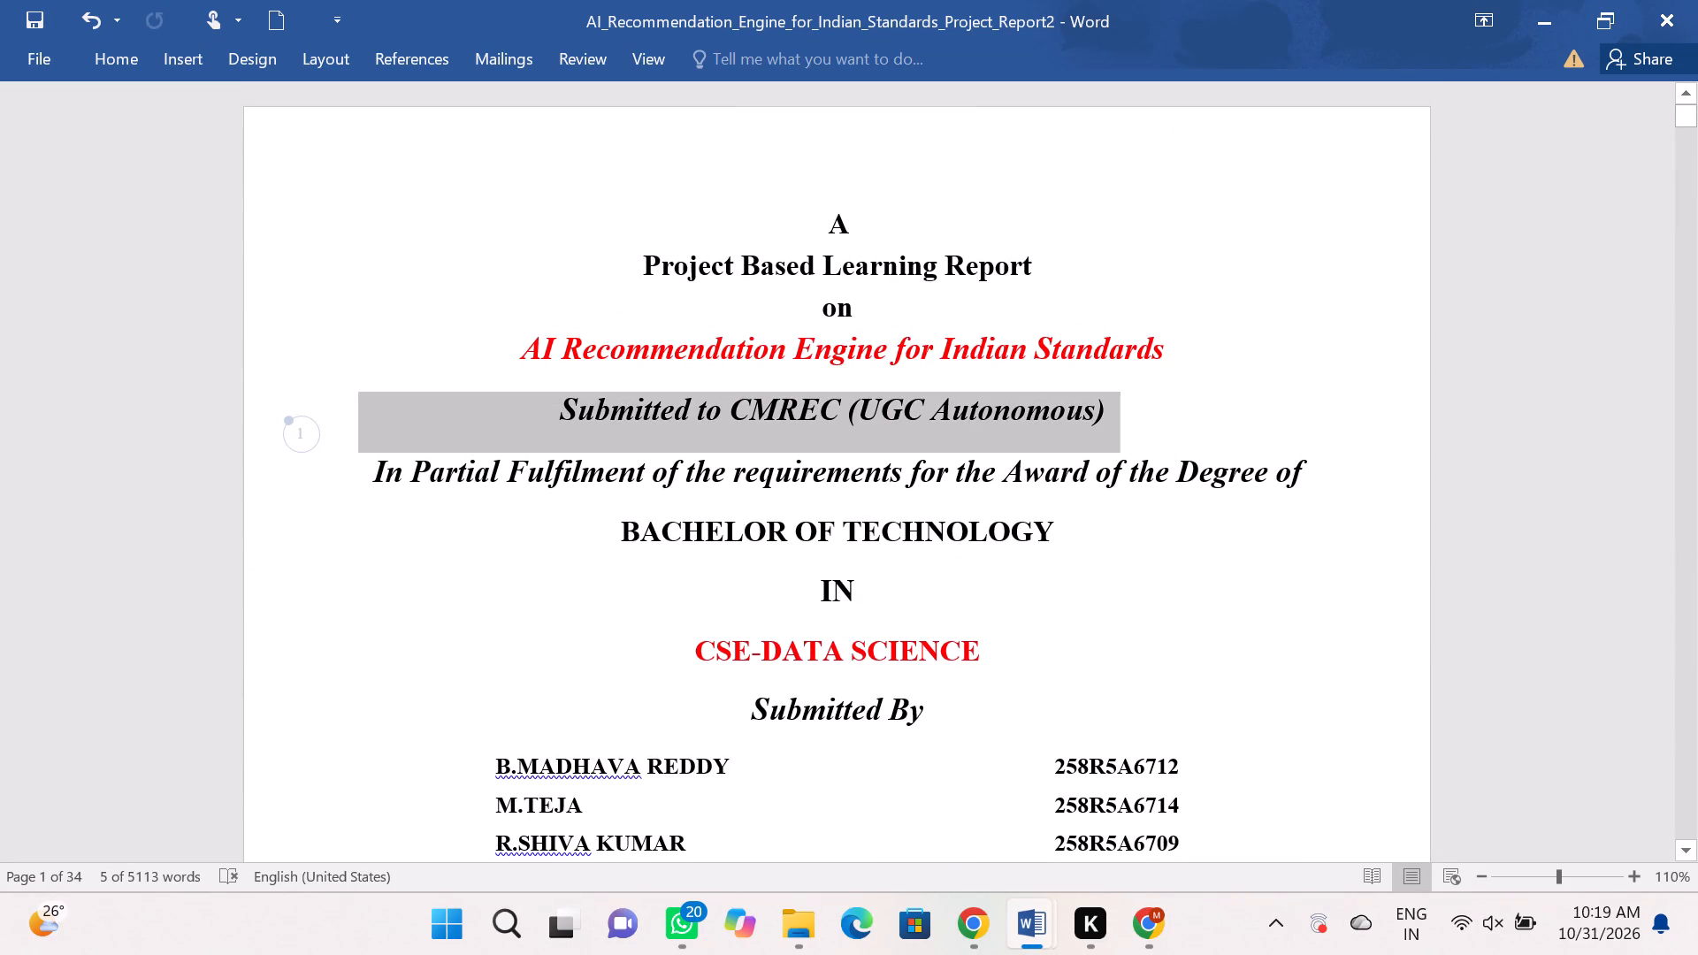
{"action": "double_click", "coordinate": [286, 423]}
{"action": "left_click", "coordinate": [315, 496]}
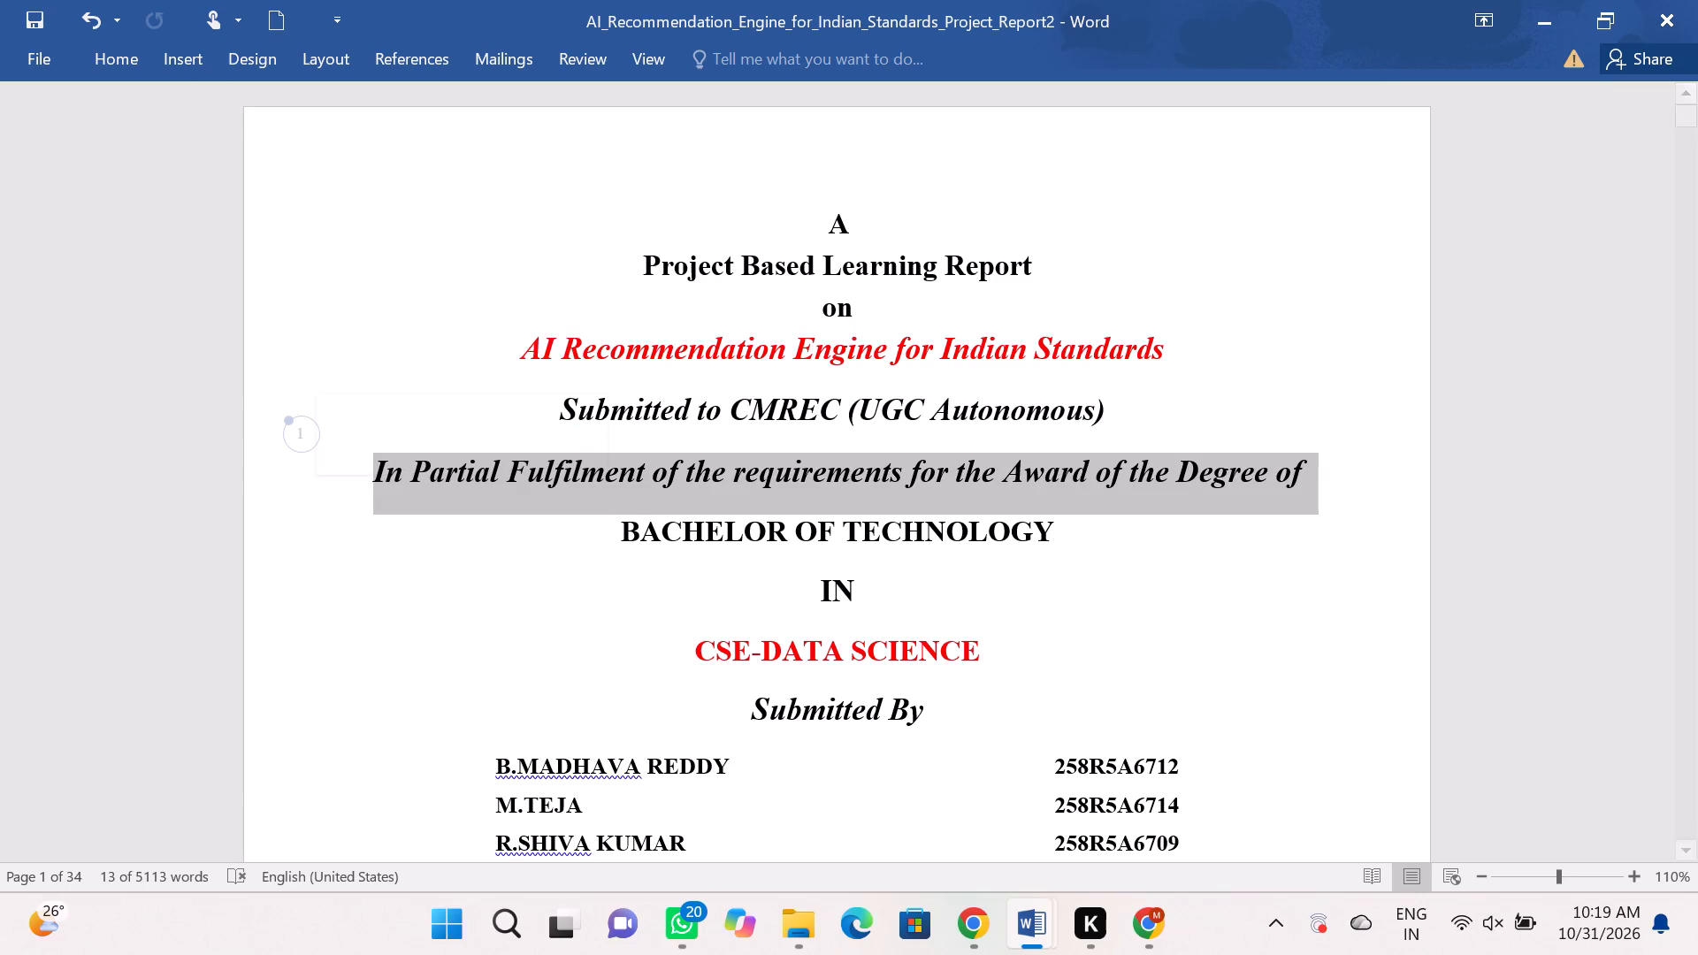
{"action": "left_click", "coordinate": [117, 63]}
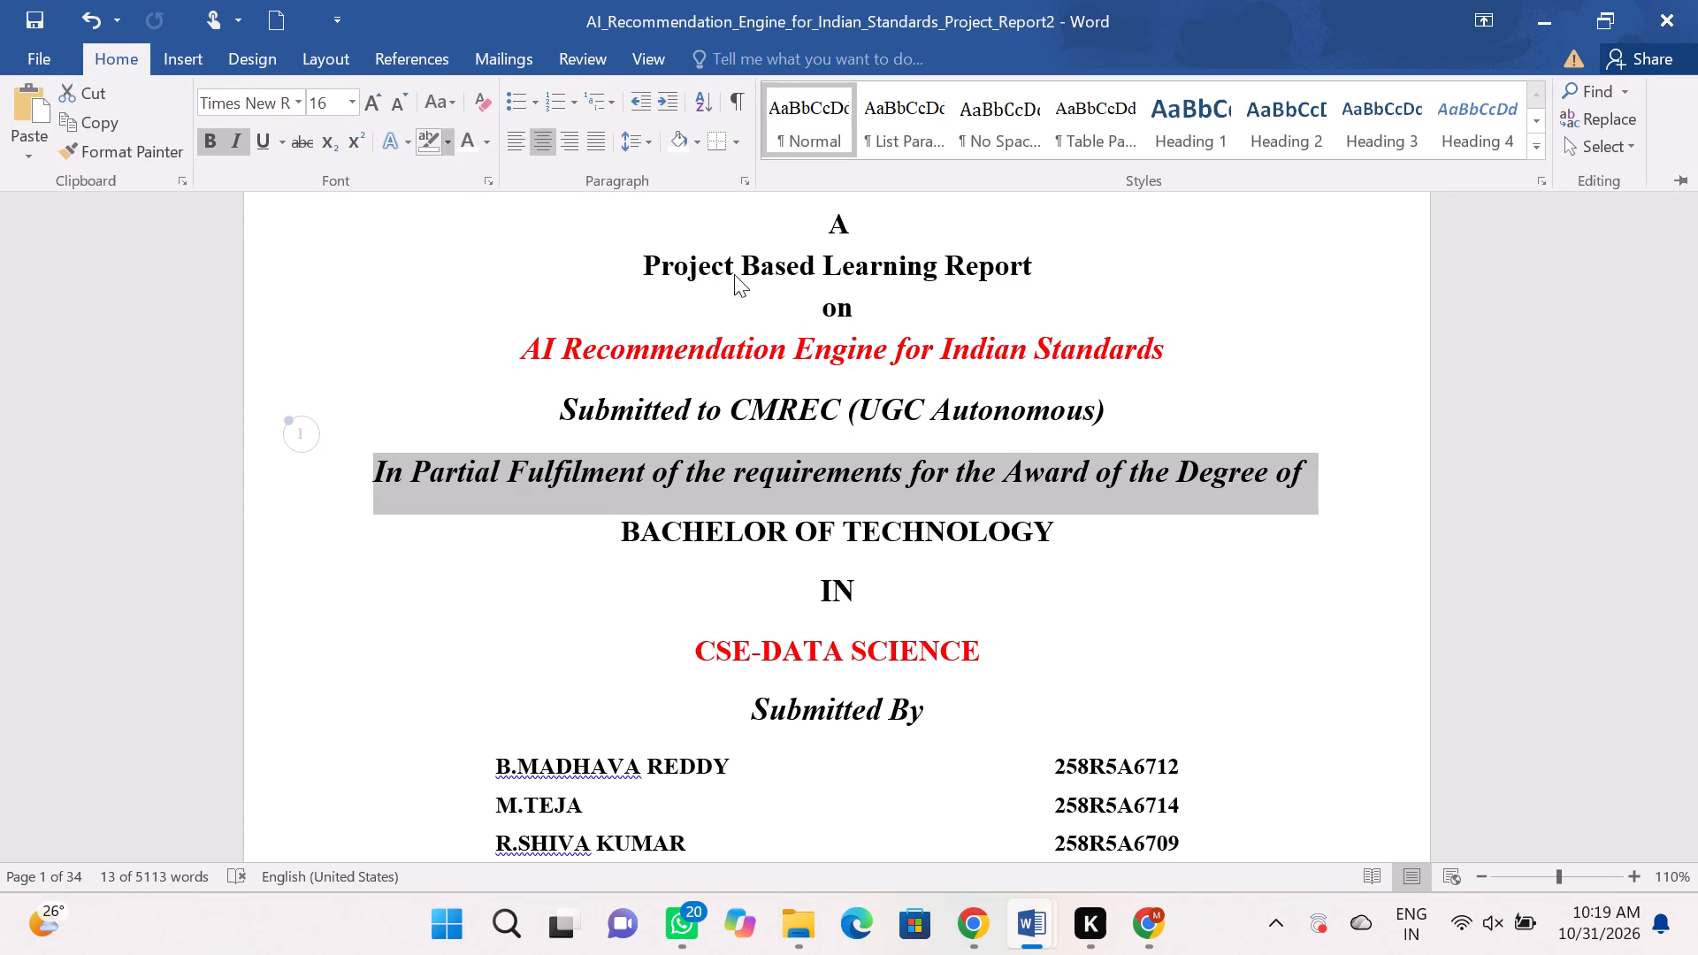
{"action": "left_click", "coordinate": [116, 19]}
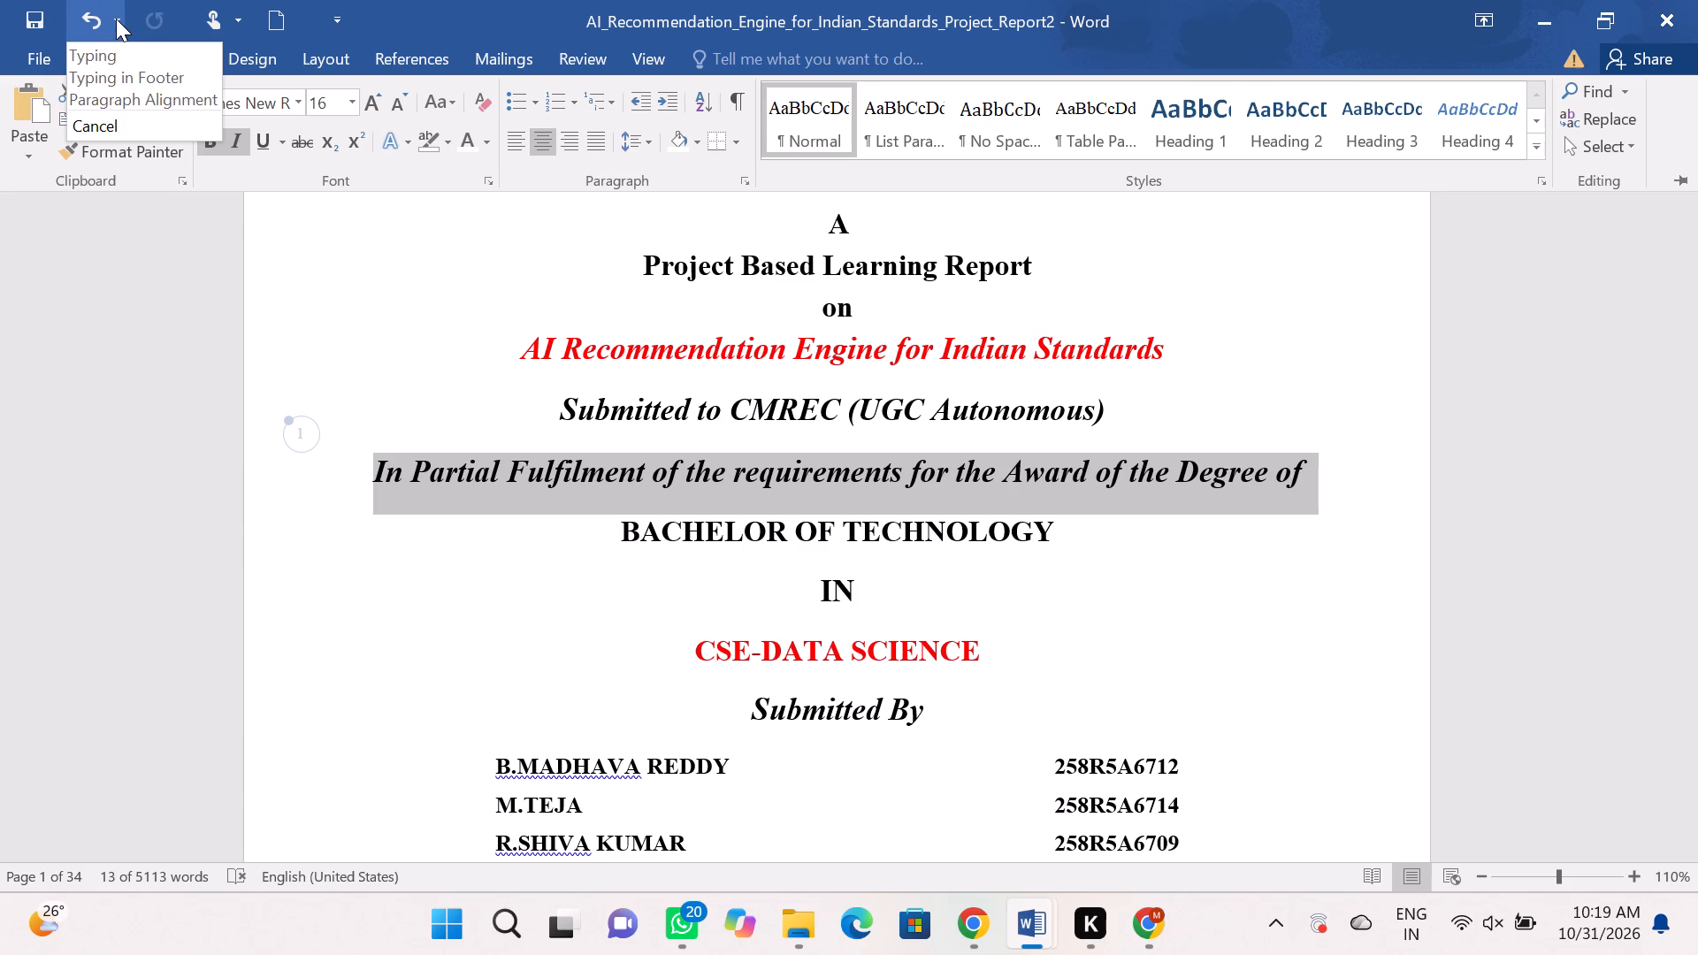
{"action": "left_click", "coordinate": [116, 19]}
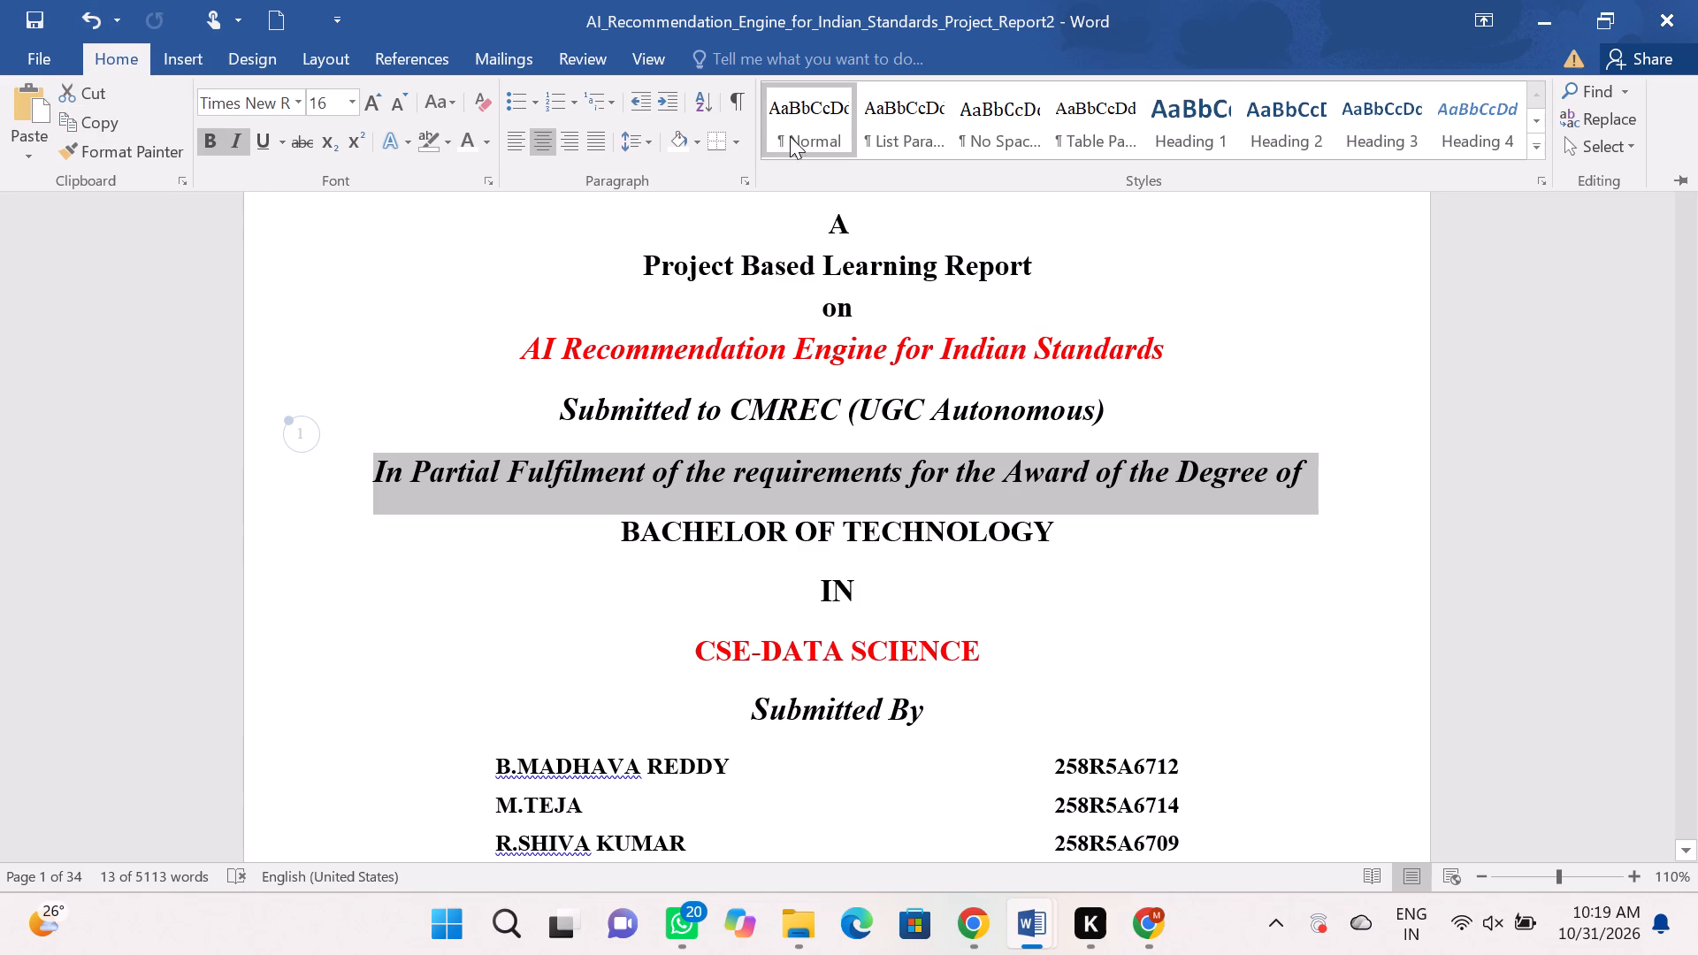
Remove the circled margin page numbers from the document with the Remove Page Numbers command.
{"action": "left_click", "coordinate": [180, 60]}
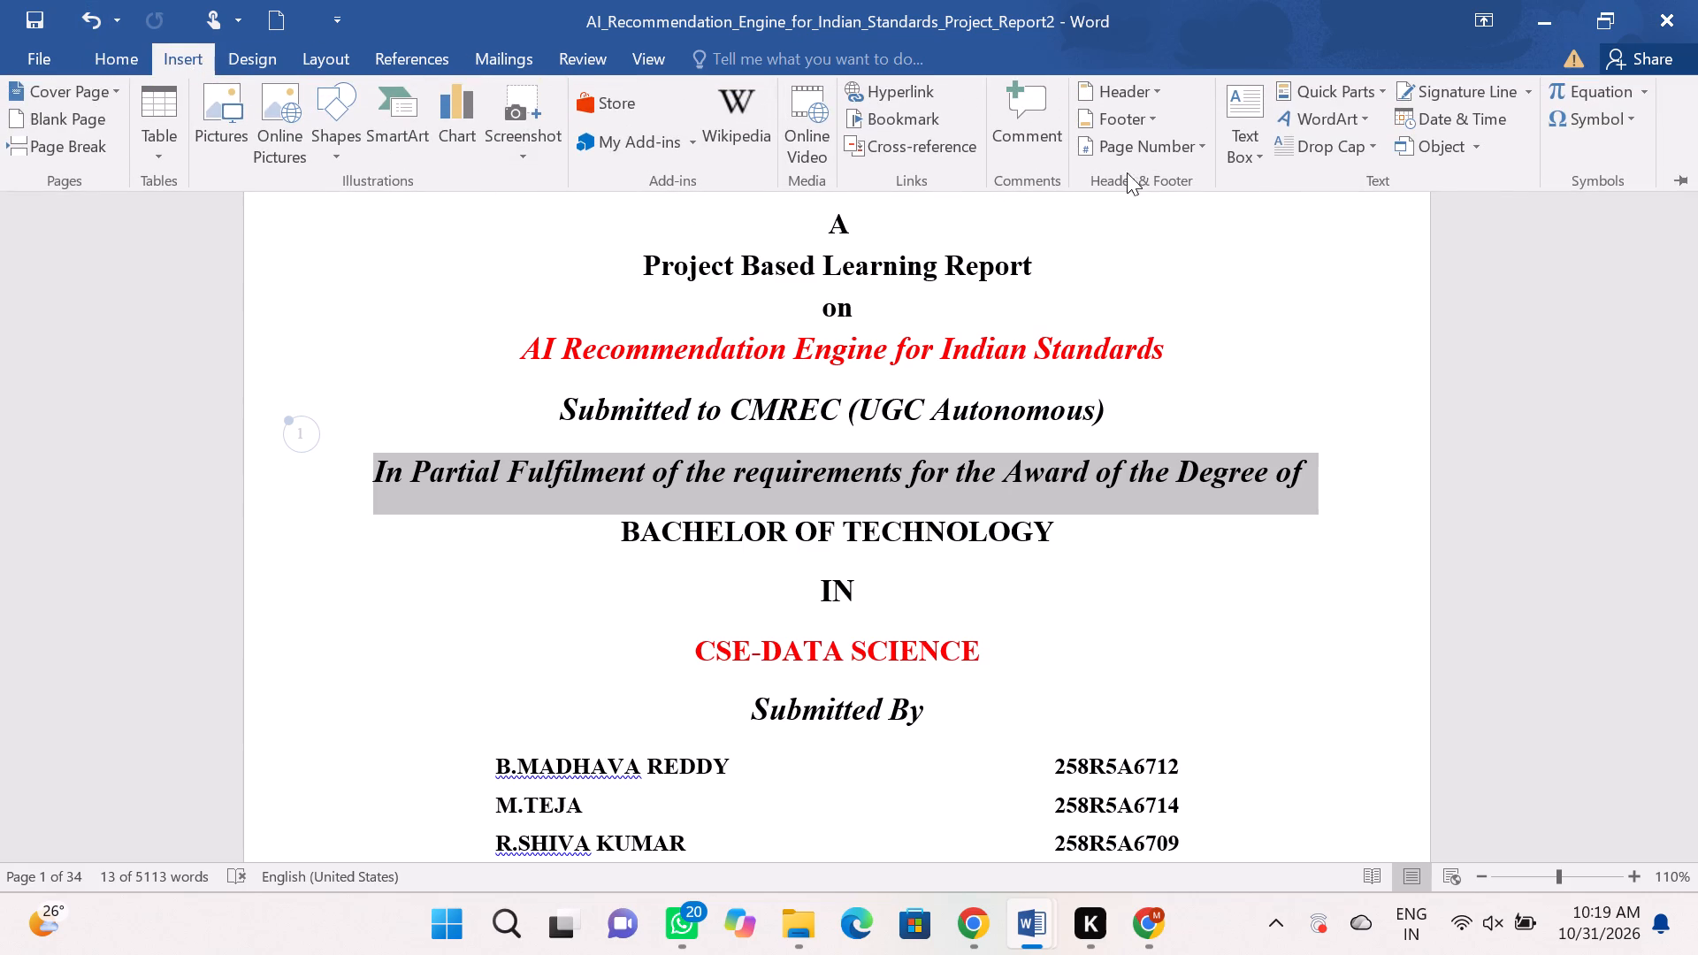
{"action": "left_click", "coordinate": [1151, 155]}
{"action": "left_click", "coordinate": [1136, 340]}
{"action": "left_click", "coordinate": [1305, 392]}
Examine the pages from the cover to the CONTENTS page for leftover page numbers and the listed page references.
{"action": "scroll", "coordinate": [1305, 392], "scroll_direction": "down", "scroll_amount": 3}
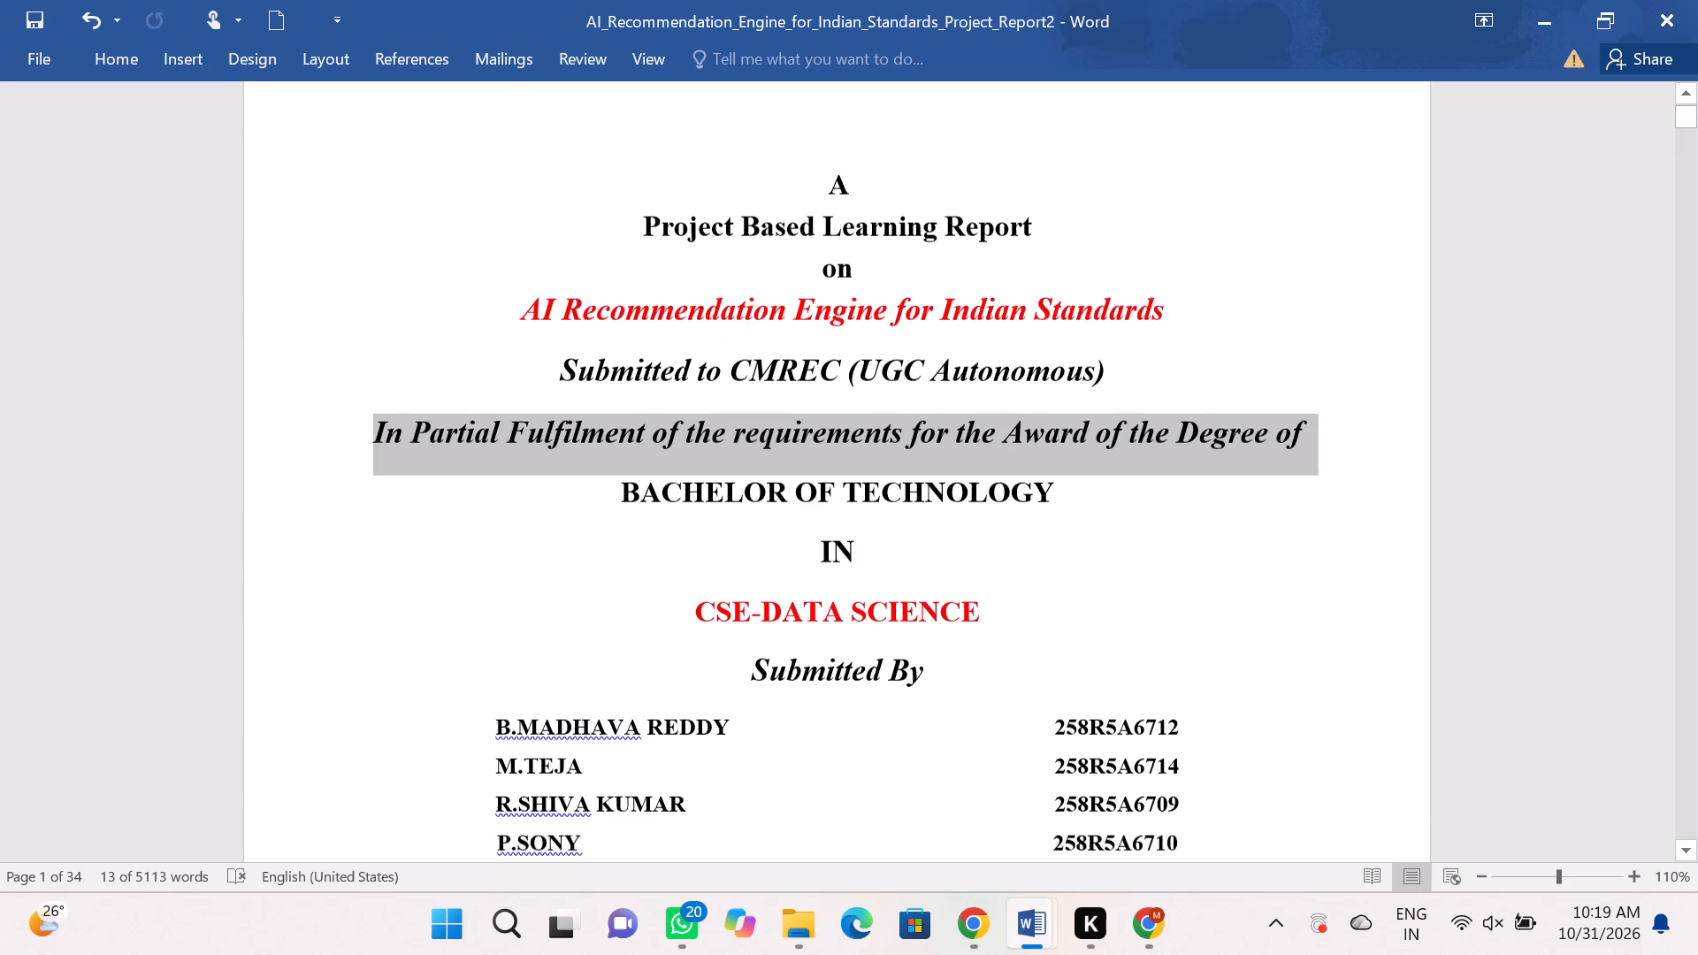
{"action": "scroll", "coordinate": [1305, 392], "scroll_direction": "down", "scroll_amount": 2}
{"action": "scroll", "coordinate": [1305, 392], "scroll_direction": "down", "scroll_amount": 20}
{"action": "scroll", "coordinate": [1305, 392], "scroll_direction": "down", "scroll_amount": 16}
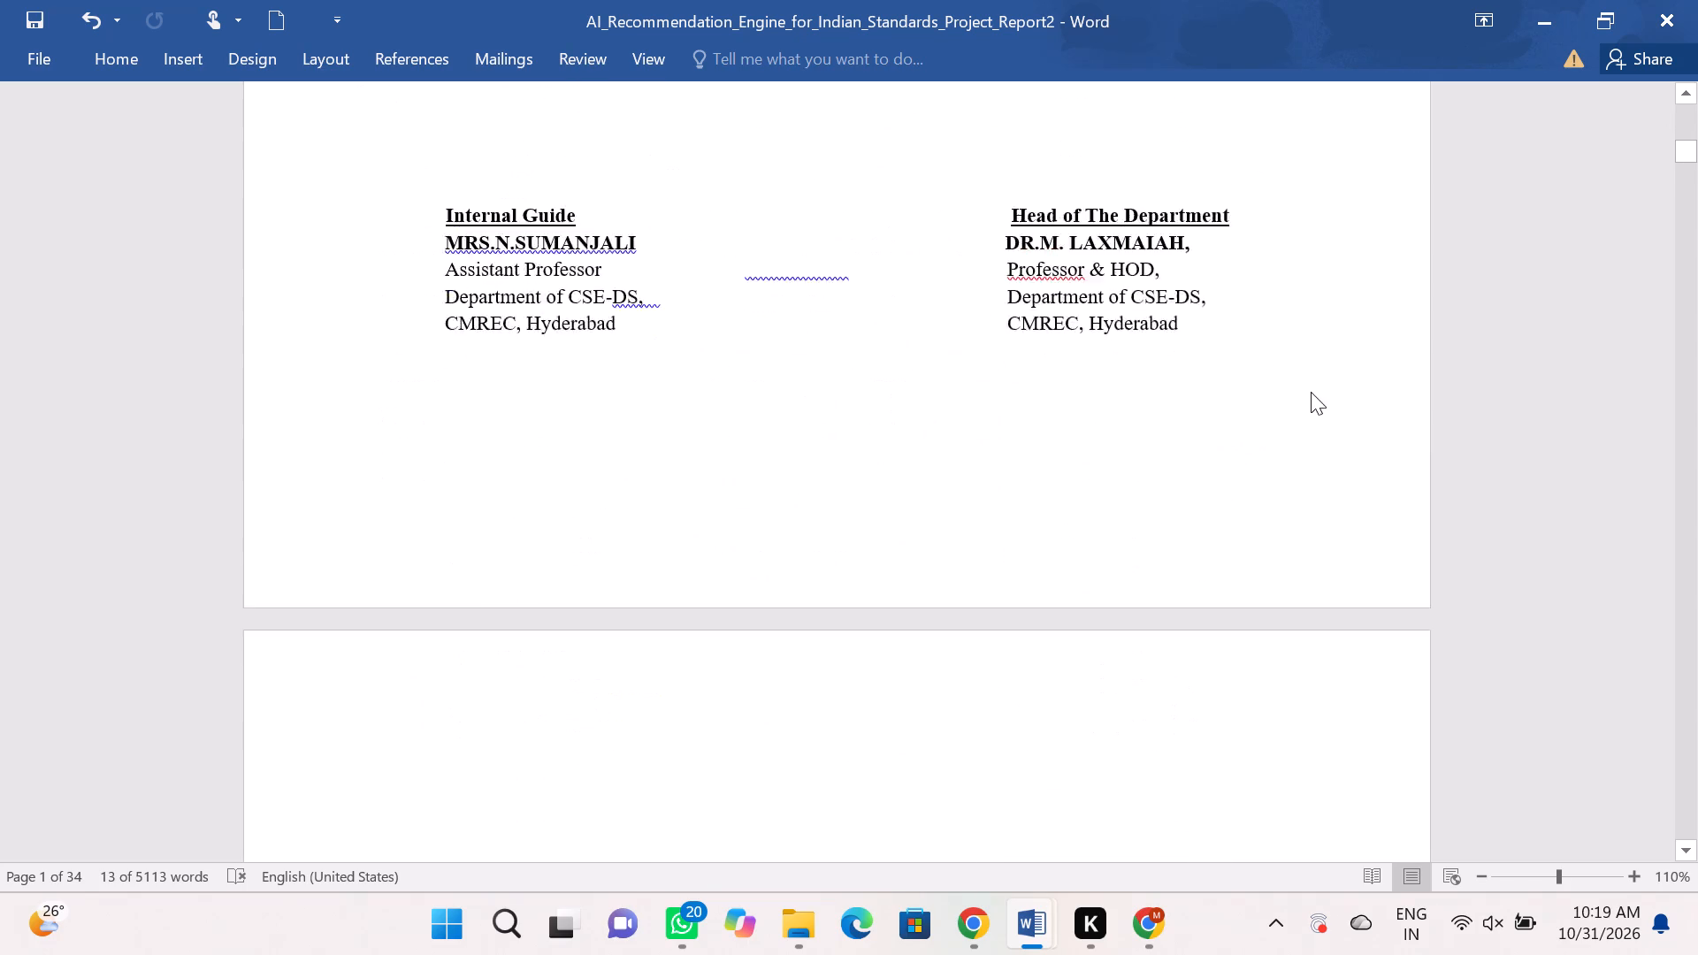
{"action": "scroll", "coordinate": [1311, 392], "scroll_direction": "down", "scroll_amount": 20}
{"action": "scroll", "coordinate": [1311, 392], "scroll_direction": "down", "scroll_amount": 20}
{"action": "scroll", "coordinate": [1311, 392], "scroll_direction": "down", "scroll_amount": 5}
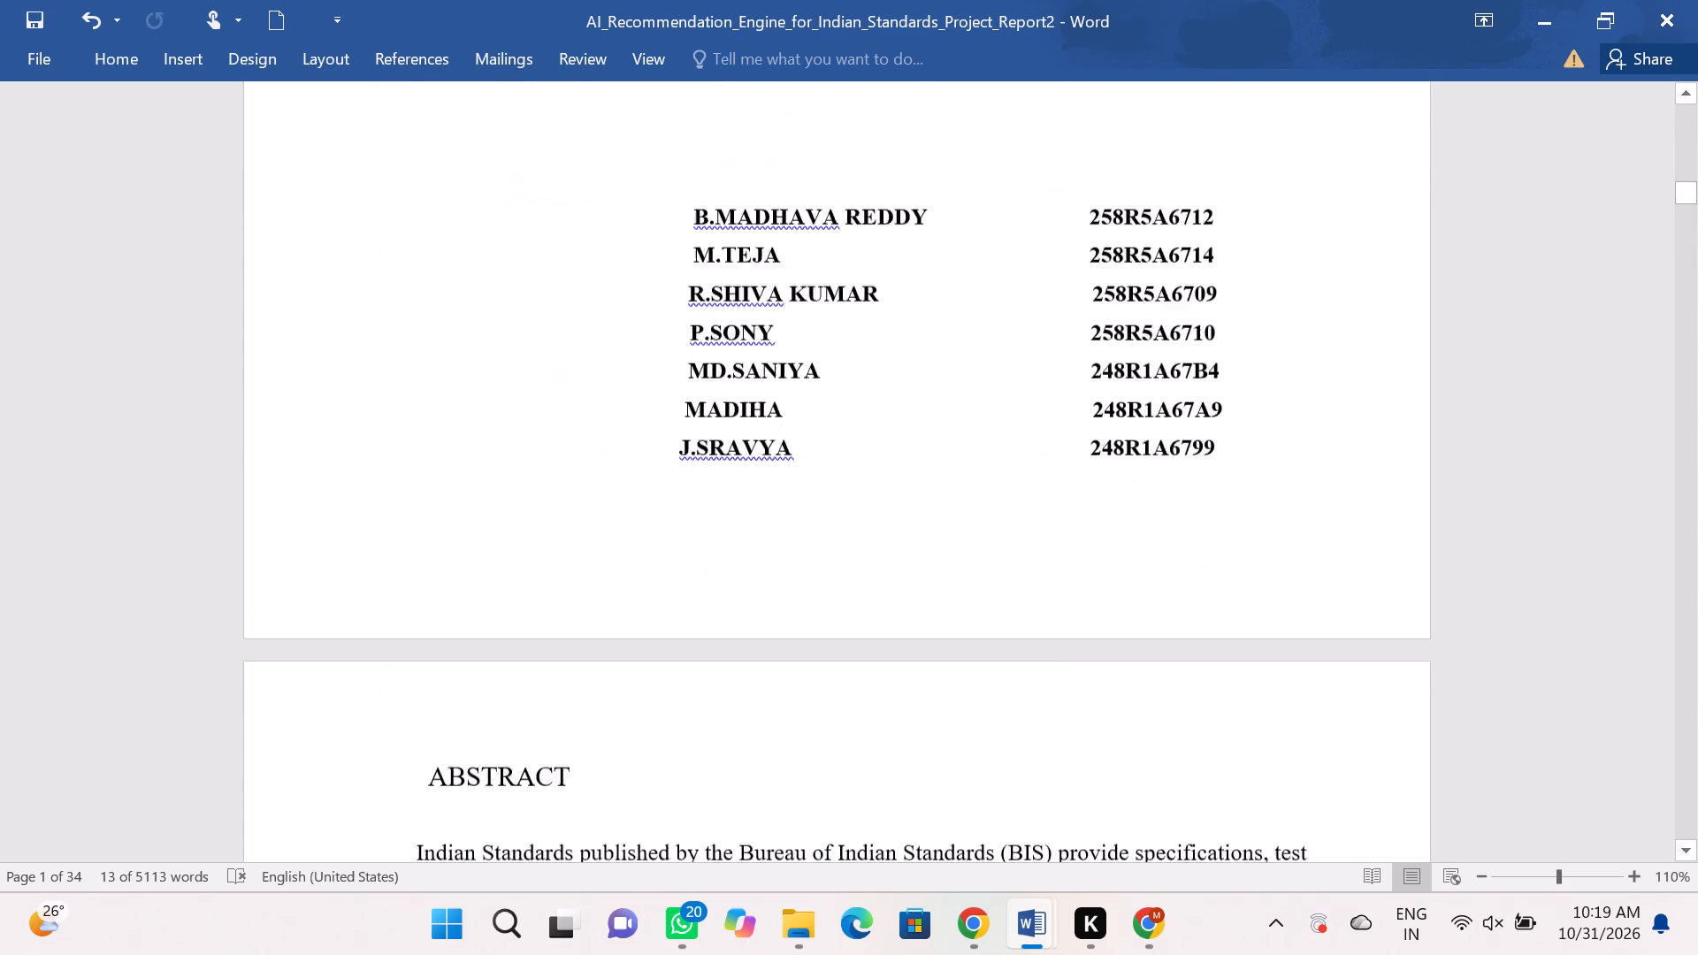
{"action": "scroll", "coordinate": [1332, 387], "scroll_direction": "down", "scroll_amount": 20}
{"action": "scroll", "coordinate": [1332, 387], "scroll_direction": "down", "scroll_amount": 16}
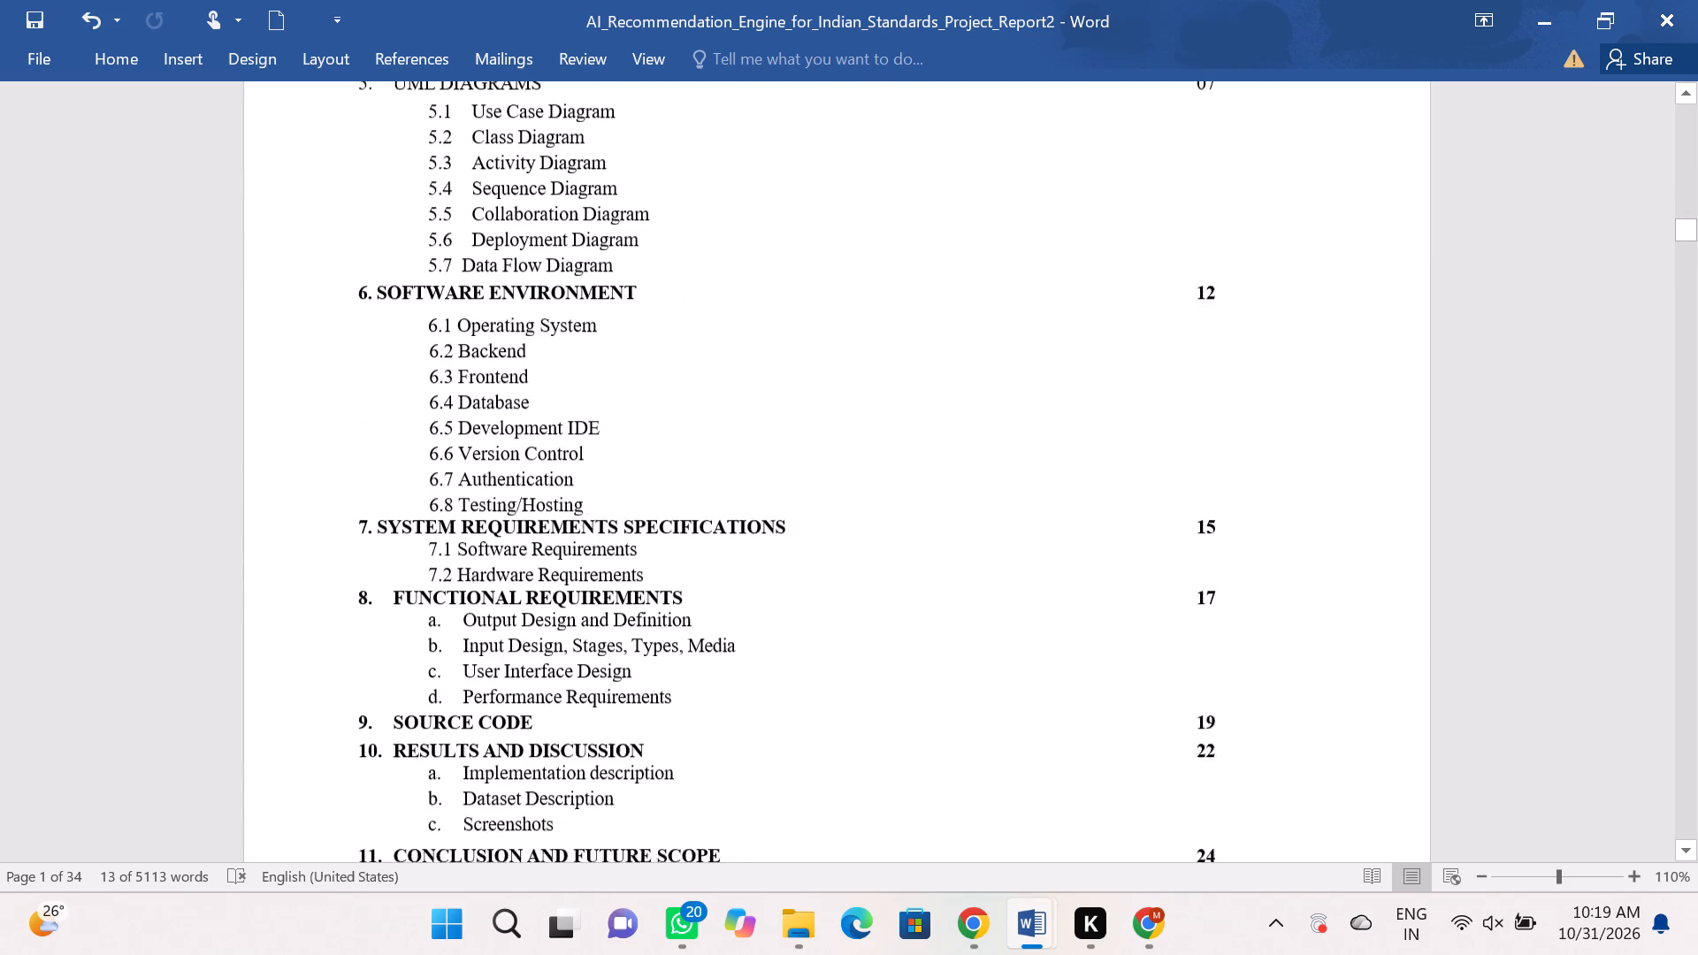
{"action": "scroll", "coordinate": [1342, 380], "scroll_direction": "up", "scroll_amount": 10}
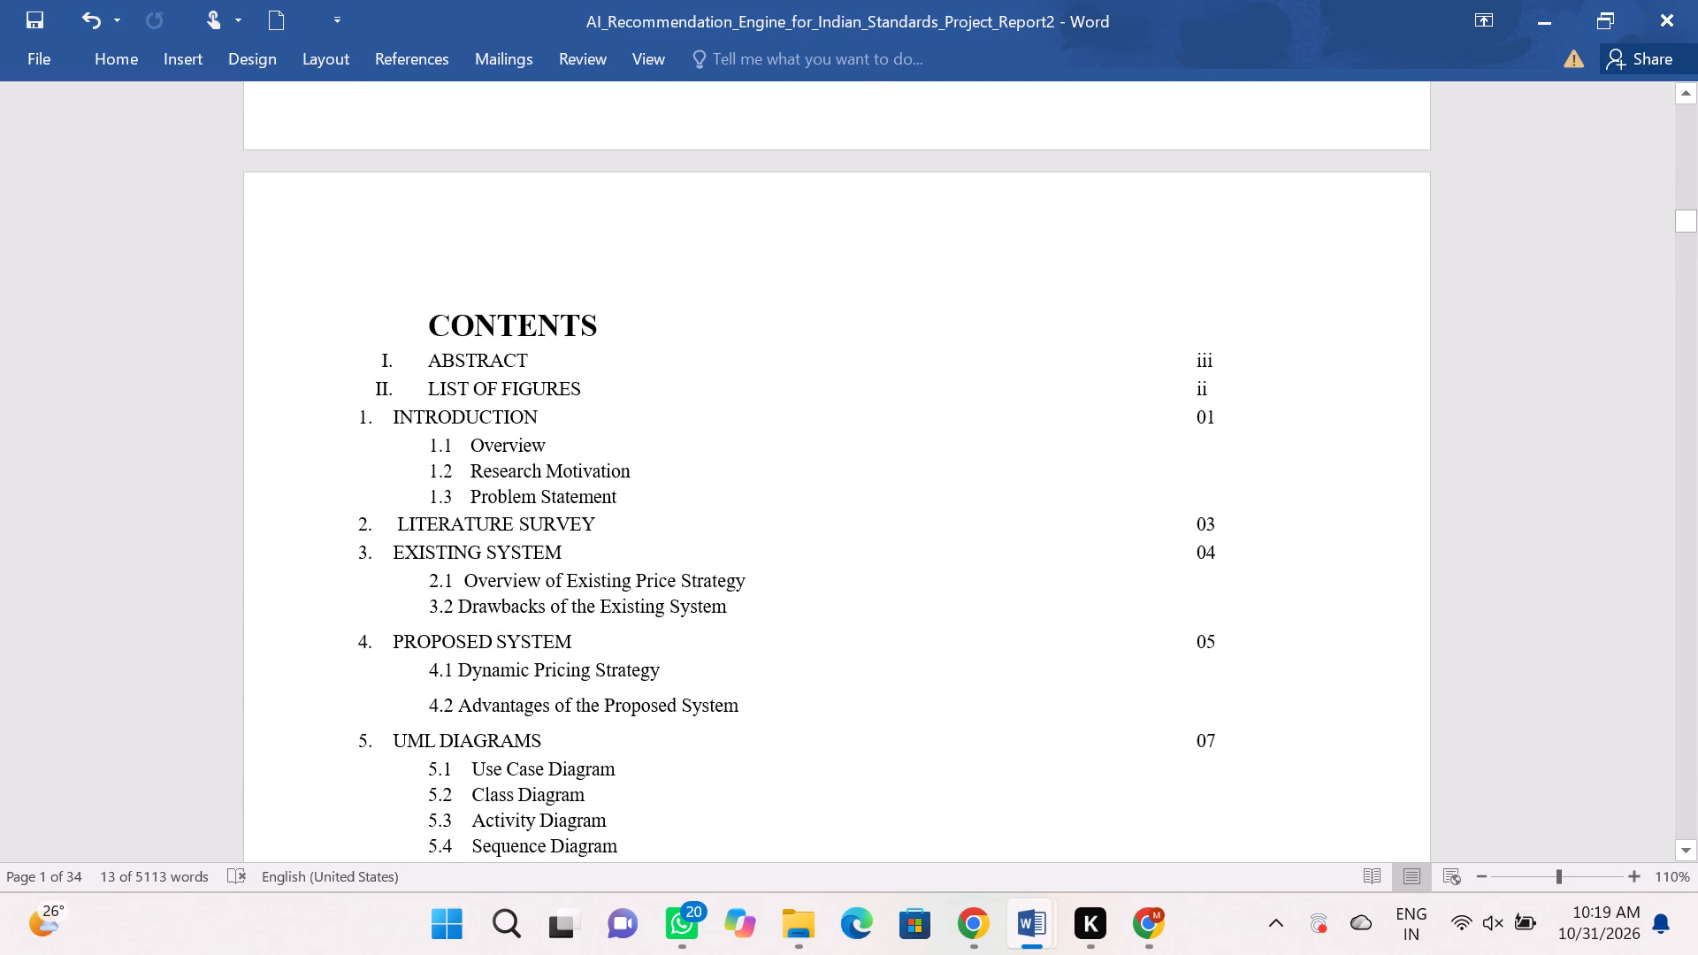
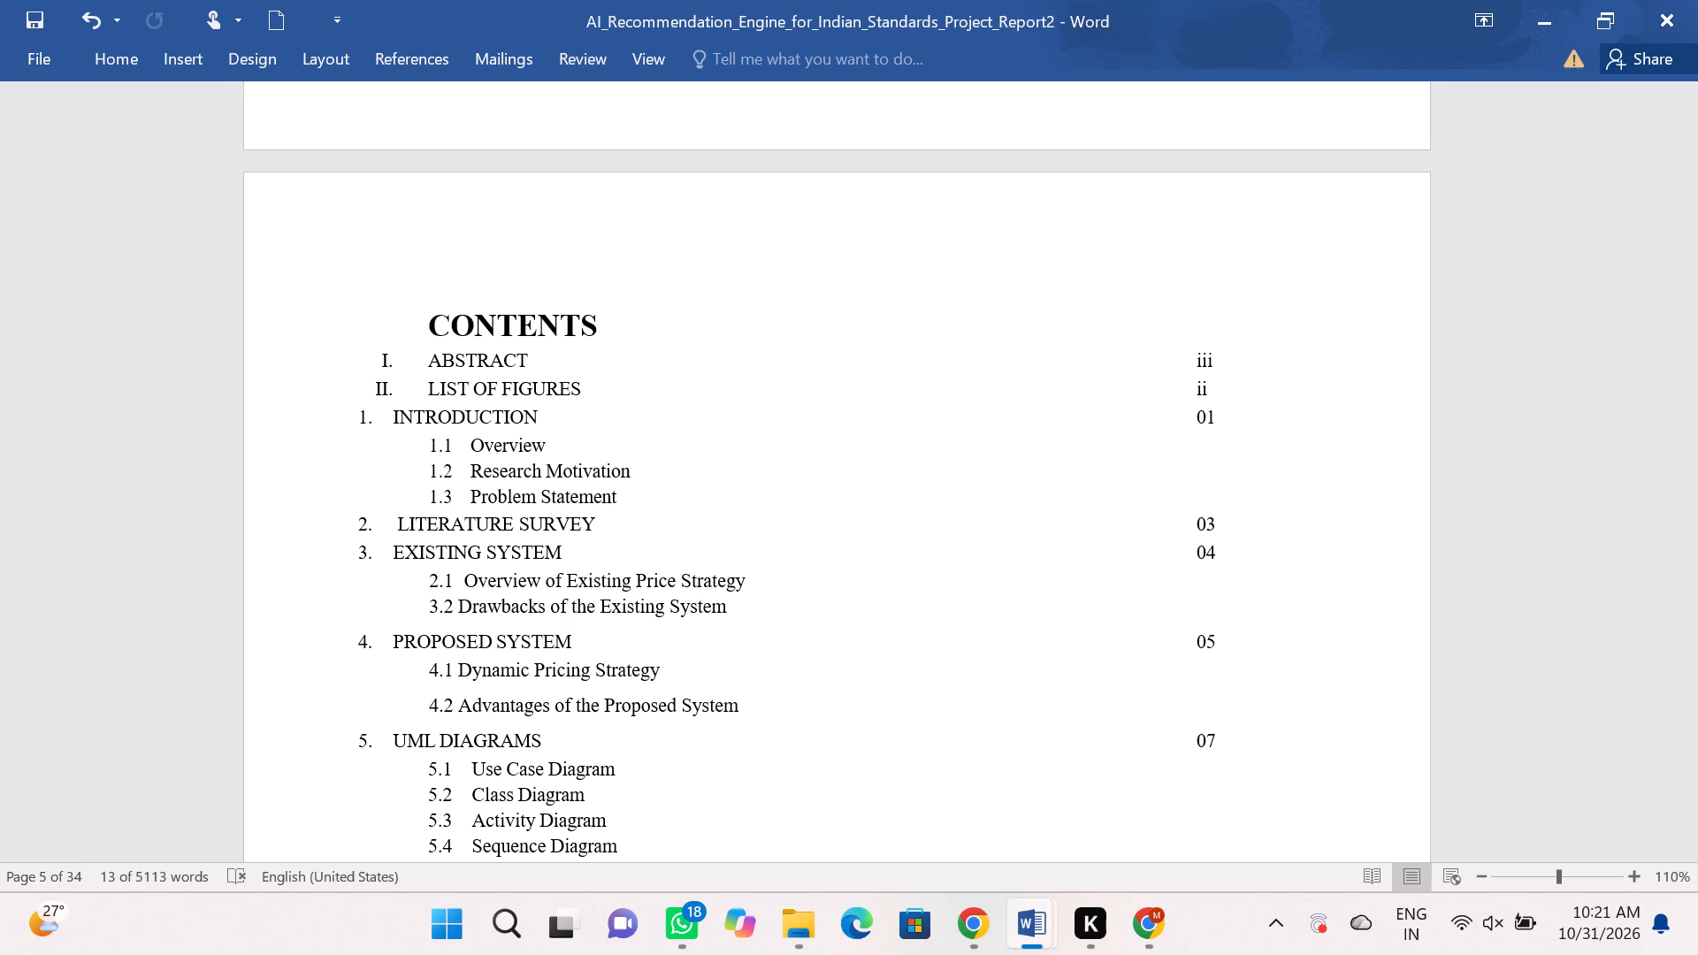
Examine the CONTENTS page and the abstract page before it, reviewing the page references listed for the chapters.
{"action": "scroll", "coordinate": [1108, 426], "scroll_direction": "up", "scroll_amount": 5}
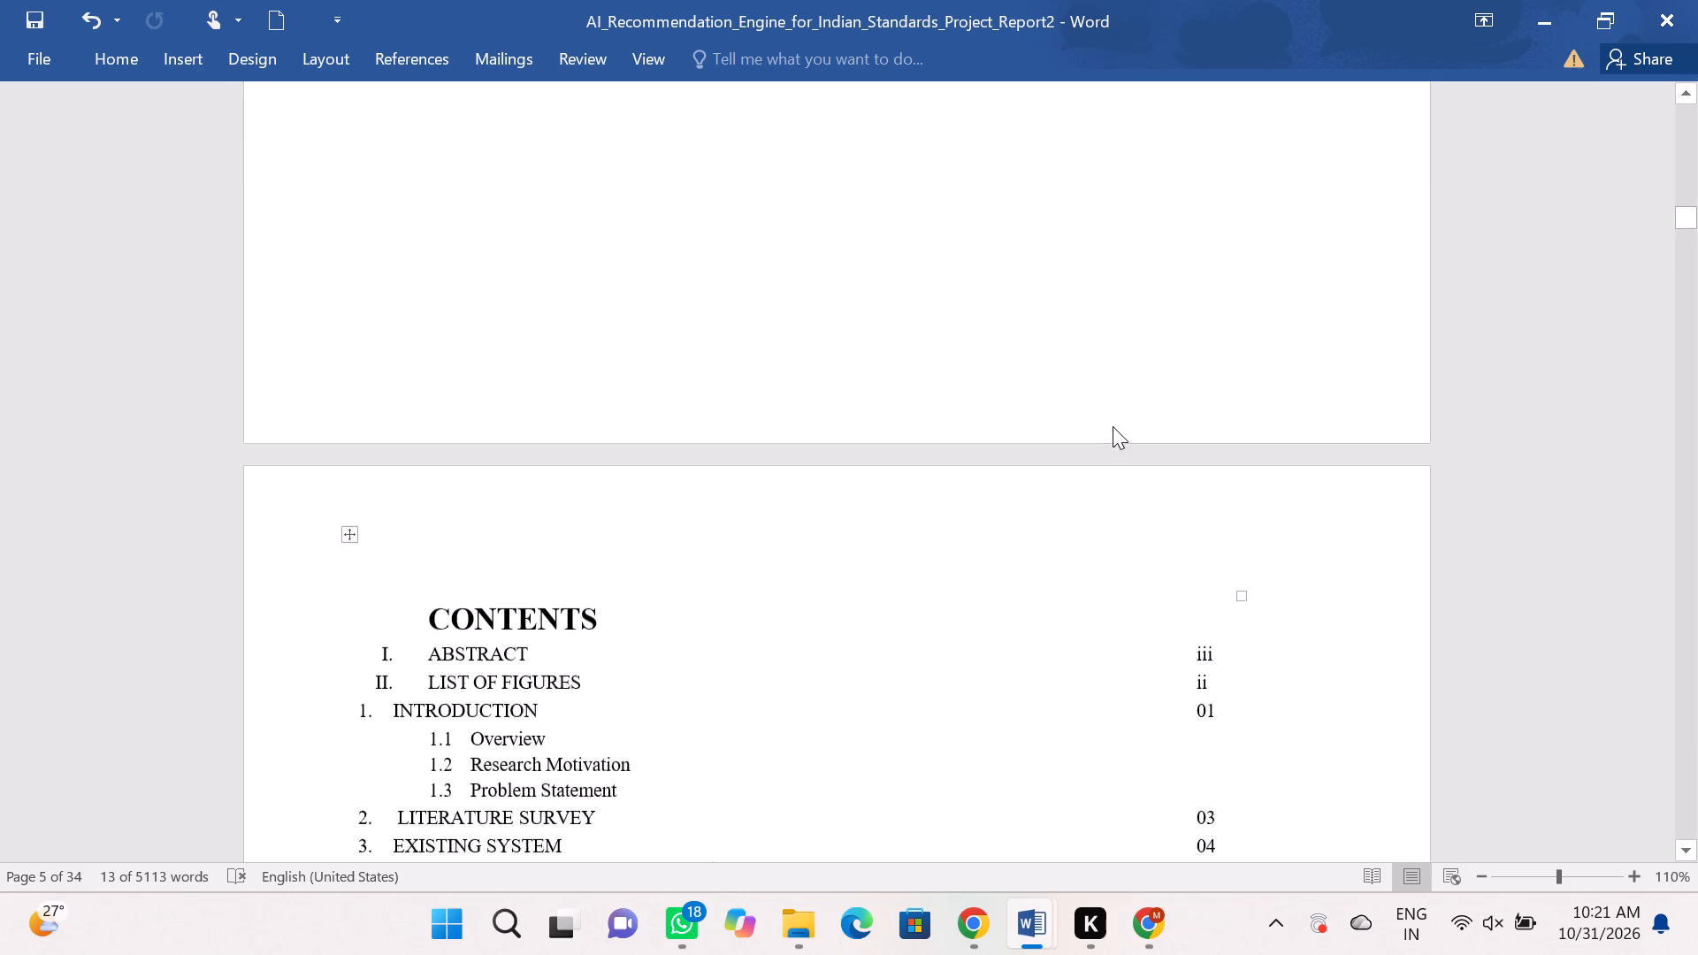
{"action": "scroll", "coordinate": [1093, 432], "scroll_direction": "up", "scroll_amount": 5}
{"action": "scroll", "coordinate": [658, 348], "scroll_direction": "up", "scroll_amount": 2}
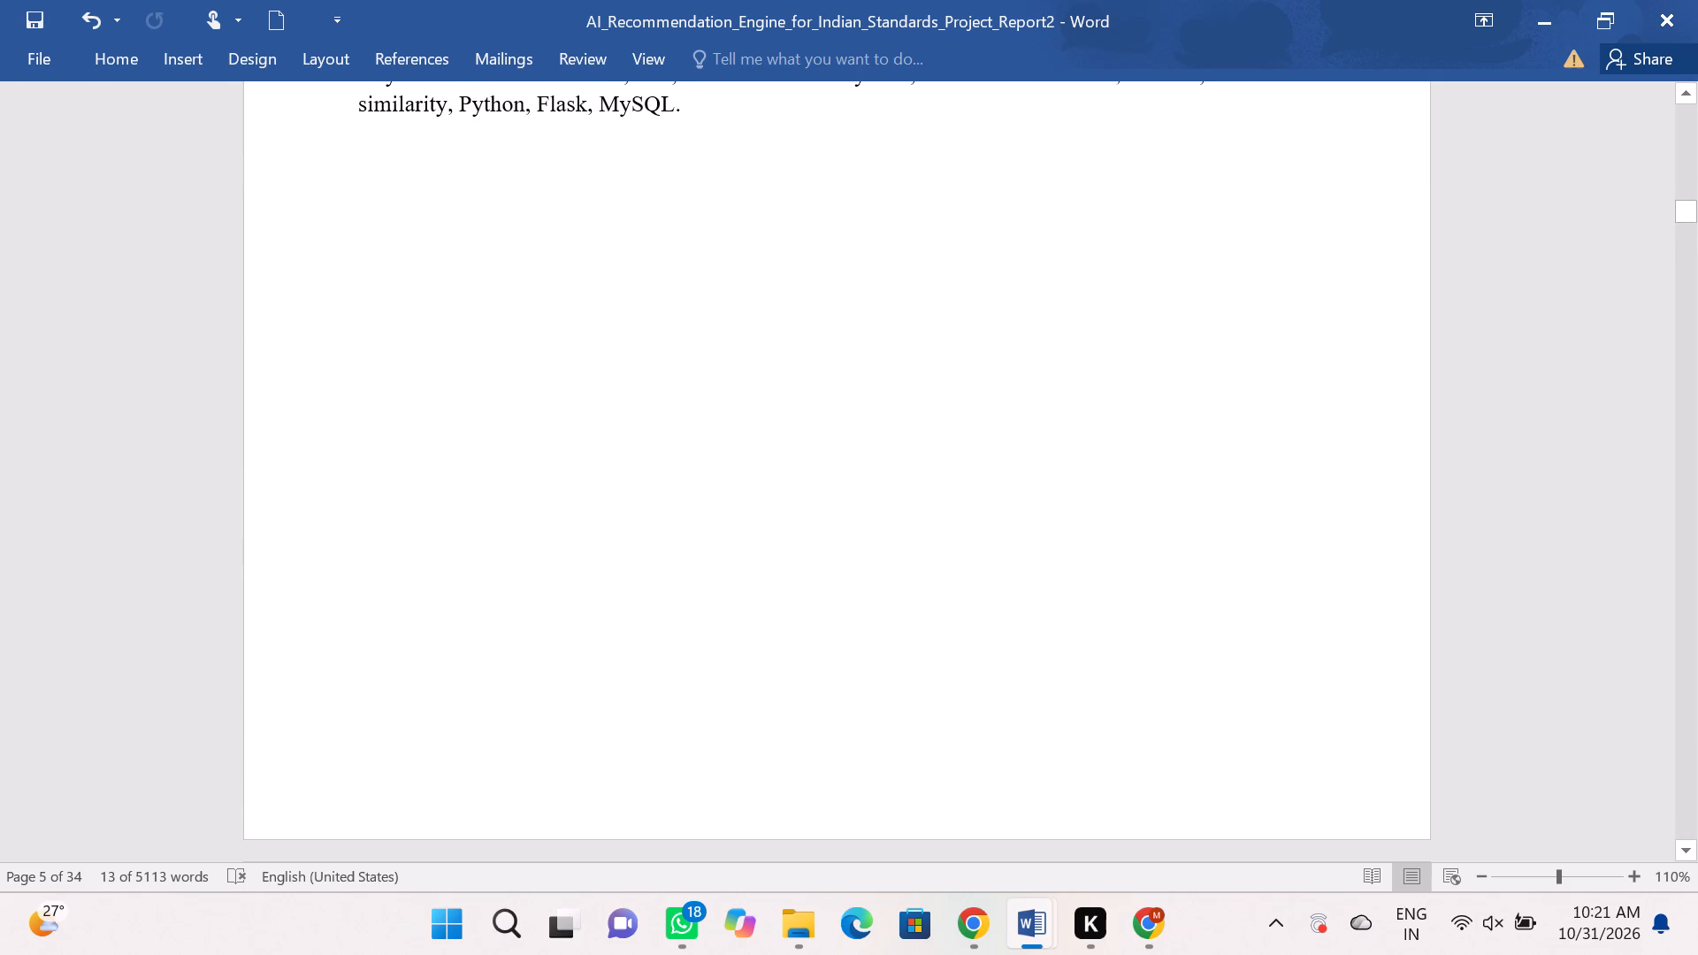
{"action": "scroll", "coordinate": [658, 348], "scroll_direction": "up", "scroll_amount": 5}
{"action": "scroll", "coordinate": [658, 351], "scroll_direction": "down", "scroll_amount": 12}
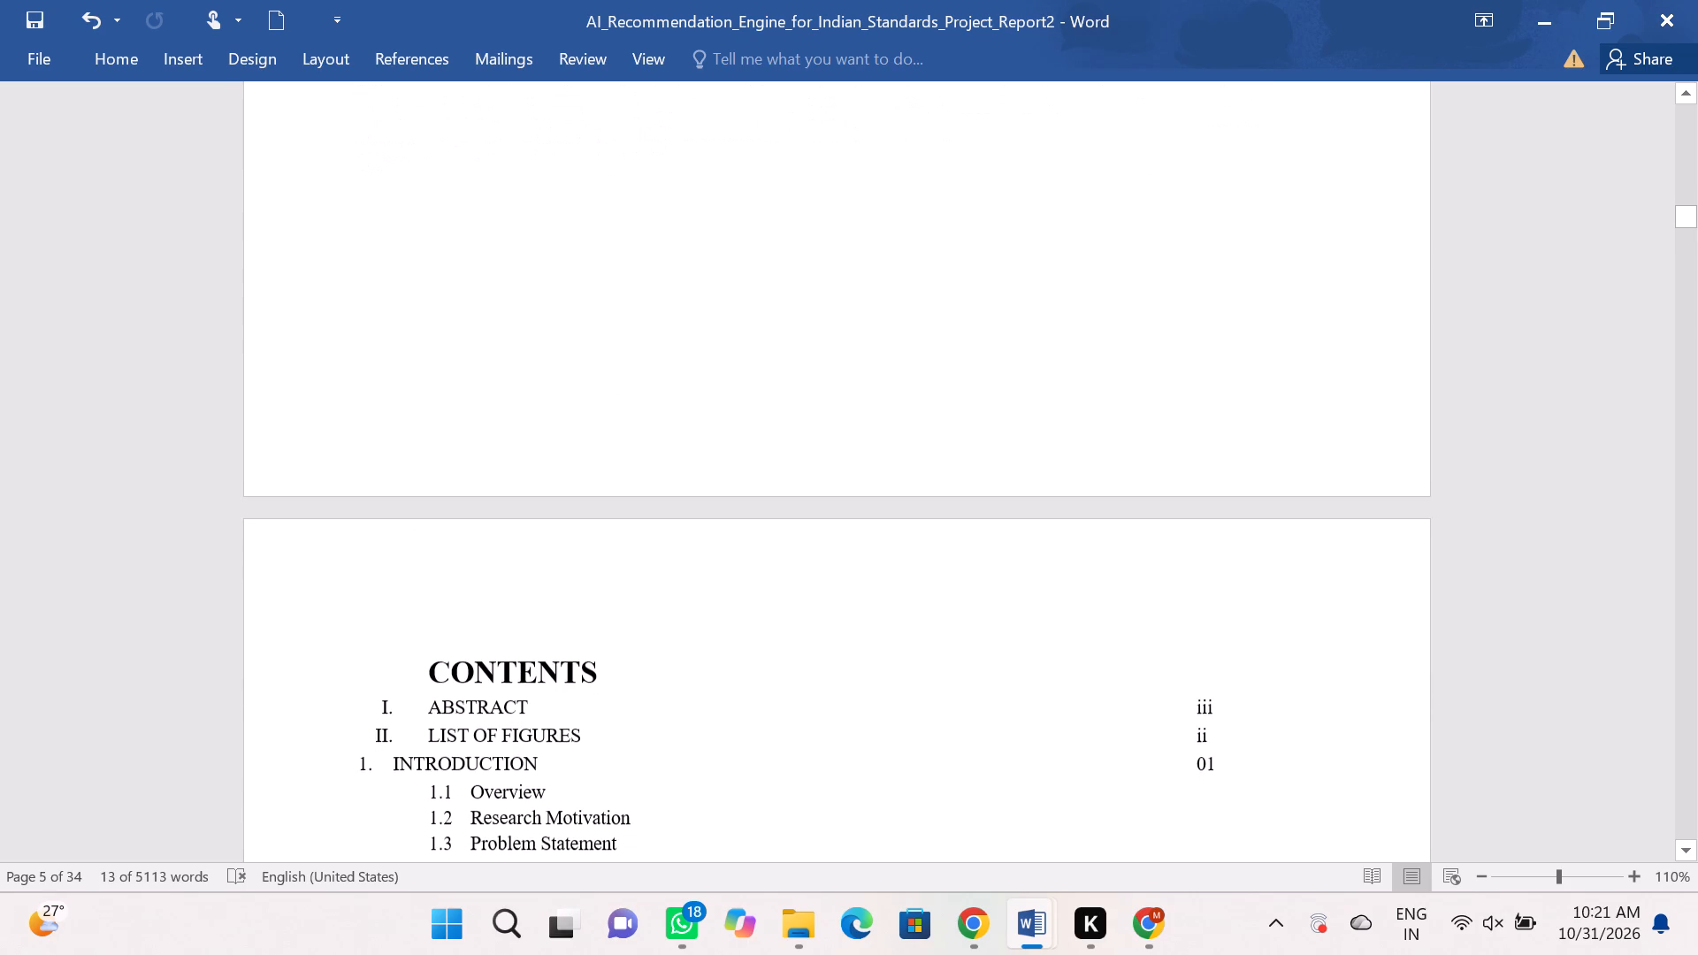
{"action": "scroll", "coordinate": [673, 369], "scroll_direction": "down", "scroll_amount": 4}
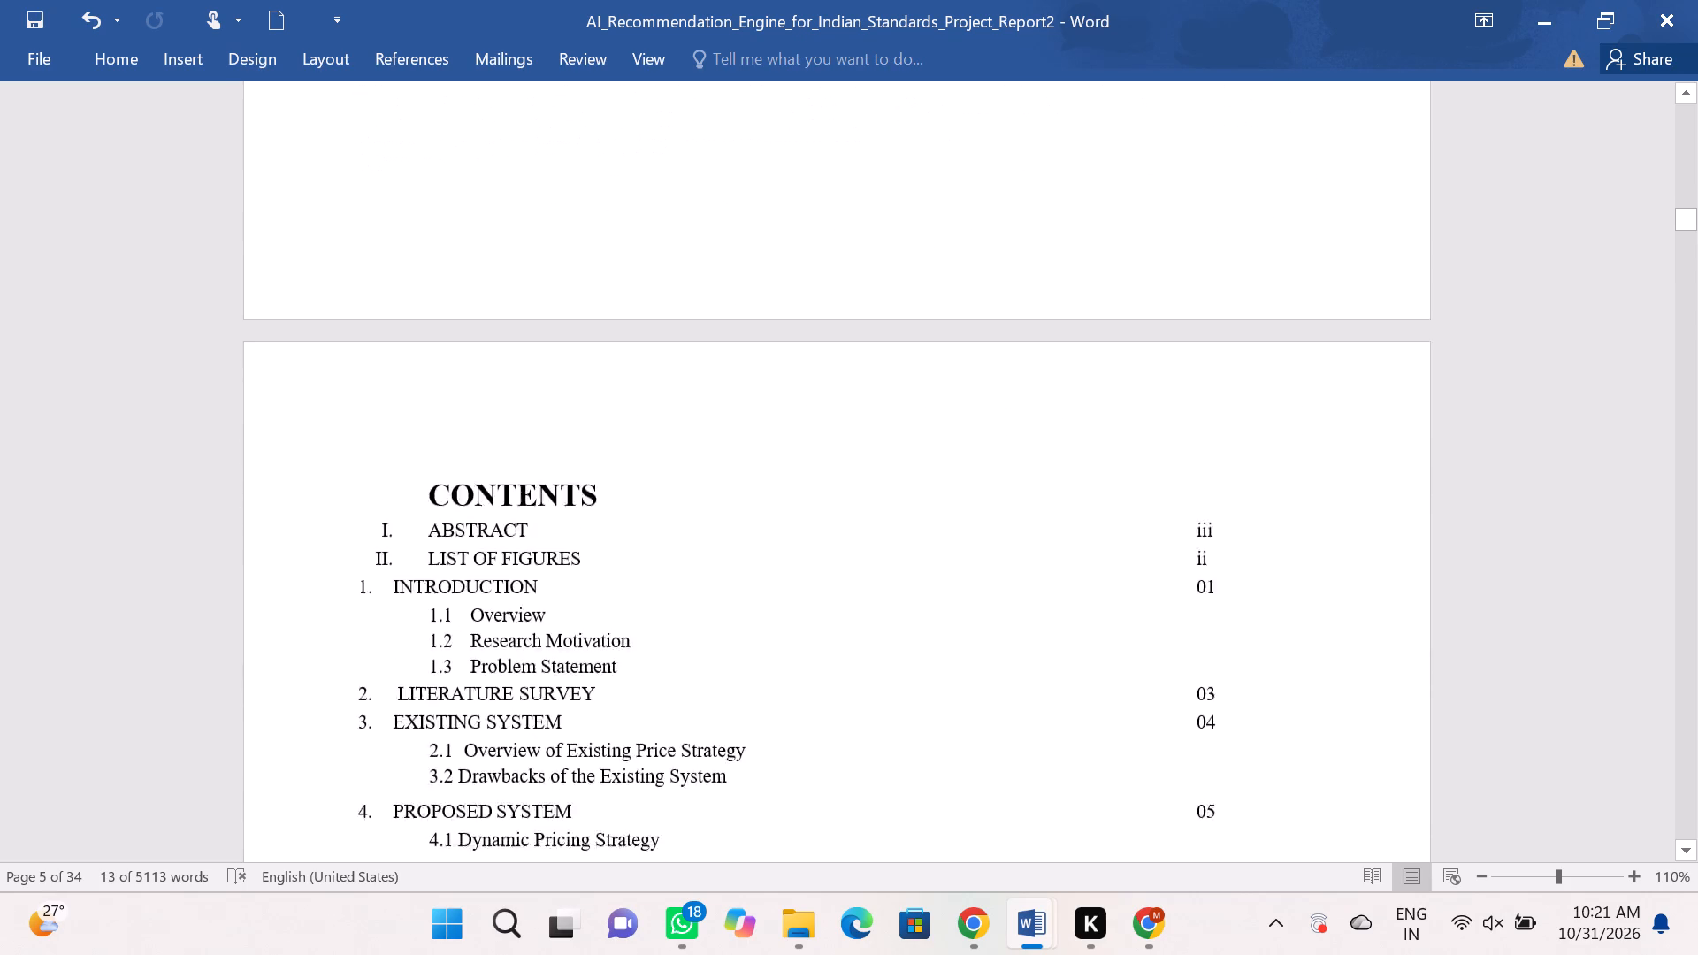
{"action": "scroll", "coordinate": [673, 369], "scroll_direction": "up", "scroll_amount": 2}
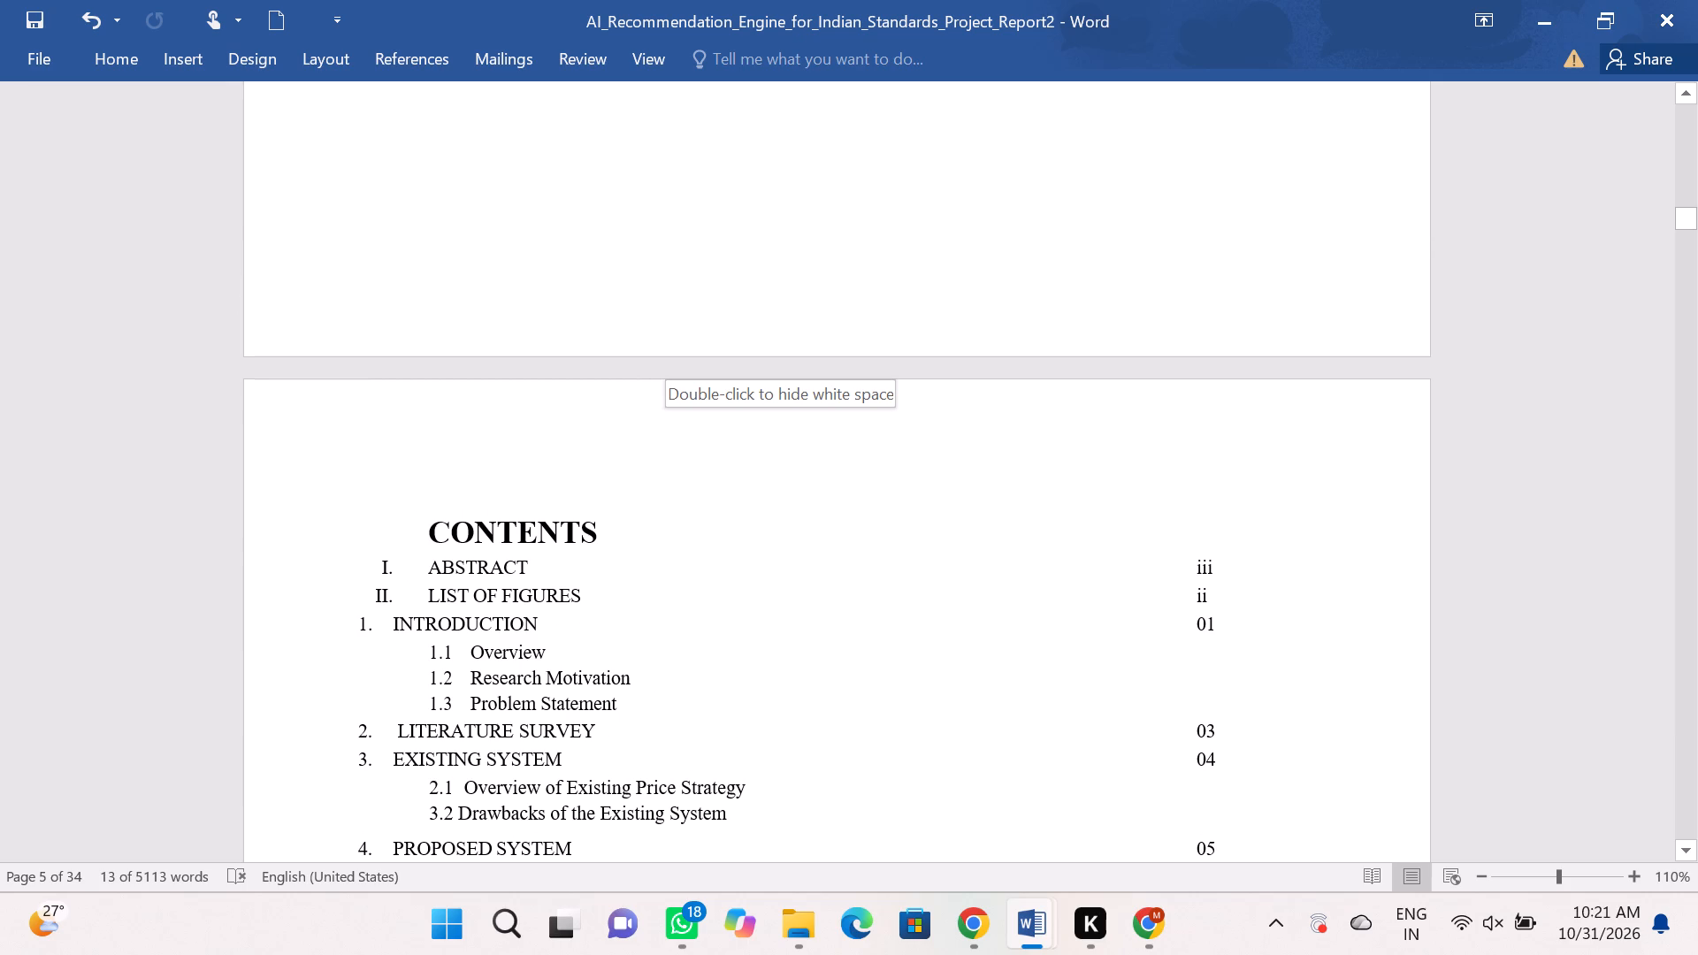
{"action": "scroll", "coordinate": [696, 371], "scroll_direction": "down", "scroll_amount": 2}
{"action": "scroll", "coordinate": [710, 371], "scroll_direction": "up", "scroll_amount": 1}
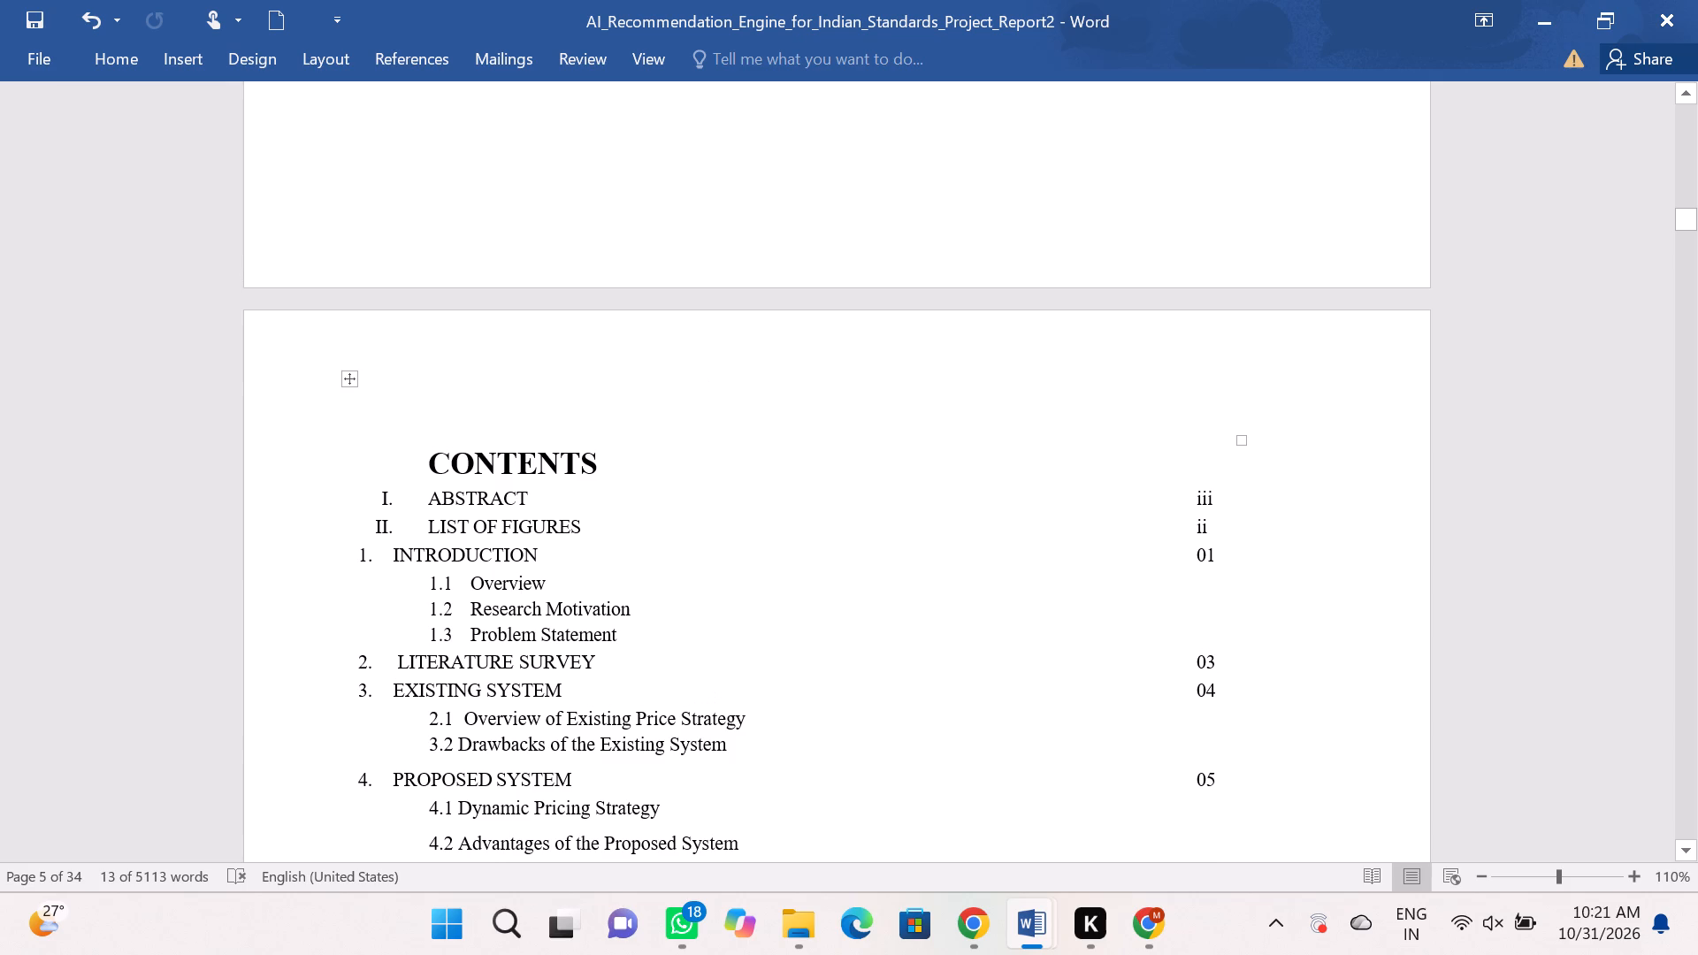
In the CONTENTS list, set the page references to 05 for EXISTING SYSTEM, 06 for PROPOSED SYSTEM and 08 for UML DIAGRAMS.
{"action": "left_click", "coordinate": [1219, 699]}
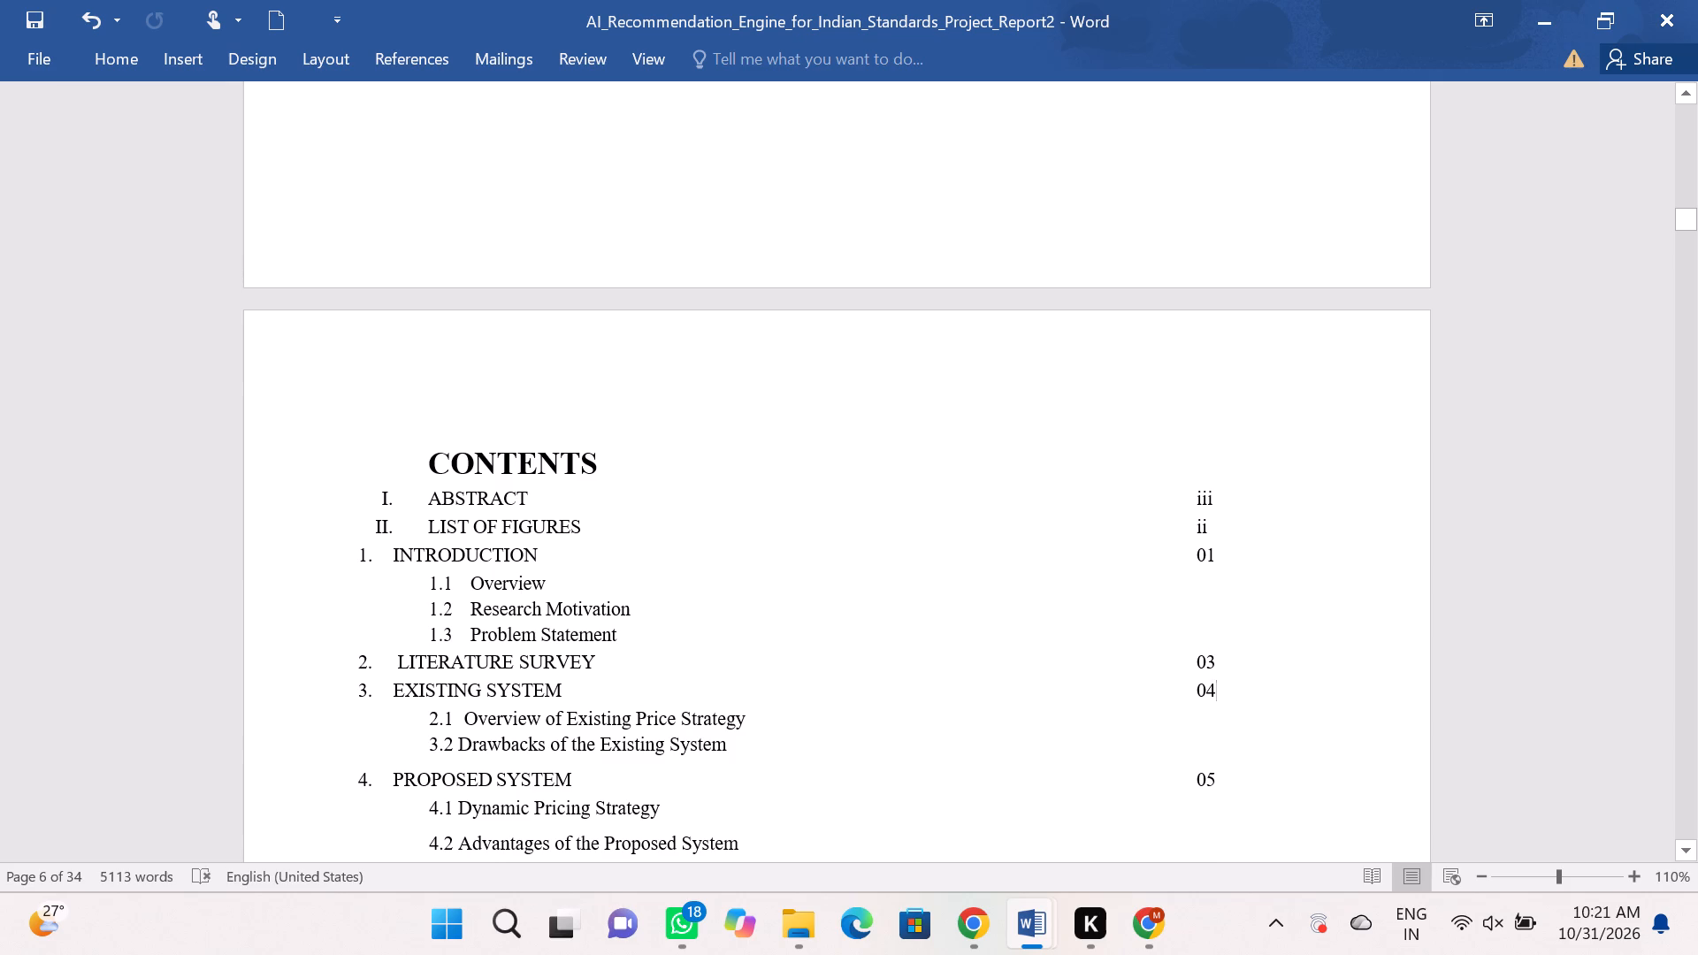
{"action": "key", "text": "BackSpace"}
{"action": "key", "text": "5"}
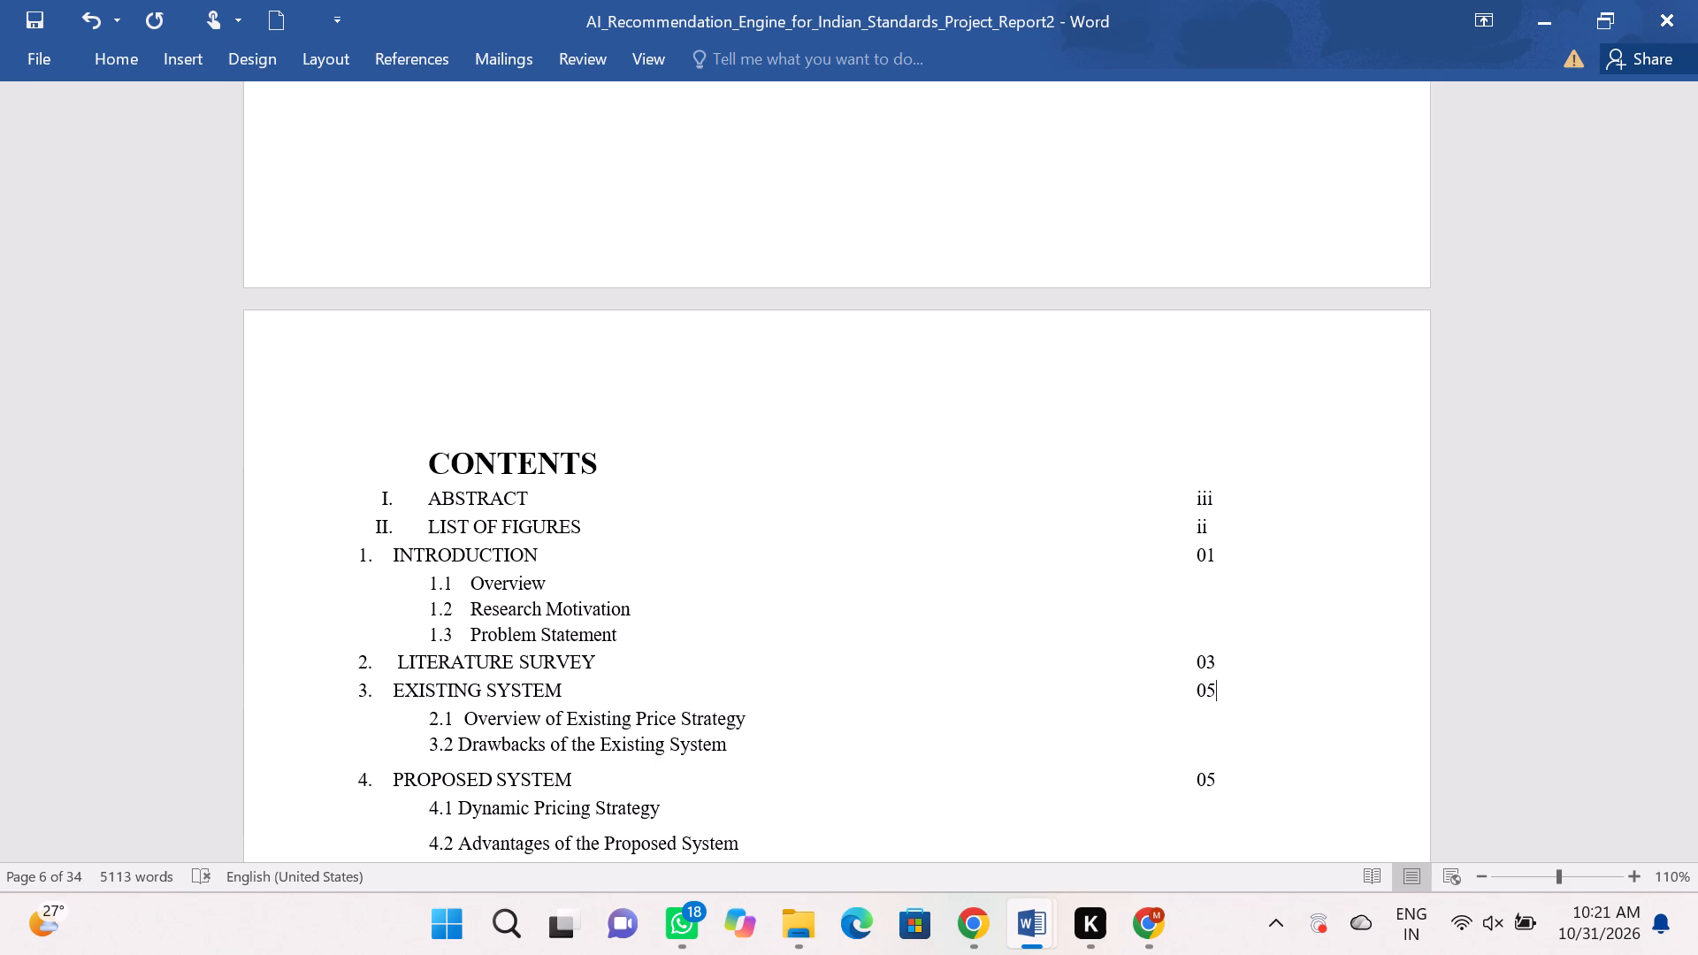
{"action": "left_click", "coordinate": [1223, 772]}
{"action": "key", "text": "BackSpace"}
{"action": "key", "text": "6"}
{"action": "scroll", "coordinate": [1228, 773], "scroll_direction": "down", "scroll_amount": 2}
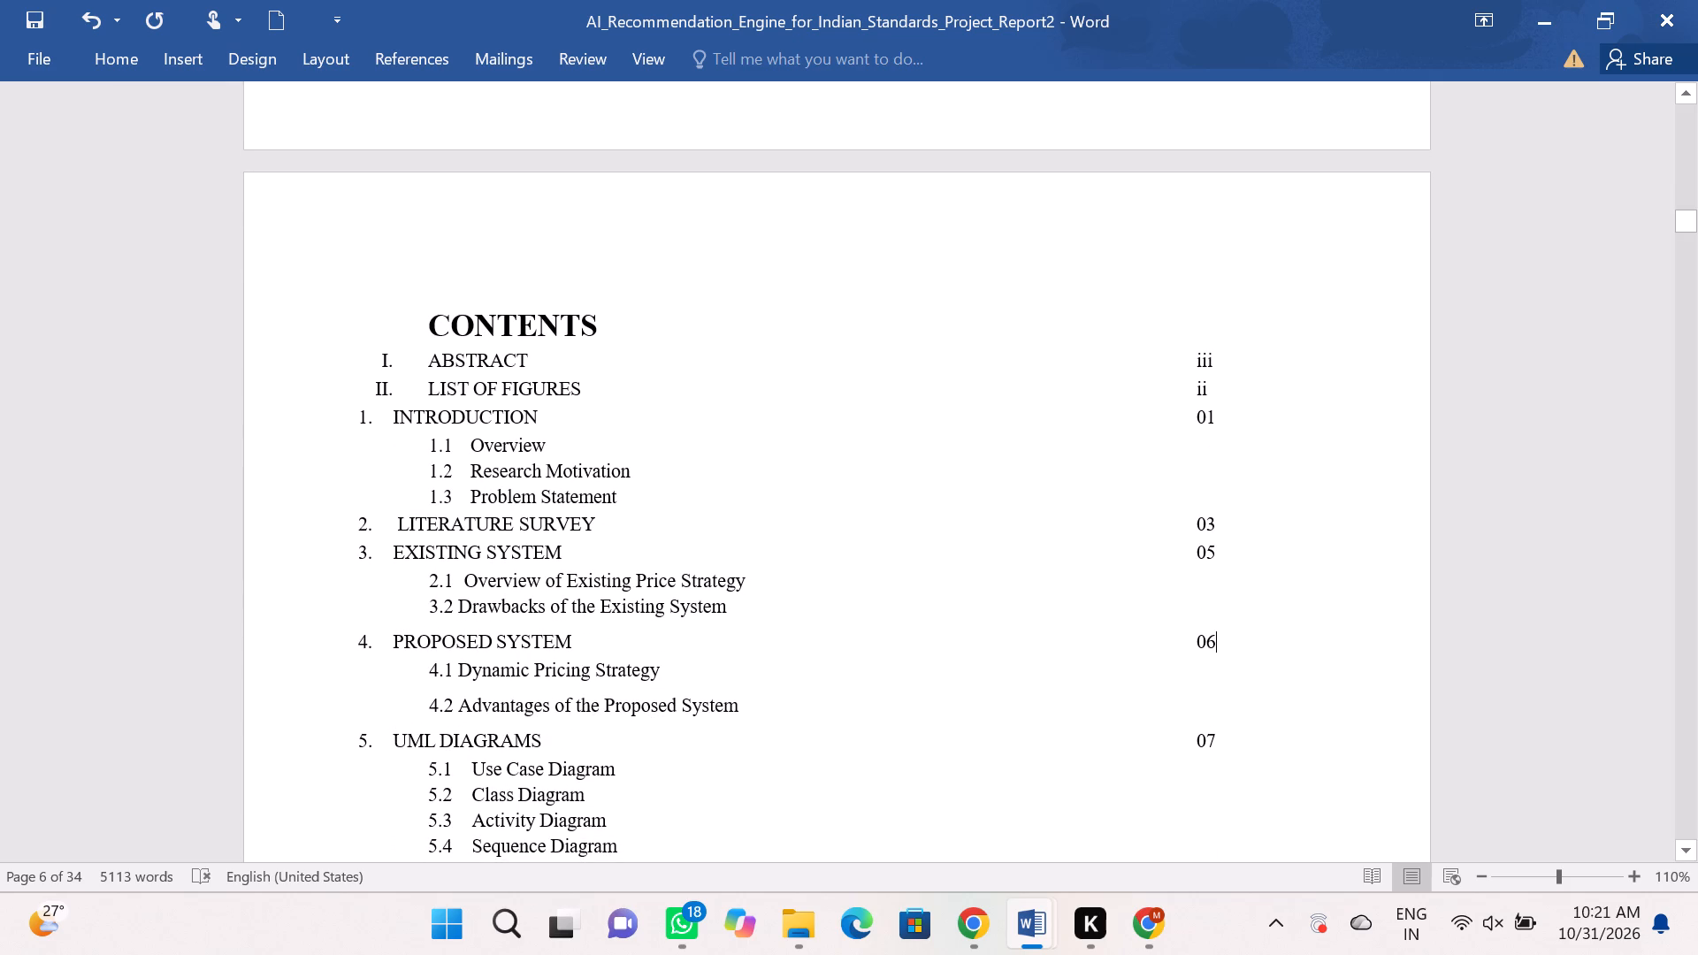
{"action": "left_click", "coordinate": [1218, 737]}
{"action": "key", "text": "BackSpace"}
{"action": "key", "text": "8"}
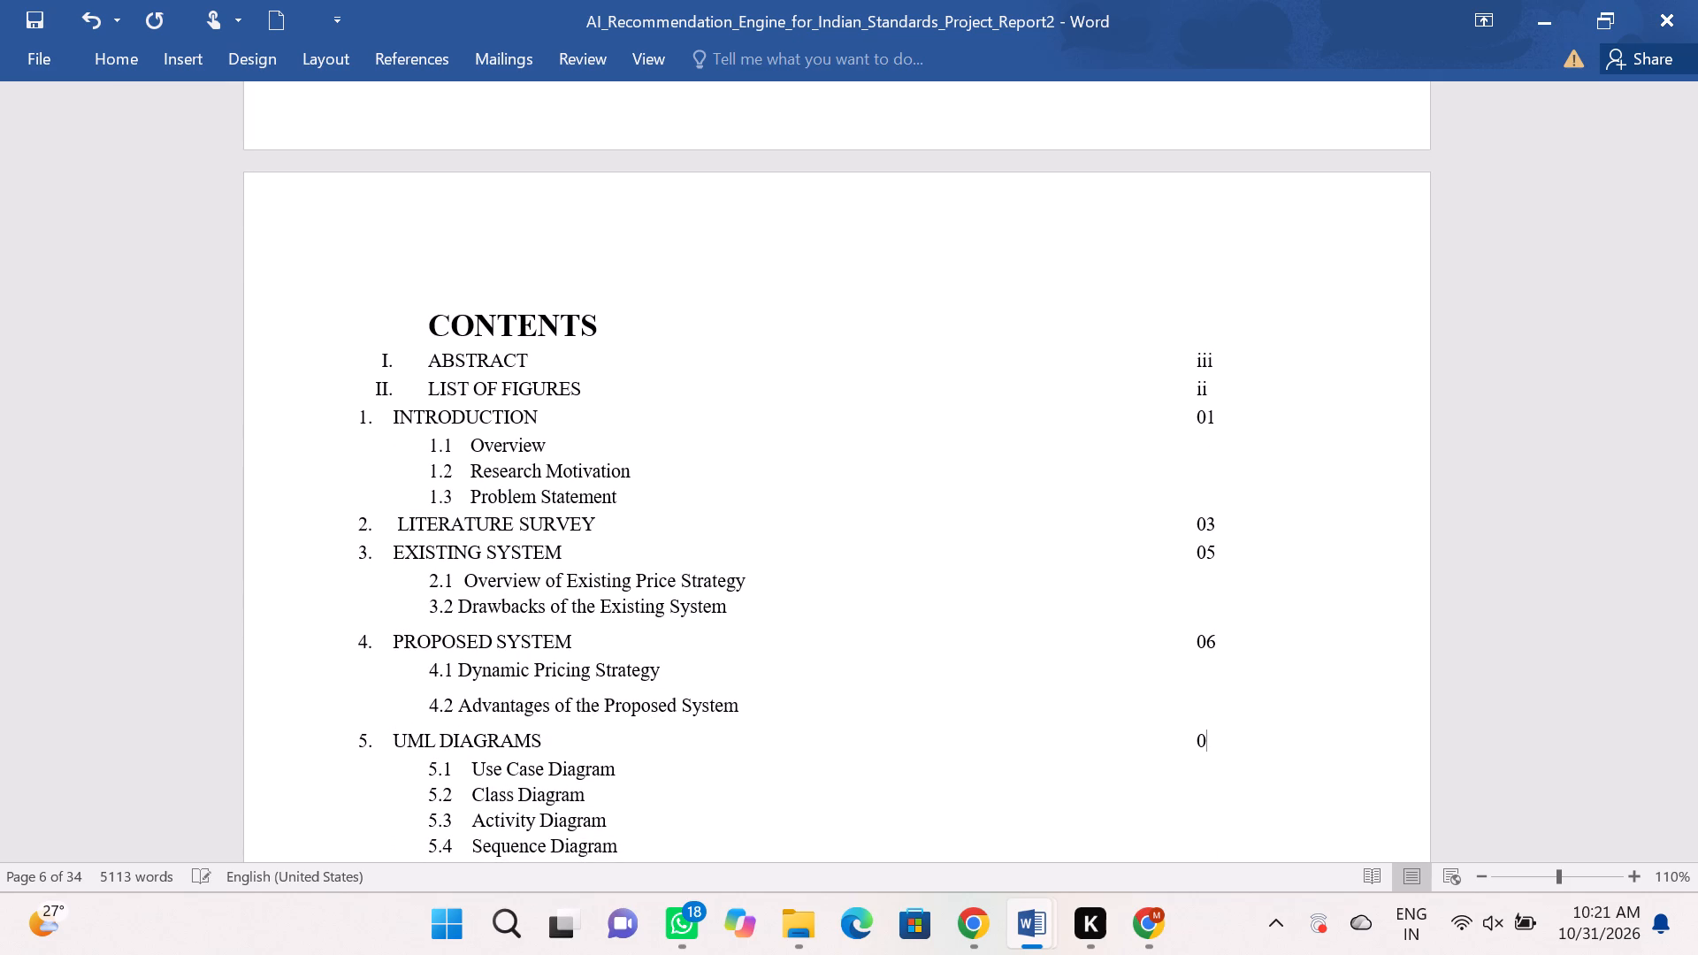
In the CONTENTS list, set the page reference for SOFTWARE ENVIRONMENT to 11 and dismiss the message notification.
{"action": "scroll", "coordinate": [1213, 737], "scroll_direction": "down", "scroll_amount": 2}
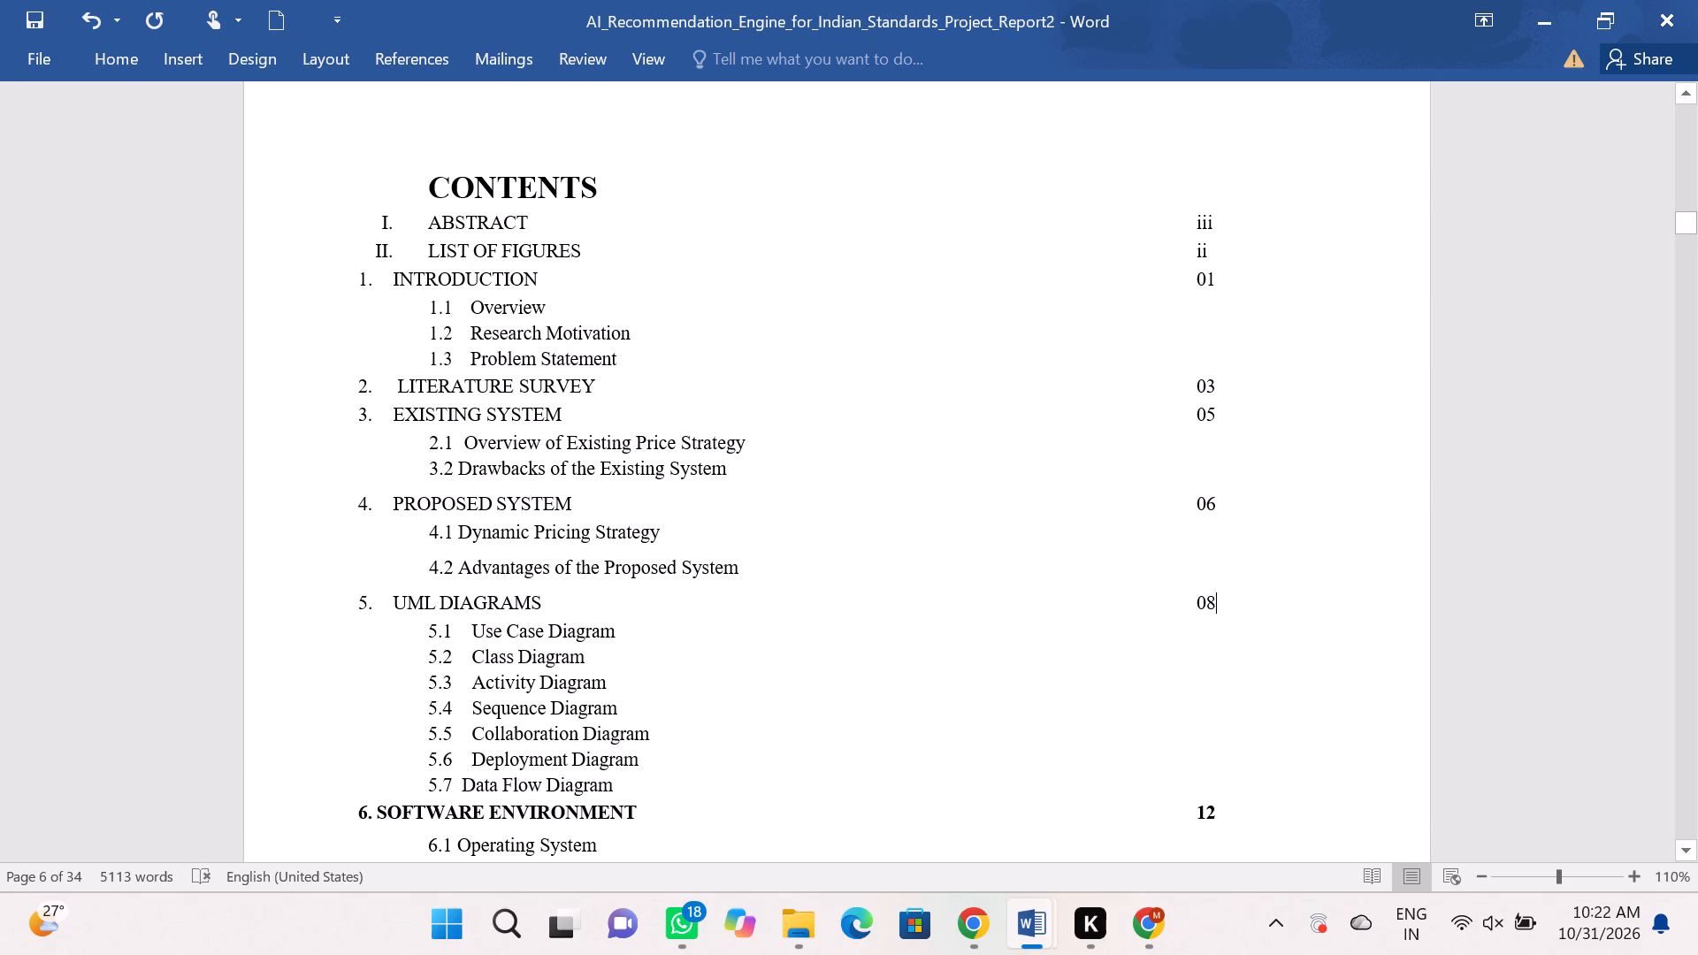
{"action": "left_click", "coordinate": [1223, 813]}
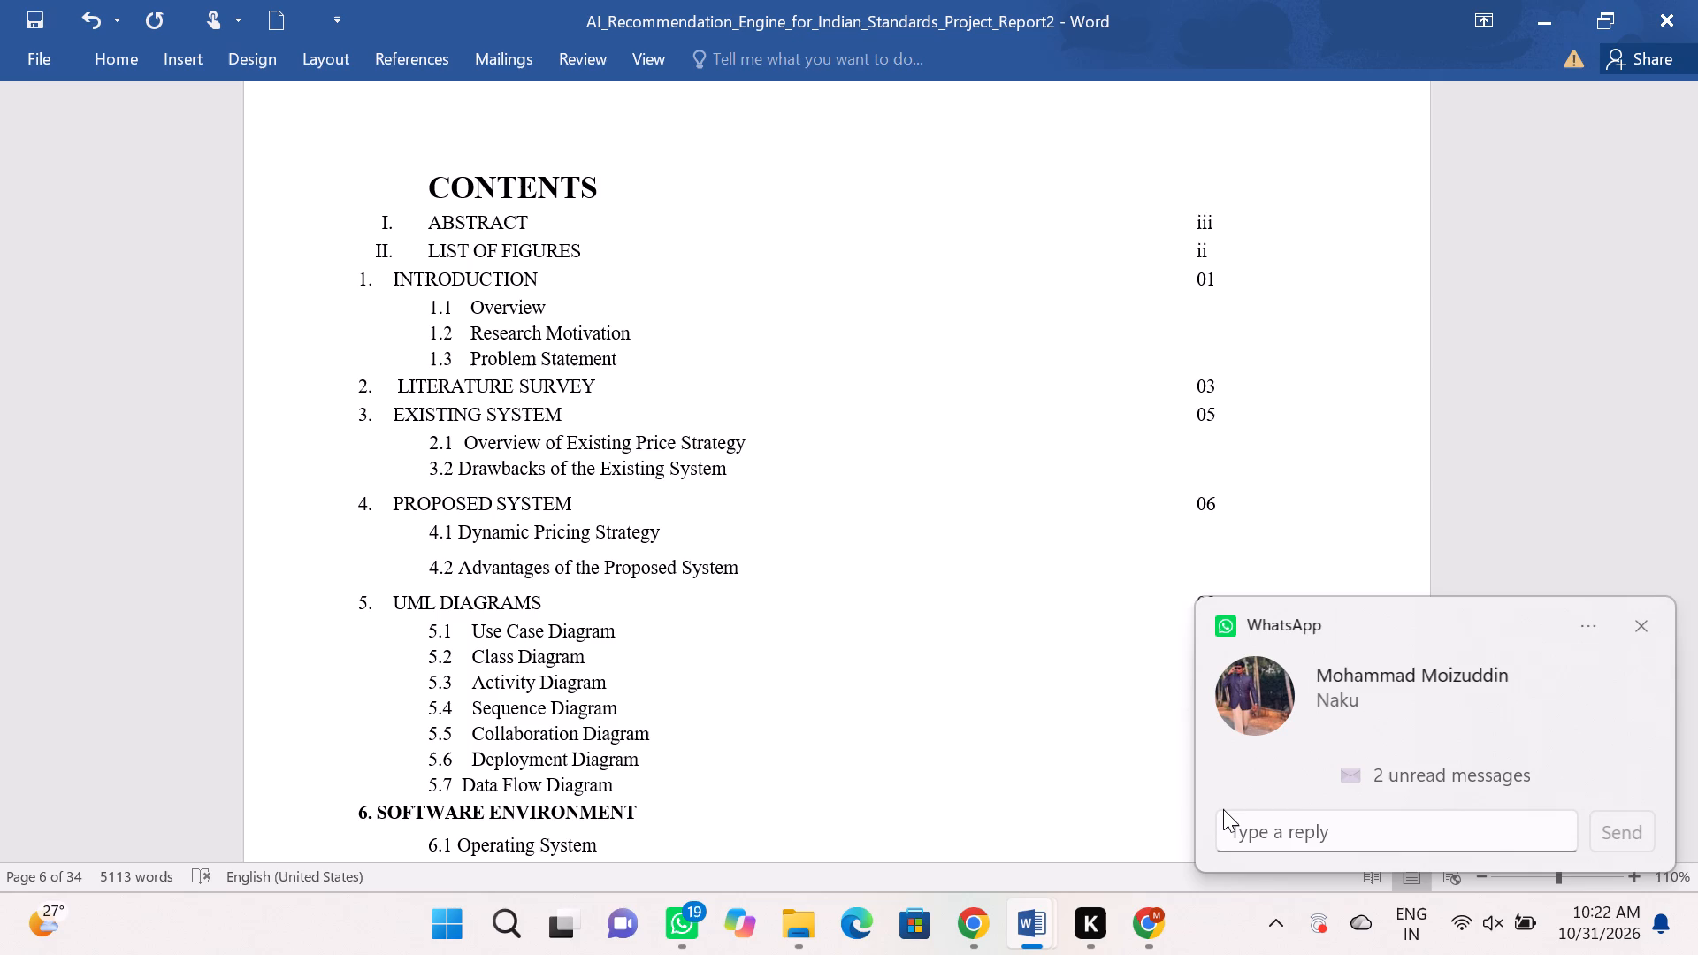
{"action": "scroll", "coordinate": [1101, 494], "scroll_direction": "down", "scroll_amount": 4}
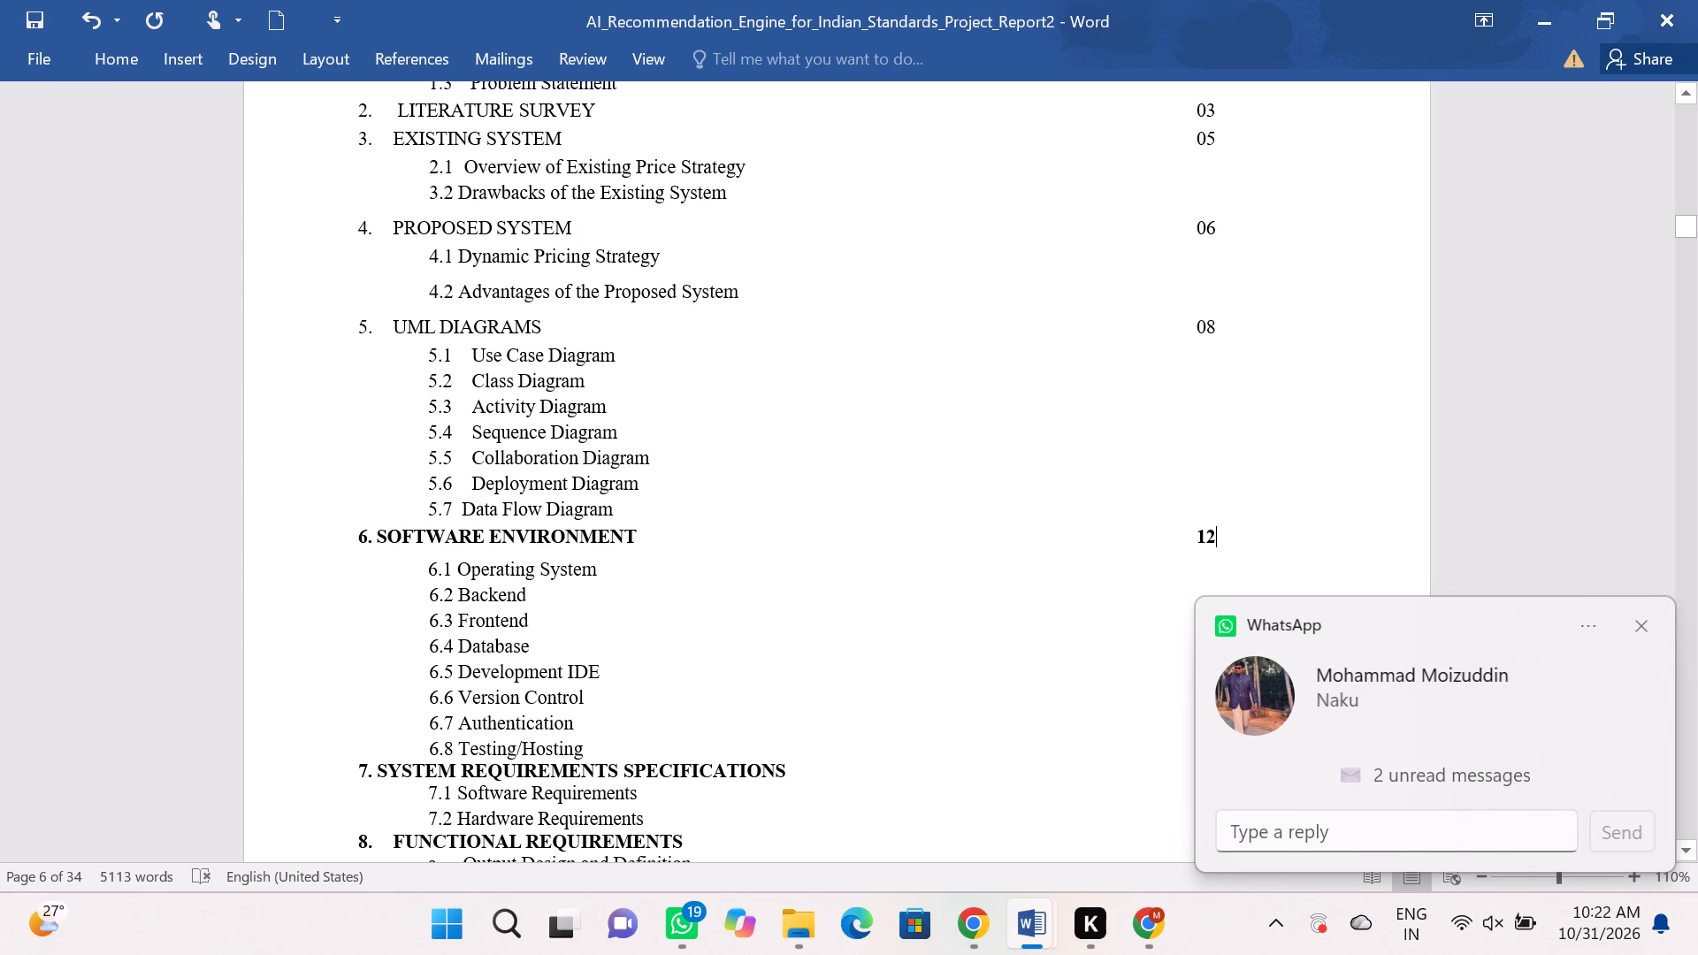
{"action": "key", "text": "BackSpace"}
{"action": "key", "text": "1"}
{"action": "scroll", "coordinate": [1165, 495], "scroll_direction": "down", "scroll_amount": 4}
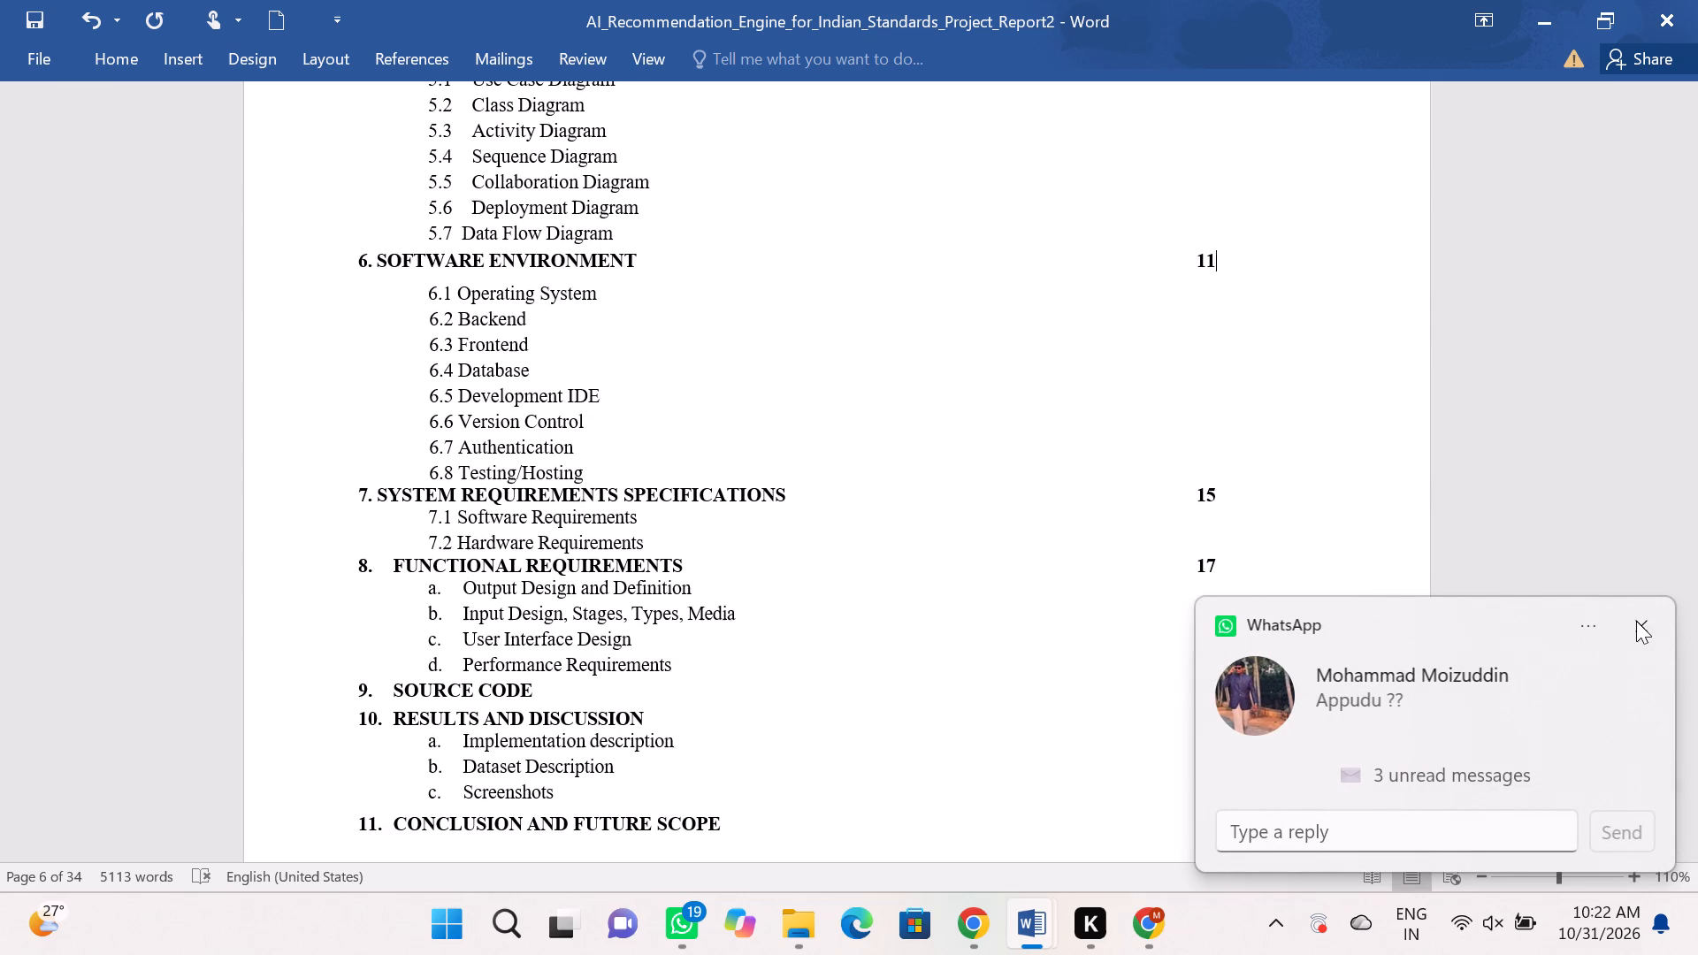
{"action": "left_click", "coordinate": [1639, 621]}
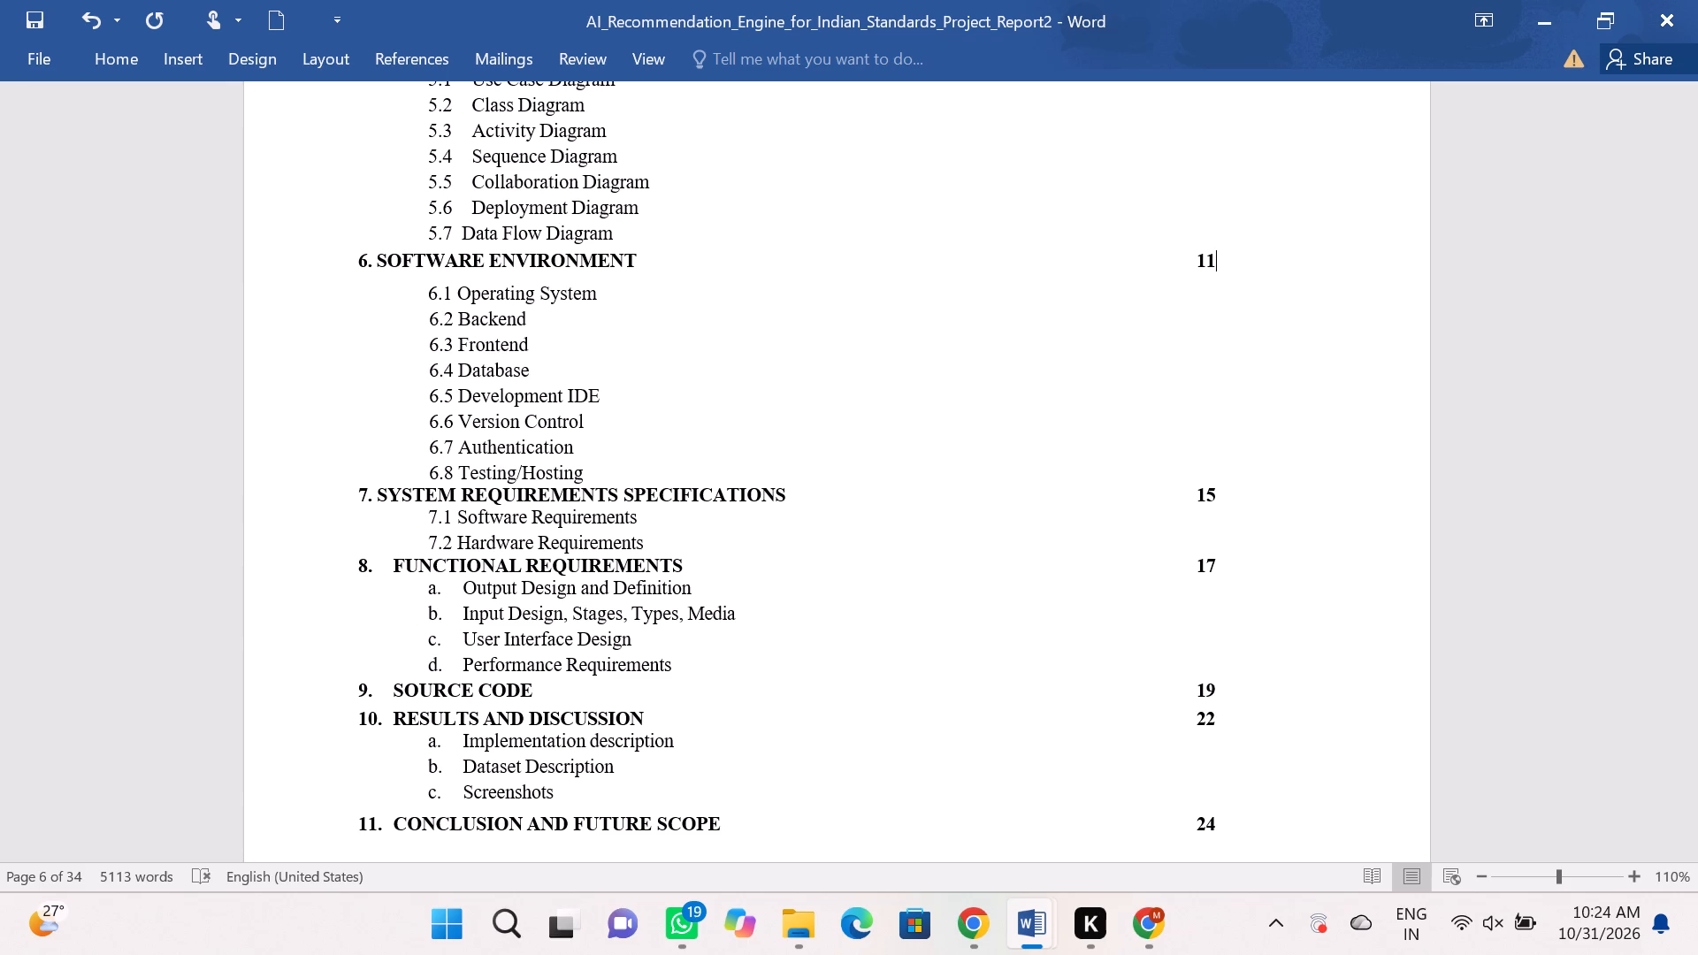
In the CONTENTS list, set the page references to 12 for SOFTWARE ENVIRONMENT and 14 for SYSTEM REQUIREMENTS SPECIFICATIONS.
{"action": "left_click", "coordinate": [1227, 494]}
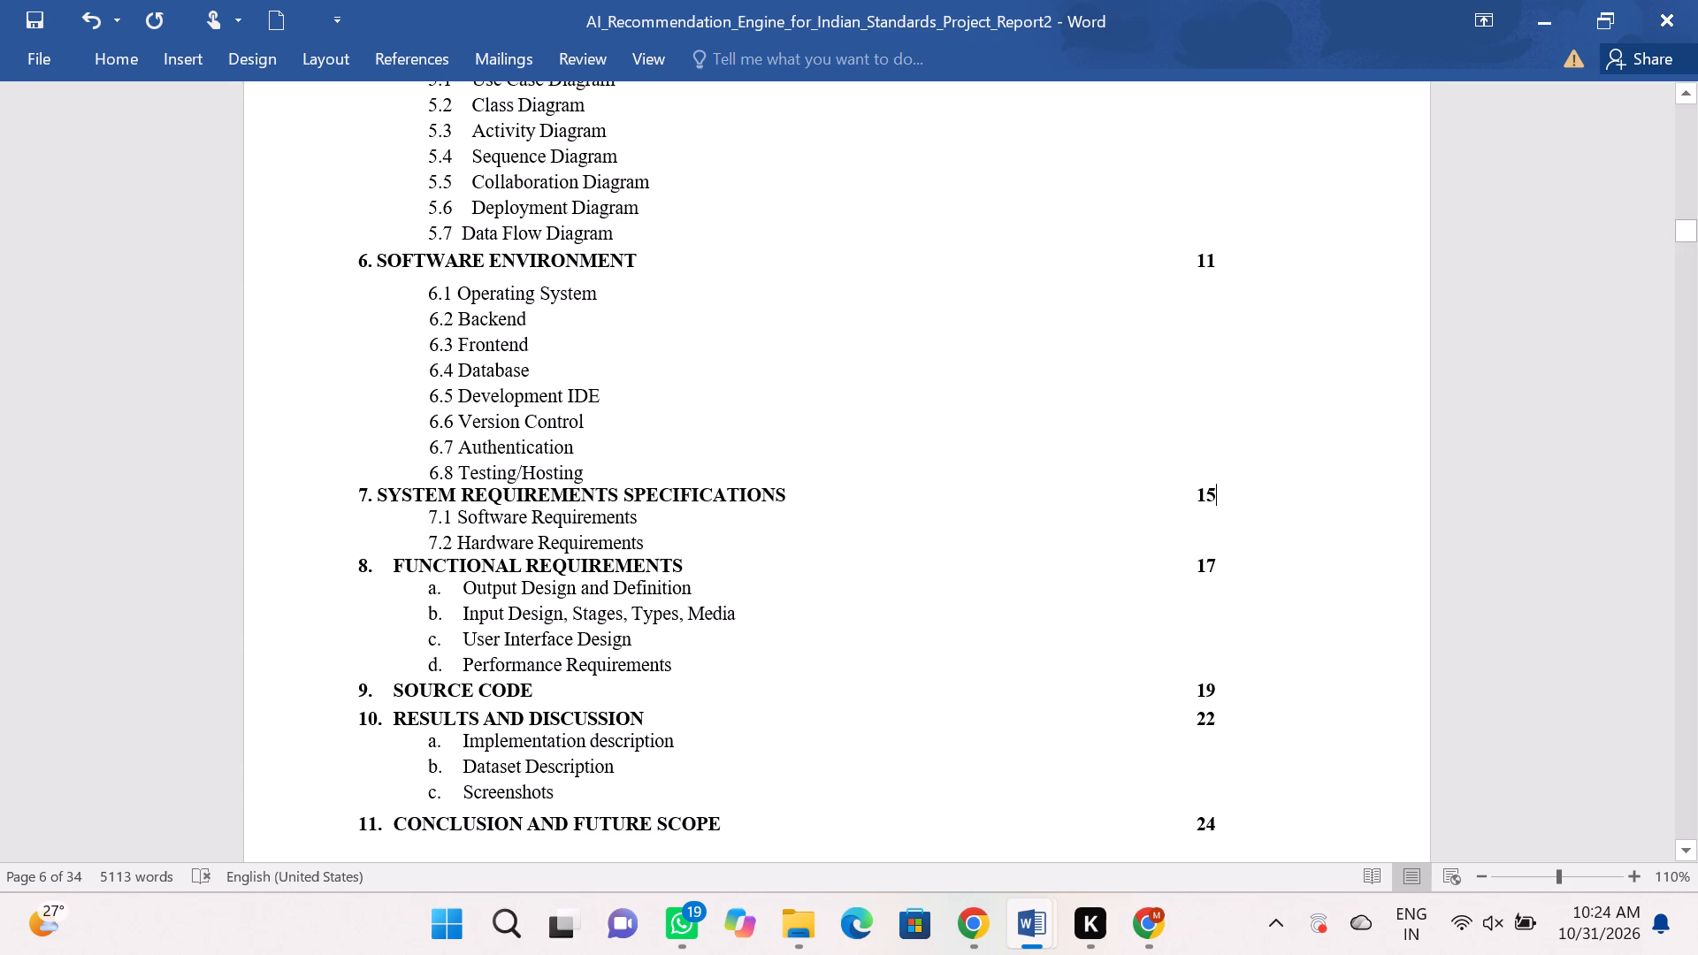
{"action": "left_click", "coordinate": [1222, 262]}
{"action": "key", "text": "BackSpace"}
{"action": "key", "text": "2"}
{"action": "left_click", "coordinate": [1218, 502]}
{"action": "key", "text": "BackSpace"}
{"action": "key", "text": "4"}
In the CONTENTS list, set the page references to 15 for FUNCTIONAL REQUIREMENTS and 17 for SOURCE CODE.
{"action": "left_click", "coordinate": [1218, 560]}
{"action": "key", "text": "BackSpace"}
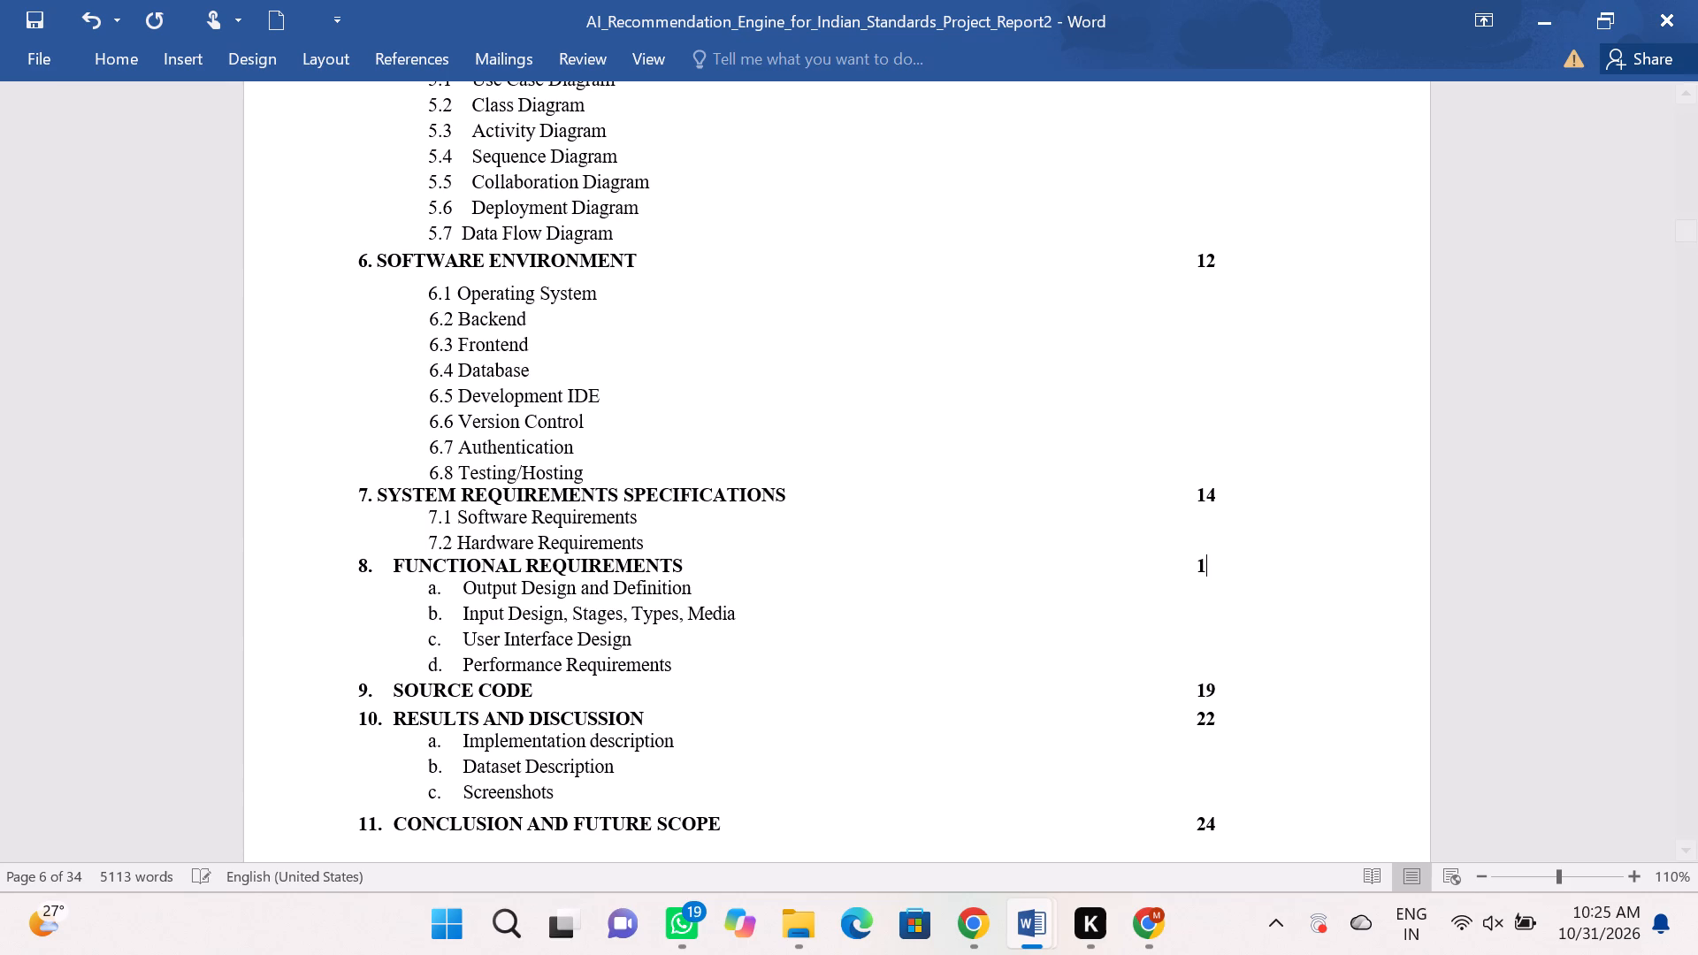
{"action": "key", "text": "5"}
{"action": "left_click", "coordinate": [1220, 689]}
{"action": "key", "text": "BackSpace"}
{"action": "key", "text": "7"}
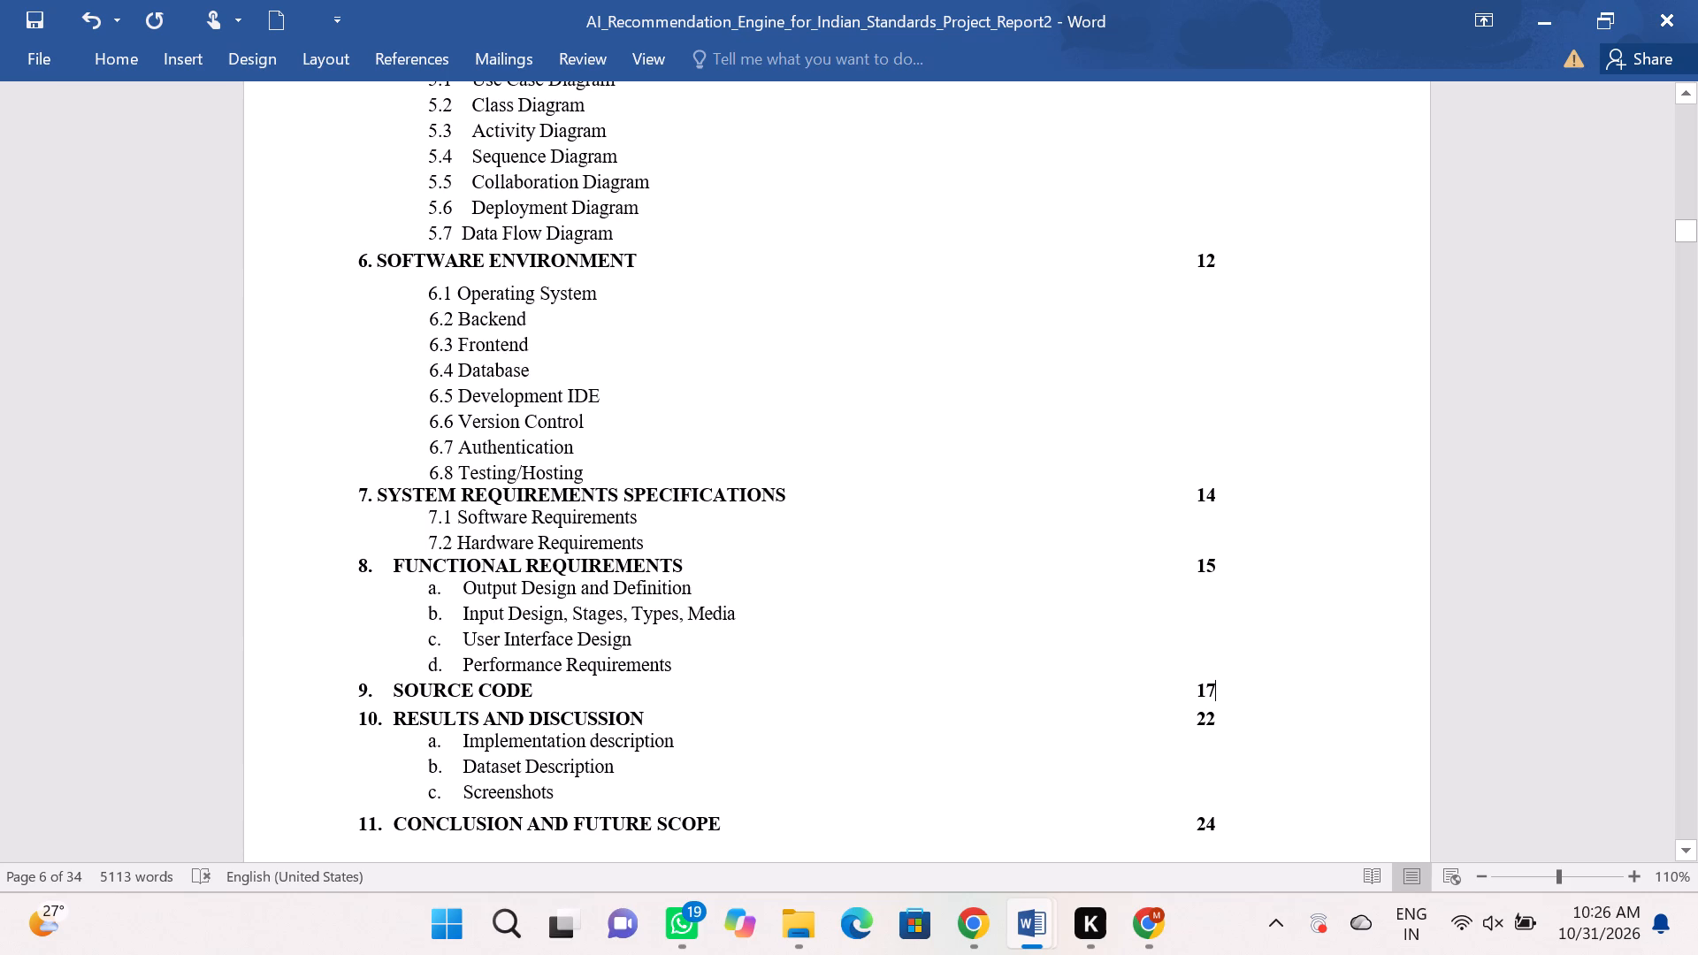
Review the CONTENTS entries from RESULTS AND DISCUSSION to REFERENCES, and the LIST OF FIGURES table on the following page.
{"action": "left_click", "coordinate": [1220, 707]}
{"action": "scroll", "coordinate": [1220, 691], "scroll_direction": "down", "scroll_amount": 1}
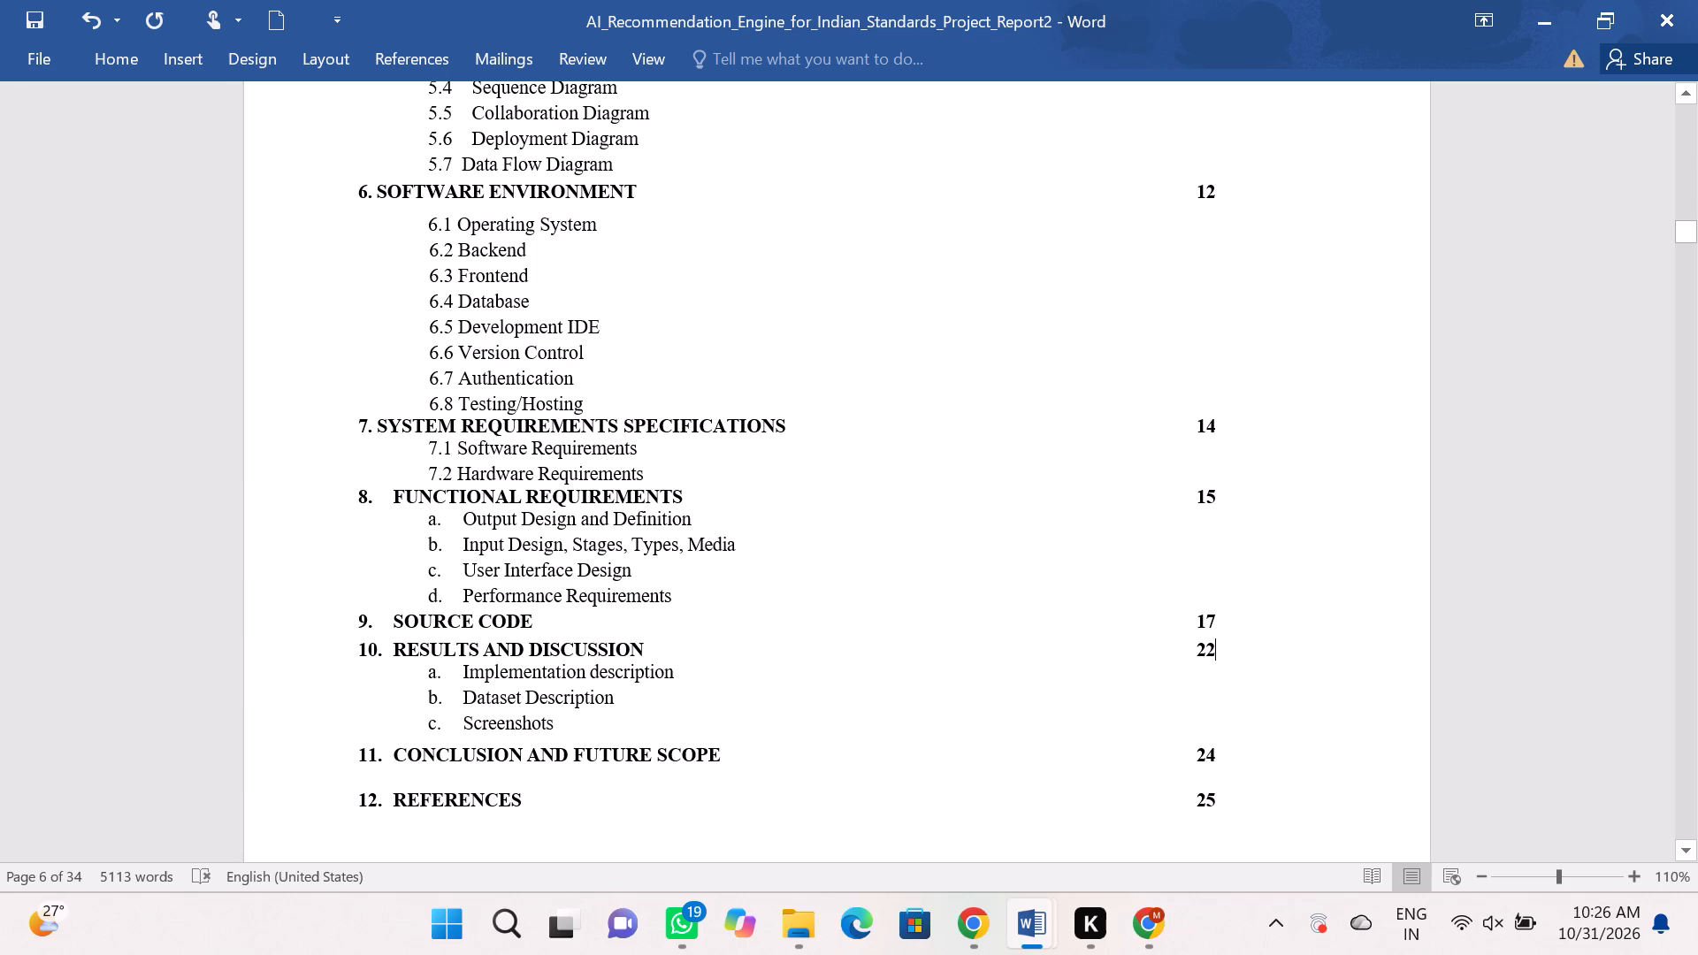
{"action": "scroll", "coordinate": [1220, 709], "scroll_direction": "down", "scroll_amount": 2}
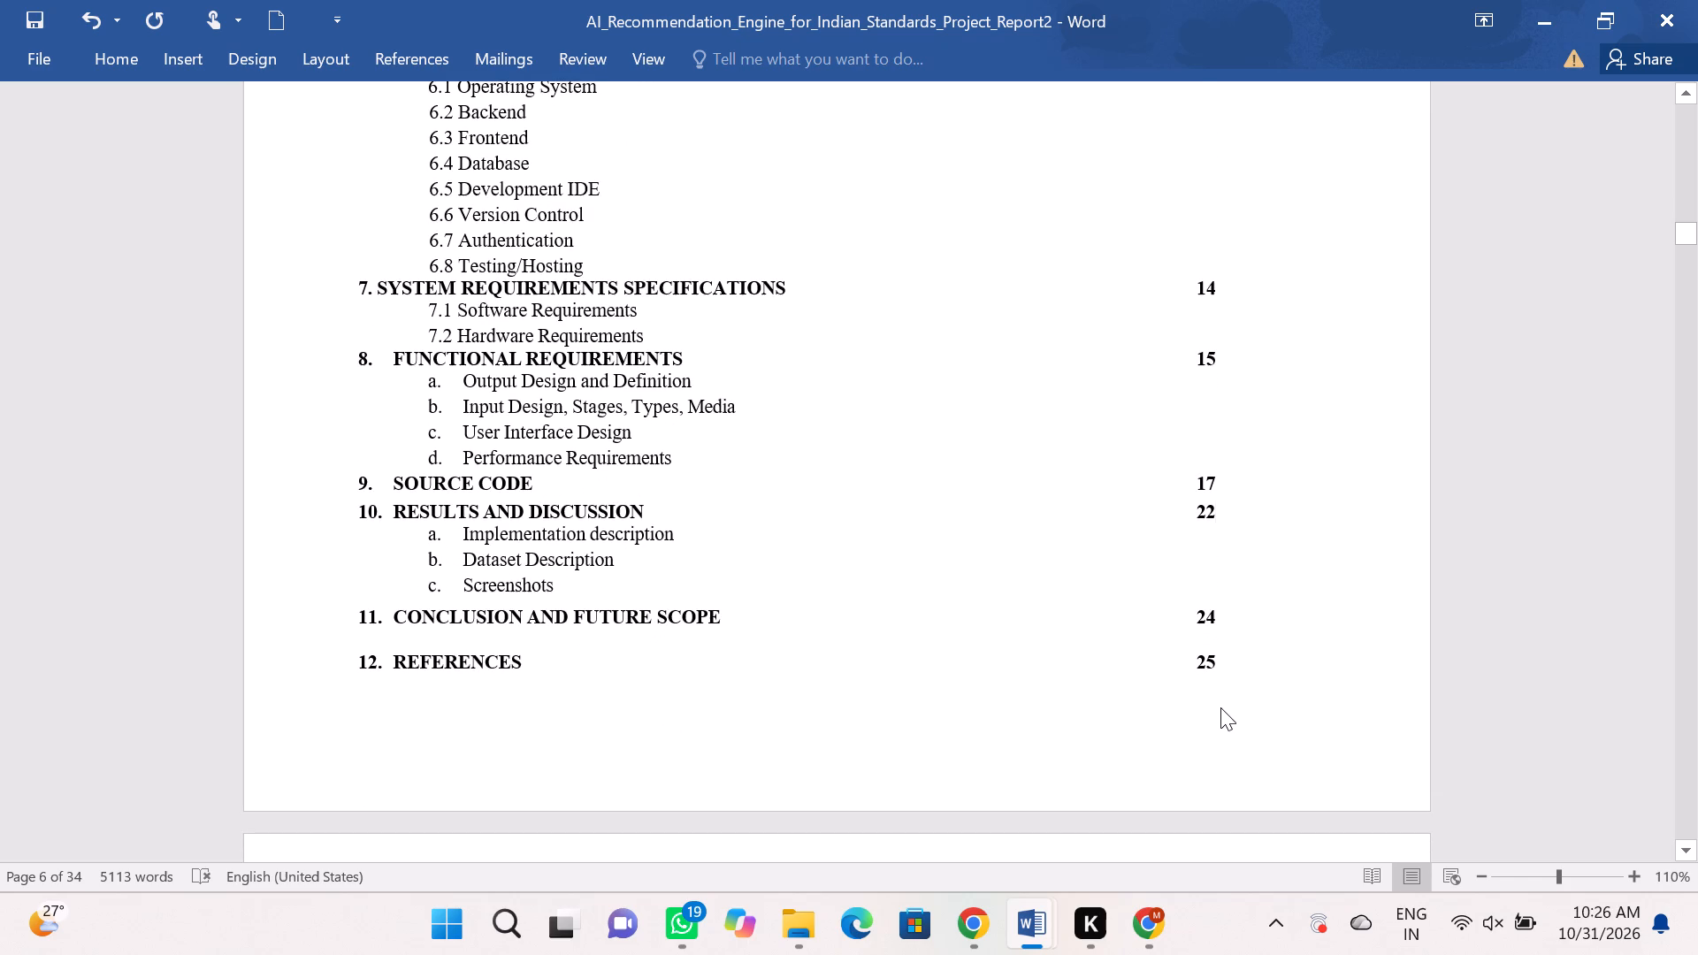
{"action": "scroll", "coordinate": [1220, 707], "scroll_direction": "down", "scroll_amount": 6}
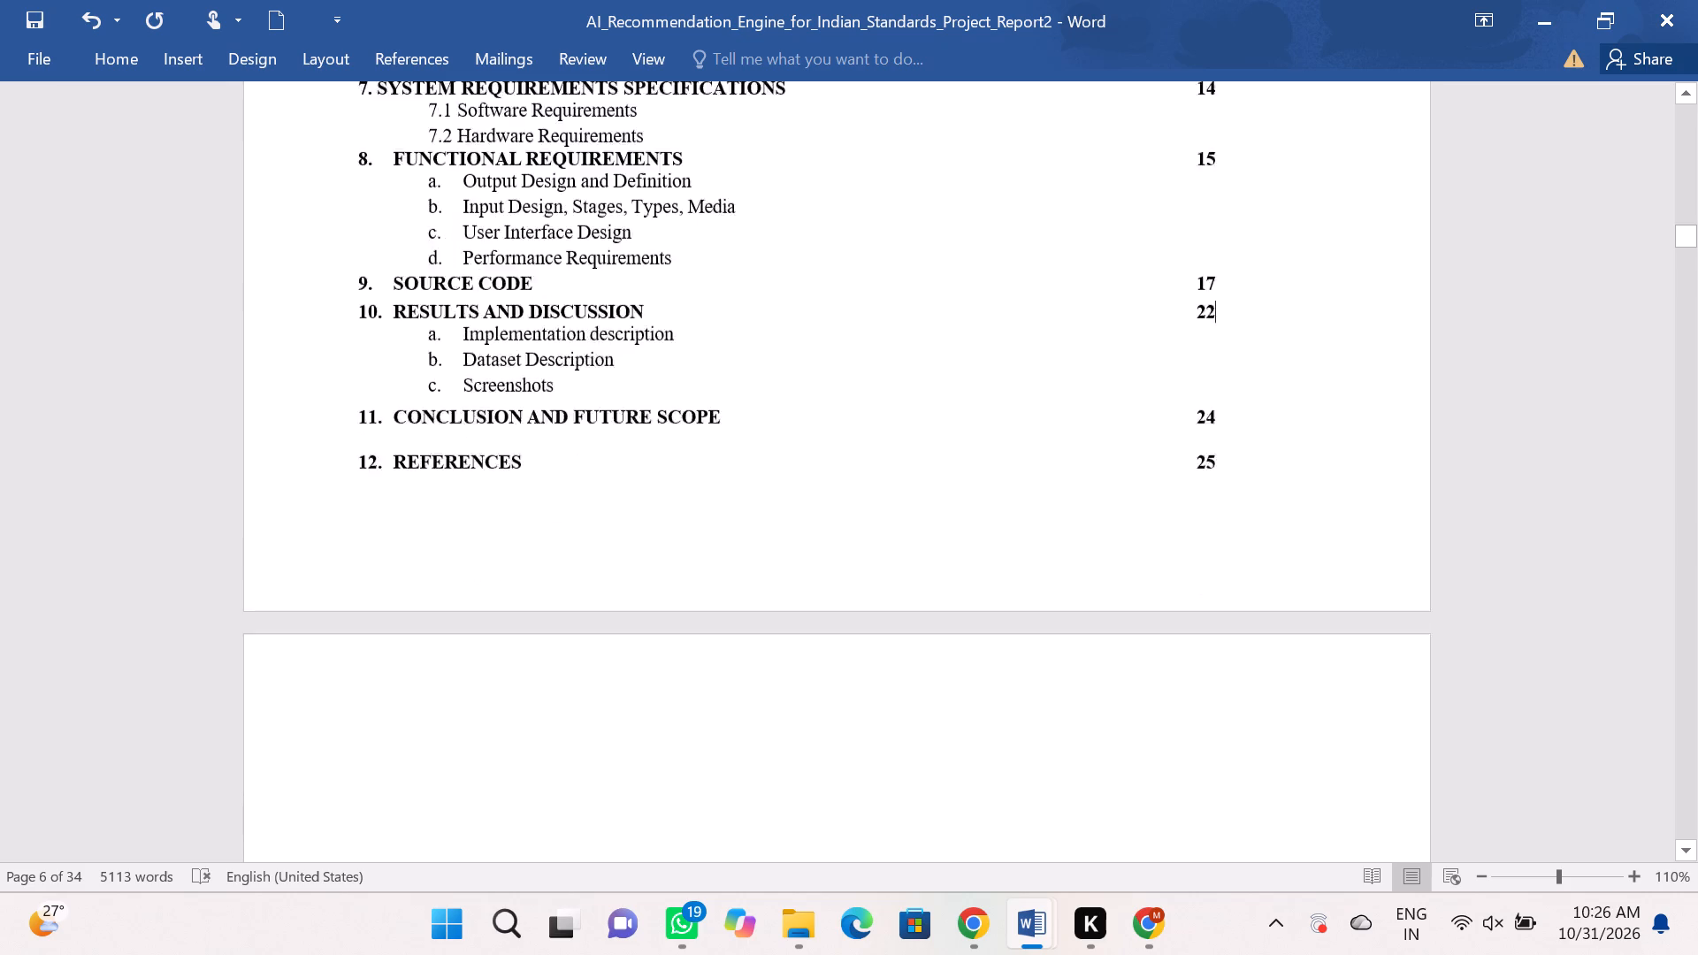
{"action": "scroll", "coordinate": [1221, 696], "scroll_direction": "down", "scroll_amount": 12}
{"action": "scroll", "coordinate": [1228, 678], "scroll_direction": "up", "scroll_amount": 6}
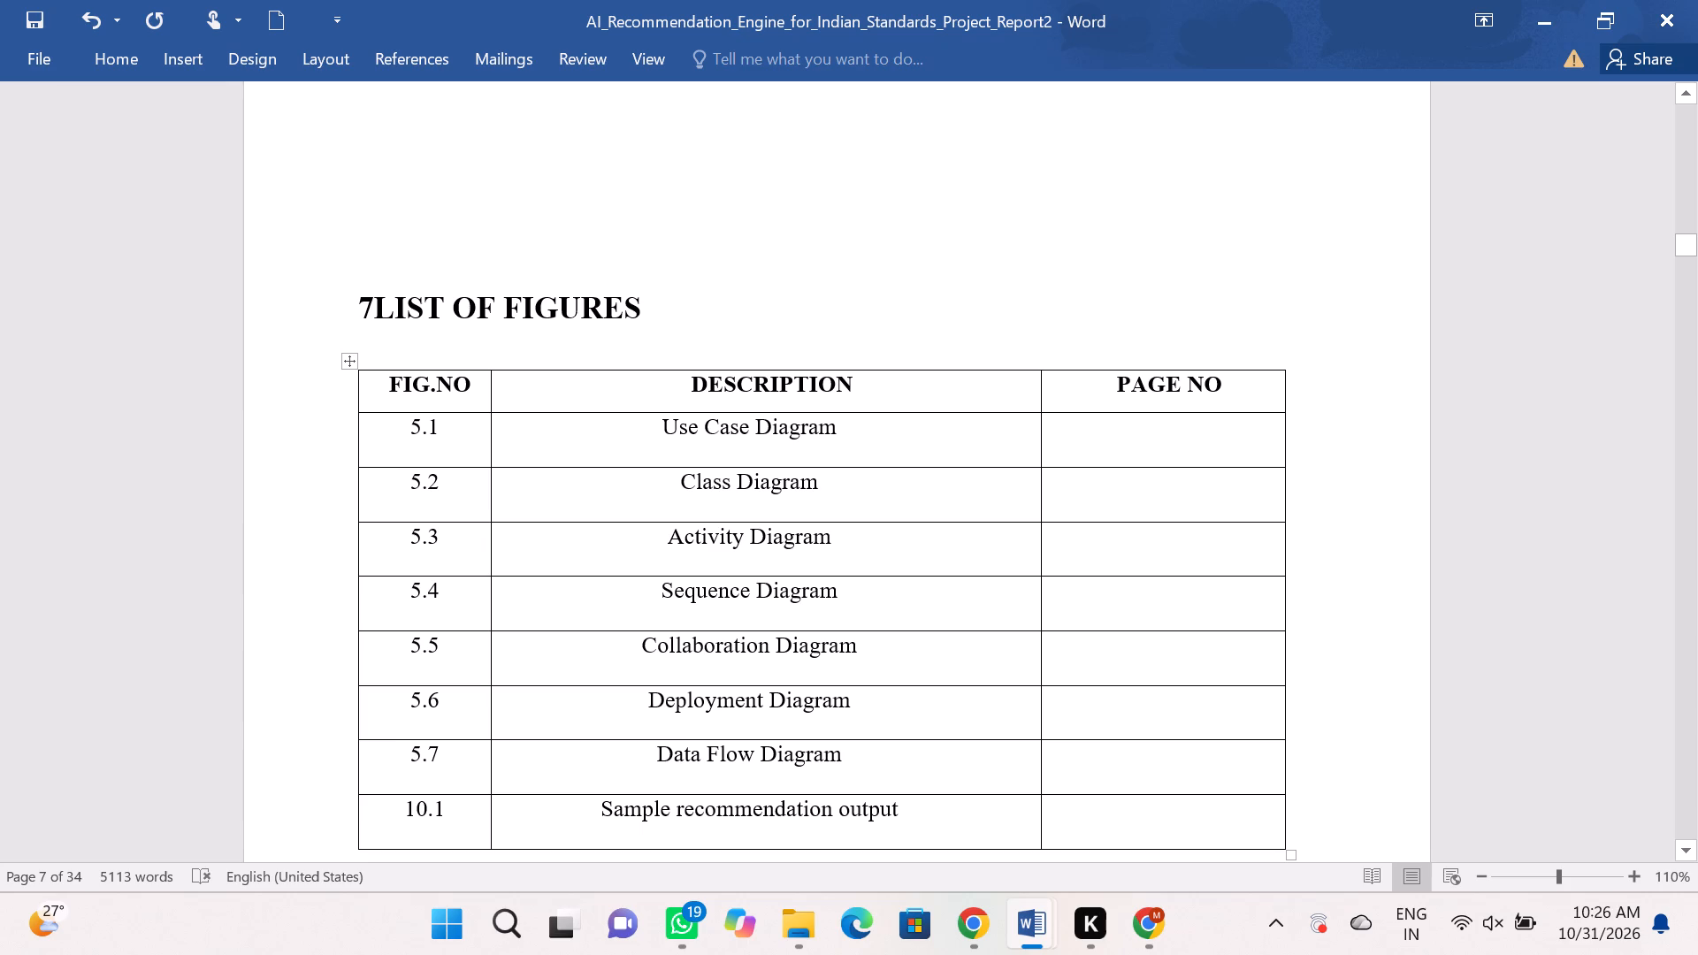
In the LIST OF FIGURES table, enter page number 8 for Use Case Diagram and Class Diagram, and 9 for Activity Diagram and Sequence Diagram.
{"action": "left_click", "coordinate": [1137, 446]}
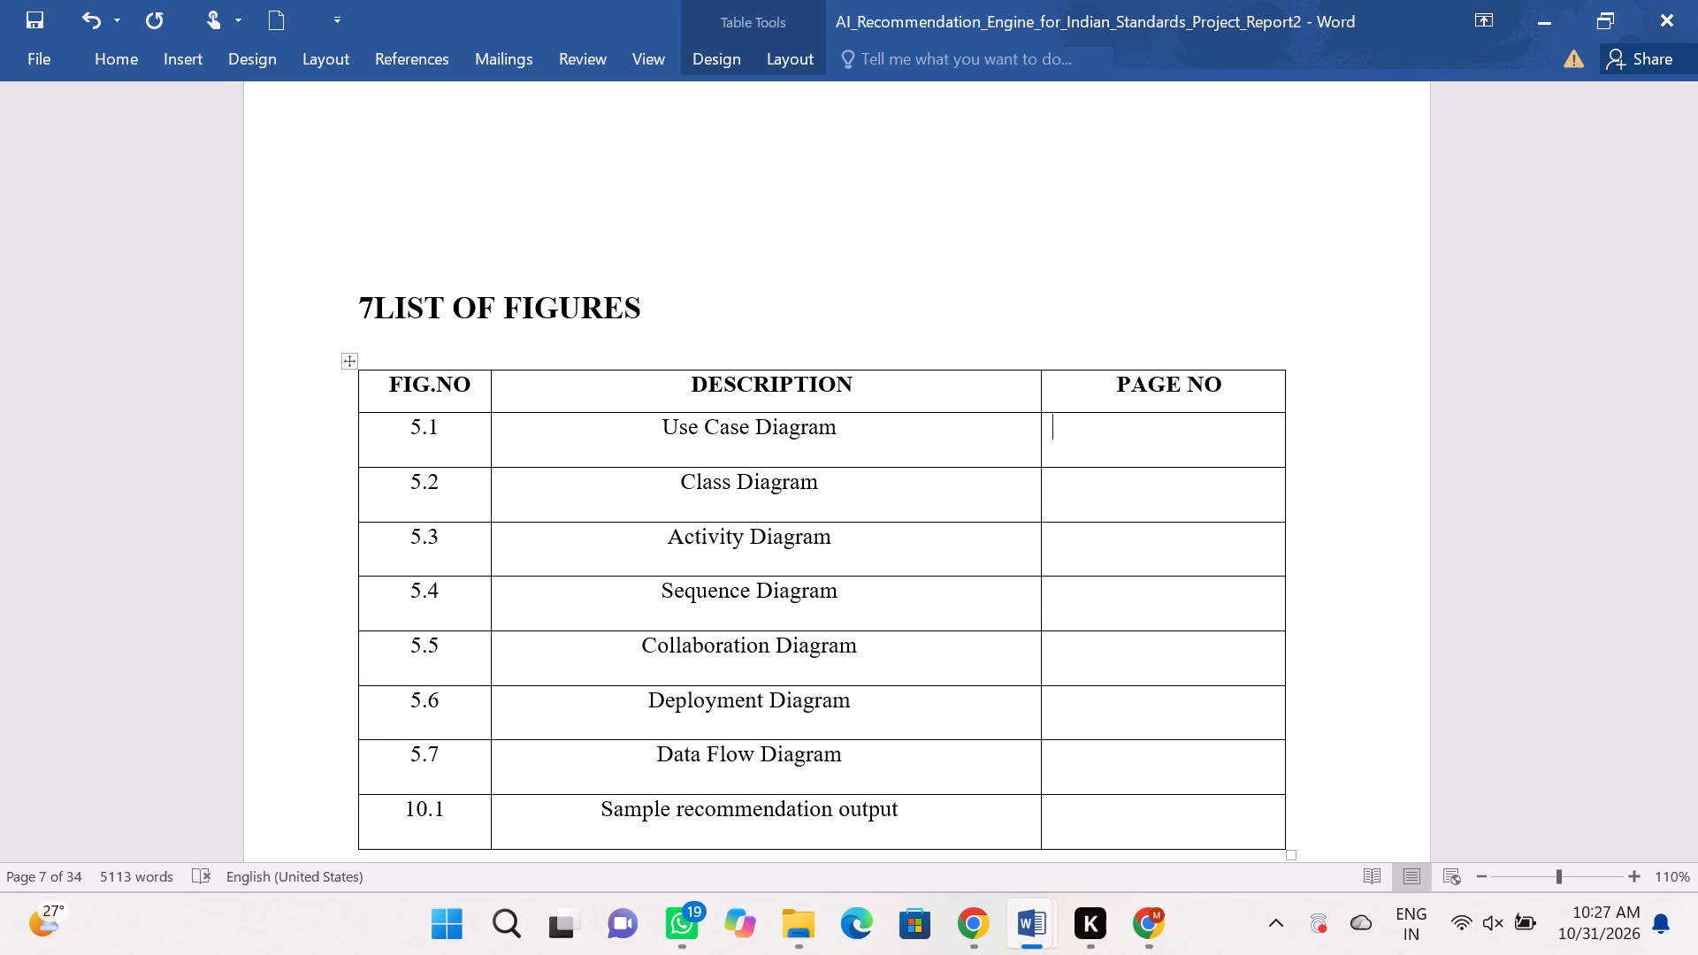
{"action": "scroll", "coordinate": [1283, 327], "scroll_direction": "up", "scroll_amount": 12}
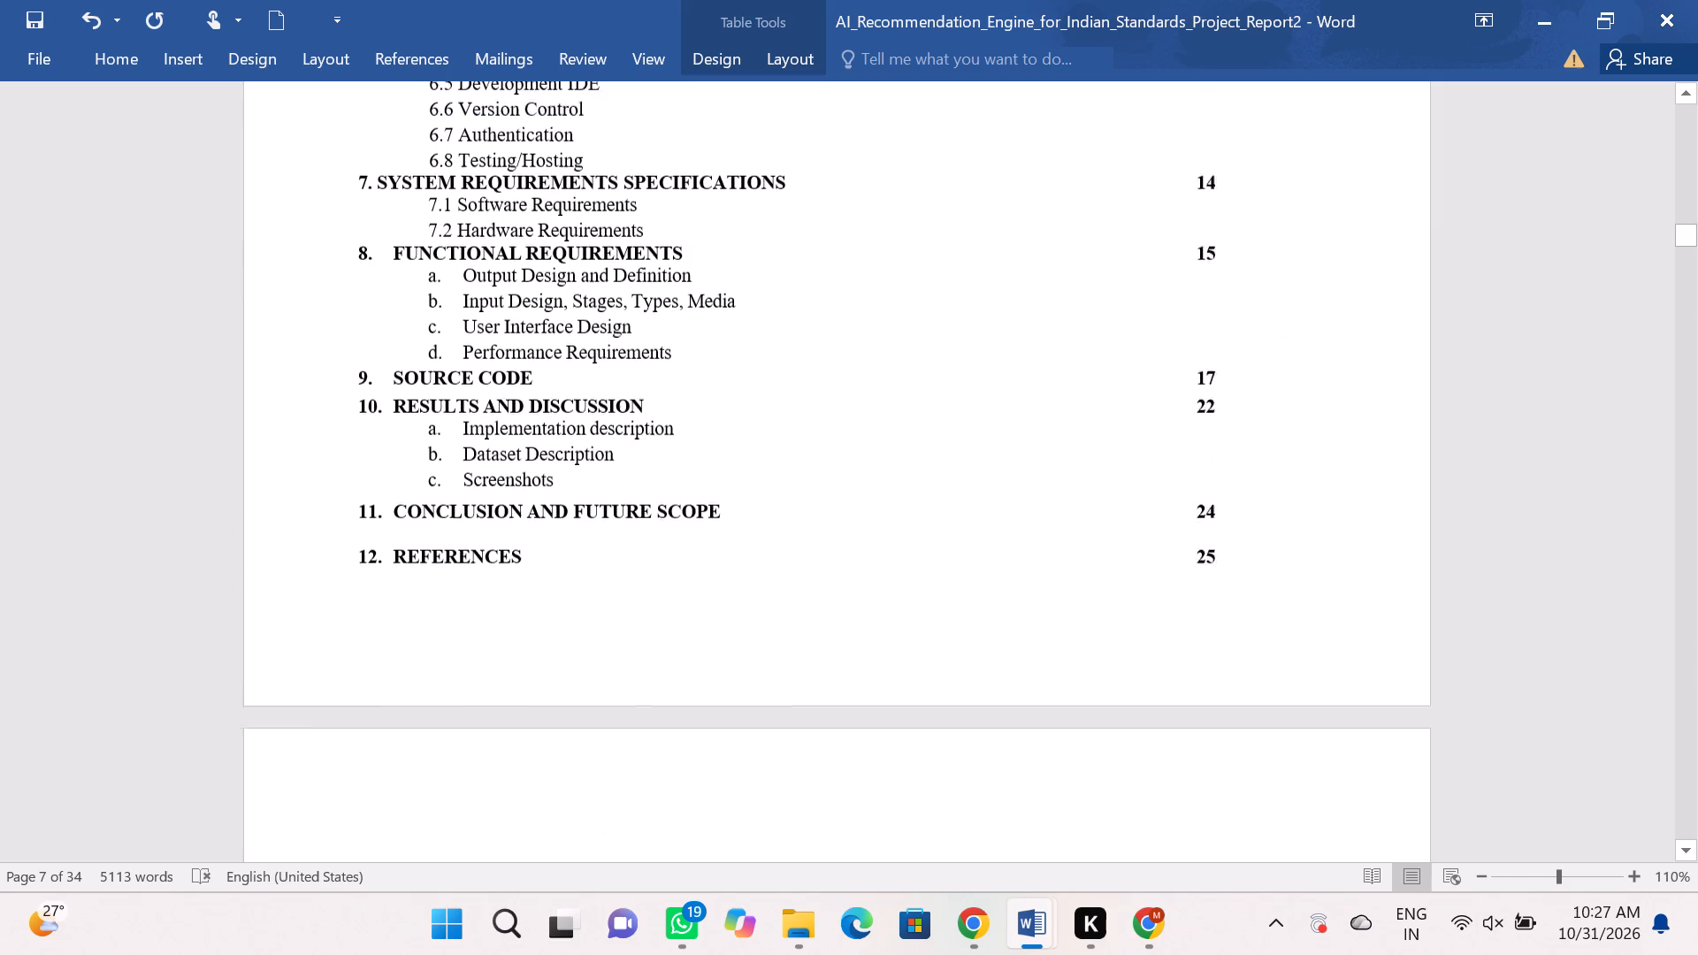
{"action": "scroll", "coordinate": [1283, 327], "scroll_direction": "up", "scroll_amount": 1}
{"action": "scroll", "coordinate": [949, 360], "scroll_direction": "up", "scroll_amount": 4}
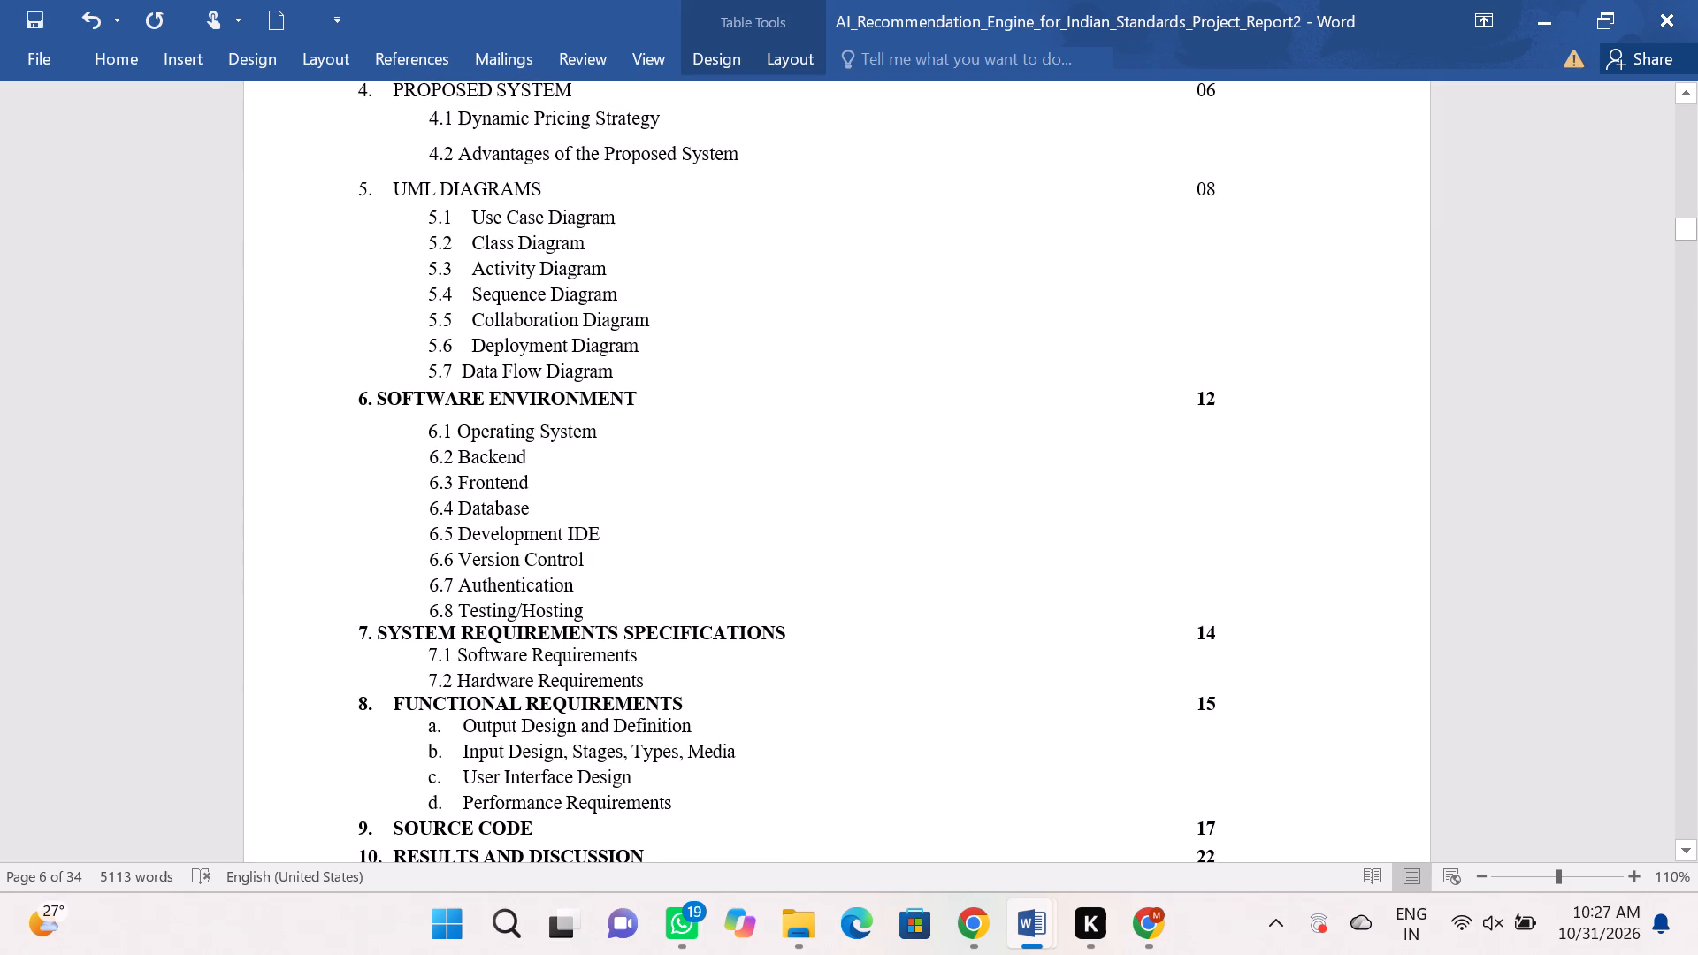
{"action": "scroll", "coordinate": [925, 282], "scroll_direction": "down", "scroll_amount": 11}
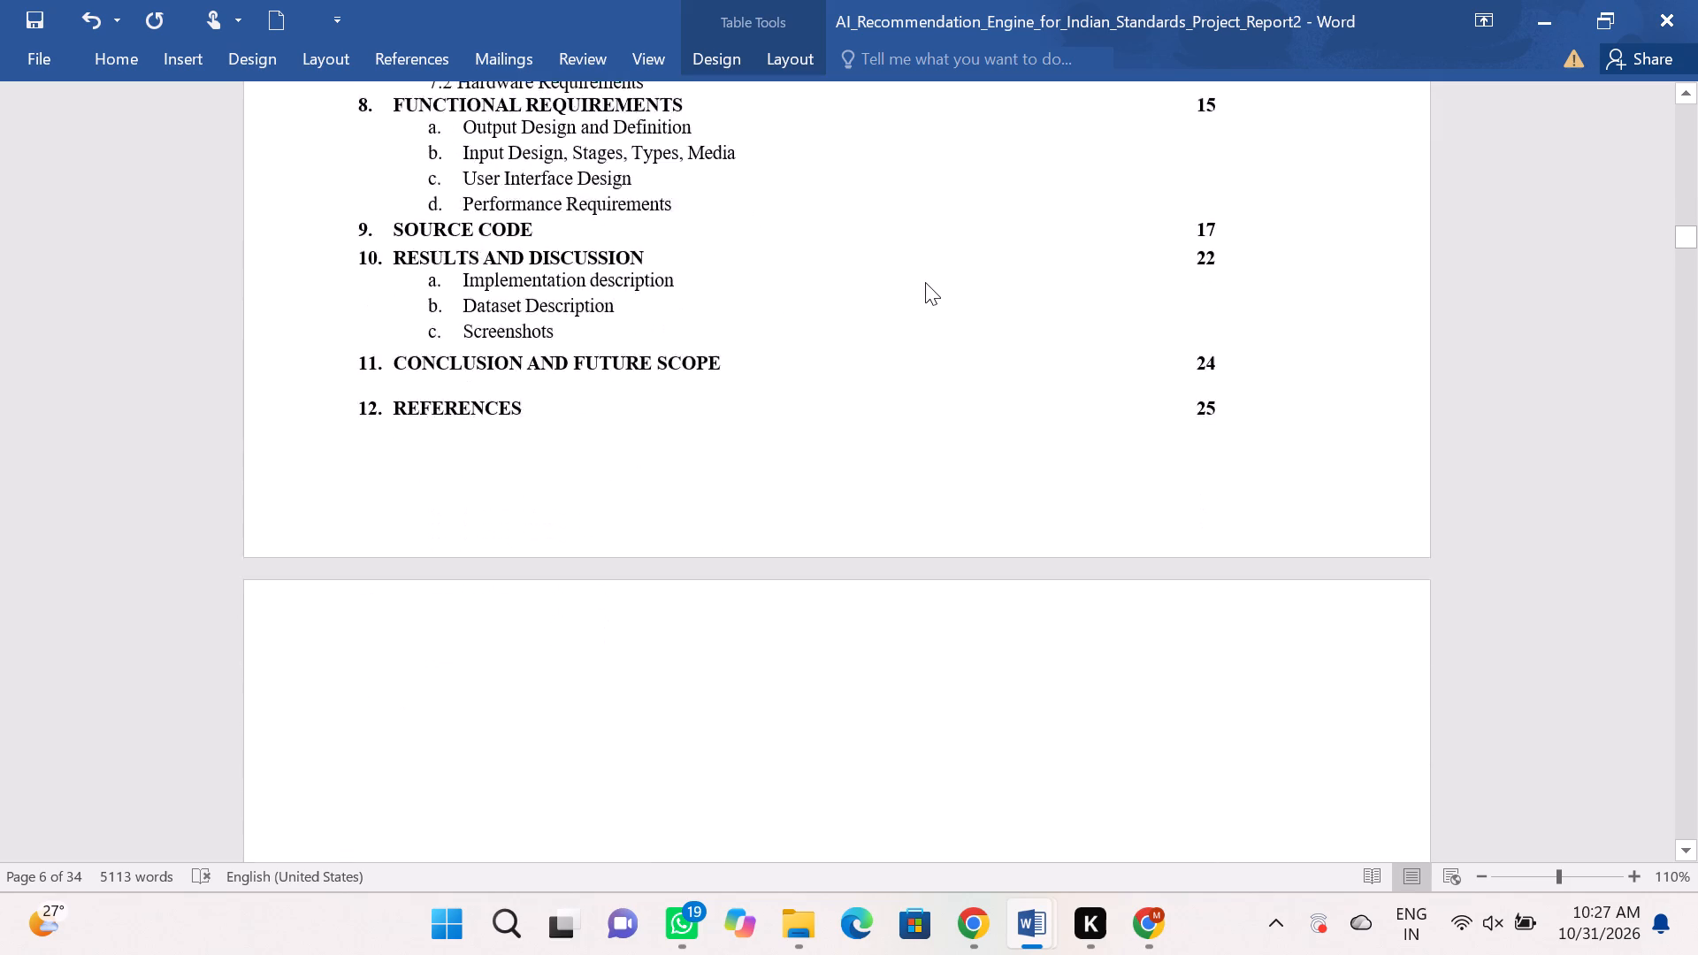
{"action": "scroll", "coordinate": [925, 282], "scroll_direction": "down", "scroll_amount": 6}
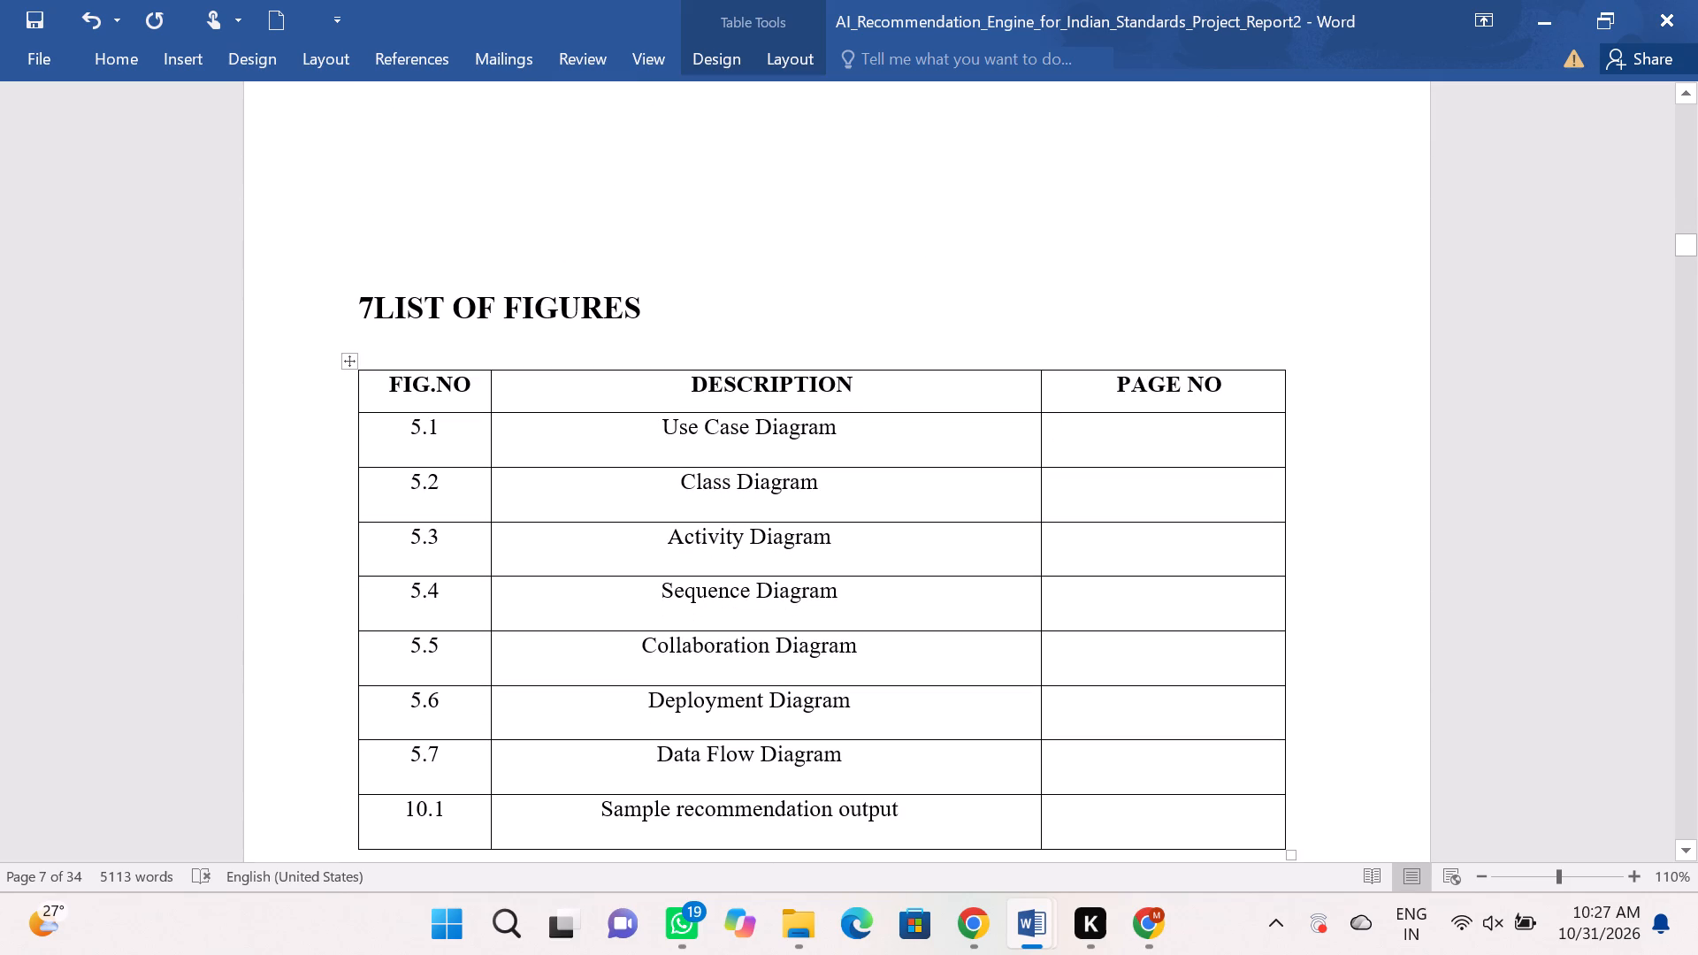
{"action": "key", "text": "8"}
{"action": "left_click", "coordinate": [1098, 498]}
{"action": "key", "text": "8"}
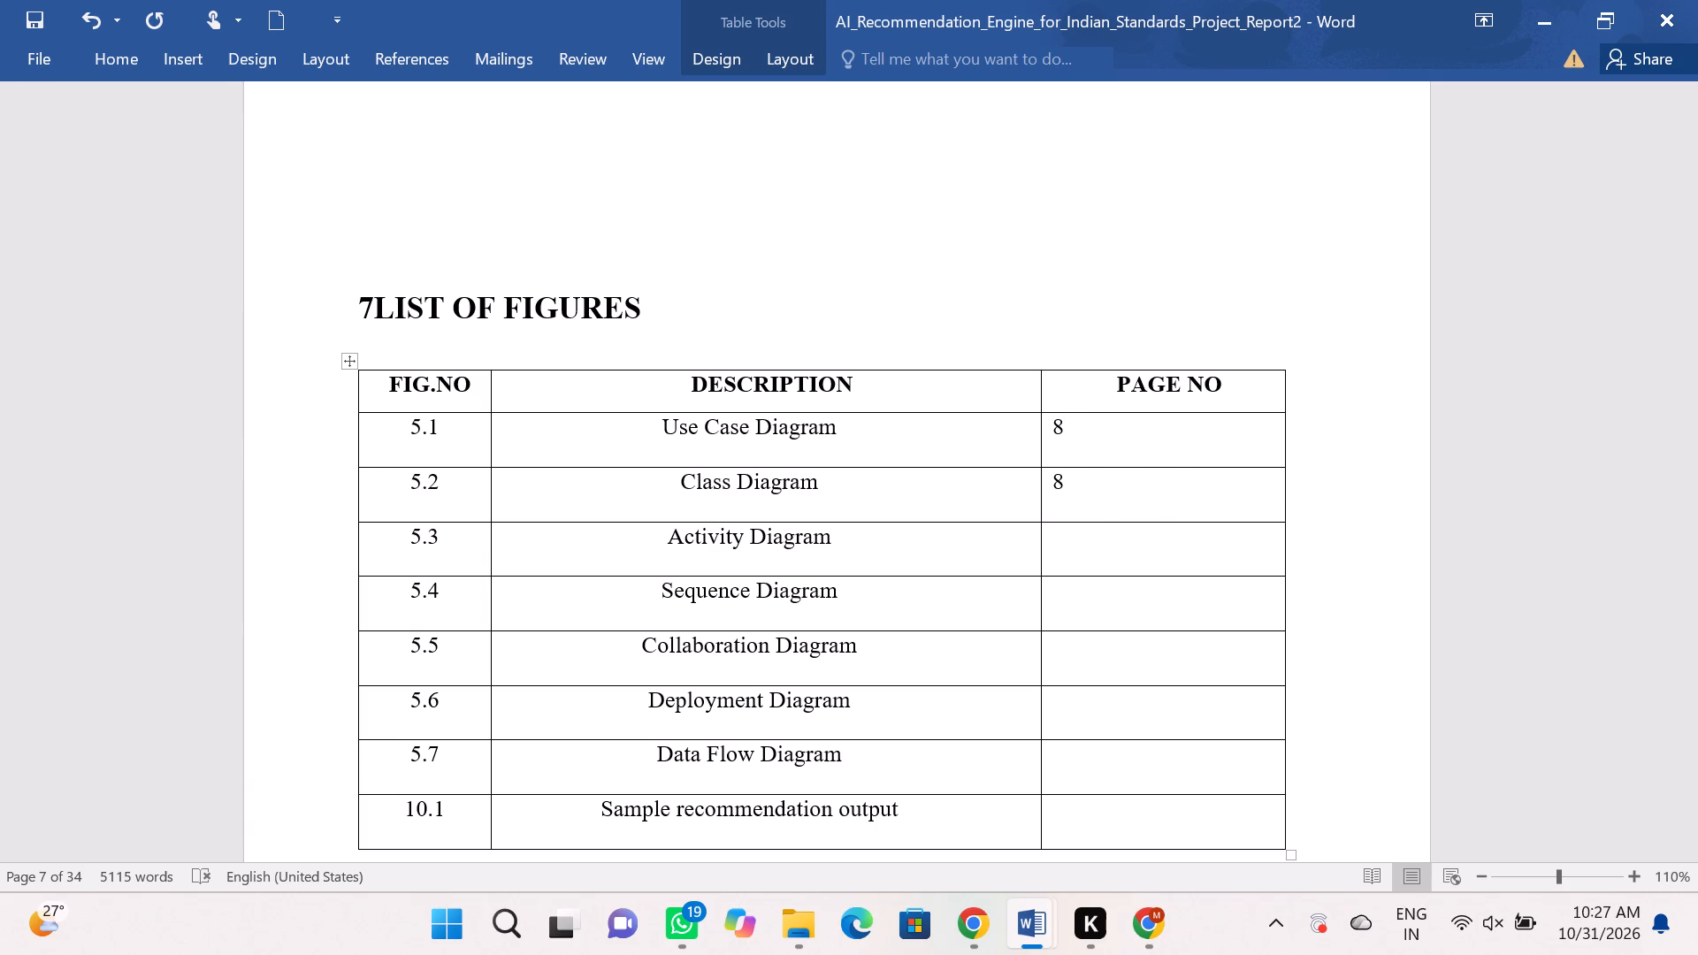
{"action": "left_click", "coordinate": [1072, 538]}
{"action": "key", "text": "9"}
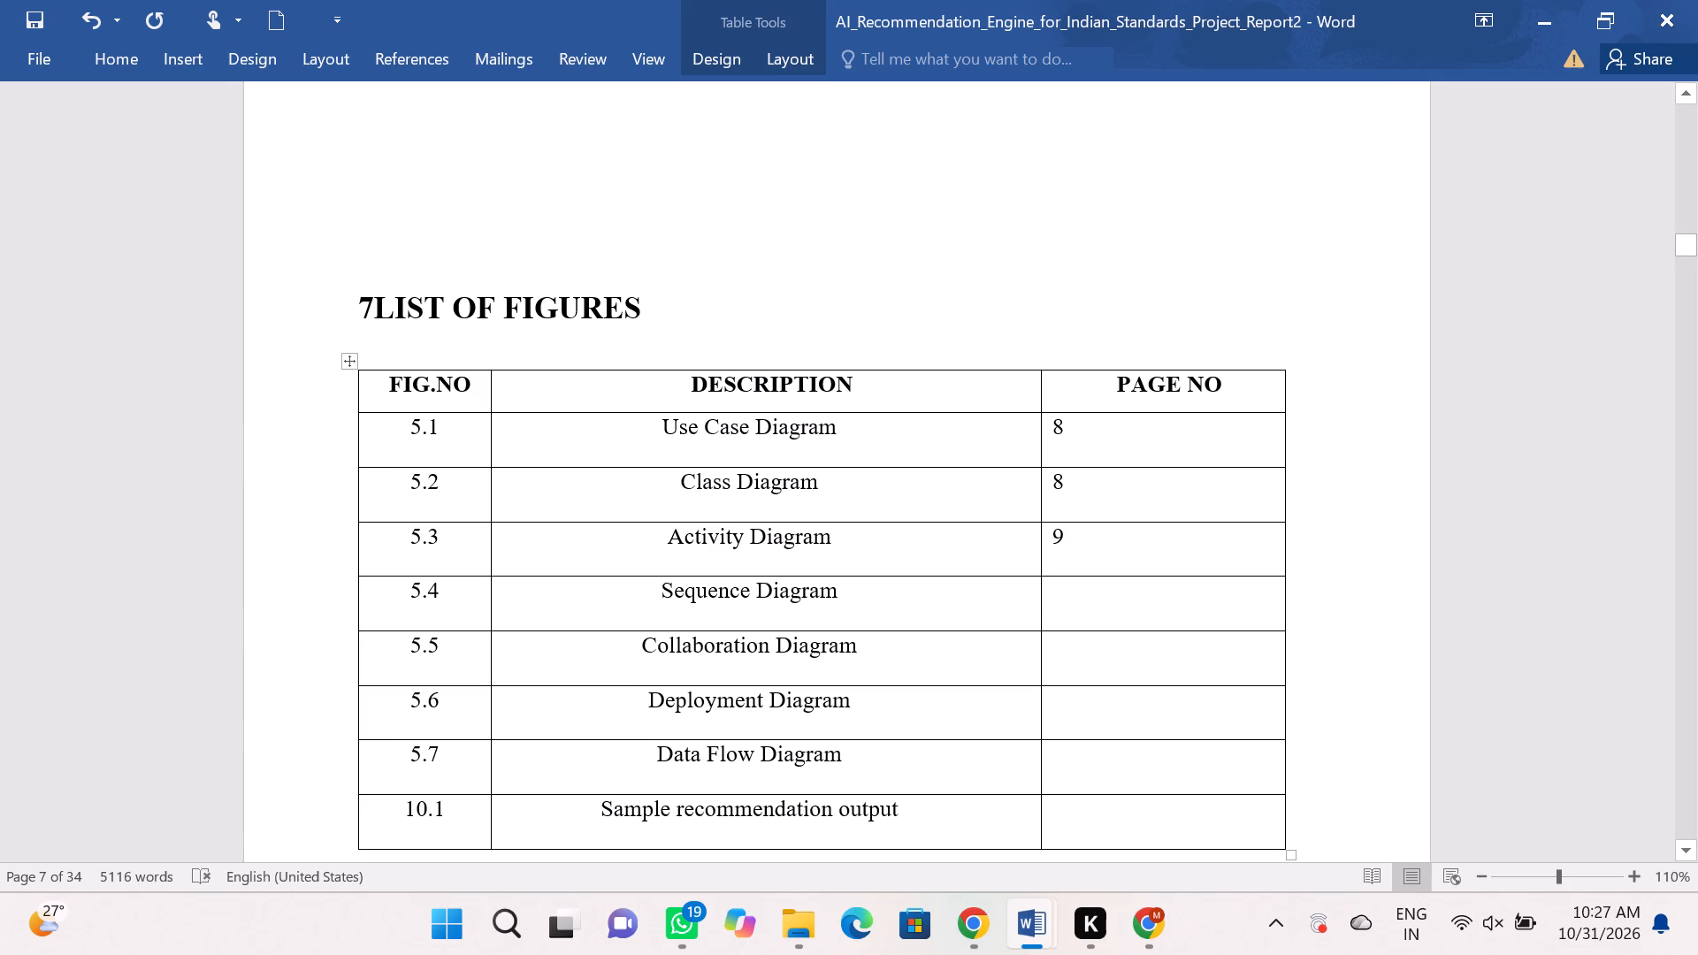
{"action": "left_click", "coordinate": [1077, 597]}
{"action": "key", "text": "9"}
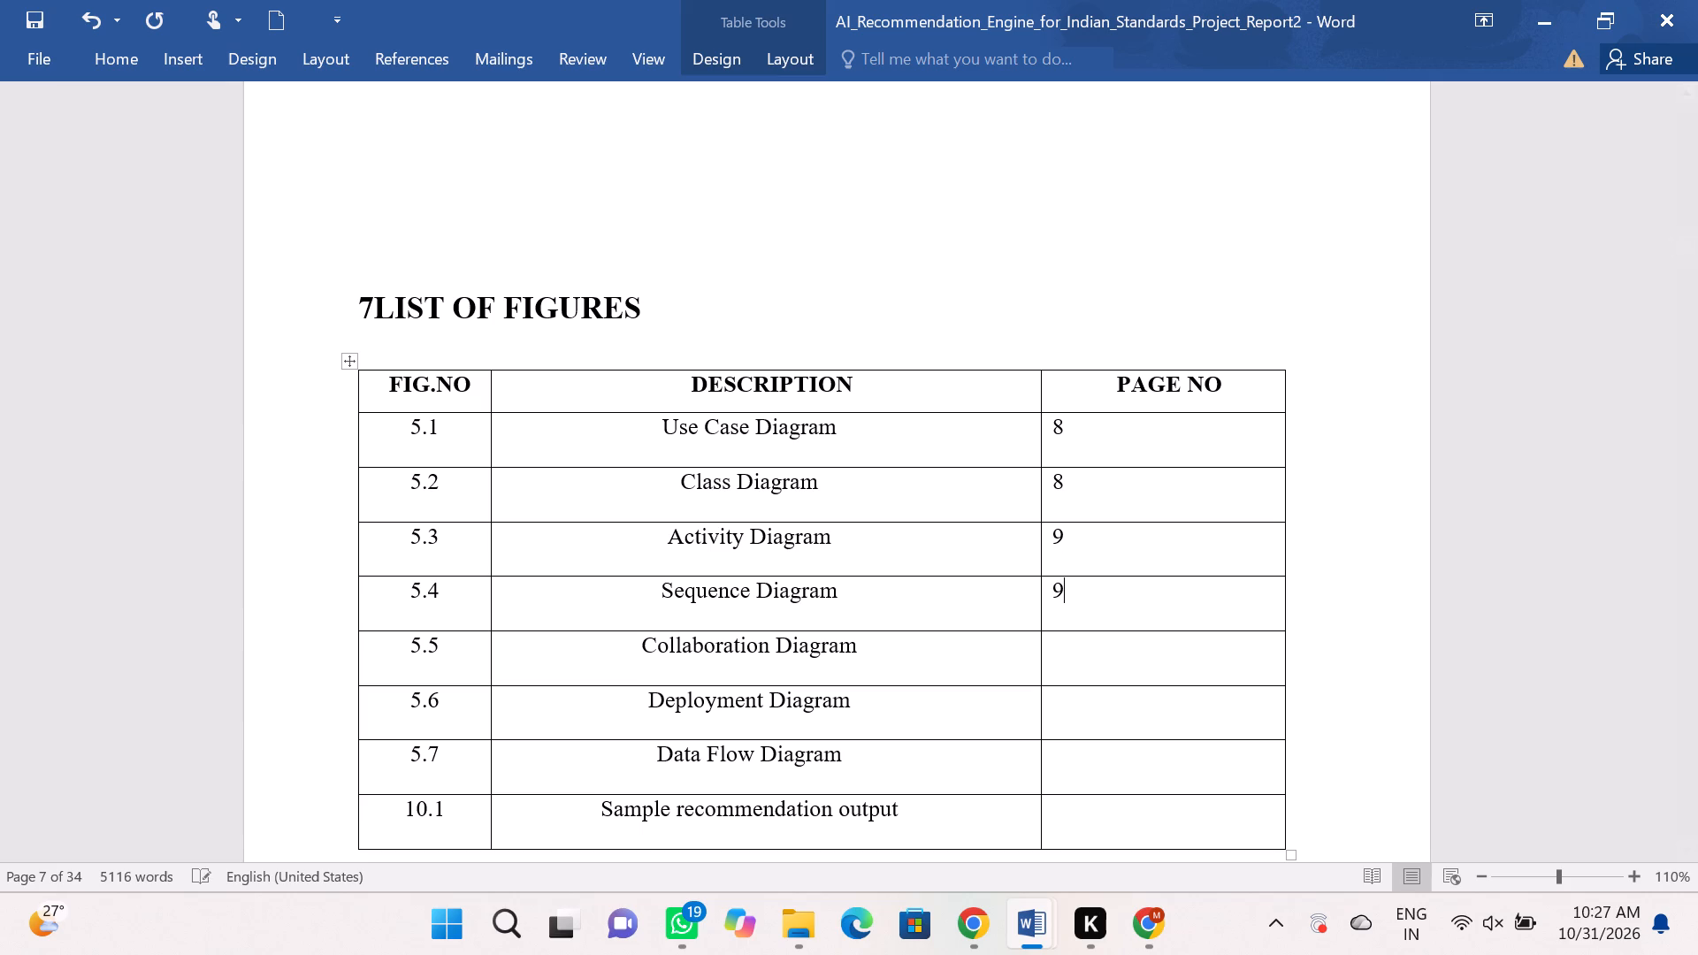
In the LIST OF FIGURES table, enter page number 10 for Collaboration Diagram and Deployment Diagram, and 11 for Data Flow Diagram.
{"action": "left_click", "coordinate": [1077, 650]}
{"action": "type", "text": "10"}
{"action": "left_click", "coordinate": [1076, 690]}
{"action": "type", "text": "10"}
{"action": "left_click", "coordinate": [1075, 752]}
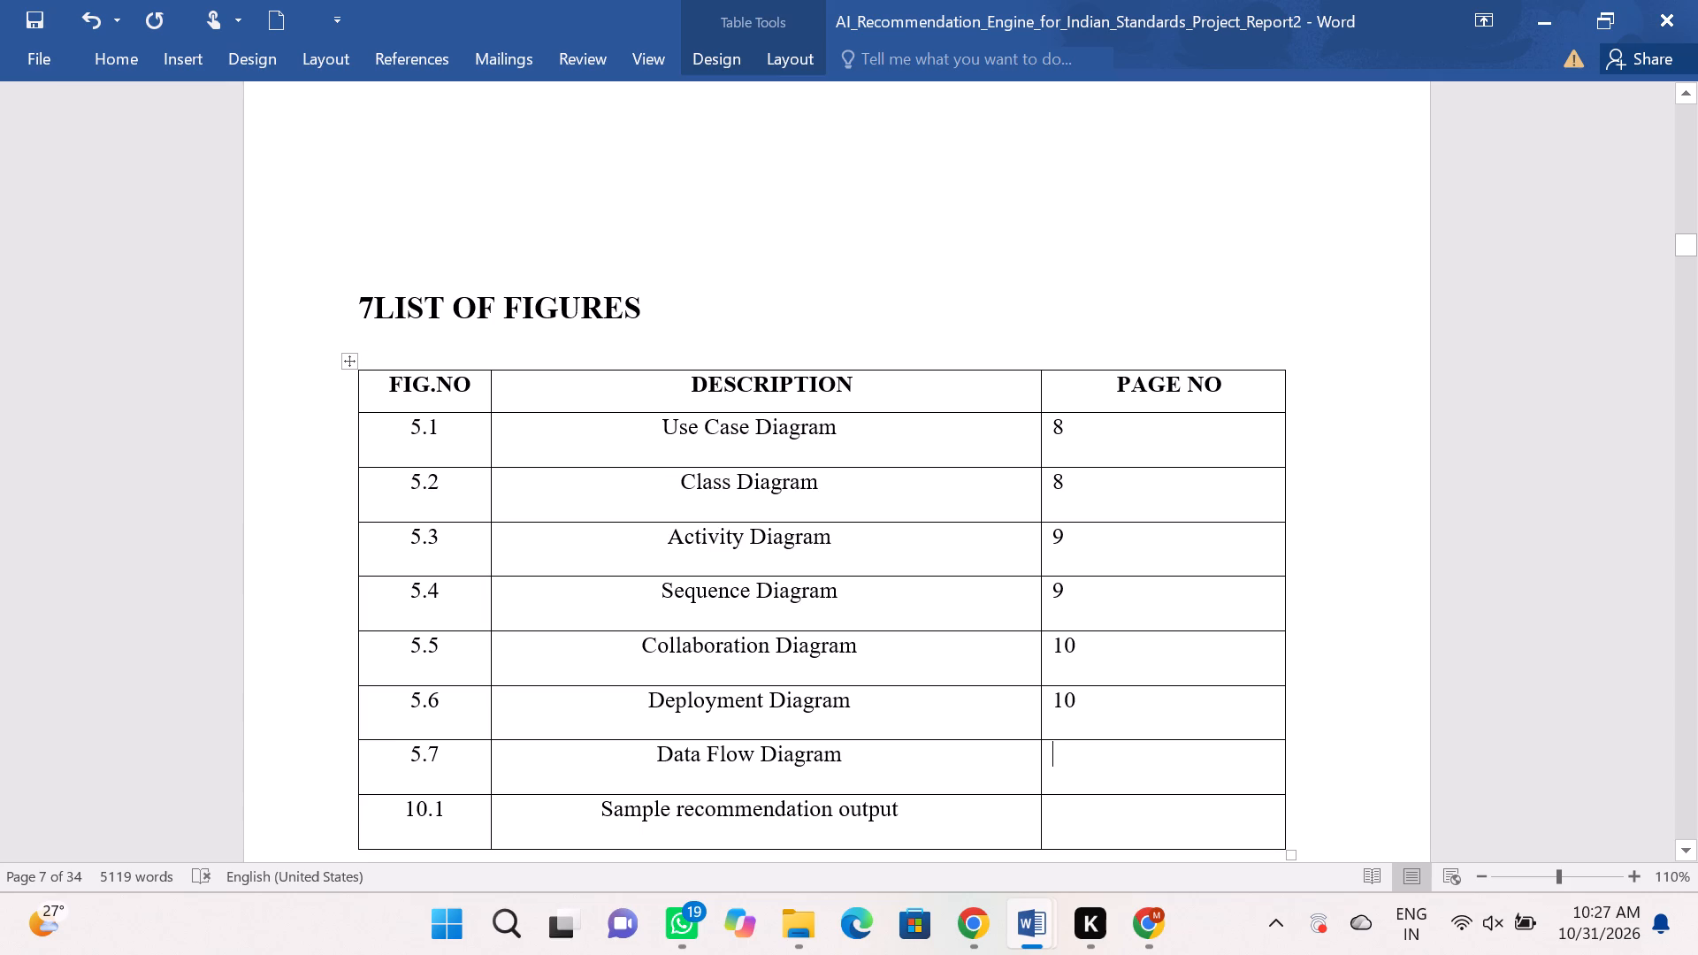
{"action": "type", "text": "11"}
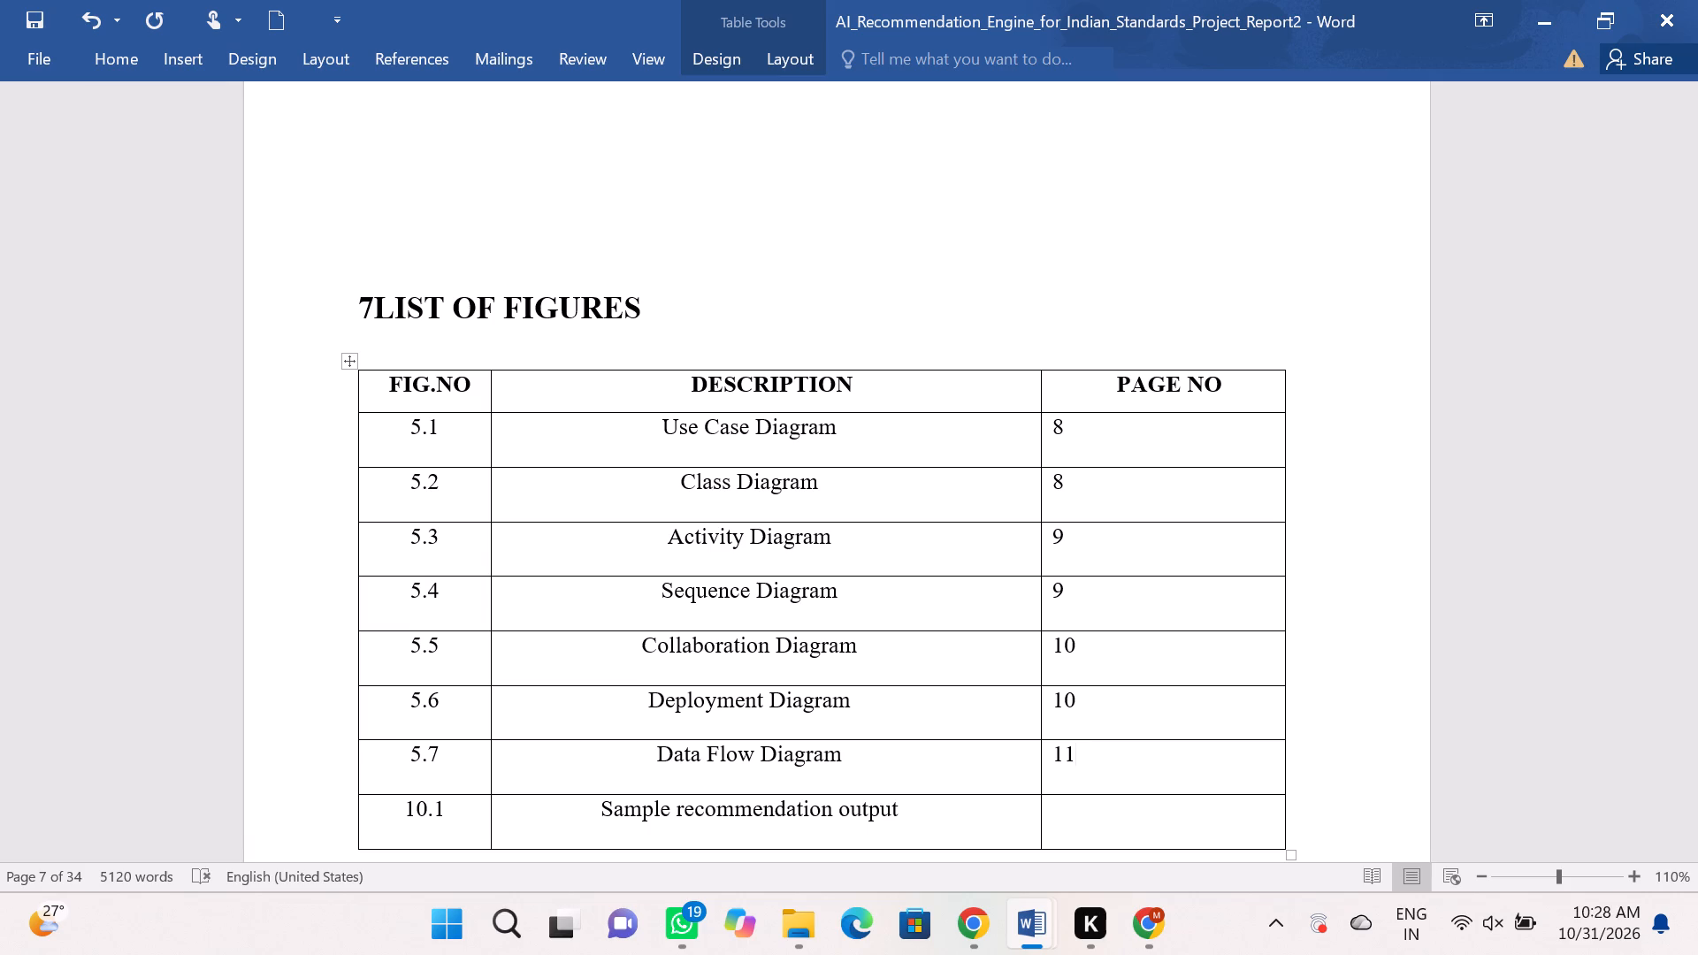
Delete the 10.1 Sample recommendation output row from the LIST OF FIGURES table.
{"action": "scroll", "coordinate": [1078, 716], "scroll_direction": "down", "scroll_amount": 3}
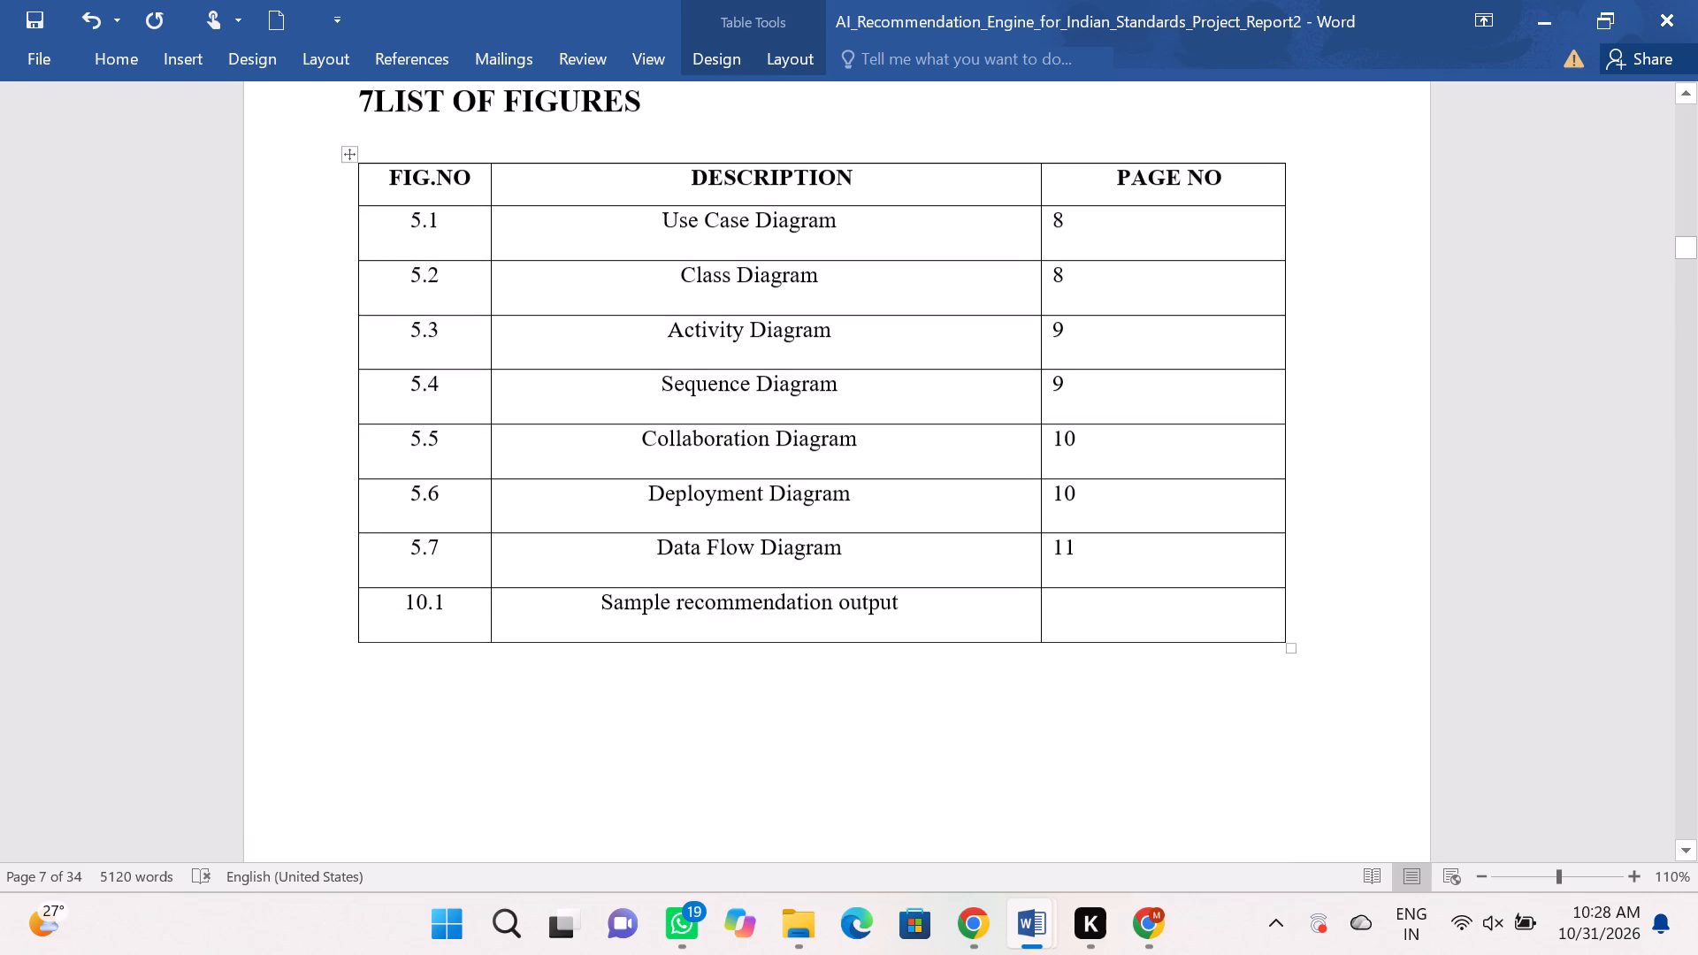
{"action": "left_click", "coordinate": [1088, 630]}
{"action": "left_click_drag", "start_coordinate": [1183, 611], "coordinate": [1097, 580]}
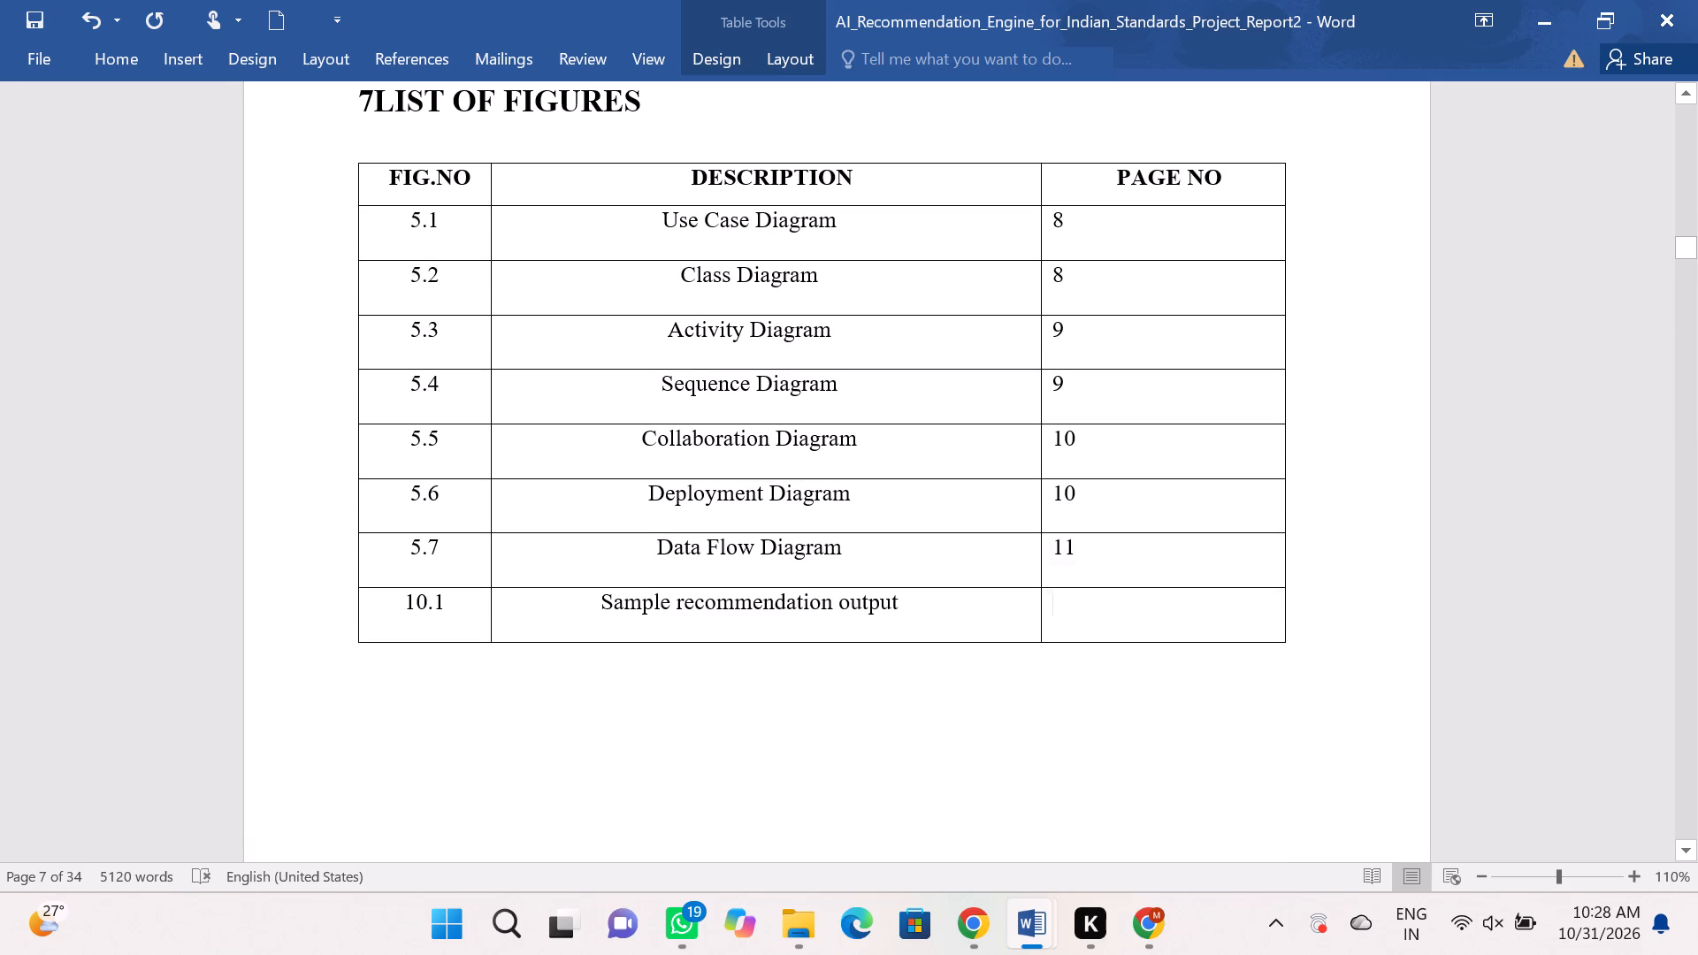
{"action": "left_click_drag", "start_coordinate": [1097, 580], "coordinate": [394, 614]}
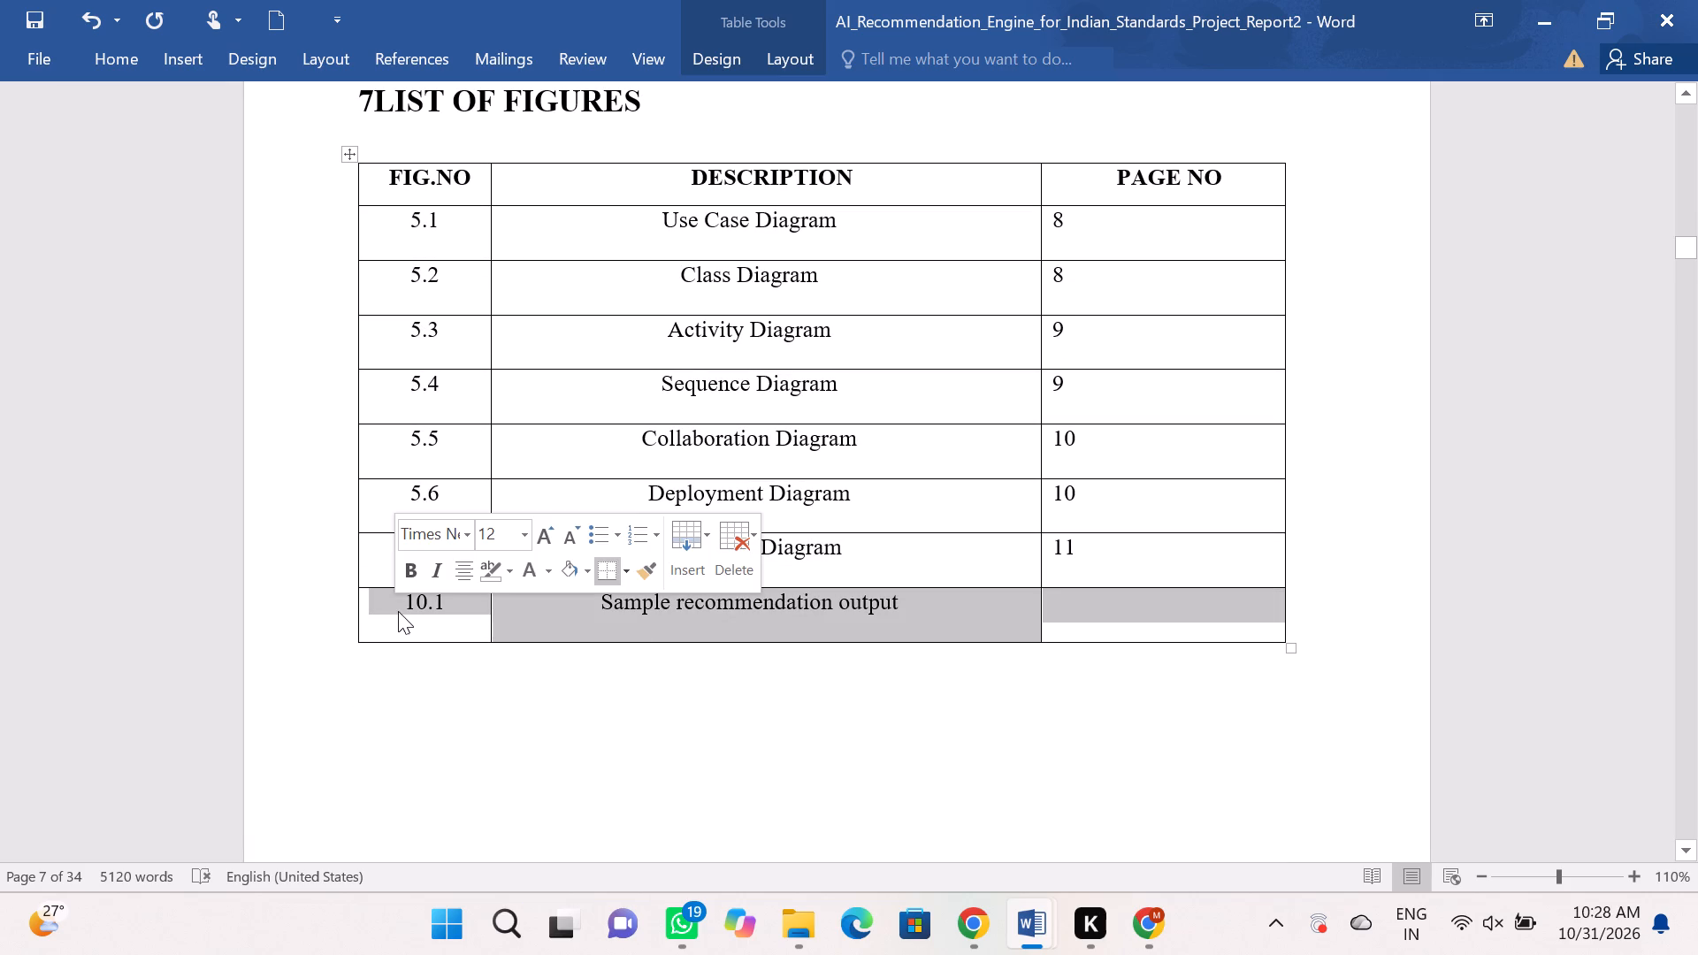
{"action": "left_click", "coordinate": [726, 546]}
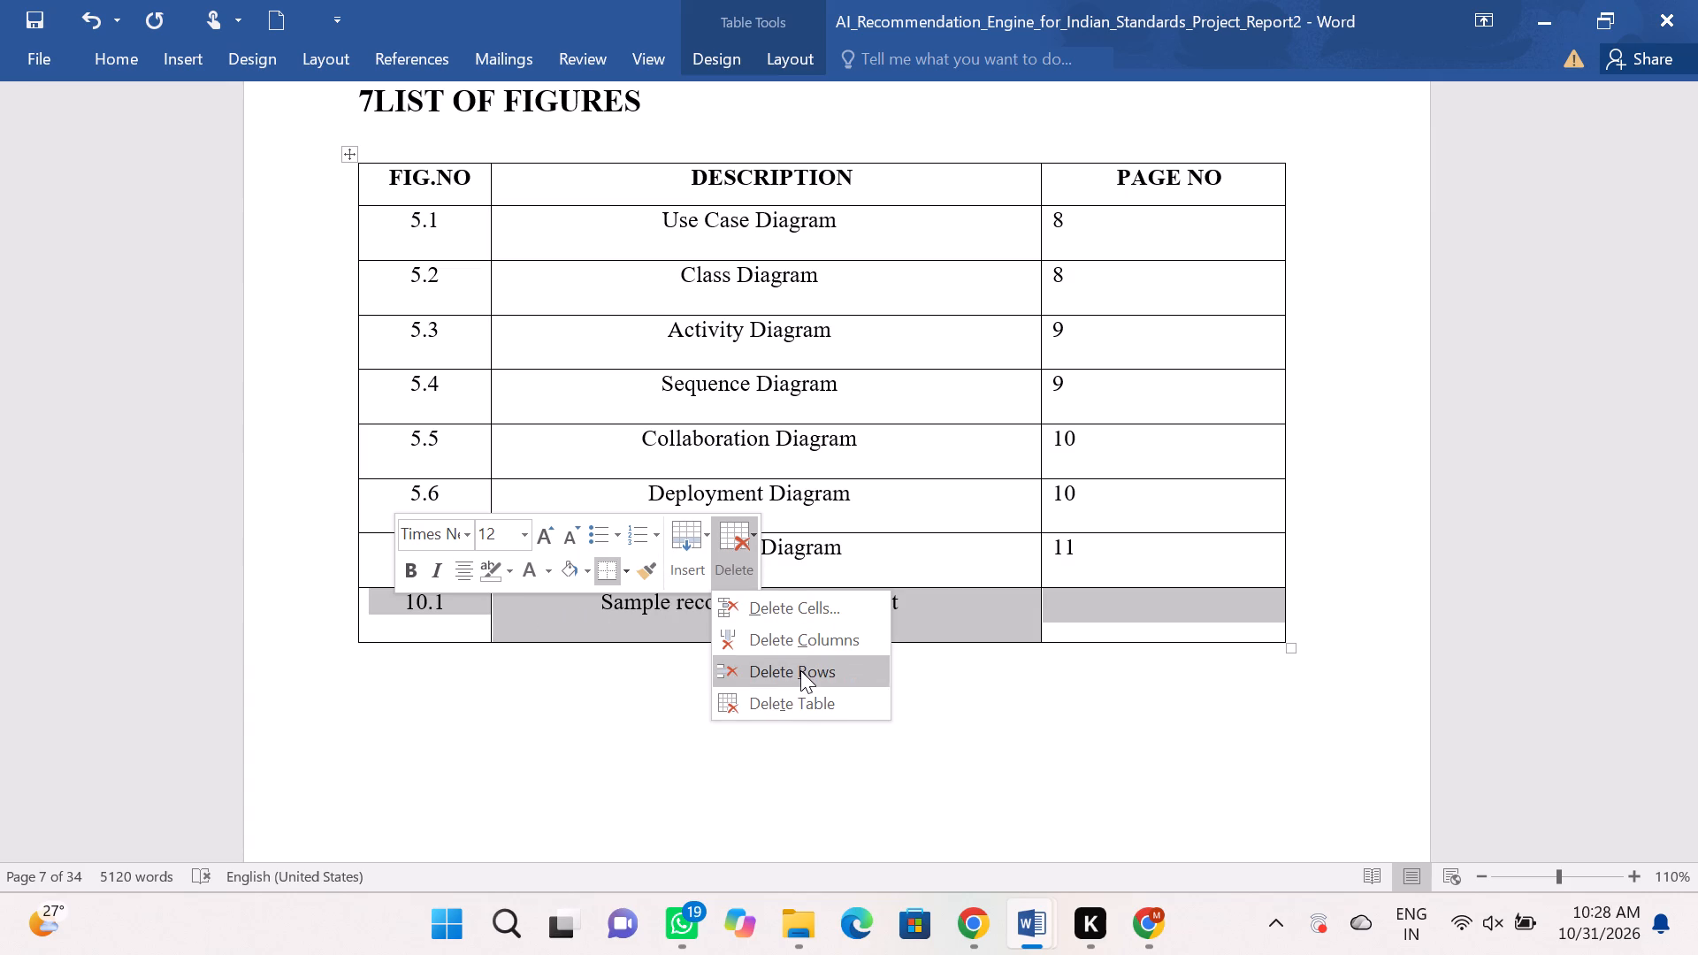
{"action": "left_click", "coordinate": [800, 670]}
In the CONTENTS list, format the ABSTRACT, LIST OF FIGURES and INTRODUCTION entries as bold at font size 12.
{"action": "scroll", "coordinate": [878, 691], "scroll_direction": "up", "scroll_amount": 6}
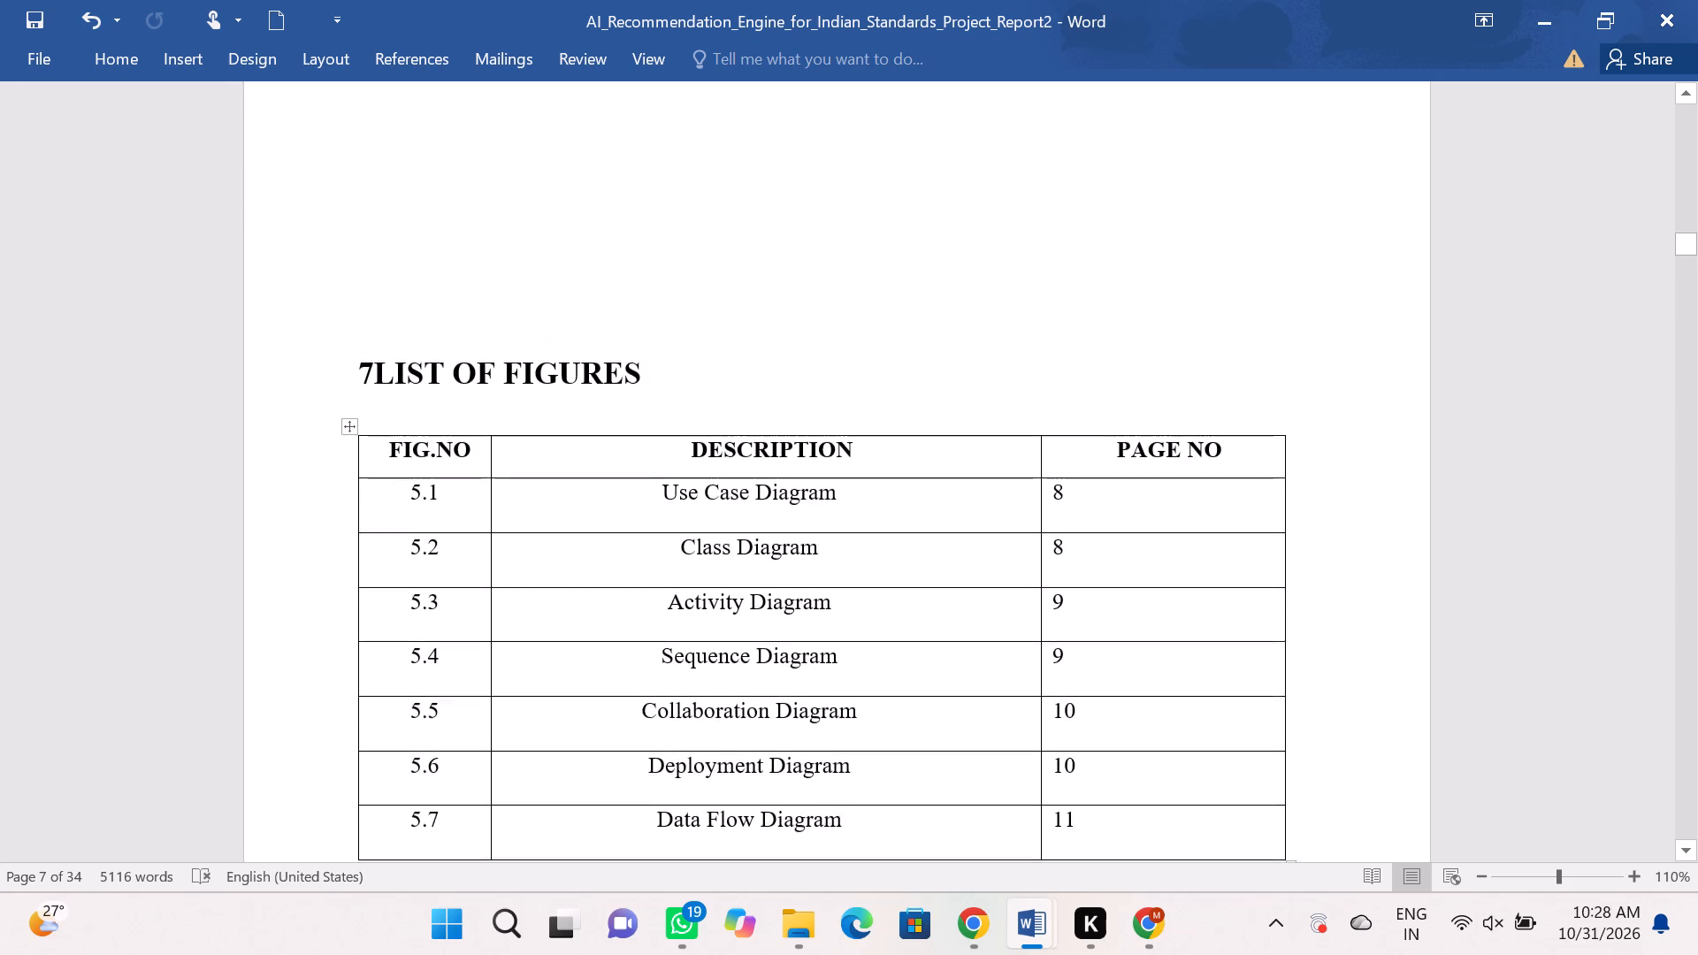
{"action": "scroll", "coordinate": [878, 691], "scroll_direction": "up", "scroll_amount": 11}
{"action": "scroll", "coordinate": [878, 691], "scroll_direction": "up", "scroll_amount": 19}
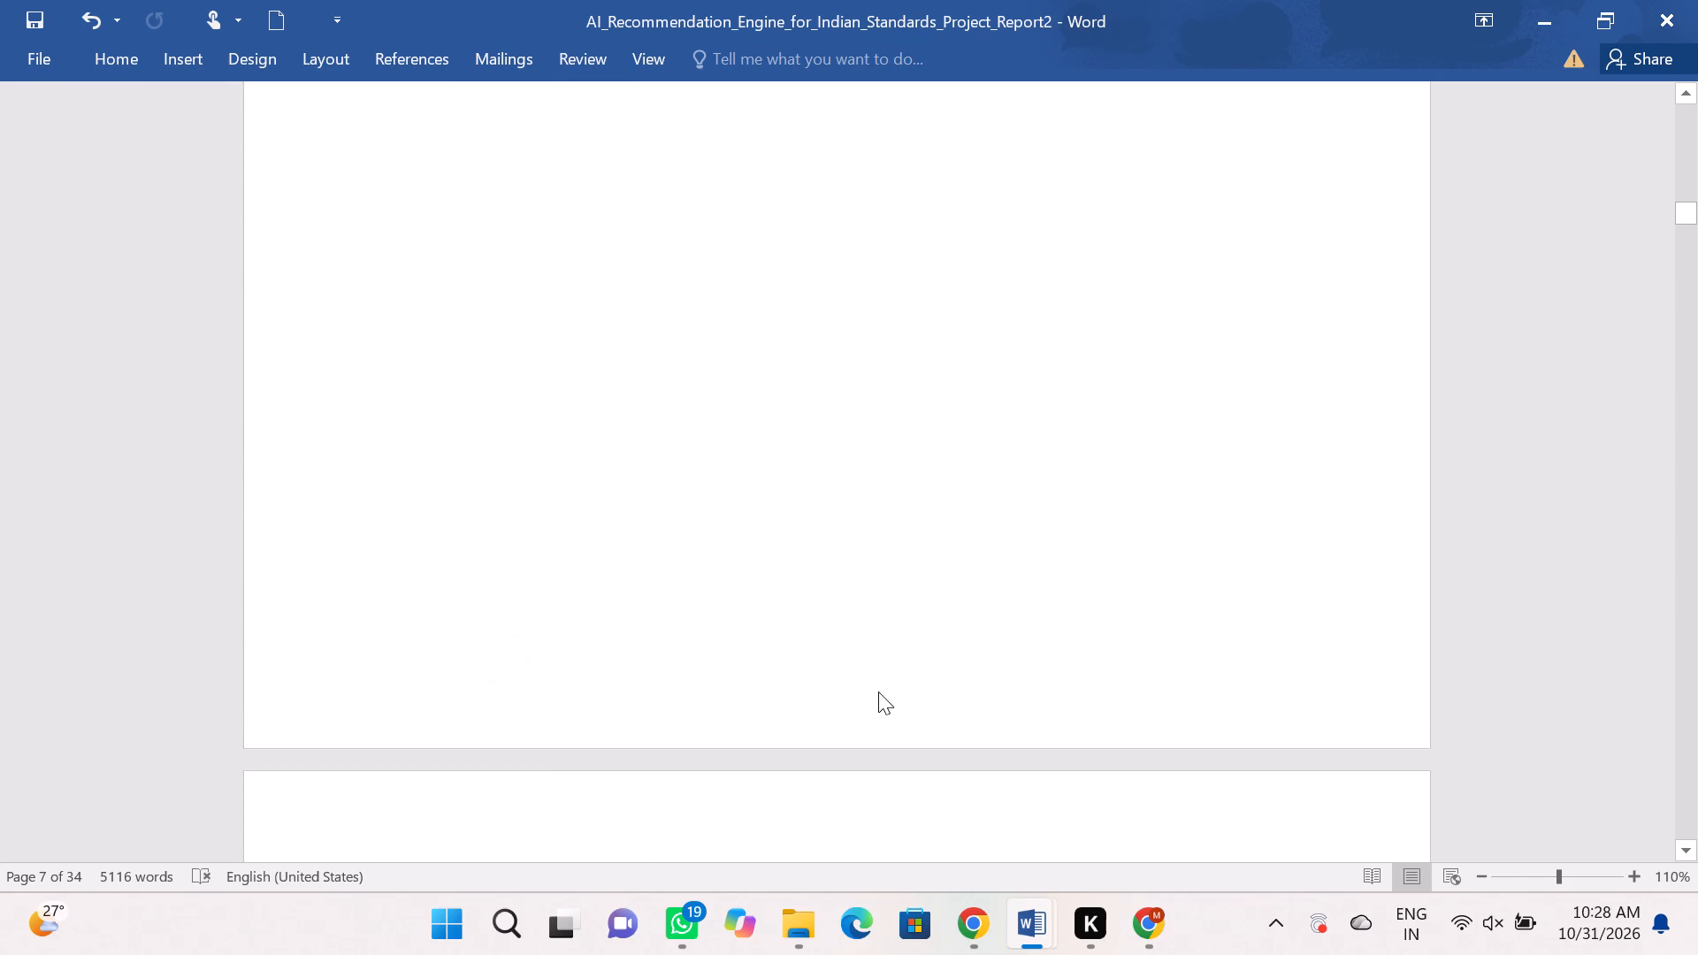
{"action": "scroll", "coordinate": [891, 691], "scroll_direction": "down", "scroll_amount": 9}
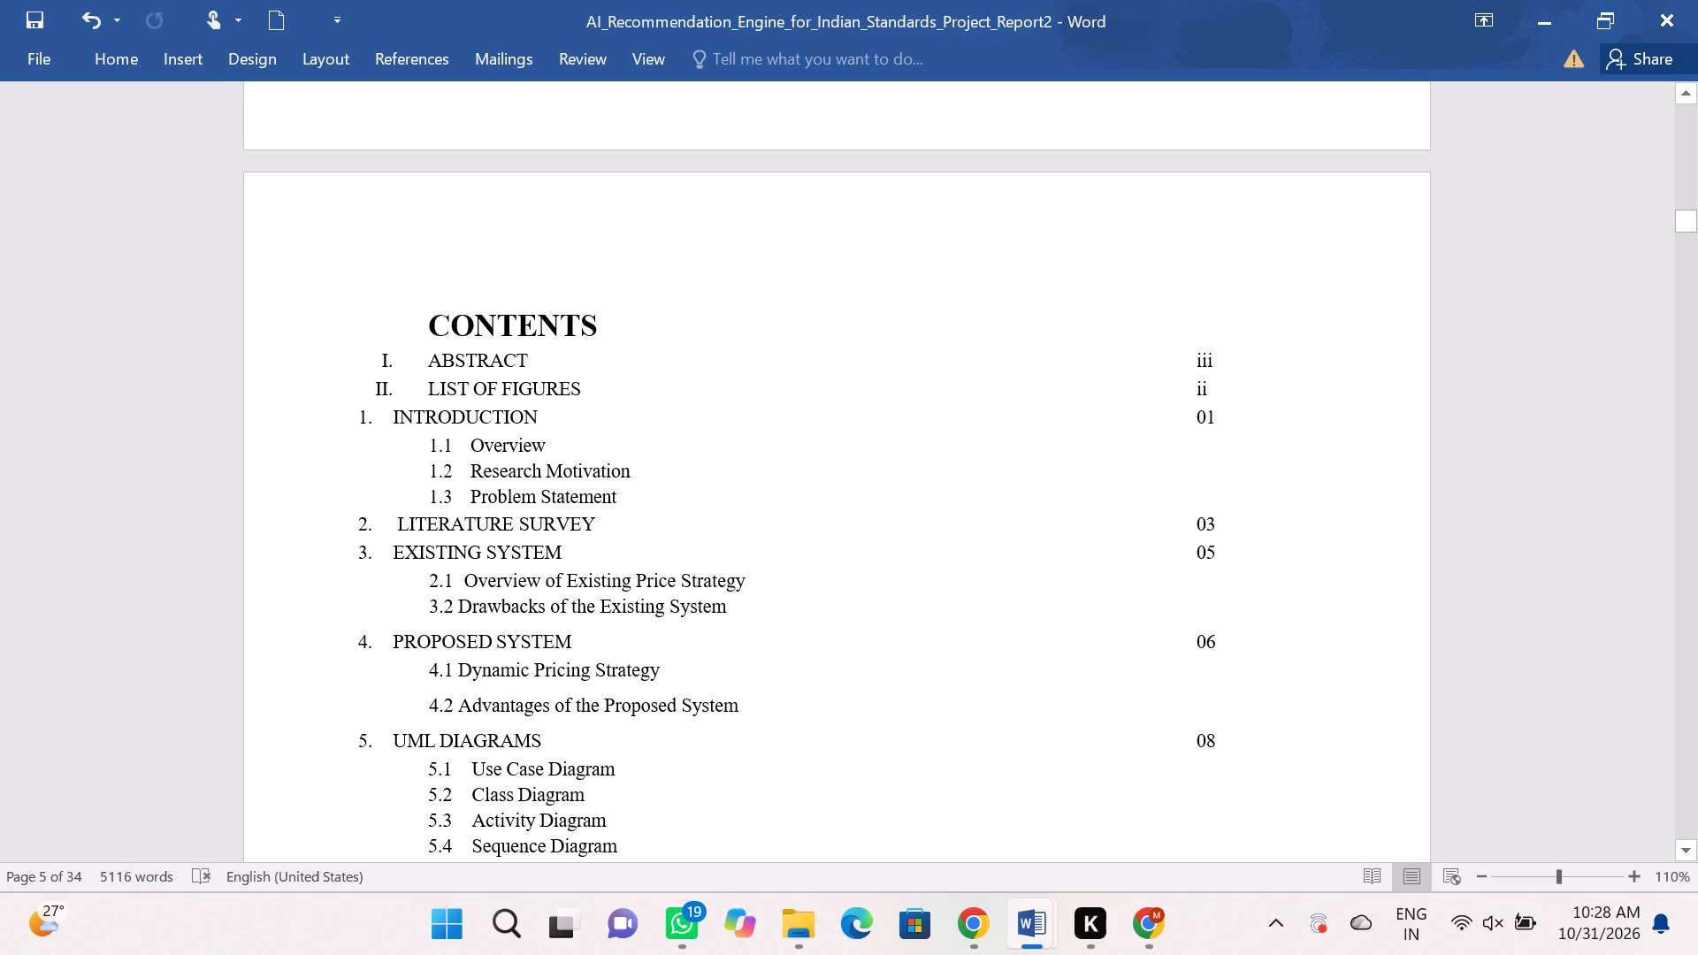
{"action": "left_click_drag", "start_coordinate": [1232, 423], "coordinate": [388, 434]}
{"action": "left_click_drag", "start_coordinate": [388, 434], "coordinate": [359, 362]}
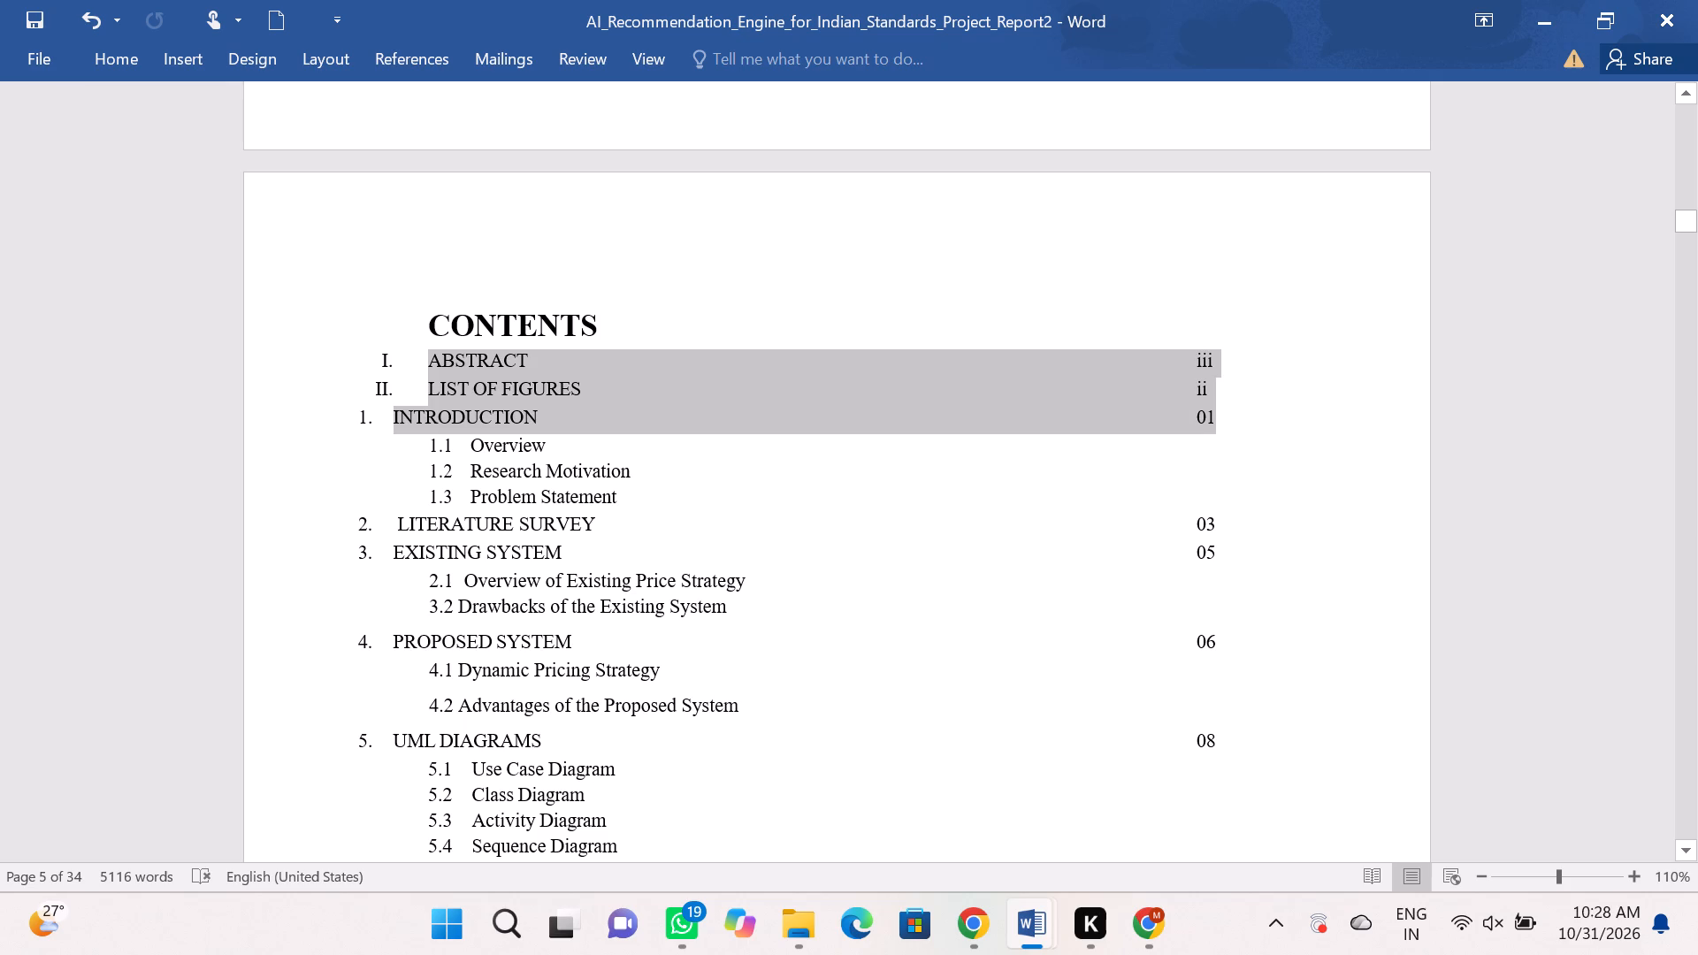
{"action": "left_click_drag", "start_coordinate": [359, 362], "coordinate": [359, 358]}
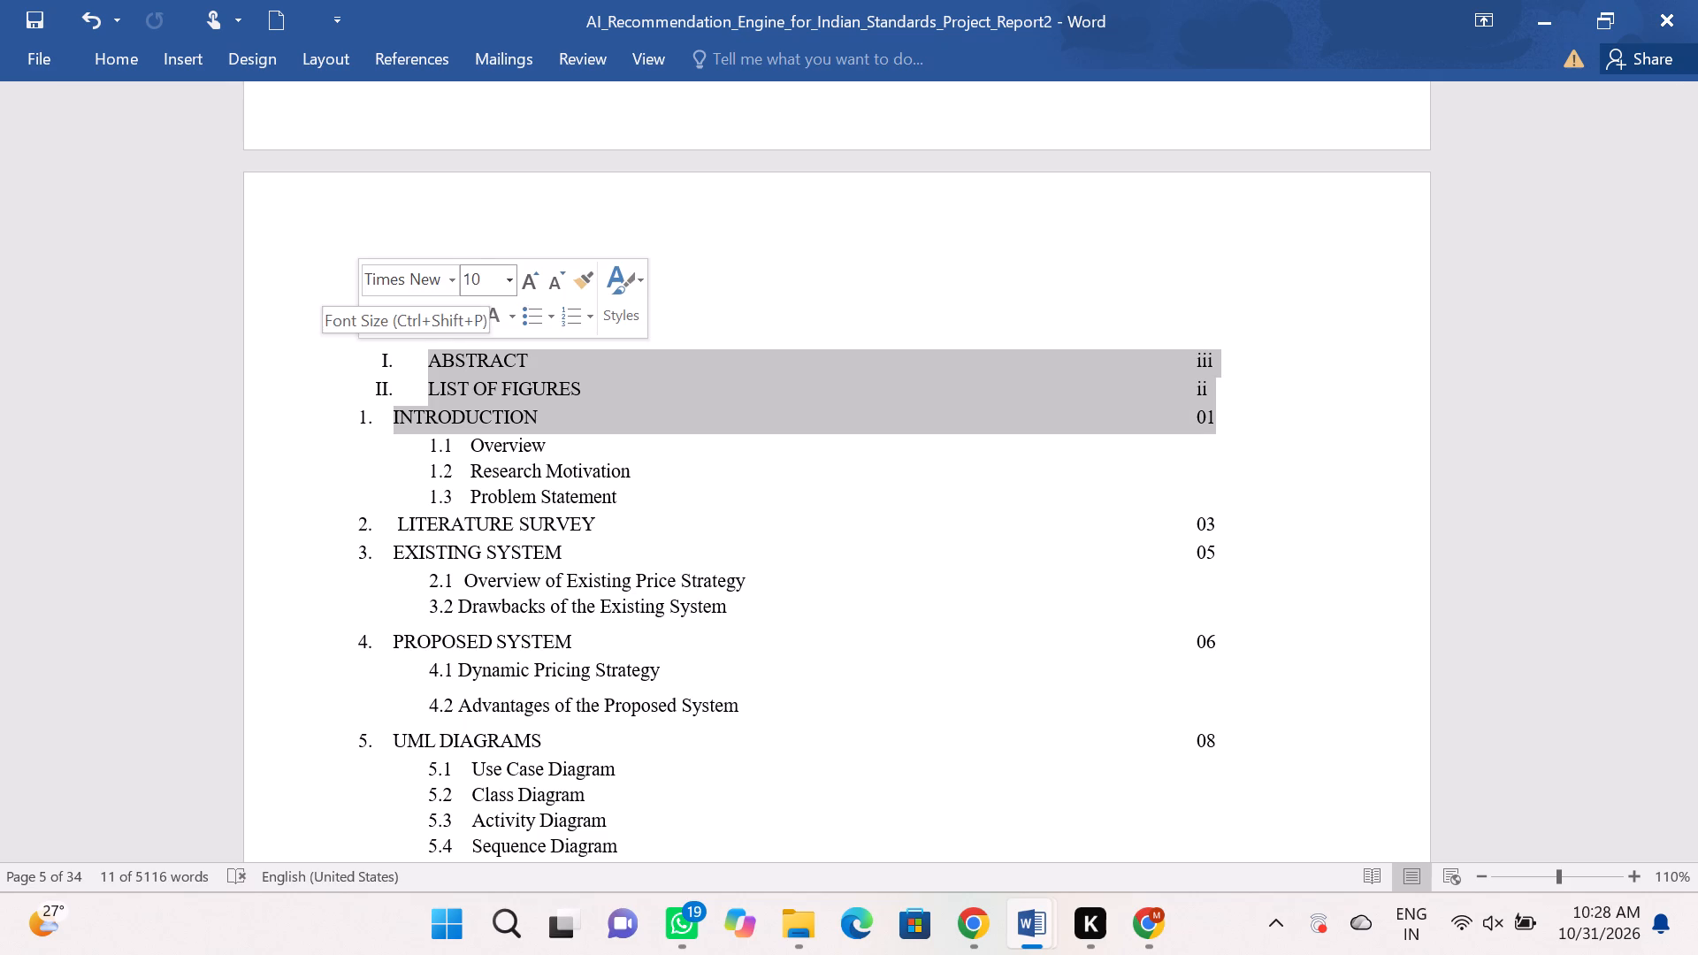
{"action": "left_click", "coordinate": [483, 285]}
{"action": "key", "text": "BackSpace"}
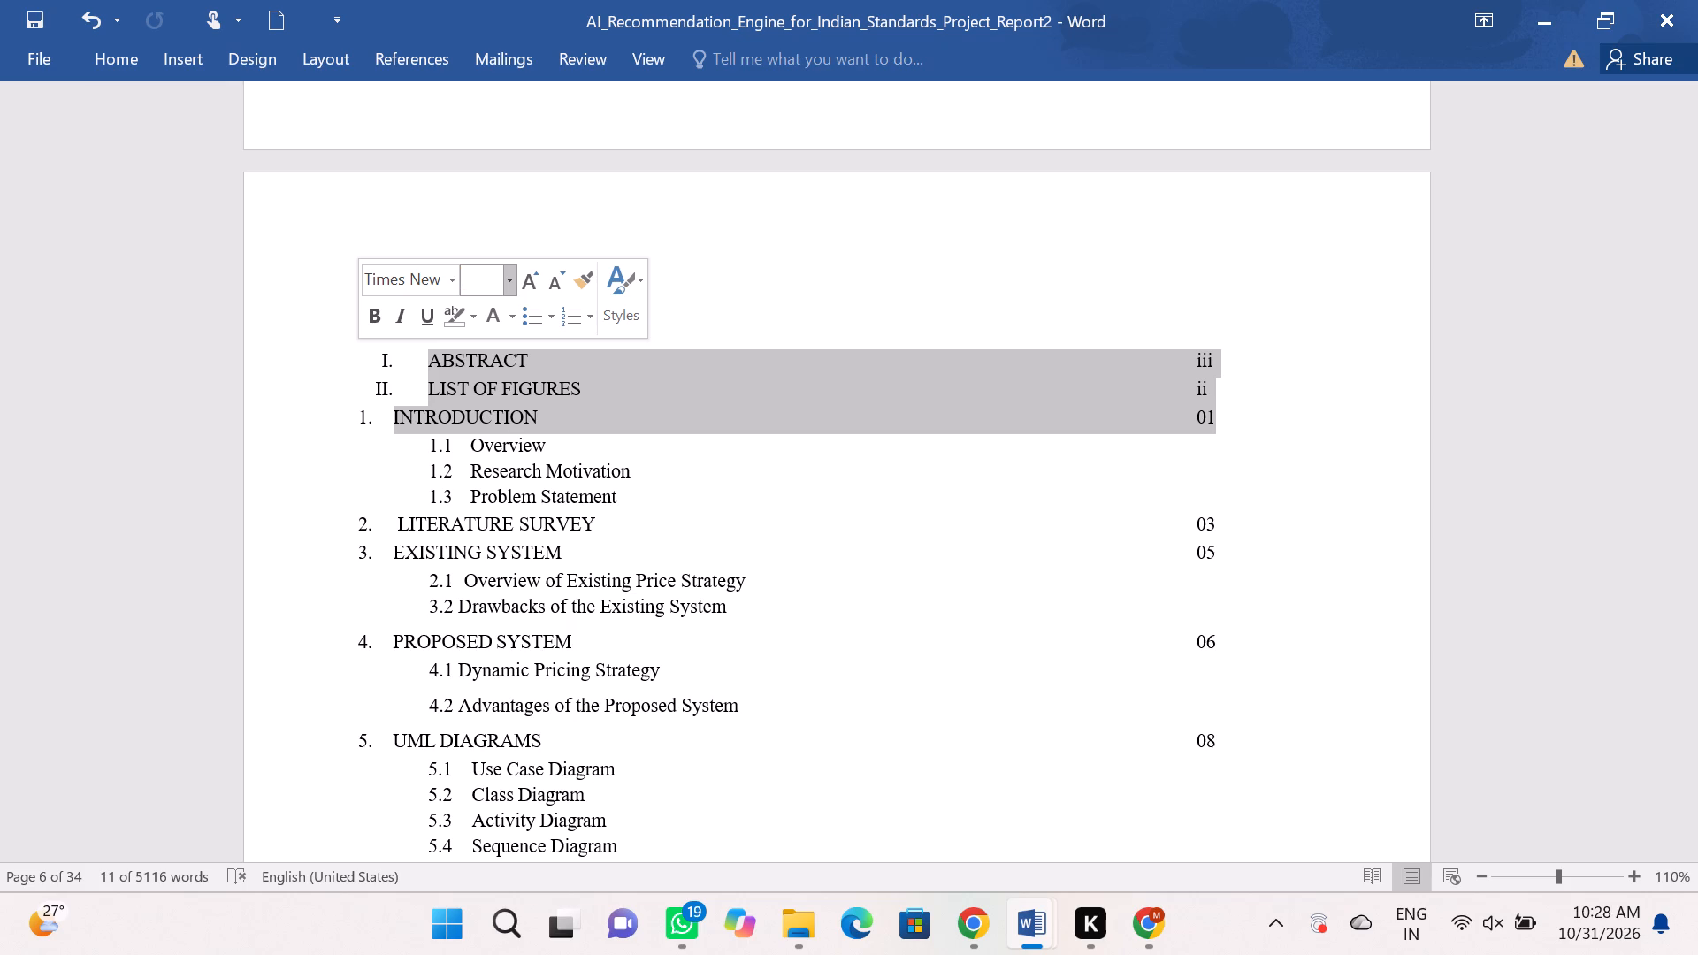
{"action": "type", "text": "12"}
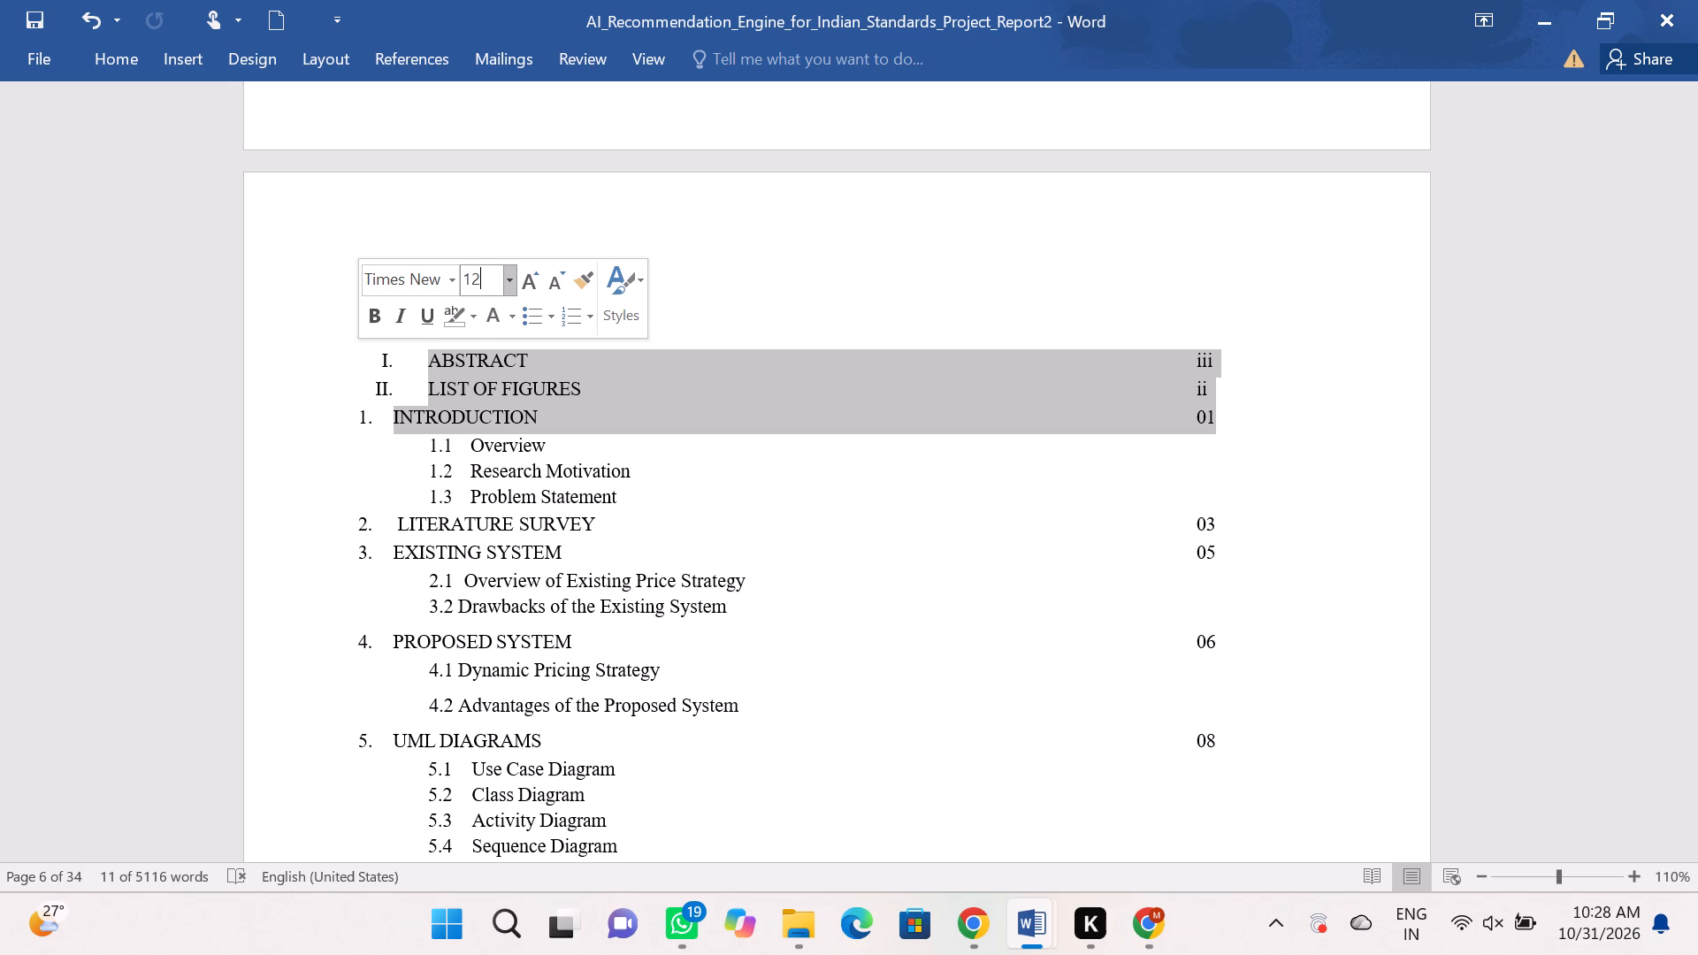
{"action": "left_click", "coordinate": [369, 323]}
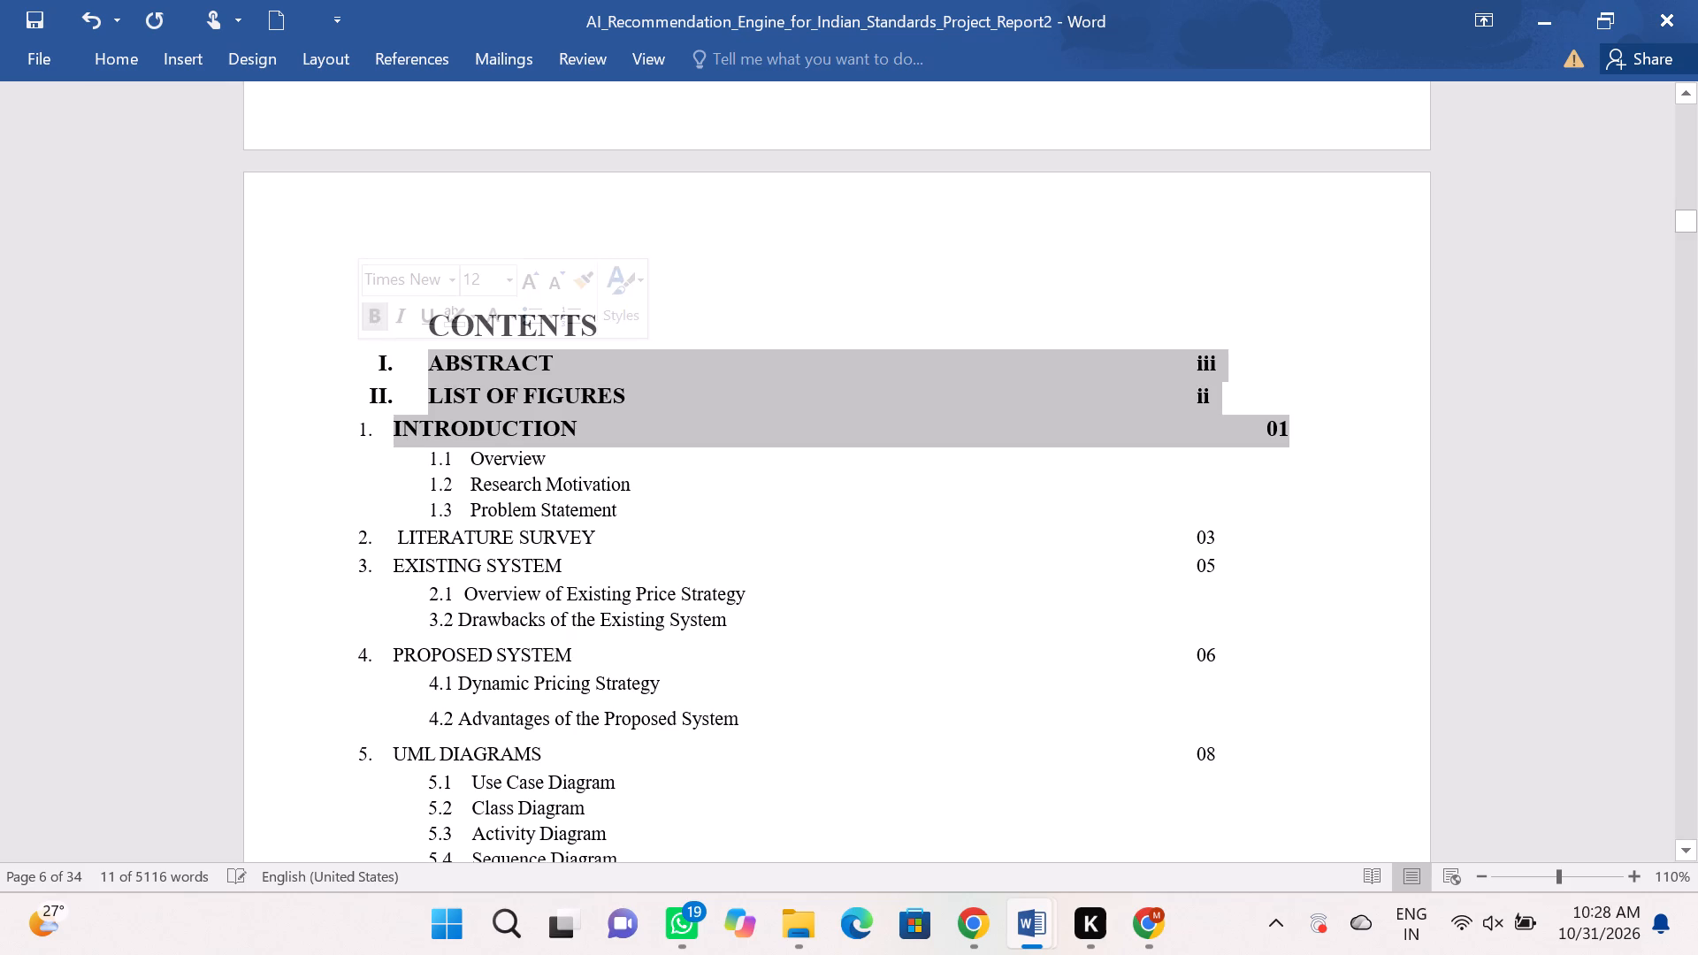
{"action": "left_click", "coordinate": [684, 552]}
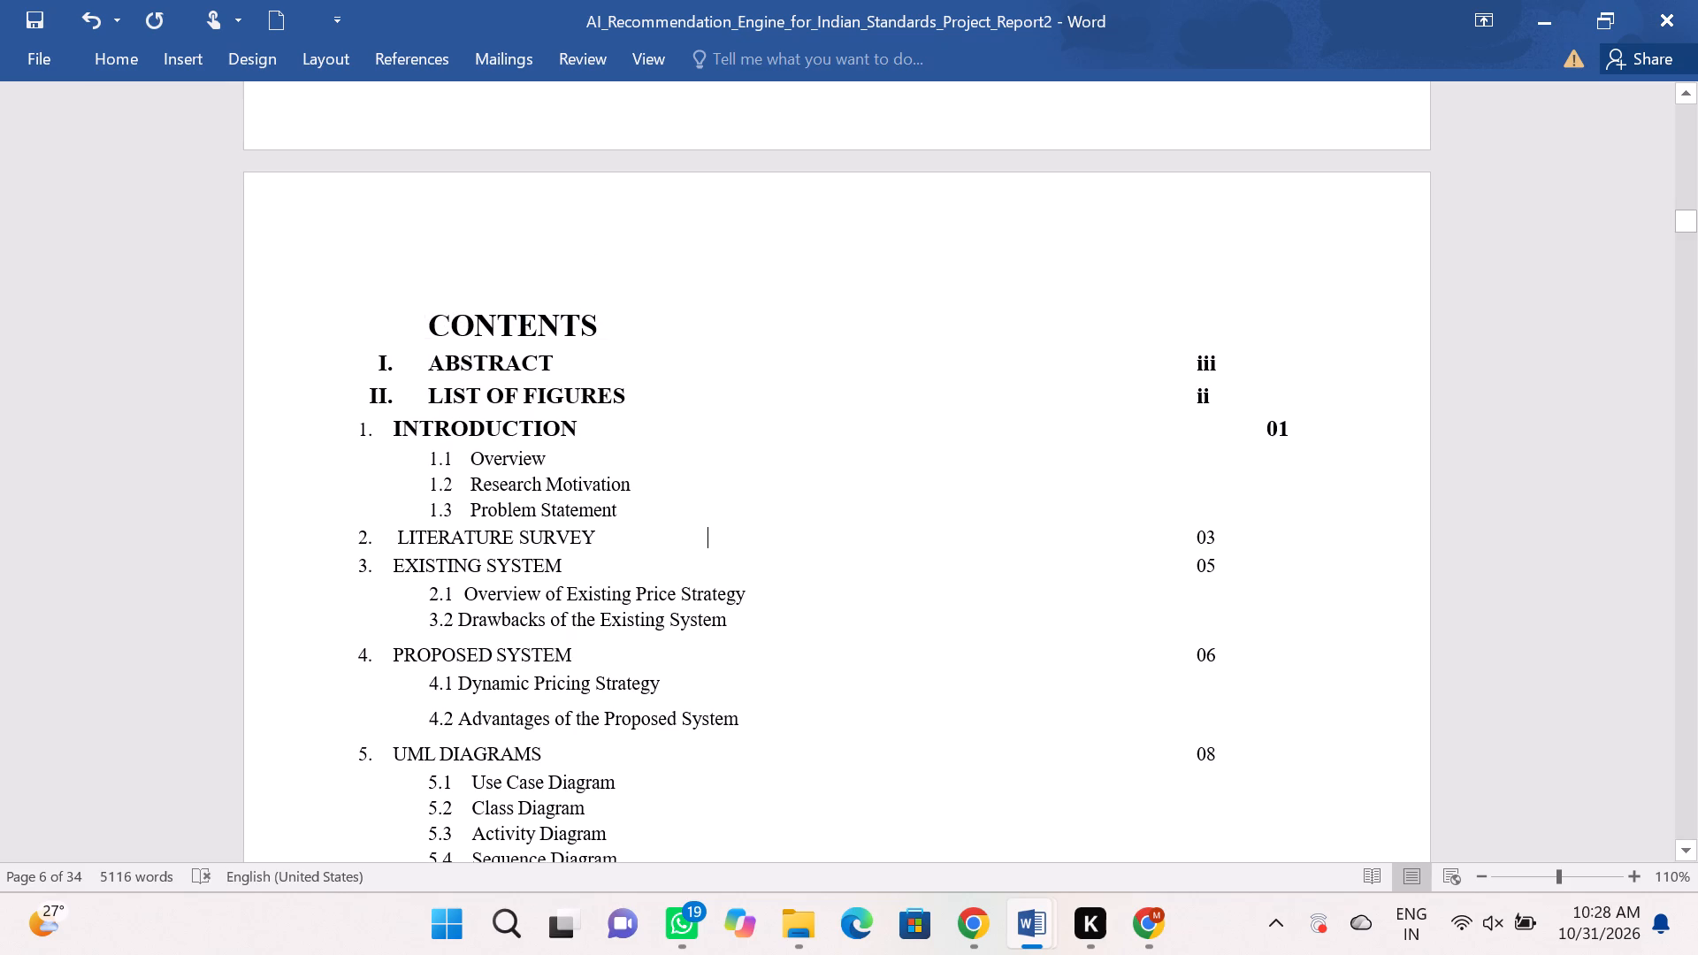
Set the CONTENTS heading to font size 14 and centre it.
{"action": "left_click_drag", "start_coordinate": [618, 333], "coordinate": [346, 318]}
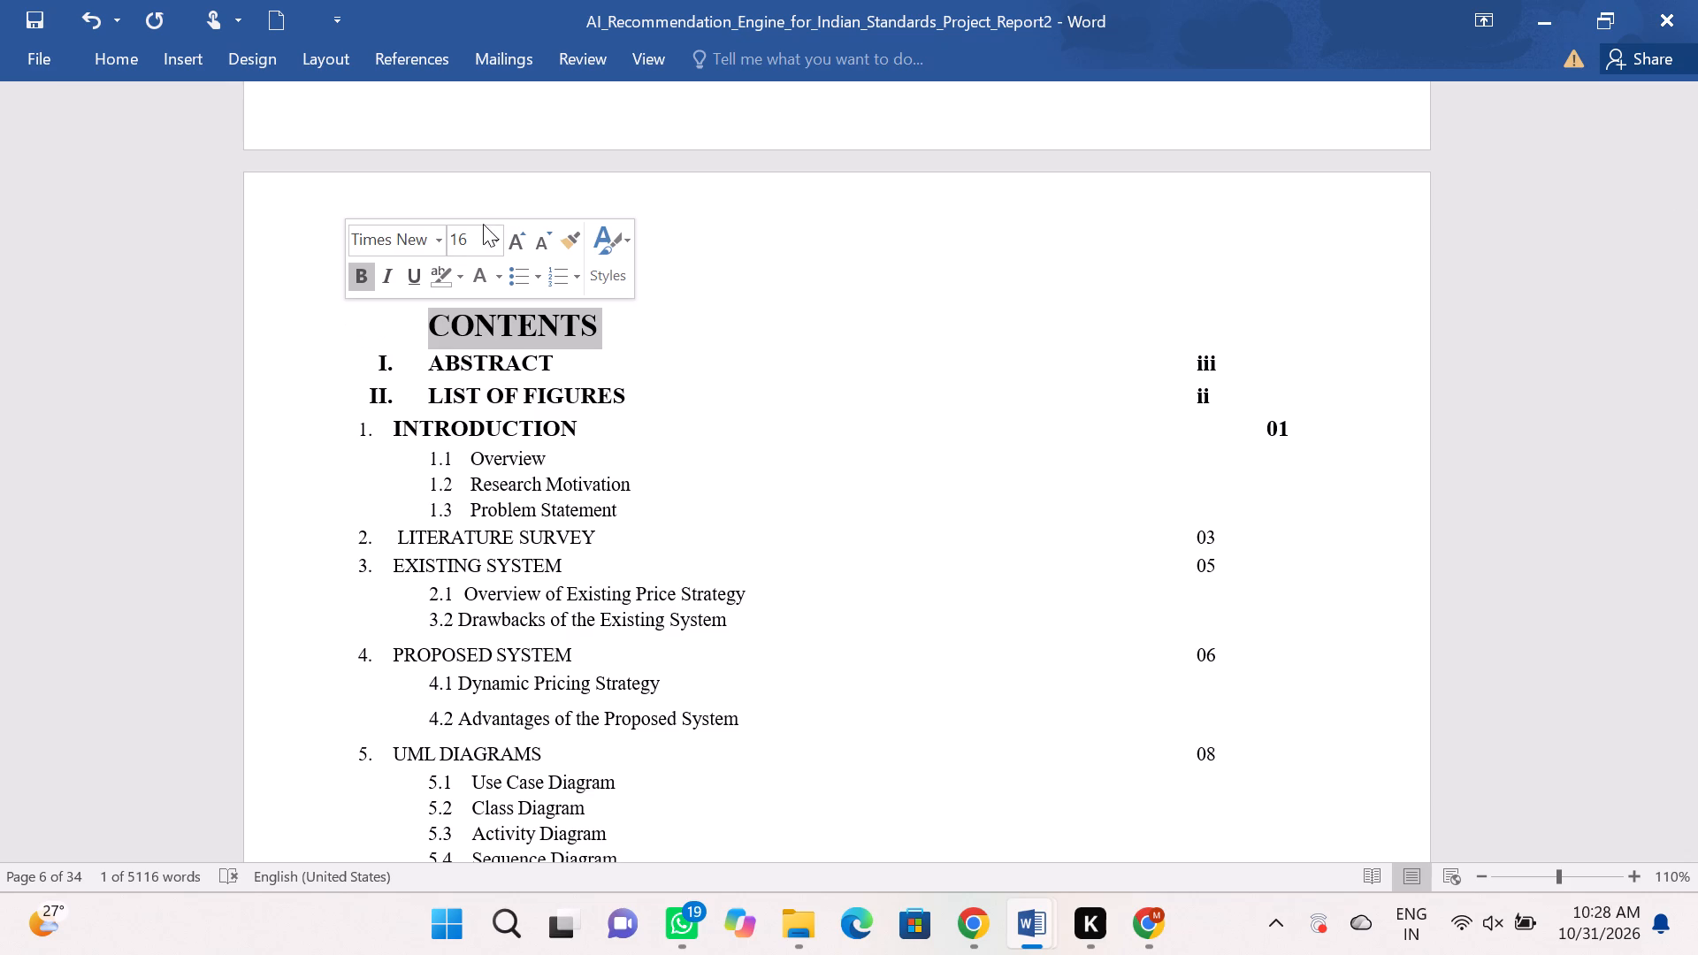
{"action": "left_click", "coordinate": [486, 233]}
{"action": "key", "text": "BackSpace"}
{"action": "type", "text": "14"}
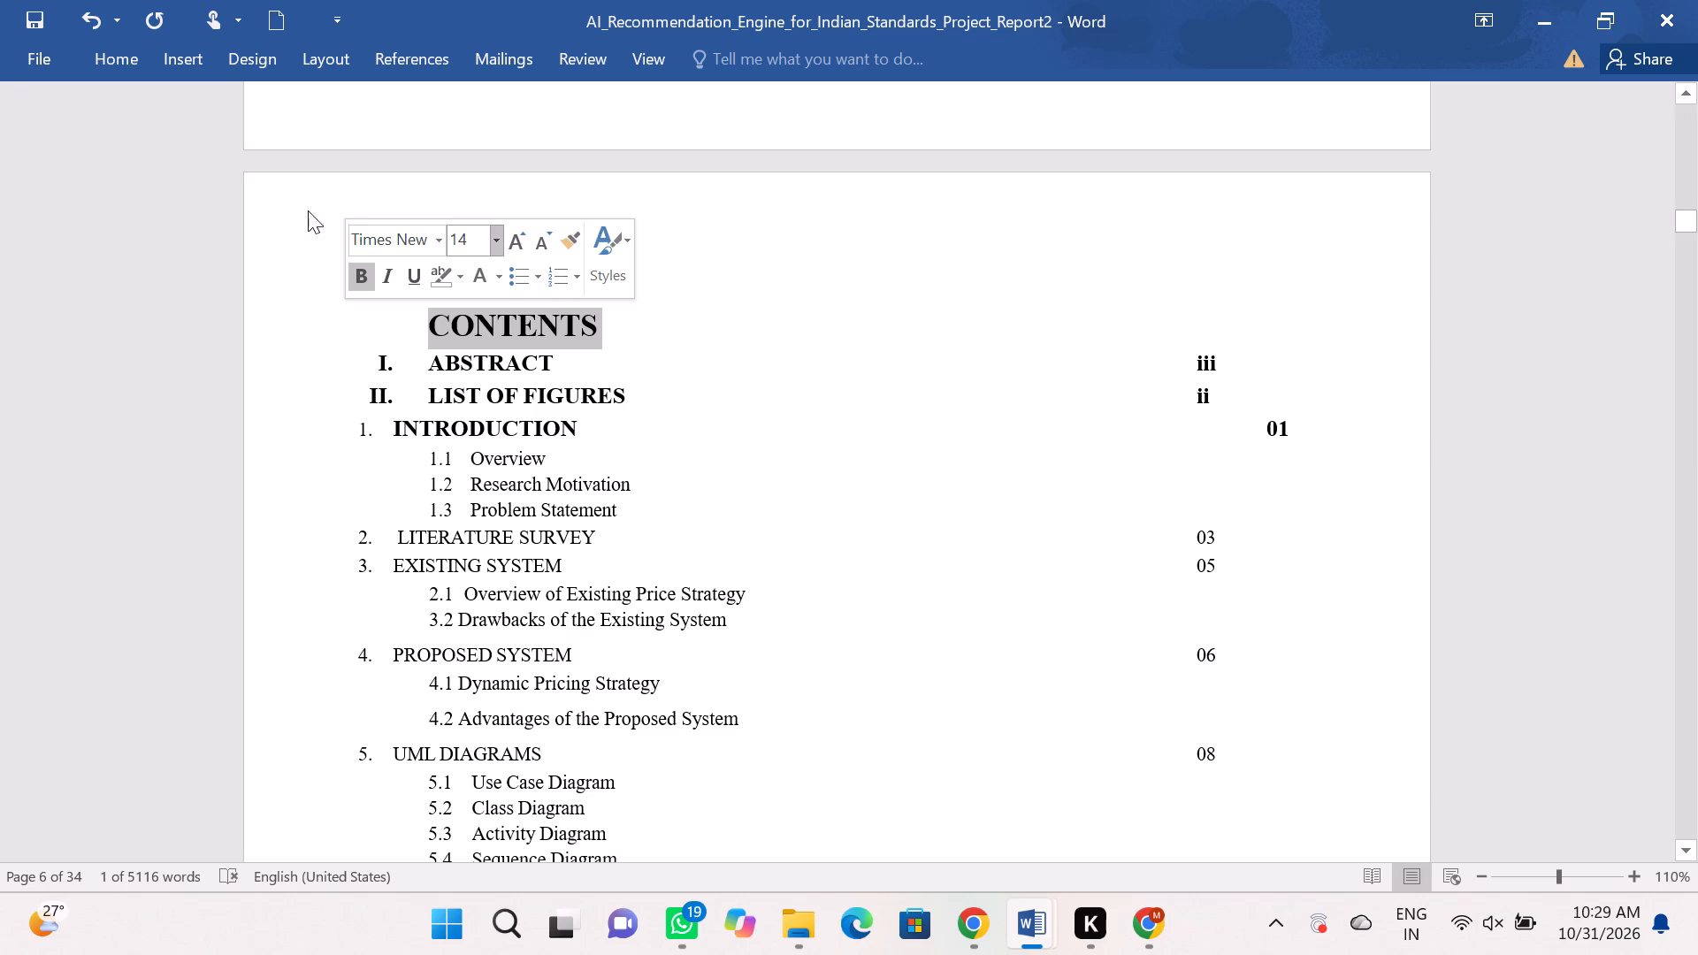
{"action": "left_click", "coordinate": [191, 56]}
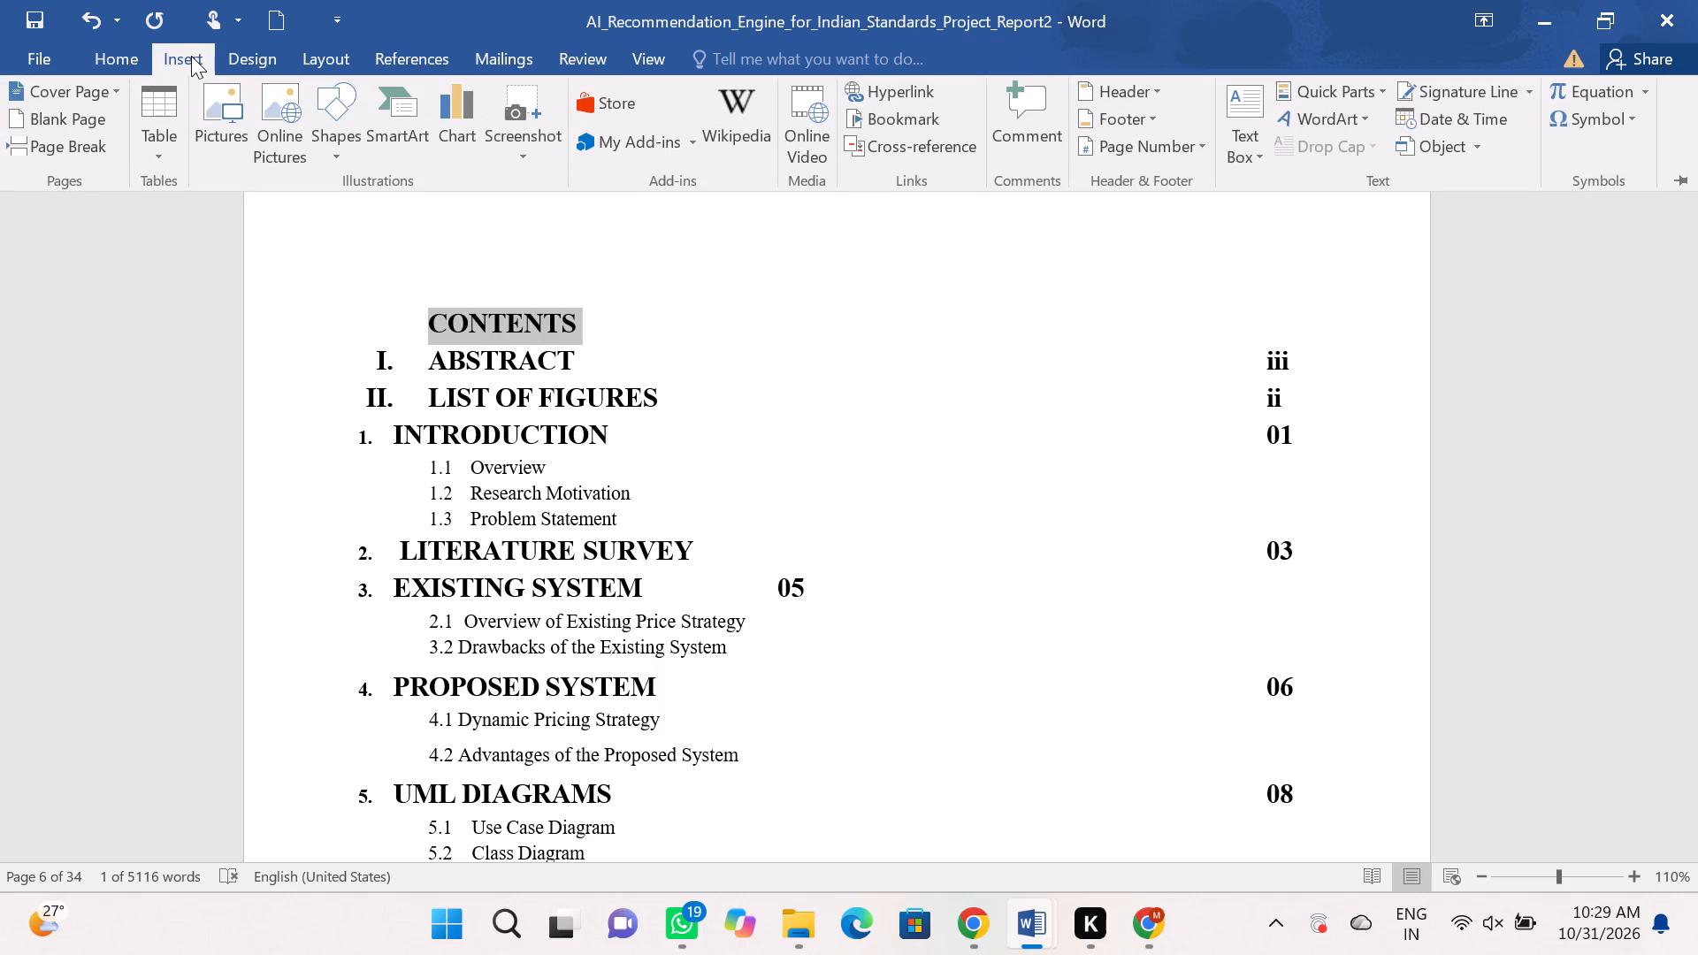
{"action": "left_click", "coordinate": [129, 54]}
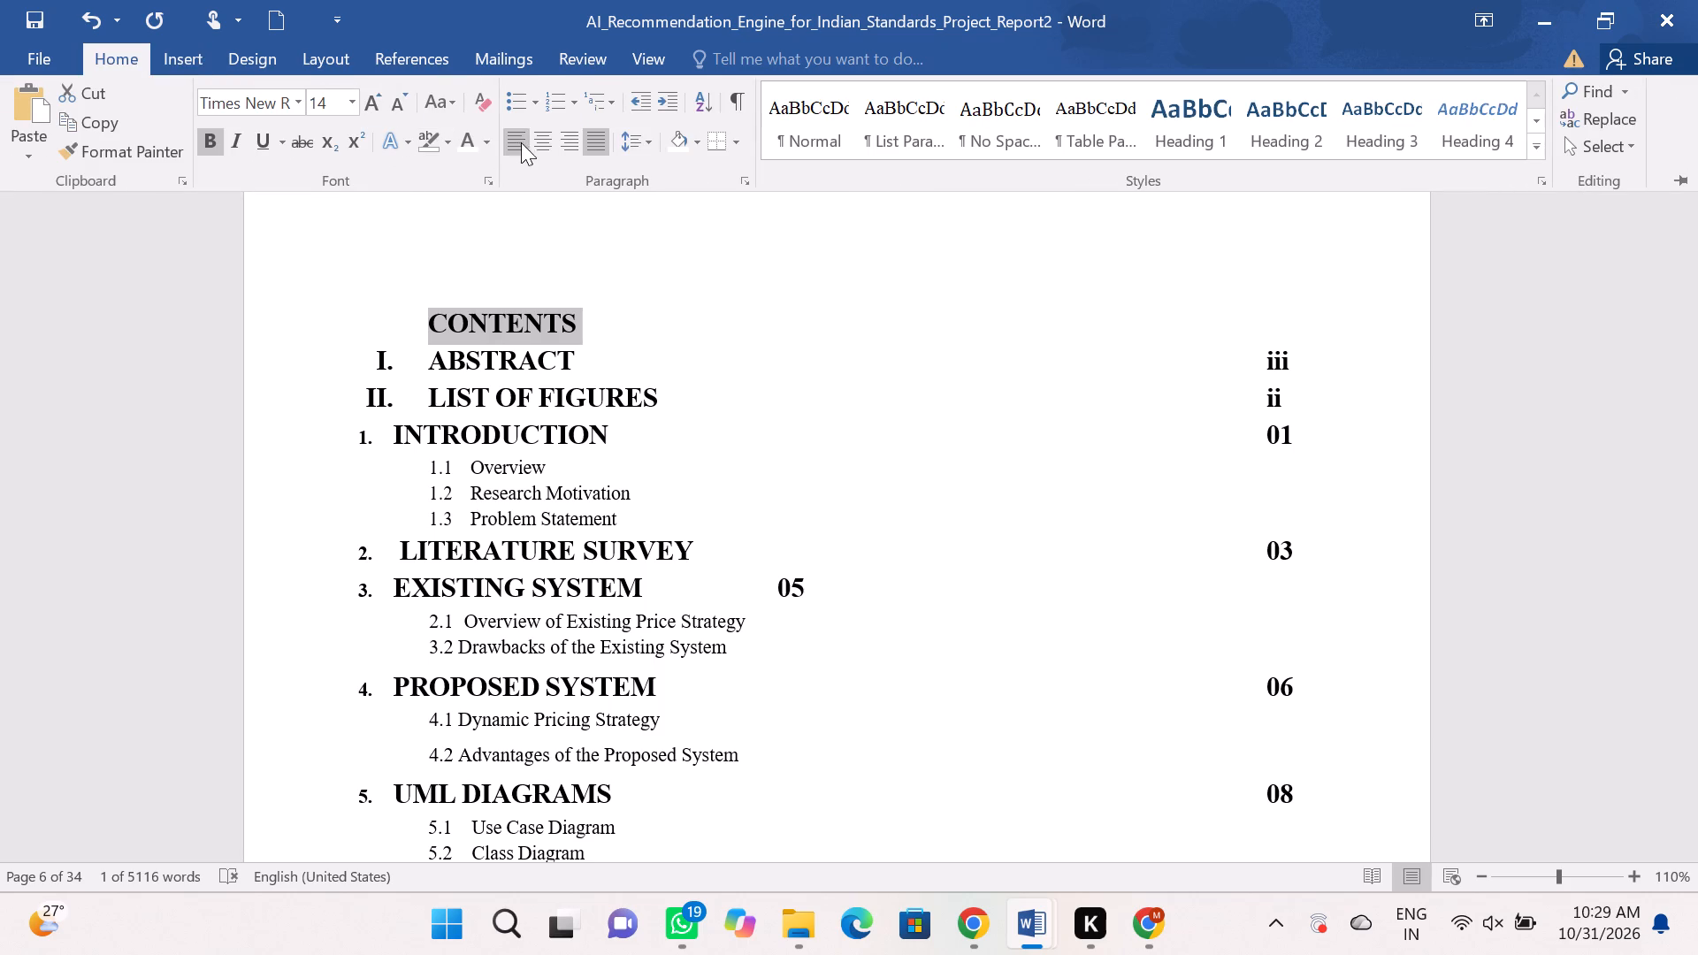
{"action": "left_click", "coordinate": [534, 142]}
{"action": "left_click", "coordinate": [519, 294]}
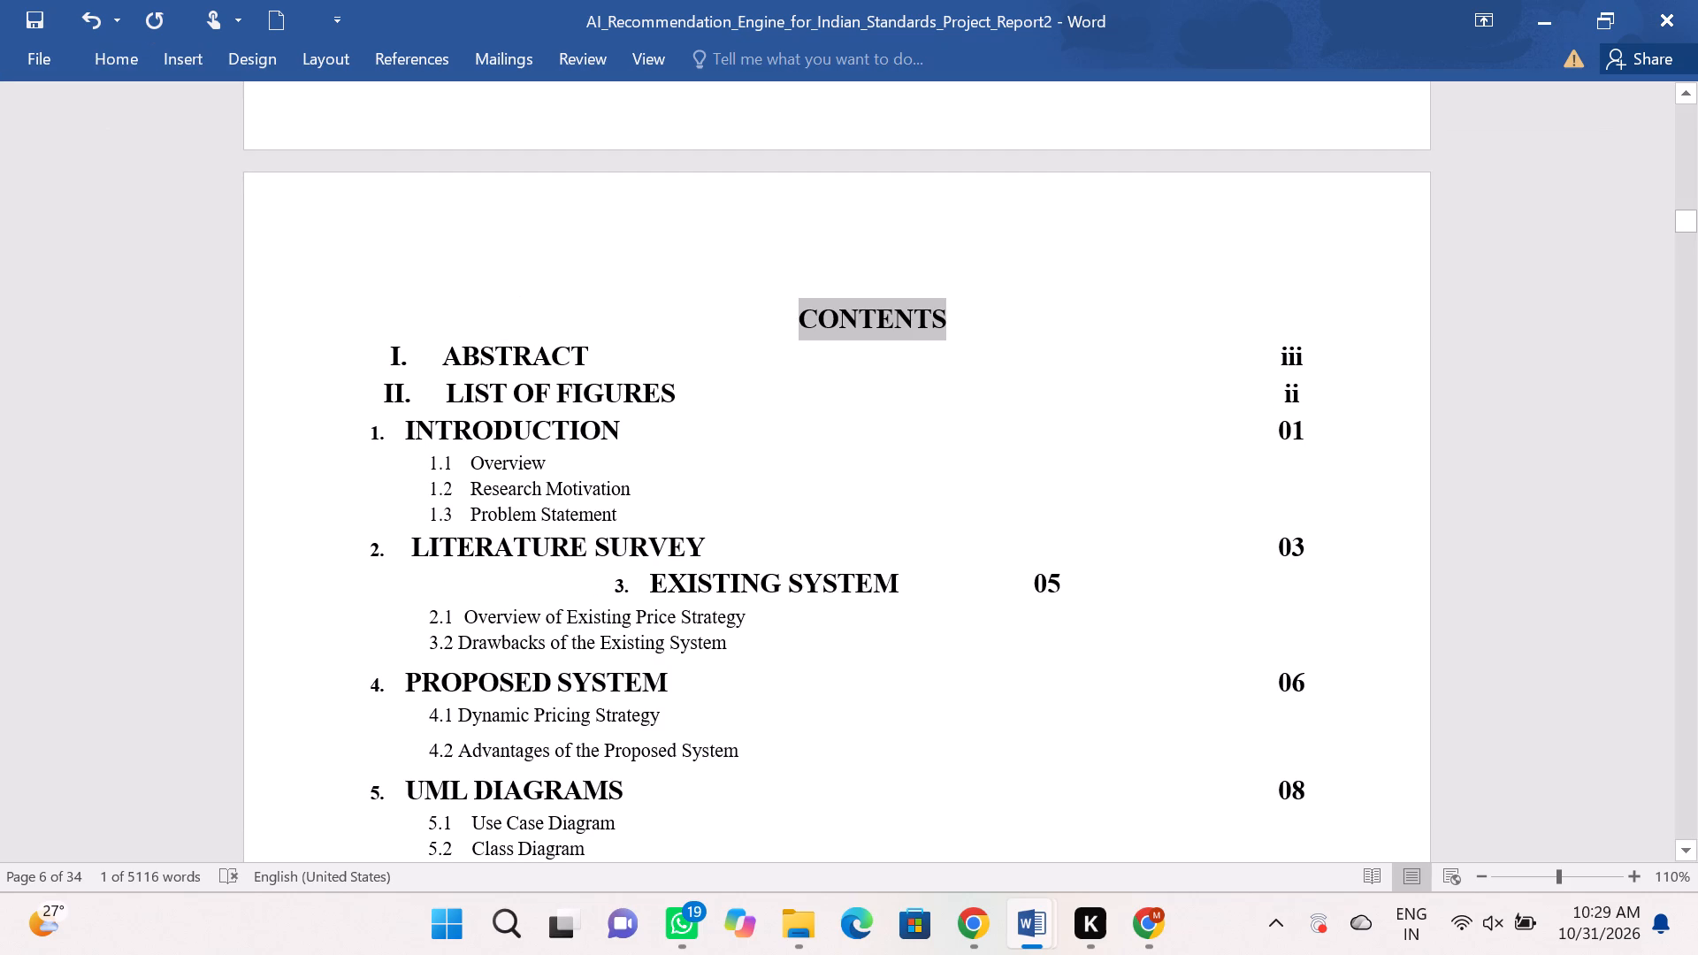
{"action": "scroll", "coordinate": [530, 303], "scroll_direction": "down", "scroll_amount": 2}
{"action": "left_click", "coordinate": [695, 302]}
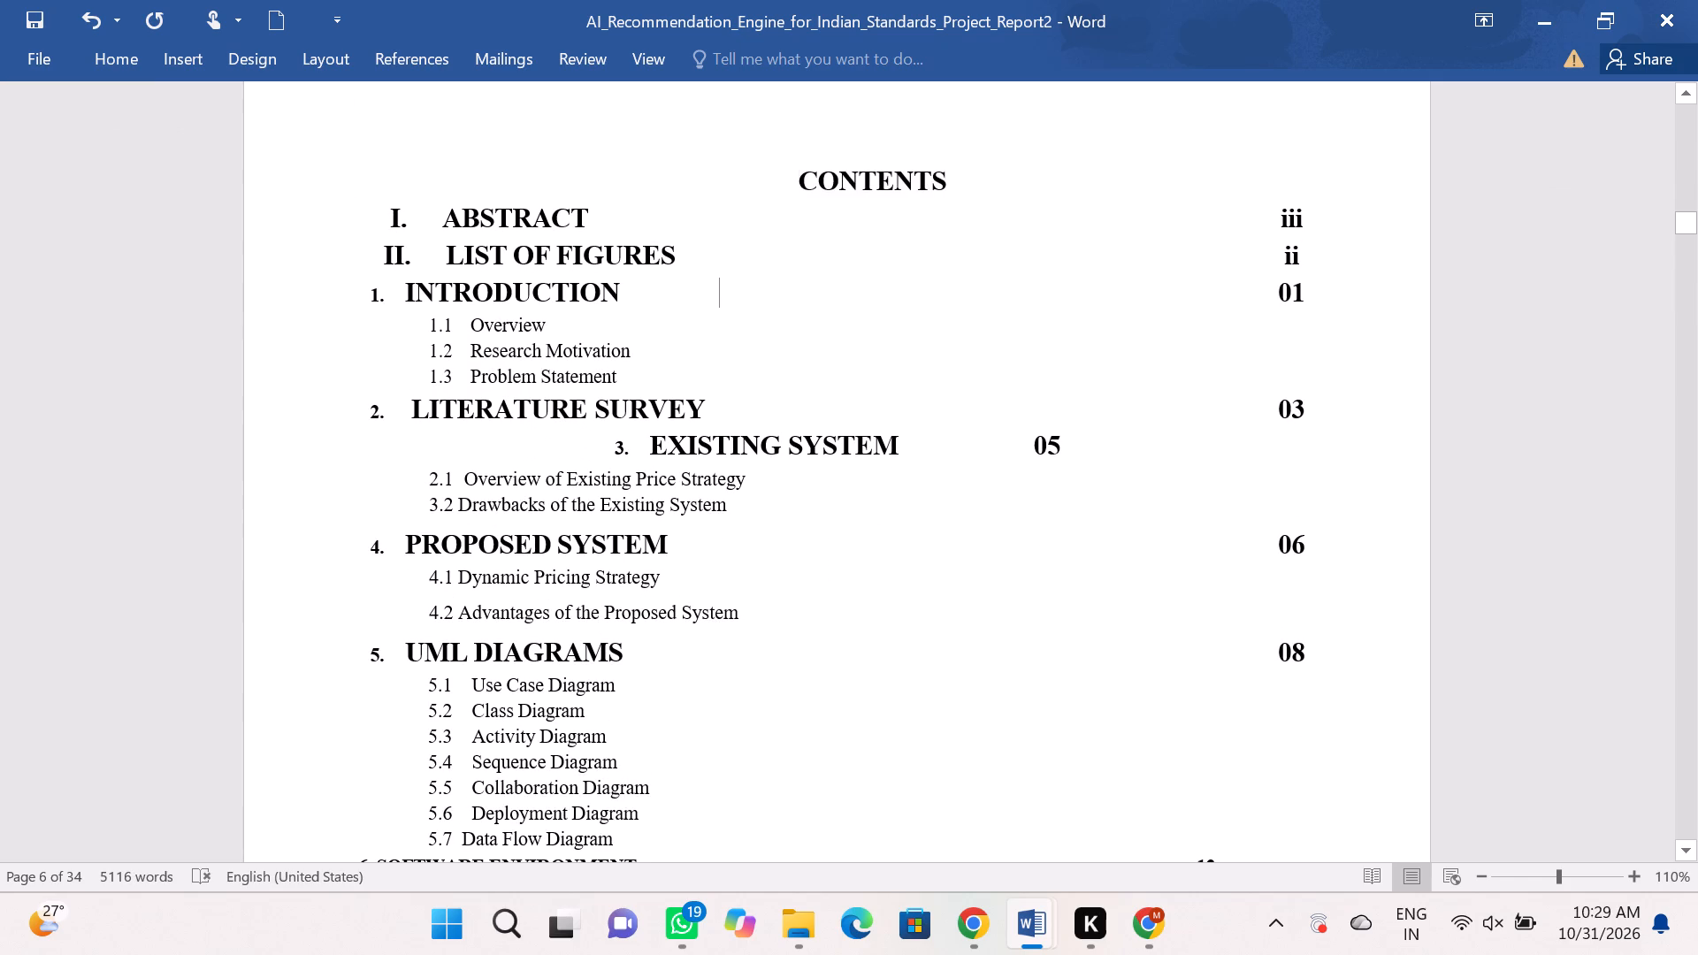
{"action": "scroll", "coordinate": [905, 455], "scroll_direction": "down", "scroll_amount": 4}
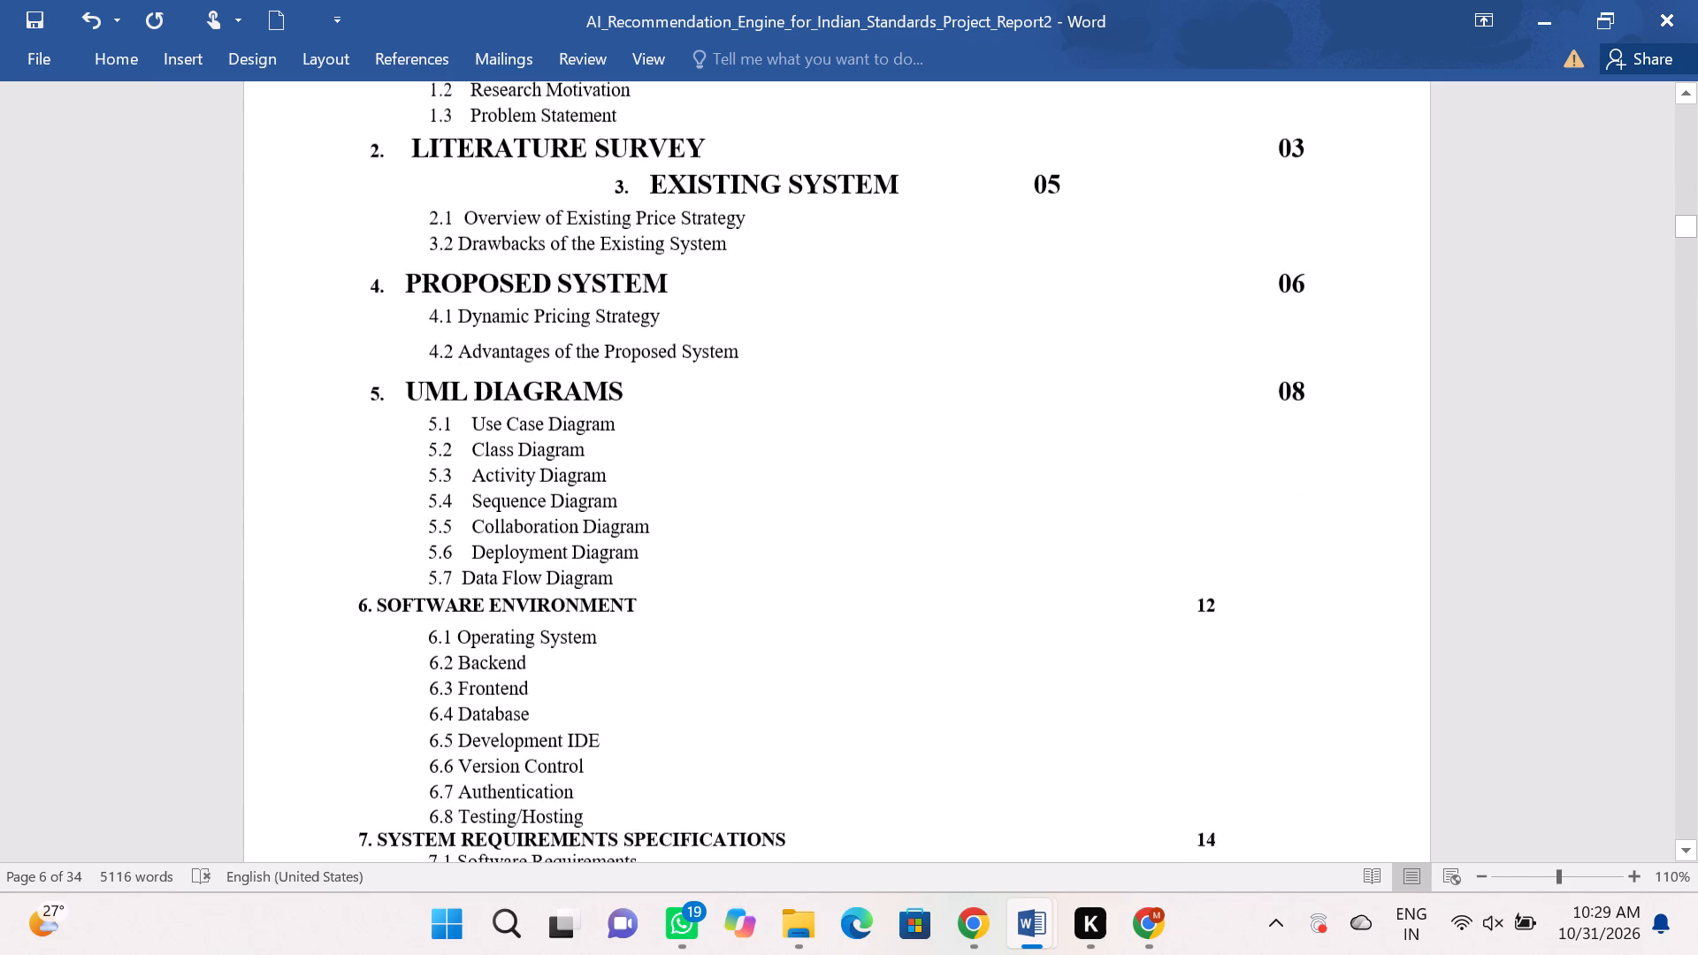
Set the CONTENTS heading and the ABSTRACT, LIST OF FIGURES and INTRODUCTION entries to font size 12.
{"action": "scroll", "coordinate": [905, 455], "scroll_direction": "up", "scroll_amount": 4}
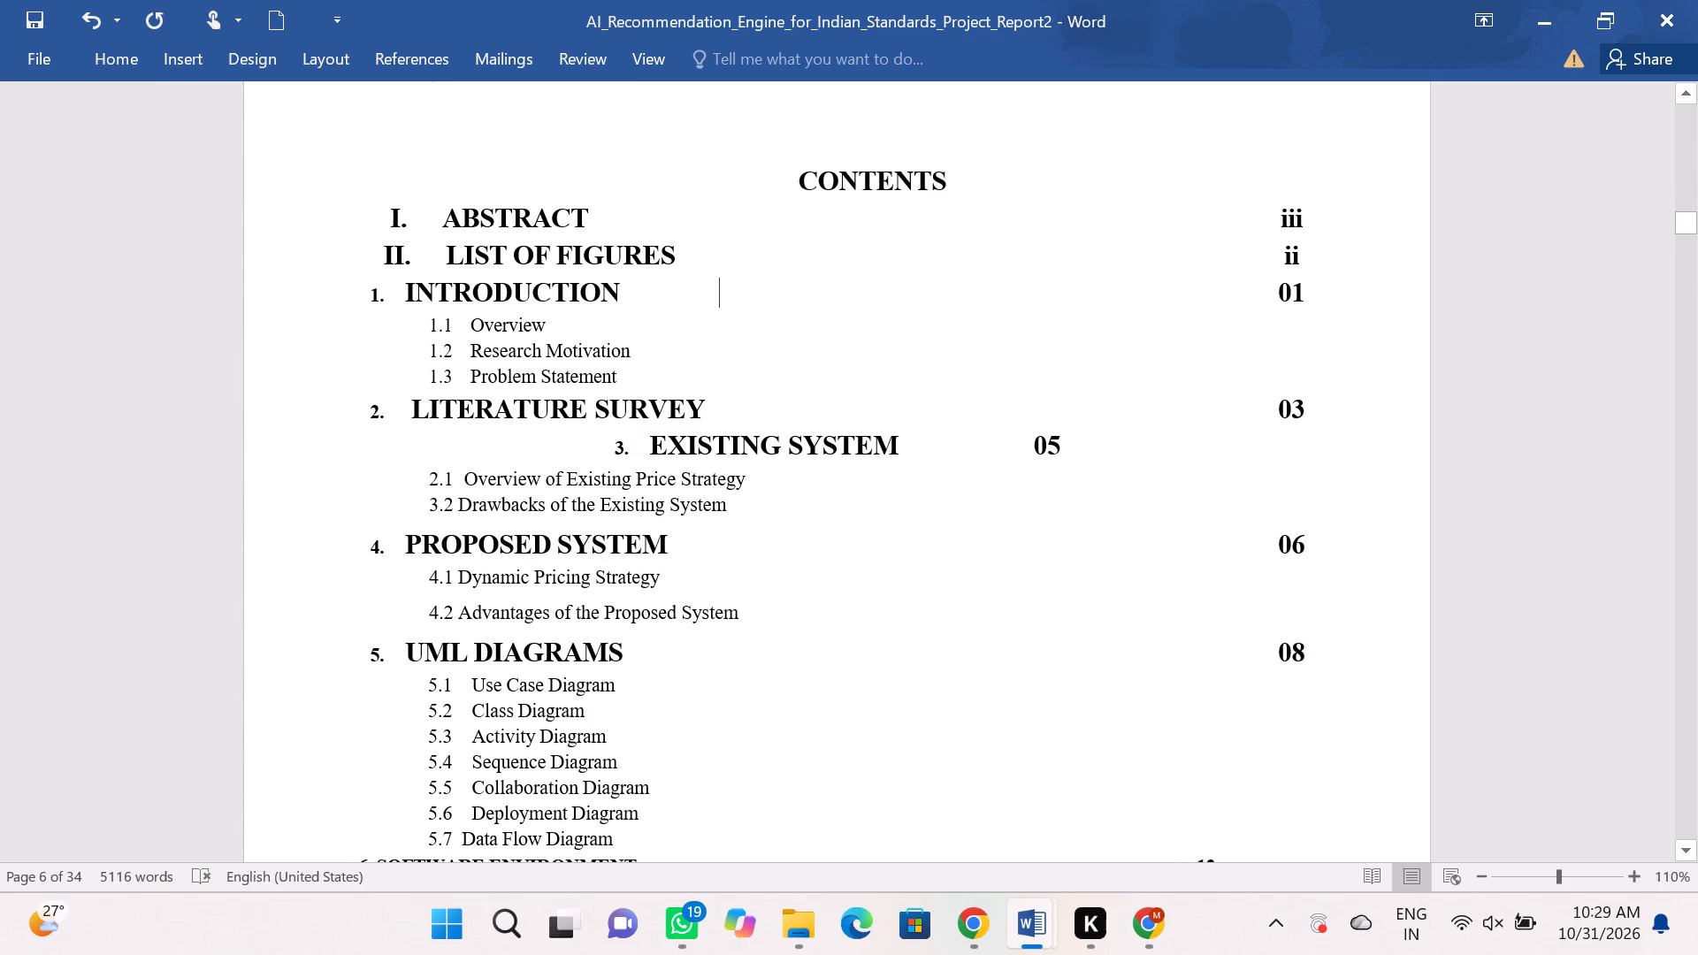
{"action": "left_click_drag", "start_coordinate": [627, 294], "coordinate": [627, 293]}
{"action": "left_click_drag", "start_coordinate": [627, 293], "coordinate": [370, 199]}
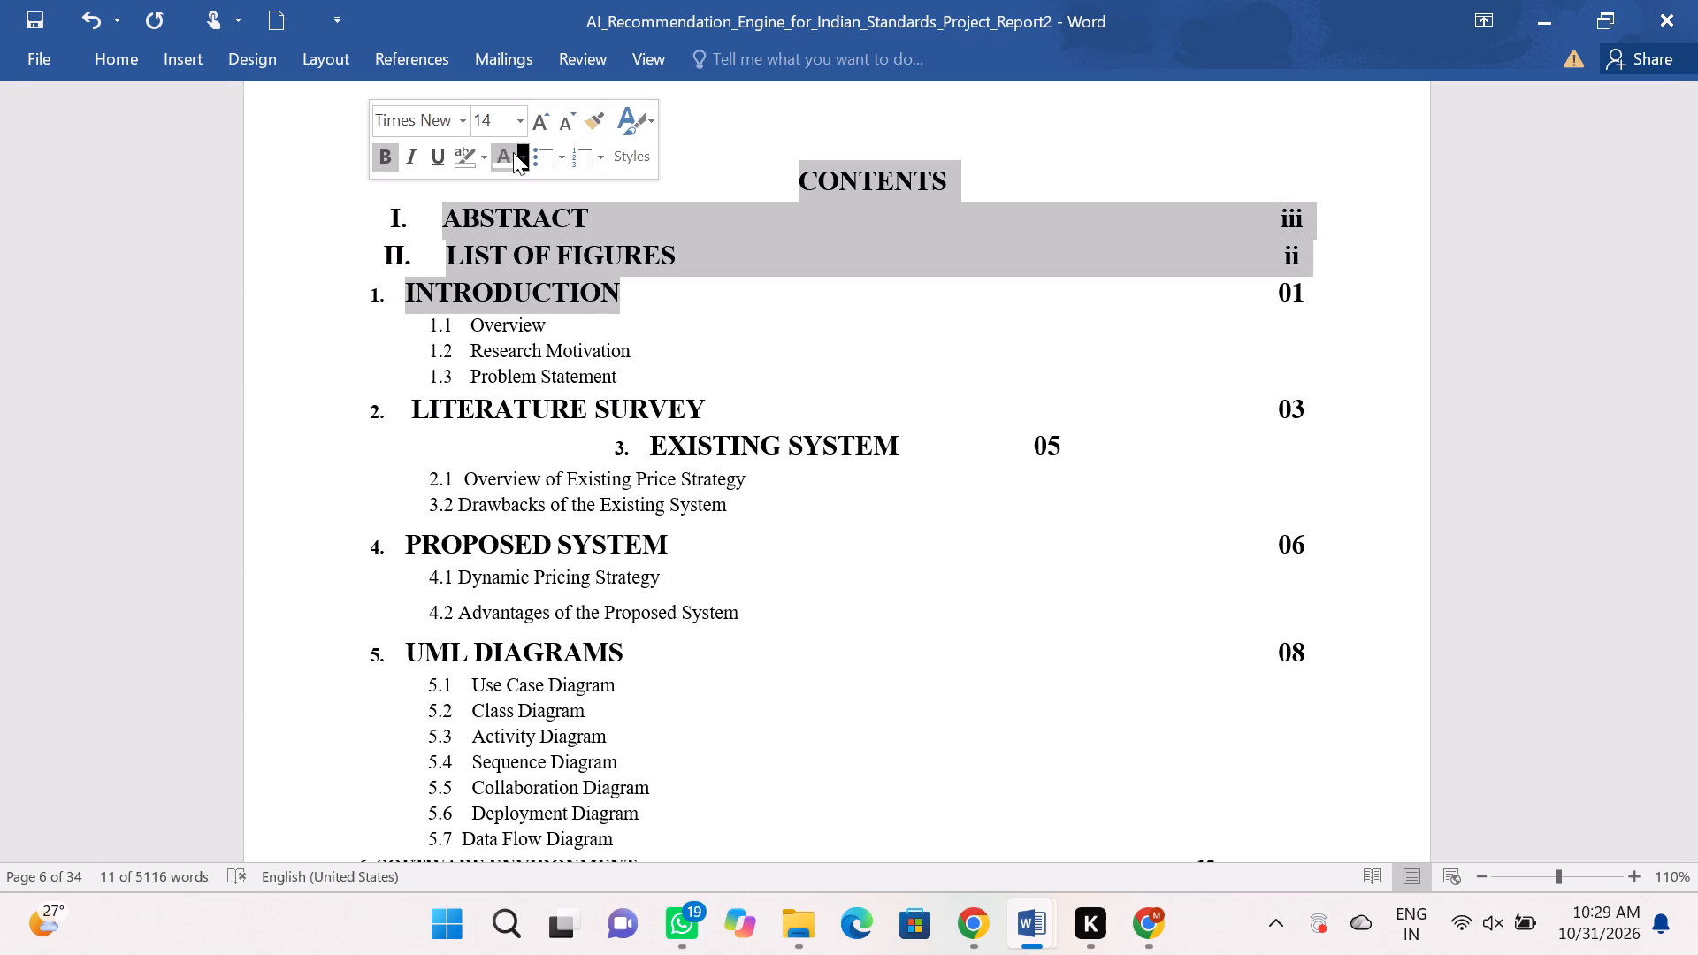
{"action": "left_click", "coordinate": [501, 118]}
{"action": "key", "text": "BackSpace"}
{"action": "type", "text": "12"}
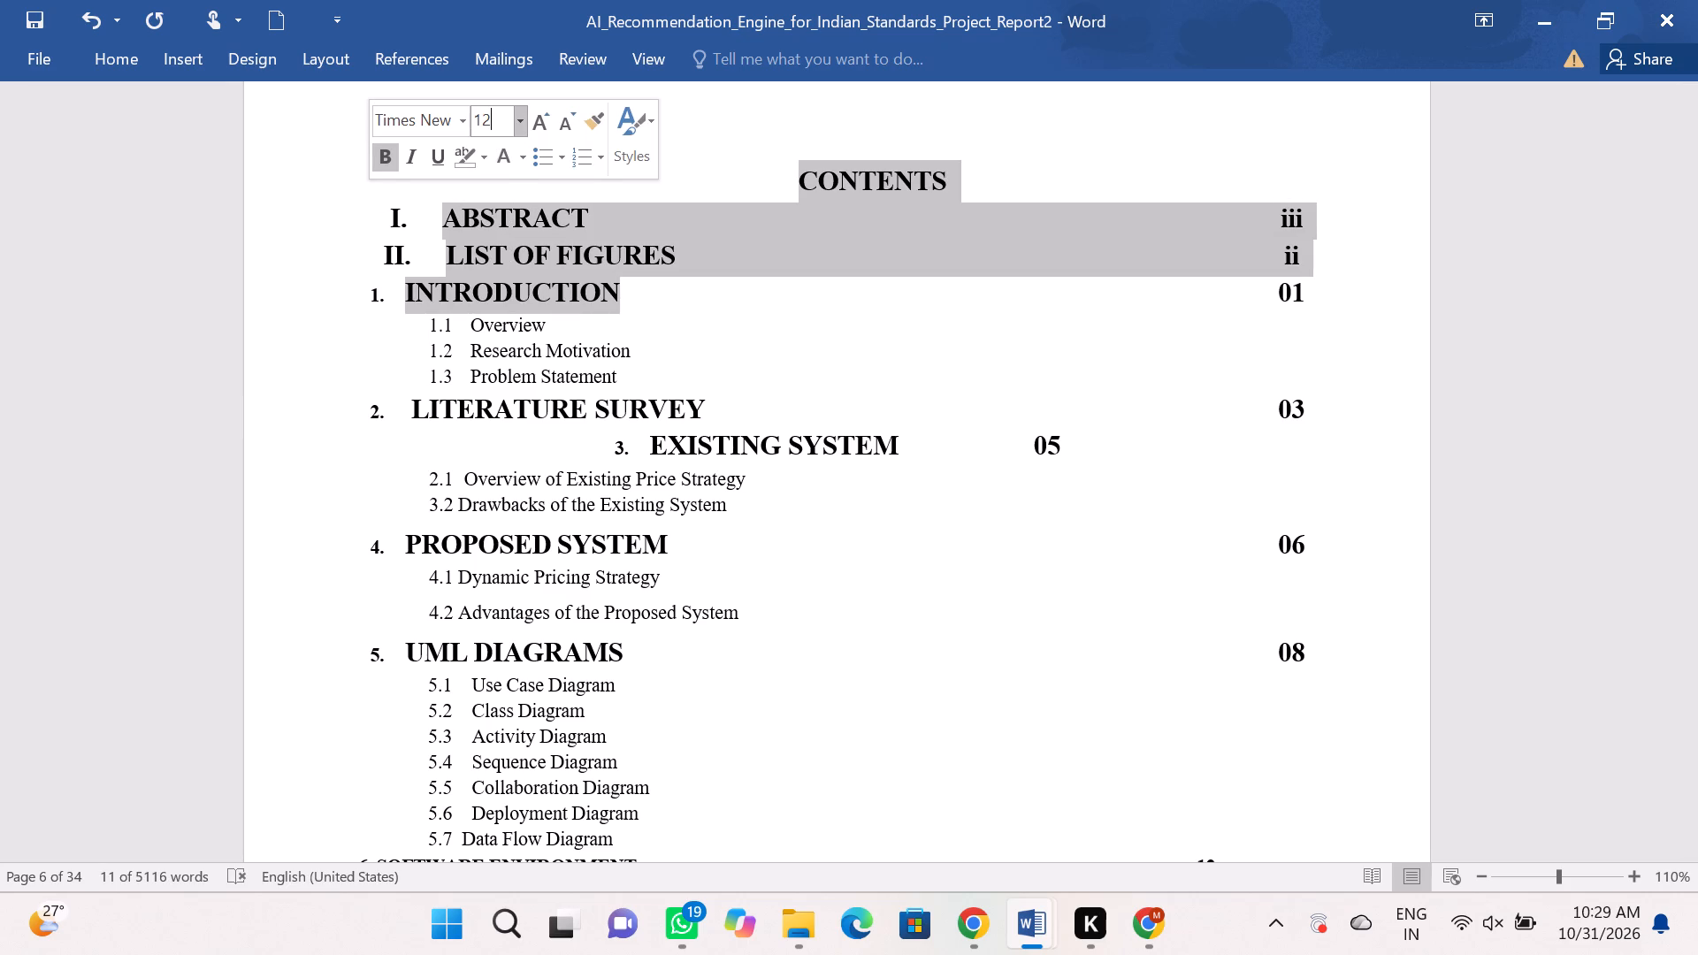
{"action": "key", "text": "Return"}
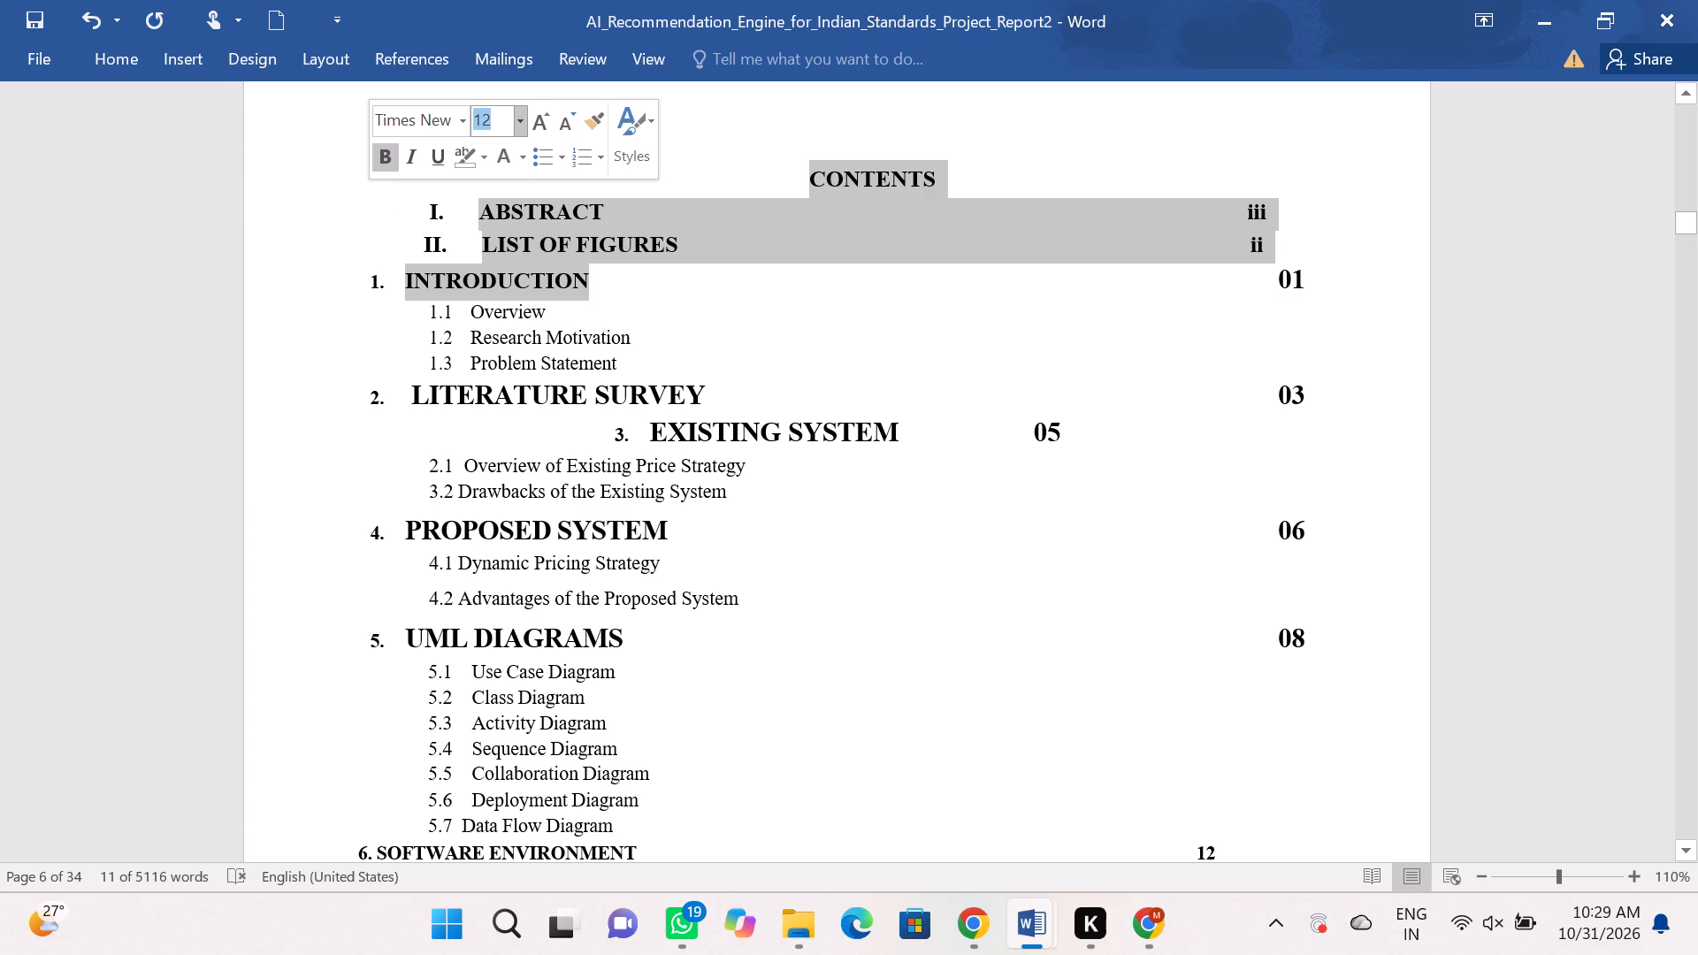
{"action": "left_click", "coordinate": [627, 281]}
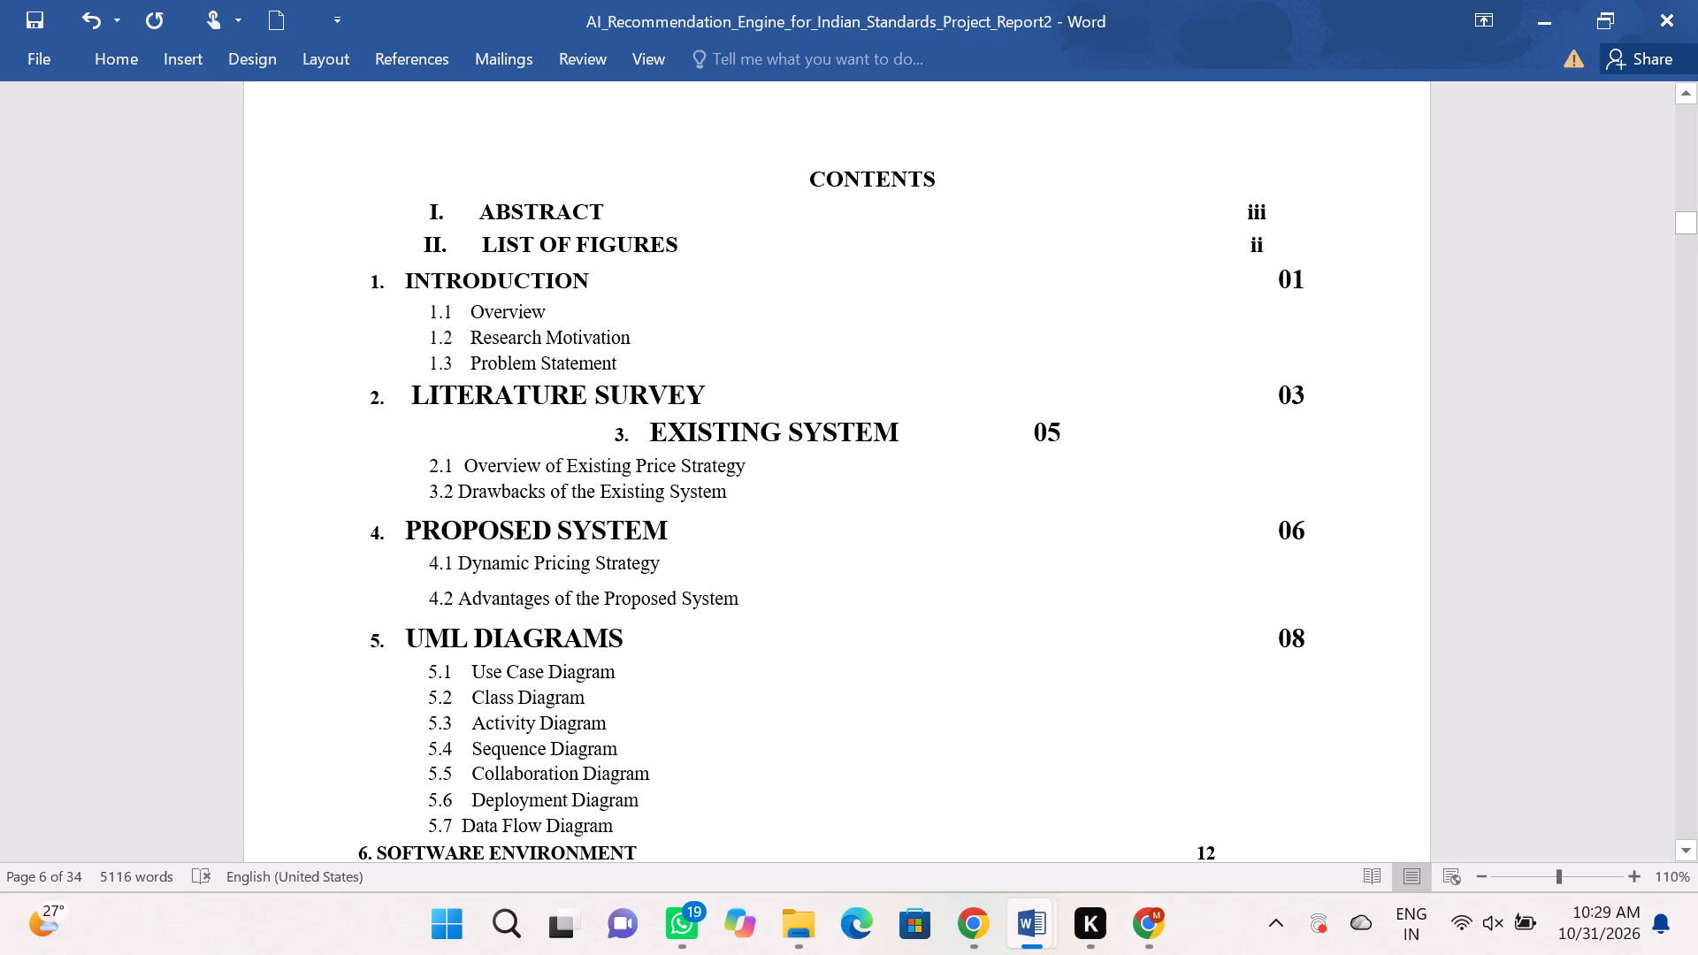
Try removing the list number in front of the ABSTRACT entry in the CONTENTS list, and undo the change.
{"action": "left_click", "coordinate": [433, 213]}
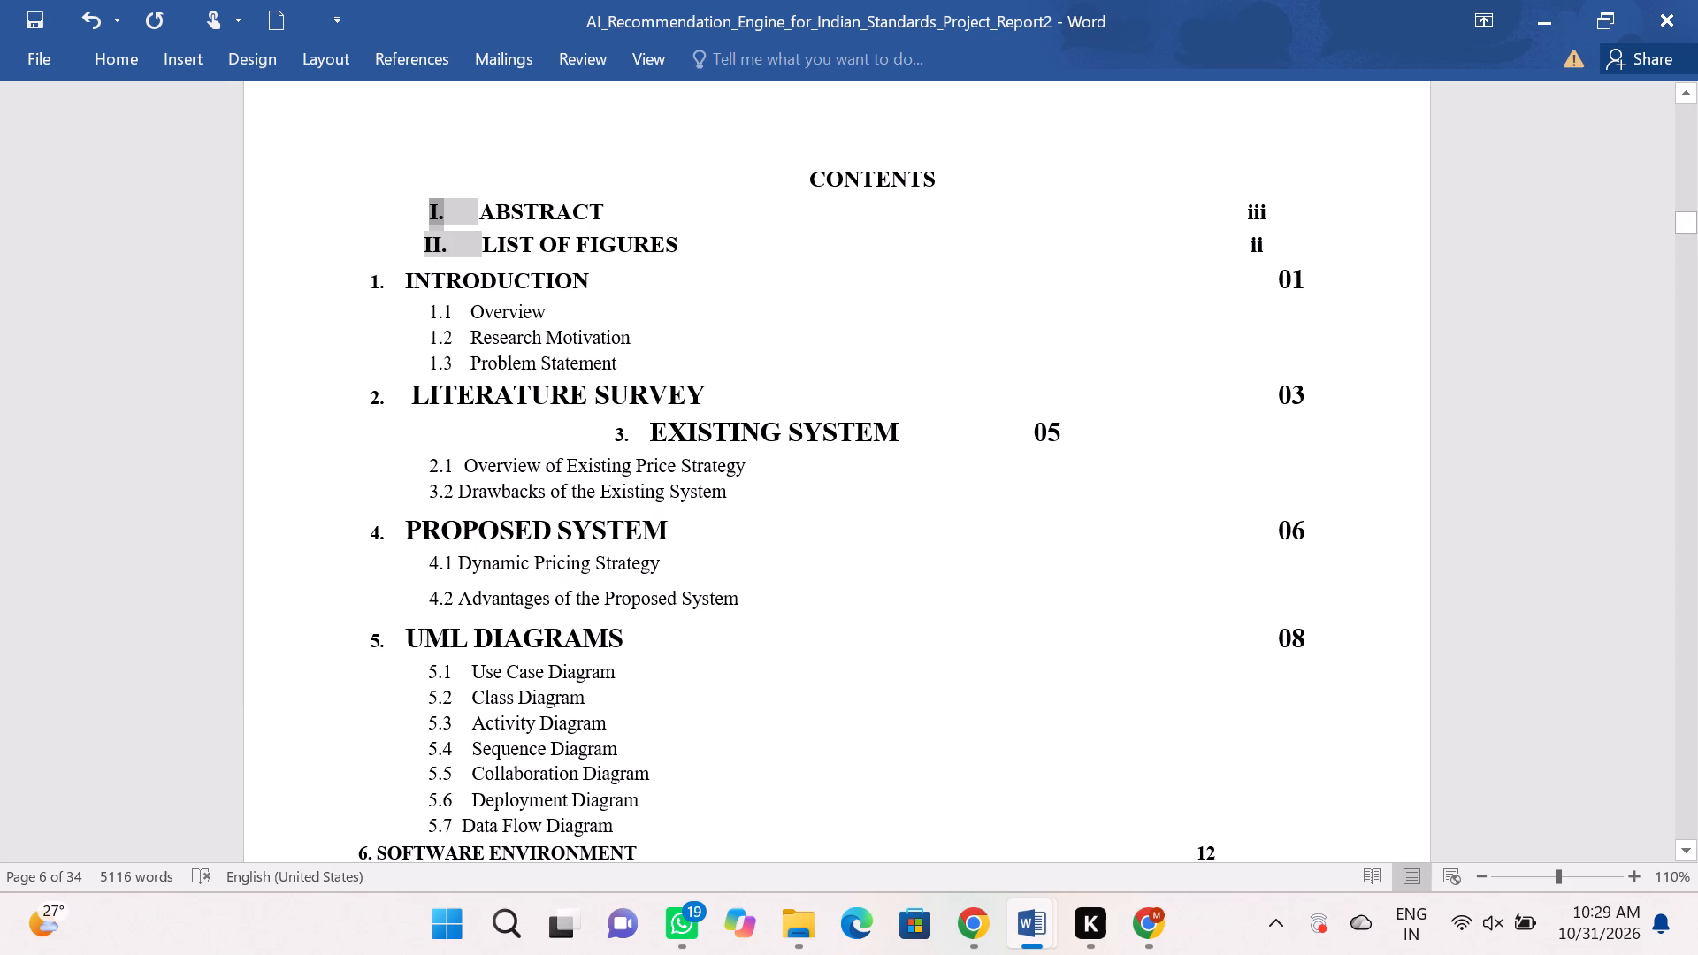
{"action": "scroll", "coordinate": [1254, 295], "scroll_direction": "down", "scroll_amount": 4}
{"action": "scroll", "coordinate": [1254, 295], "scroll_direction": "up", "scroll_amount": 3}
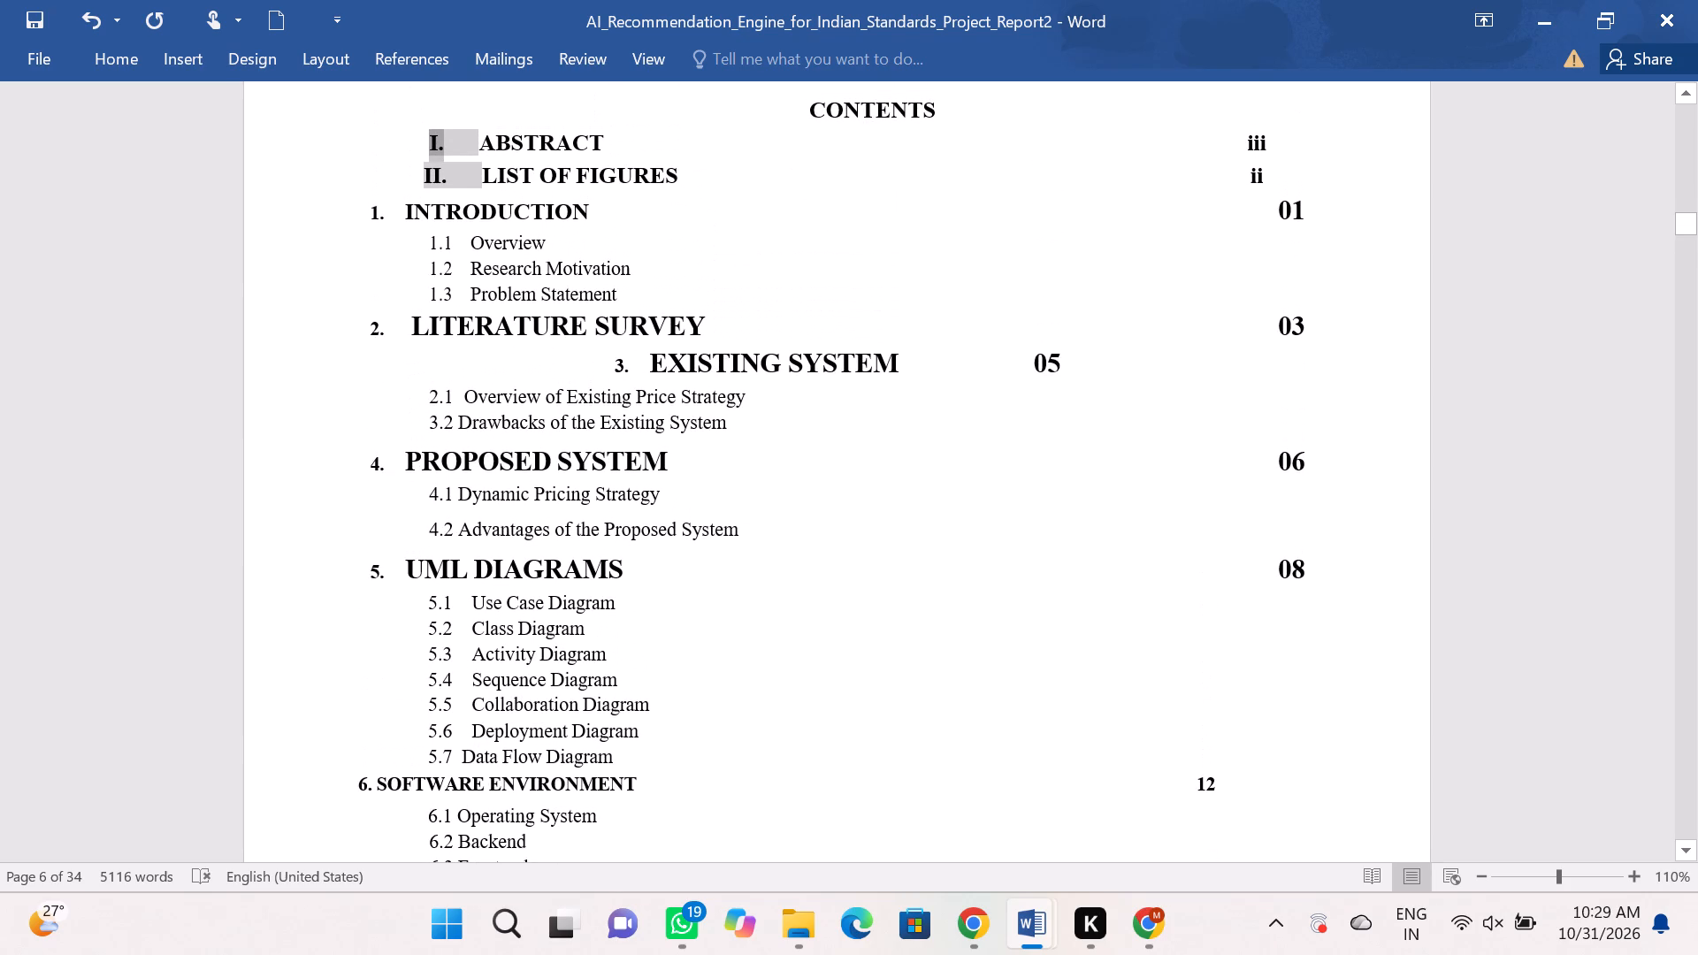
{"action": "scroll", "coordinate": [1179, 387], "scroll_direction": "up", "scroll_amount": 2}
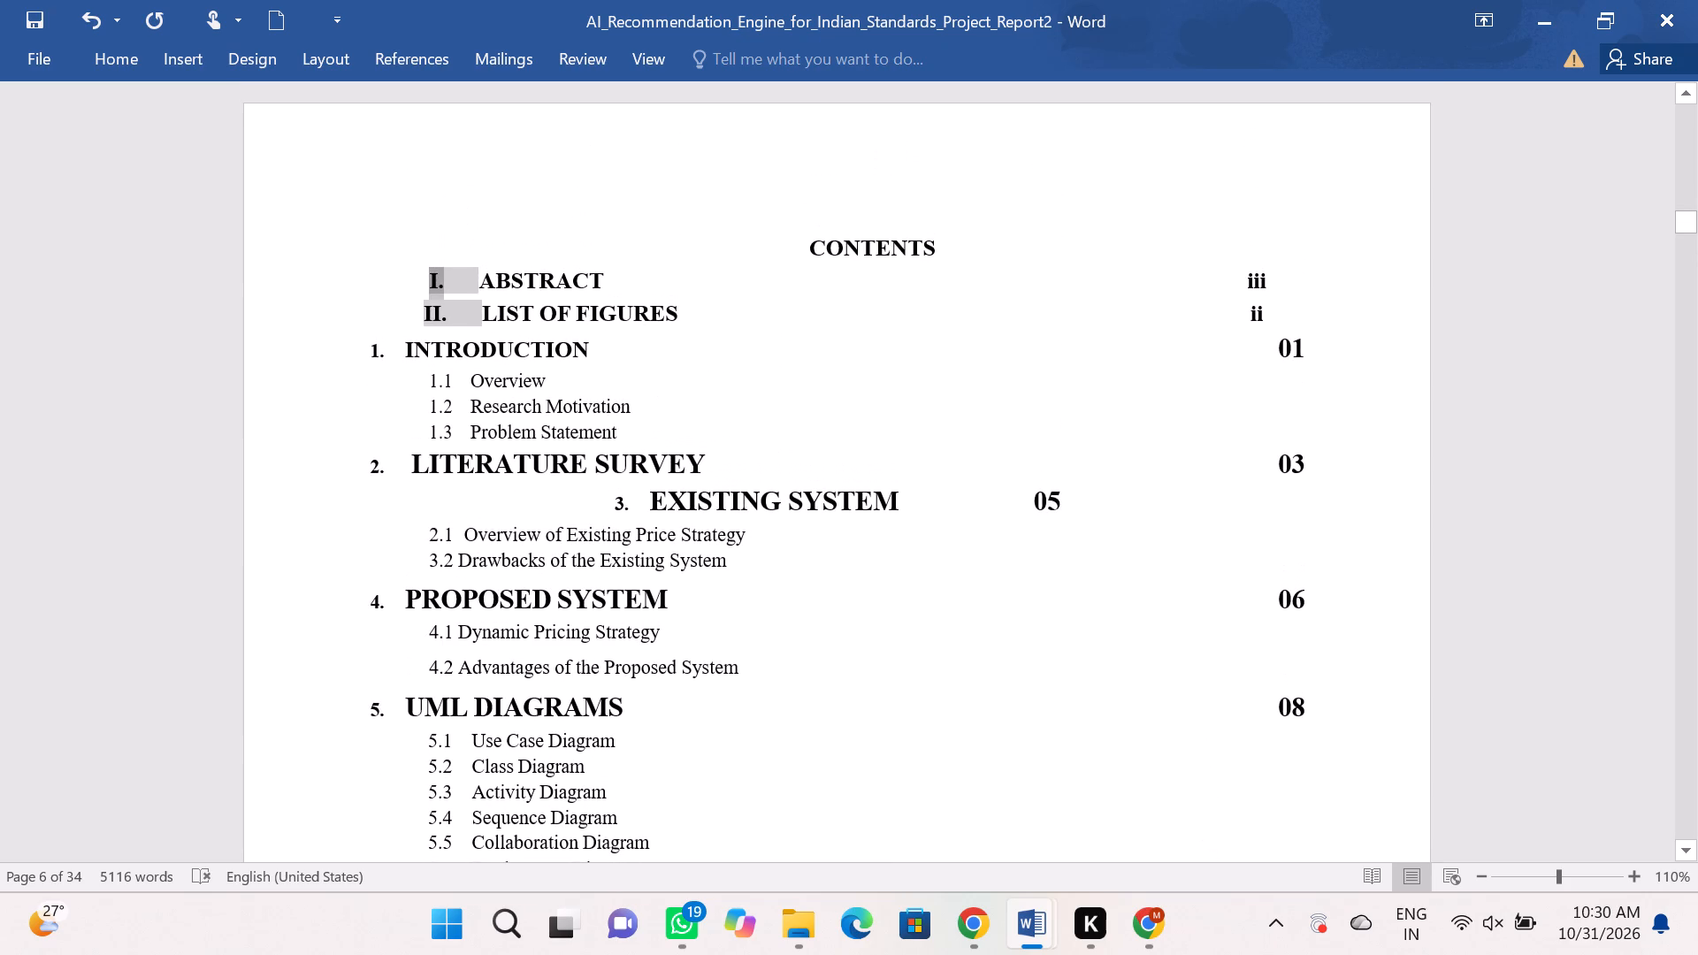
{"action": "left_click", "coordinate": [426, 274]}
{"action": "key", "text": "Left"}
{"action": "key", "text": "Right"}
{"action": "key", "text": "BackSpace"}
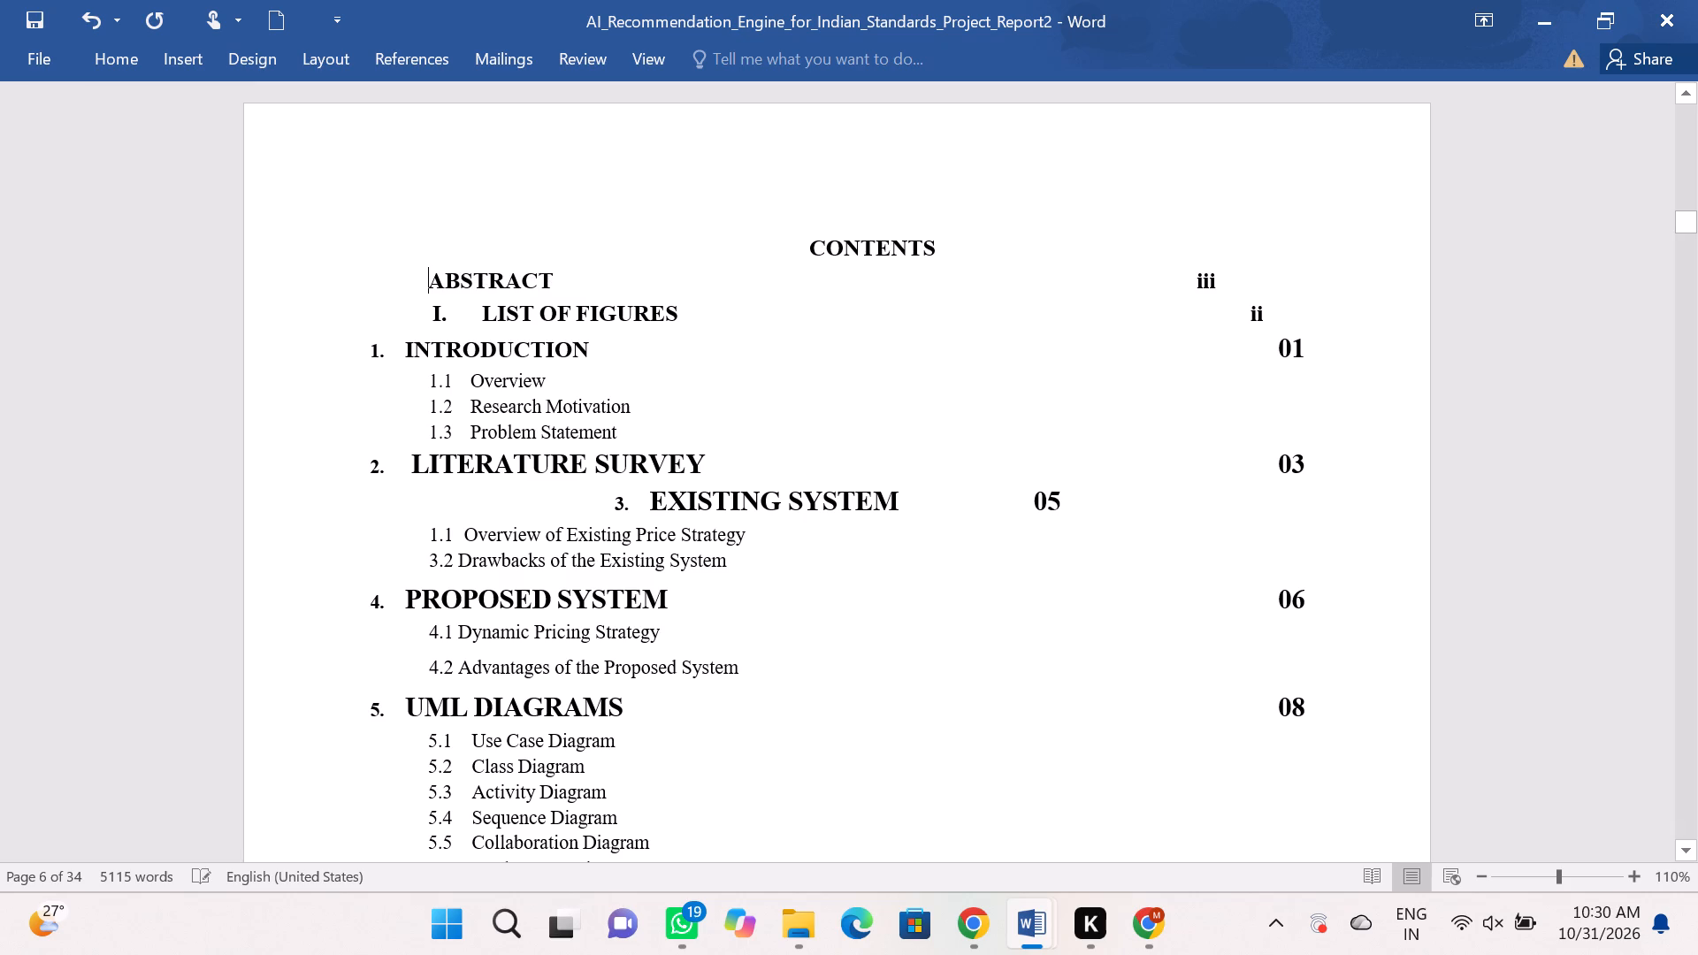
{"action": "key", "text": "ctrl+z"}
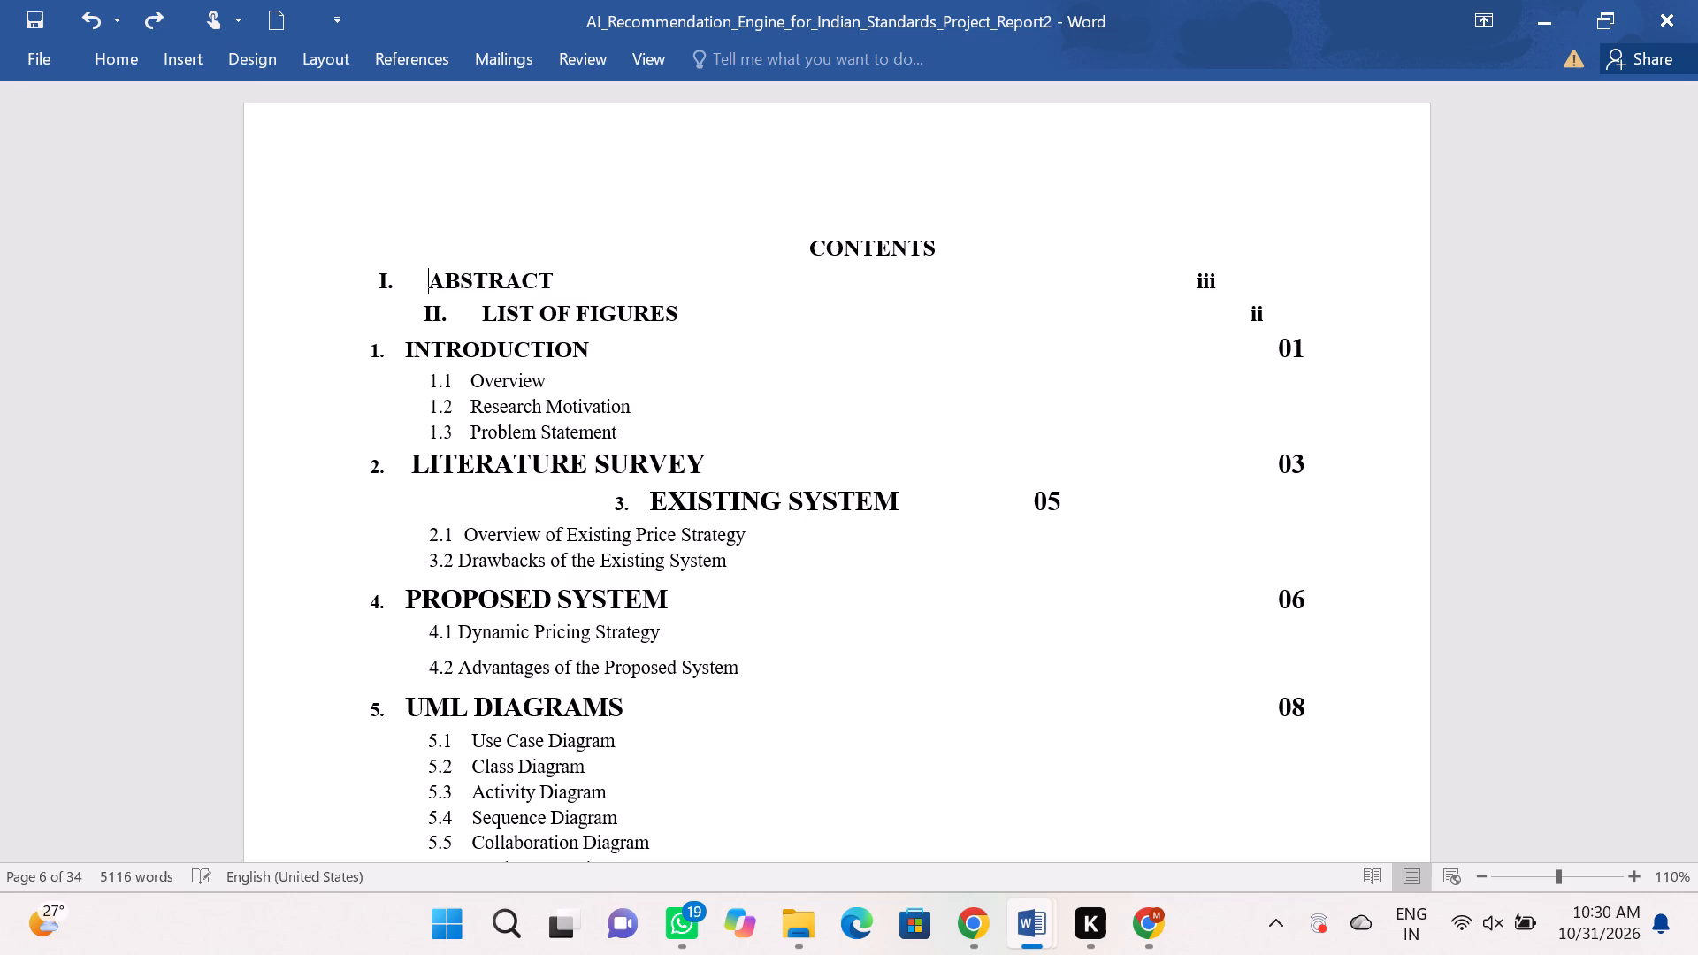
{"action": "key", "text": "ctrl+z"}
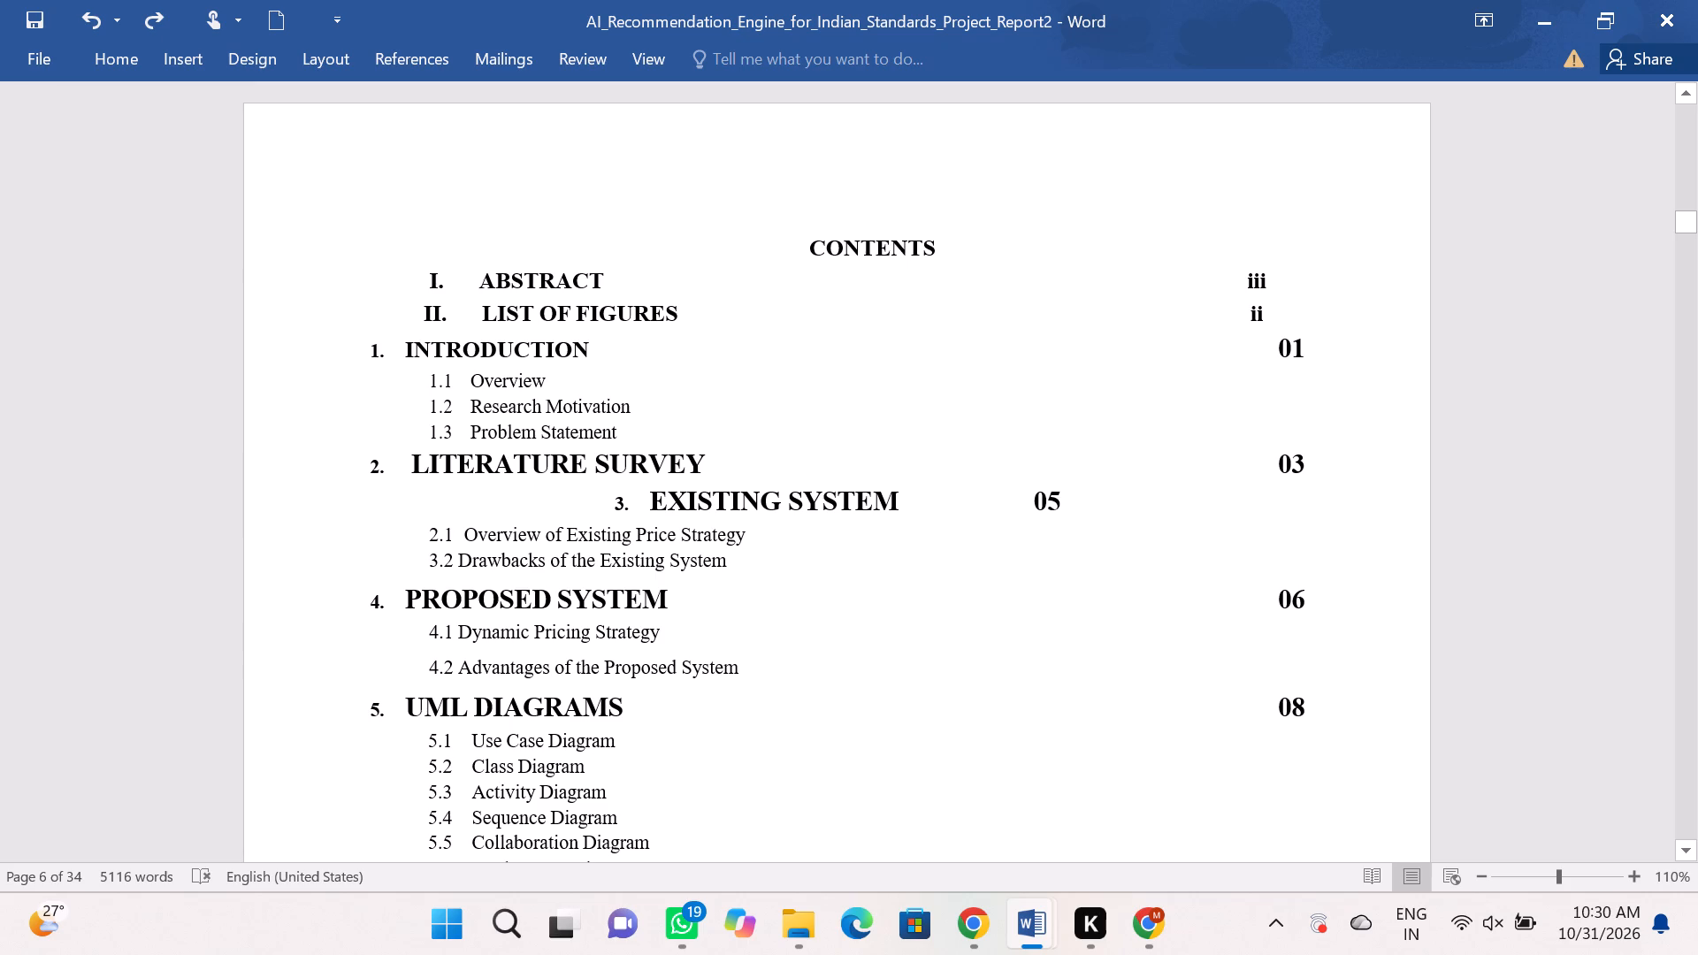
Set the LITERATURE SURVEY and EXISTING SYSTEM lines of the CONTENTS list, including their page numbers, to font size 12.
{"action": "scroll", "coordinate": [815, 507], "scroll_direction": "up", "scroll_amount": 5}
{"action": "scroll", "coordinate": [810, 508], "scroll_direction": "down", "scroll_amount": 15}
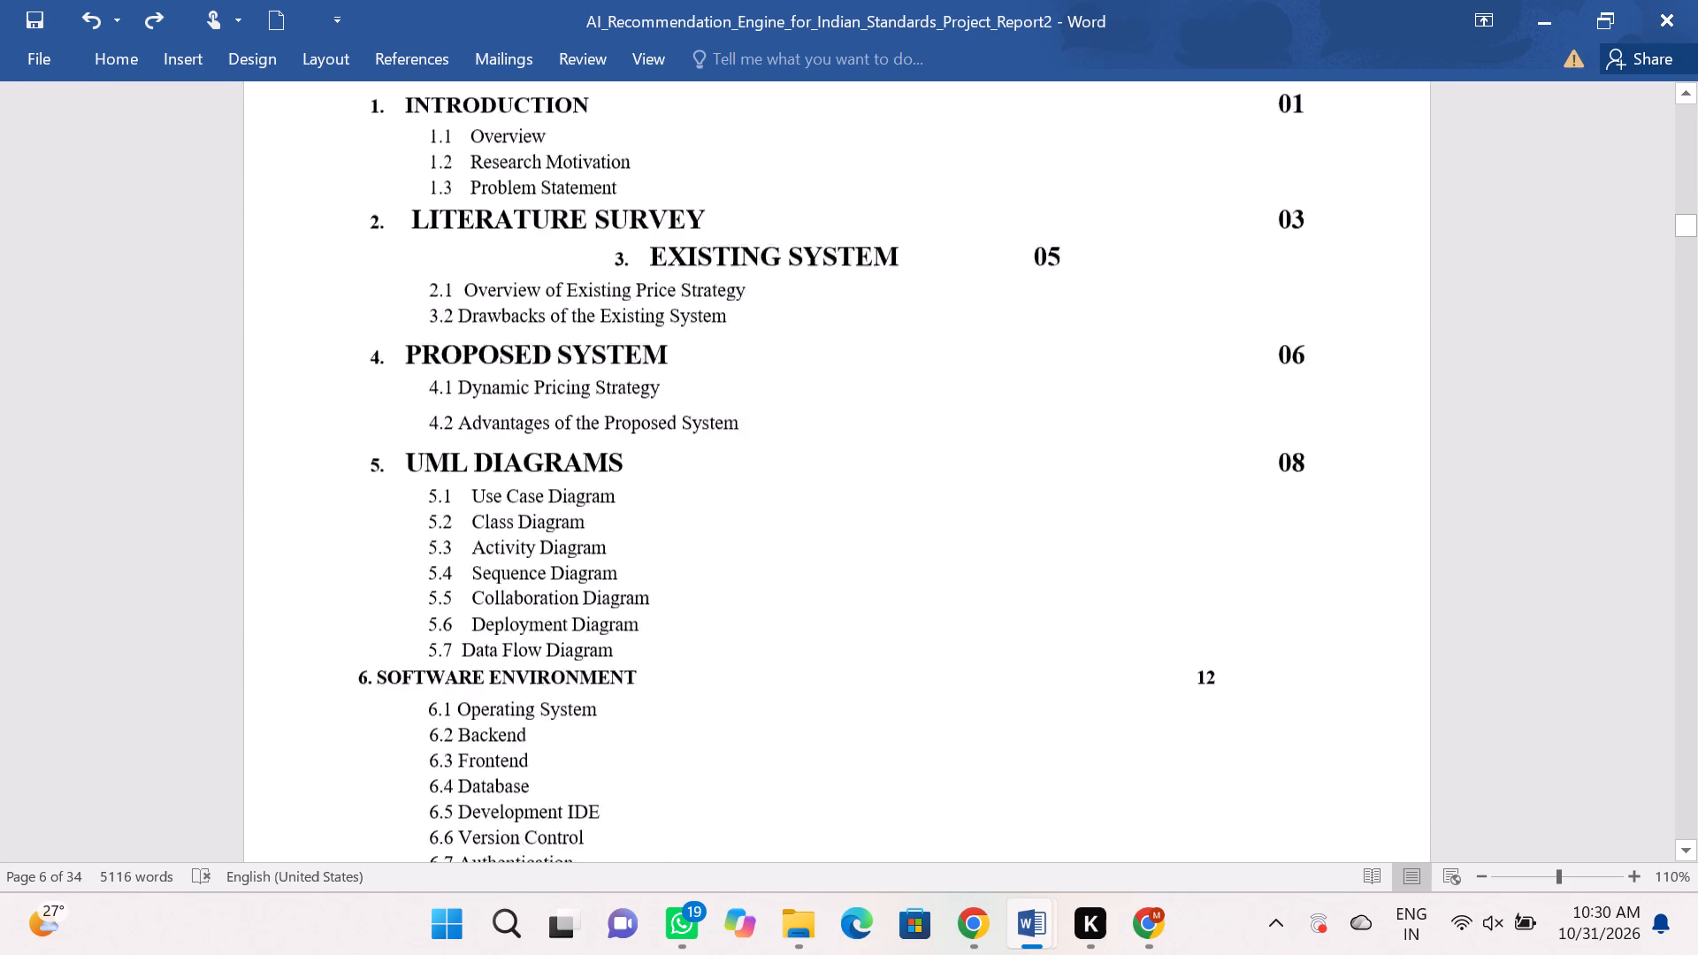
{"action": "scroll", "coordinate": [818, 494], "scroll_direction": "down", "scroll_amount": 9}
{"action": "scroll", "coordinate": [819, 493], "scroll_direction": "up", "scroll_amount": 15}
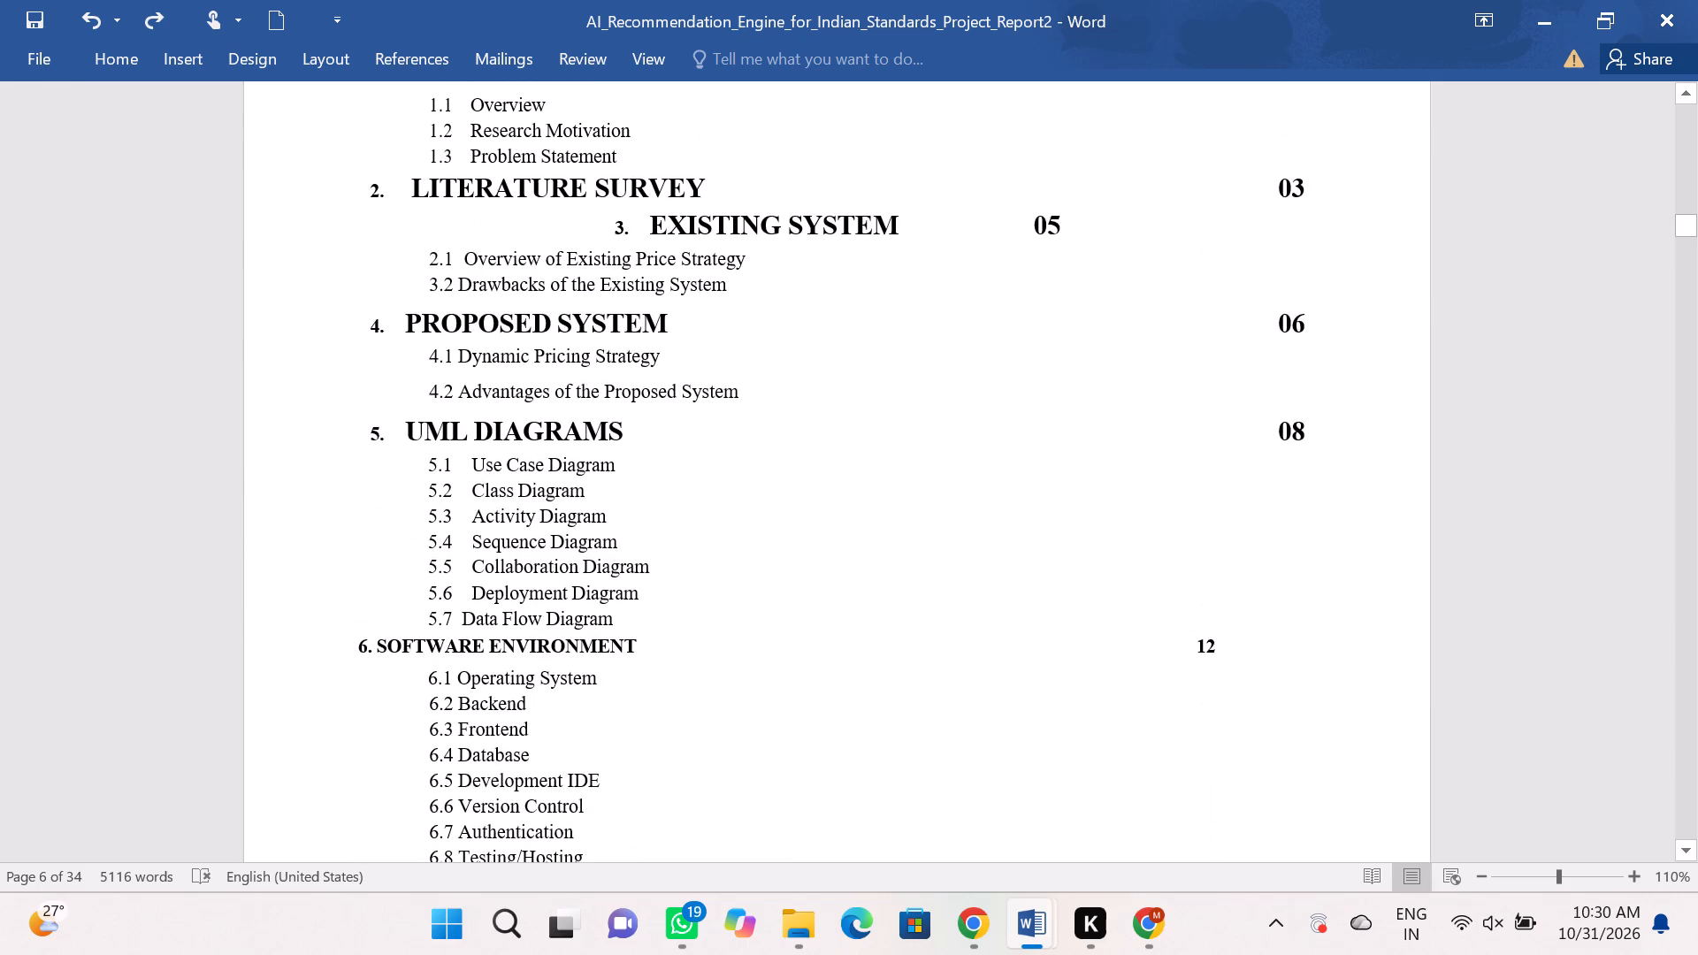
{"action": "scroll", "coordinate": [819, 493], "scroll_direction": "up", "scroll_amount": 4}
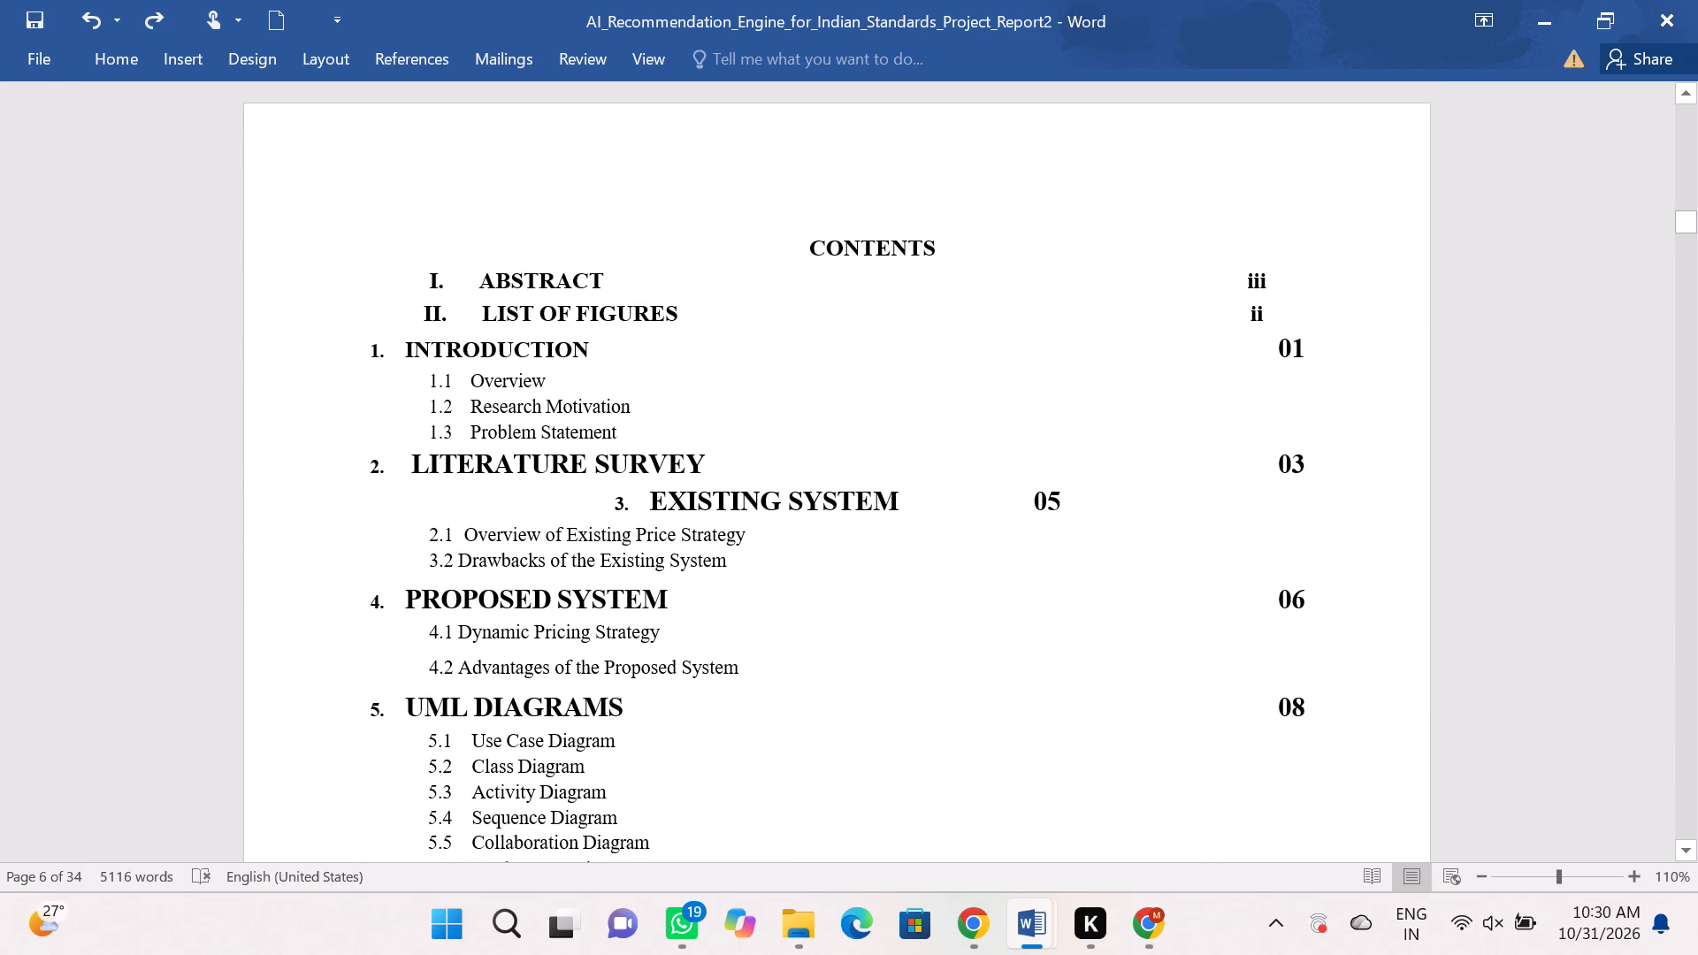
{"action": "left_click_drag", "start_coordinate": [1083, 514], "coordinate": [403, 473]}
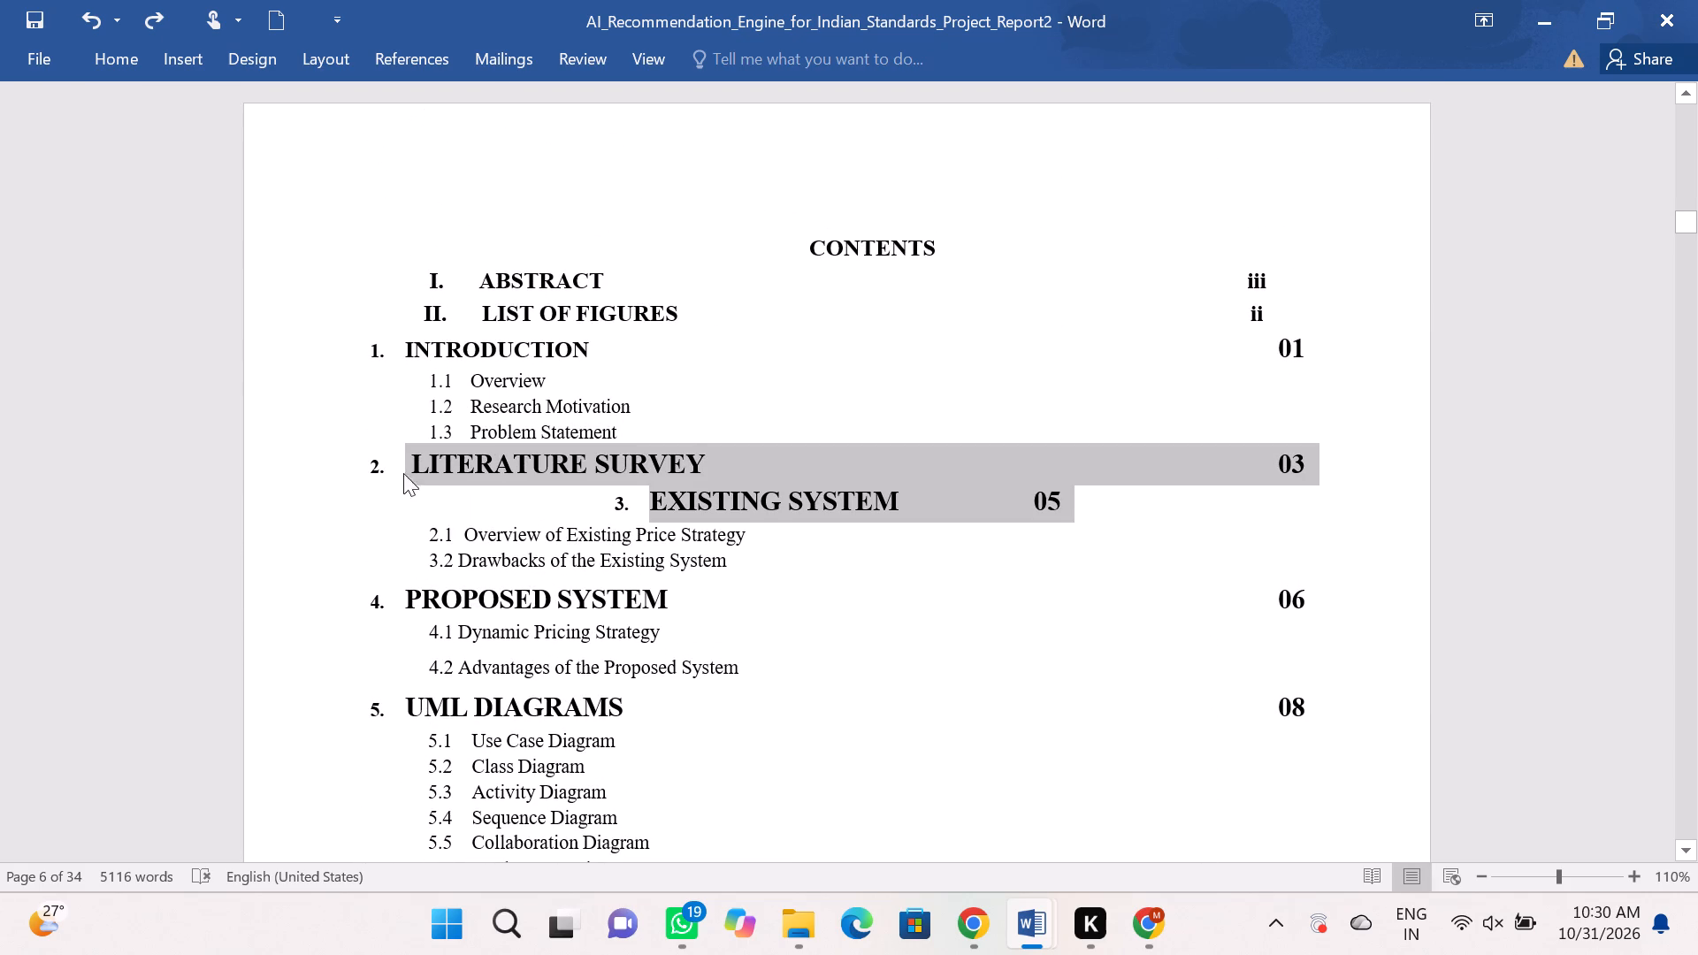
{"action": "left_click", "coordinate": [536, 393]}
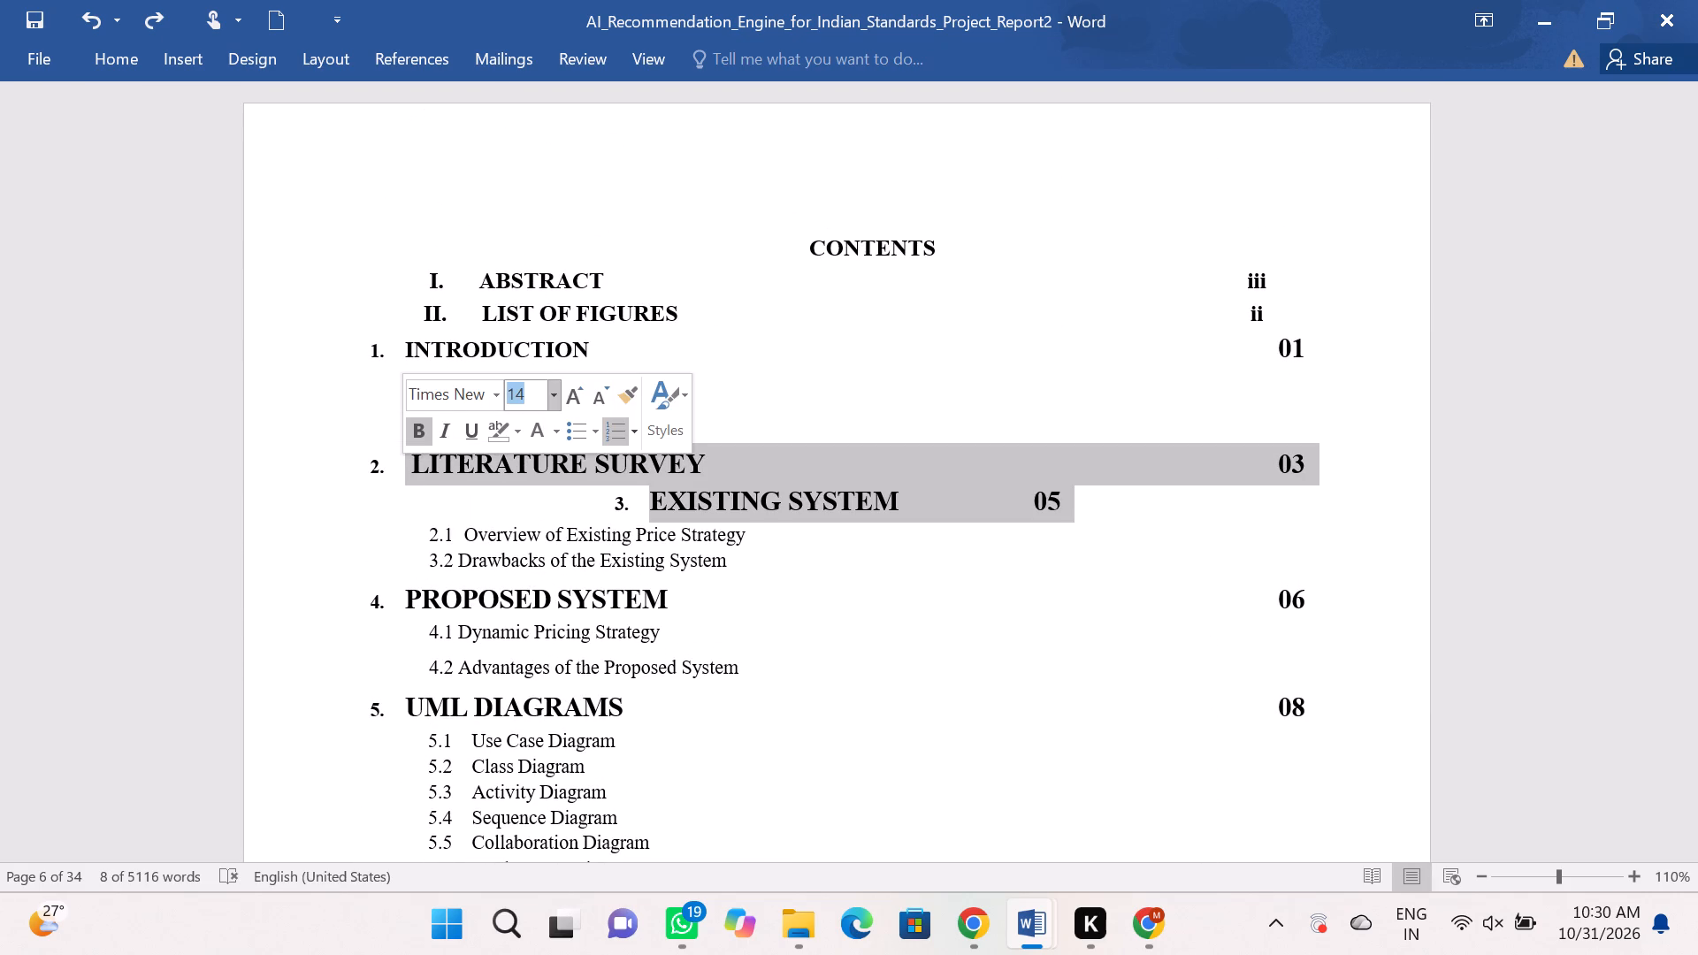
{"action": "key", "text": "BackSpace"}
{"action": "type", "text": "12"}
{"action": "key", "text": "Return"}
{"action": "left_click", "coordinate": [580, 477]}
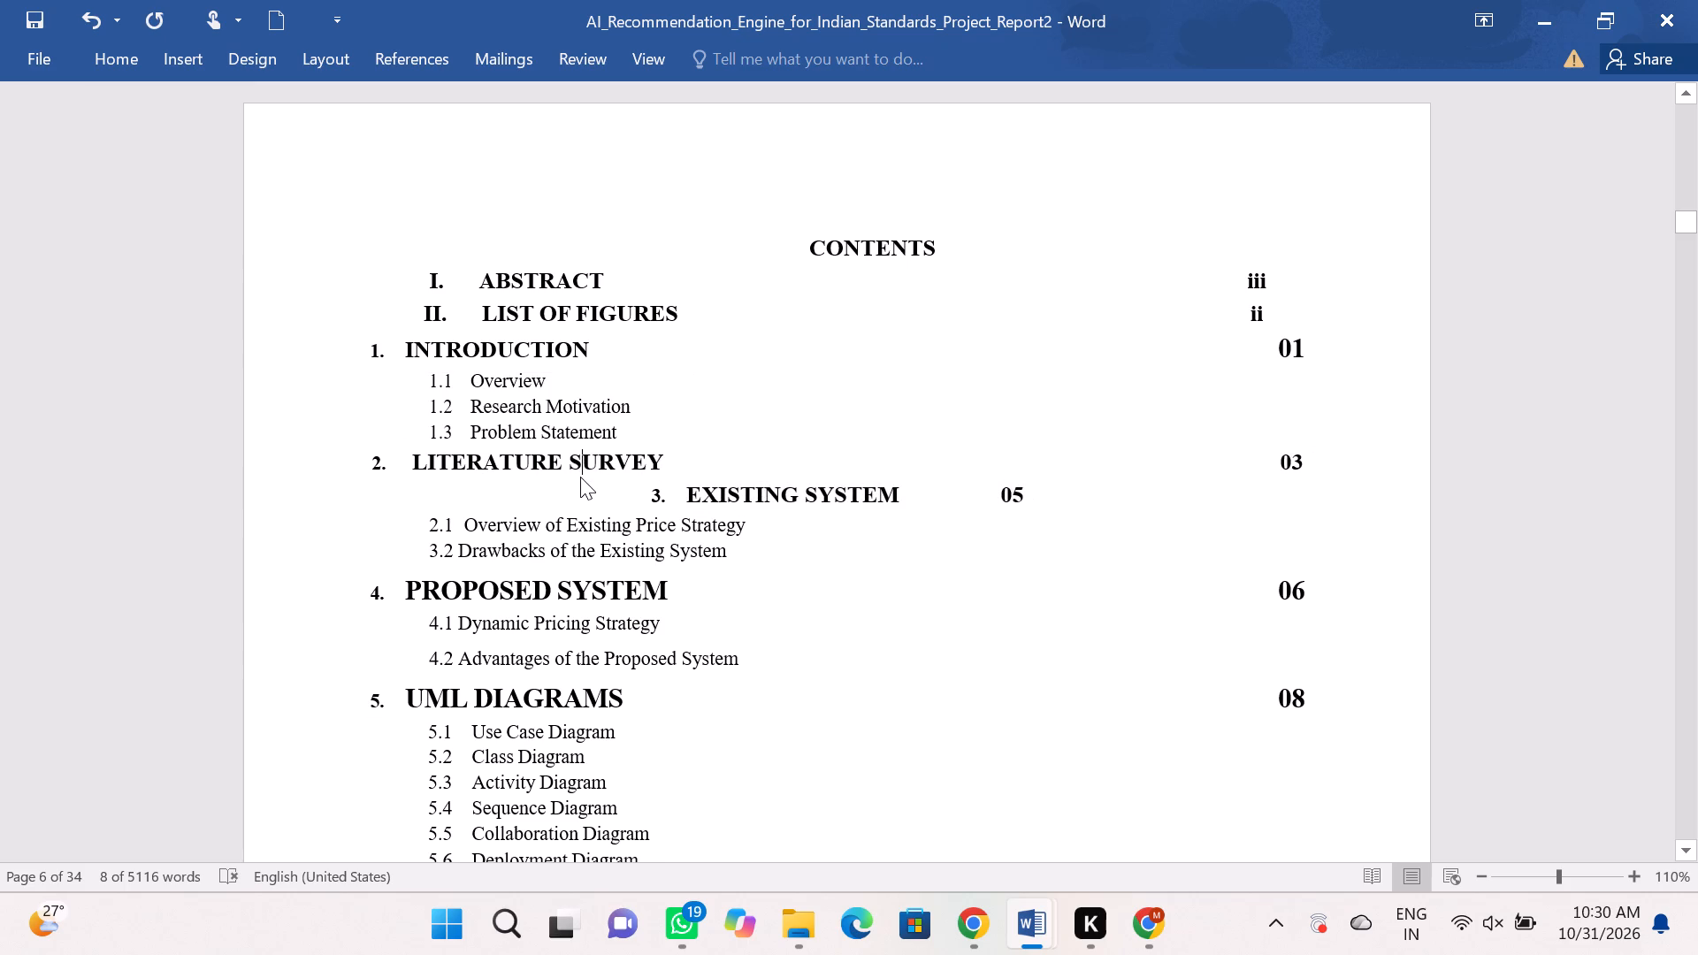
Set the PROPOSED SYSTEM entry in the CONTENTS list to font size 12.
{"action": "left_click_drag", "start_coordinate": [676, 589], "coordinate": [359, 593]}
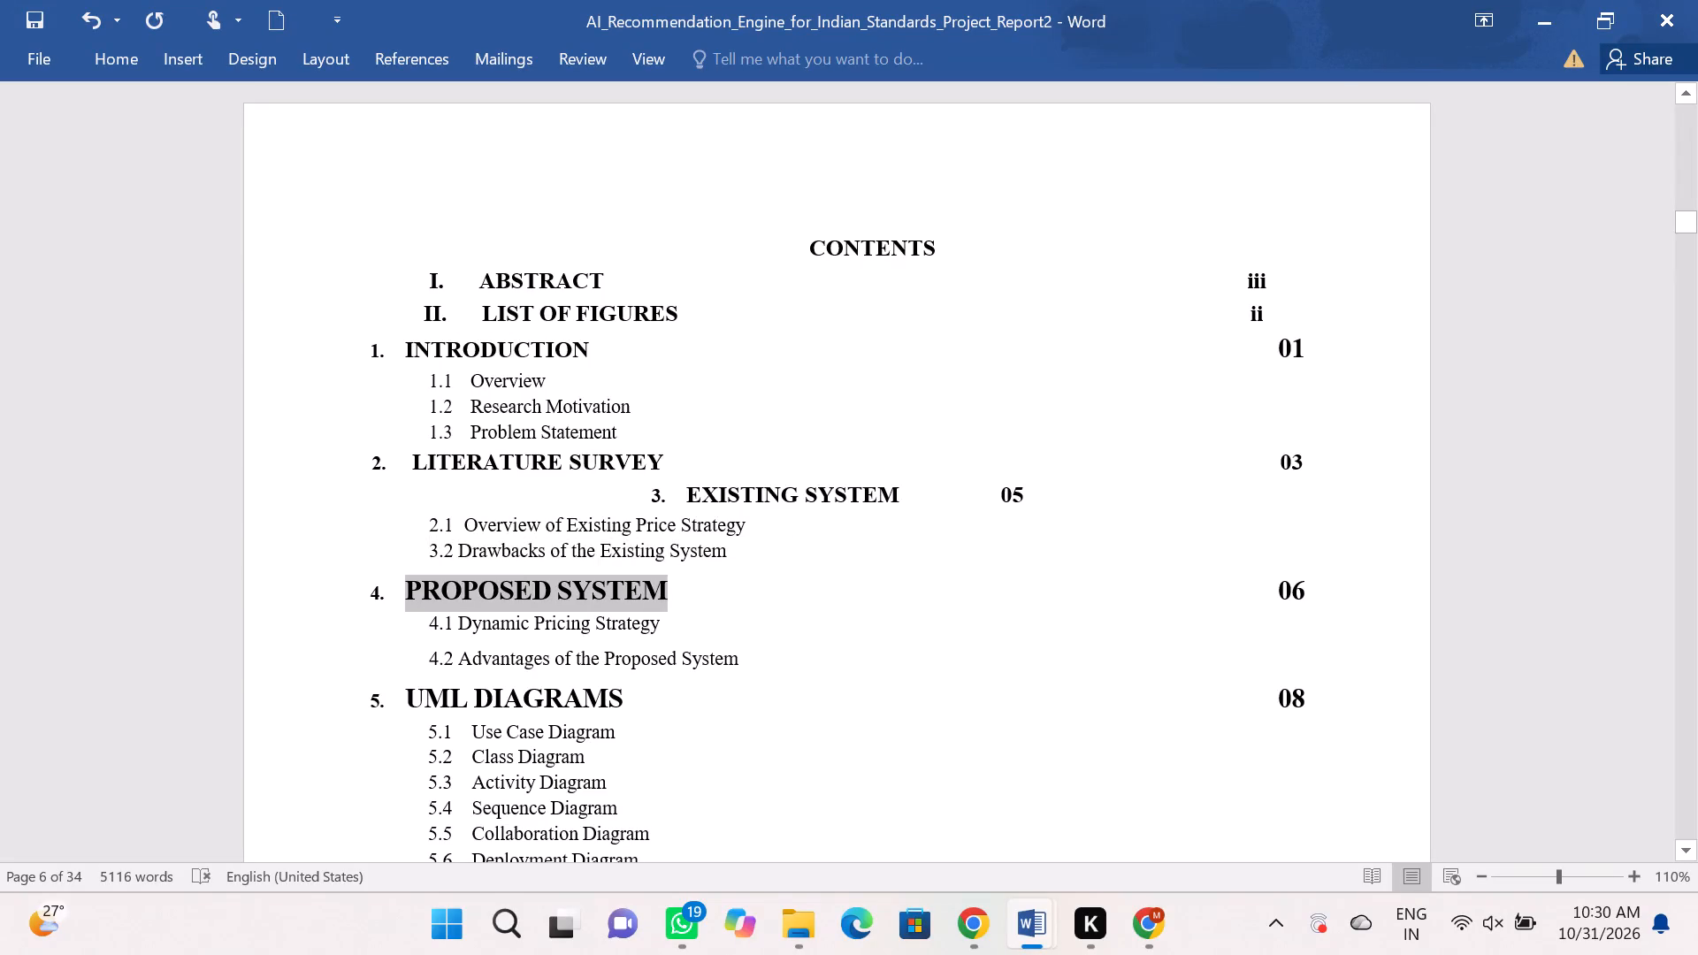
{"action": "left_click_drag", "start_coordinate": [359, 593], "coordinate": [356, 600]}
{"action": "left_click", "coordinate": [476, 523]}
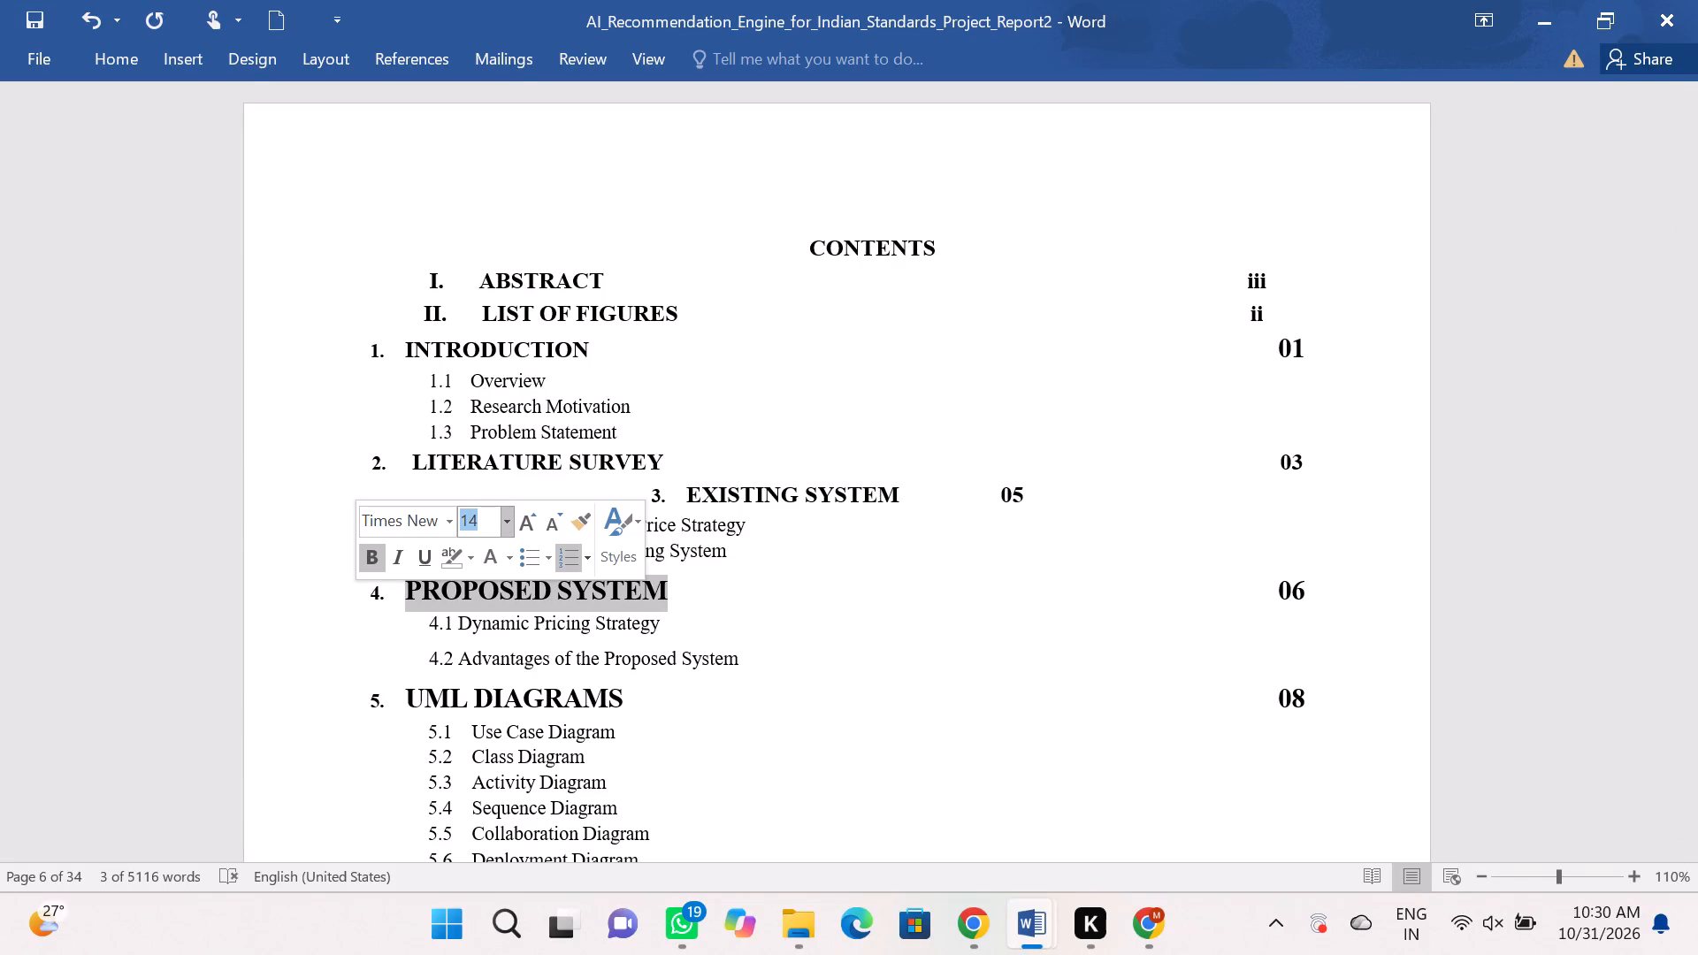
{"action": "key", "text": "BackSpace"}
{"action": "type", "text": "12"}
{"action": "key", "text": "Return"}
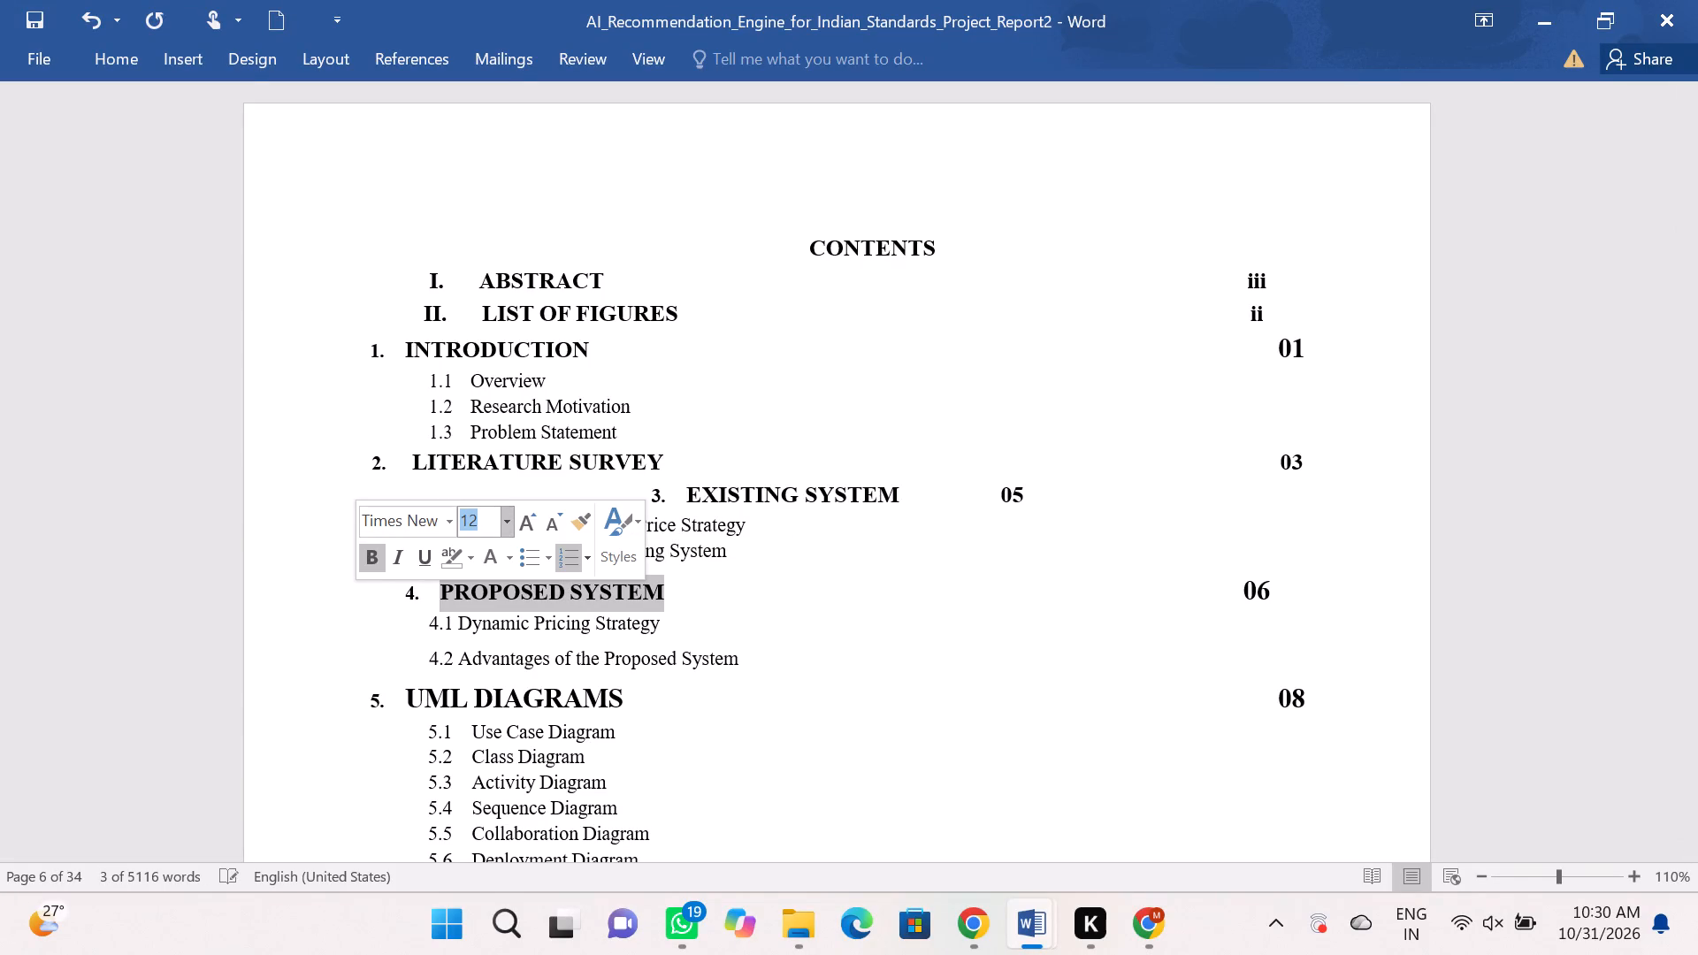
Set the 4.2 Advantages of the Proposed System and UML DIAGRAMS entries in the CONTENTS list to font size 12.
{"action": "left_click_drag", "start_coordinate": [619, 699], "coordinate": [388, 679]}
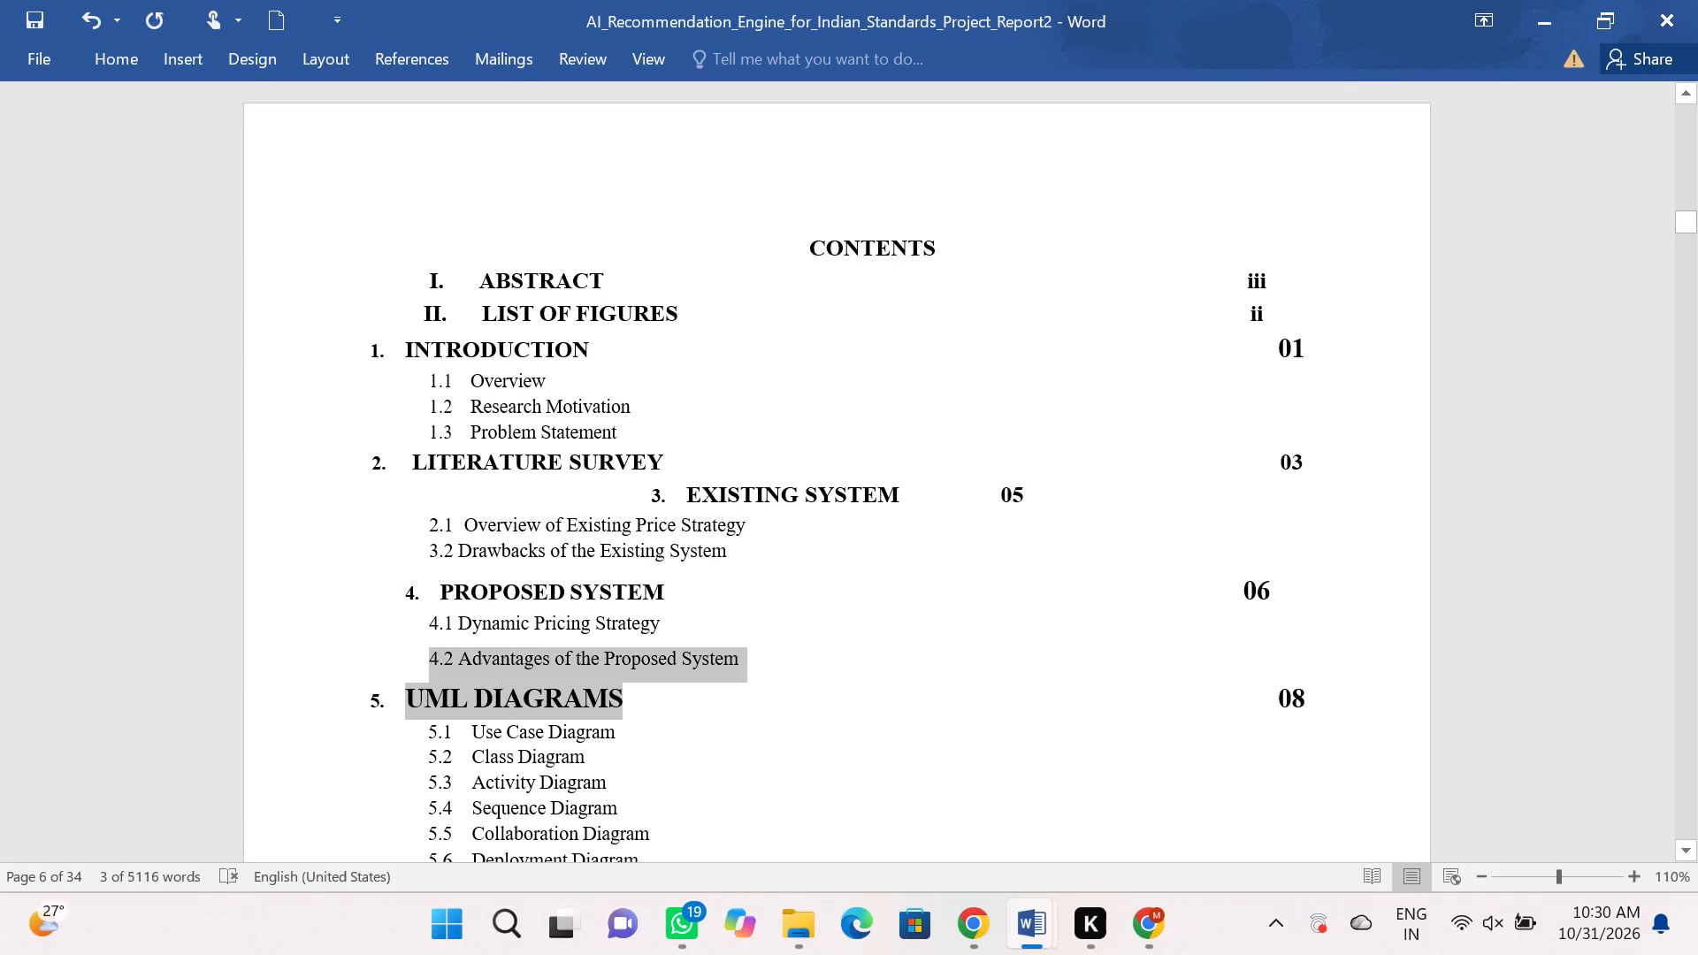
{"action": "left_click_drag", "start_coordinate": [388, 679], "coordinate": [387, 679]}
{"action": "left_click", "coordinate": [522, 604]}
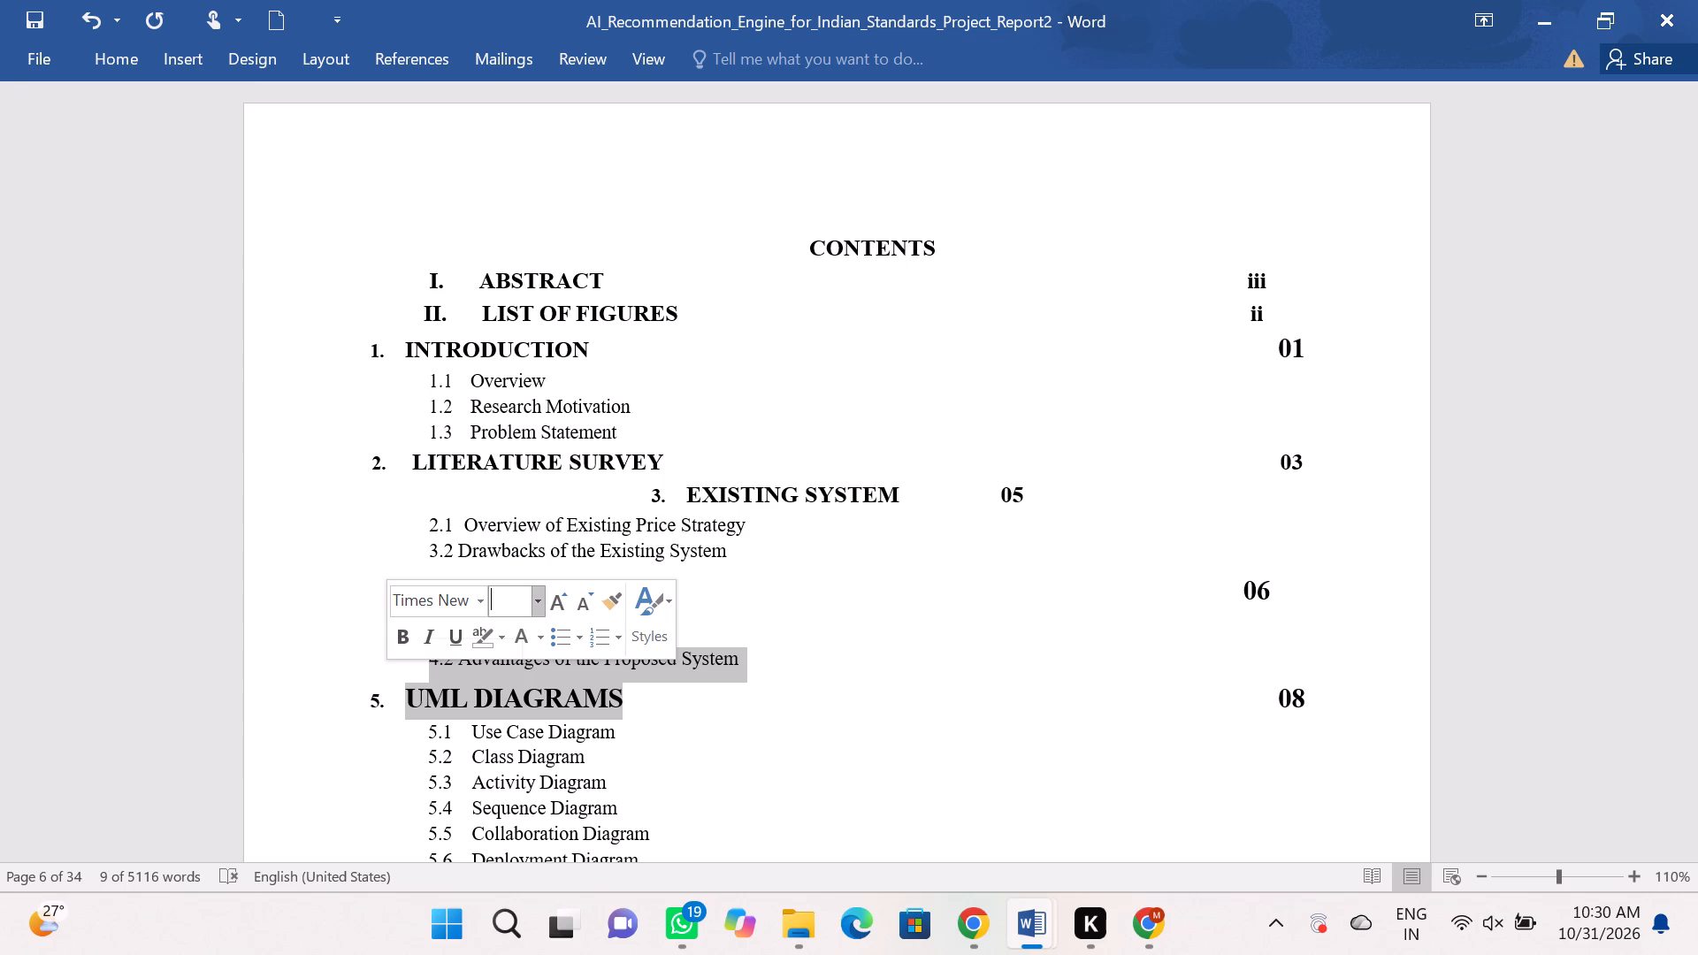
{"action": "type", "text": "12"}
{"action": "key", "text": "Return"}
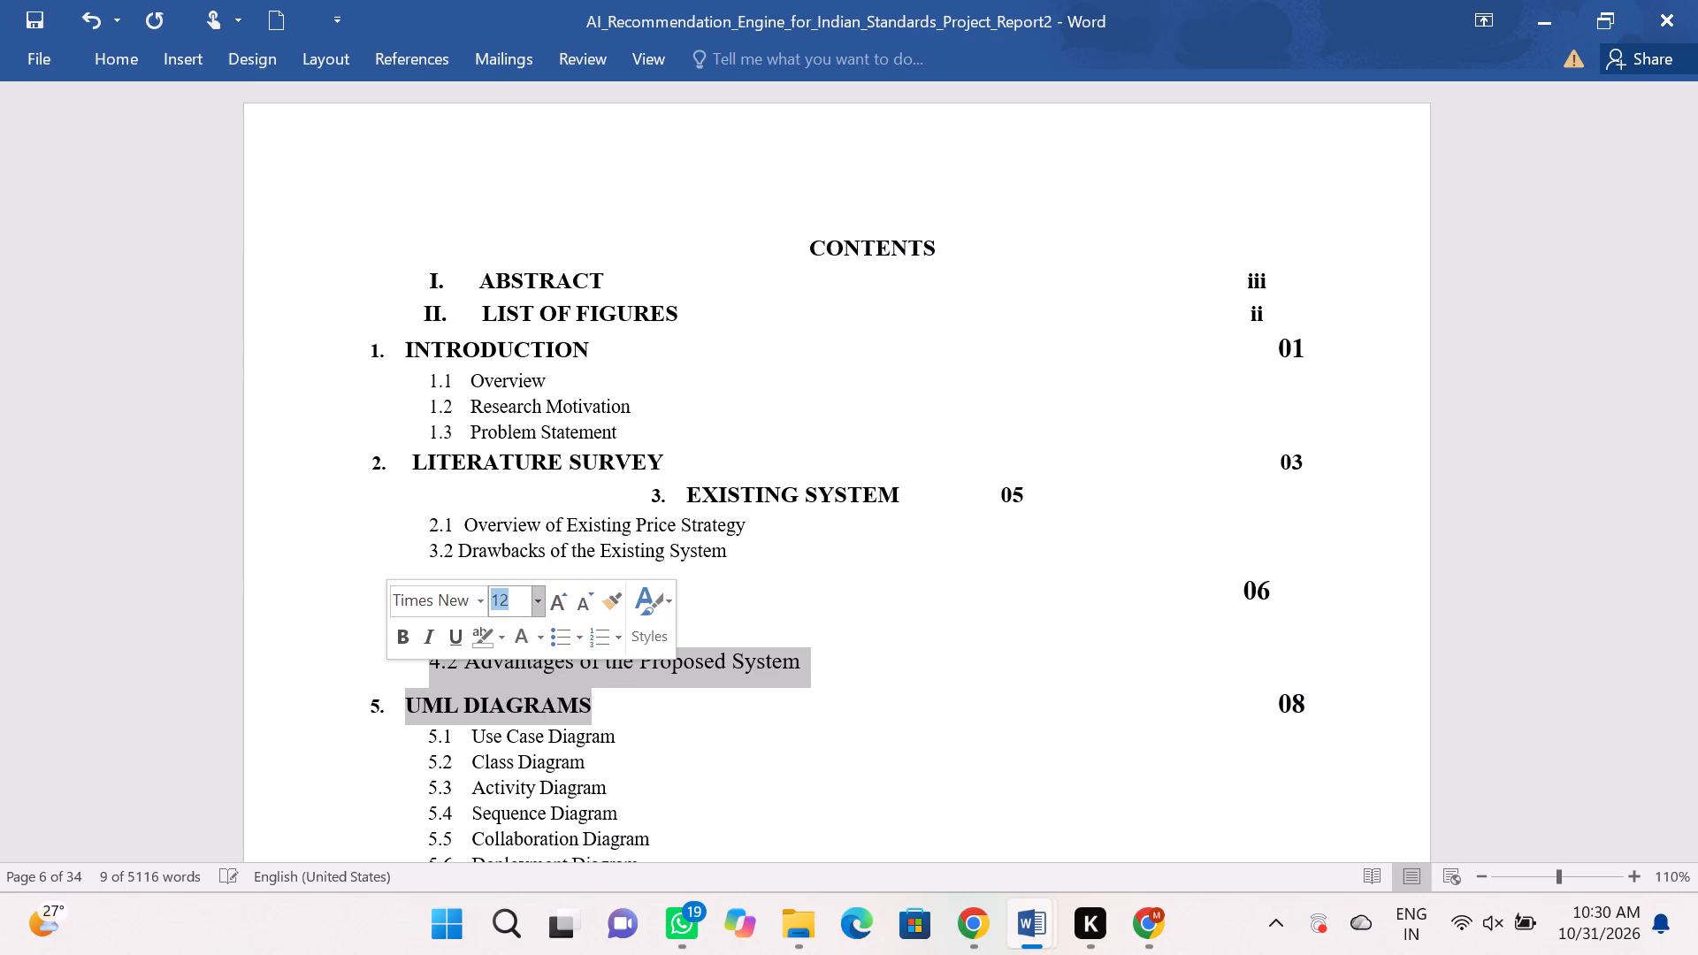
{"action": "left_click", "coordinate": [651, 722]}
Set the whole CONTENTS list, from ABSTRACT through REFERENCES with its page numbers, to font size 12.
{"action": "scroll", "coordinate": [652, 707], "scroll_direction": "down", "scroll_amount": 10}
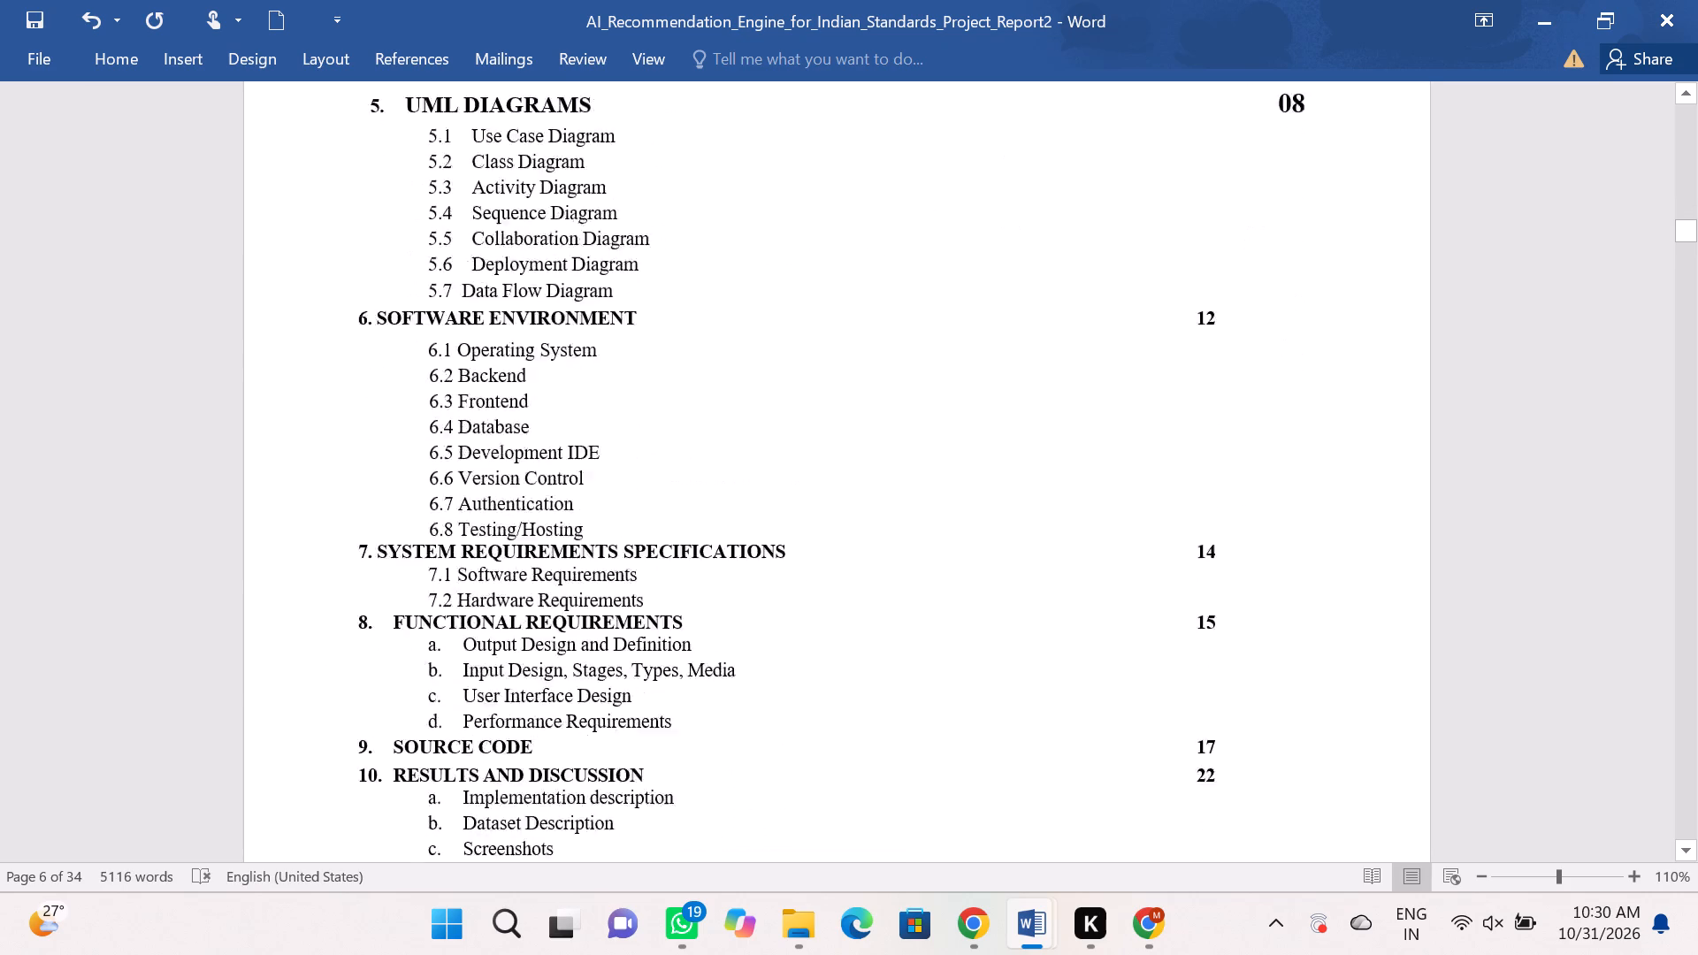
{"action": "scroll", "coordinate": [657, 694], "scroll_direction": "down", "scroll_amount": 11}
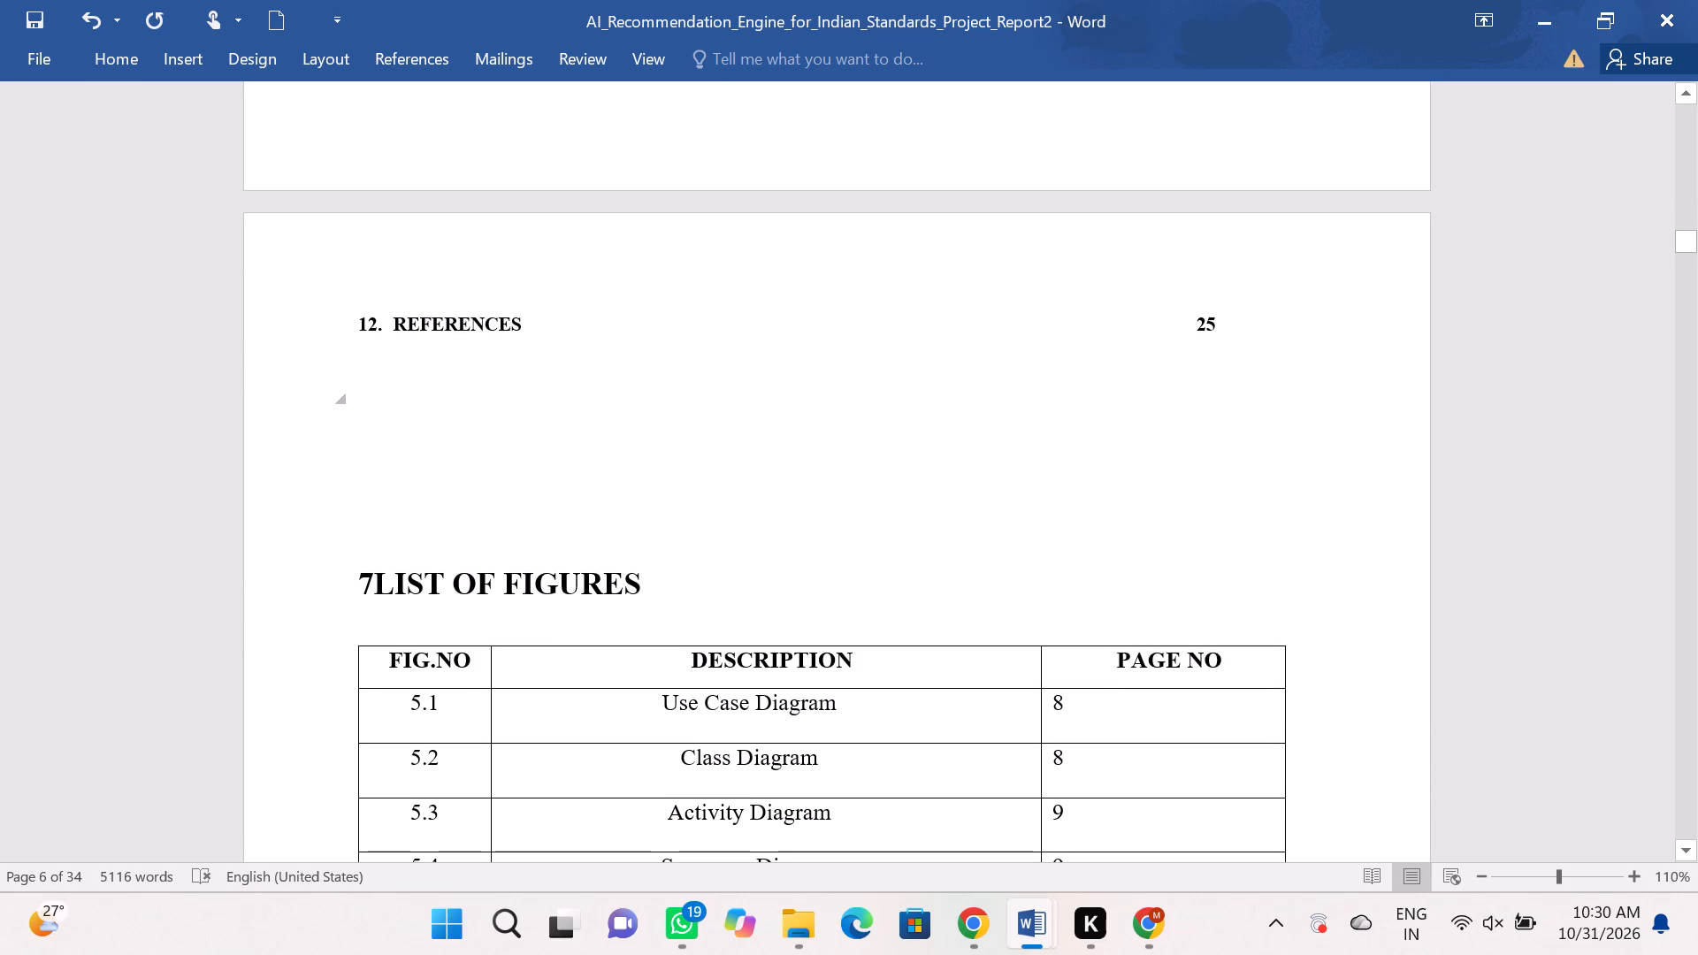
{"action": "left_click_drag", "start_coordinate": [1240, 340], "coordinate": [539, 172]}
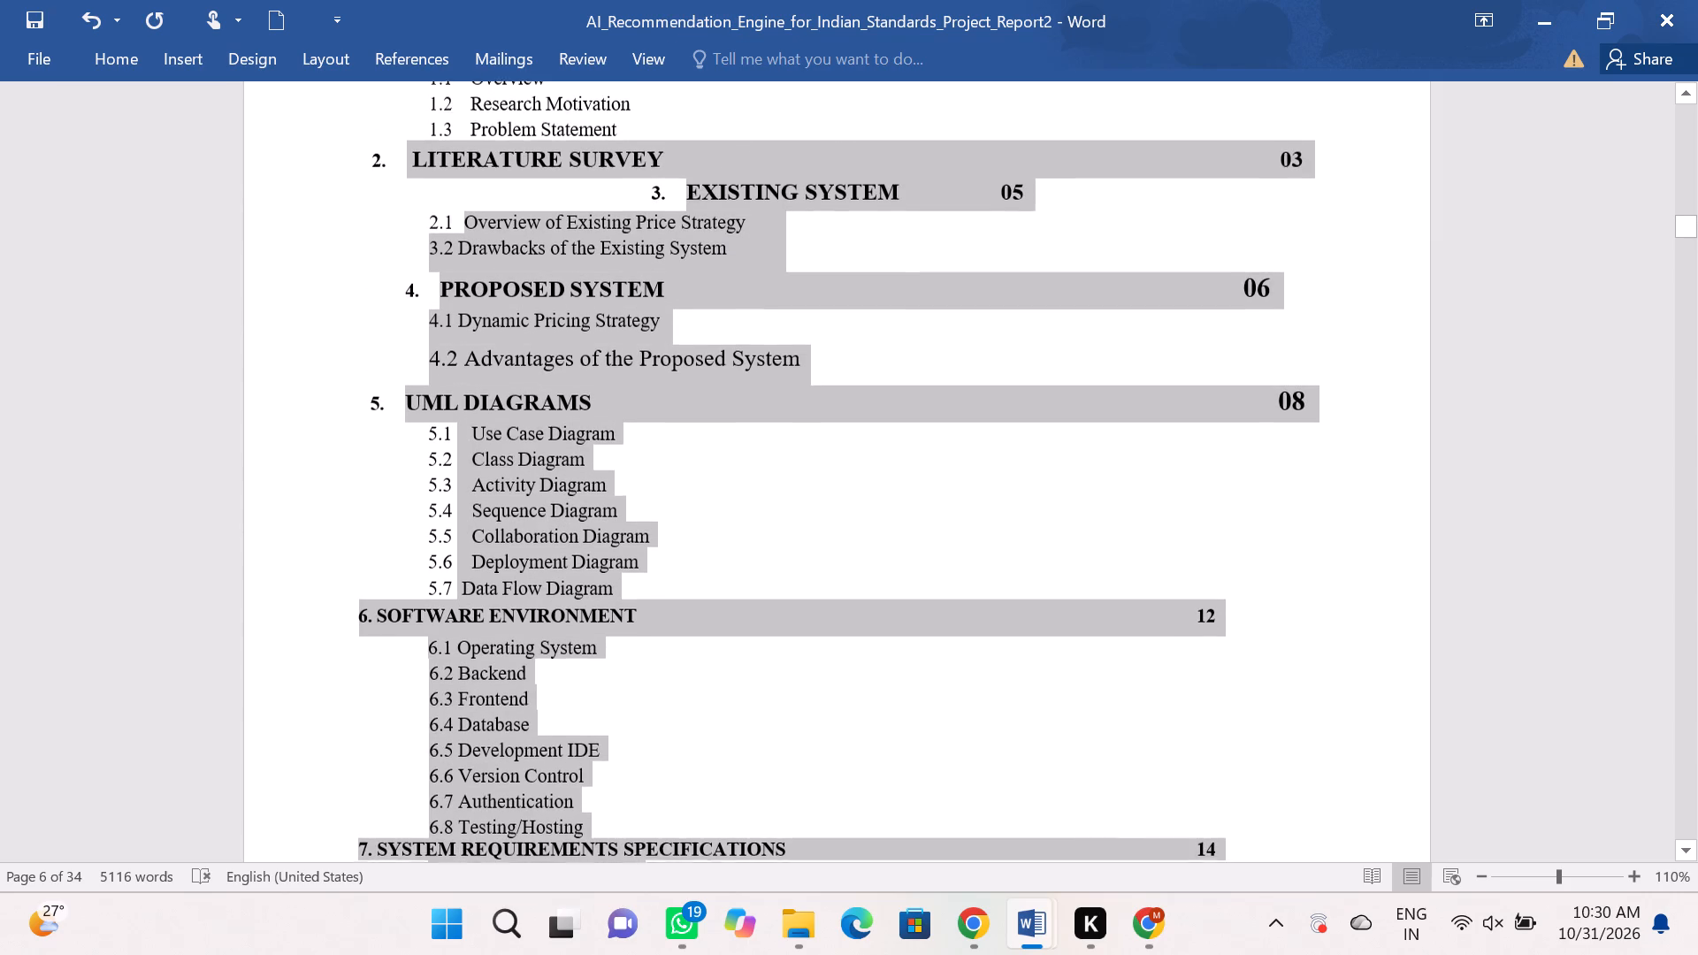
{"action": "left_click_drag", "start_coordinate": [539, 172], "coordinate": [373, 118]}
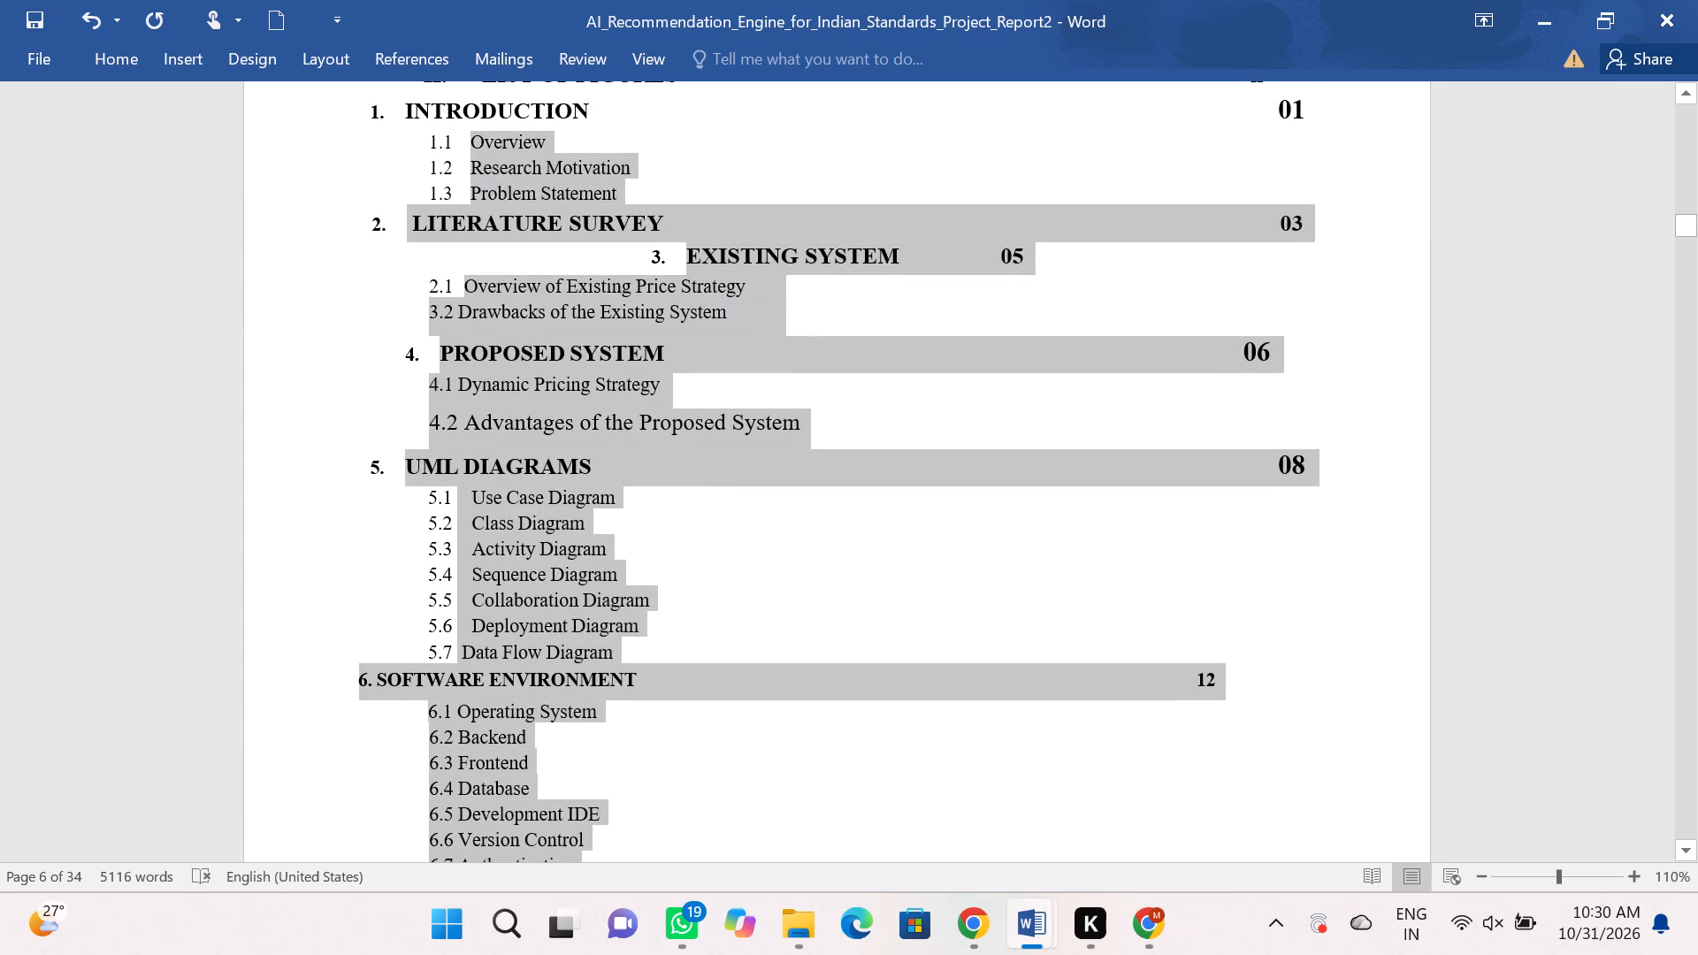
{"action": "left_click_drag", "start_coordinate": [373, 118], "coordinate": [354, 175]}
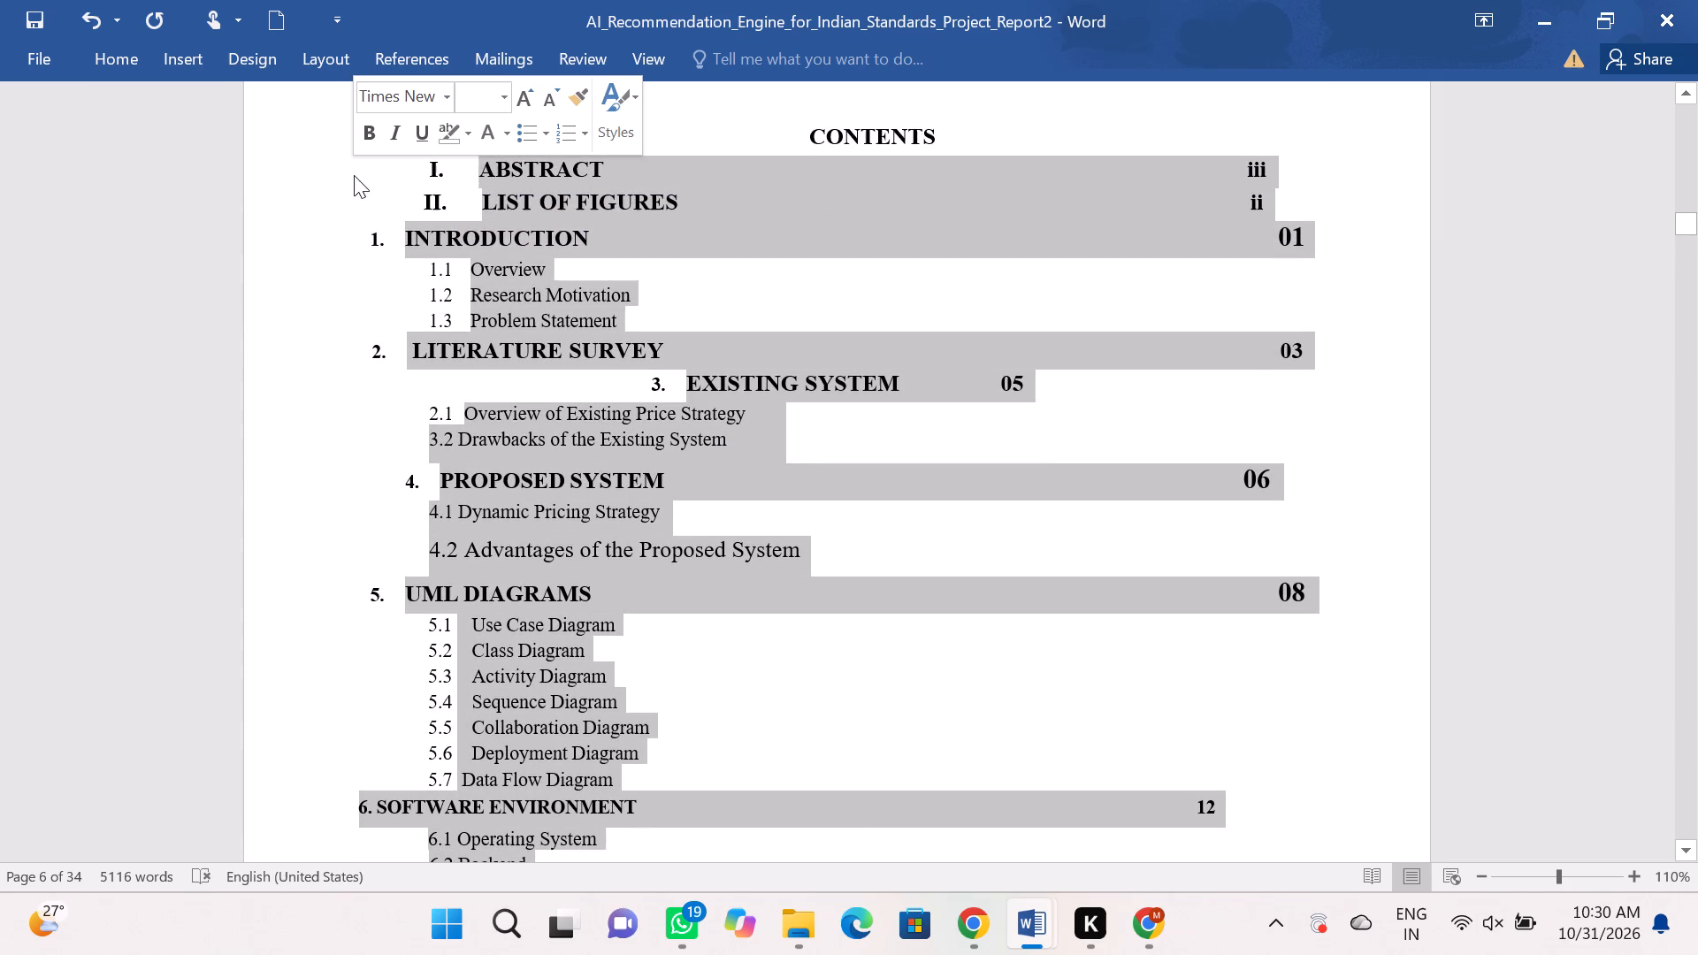
{"action": "left_click", "coordinate": [469, 102]}
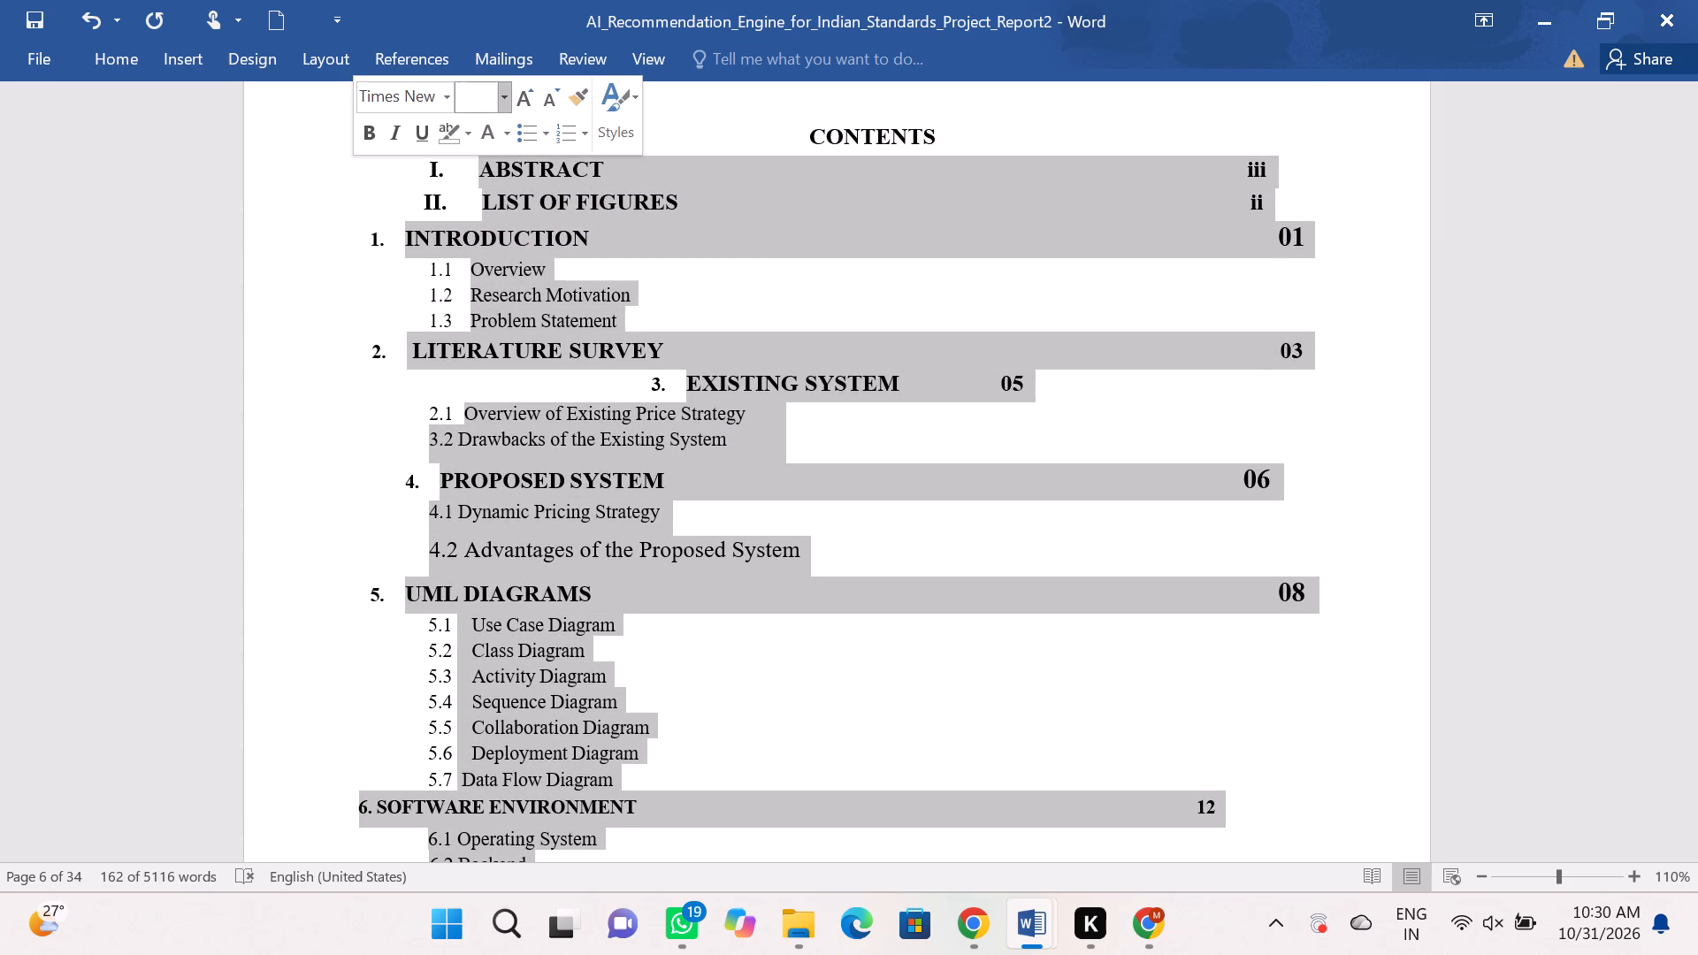
{"action": "type", "text": "12"}
{"action": "key", "text": "Return"}
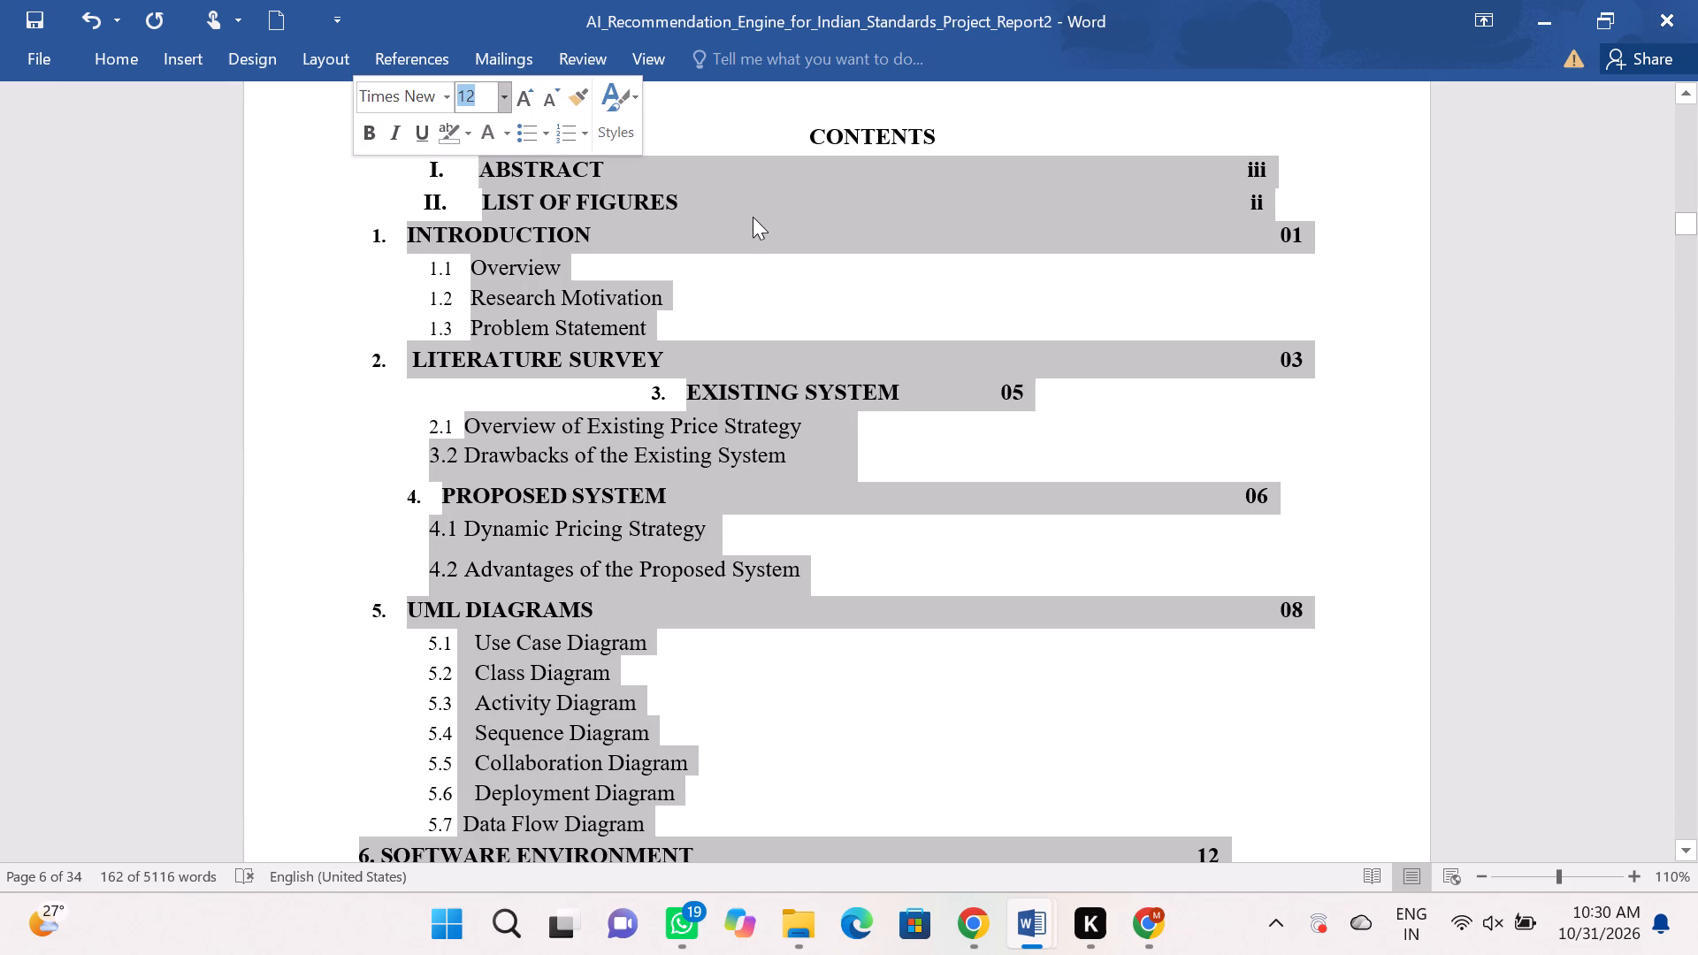
Review the resized CONTENTS list from ABSTRACT through REFERENCES for alignment and page layout.
{"action": "left_click", "coordinate": [761, 262]}
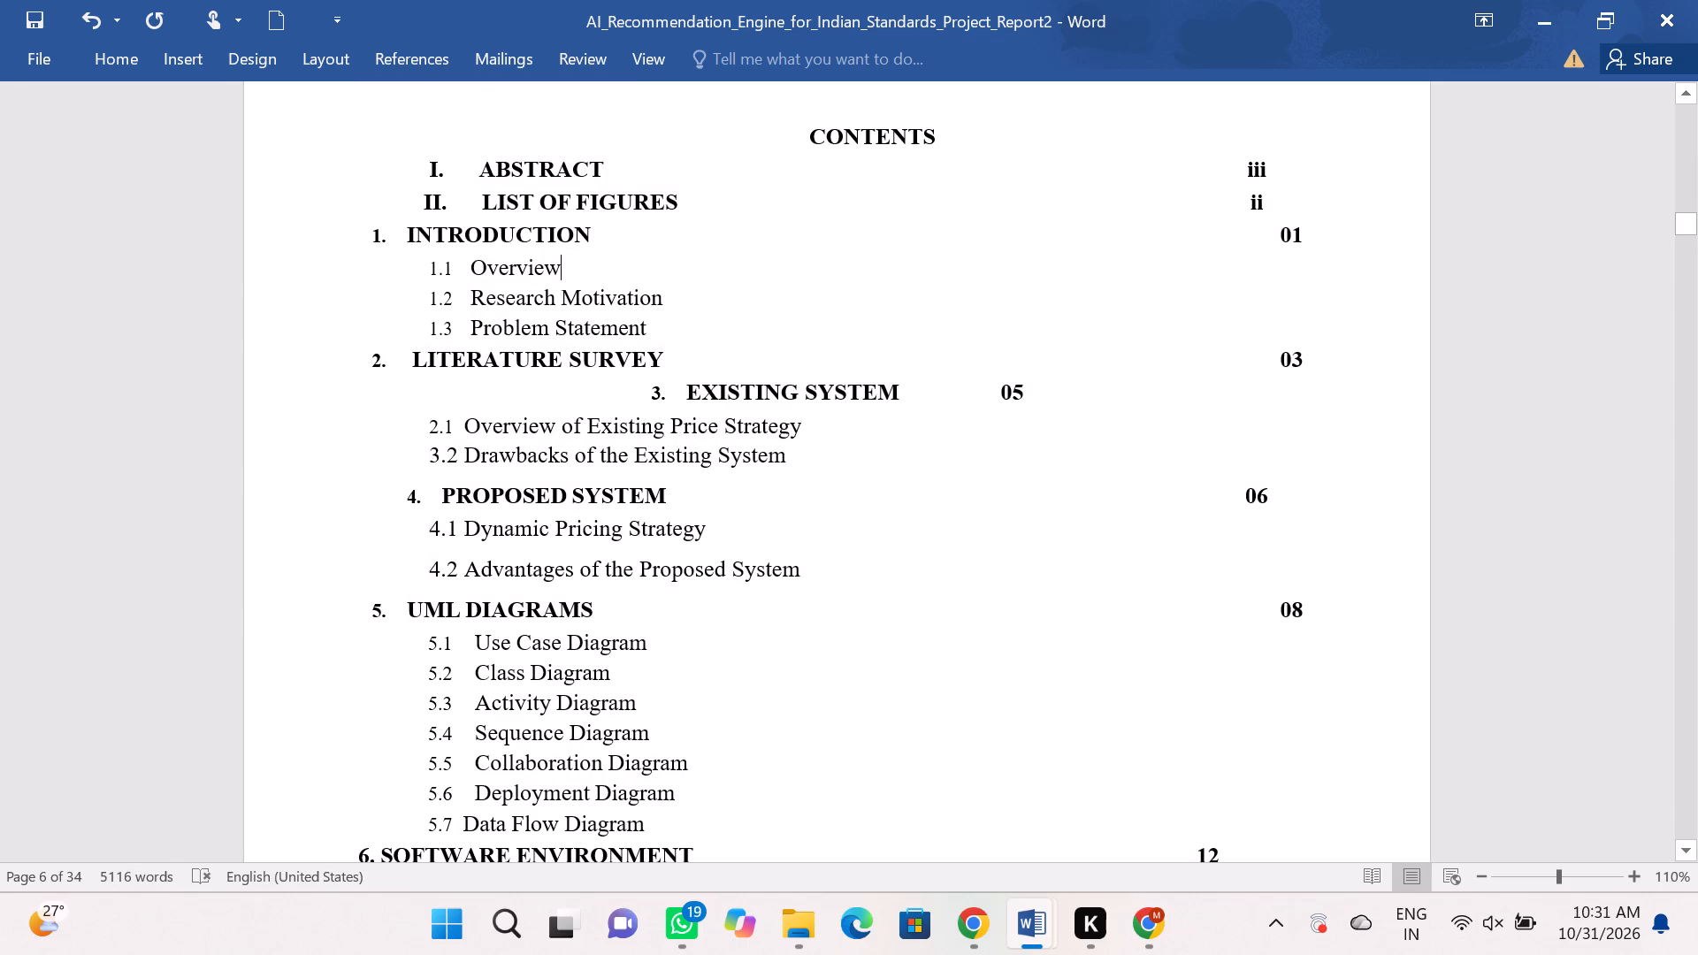
{"action": "scroll", "coordinate": [937, 157], "scroll_direction": "down", "scroll_amount": 19}
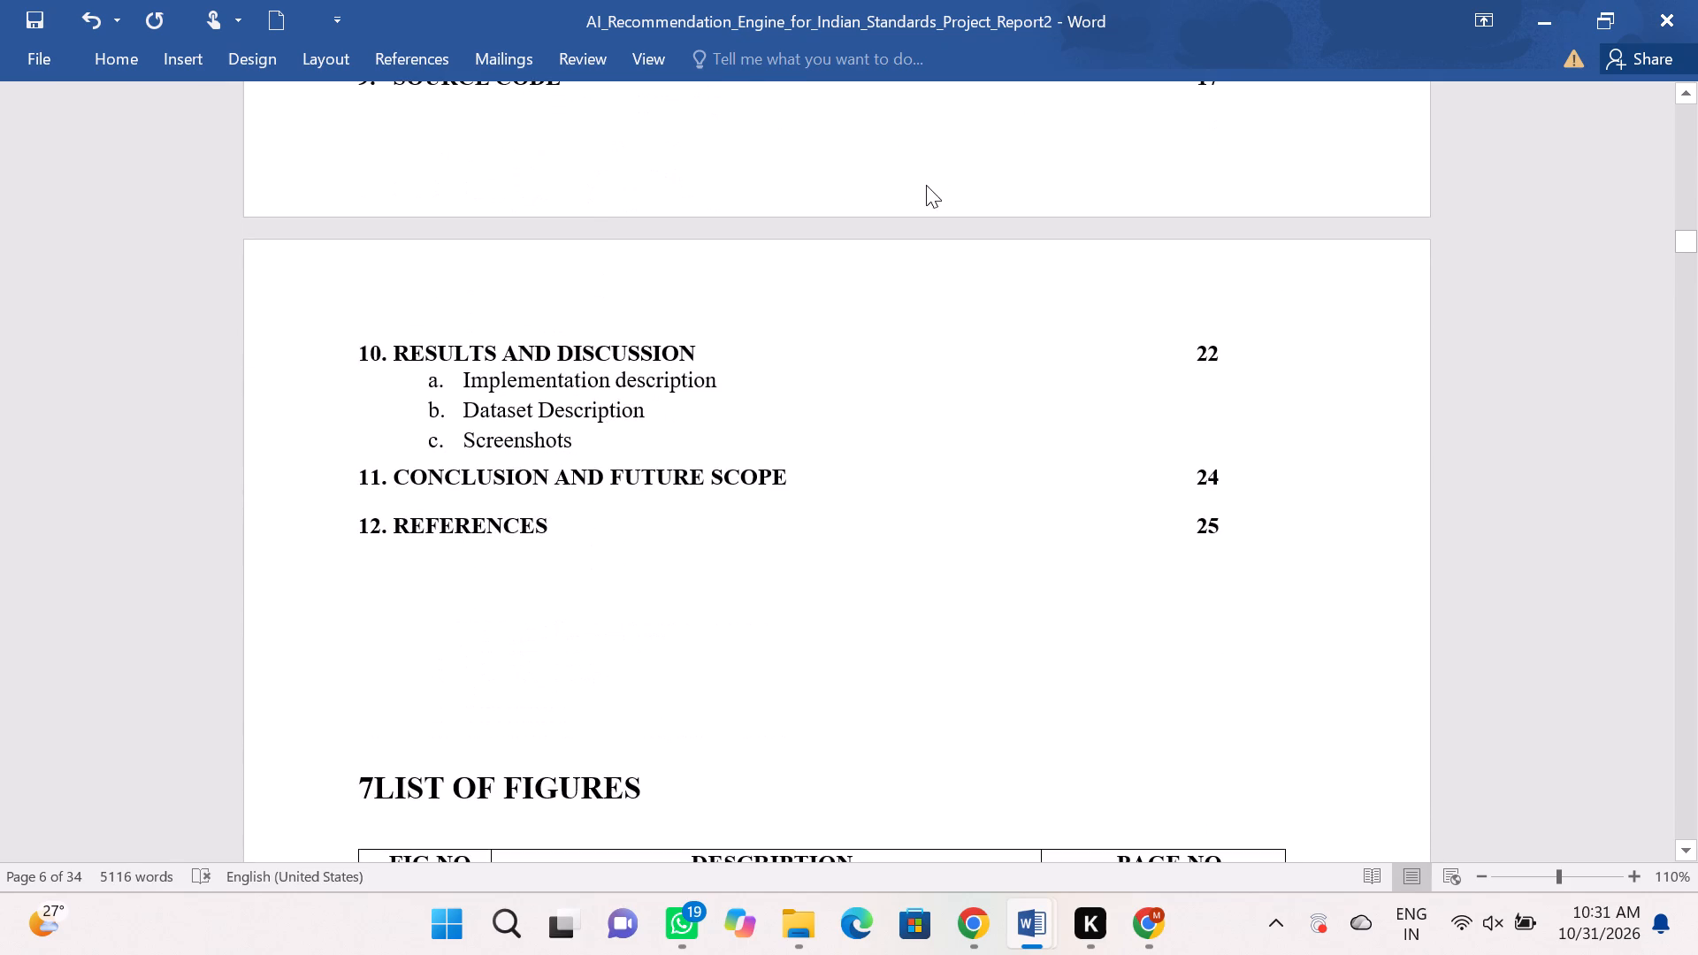
{"action": "scroll", "coordinate": [926, 185], "scroll_direction": "down", "scroll_amount": 4}
{"action": "scroll", "coordinate": [914, 232], "scroll_direction": "up", "scroll_amount": 11}
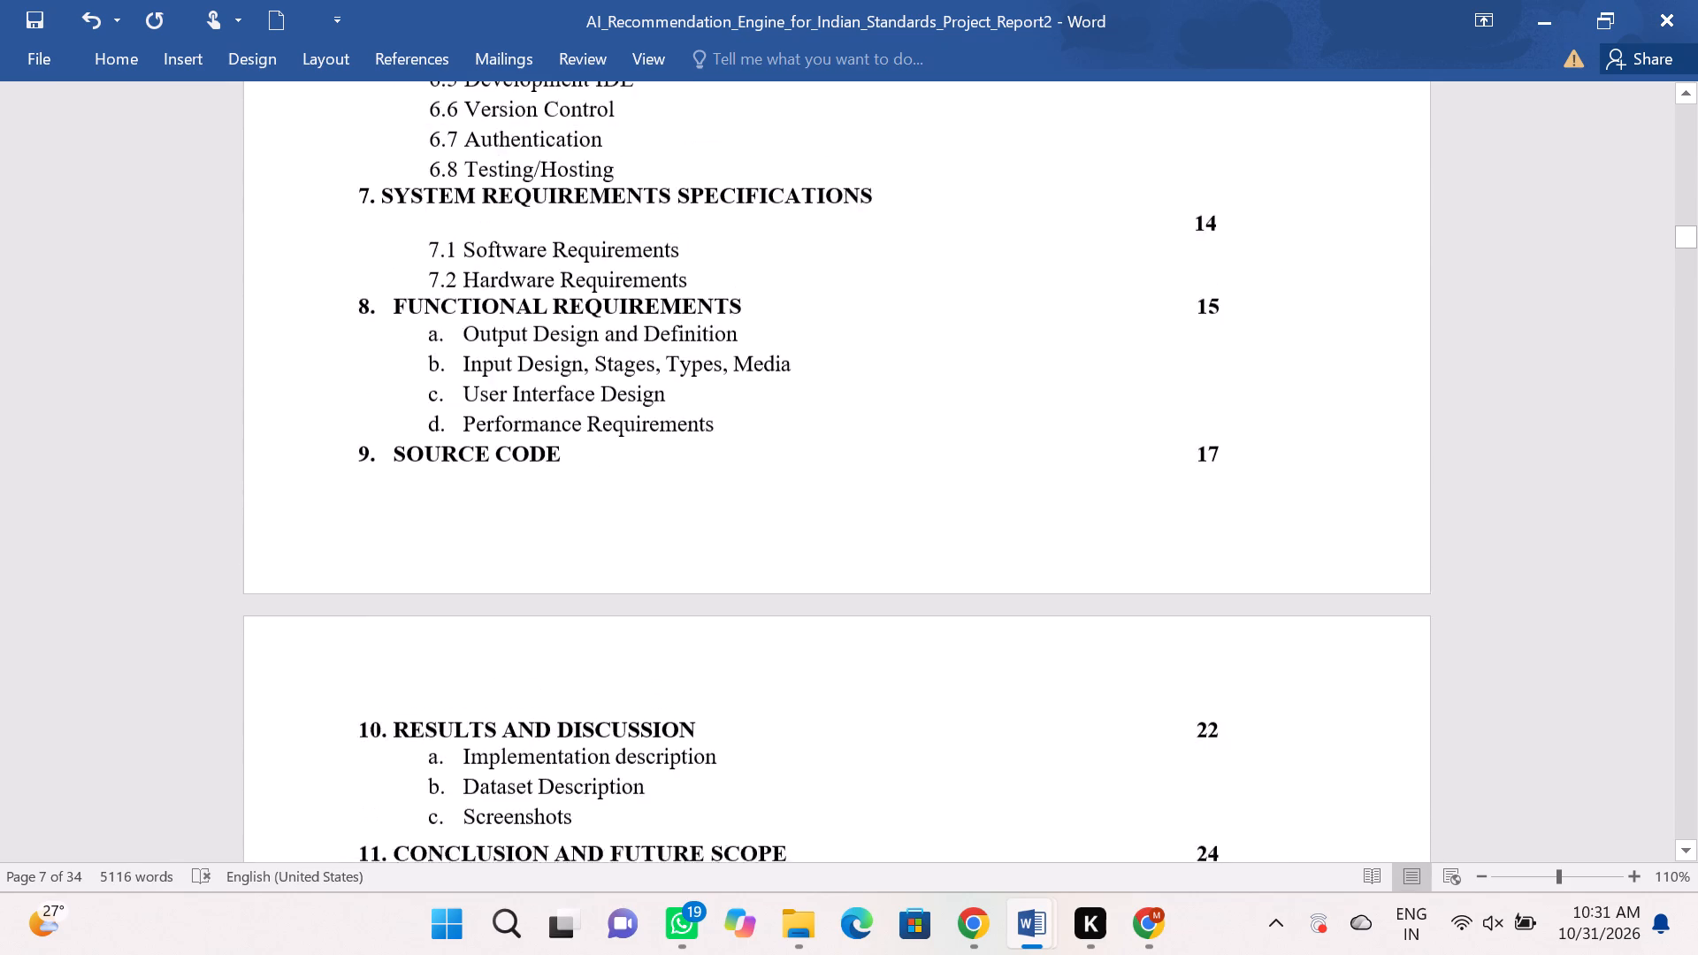
{"action": "scroll", "coordinate": [914, 232], "scroll_direction": "up", "scroll_amount": 14}
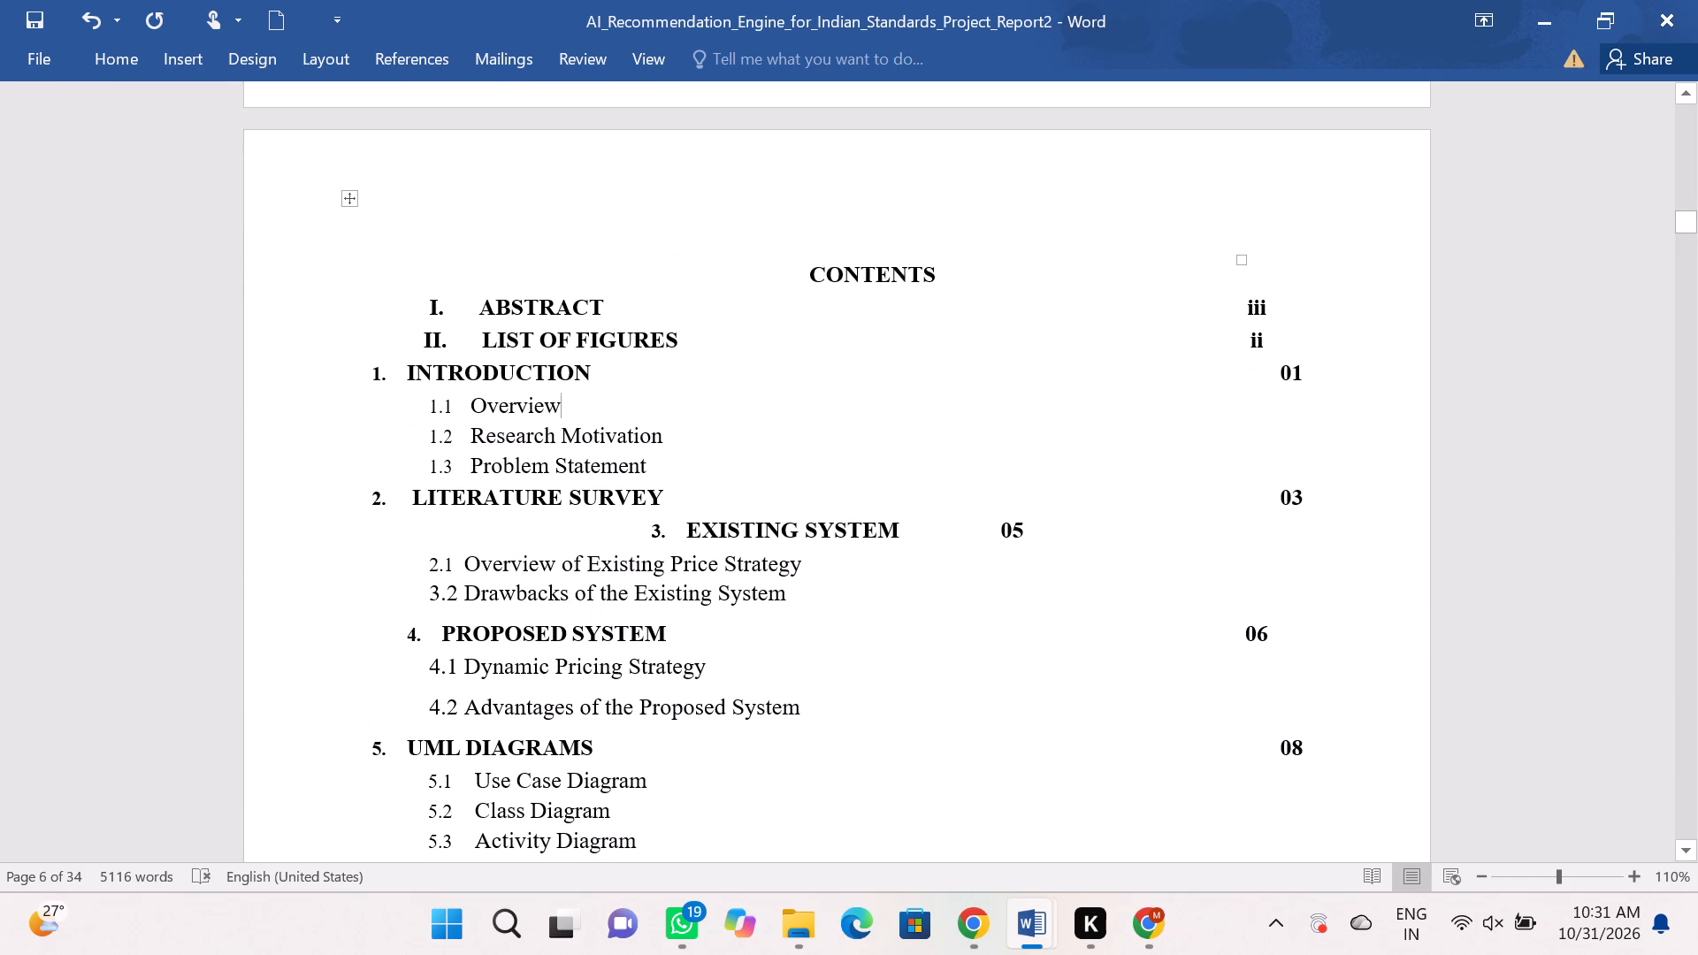
Undo the recent CONTENTS list formatting, back to the left-aligned heading and the non-bold LITERATURE SURVEY through UML DIAGRAMS entries.
{"action": "key", "text": "ctrl+z"}
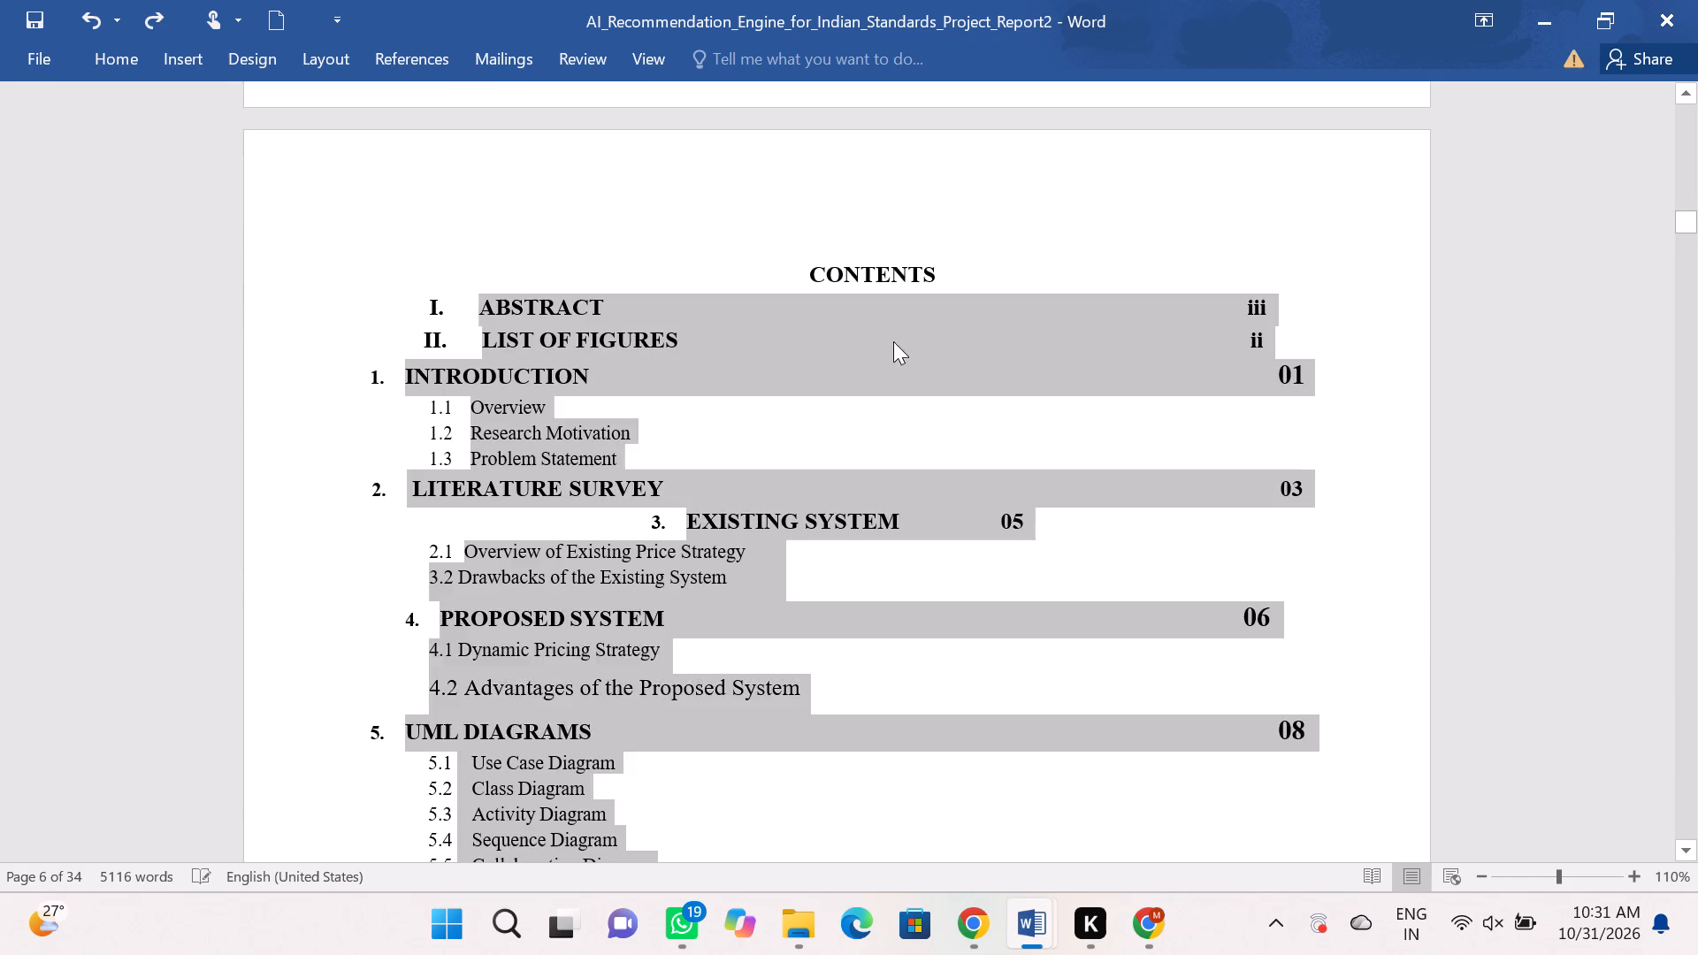
{"action": "key", "text": "ctrl+z"}
{"action": "key", "text": "ctrl+z"}
{"action": "key", "text": "ctrl+z"}
{"action": "key", "text": "ctrl+z"}
{"action": "key", "text": "ctrl+z"}
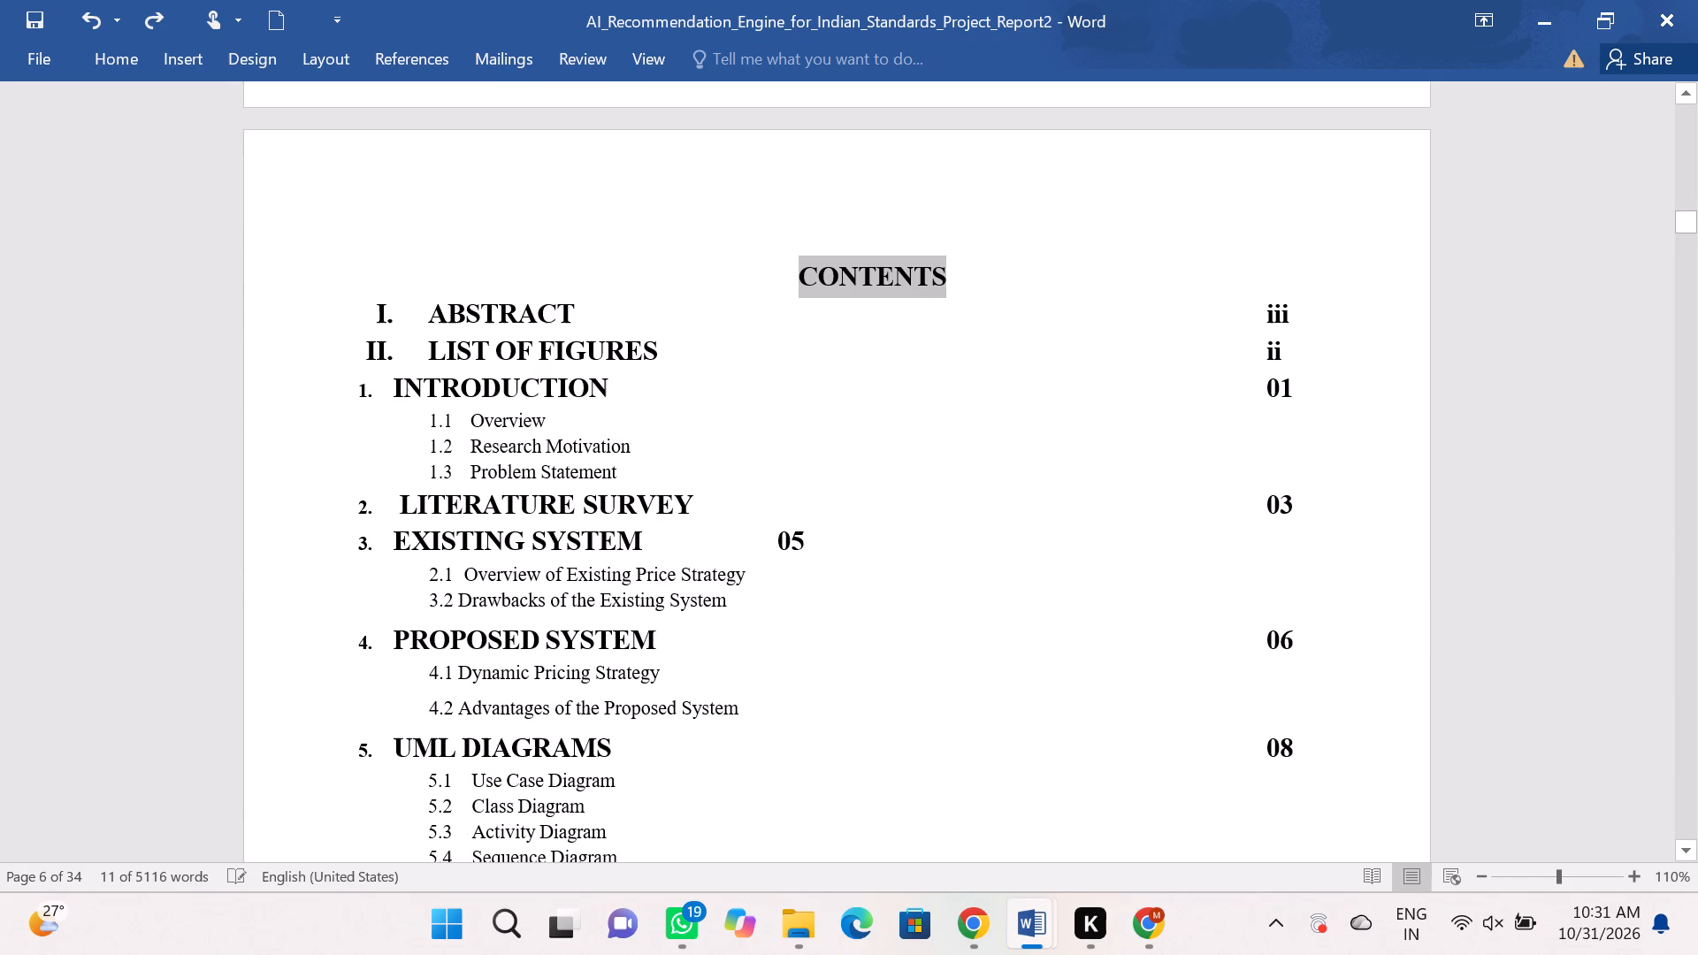
{"action": "key", "text": "ctrl+z"}
{"action": "key", "text": "ctrl+z"}
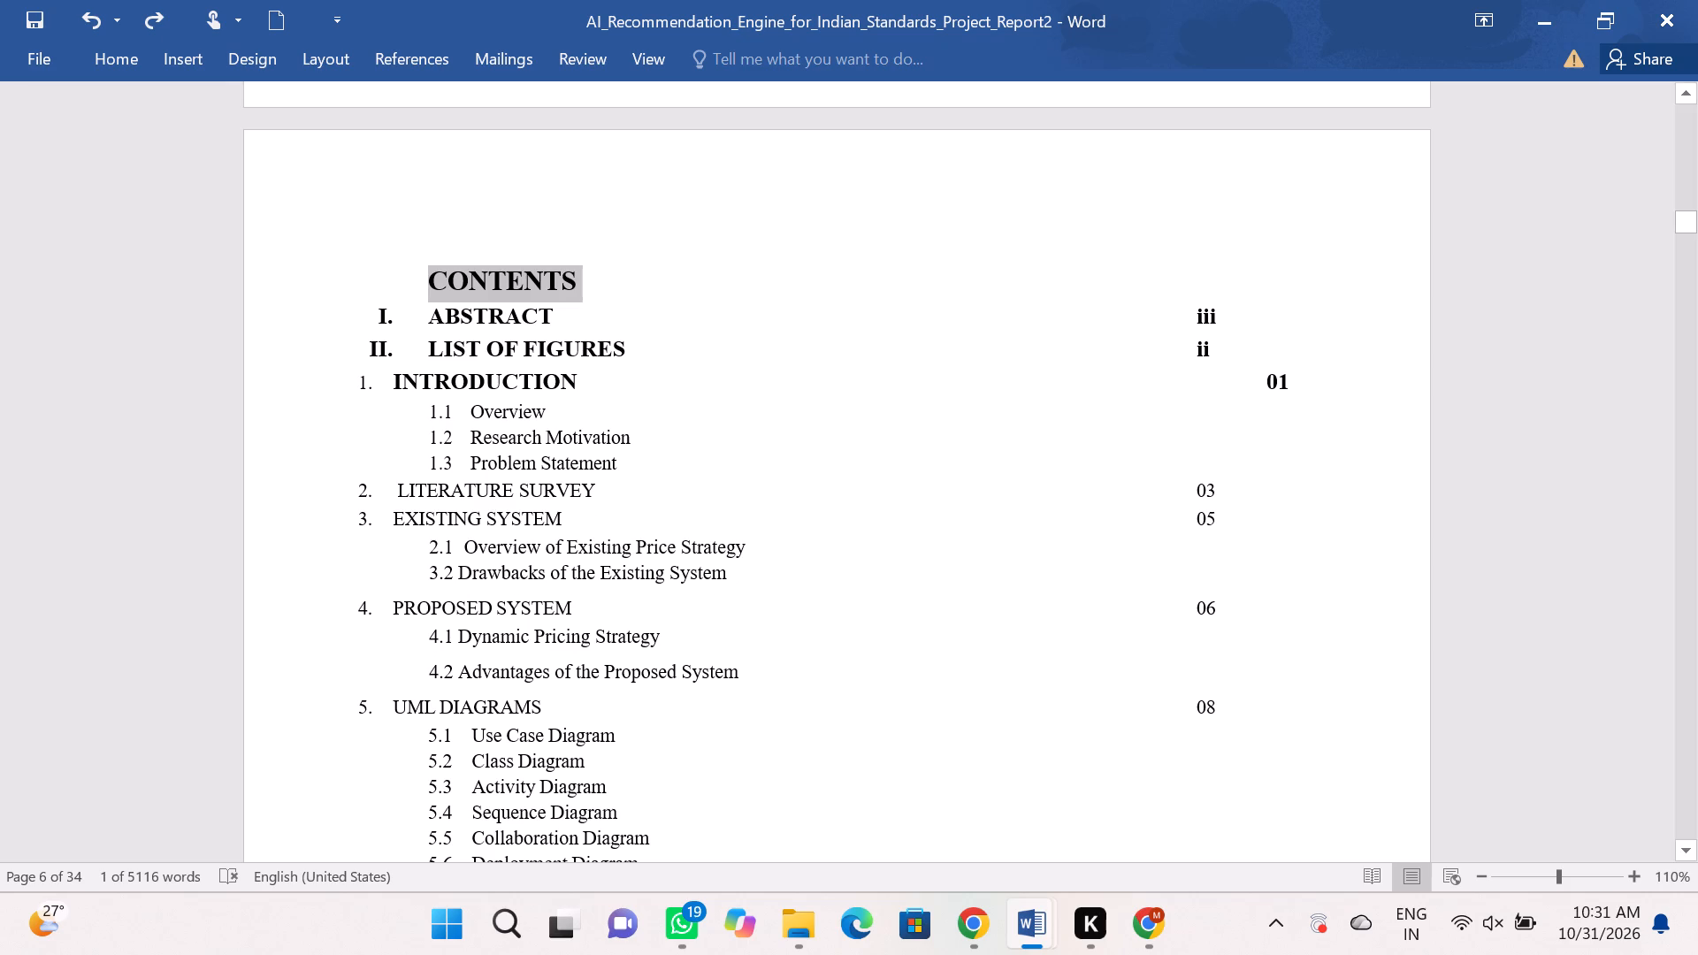
{"action": "scroll", "coordinate": [642, 328], "scroll_direction": "down", "scroll_amount": 4}
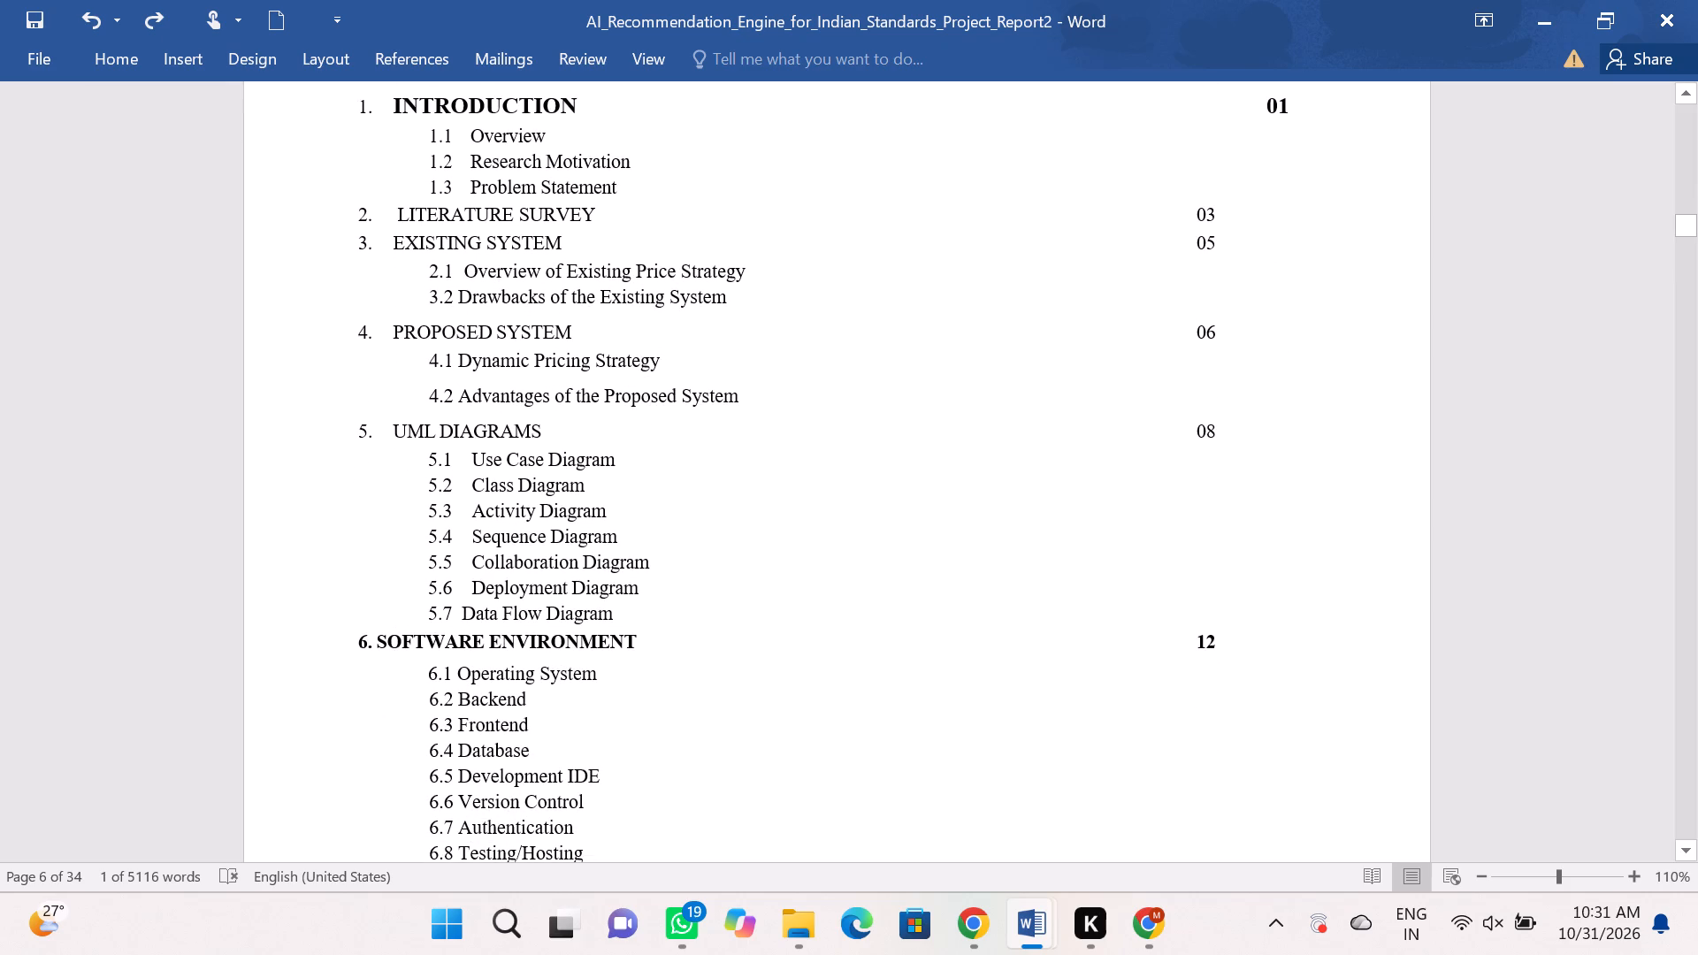
{"action": "scroll", "coordinate": [555, 421], "scroll_direction": "up", "scroll_amount": 4}
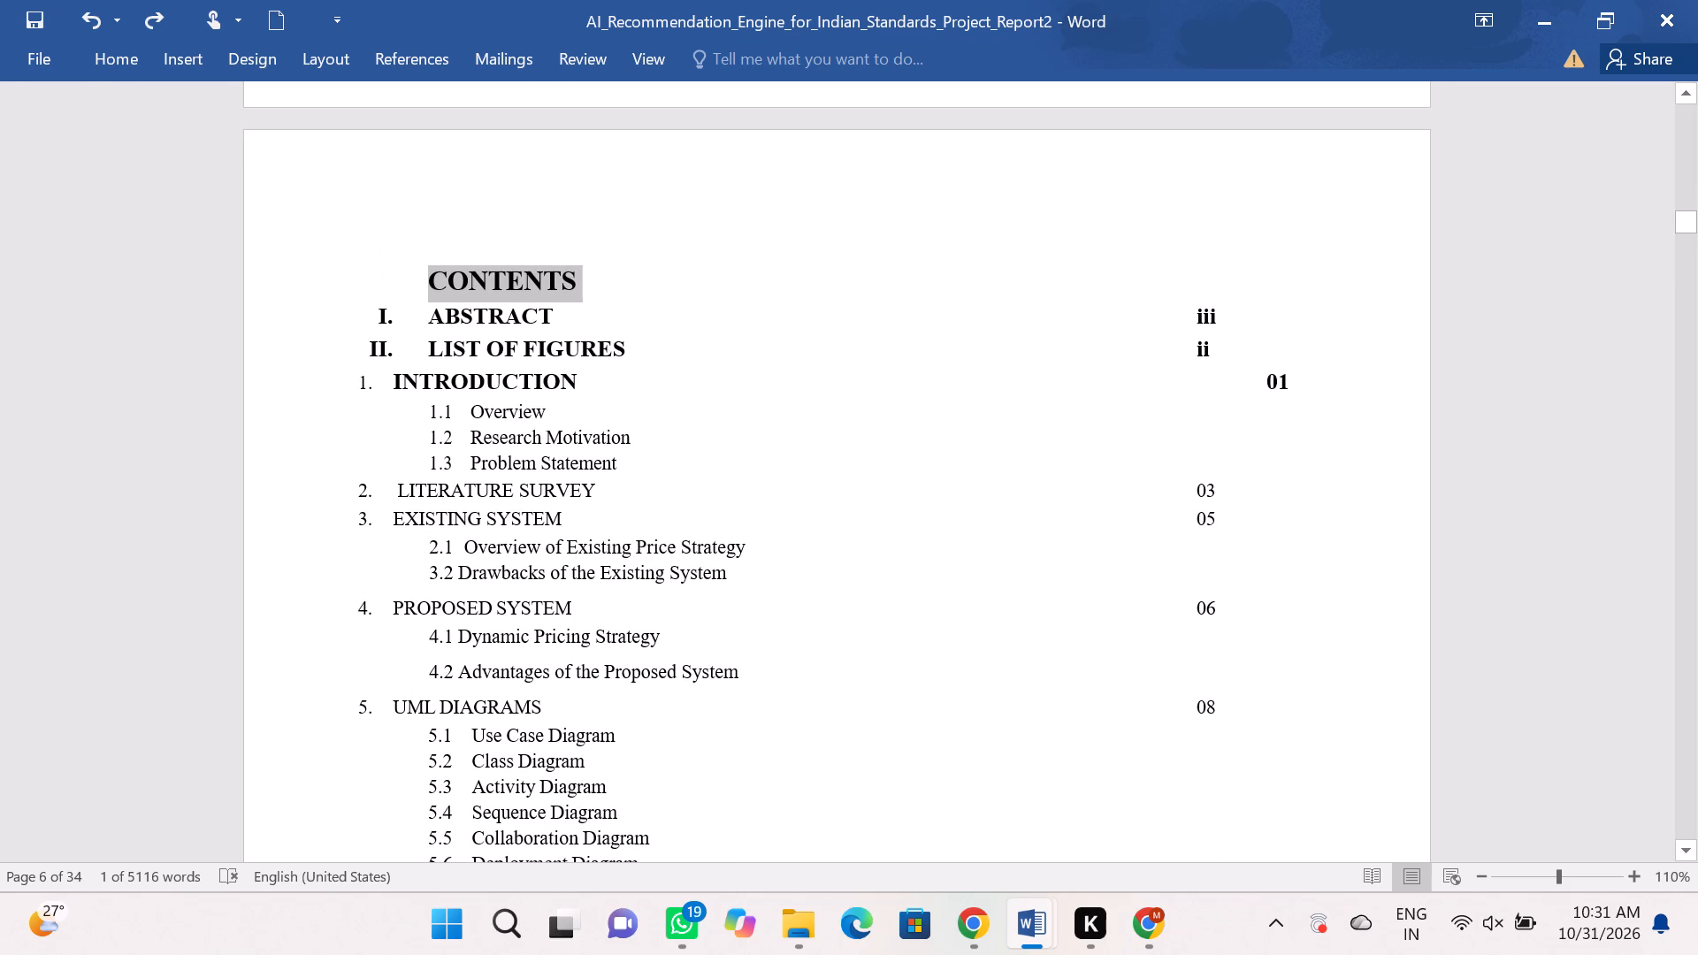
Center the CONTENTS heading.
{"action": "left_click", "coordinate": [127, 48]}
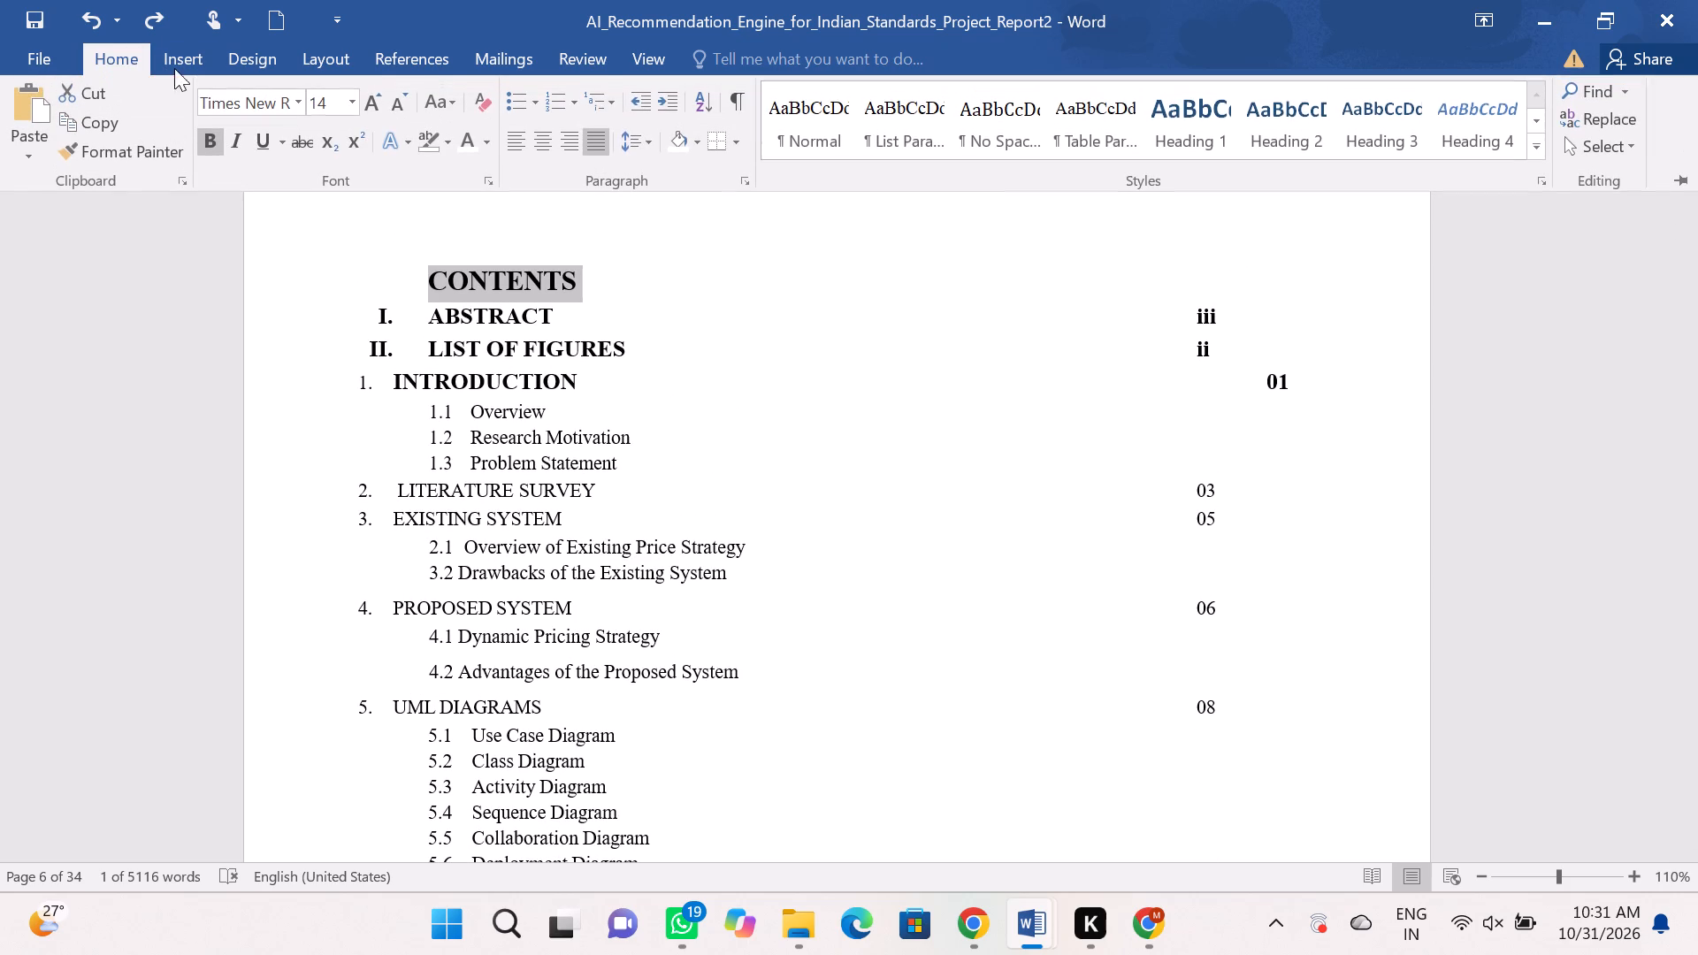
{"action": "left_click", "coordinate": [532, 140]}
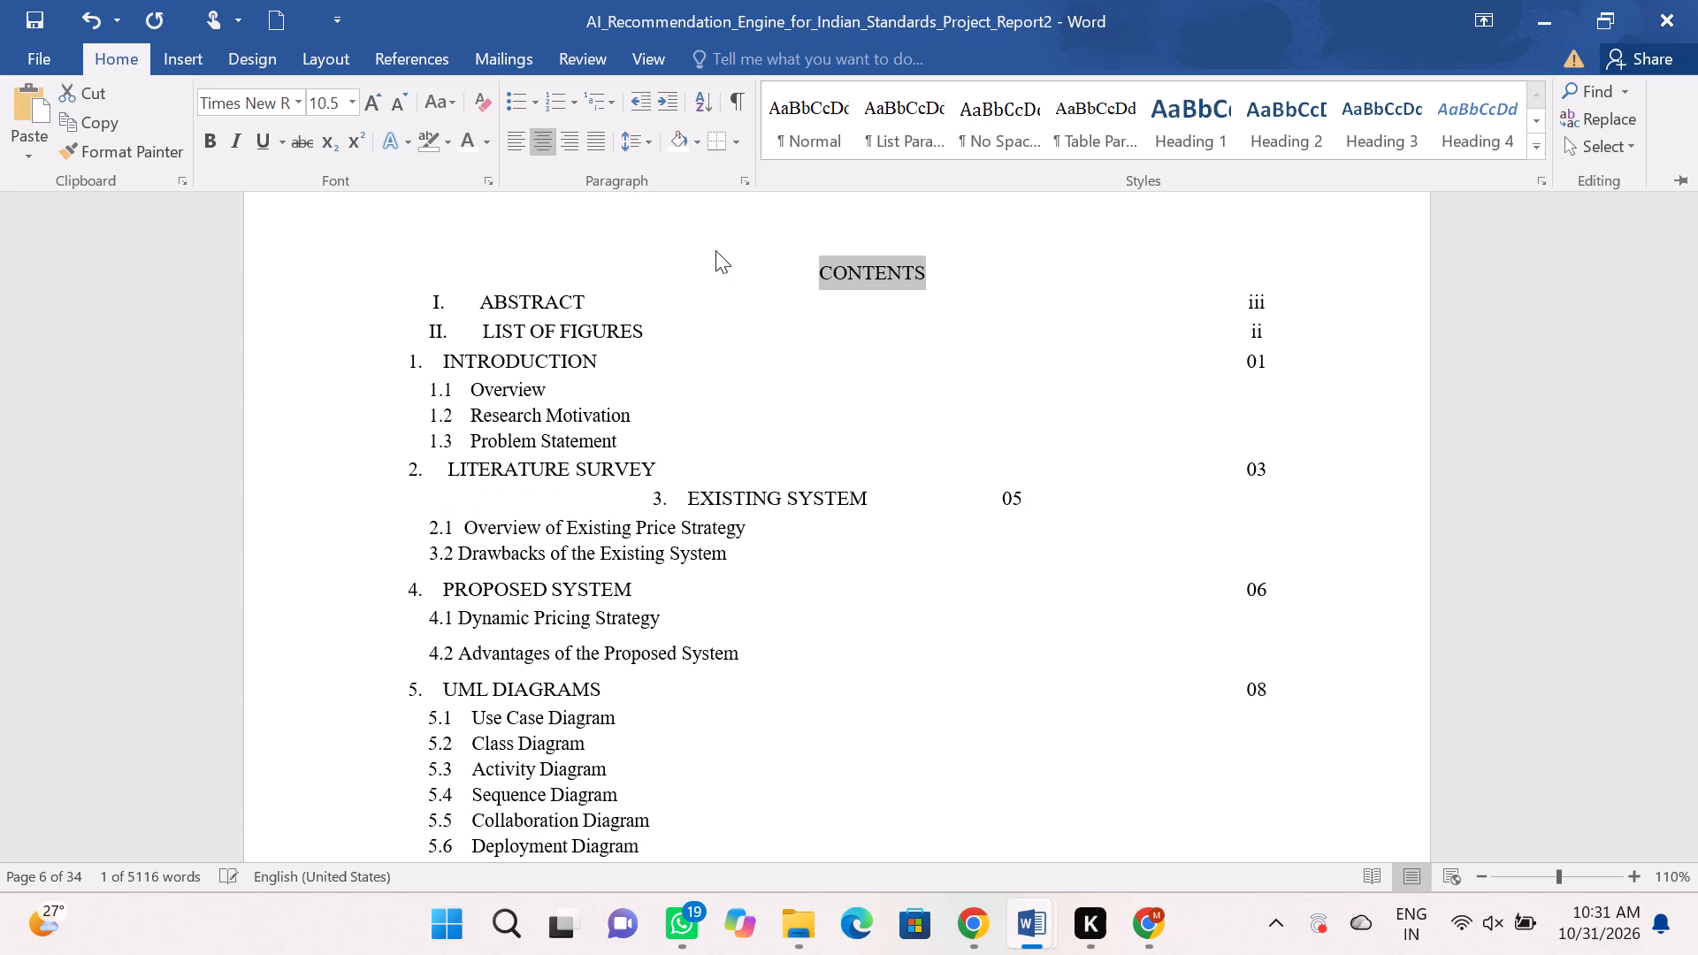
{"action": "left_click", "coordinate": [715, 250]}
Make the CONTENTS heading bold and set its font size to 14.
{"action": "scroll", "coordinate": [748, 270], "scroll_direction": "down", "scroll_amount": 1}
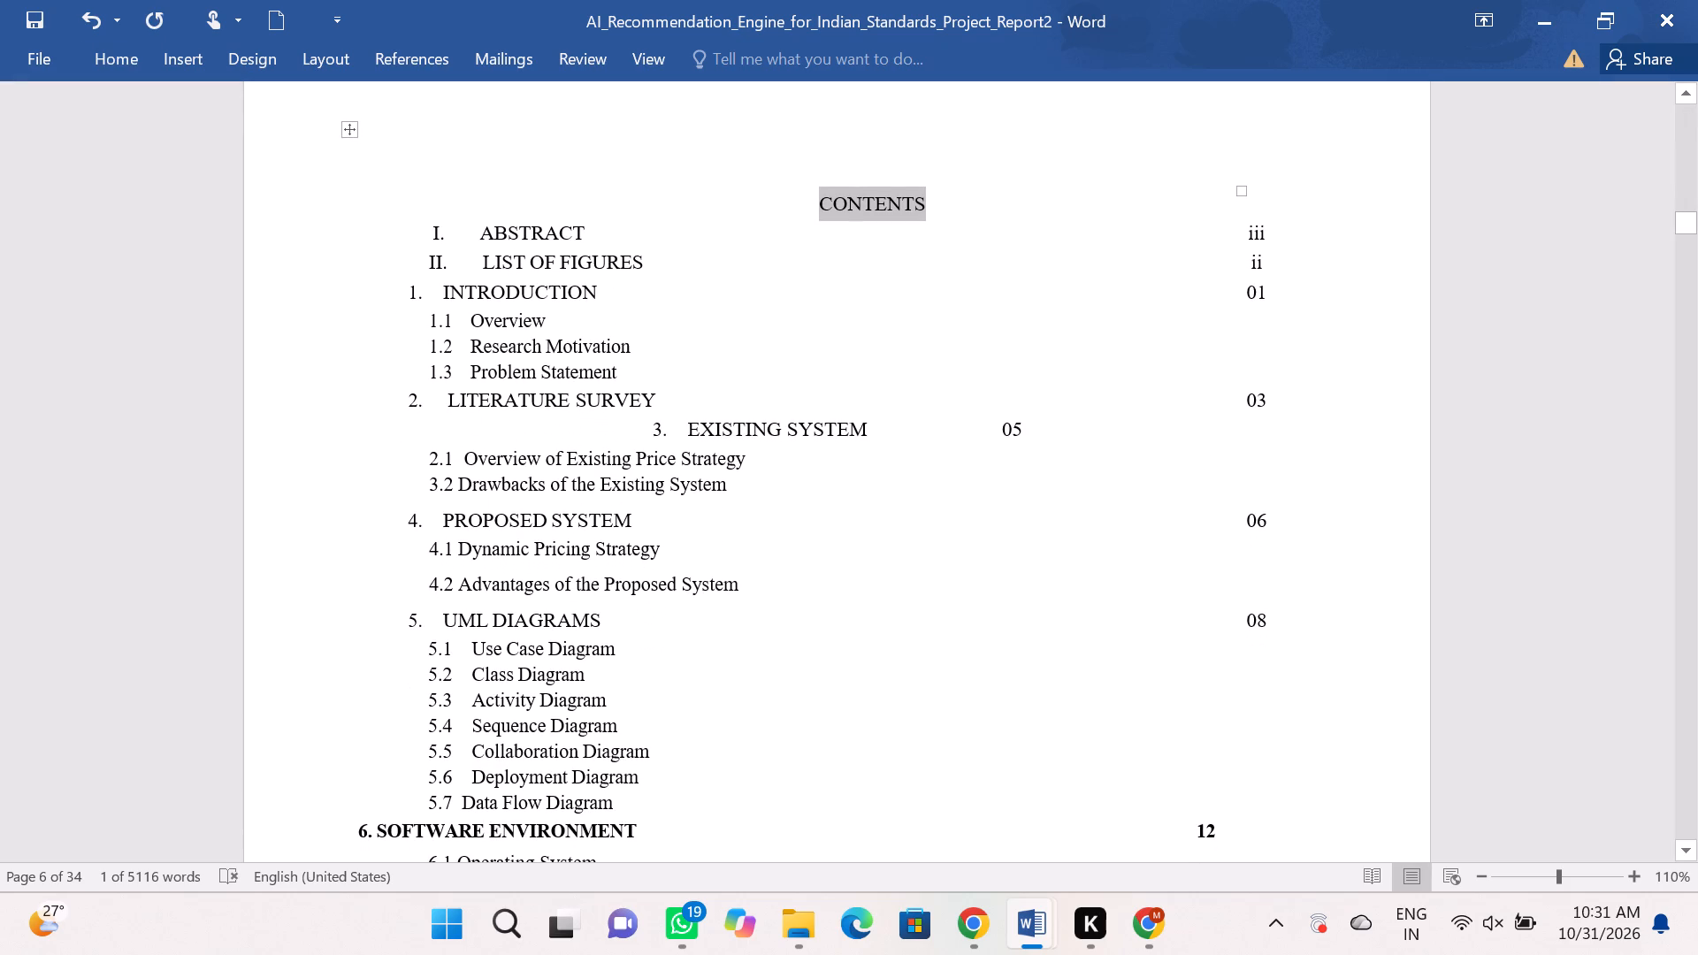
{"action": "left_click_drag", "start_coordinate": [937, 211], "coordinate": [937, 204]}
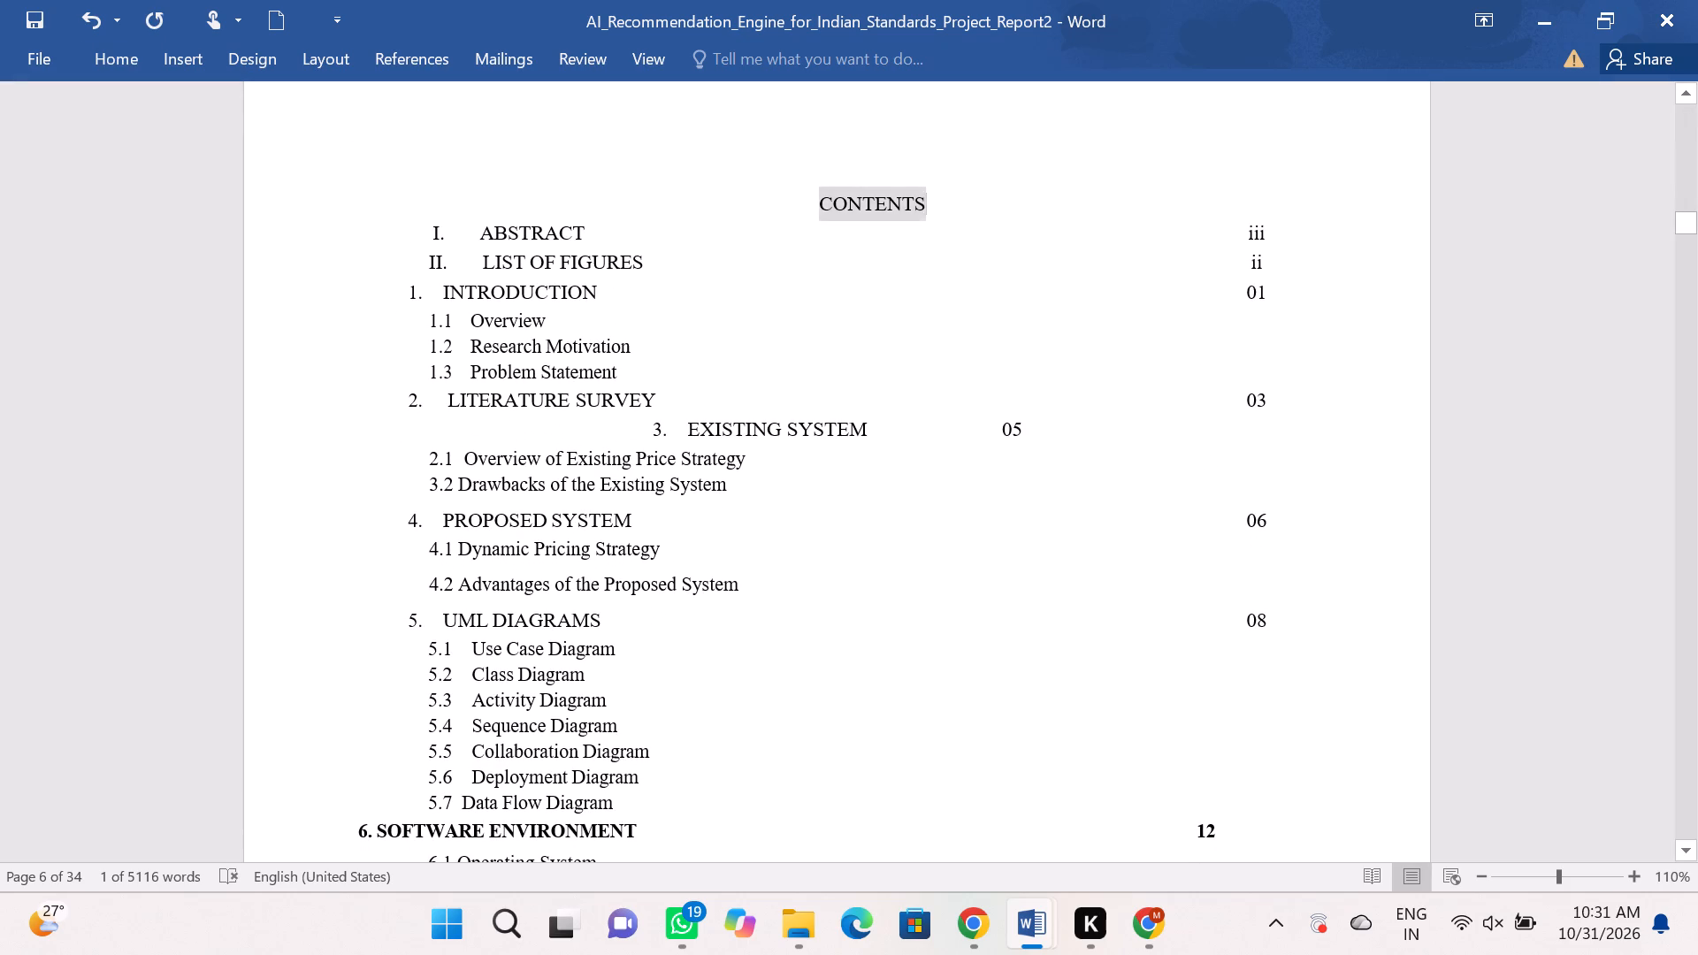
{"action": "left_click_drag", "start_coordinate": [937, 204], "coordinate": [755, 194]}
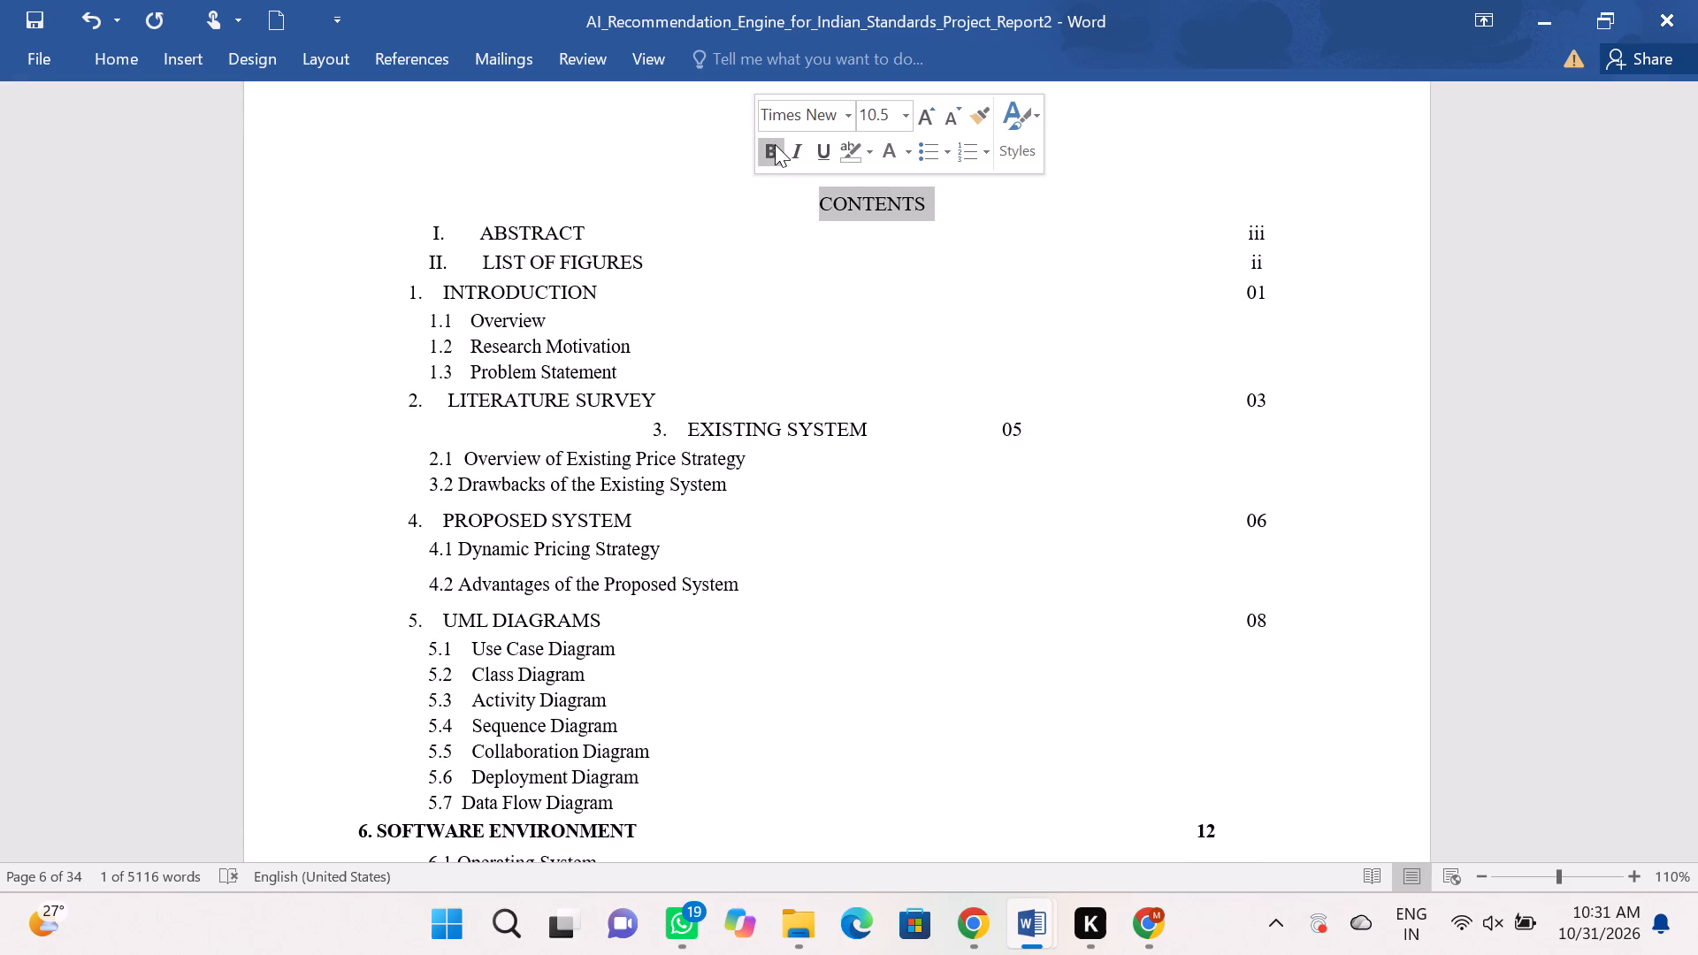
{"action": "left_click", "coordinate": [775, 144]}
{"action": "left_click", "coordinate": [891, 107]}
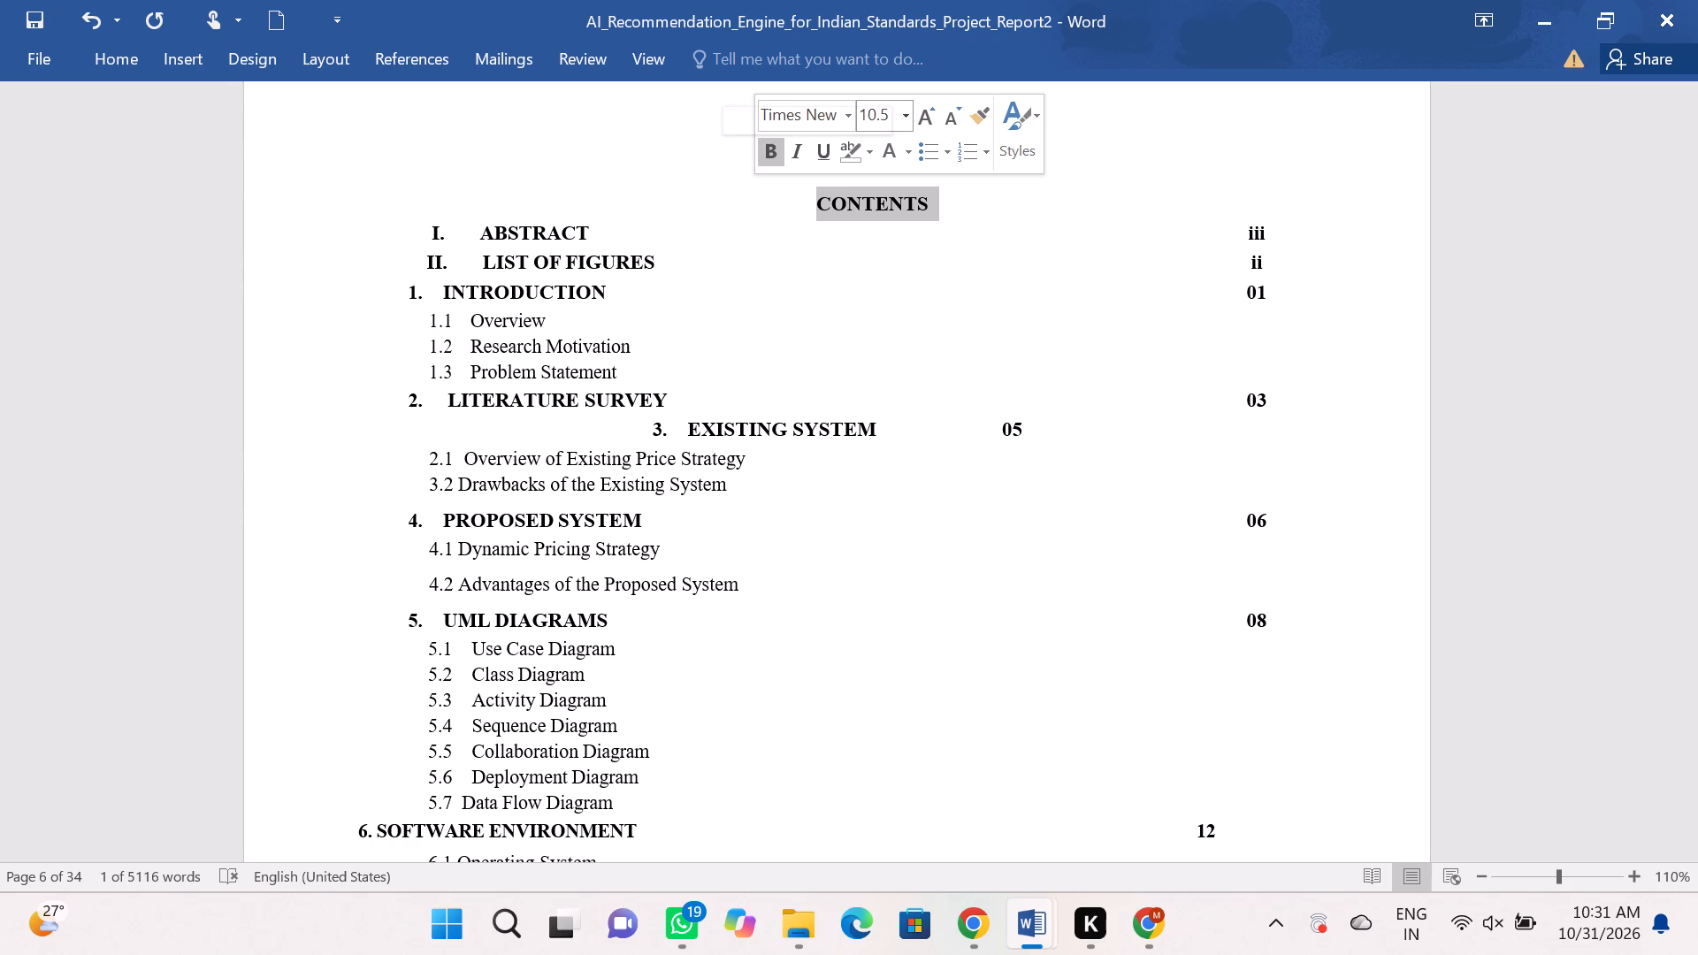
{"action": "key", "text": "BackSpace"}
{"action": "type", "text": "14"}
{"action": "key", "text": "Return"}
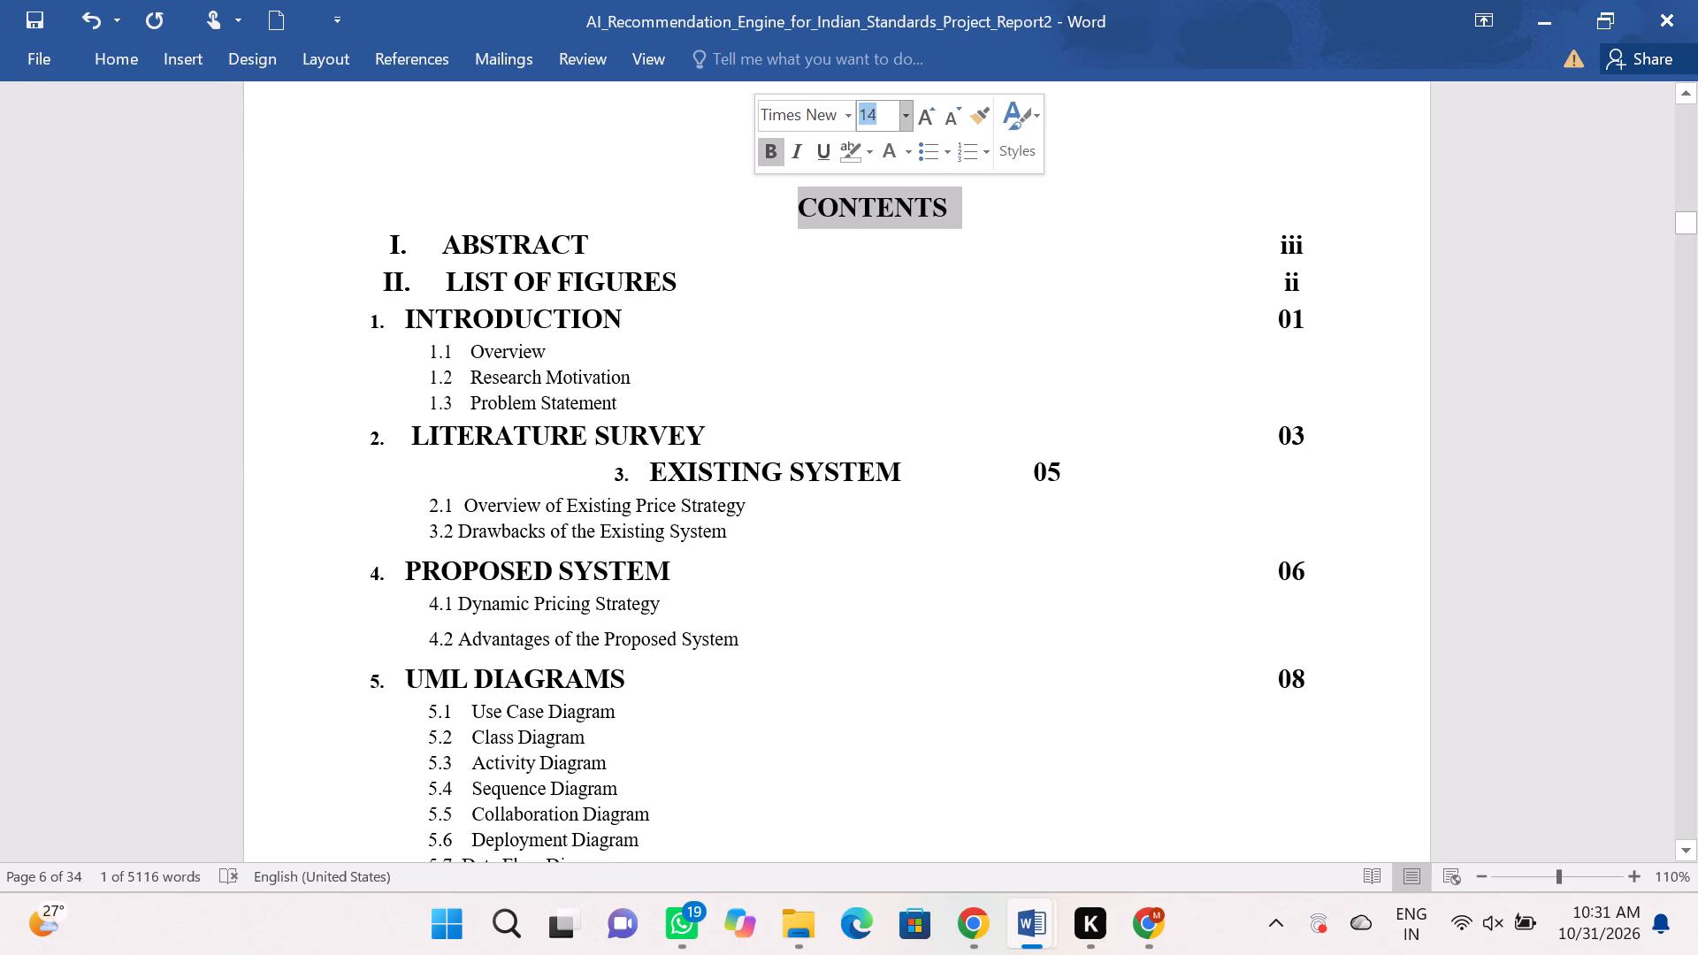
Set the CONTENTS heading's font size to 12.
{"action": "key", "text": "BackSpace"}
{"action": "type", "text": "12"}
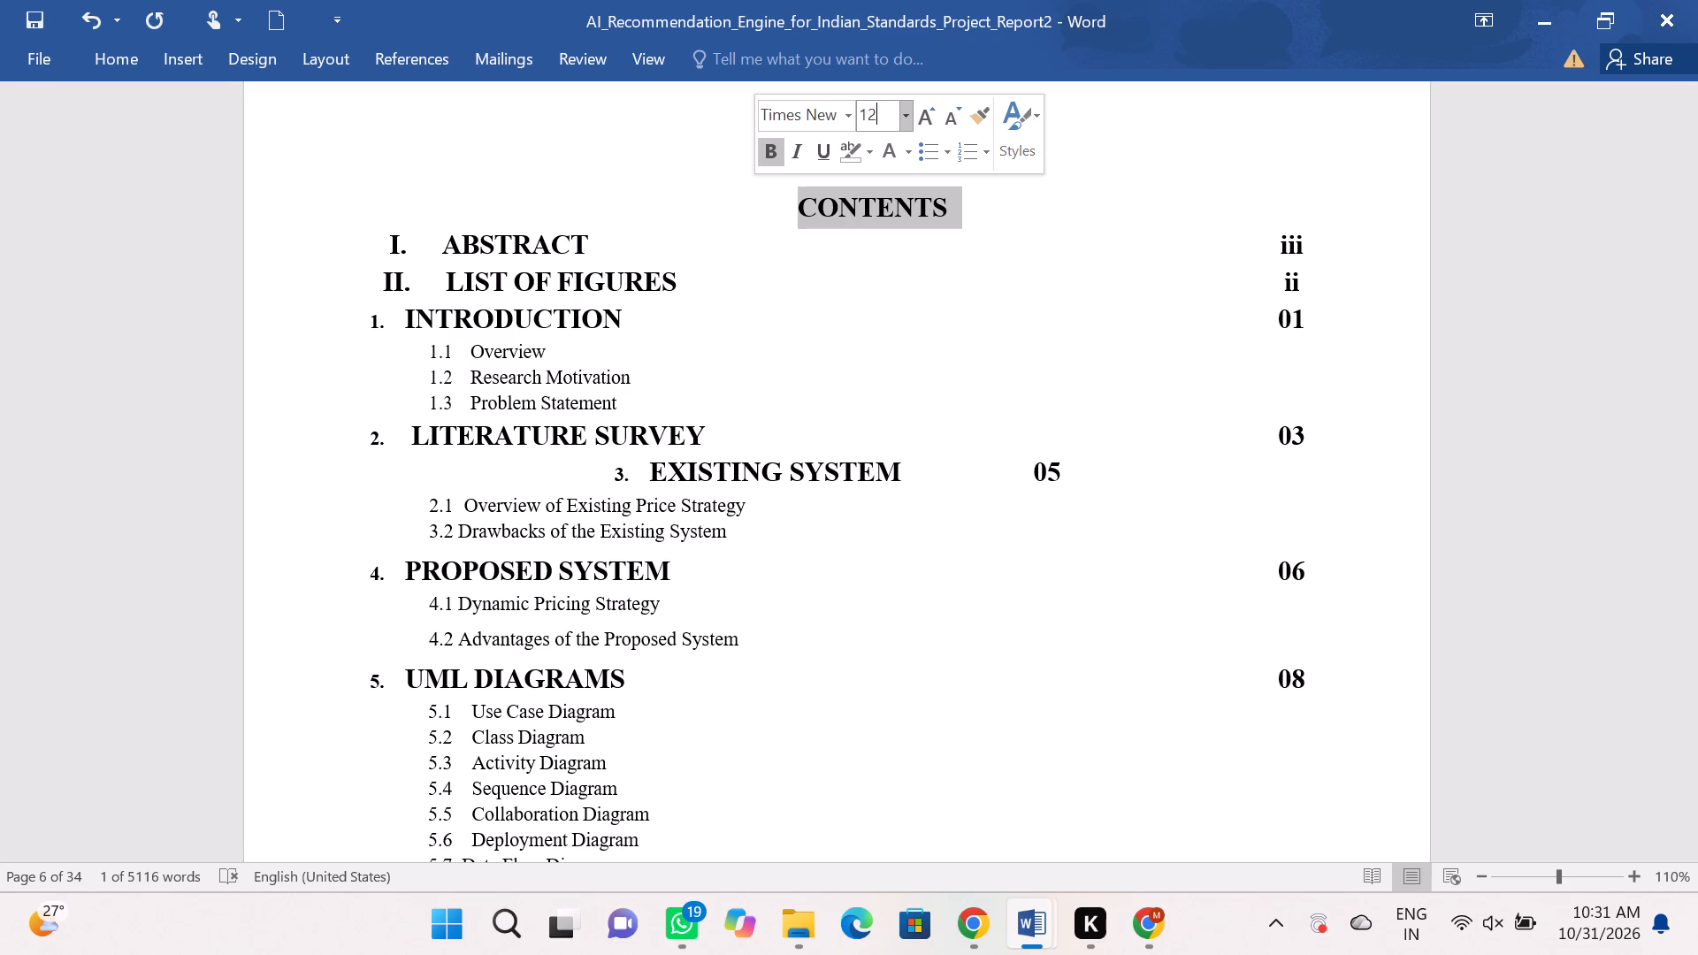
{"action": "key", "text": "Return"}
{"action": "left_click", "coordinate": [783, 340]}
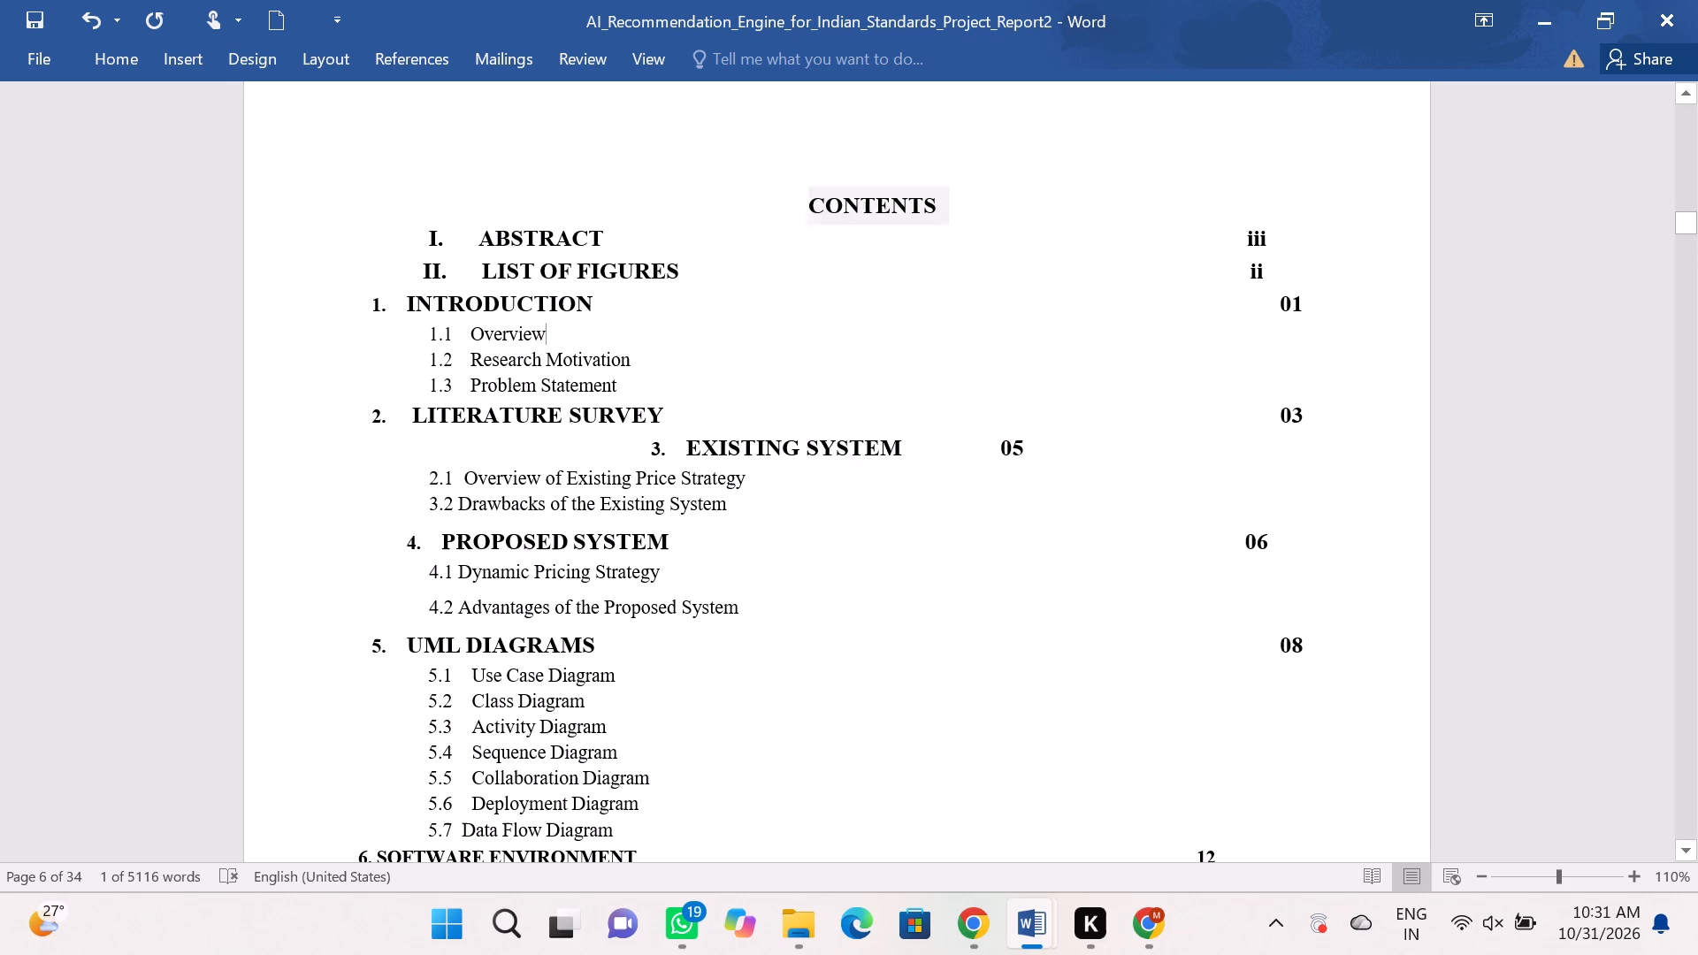
Check the alignment and text sizes of the CONTENTS list from ABSTRACT through REFERENCES.
{"action": "scroll", "coordinate": [707, 428], "scroll_direction": "down", "scroll_amount": 3}
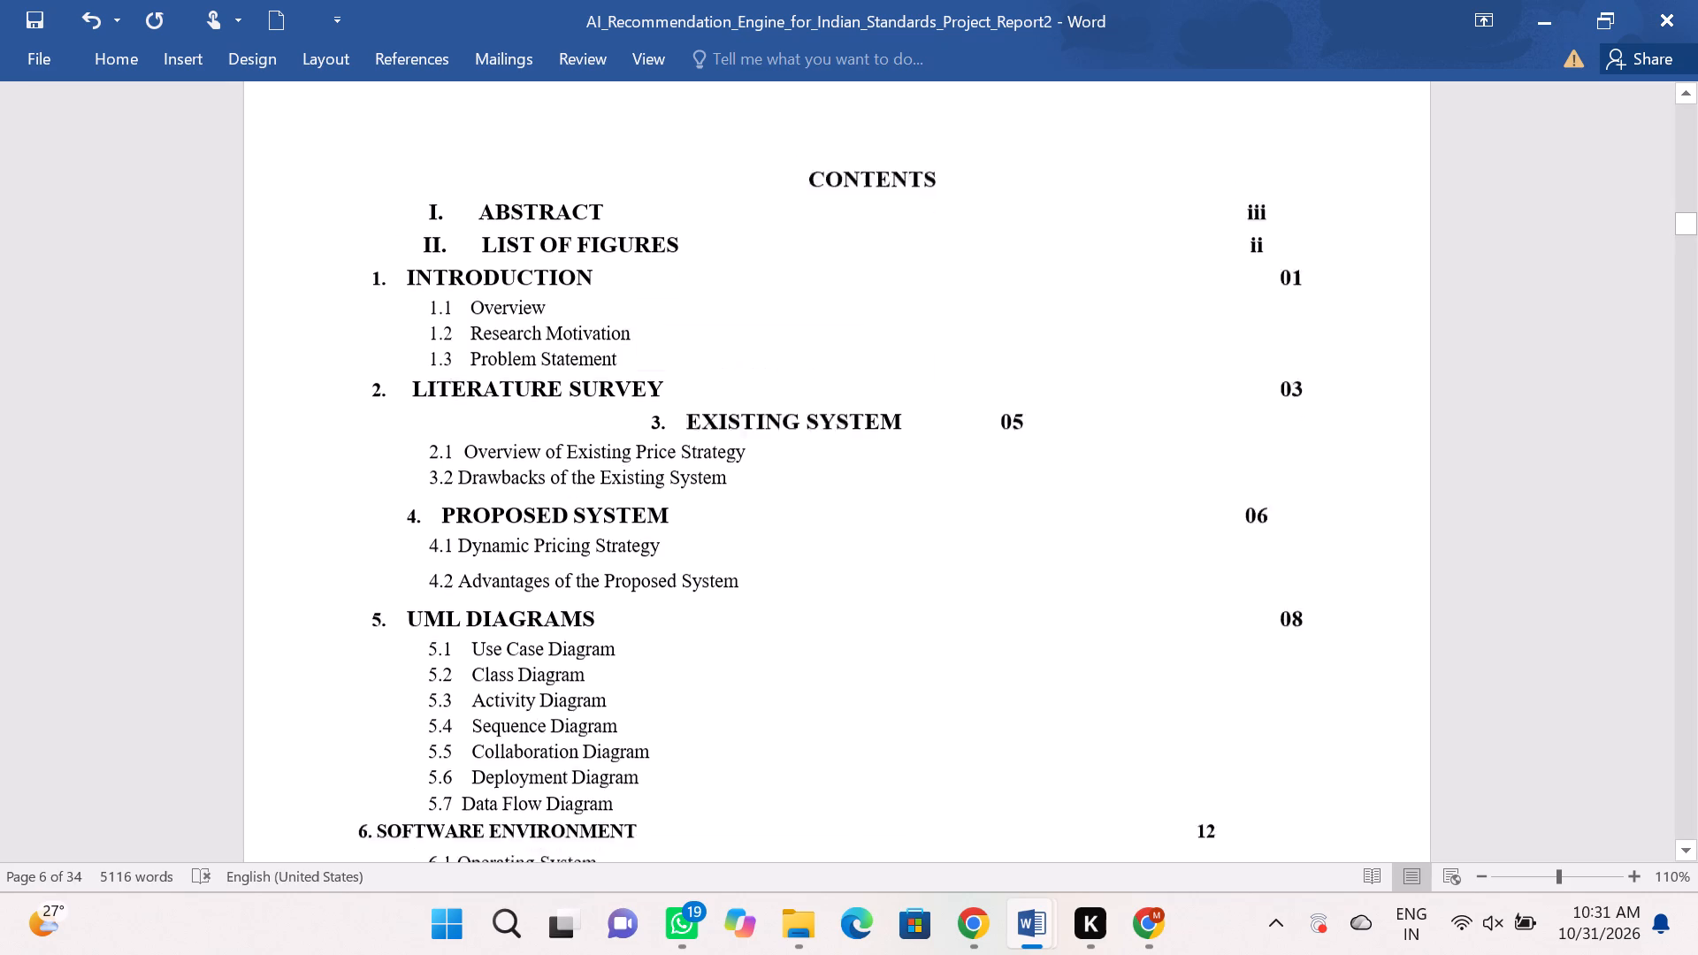
{"action": "scroll", "coordinate": [707, 428], "scroll_direction": "down", "scroll_amount": 10}
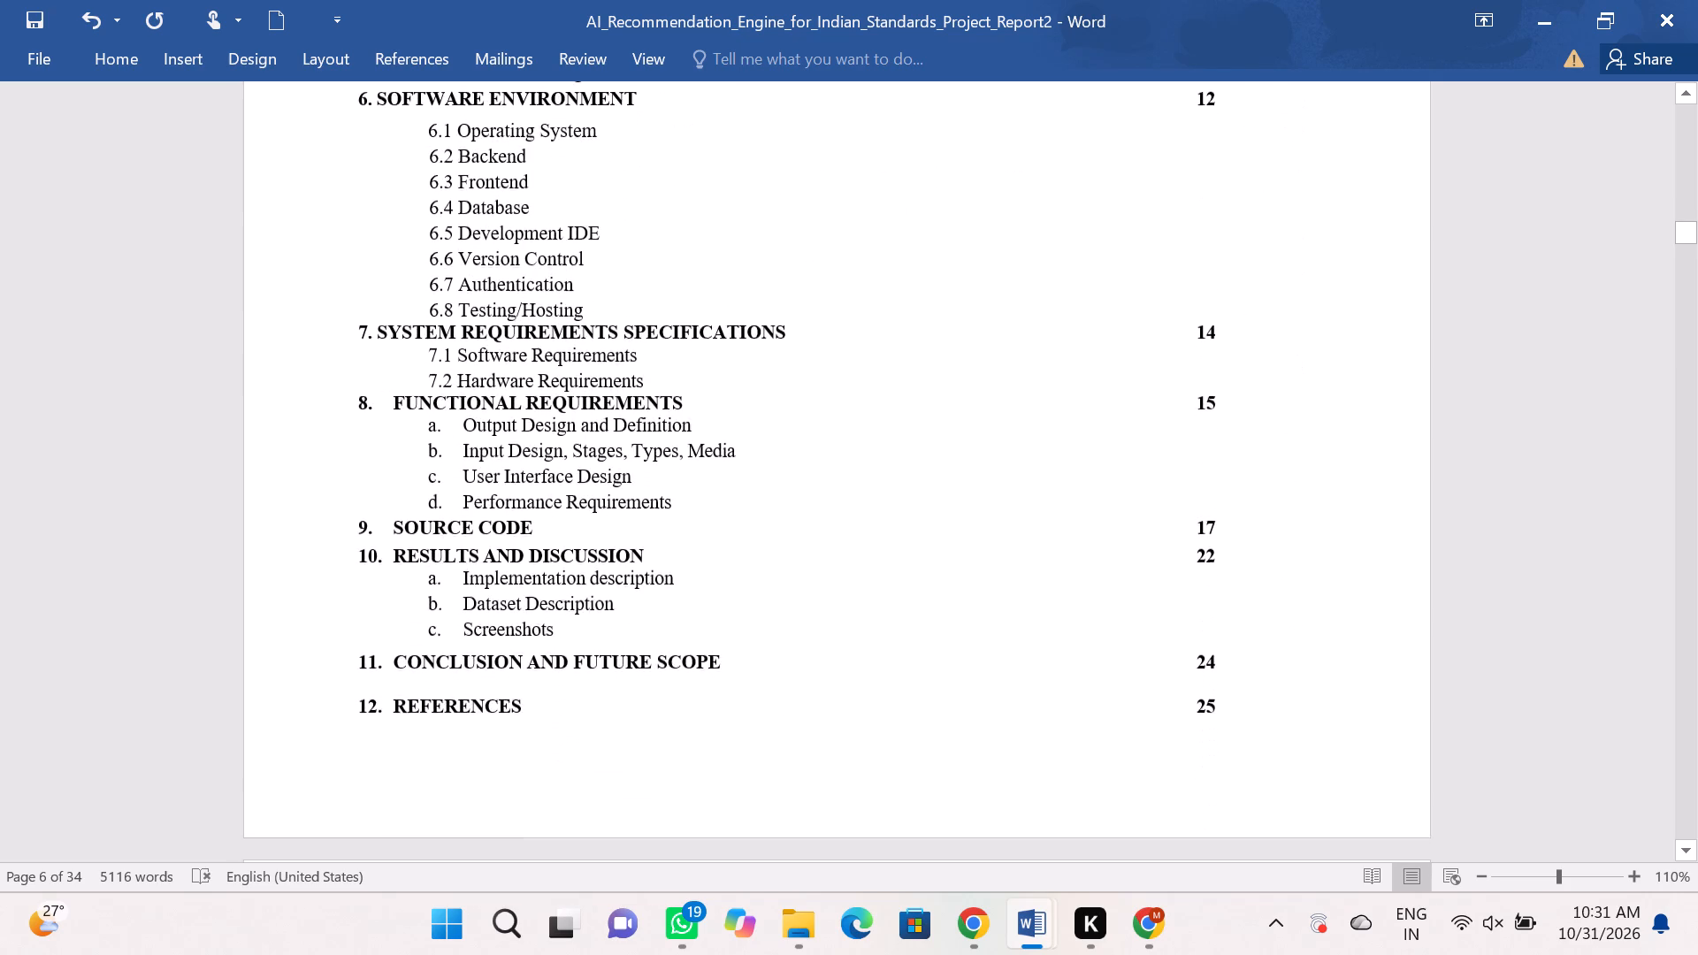
{"action": "scroll", "coordinate": [707, 428], "scroll_direction": "down", "scroll_amount": 1}
{"action": "scroll", "coordinate": [707, 428], "scroll_direction": "up", "scroll_amount": 15}
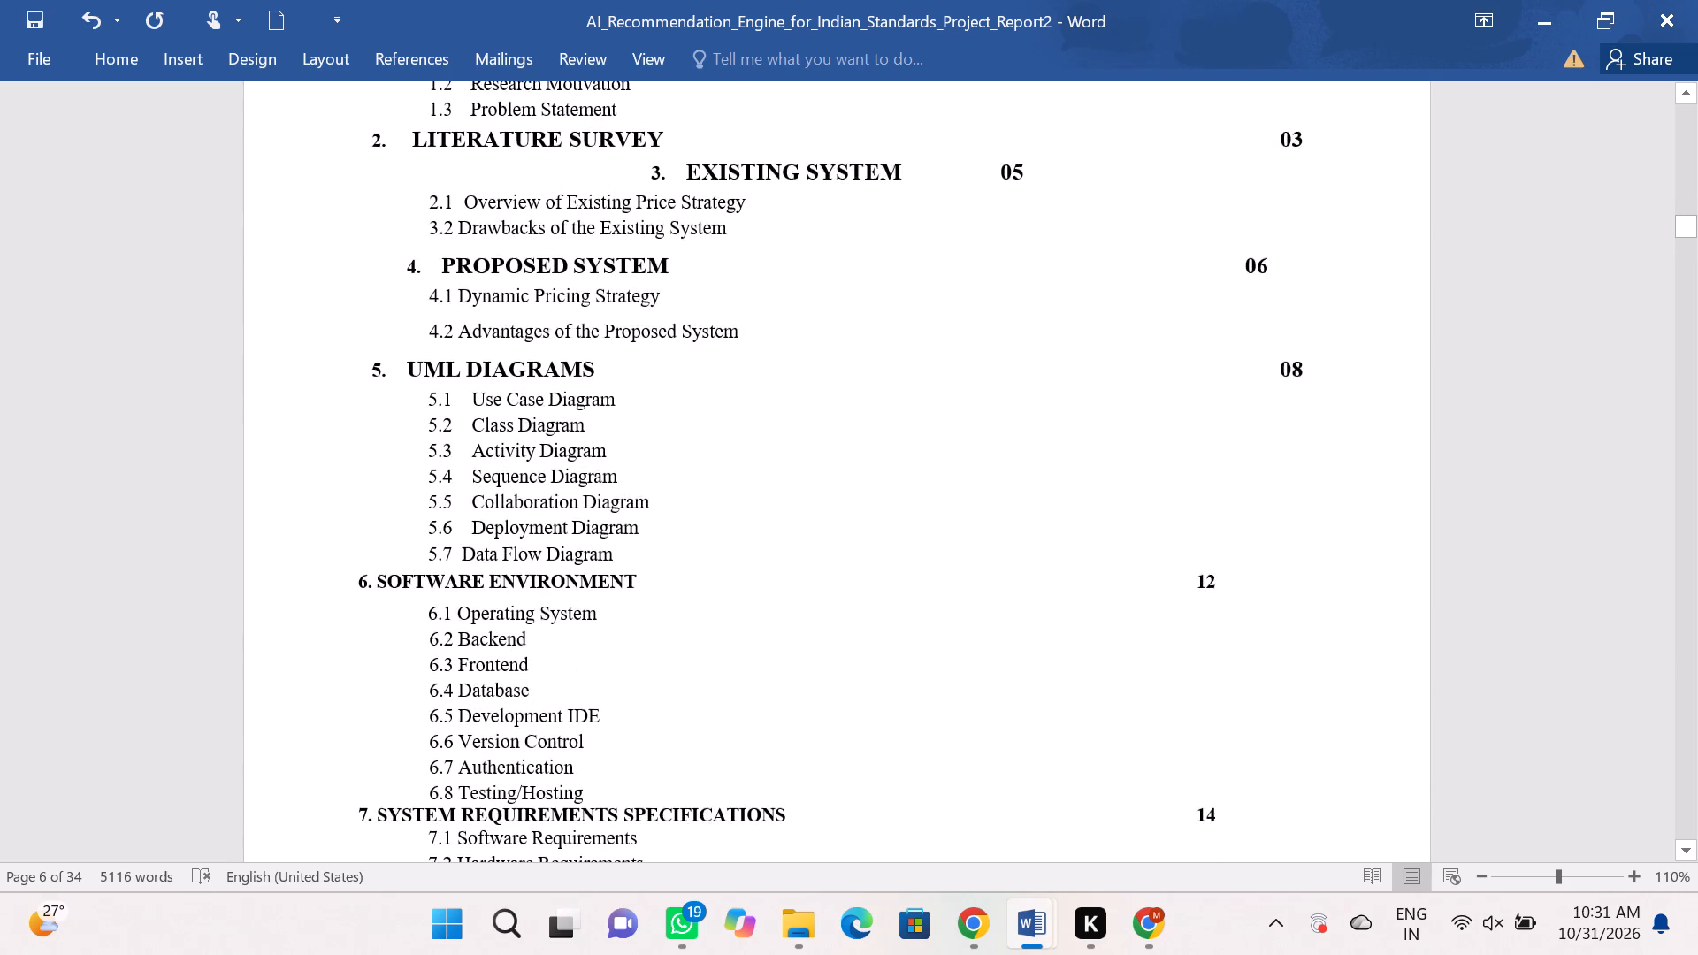
{"action": "scroll", "coordinate": [711, 428], "scroll_direction": "up", "scroll_amount": 3}
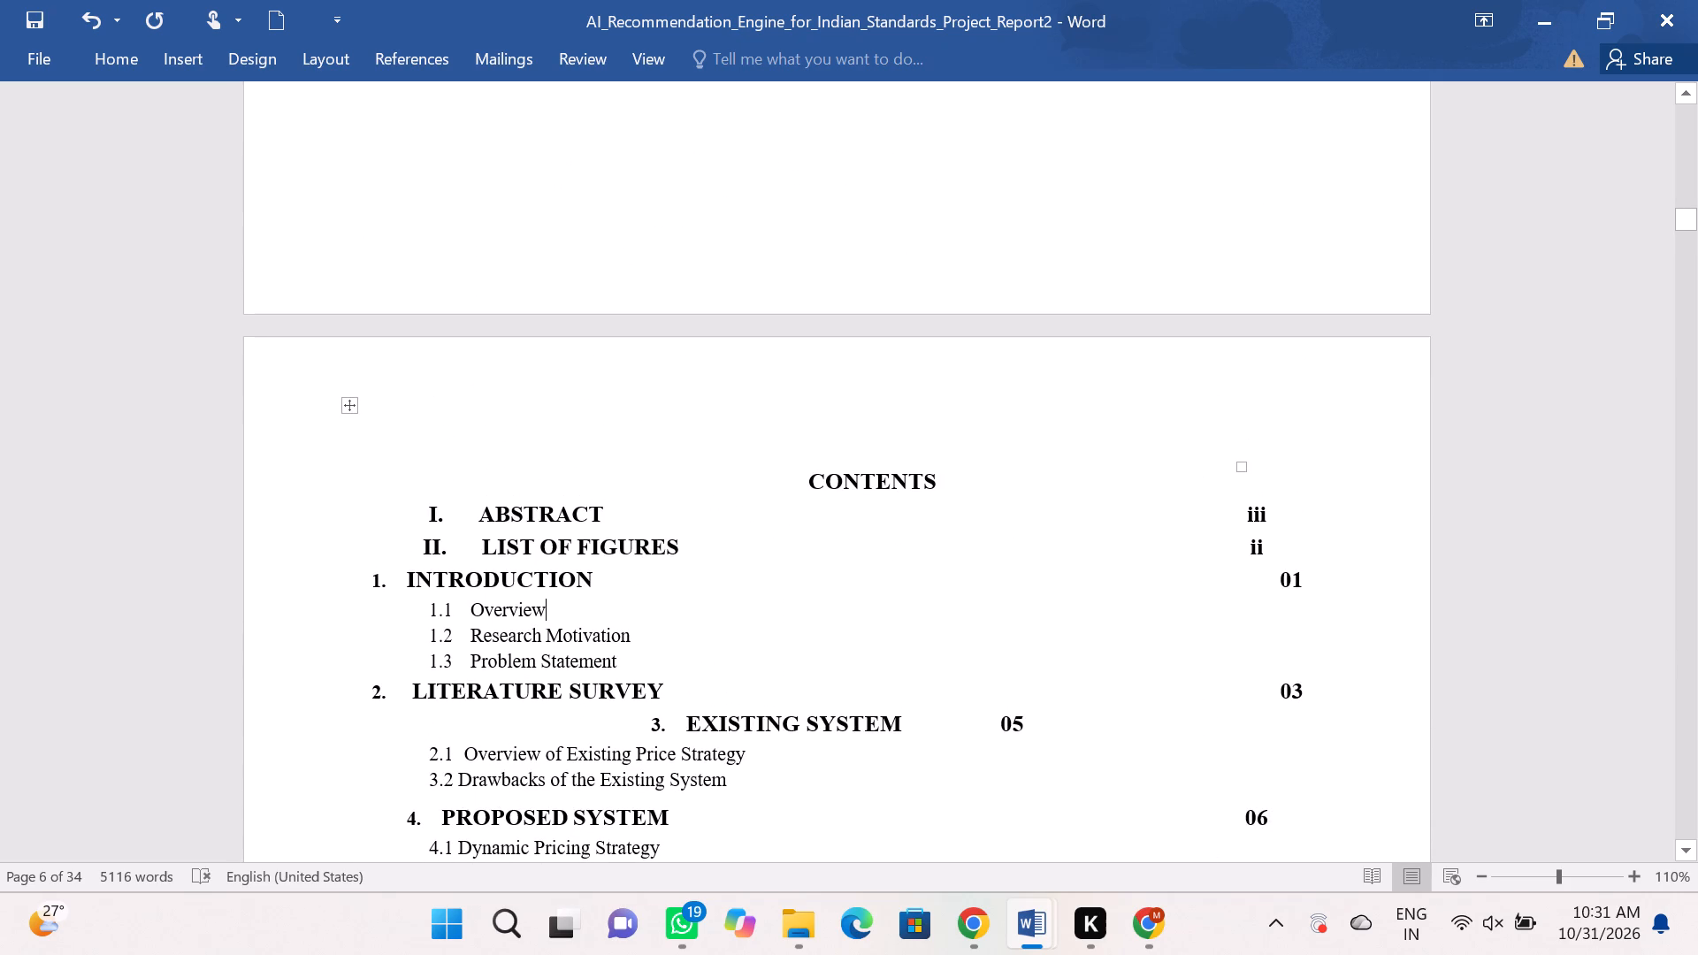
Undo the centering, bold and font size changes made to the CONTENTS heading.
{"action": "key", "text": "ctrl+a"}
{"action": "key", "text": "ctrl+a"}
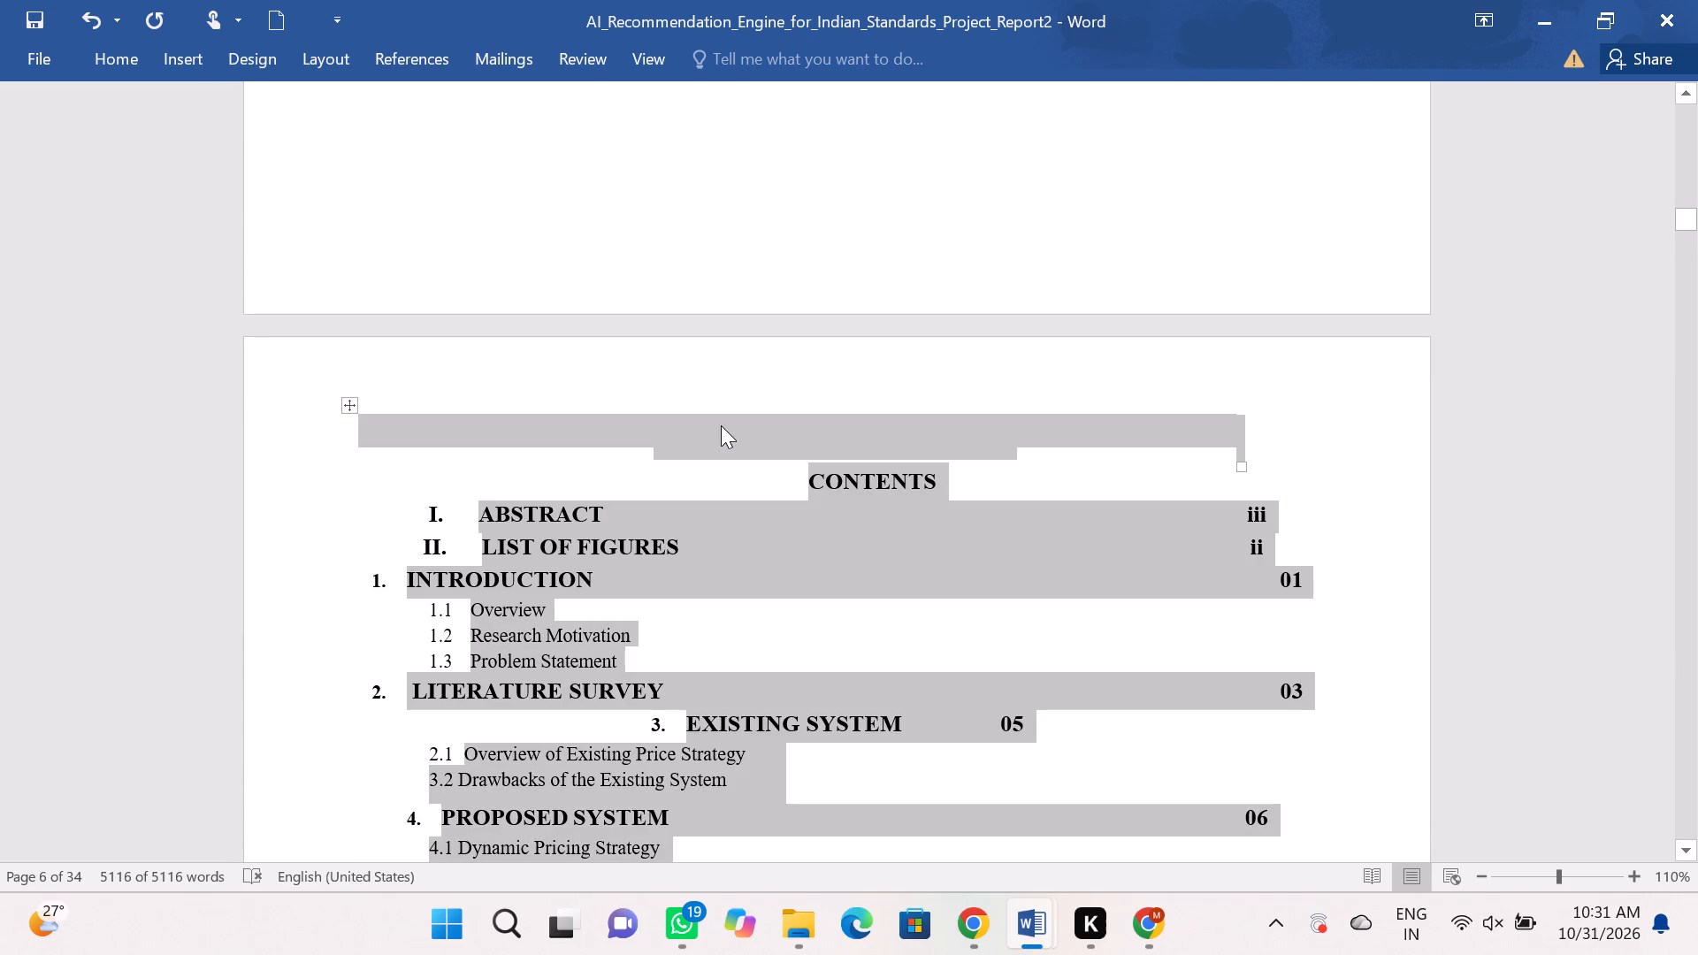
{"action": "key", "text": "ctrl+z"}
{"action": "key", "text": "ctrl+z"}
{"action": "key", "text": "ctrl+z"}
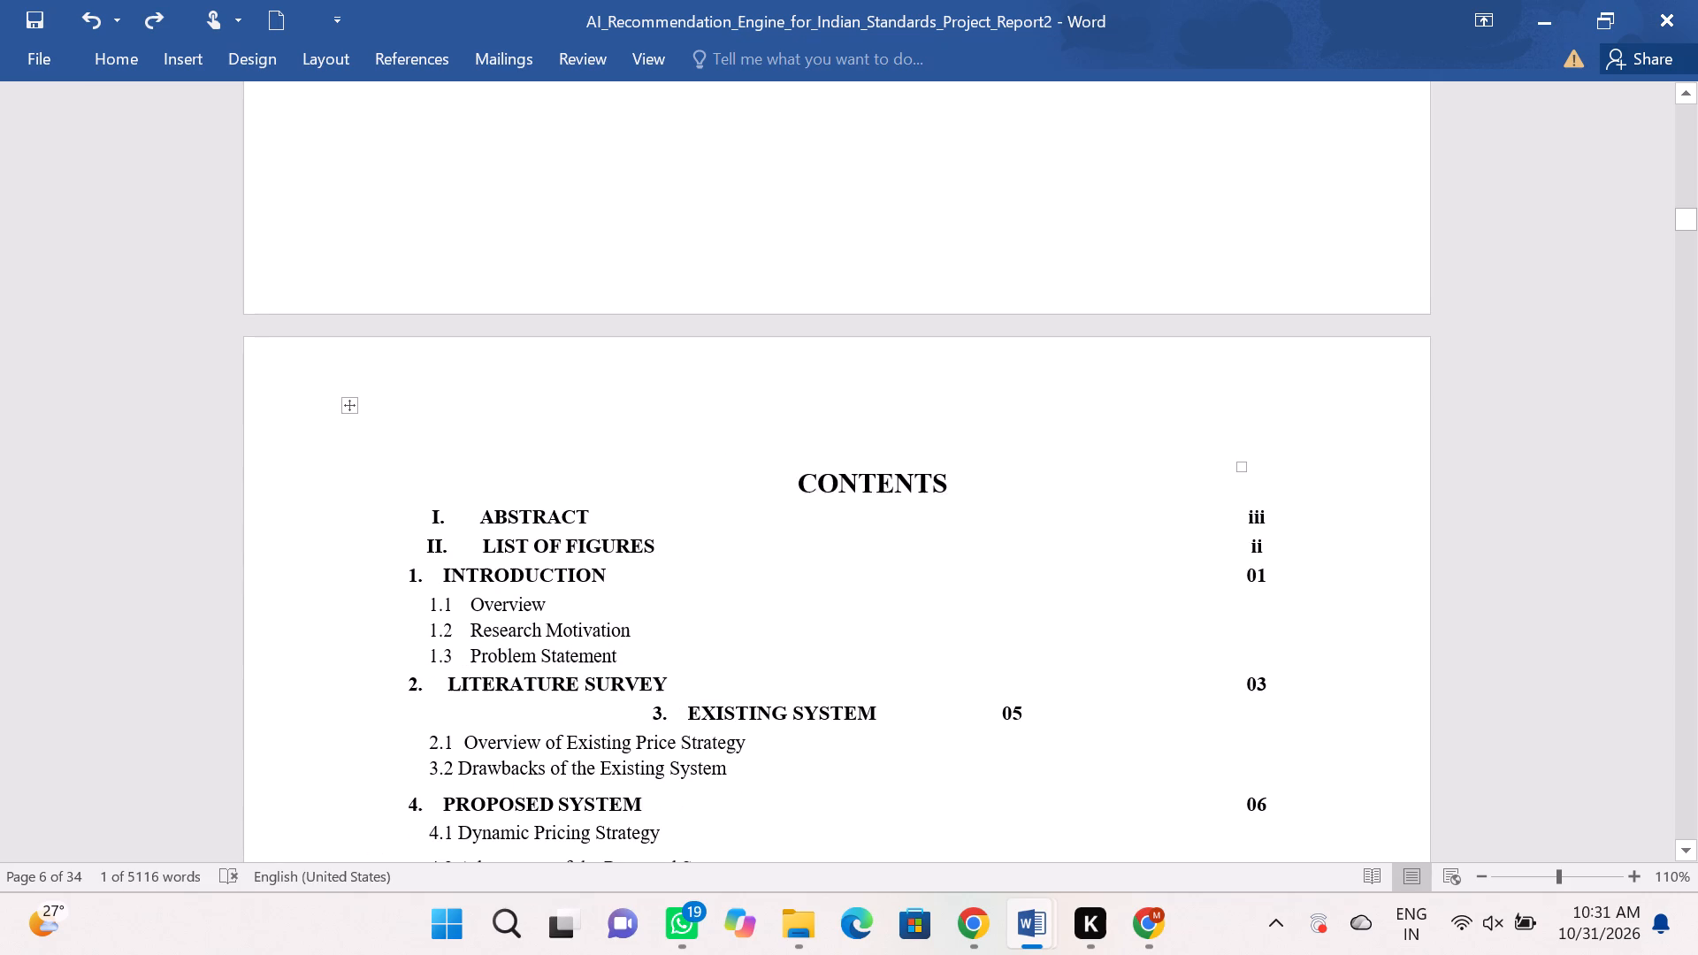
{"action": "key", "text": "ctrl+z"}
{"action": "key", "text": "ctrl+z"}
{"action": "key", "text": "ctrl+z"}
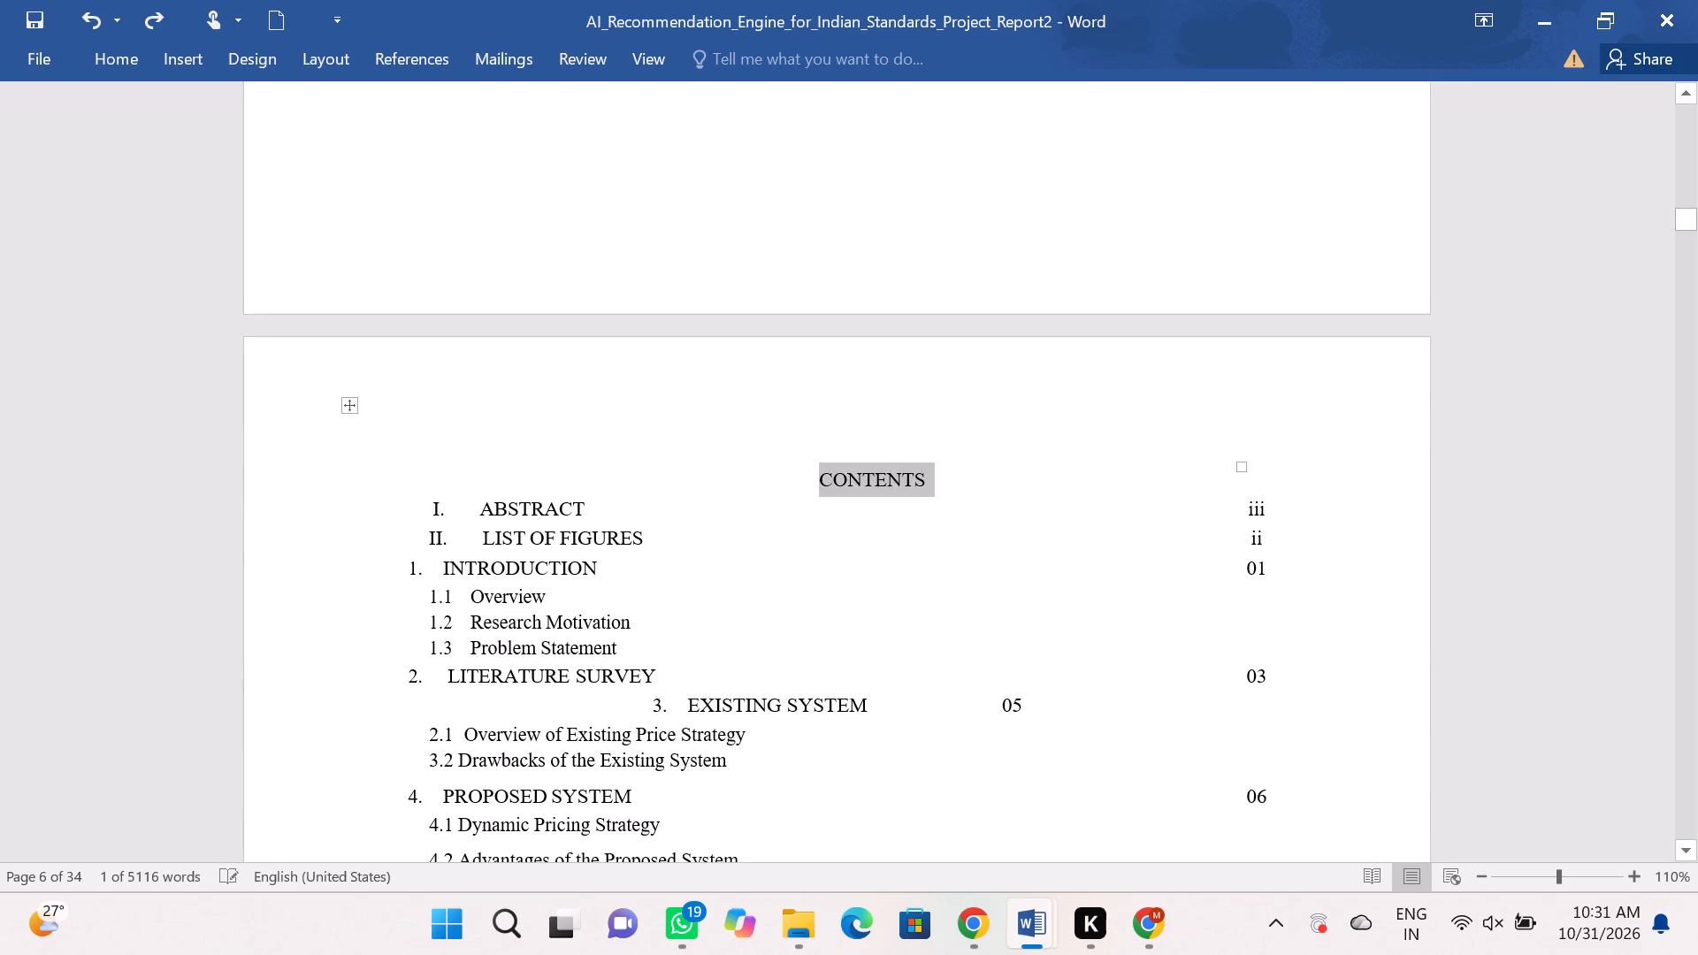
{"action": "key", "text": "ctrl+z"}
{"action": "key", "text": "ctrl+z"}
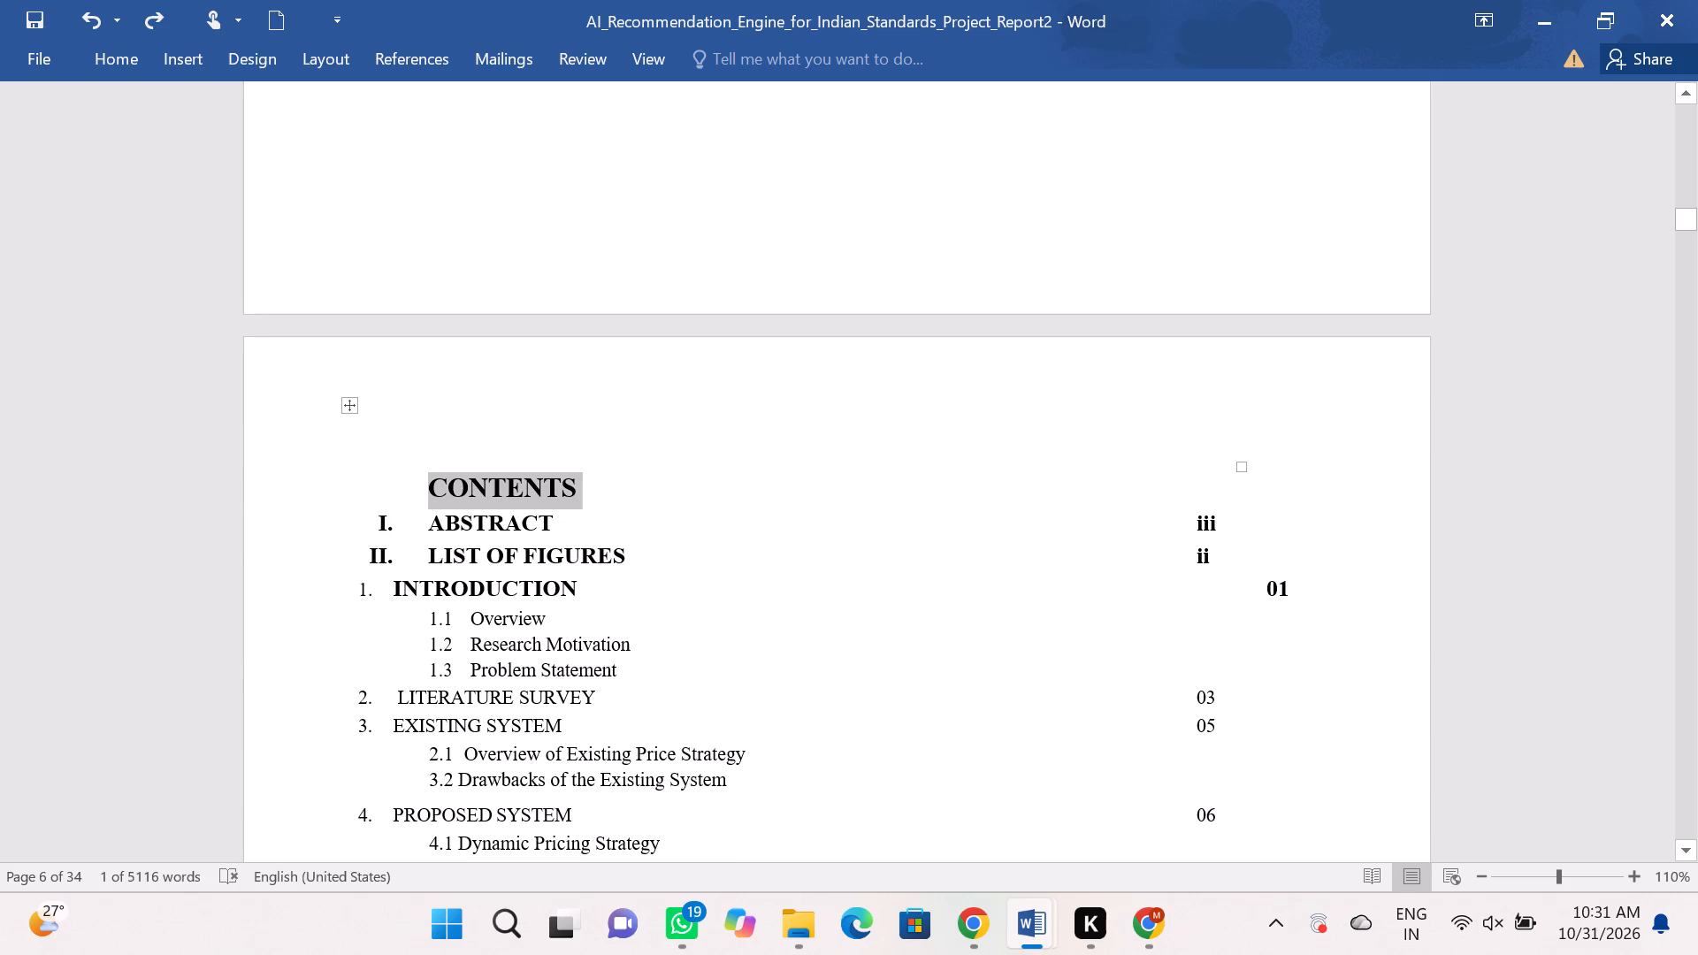
Undo the earlier heading, ABSTRACT, LIST OF FIGURES and INTRODUCTION formatting, back to restoring the 10.1 row of the figures table.
{"action": "scroll", "coordinate": [709, 538], "scroll_direction": "down", "scroll_amount": 2}
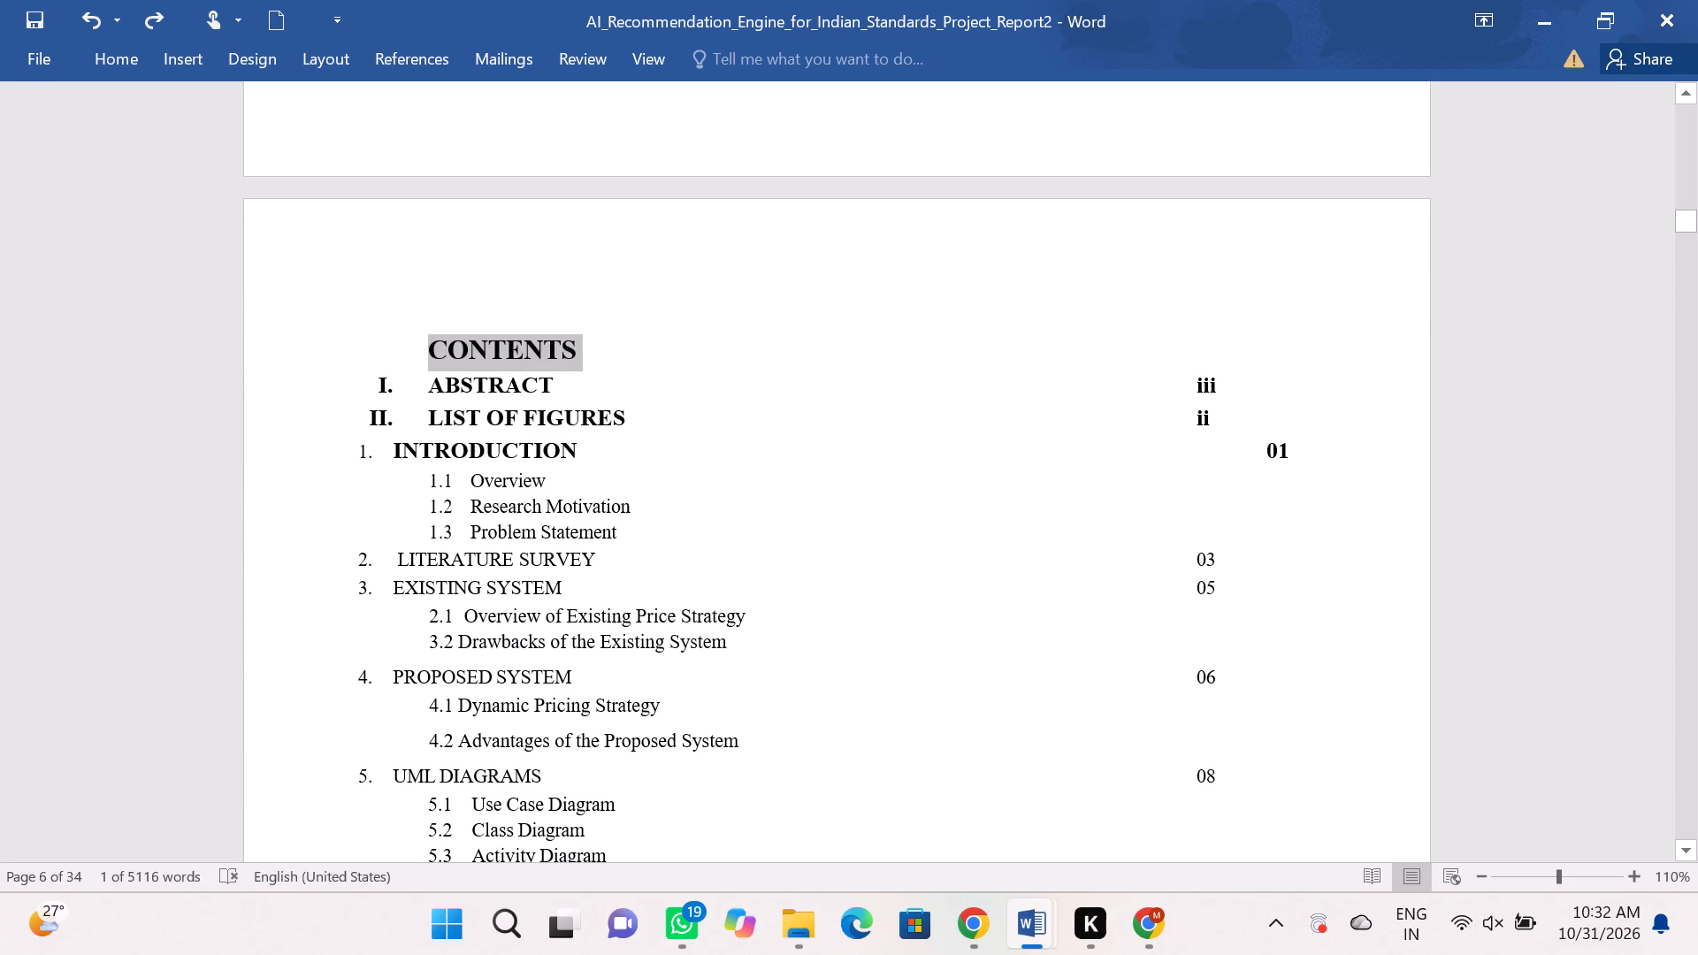
{"action": "left_click", "coordinate": [617, 565]}
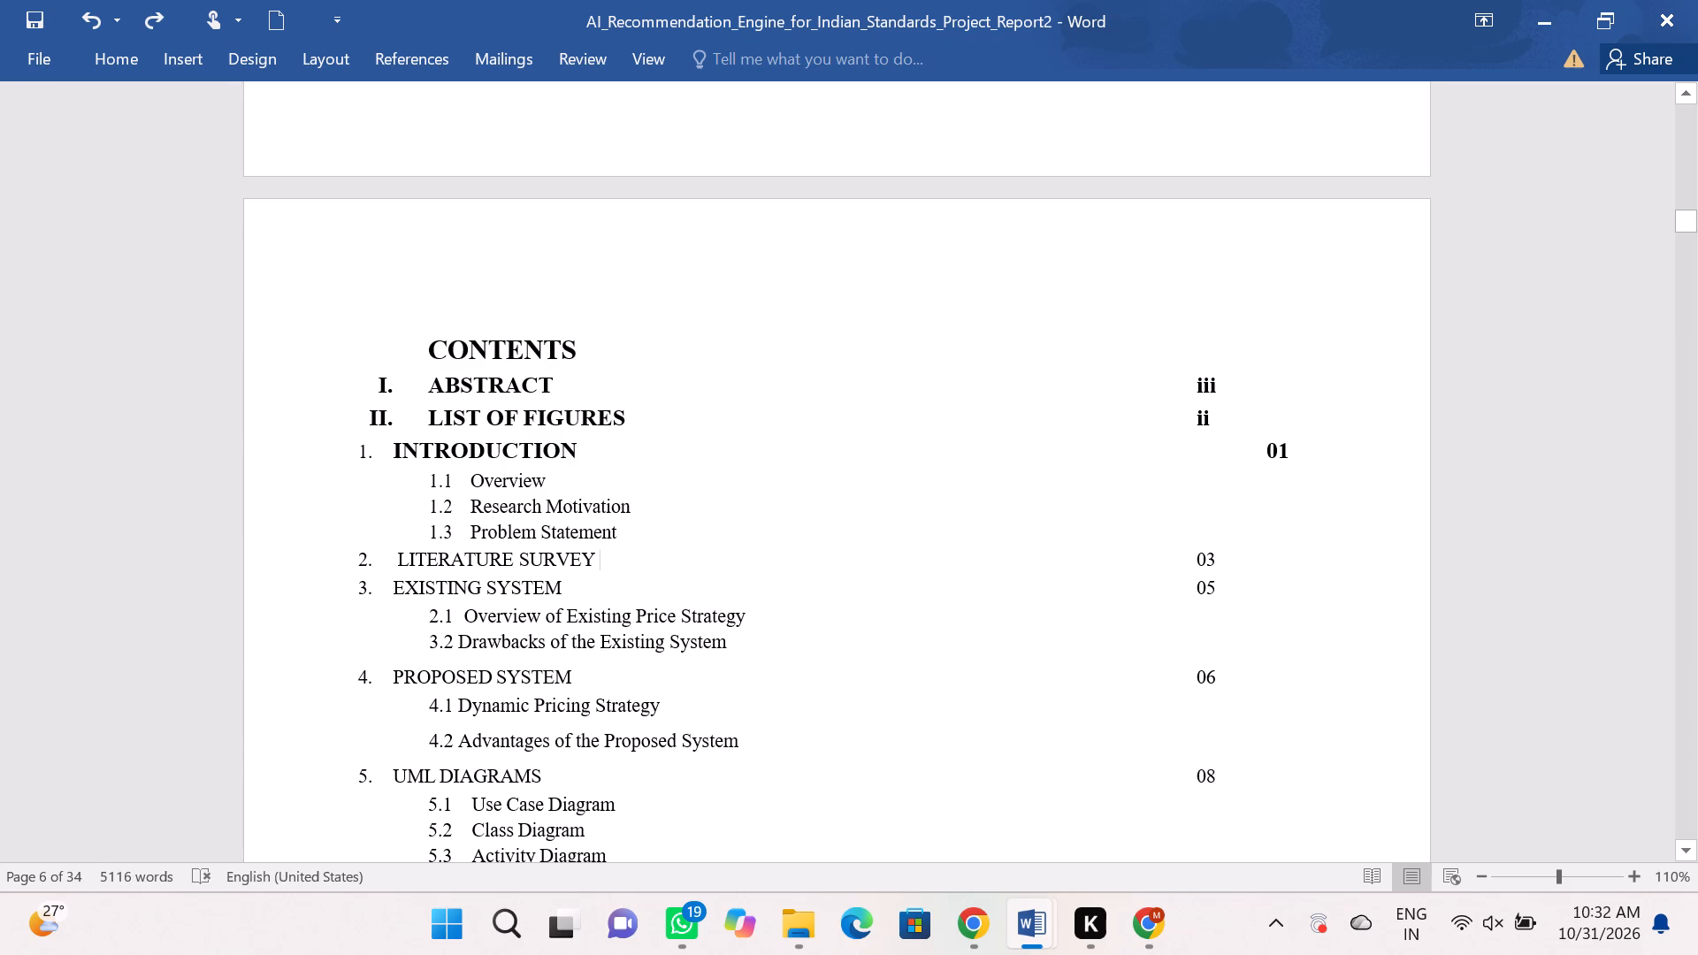
{"action": "key", "text": "ctrl+z"}
{"action": "key", "text": "ctrl+z"}
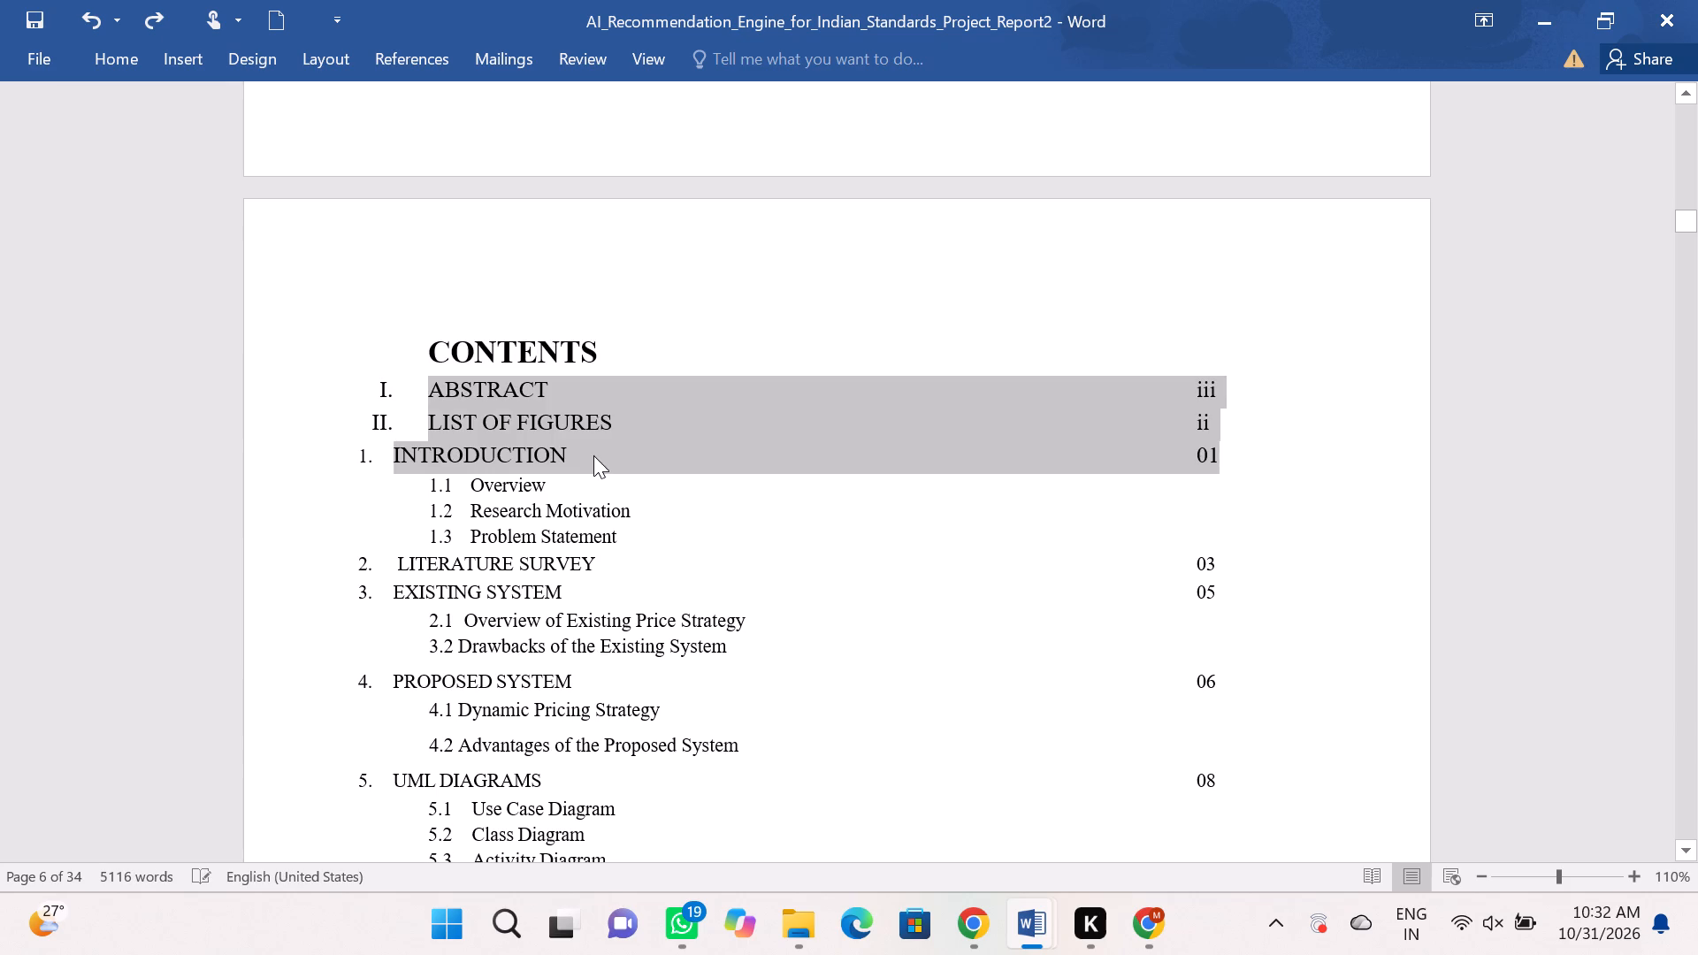
{"action": "key", "text": "ctrl+z"}
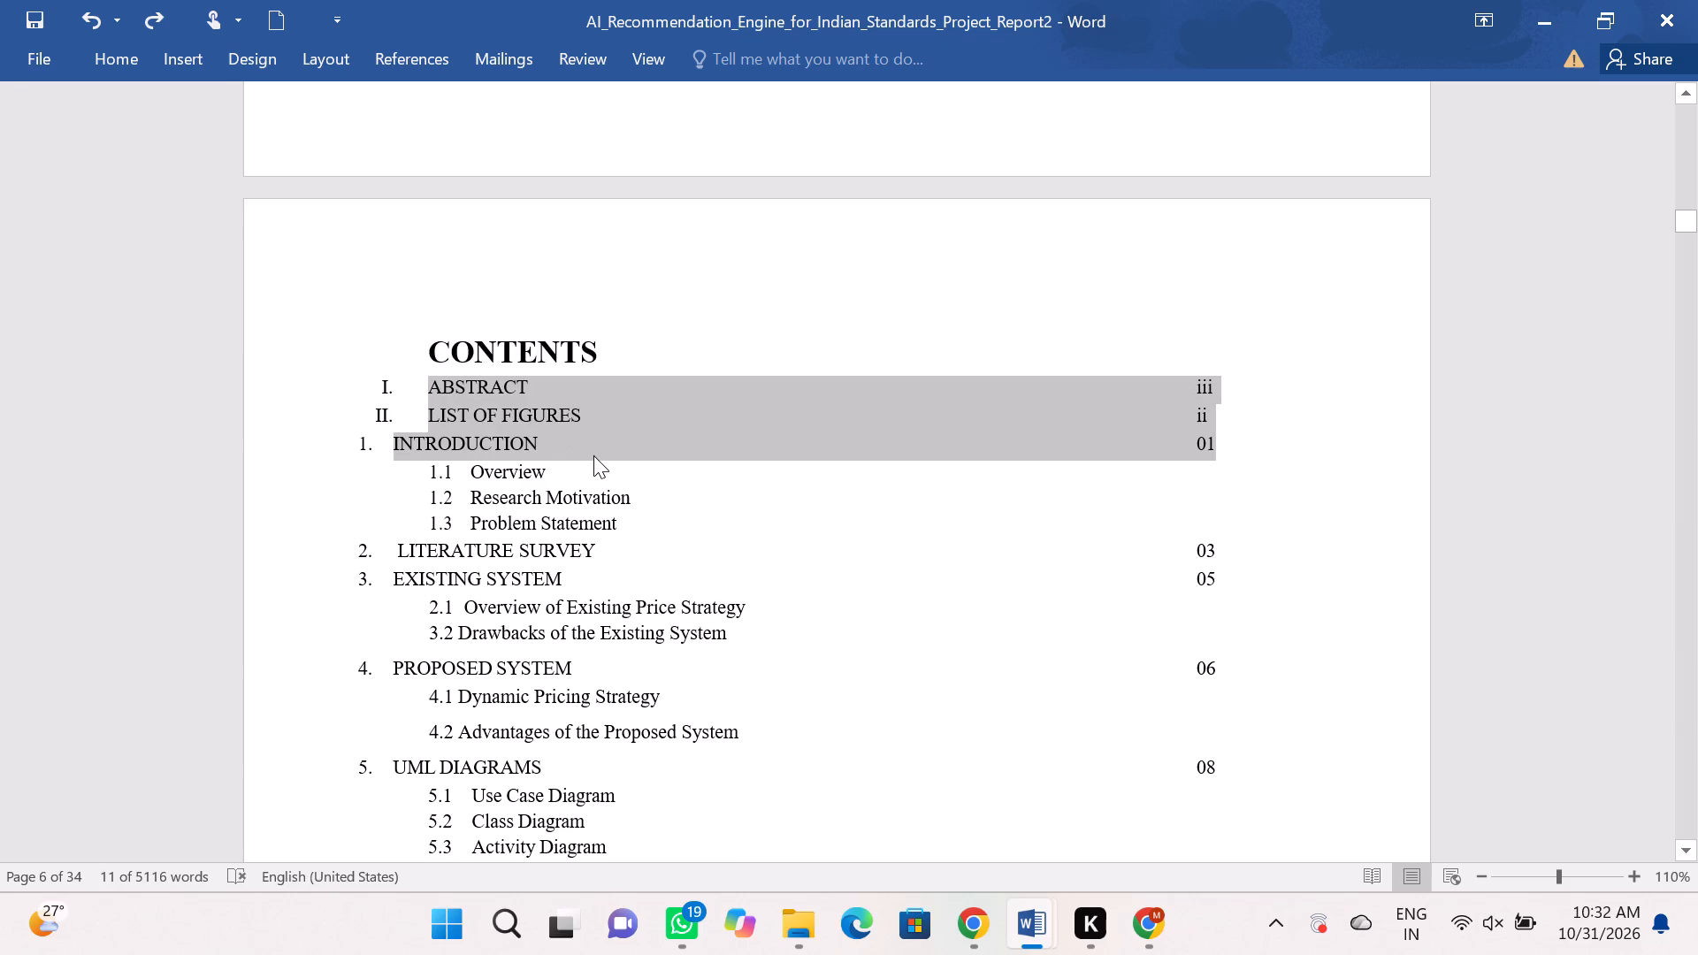
{"action": "key", "text": "ctrl+z"}
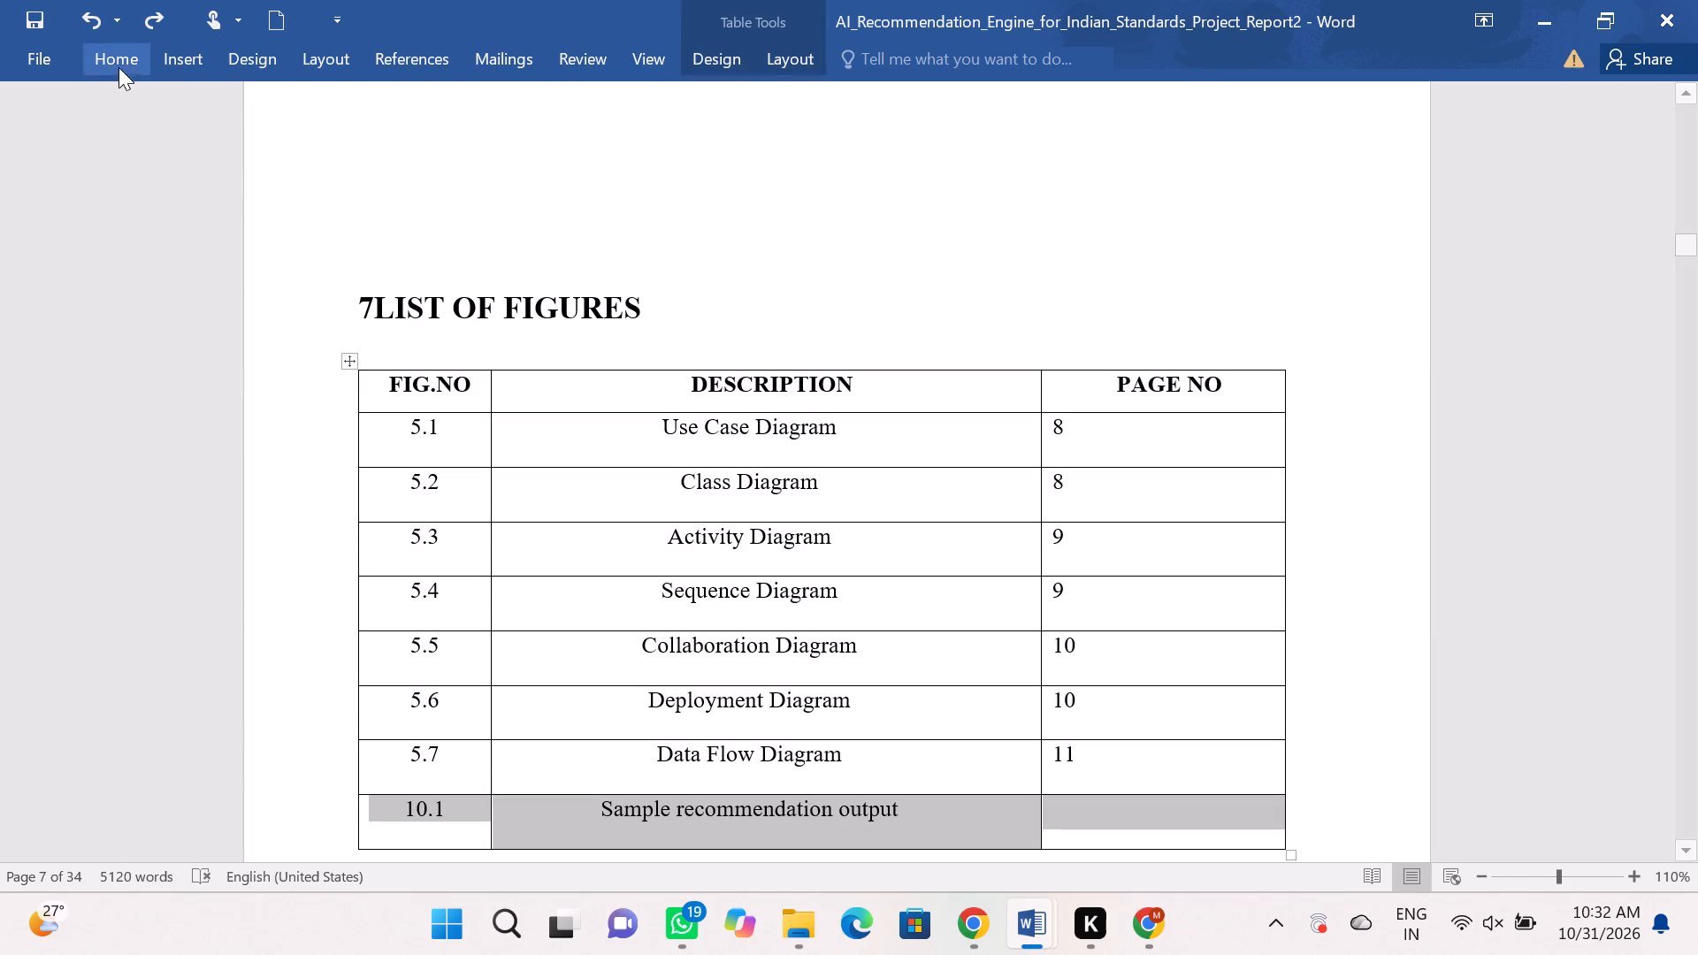
Delete the 10.1 Sample recommendation output row from the LIST OF FIGURES table.
{"action": "left_click", "coordinate": [195, 57]}
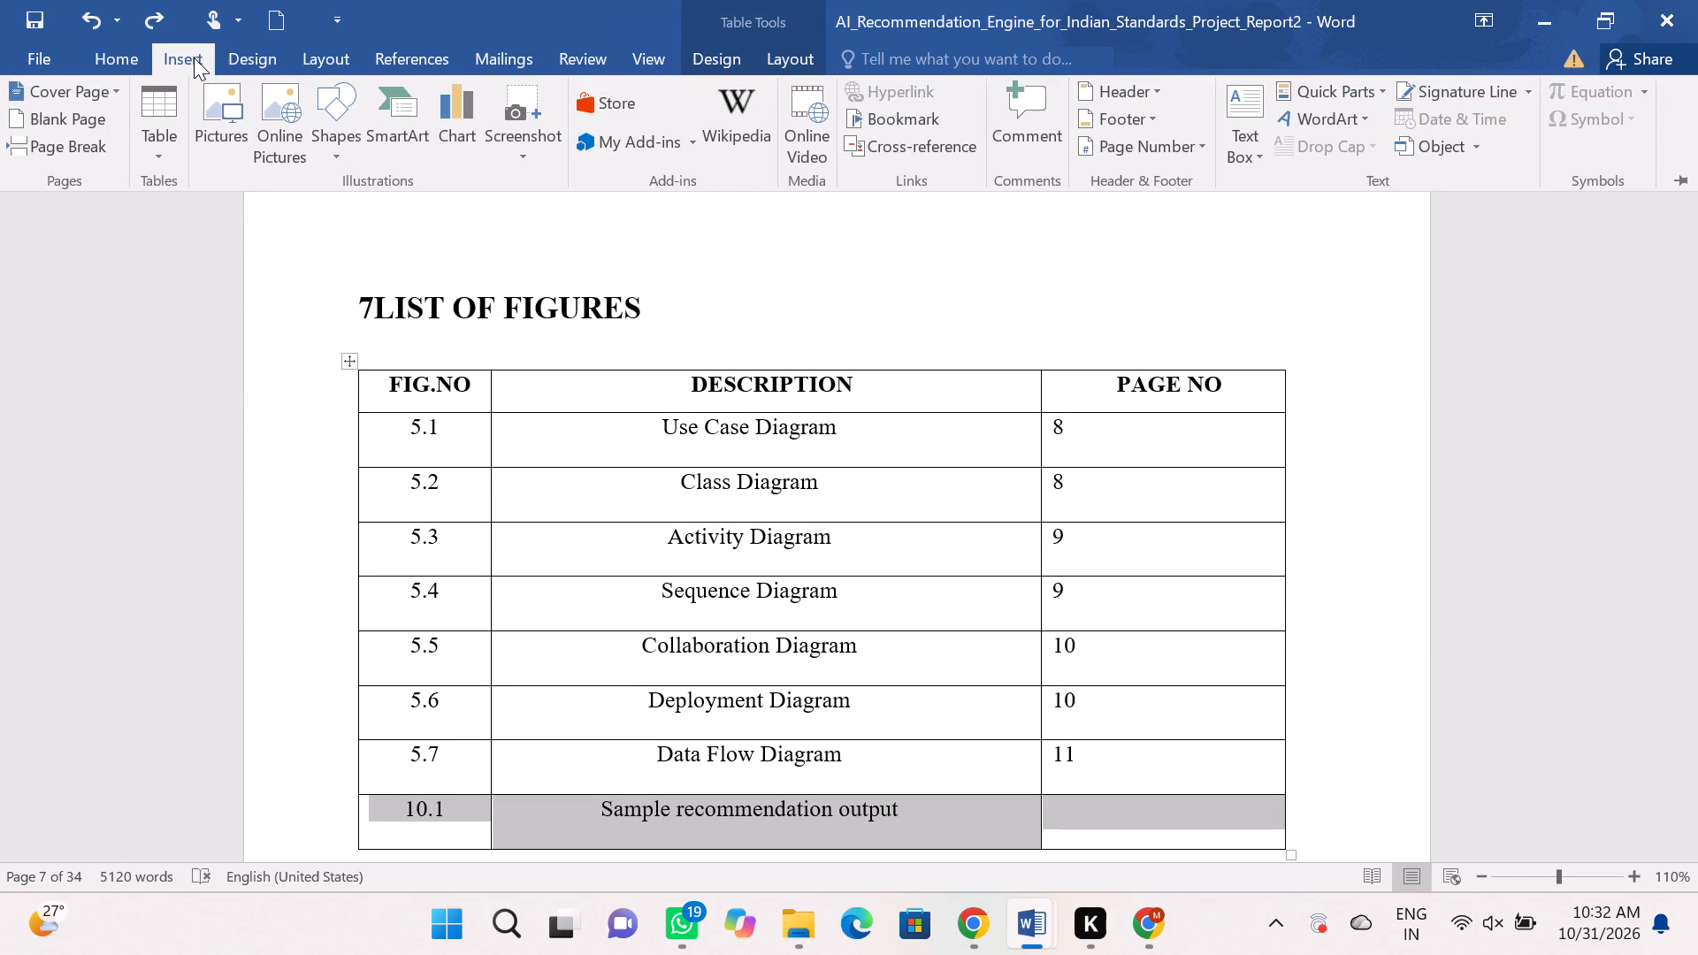
{"action": "right_click", "coordinate": [595, 827]}
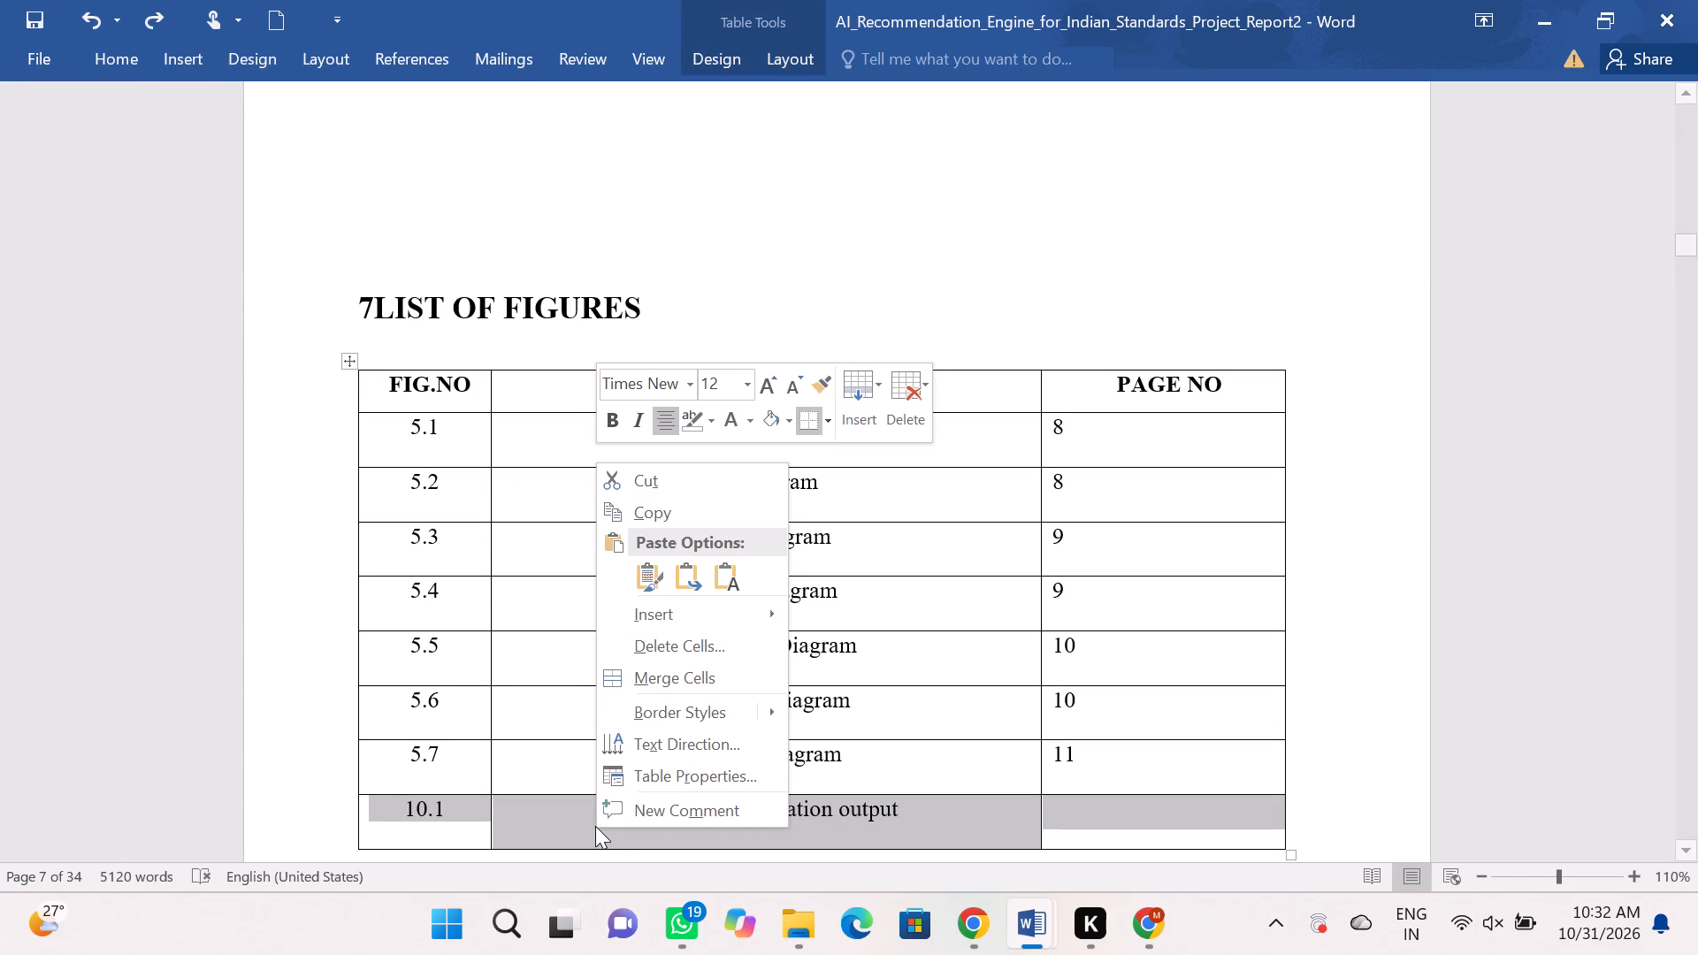
{"action": "left_click", "coordinate": [905, 398]}
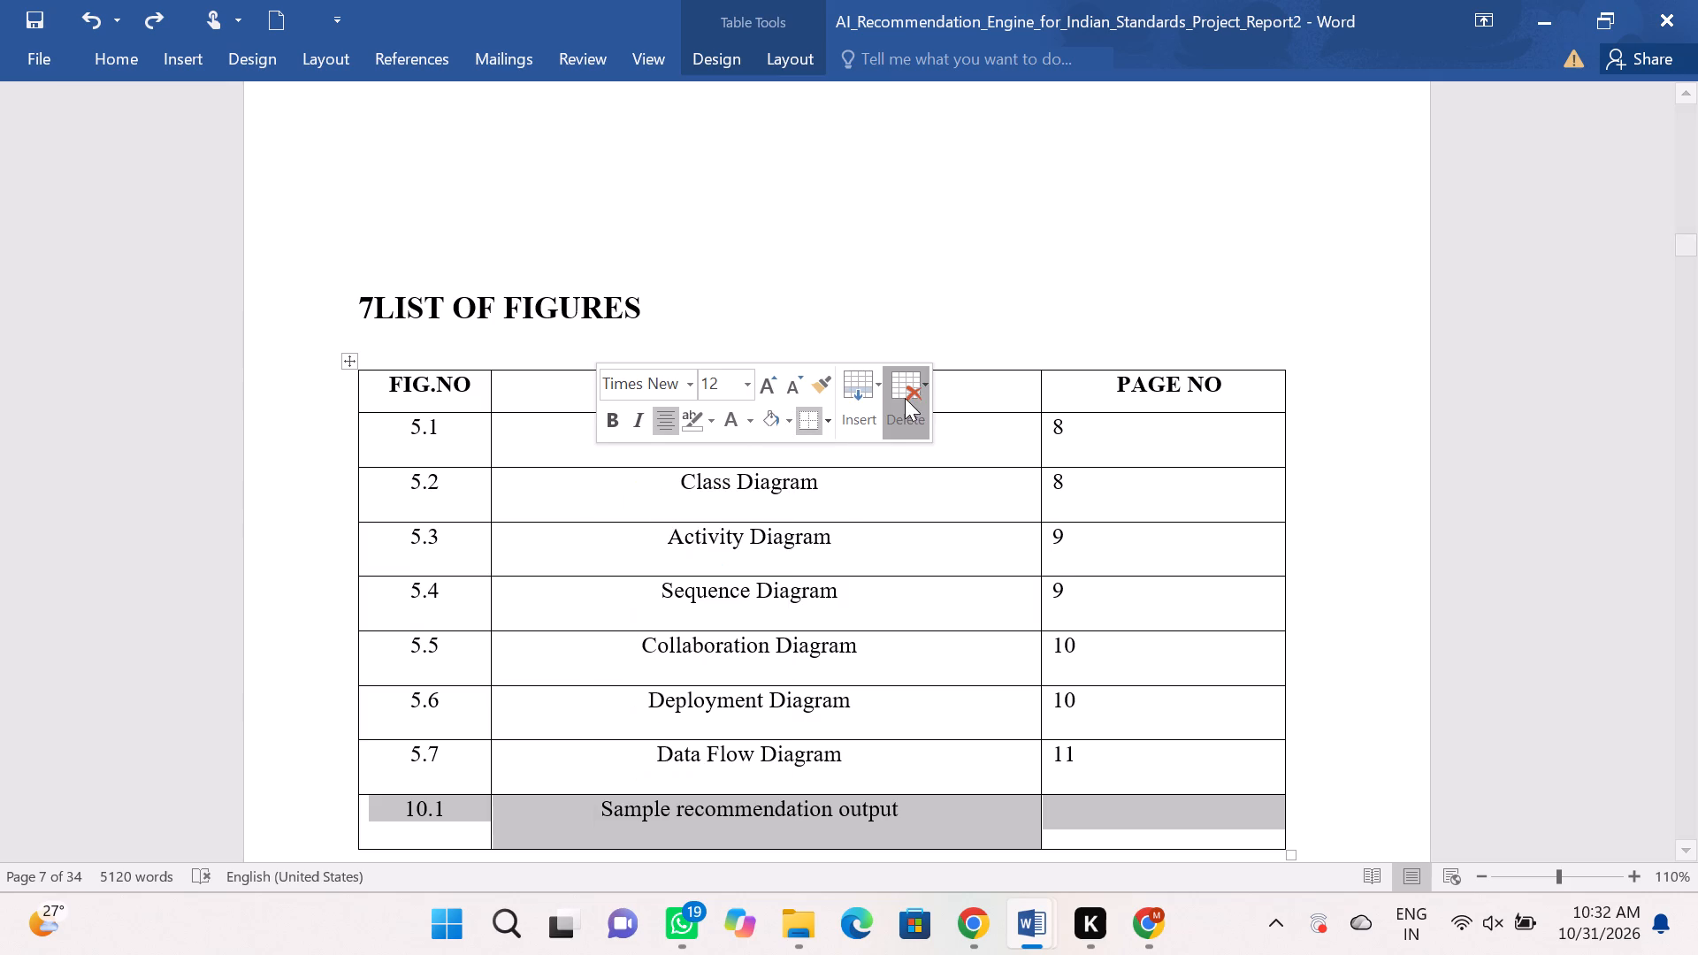
{"action": "left_click", "coordinate": [911, 527]}
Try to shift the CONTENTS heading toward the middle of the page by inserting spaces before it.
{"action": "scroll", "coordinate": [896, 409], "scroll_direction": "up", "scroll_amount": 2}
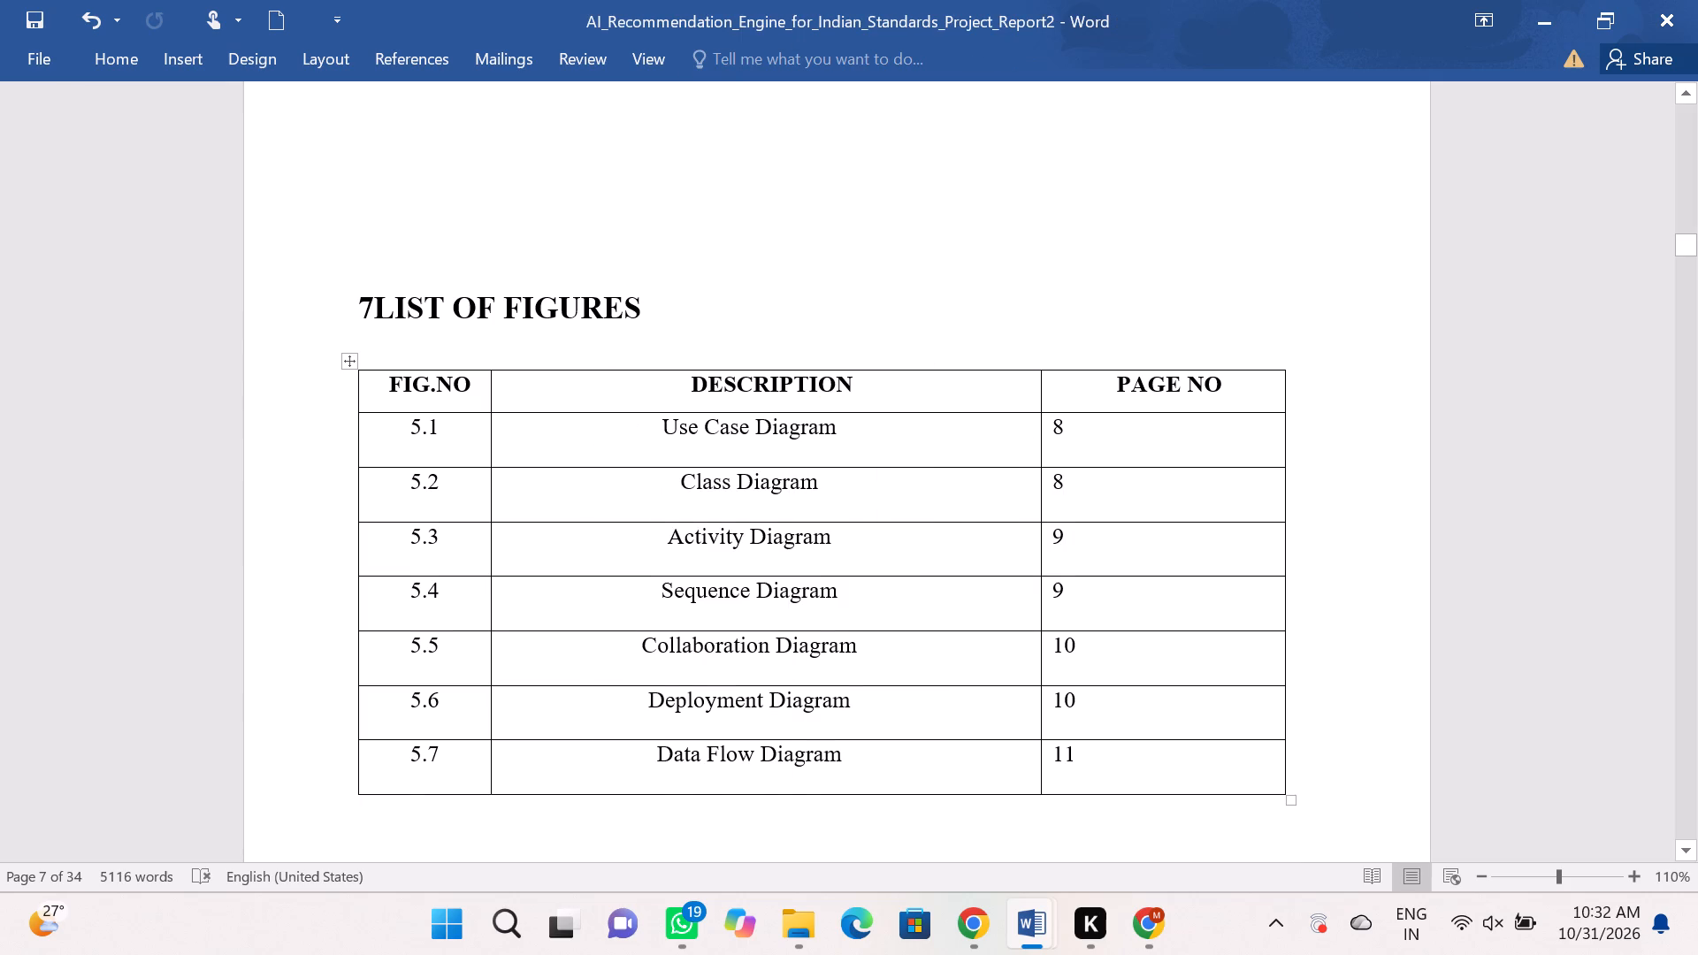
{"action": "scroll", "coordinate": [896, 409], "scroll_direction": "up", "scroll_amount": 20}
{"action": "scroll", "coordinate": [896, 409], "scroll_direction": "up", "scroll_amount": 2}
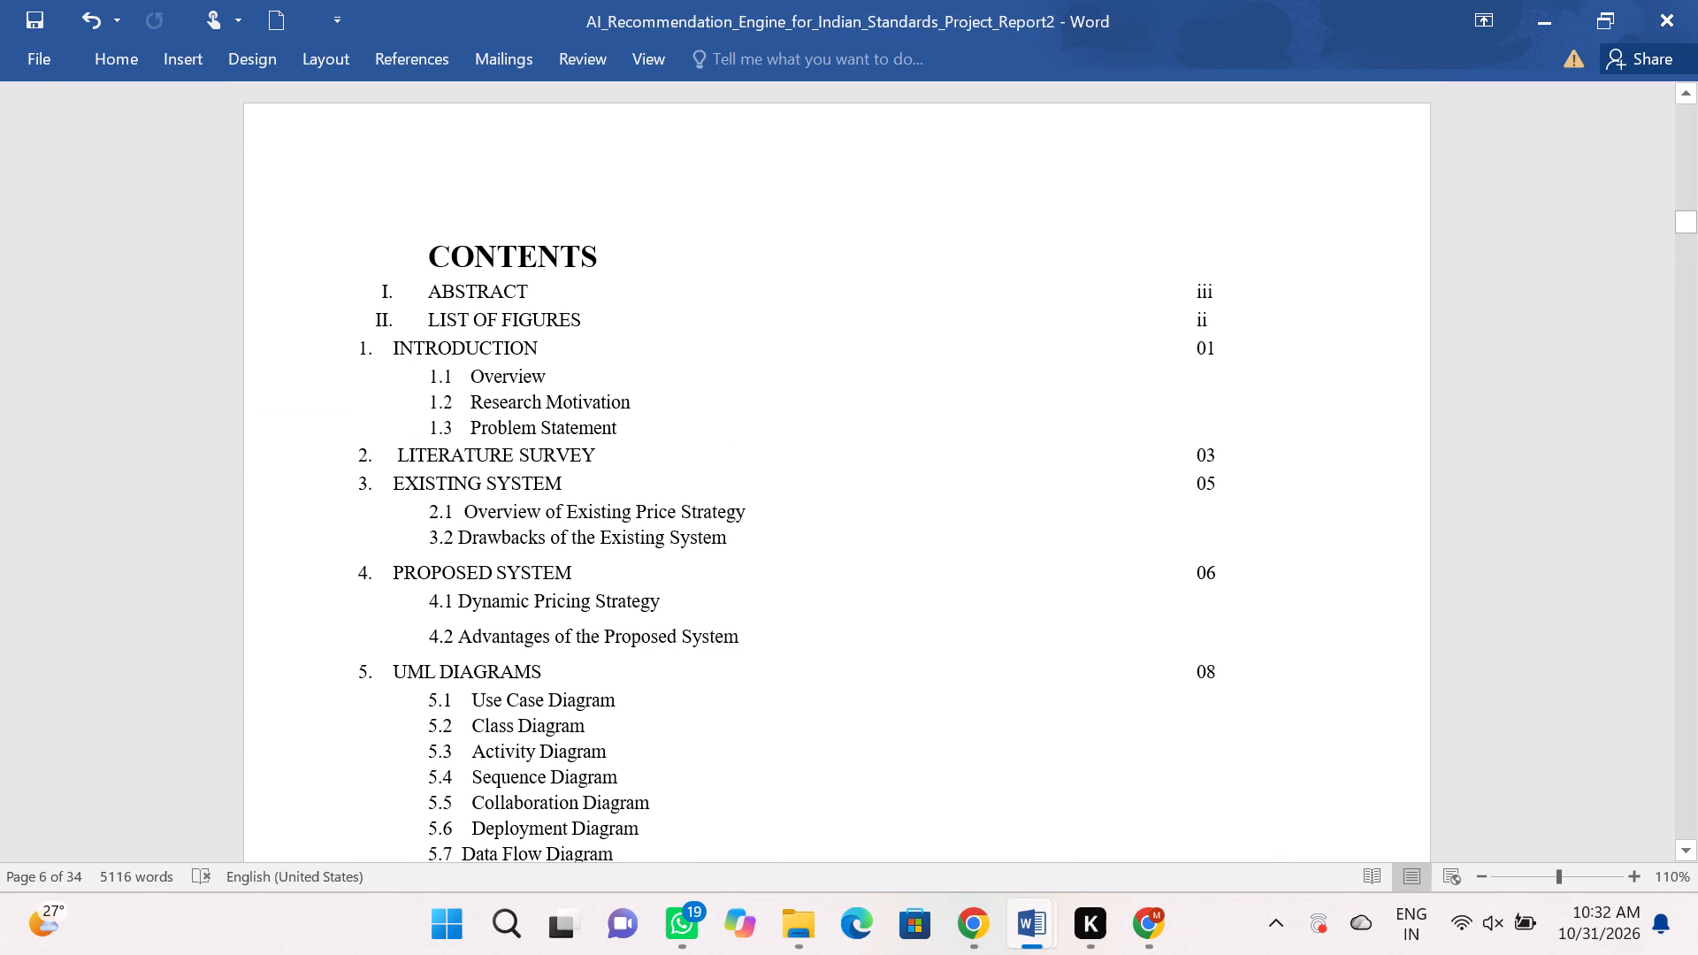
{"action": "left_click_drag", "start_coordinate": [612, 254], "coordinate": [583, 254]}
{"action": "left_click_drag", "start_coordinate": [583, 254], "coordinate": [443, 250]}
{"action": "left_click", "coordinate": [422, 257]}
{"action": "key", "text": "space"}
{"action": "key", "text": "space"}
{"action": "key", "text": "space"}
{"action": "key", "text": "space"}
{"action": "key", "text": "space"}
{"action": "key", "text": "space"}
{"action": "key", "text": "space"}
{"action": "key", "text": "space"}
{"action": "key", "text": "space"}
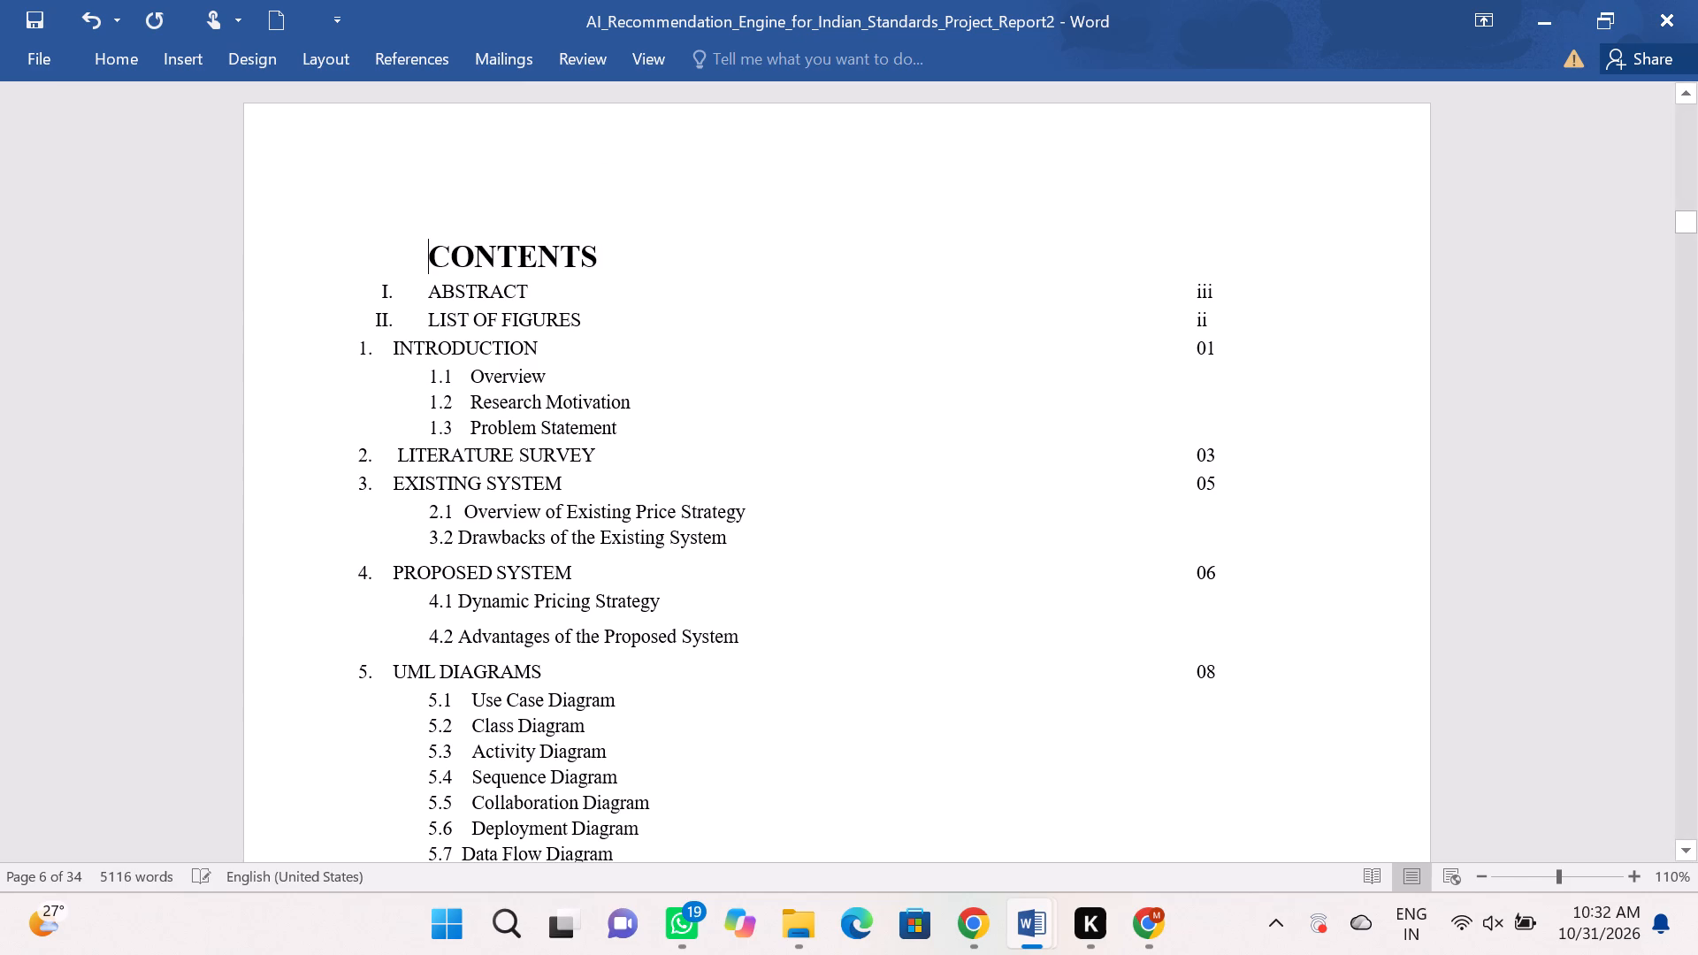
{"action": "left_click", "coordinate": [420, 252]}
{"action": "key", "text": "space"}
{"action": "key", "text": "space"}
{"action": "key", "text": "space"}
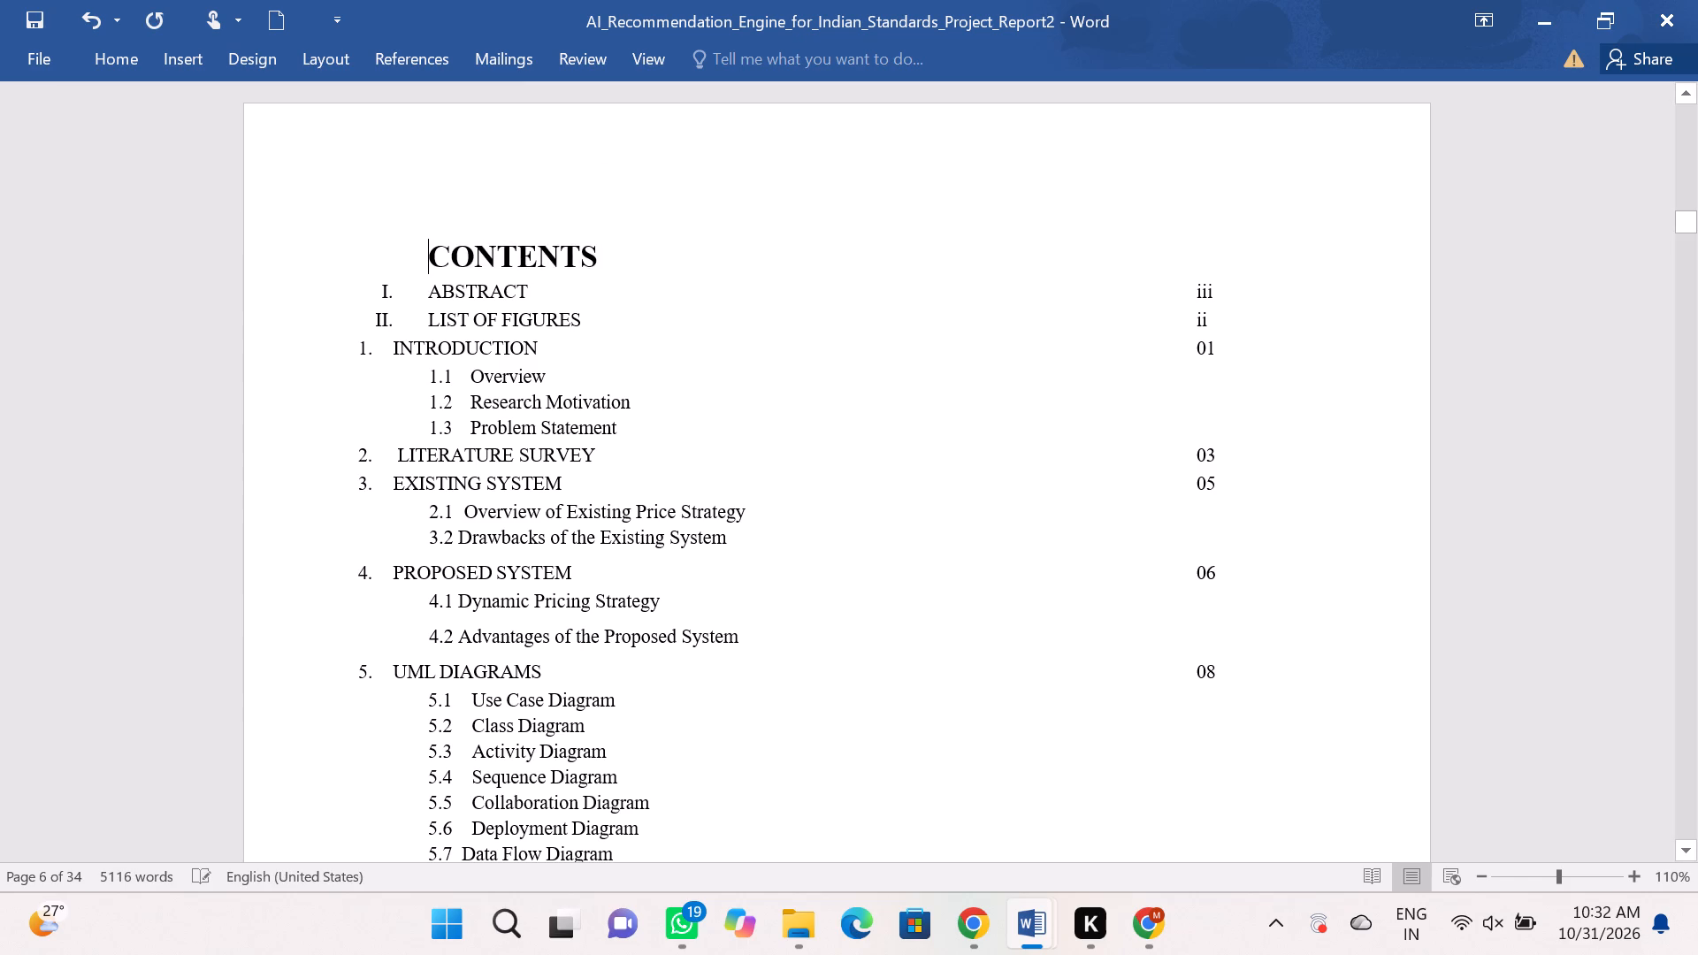
Centre the CONTENTS heading.
{"action": "left_click", "coordinate": [607, 262]}
{"action": "left_click_drag", "start_coordinate": [591, 253], "coordinate": [435, 261]}
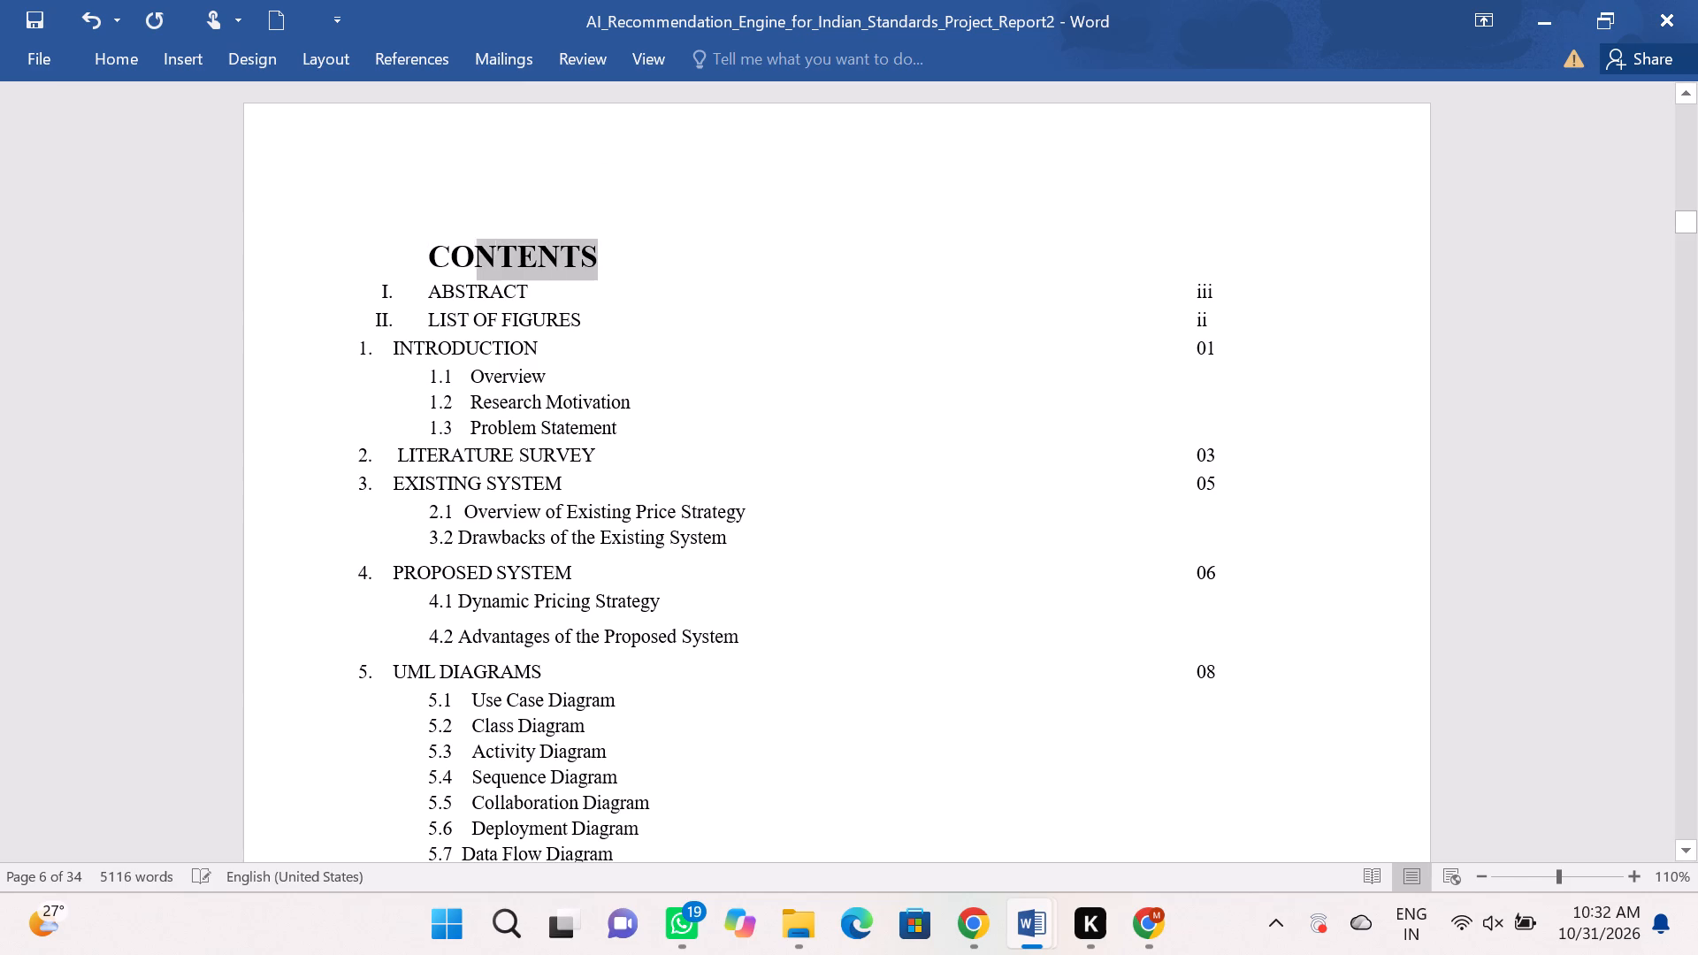
{"action": "left_click_drag", "start_coordinate": [435, 261], "coordinate": [419, 266]}
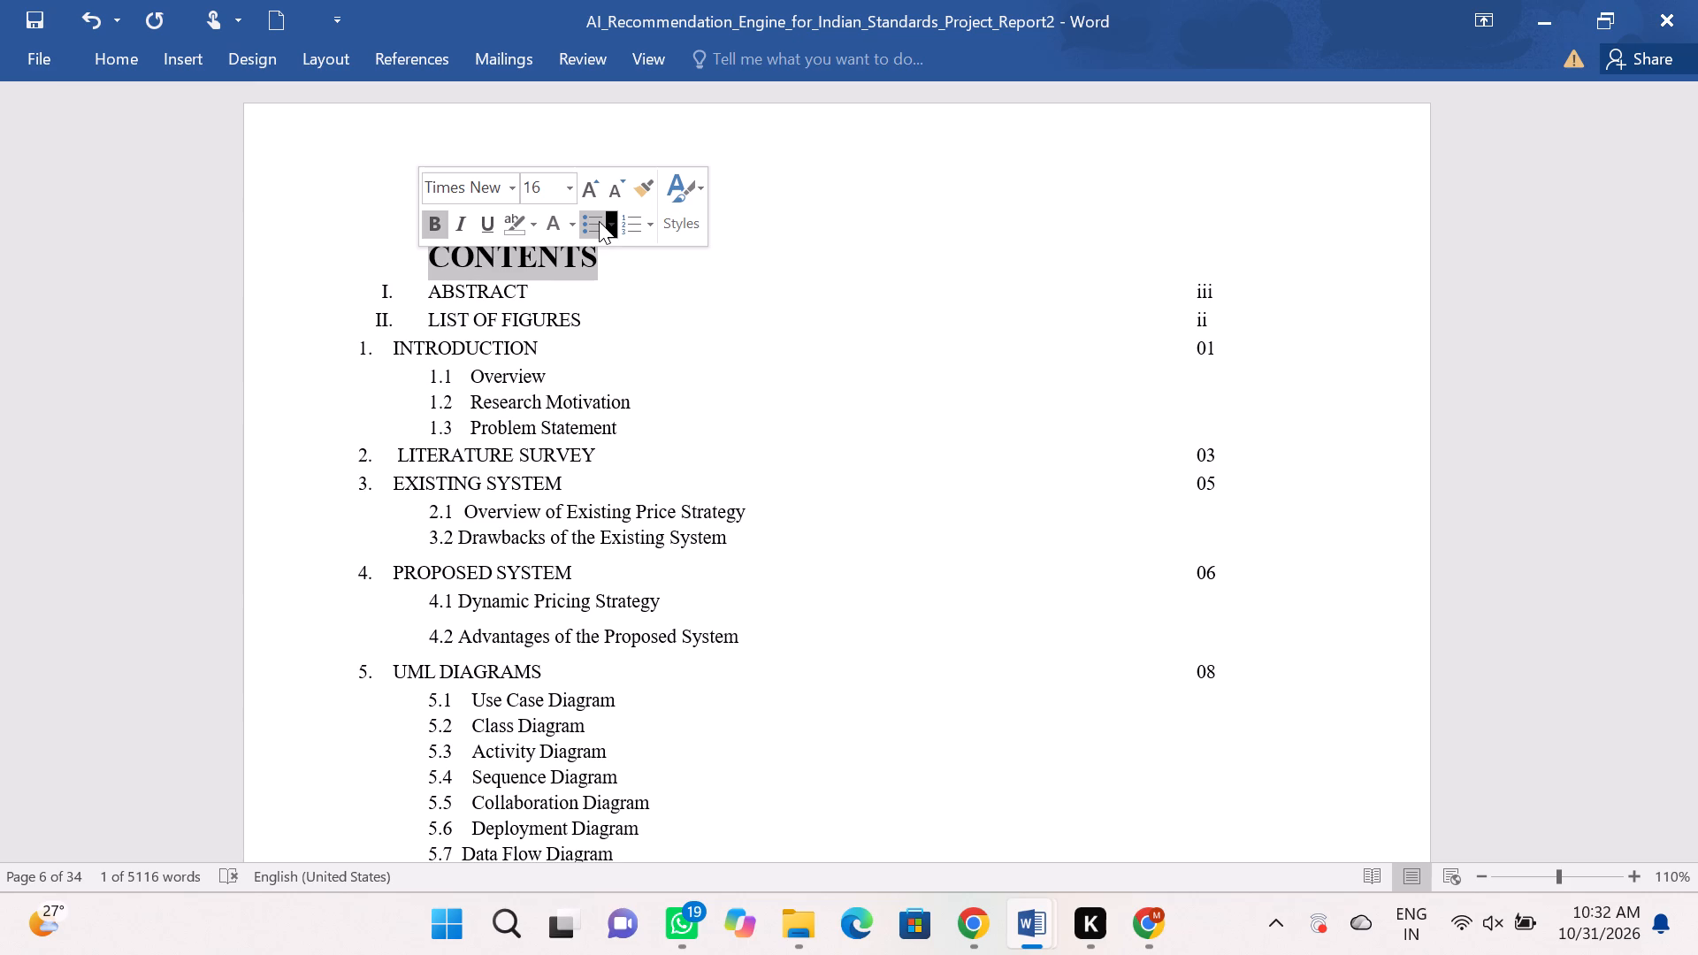
{"action": "left_click", "coordinate": [198, 49]}
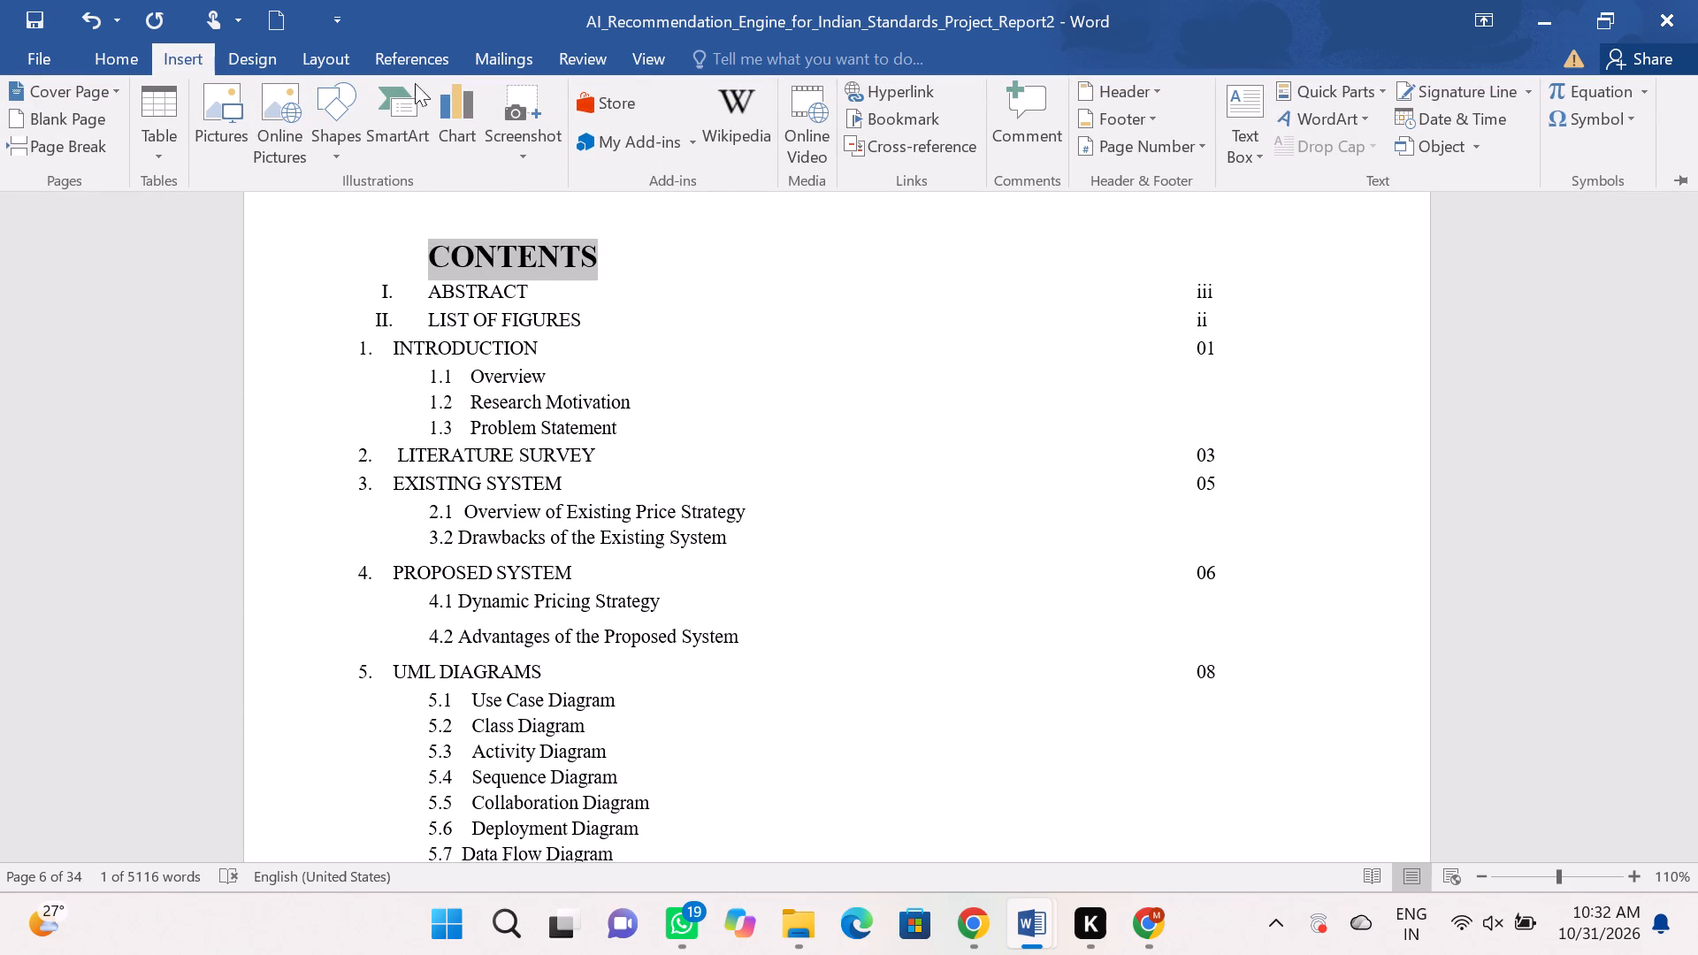
{"action": "left_click", "coordinate": [265, 57]}
{"action": "left_click", "coordinate": [134, 65]}
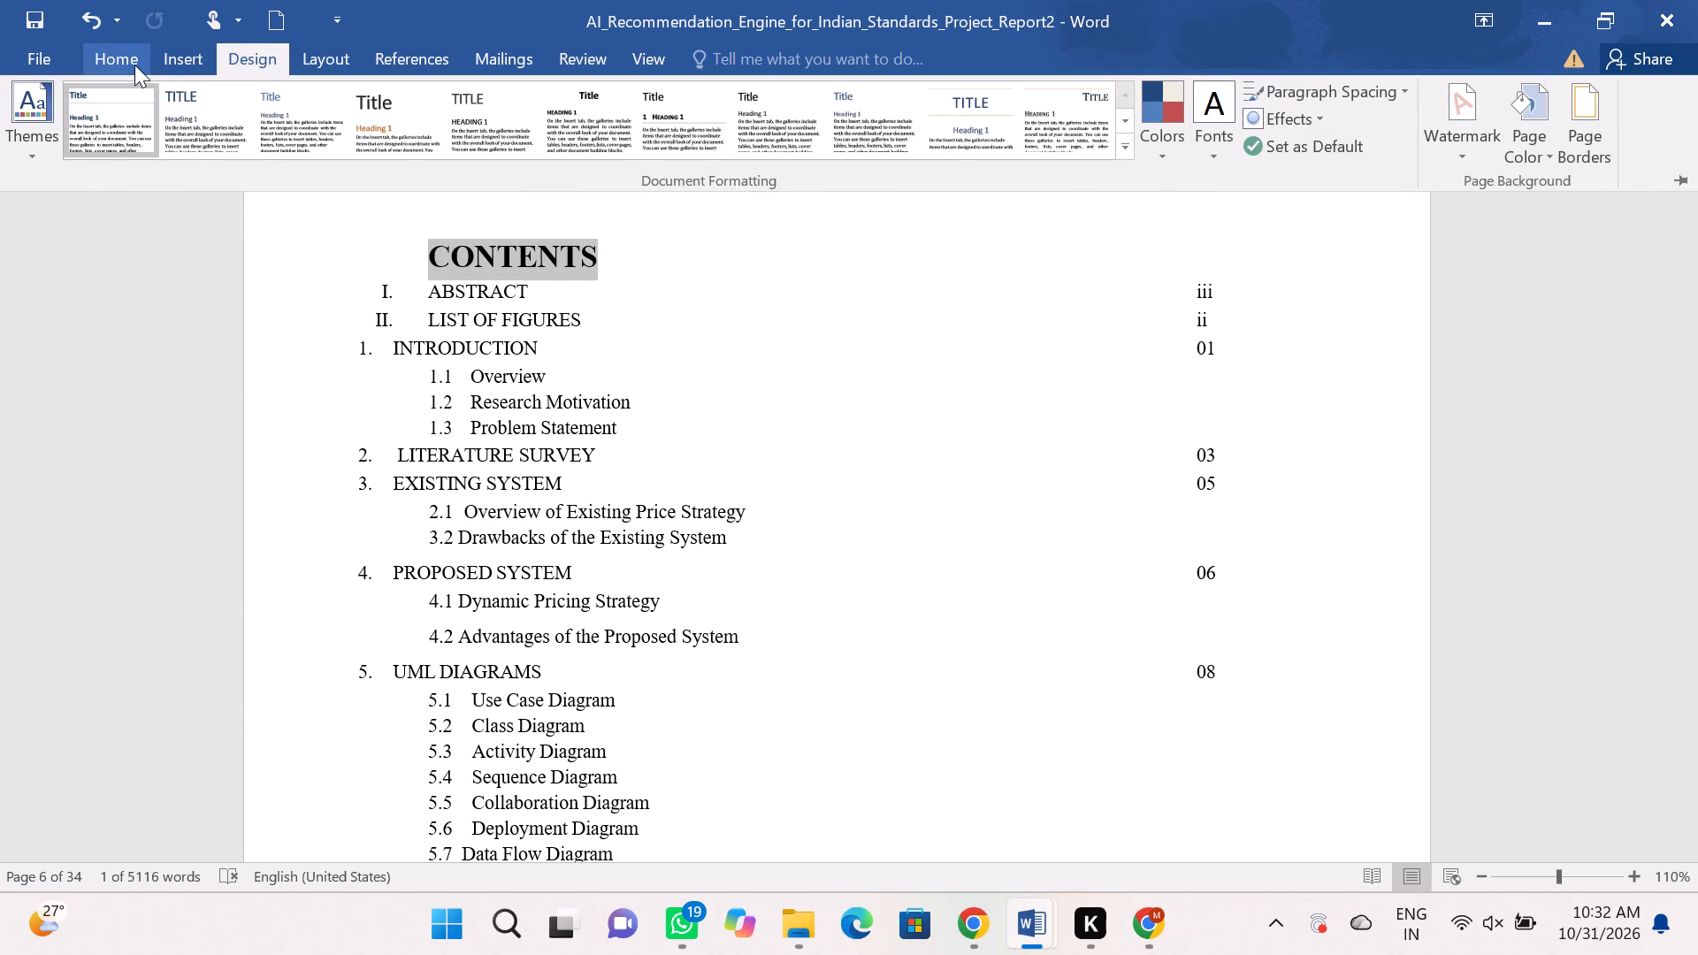
{"action": "left_click", "coordinate": [538, 144]}
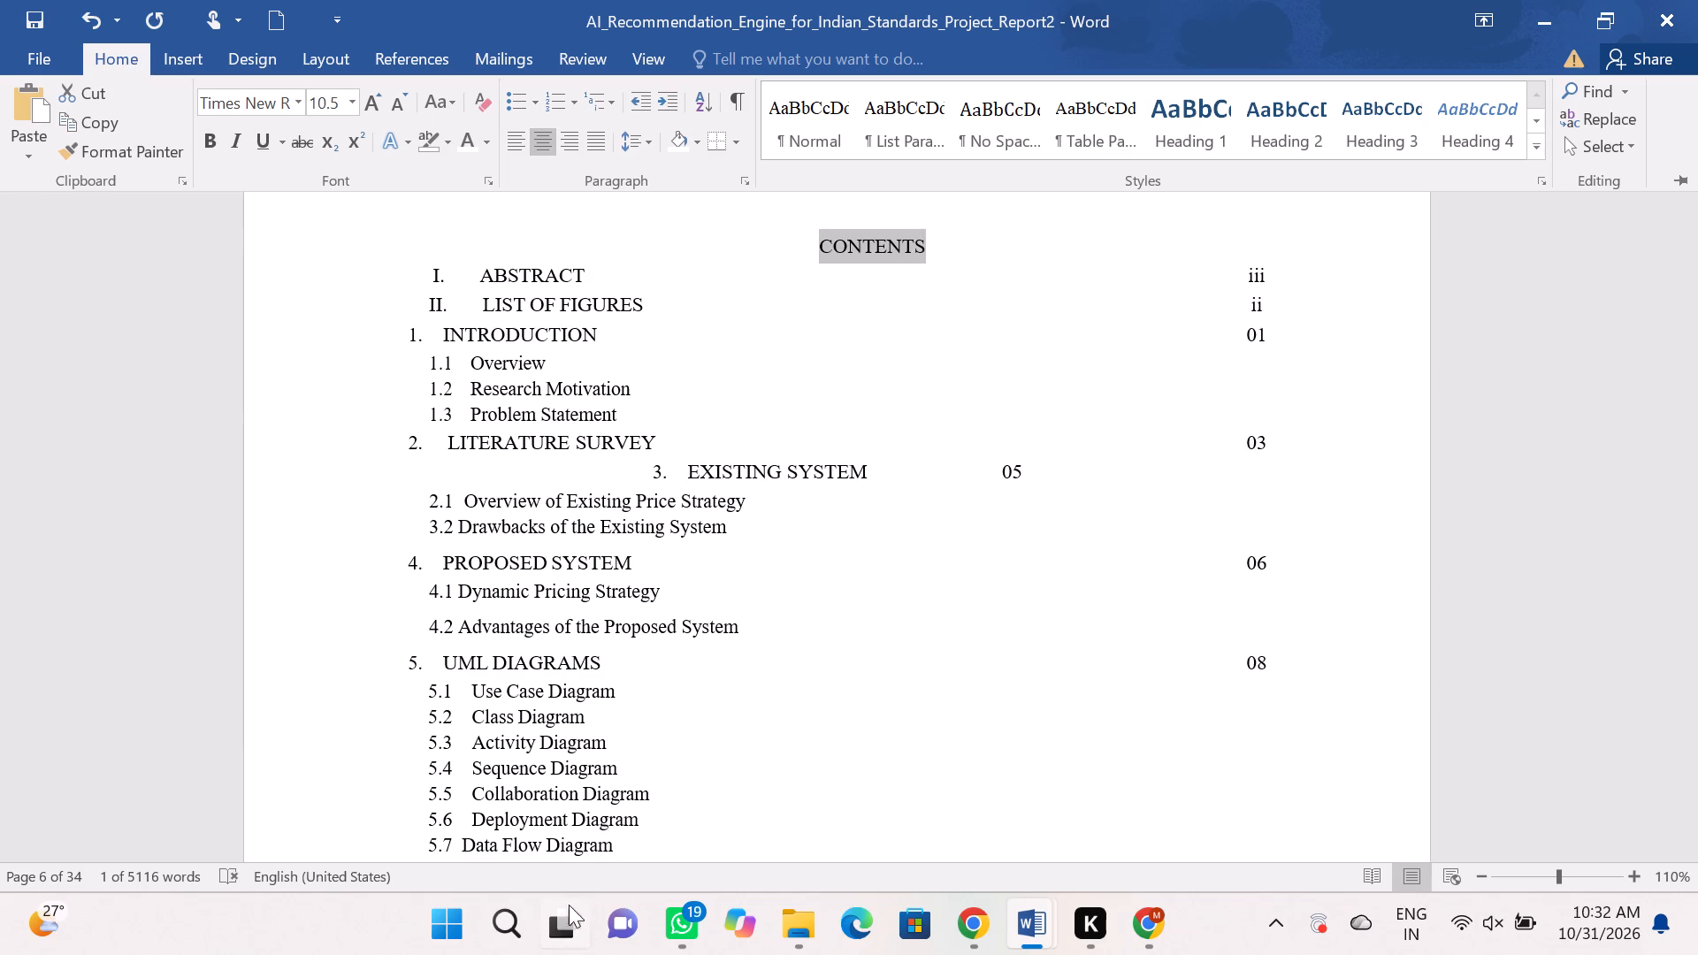
{"action": "left_click", "coordinate": [646, 463]}
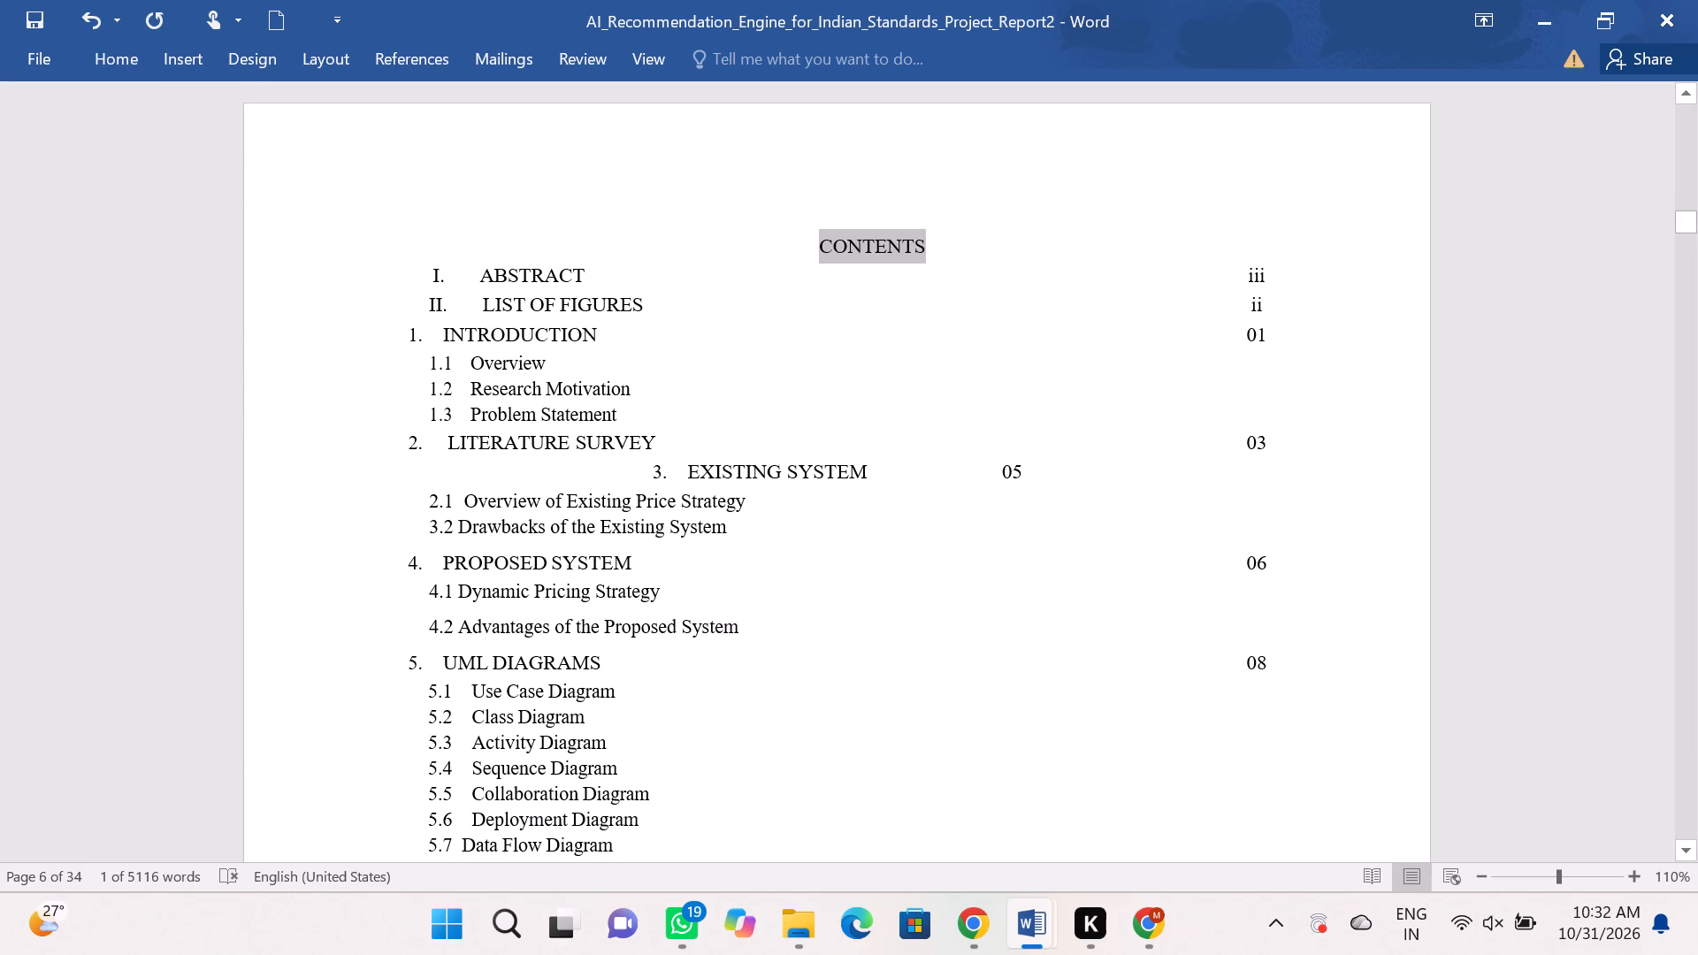
{"action": "left_click", "coordinate": [840, 274]}
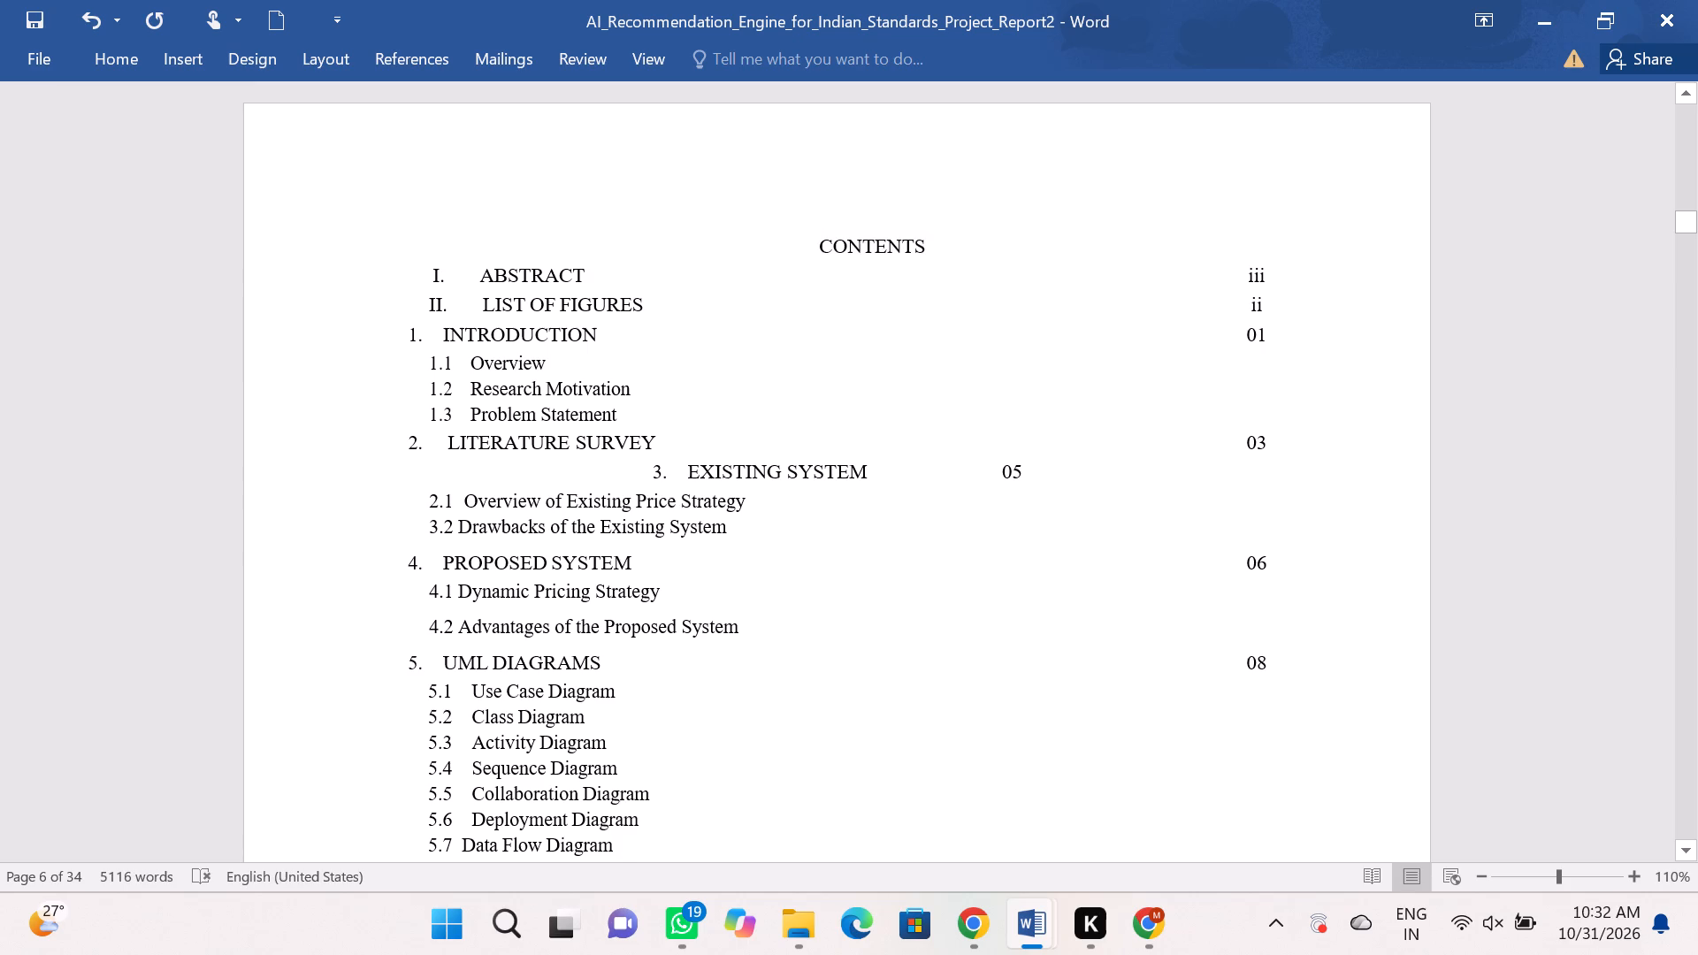
Make the ABSTRACT, LIST OF FIGURES and INTRODUCTION entries in the contents list bold.
{"action": "left_click_drag", "start_coordinate": [600, 273], "coordinate": [357, 264]}
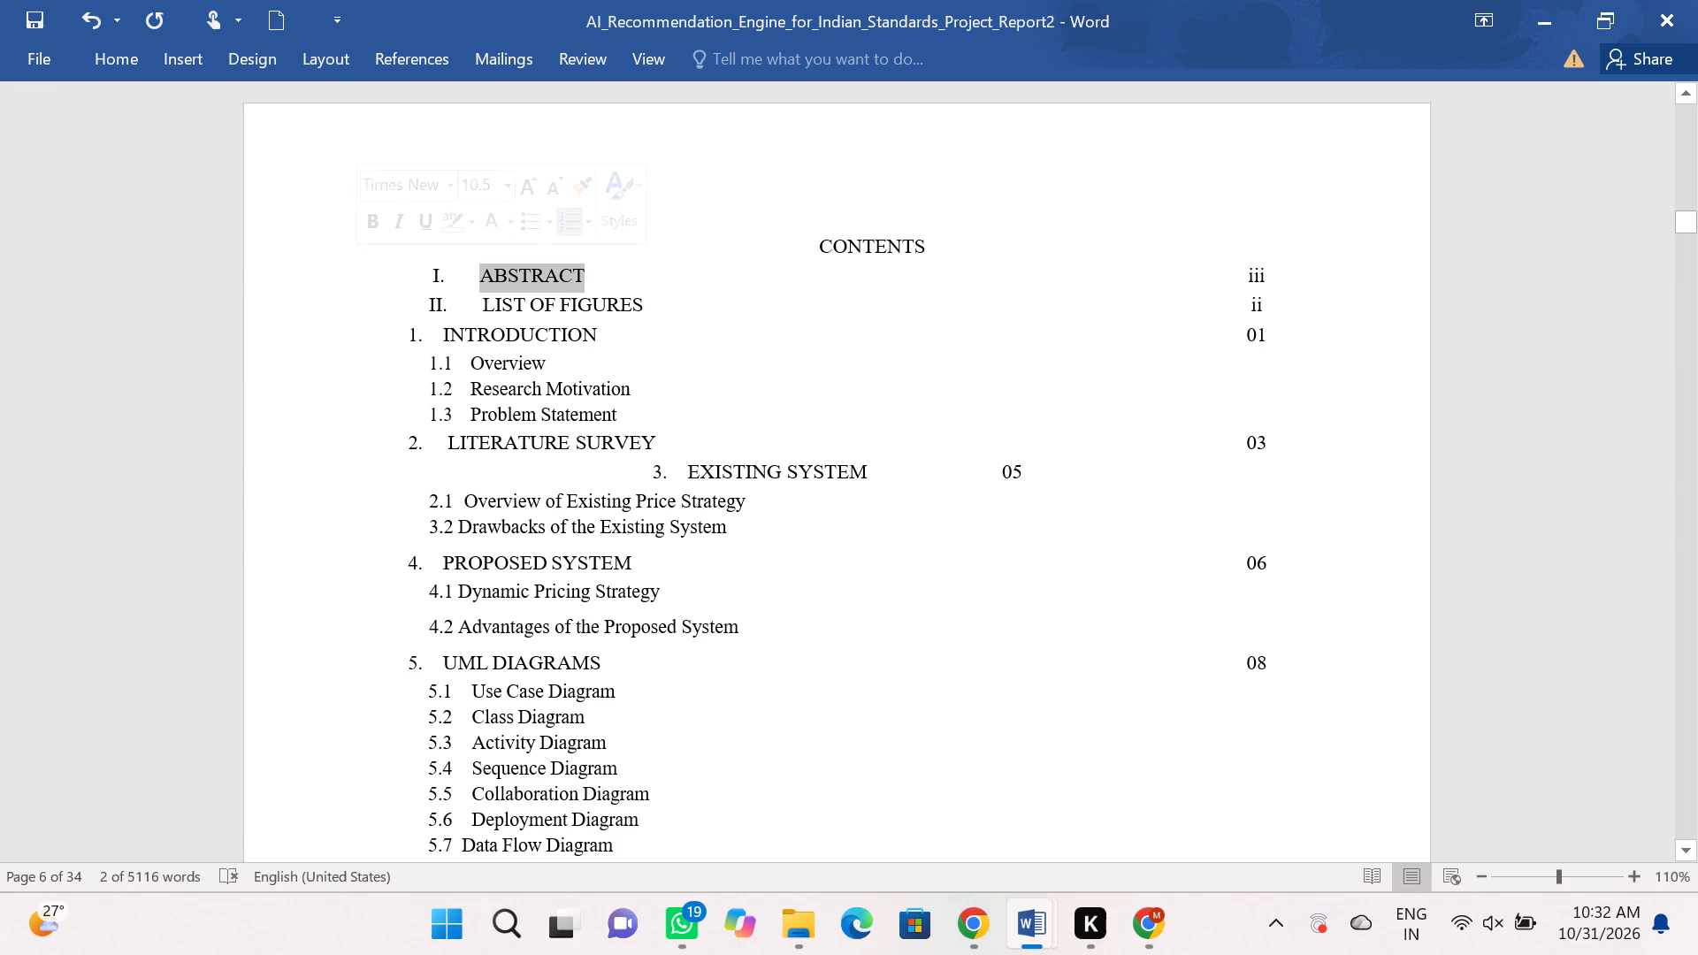
{"action": "left_click_drag", "start_coordinate": [639, 343], "coordinate": [440, 278]}
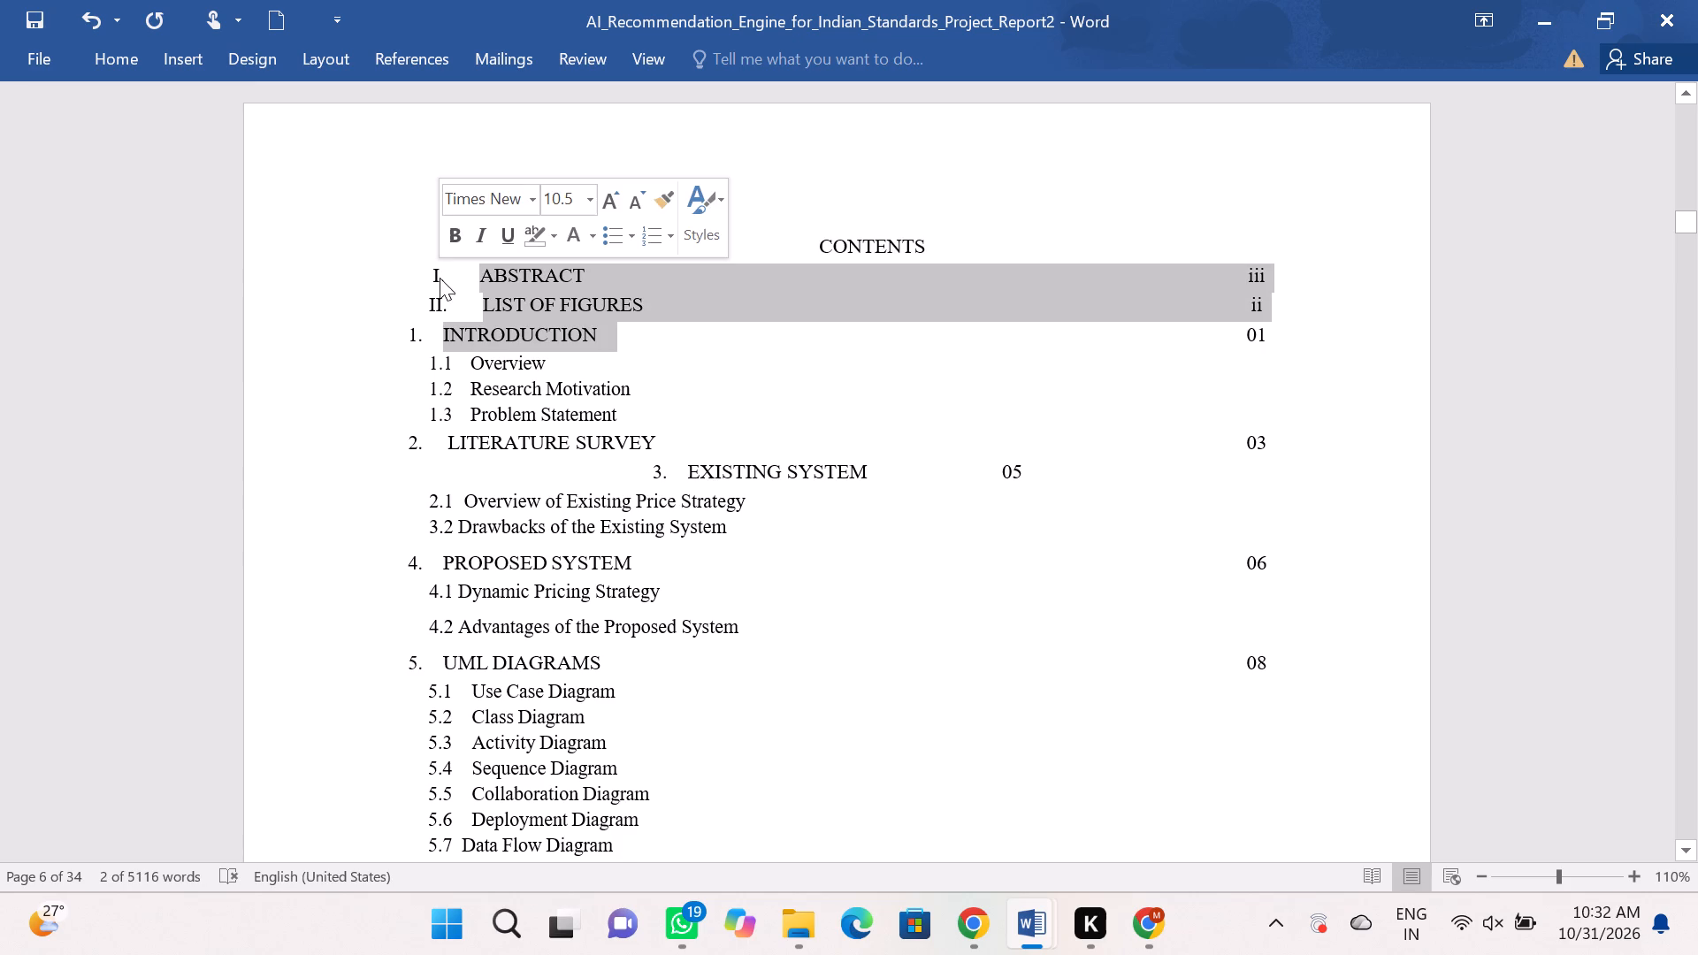
{"action": "left_click", "coordinate": [446, 238]}
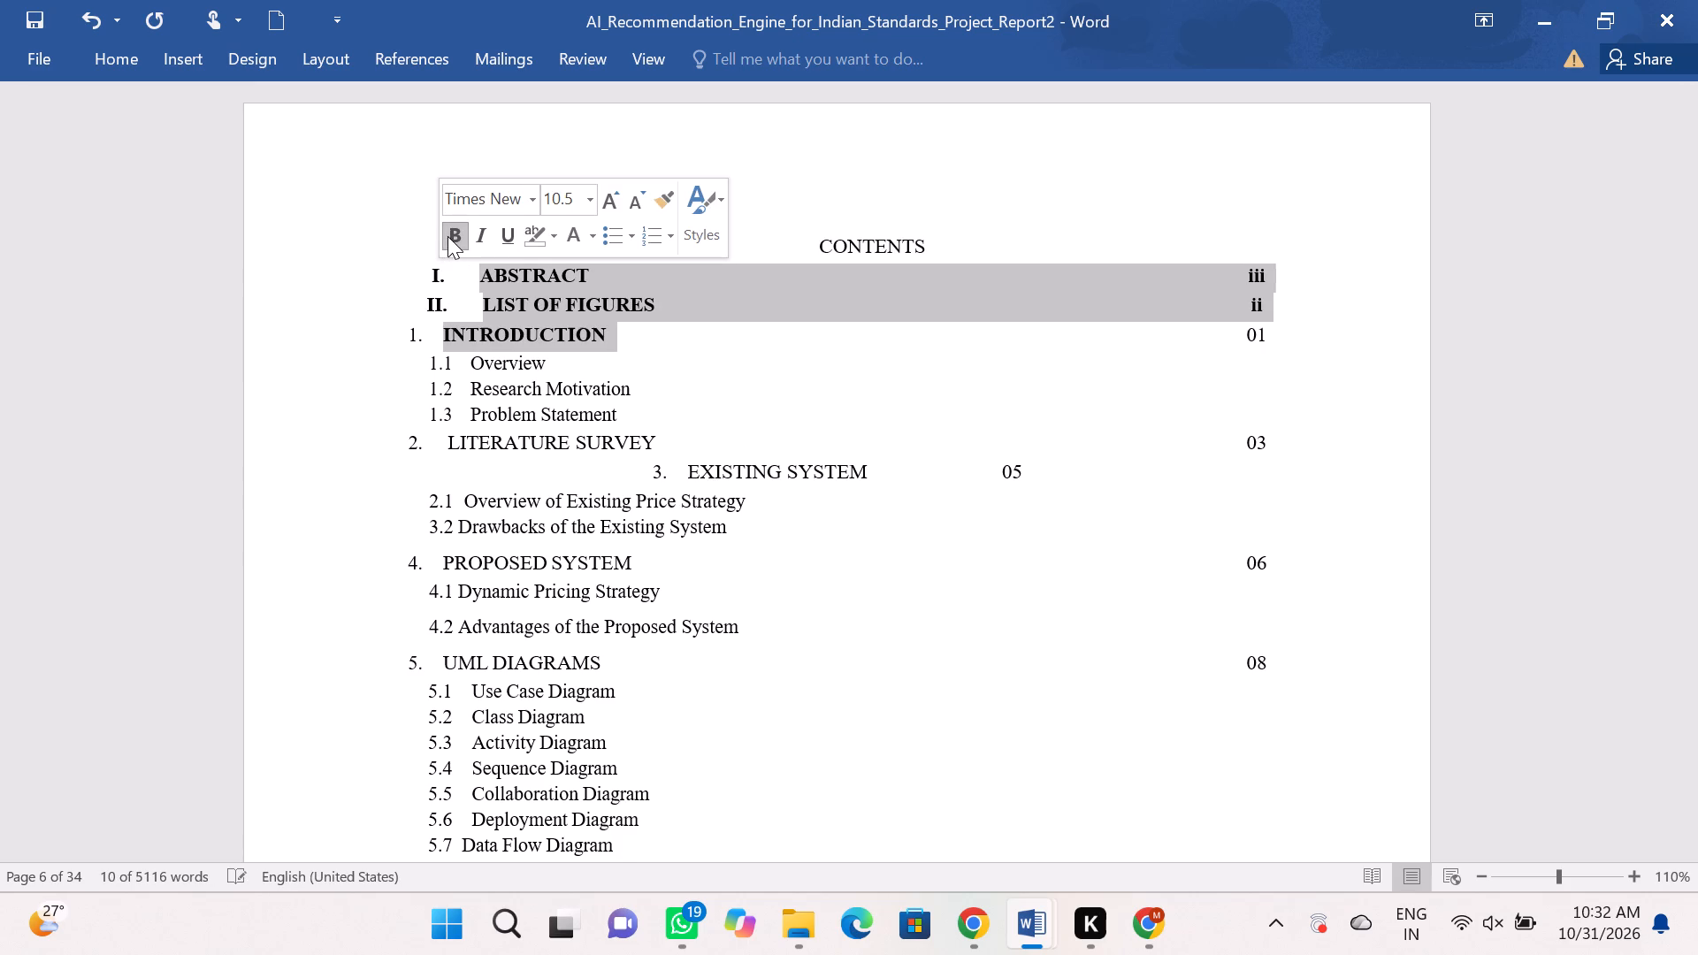
{"action": "left_click", "coordinate": [633, 372]}
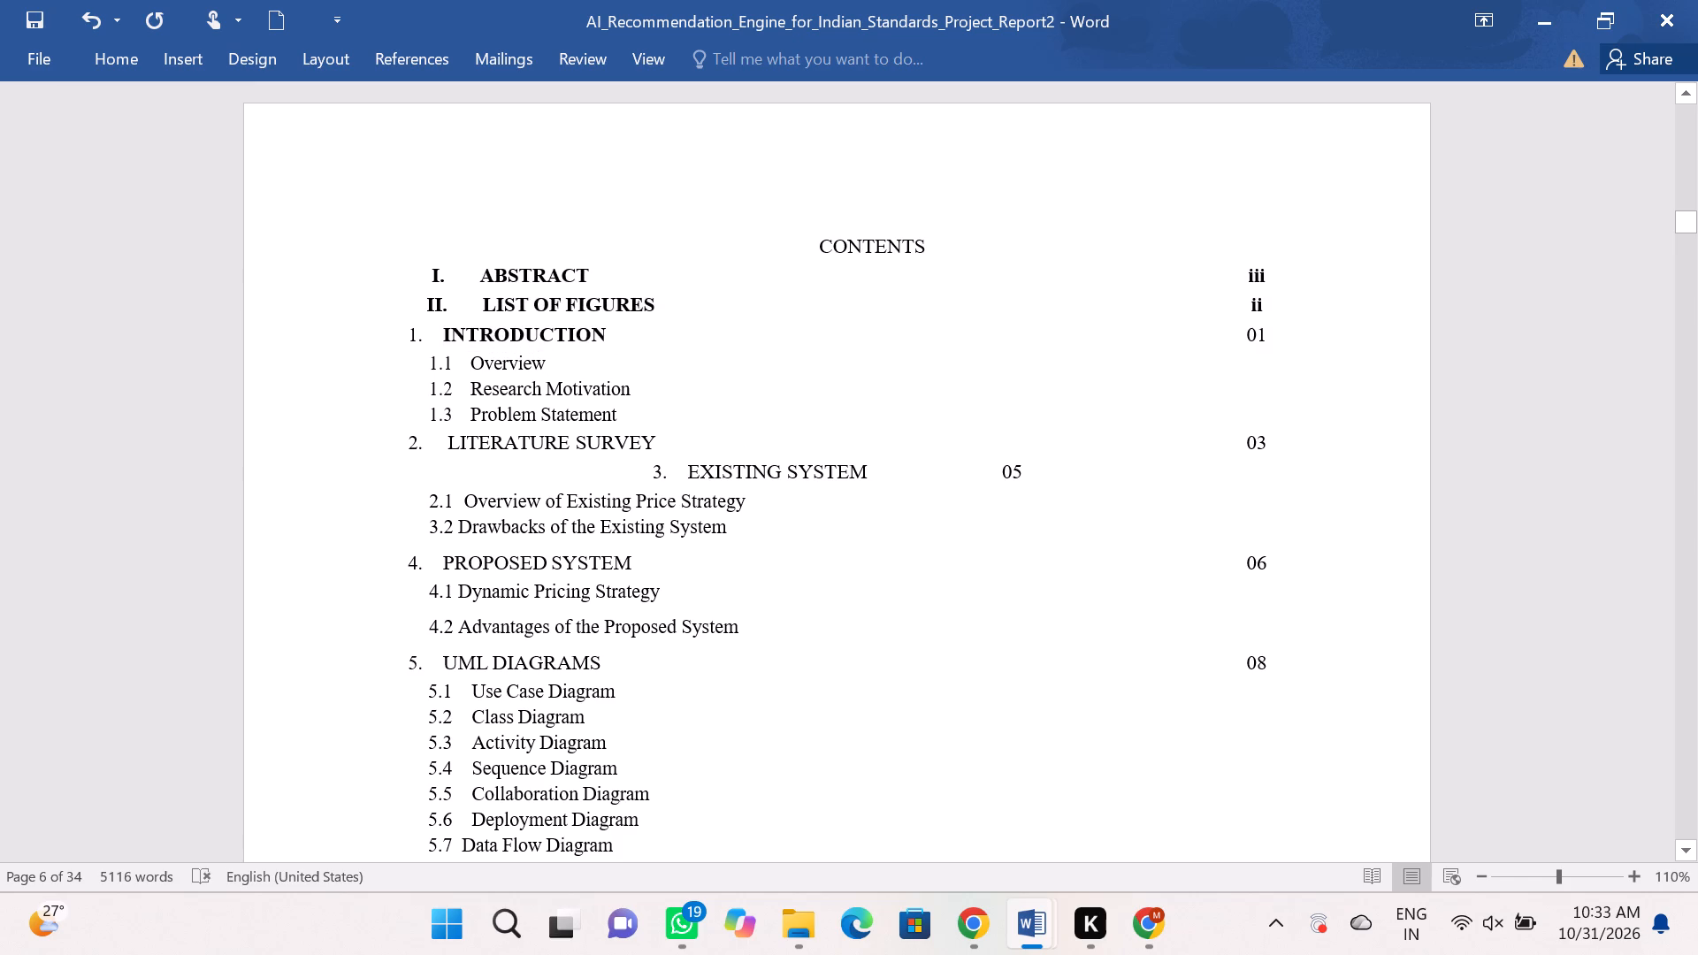
Remove the automatic list number and the centring from the EXISTING SYSTEM entry in the contents list.
{"action": "left_click", "coordinate": [650, 475]}
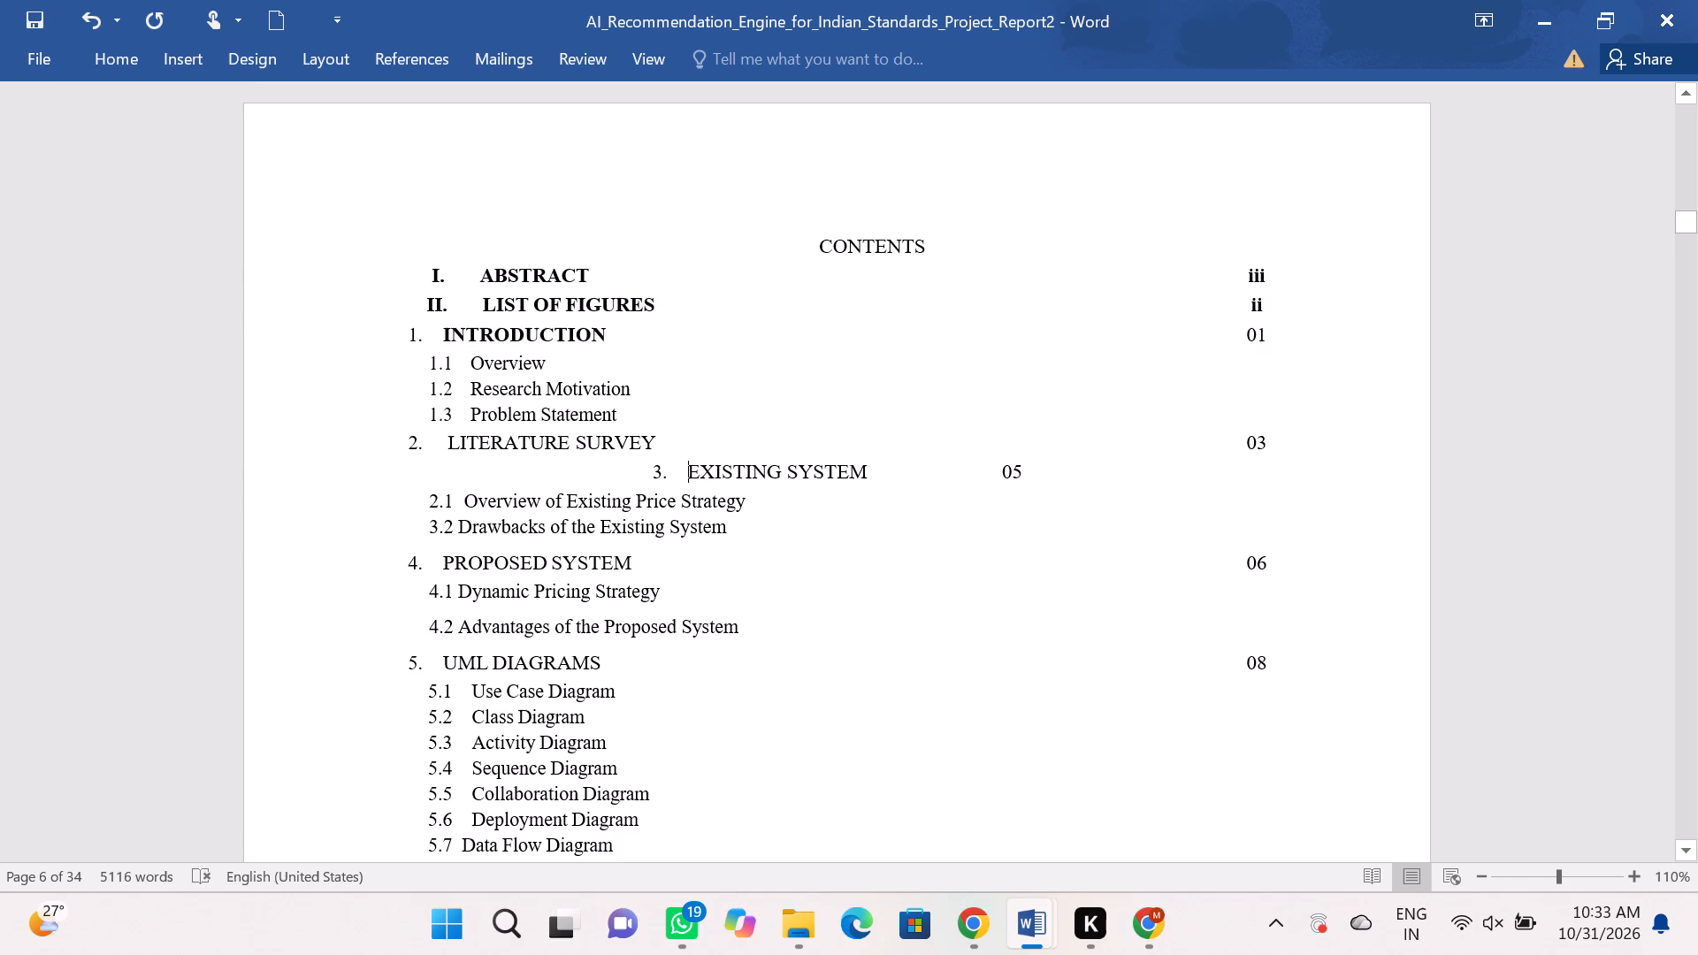
{"action": "left_click", "coordinate": [653, 469]}
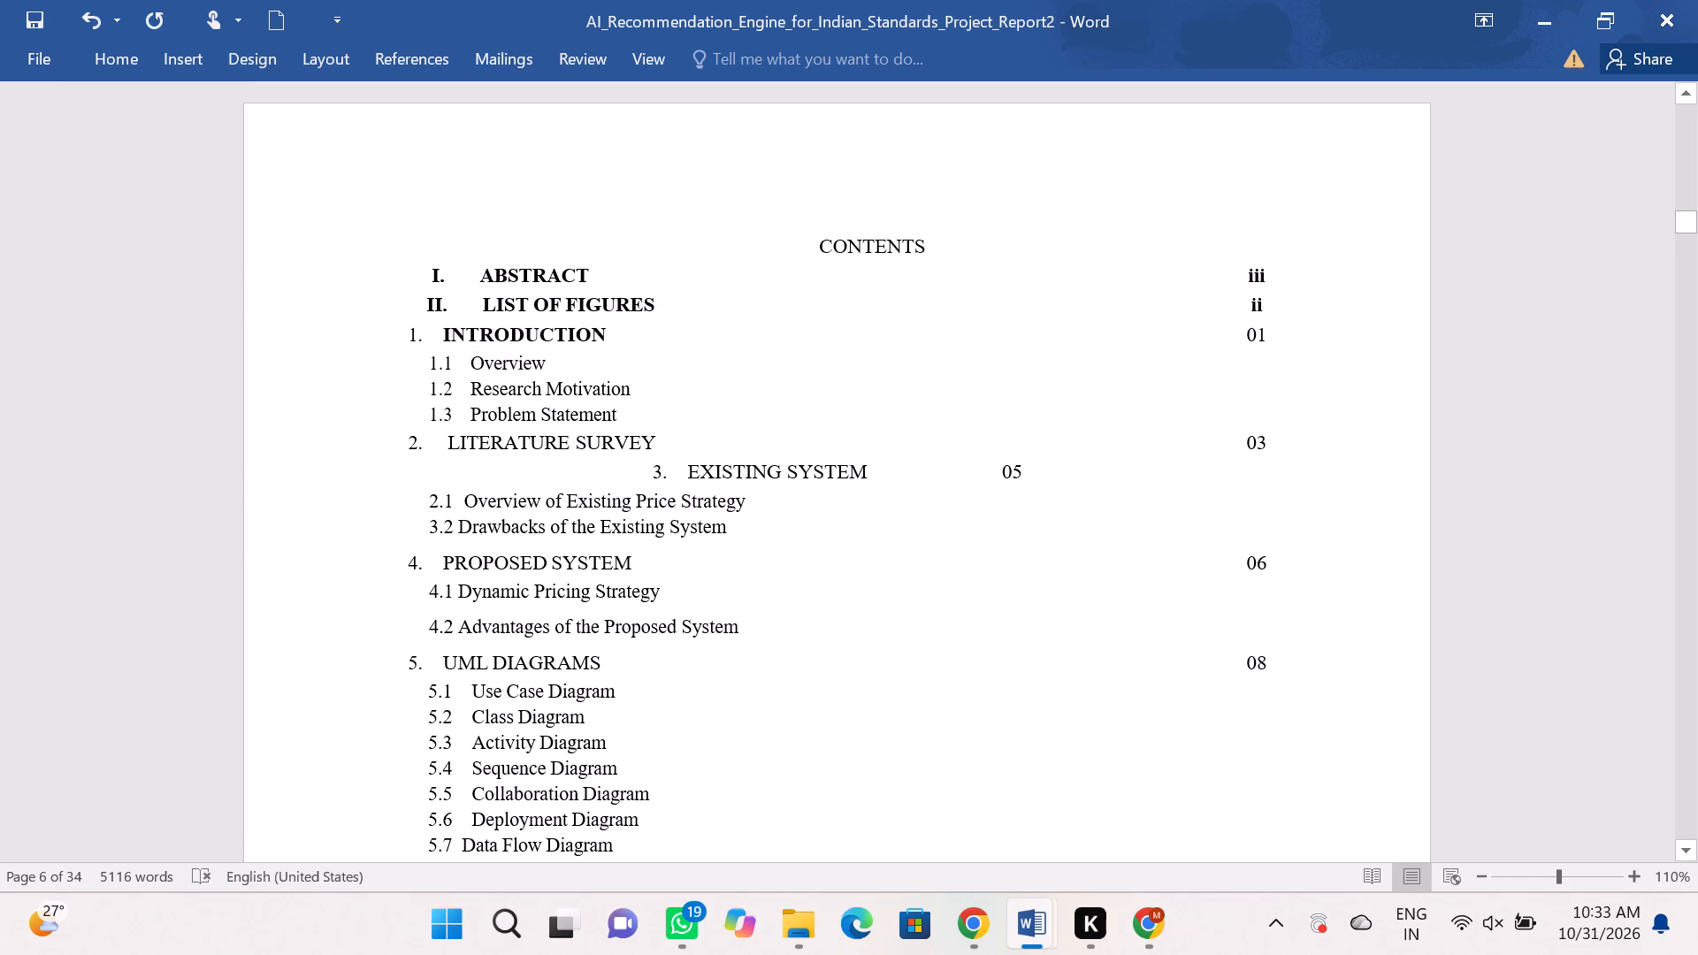
{"action": "left_click", "coordinate": [659, 475]}
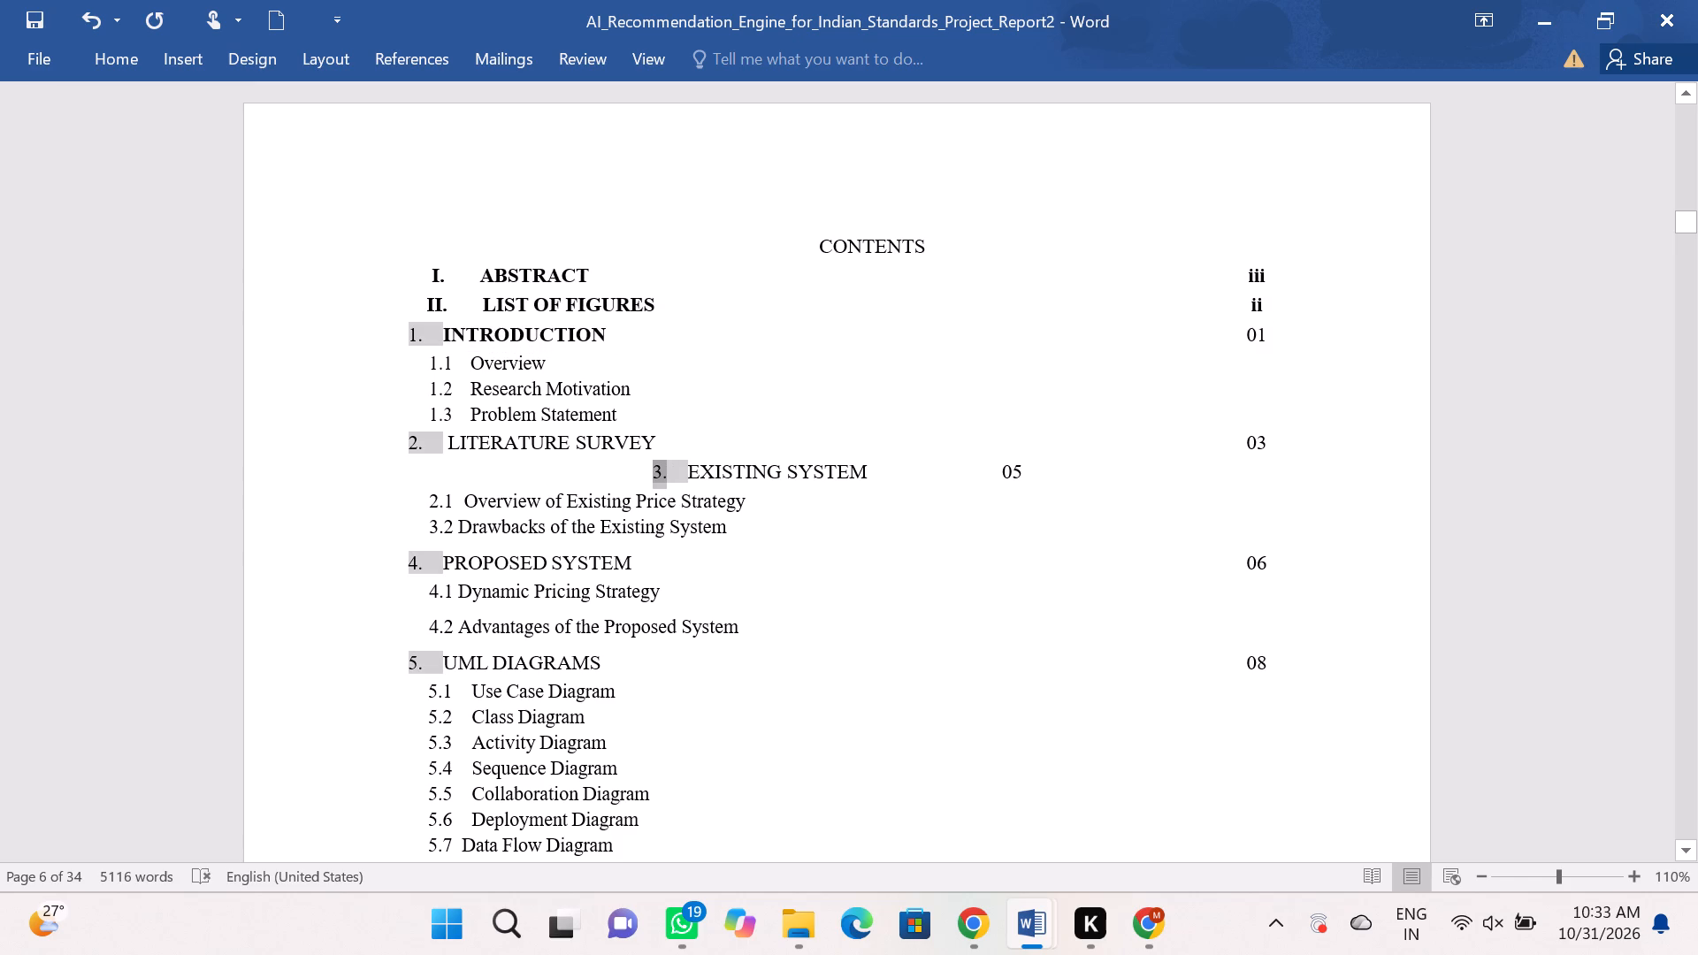
{"action": "left_click", "coordinate": [662, 472]}
{"action": "key", "text": "BackSpace"}
{"action": "key", "text": "BackSpace"}
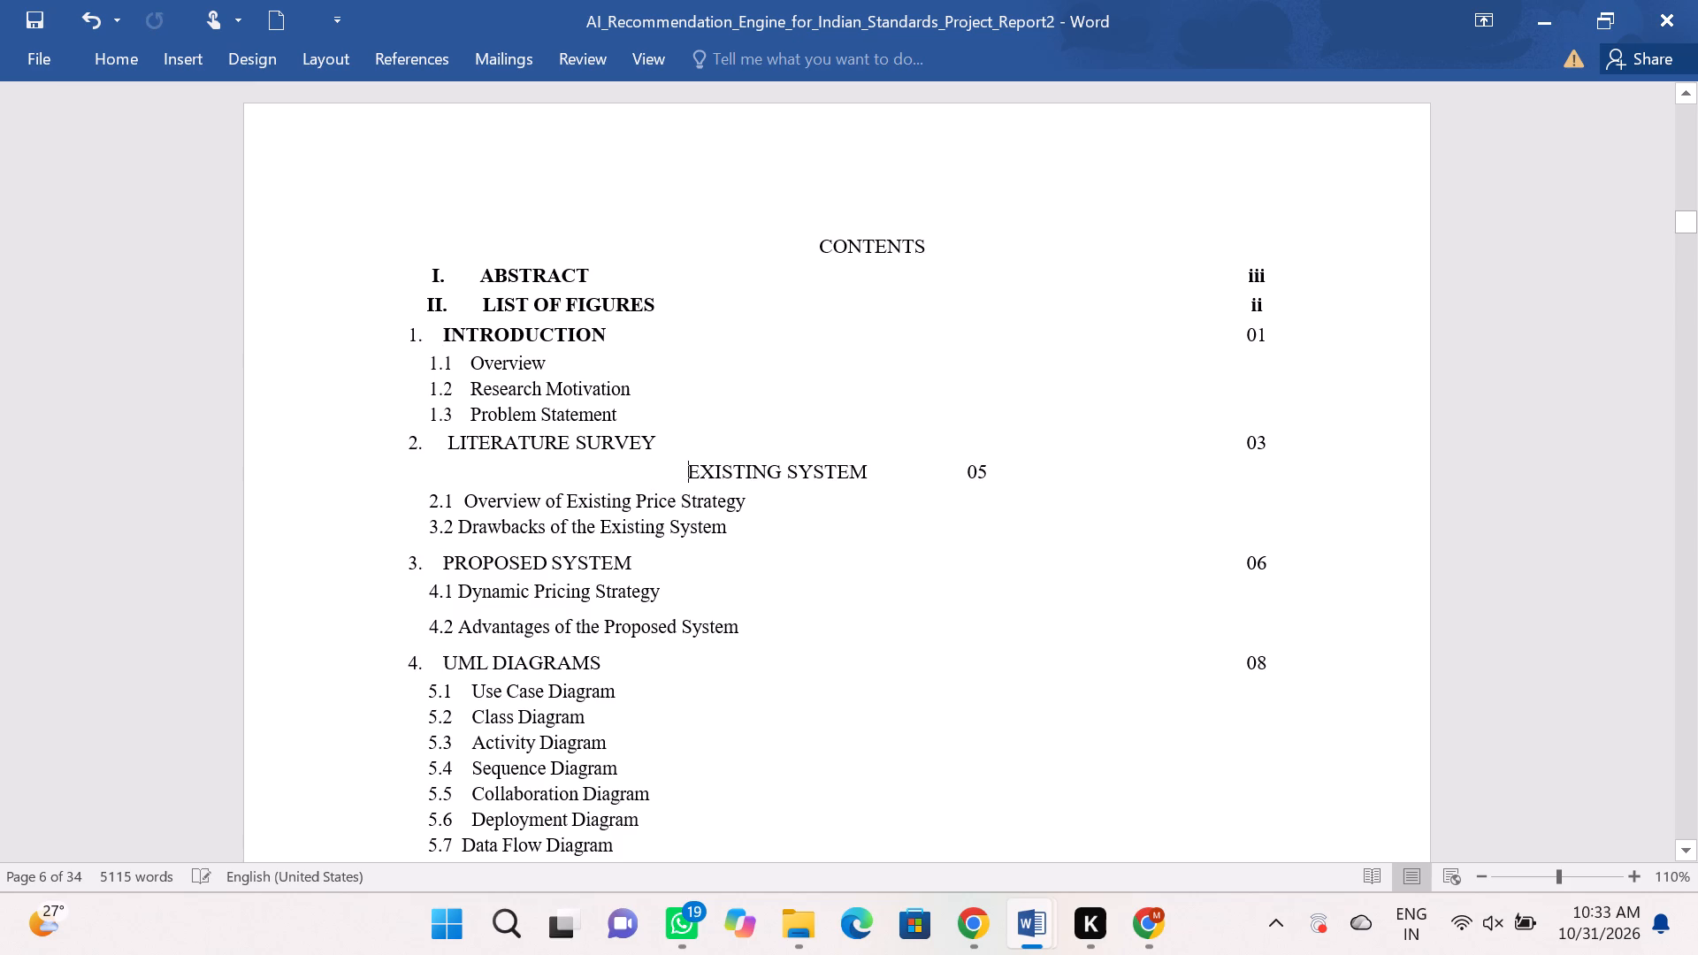
{"action": "key", "text": "BackSpace"}
Indent the EXISTING SYSTEM entry with spaces and renumber it as 3. in the contents list.
{"action": "key", "text": "space"}
{"action": "key", "text": "space"}
{"action": "key", "text": "space"}
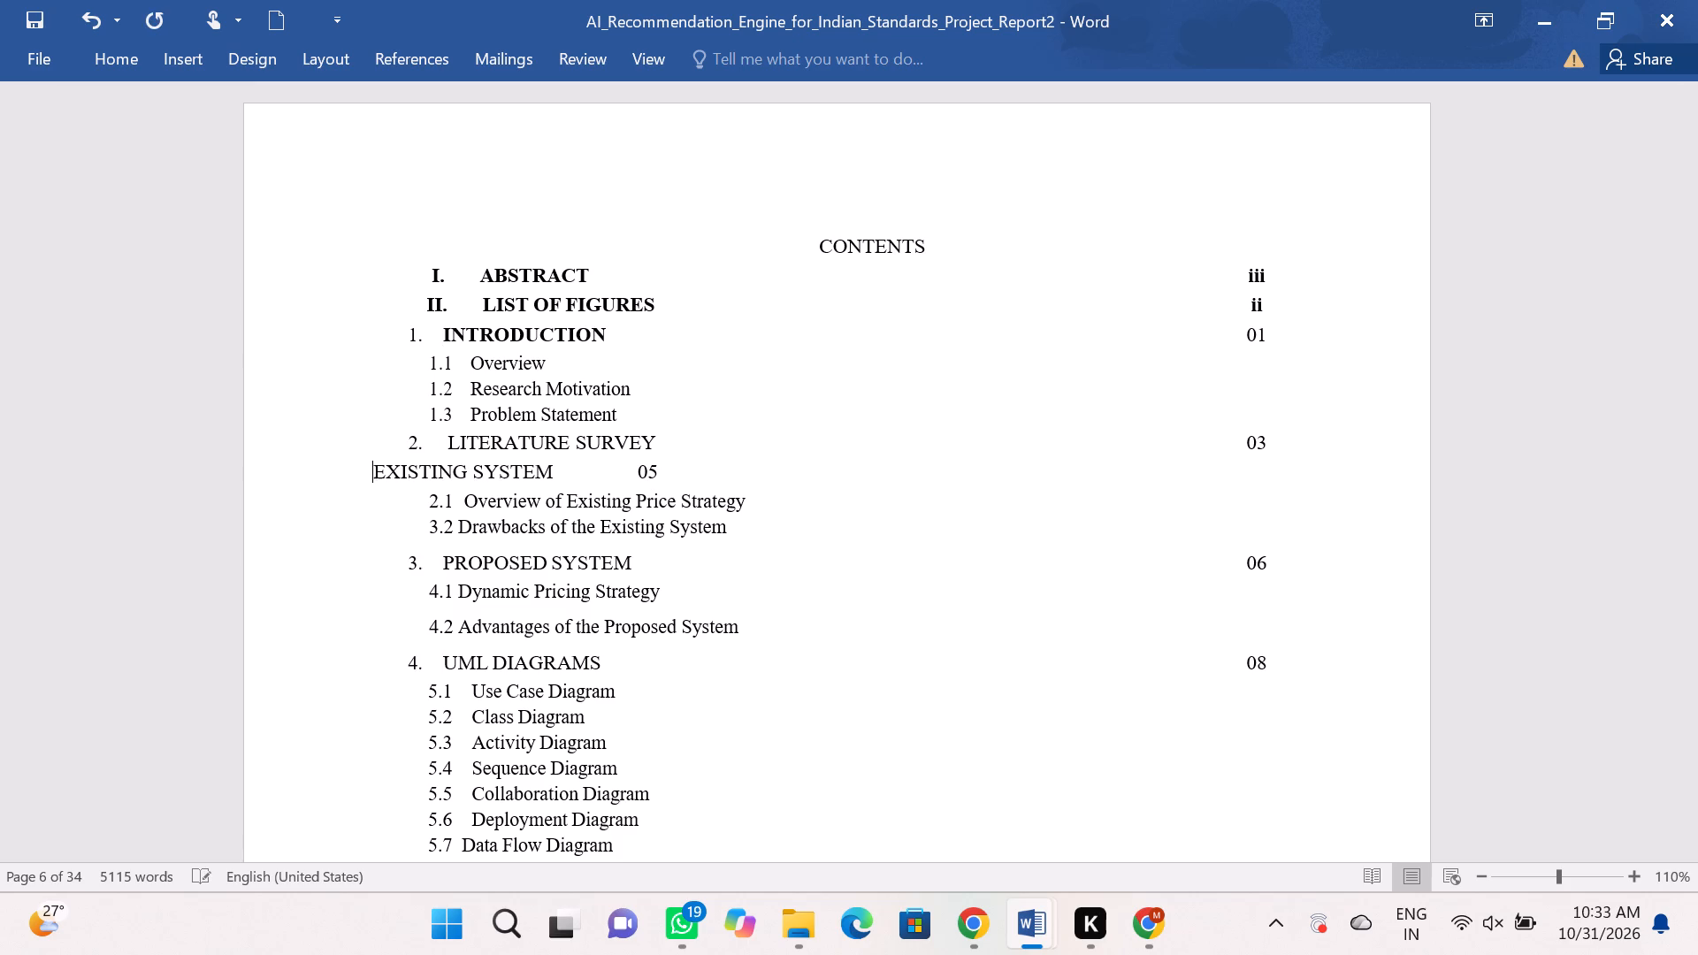
{"action": "key", "text": "space"}
{"action": "key", "text": "space"}
{"action": "key", "text": "space"}
{"action": "key", "text": "space"}
{"action": "key", "text": "space"}
{"action": "key", "text": "space"}
{"action": "key", "text": "space"}
{"action": "key", "text": "space"}
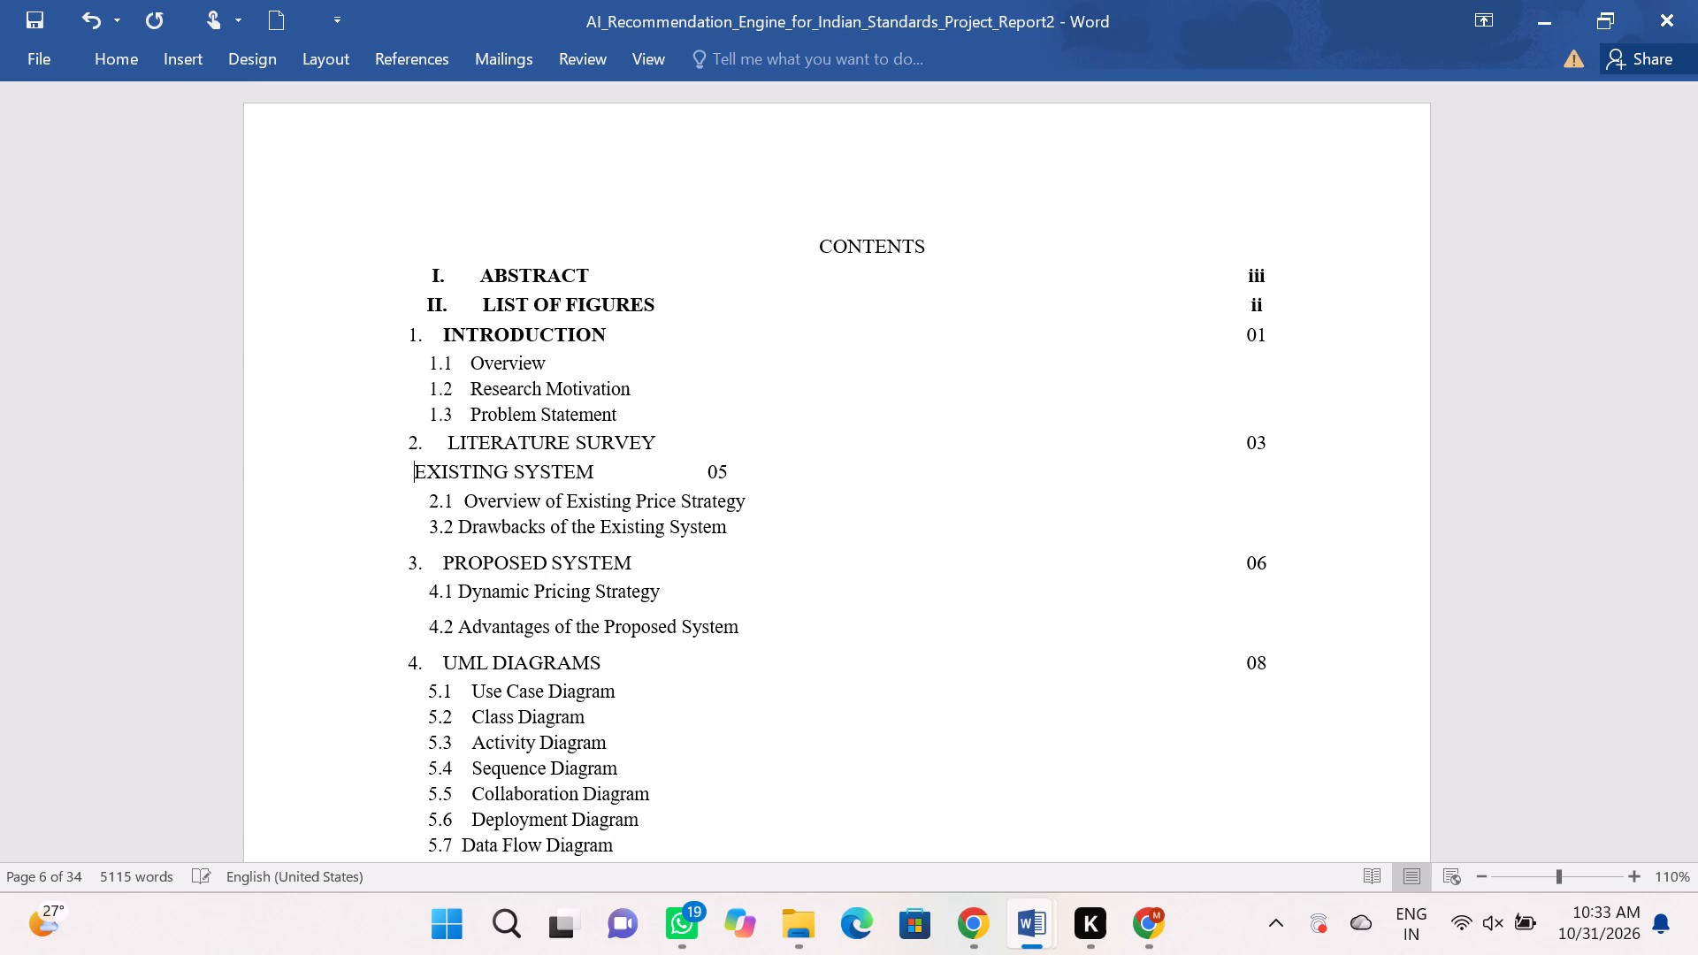
{"action": "key", "text": "2"}
{"action": "key", "text": "BackSpace"}
{"action": "key", "text": "3"}
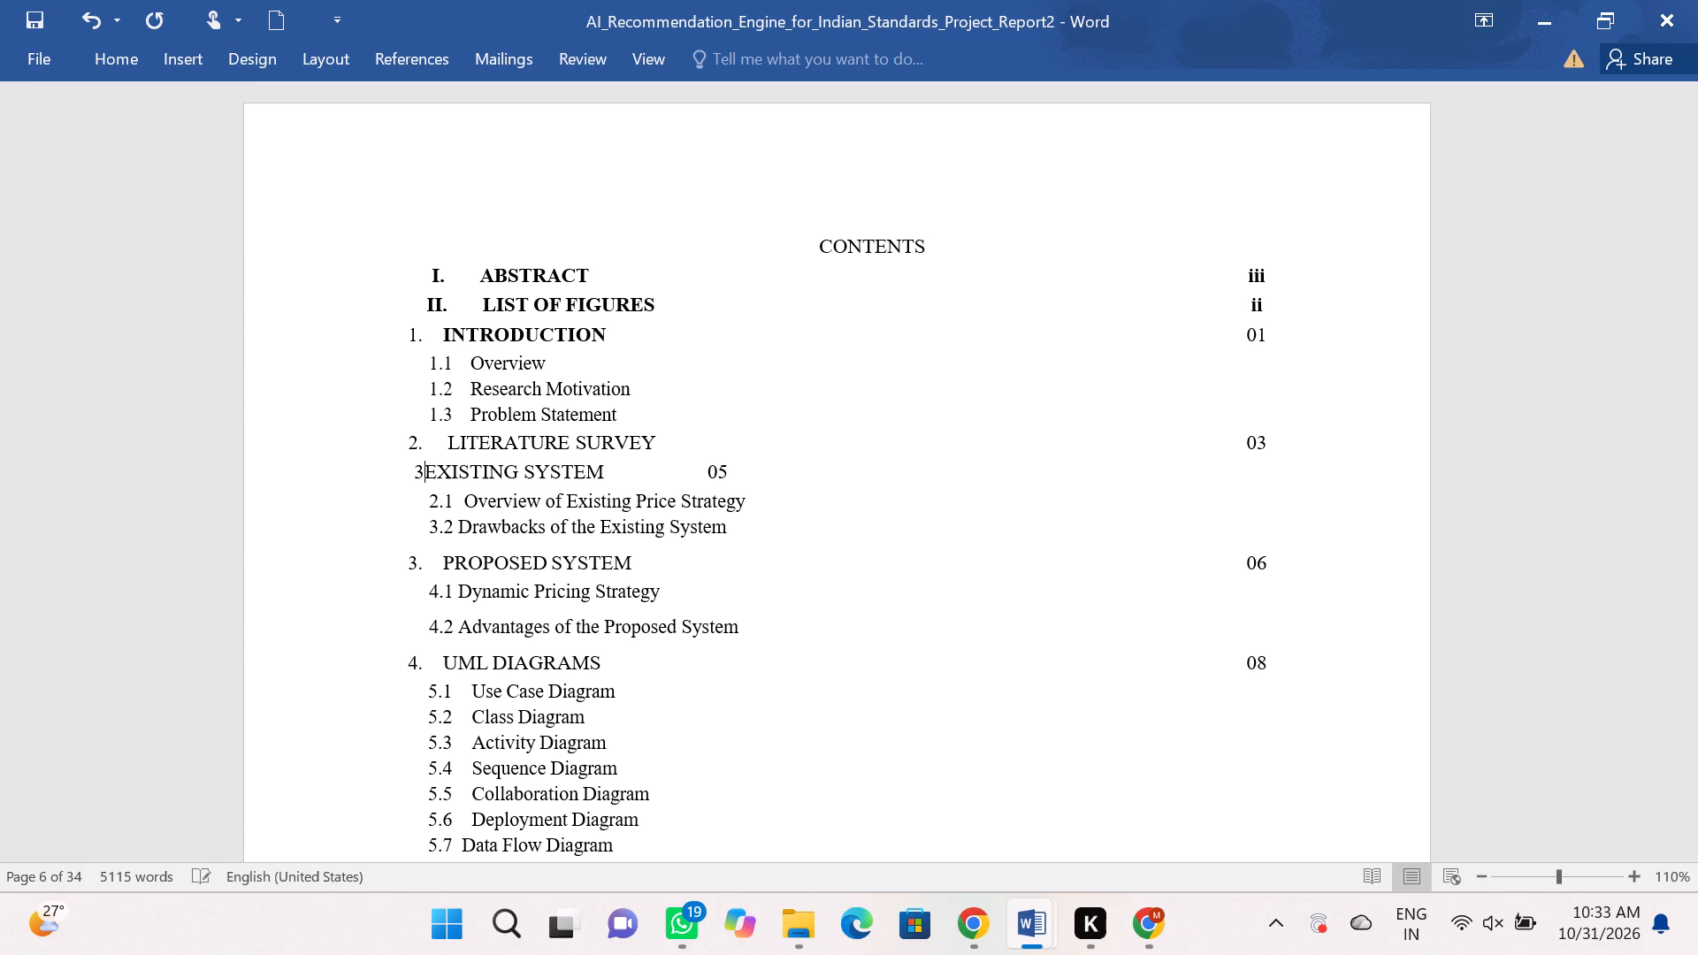
{"action": "key", "text": "BackSpace"}
{"action": "key", "text": "BackSpace"}
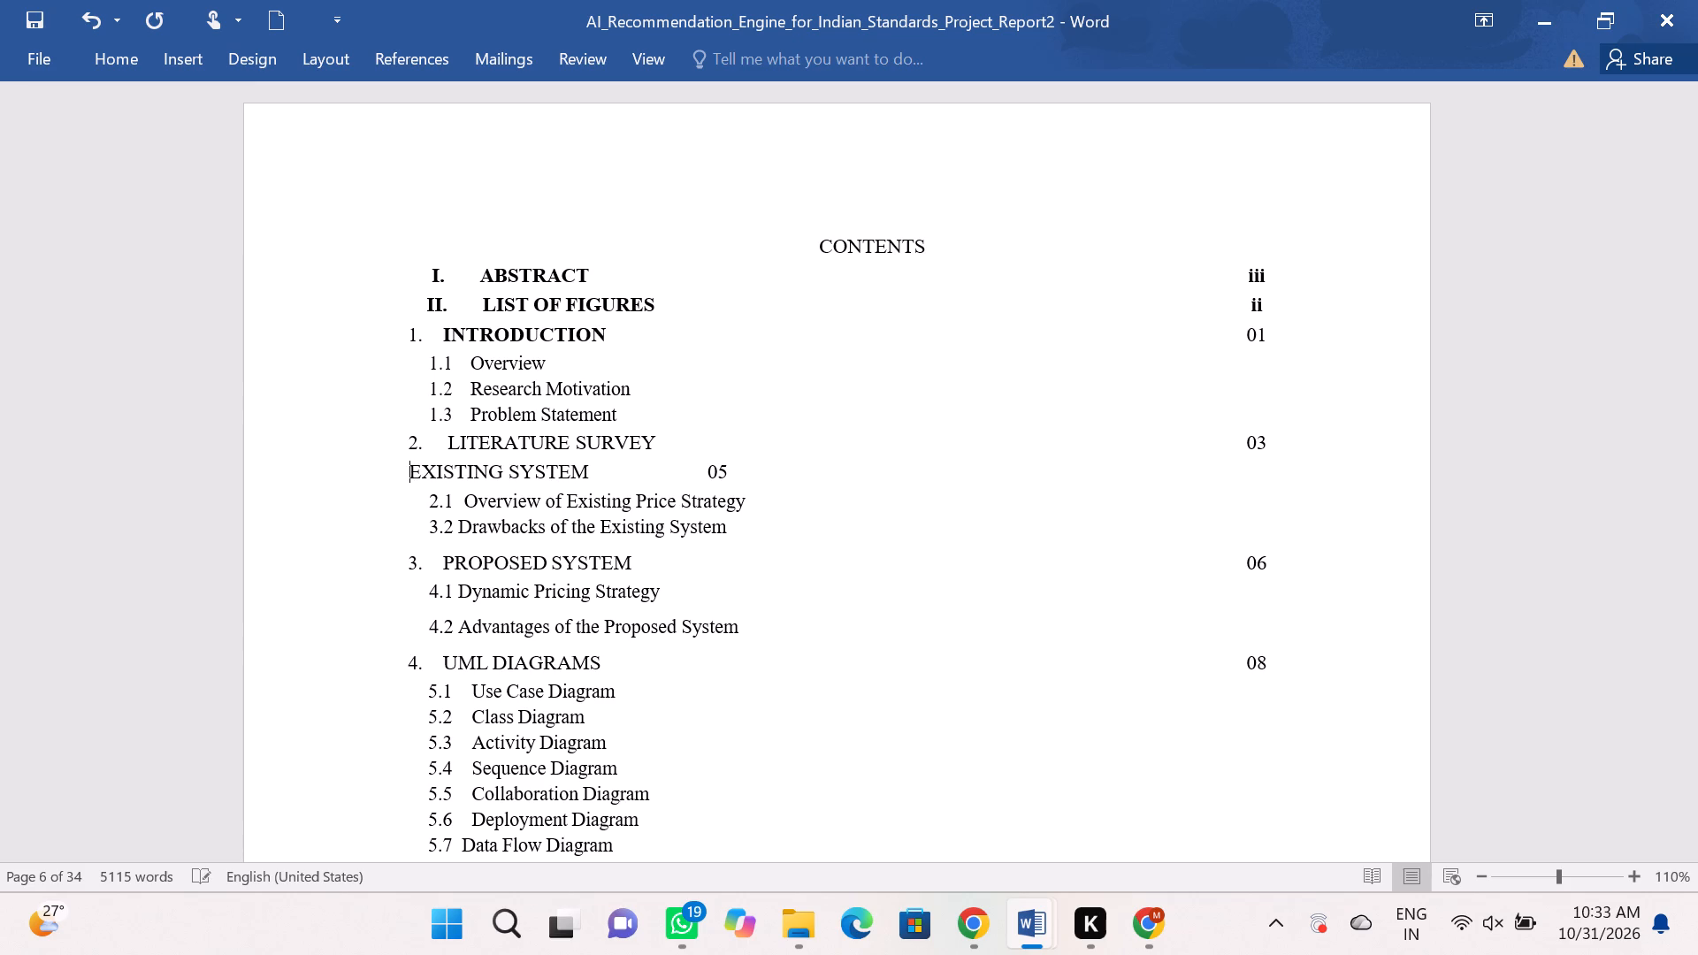
{"action": "key", "text": "3"}
{"action": "type", "text": "."}
{"action": "key", "text": "space"}
{"action": "key", "text": "space"}
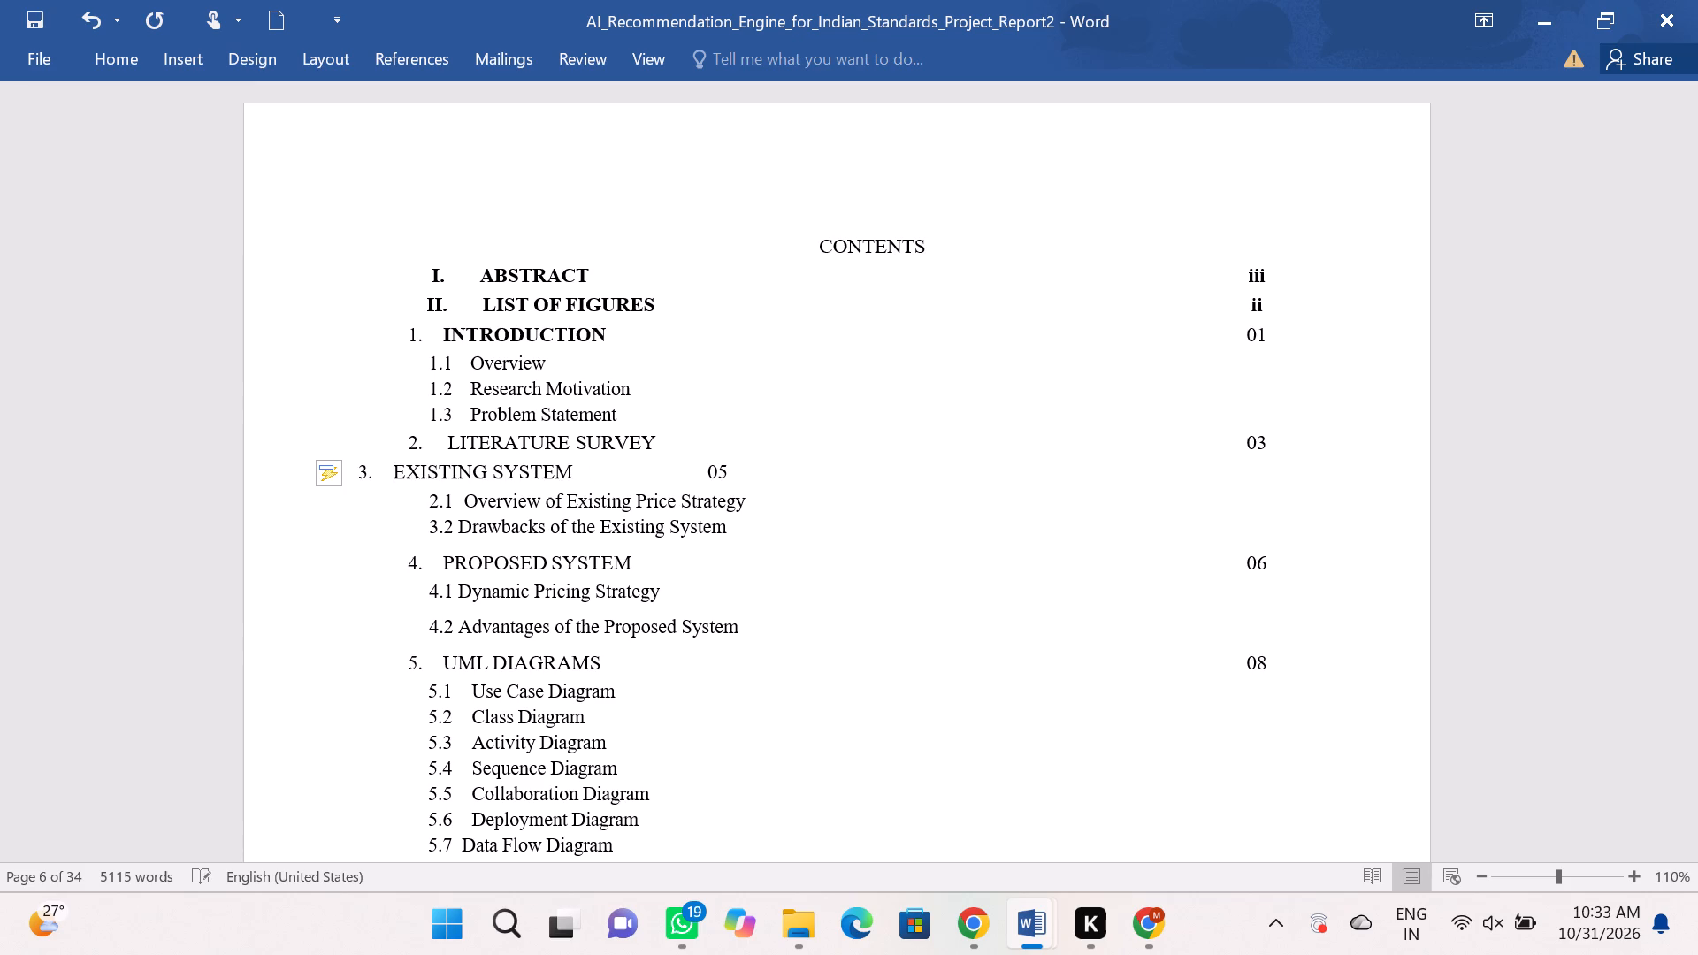
Insert spaces between the number 3. and EXISTING SYSTEM to line the title up with the other chapter titles.
{"action": "key", "text": "space"}
{"action": "key", "text": "space"}
{"action": "key", "text": "space"}
{"action": "key", "text": "space"}
{"action": "key", "text": "space"}
{"action": "key", "text": "space"}
{"action": "key", "text": "space"}
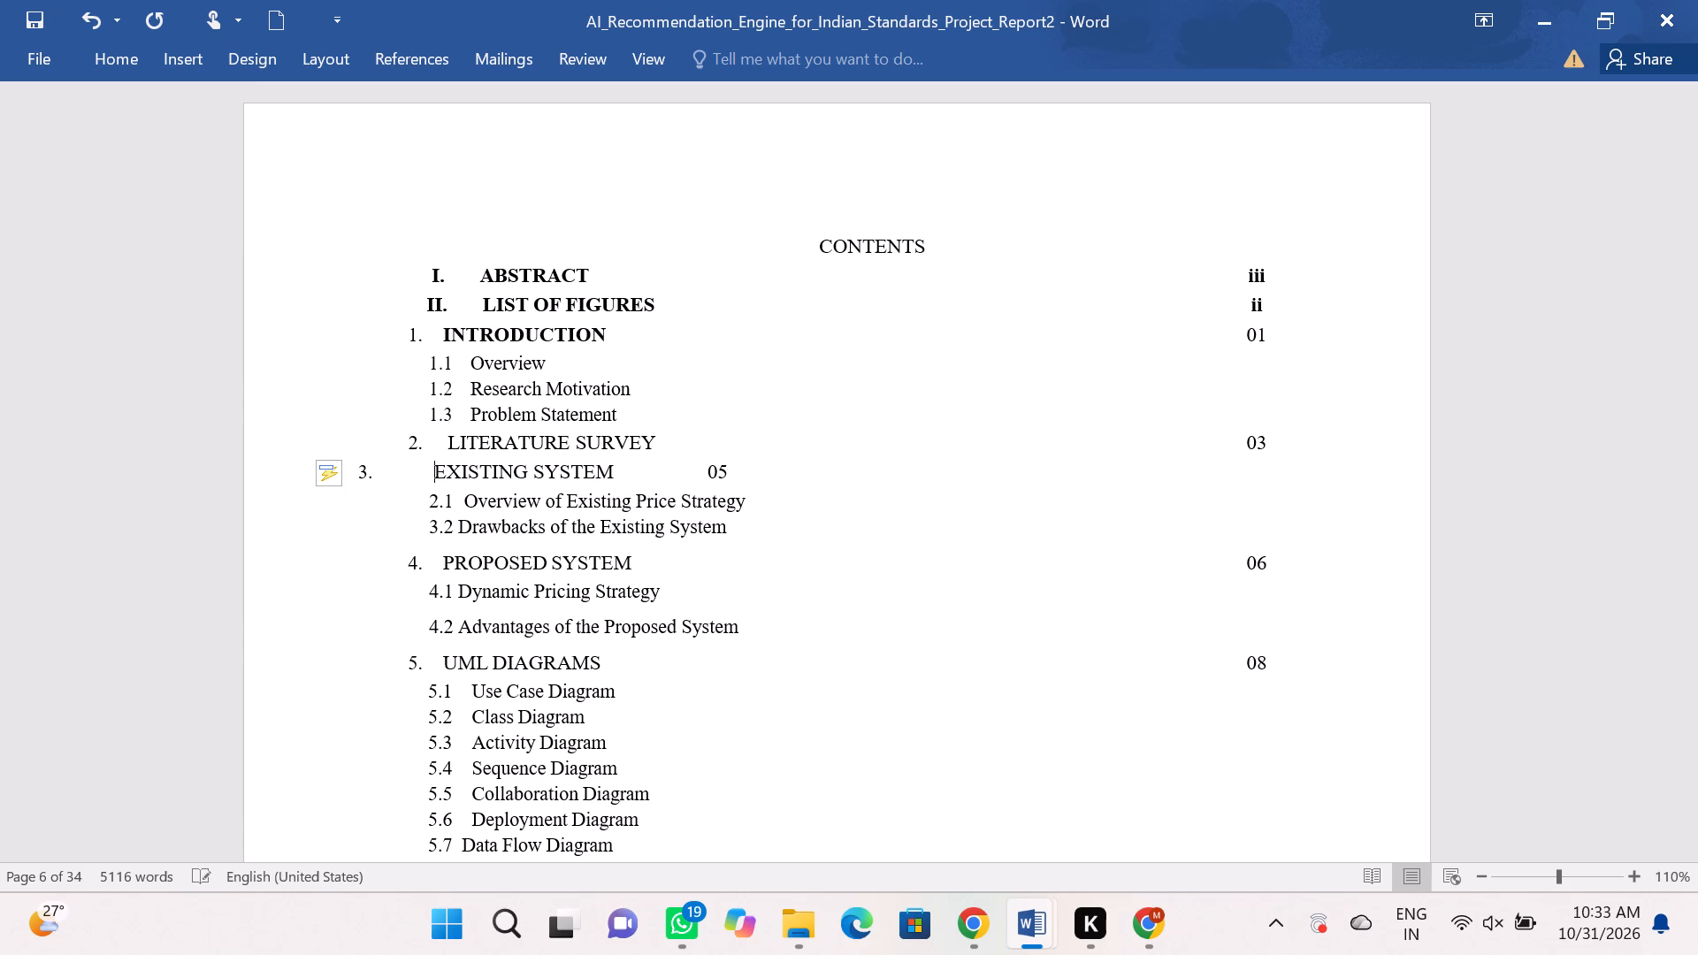
{"action": "key", "text": "space"}
{"action": "key", "text": "space"}
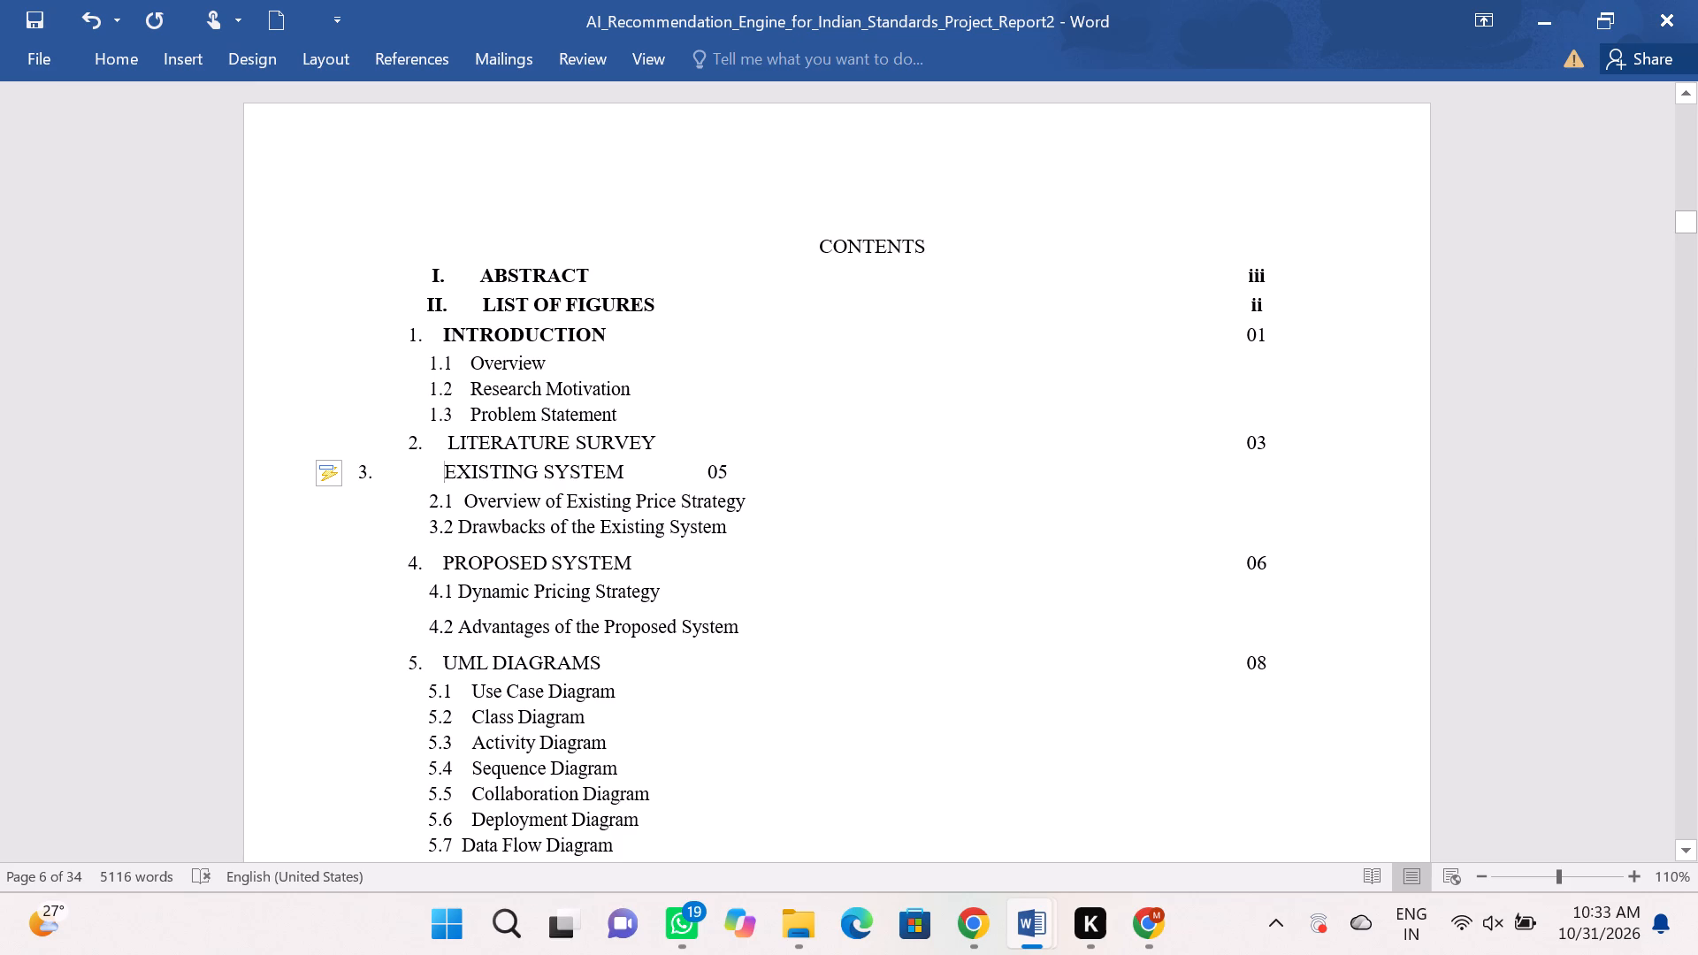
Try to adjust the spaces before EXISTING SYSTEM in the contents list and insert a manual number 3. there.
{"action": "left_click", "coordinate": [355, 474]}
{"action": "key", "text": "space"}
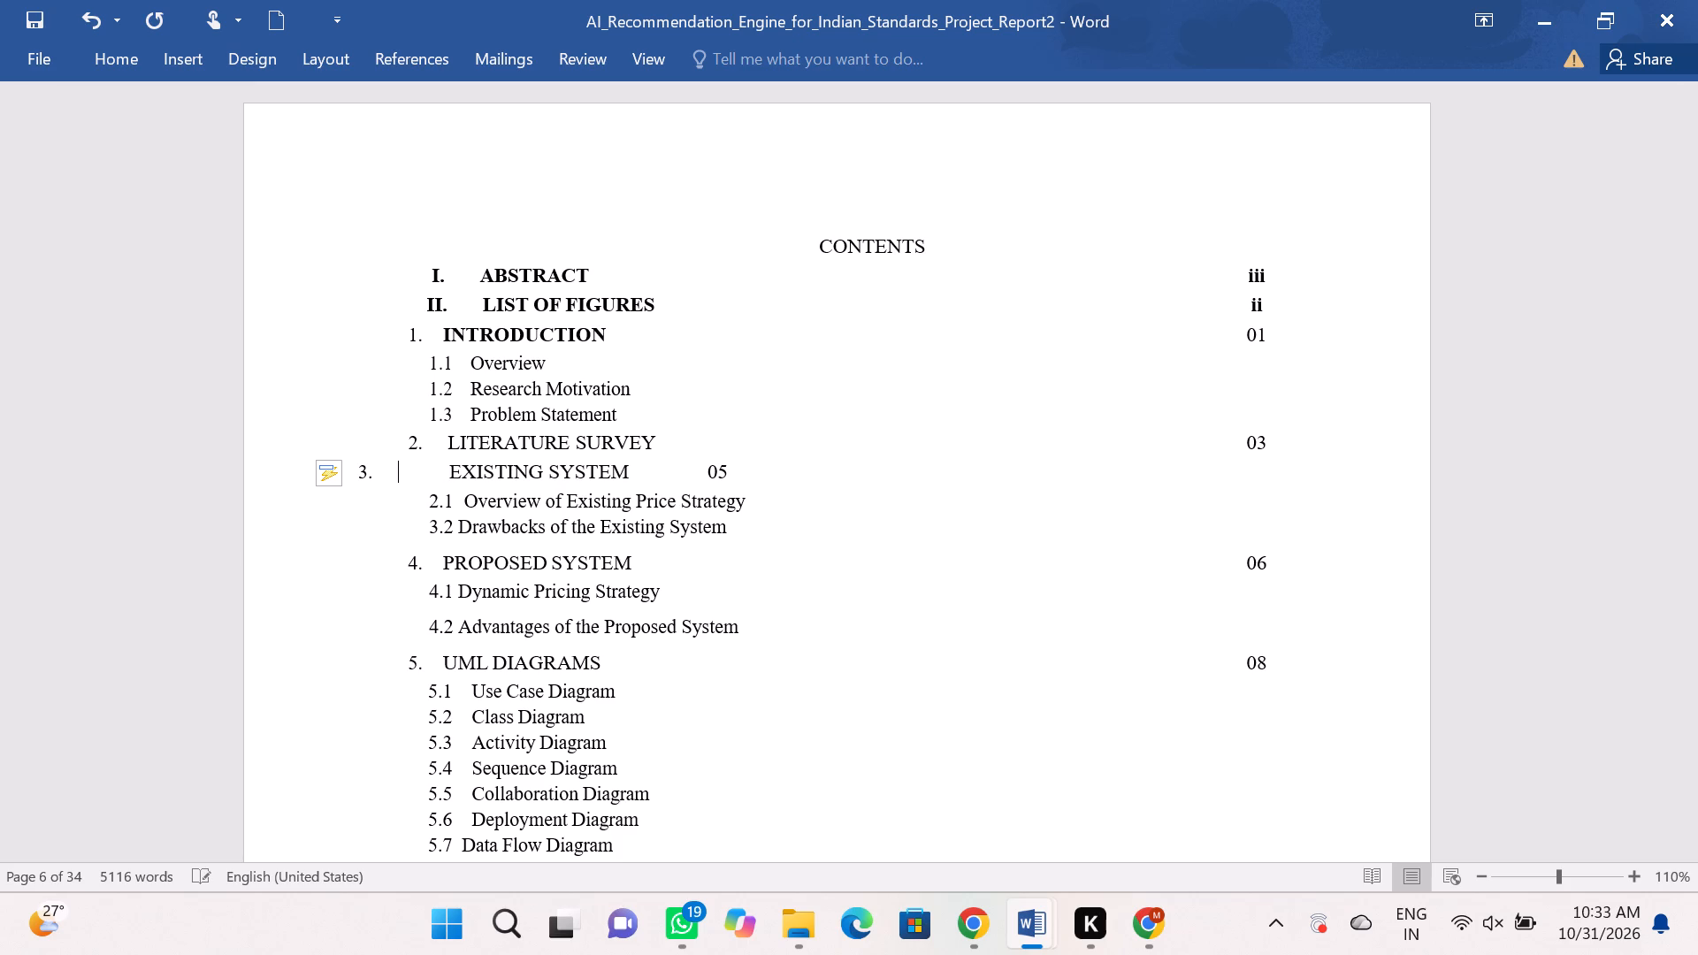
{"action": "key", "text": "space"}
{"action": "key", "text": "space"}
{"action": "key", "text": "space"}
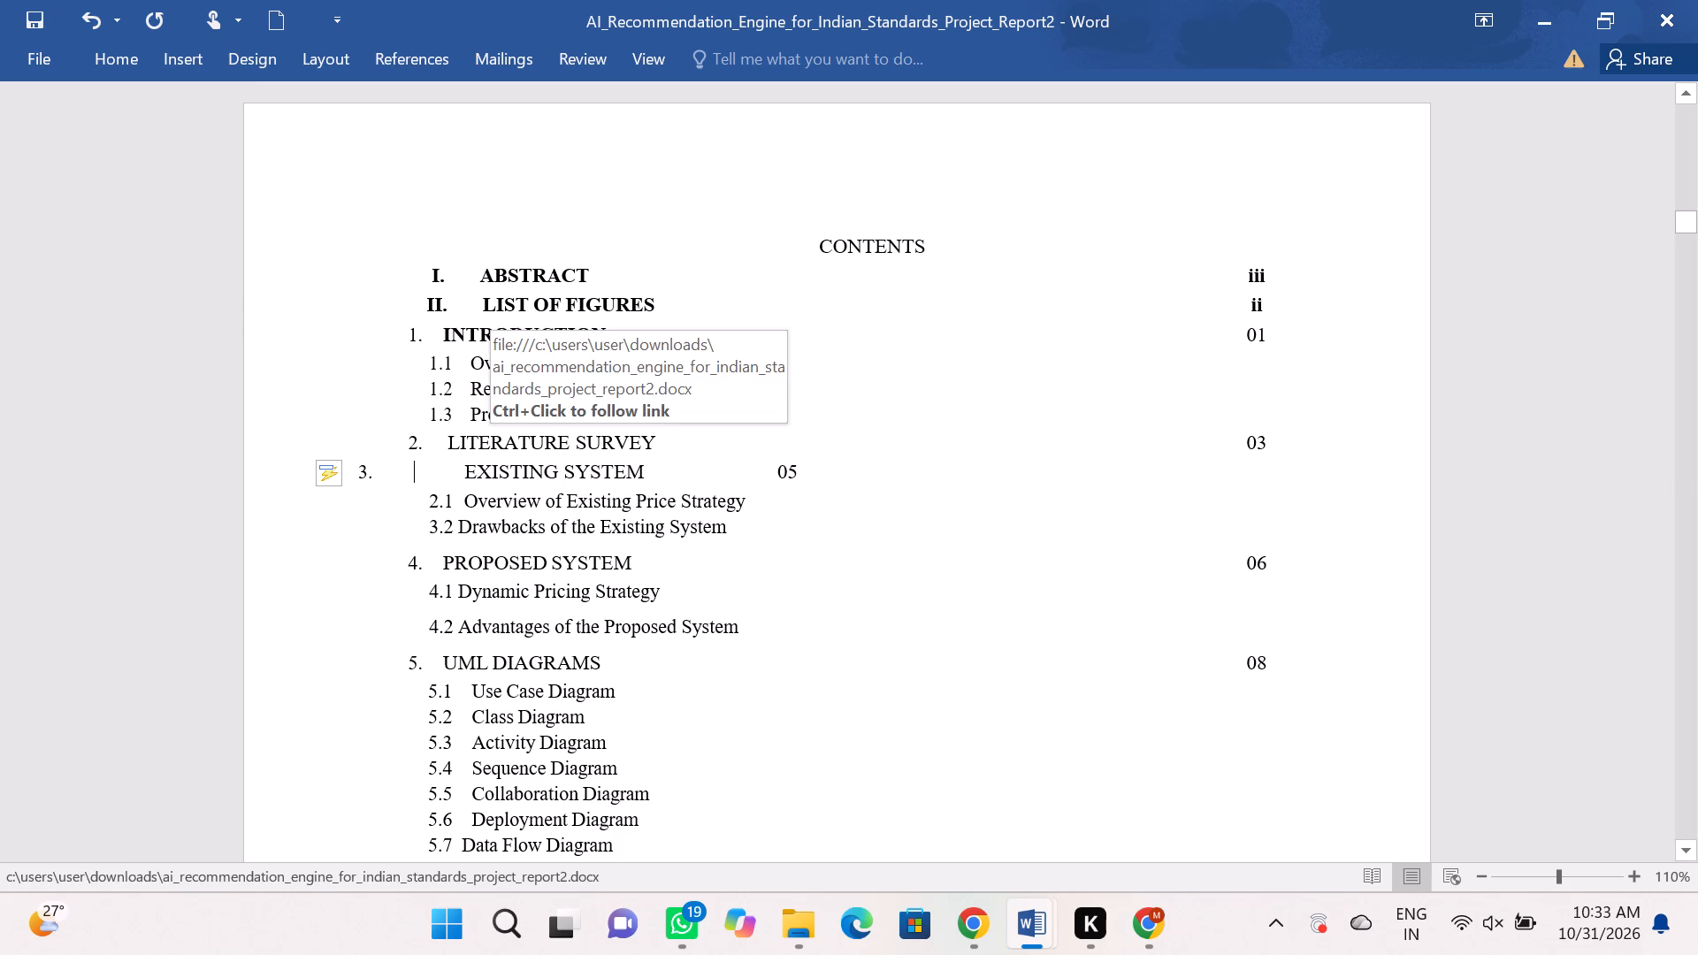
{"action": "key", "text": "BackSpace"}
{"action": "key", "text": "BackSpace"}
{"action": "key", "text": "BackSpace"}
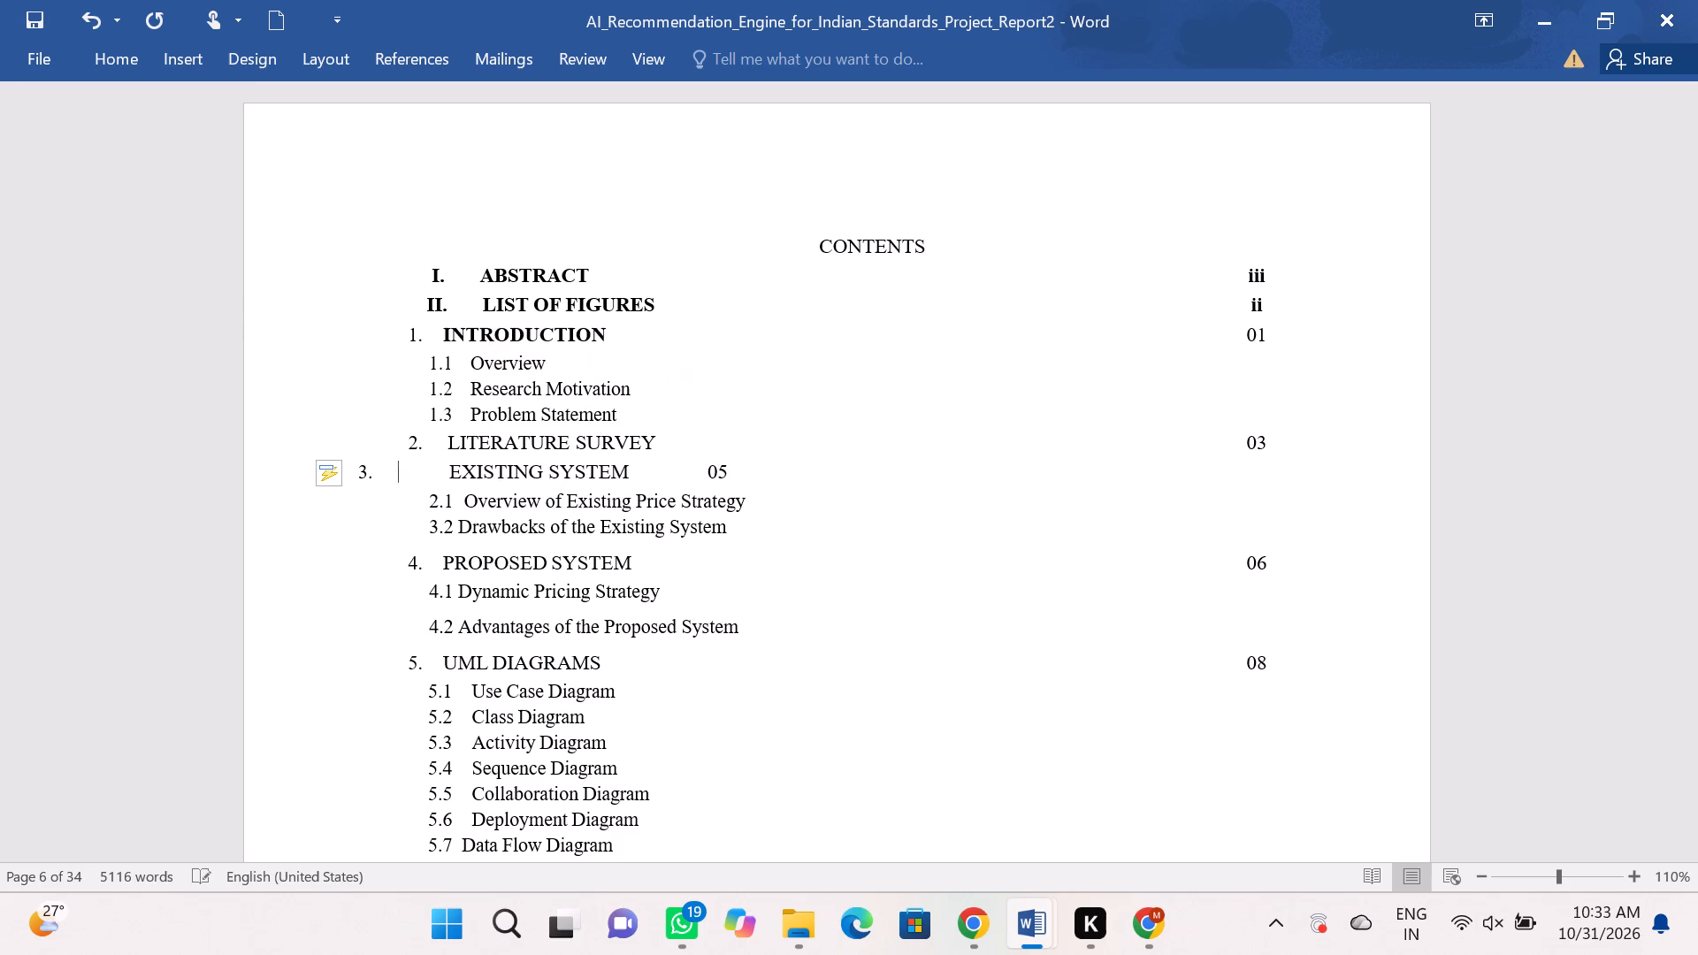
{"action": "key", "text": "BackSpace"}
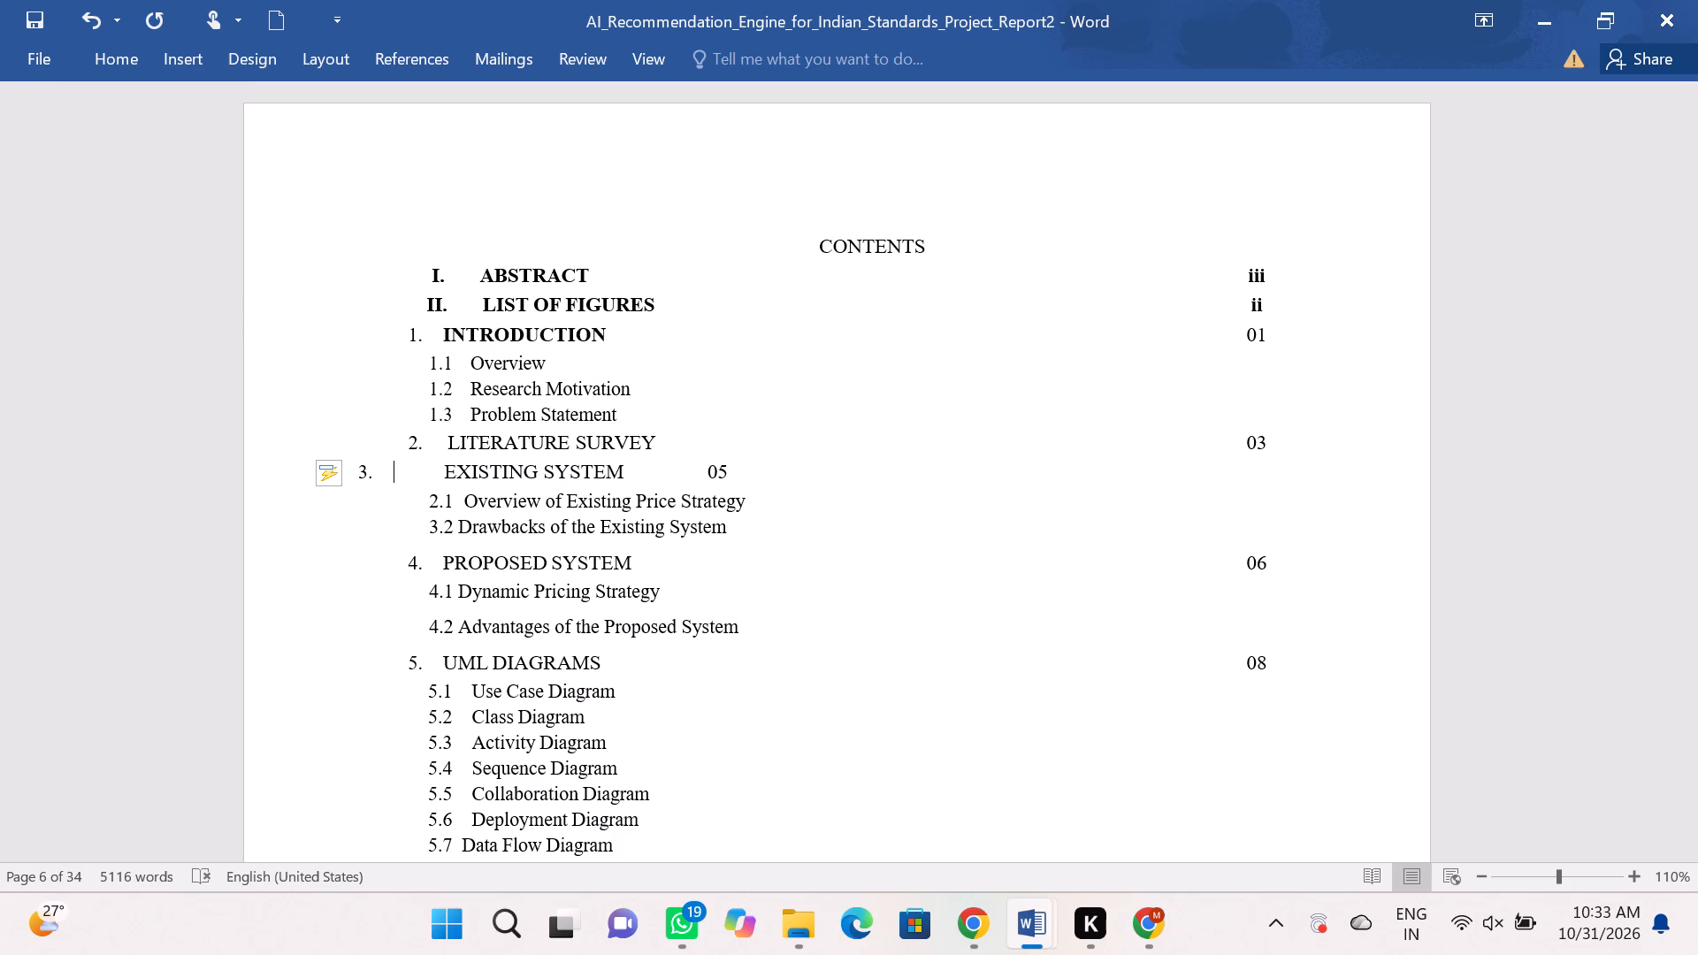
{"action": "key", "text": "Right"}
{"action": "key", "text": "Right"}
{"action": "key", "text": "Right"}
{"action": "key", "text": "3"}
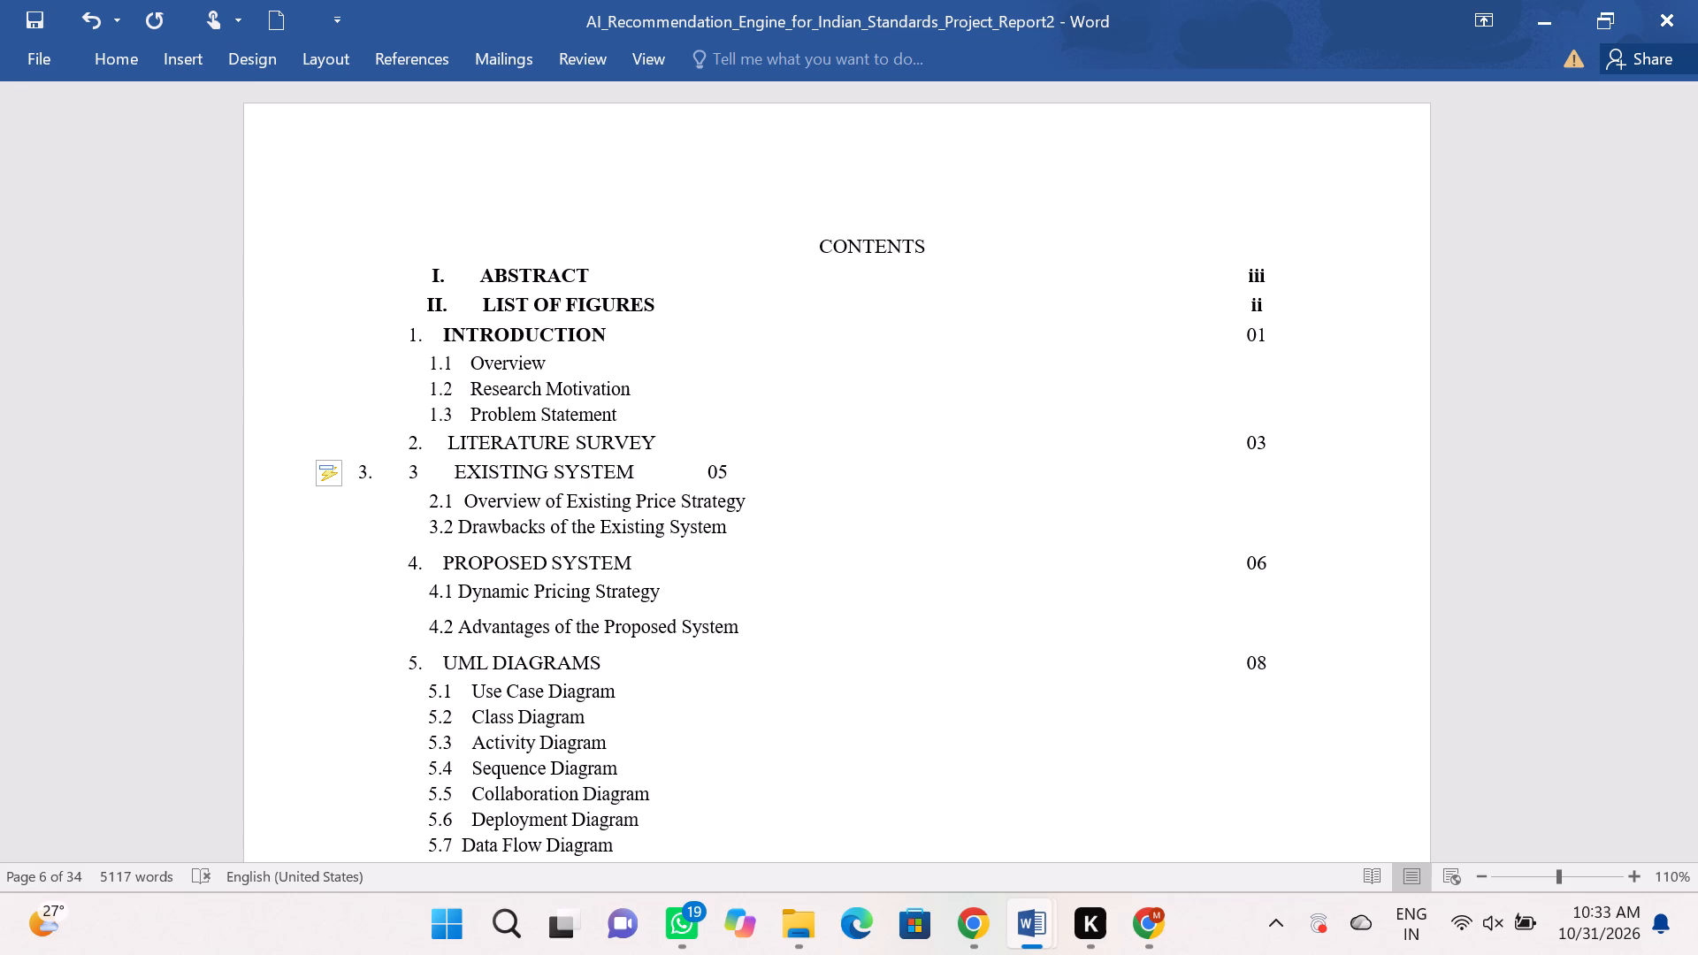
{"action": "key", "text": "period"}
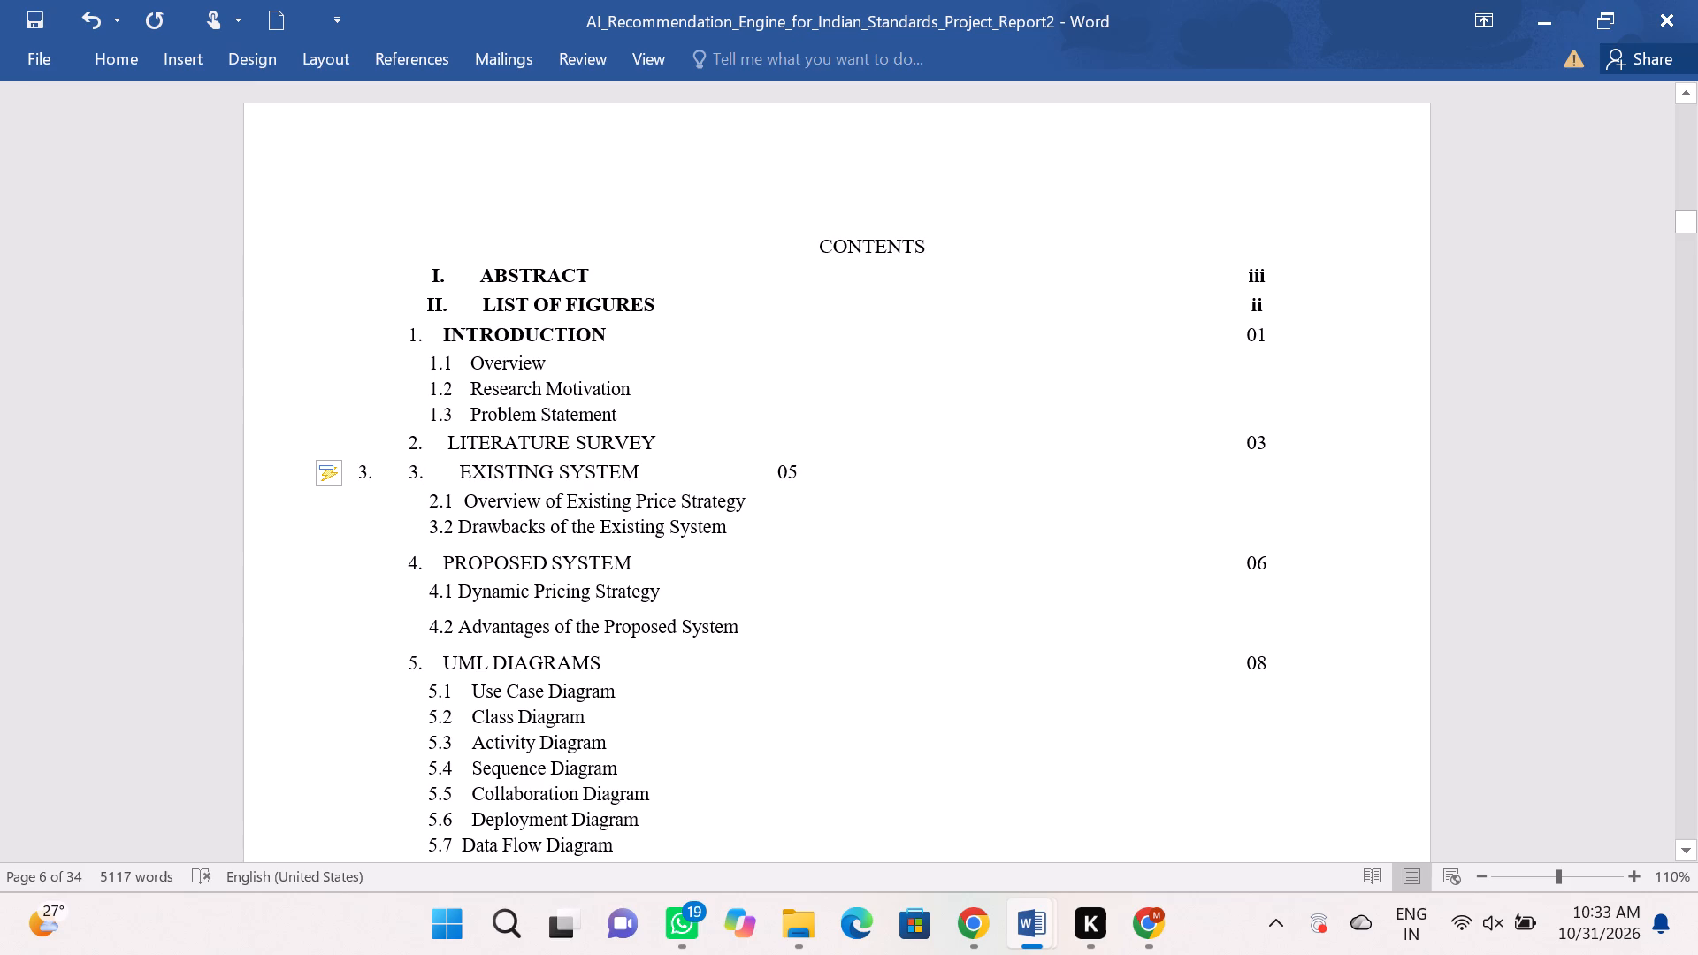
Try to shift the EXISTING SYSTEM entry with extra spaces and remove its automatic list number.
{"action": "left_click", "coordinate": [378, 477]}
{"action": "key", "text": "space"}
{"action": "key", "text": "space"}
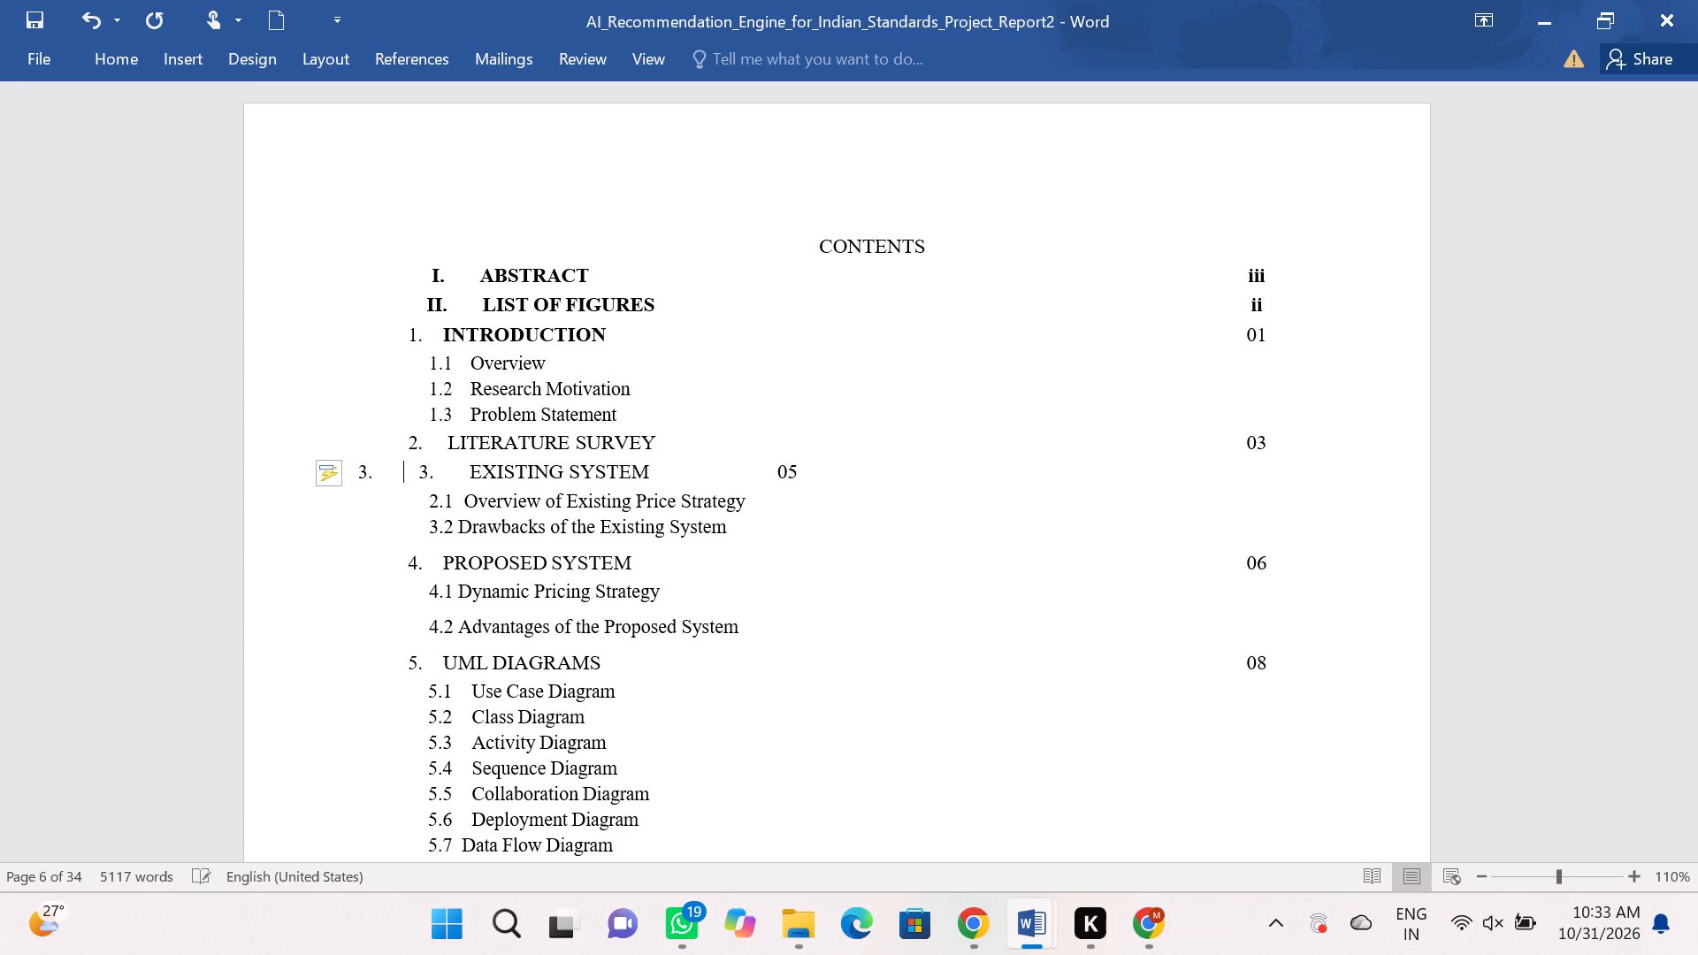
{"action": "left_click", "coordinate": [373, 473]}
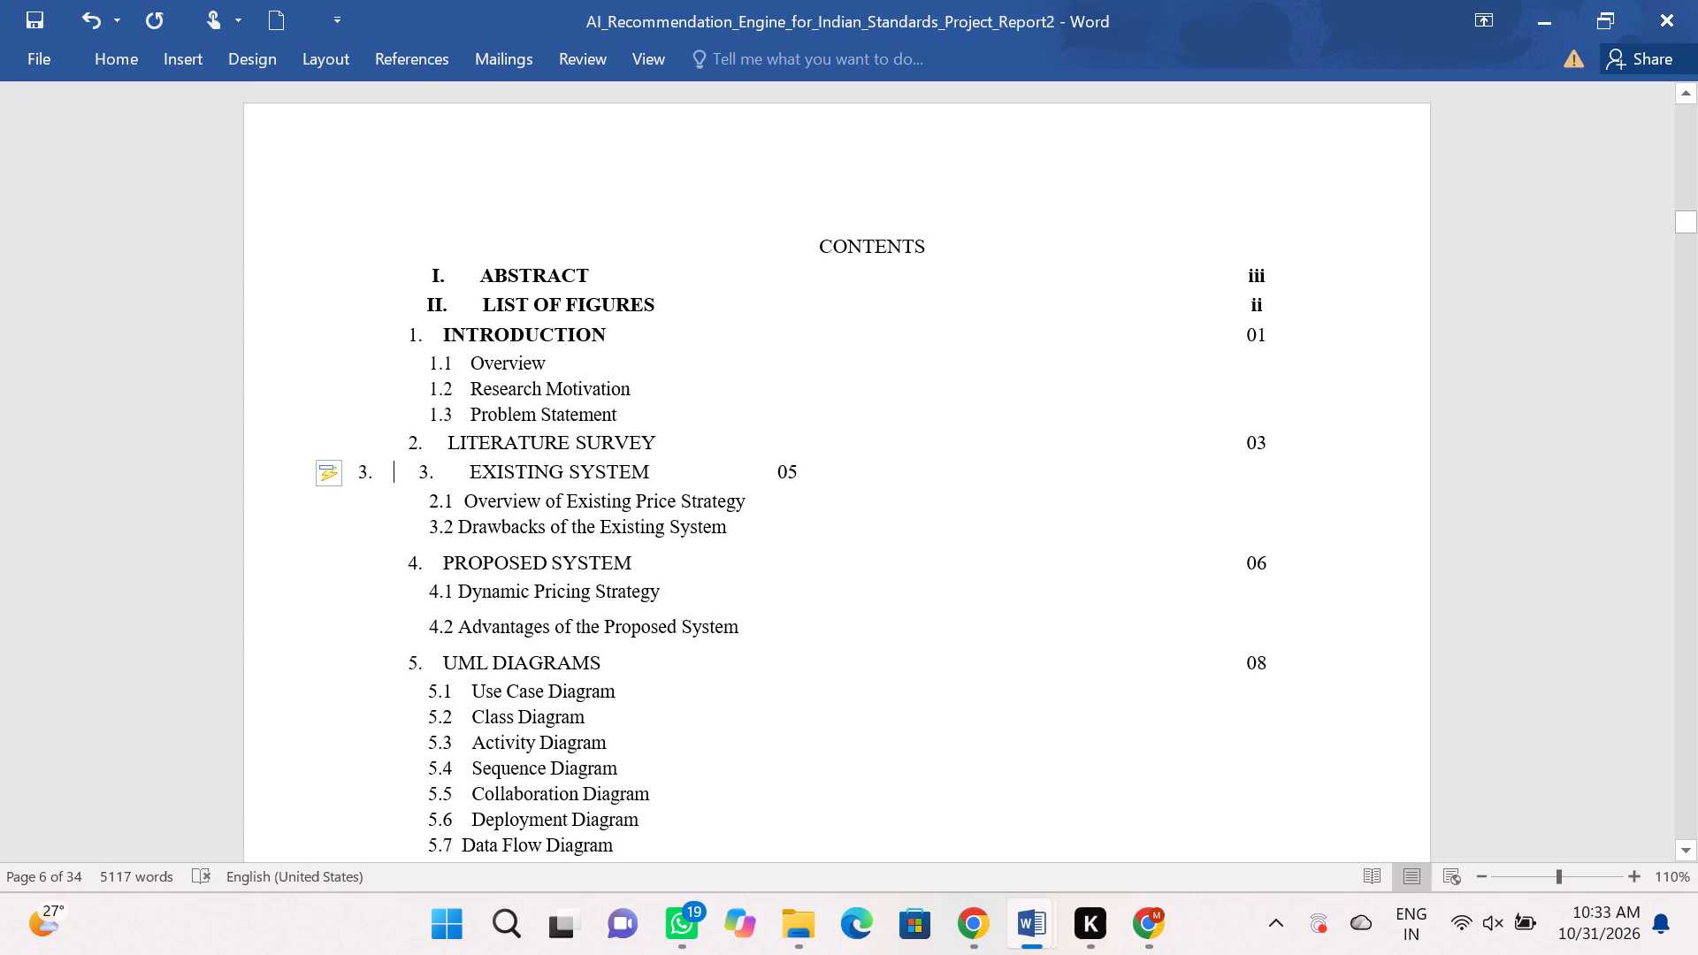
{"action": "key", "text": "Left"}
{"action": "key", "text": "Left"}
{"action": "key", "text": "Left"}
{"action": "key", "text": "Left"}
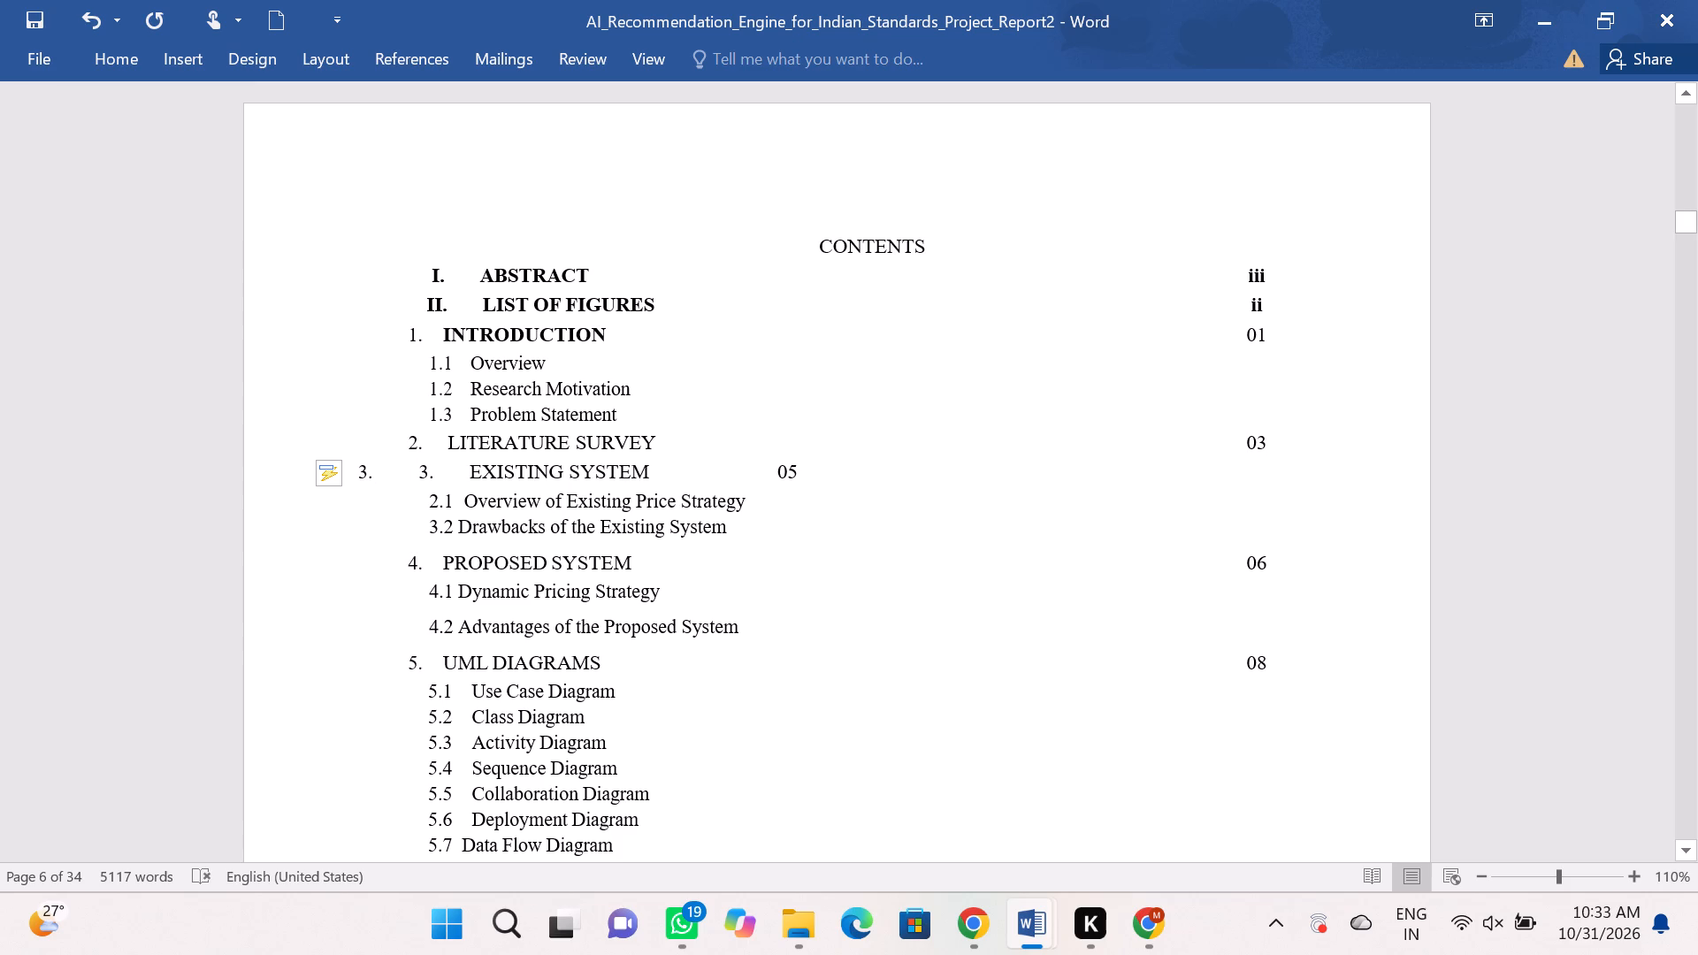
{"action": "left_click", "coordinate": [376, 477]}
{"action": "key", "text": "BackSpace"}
Undo the latest spacing and automatic numbering edits to the EXISTING SYSTEM entry in the contents list.
{"action": "key", "text": "ctrl+z"}
{"action": "key", "text": "ctrl+z"}
{"action": "key", "text": "ctrl+z"}
{"action": "key", "text": "ctrl+z"}
{"action": "key", "text": "ctrl+z"}
{"action": "key", "text": "ctrl+z"}
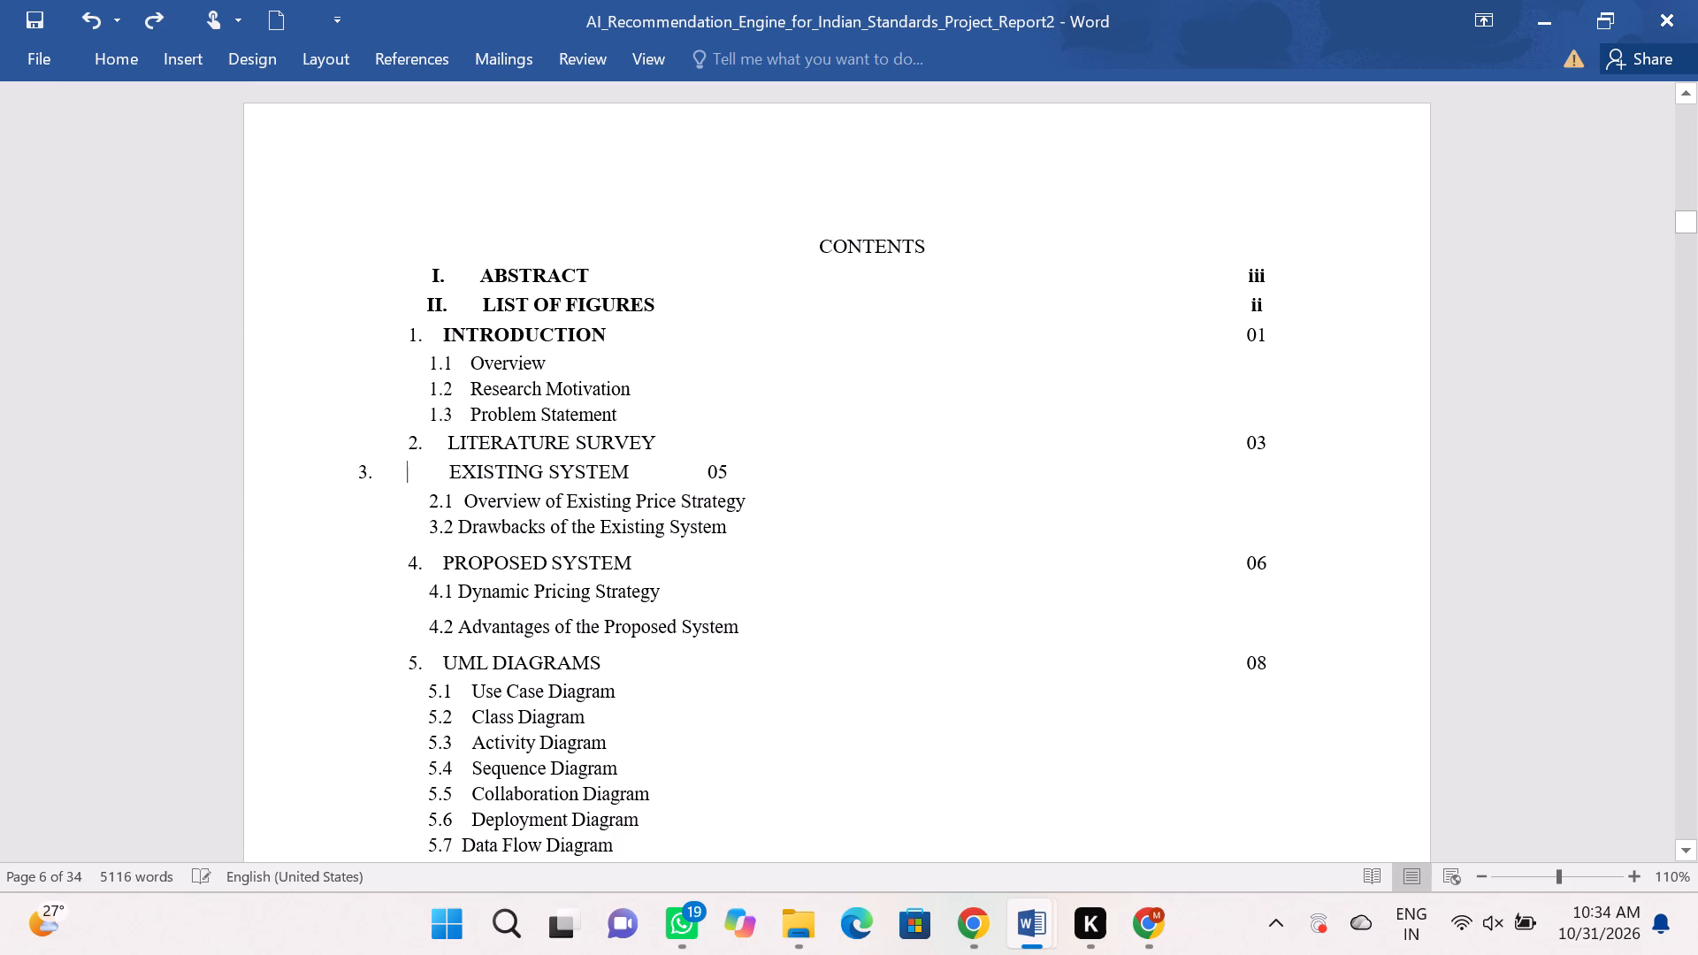
{"action": "key", "text": "ctrl+z"}
{"action": "key", "text": "ctrl+z"}
{"action": "key", "text": "ctrl+z"}
{"action": "key", "text": "ctrl+z"}
{"action": "key", "text": "ctrl+z"}
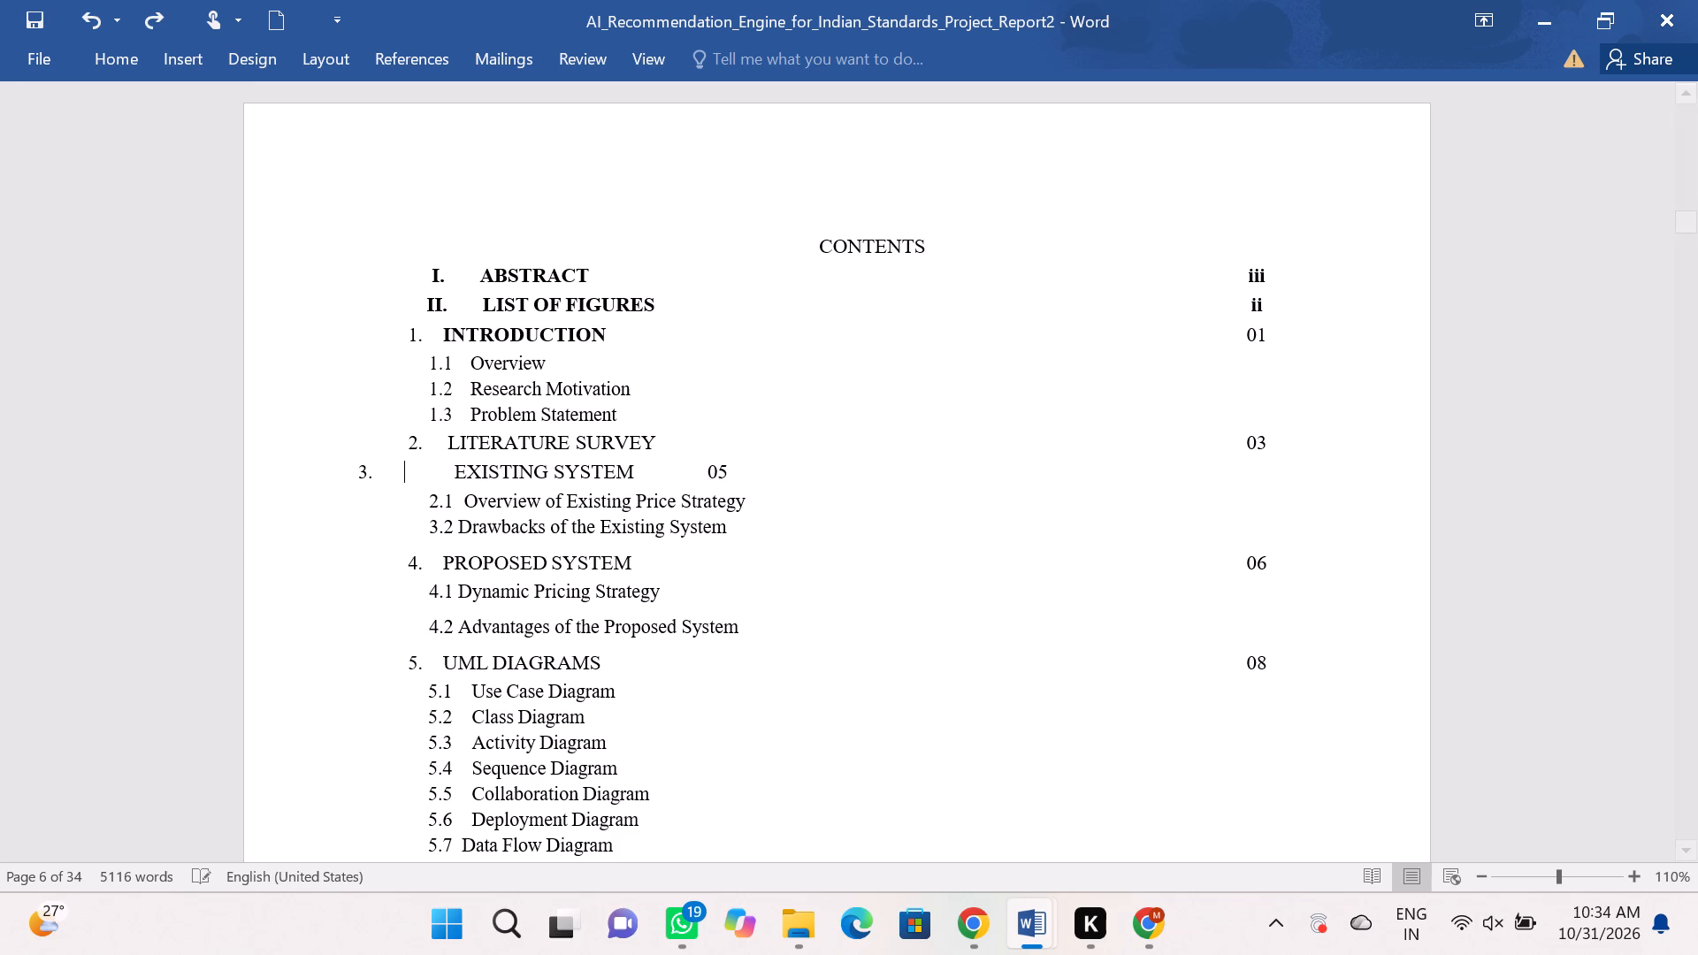
{"action": "key", "text": "ctrl+z"}
{"action": "key", "text": "ctrl+z"}
{"action": "key", "text": "ctrl+z"}
{"action": "key", "text": "ctrl+z"}
{"action": "key", "text": "ctrl+z"}
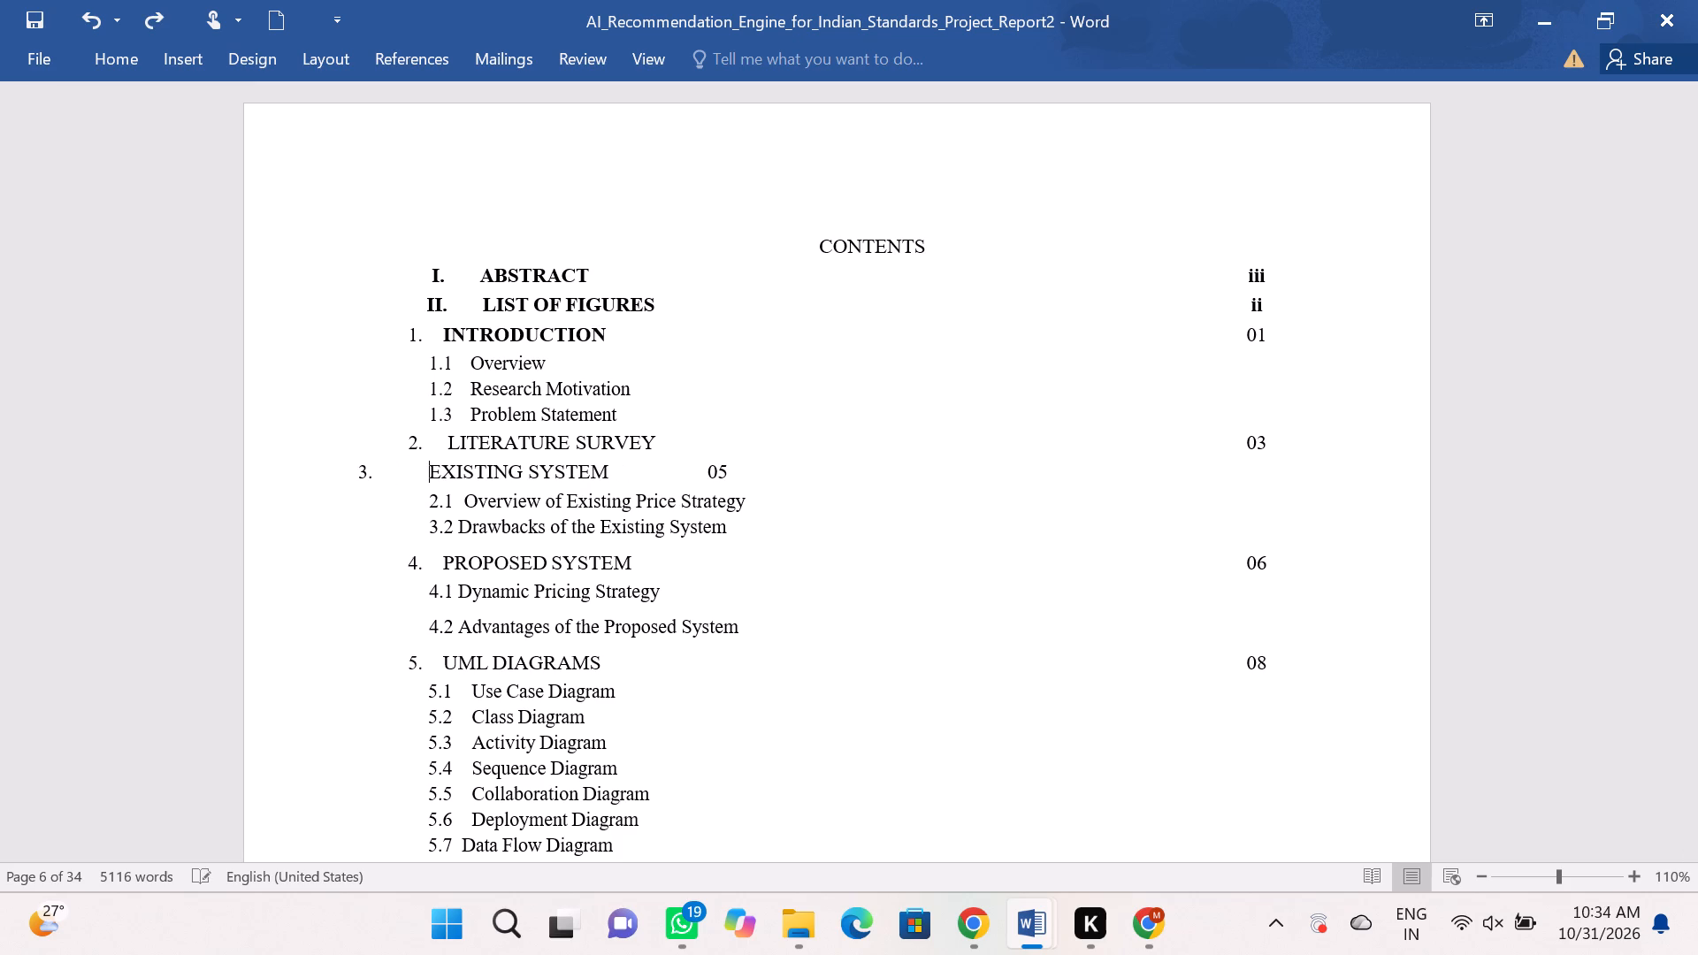
{"action": "key", "text": "ctrl+z"}
{"action": "key", "text": "ctrl+z"}
{"action": "key", "text": "ctrl+z"}
{"action": "key", "text": "ctrl+z"}
{"action": "key", "text": "ctrl+z"}
{"action": "key", "text": "ctrl+z"}
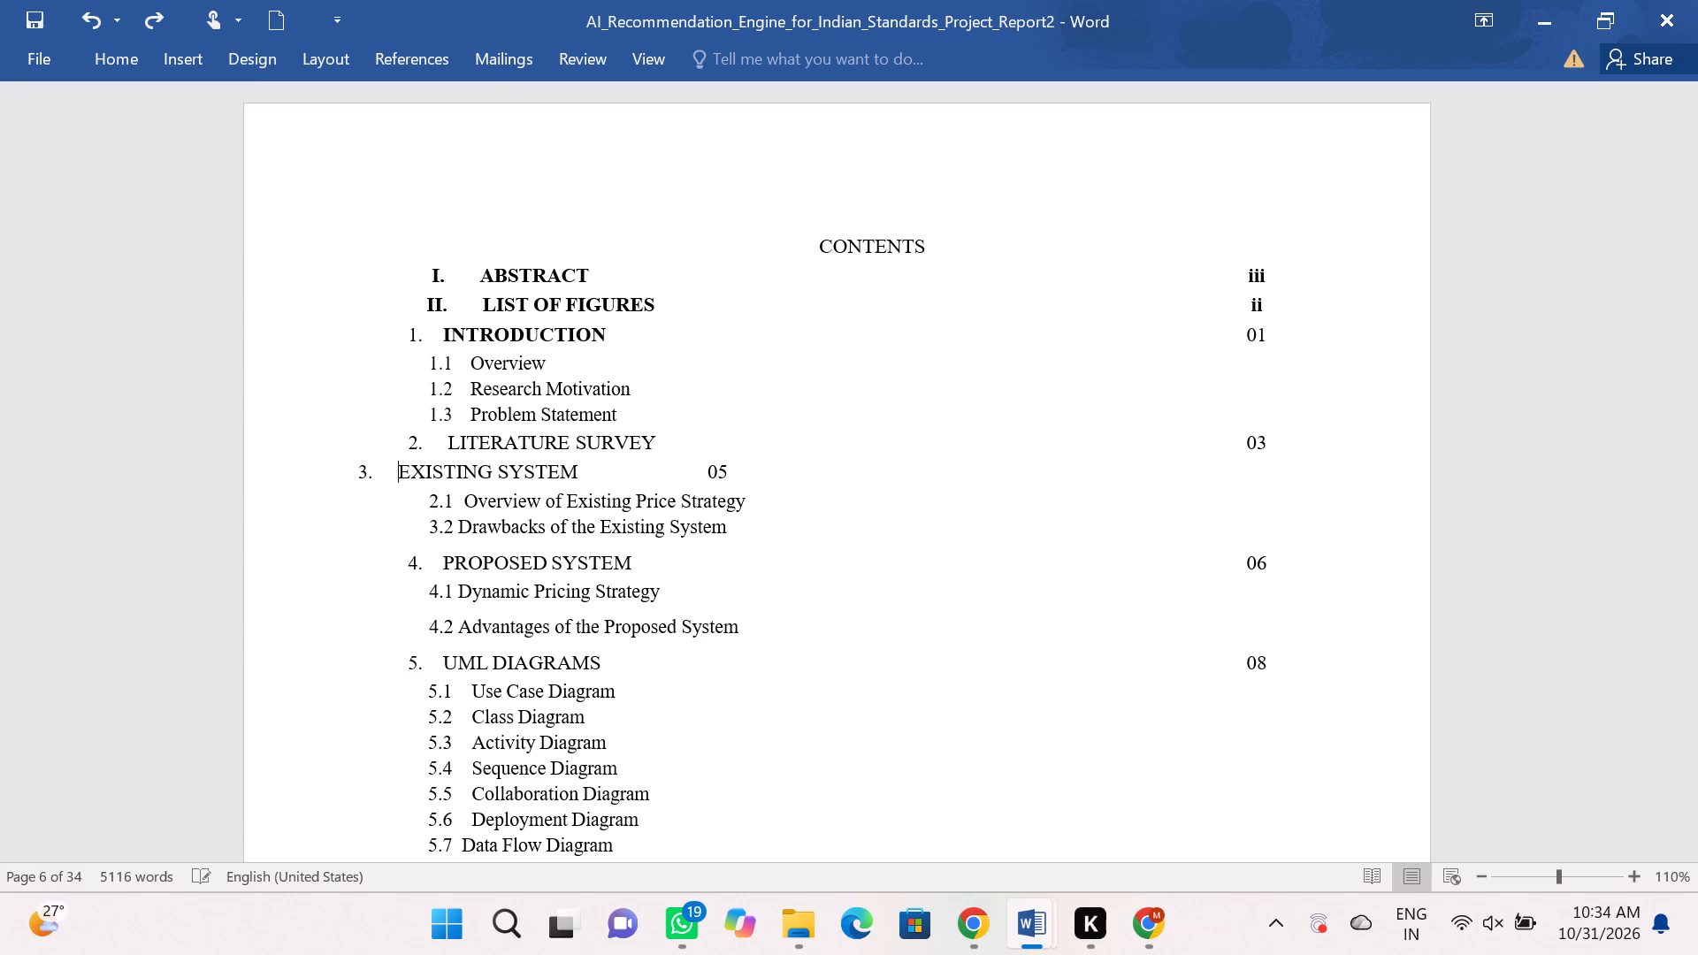
{"action": "key", "text": "ctrl+z"}
{"action": "key", "text": "ctrl+z"}
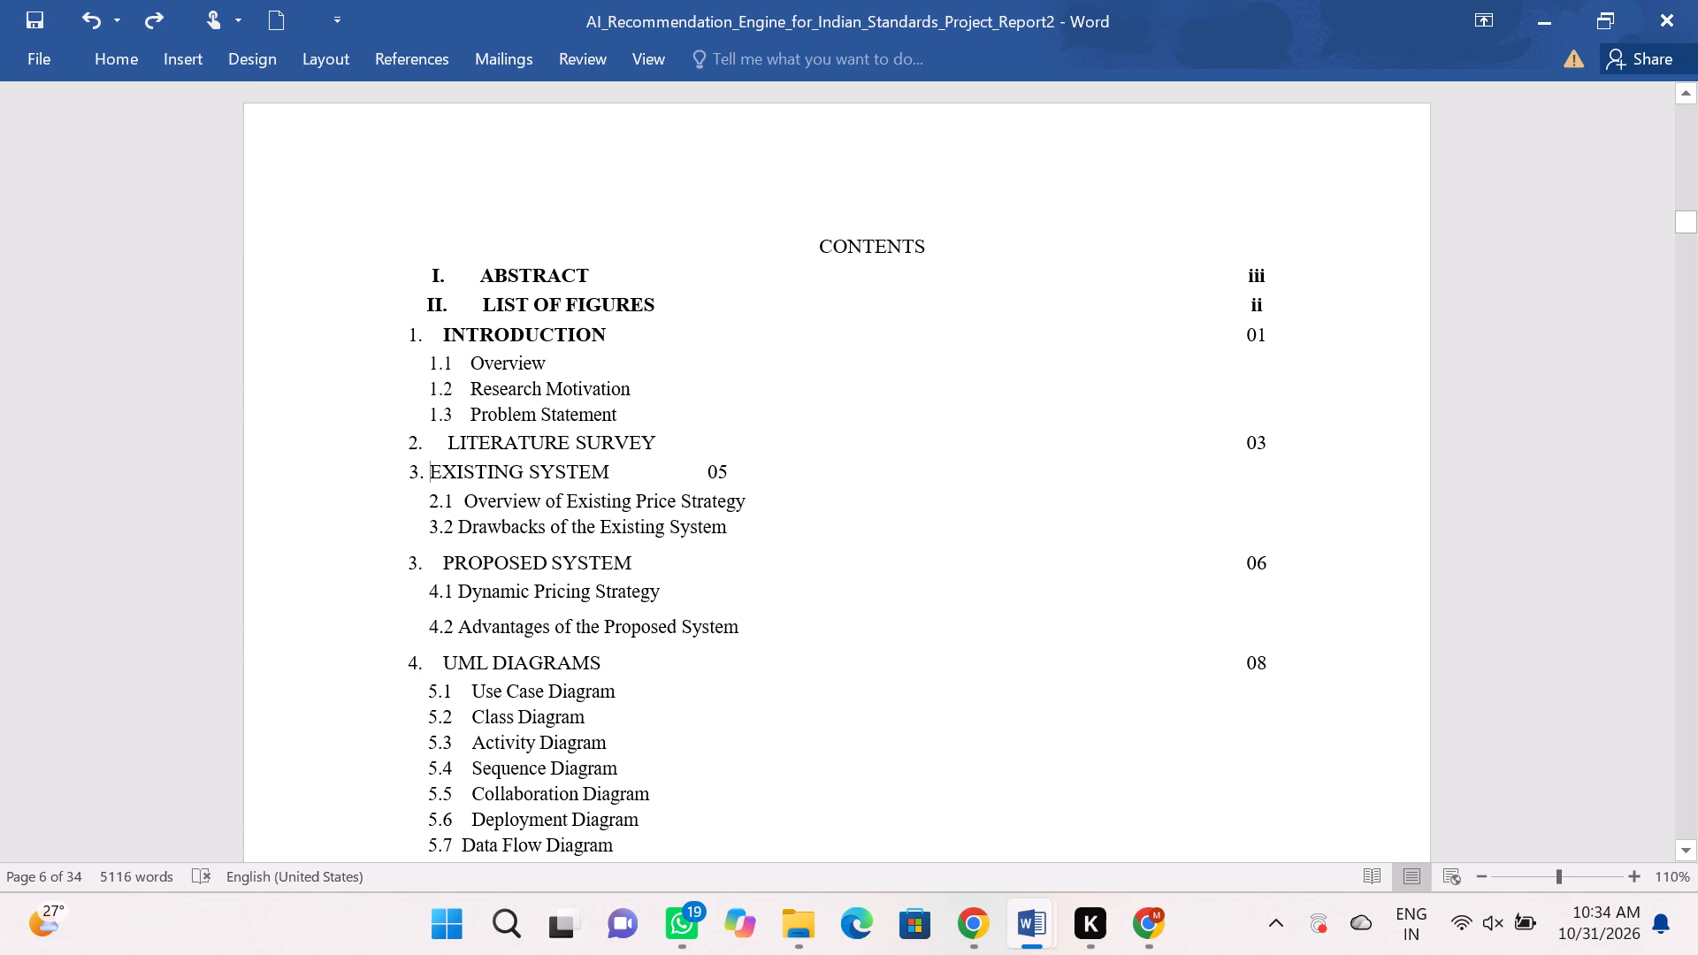
Undo the earlier contents page changes back to the large bold CONTENTS heading with non-bold, unshifted chapter entries.
{"action": "scroll", "coordinate": [421, 561], "scroll_direction": "down", "scroll_amount": 7}
{"action": "scroll", "coordinate": [421, 560], "scroll_direction": "up", "scroll_amount": 2}
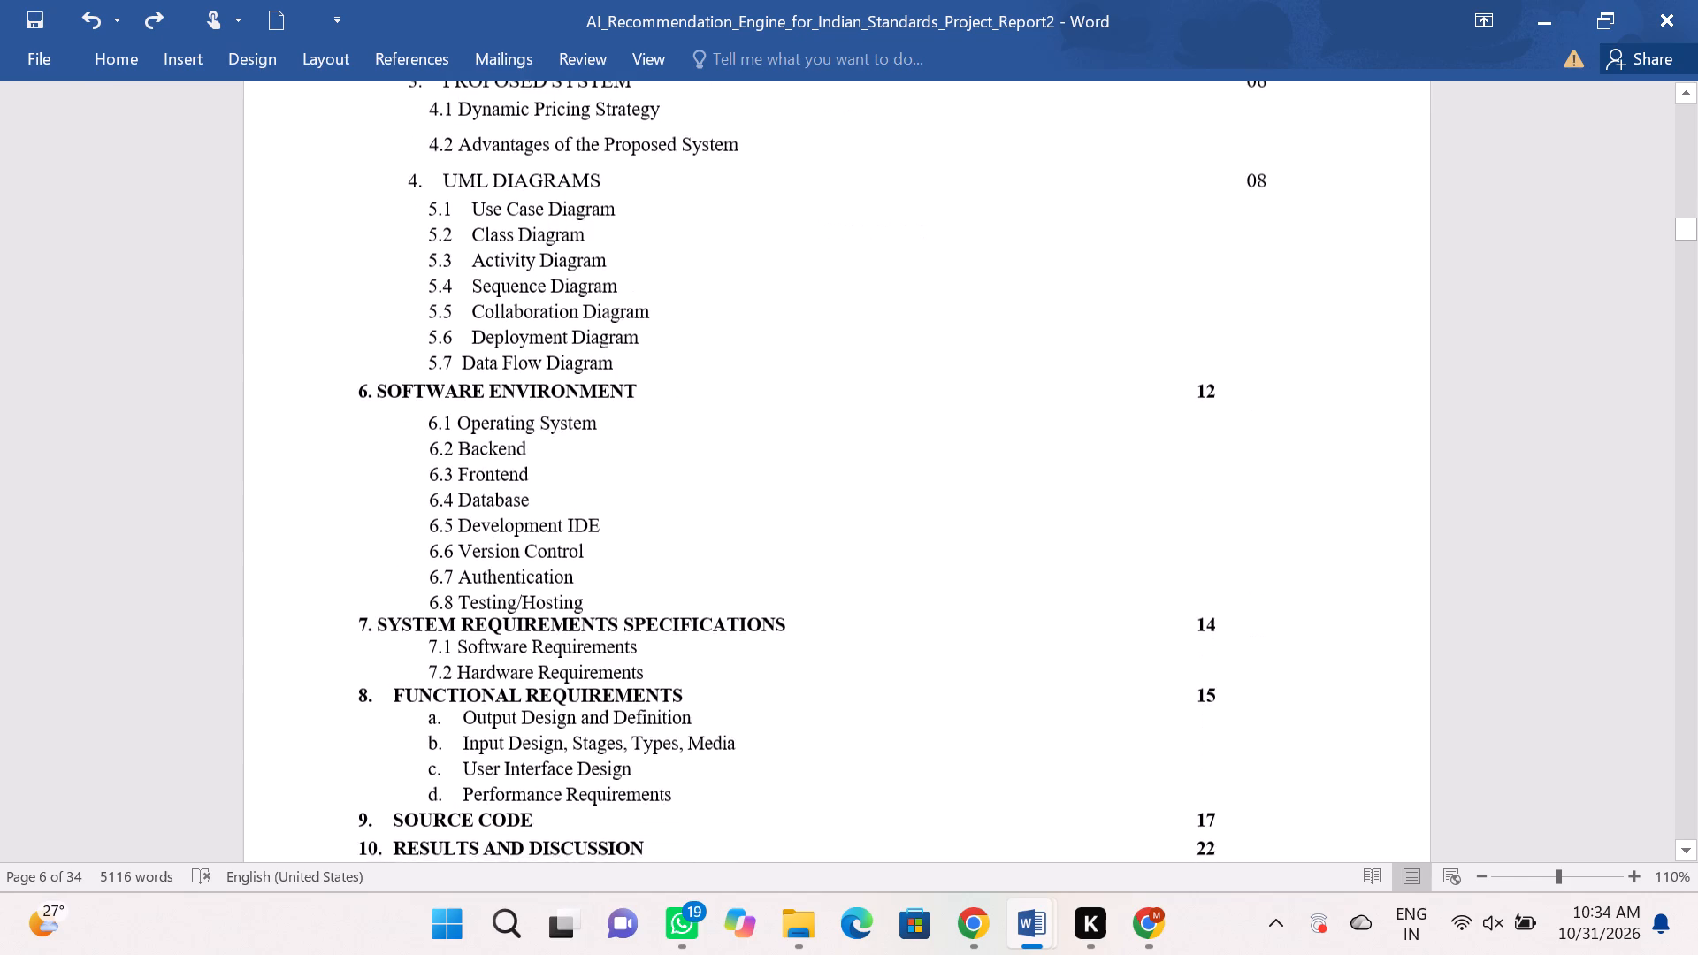
{"action": "scroll", "coordinate": [421, 560], "scroll_direction": "up", "scroll_amount": 4}
{"action": "scroll", "coordinate": [421, 560], "scroll_direction": "down", "scroll_amount": 3}
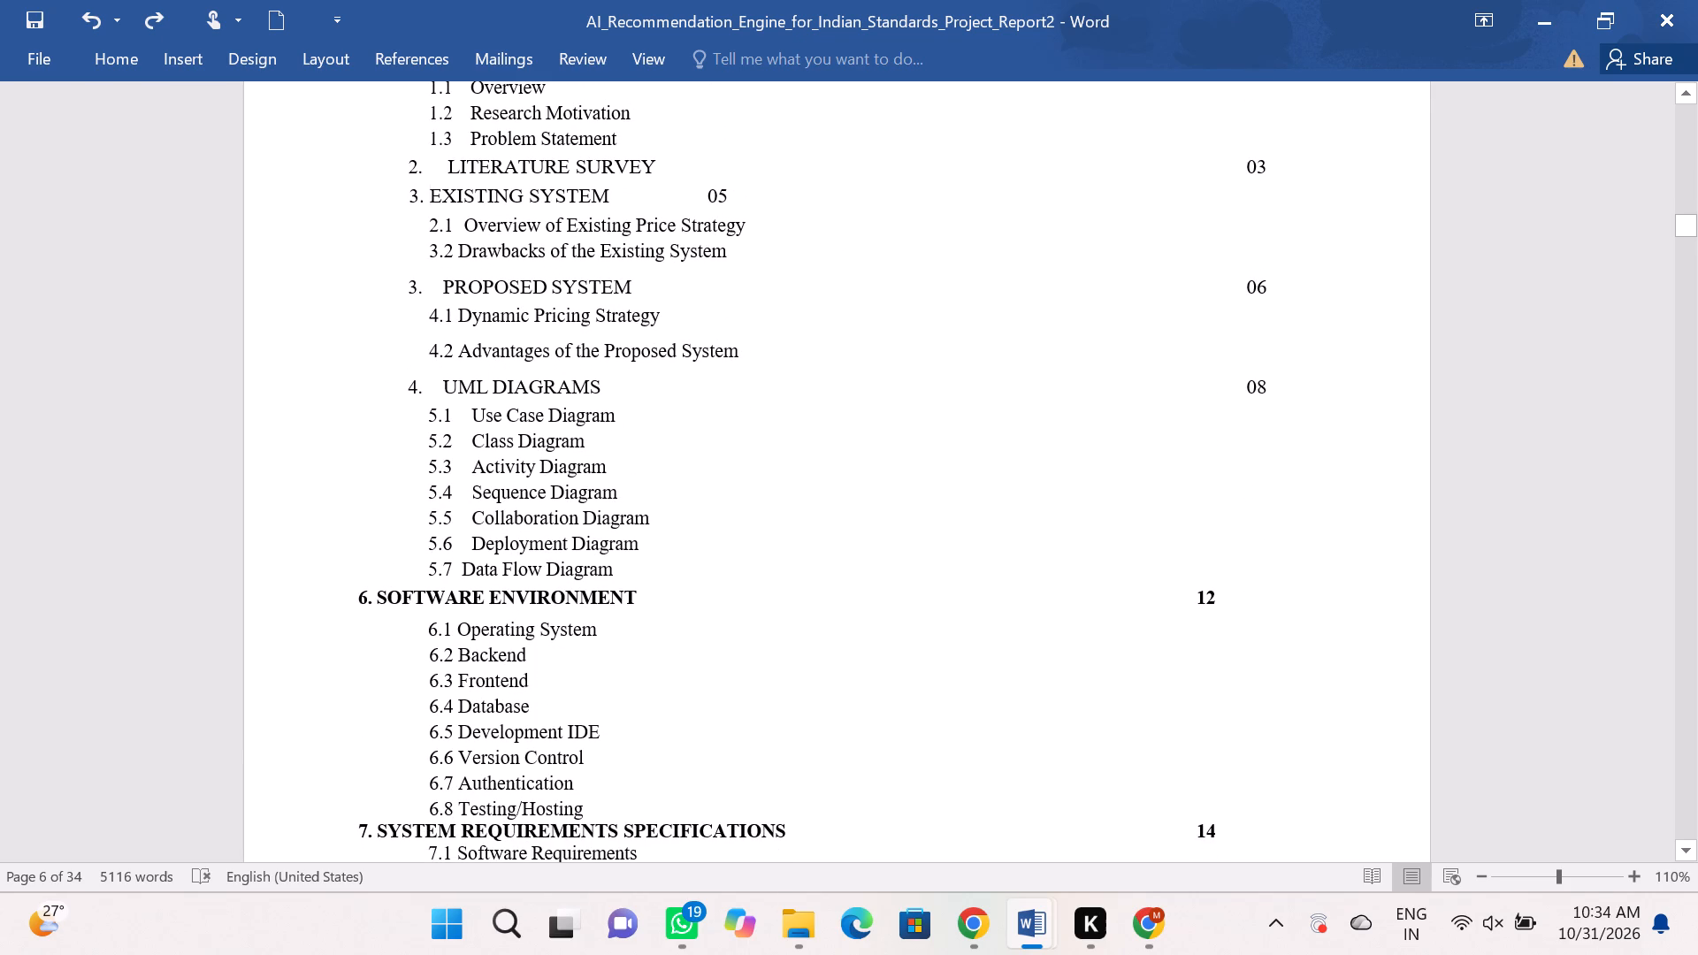
{"action": "scroll", "coordinate": [445, 379], "scroll_direction": "up", "scroll_amount": 2}
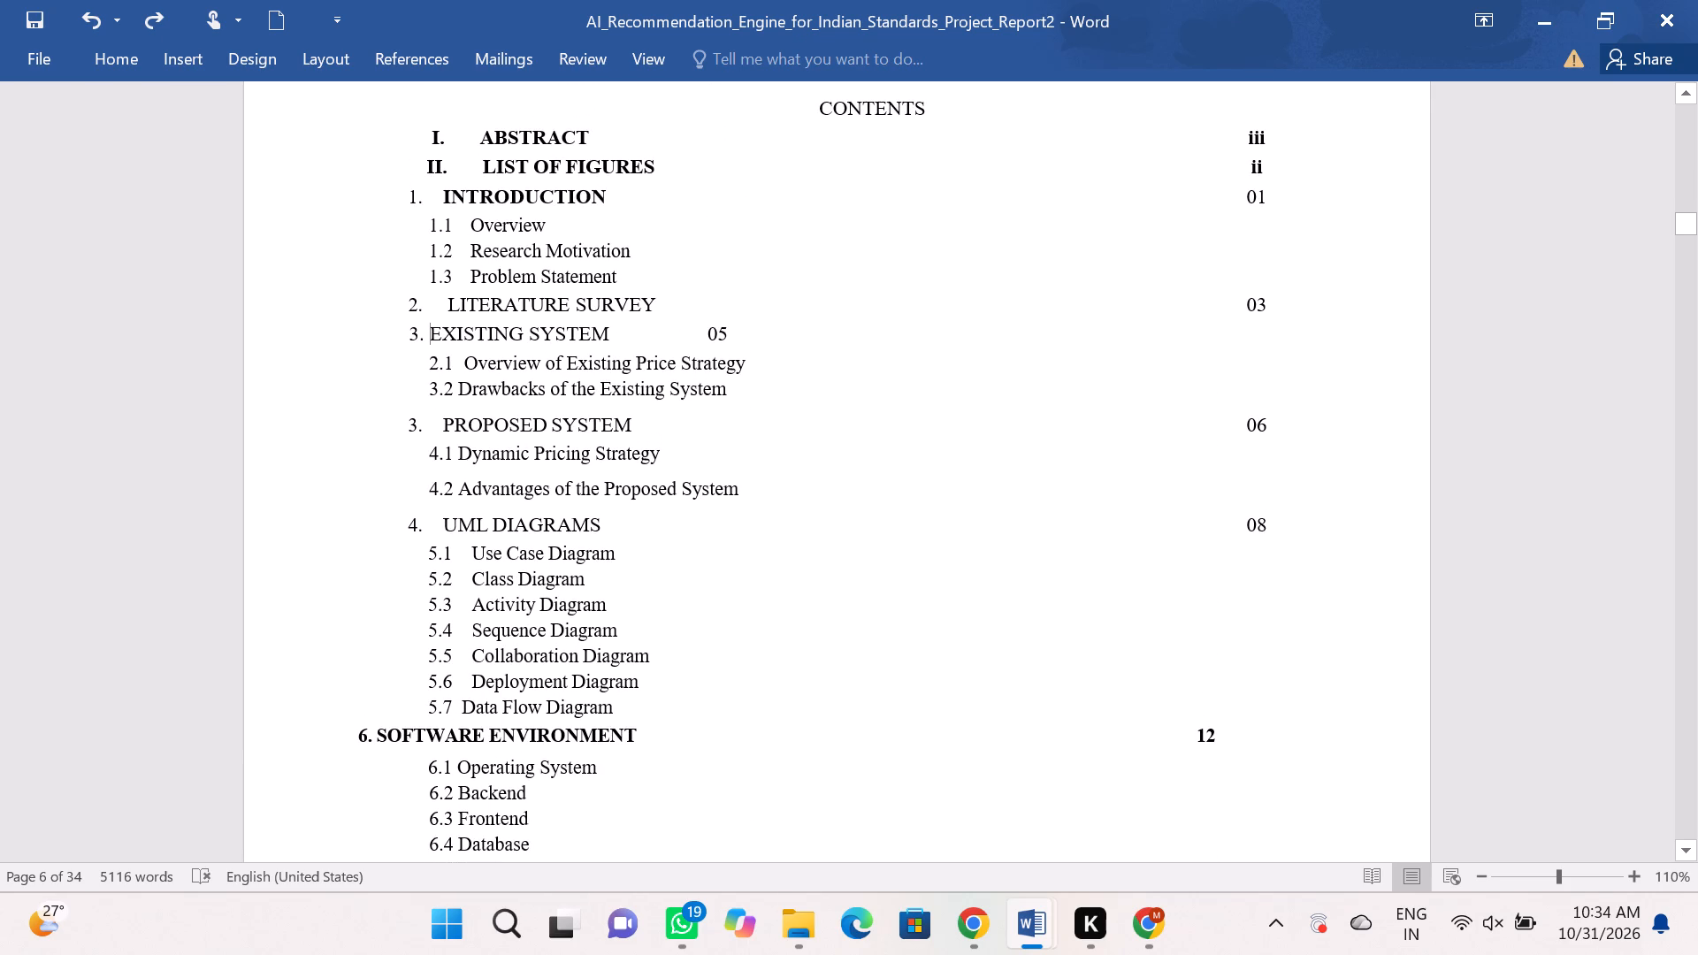
{"action": "scroll", "coordinate": [413, 422], "scroll_direction": "down", "scroll_amount": 3}
{"action": "scroll", "coordinate": [412, 422], "scroll_direction": "up", "scroll_amount": 2}
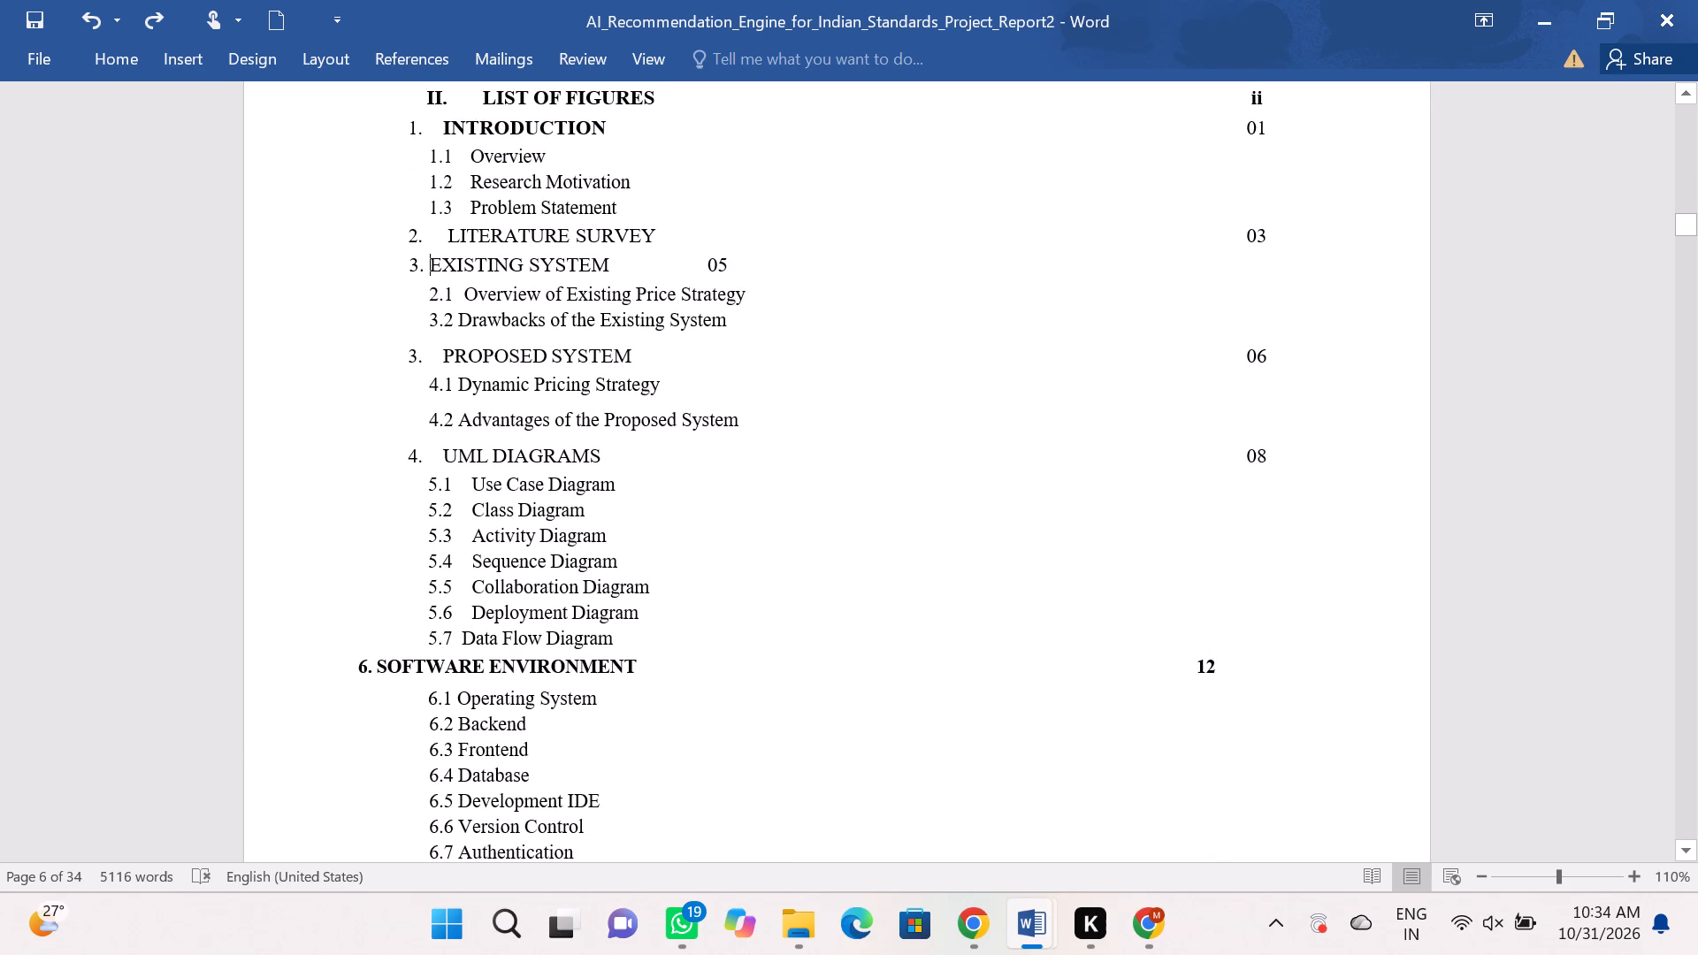
{"action": "scroll", "coordinate": [431, 420], "scroll_direction": "up", "scroll_amount": 4}
{"action": "key", "text": "ctrl+z"}
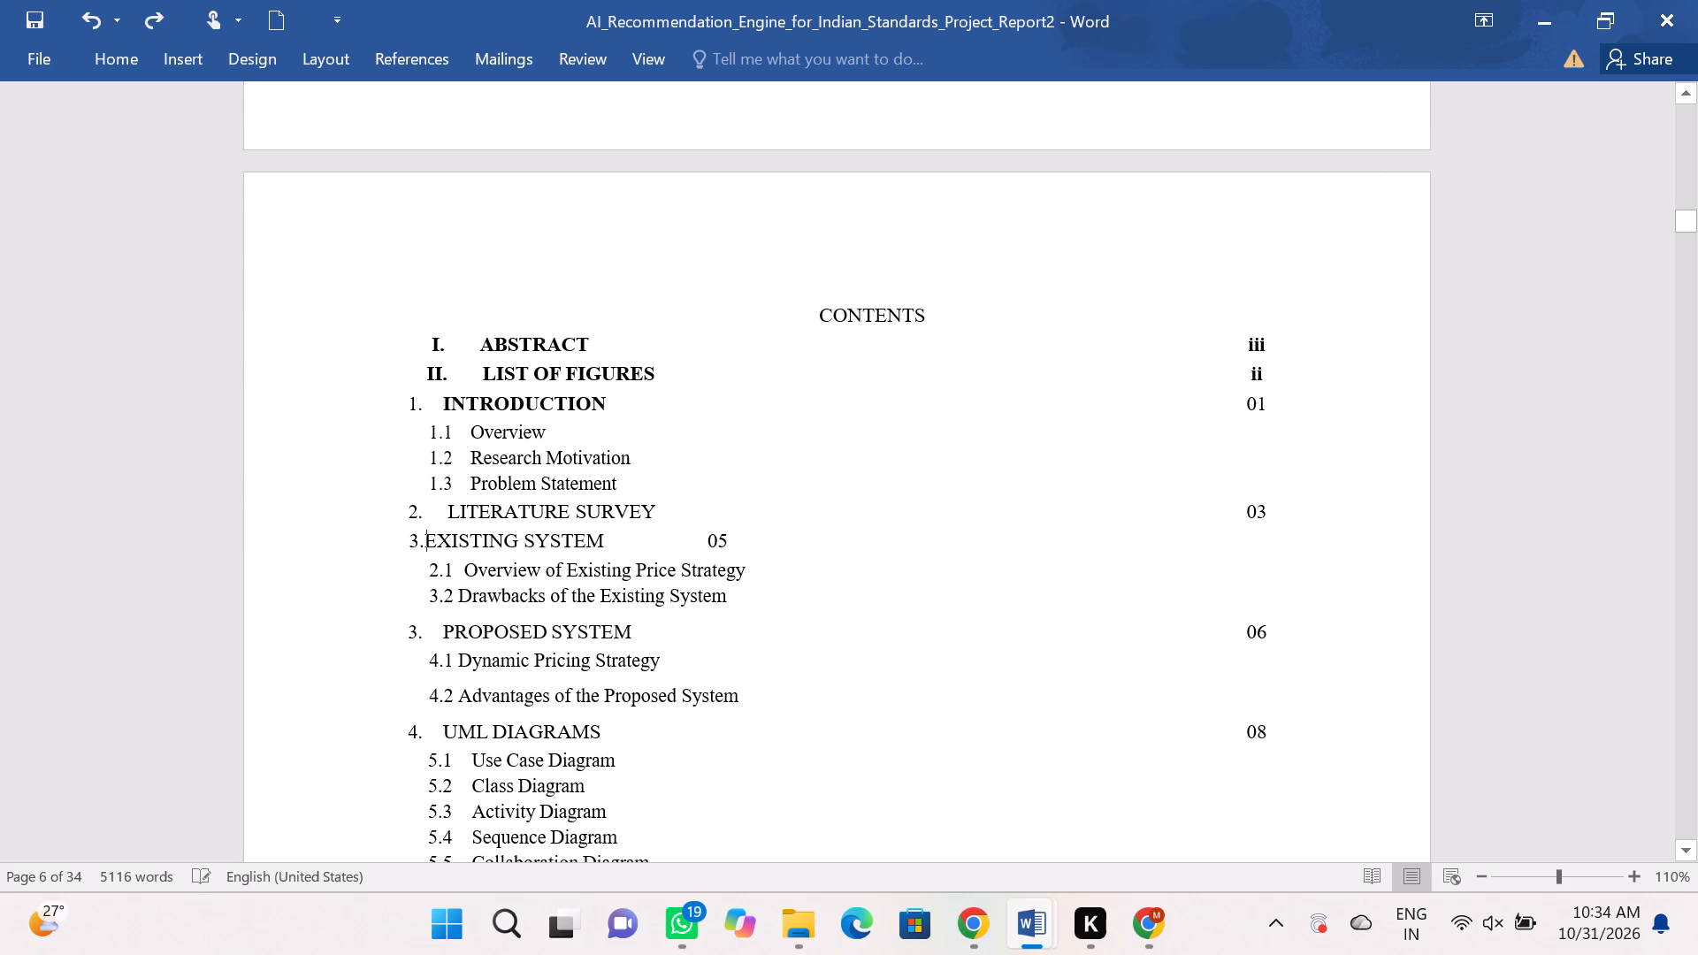
{"action": "key", "text": "ctrl+z"}
{"action": "key", "text": "ctrl+z"}
{"action": "key", "text": "ctrl+z"}
{"action": "key", "text": "ctrl+z"}
{"action": "key", "text": "ctrl+z"}
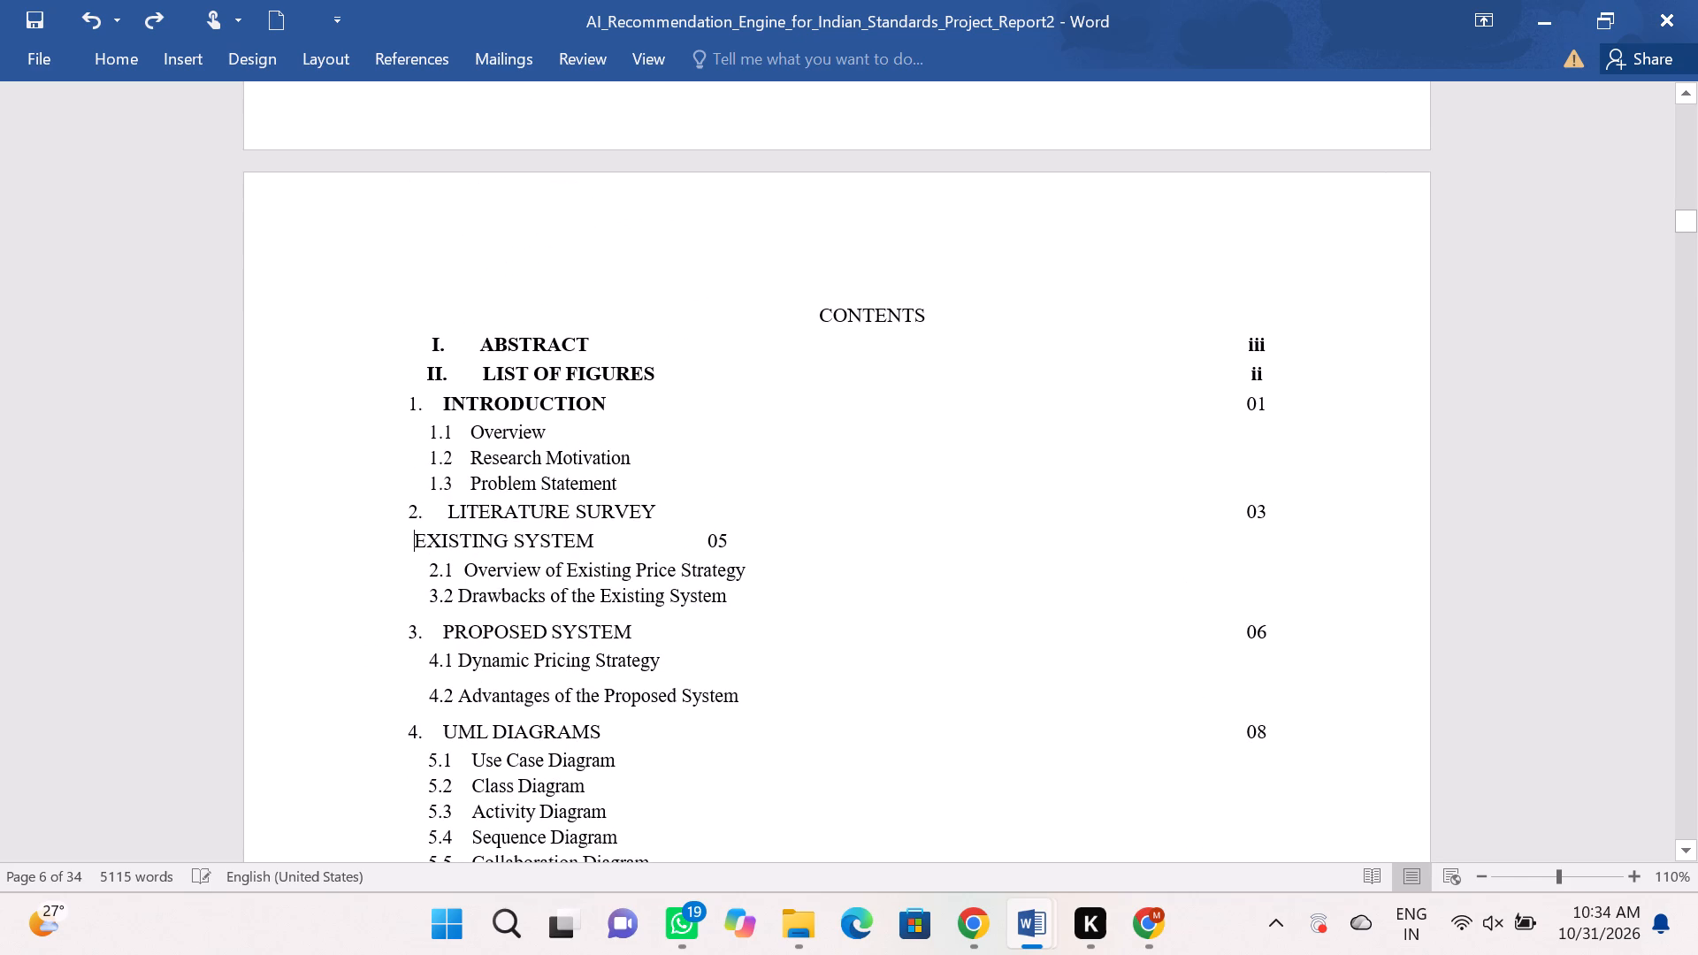
{"action": "key", "text": "ctrl+z"}
{"action": "key", "text": "ctrl+z"}
{"action": "key", "text": "ctrl+z"}
{"action": "key", "text": "ctrl+z"}
{"action": "key", "text": "ctrl+z"}
{"action": "key", "text": "ctrl+z"}
{"action": "key", "text": "ctrl+z"}
{"action": "key", "text": "ctrl+z"}
{"action": "key", "text": "ctrl+z"}
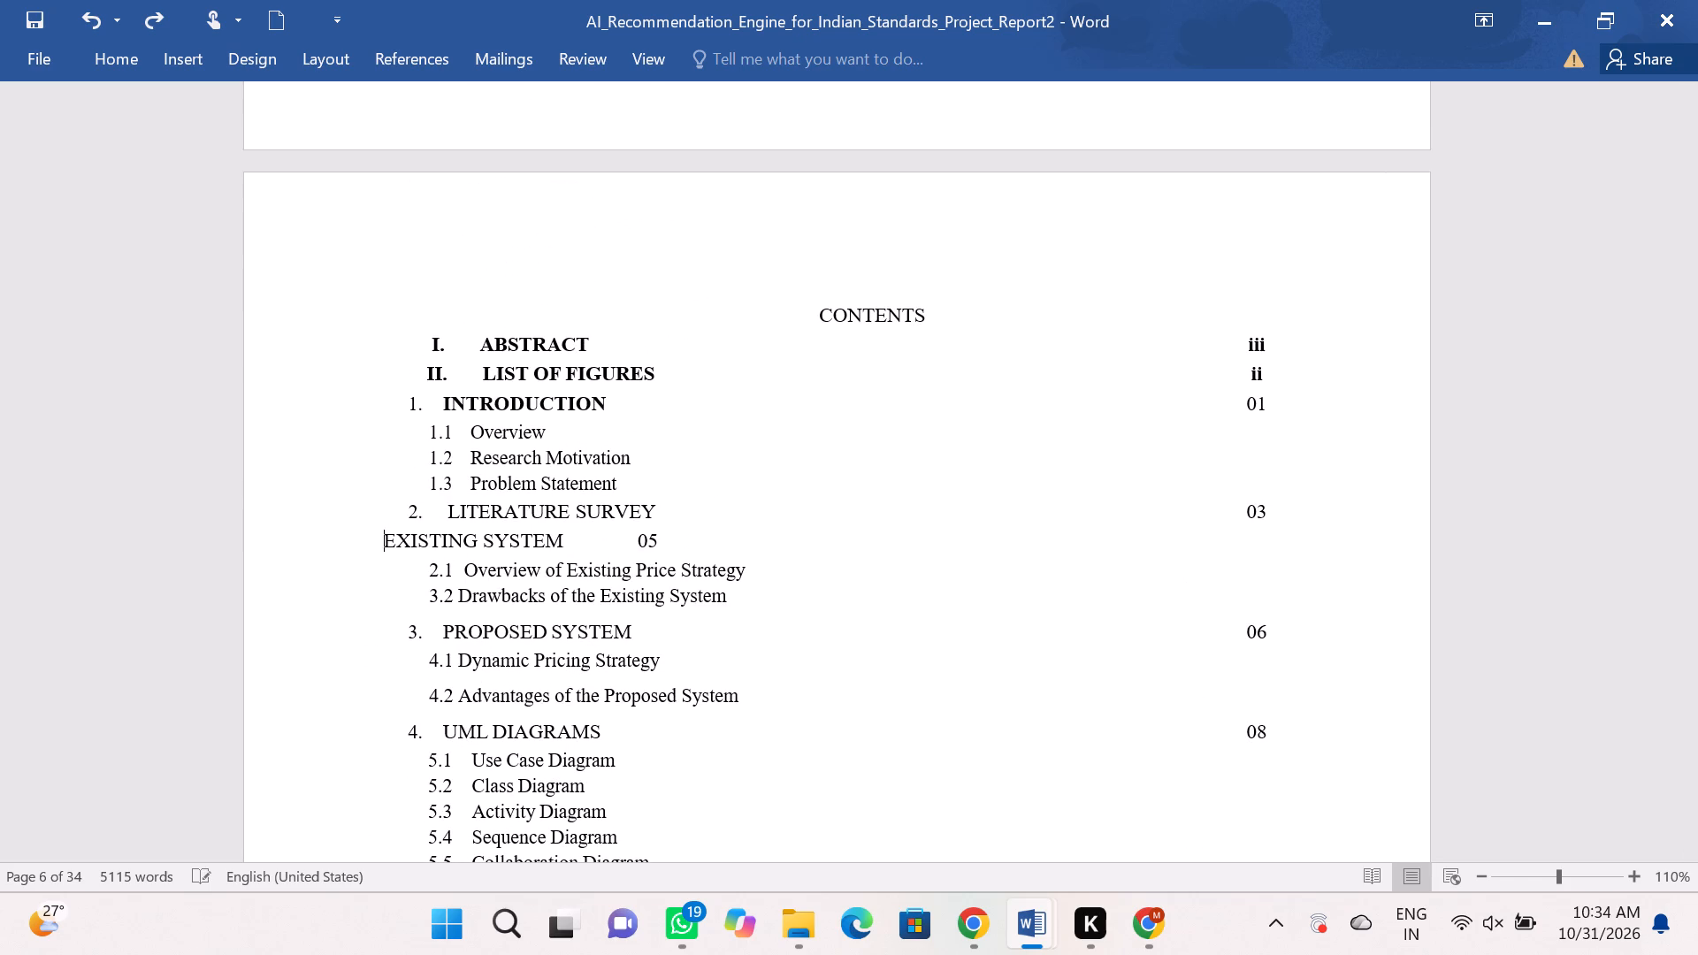
{"action": "key", "text": "ctrl+z"}
{"action": "key", "text": "ctrl+z"}
{"action": "key", "text": "ctrl+z"}
{"action": "key", "text": "ctrl+z"}
{"action": "key", "text": "ctrl+z"}
{"action": "key", "text": "ctrl+z"}
{"action": "key", "text": "ctrl+z"}
{"action": "key", "text": "ctrl+z"}
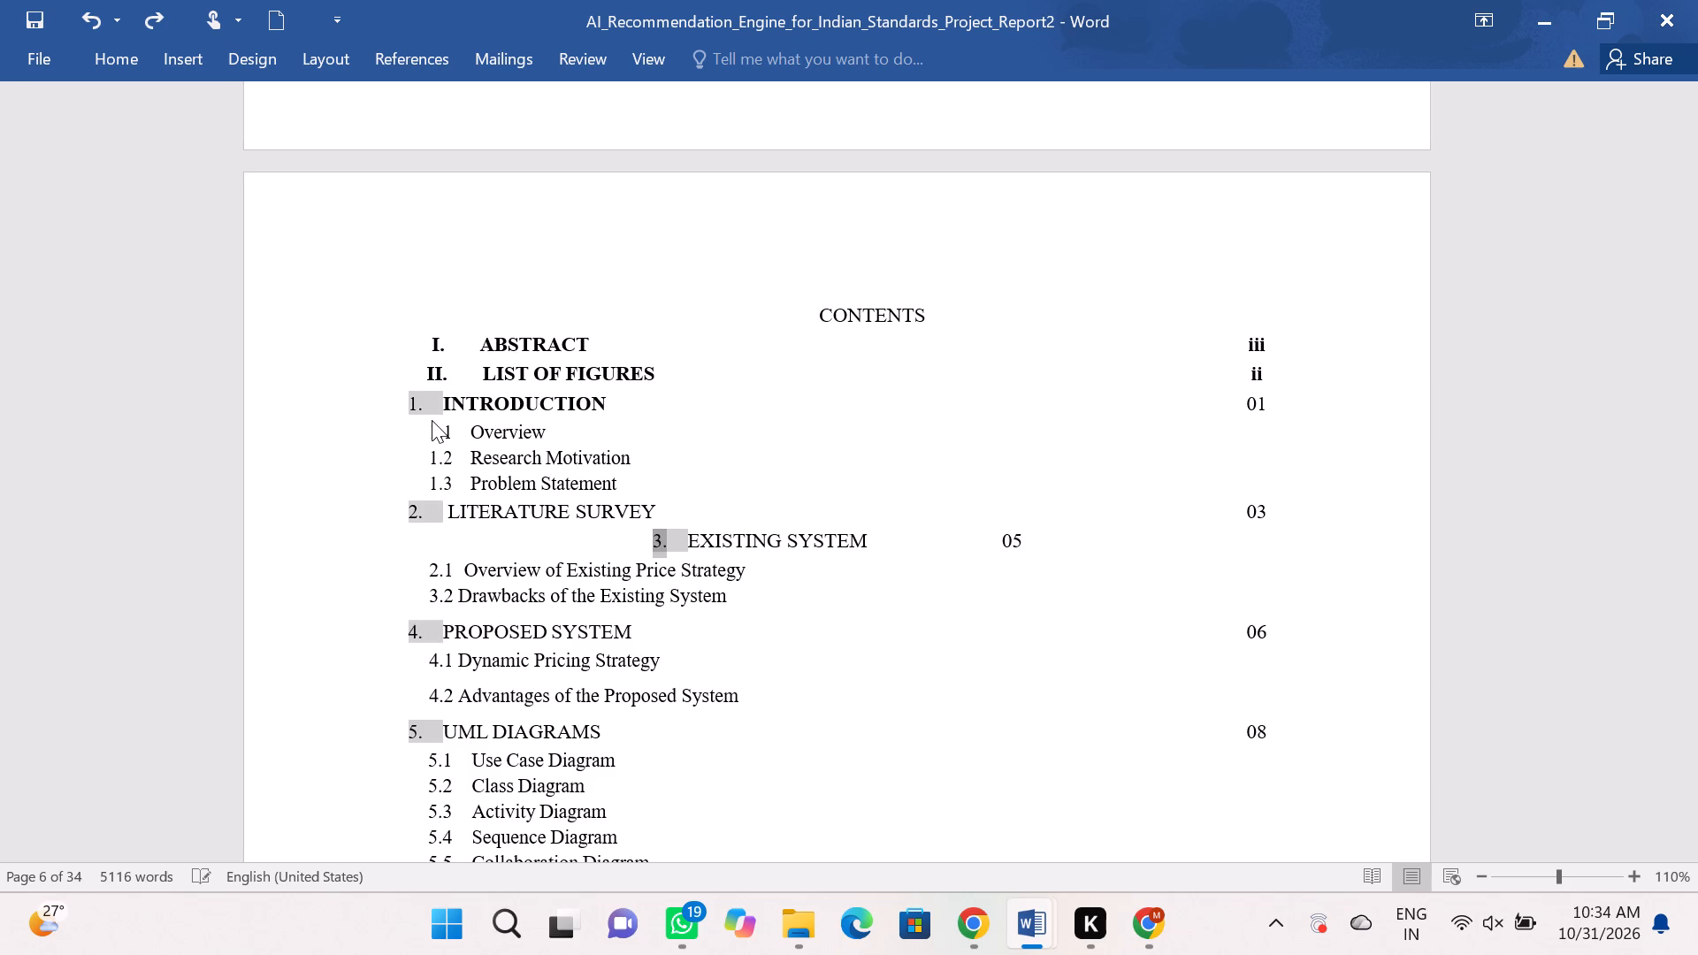
{"action": "key", "text": "ctrl+z"}
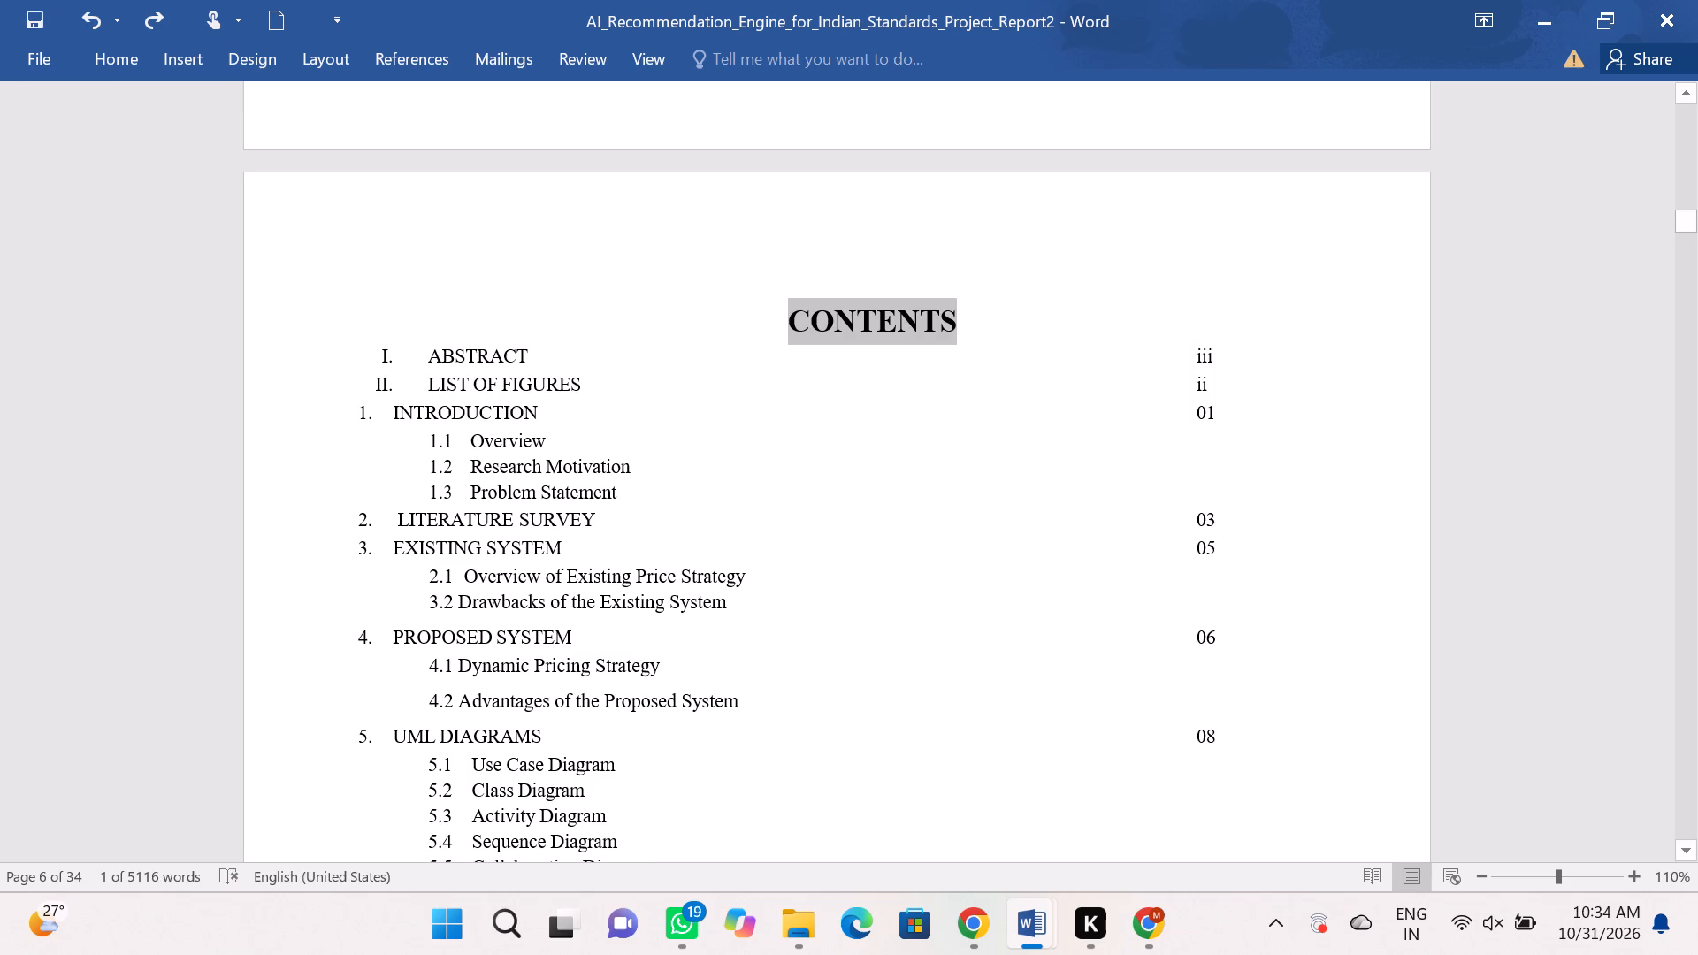
Make the ABSTRACT, LIST OF FIGURES and INTRODUCTION entries in the contents list bold.
{"action": "scroll", "coordinate": [574, 350], "scroll_direction": "down", "scroll_amount": 4}
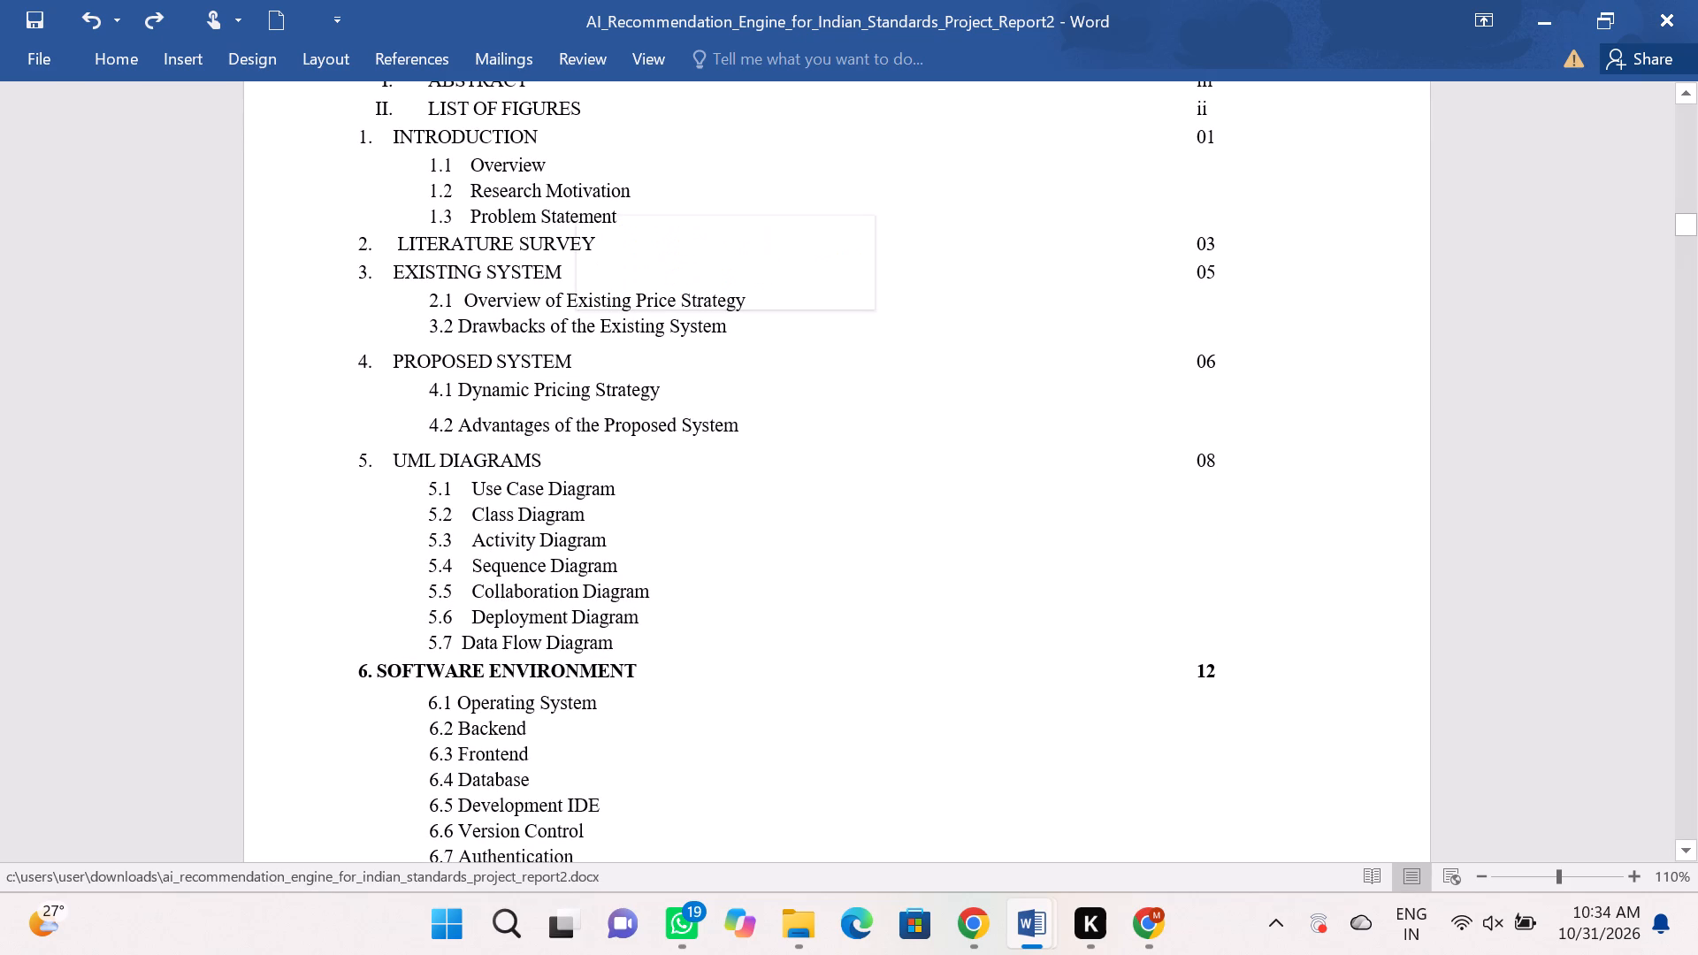
{"action": "left_click", "coordinate": [712, 485]}
{"action": "scroll", "coordinate": [712, 485], "scroll_direction": "up", "scroll_amount": 4}
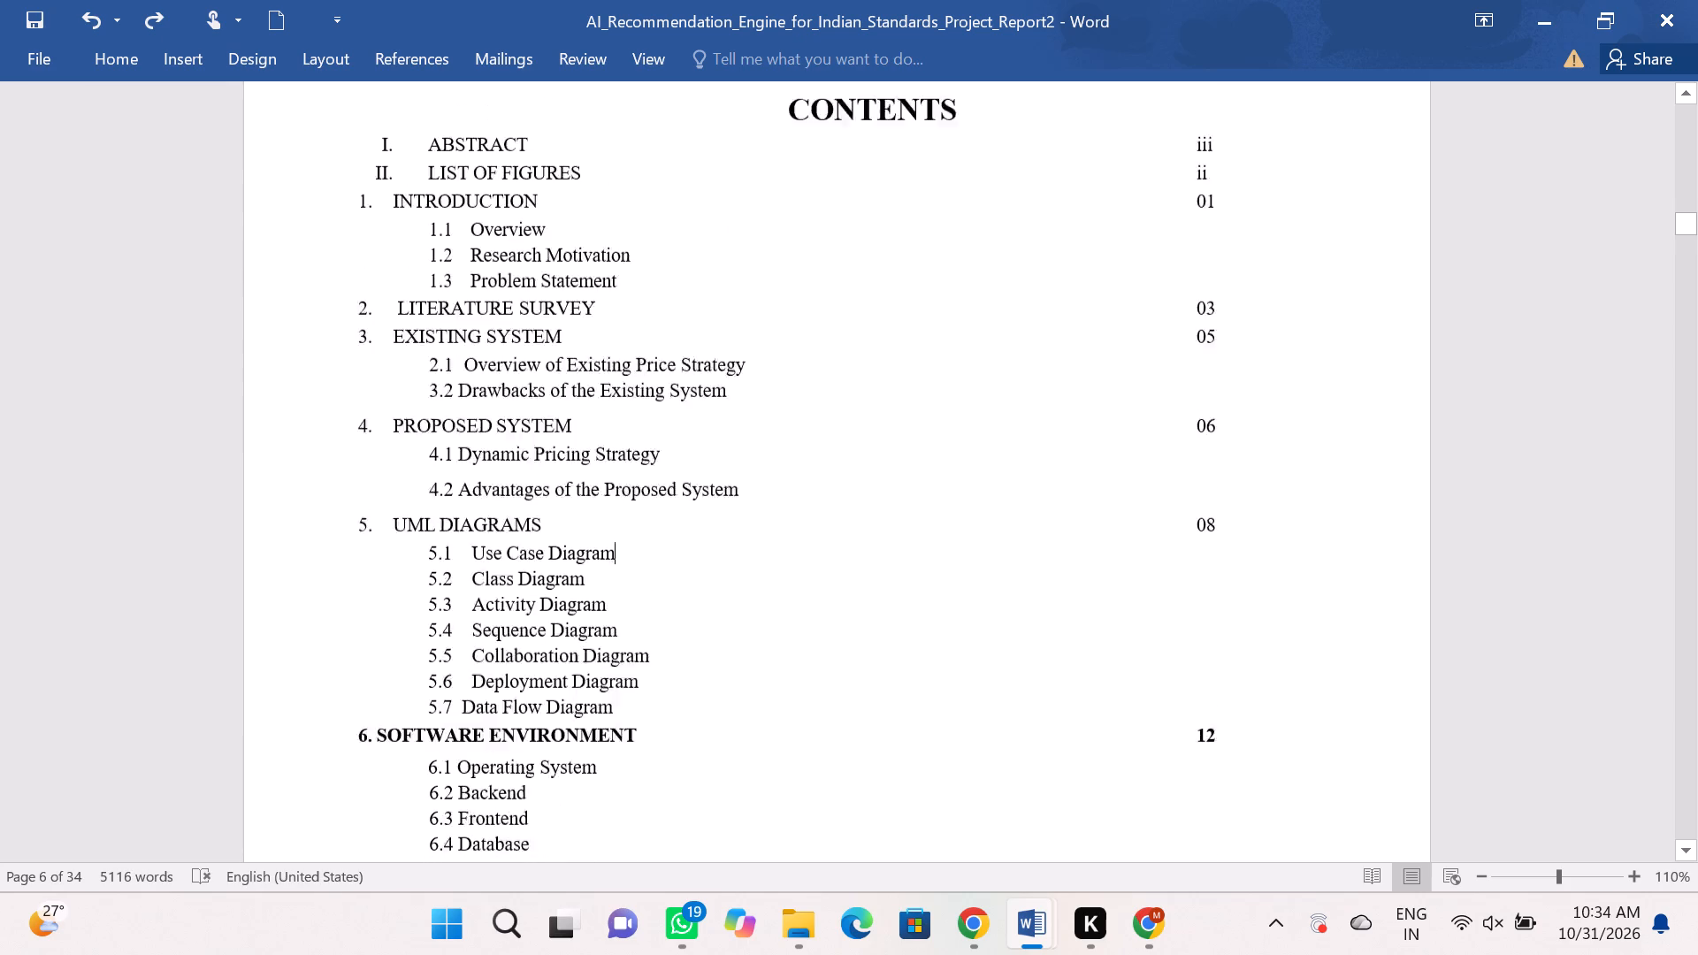
{"action": "scroll", "coordinate": [712, 485], "scroll_direction": "up", "scroll_amount": 2}
{"action": "left_click_drag", "start_coordinate": [551, 551], "coordinate": [441, 532]}
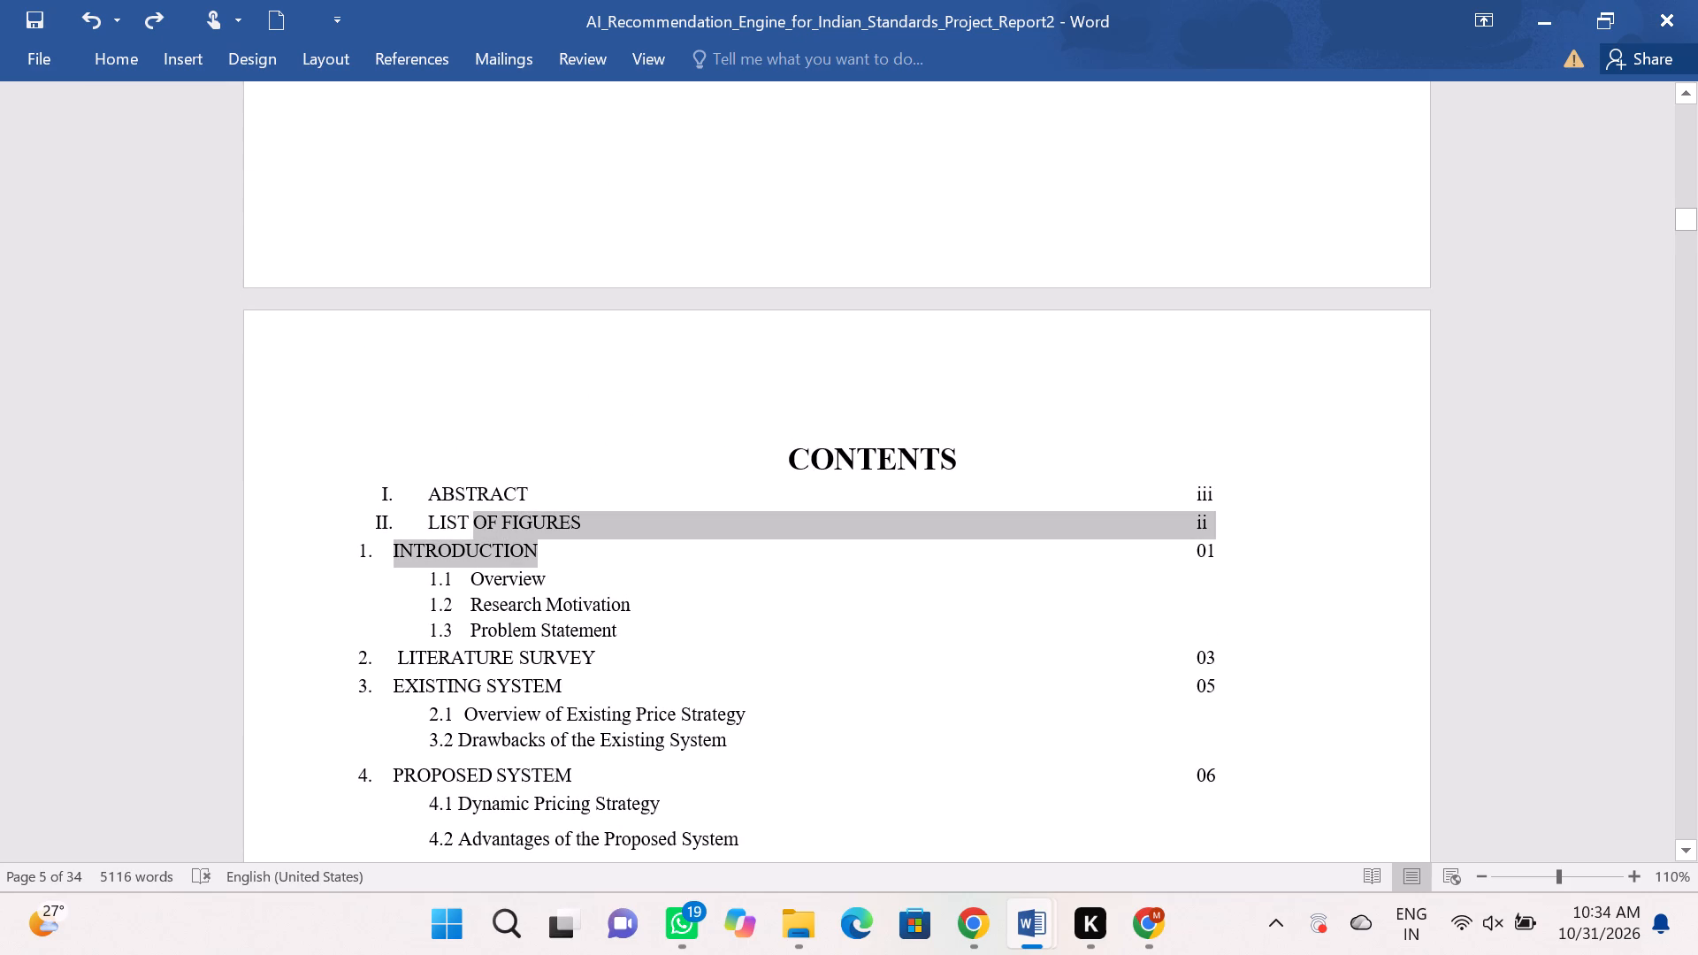
{"action": "left_click_drag", "start_coordinate": [441, 532], "coordinate": [374, 500]}
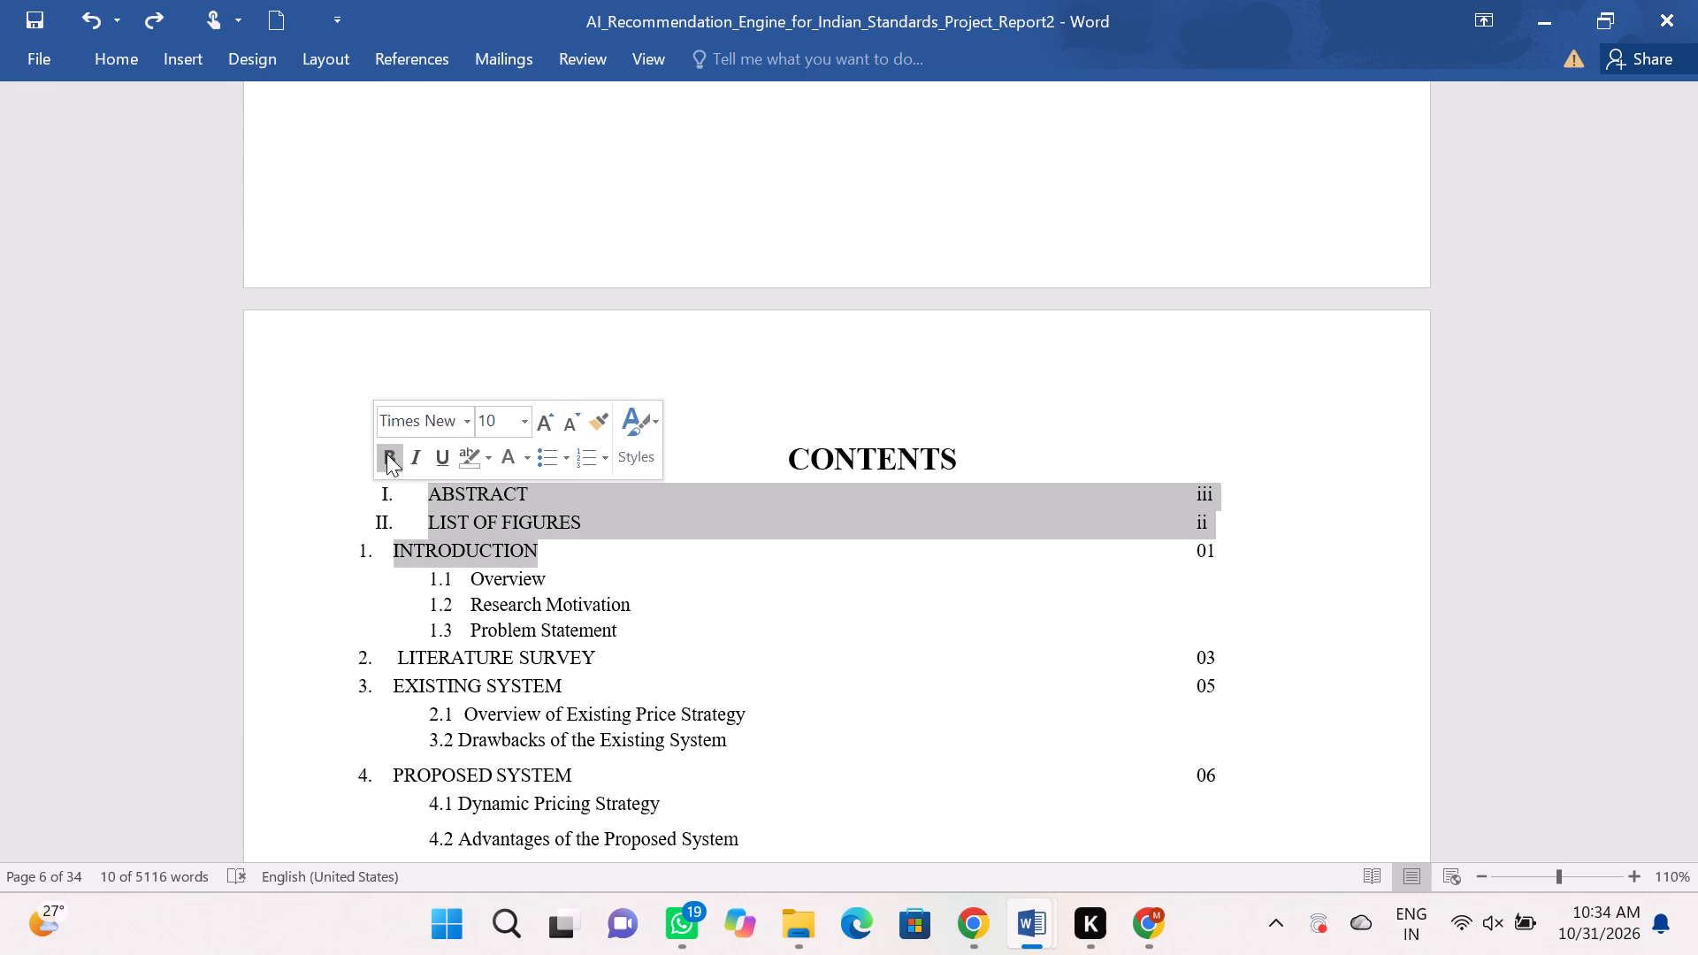
{"action": "left_click", "coordinate": [385, 455]}
Make the LITERATURE SURVEY and EXISTING SYSTEM entries in the contents list bold.
{"action": "left_click_drag", "start_coordinate": [574, 690], "coordinate": [516, 677]}
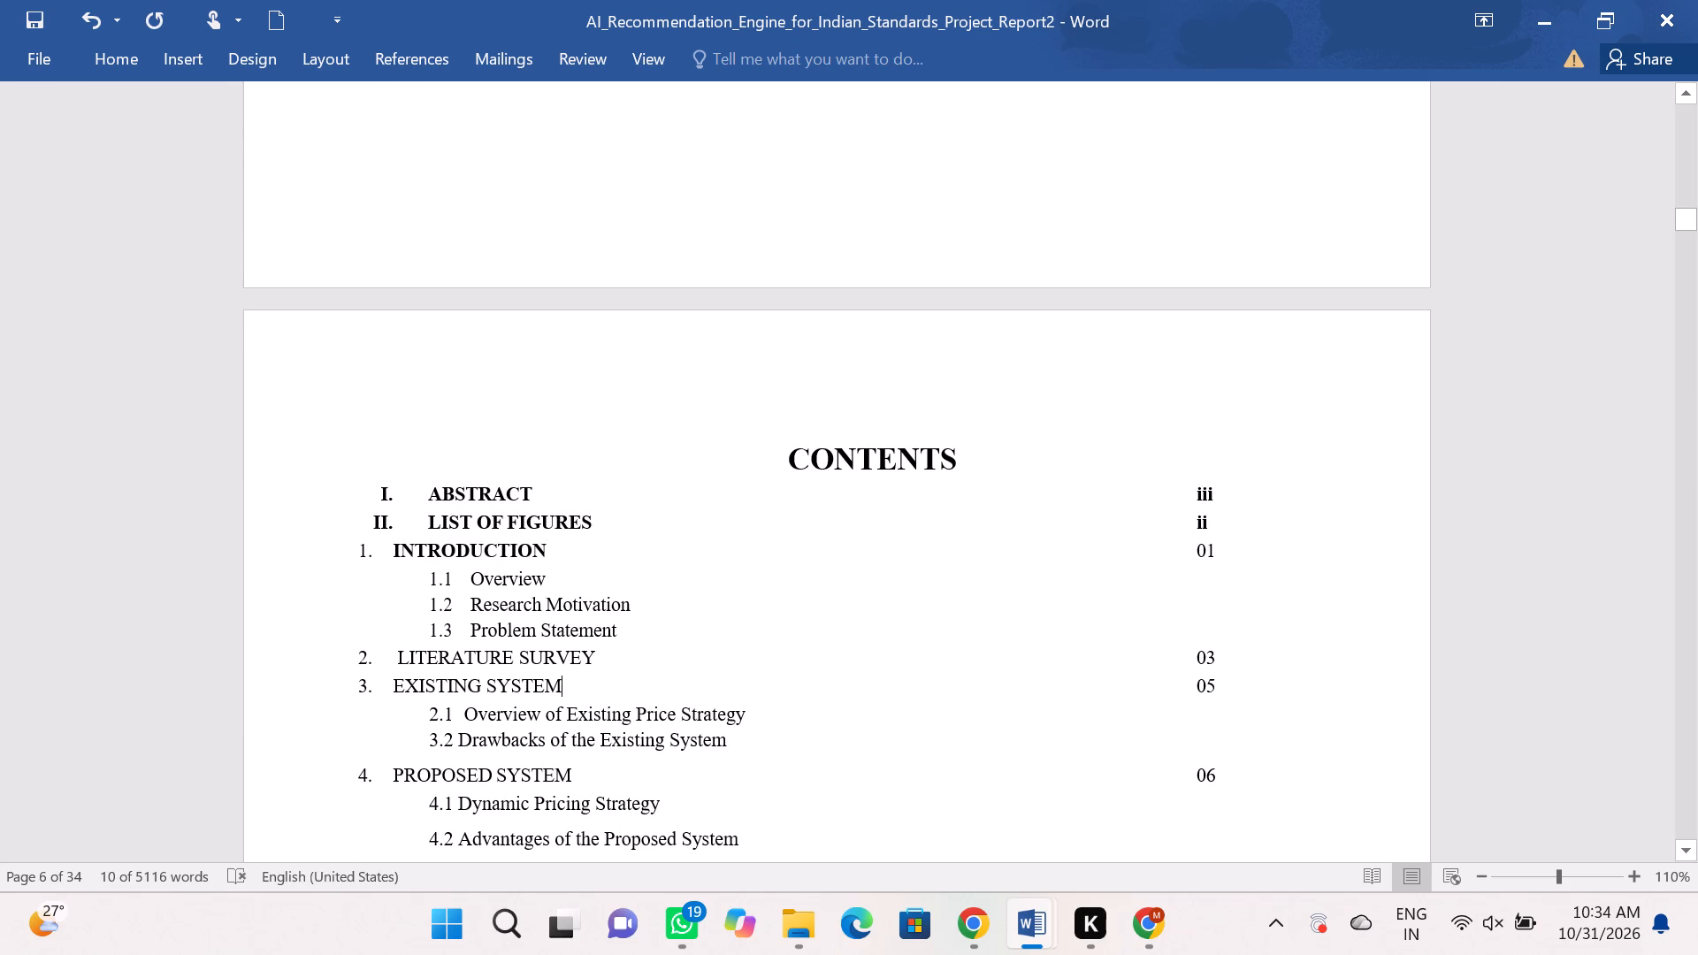
{"action": "left_click_drag", "start_coordinate": [516, 677], "coordinate": [352, 650]}
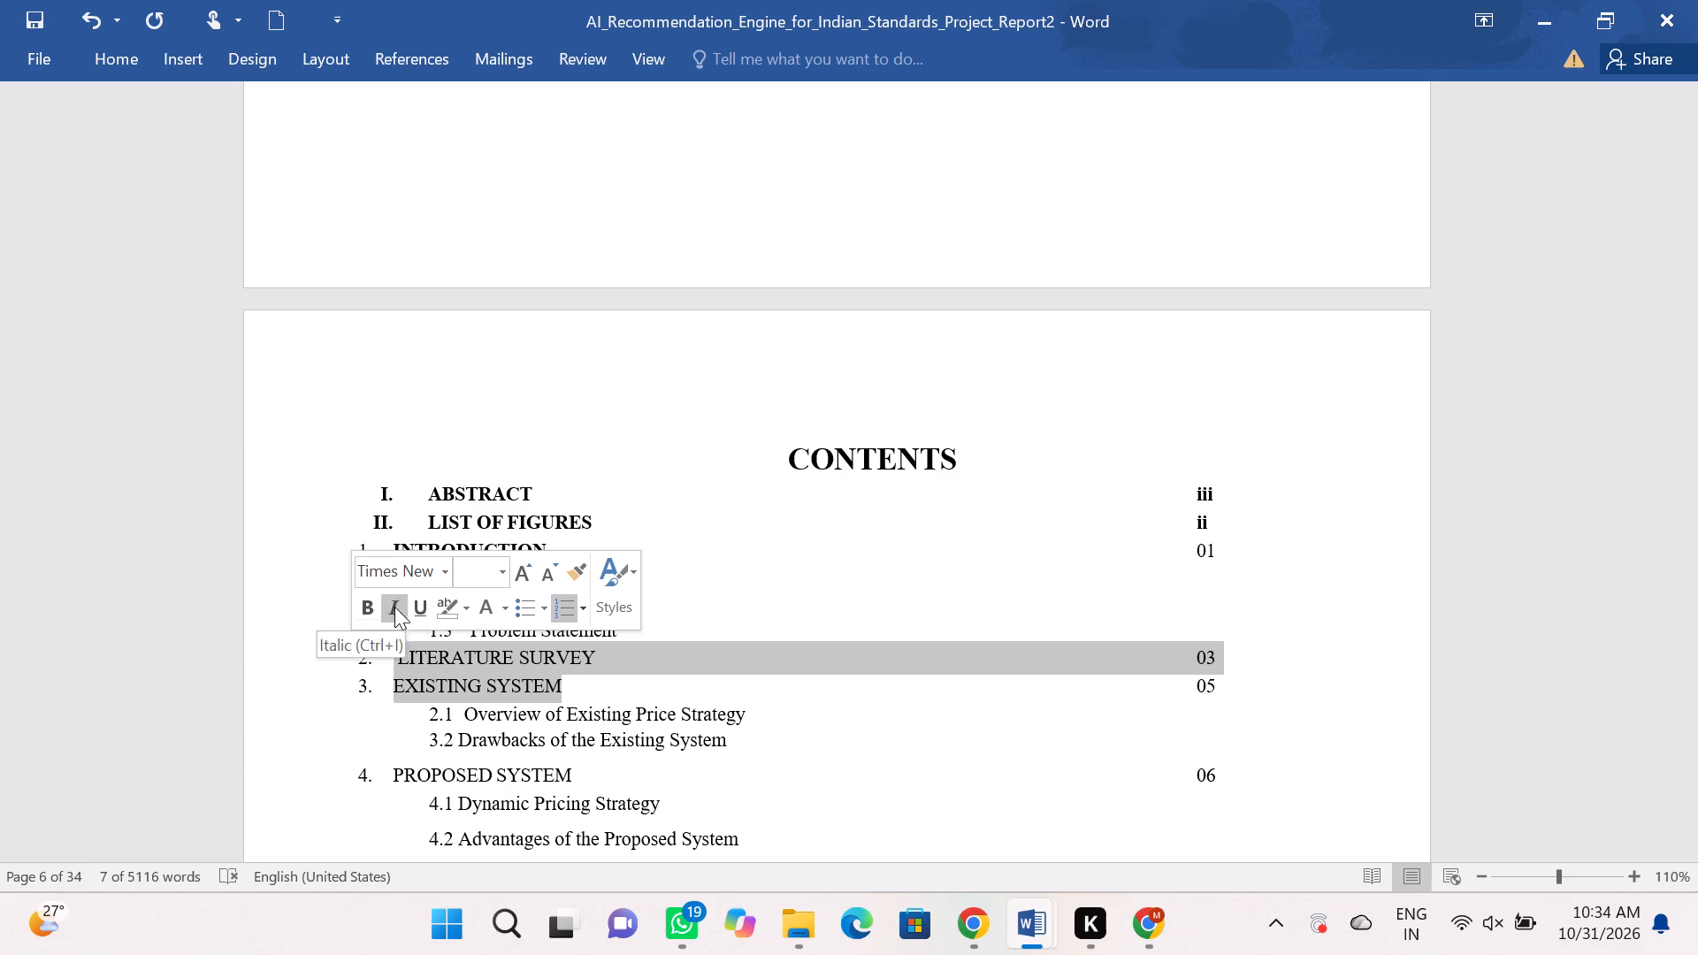
{"action": "left_click", "coordinate": [363, 608]}
{"action": "left_click", "coordinate": [1105, 723]}
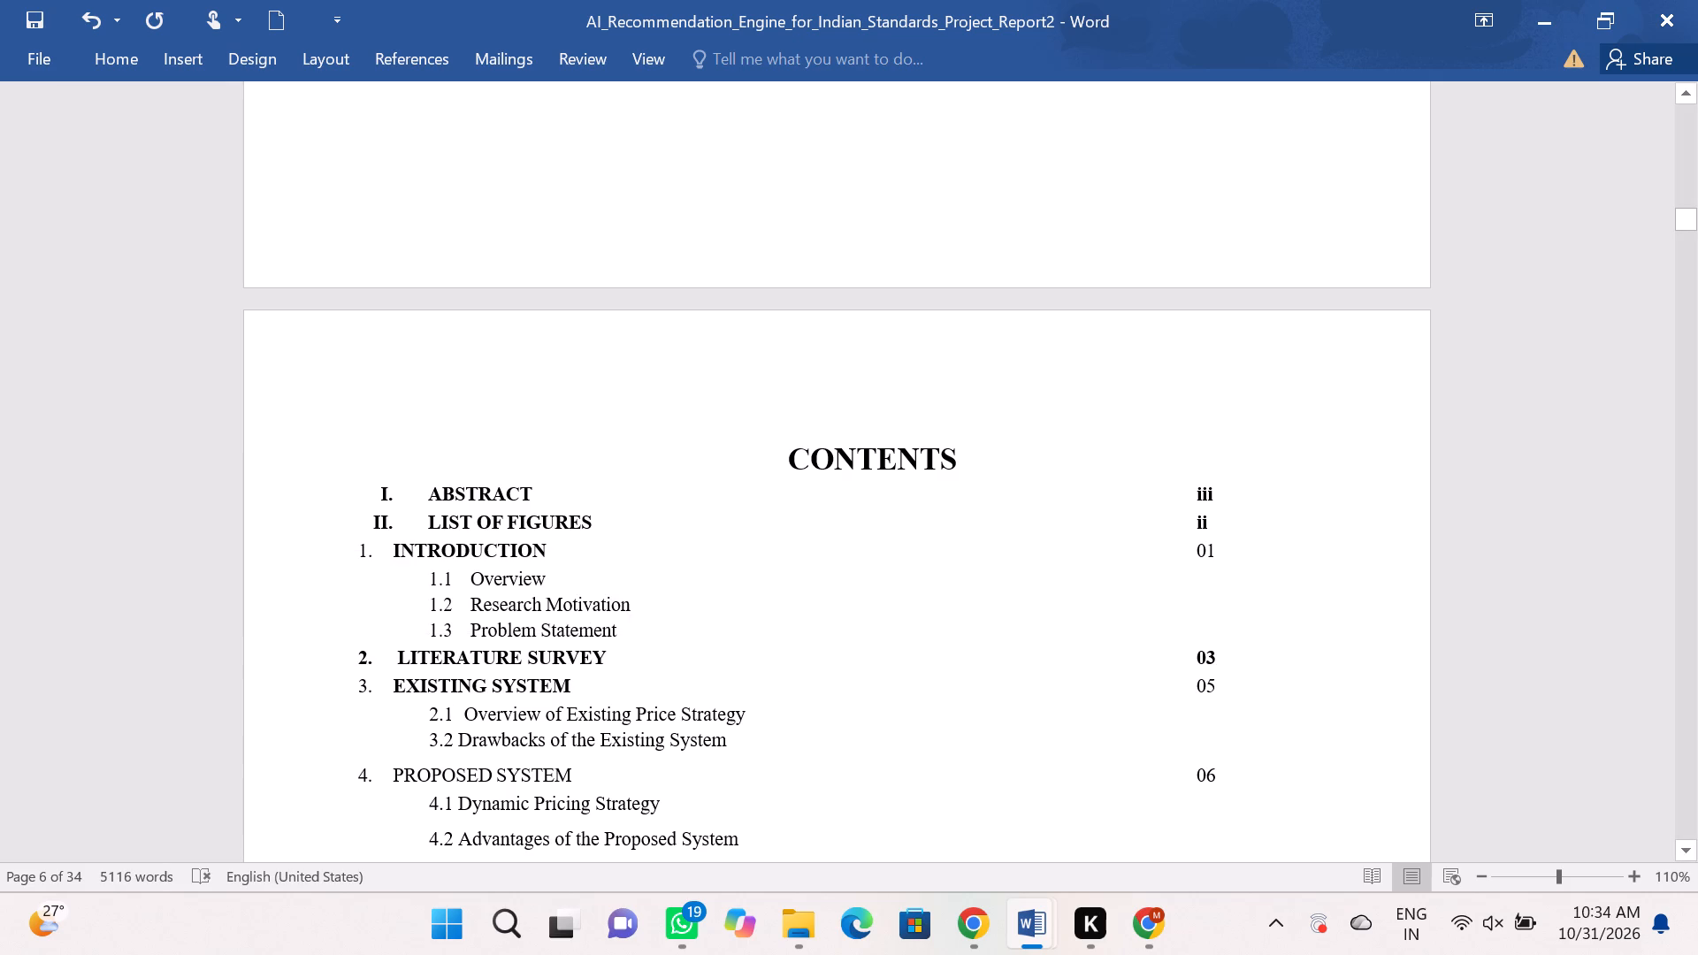
Make the INTRODUCTION entry's page number 01 in the contents list bold.
{"action": "scroll", "coordinate": [1222, 691], "scroll_direction": "down", "scroll_amount": 1}
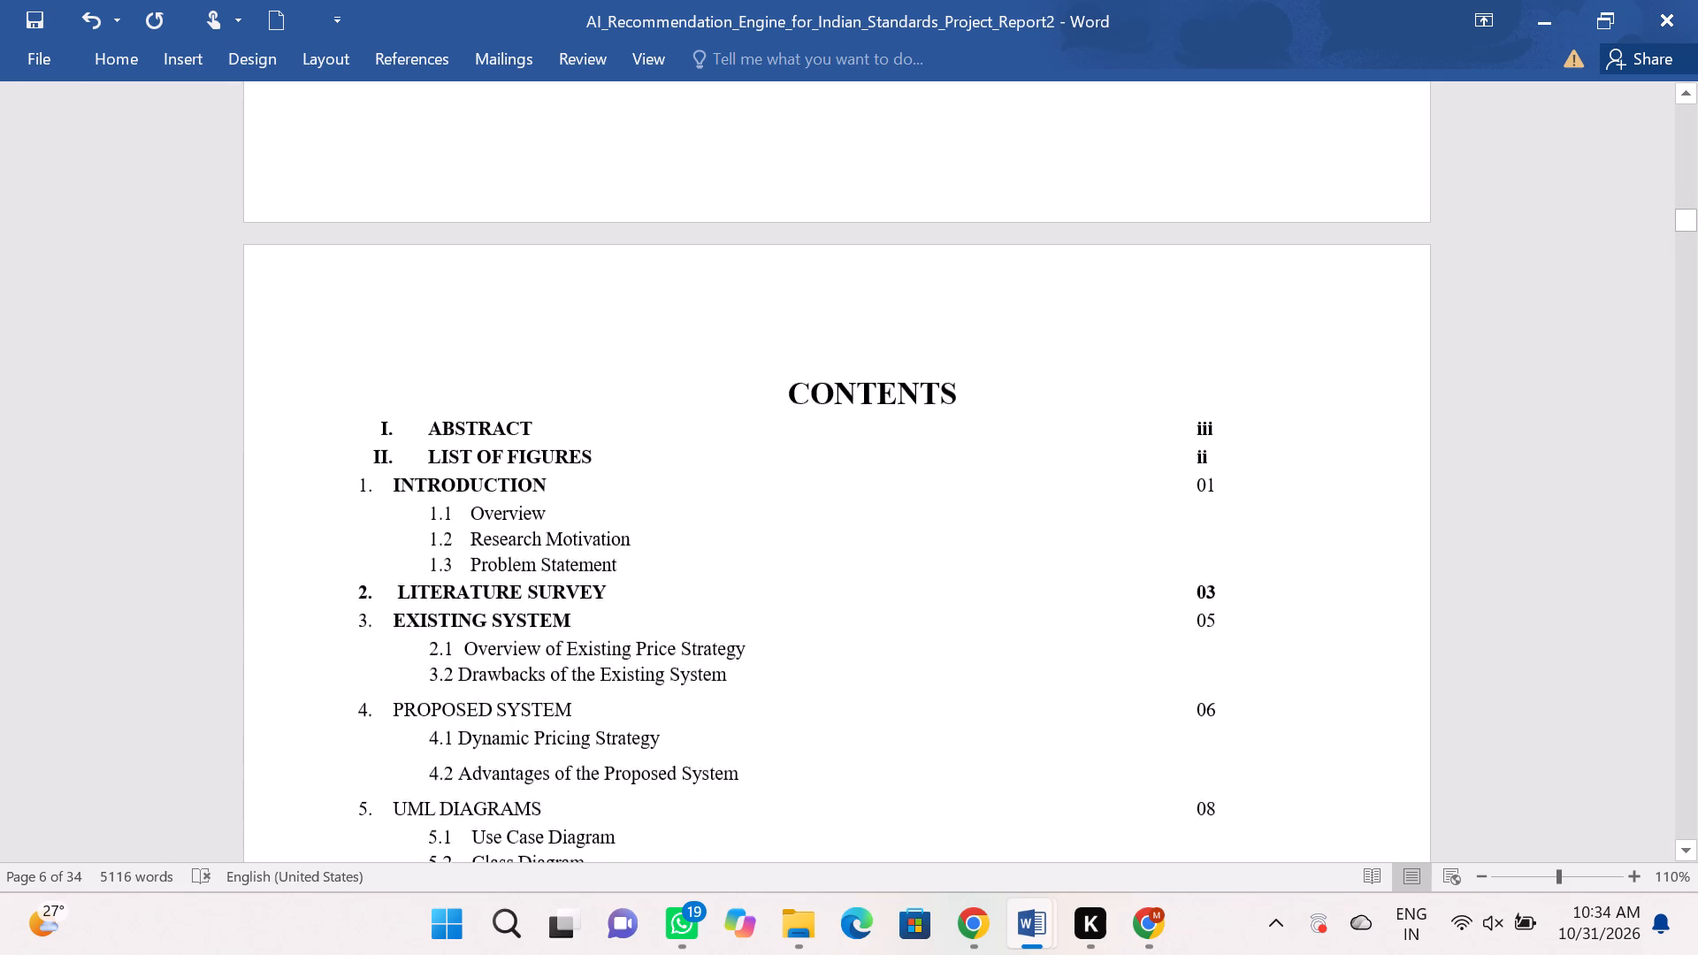
{"action": "left_click_drag", "start_coordinate": [1223, 482], "coordinate": [1222, 484]}
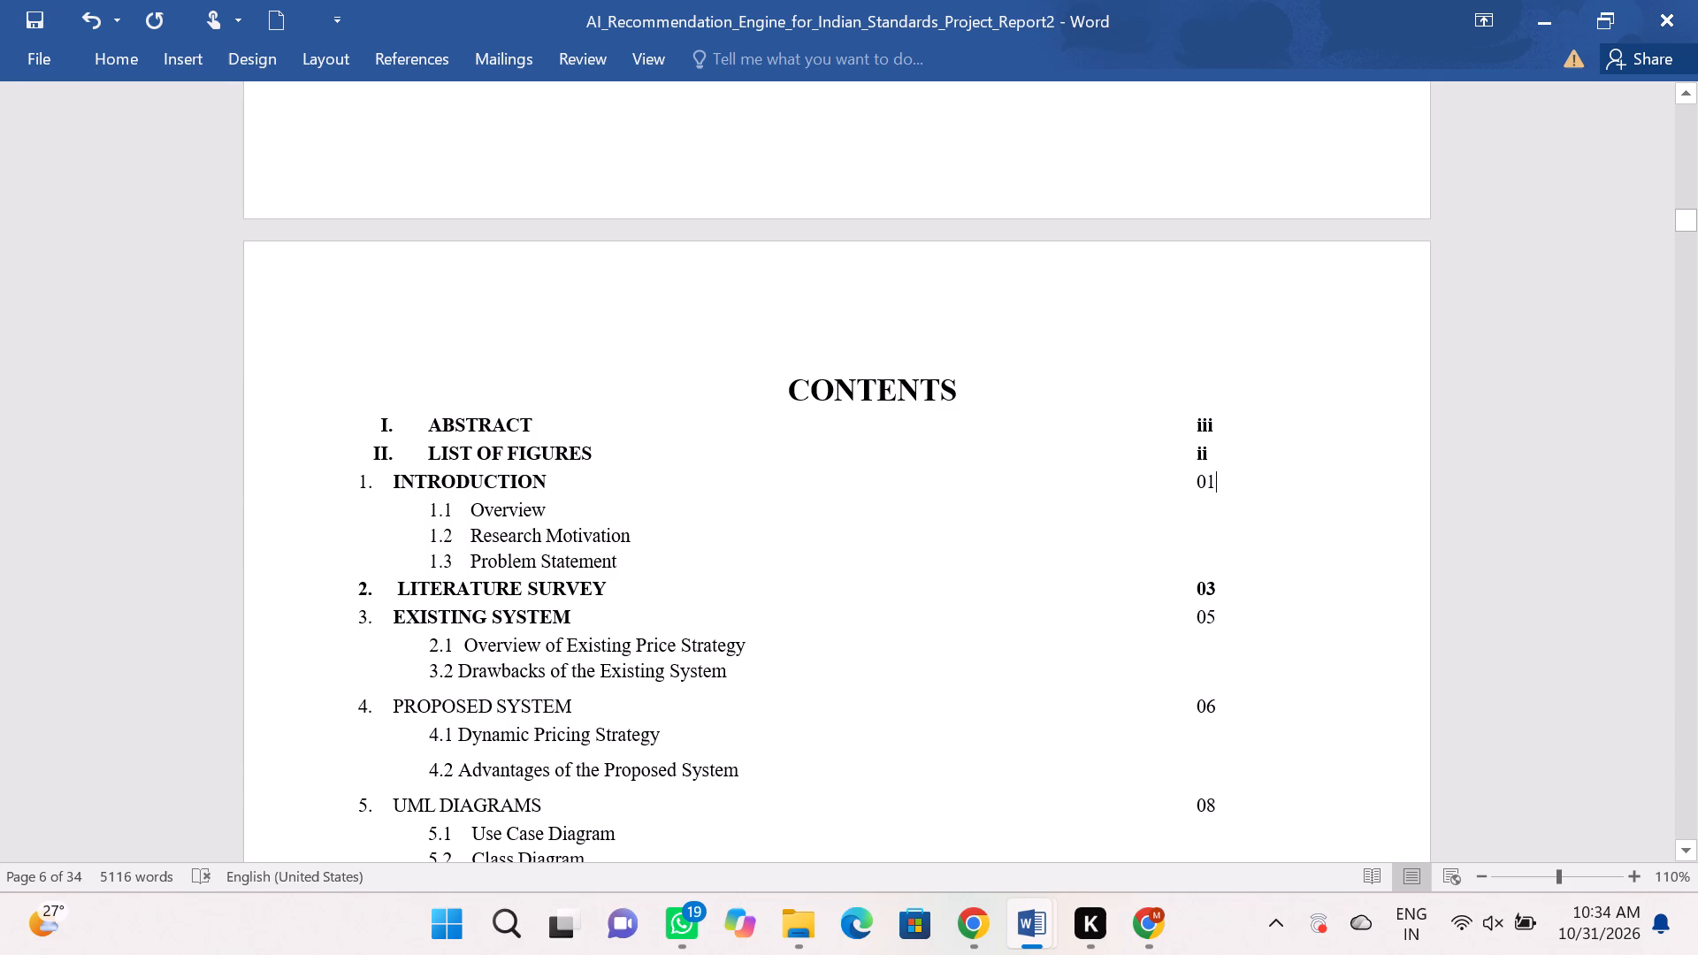
{"action": "left_click_drag", "start_coordinate": [1222, 484], "coordinate": [1168, 497]}
{"action": "left_click", "coordinate": [1189, 442]}
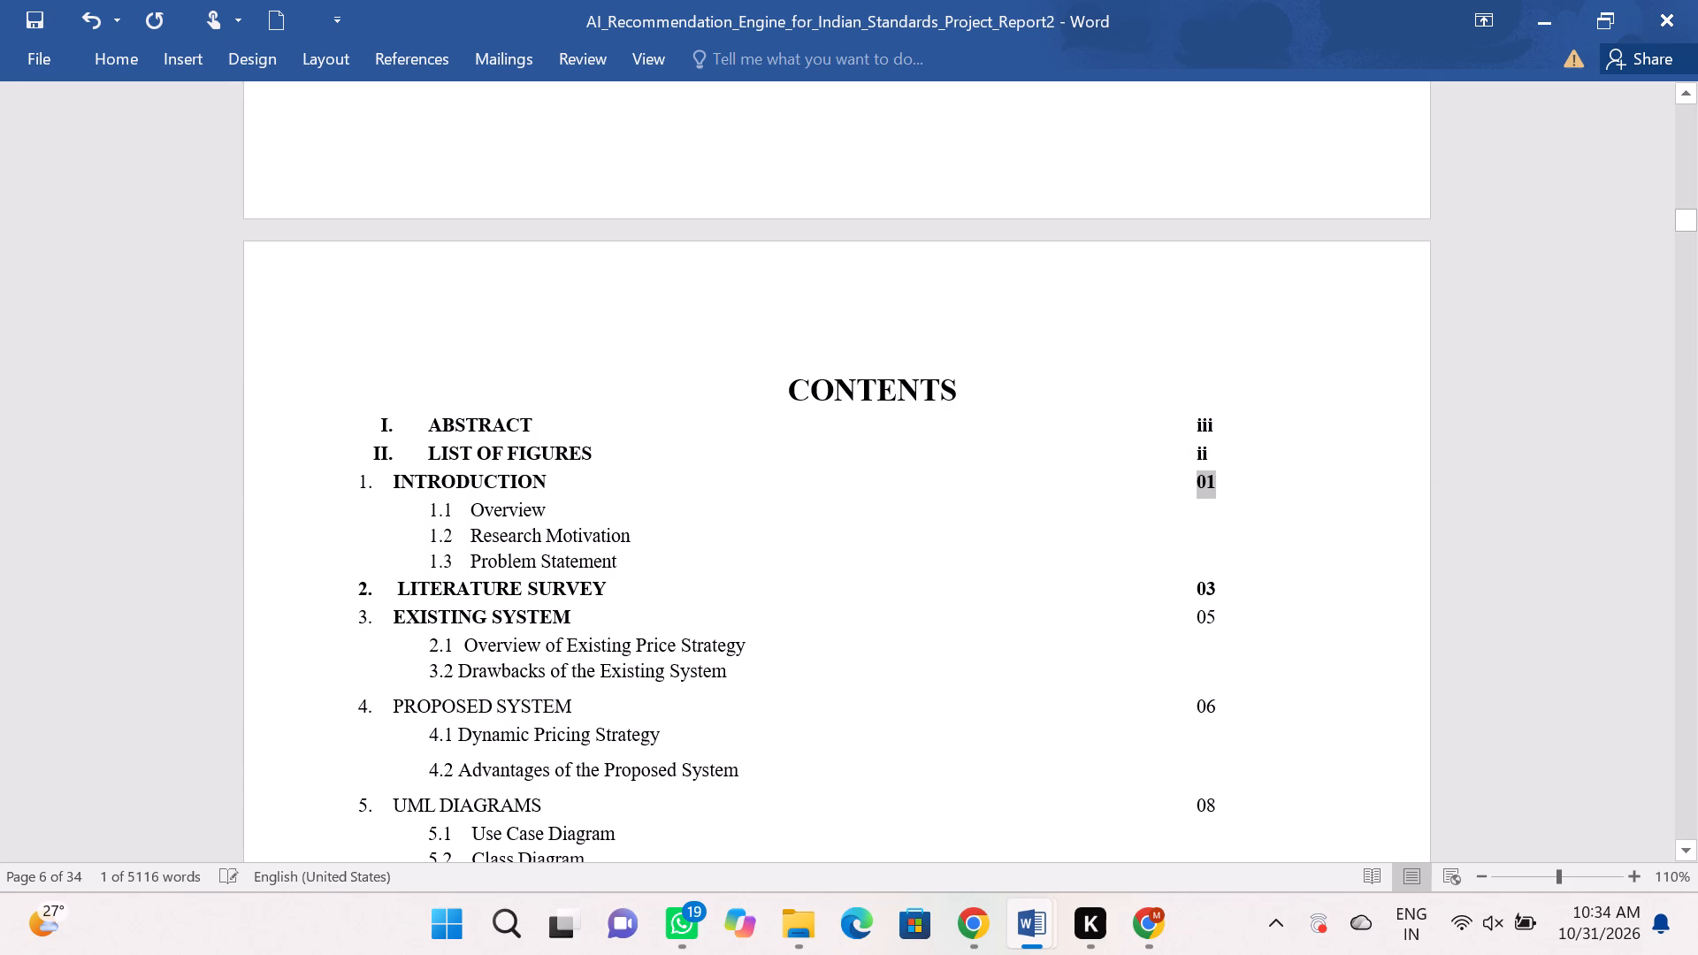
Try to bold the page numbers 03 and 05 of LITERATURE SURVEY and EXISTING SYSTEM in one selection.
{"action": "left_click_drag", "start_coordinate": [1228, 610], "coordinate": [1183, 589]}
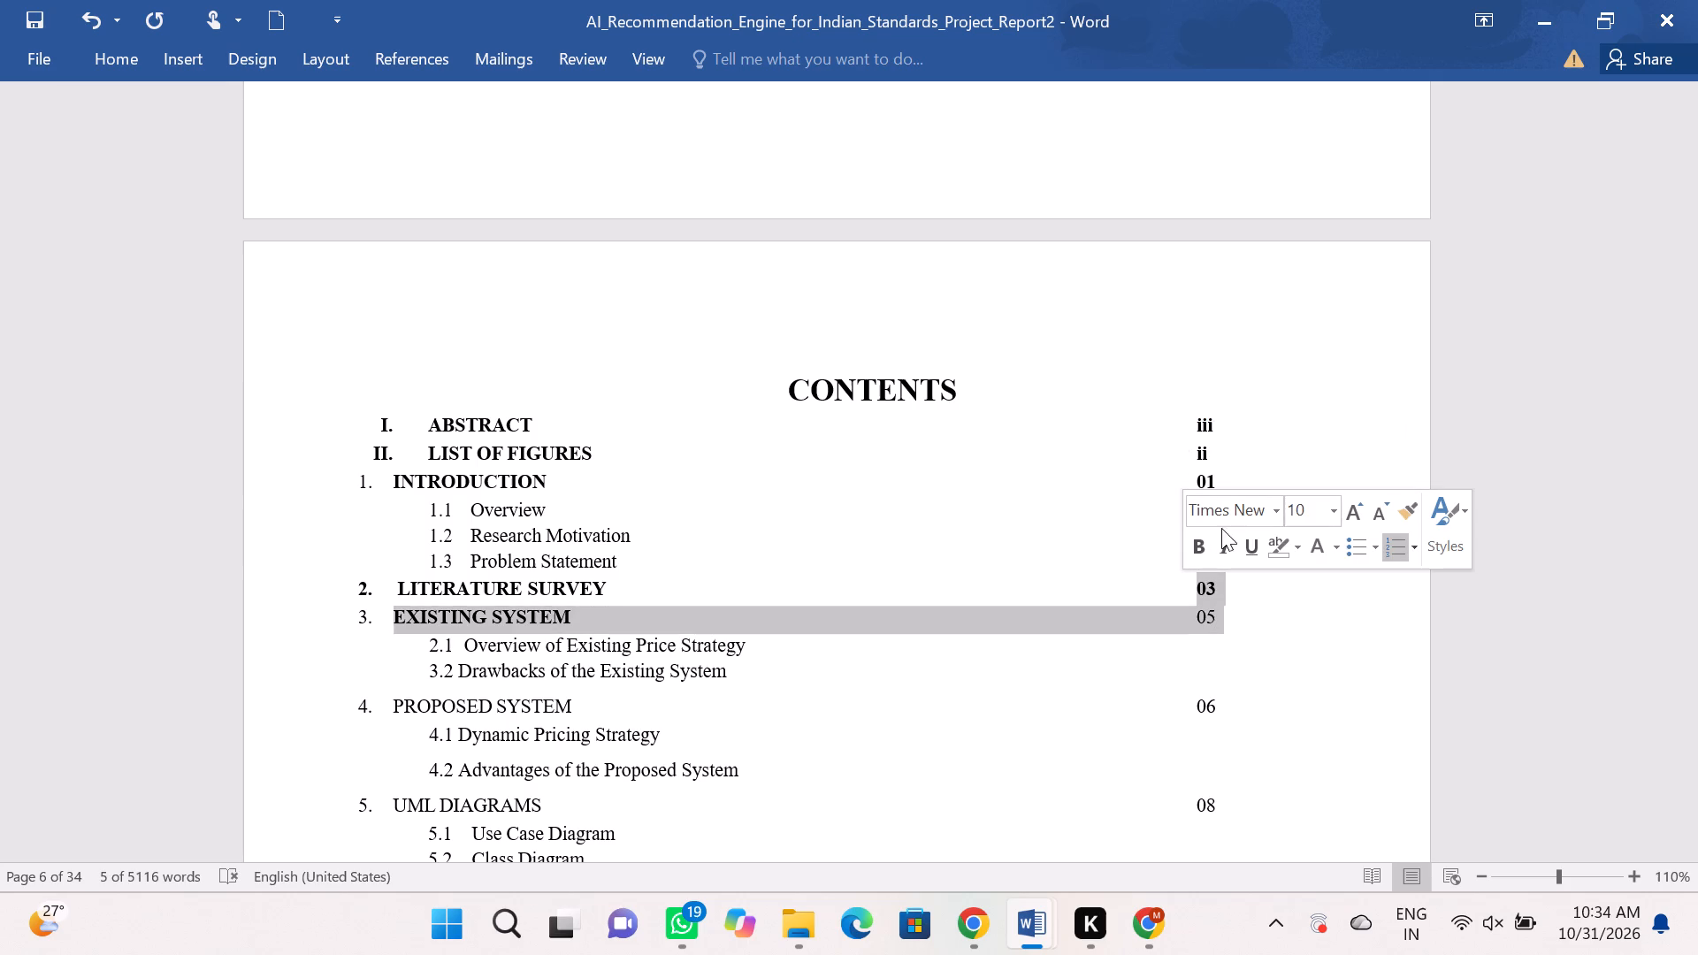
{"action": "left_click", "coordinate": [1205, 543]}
Bold the PROPOSED SYSTEM entry with its page number, and undo only the automatic formatting spread to the rest of the contents page.
{"action": "scroll", "coordinate": [1205, 543], "scroll_direction": "down", "scroll_amount": 3}
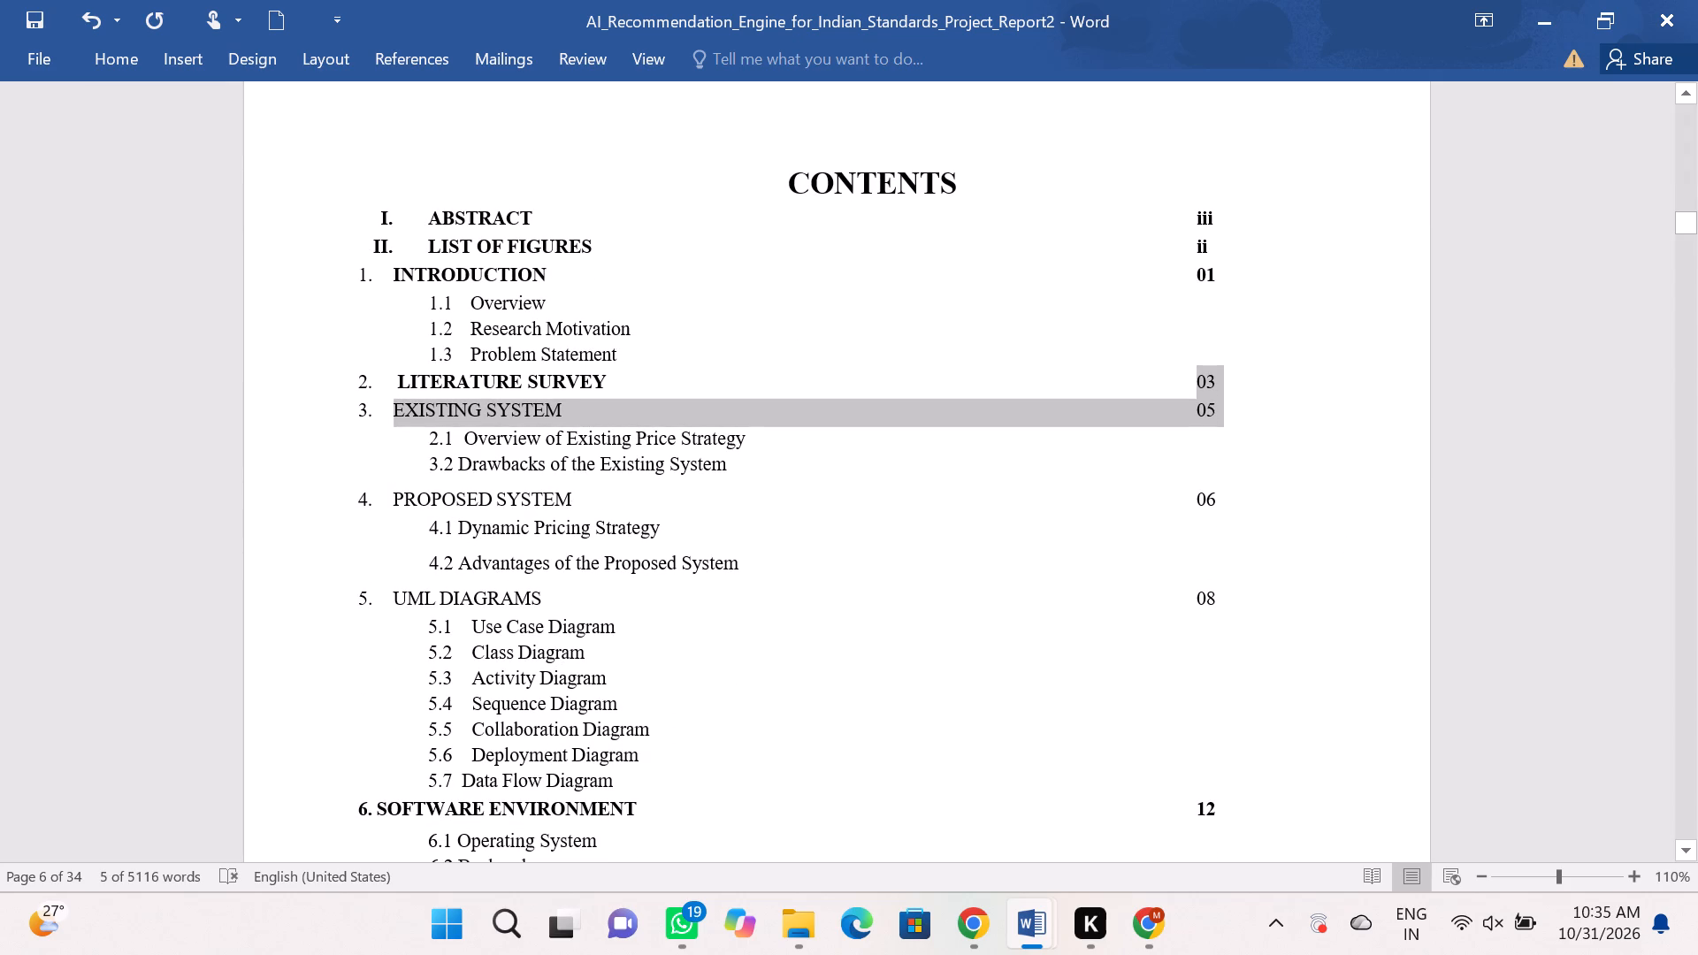
{"action": "left_click_drag", "start_coordinate": [1227, 495], "coordinate": [367, 508]}
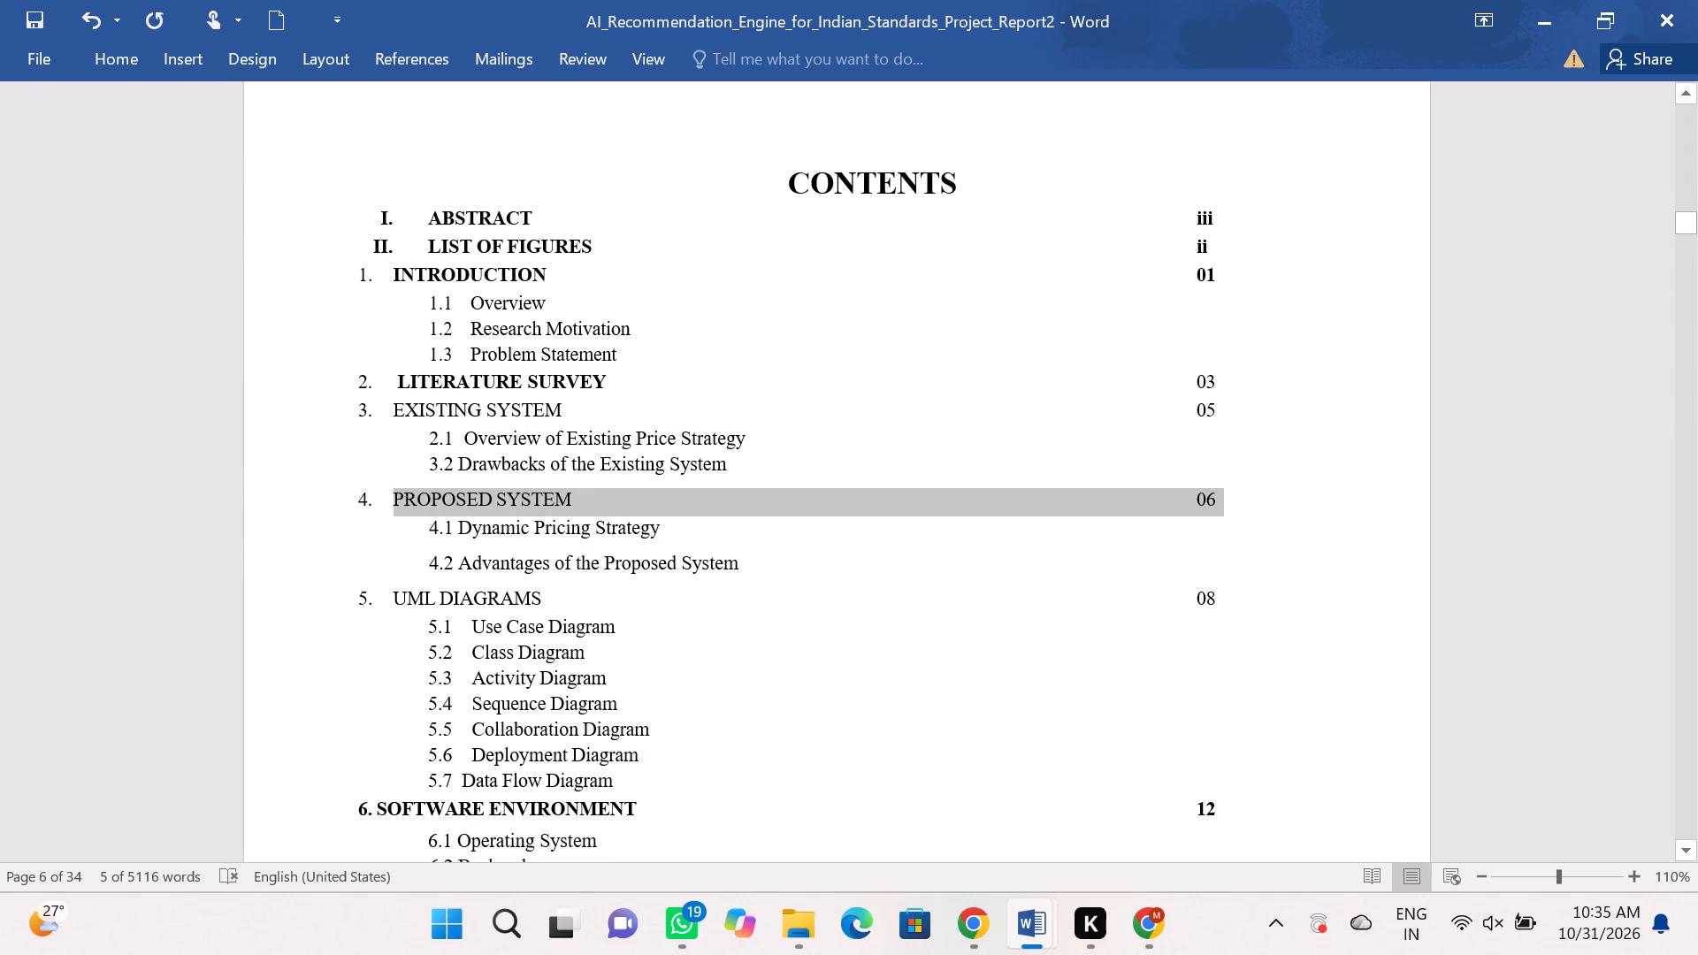
{"action": "left_click_drag", "start_coordinate": [367, 508], "coordinate": [366, 508]}
{"action": "left_click", "coordinate": [390, 469]}
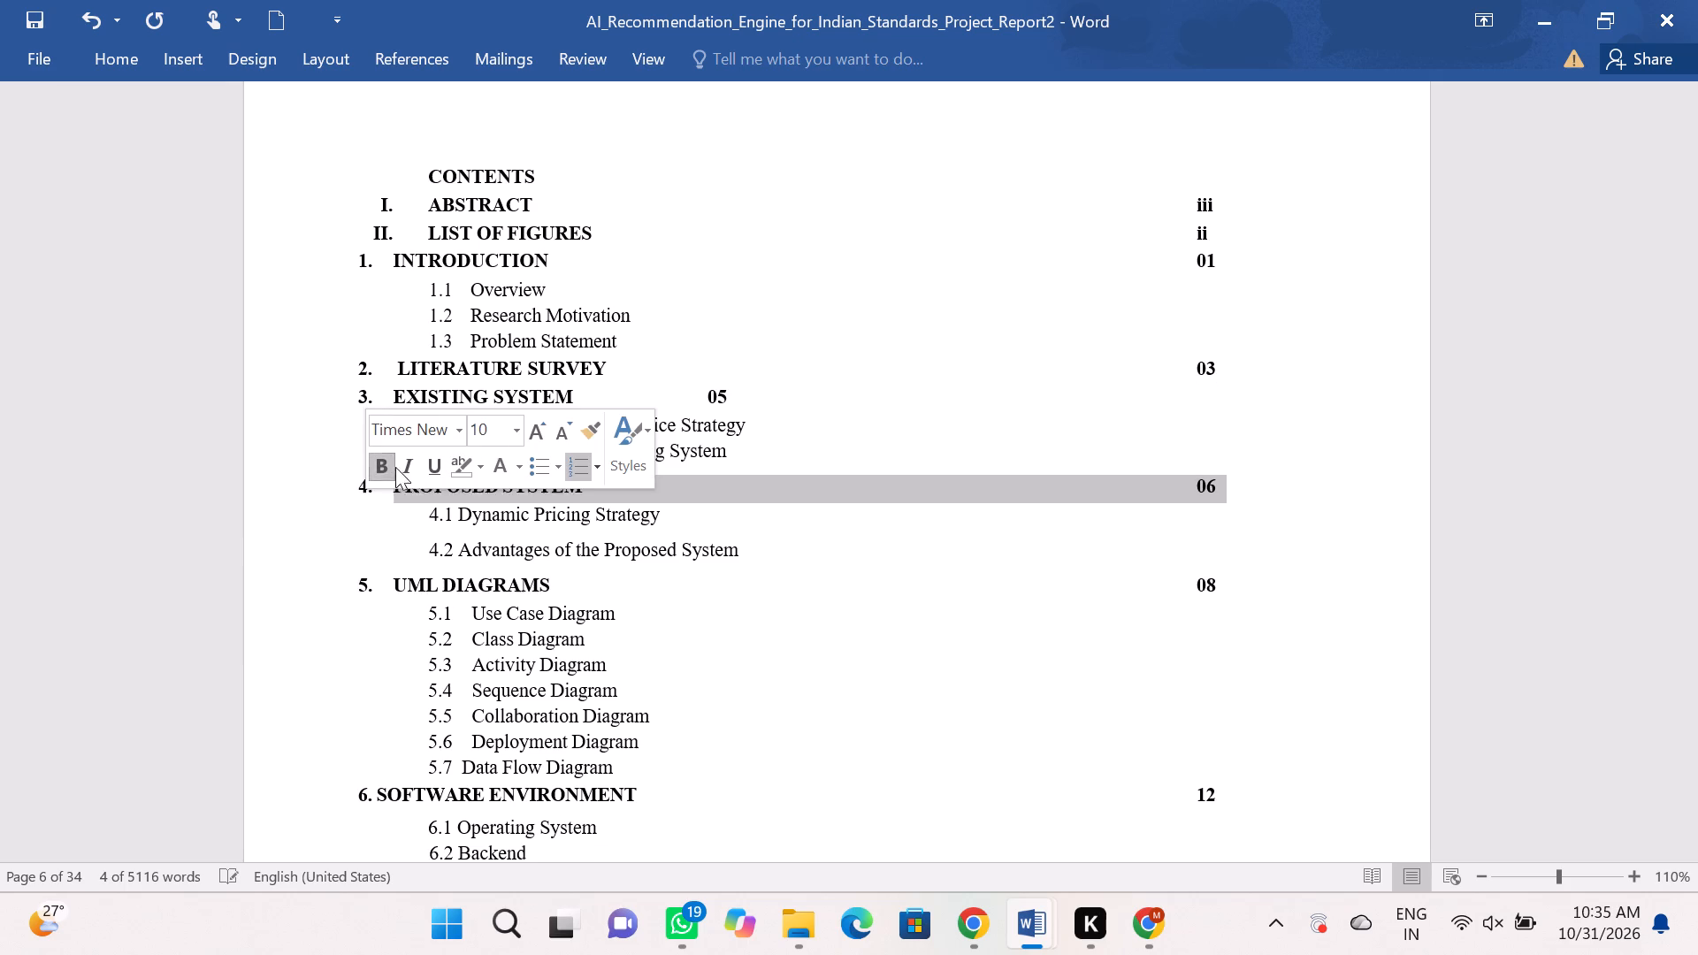
{"action": "scroll", "coordinate": [502, 487], "scroll_direction": "down", "scroll_amount": 1}
{"action": "scroll", "coordinate": [682, 570], "scroll_direction": "down", "scroll_amount": 2}
{"action": "scroll", "coordinate": [707, 571], "scroll_direction": "up", "scroll_amount": 5}
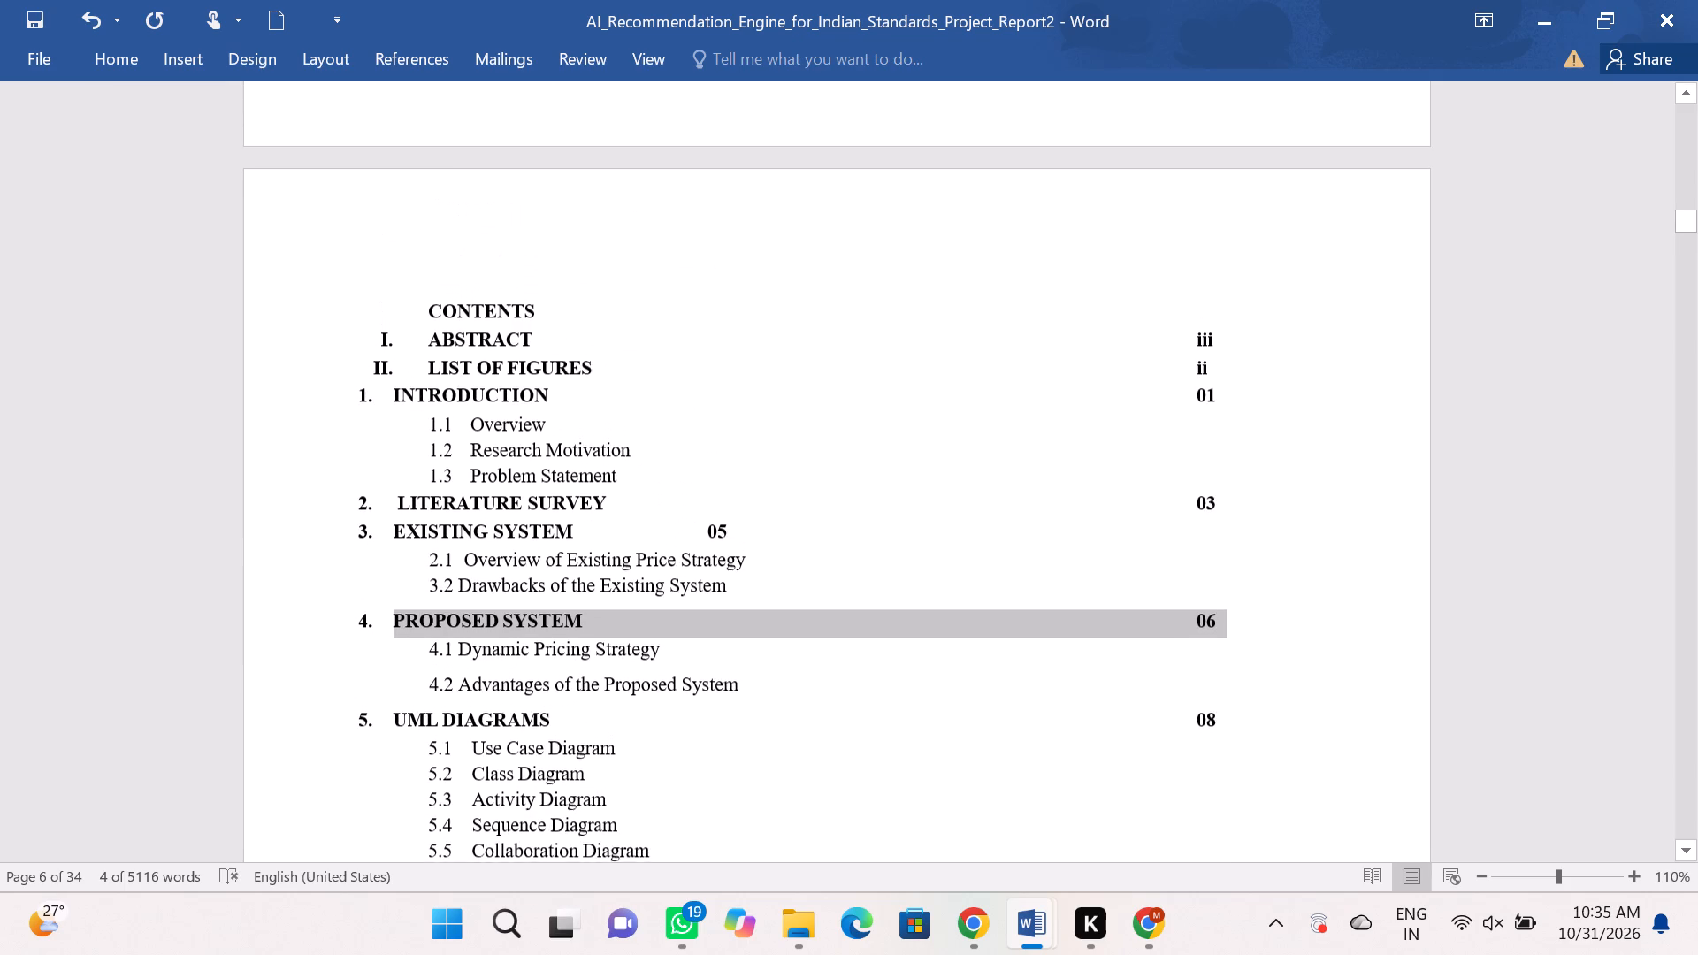
{"action": "left_click", "coordinate": [825, 453]}
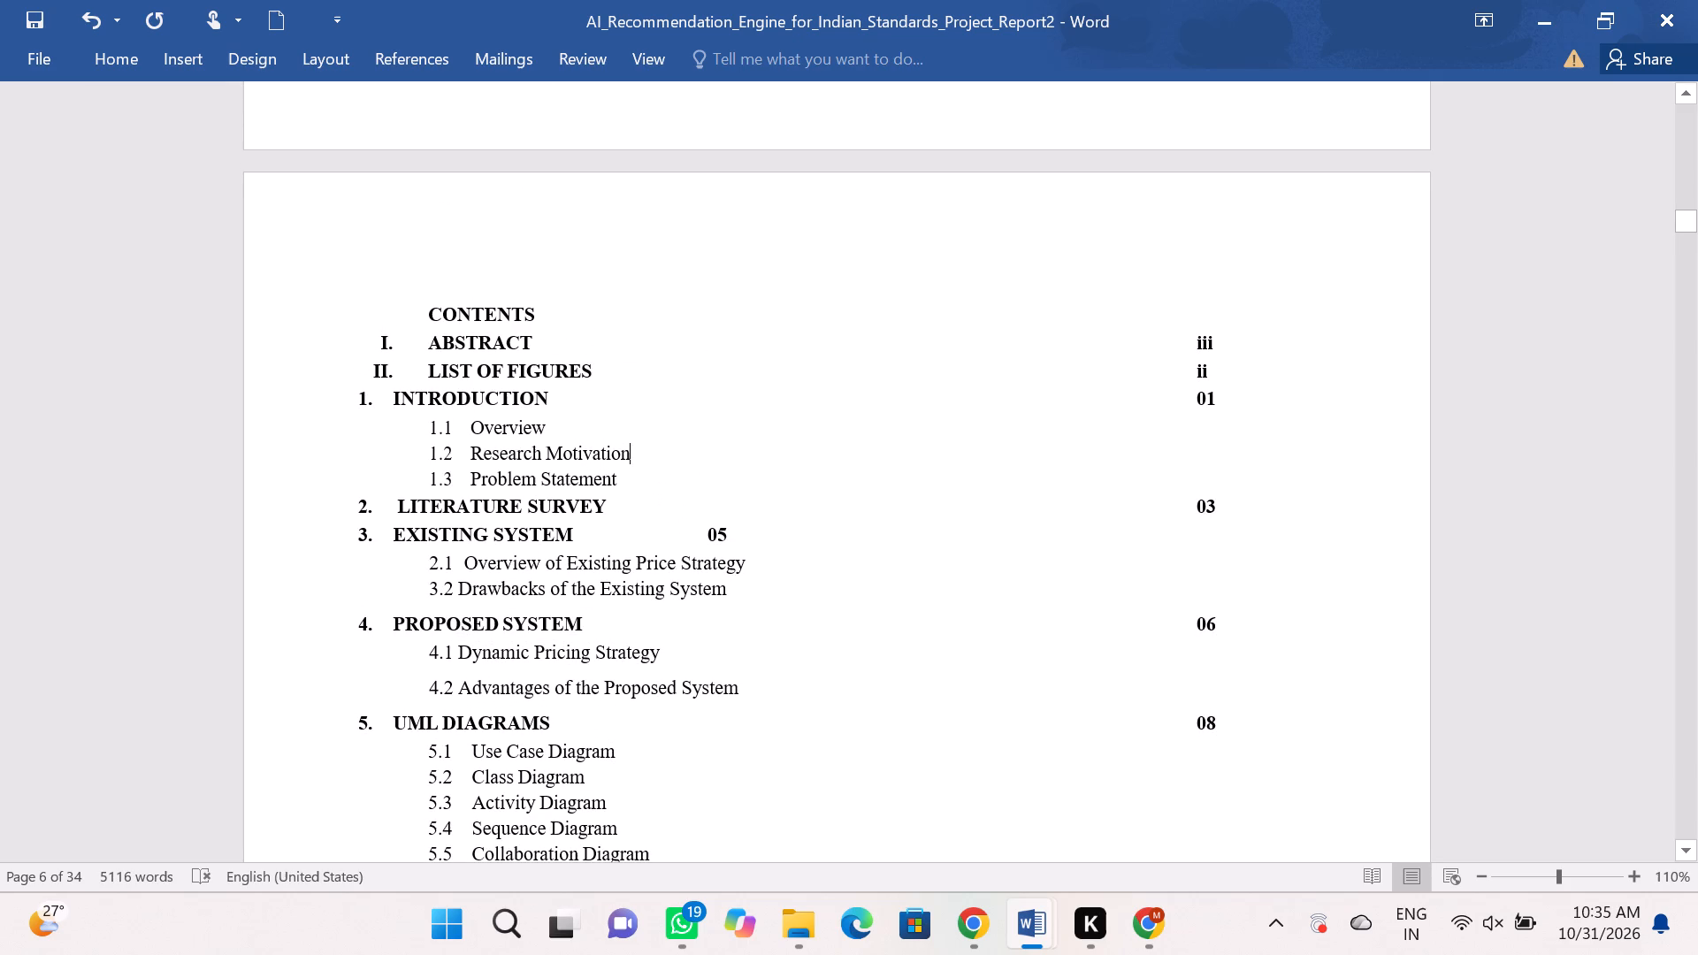
{"action": "key", "text": "ctrl+z"}
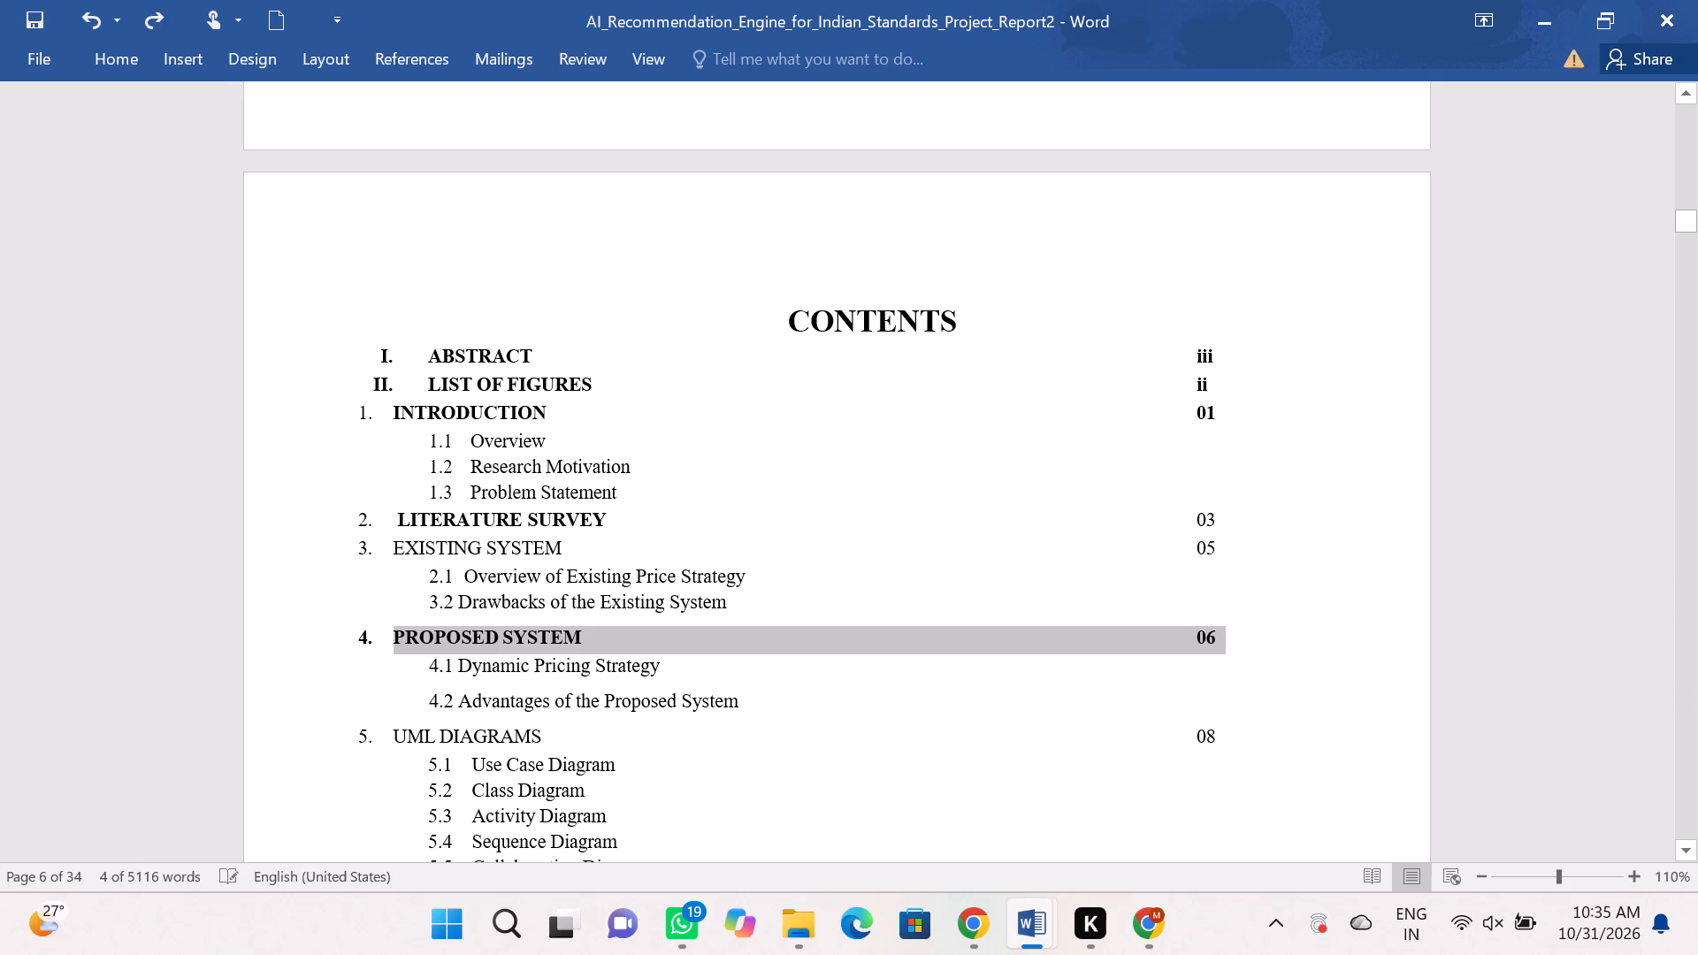
{"action": "left_click", "coordinate": [723, 744]}
Bold the UML DIAGRAMS entry with its page number, and undo only the automatic formatting spread to the other contents entries.
{"action": "scroll", "coordinate": [723, 744], "scroll_direction": "down", "scroll_amount": 1}
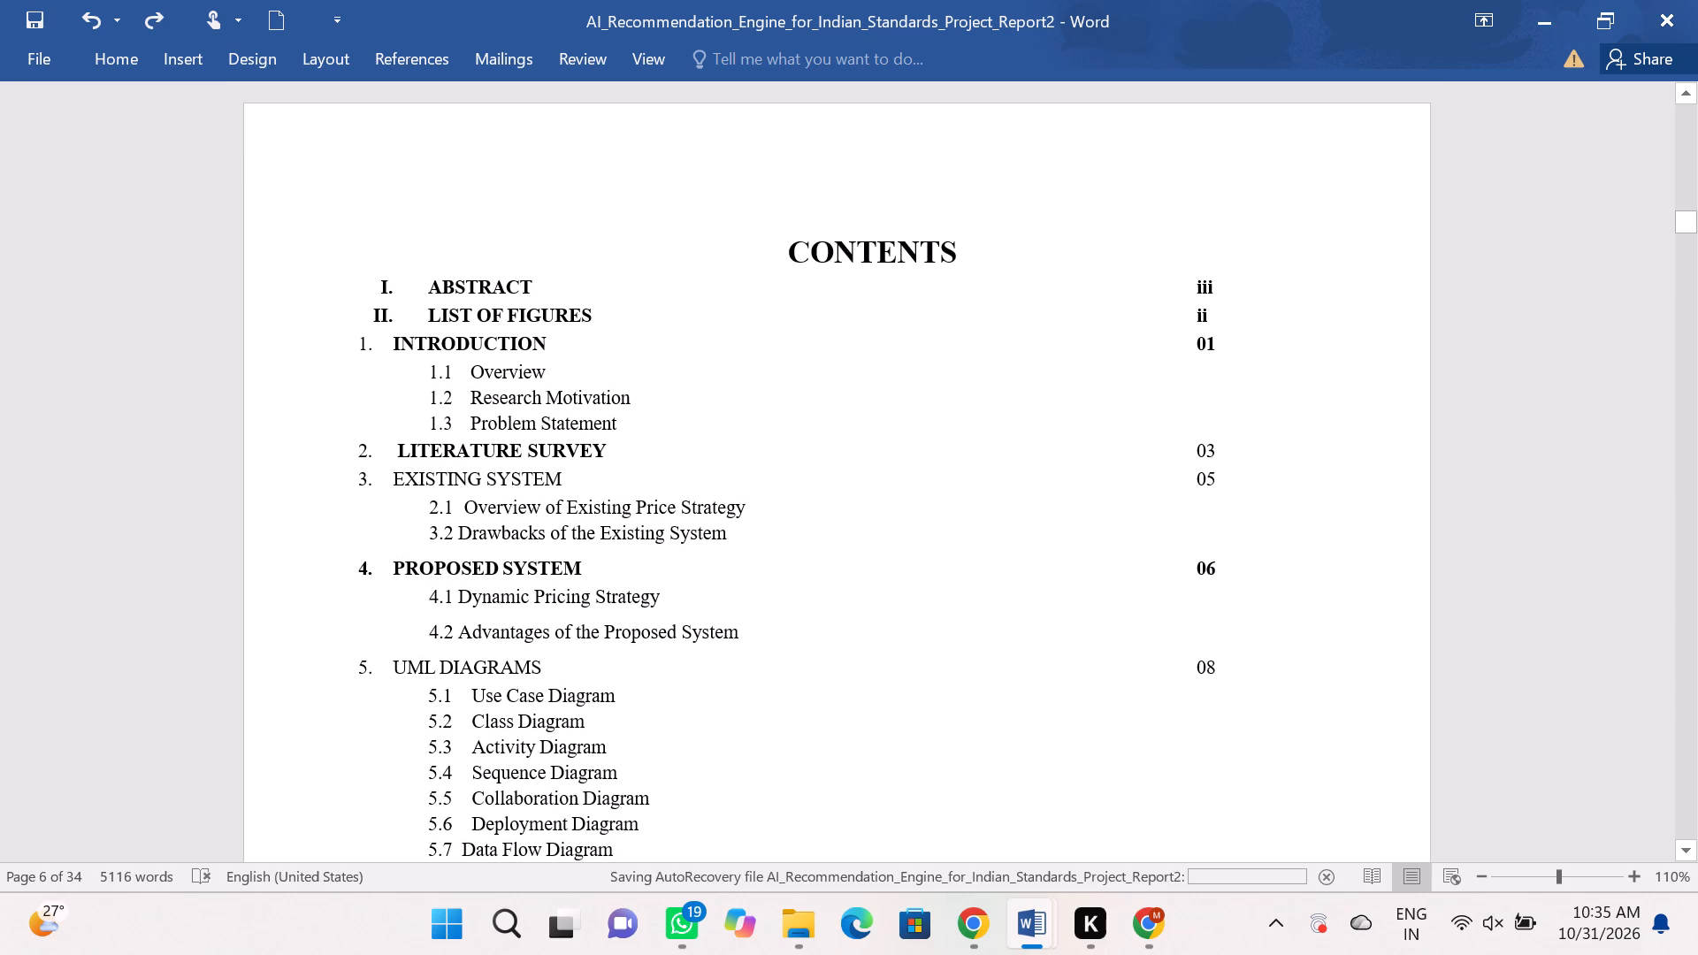
{"action": "left_click_drag", "start_coordinate": [353, 669], "coordinate": [1212, 666]}
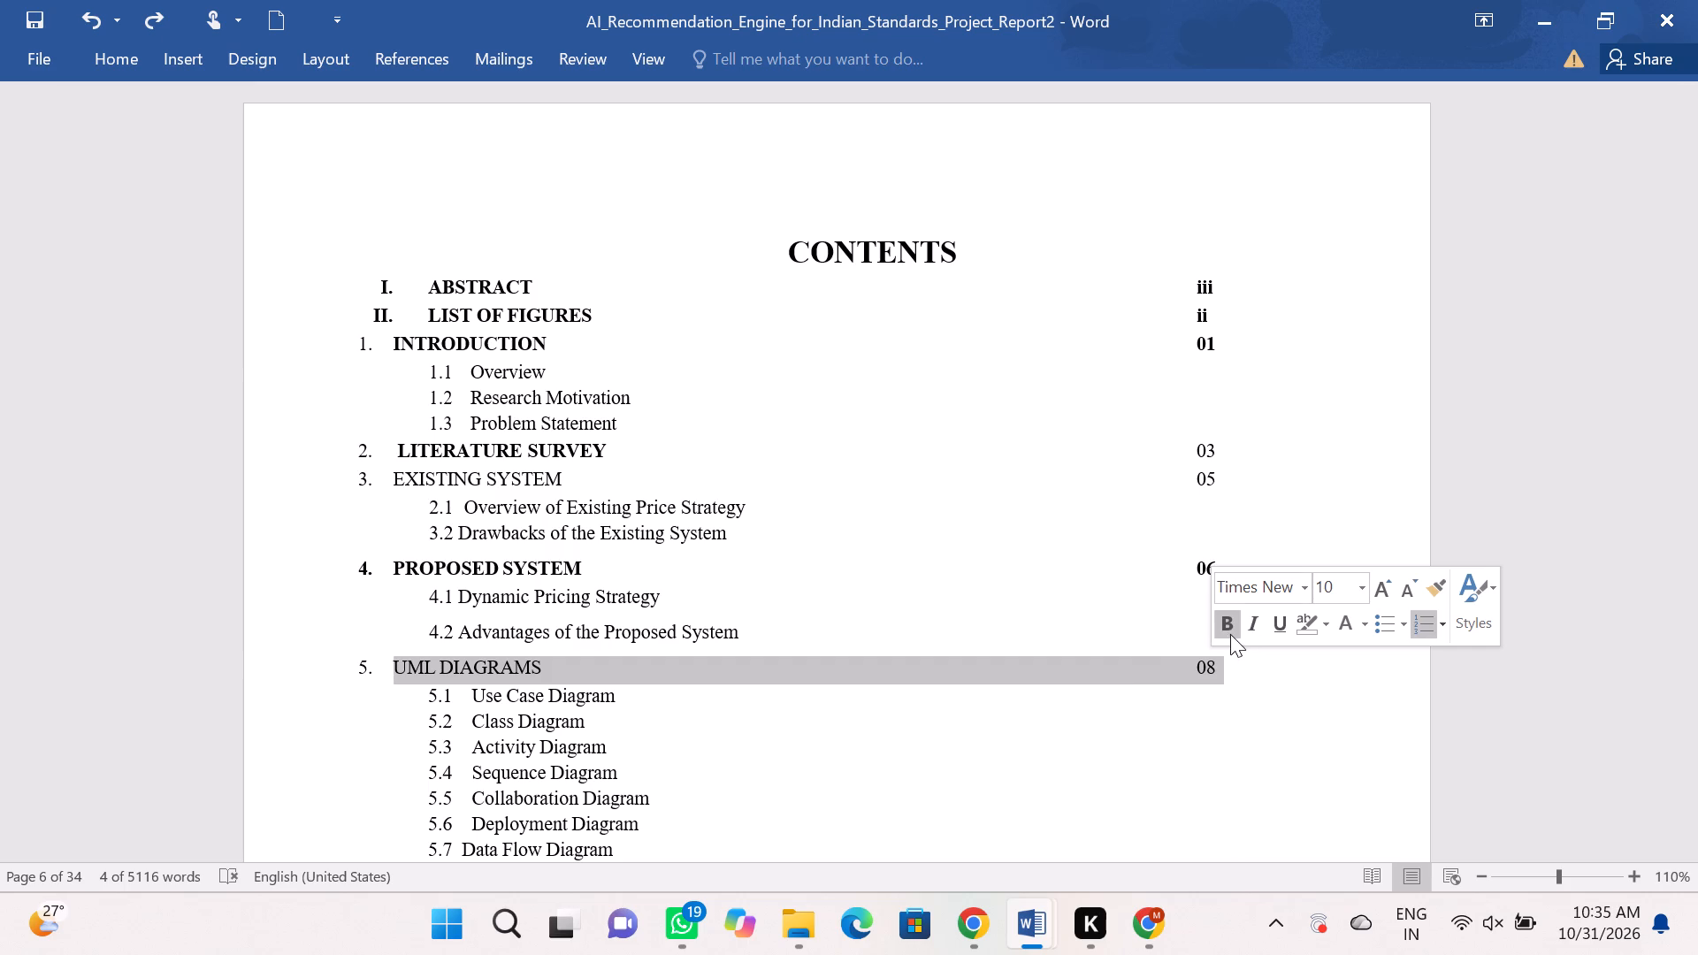
{"action": "left_click", "coordinate": [1228, 631]}
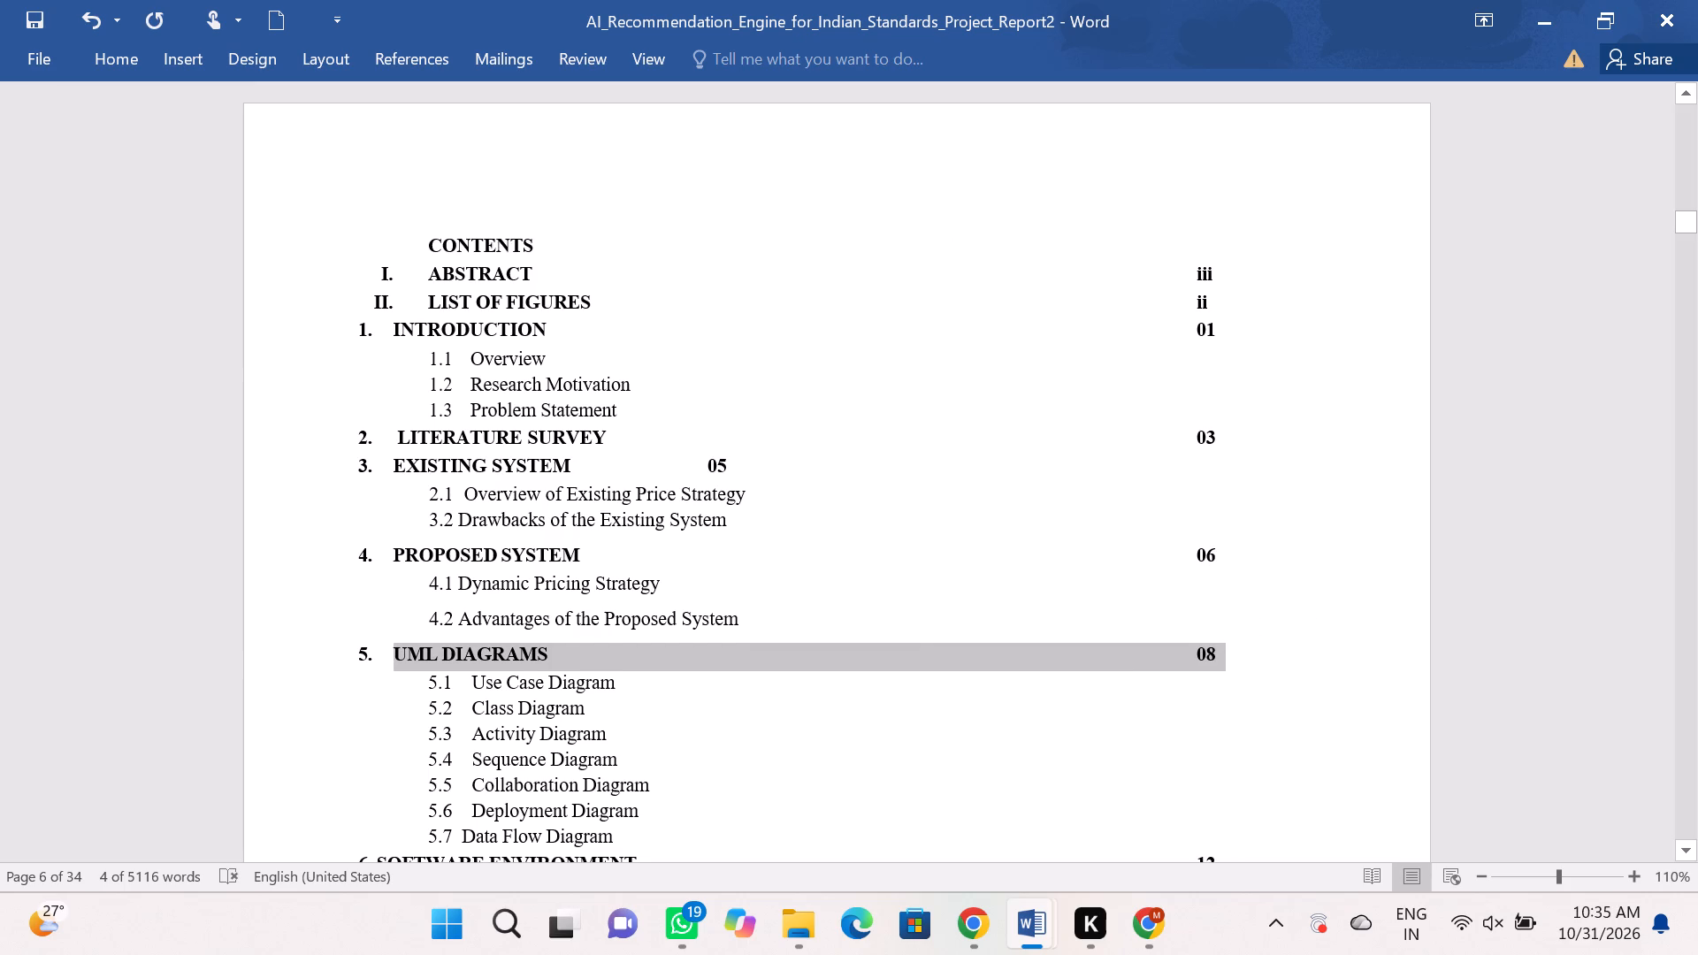
{"action": "key", "text": "ctrl+z"}
{"action": "left_click", "coordinate": [992, 625]}
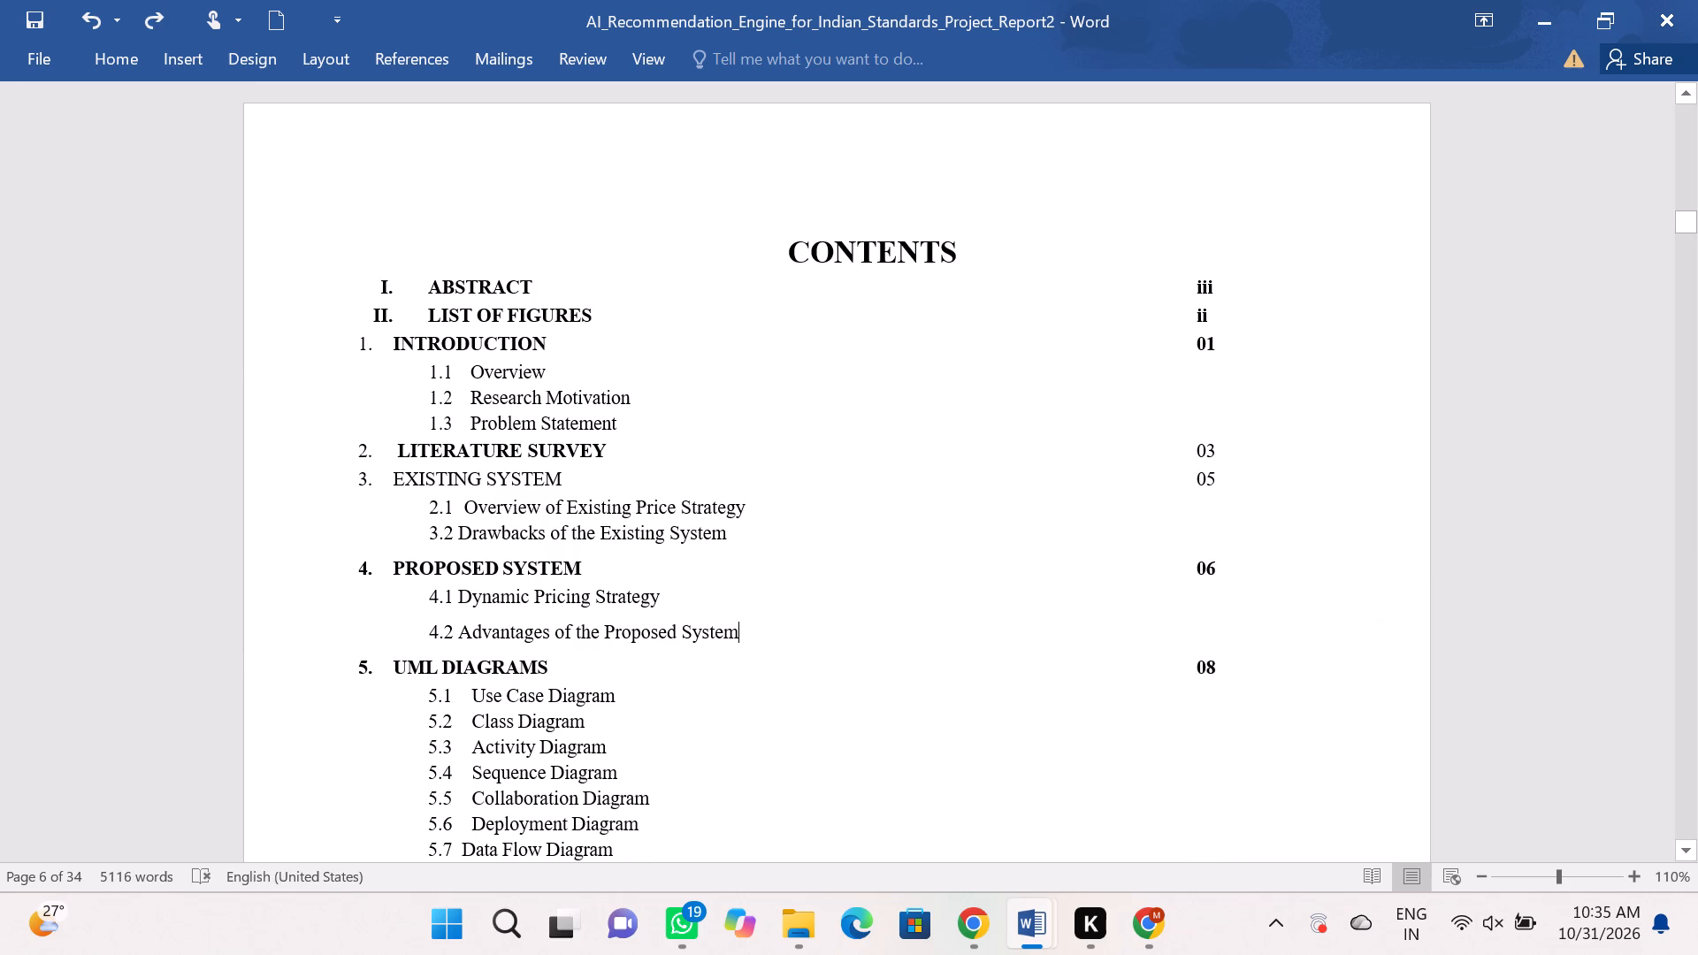
Make the EXISTING SYSTEM title in the contents list bold.
{"action": "left_click_drag", "start_coordinate": [563, 479], "coordinate": [343, 470]}
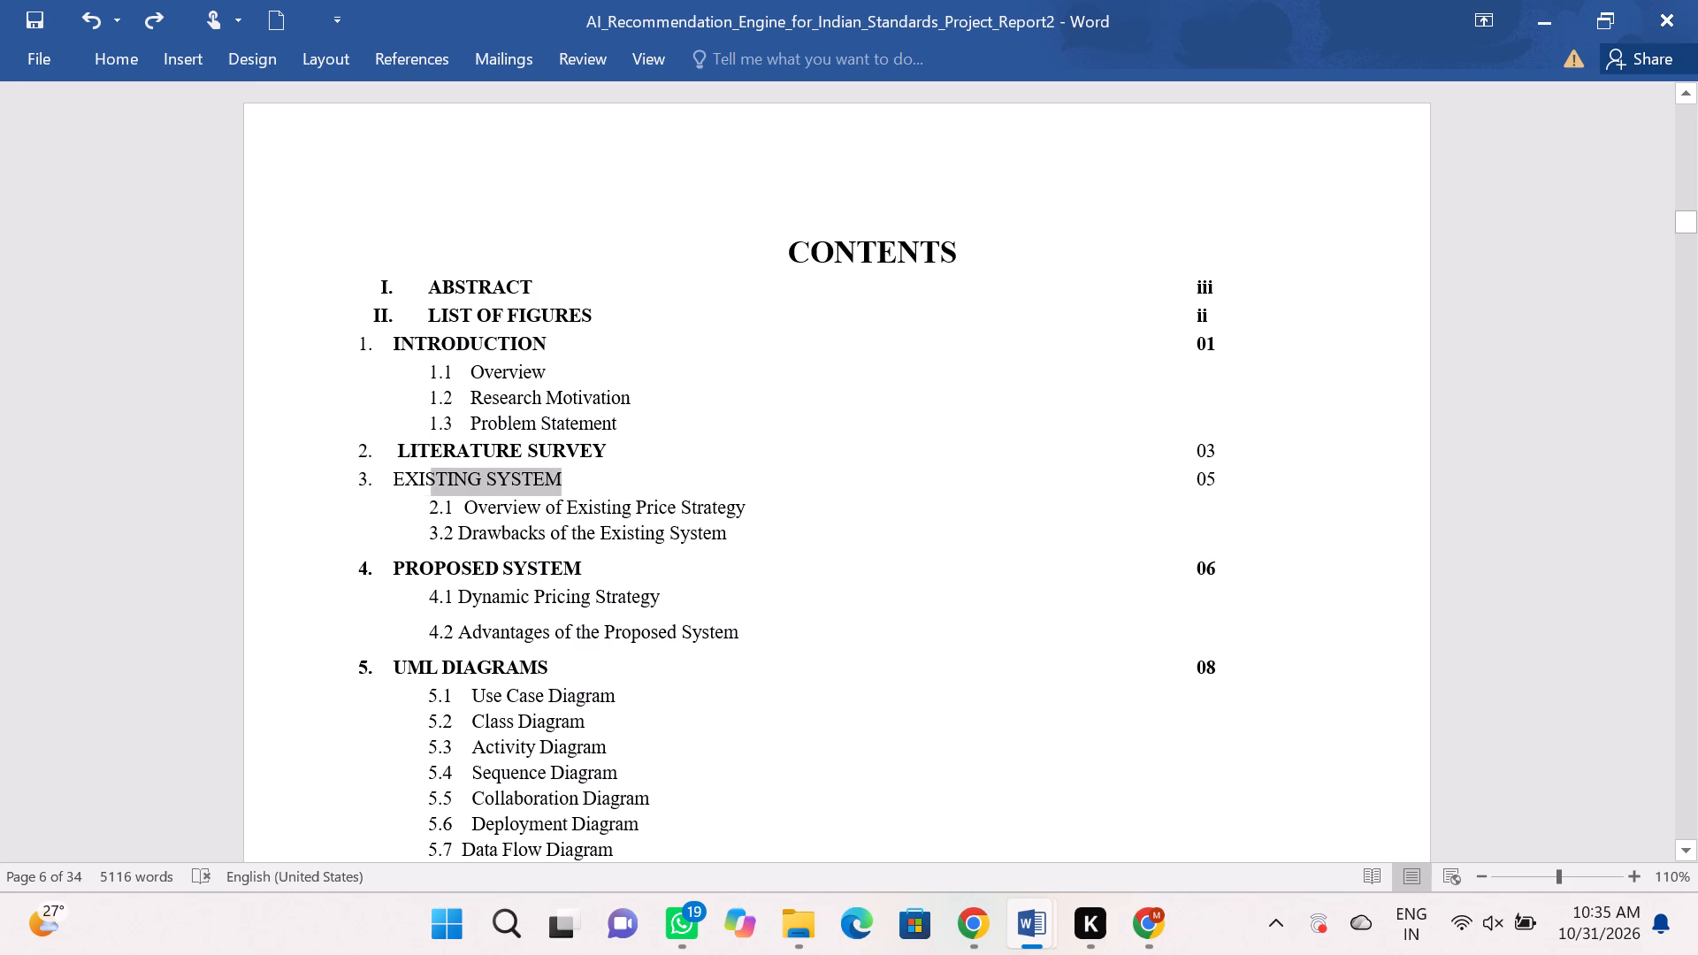
{"action": "left_click_drag", "start_coordinate": [343, 470], "coordinate": [317, 470]}
{"action": "left_click", "coordinate": [320, 435]}
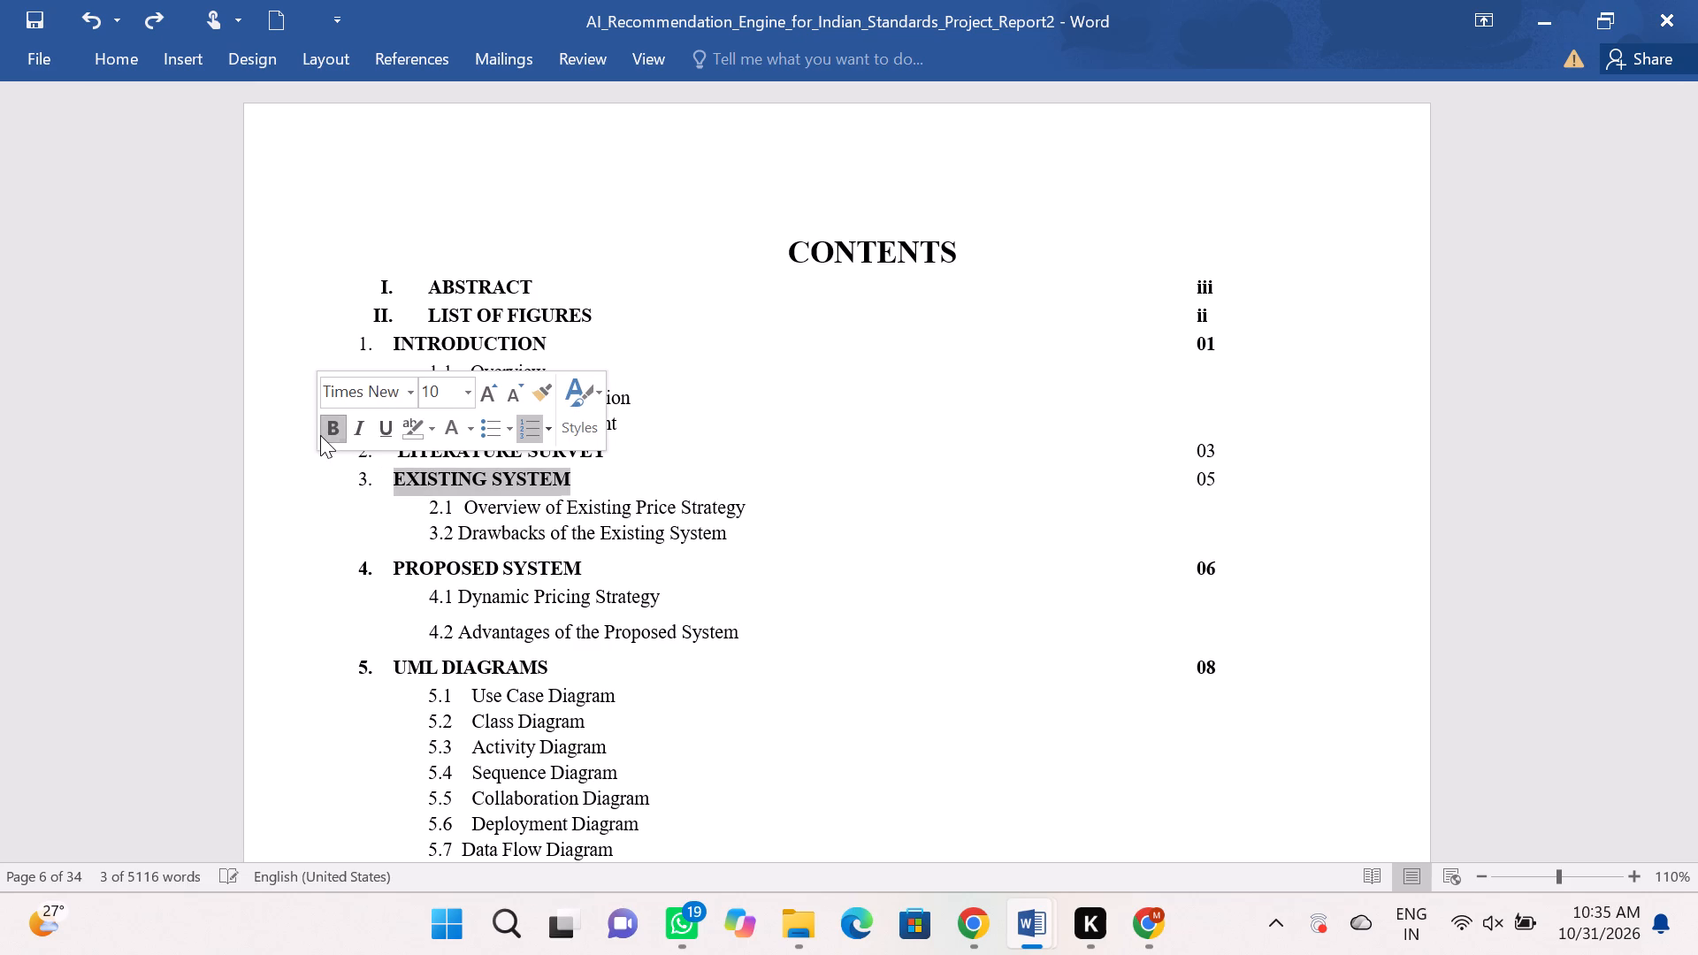
{"action": "left_click", "coordinate": [863, 507]}
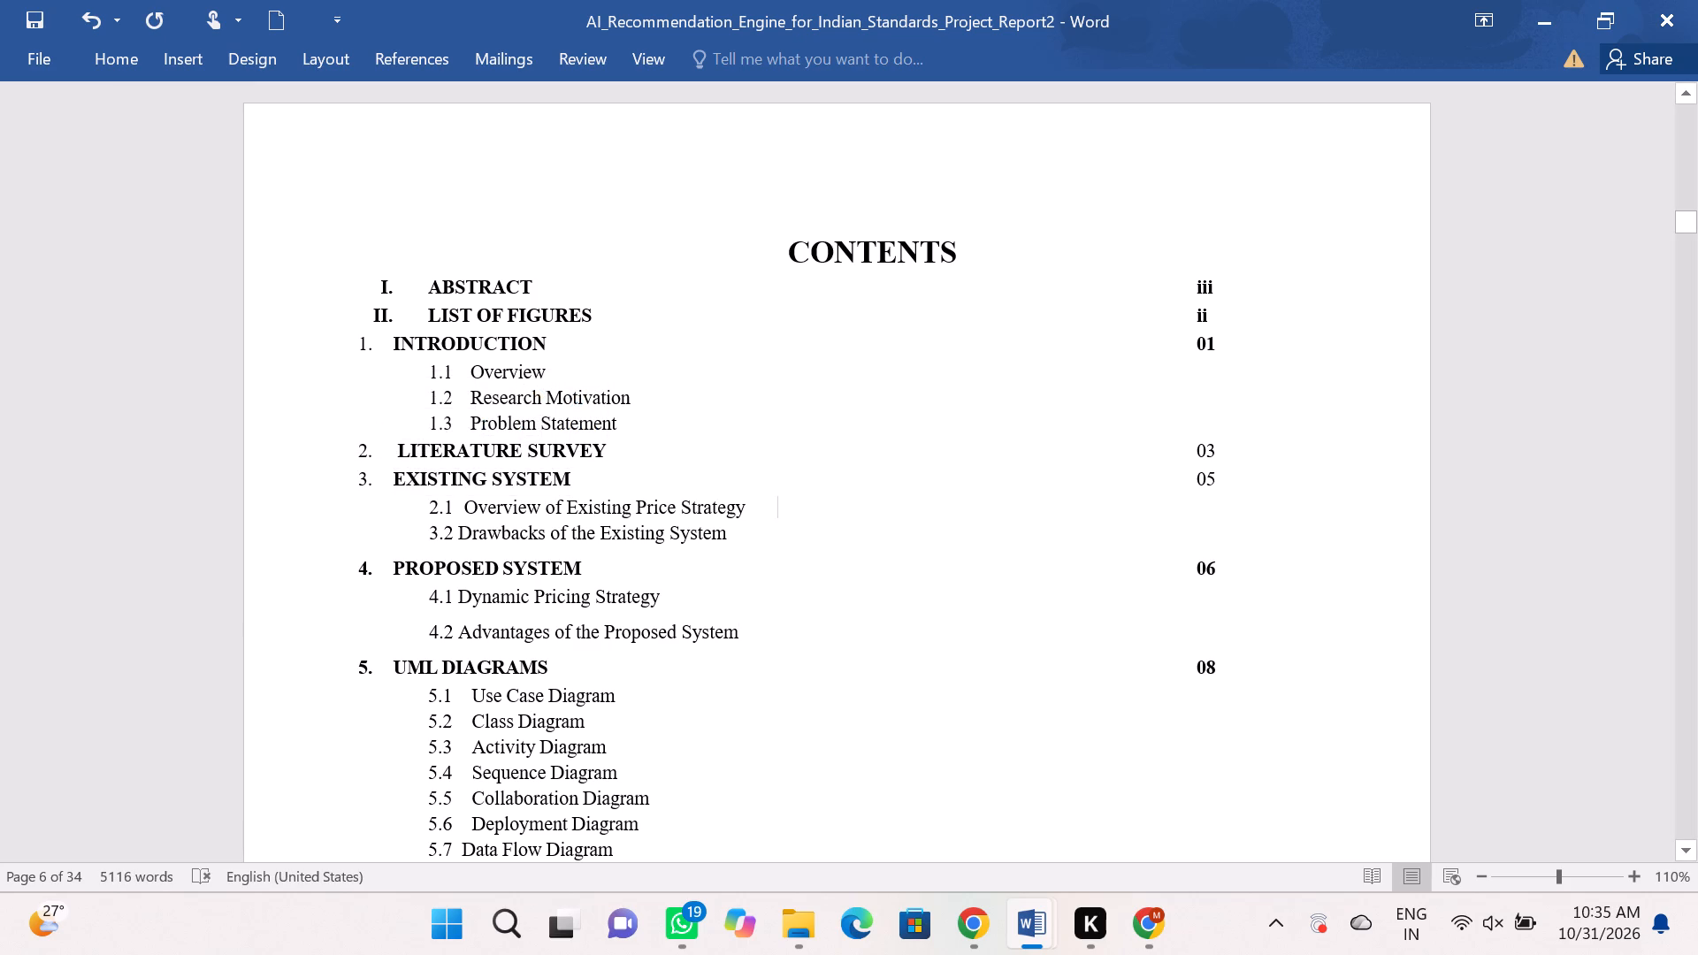
Make the automatic chapter numbers in front of INTRODUCTION and the other chapters in its numbered list bold.
{"action": "left_click_drag", "start_coordinate": [351, 332], "coordinate": [362, 346]}
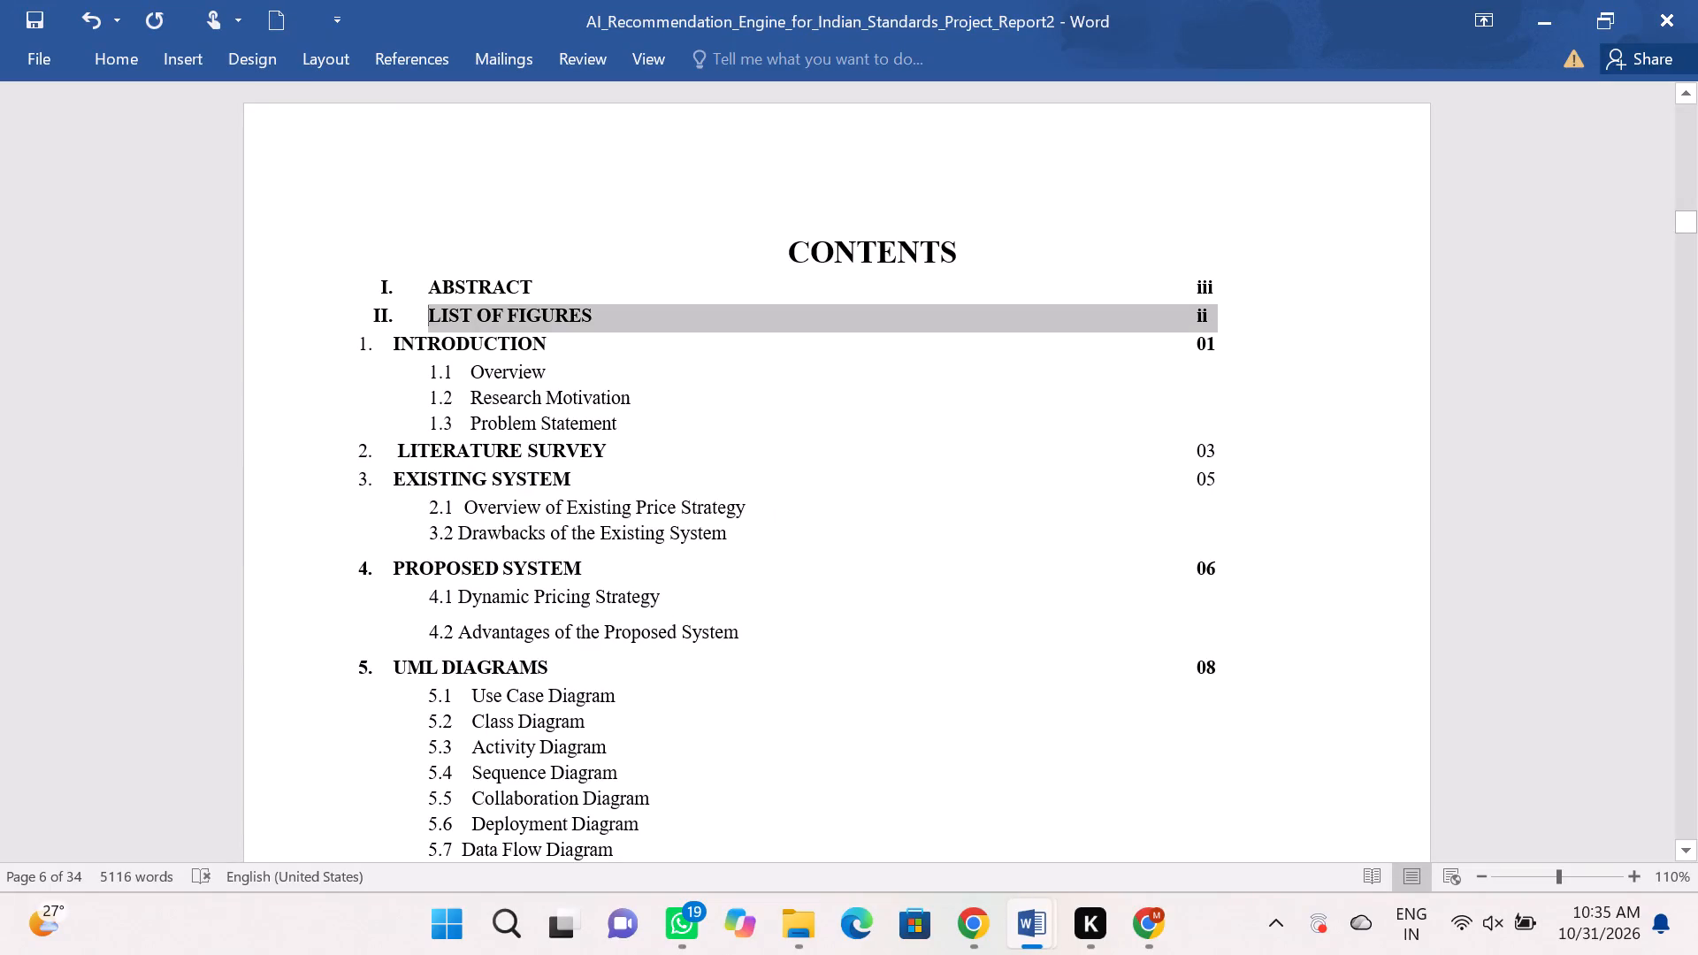
{"action": "left_click_drag", "start_coordinate": [362, 346], "coordinate": [362, 361]}
{"action": "left_click", "coordinate": [366, 348]}
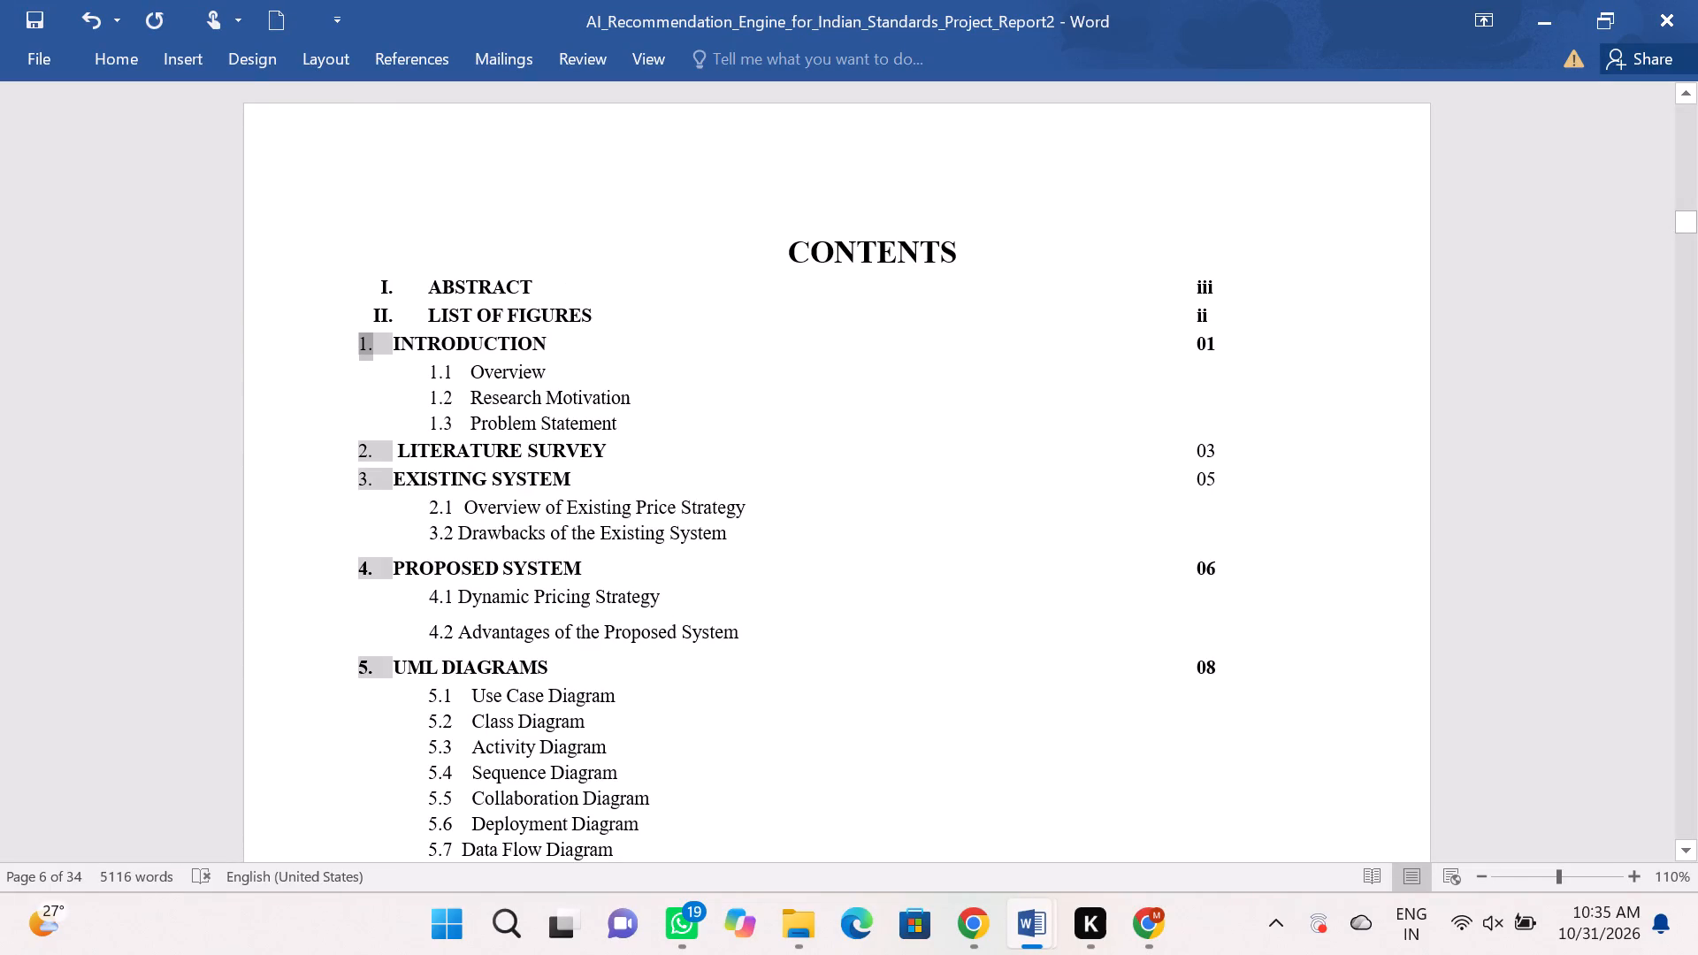
{"action": "right_click", "coordinate": [371, 341]}
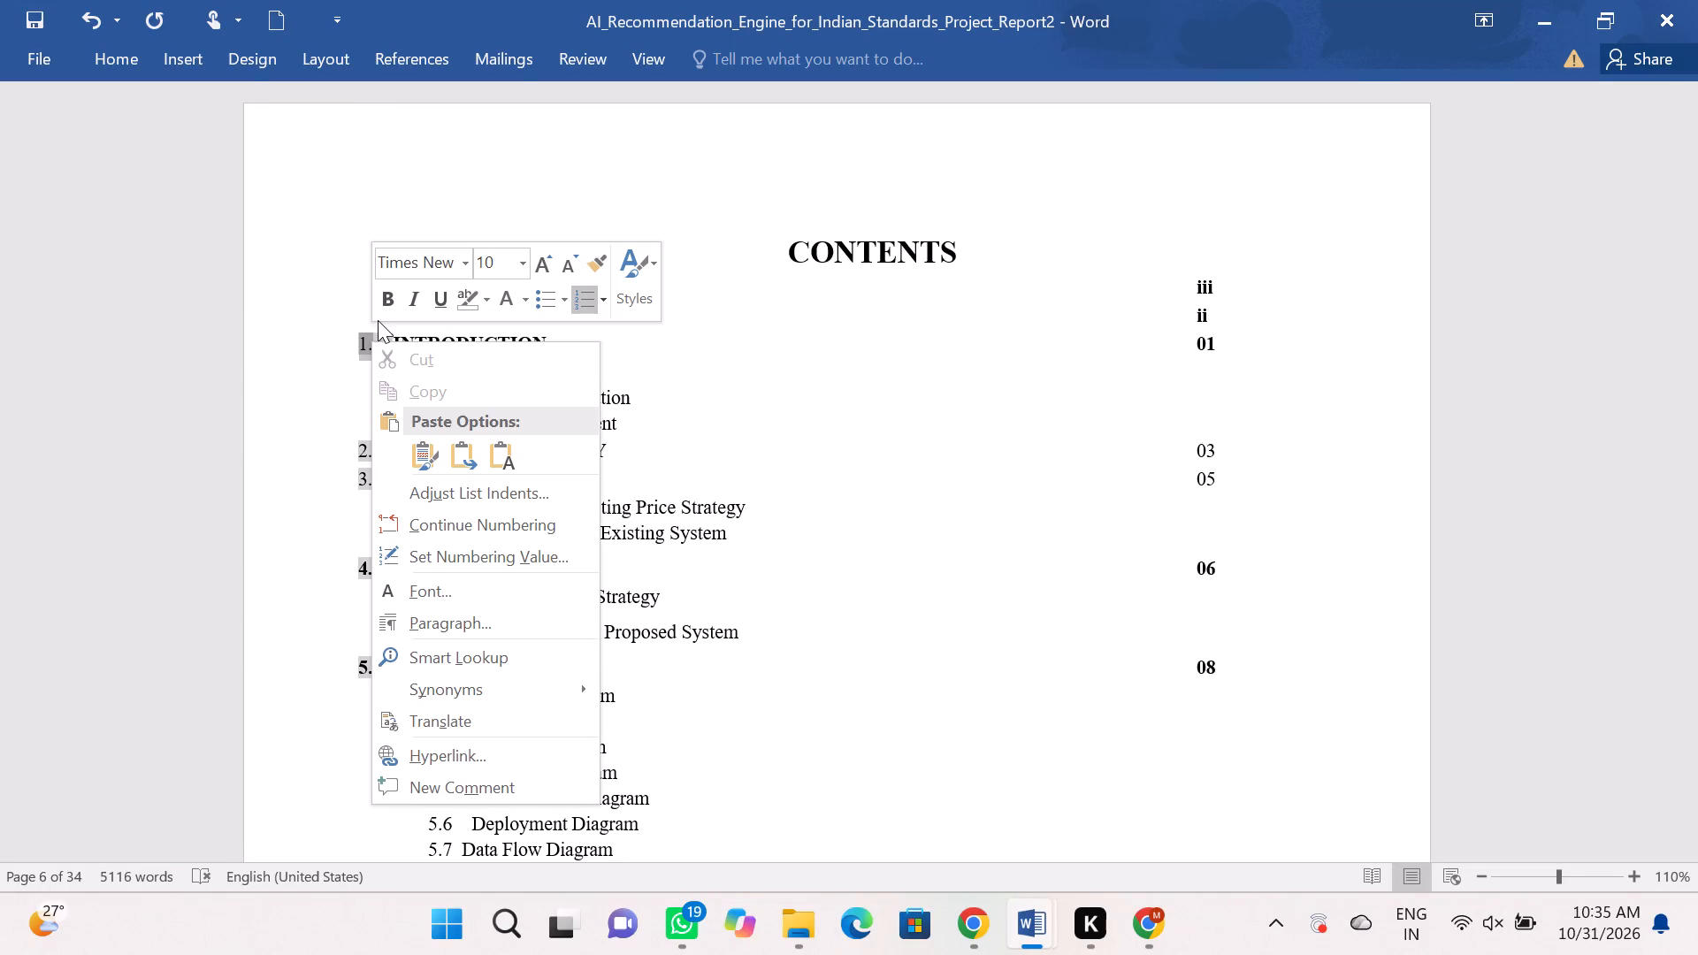
{"action": "left_click", "coordinate": [378, 309]}
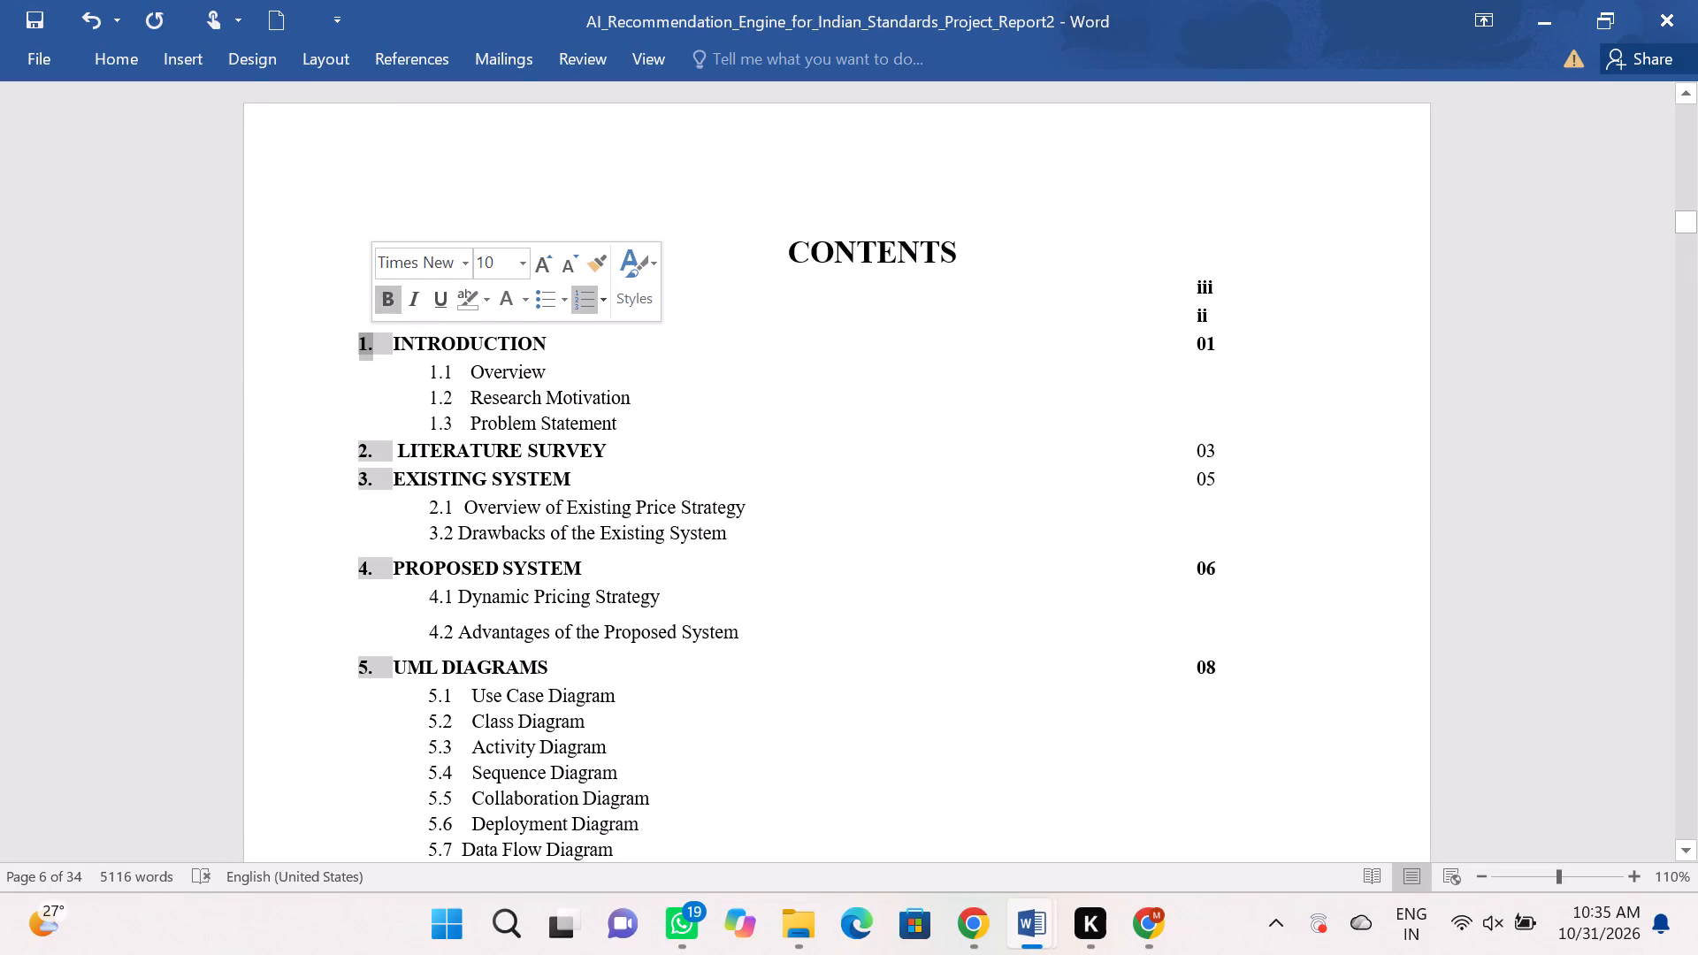
{"action": "left_click", "coordinate": [692, 427]}
Make page number 03 of LITERATURE SURVEY and page number 05 of EXISTING SYSTEM bold, one at a time.
{"action": "scroll", "coordinate": [693, 425], "scroll_direction": "down", "scroll_amount": 3}
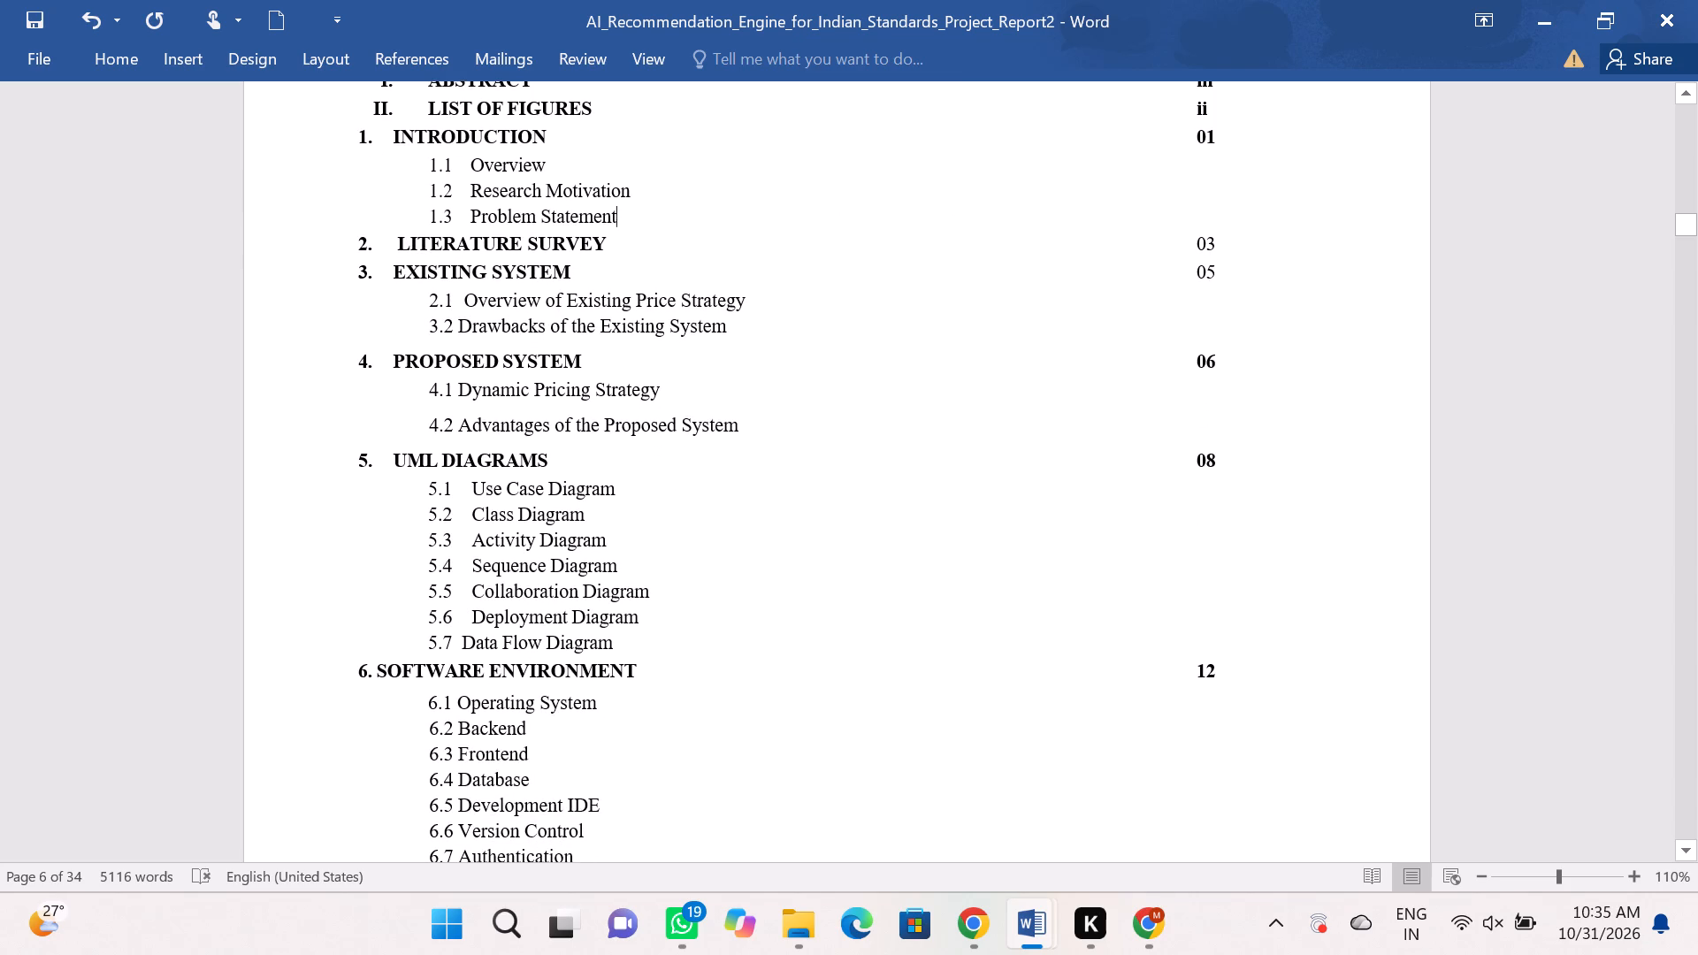
{"action": "left_click", "coordinate": [1198, 244]}
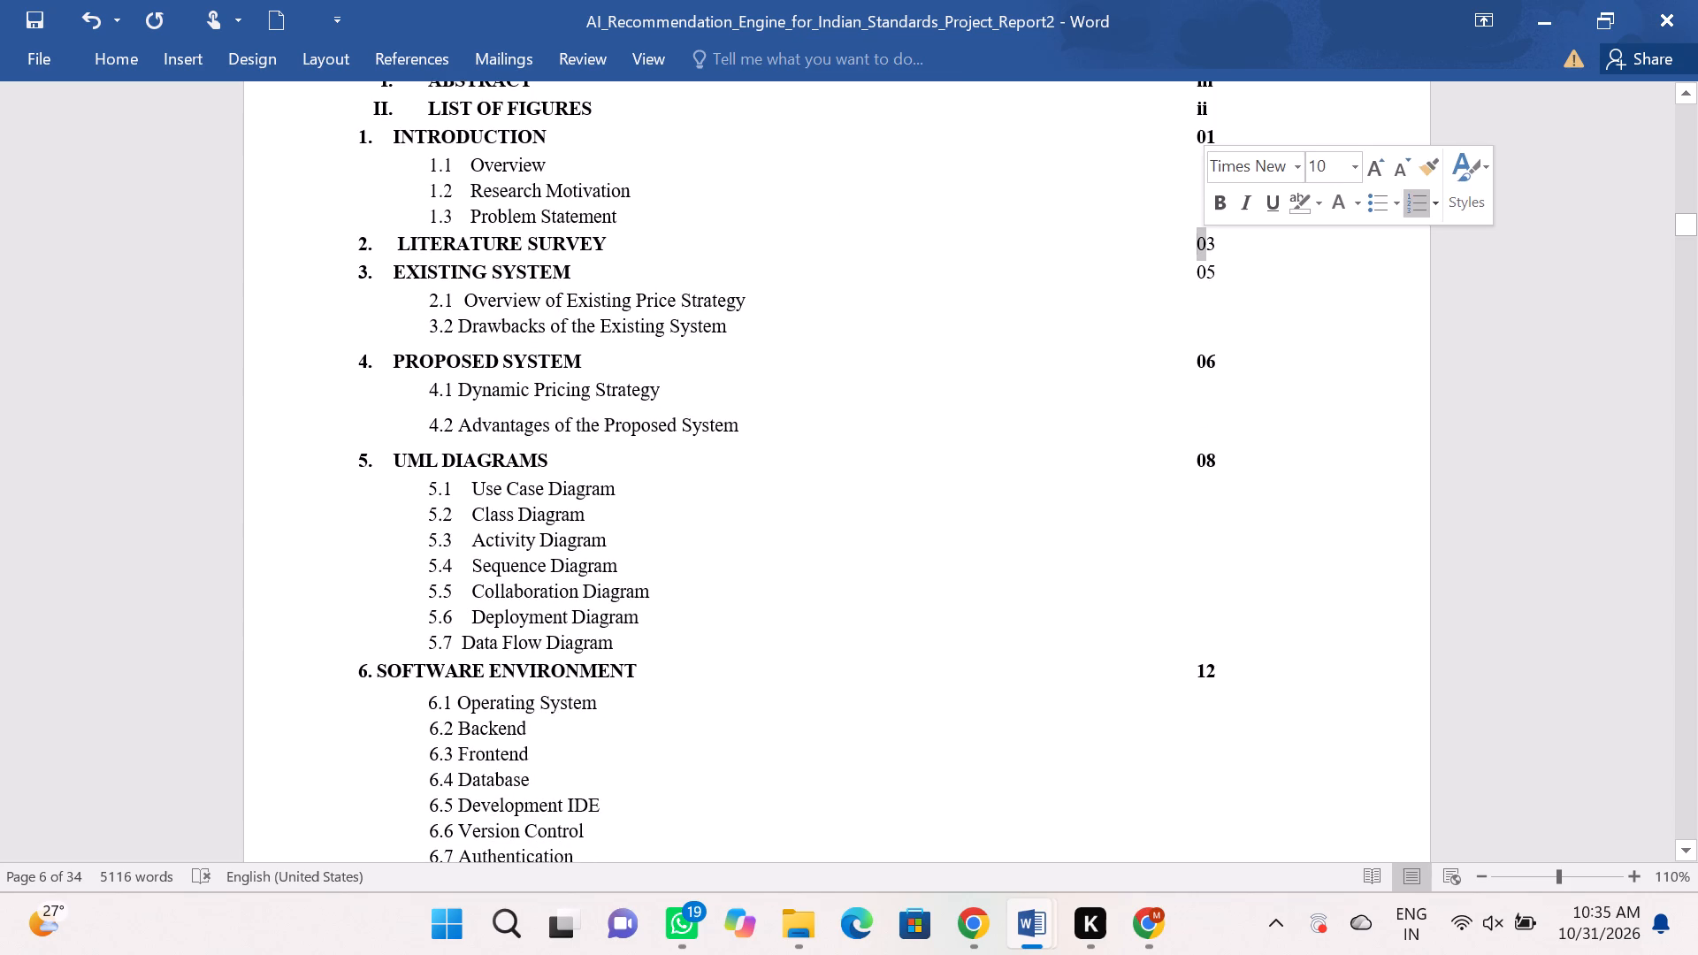
{"action": "left_click_drag", "start_coordinate": [1214, 241], "coordinate": [1204, 239]}
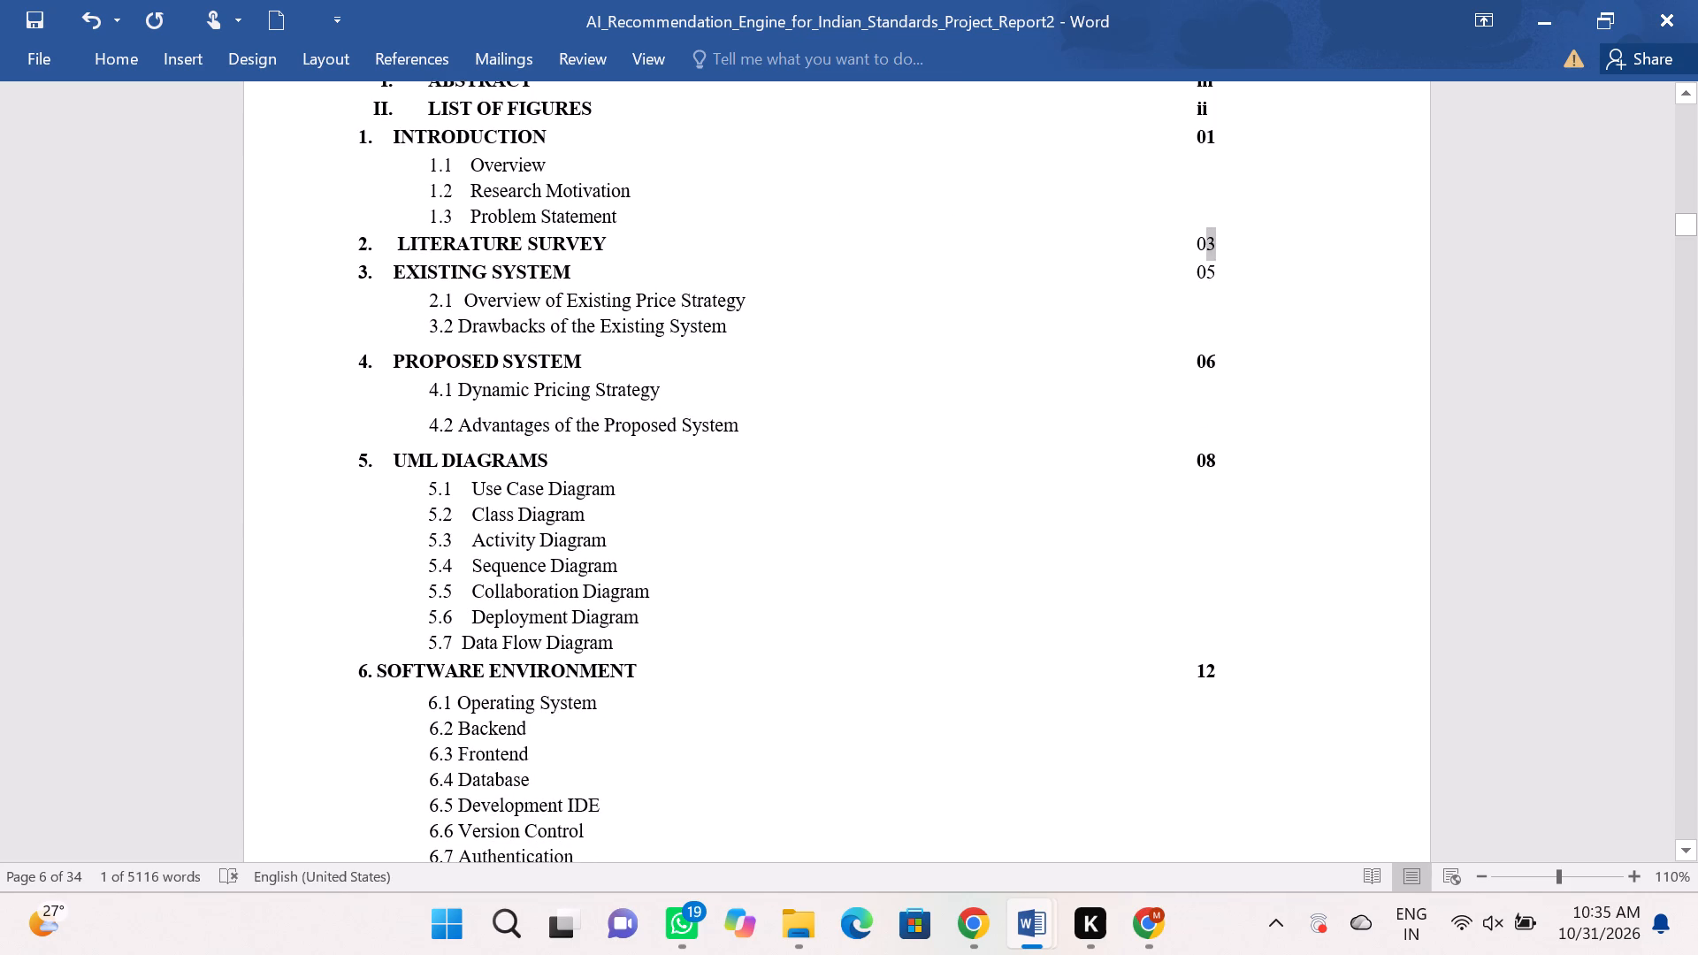
{"action": "left_click_drag", "start_coordinate": [1204, 239], "coordinate": [1188, 239]}
{"action": "left_click", "coordinate": [1195, 201]}
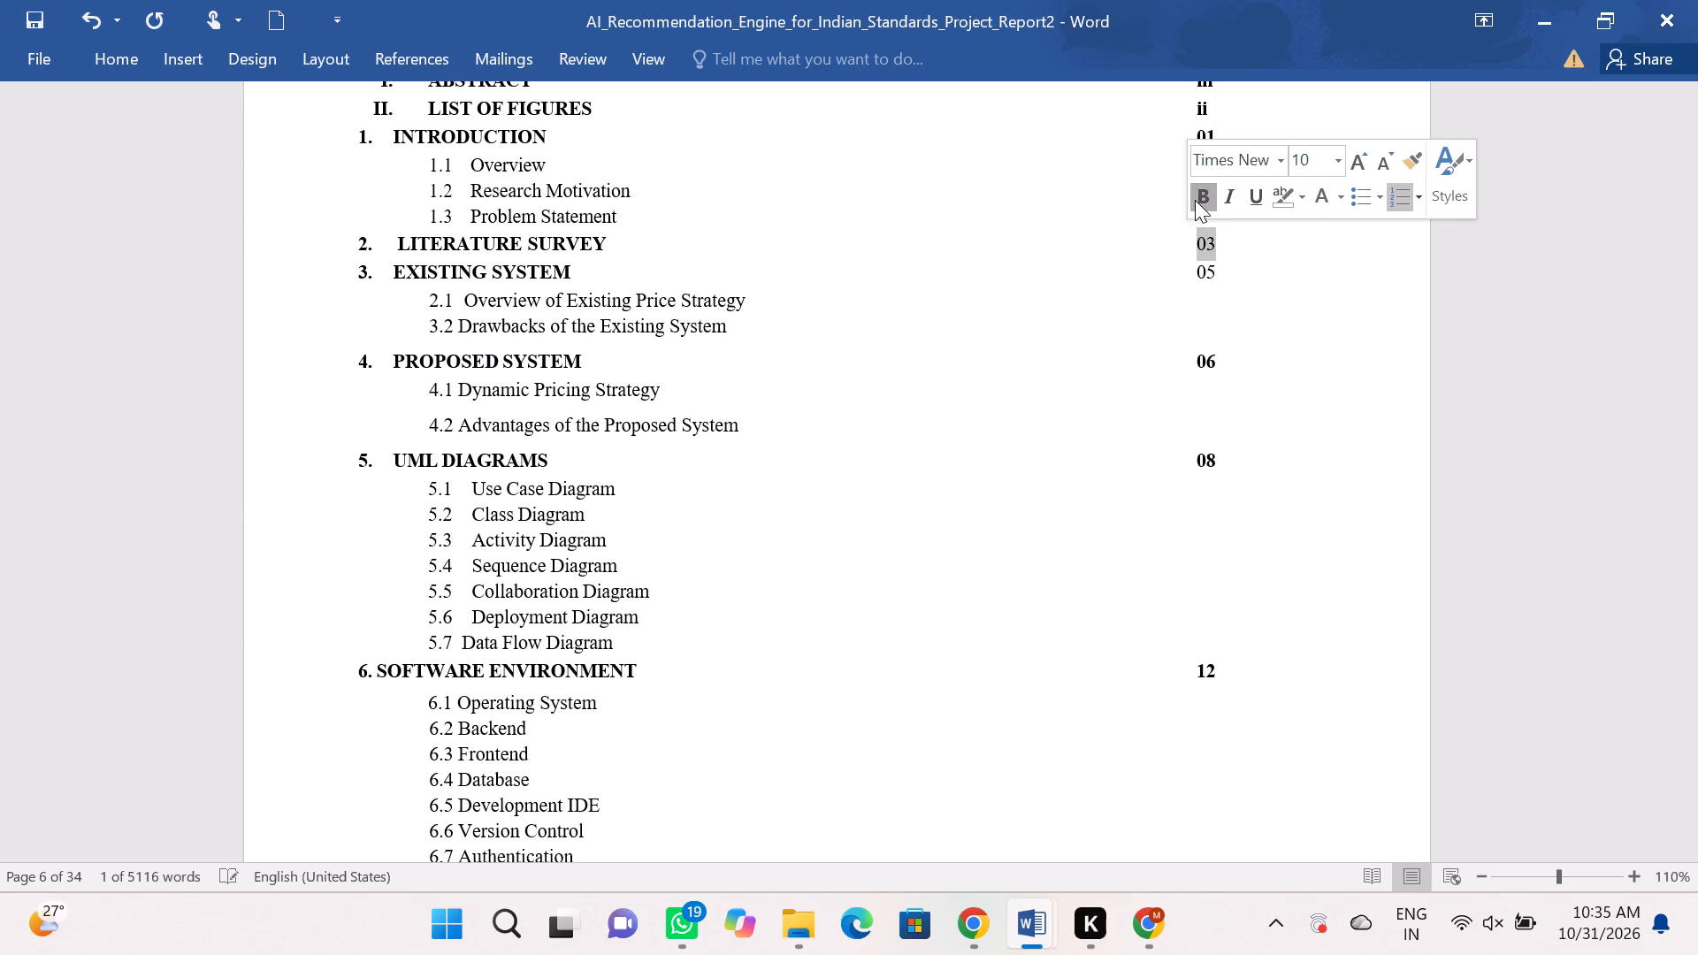
{"action": "left_click_drag", "start_coordinate": [1226, 266], "coordinate": [1185, 268]}
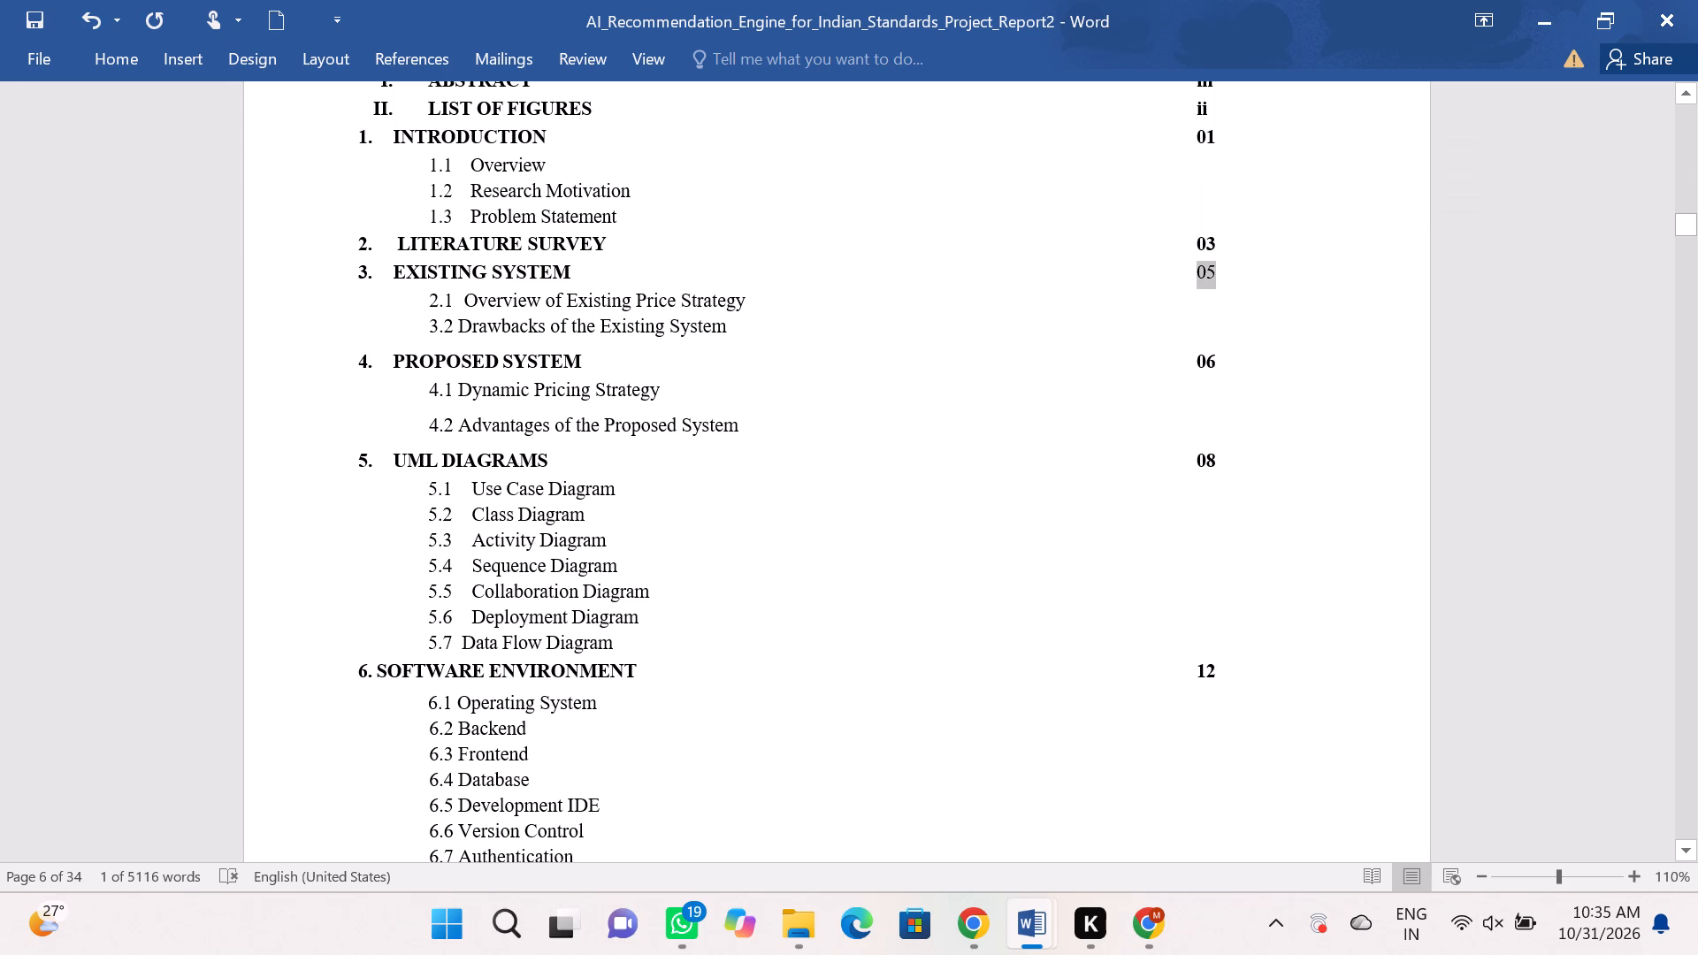
{"action": "left_click", "coordinate": [1197, 234]}
Review the whole CONTENTS page from ABSTRACT to REFERENCES for consistent bolding and alignment.
{"action": "scroll", "coordinate": [1084, 272], "scroll_direction": "up", "scroll_amount": 4}
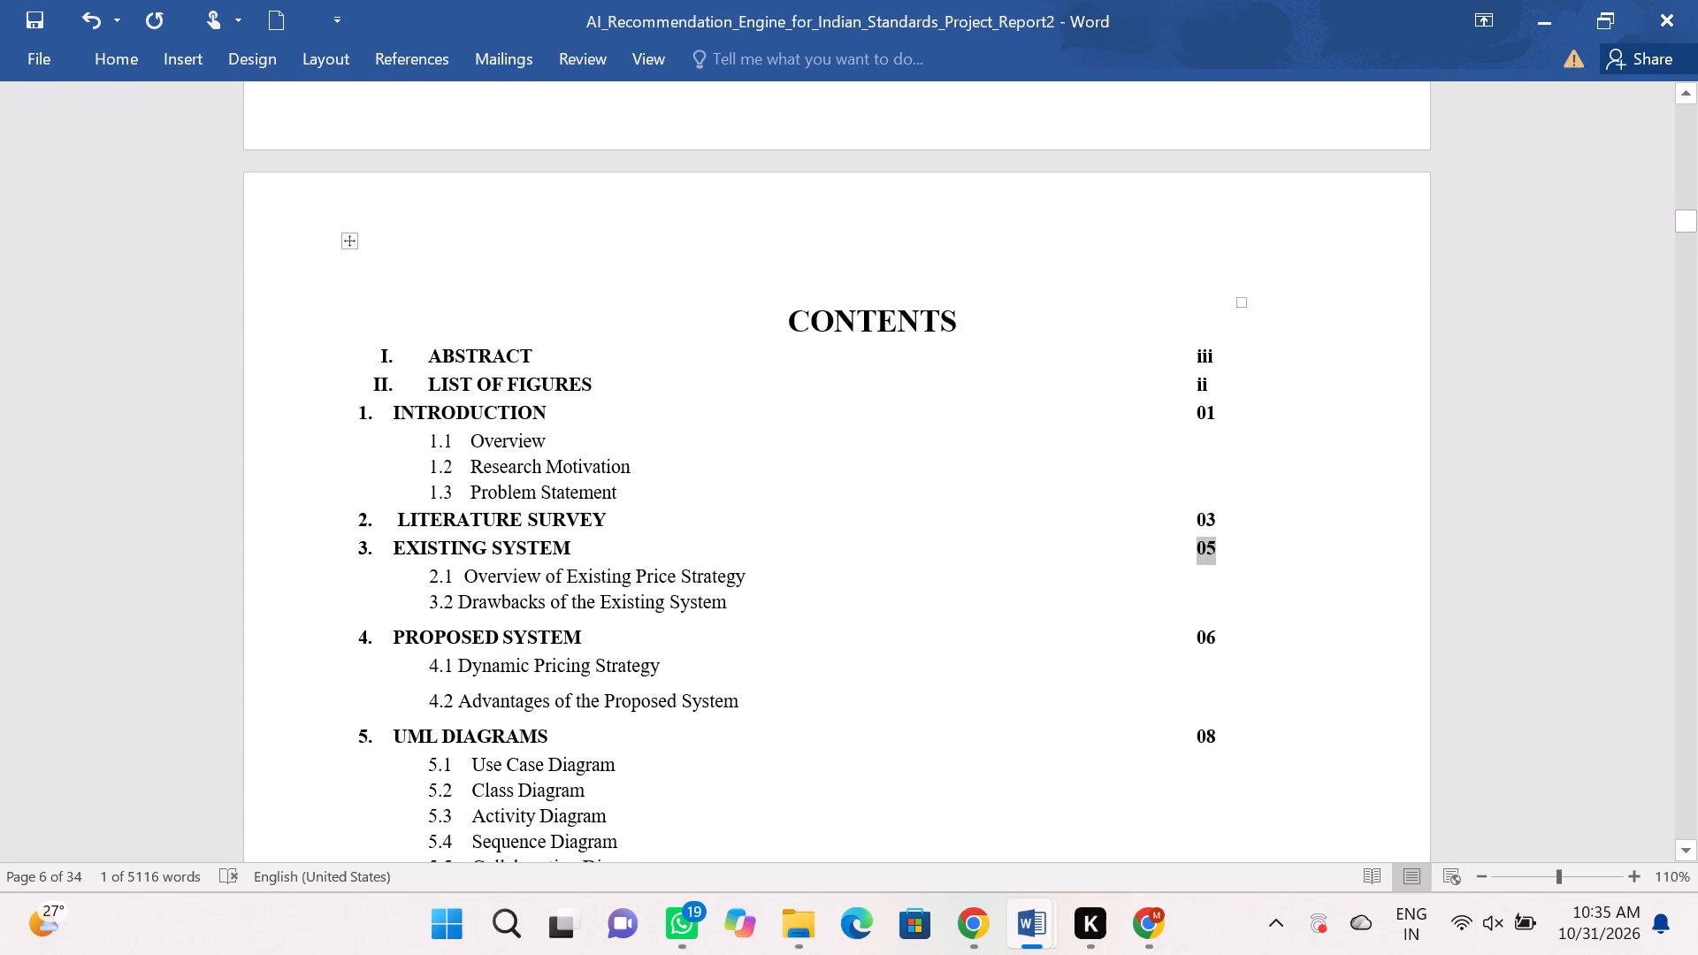
{"action": "scroll", "coordinate": [1085, 272], "scroll_direction": "down", "scroll_amount": 11}
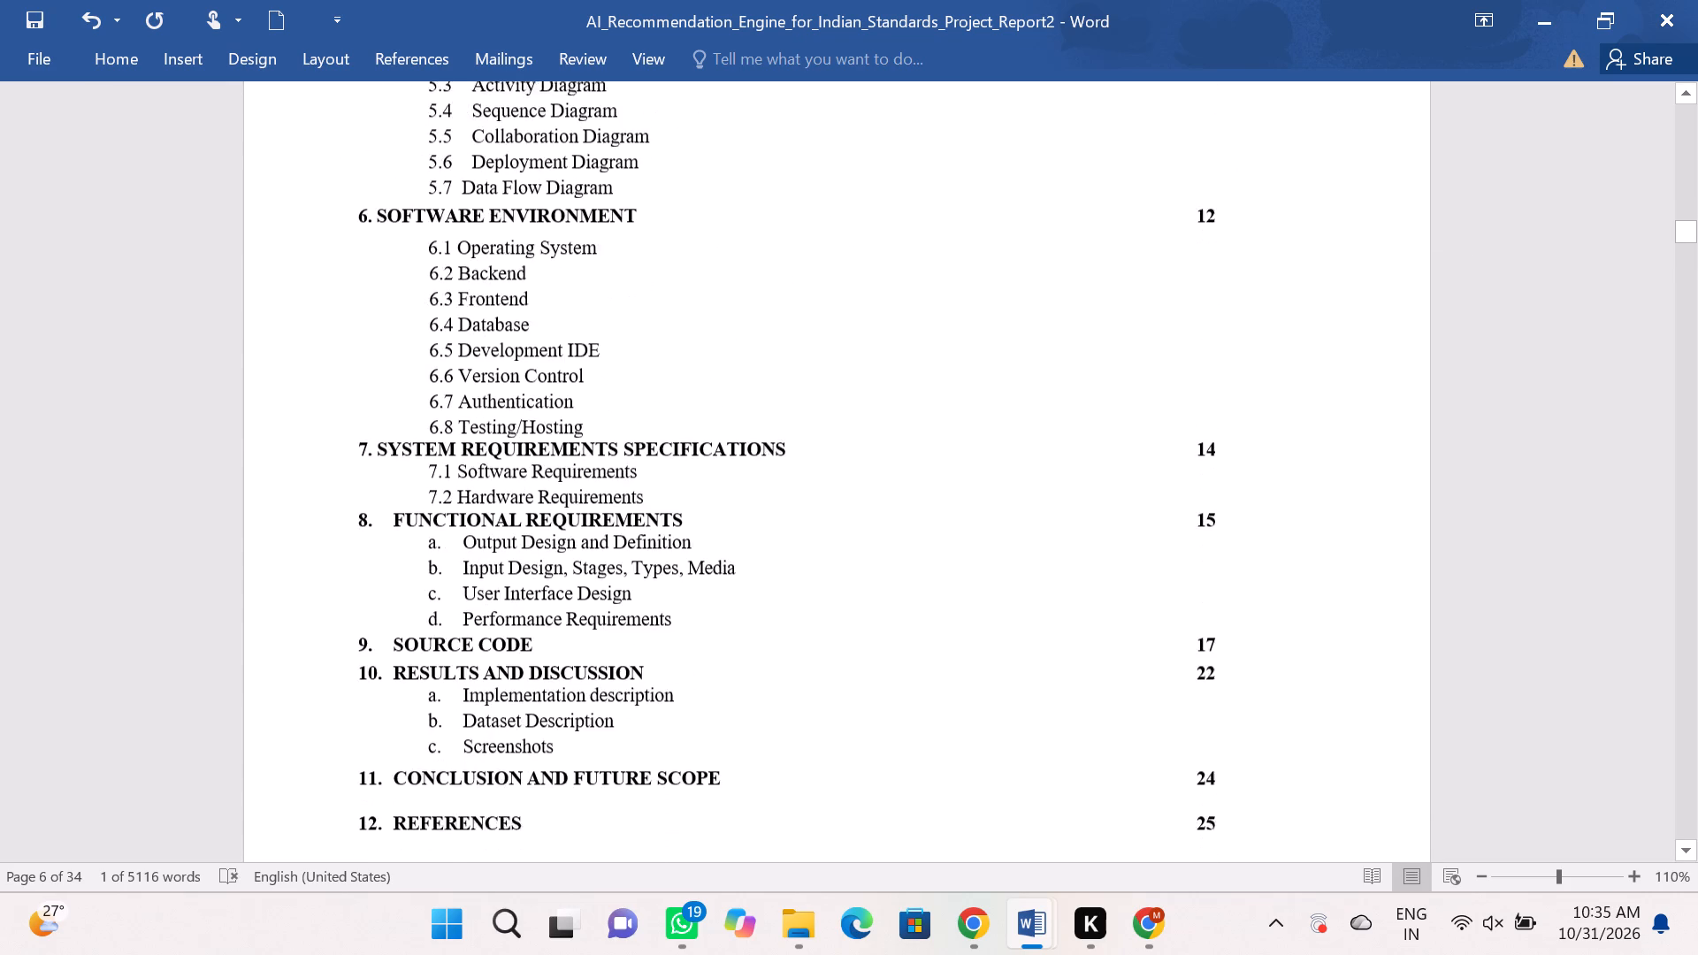
{"action": "scroll", "coordinate": [1086, 275], "scroll_direction": "down", "scroll_amount": 4}
{"action": "scroll", "coordinate": [1099, 272], "scroll_direction": "up", "scroll_amount": 4}
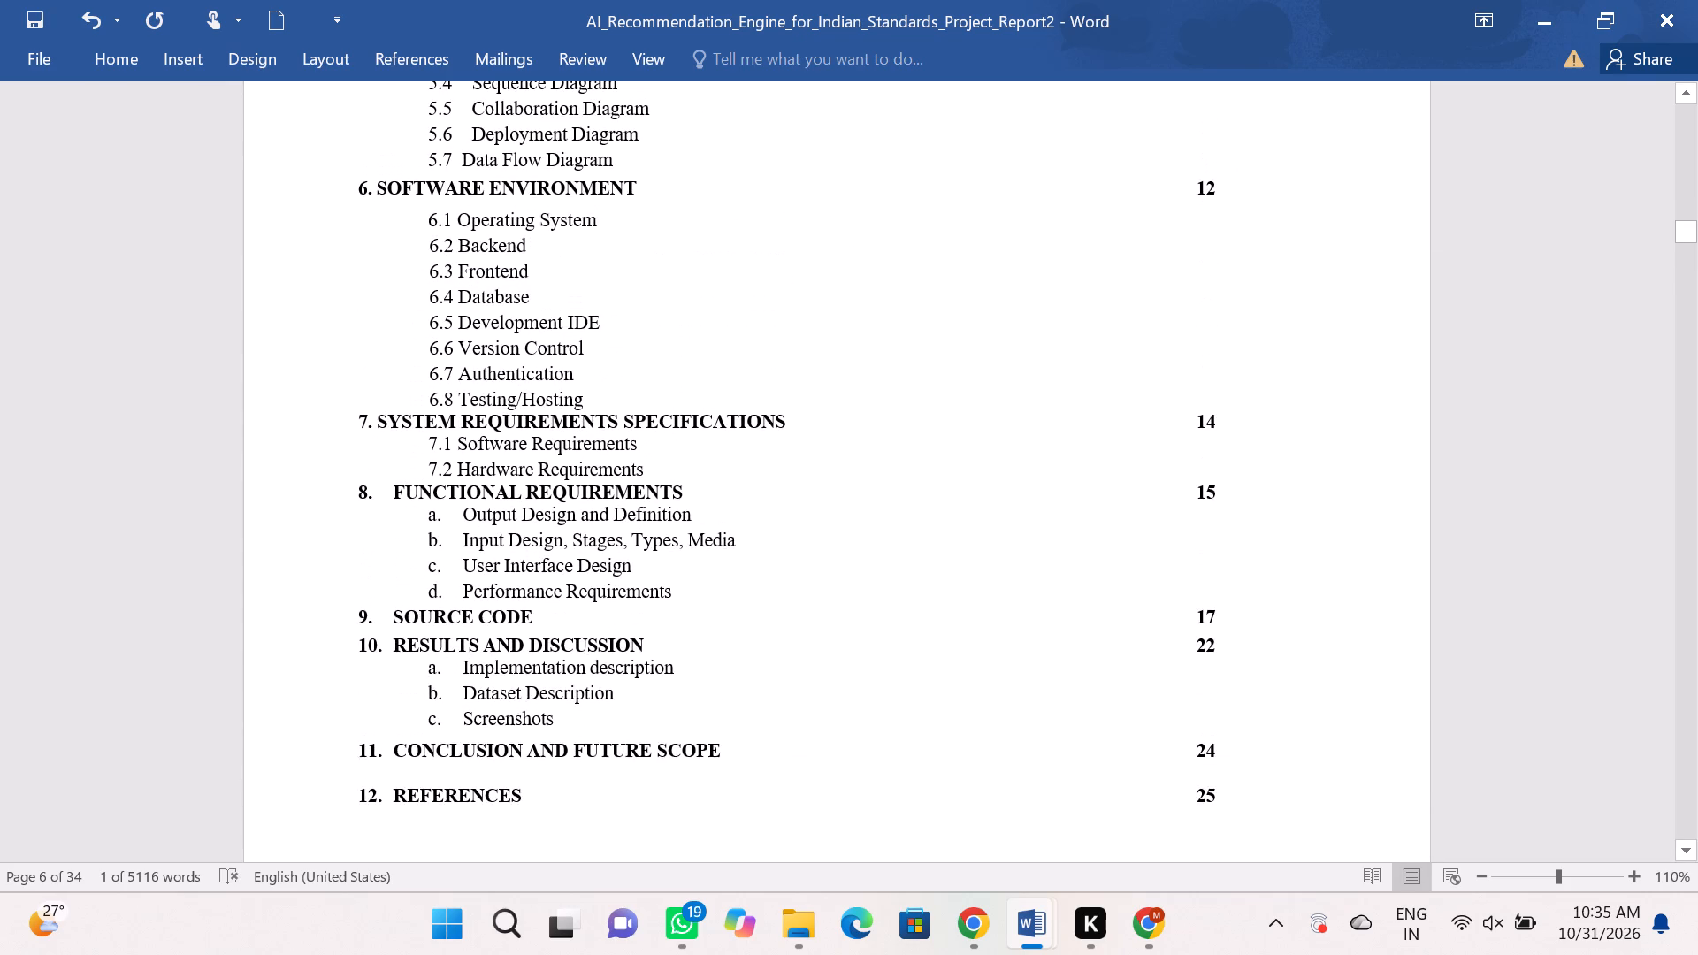
{"action": "scroll", "coordinate": [929, 513], "scroll_direction": "up", "scroll_amount": 5}
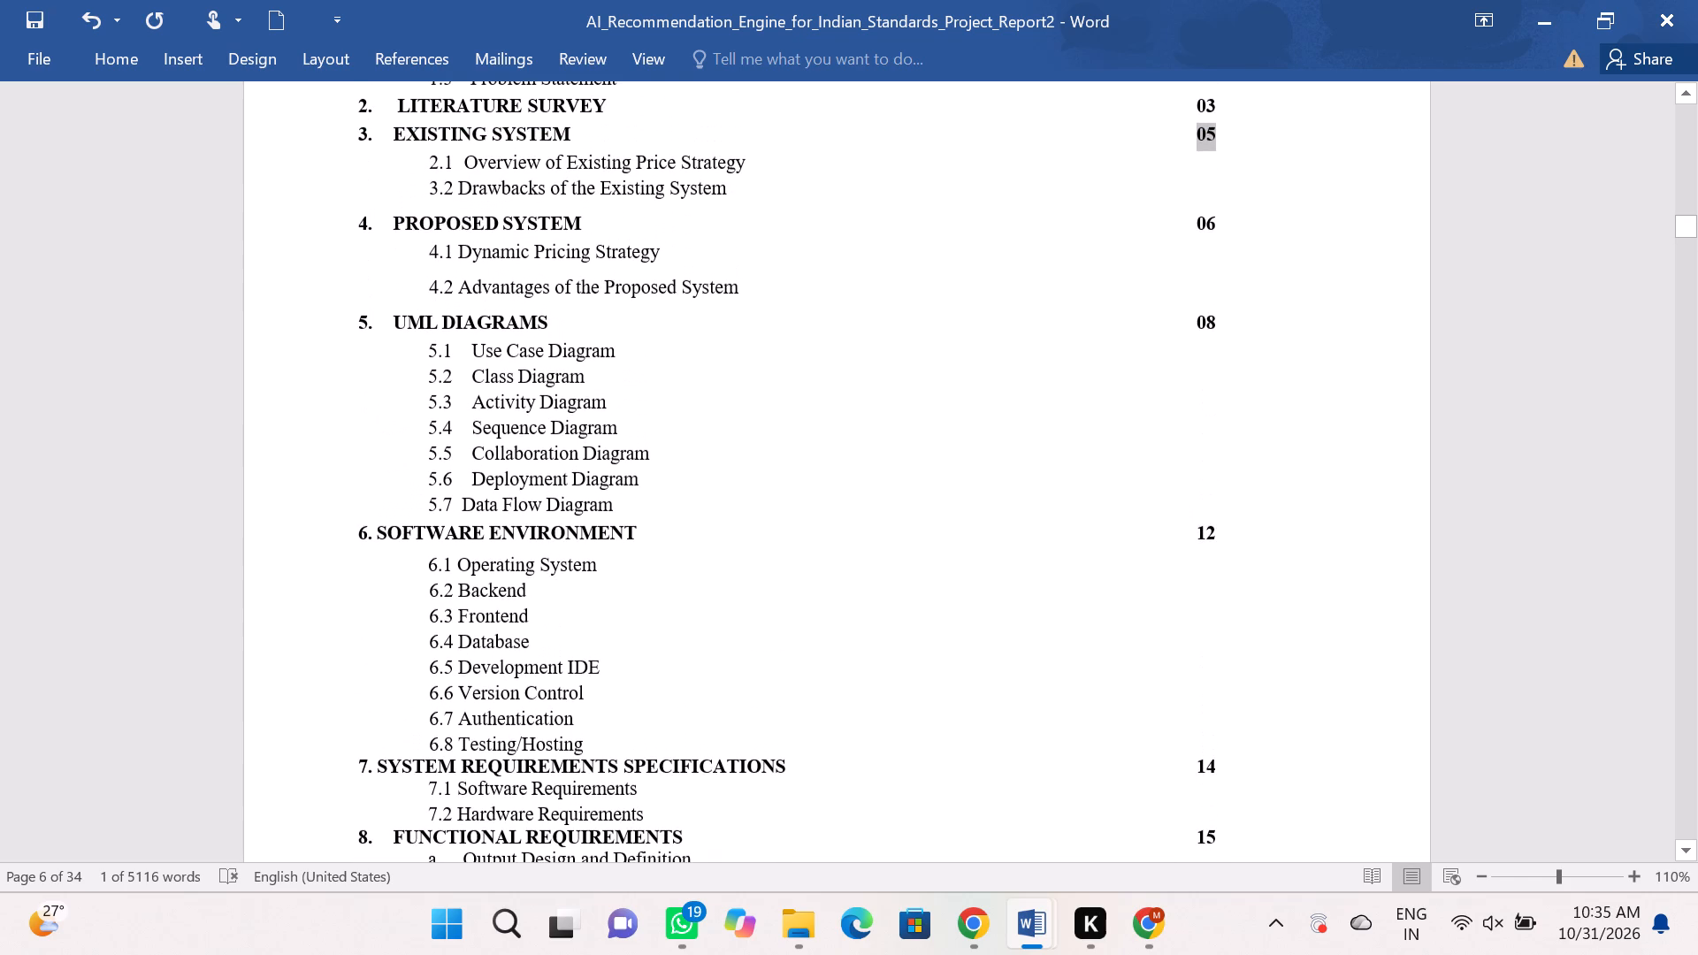
{"action": "scroll", "coordinate": [995, 523], "scroll_direction": "up", "scroll_amount": 3}
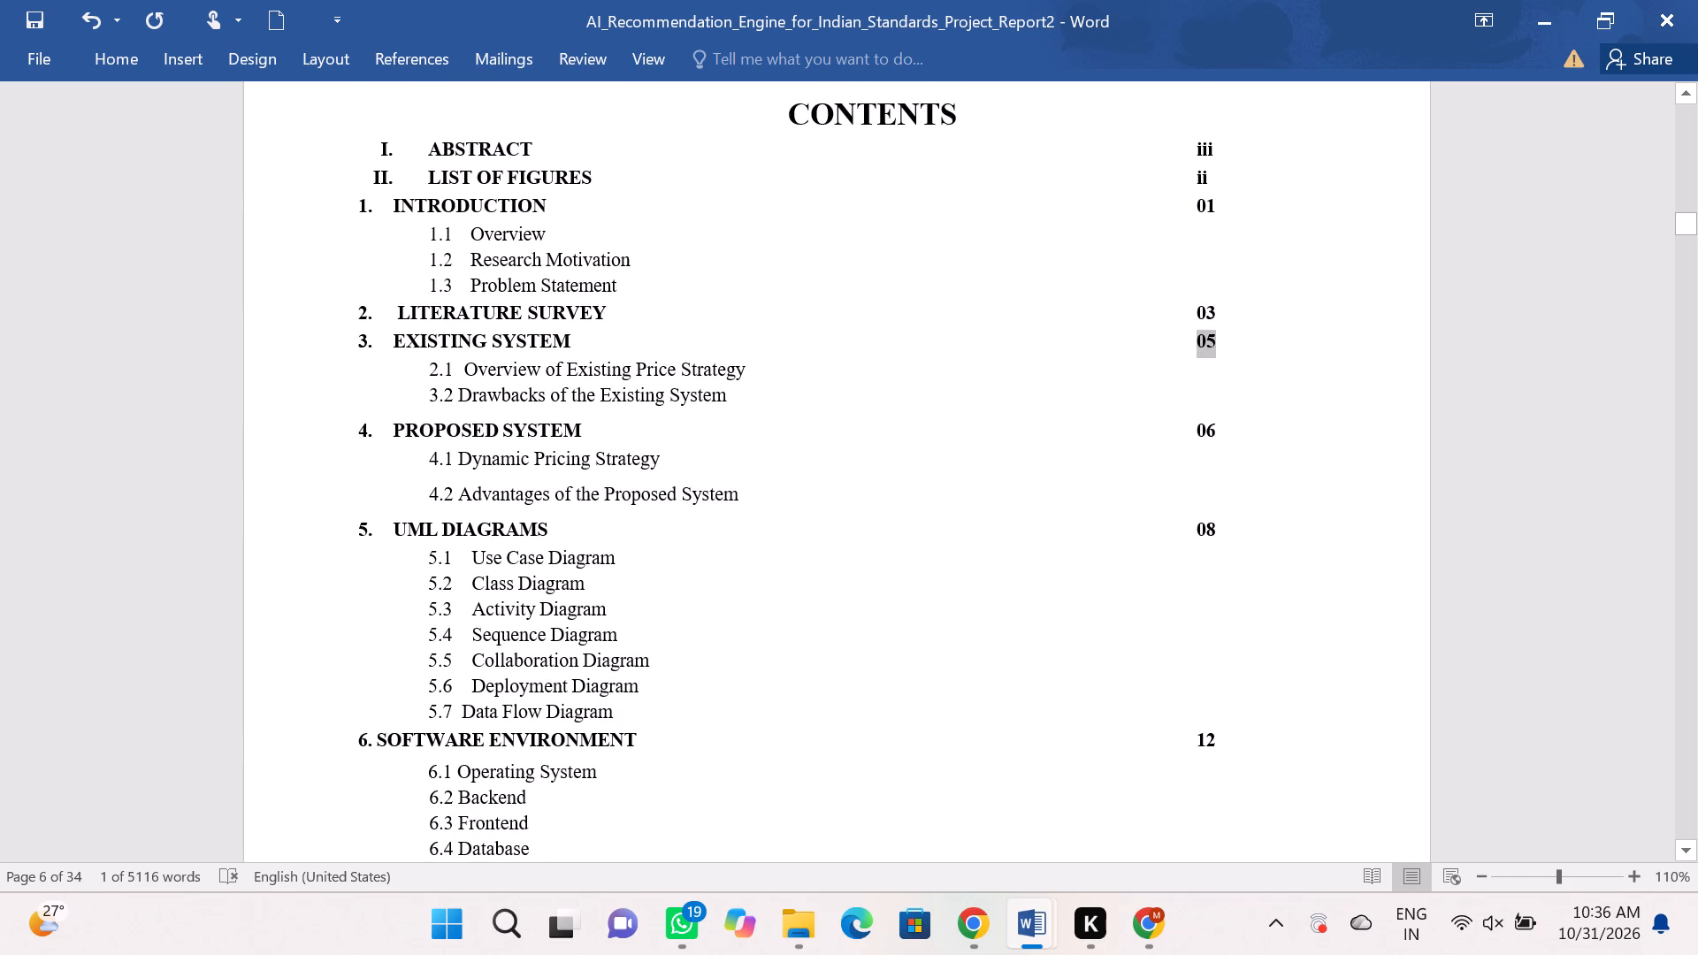
{"action": "scroll", "coordinate": [817, 469], "scroll_direction": "down", "scroll_amount": 12}
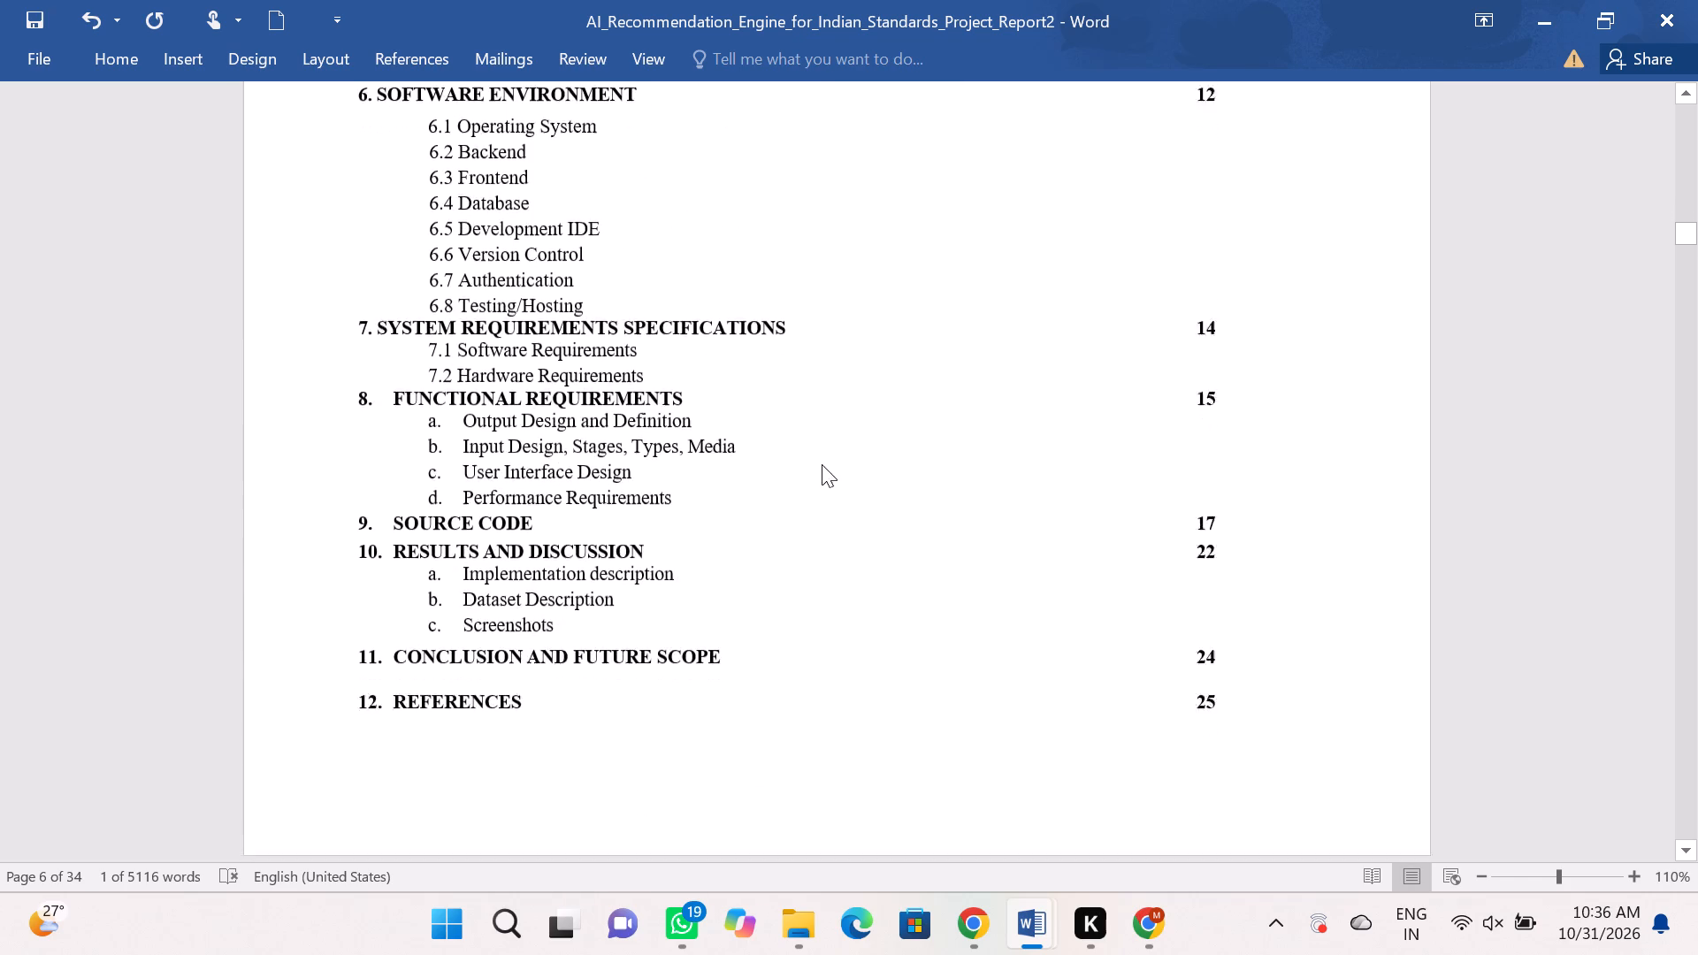
Review the entries and page numbers of the CONTENTS page from ABSTRACT down to REFERENCES.
{"action": "scroll", "coordinate": [822, 464], "scroll_direction": "down", "scroll_amount": 9}
{"action": "scroll", "coordinate": [830, 449], "scroll_direction": "up", "scroll_amount": 20}
{"action": "scroll", "coordinate": [830, 449], "scroll_direction": "up", "scroll_amount": 1}
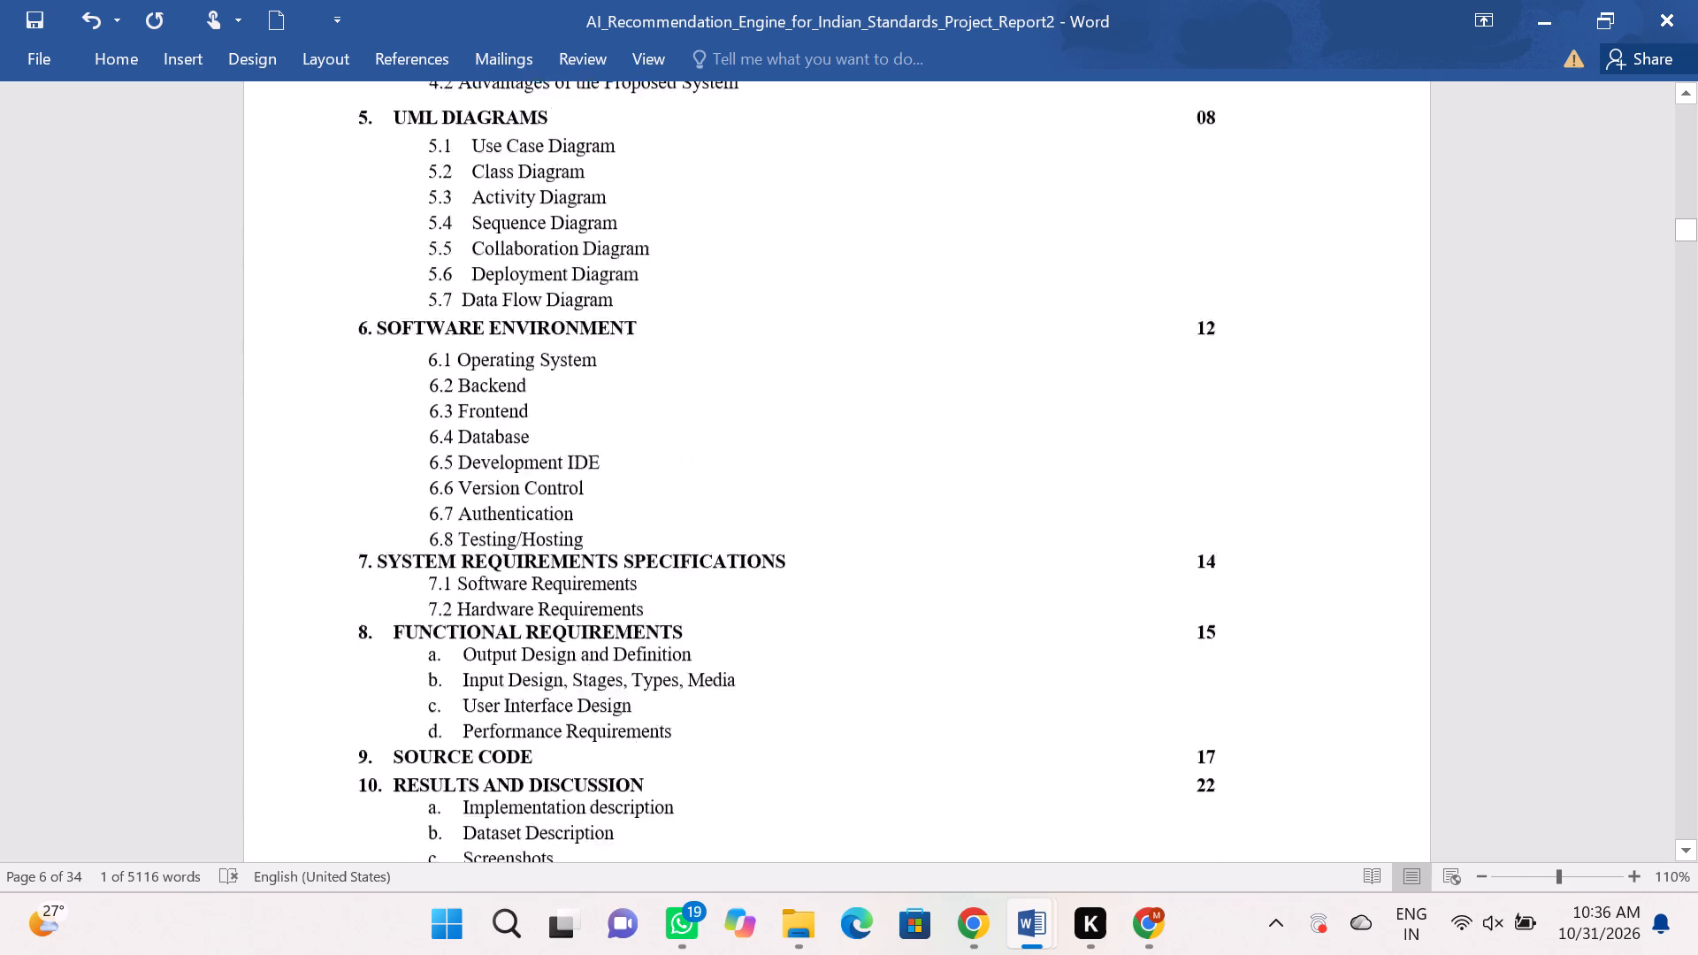
{"action": "scroll", "coordinate": [831, 447], "scroll_direction": "up", "scroll_amount": 9}
{"action": "scroll", "coordinate": [846, 463], "scroll_direction": "down", "scroll_amount": 6}
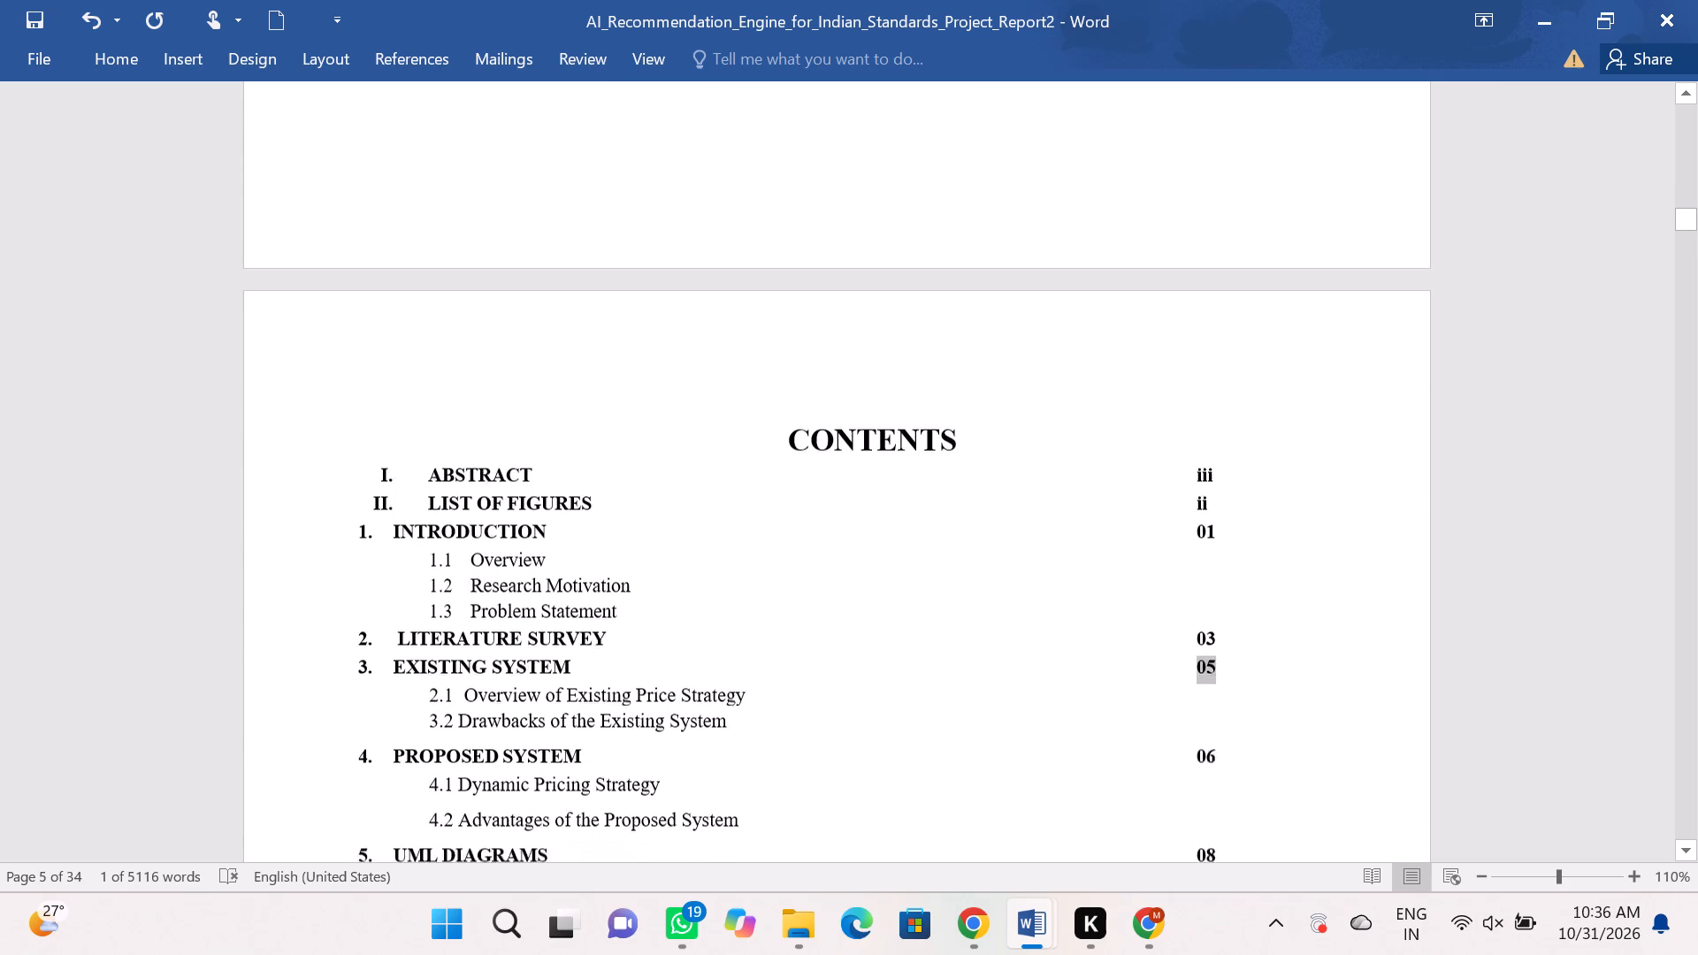
{"action": "scroll", "coordinate": [849, 467], "scroll_direction": "down", "scroll_amount": 1}
{"action": "scroll", "coordinate": [957, 521], "scroll_direction": "down", "scroll_amount": 9}
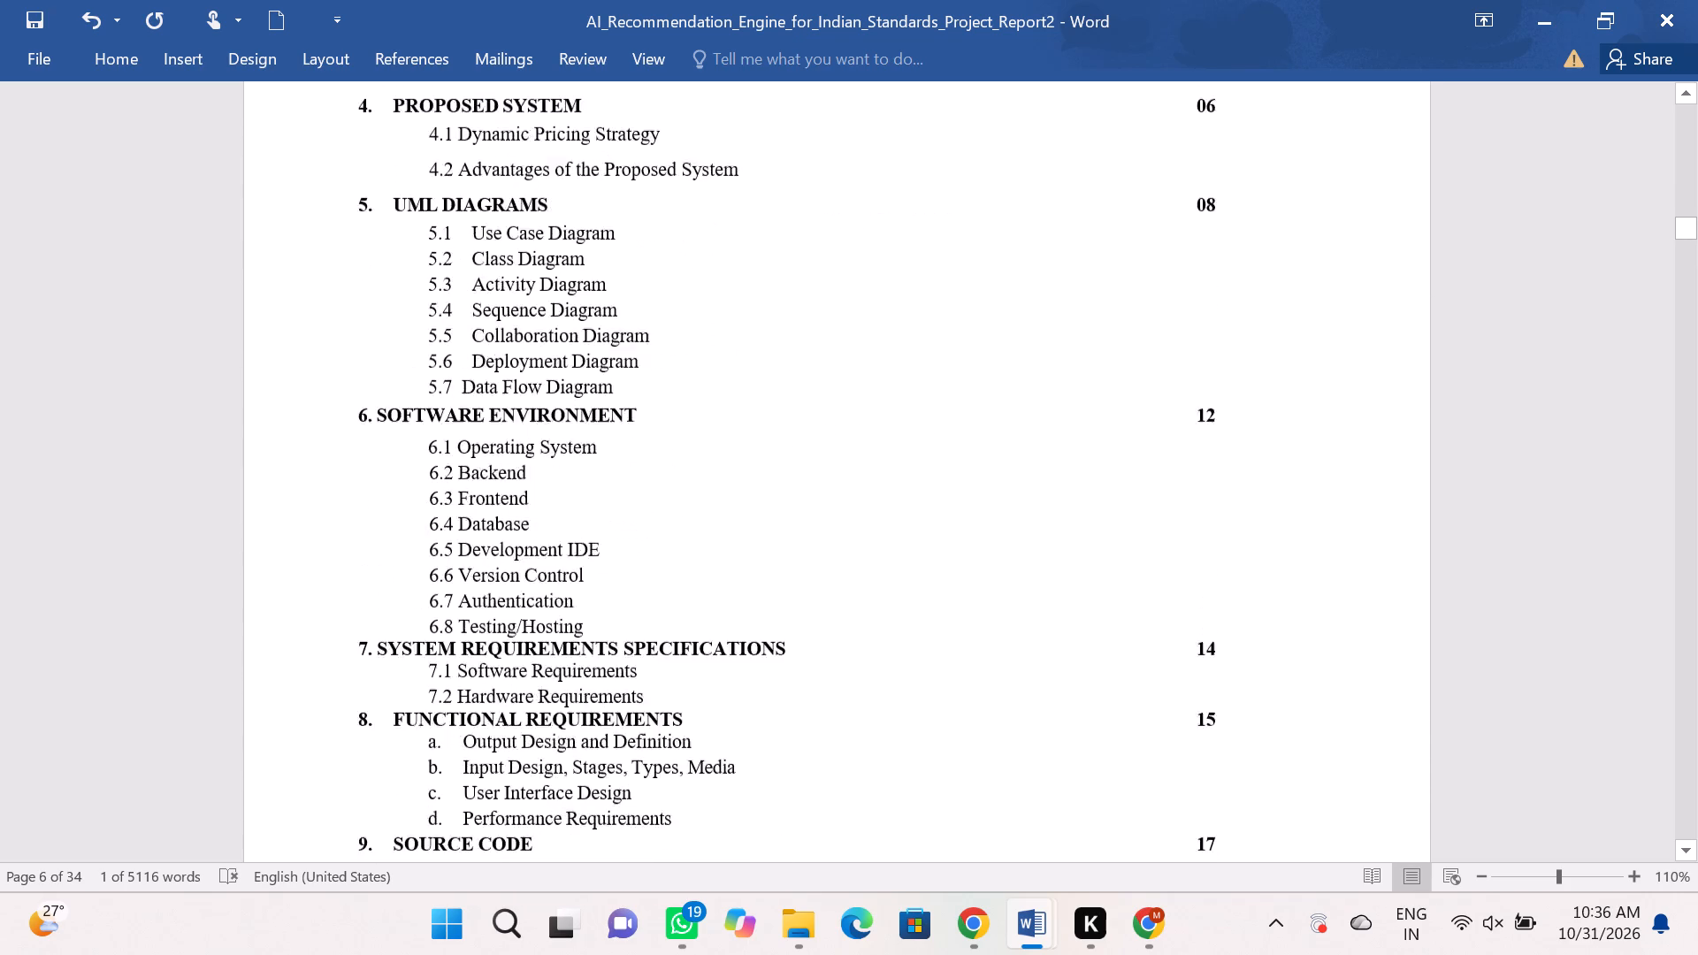
Centre the page numbers in the PAGE NO column of the LIST OF FIGURES table, rows 5.1 to 5.7.
{"action": "scroll", "coordinate": [962, 525], "scroll_direction": "down", "scroll_amount": 20}
{"action": "scroll", "coordinate": [962, 525], "scroll_direction": "down", "scroll_amount": 3}
{"action": "scroll", "coordinate": [996, 443], "scroll_direction": "down", "scroll_amount": 7}
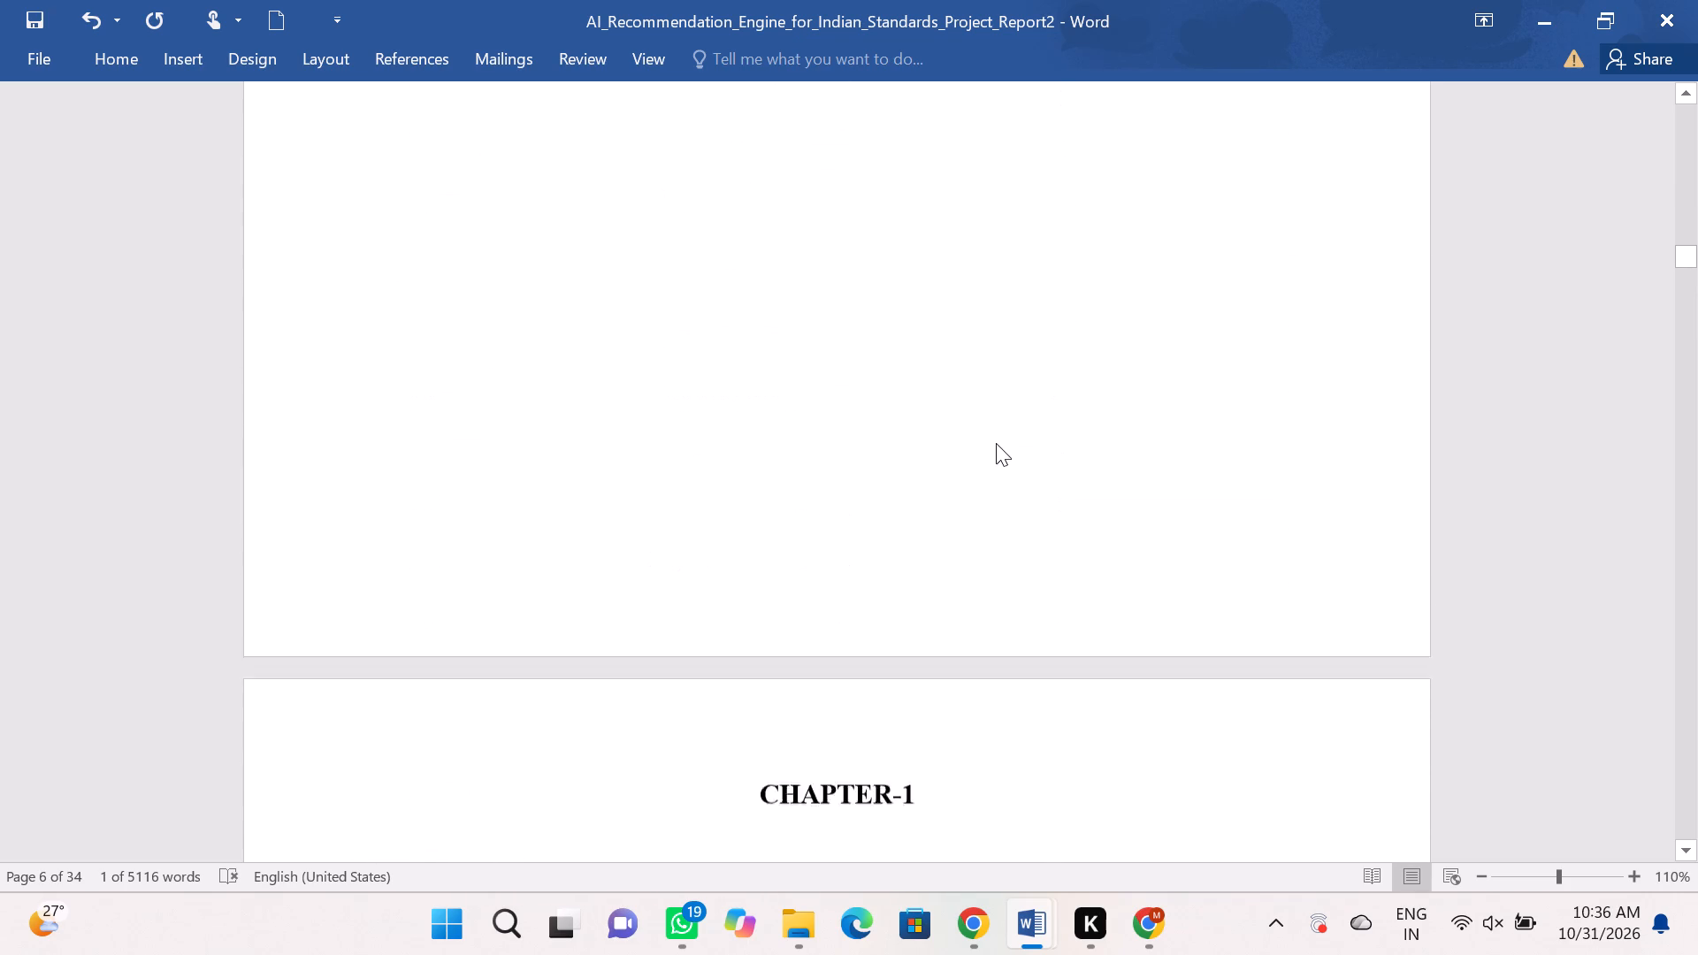
{"action": "scroll", "coordinate": [997, 440], "scroll_direction": "down", "scroll_amount": 6}
{"action": "scroll", "coordinate": [998, 439], "scroll_direction": "up", "scroll_amount": 17}
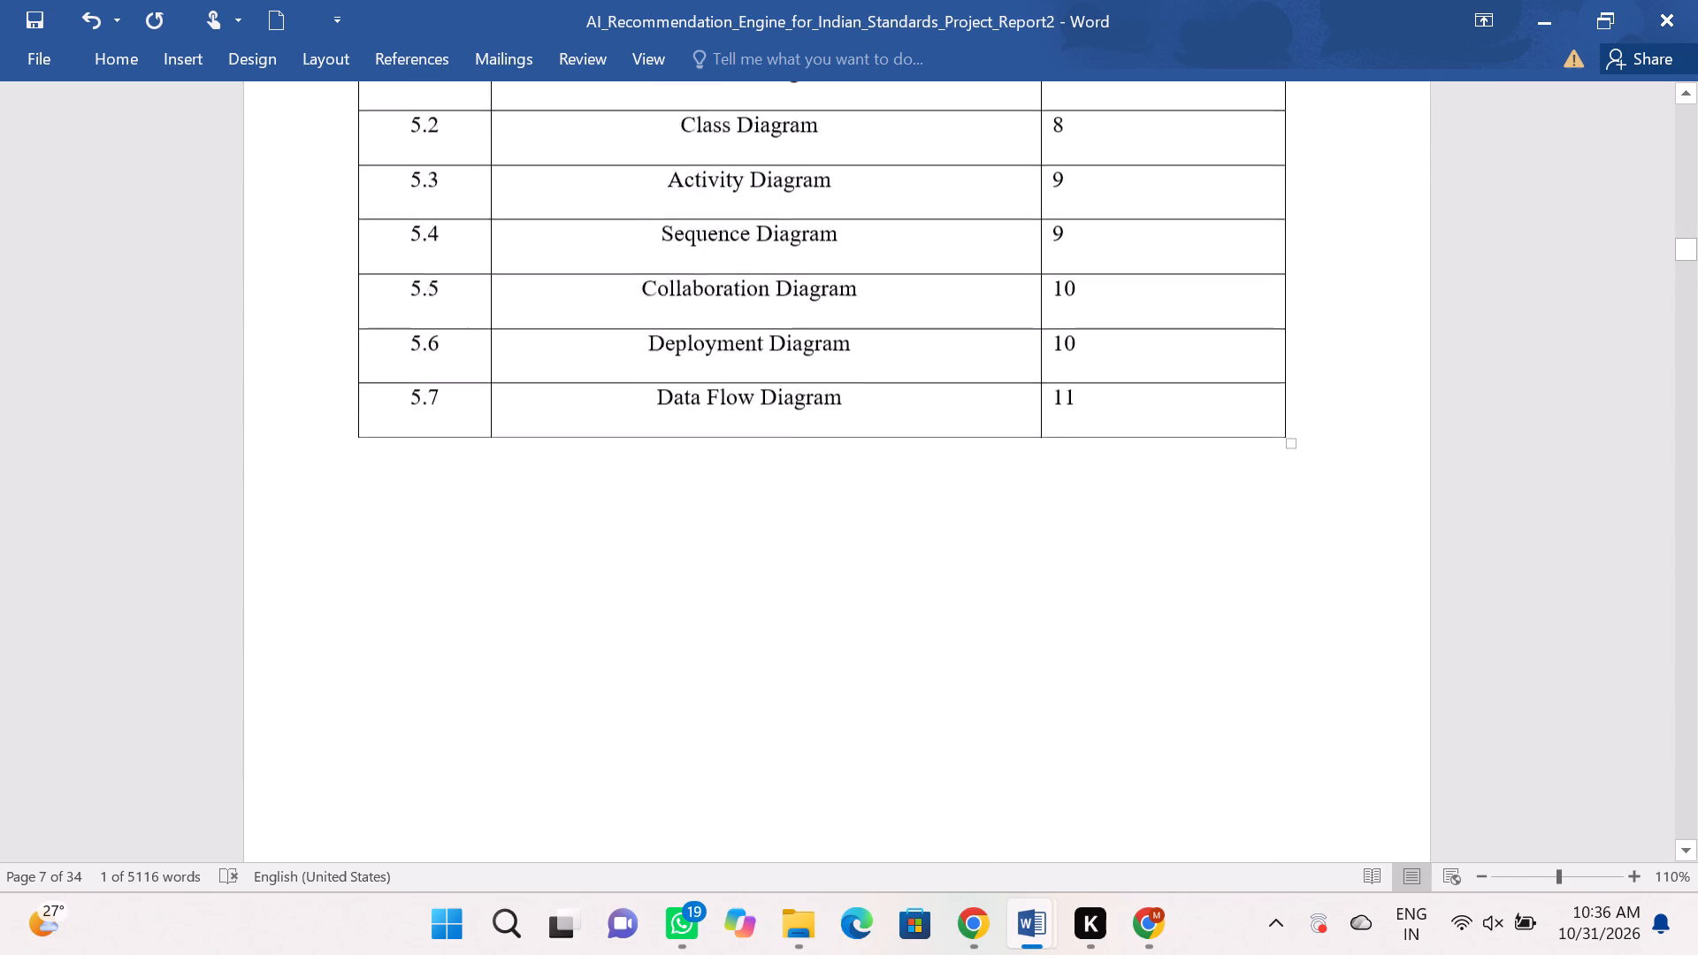
{"action": "left_click_drag", "start_coordinate": [1084, 491], "coordinate": [1067, 171]}
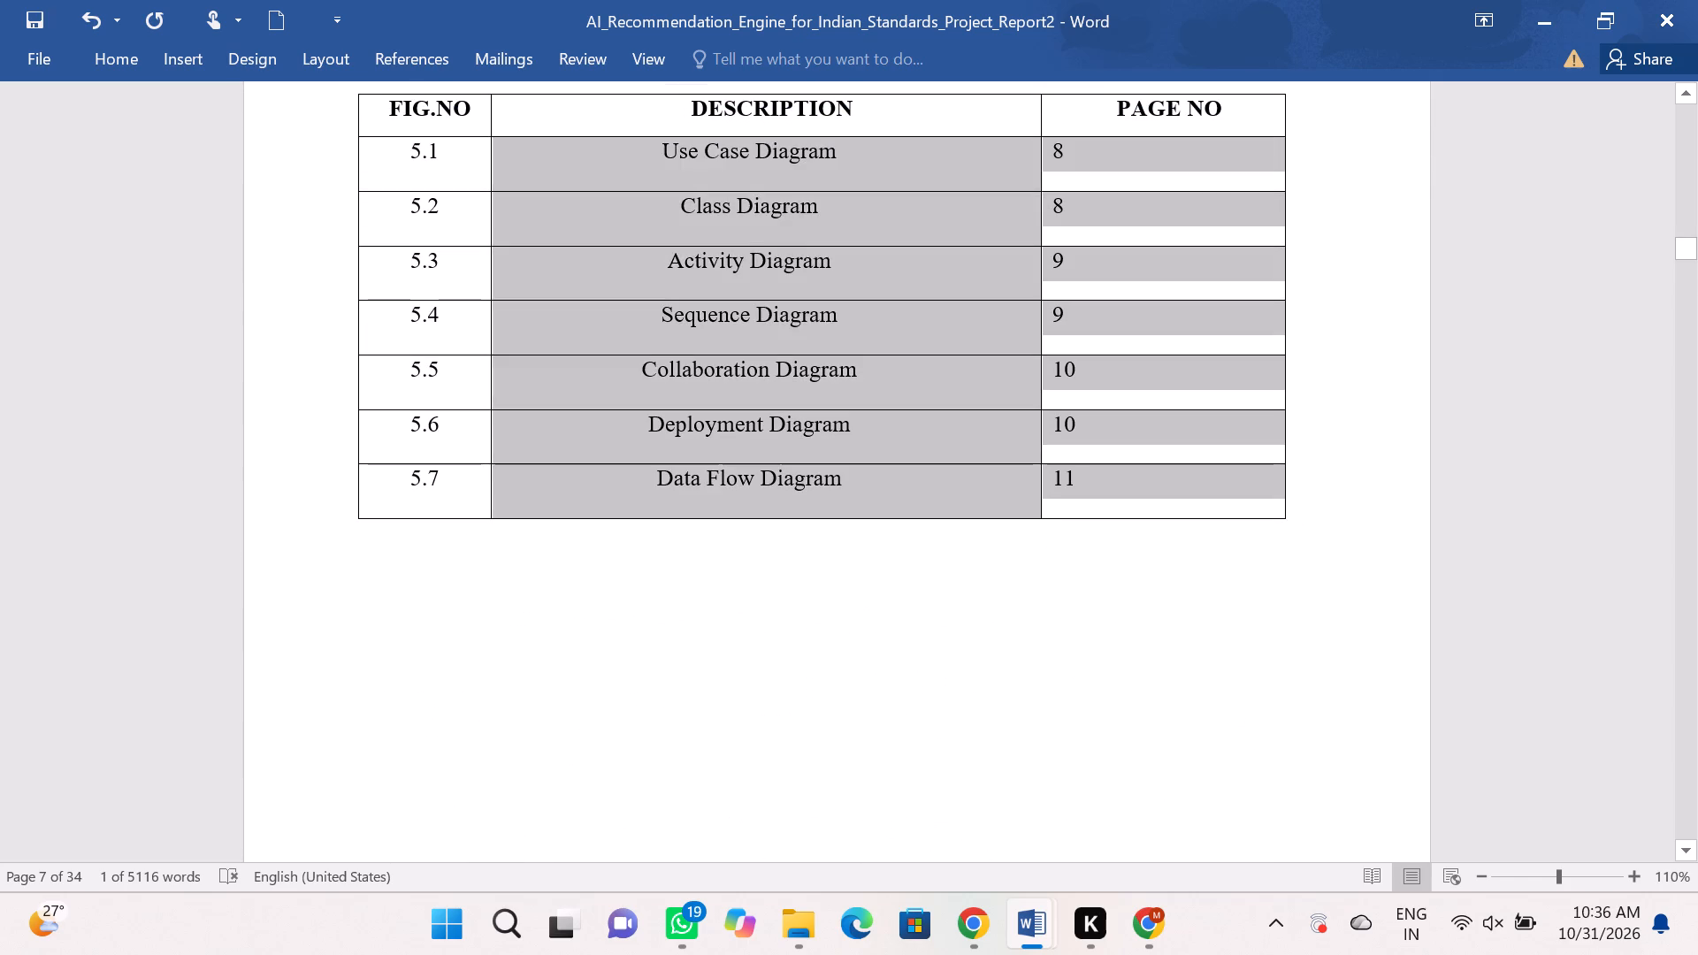
{"action": "left_click_drag", "start_coordinate": [1067, 171], "coordinate": [1053, 150]}
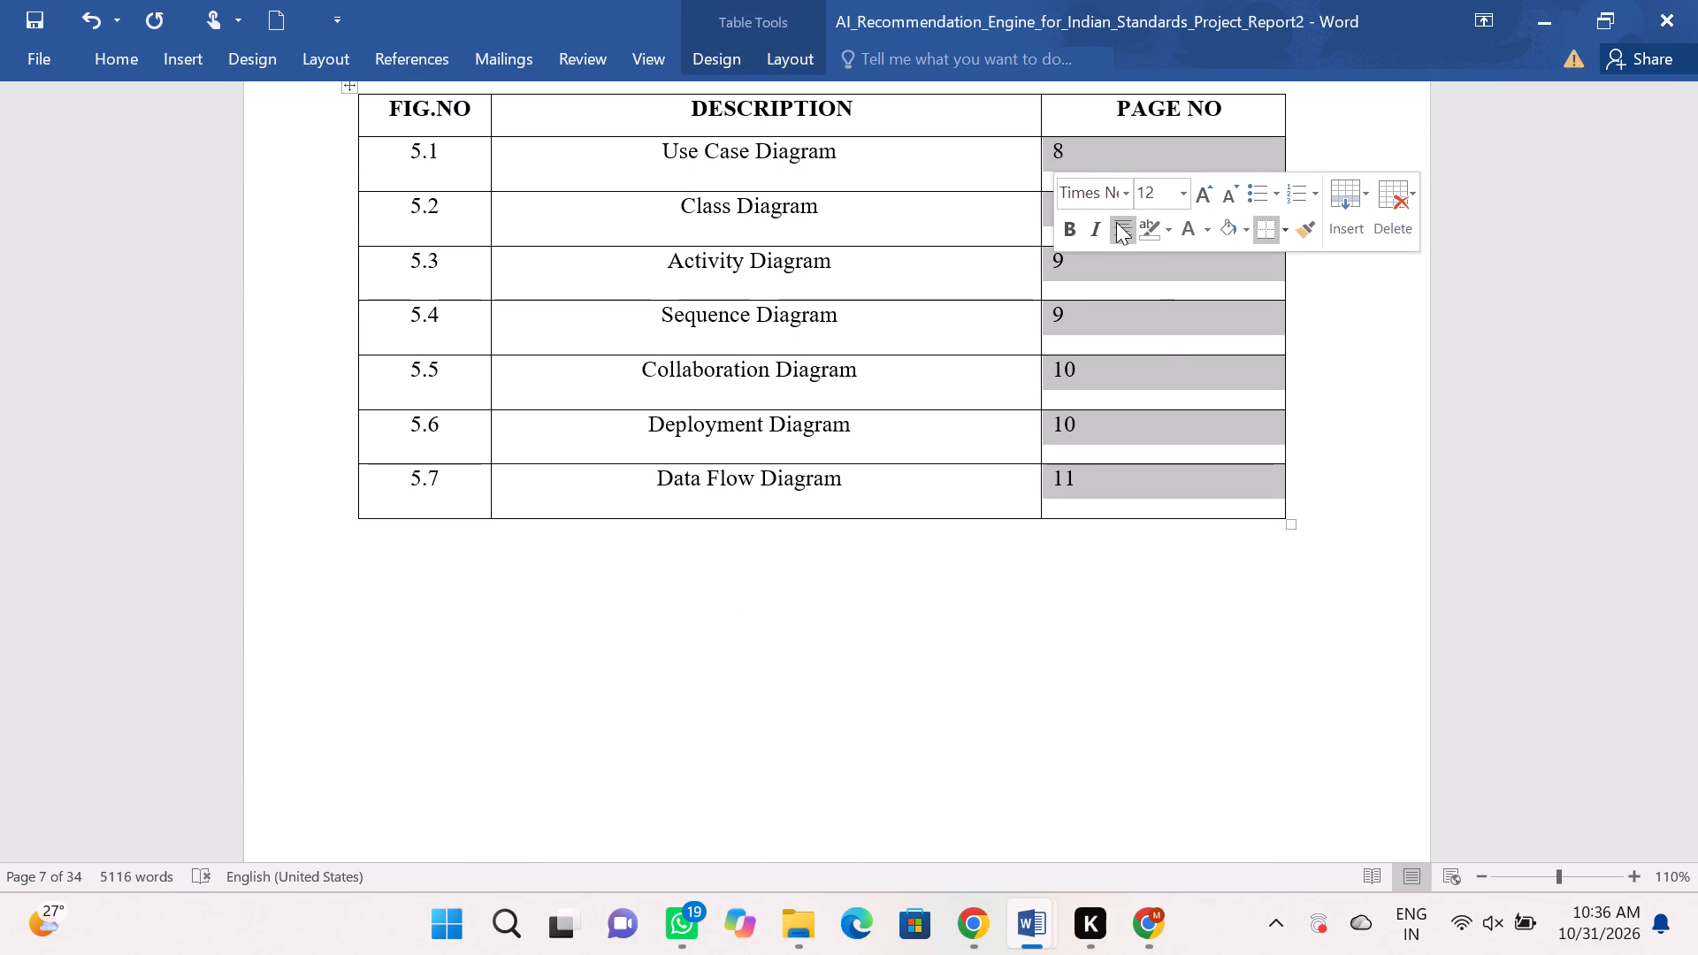
{"action": "left_click", "coordinate": [1116, 222]}
{"action": "left_click", "coordinate": [994, 737]}
Check the ABSTRACT page against its page reference on the CONTENTS page.
{"action": "scroll", "coordinate": [998, 691], "scroll_direction": "down", "scroll_amount": 2}
{"action": "scroll", "coordinate": [998, 691], "scroll_direction": "up", "scroll_amount": 20}
{"action": "scroll", "coordinate": [998, 691], "scroll_direction": "up", "scroll_amount": 17}
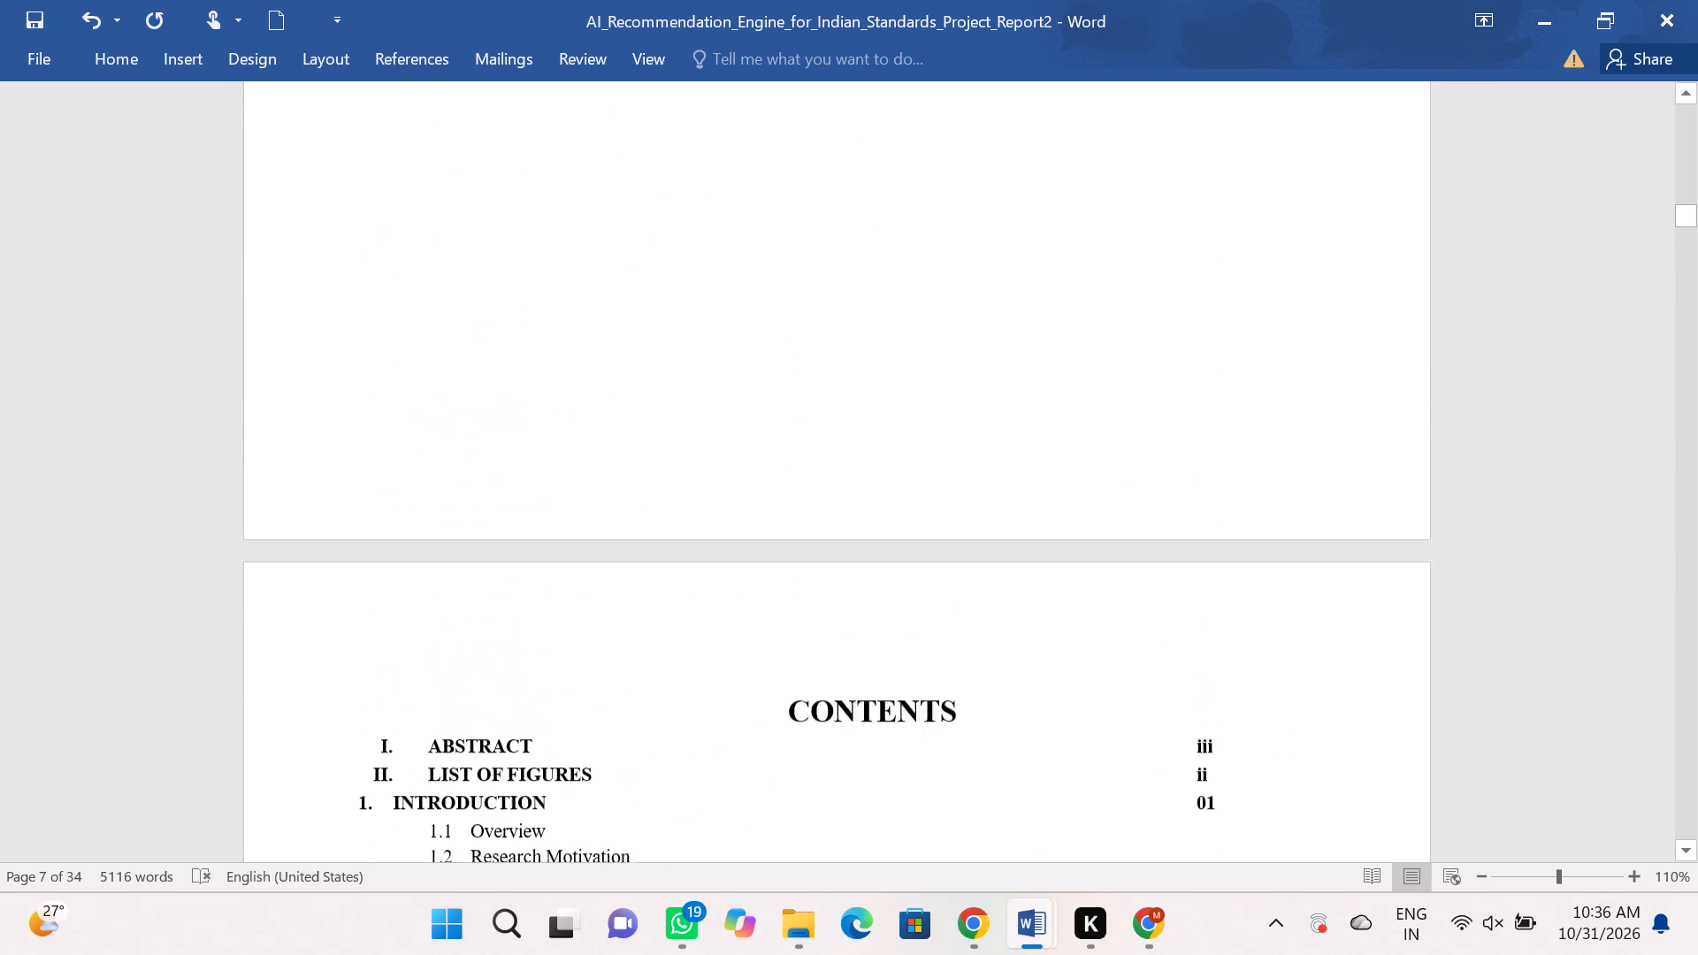
{"action": "scroll", "coordinate": [999, 691], "scroll_direction": "up", "scroll_amount": 12}
{"action": "scroll", "coordinate": [1015, 722], "scroll_direction": "down", "scroll_amount": 11}
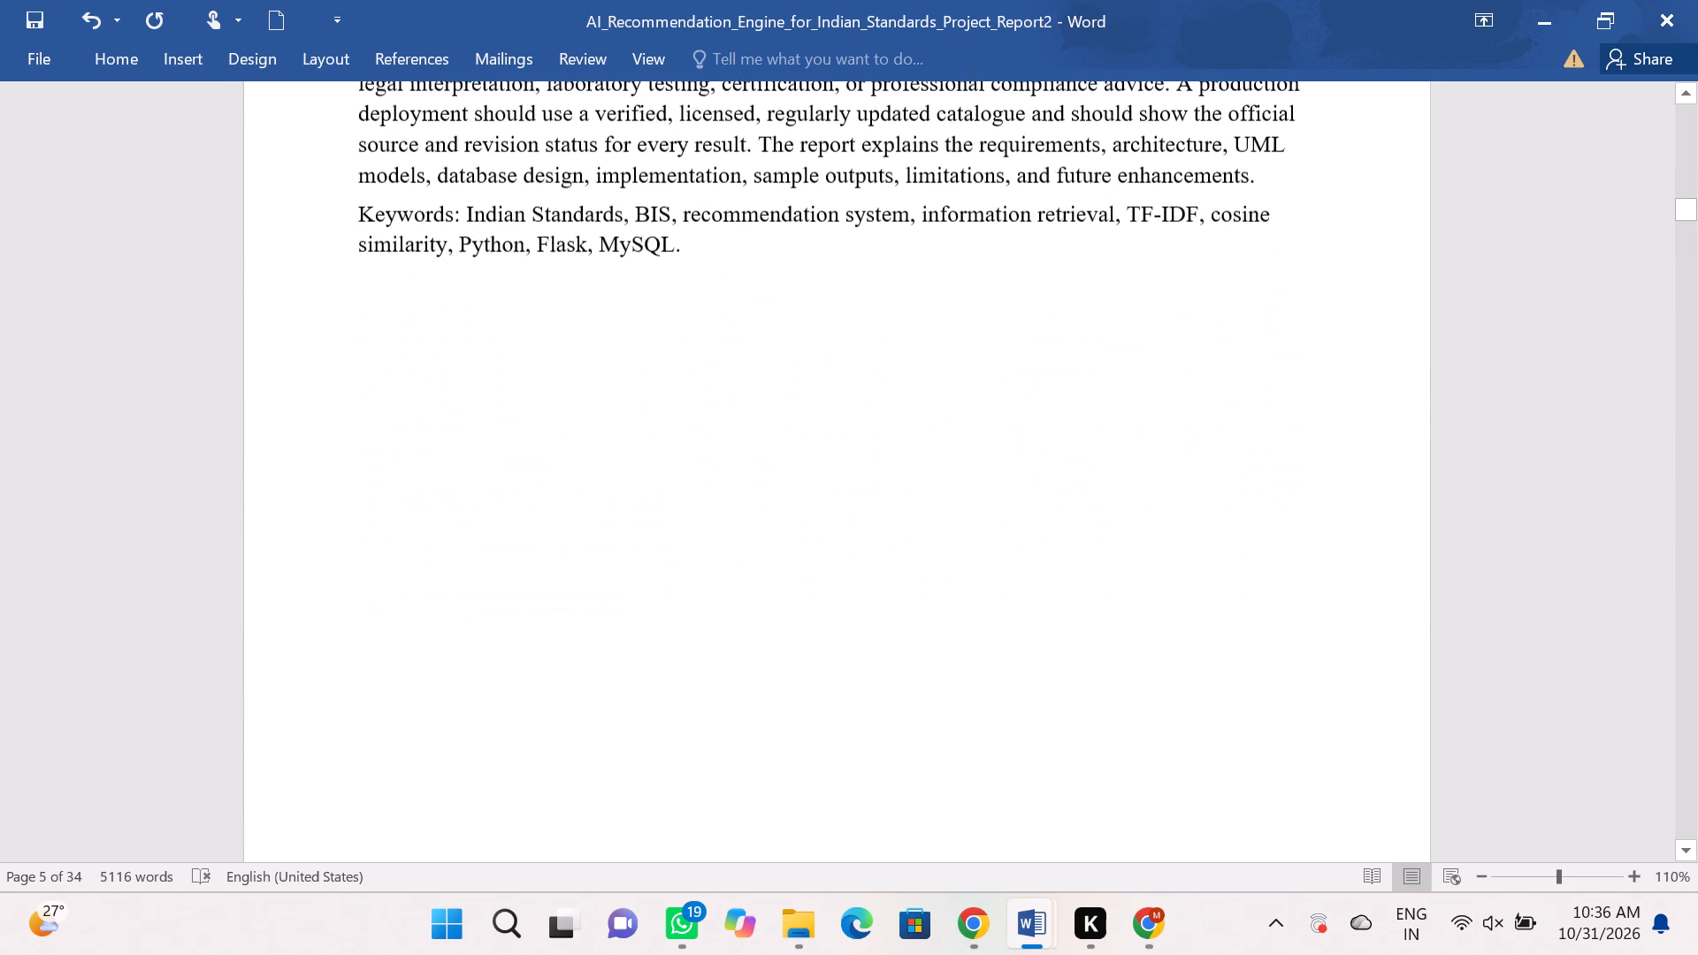
{"action": "scroll", "coordinate": [1016, 722], "scroll_direction": "down", "scroll_amount": 4}
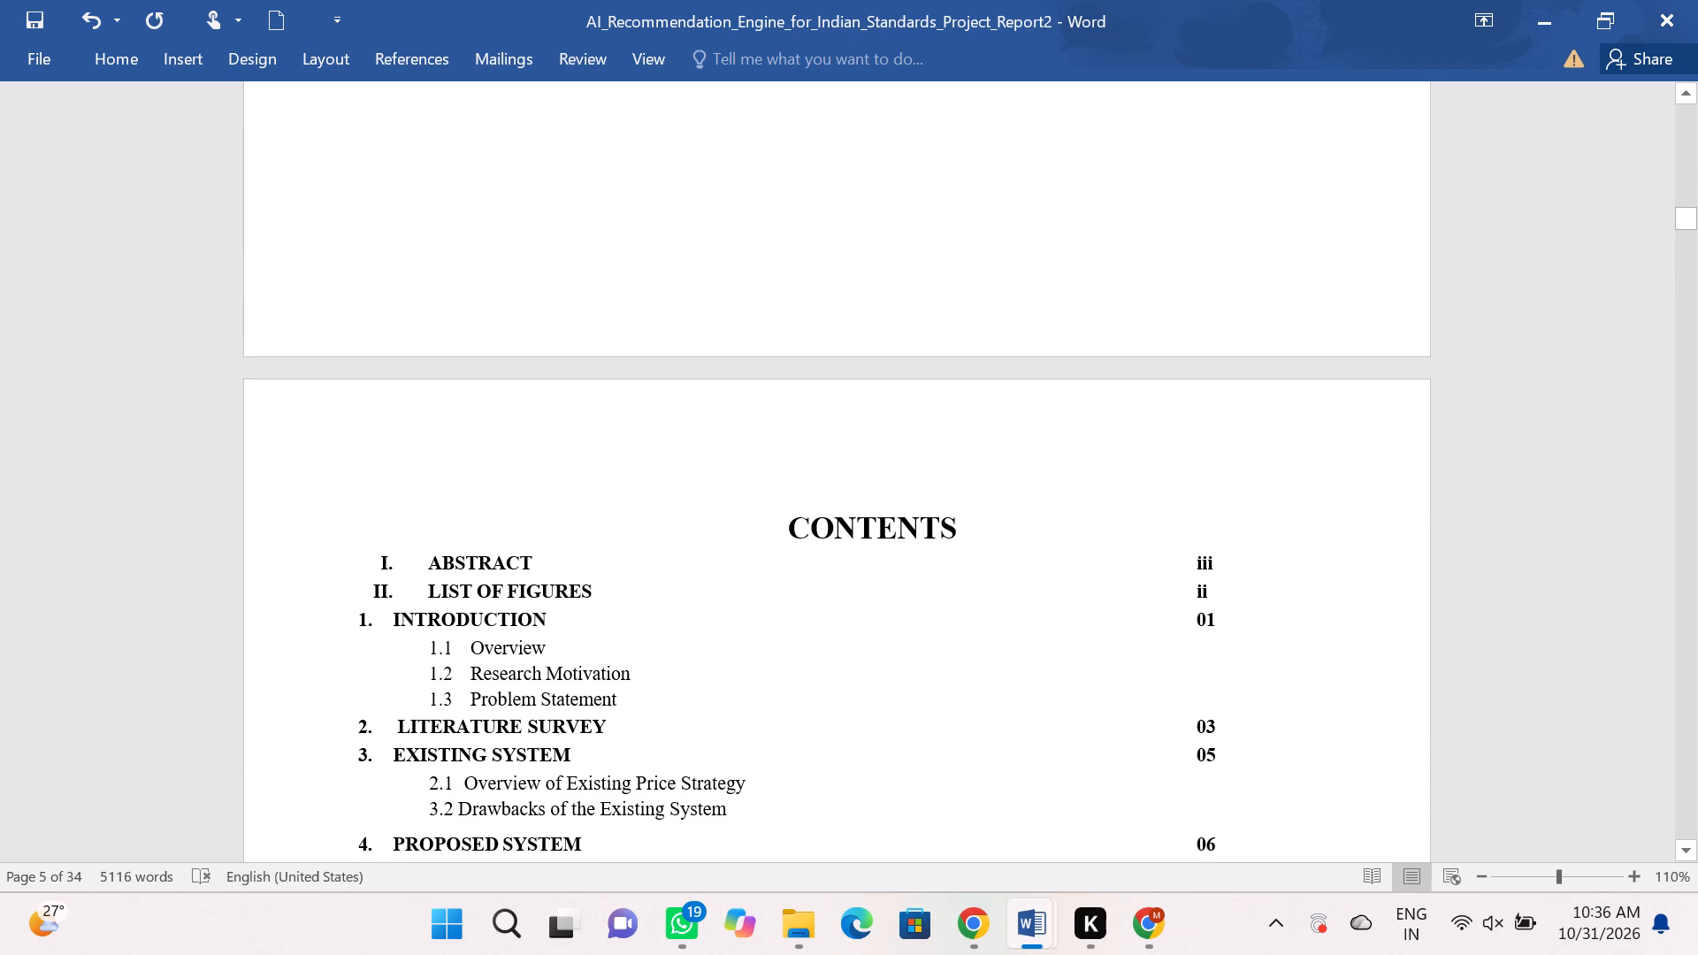
{"action": "scroll", "coordinate": [1205, 618], "scroll_direction": "down", "scroll_amount": 2}
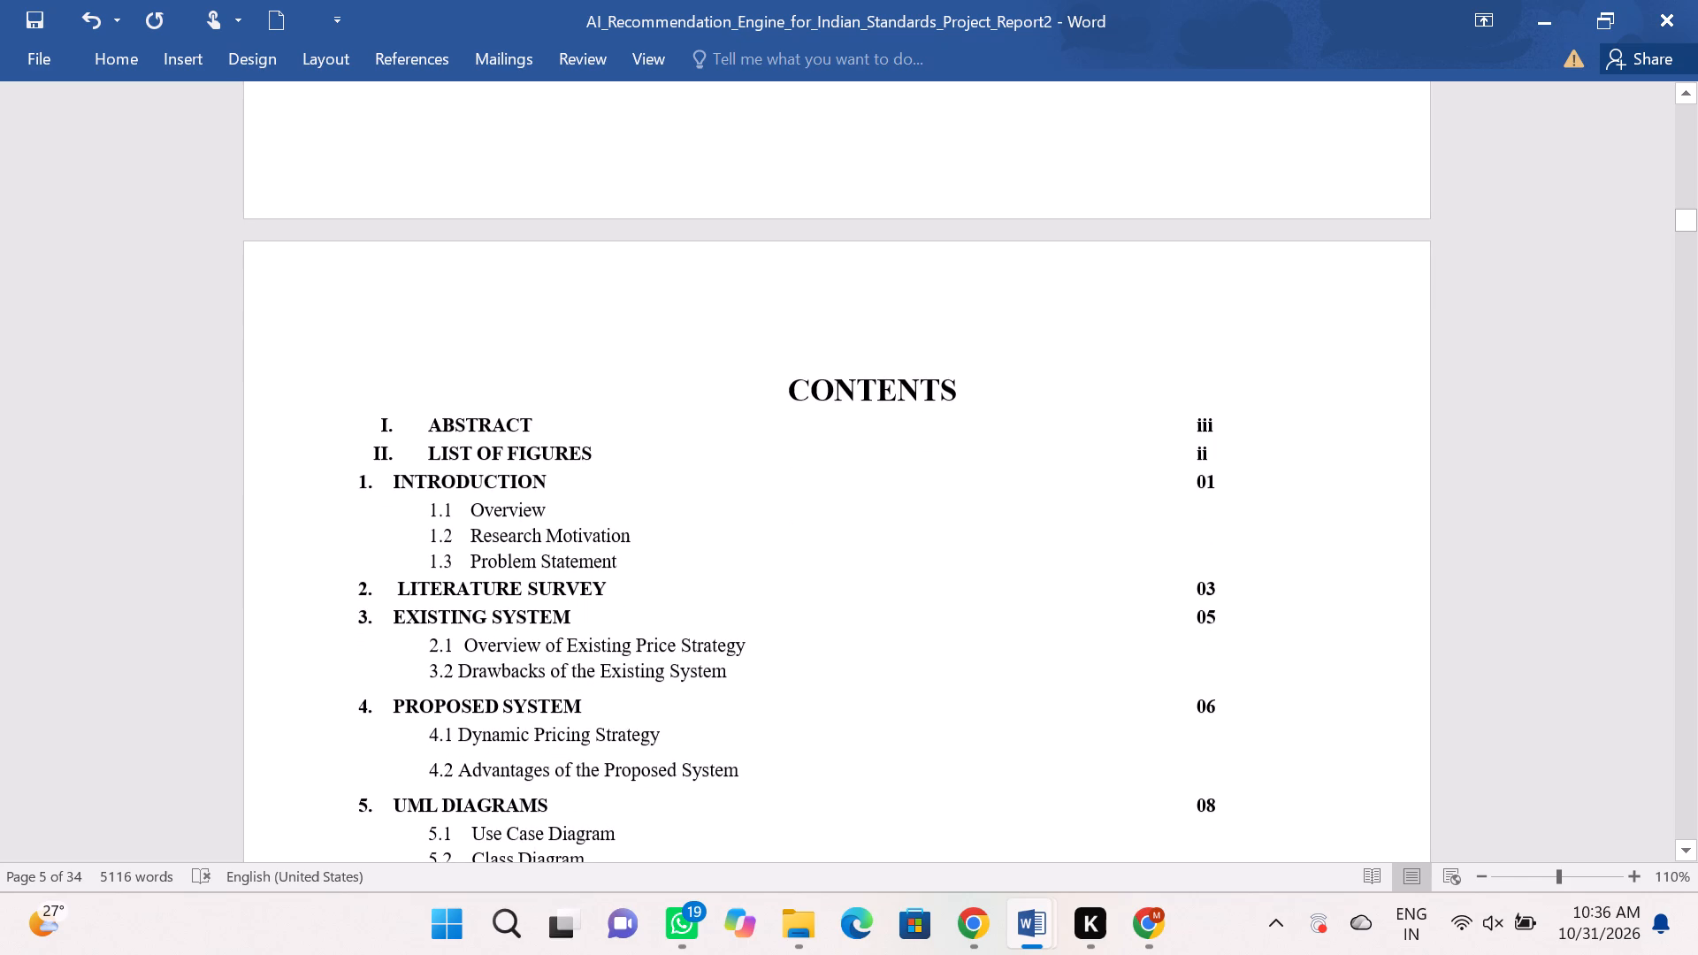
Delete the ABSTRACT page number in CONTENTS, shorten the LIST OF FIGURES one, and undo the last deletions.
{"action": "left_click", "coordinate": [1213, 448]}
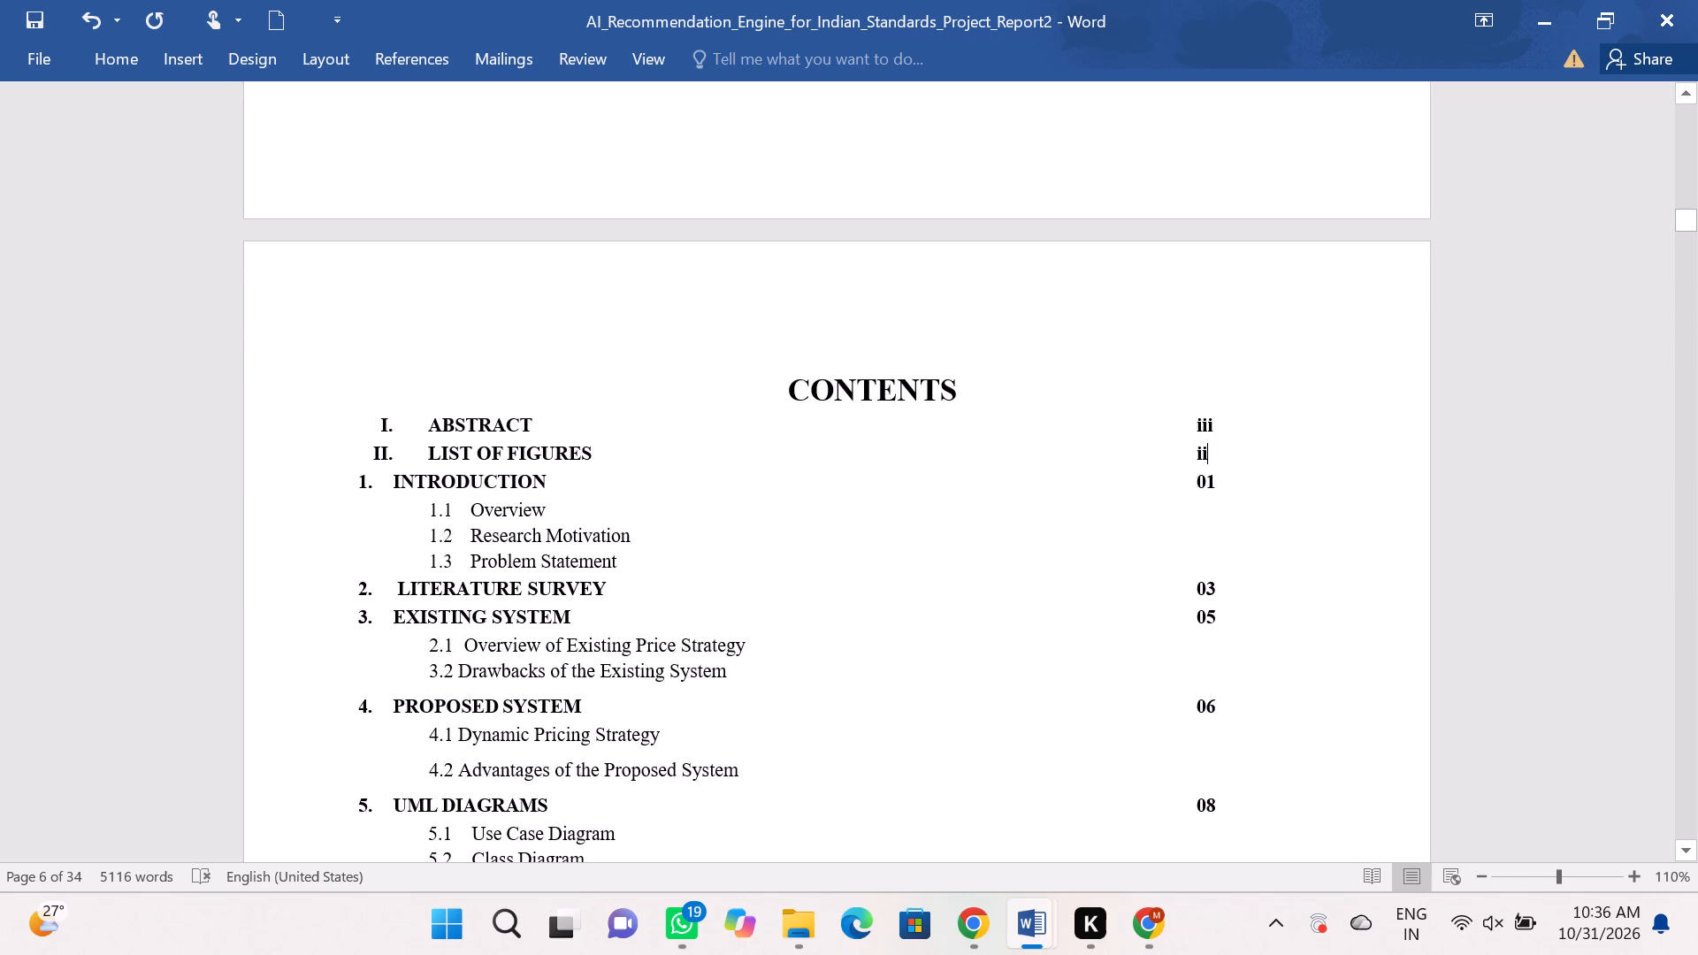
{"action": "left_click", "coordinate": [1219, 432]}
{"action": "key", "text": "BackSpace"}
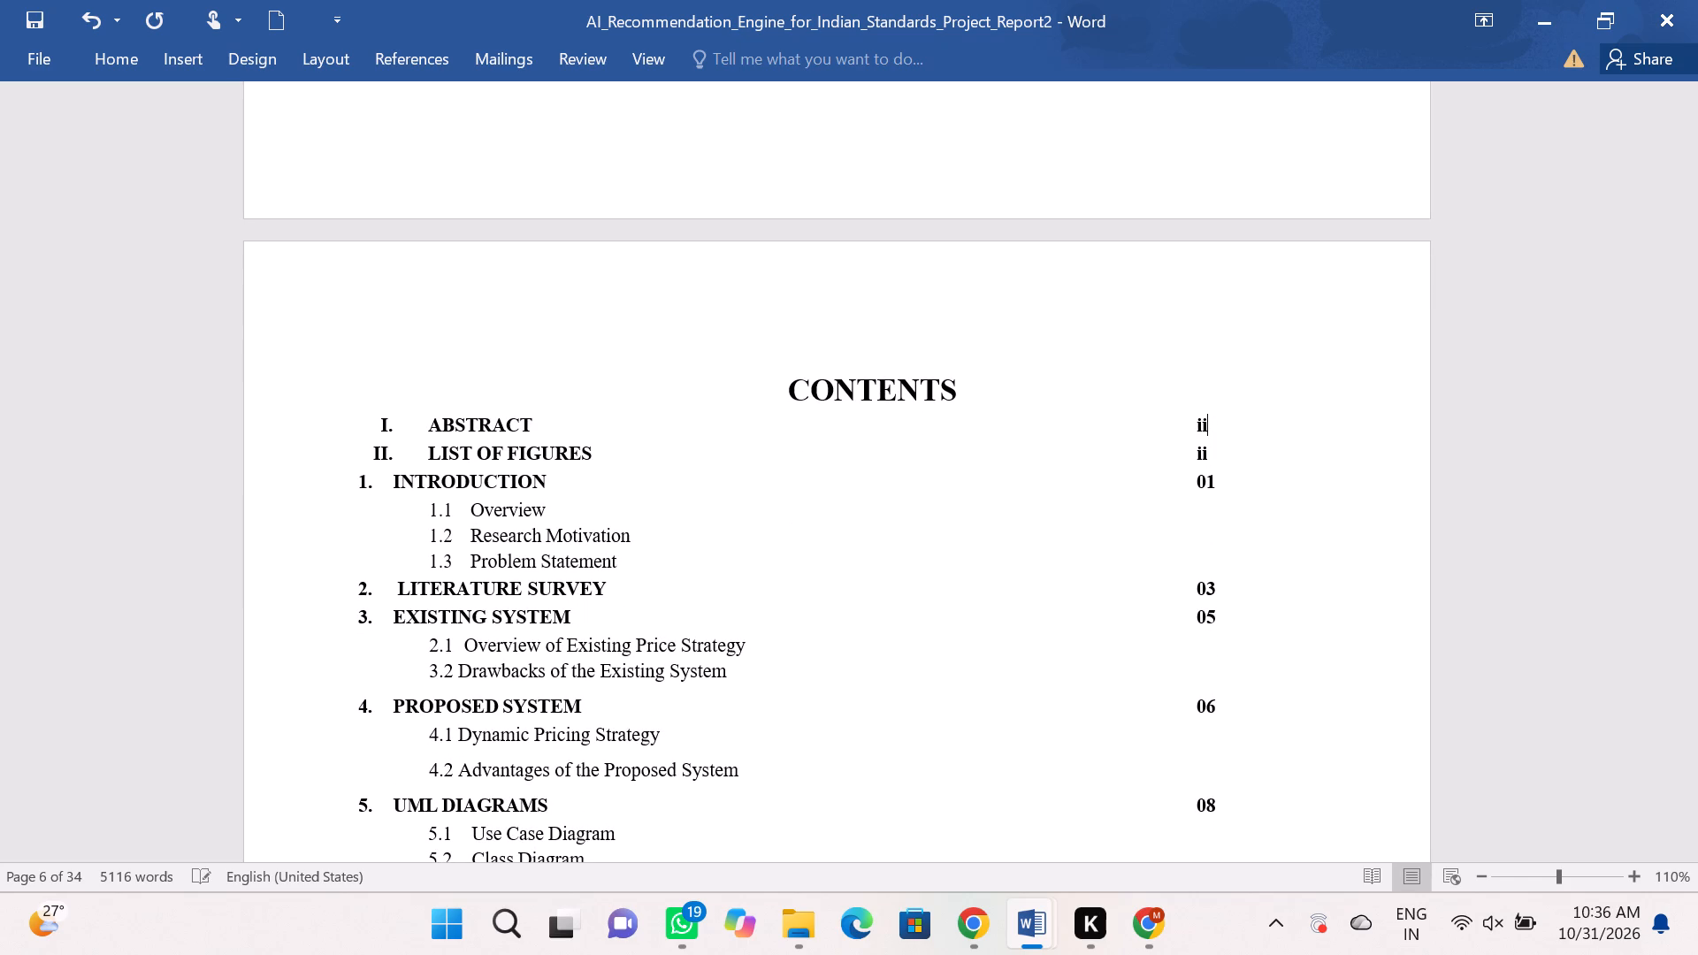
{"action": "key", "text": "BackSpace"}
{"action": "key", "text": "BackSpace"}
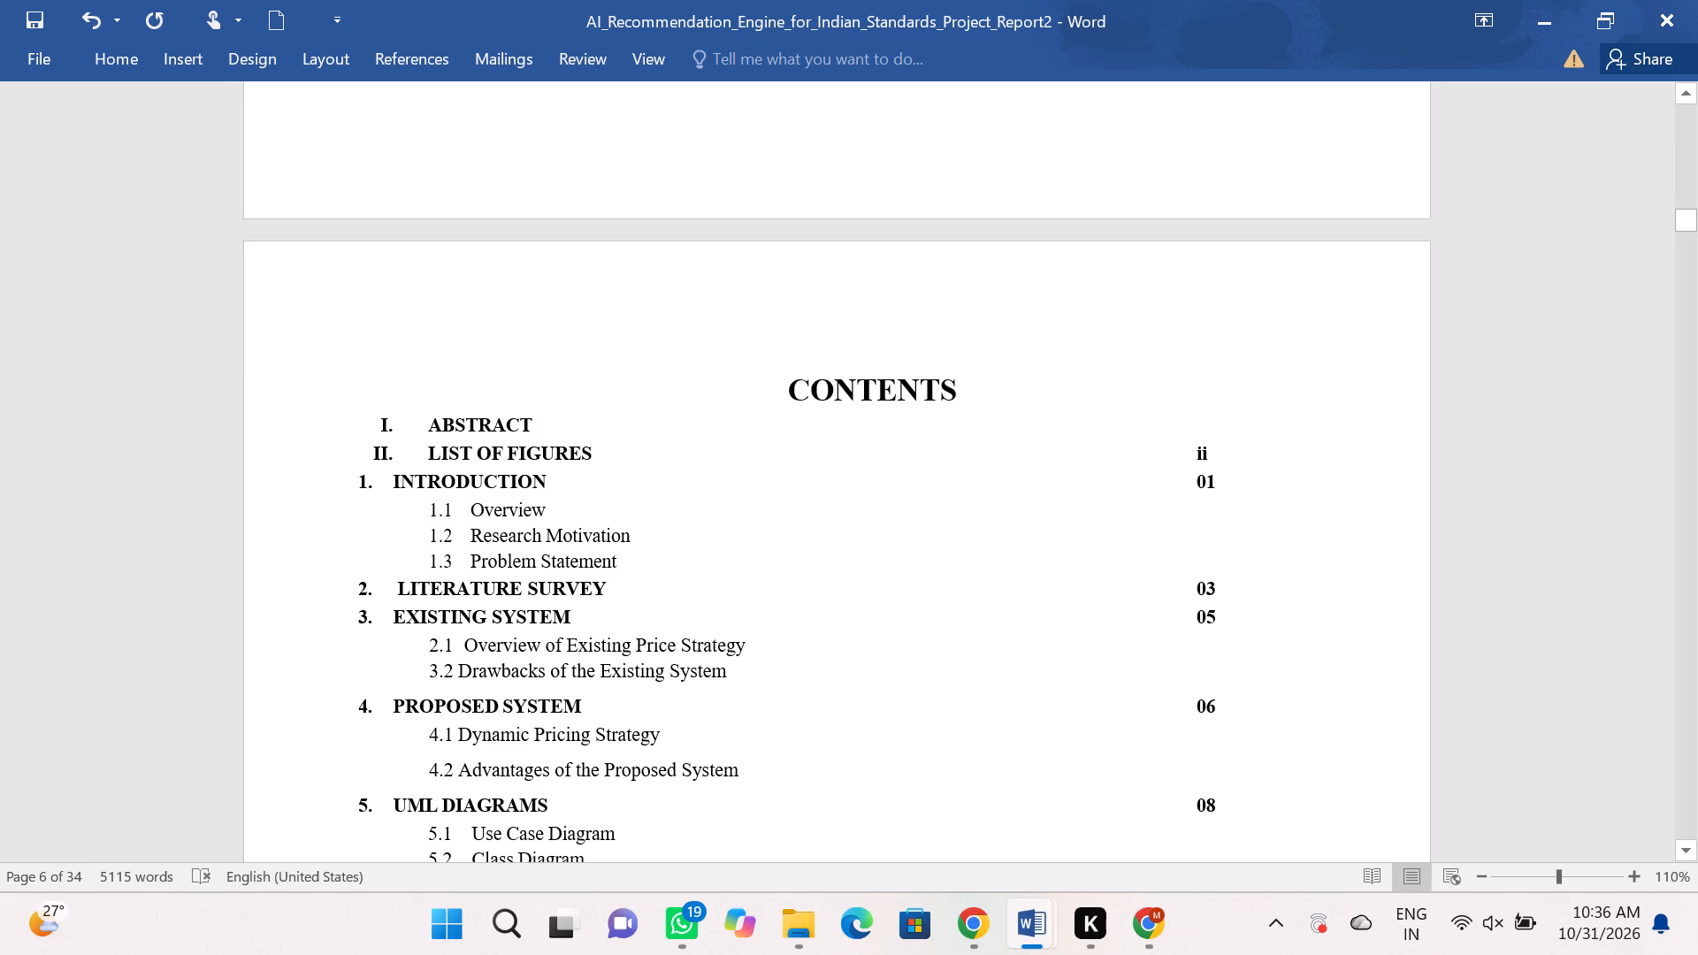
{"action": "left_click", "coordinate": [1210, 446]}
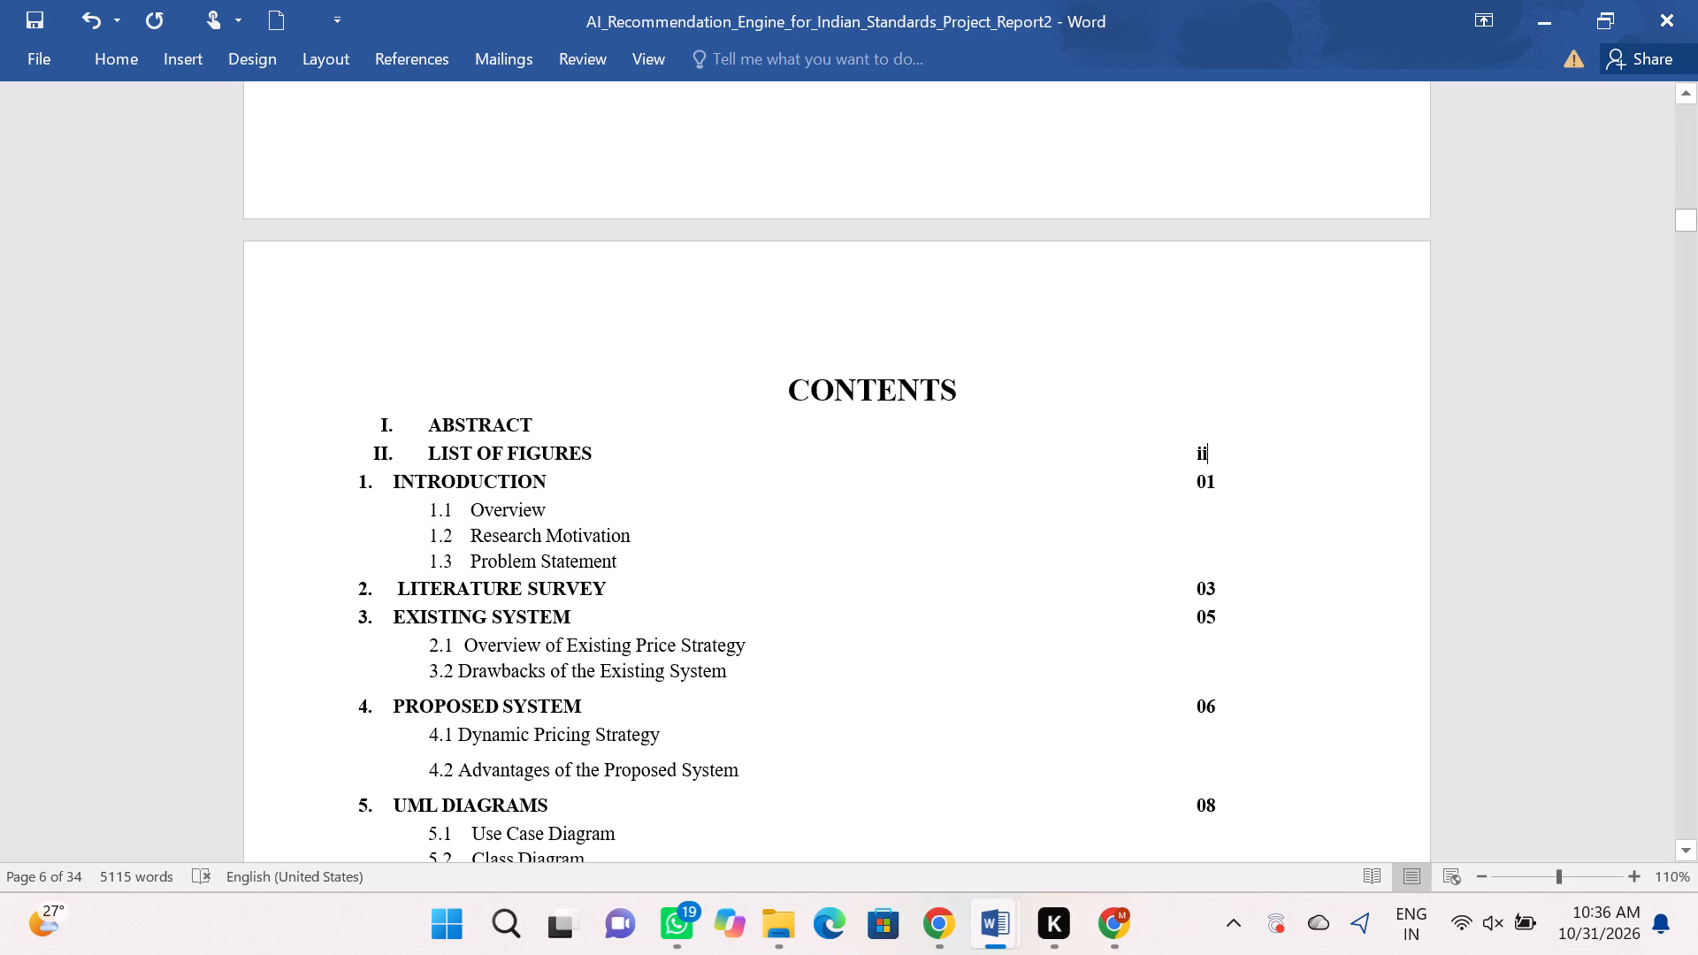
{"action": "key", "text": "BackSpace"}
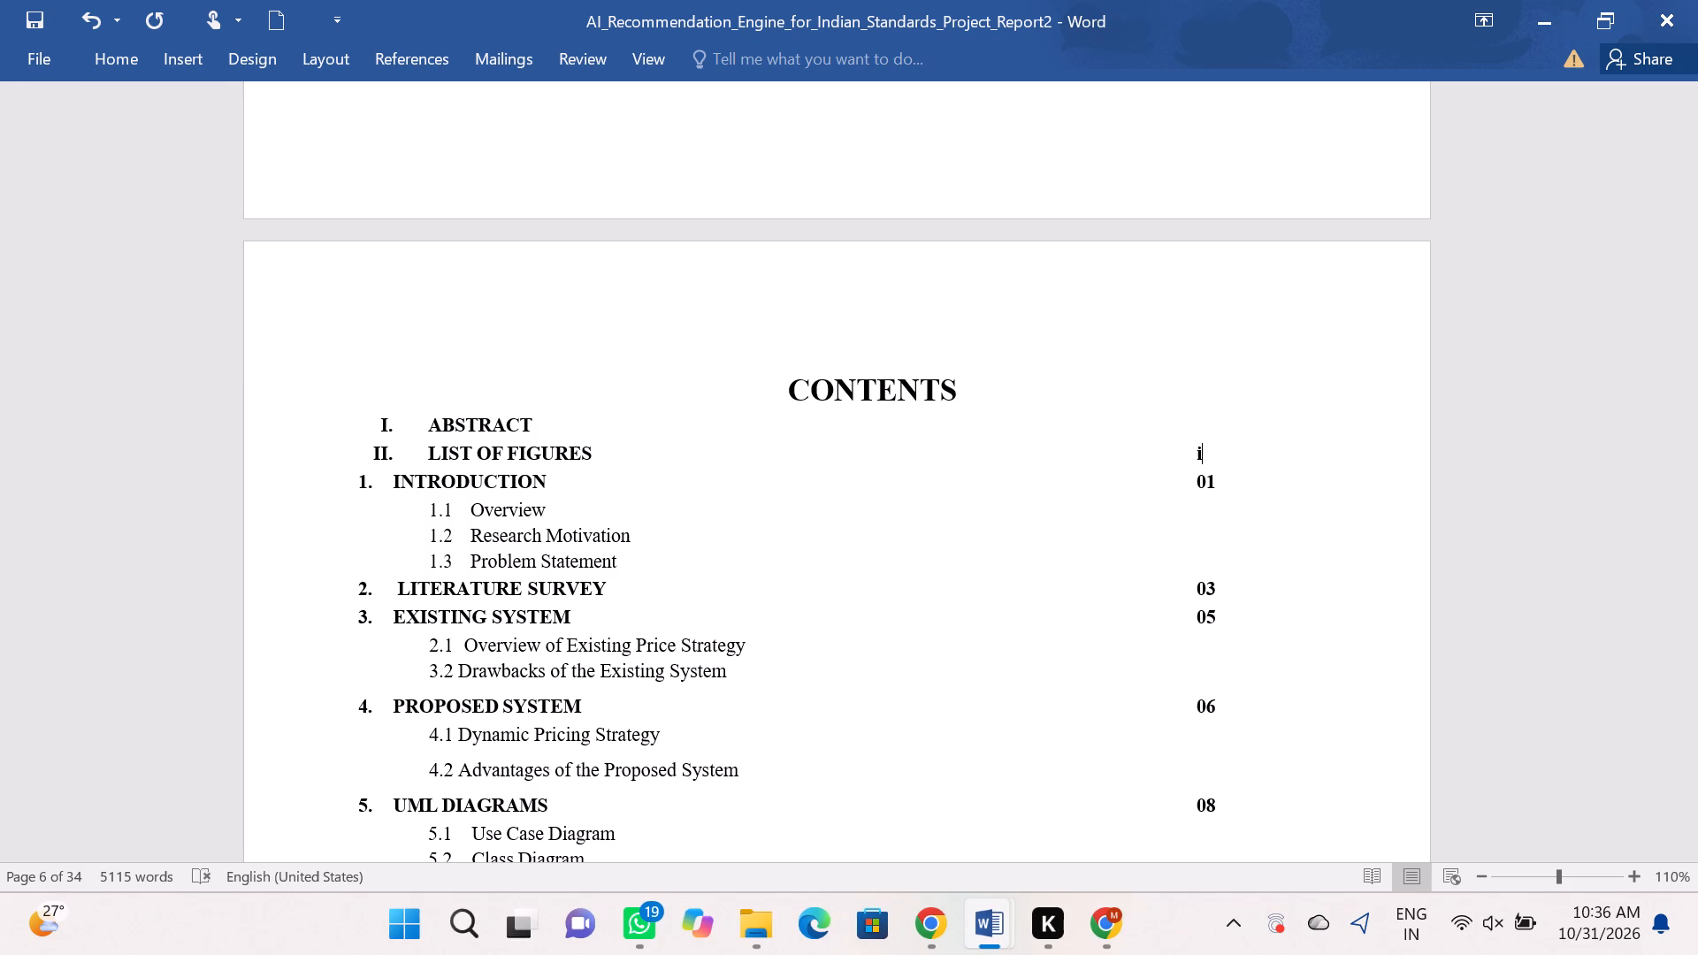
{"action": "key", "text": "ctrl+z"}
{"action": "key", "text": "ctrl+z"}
Go through the front matter from the title page to ABSTRACT to determine which page ABSTRACT falls on.
{"action": "scroll", "coordinate": [1210, 446], "scroll_direction": "up", "scroll_amount": 6}
{"action": "scroll", "coordinate": [1210, 446], "scroll_direction": "up", "scroll_amount": 17}
{"action": "scroll", "coordinate": [1210, 446], "scroll_direction": "down", "scroll_amount": 6}
{"action": "scroll", "coordinate": [1213, 446], "scroll_direction": "up", "scroll_amount": 8}
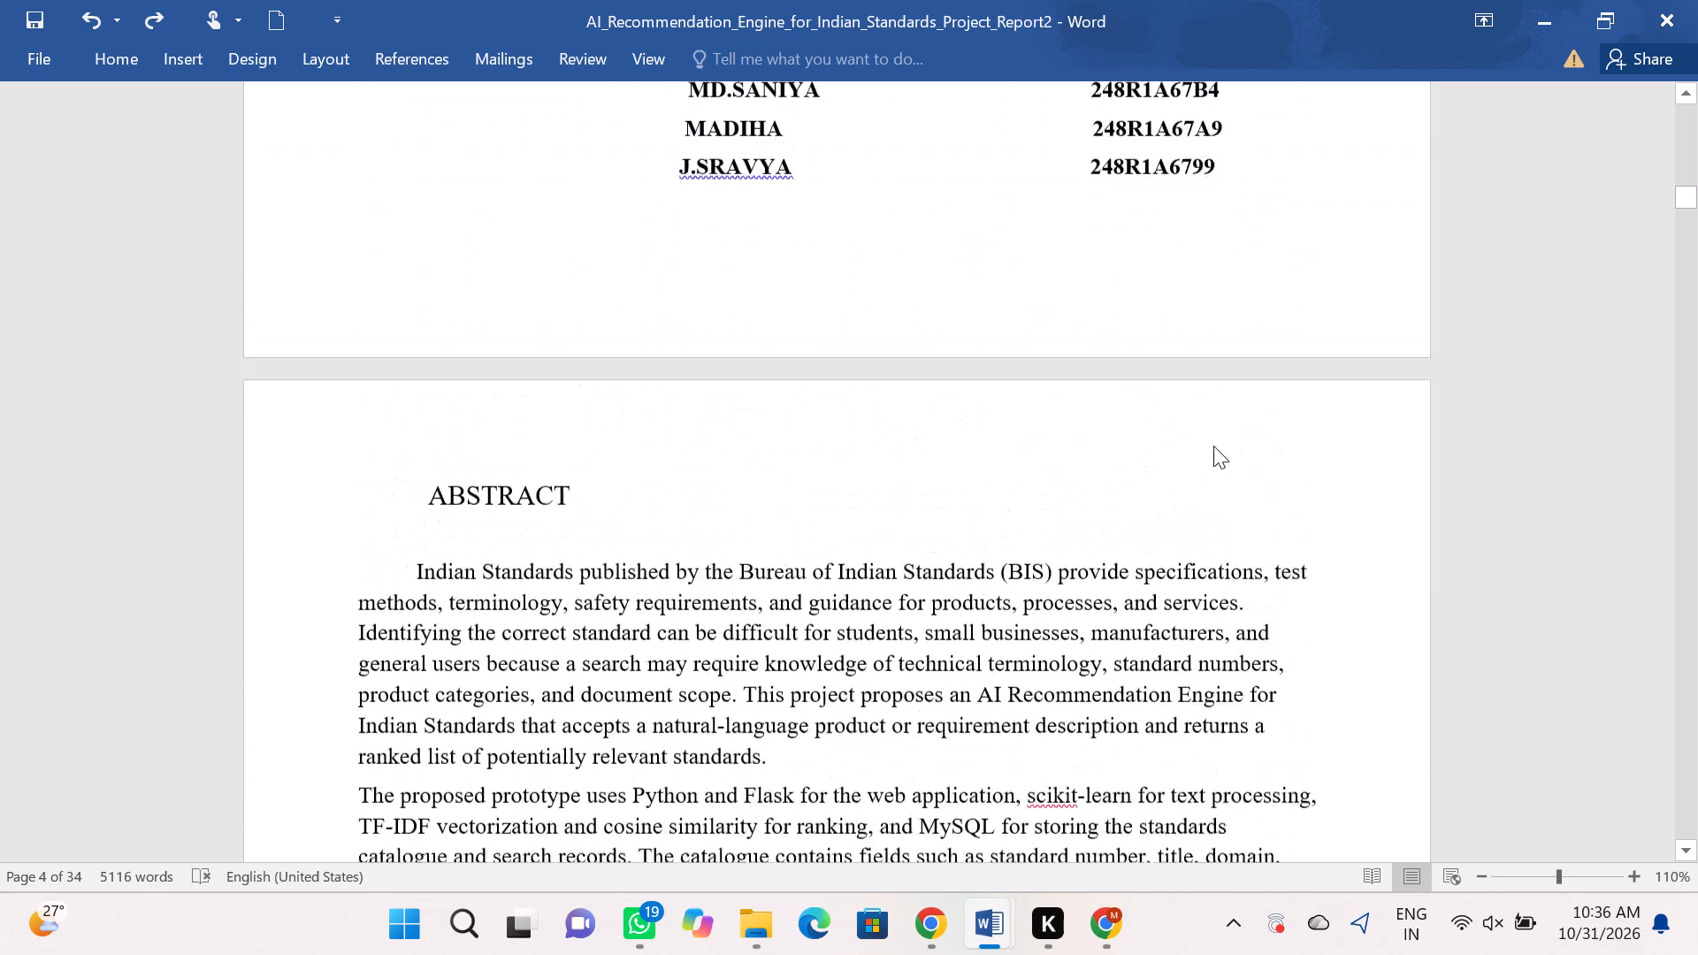
{"action": "scroll", "coordinate": [1213, 446], "scroll_direction": "up", "scroll_amount": 20}
{"action": "scroll", "coordinate": [1213, 446], "scroll_direction": "up", "scroll_amount": 4}
{"action": "scroll", "coordinate": [1228, 484], "scroll_direction": "down", "scroll_amount": 6}
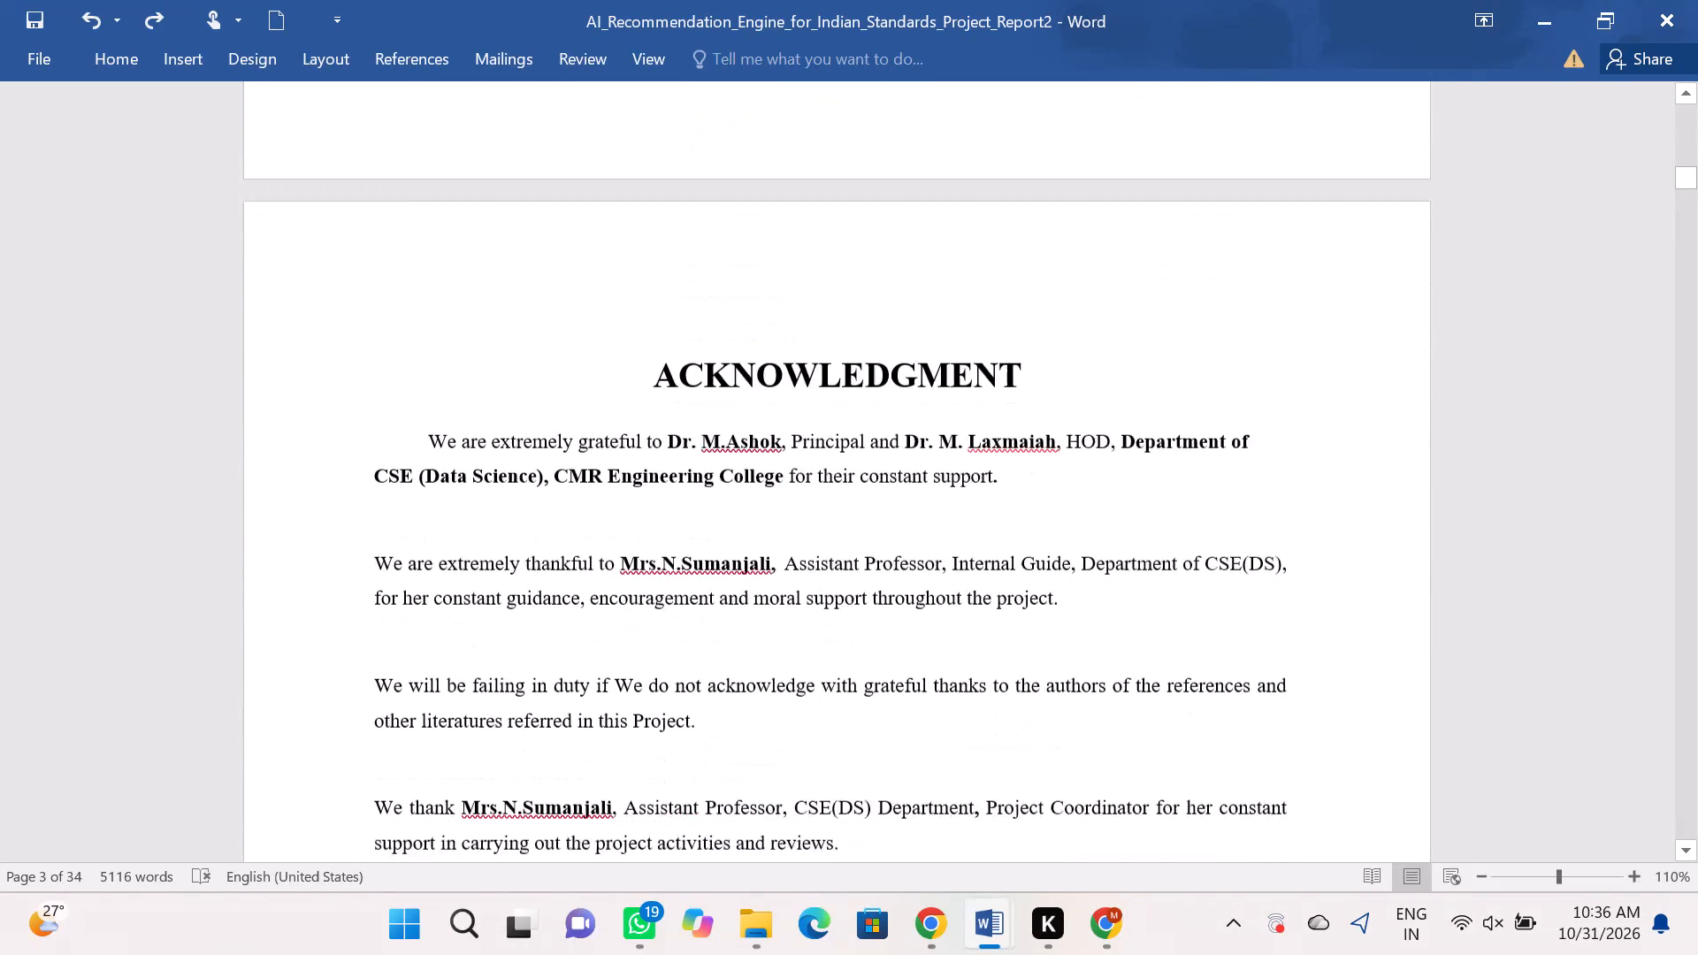
{"action": "scroll", "coordinate": [1262, 486], "scroll_direction": "down", "scroll_amount": 20}
{"action": "scroll", "coordinate": [1262, 486], "scroll_direction": "down", "scroll_amount": 15}
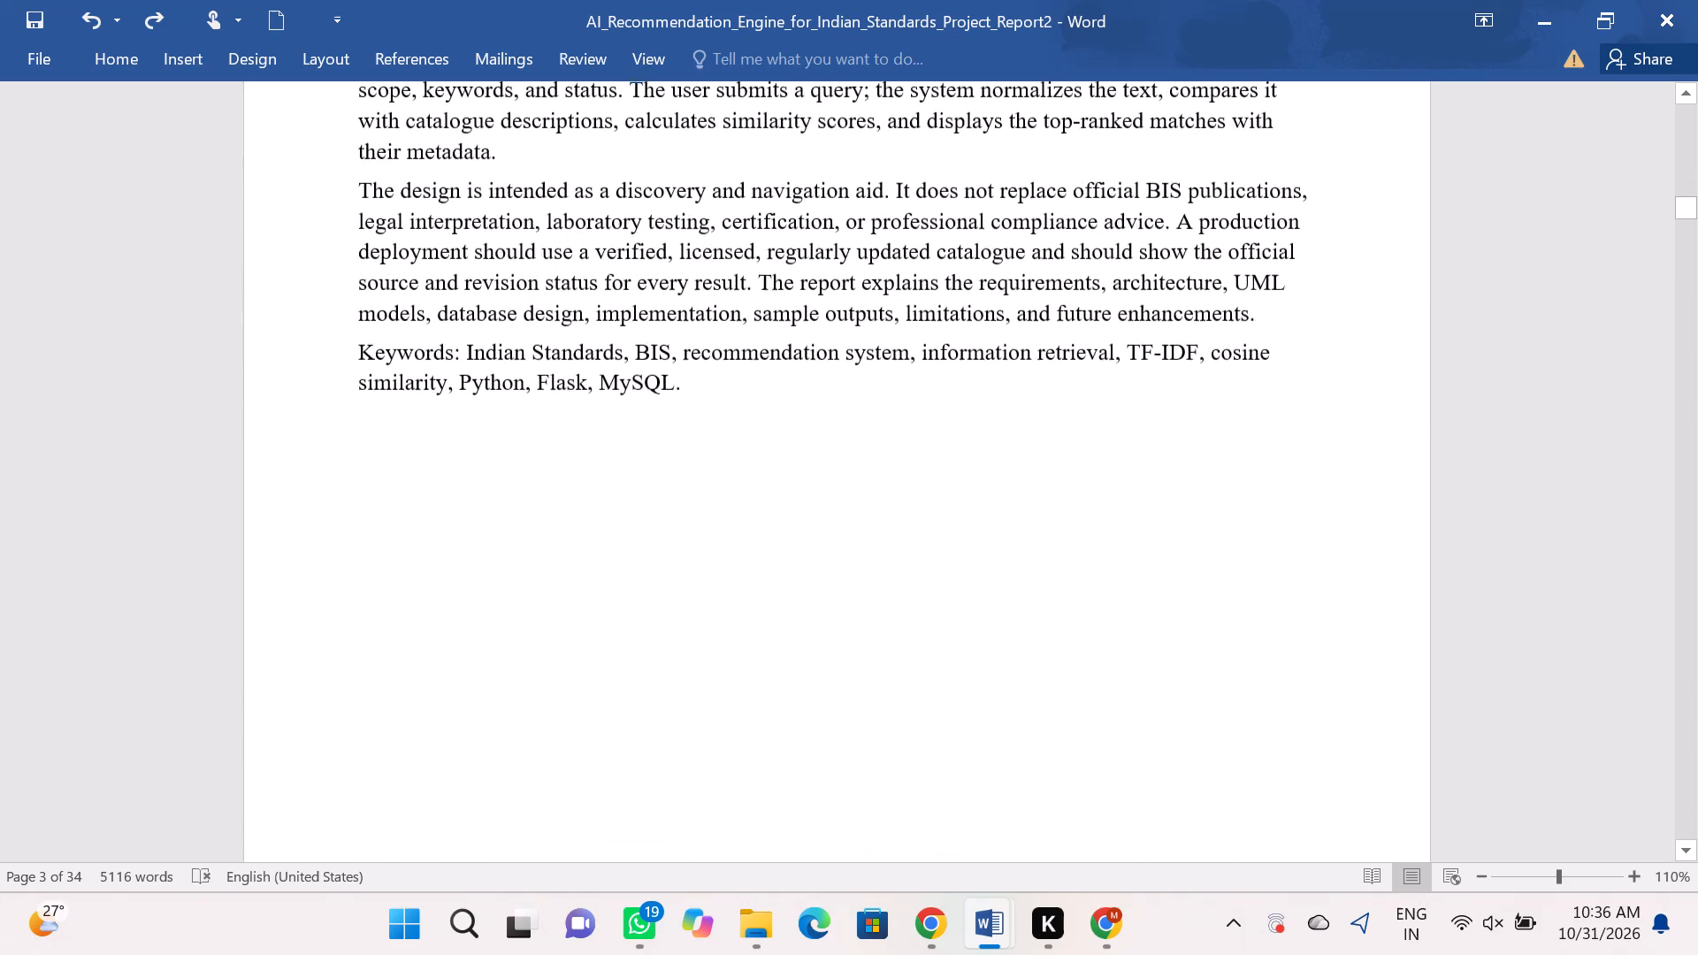
{"action": "scroll", "coordinate": [1292, 409], "scroll_direction": "down", "scroll_amount": 12}
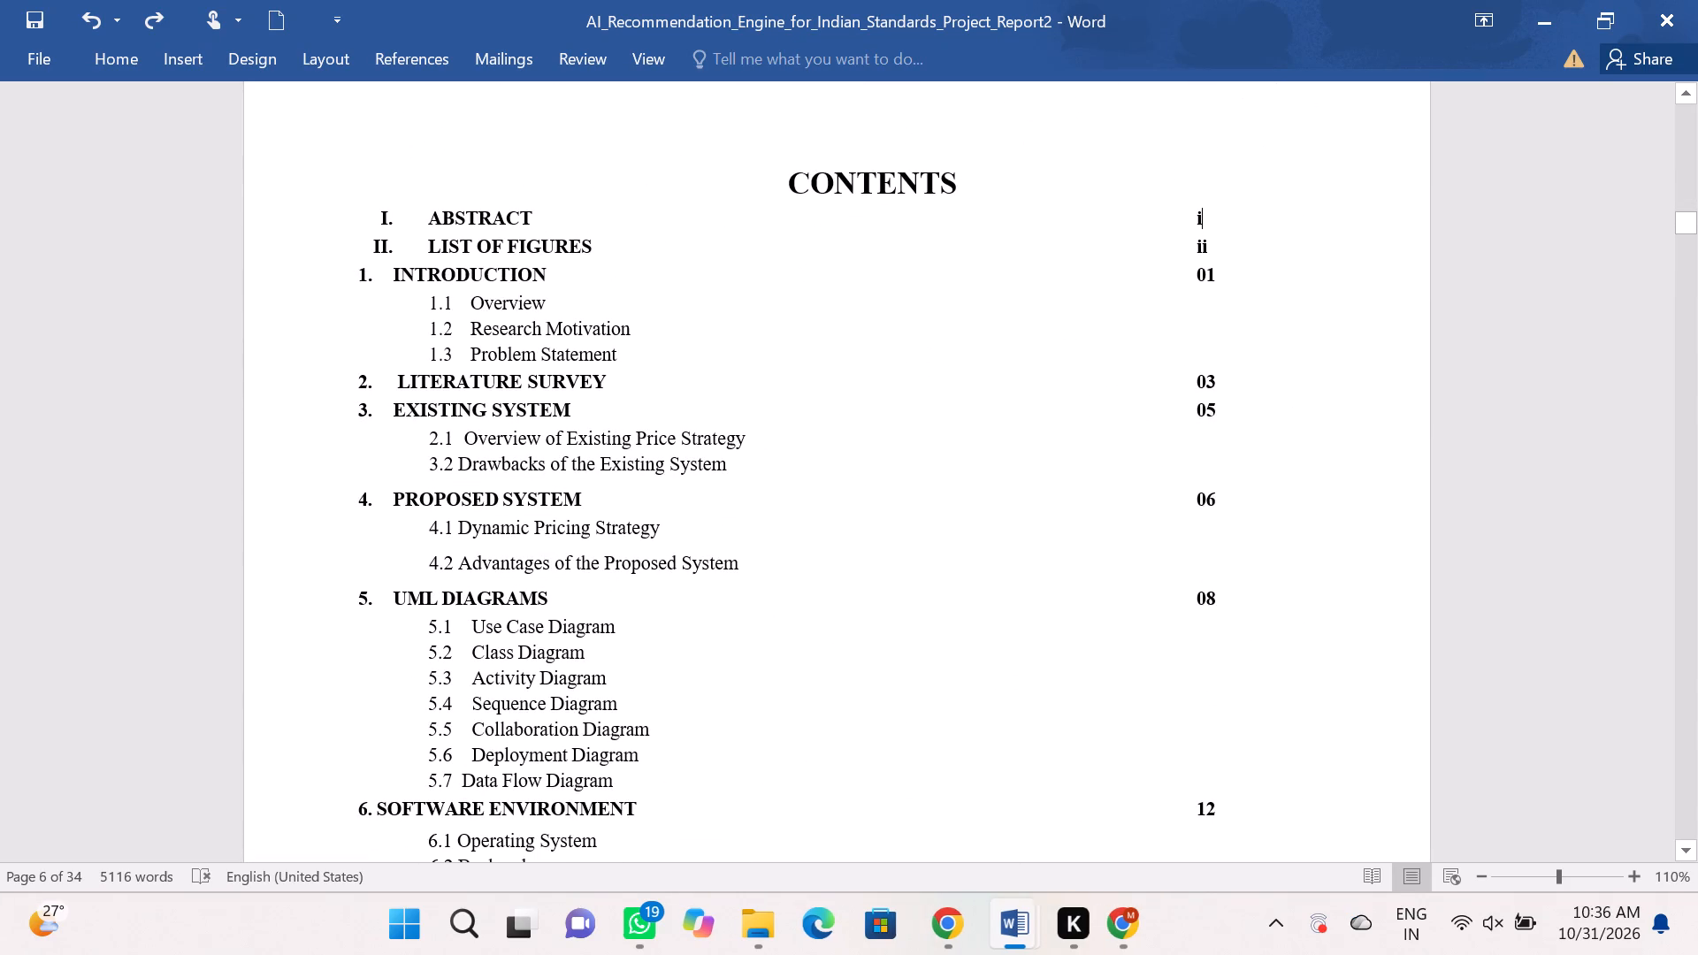
{"action": "scroll", "coordinate": [1292, 409], "scroll_direction": "up", "scroll_amount": 10}
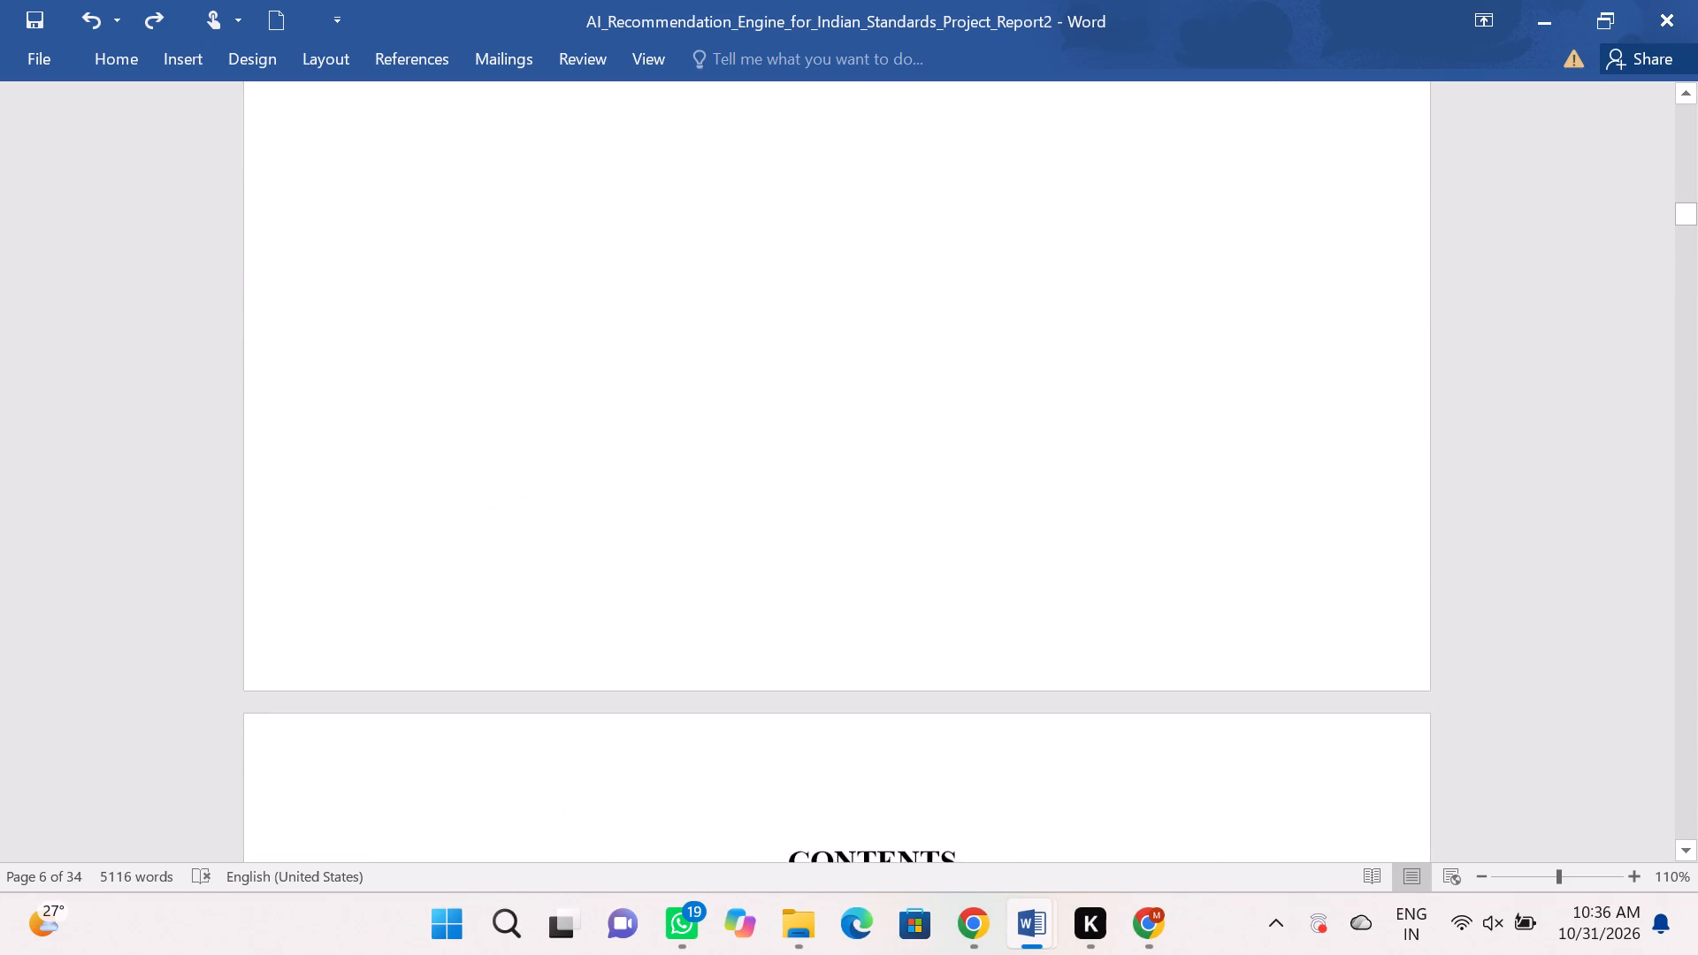
{"action": "scroll", "coordinate": [1272, 408], "scroll_direction": "up", "scroll_amount": 20}
{"action": "scroll", "coordinate": [1272, 408], "scroll_direction": "up", "scroll_amount": 8}
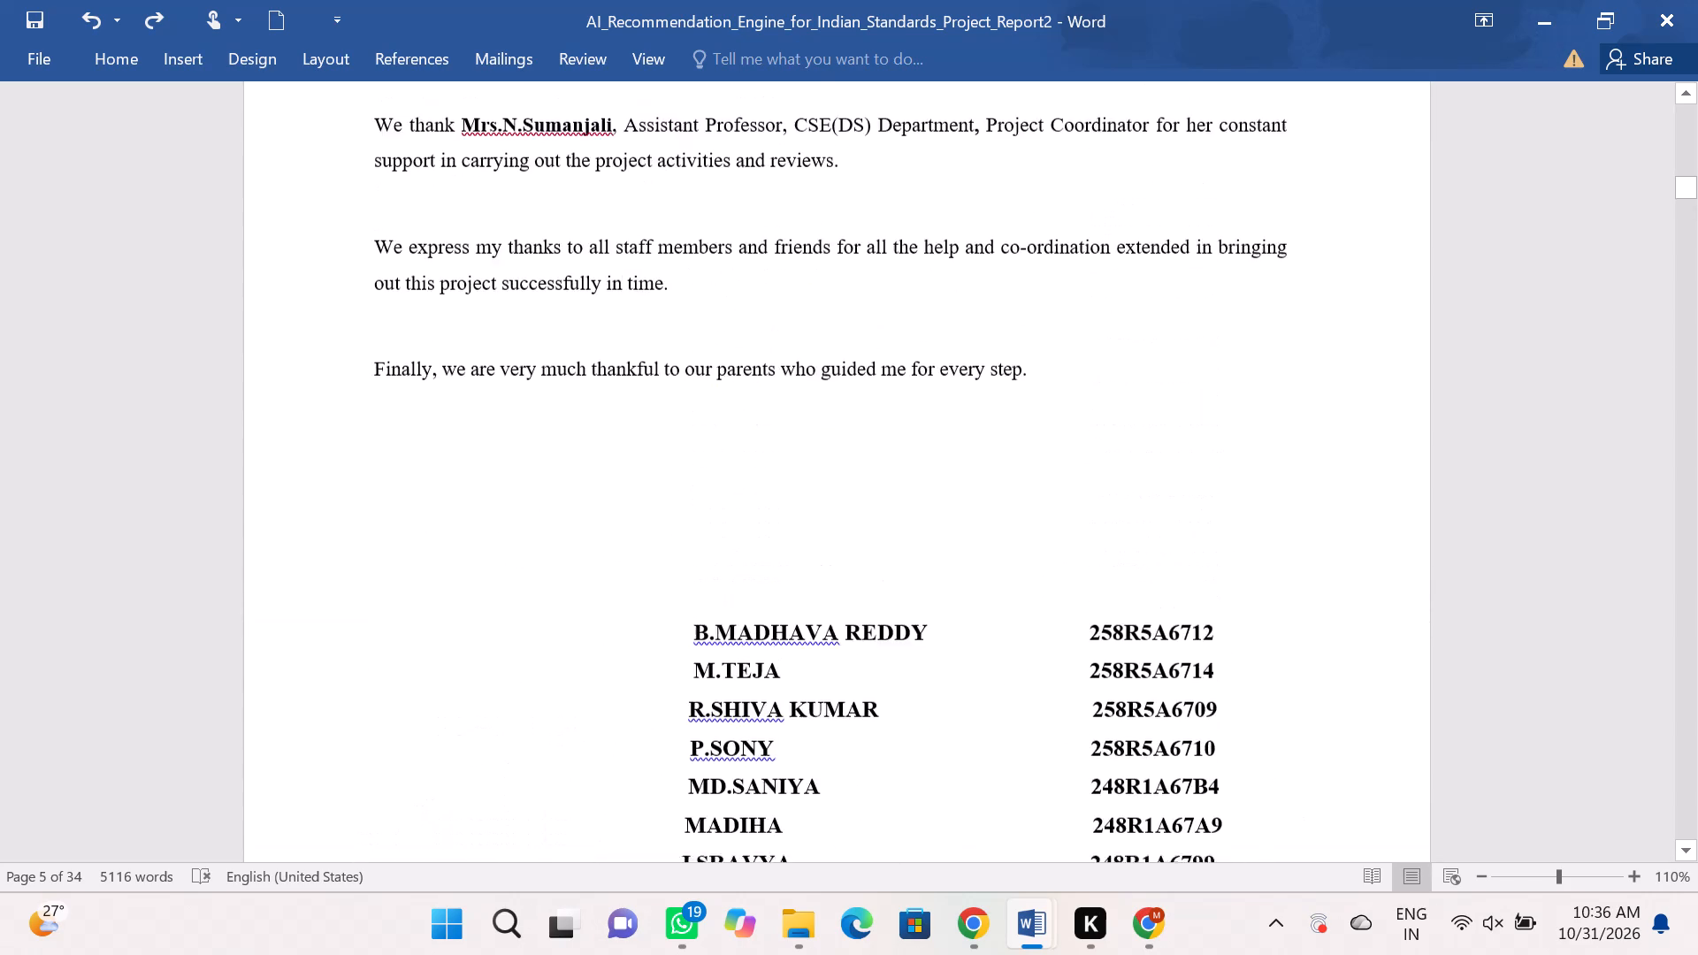
{"action": "scroll", "coordinate": [1270, 409], "scroll_direction": "up", "scroll_amount": 6}
{"action": "scroll", "coordinate": [1270, 409], "scroll_direction": "up", "scroll_amount": 20}
{"action": "scroll", "coordinate": [1270, 409], "scroll_direction": "up", "scroll_amount": 14}
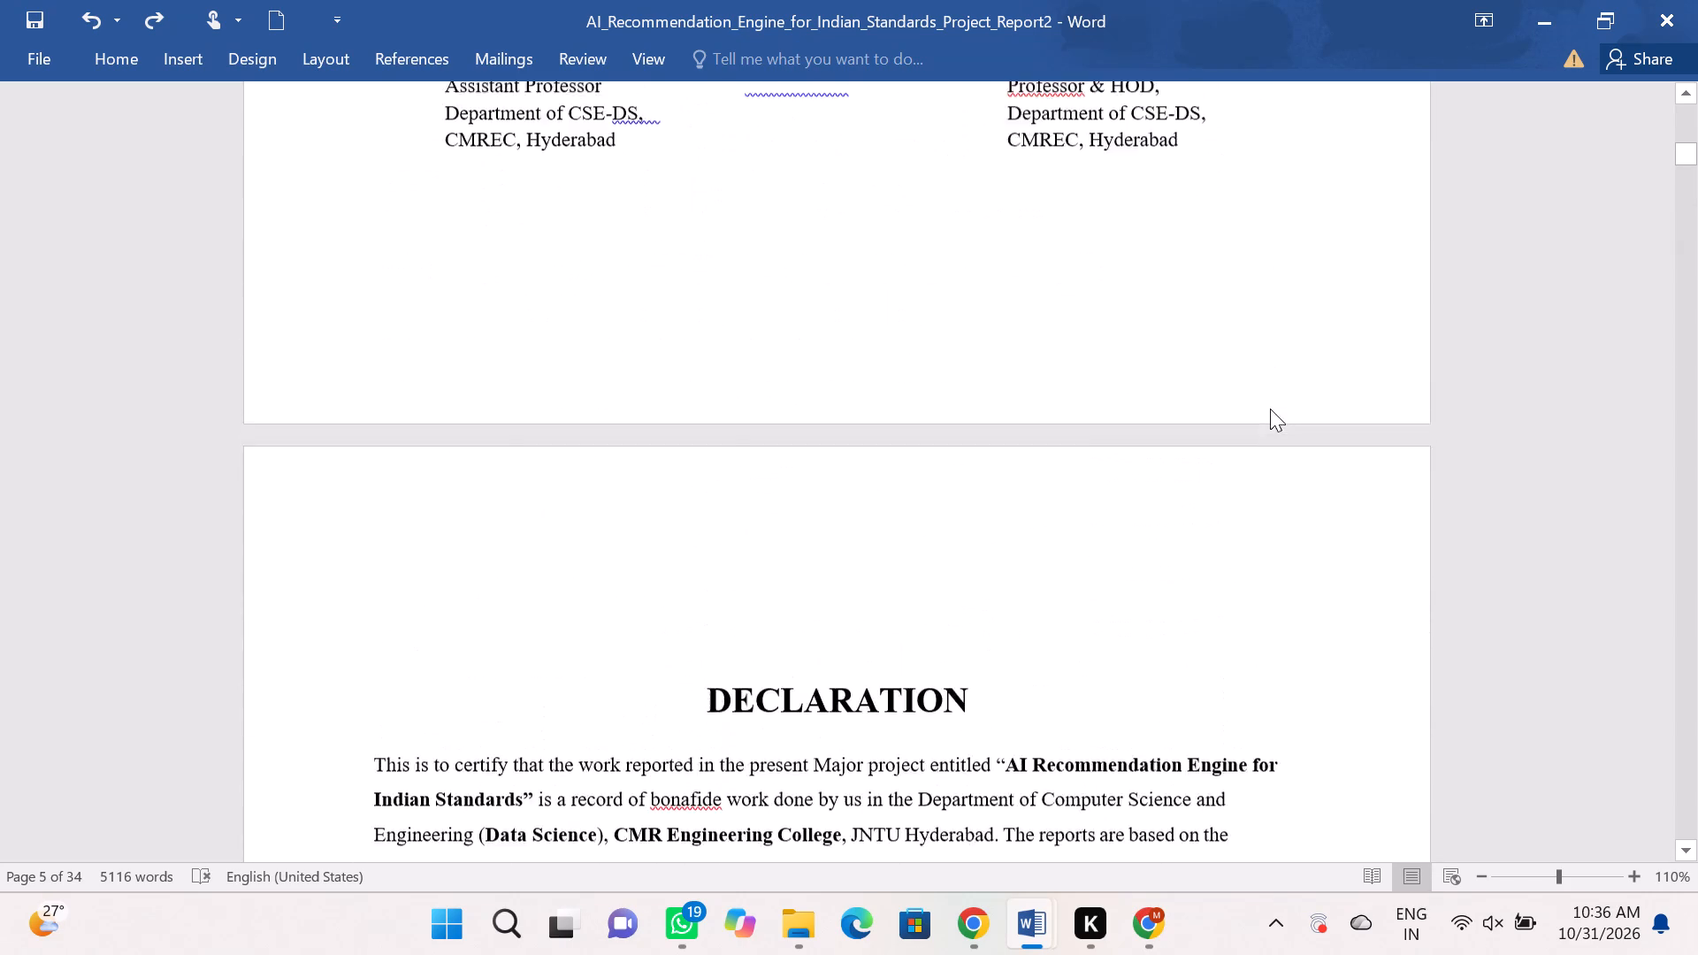
{"action": "scroll", "coordinate": [1270, 409], "scroll_direction": "up", "scroll_amount": 19}
{"action": "scroll", "coordinate": [1270, 409], "scroll_direction": "up", "scroll_amount": 5}
{"action": "scroll", "coordinate": [1265, 432], "scroll_direction": "down", "scroll_amount": 3}
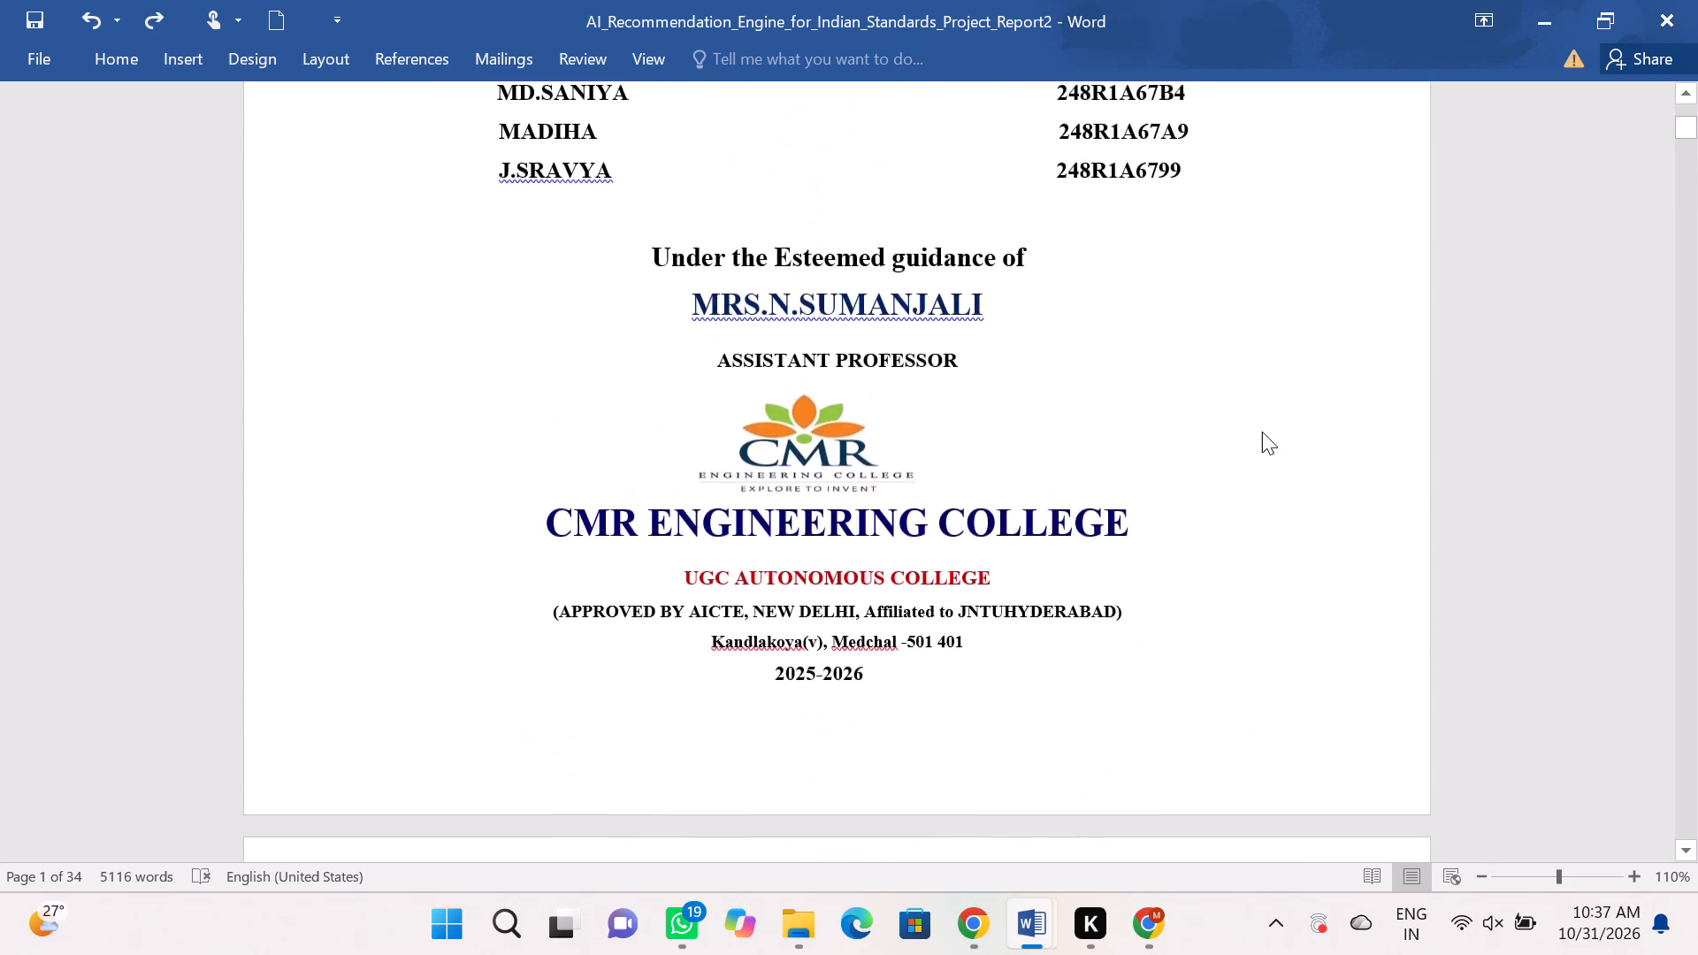
{"action": "scroll", "coordinate": [1262, 432], "scroll_direction": "down", "scroll_amount": 16}
{"action": "scroll", "coordinate": [1263, 426], "scroll_direction": "down", "scroll_amount": 17}
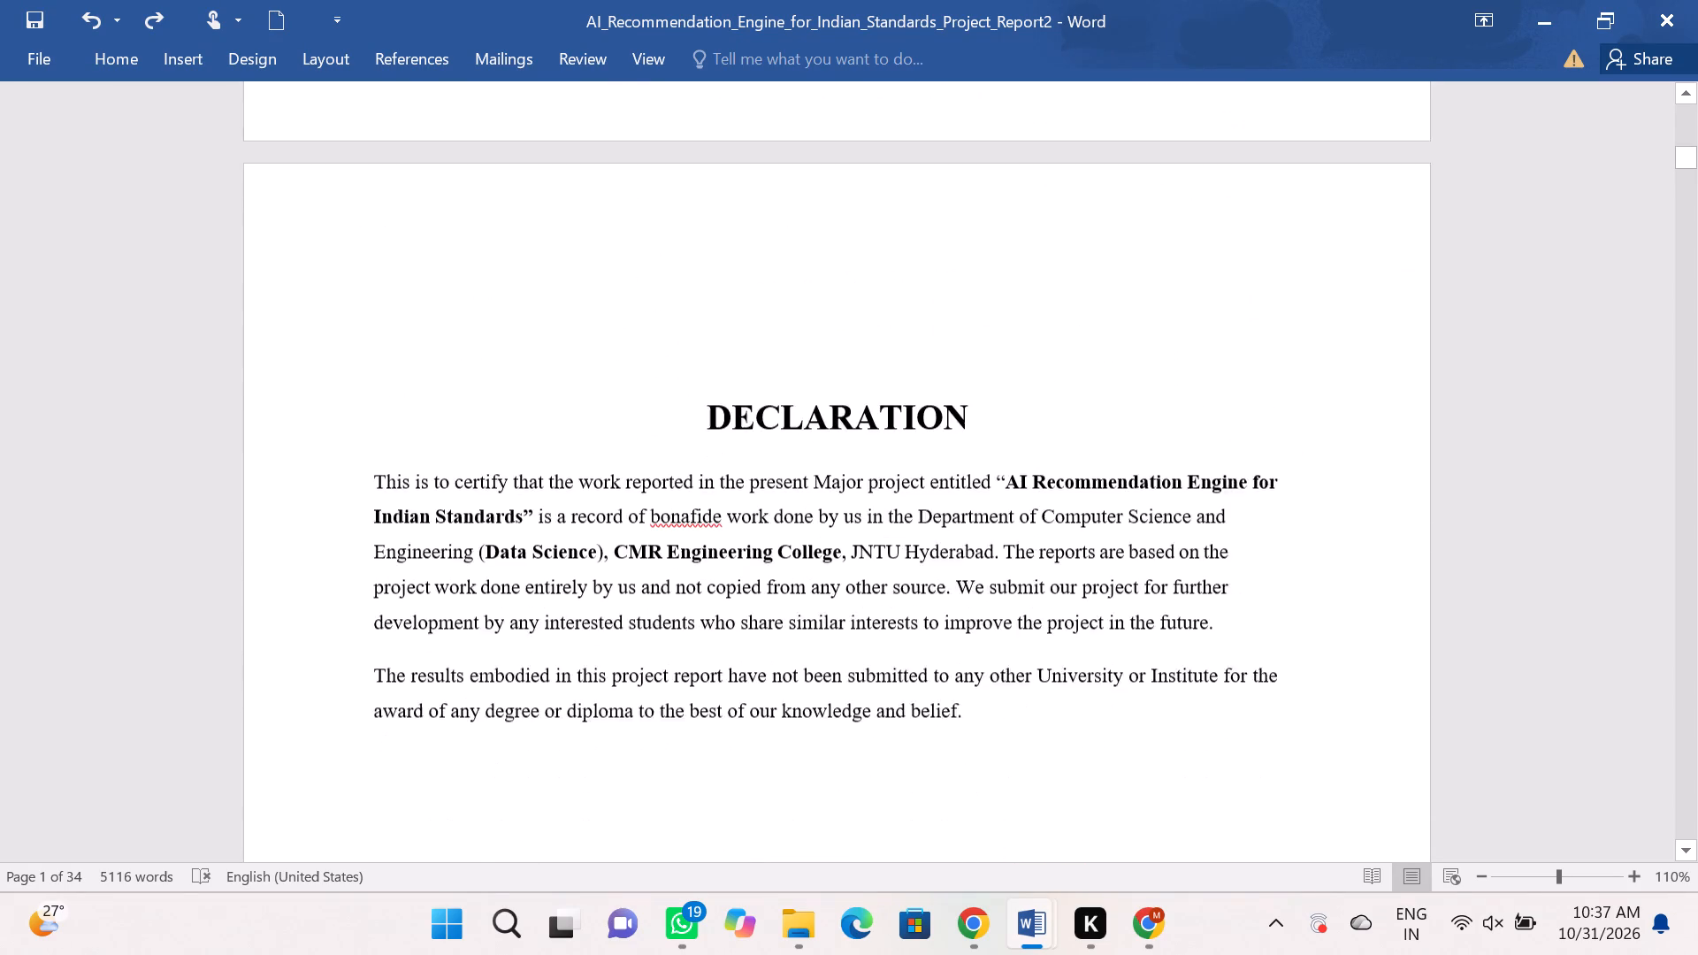
{"action": "scroll", "coordinate": [1262, 427], "scroll_direction": "down", "scroll_amount": 3}
{"action": "scroll", "coordinate": [1262, 427], "scroll_direction": "down", "scroll_amount": 20}
{"action": "scroll", "coordinate": [1262, 427], "scroll_direction": "down", "scroll_amount": 9}
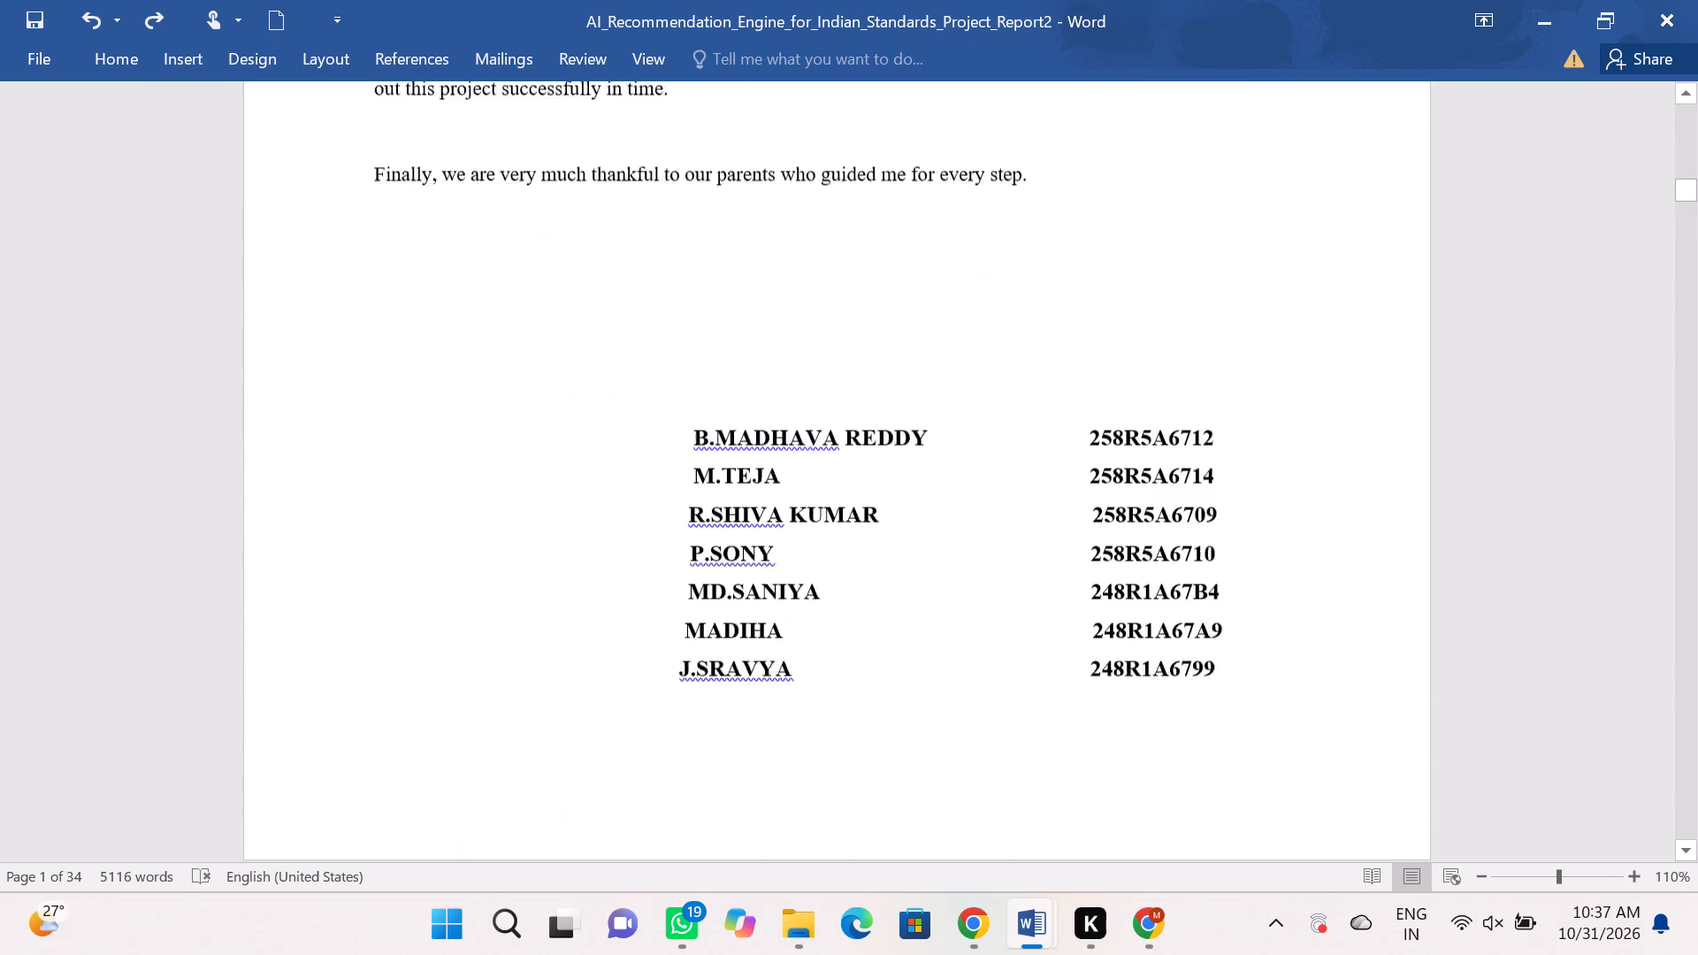
{"action": "scroll", "coordinate": [1267, 418], "scroll_direction": "down", "scroll_amount": 13}
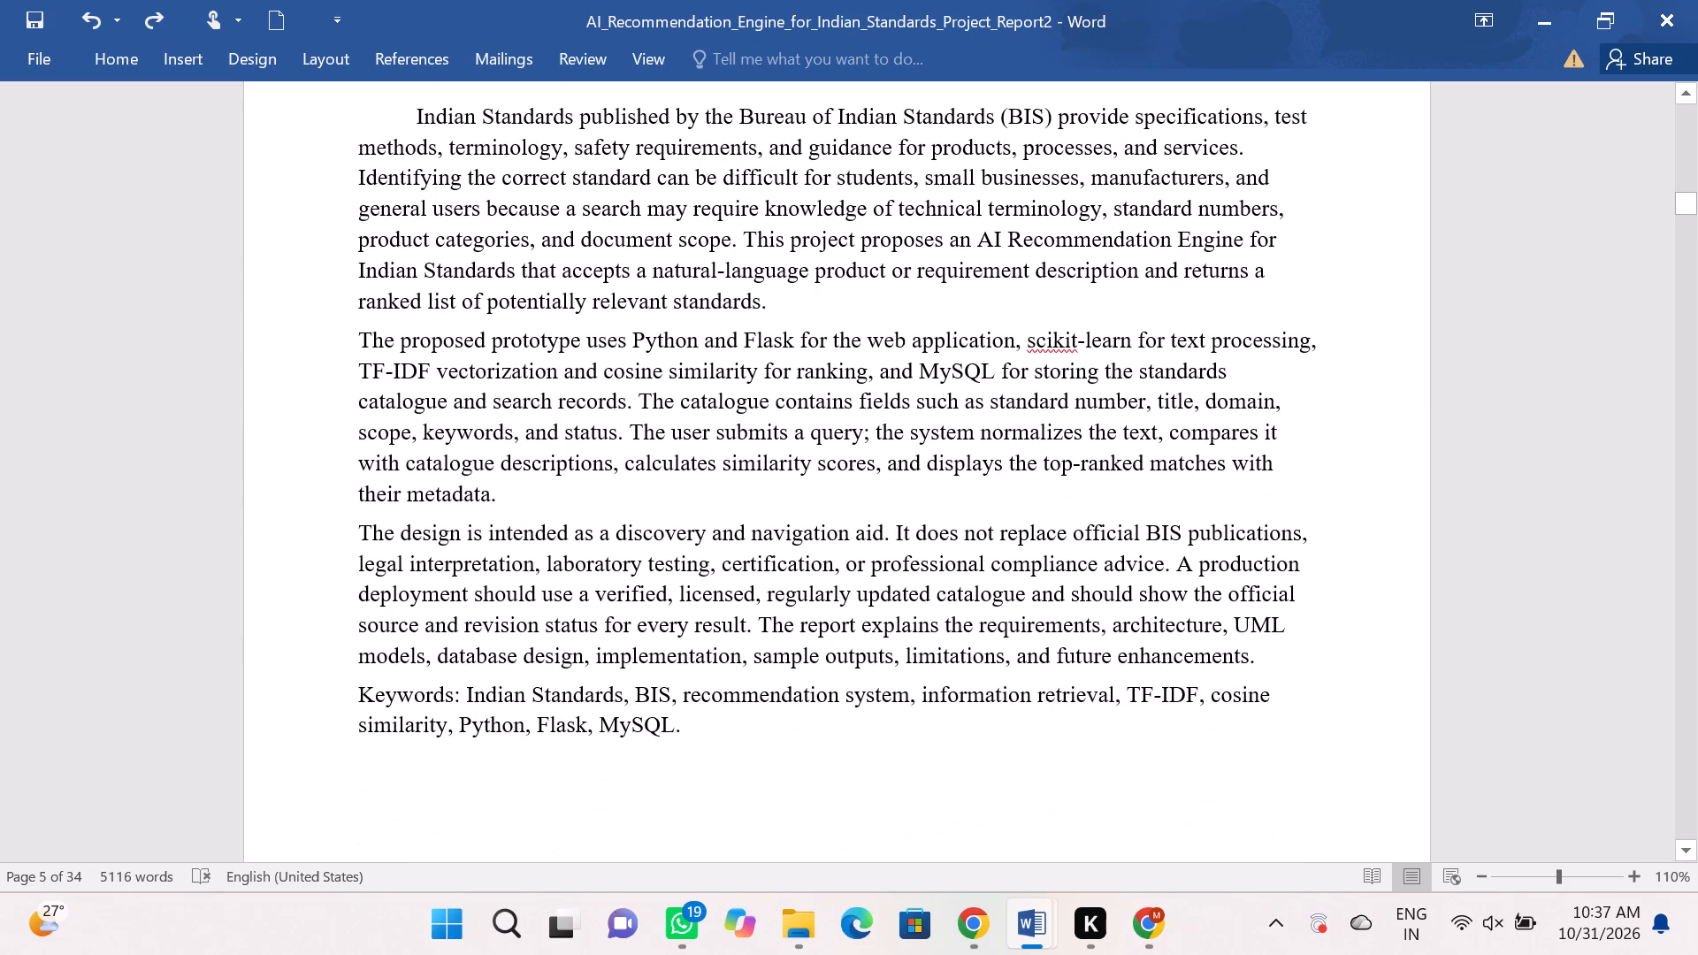
Make the ABSTRACT heading above the abstract text bold and centre it on the page.
{"action": "scroll", "coordinate": [496, 385], "scroll_direction": "up", "scroll_amount": 5}
{"action": "left_click_drag", "start_coordinate": [577, 383], "coordinate": [471, 390]}
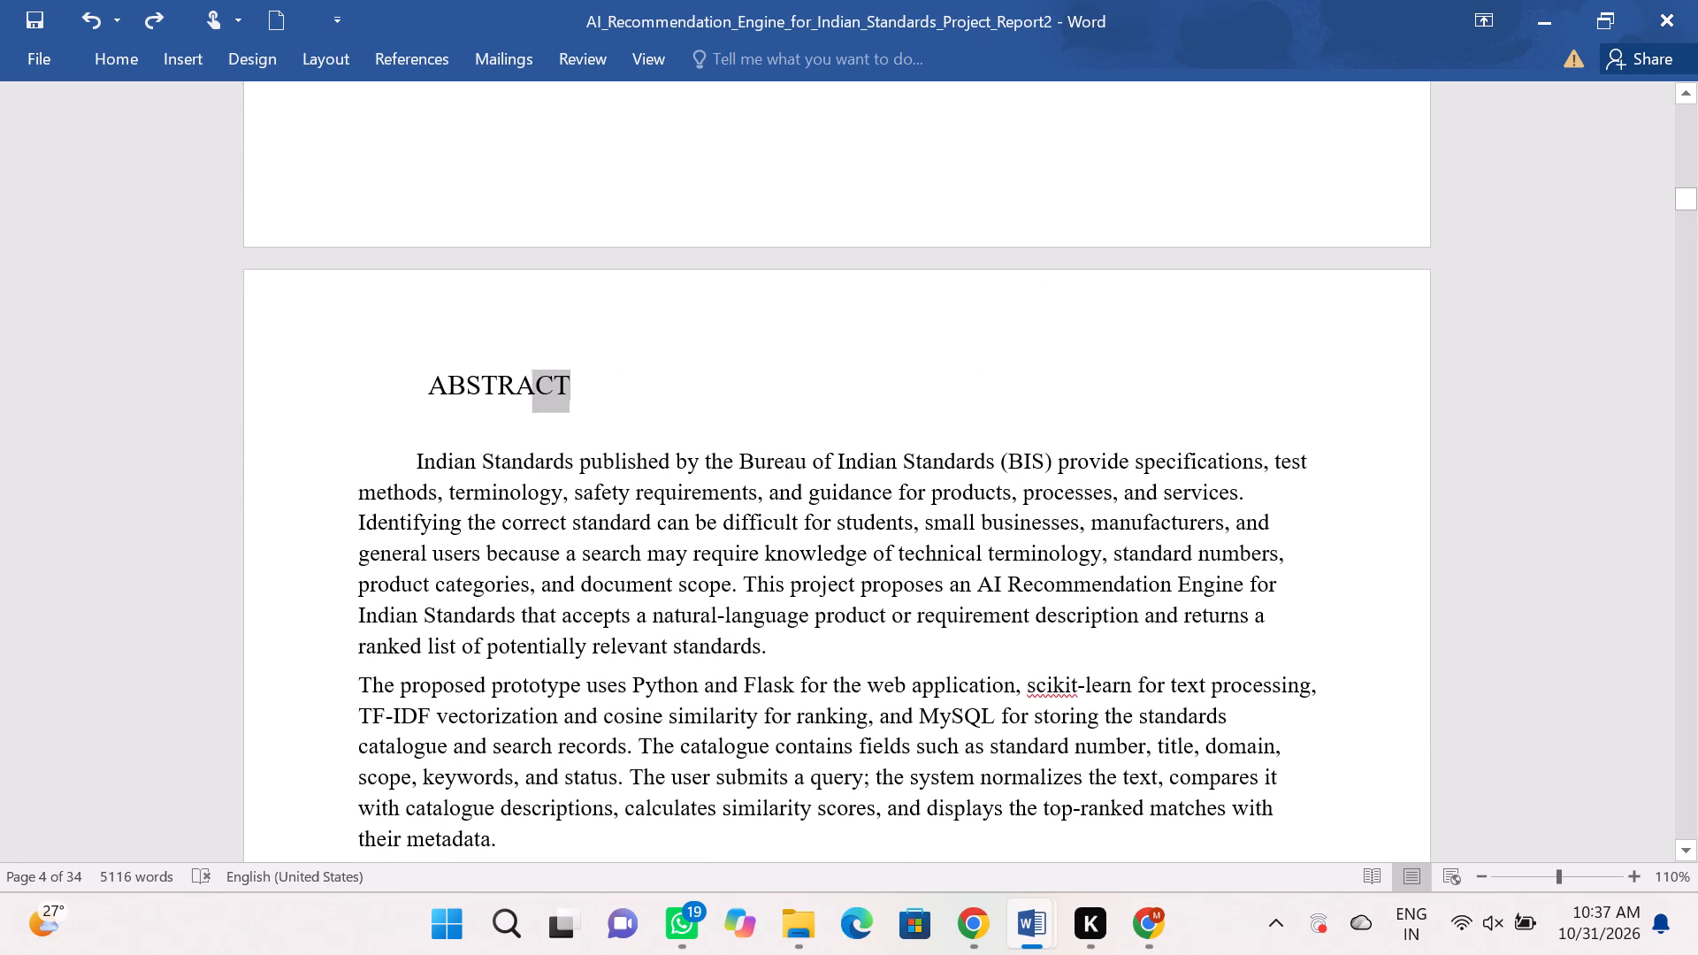
{"action": "left_click_drag", "start_coordinate": [471, 390], "coordinate": [394, 377]}
{"action": "left_click", "coordinate": [413, 323]}
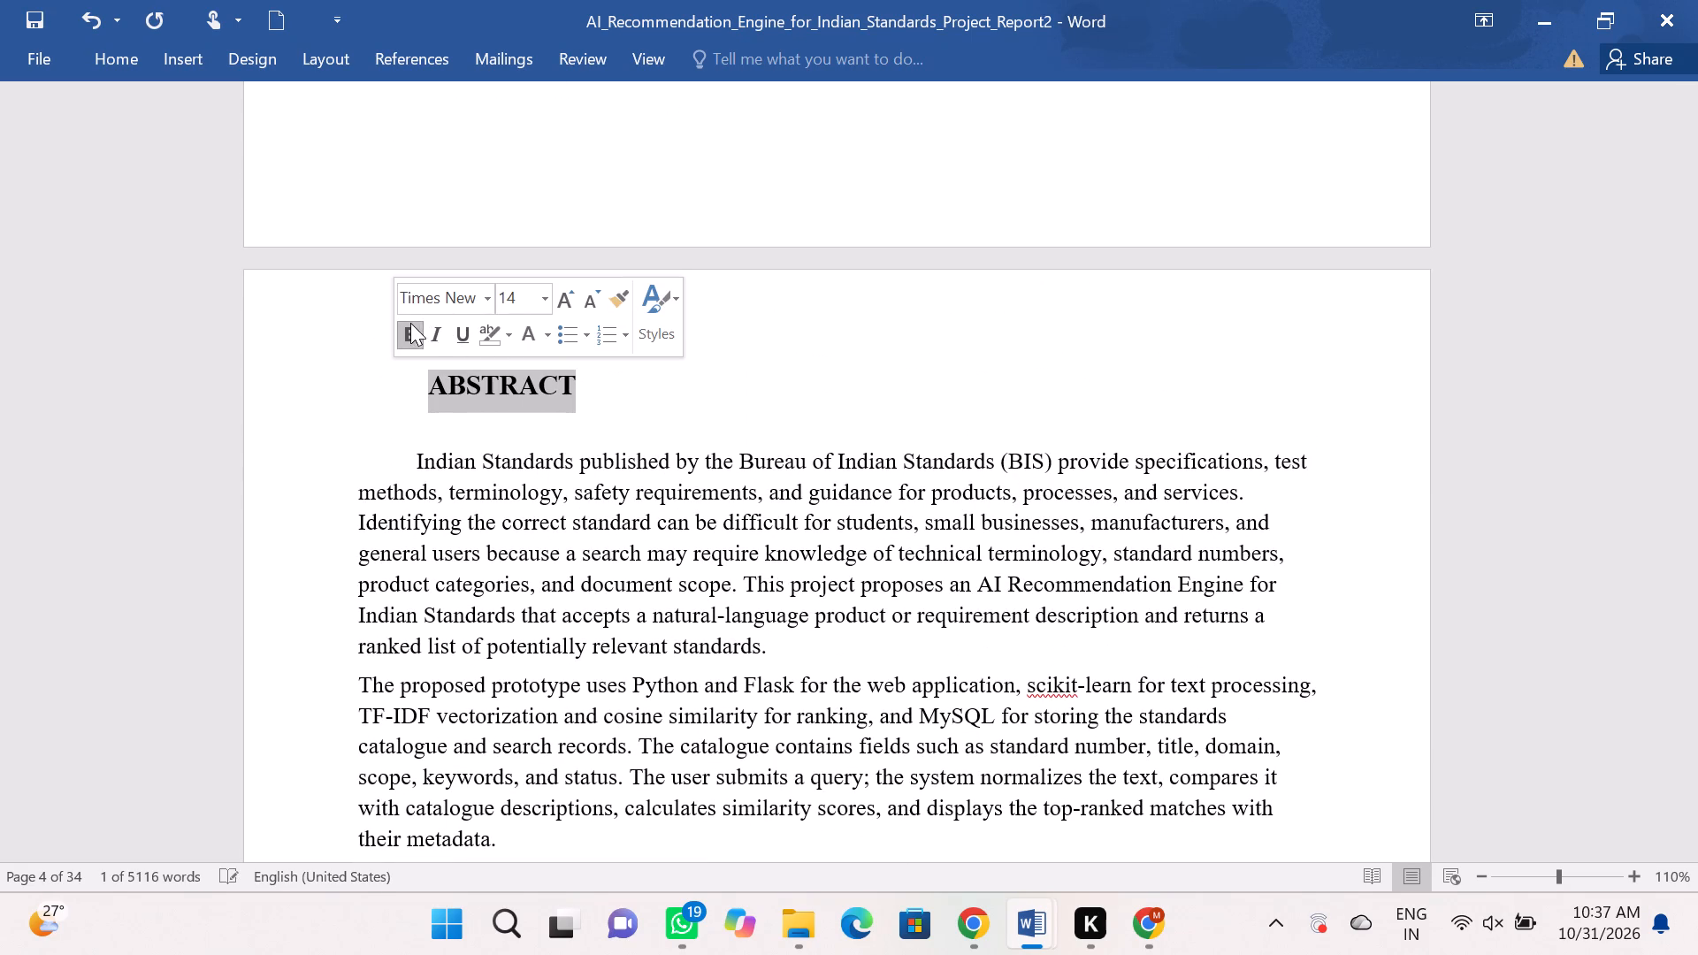
{"action": "left_click", "coordinate": [120, 57]}
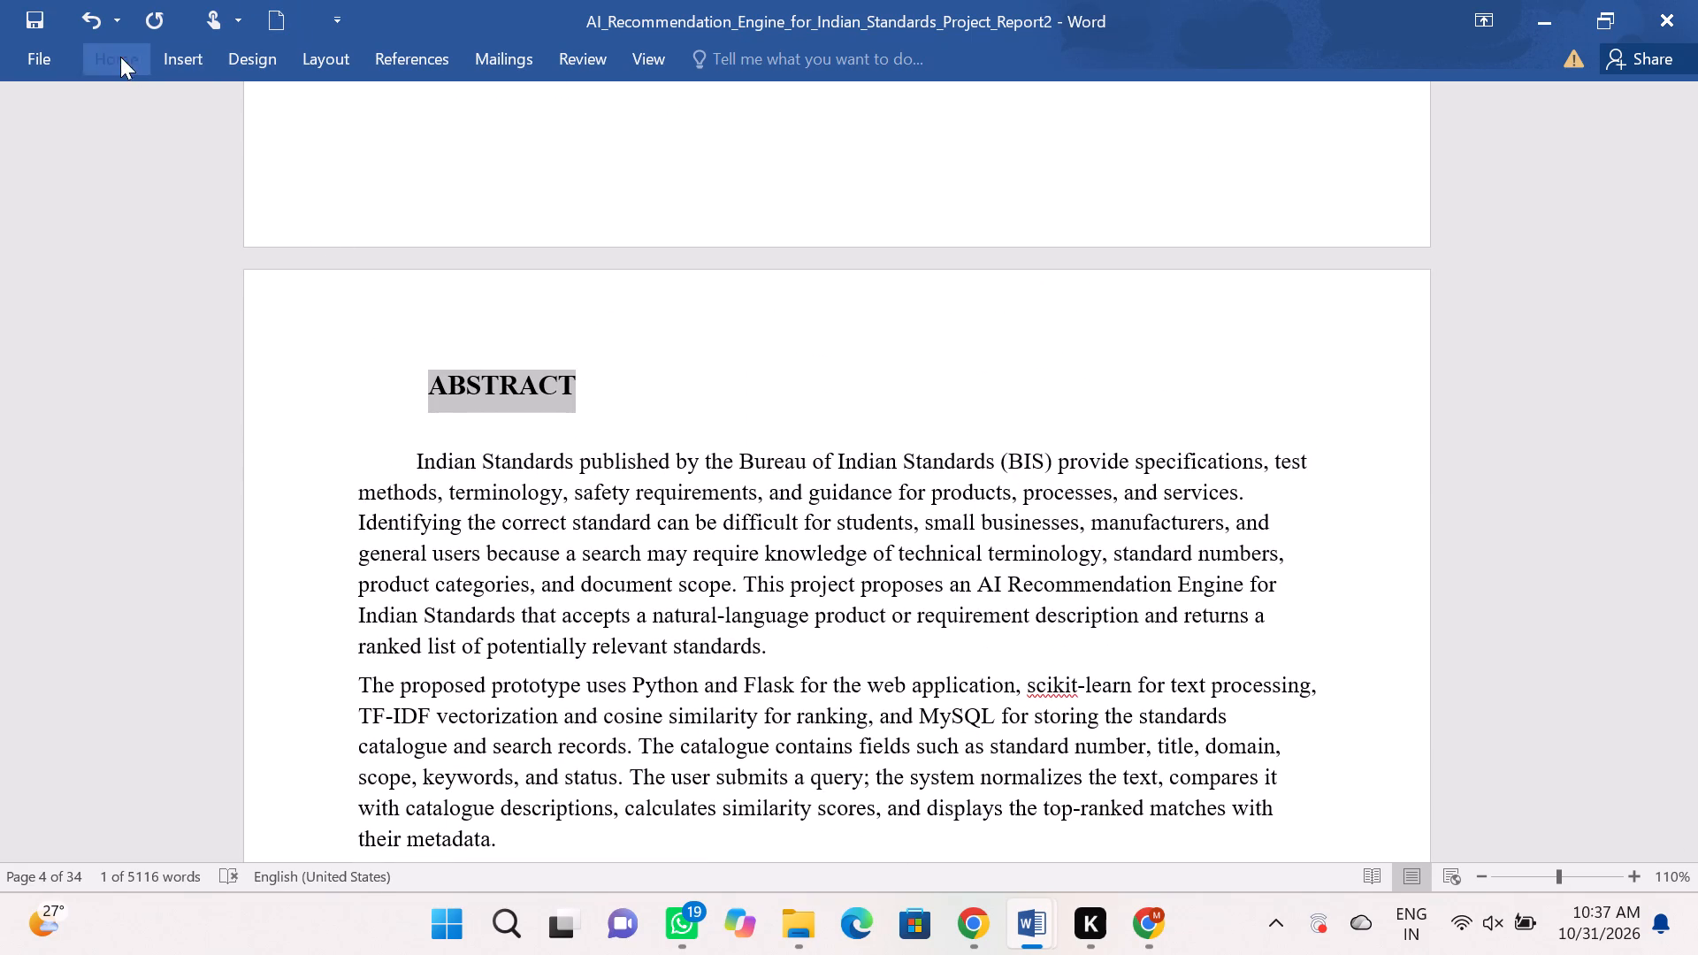
{"action": "left_click", "coordinate": [544, 149]}
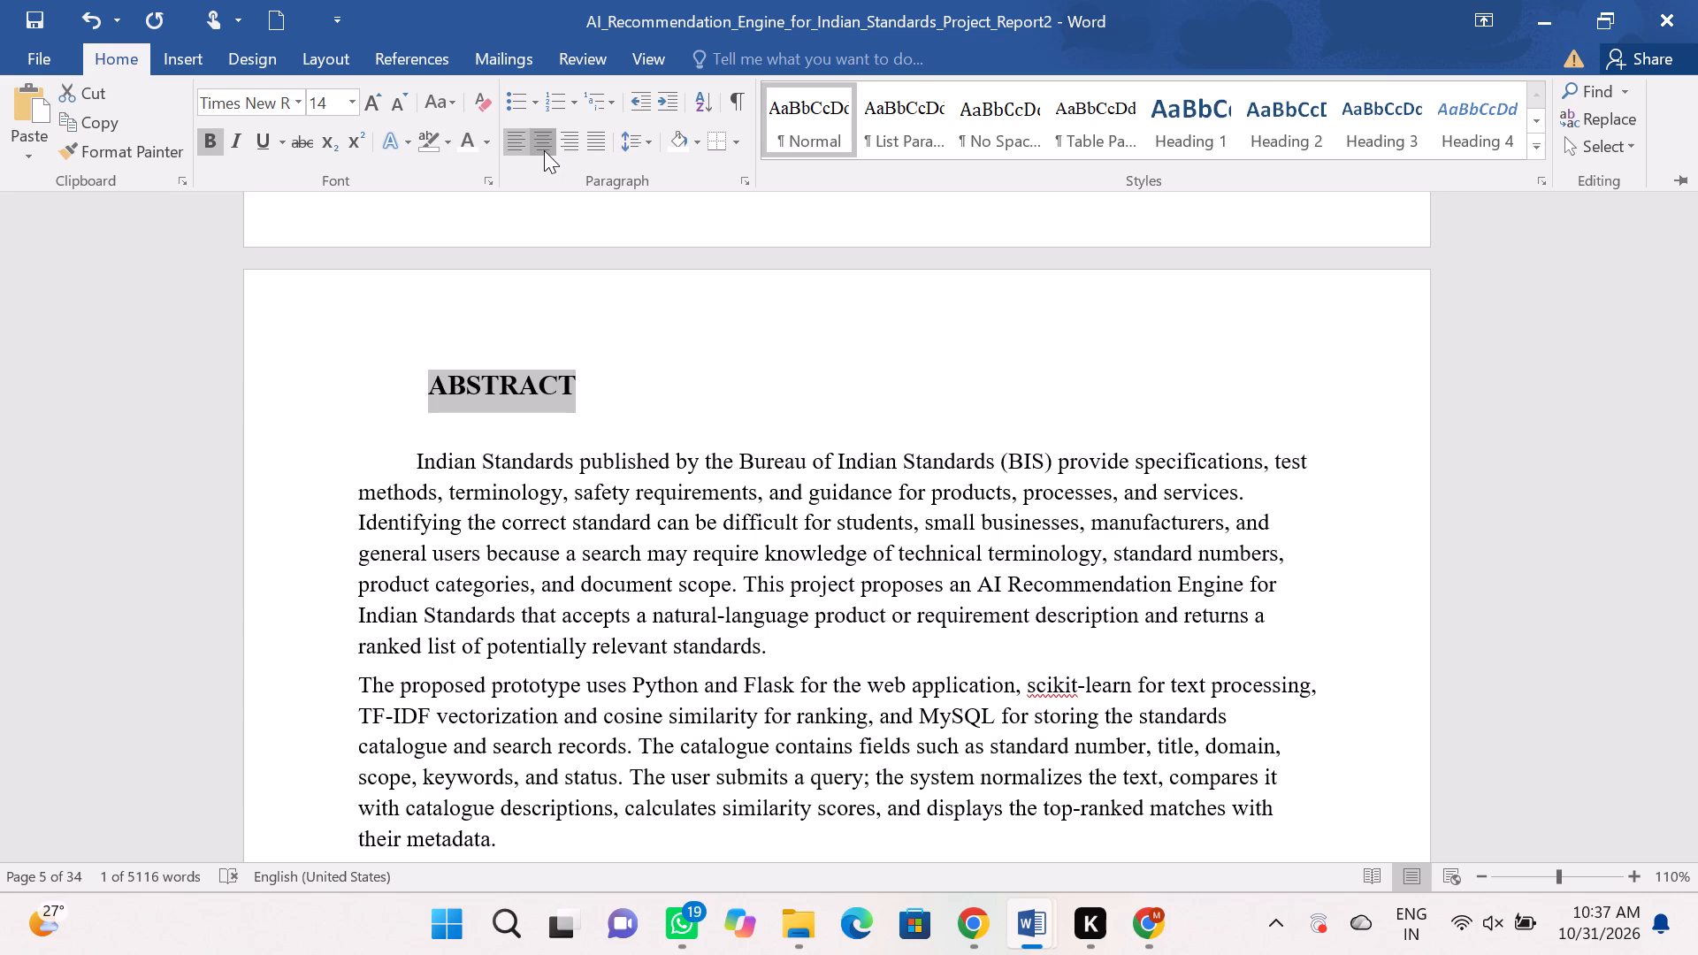
{"action": "left_click", "coordinate": [577, 274]}
Set the page number of the ABSTRACT entry in CONTENTS to V.
{"action": "scroll", "coordinate": [580, 270], "scroll_direction": "down", "scroll_amount": 11}
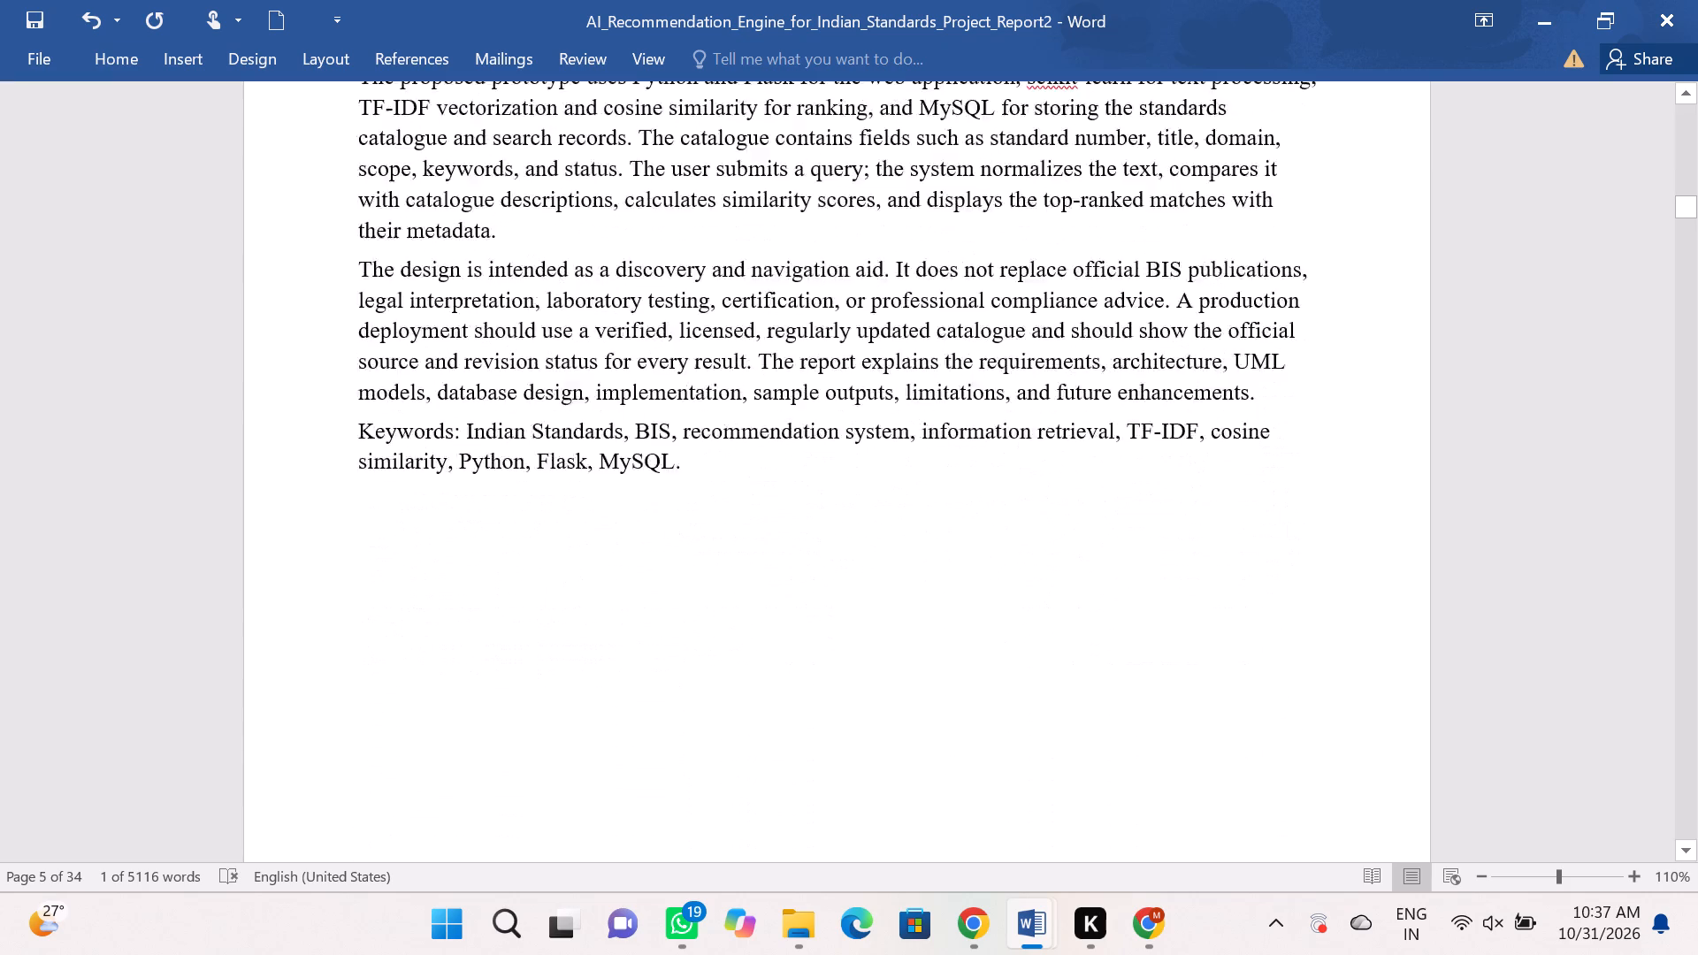
{"action": "scroll", "coordinate": [581, 269], "scroll_direction": "down", "scroll_amount": 16}
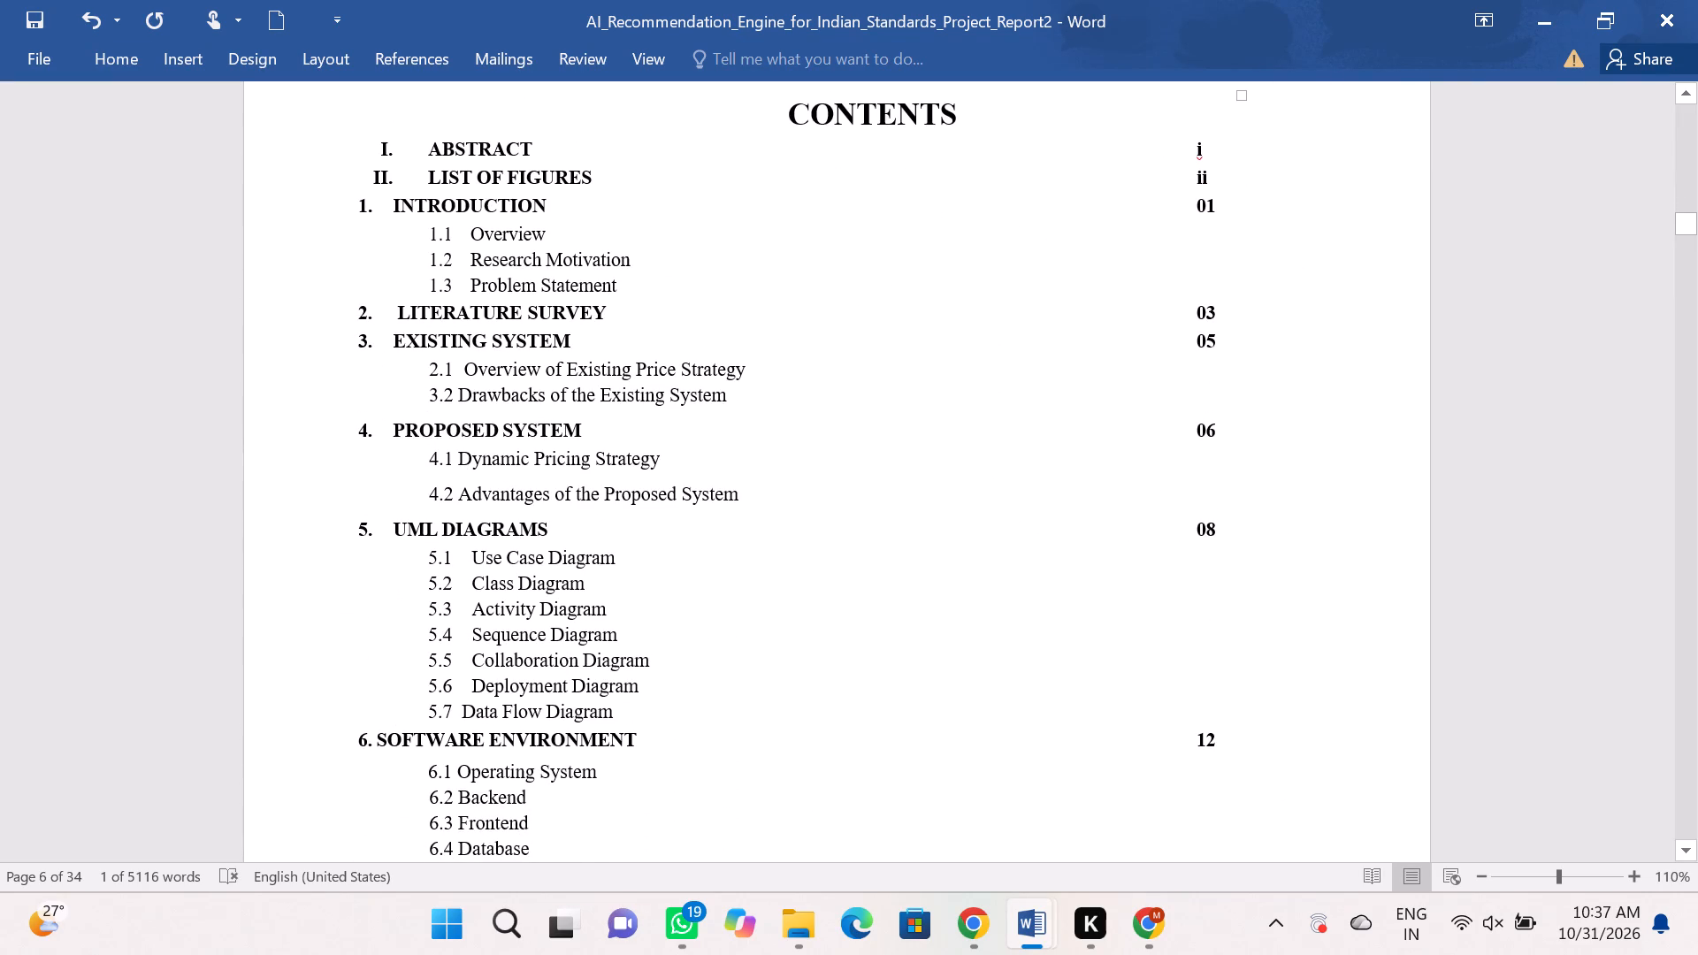
{"action": "left_click", "coordinate": [1208, 144]}
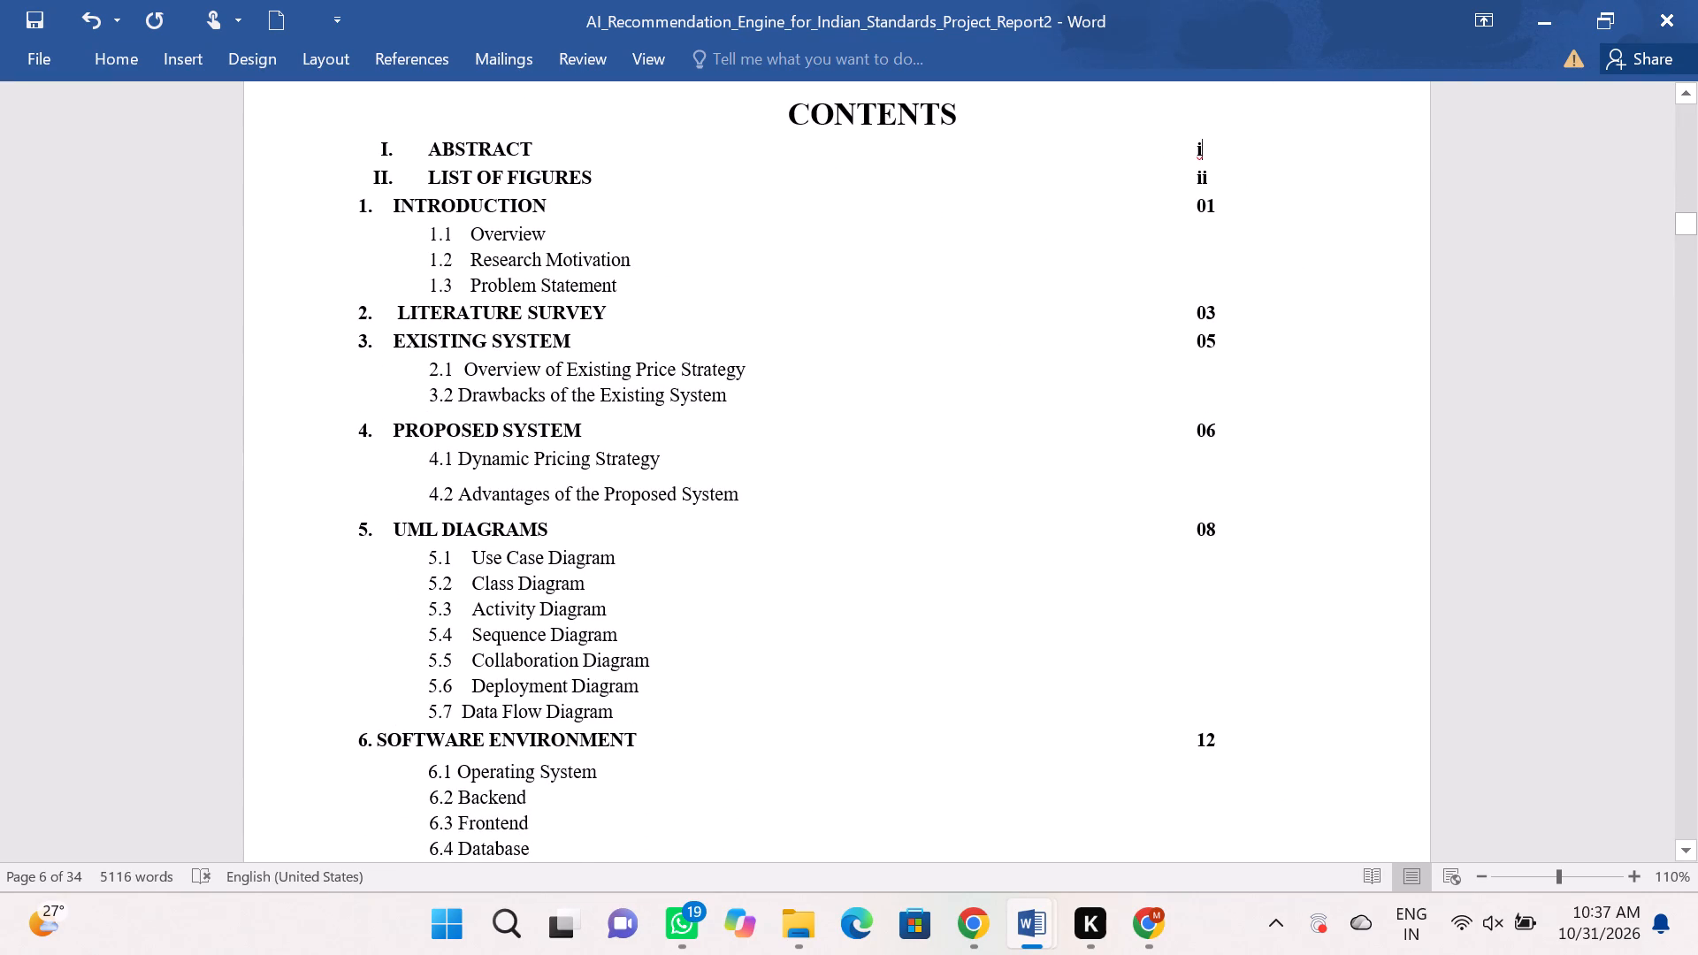
{"action": "key", "text": "BackSpace"}
{"action": "key", "text": "v"}
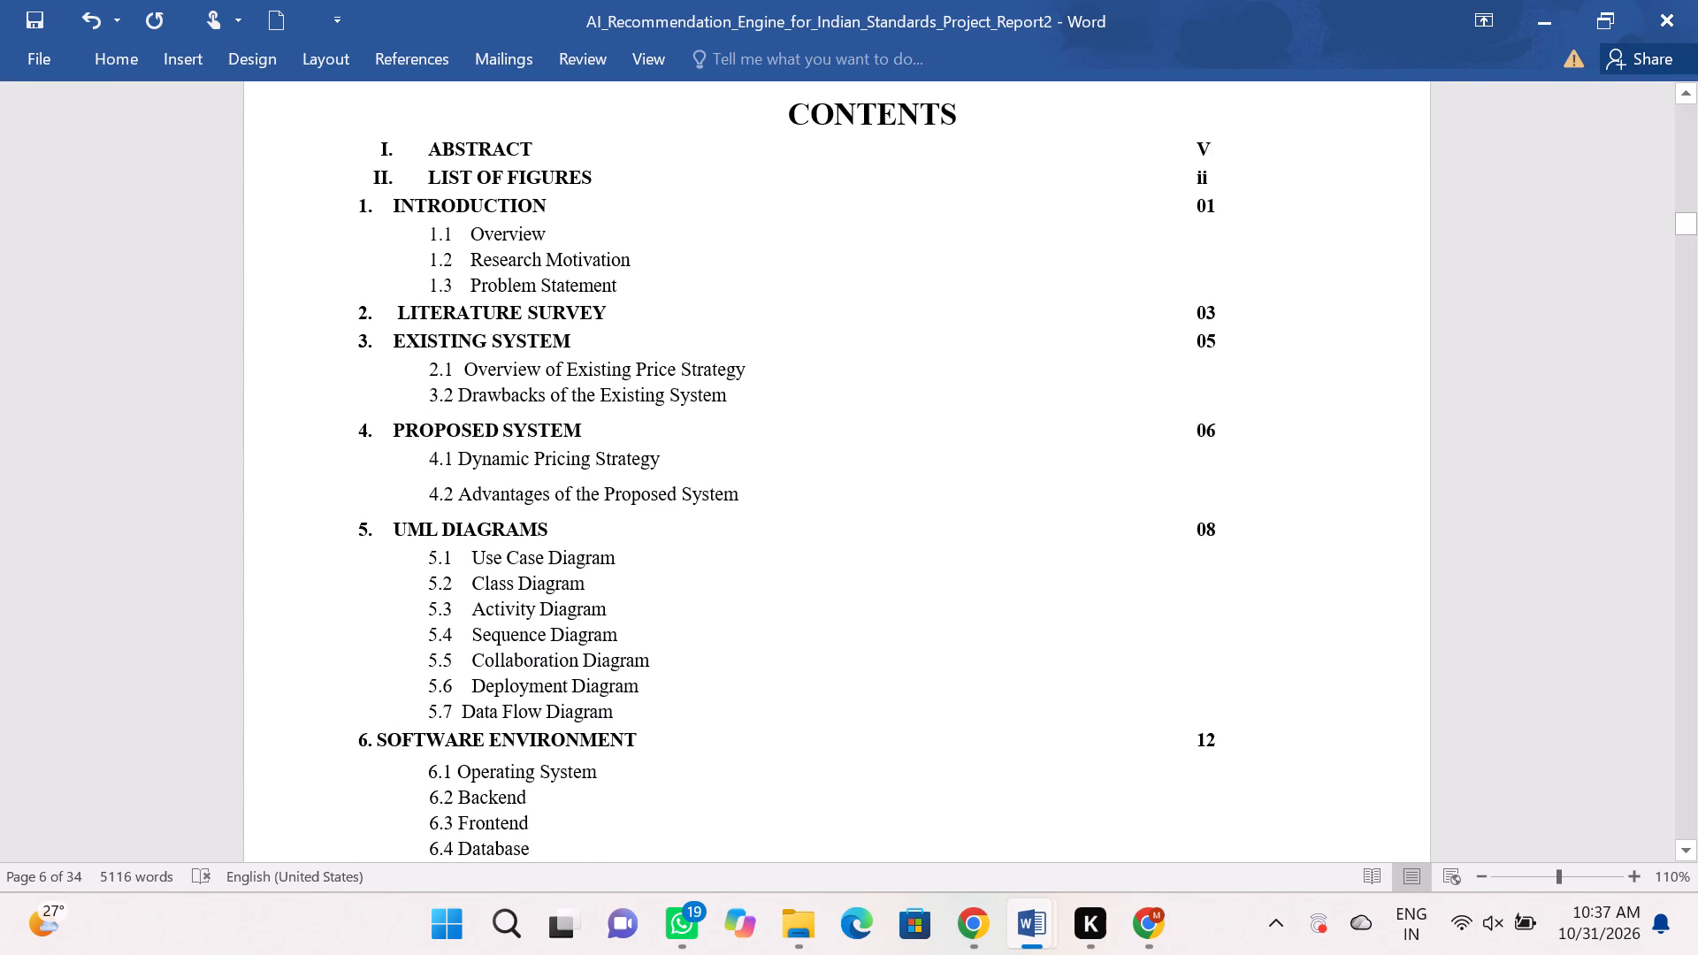
Set the page number of the LIST OF FIGURES entry in CONTENTS to VI.
{"action": "left_click", "coordinate": [1209, 184]}
{"action": "key", "text": "BackSpace"}
{"action": "key", "text": "BackSpace"}
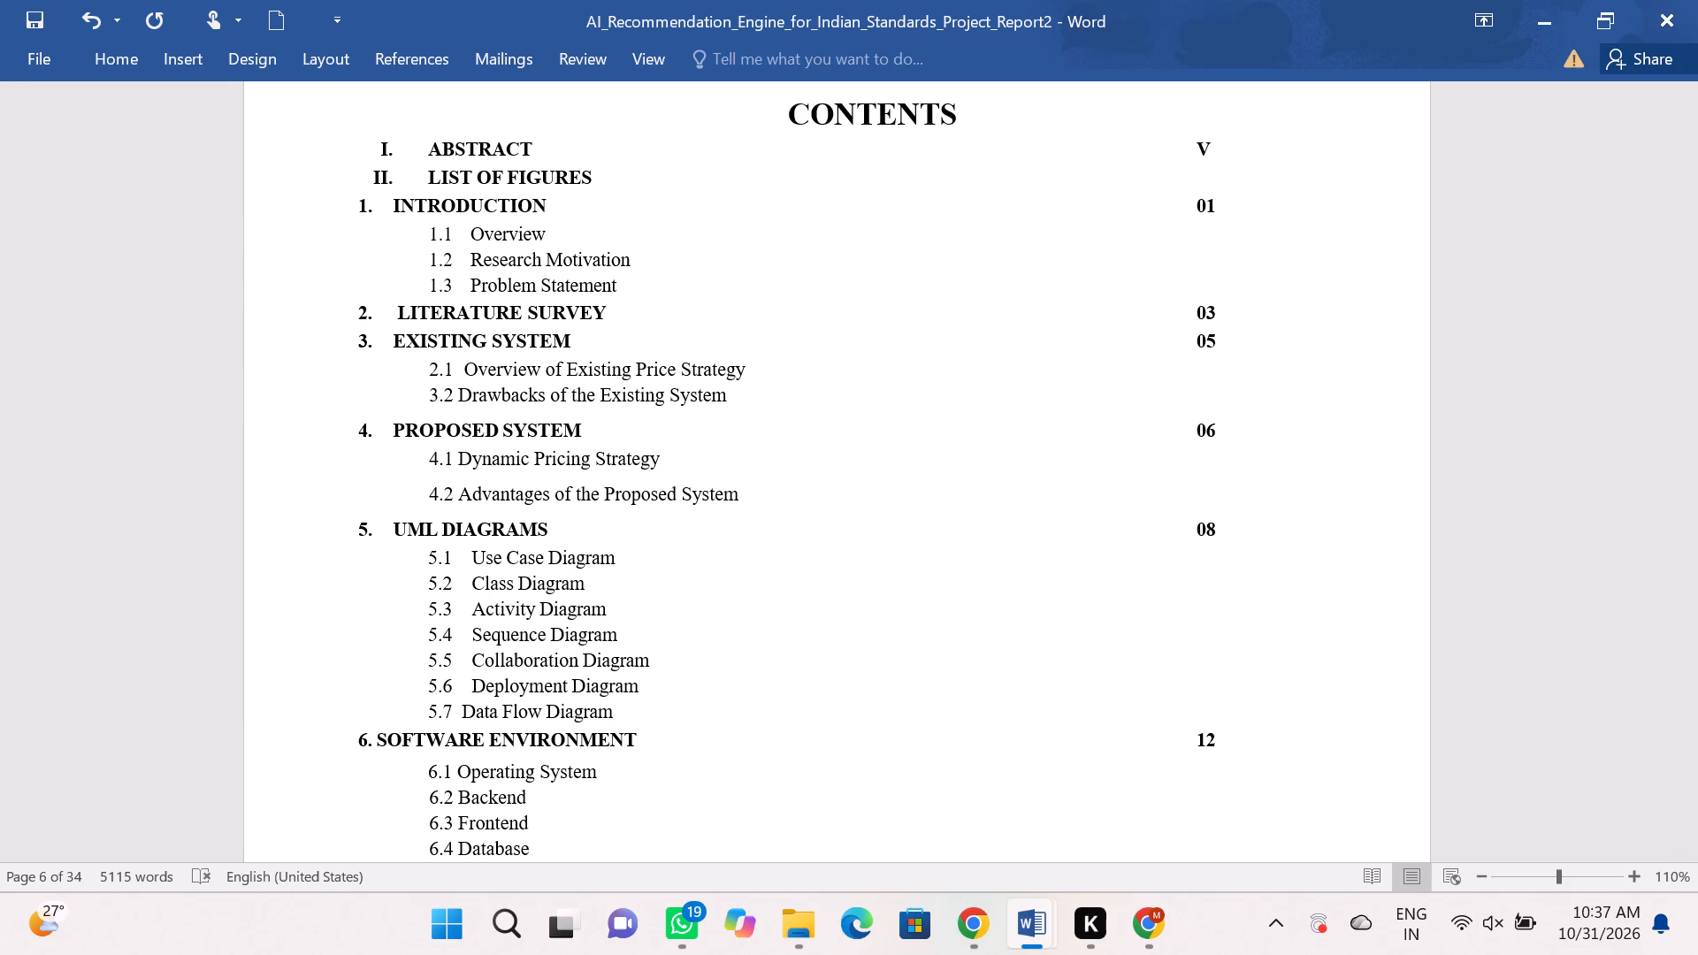
{"action": "key", "text": "i"}
{"action": "key", "text": "v"}
{"action": "key", "text": "BackSpace"}
{"action": "key", "text": "BackSpace"}
{"action": "type", "text": "VI"}
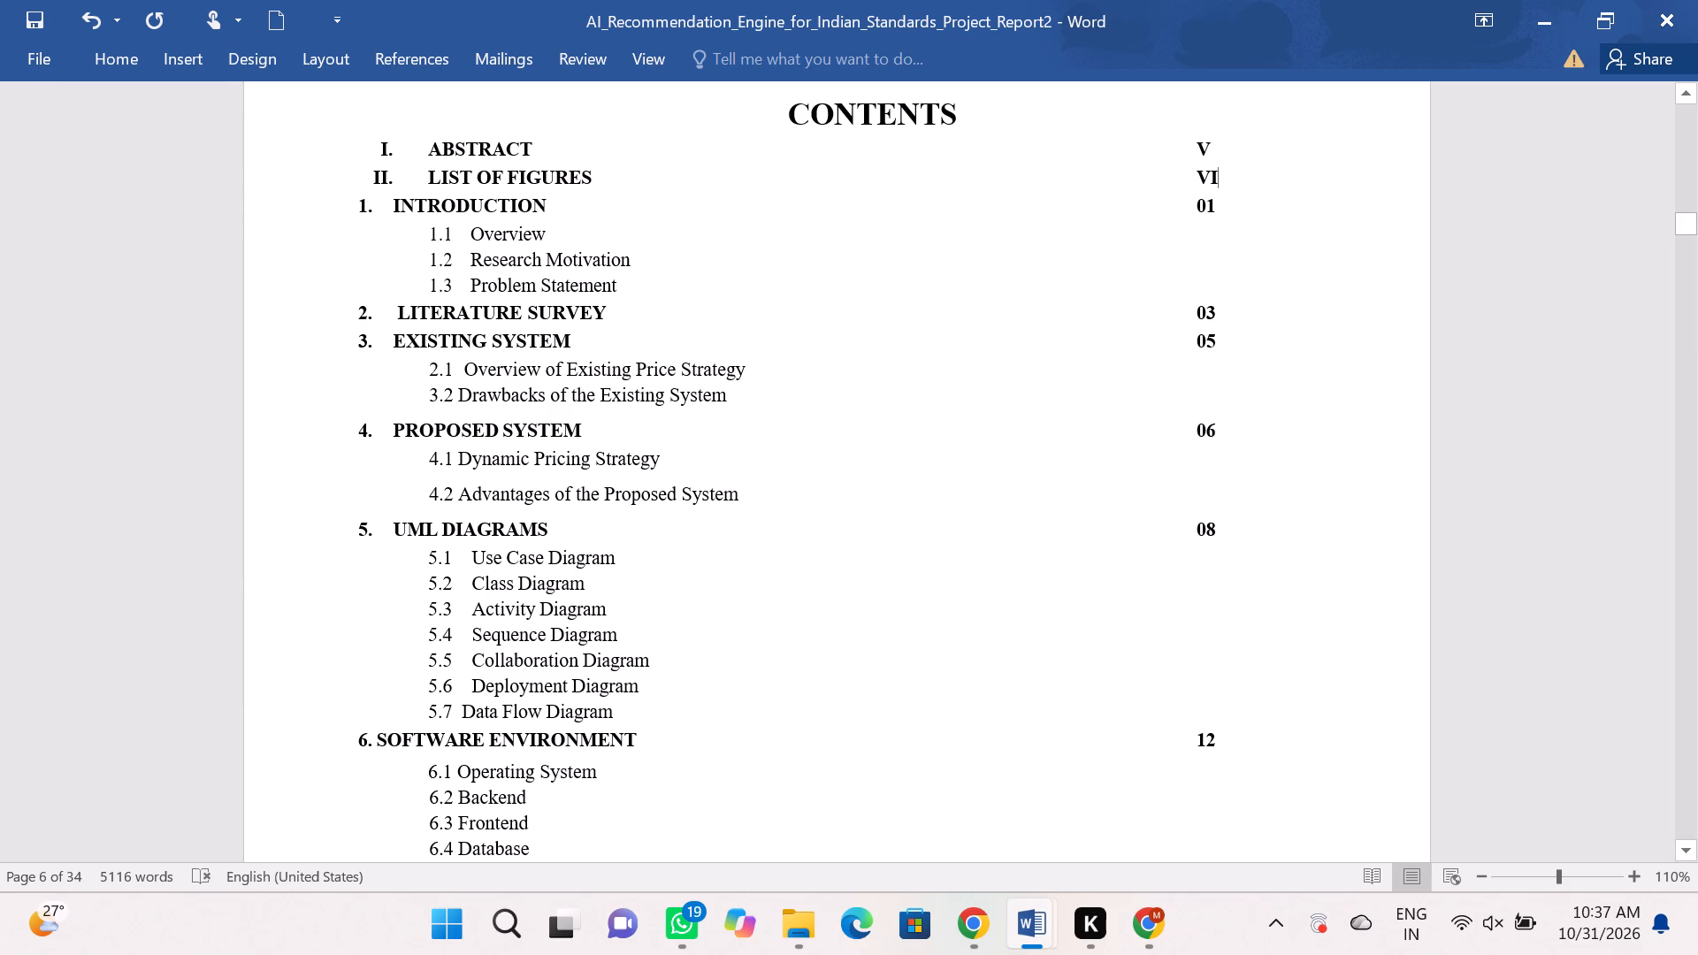
Check which page LIST OF FIGURES falls on and change its page number in CONTENTS to VII.
{"action": "scroll", "coordinate": [1148, 355], "scroll_direction": "down", "scroll_amount": 8}
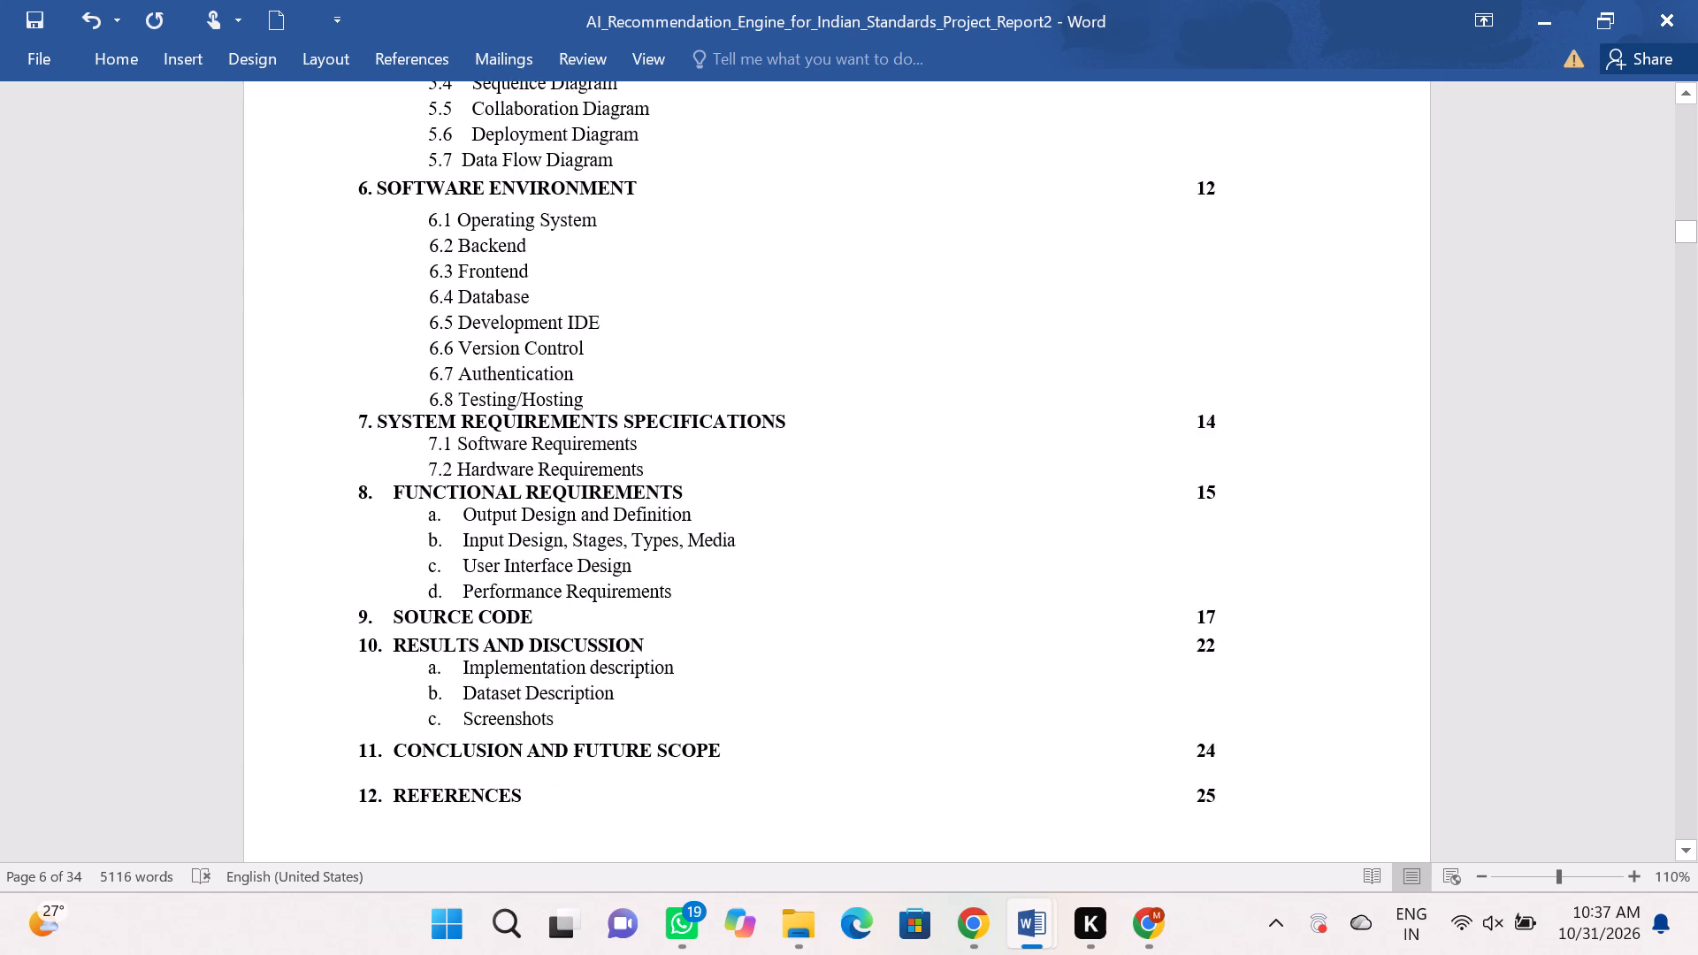
{"action": "scroll", "coordinate": [1149, 356], "scroll_direction": "down", "scroll_amount": 8}
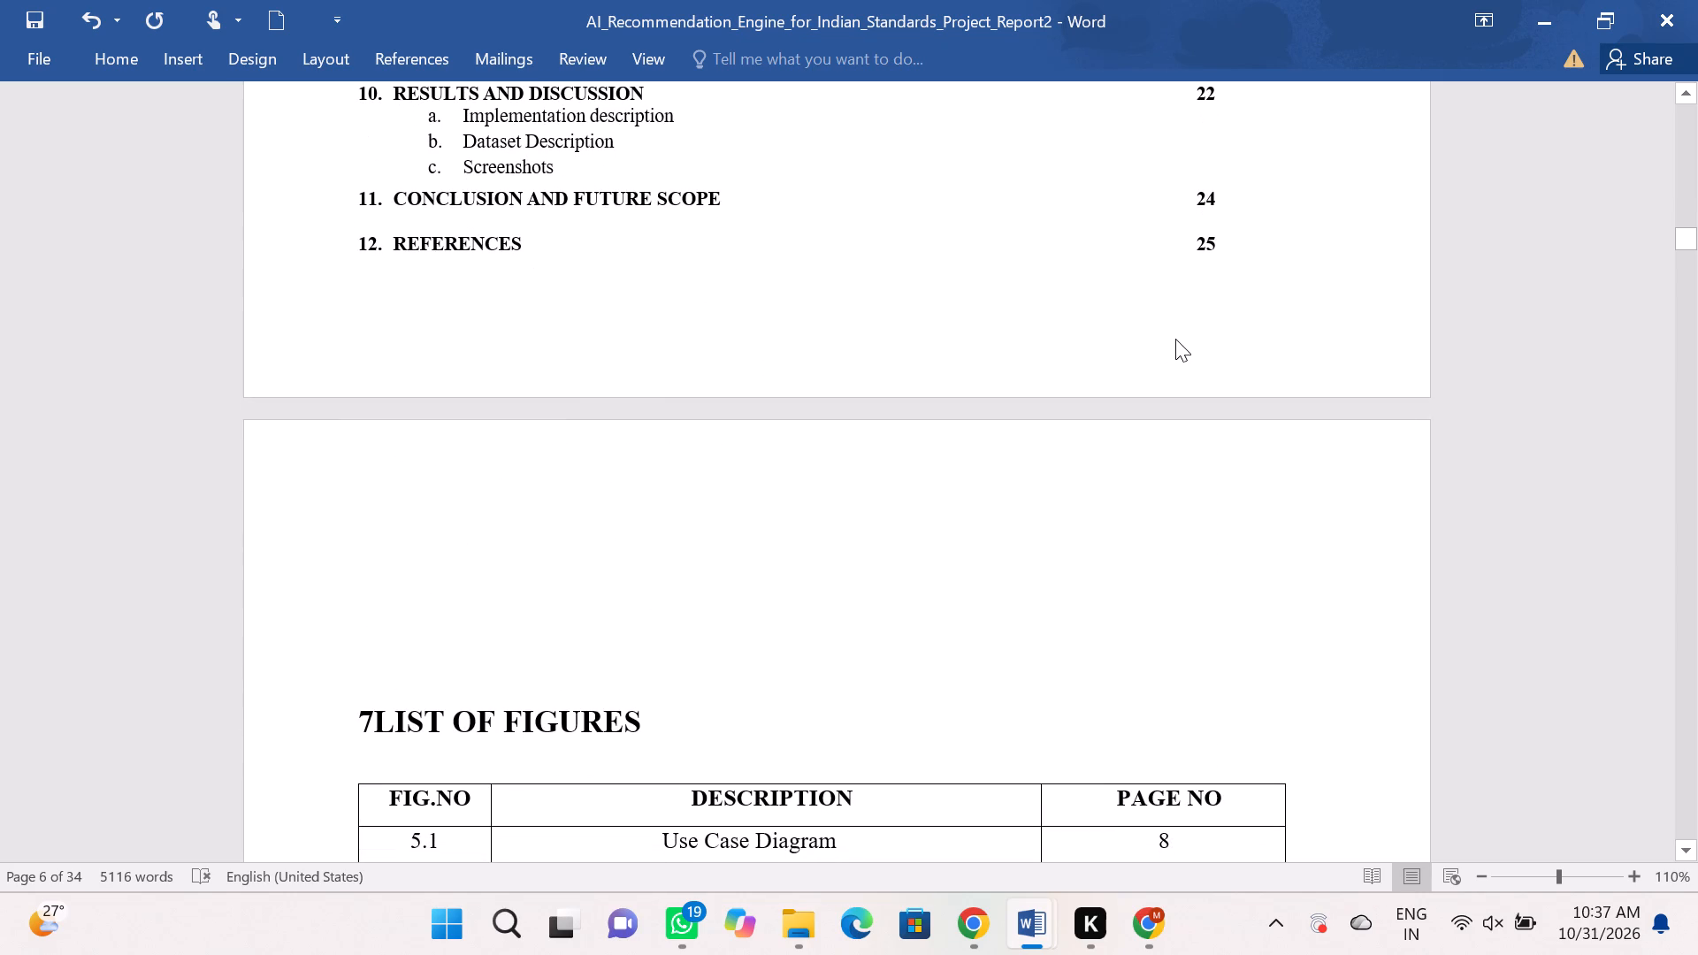
{"action": "scroll", "coordinate": [1175, 339], "scroll_direction": "down", "scroll_amount": 5}
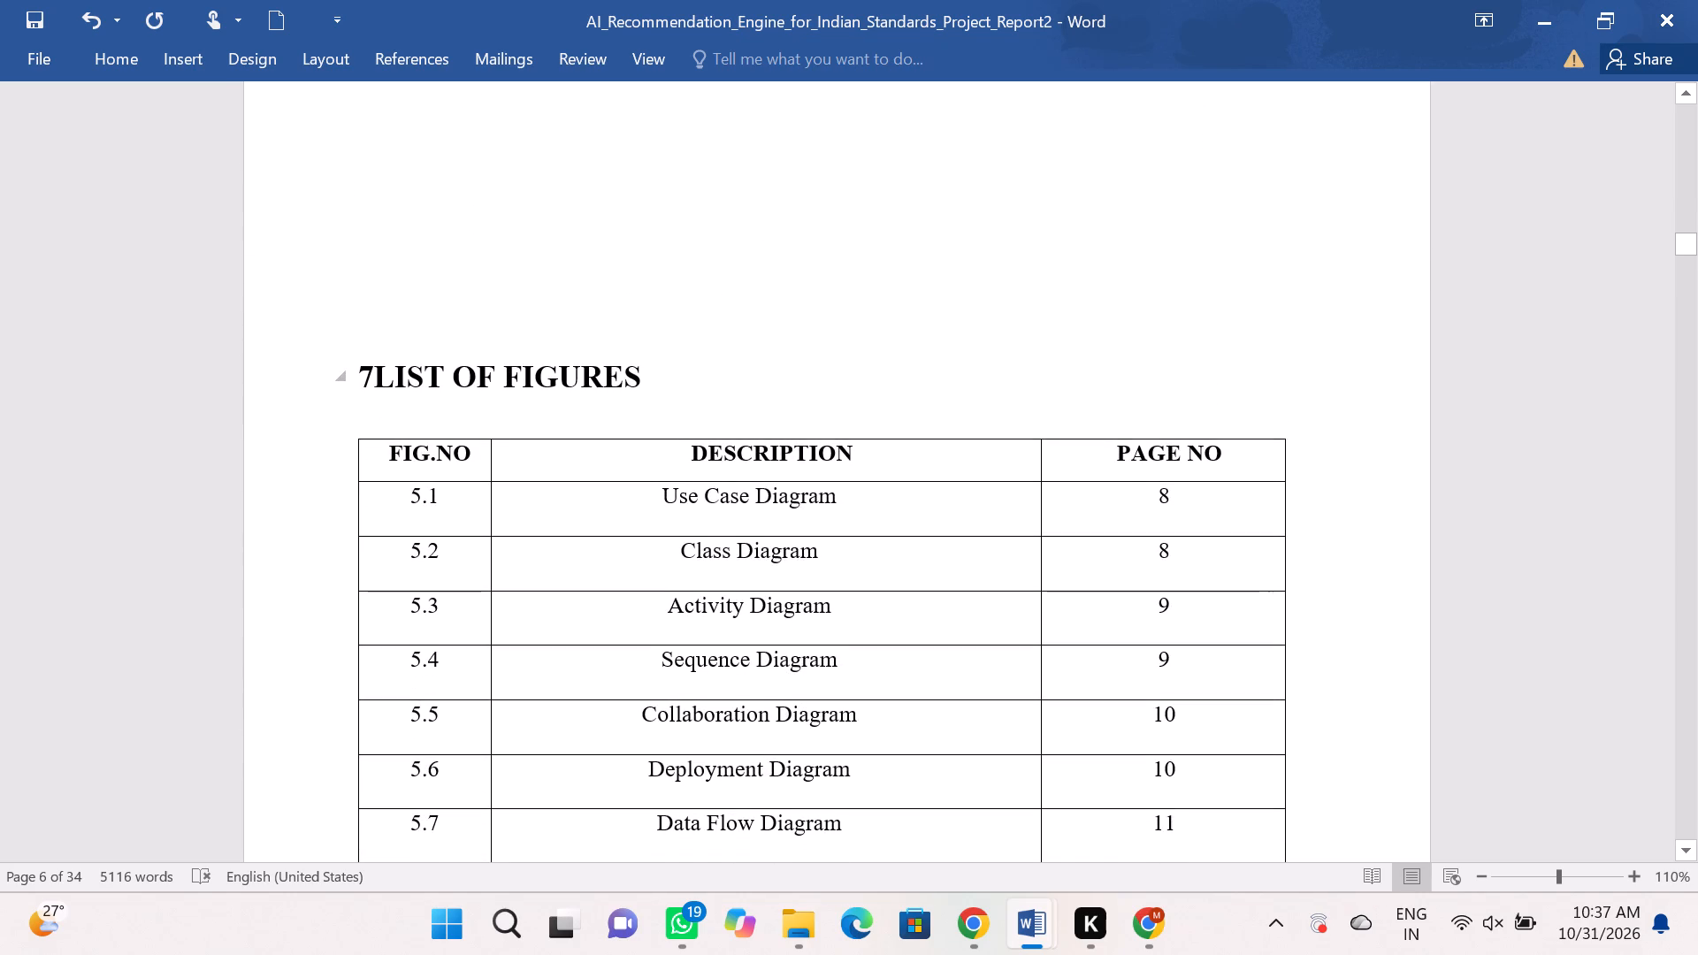
{"action": "scroll", "coordinate": [1176, 339], "scroll_direction": "up", "scroll_amount": 20}
{"action": "scroll", "coordinate": [1176, 339], "scroll_direction": "up", "scroll_amount": 5}
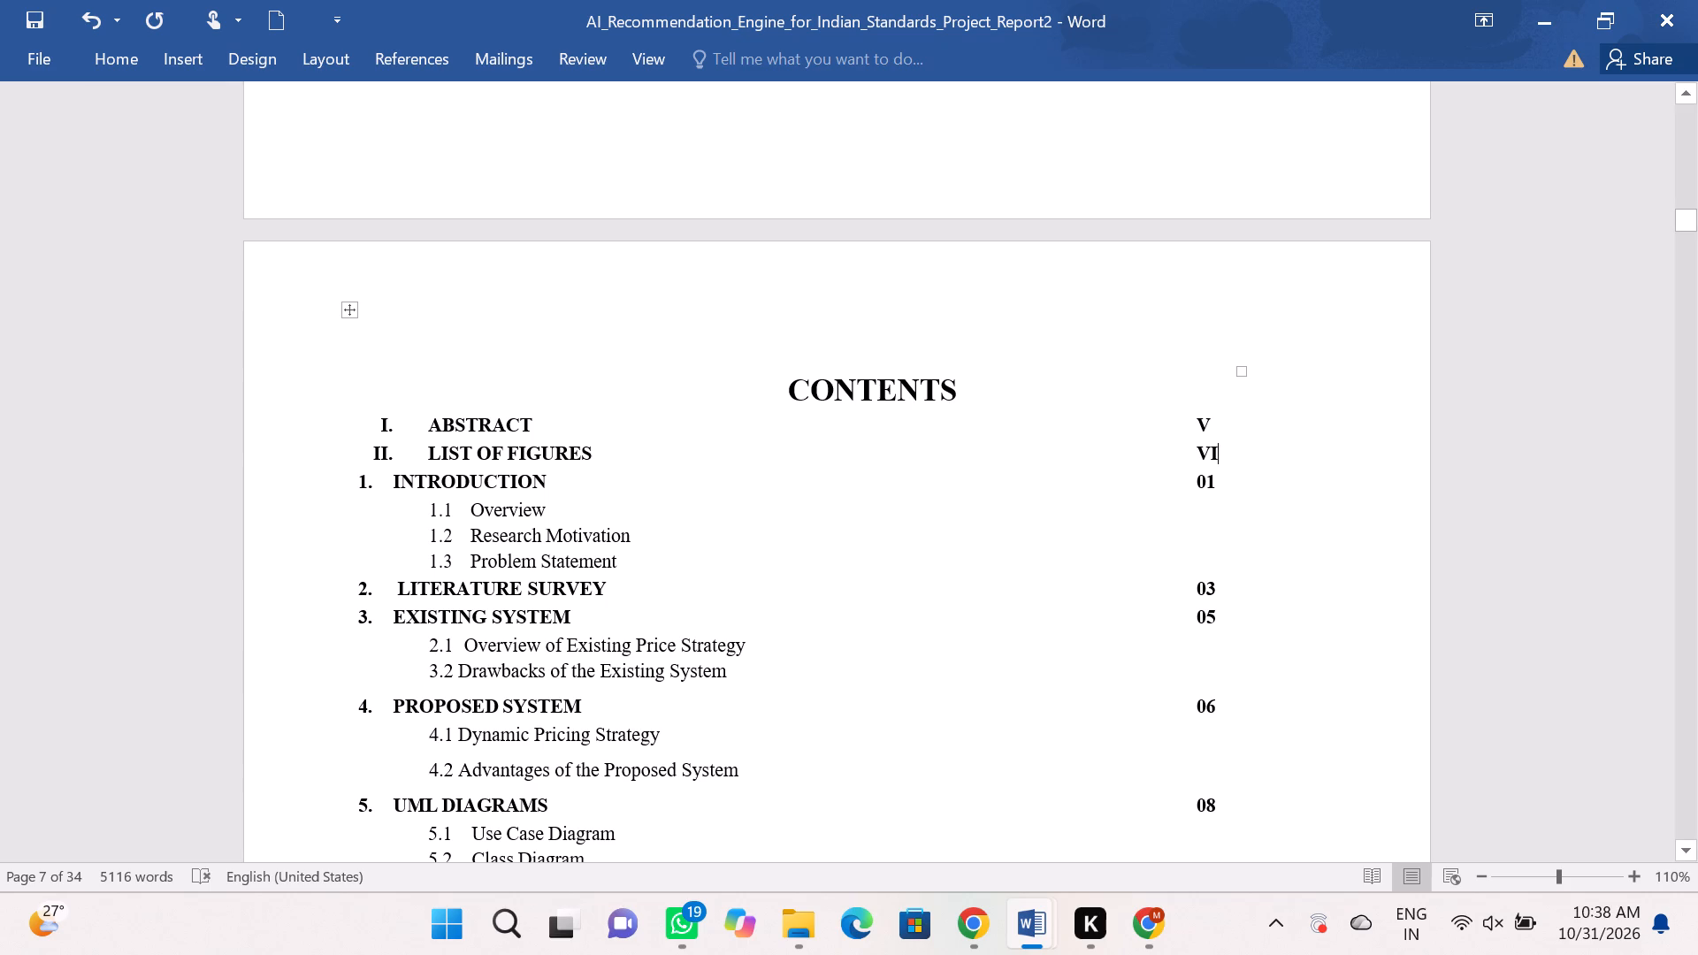
{"action": "scroll", "coordinate": [1182, 343], "scroll_direction": "down", "scroll_amount": 19}
{"action": "scroll", "coordinate": [1201, 340], "scroll_direction": "down", "scroll_amount": 8}
{"action": "scroll", "coordinate": [1201, 340], "scroll_direction": "up", "scroll_amount": 5}
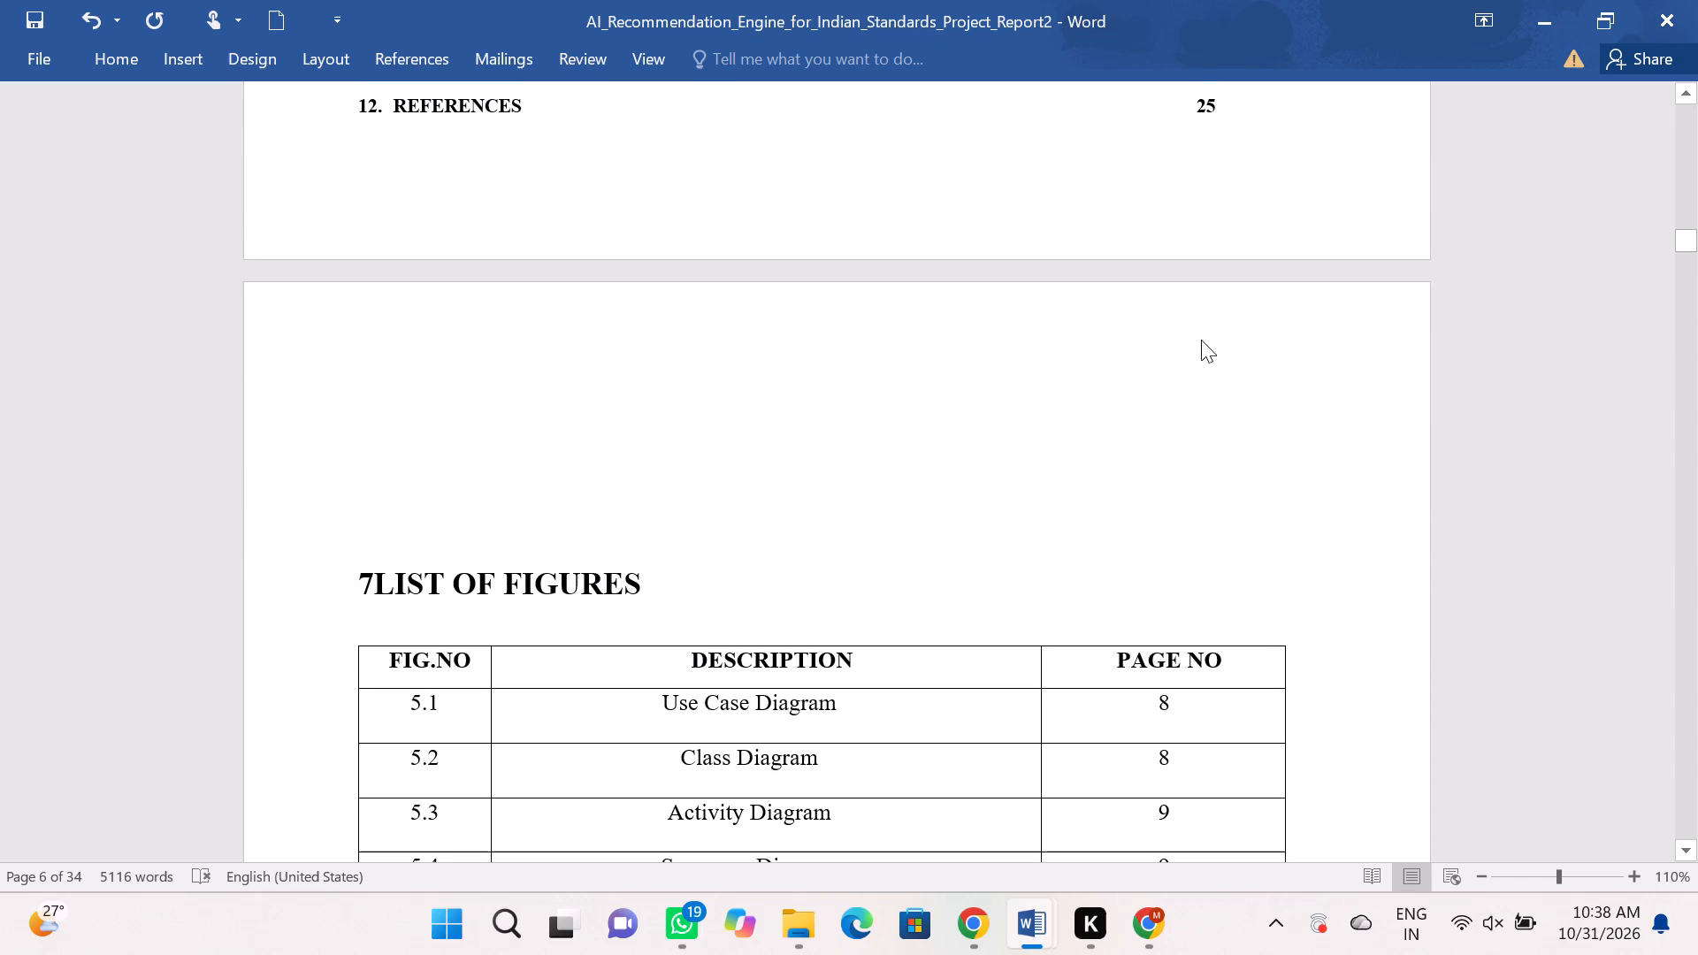
{"action": "scroll", "coordinate": [1212, 336], "scroll_direction": "up", "scroll_amount": 9}
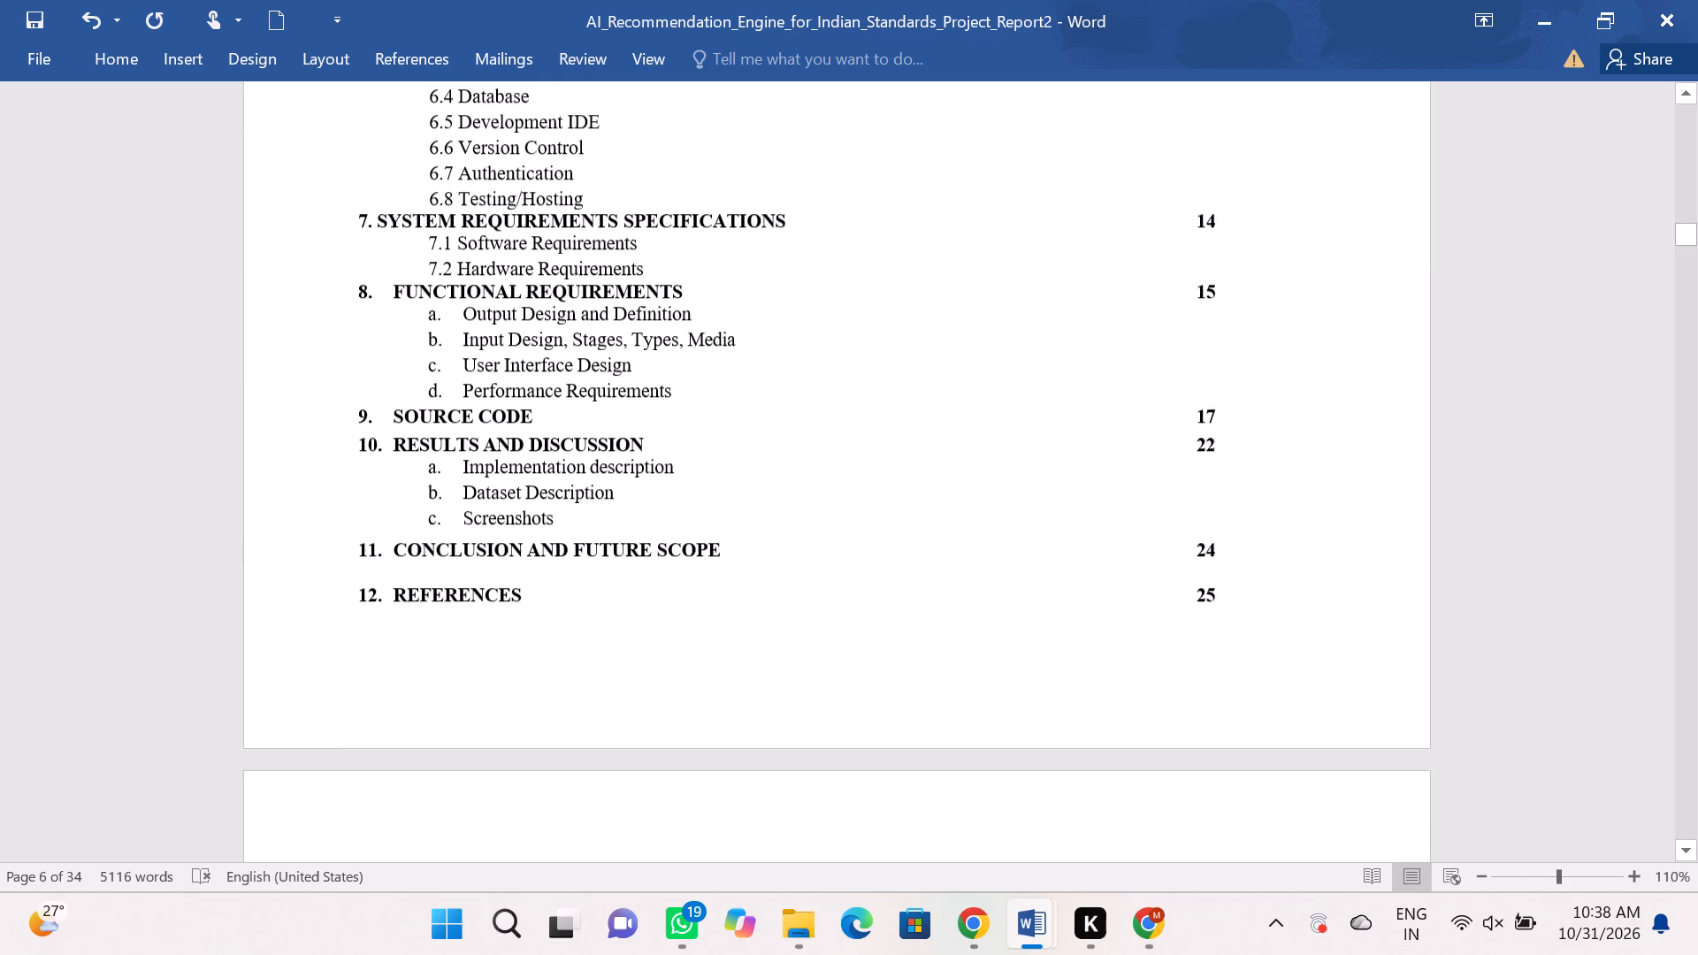
{"action": "scroll", "coordinate": [1212, 335], "scroll_direction": "up", "scroll_amount": 9}
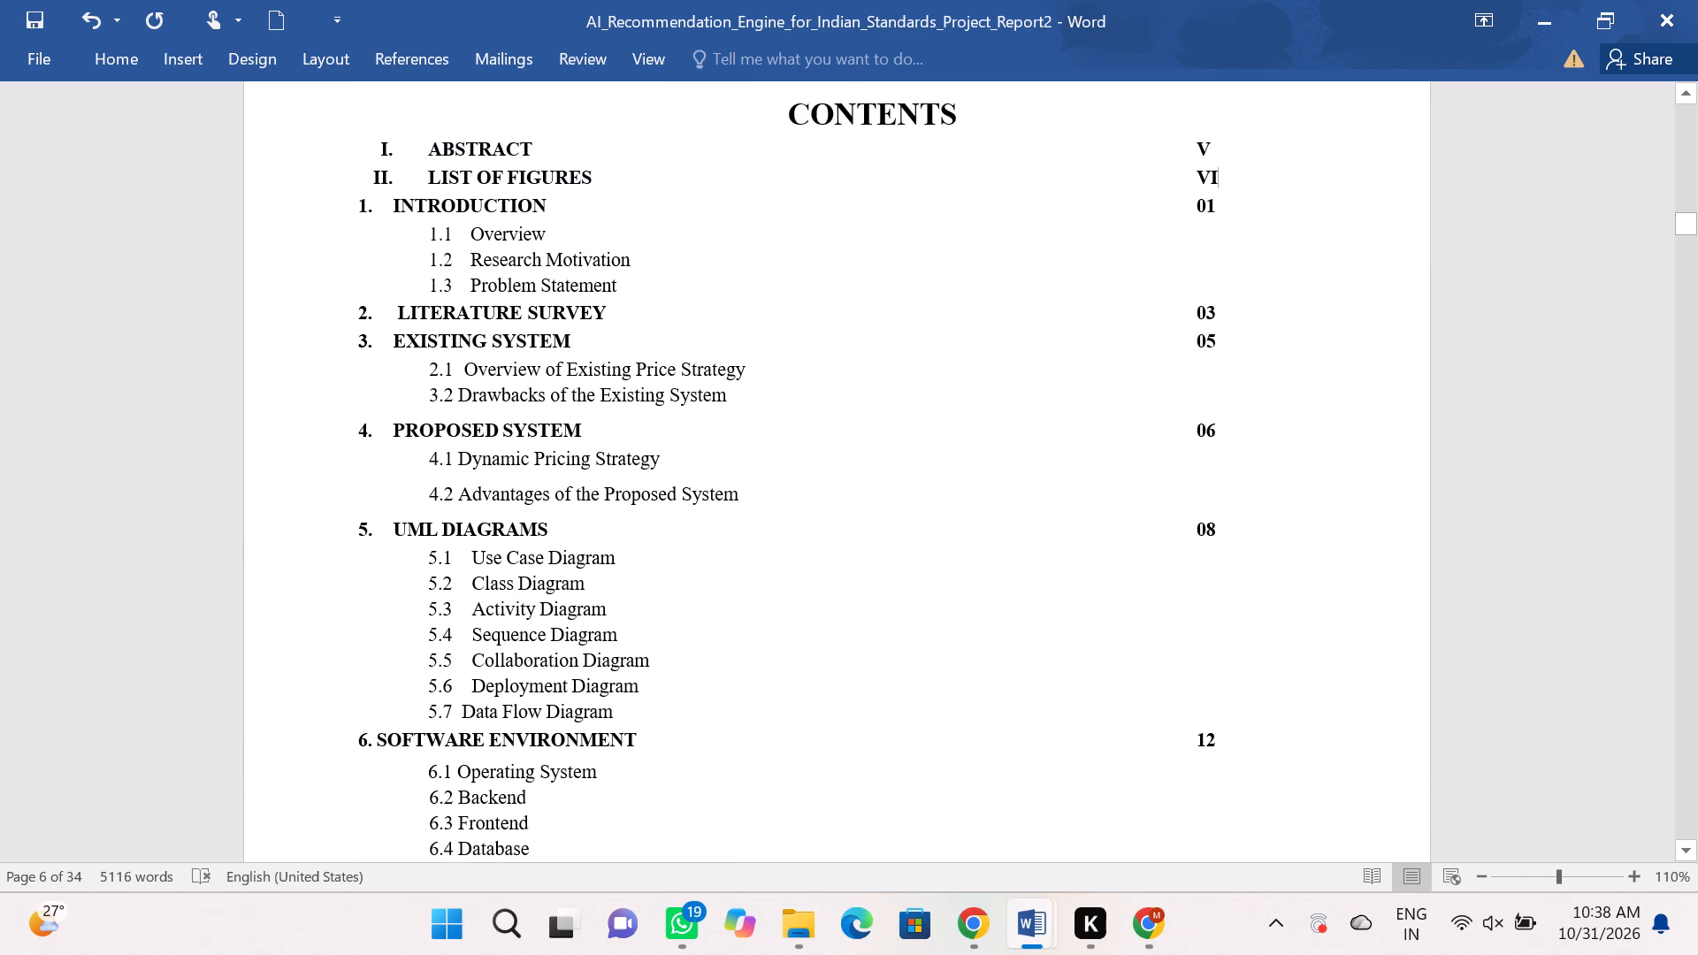
{"action": "key", "text": "i"}
Review the front matter from CONTENTS back to the title page.
{"action": "scroll", "coordinate": [1092, 344], "scroll_direction": "up", "scroll_amount": 4}
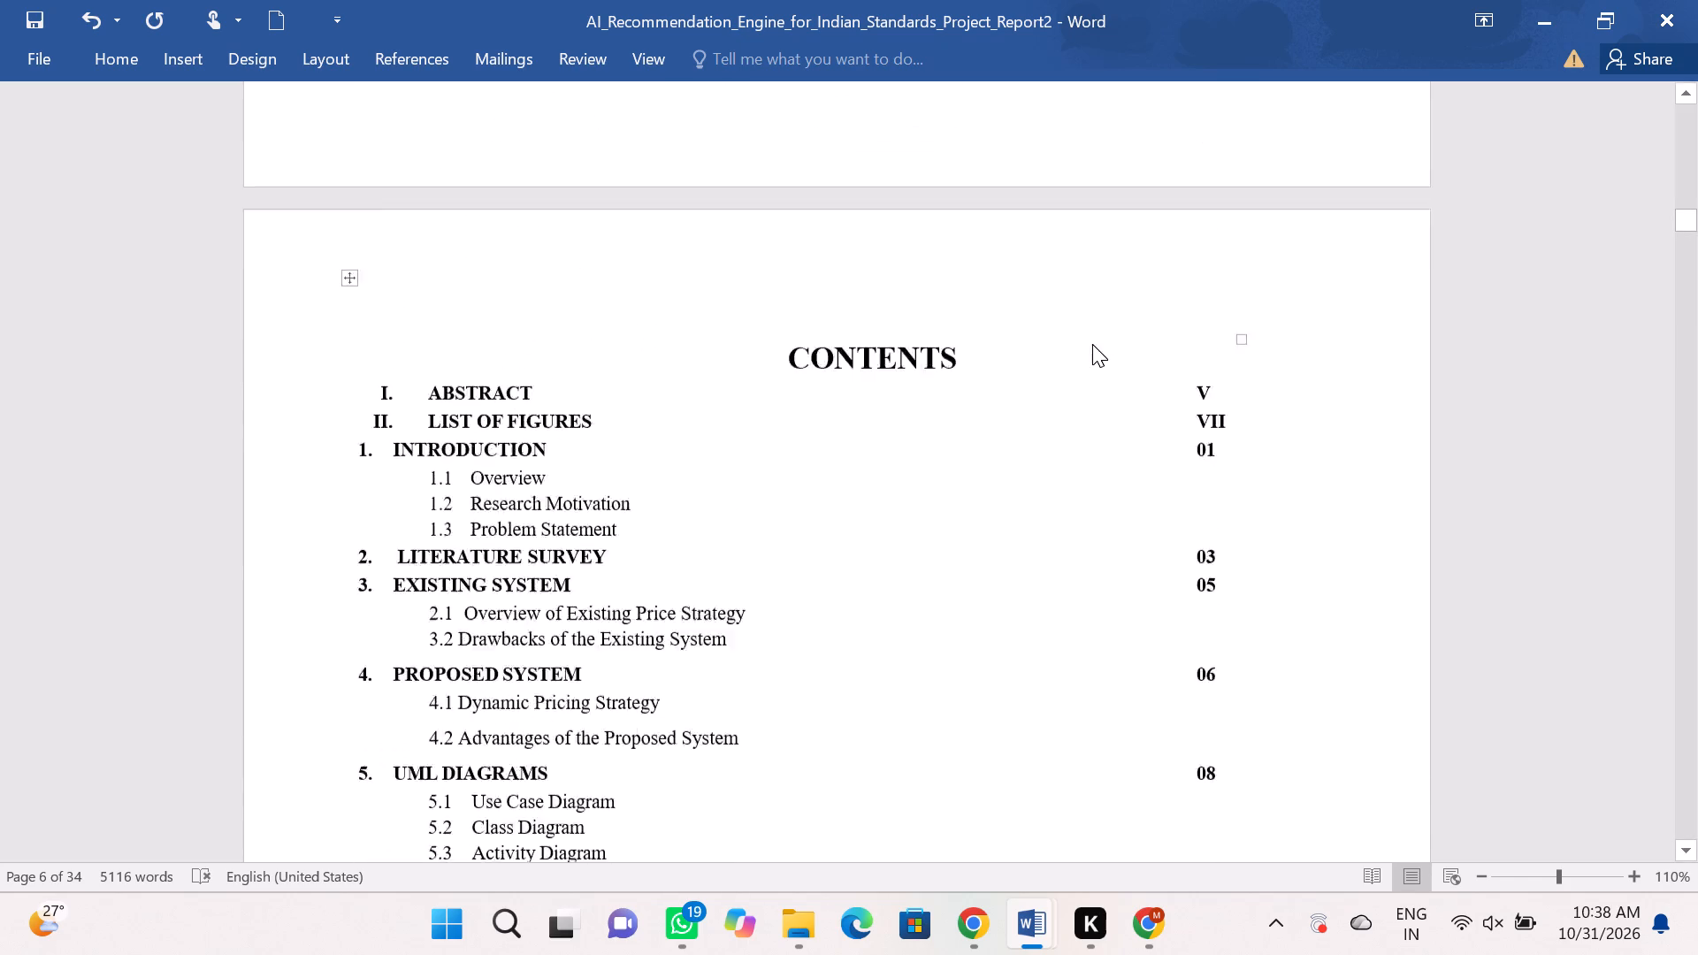
{"action": "scroll", "coordinate": [1092, 344], "scroll_direction": "up", "scroll_amount": 15}
{"action": "scroll", "coordinate": [1092, 344], "scroll_direction": "up", "scroll_amount": 16}
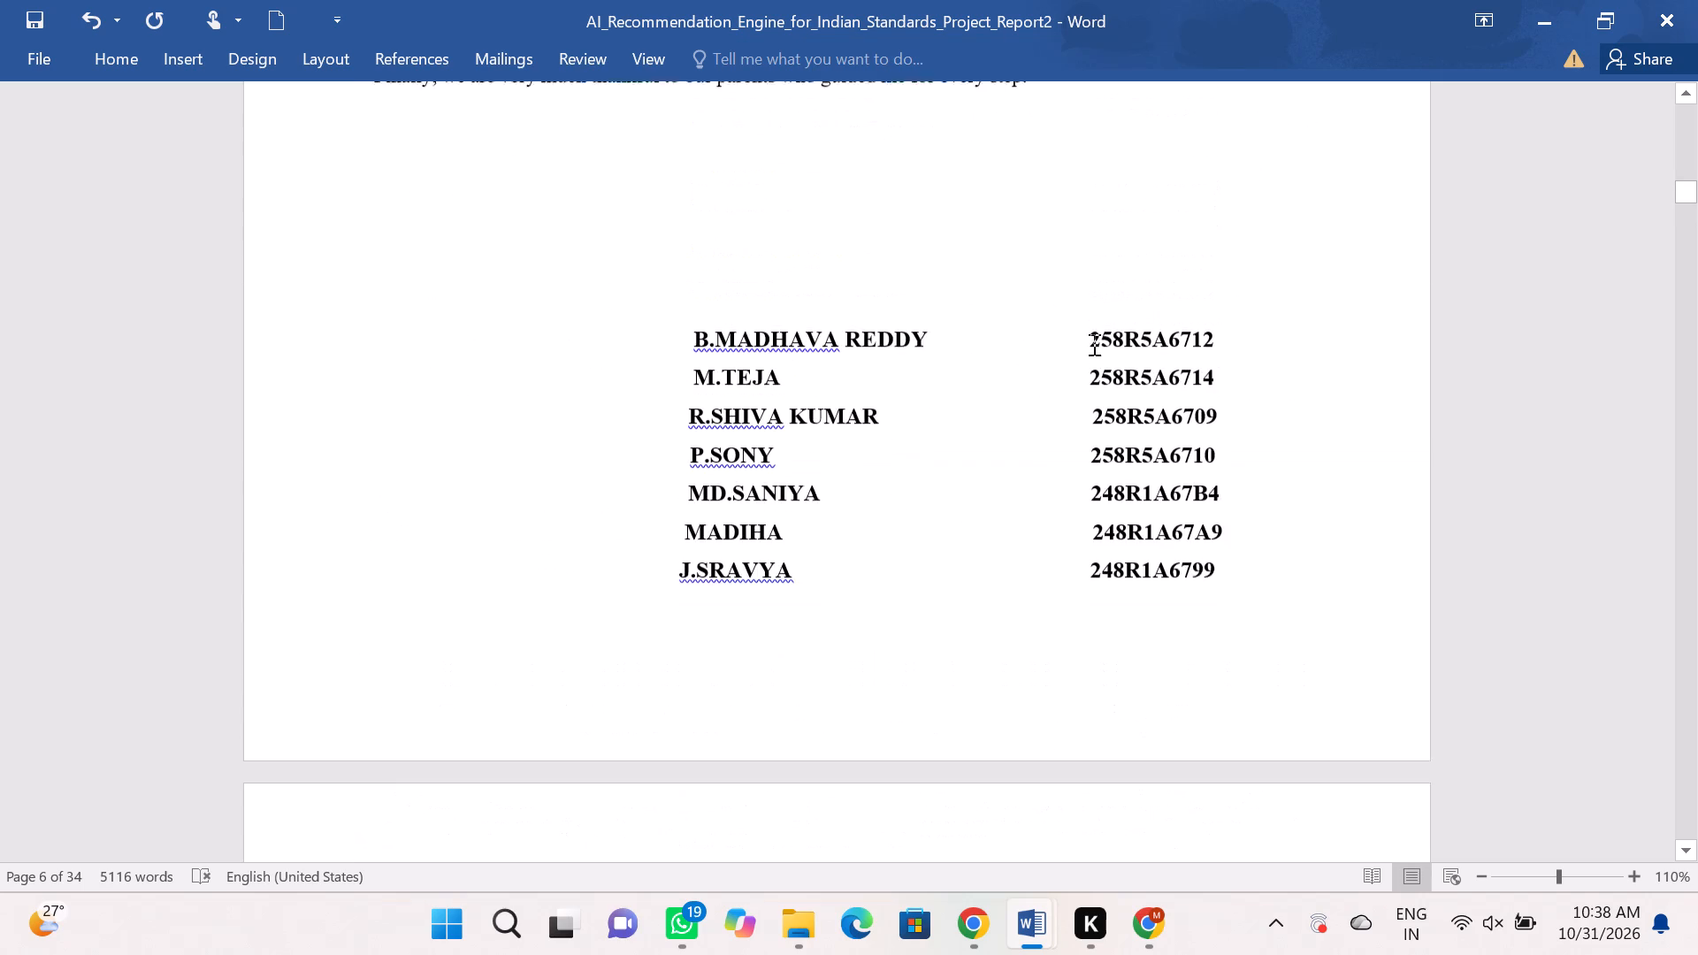
{"action": "scroll", "coordinate": [1092, 344], "scroll_direction": "up", "scroll_amount": 7}
{"action": "scroll", "coordinate": [1092, 344], "scroll_direction": "up", "scroll_amount": 20}
{"action": "scroll", "coordinate": [1092, 344], "scroll_direction": "up", "scroll_amount": 6}
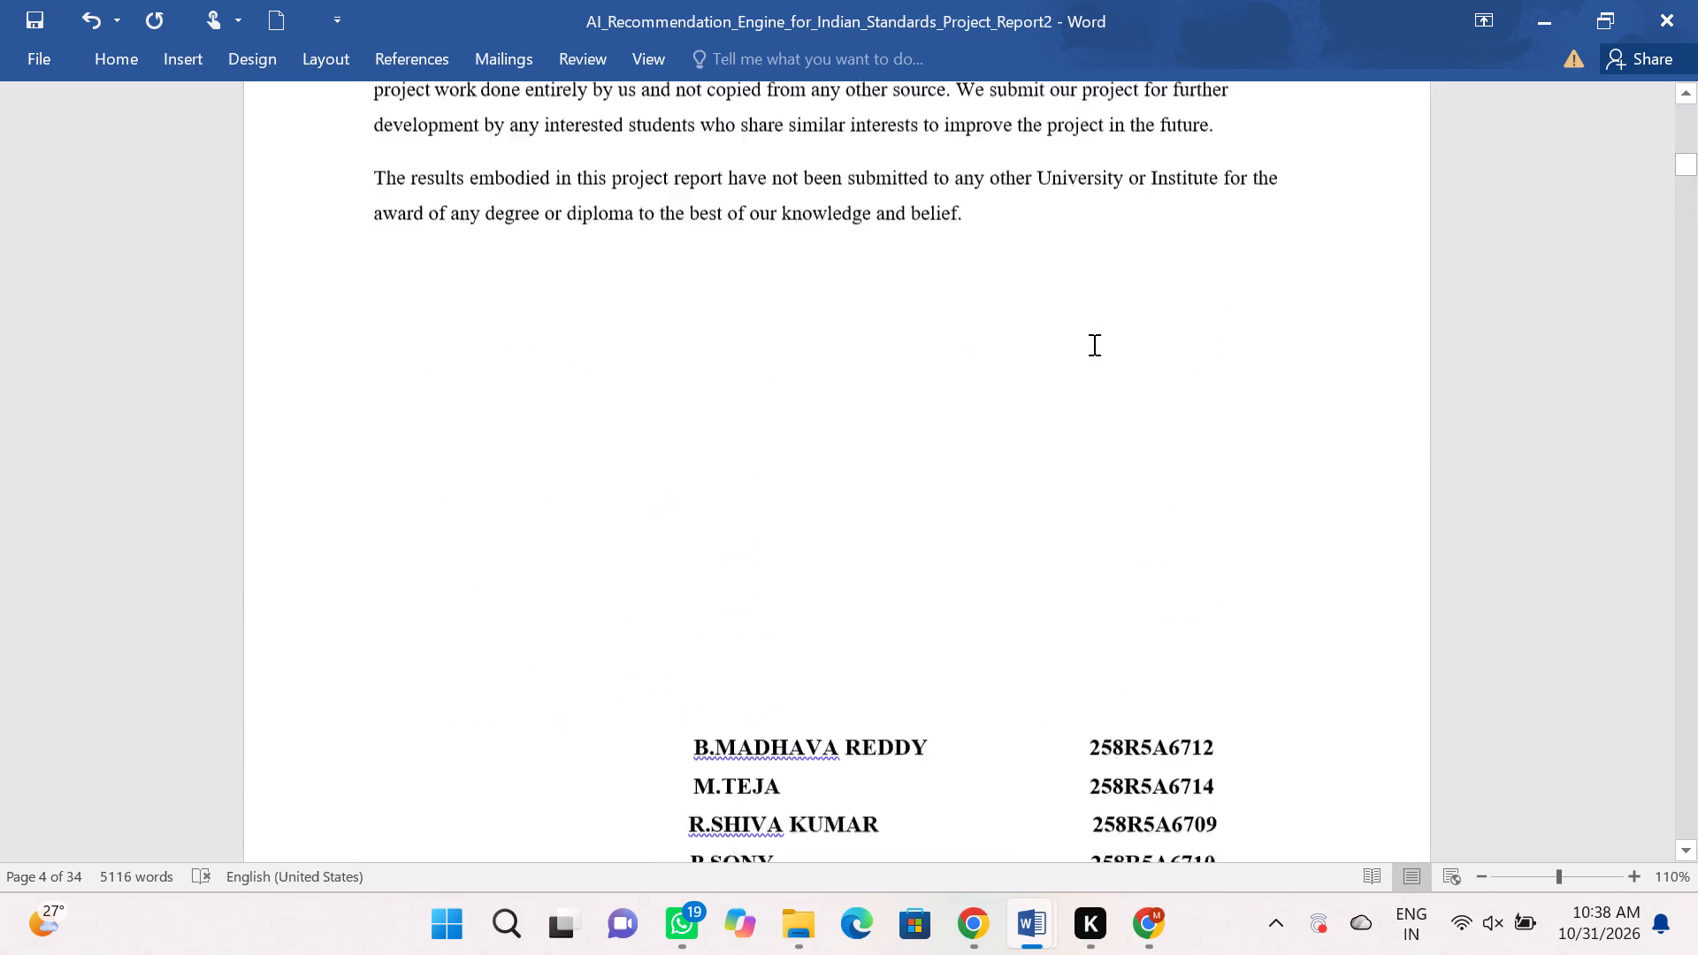
{"action": "scroll", "coordinate": [1092, 344], "scroll_direction": "up", "scroll_amount": 20}
{"action": "scroll", "coordinate": [1092, 344], "scroll_direction": "up", "scroll_amount": 12}
{"action": "scroll", "coordinate": [1092, 344], "scroll_direction": "up", "scroll_amount": 13}
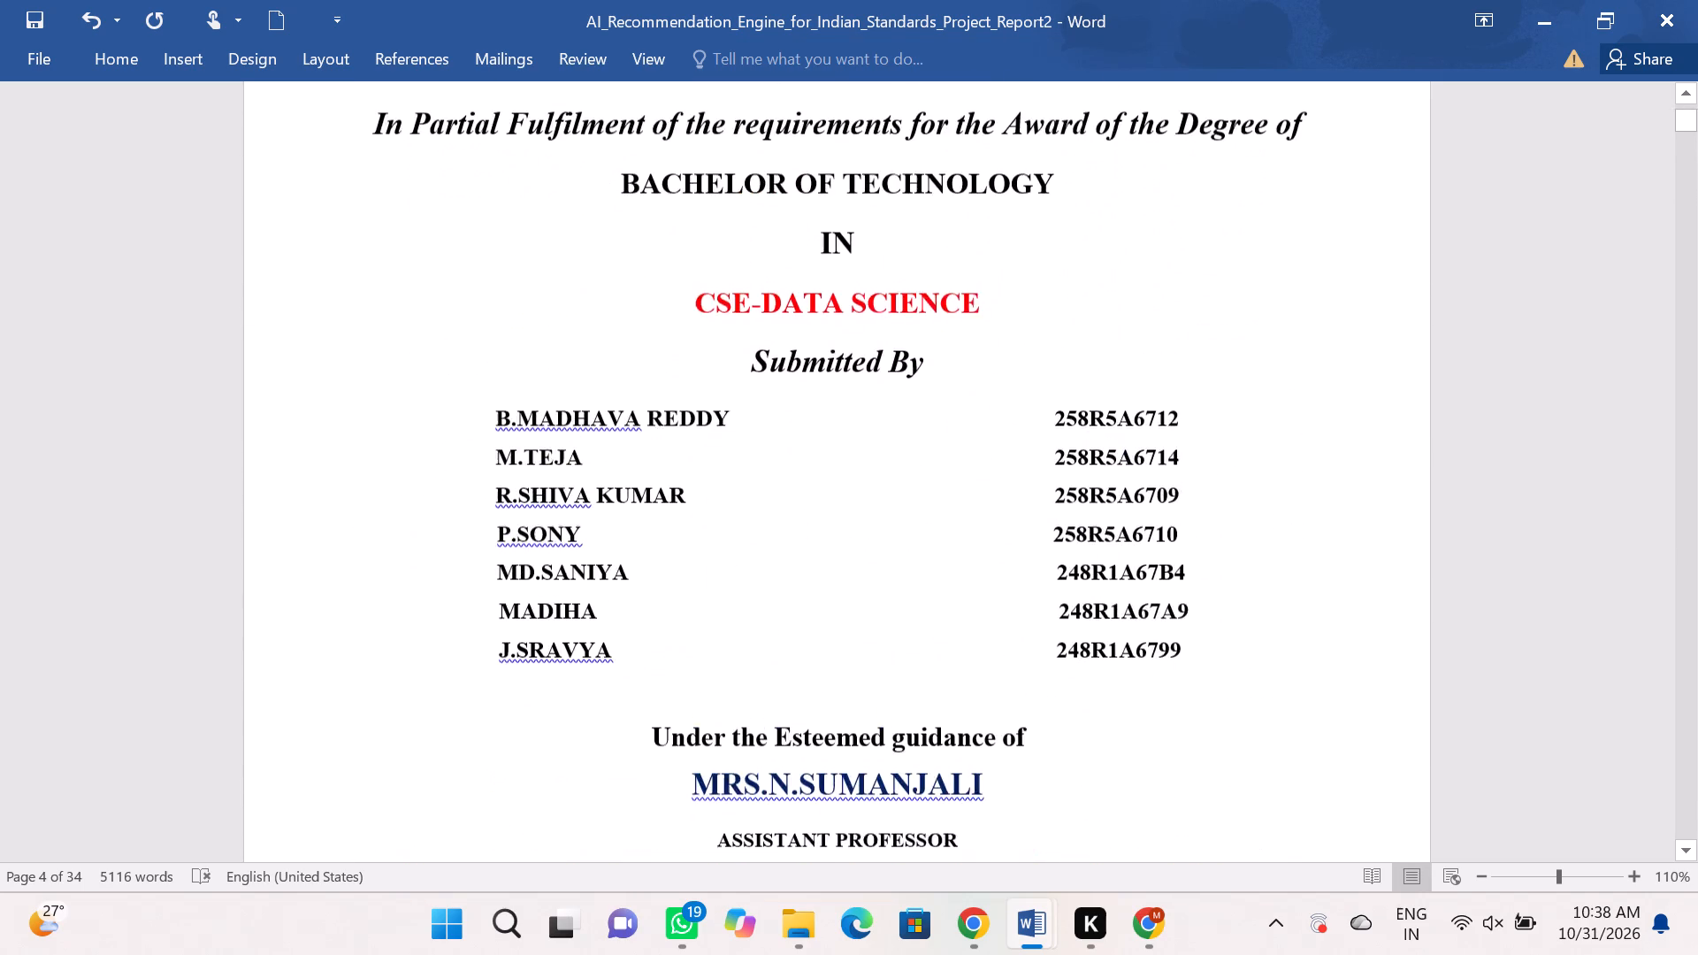
{"action": "scroll", "coordinate": [1092, 344], "scroll_direction": "up", "scroll_amount": 7}
{"action": "scroll", "coordinate": [769, 237], "scroll_direction": "down", "scroll_amount": 3}
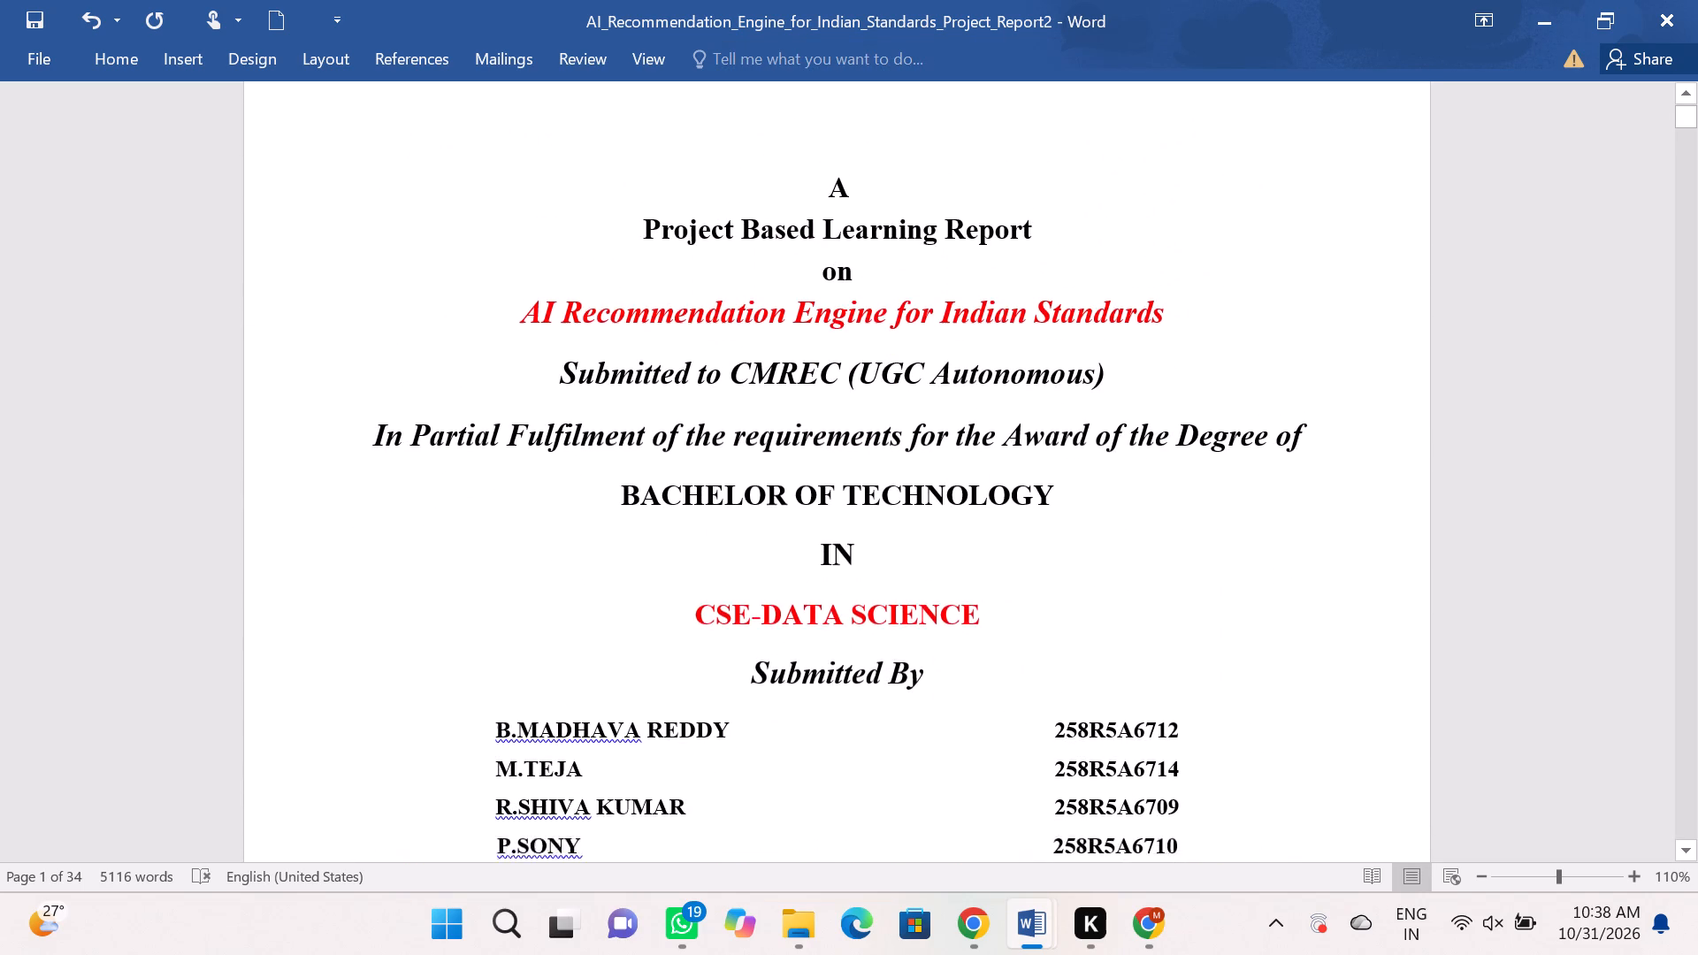
{"action": "scroll", "coordinate": [769, 237], "scroll_direction": "down", "scroll_amount": 2}
{"action": "scroll", "coordinate": [628, 331], "scroll_direction": "down", "scroll_amount": 4}
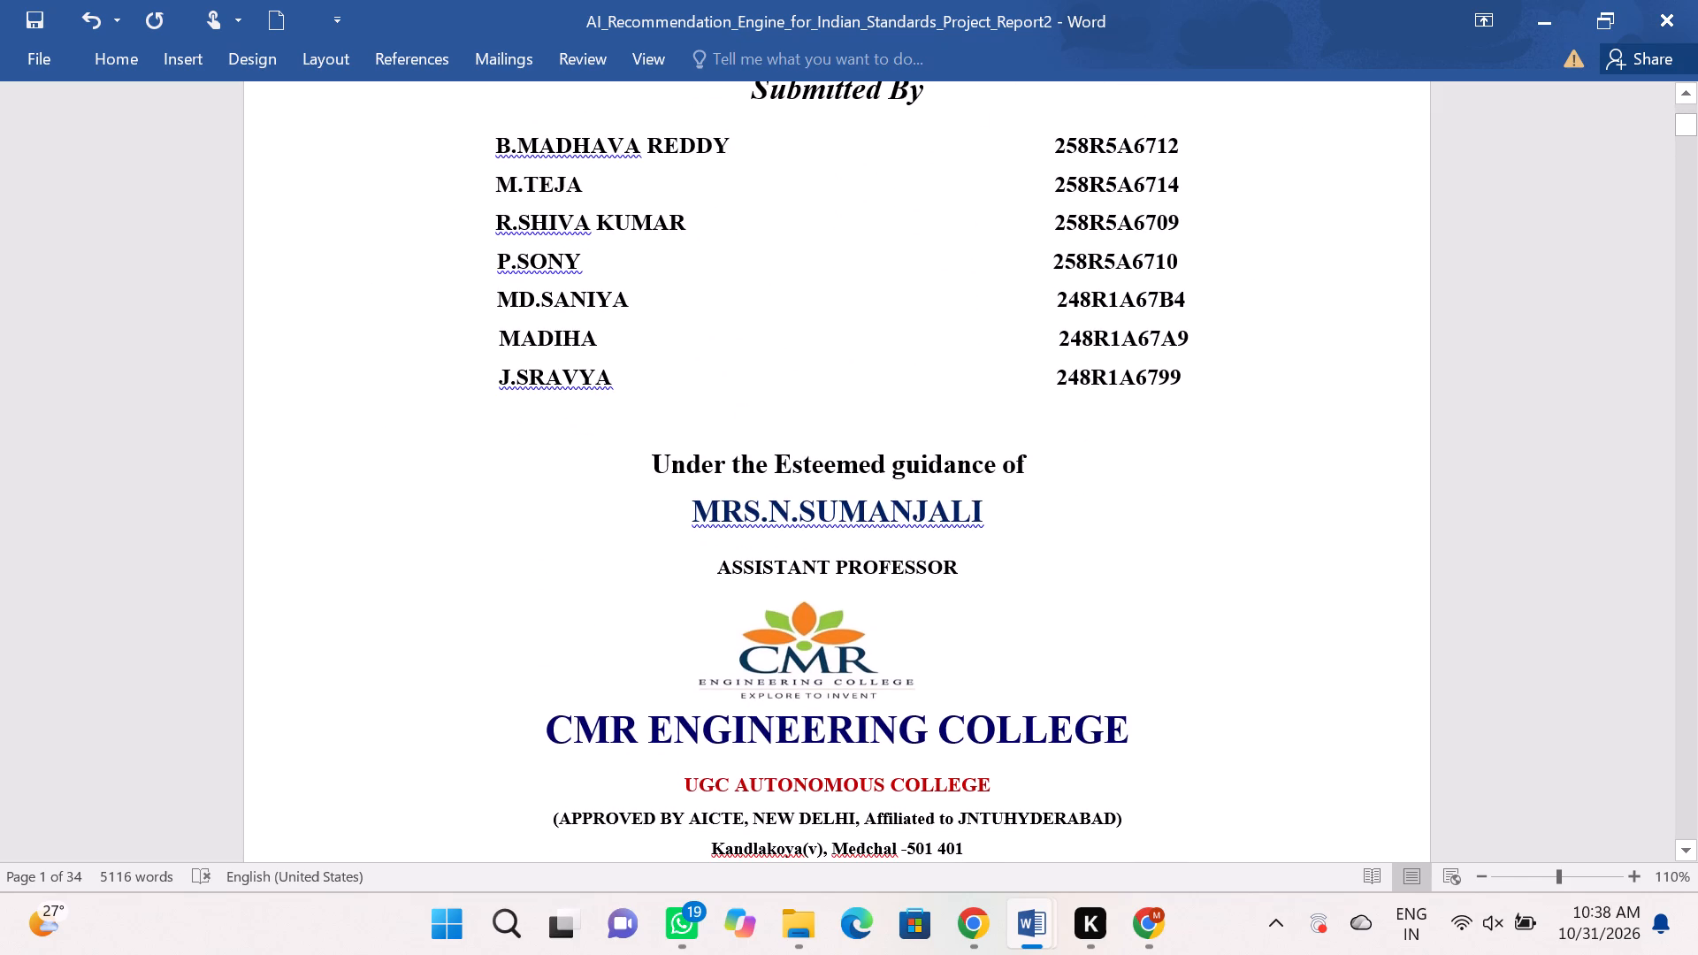
Export the report as a PDF named CLUBFINAL in the Downloads folder, using standard optimization and opening it after publishing.
{"action": "left_click", "coordinate": [52, 66]}
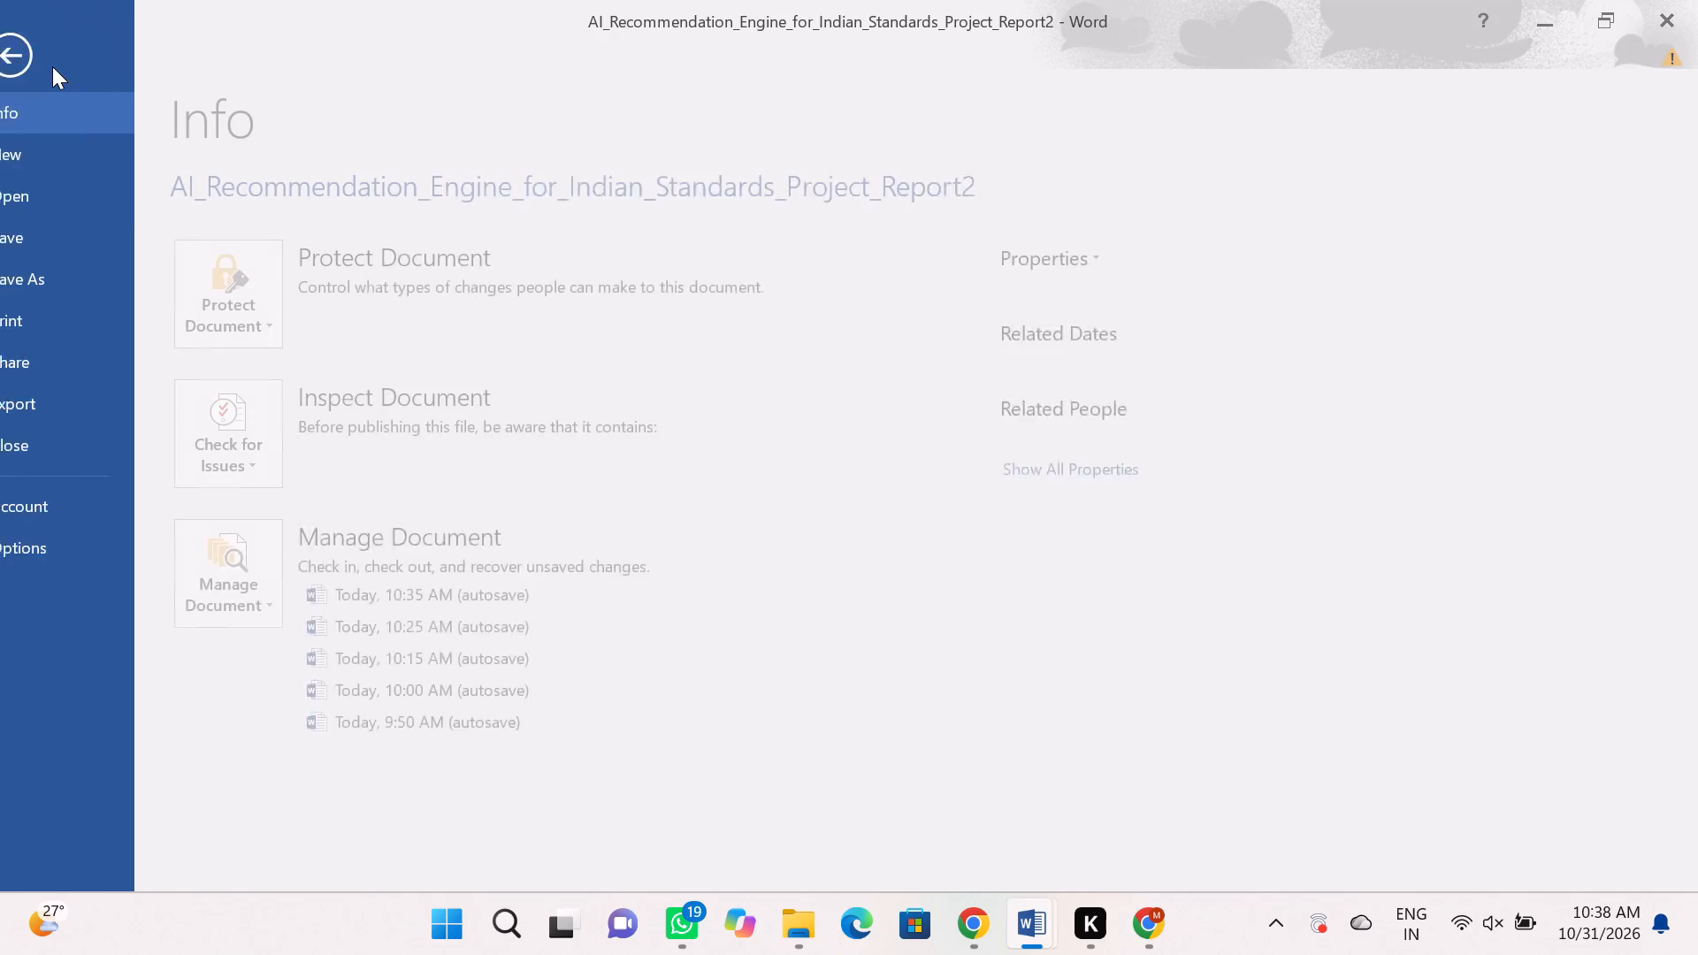
{"action": "left_click", "coordinate": [66, 415]}
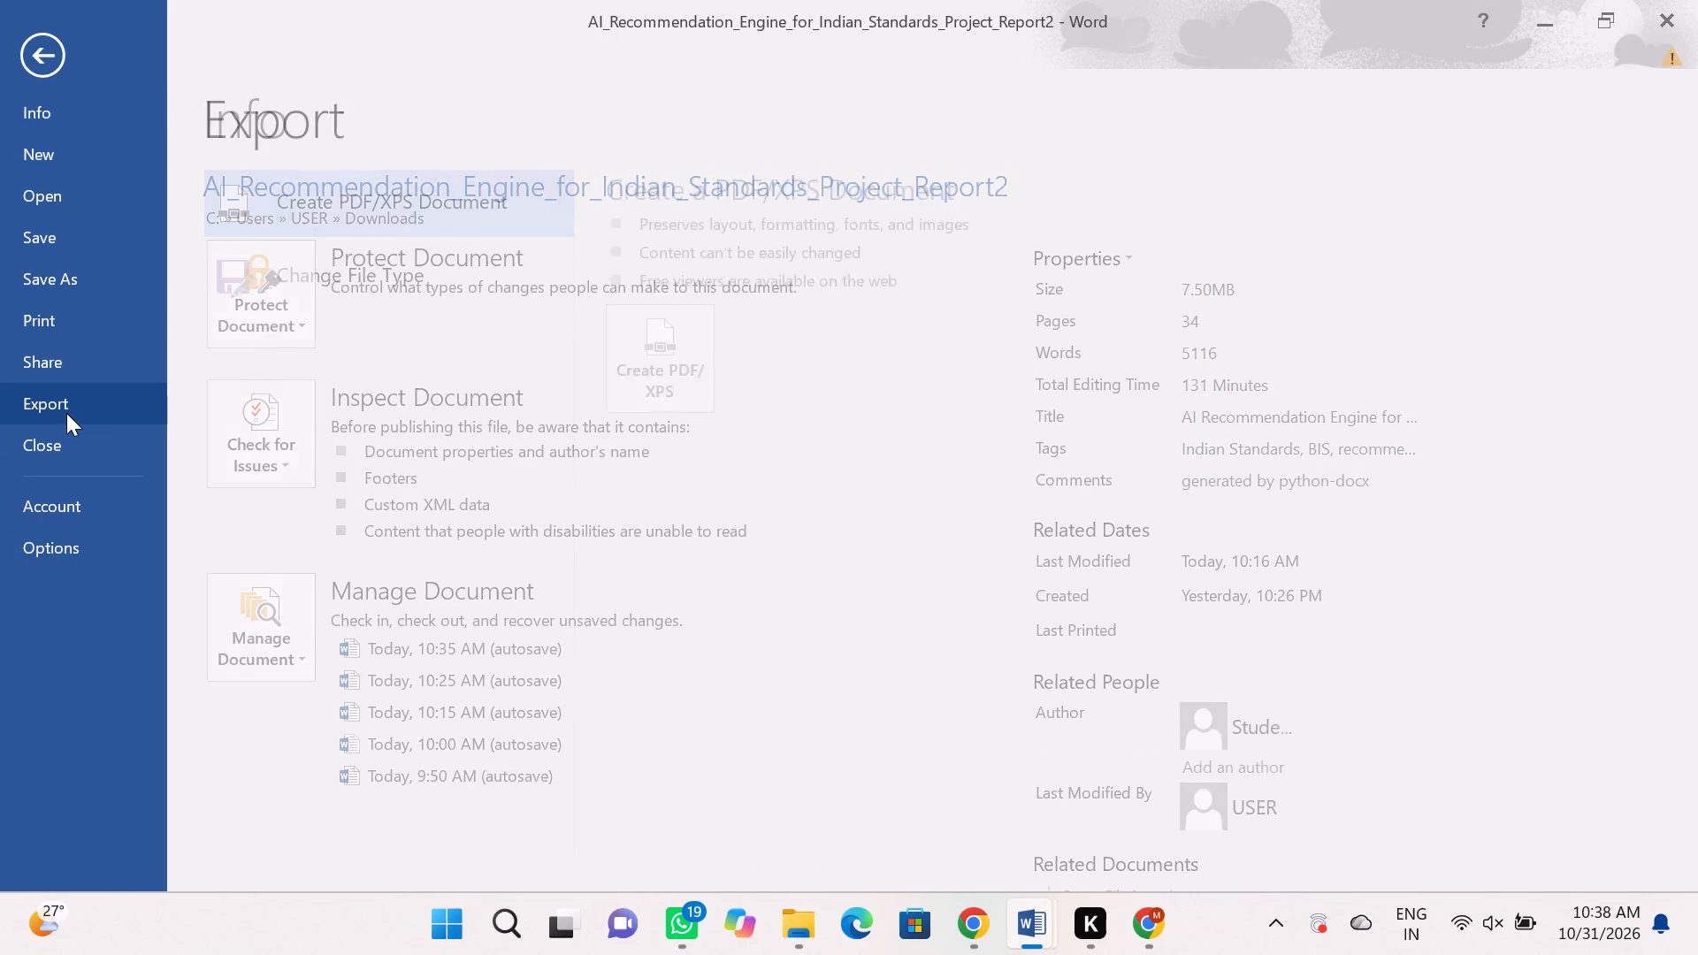
{"action": "left_click", "coordinate": [660, 353]}
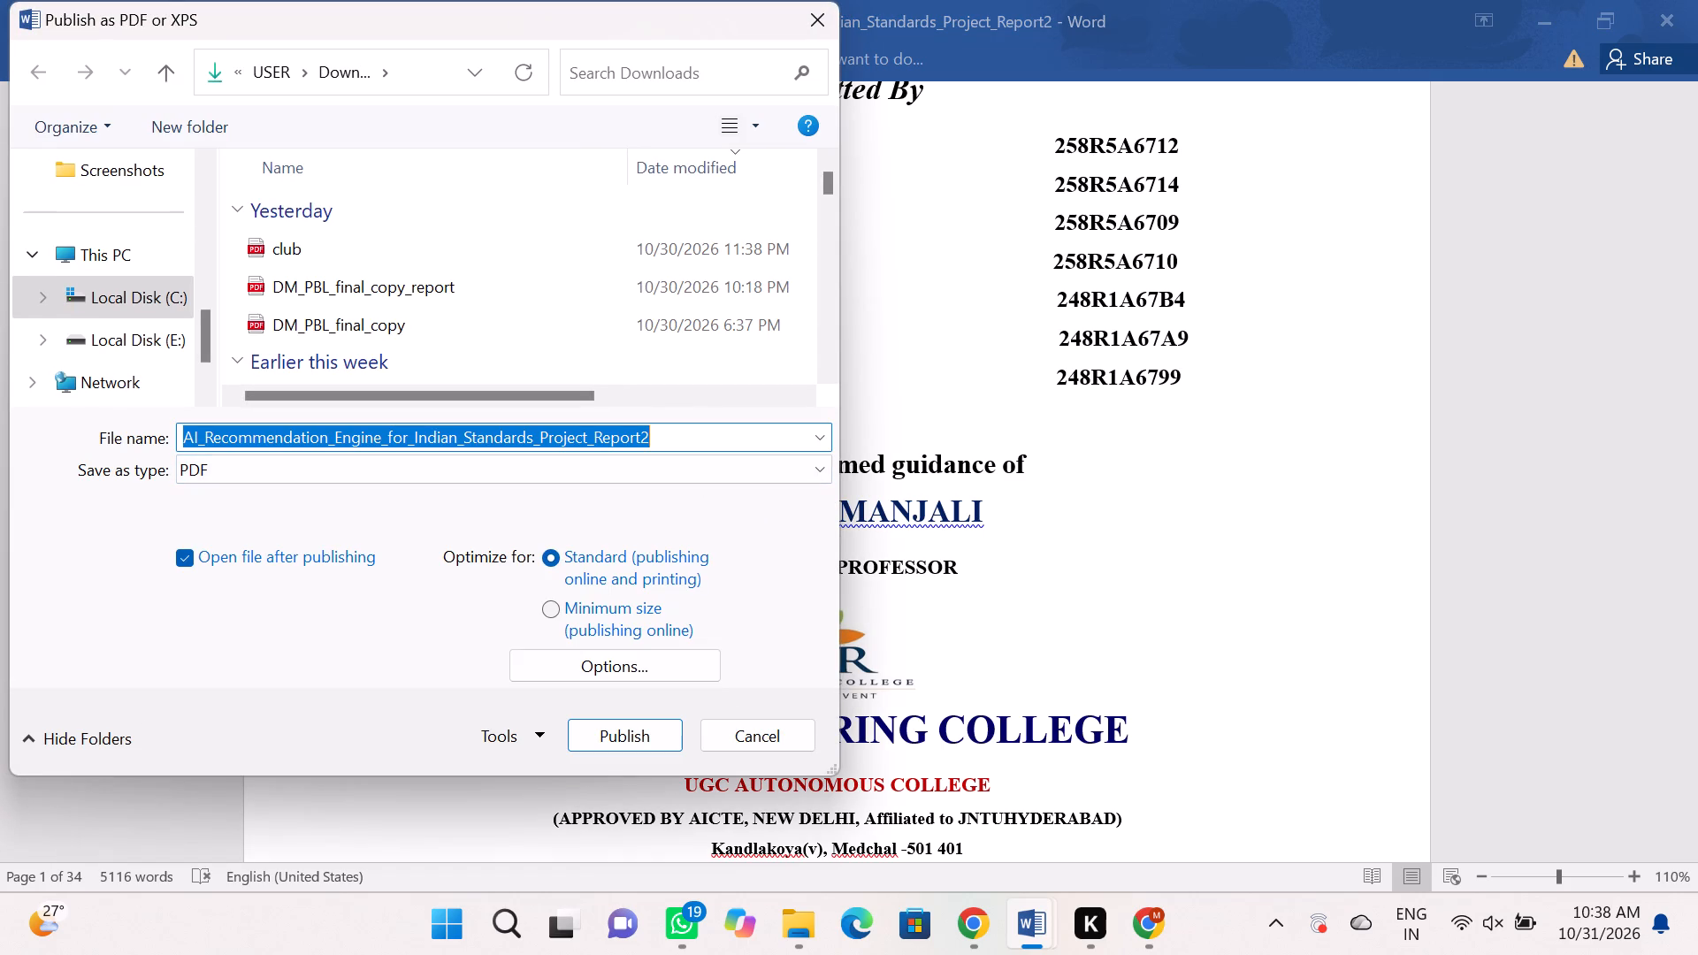
{"action": "left_click", "coordinate": [692, 436]}
{"action": "key", "text": "backslash"}
{"action": "key", "text": "BackSpace"}
{"action": "key", "text": "BackSpace"}
{"action": "key", "text": "BackSpace"}
{"action": "key", "text": "BackSpace"}
{"action": "key", "text": "BackSpace"}
{"action": "key", "text": "BackSpace"}
{"action": "key", "text": "BackSpace"}
{"action": "key", "text": "BackSpace"}
{"action": "key", "text": "BackSpace"}
{"action": "key", "text": "BackSpace"}
{"action": "key", "text": "BackSpace"}
{"action": "key", "text": "BackSpace"}
{"action": "key", "text": "BackSpace"}
{"action": "key", "text": "BackSpace"}
{"action": "key", "text": "BackSpace"}
{"action": "key", "text": "BackSpace"}
{"action": "key", "text": "BackSpace"}
{"action": "key", "text": "BackSpace"}
{"action": "key", "text": "BackSpace"}
{"action": "key", "text": "BackSpace"}
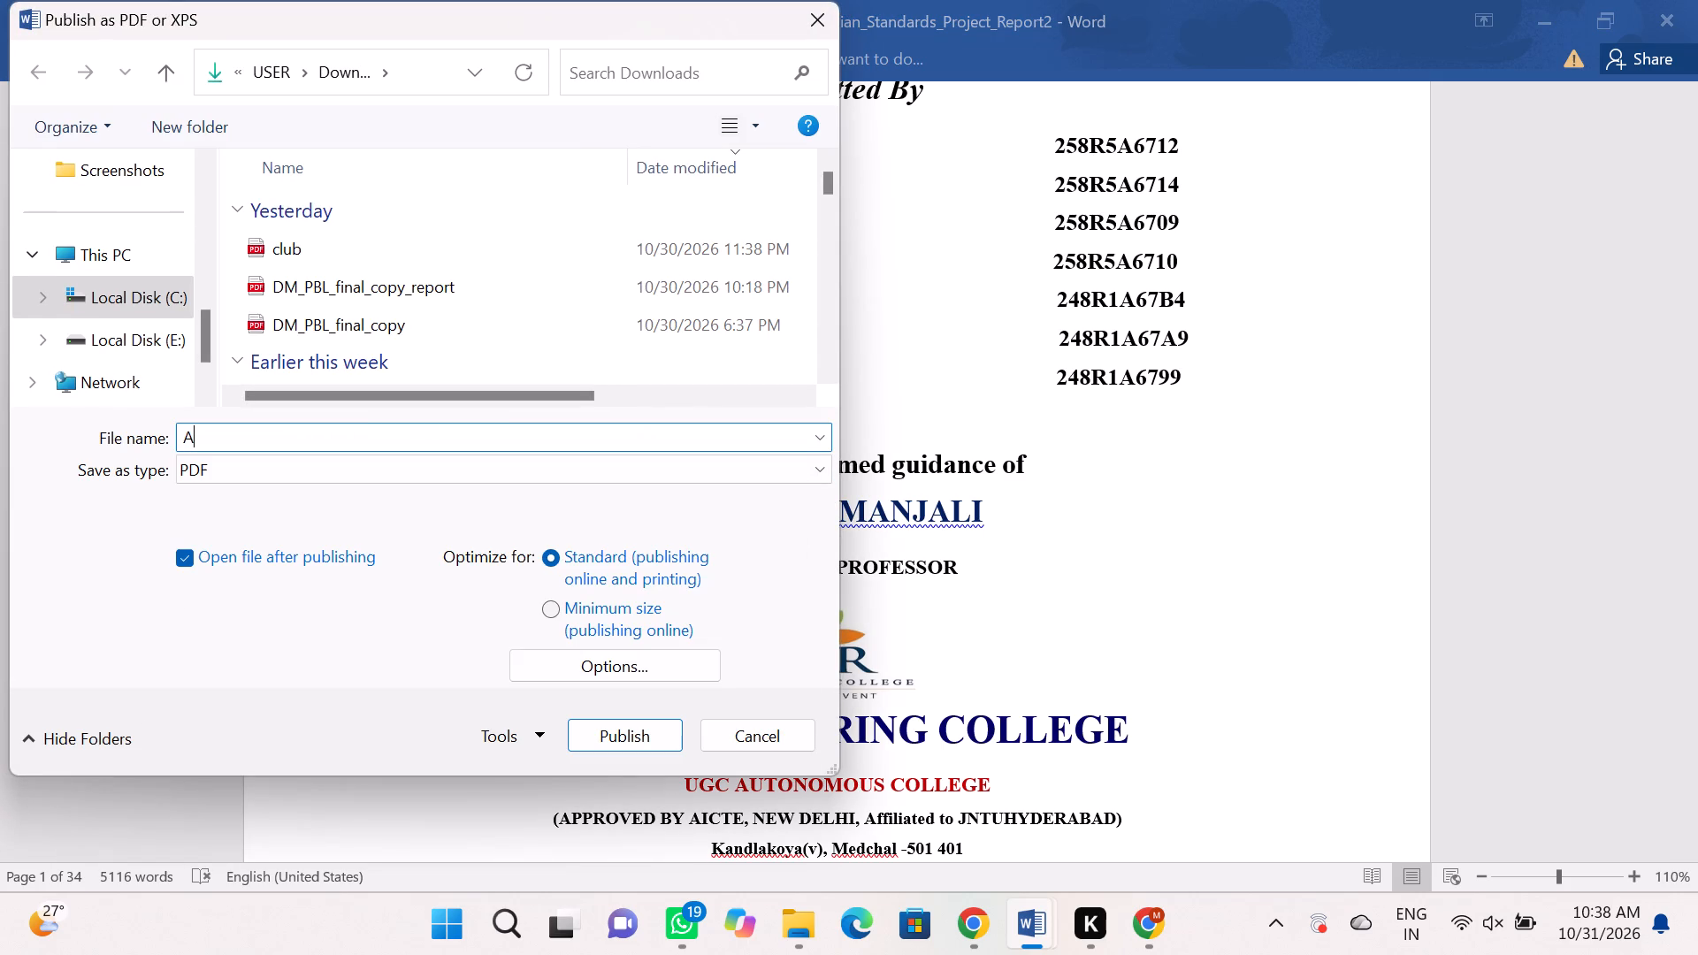
{"action": "type", "text": "CUL"}
{"action": "key", "text": "BackSpace"}
{"action": "key", "text": "BackSpace"}
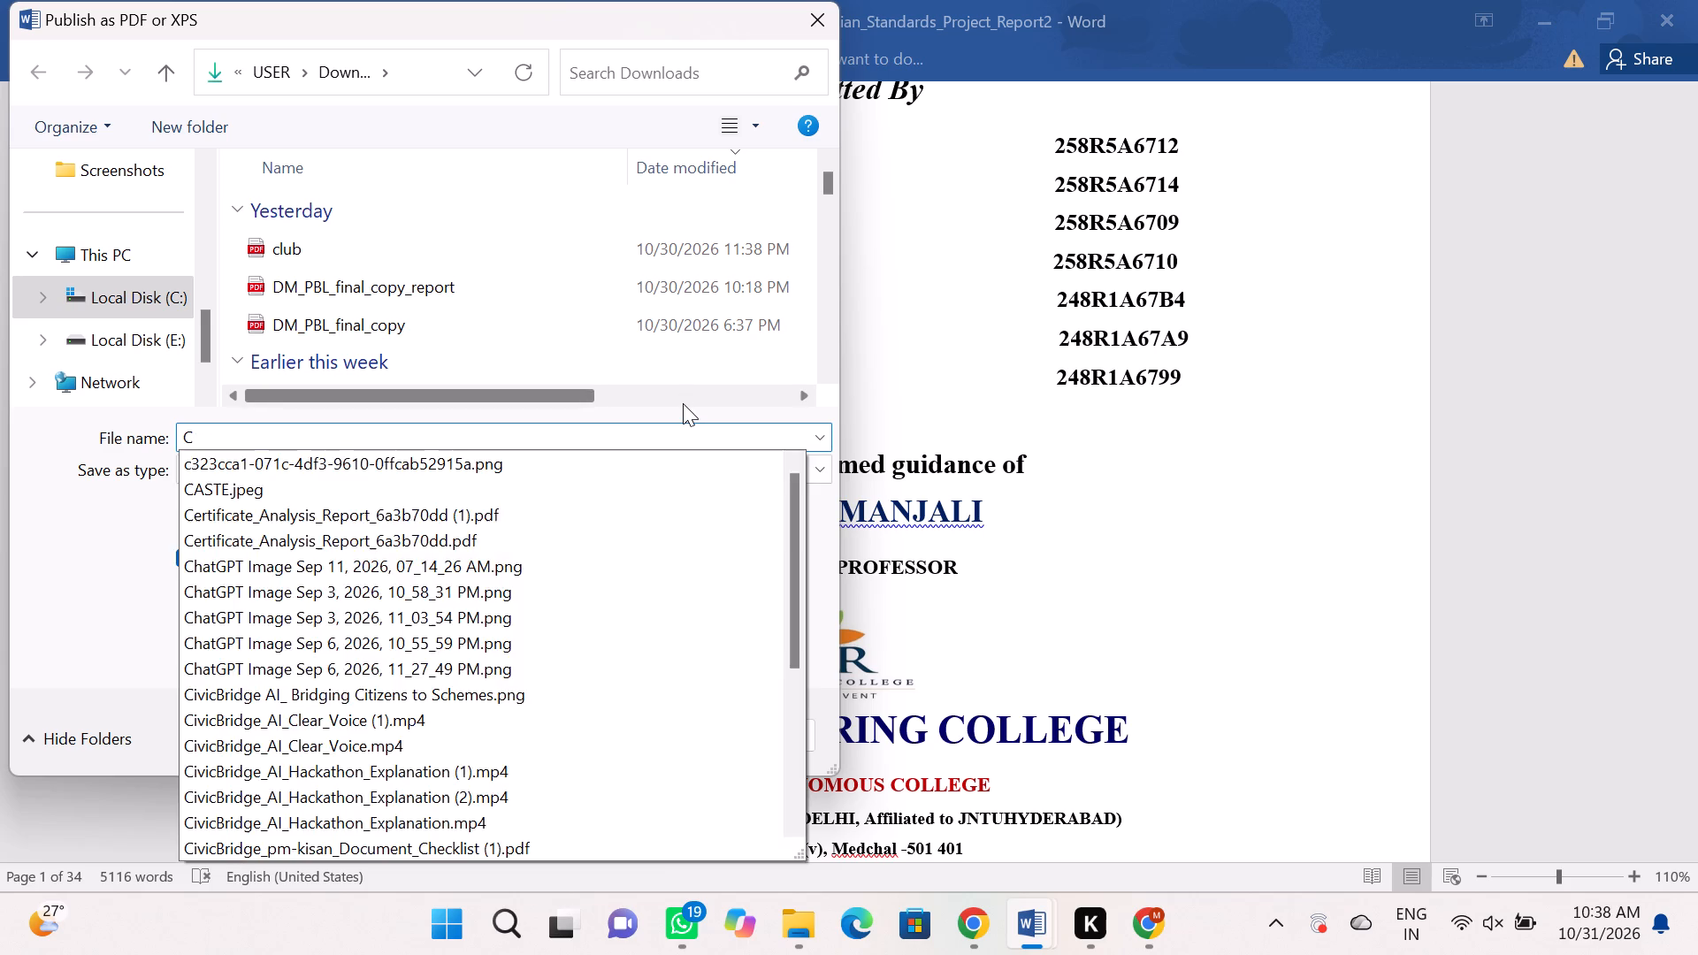
{"action": "type", "text": "UL"}
{"action": "key", "text": "BackSpace"}
{"action": "key", "text": "BackSpace"}
{"action": "key", "text": "BackSpace"}
{"action": "key", "text": "BackSpace"}
{"action": "key", "text": "BackSpace"}
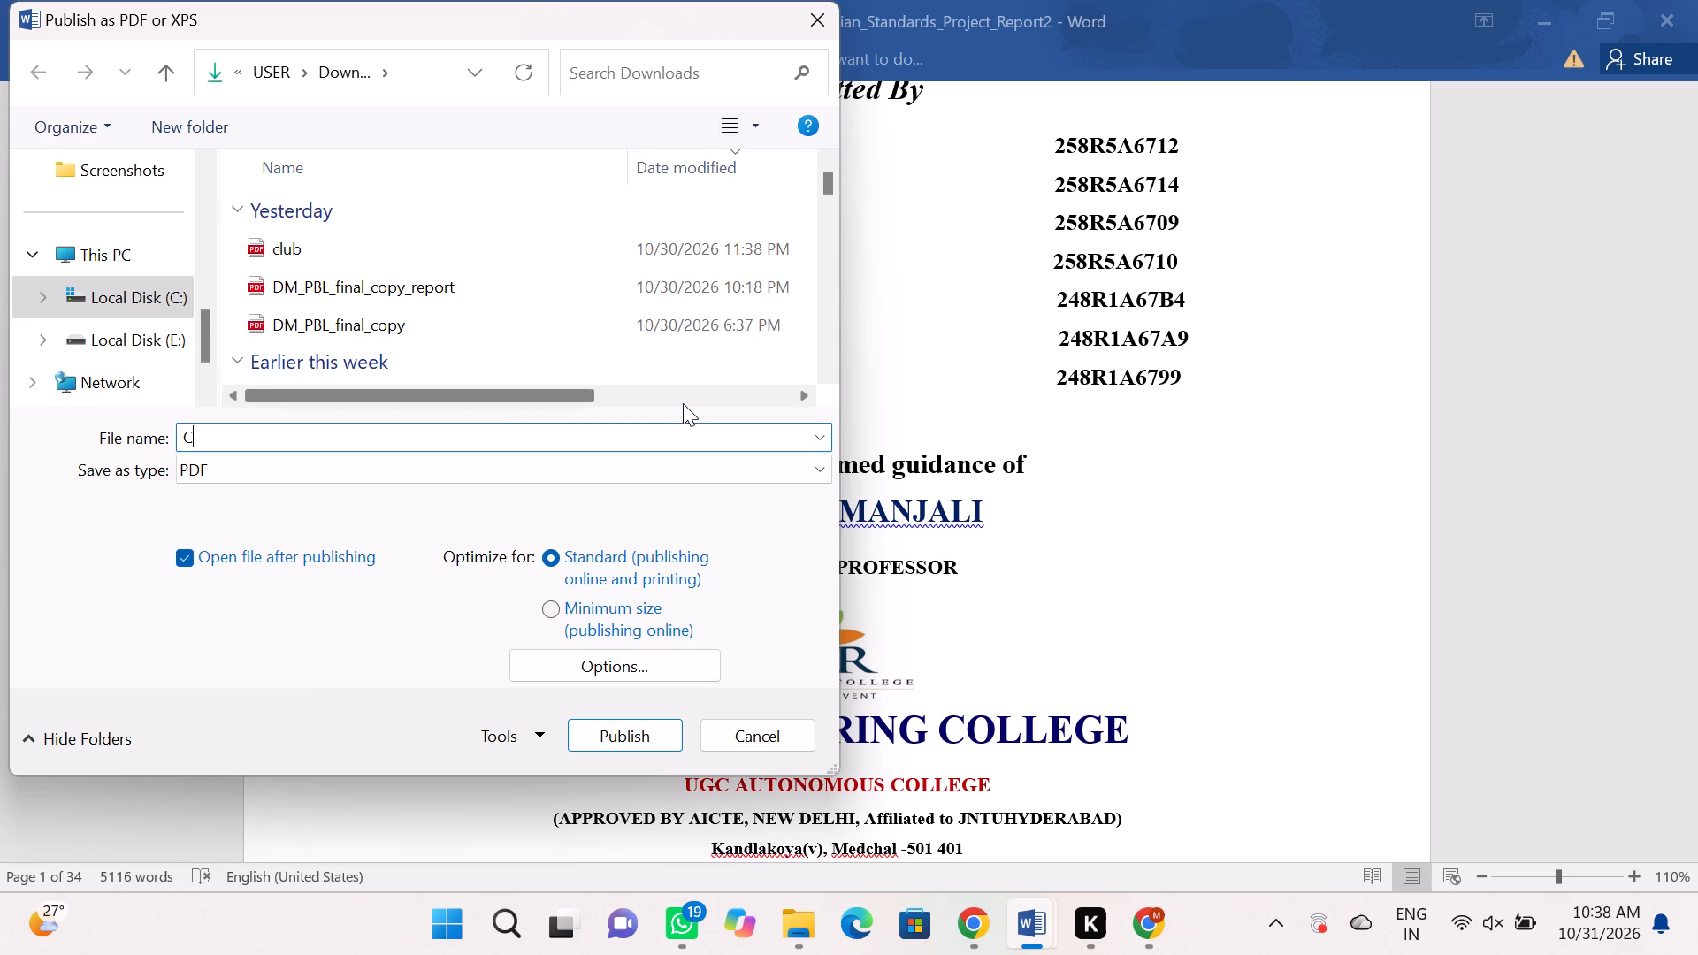
{"action": "type", "text": "HACKO"}
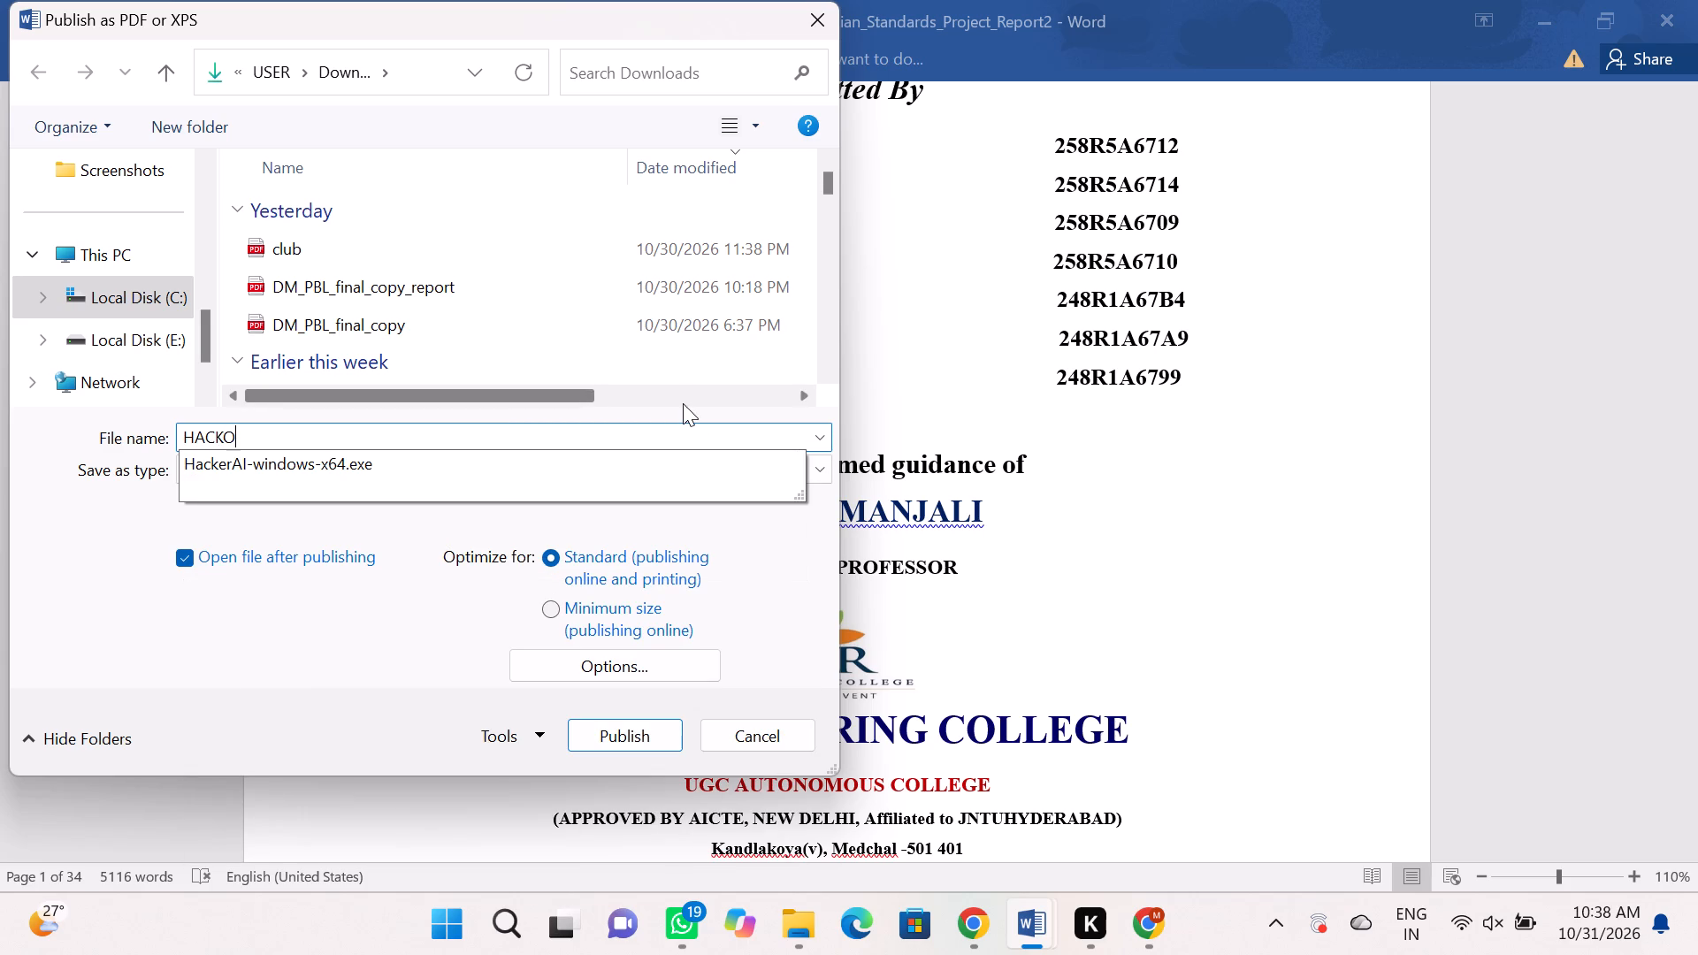
{"action": "key", "text": "BackSpace"}
{"action": "key", "text": "BackSpace"}
{"action": "key", "text": "BackSpace"}
{"action": "key", "text": "BackSpace"}
{"action": "key", "text": "BackSpace"}
{"action": "key", "text": "BackSpace"}
{"action": "key", "text": "BackSpace"}
{"action": "key", "text": "BackSpace"}
{"action": "key", "text": "BackSpace"}
{"action": "type", "text": "CUL"}
{"action": "key", "text": "b"}
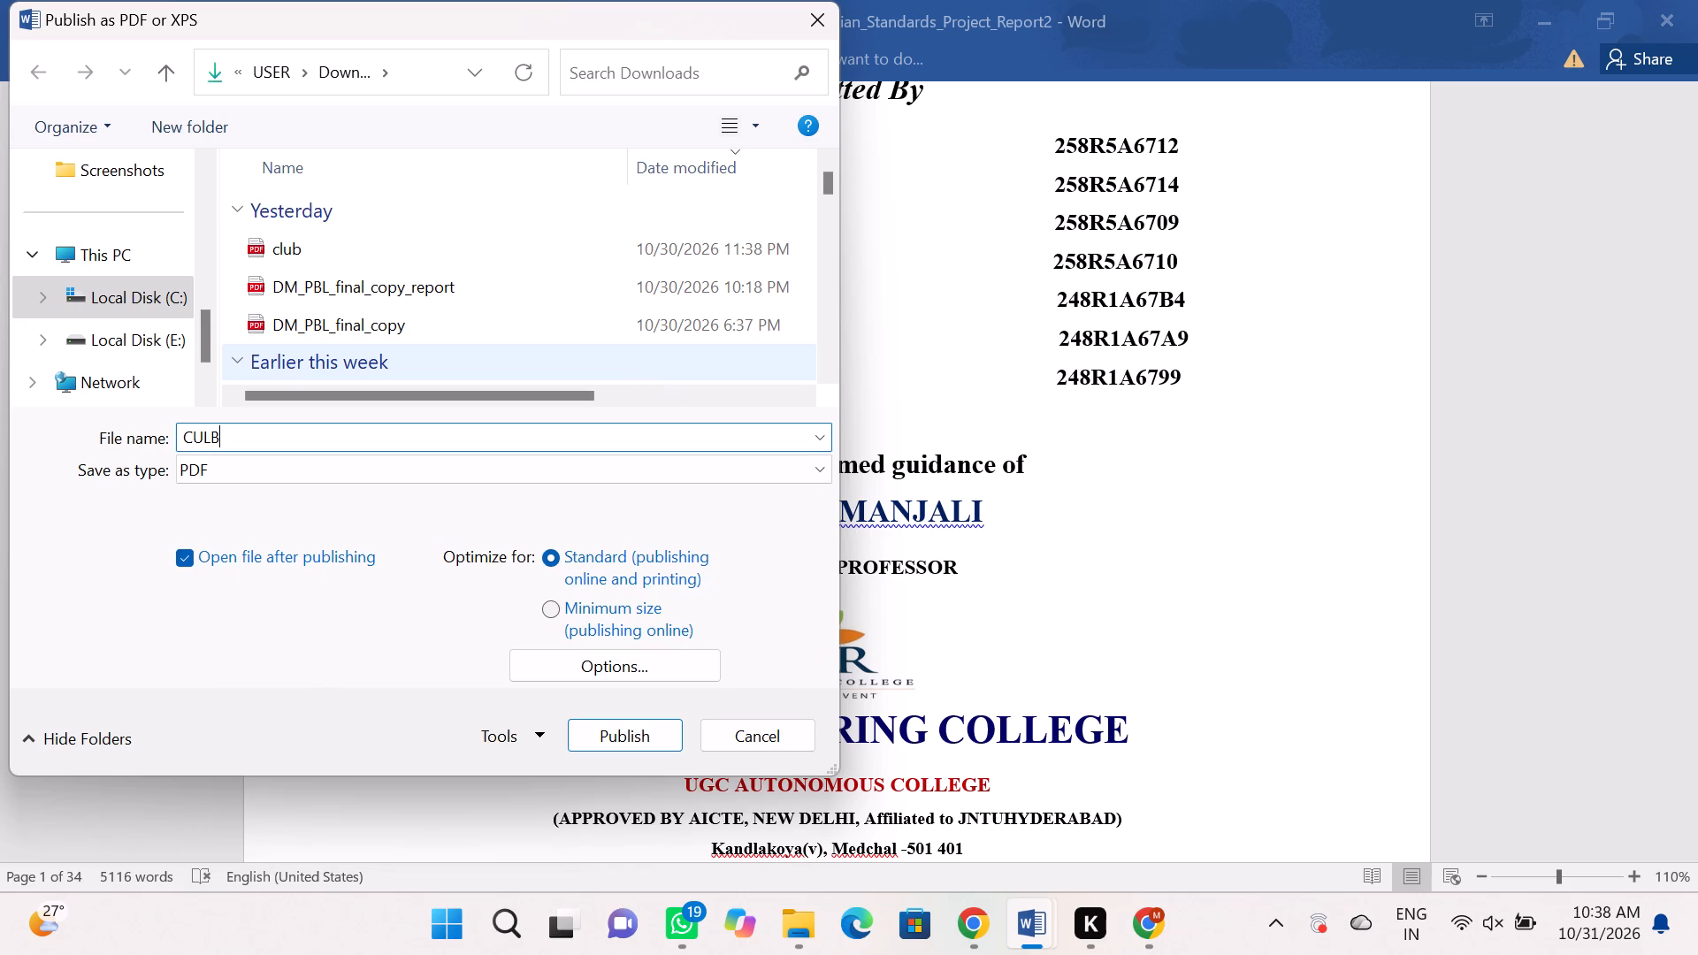
{"action": "key", "text": "BackSpace"}
{"action": "key", "text": "BackSpace"}
{"action": "key", "text": "BackSpace"}
{"action": "type", "text": "LUB"}
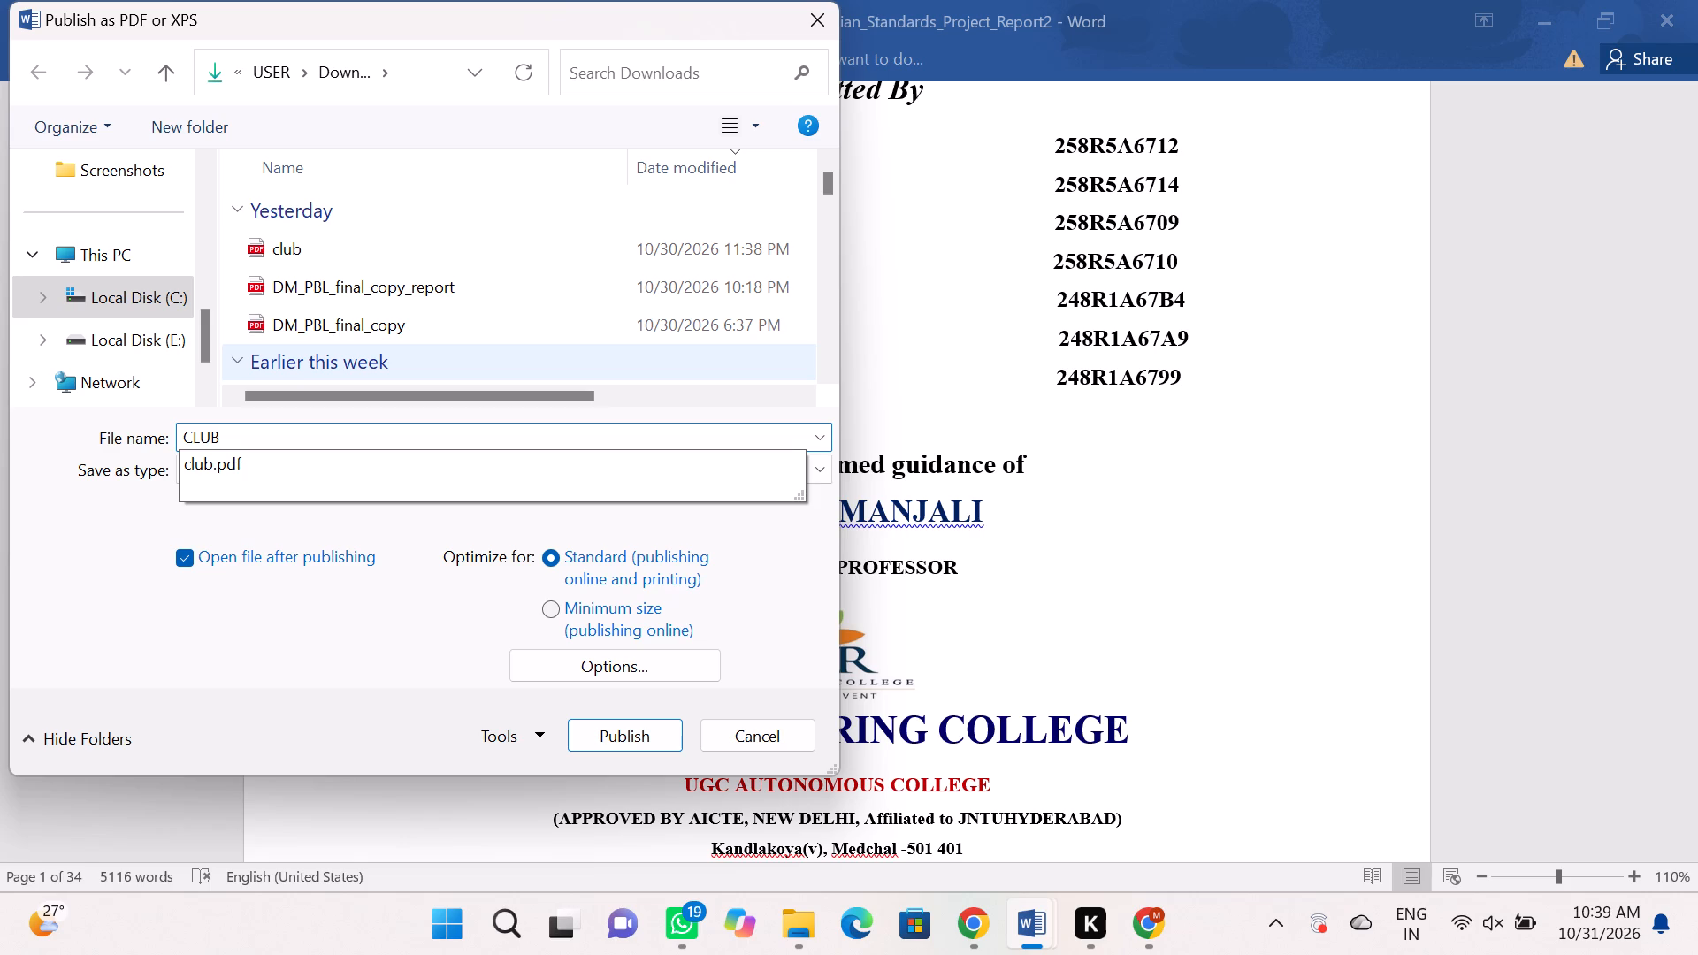
{"action": "type", "text": "FINAL"}
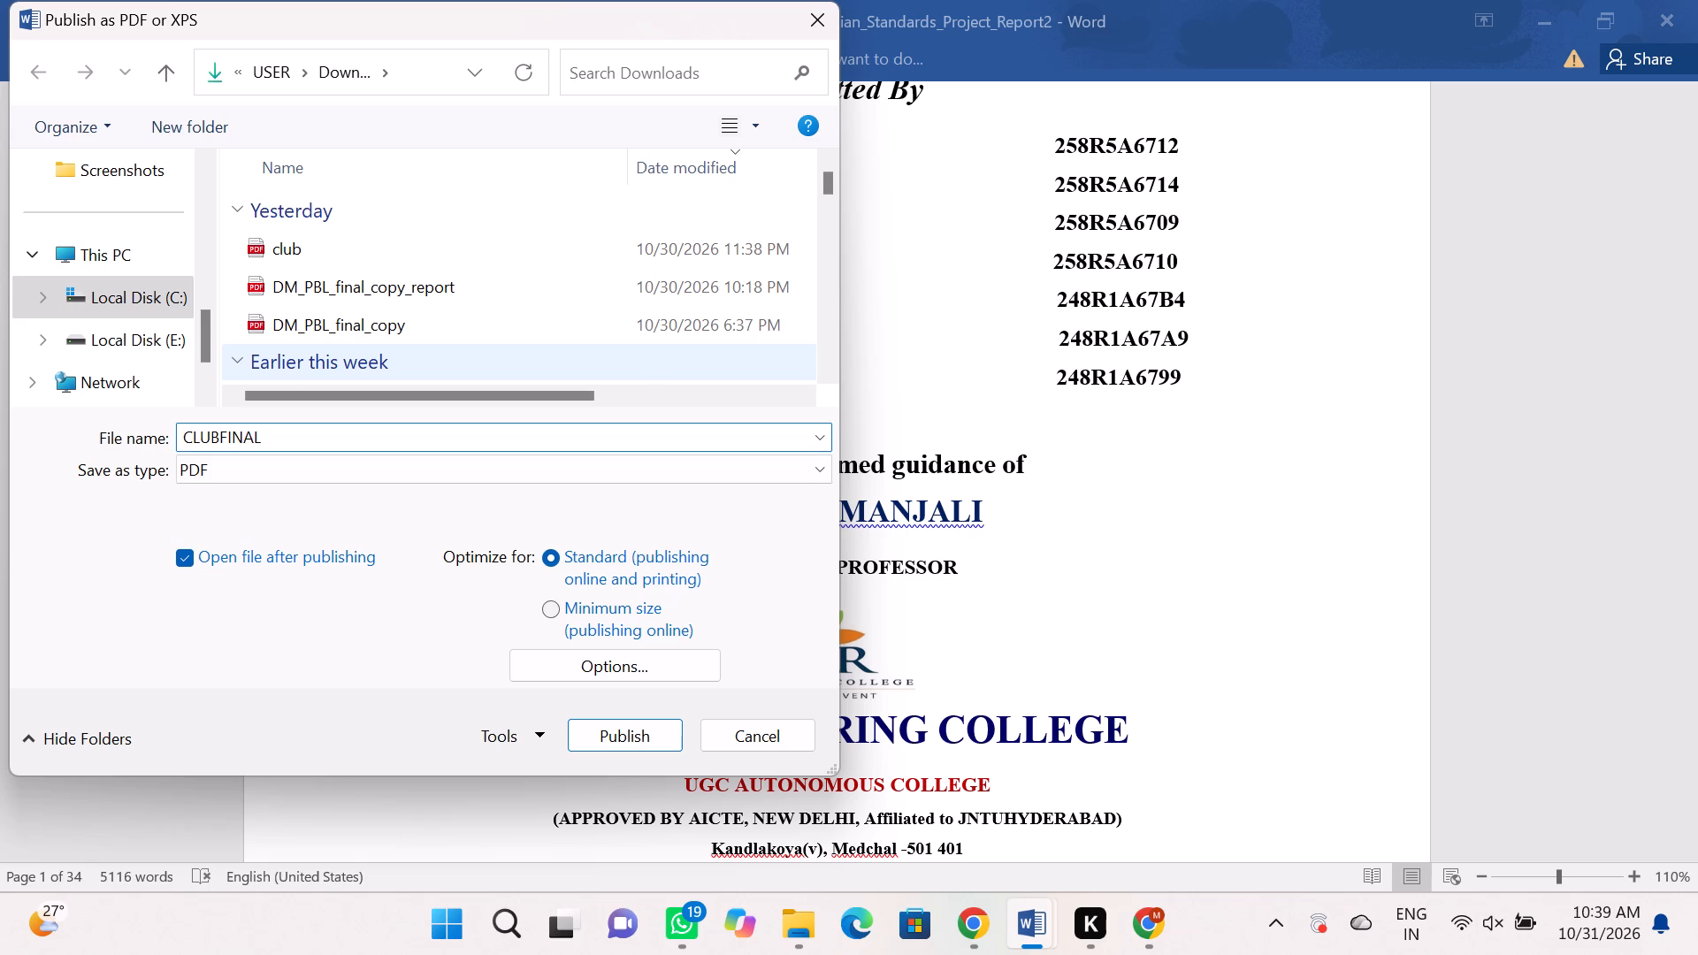
{"action": "left_click", "coordinate": [632, 745]}
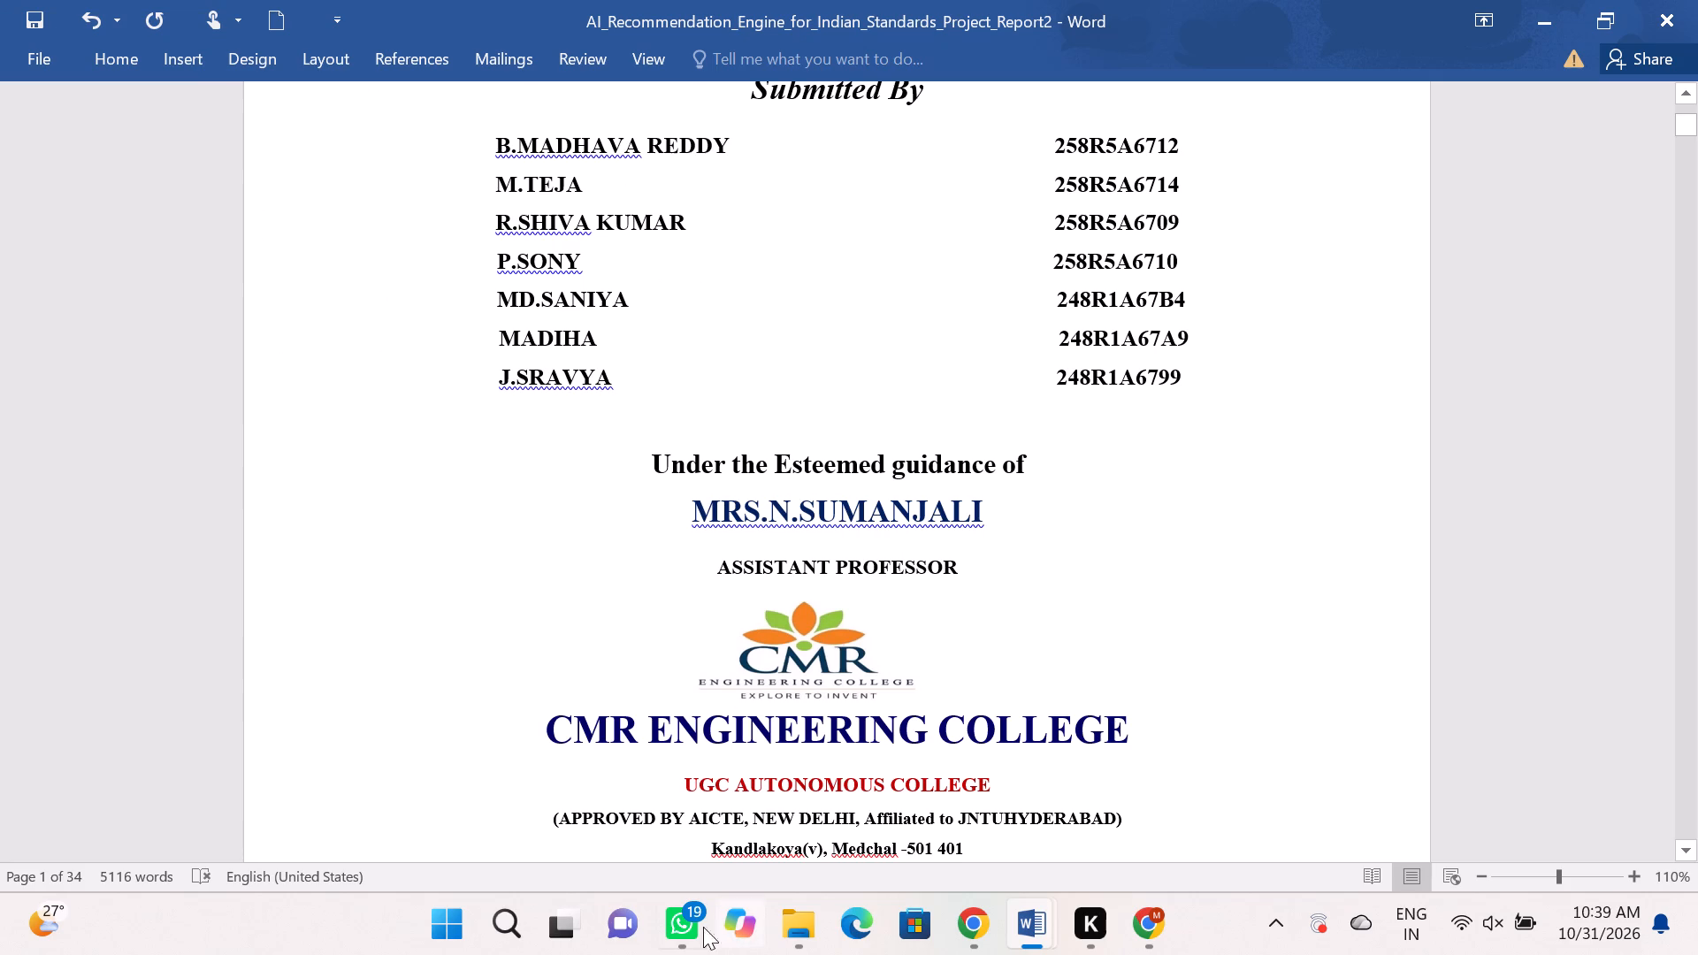
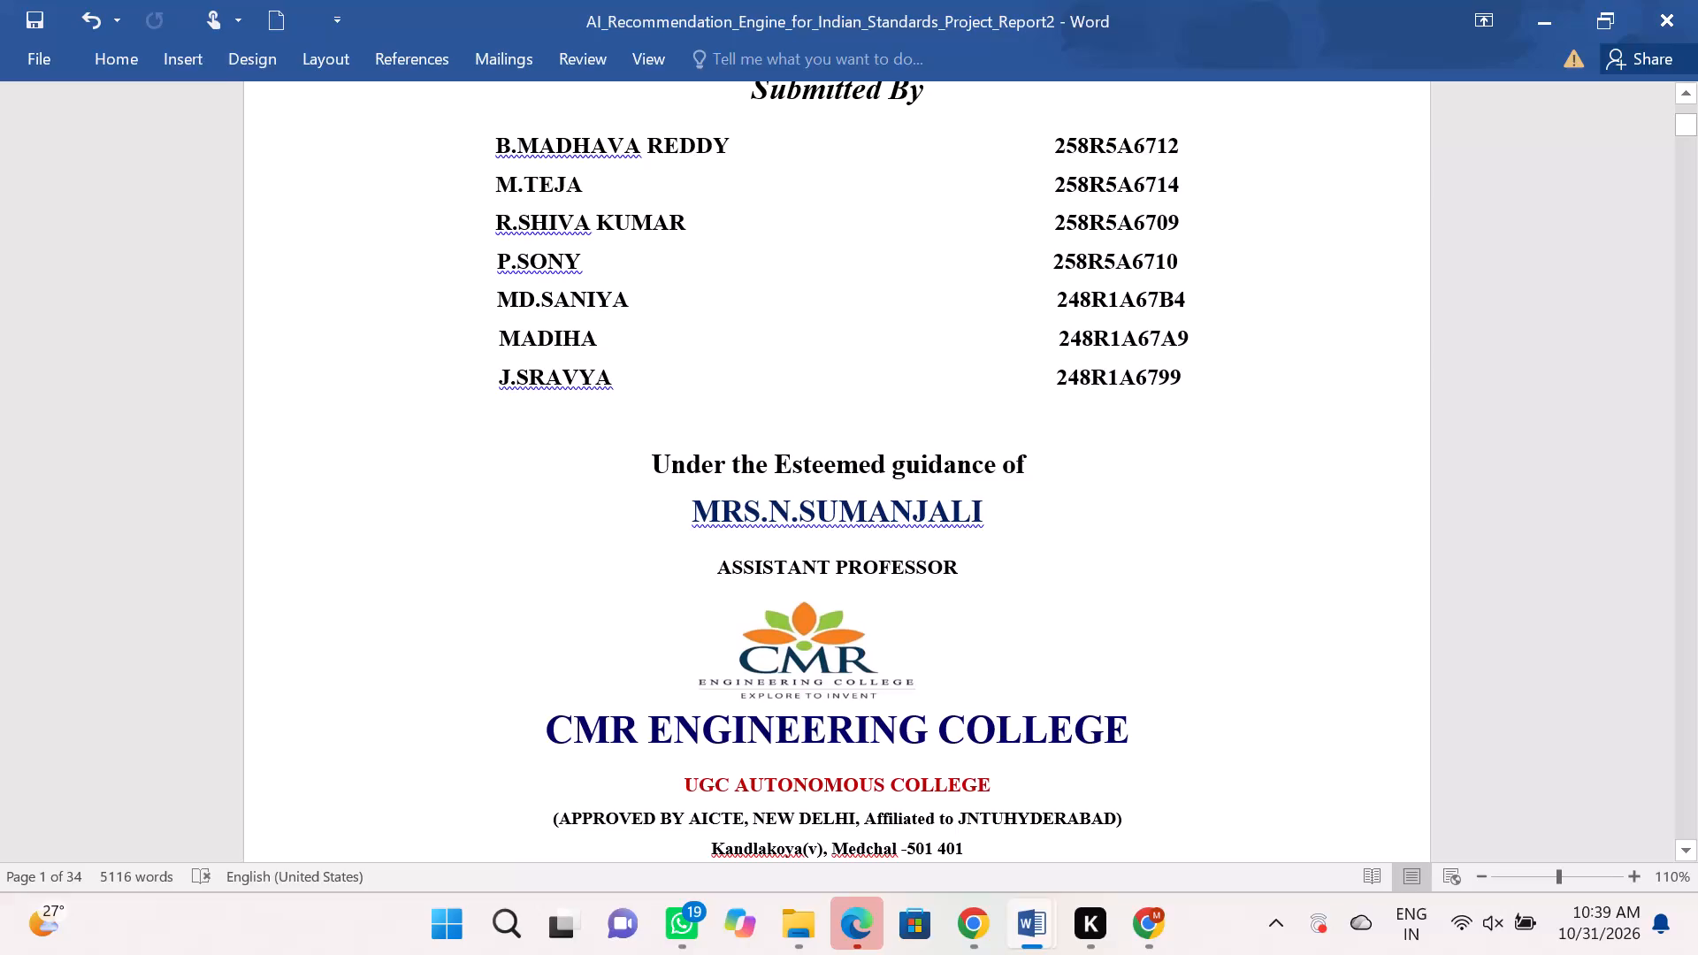
Save the AI Recommendation Engine for Indian Standards project report under its existing file name.
{"action": "key", "text": "ctrl+s"}
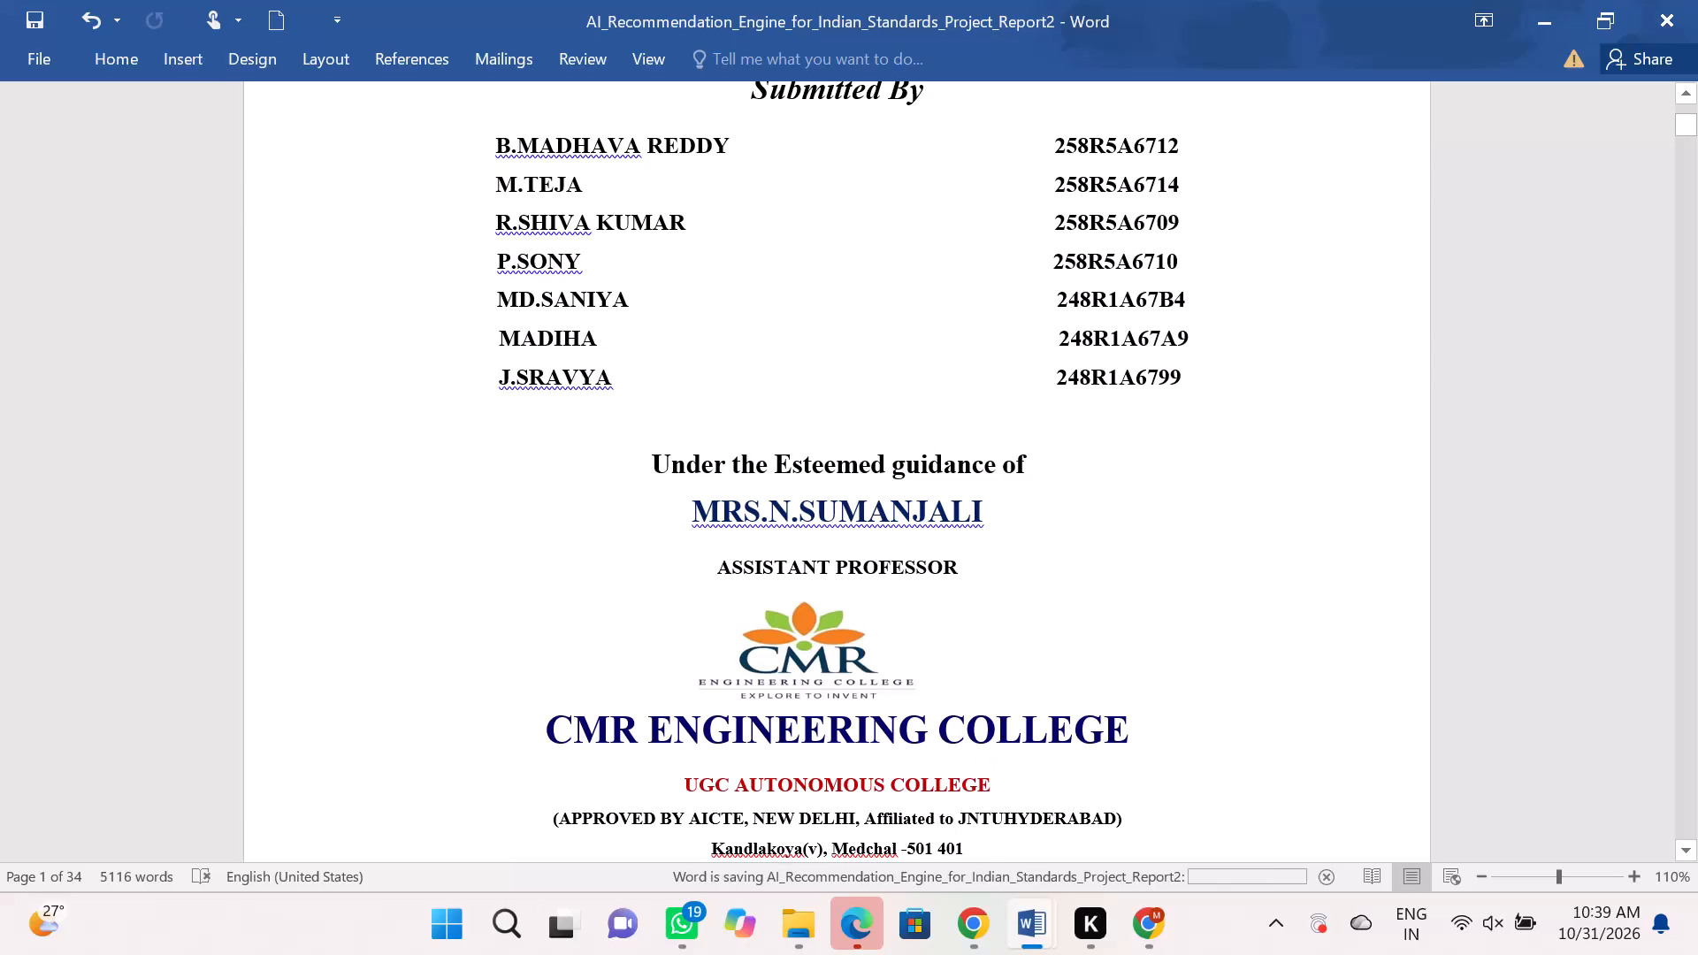
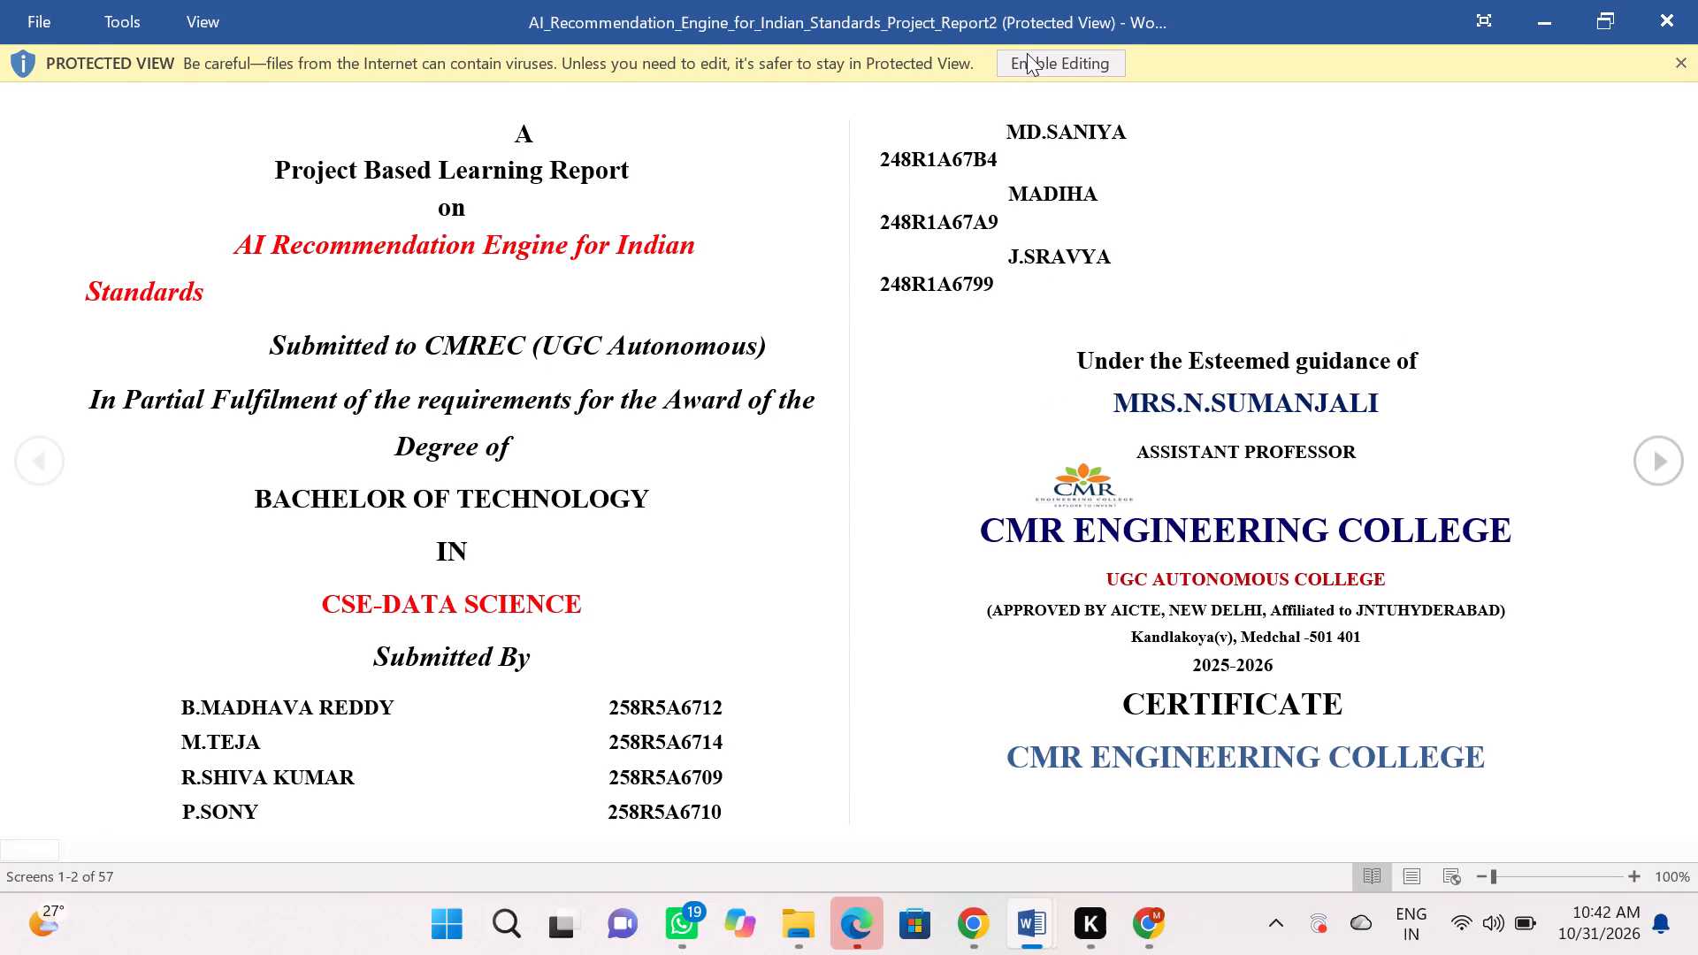
Enable editing for the project report opened in Protected View.
{"action": "left_click", "coordinate": [1027, 53]}
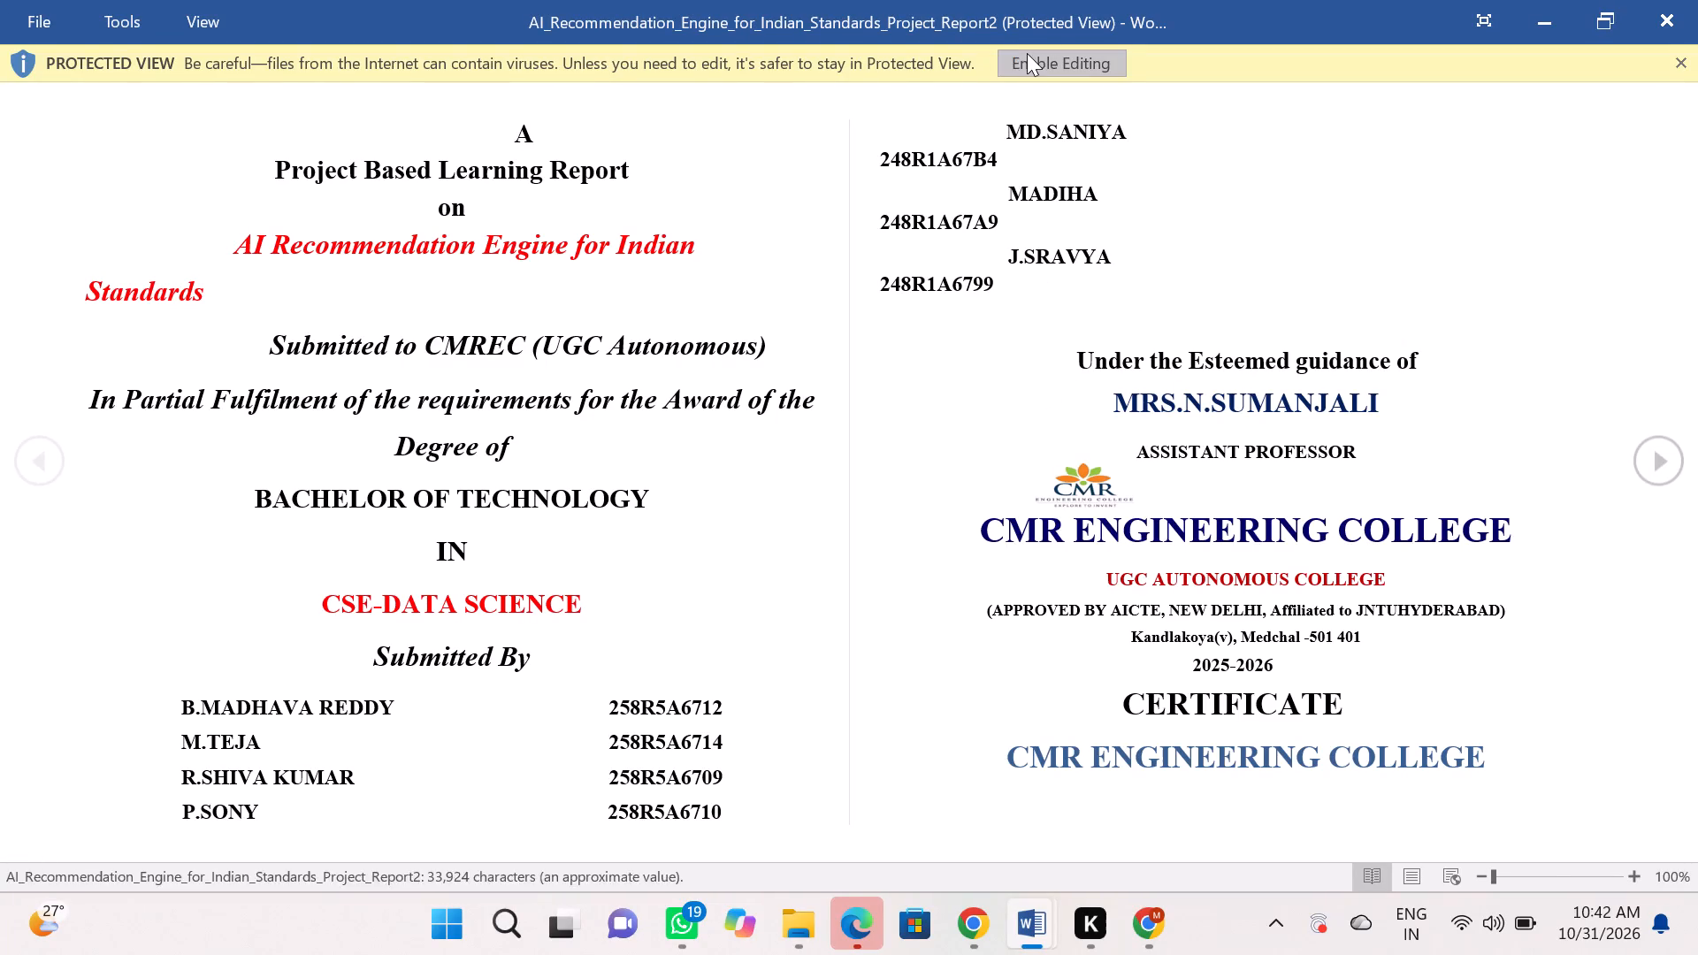
Review the report's front pages and the chapter listing on the Contents page.
{"action": "scroll", "coordinate": [865, 336], "scroll_direction": "down", "scroll_amount": 20}
{"action": "scroll", "coordinate": [865, 336], "scroll_direction": "down", "scroll_amount": 6}
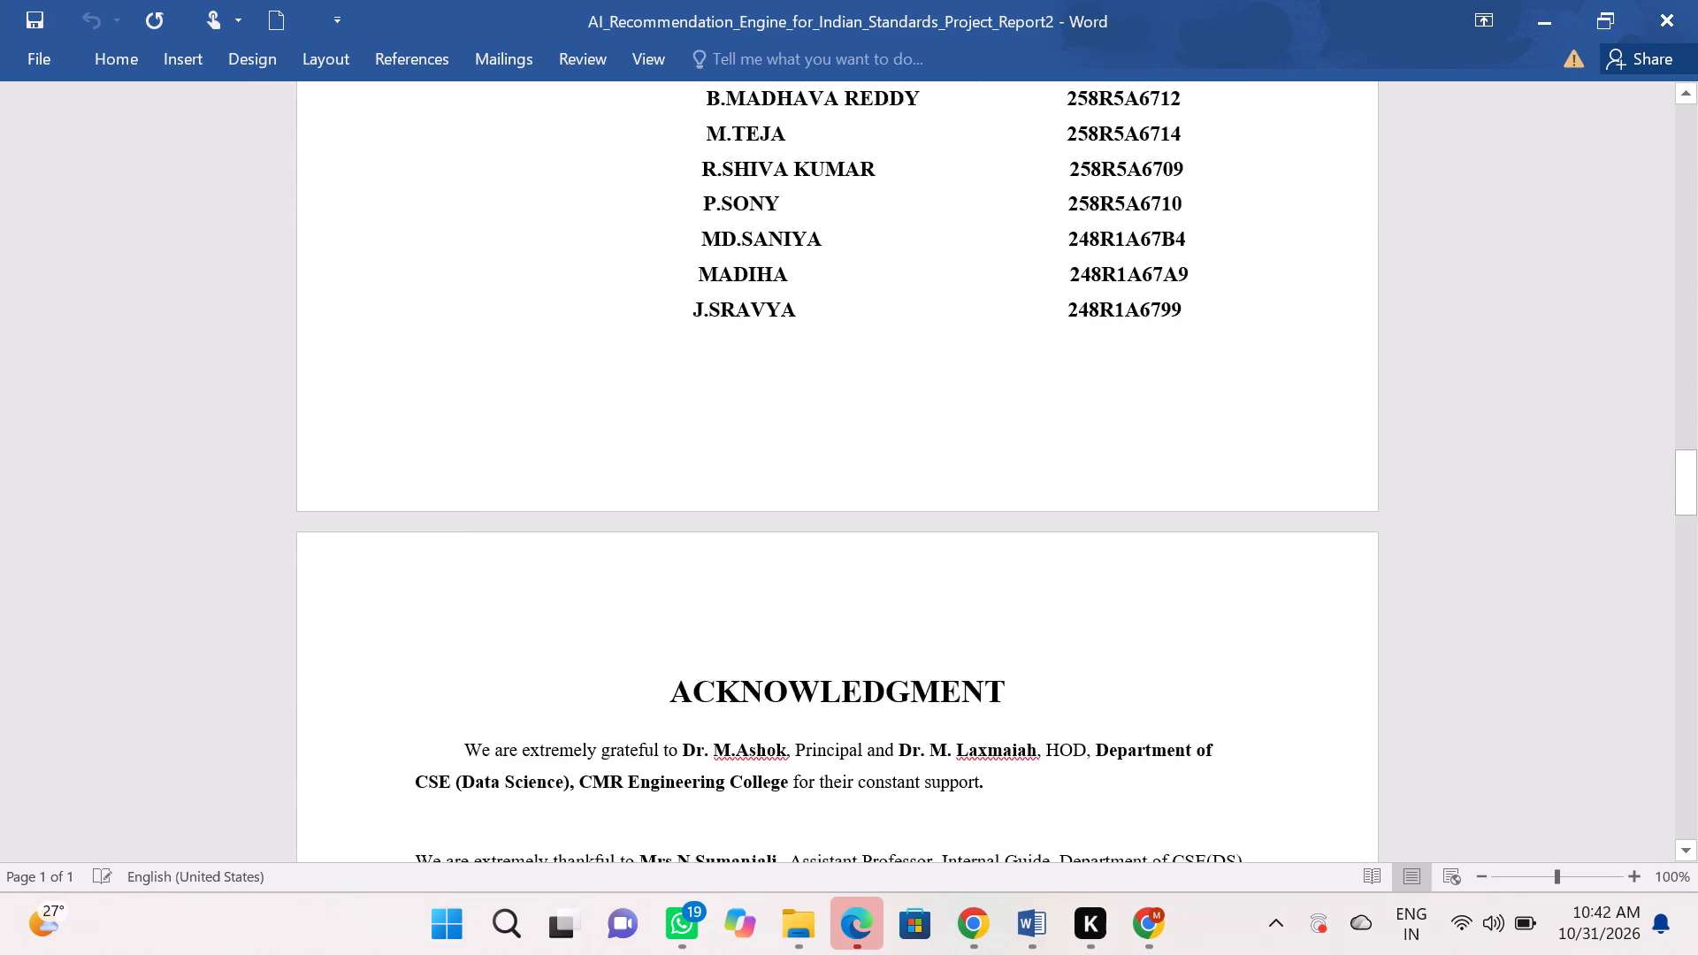
{"action": "scroll", "coordinate": [865, 336], "scroll_direction": "down", "scroll_amount": 15}
{"action": "scroll", "coordinate": [865, 336], "scroll_direction": "down", "scroll_amount": 8}
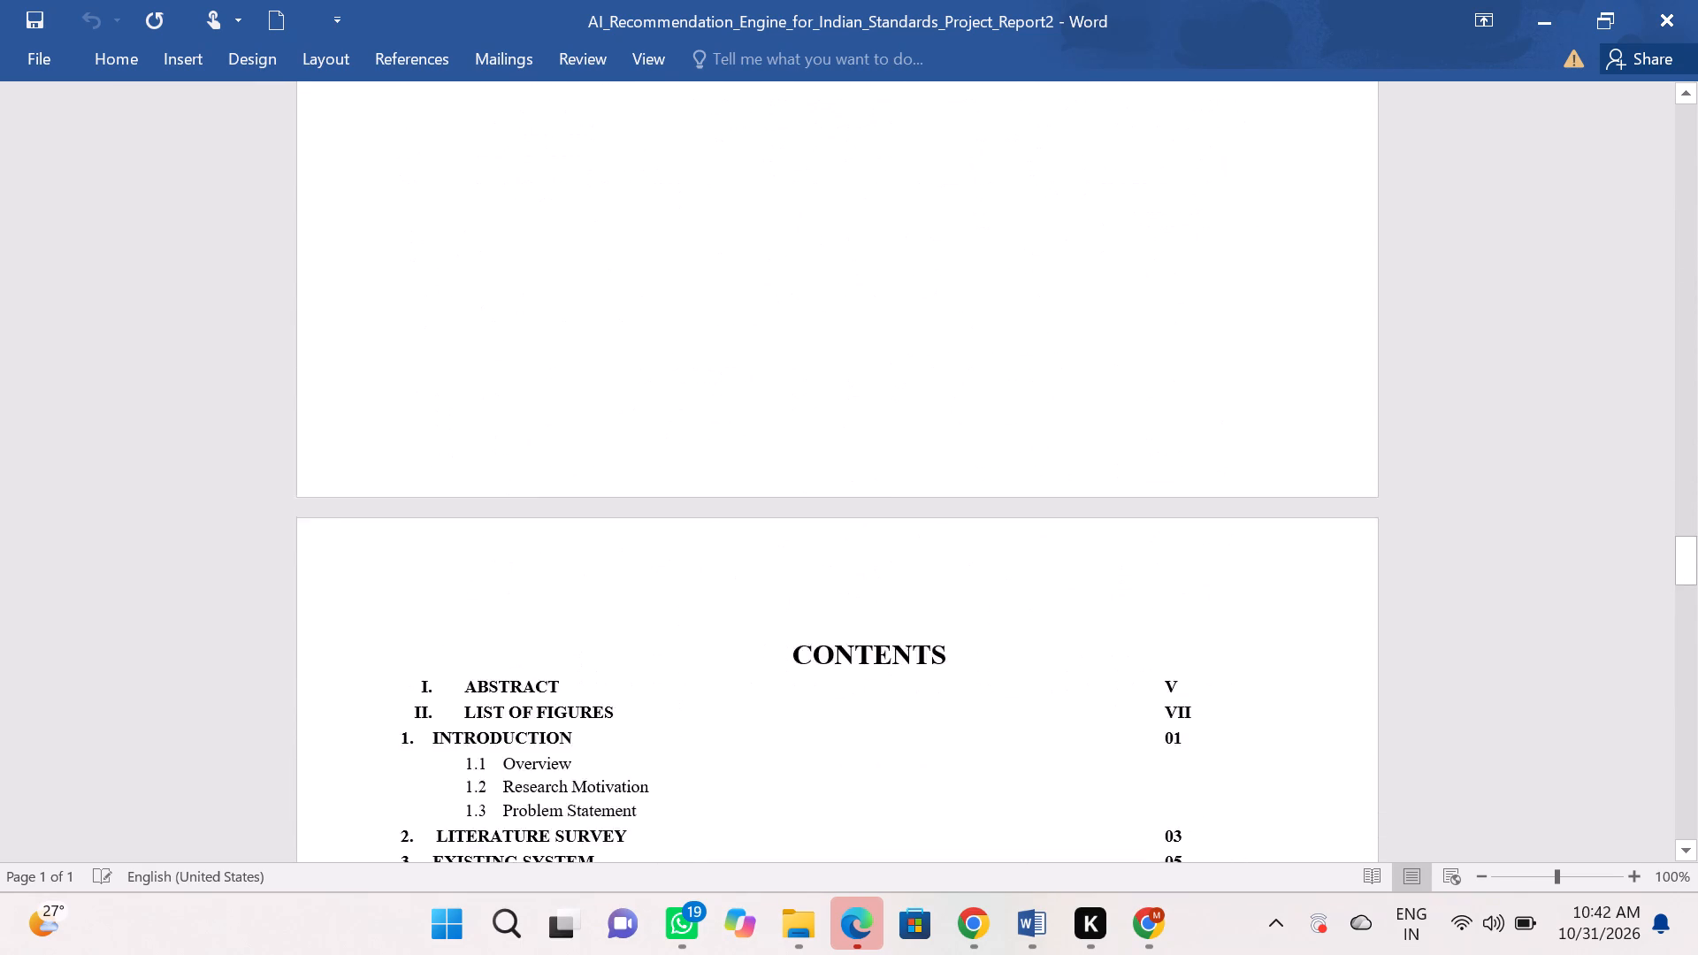
{"action": "scroll", "coordinate": [865, 336], "scroll_direction": "up", "scroll_amount": 6}
{"action": "scroll", "coordinate": [865, 336], "scroll_direction": "down", "scroll_amount": 3}
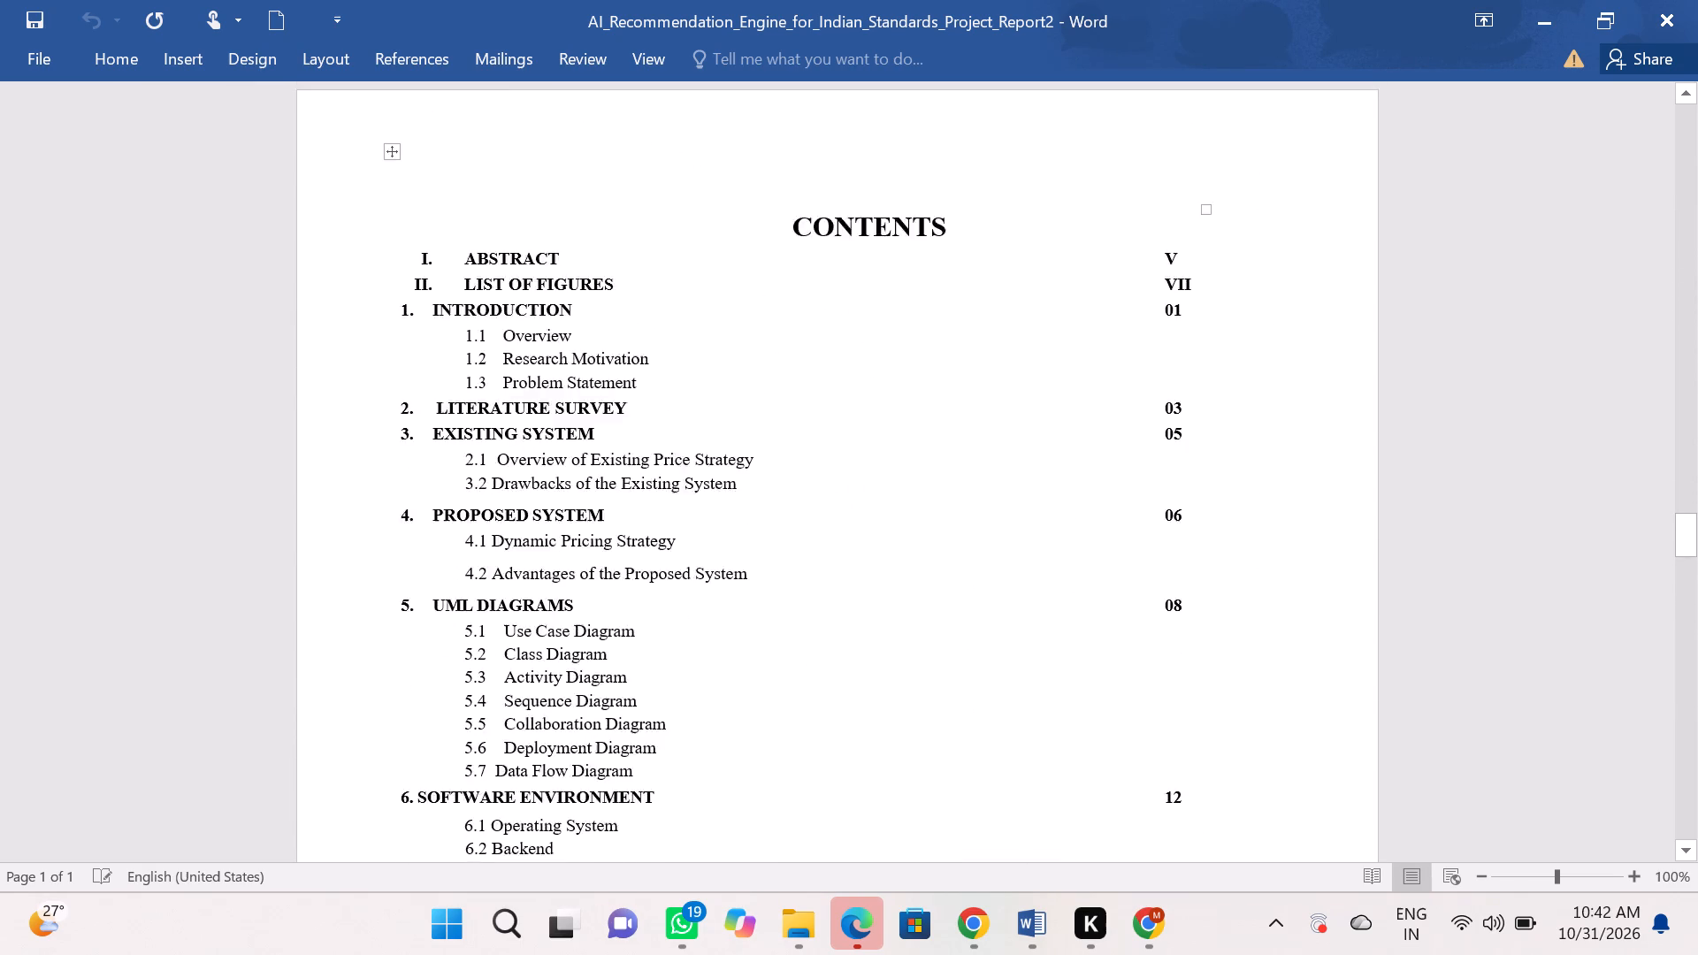
{"action": "scroll", "coordinate": [865, 336], "scroll_direction": "down", "scroll_amount": 5}
{"action": "scroll", "coordinate": [865, 336], "scroll_direction": "up", "scroll_amount": 3}
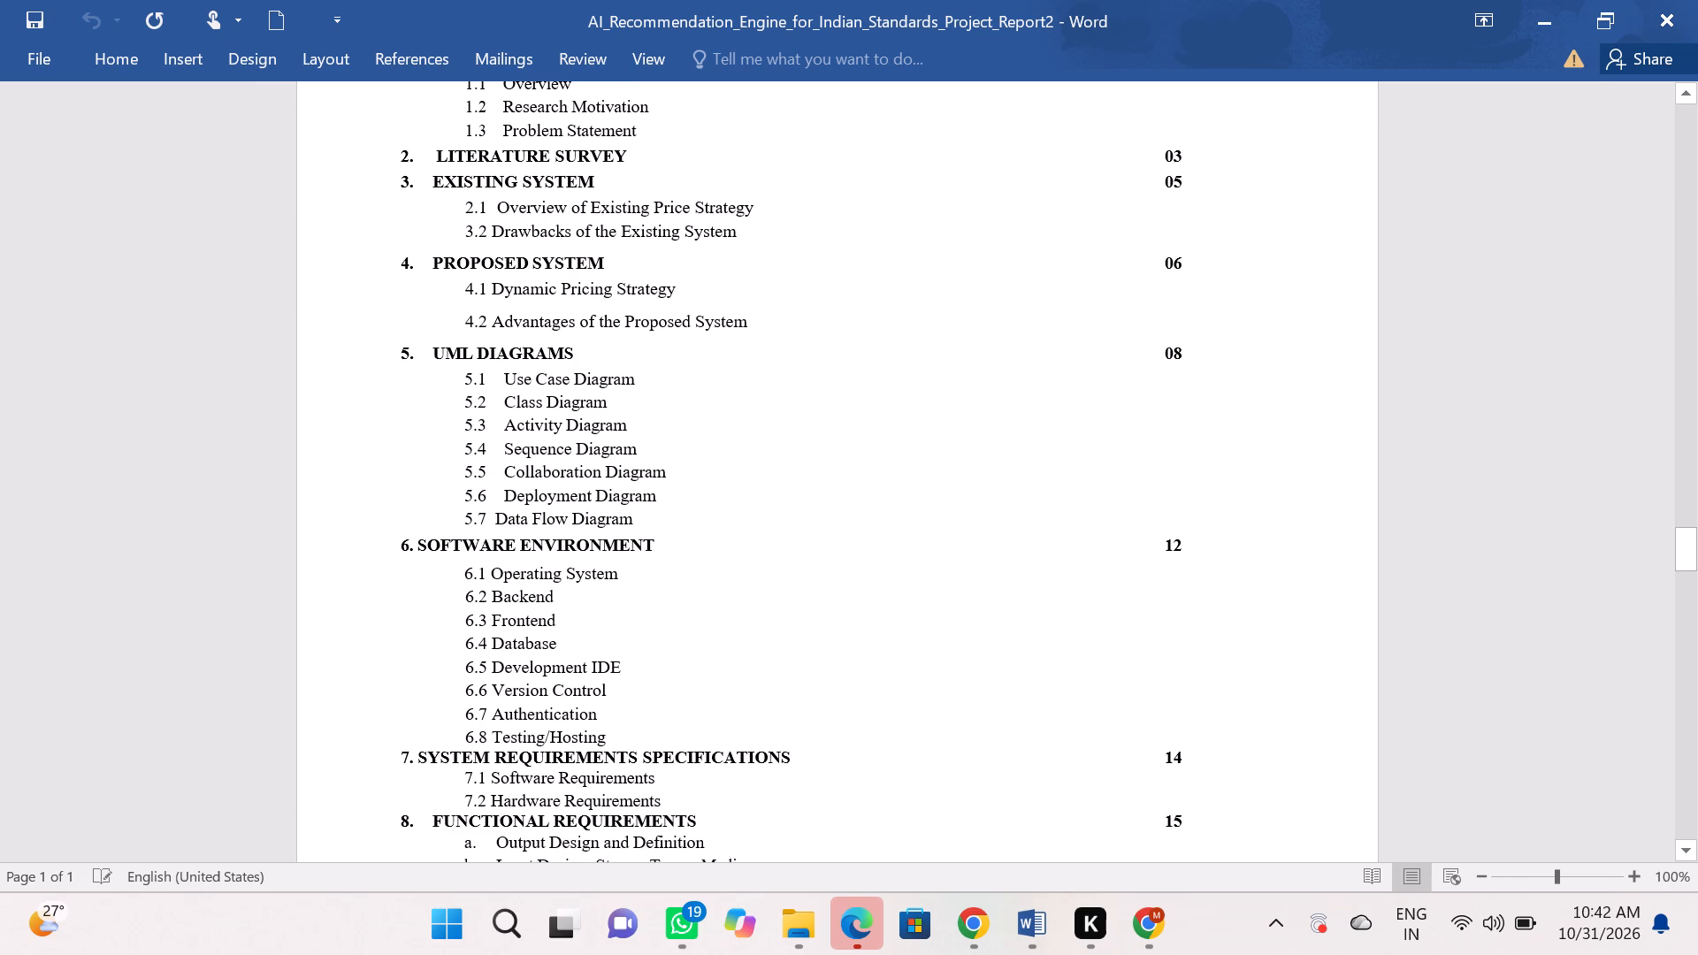
{"action": "scroll", "coordinate": [865, 337], "scroll_direction": "down", "scroll_amount": 1, "text": "ctrl"}
{"action": "scroll", "coordinate": [865, 337], "scroll_direction": "up", "scroll_amount": 5}
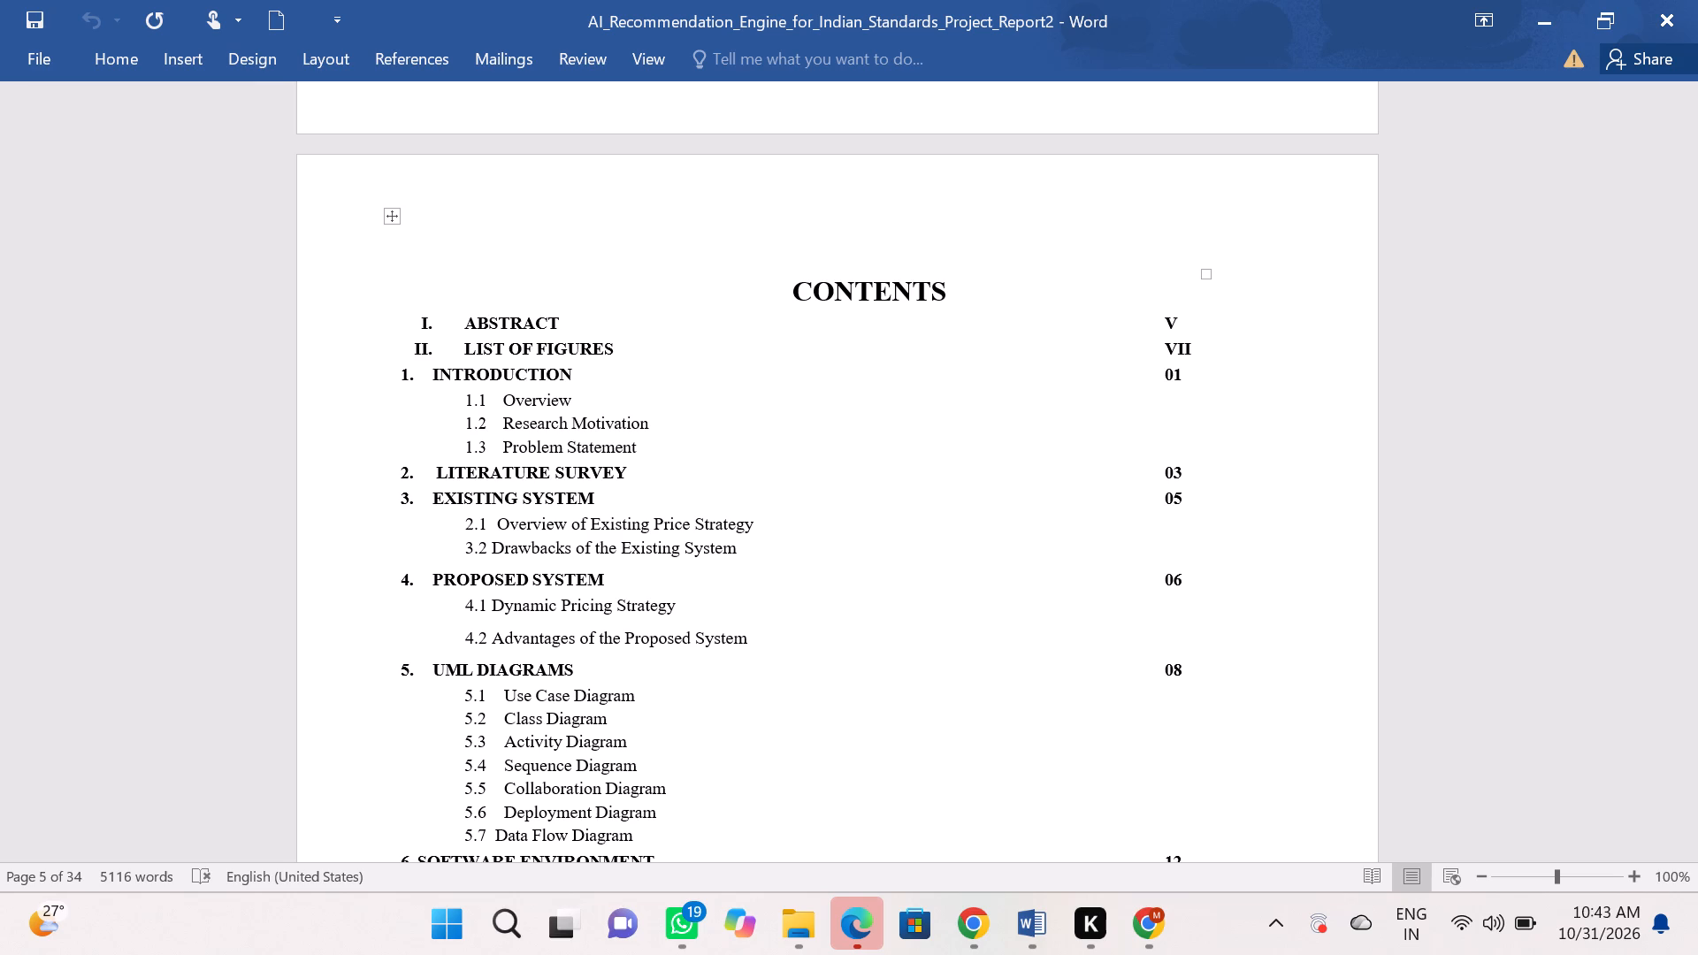
Look through the report's chapters, references and closing appendices to check their layout.
{"action": "scroll", "coordinate": [865, 337], "scroll_direction": "down", "scroll_amount": 8}
{"action": "scroll", "coordinate": [865, 337], "scroll_direction": "down", "scroll_amount": 20}
{"action": "scroll", "coordinate": [865, 337], "scroll_direction": "down", "scroll_amount": 1}
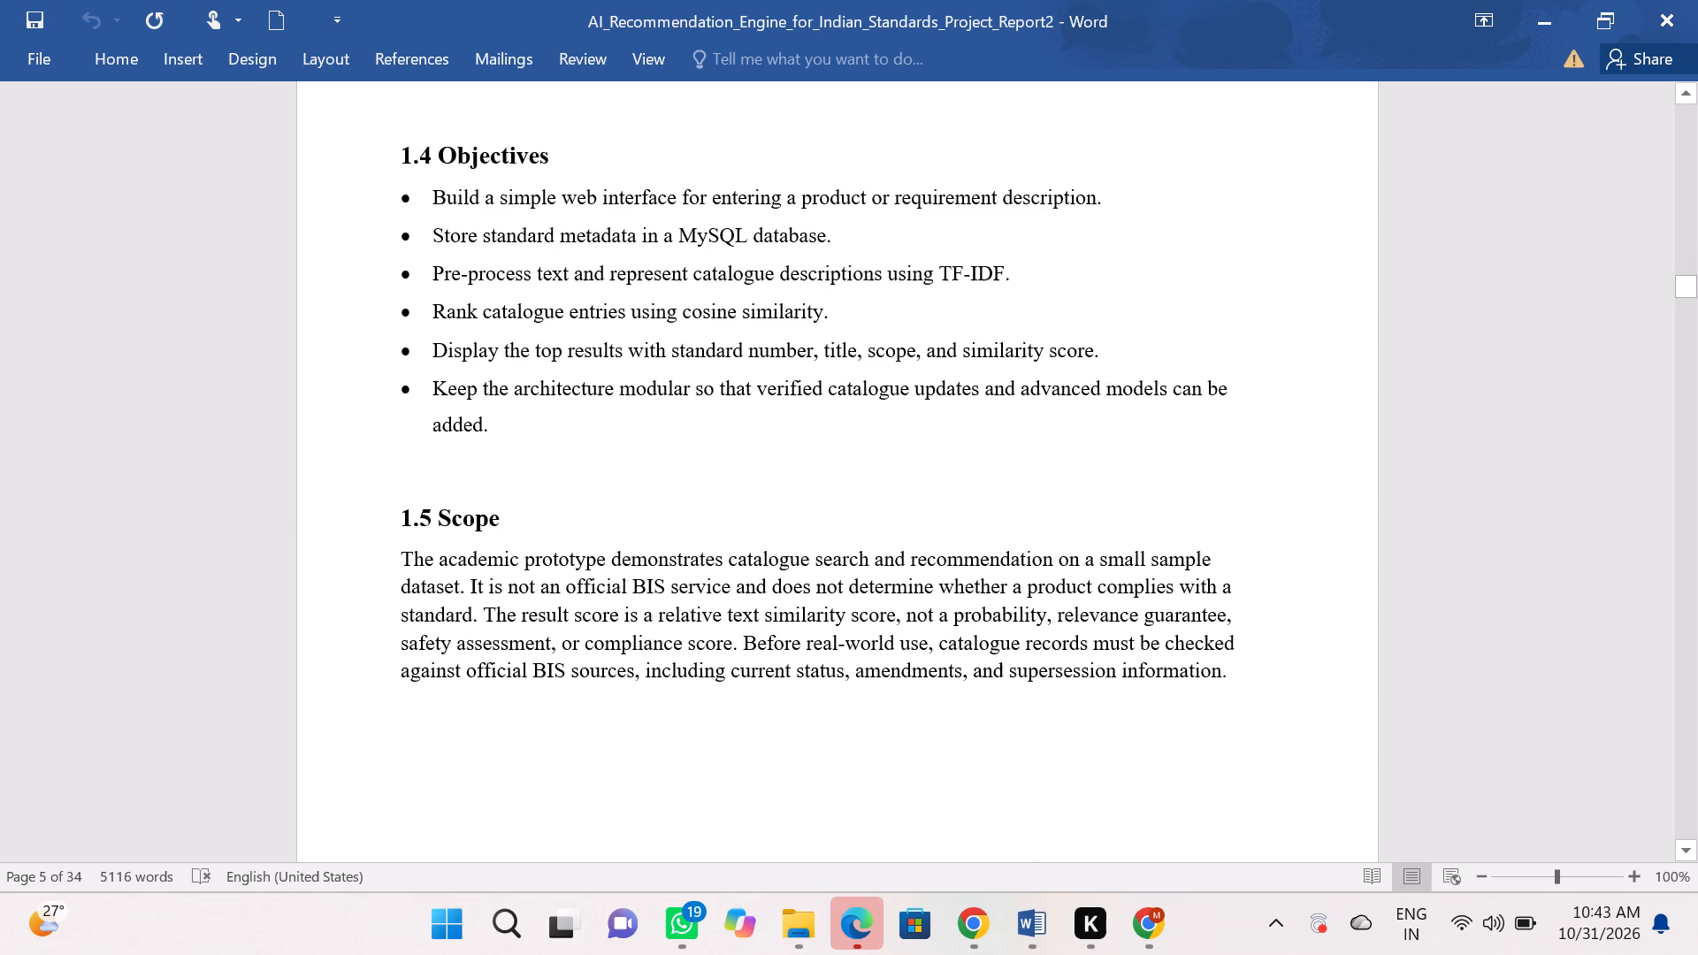
{"action": "scroll", "coordinate": [865, 337], "scroll_direction": "down", "scroll_amount": 19}
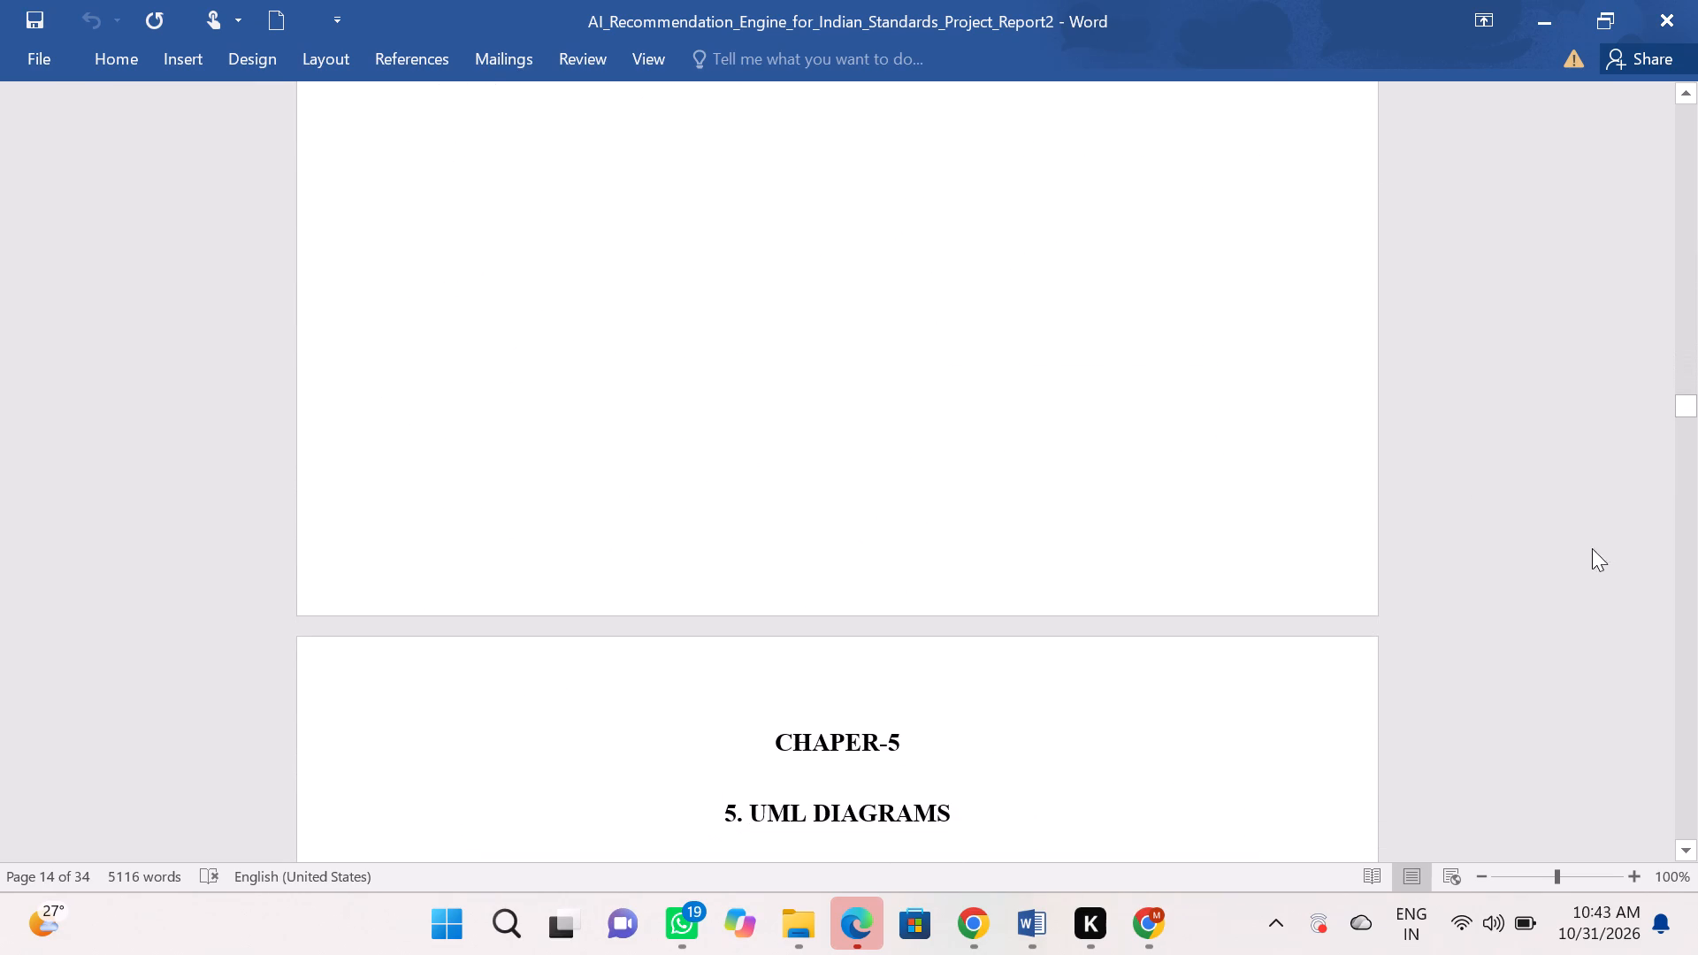
{"action": "left_click_drag", "start_coordinate": [1673, 412], "coordinate": [1692, 402]}
{"action": "left_click_drag", "start_coordinate": [1692, 402], "coordinate": [1677, 954]}
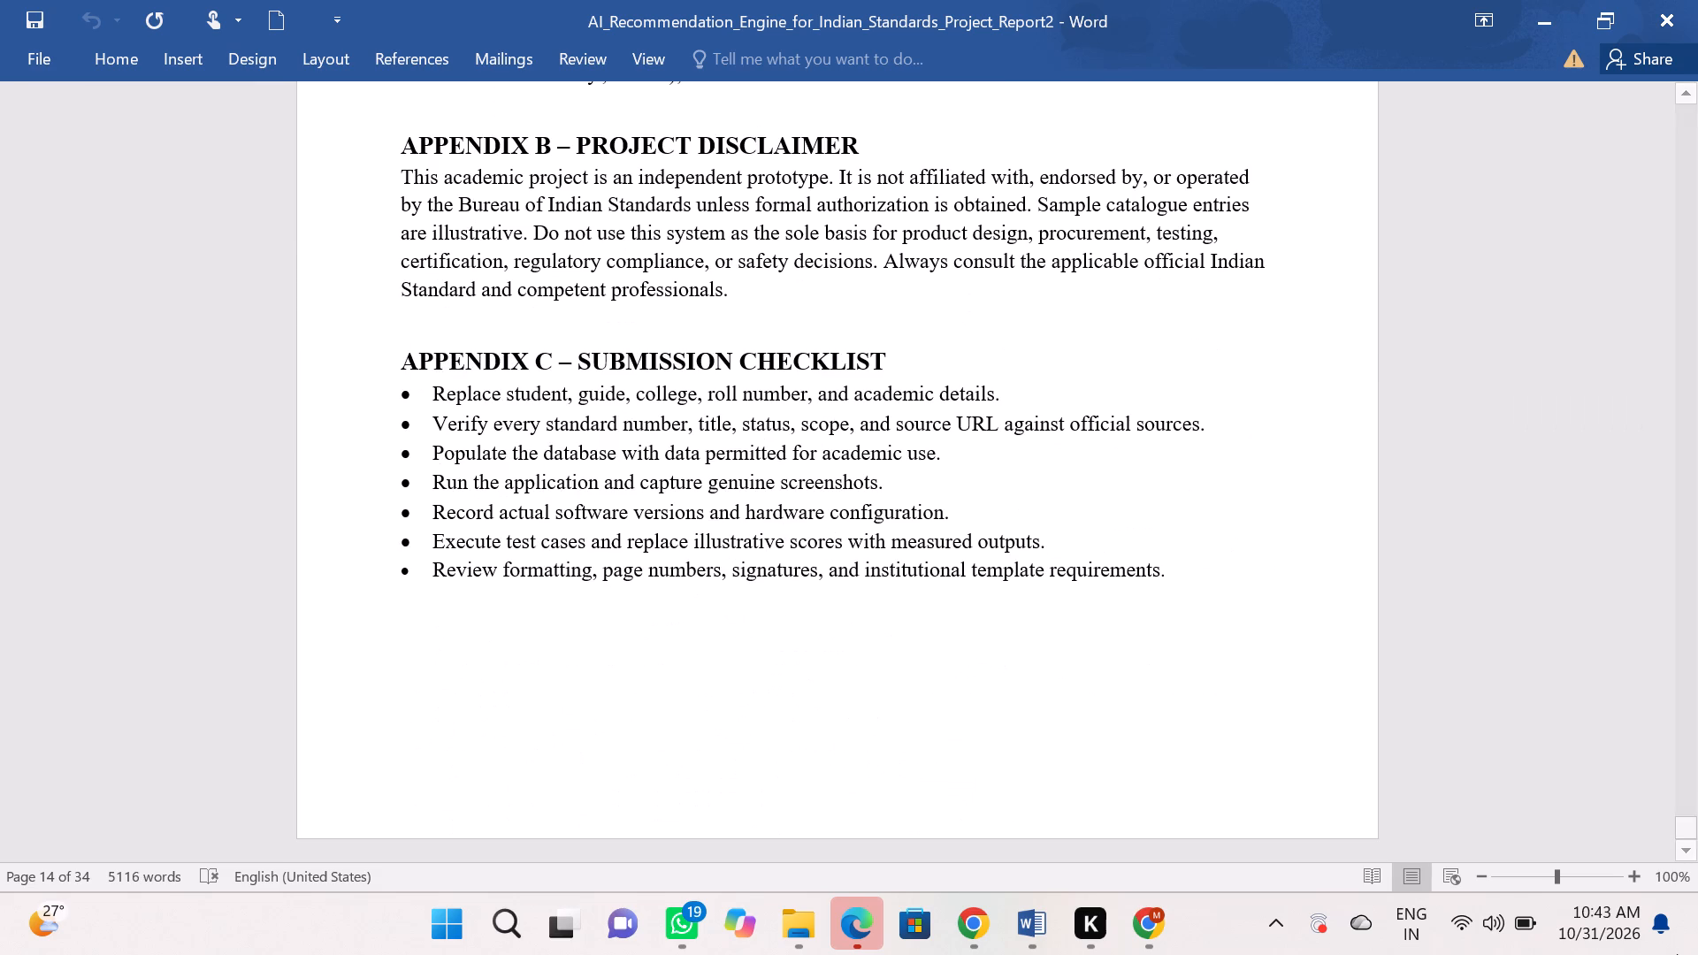
{"action": "scroll", "coordinate": [946, 732], "scroll_direction": "up", "scroll_amount": 7}
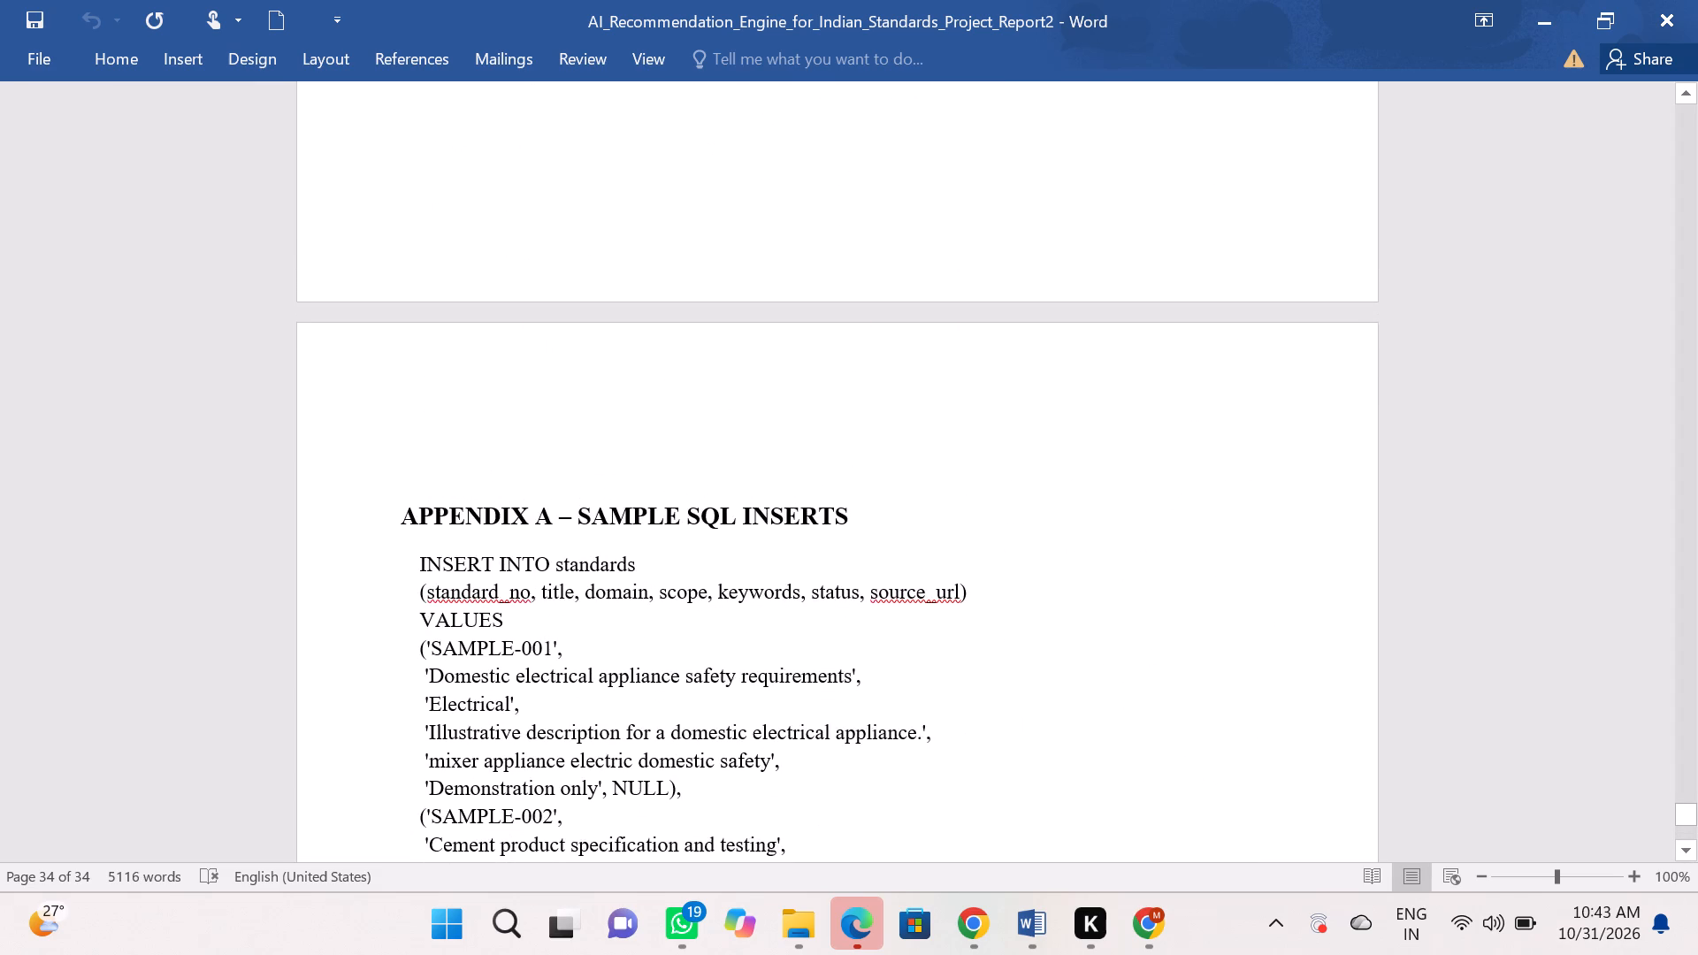
{"action": "scroll", "coordinate": [946, 732], "scroll_direction": "up", "scroll_amount": 8}
{"action": "scroll", "coordinate": [946, 732], "scroll_direction": "right", "scroll_amount": 4}
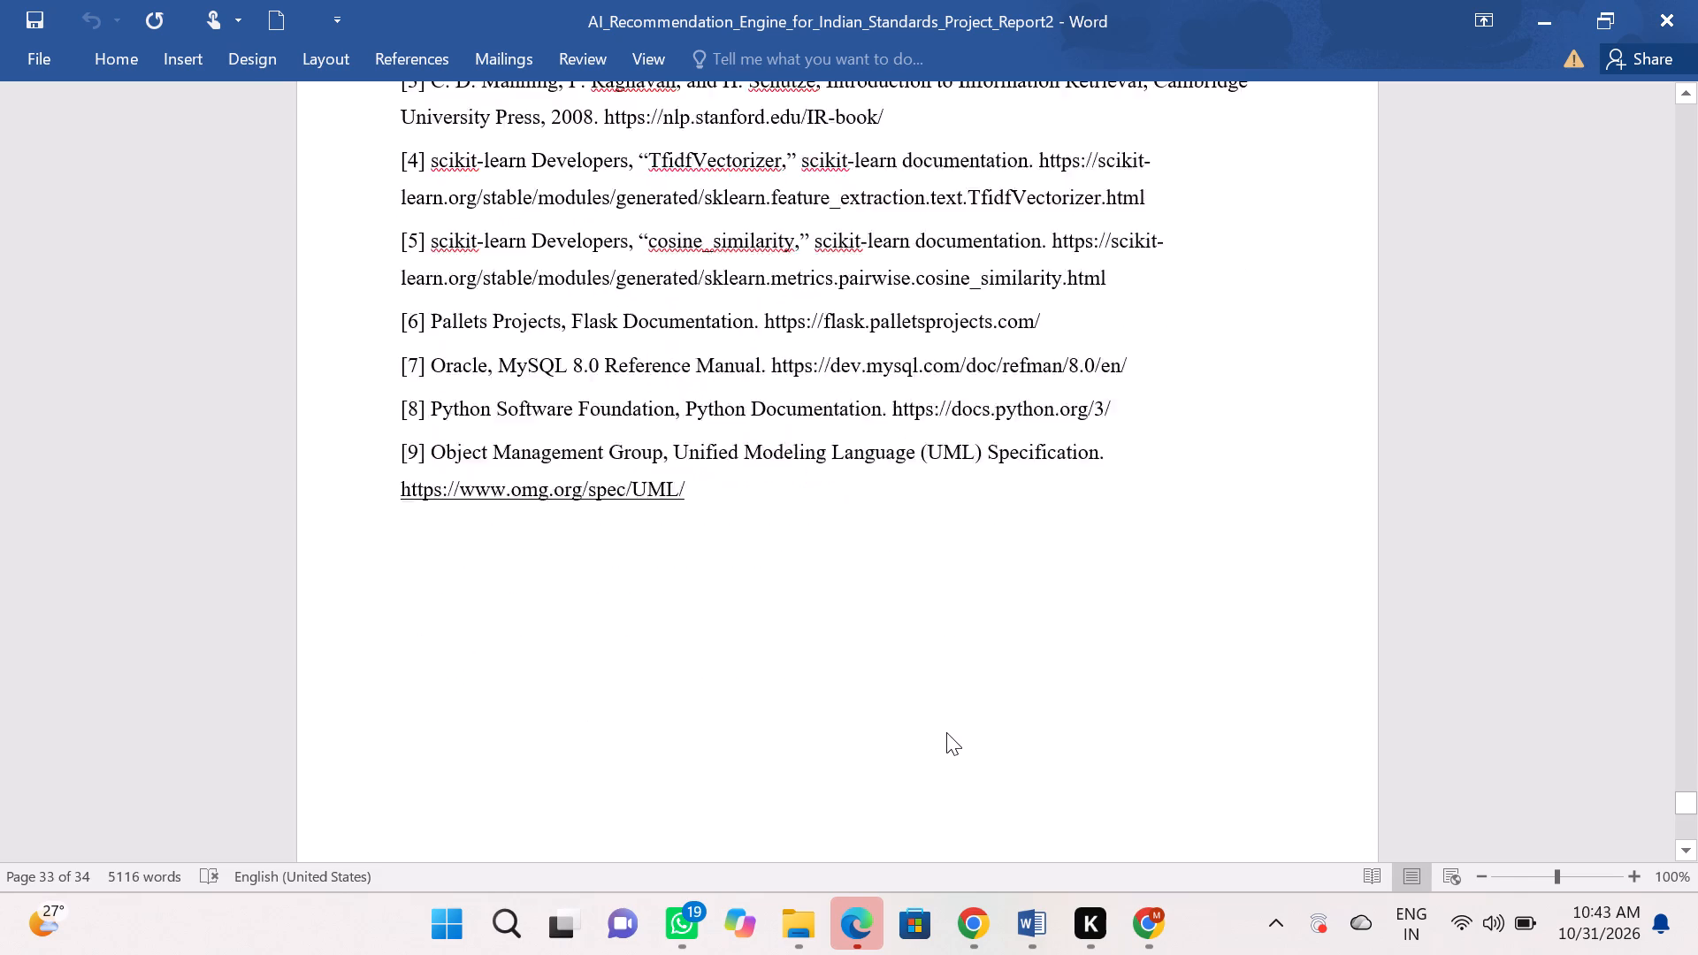
Center the heading "APPENDIX A – SAMPLE SQL INSERTS" on the page.
{"action": "scroll", "coordinate": [946, 732], "scroll_direction": "down", "scroll_amount": 2}
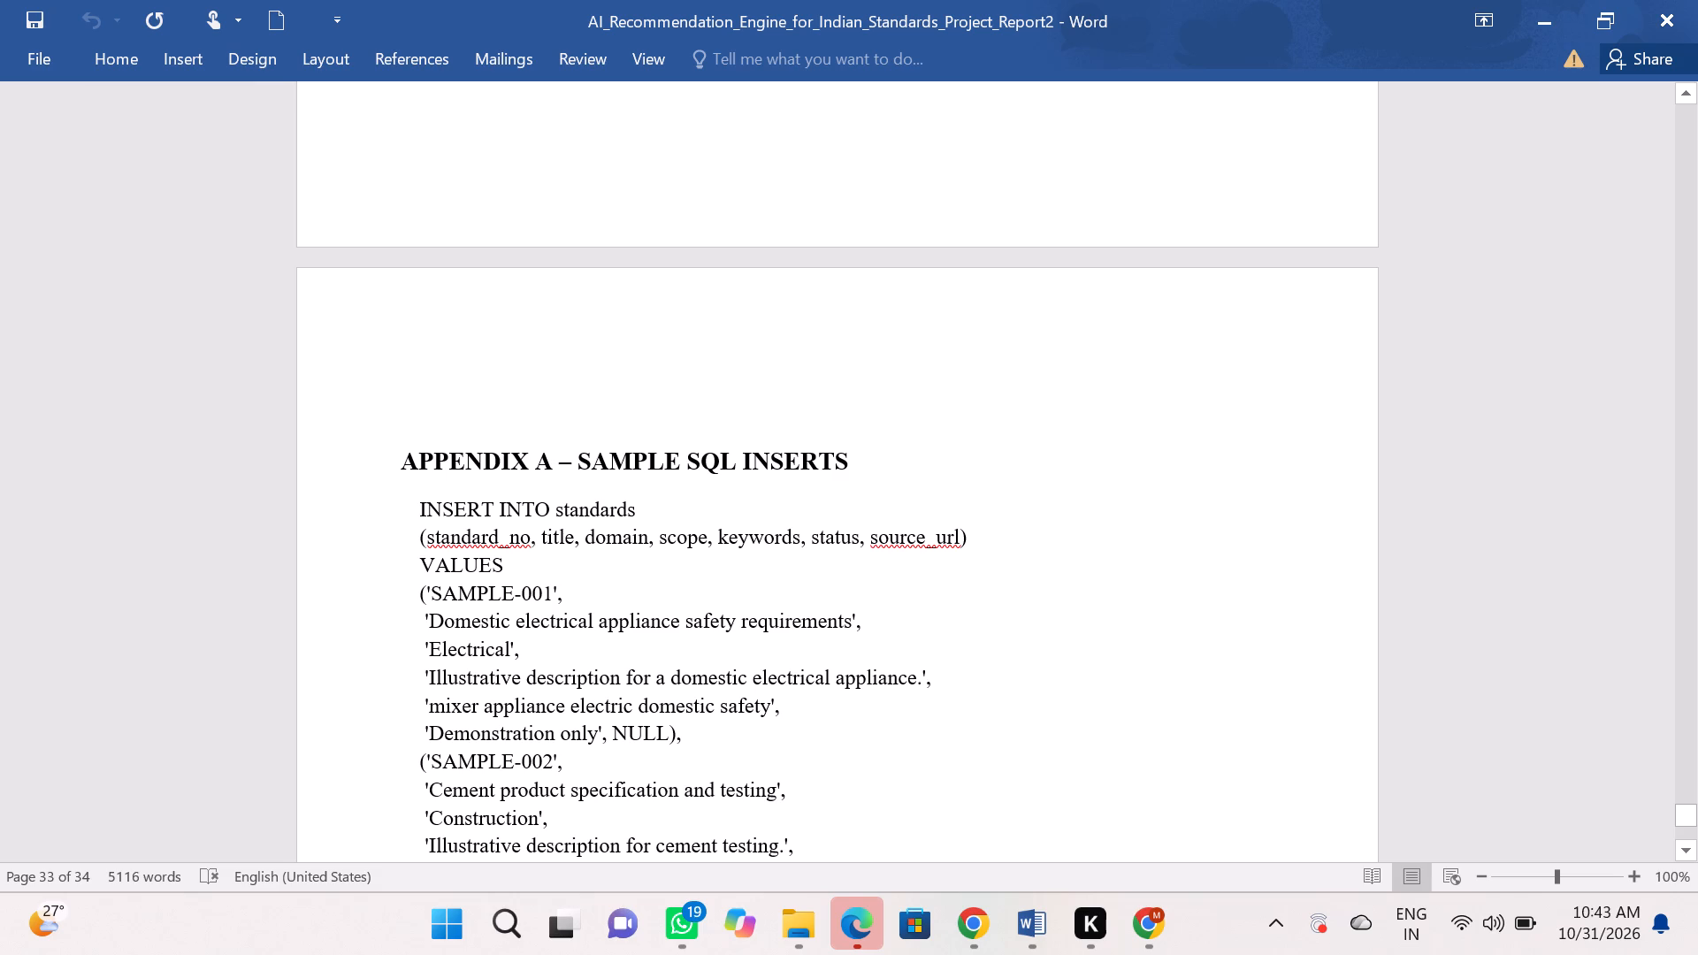
{"action": "left_click_drag", "start_coordinate": [853, 457], "coordinate": [564, 462]}
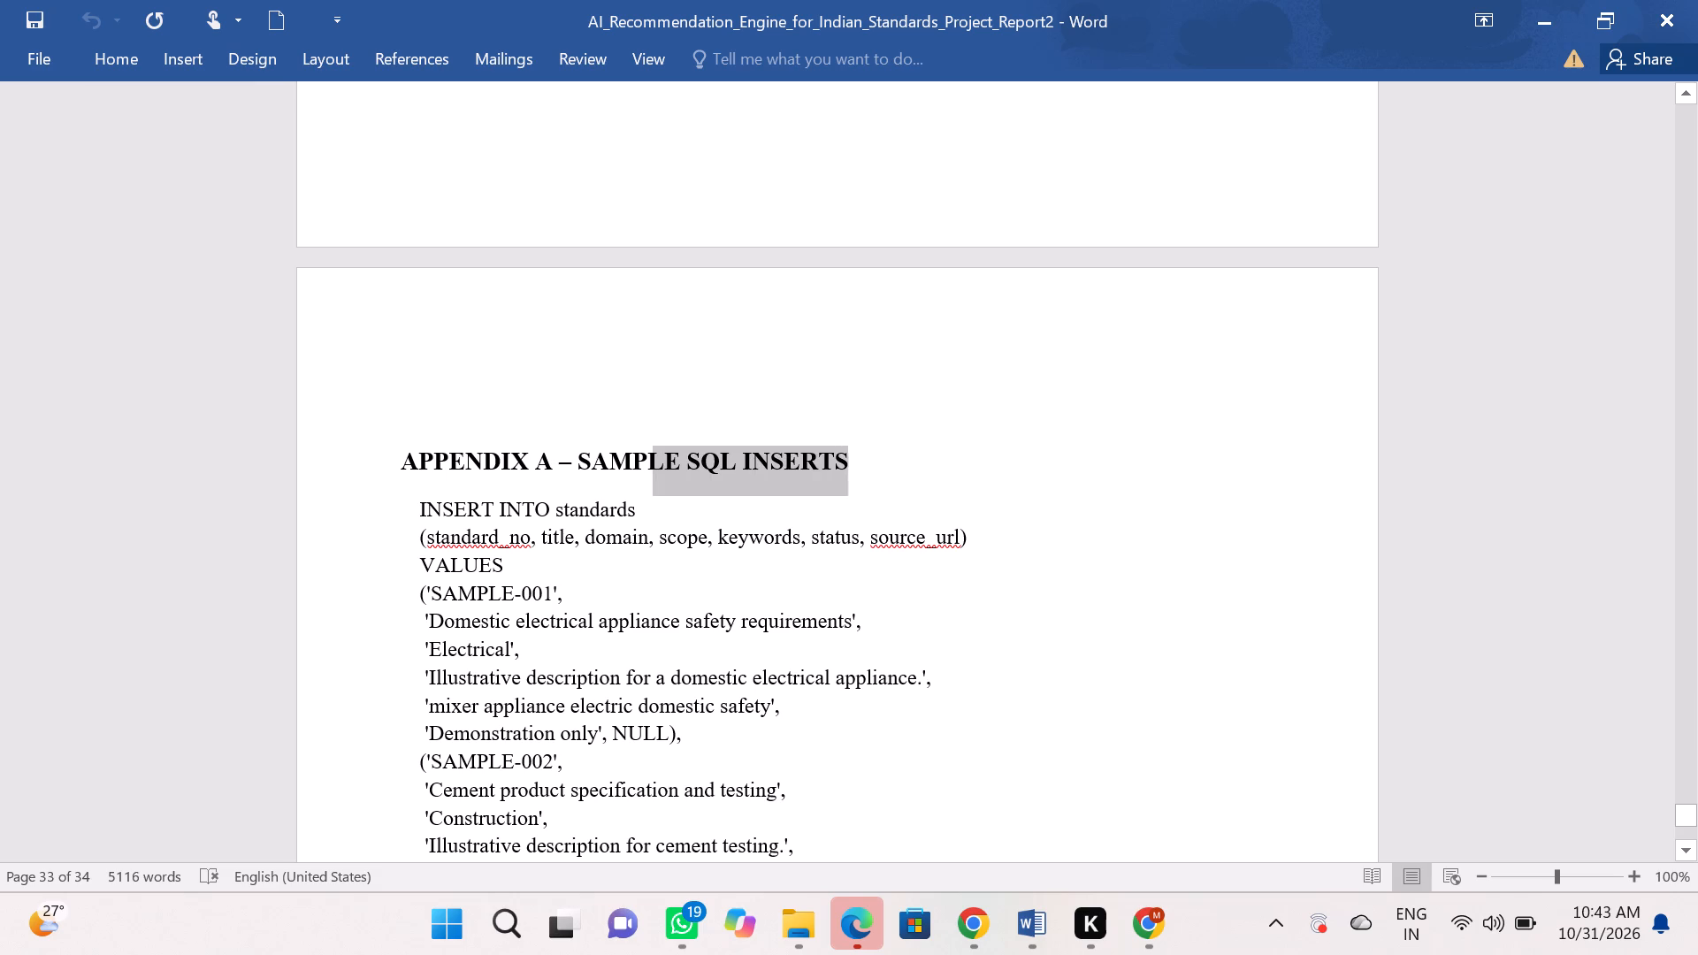
{"action": "left_click_drag", "start_coordinate": [564, 462], "coordinate": [349, 454]}
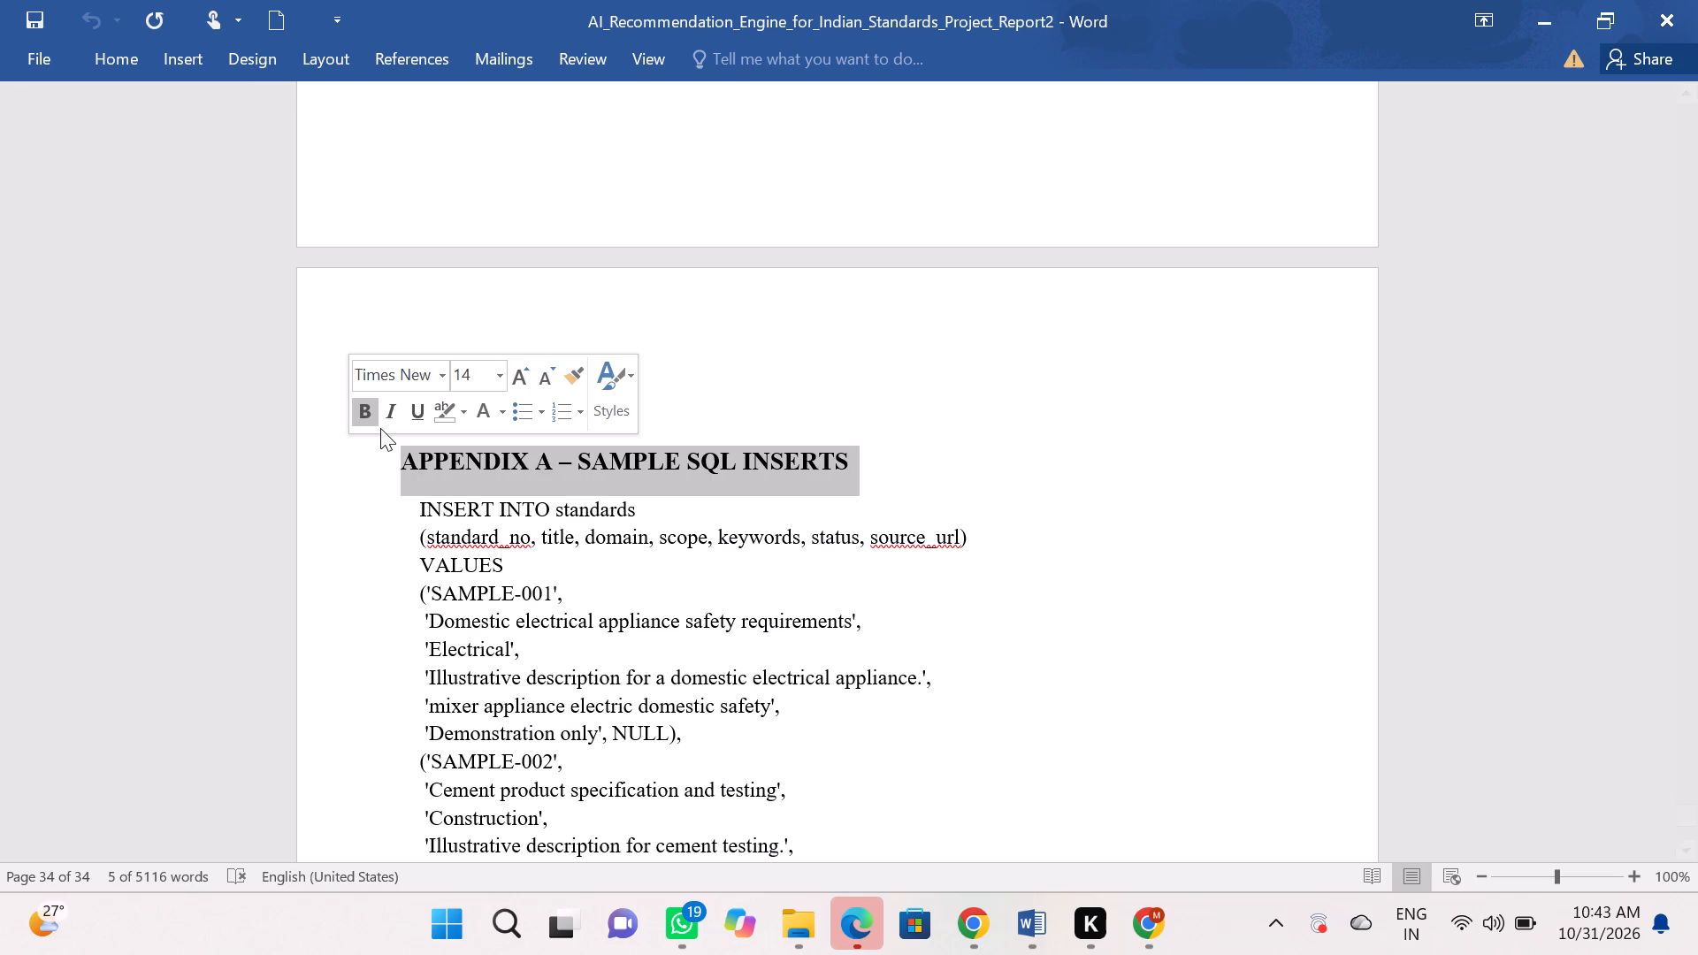
{"action": "left_click", "coordinate": [131, 57]}
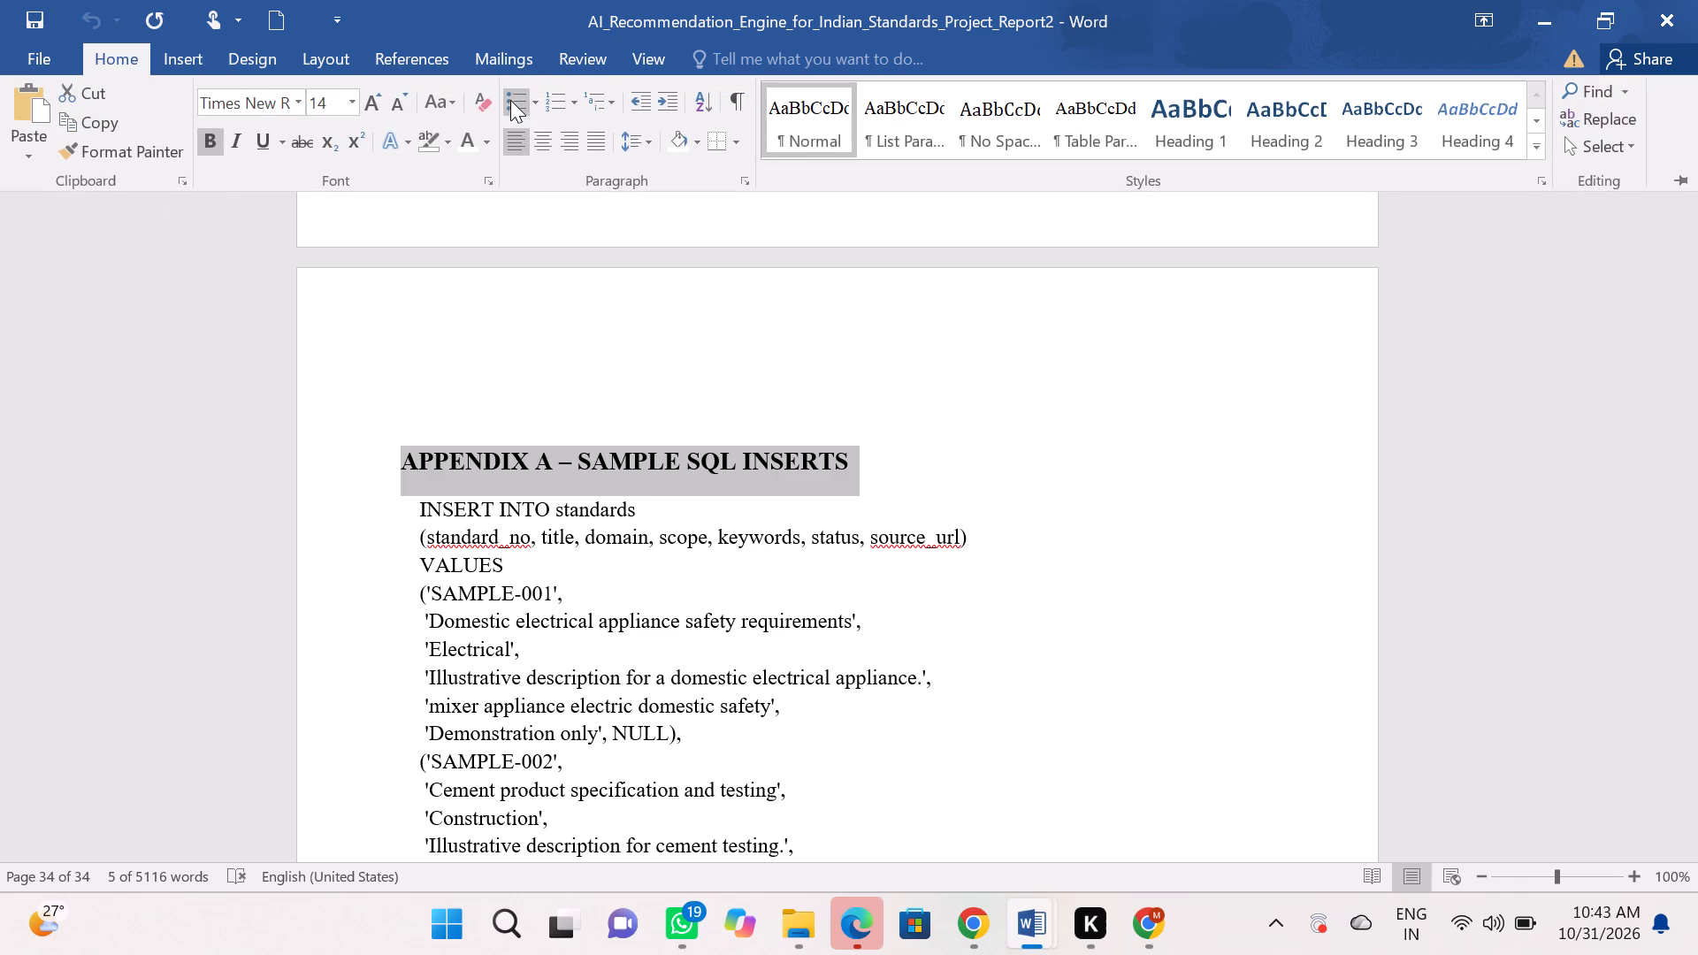
{"action": "left_click", "coordinate": [537, 134]}
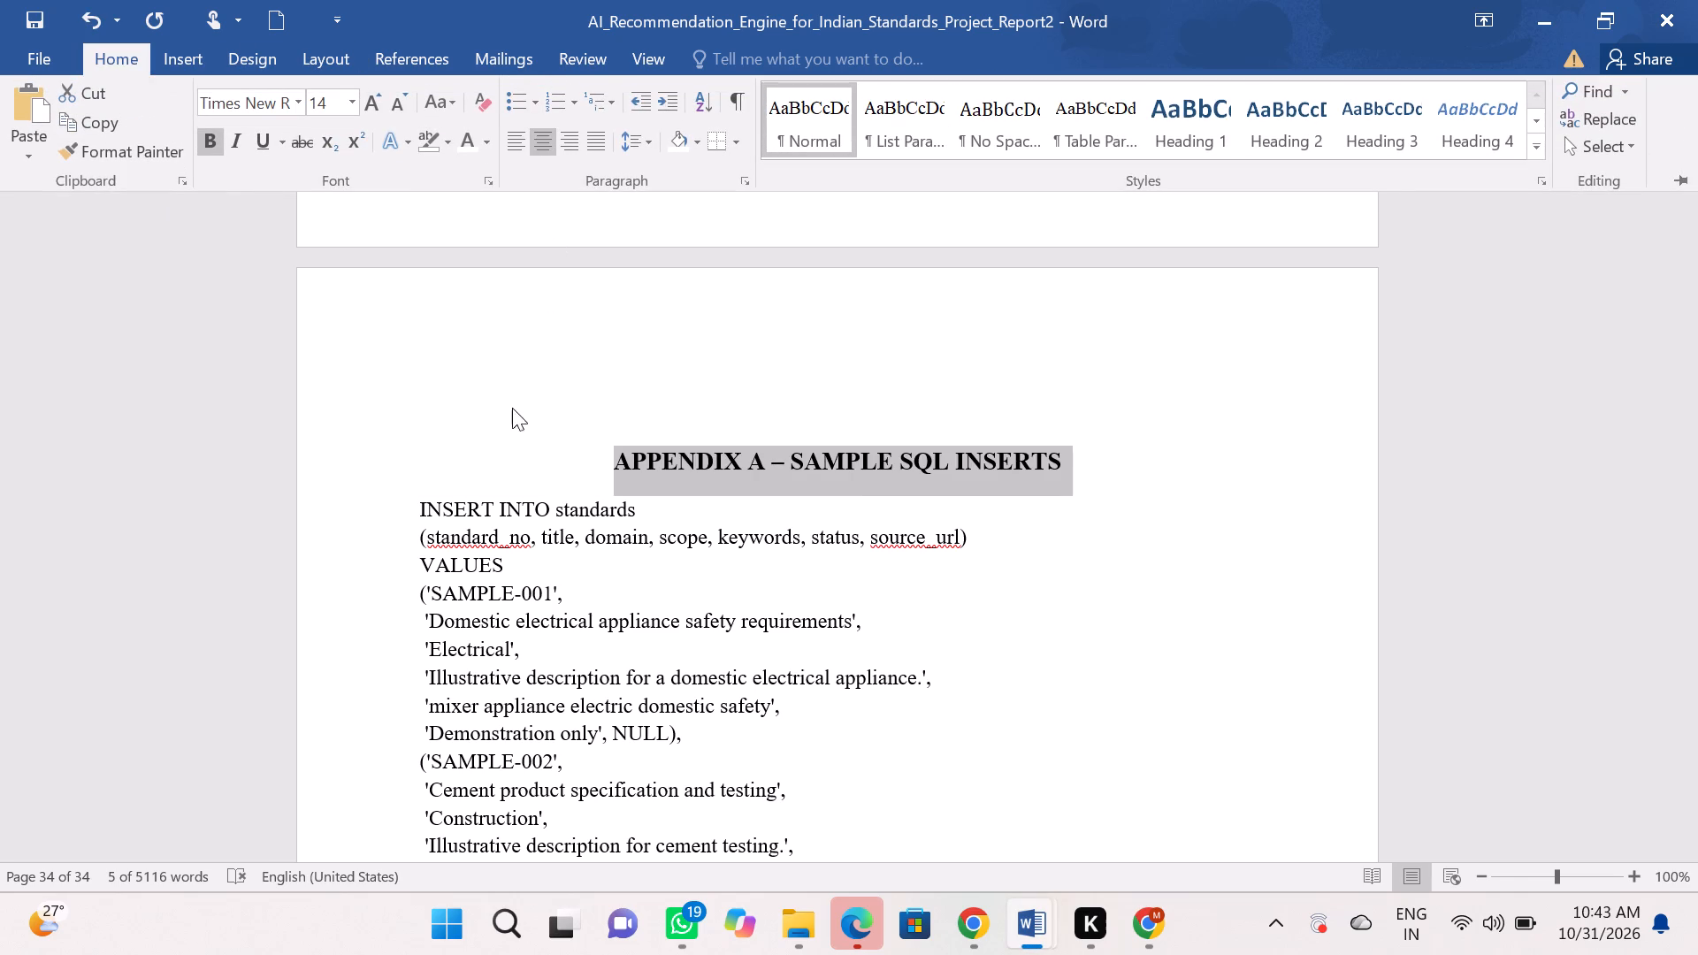
{"action": "left_click", "coordinate": [515, 416]}
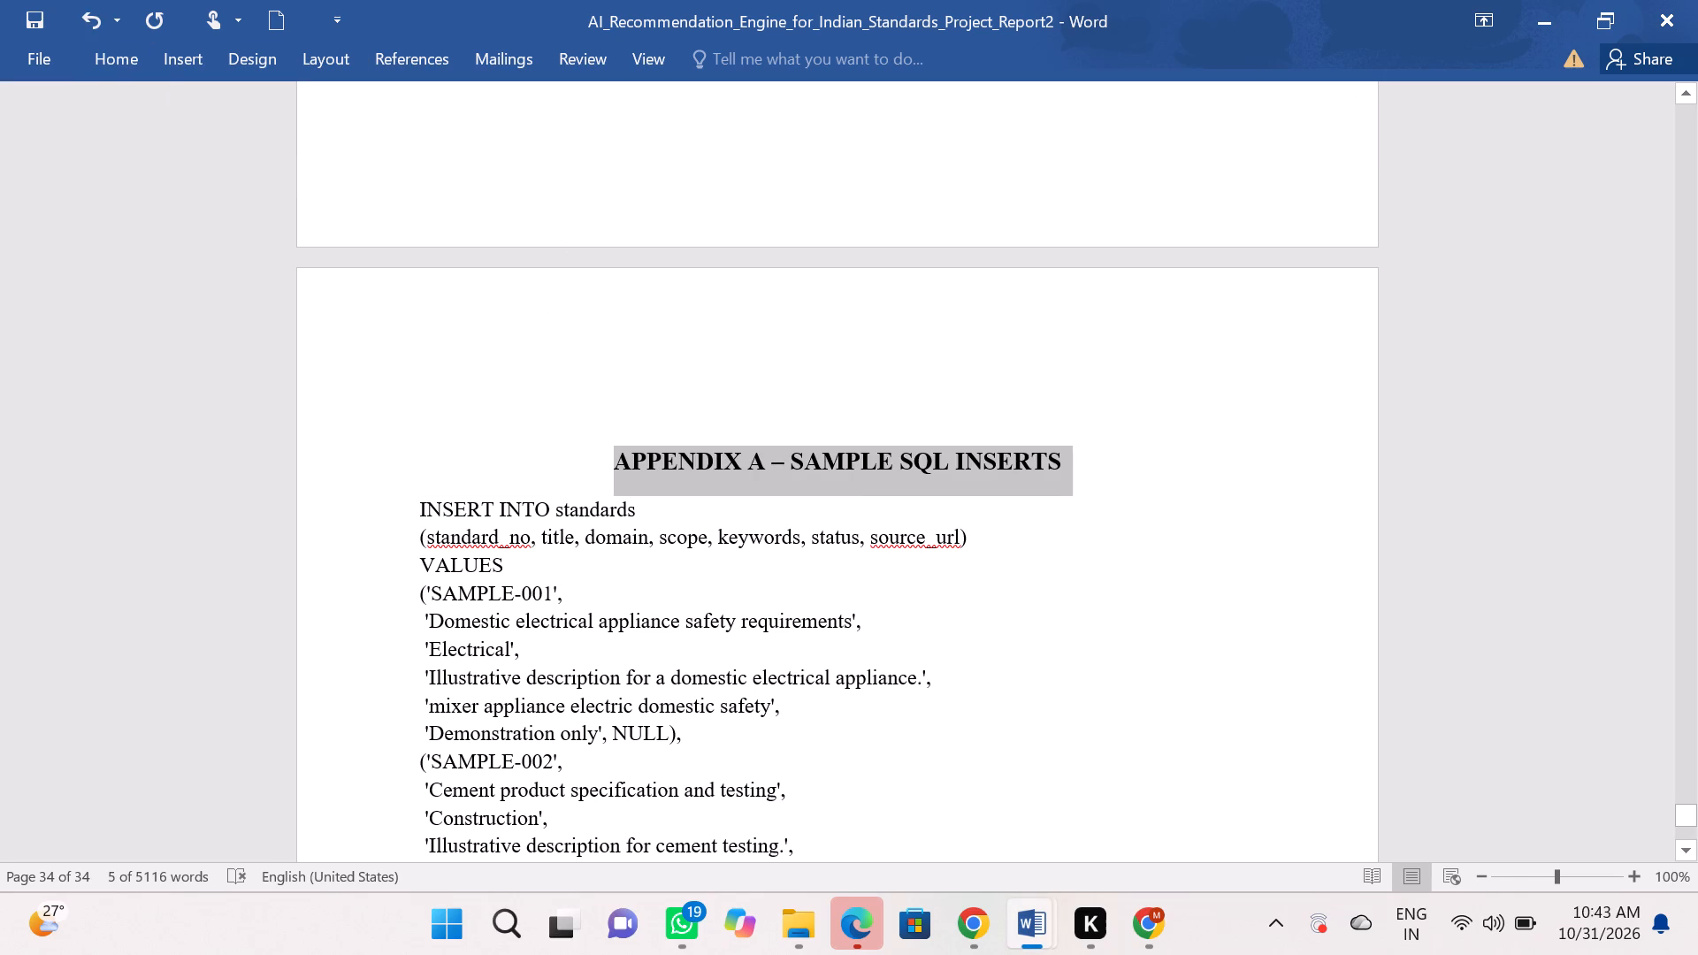
Split the Appendix A heading after "APPENDIX A" so that "– SAMPLE SQL INSERTS" starts a new line.
{"action": "left_click", "coordinate": [770, 454]}
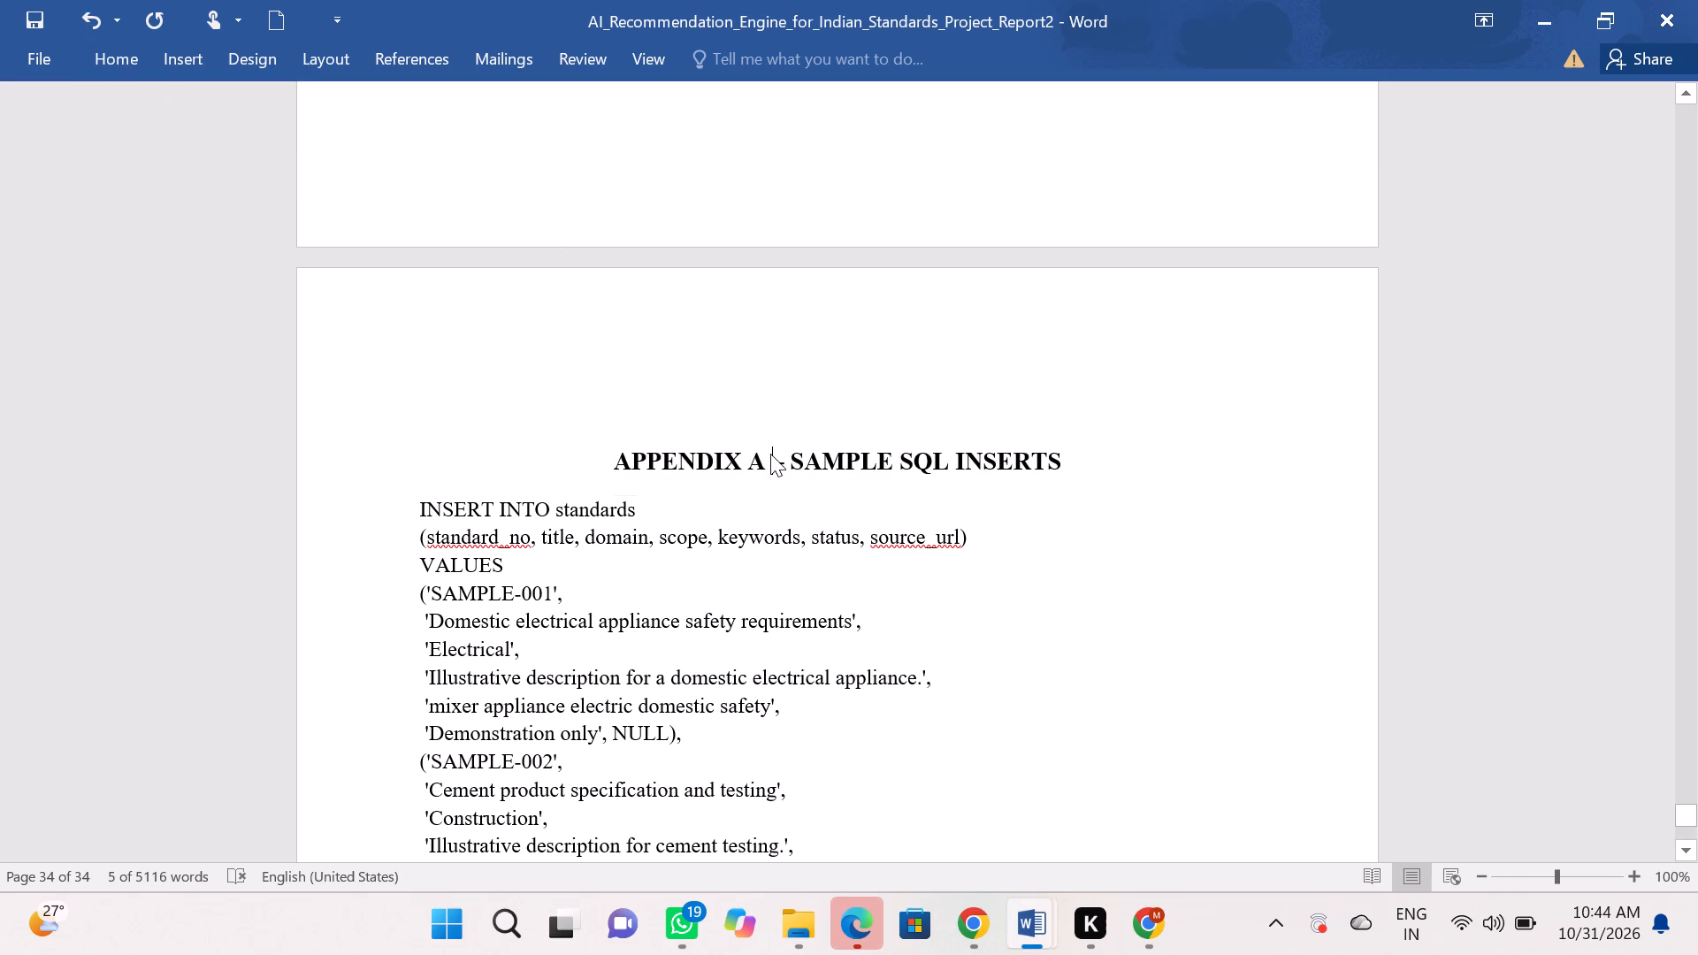
{"action": "key", "text": "Return"}
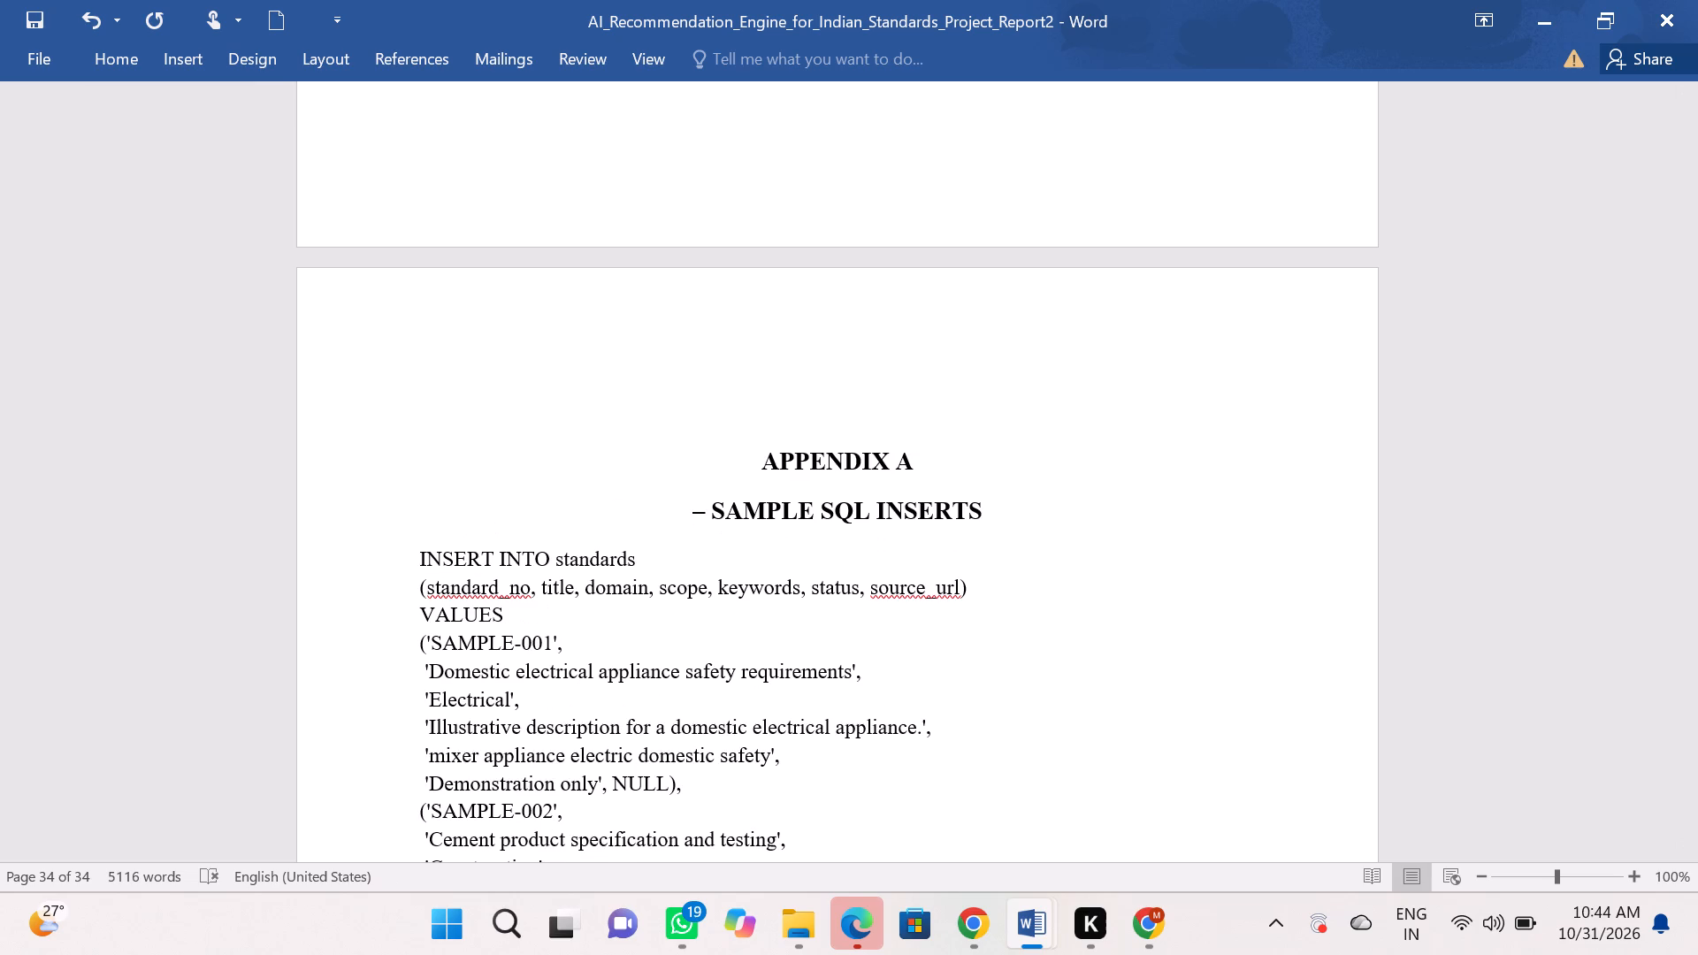
{"action": "scroll", "coordinate": [770, 454], "scroll_direction": "down", "scroll_amount": 2}
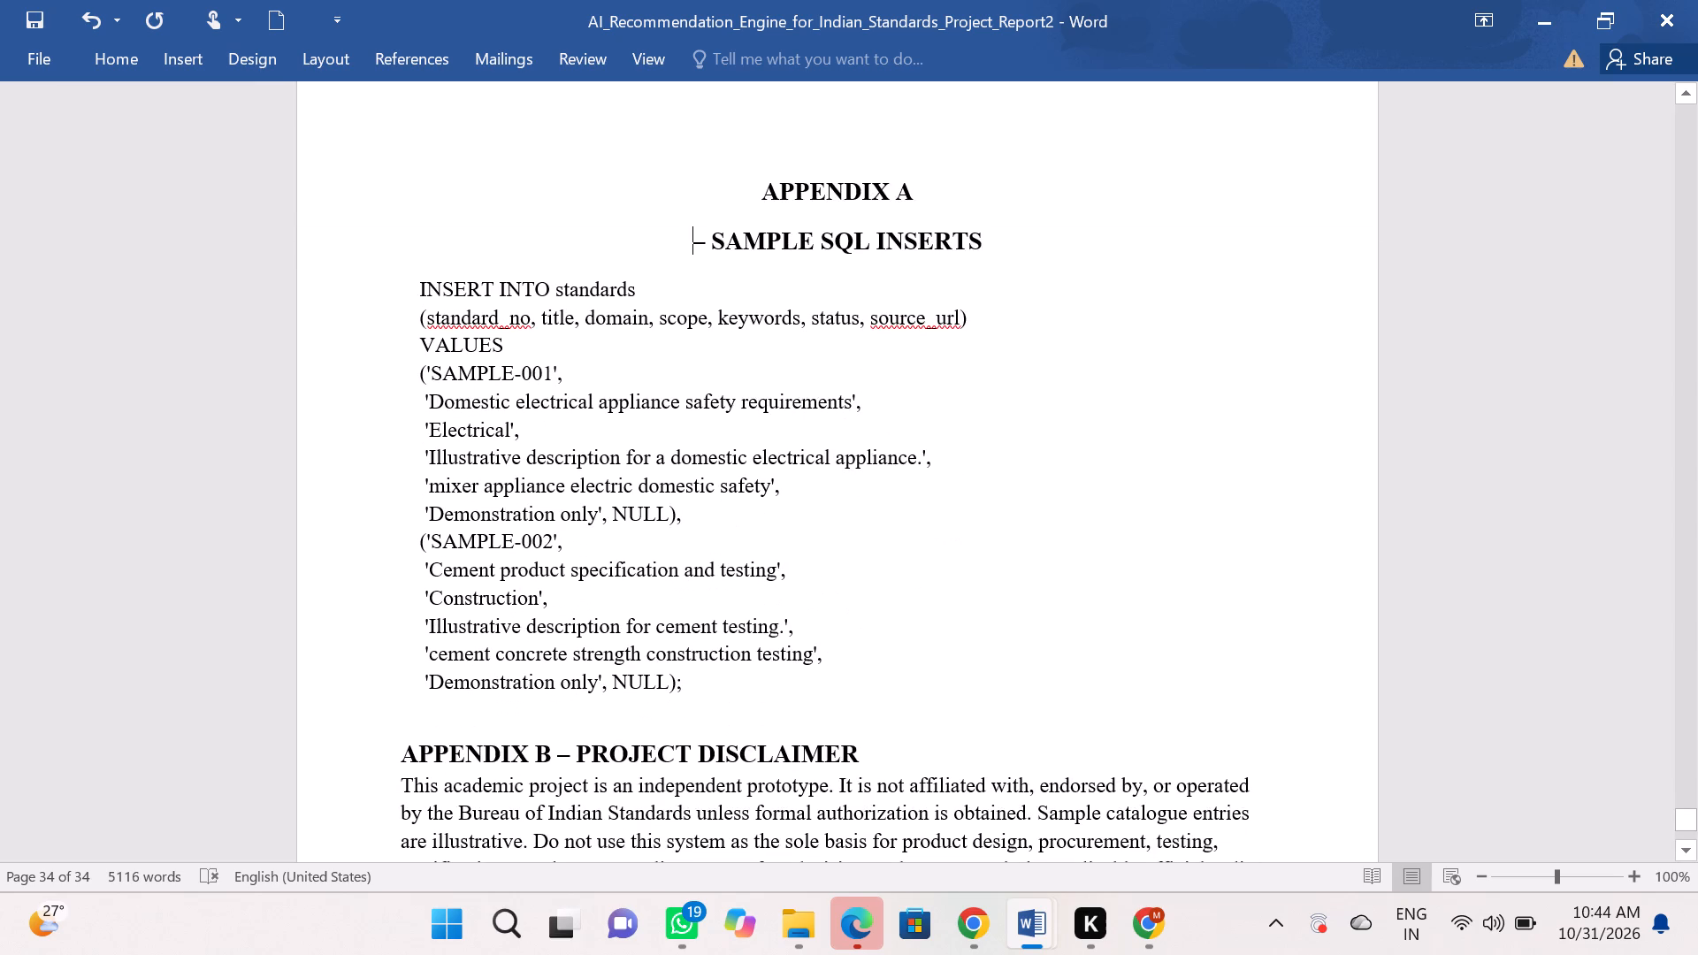
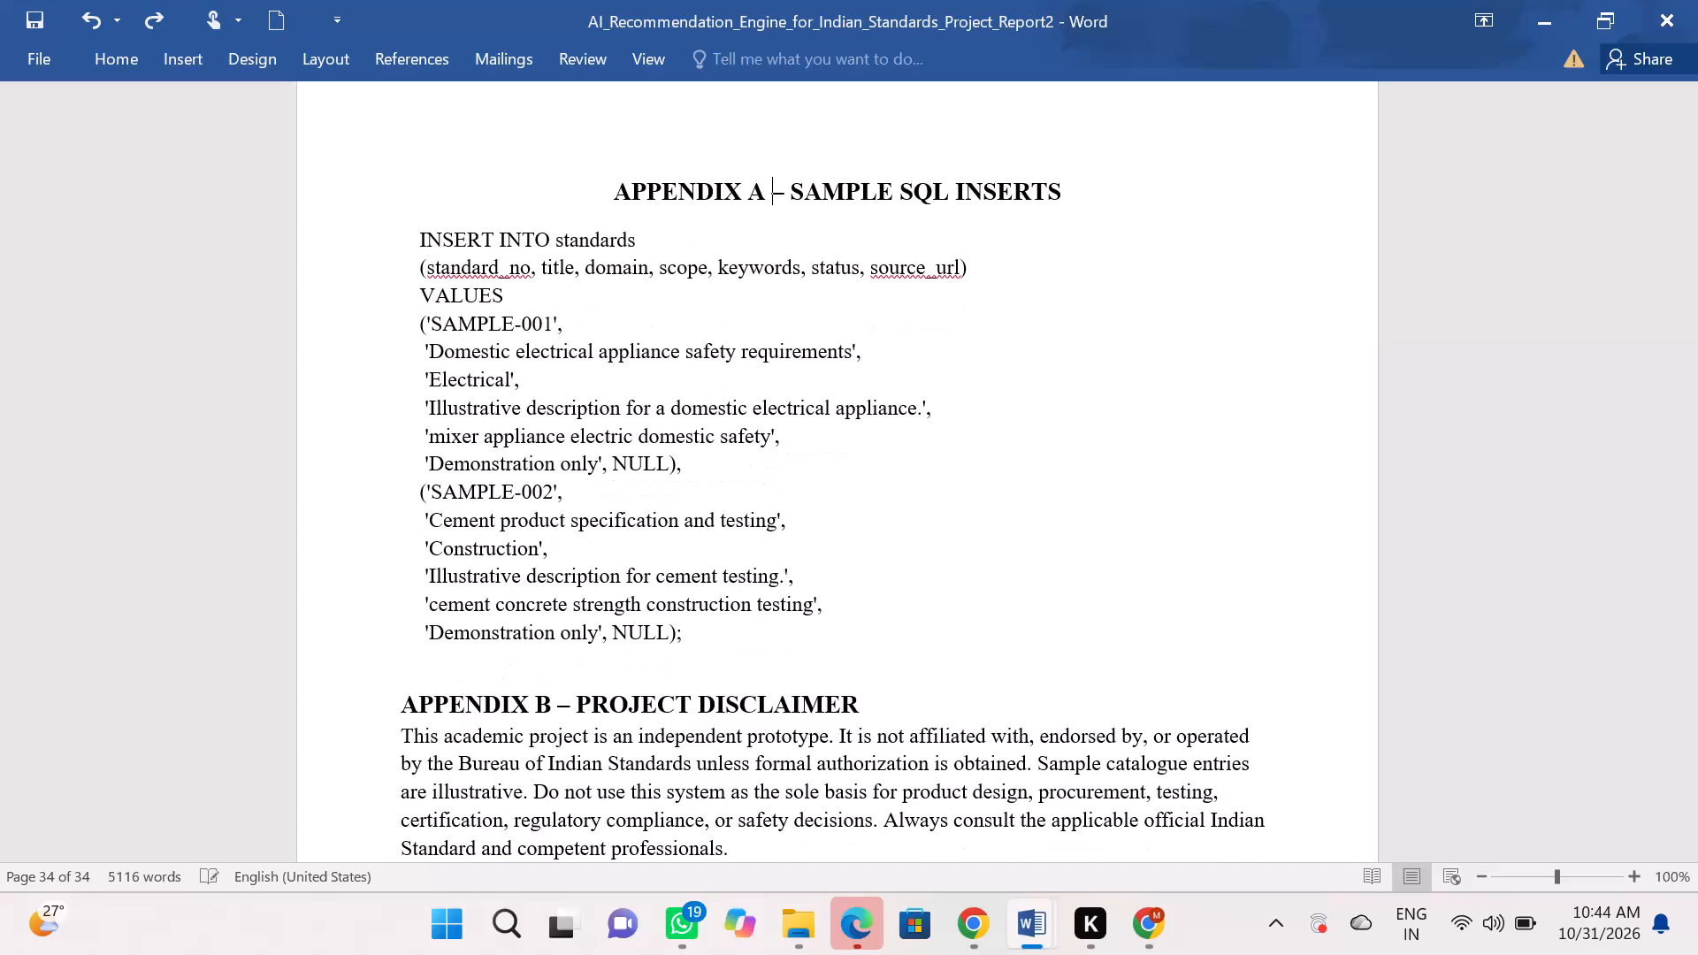
Split the Appendix A heading after "APPENDIX" so that "A – SAMPLE SQL INSERTS" starts a new line.
{"action": "key", "text": "Left"}
{"action": "key", "text": "Left"}
{"action": "key", "text": "Return"}
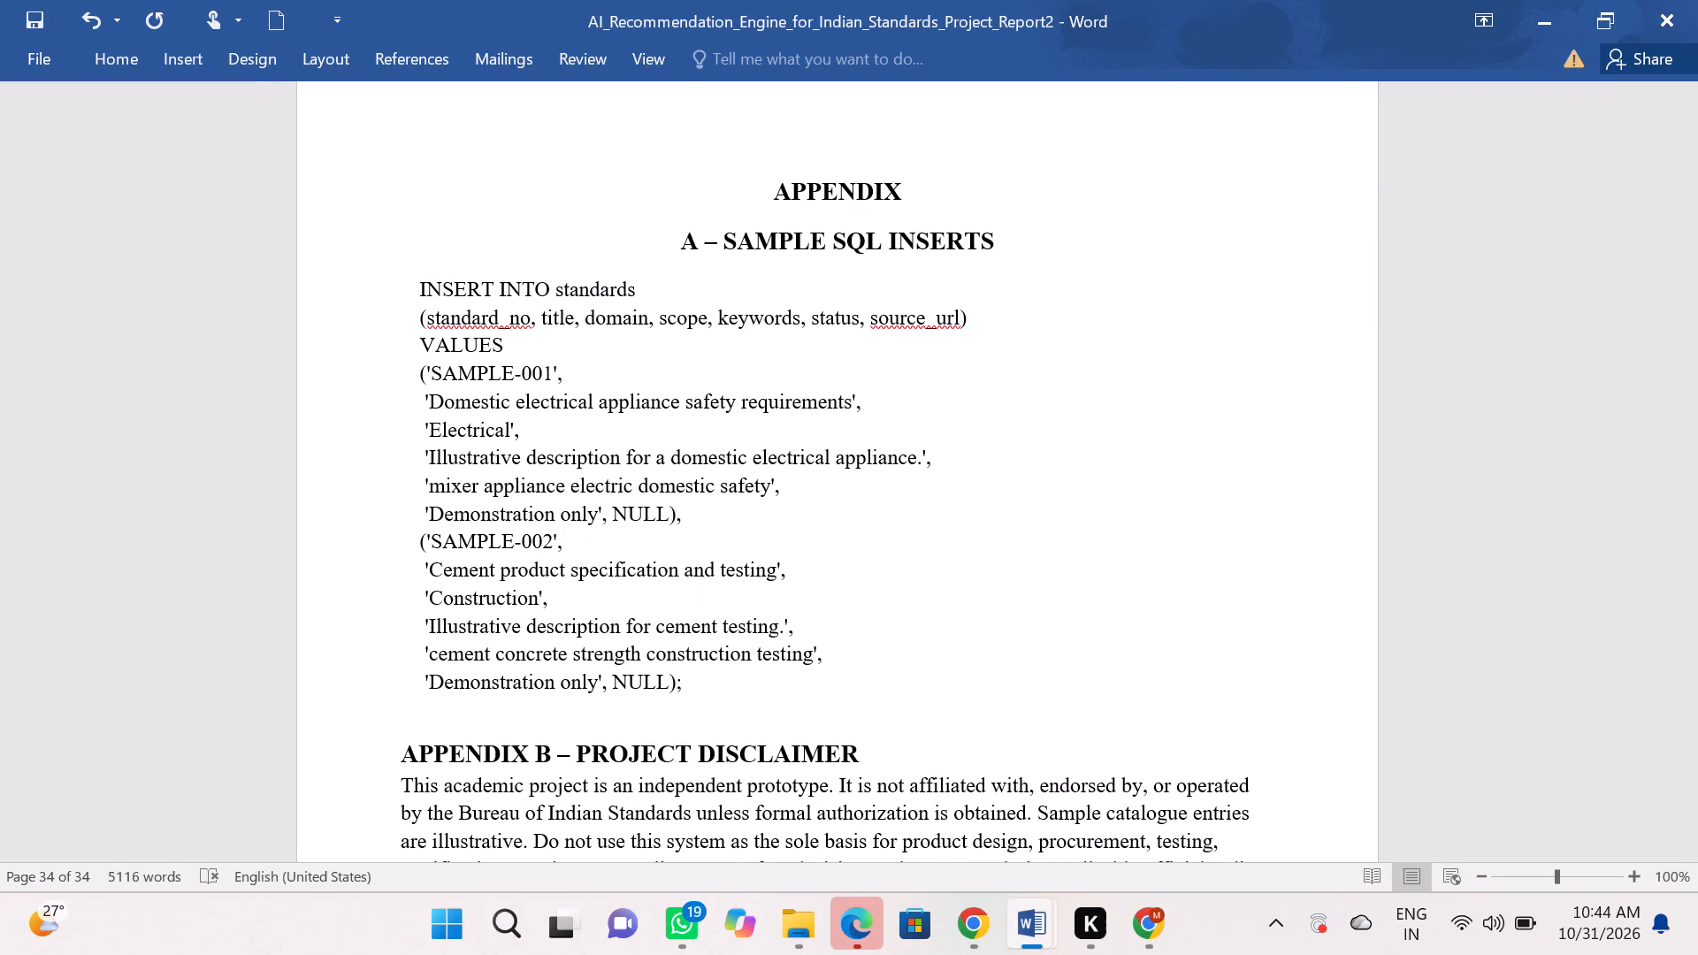
Left-align the "A – SAMPLE SQL INSERTS" line, keeping "APPENDIX" centered above it.
{"action": "scroll", "coordinate": [770, 454], "scroll_direction": "down", "scroll_amount": 1}
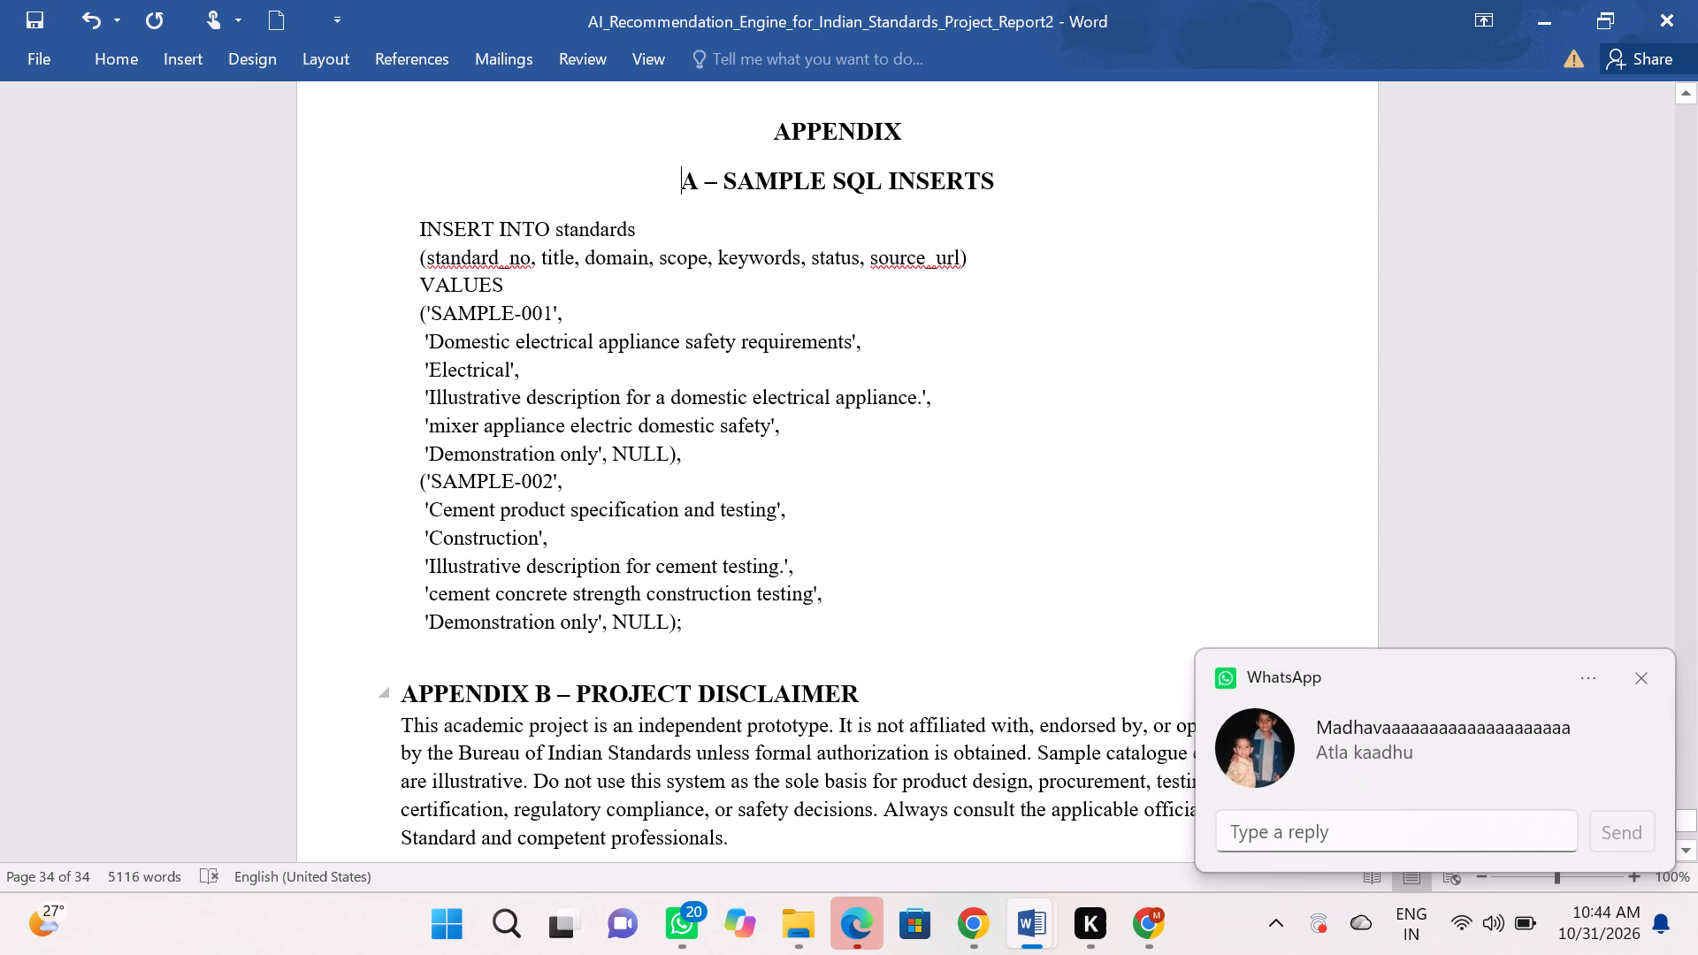
{"action": "scroll", "coordinate": [548, 697], "scroll_direction": "up", "scroll_amount": 1}
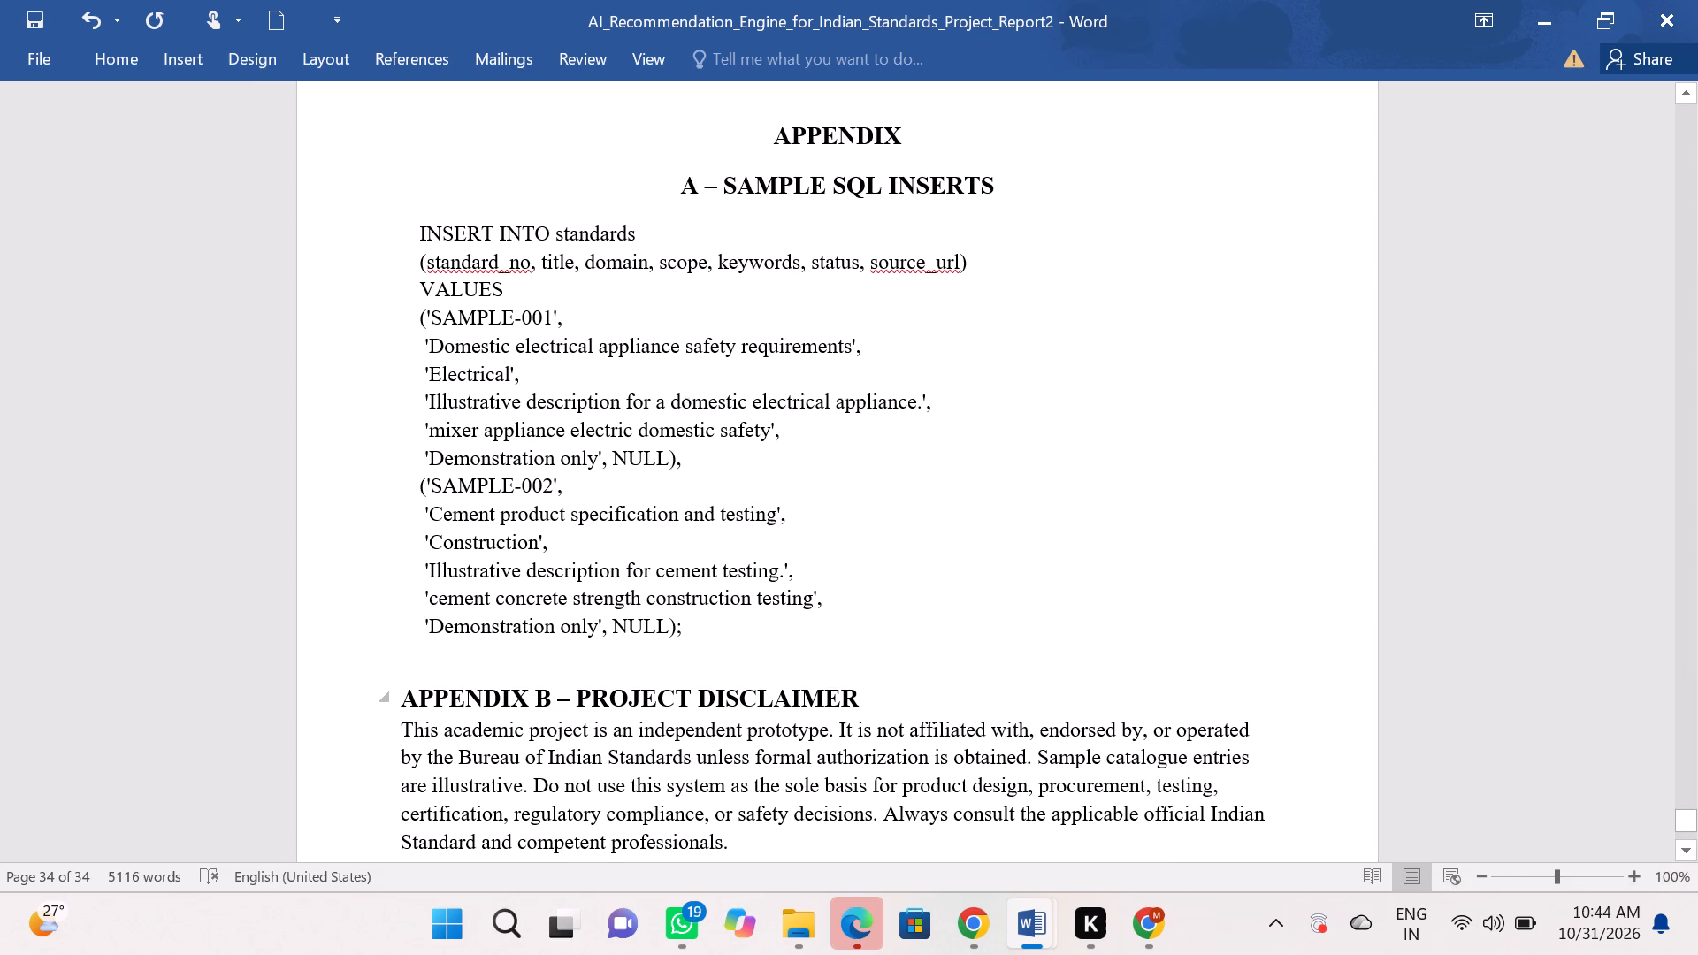
{"action": "scroll", "coordinate": [548, 697], "scroll_direction": "up", "scroll_amount": 1}
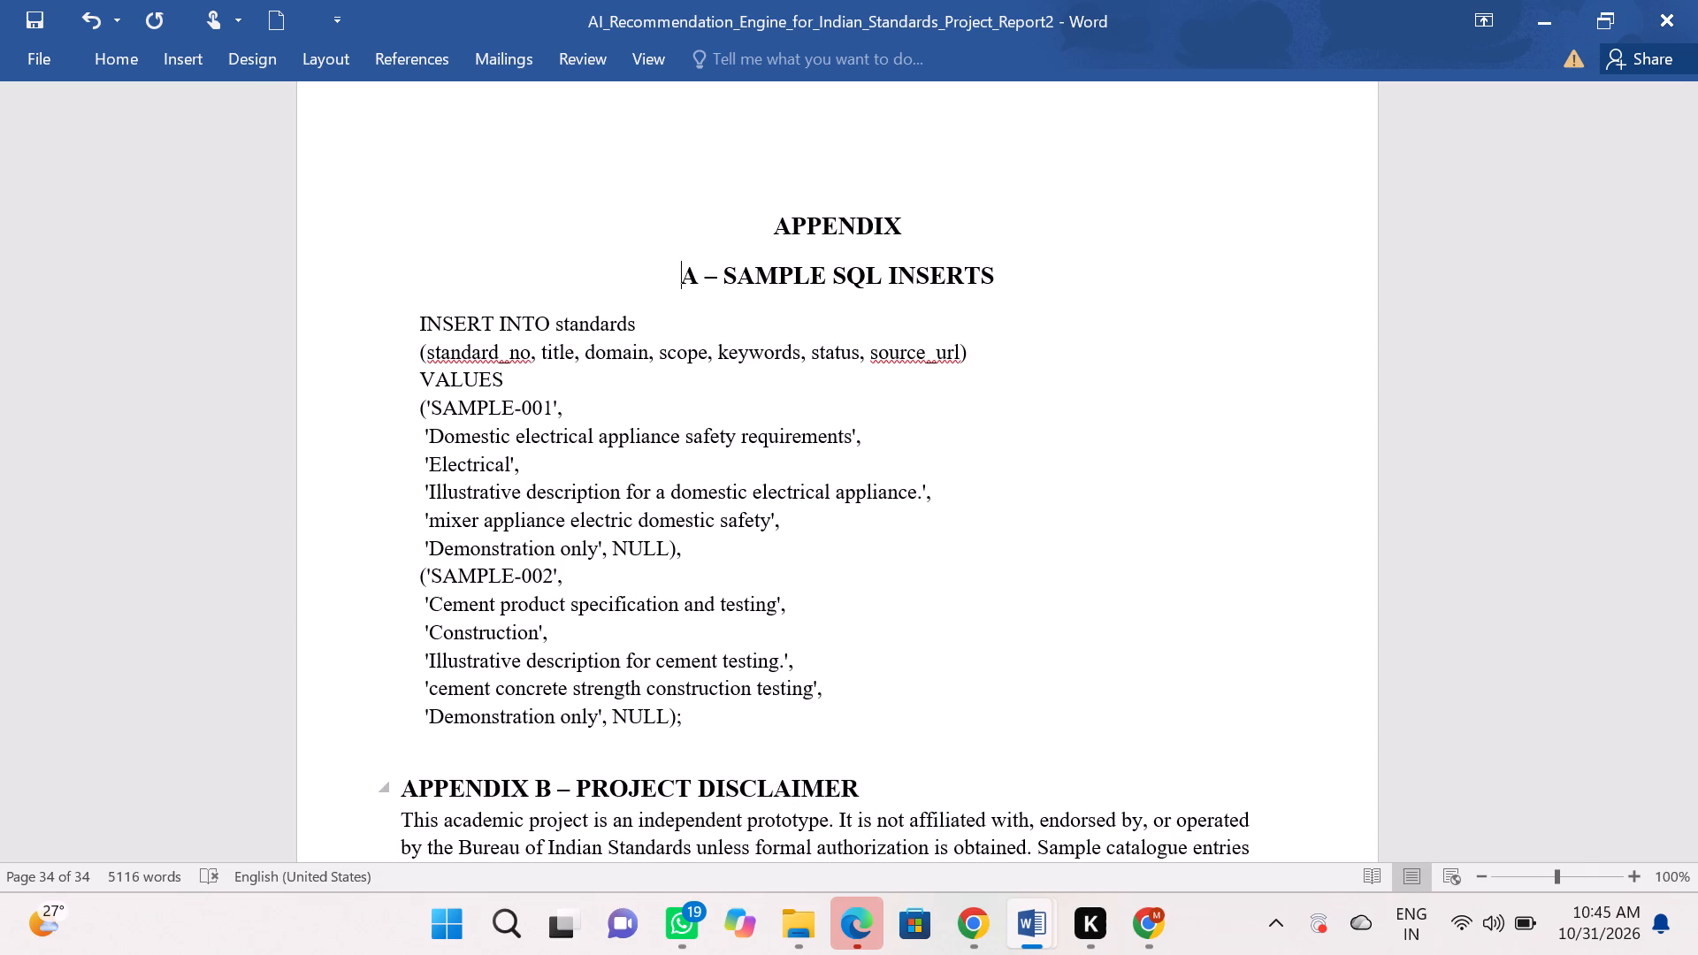
{"action": "key", "text": "BackSpace"}
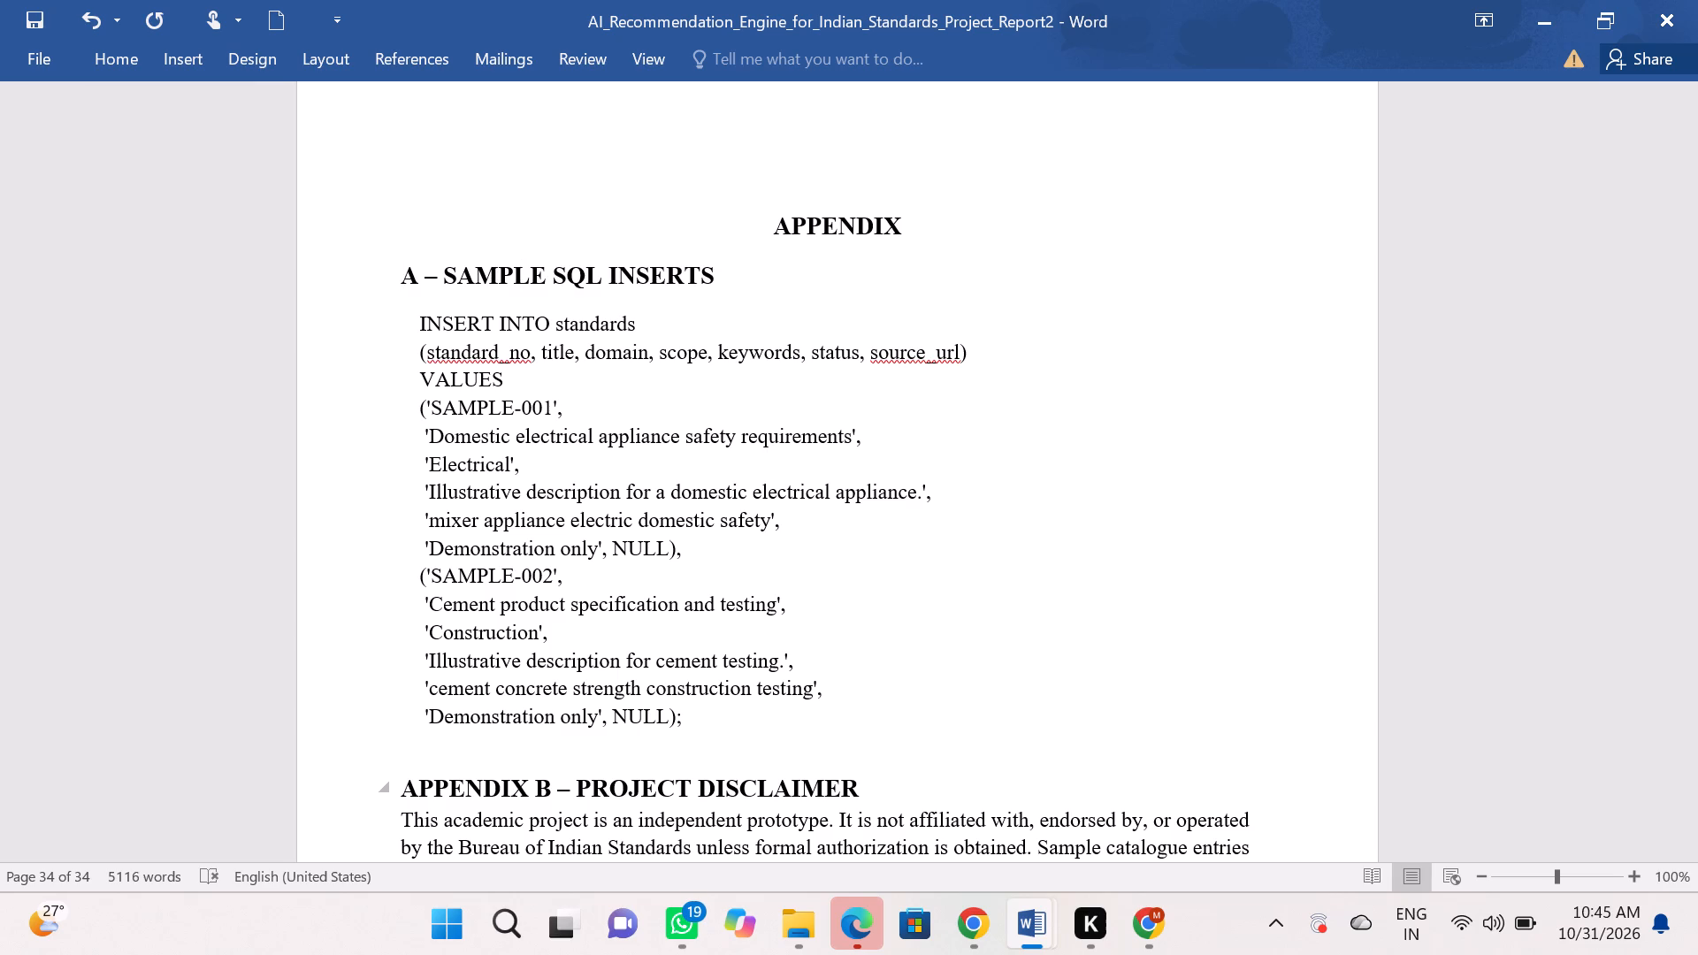
Remove the word "APPENDIX" from the Project Disclaimer heading so it reads "B – PROJECT DISCLAIMER".
{"action": "scroll", "coordinate": [548, 697], "scroll_direction": "down", "scroll_amount": 2}
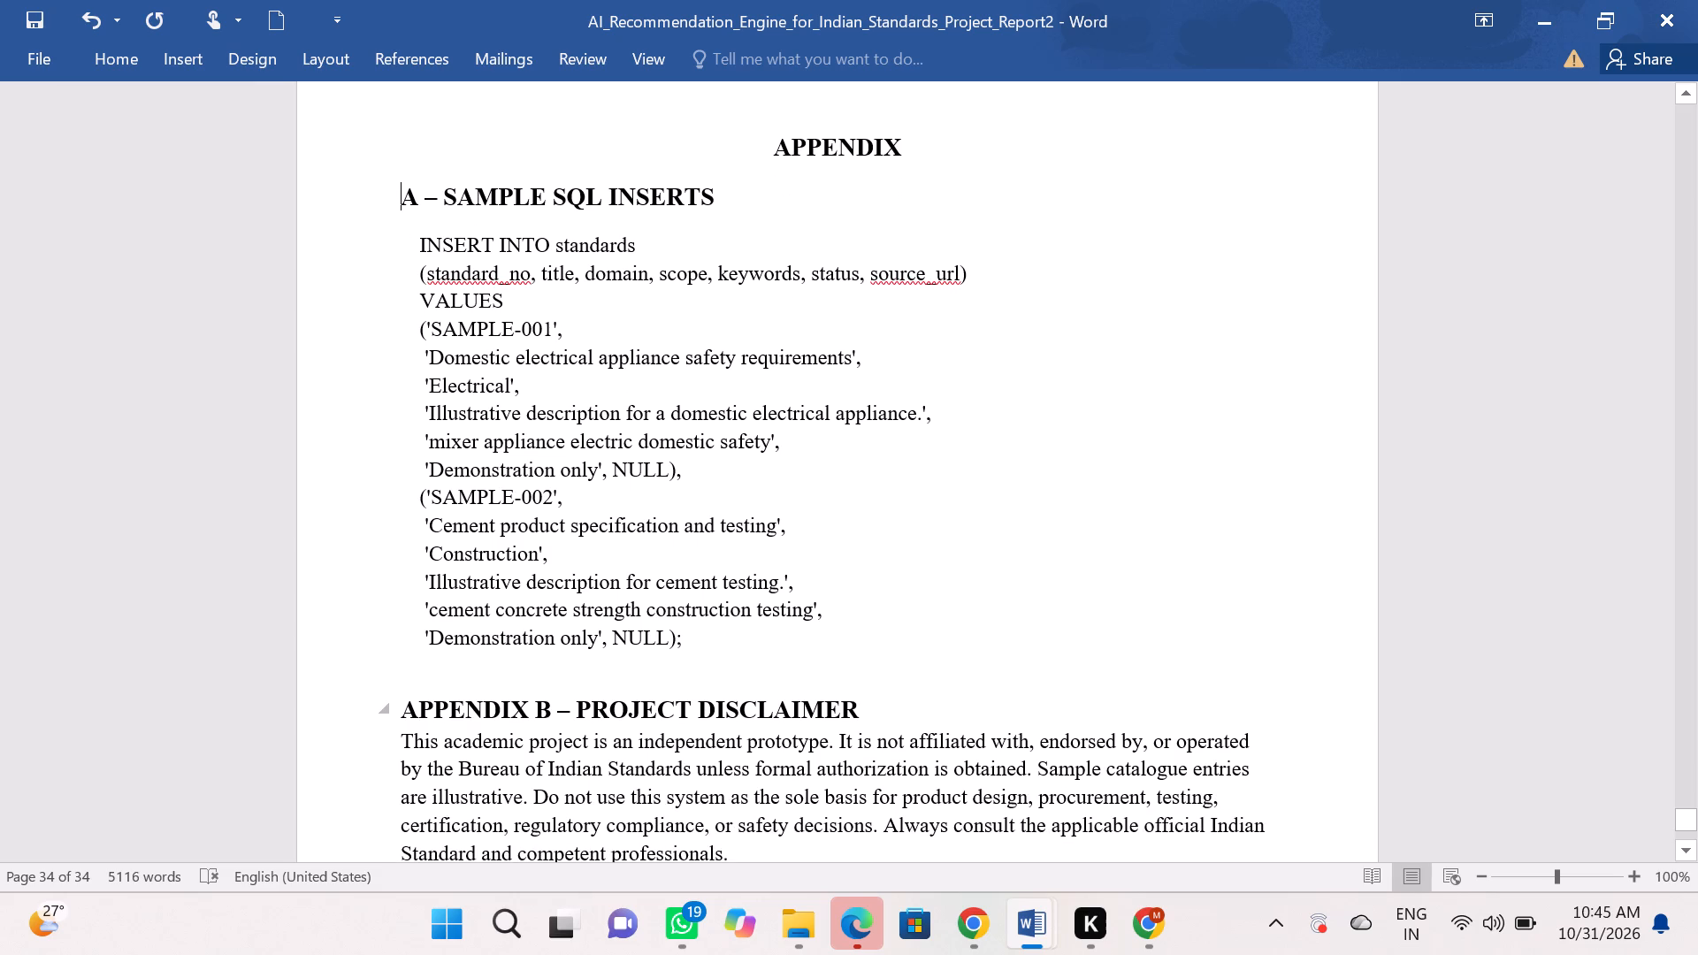
{"action": "left_click", "coordinate": [533, 714]}
{"action": "key", "text": "BackSpace"}
{"action": "key", "text": "BackSpace"}
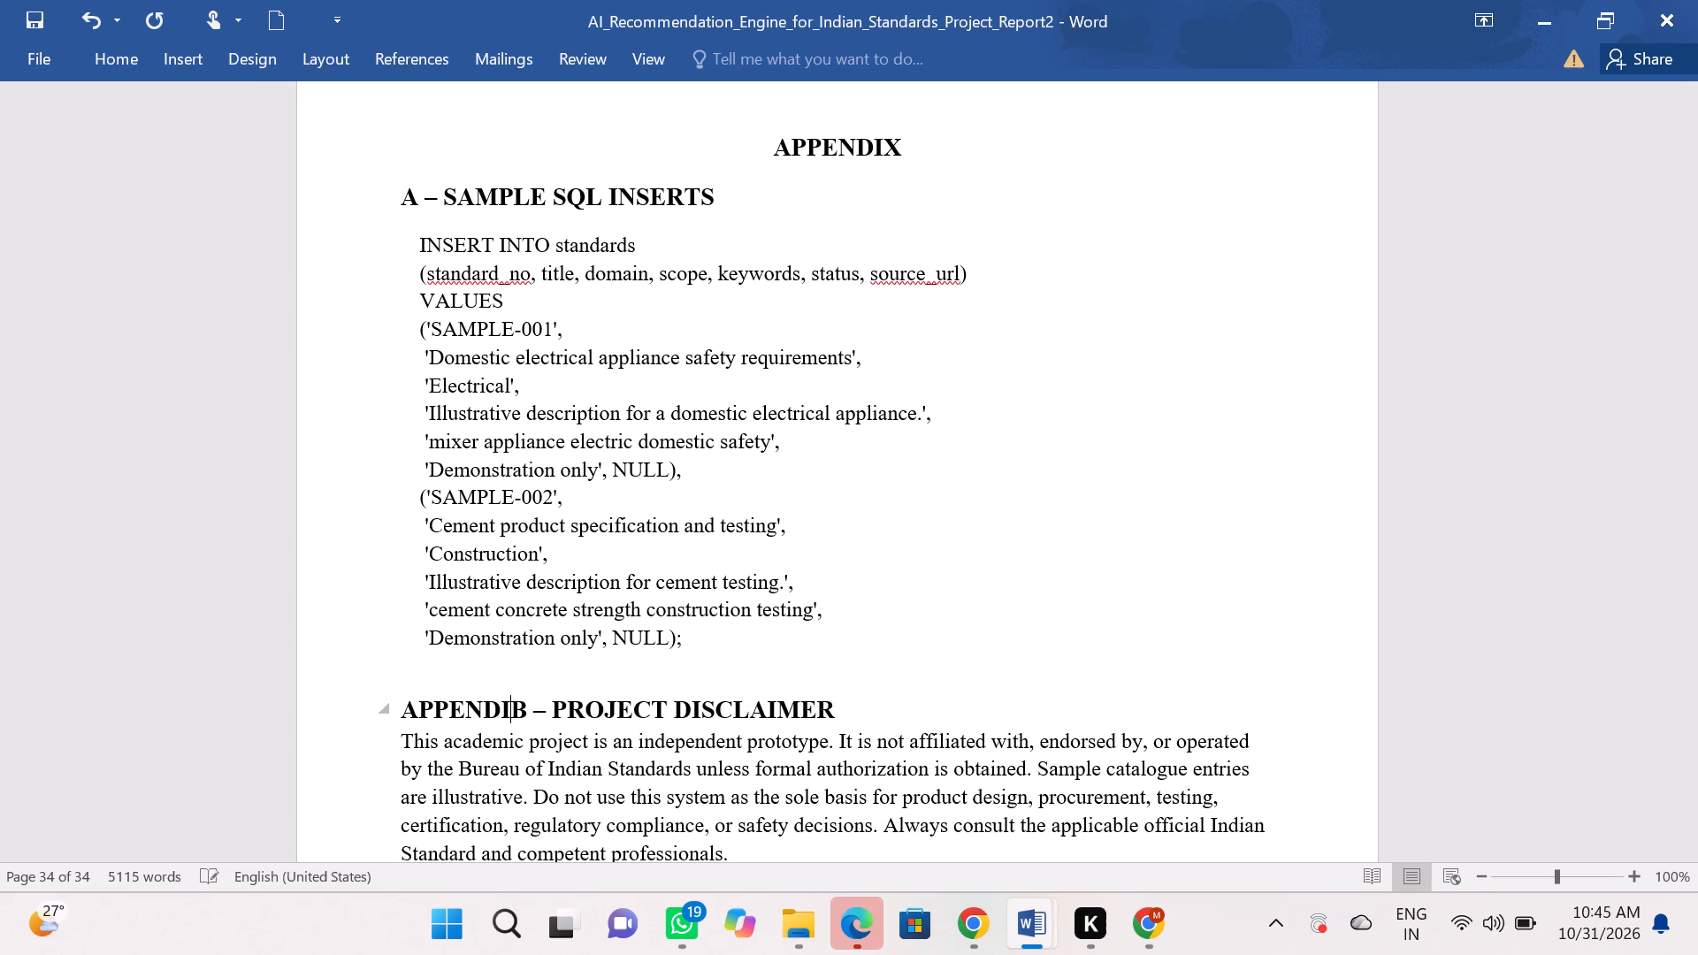
{"action": "key", "text": "BackSpace"}
{"action": "key", "text": "BackSpace"}
{"action": "key", "text": "BackSpace"}
{"action": "key", "text": "BackSpace"}
{"action": "key", "text": "BackSpace"}
{"action": "key", "text": "BackSpace"}
{"action": "key", "text": "BackSpace"}
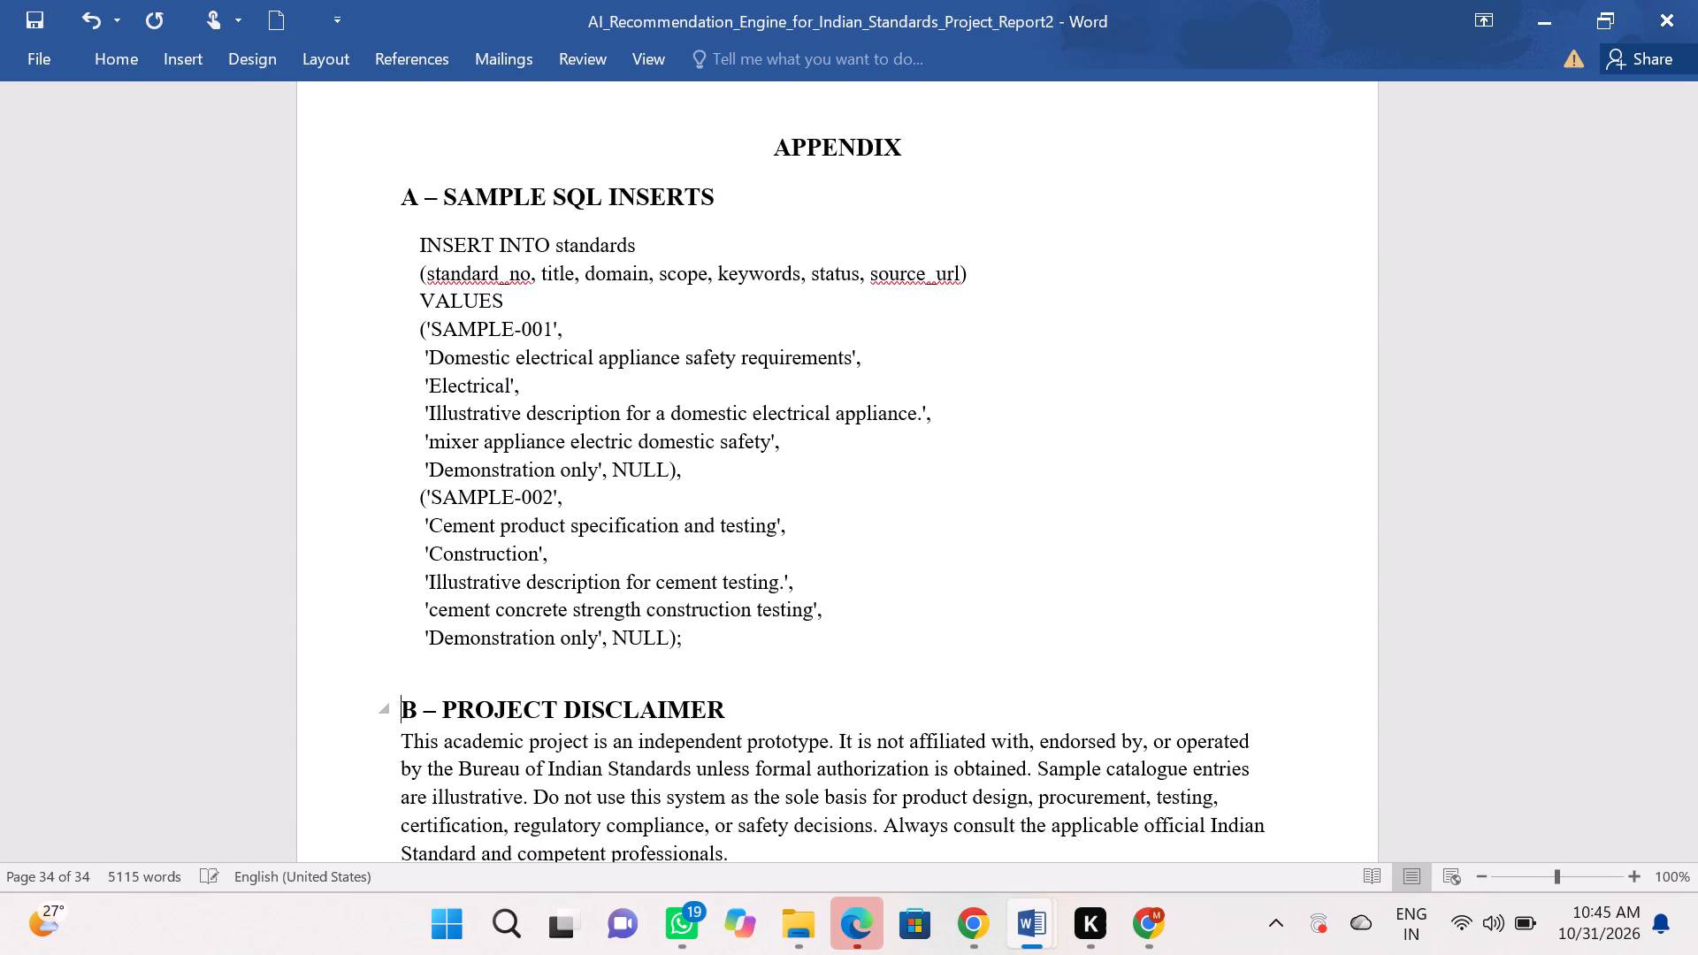
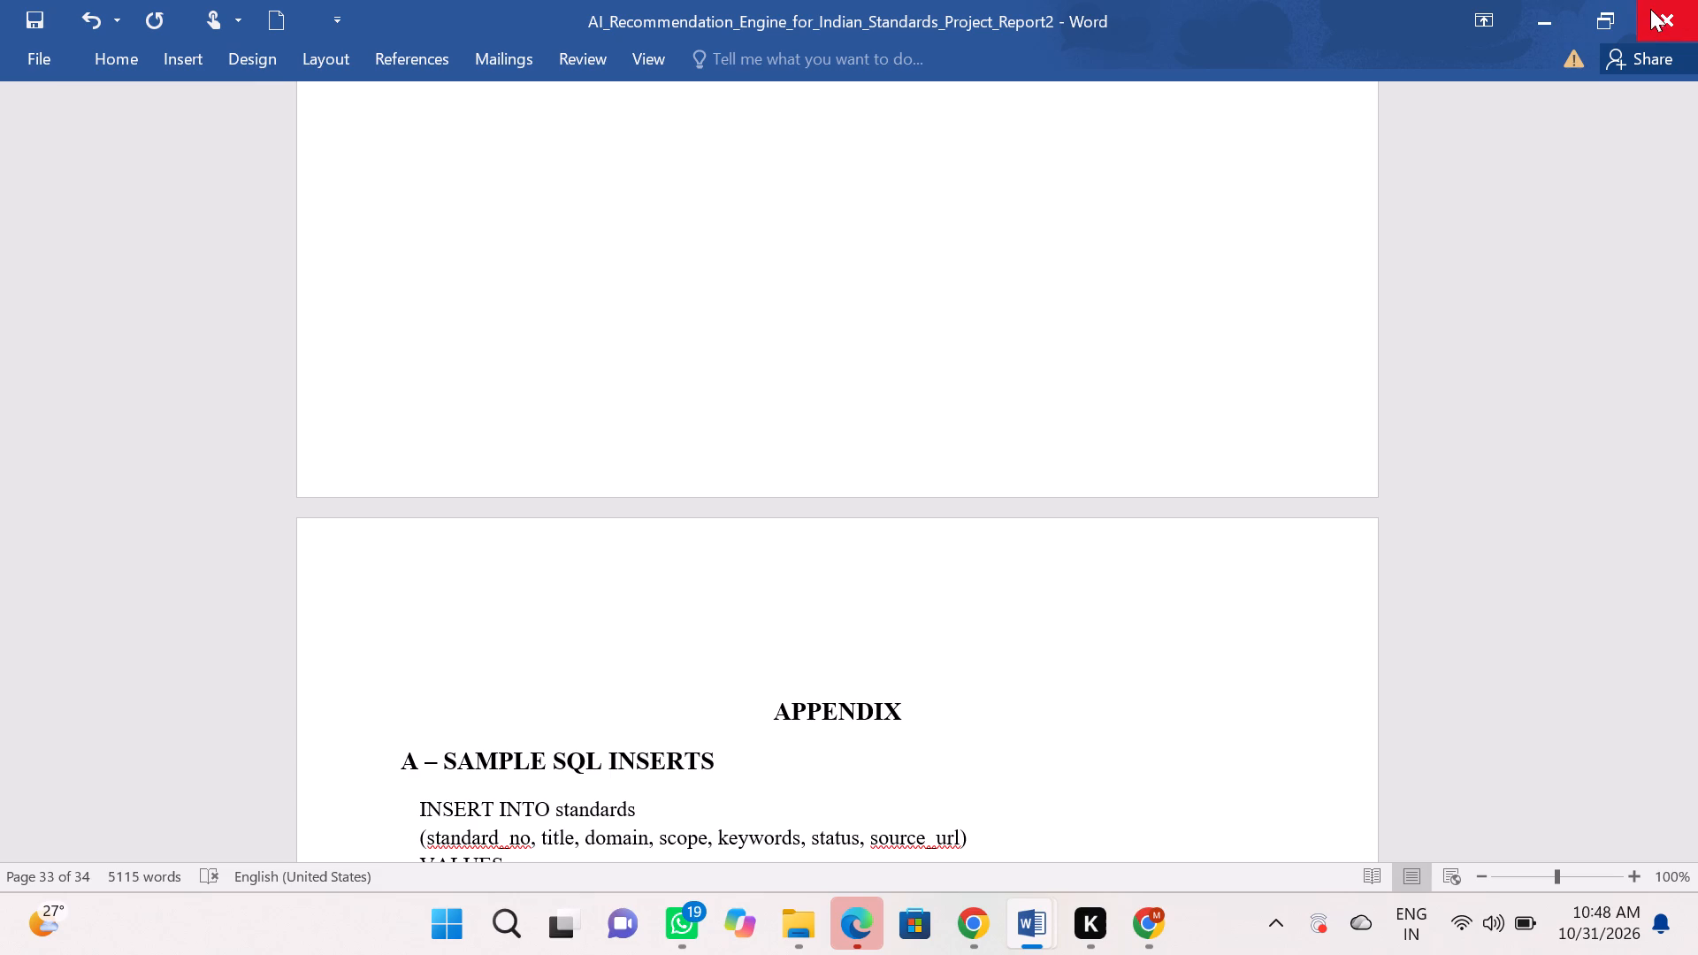
Close the AI_Recommendation_Engine_for_Indian_Standards_Project_Report2 document, discarding the unsaved changes.
{"action": "left_click", "coordinate": [1650, 9]}
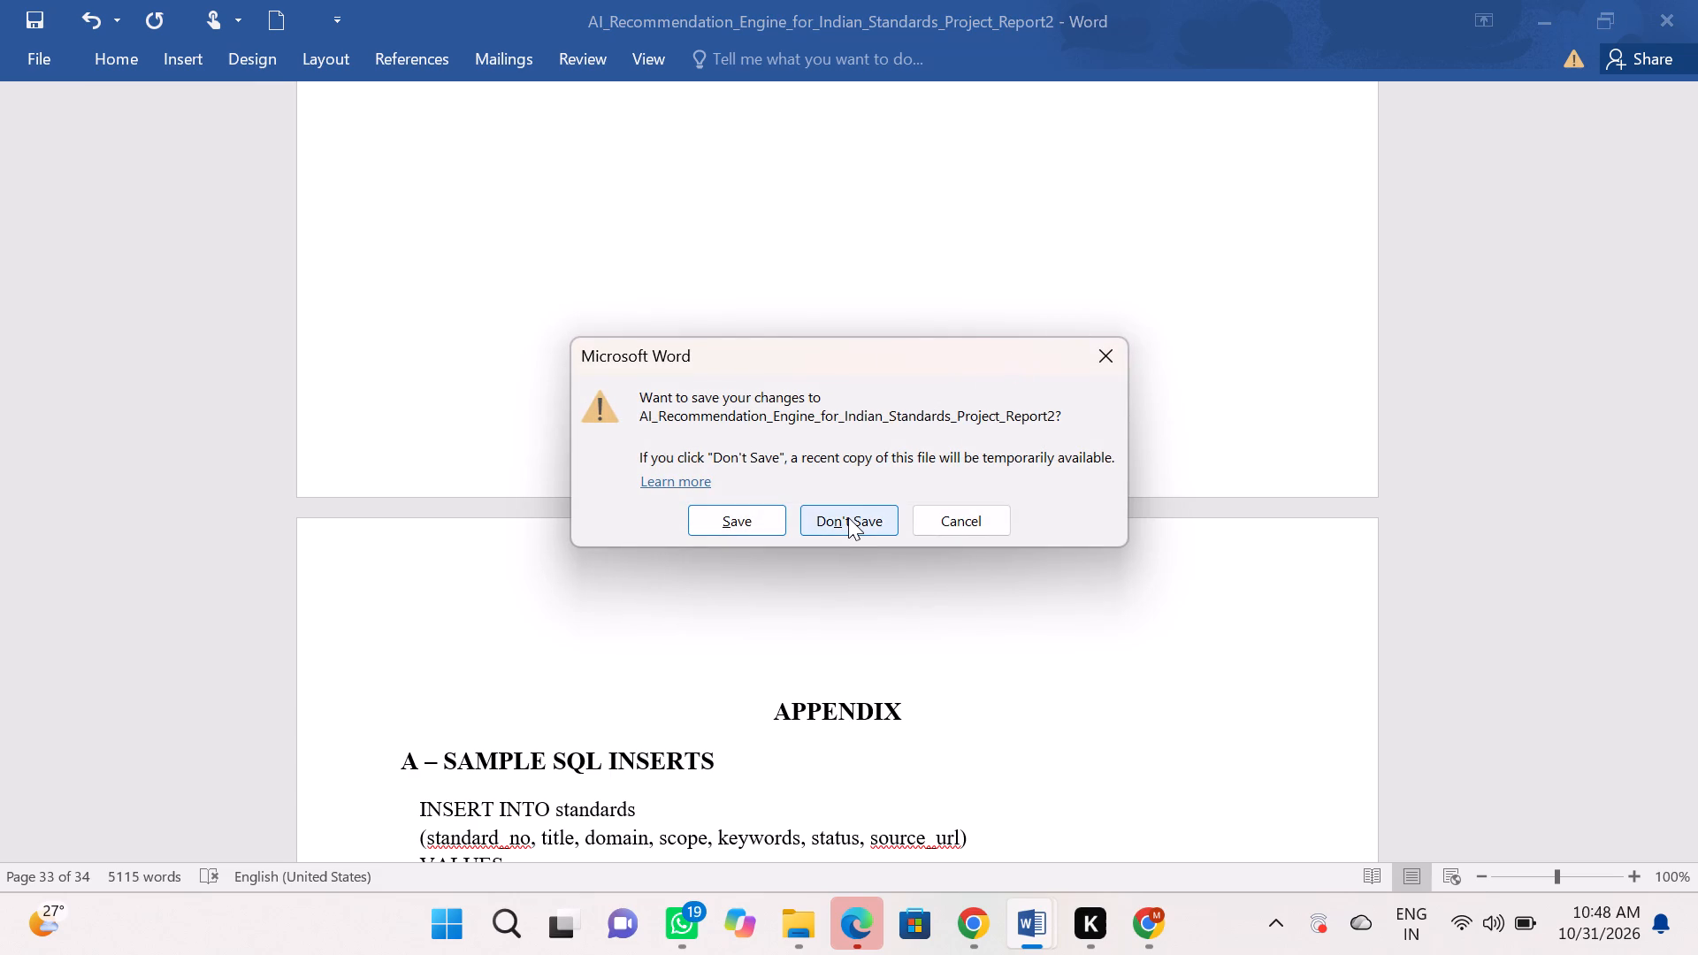
{"action": "left_click", "coordinate": [848, 517]}
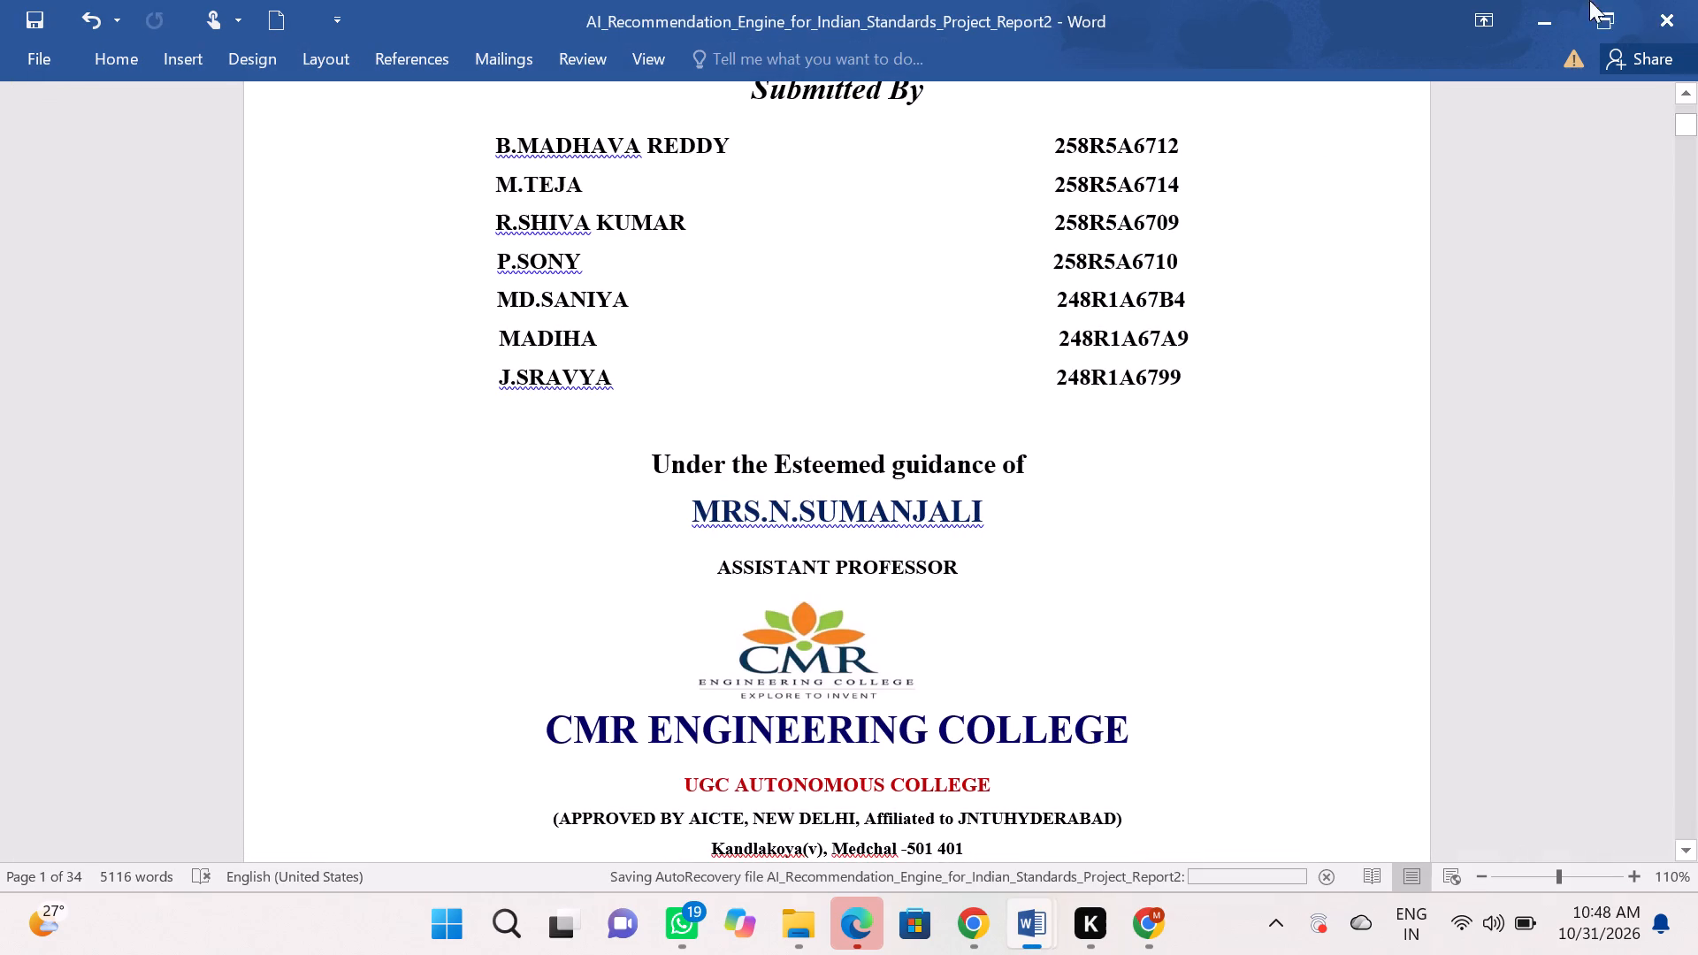
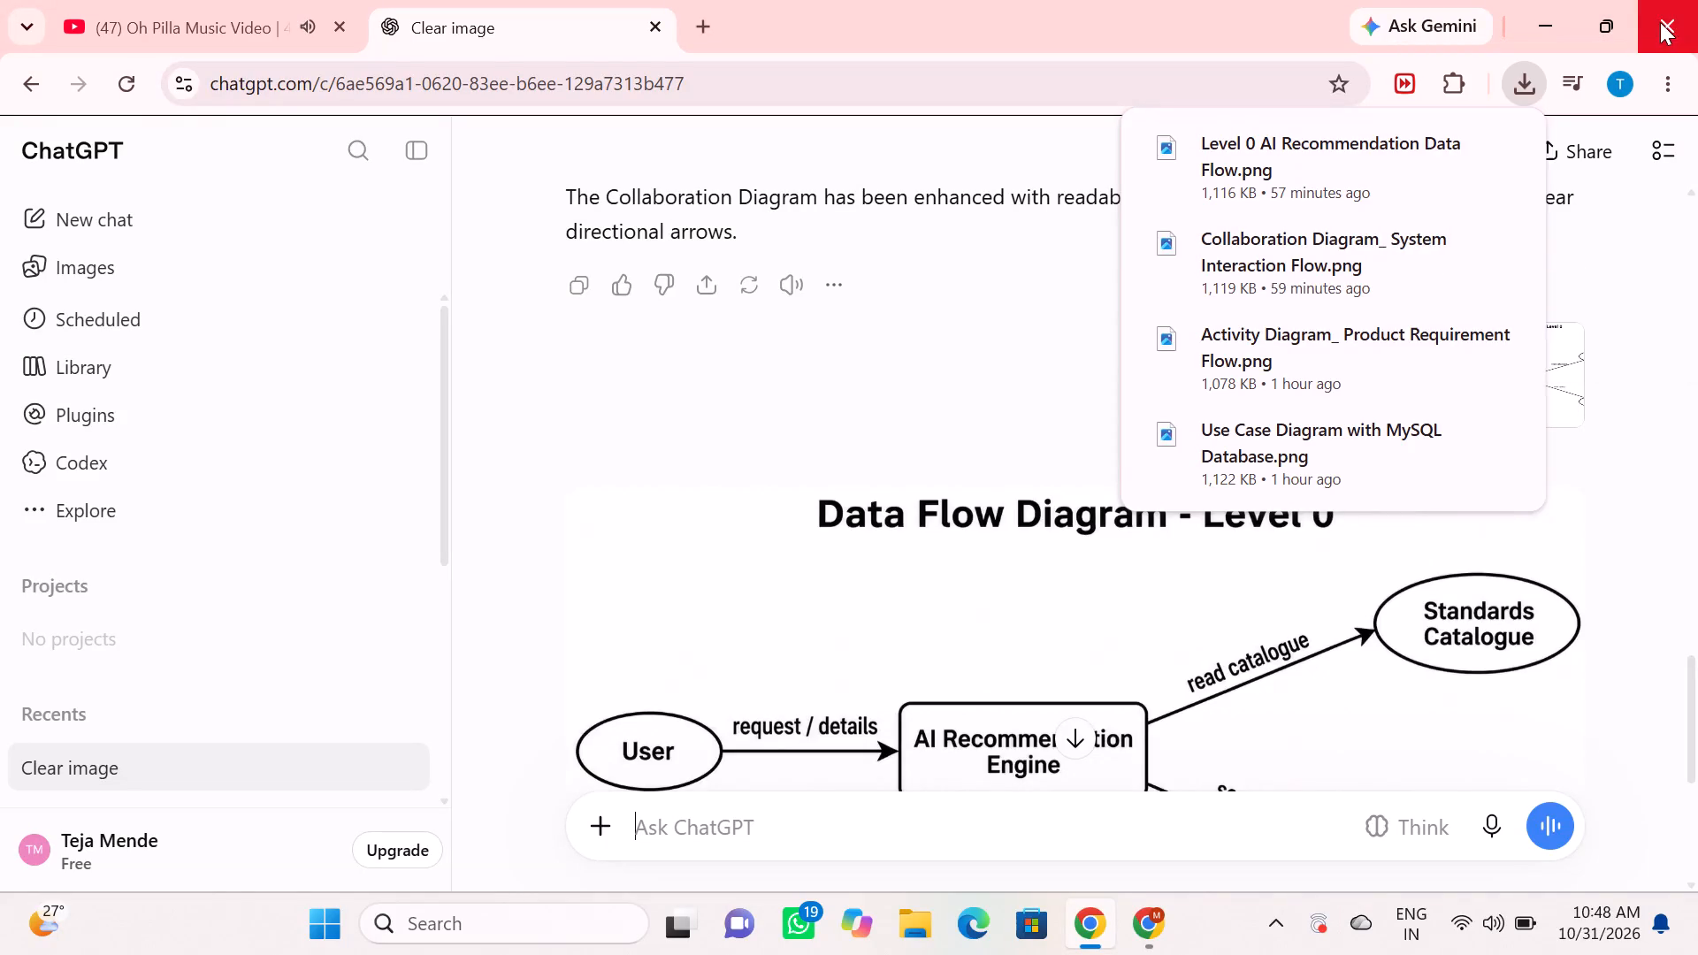
Close the open Chrome windows, including the ChatGPT diagram conversation.
{"action": "double_click", "coordinate": [1660, 22]}
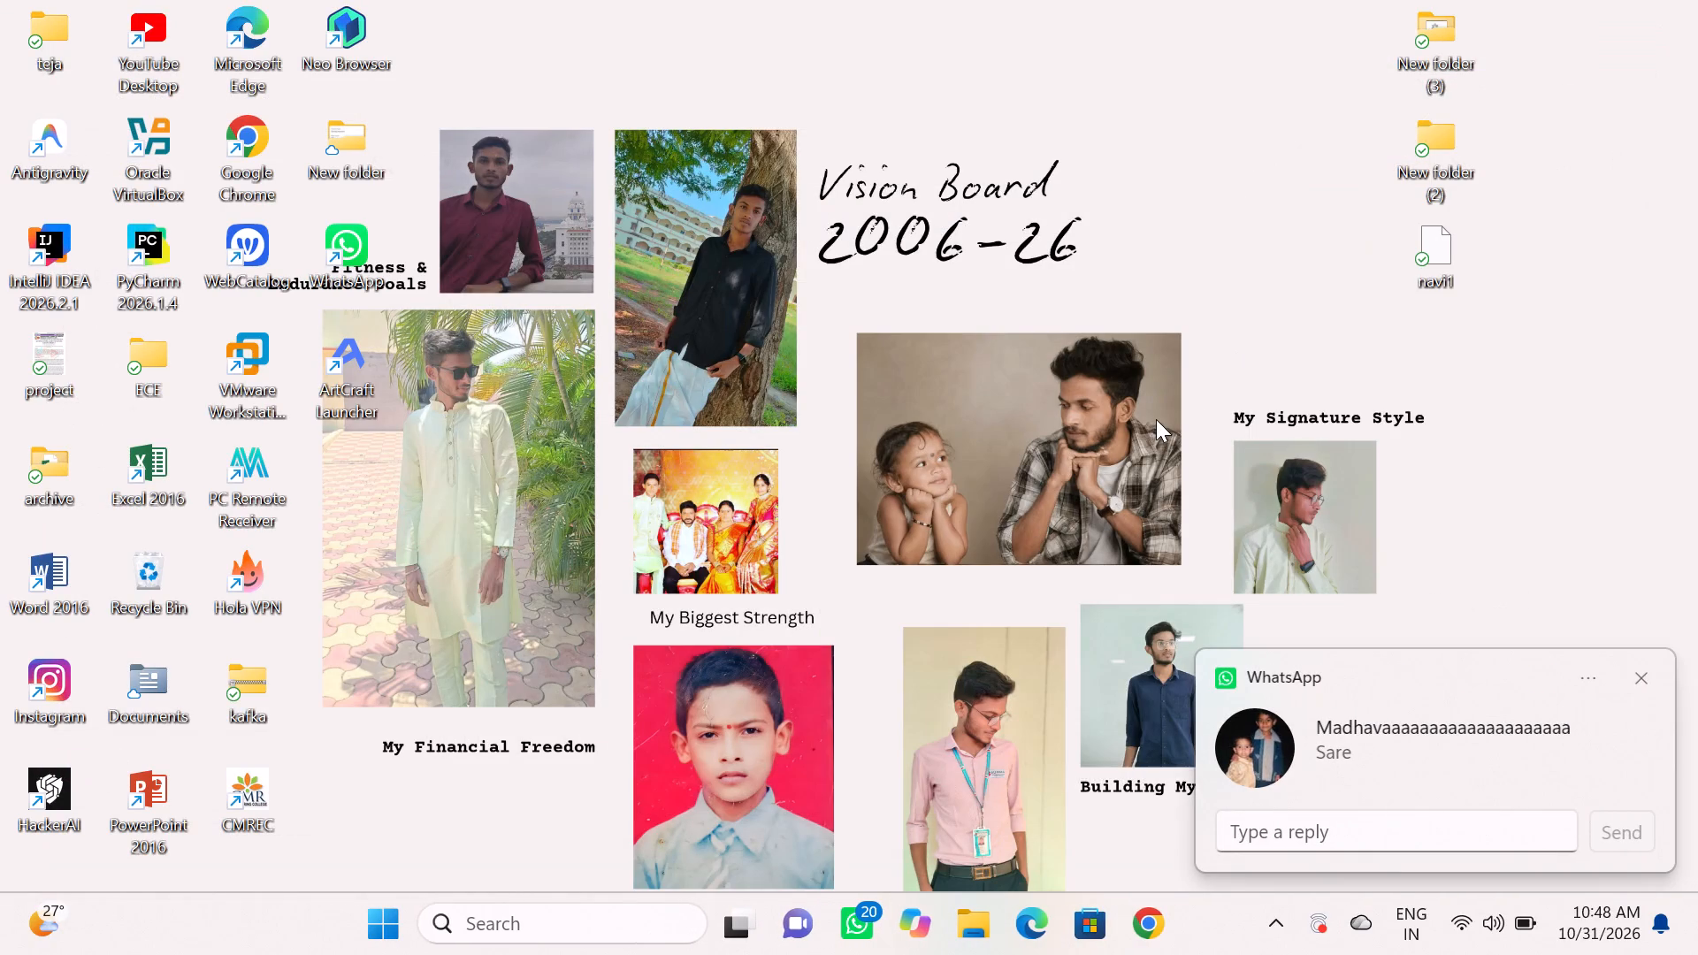
Shut down the computer from the desktop.
{"action": "key", "text": "super+x"}
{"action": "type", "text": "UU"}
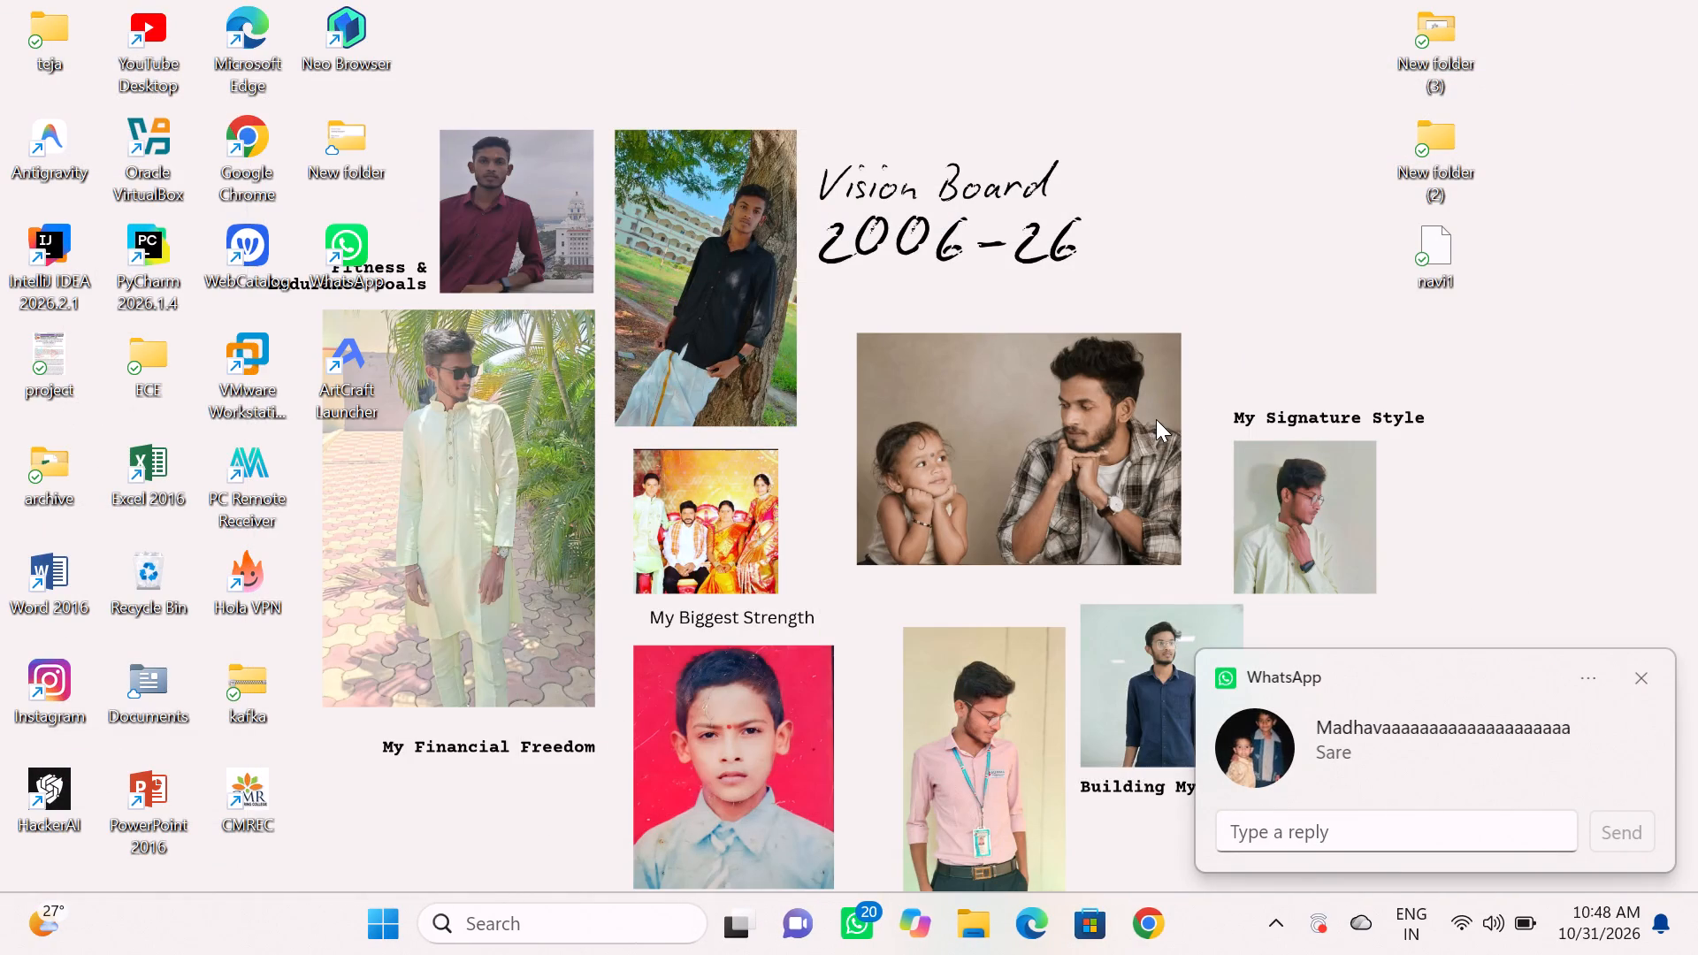